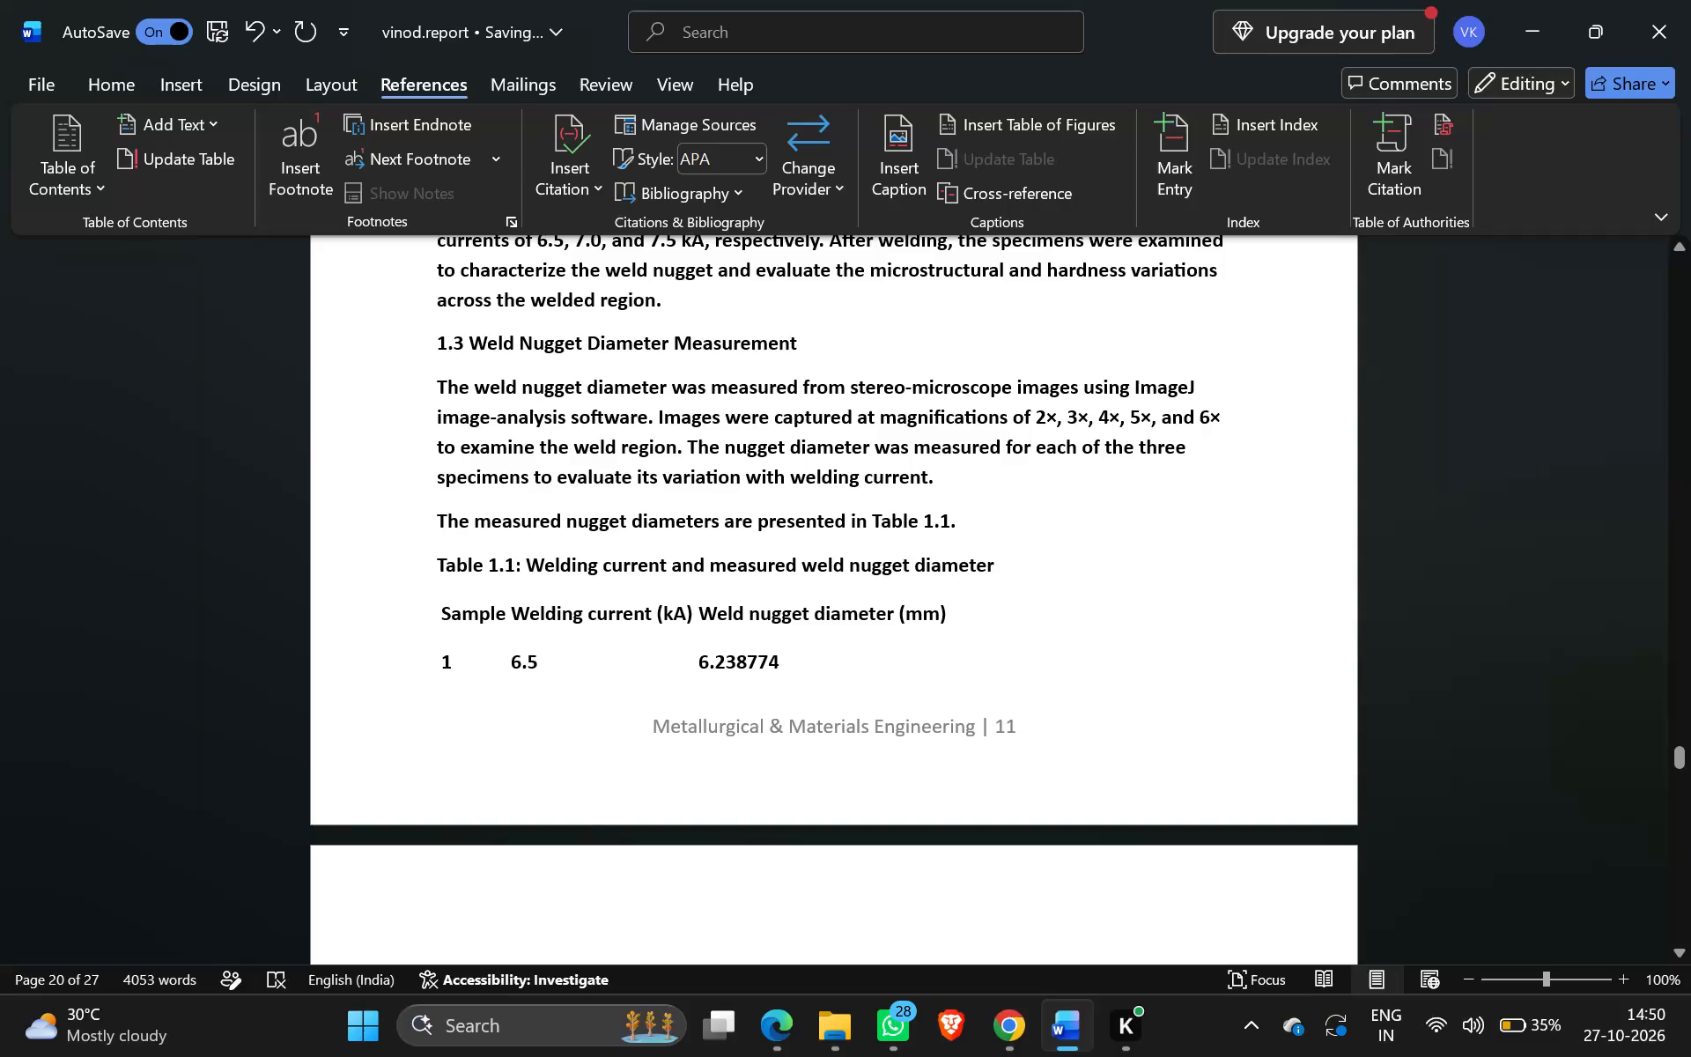
Delete Table 1.1 and its caption from the Weld Nugget Diameter Measurement section.
{"action": "left_click_drag", "start_coordinate": [432, 555], "coordinate": [853, 711]}
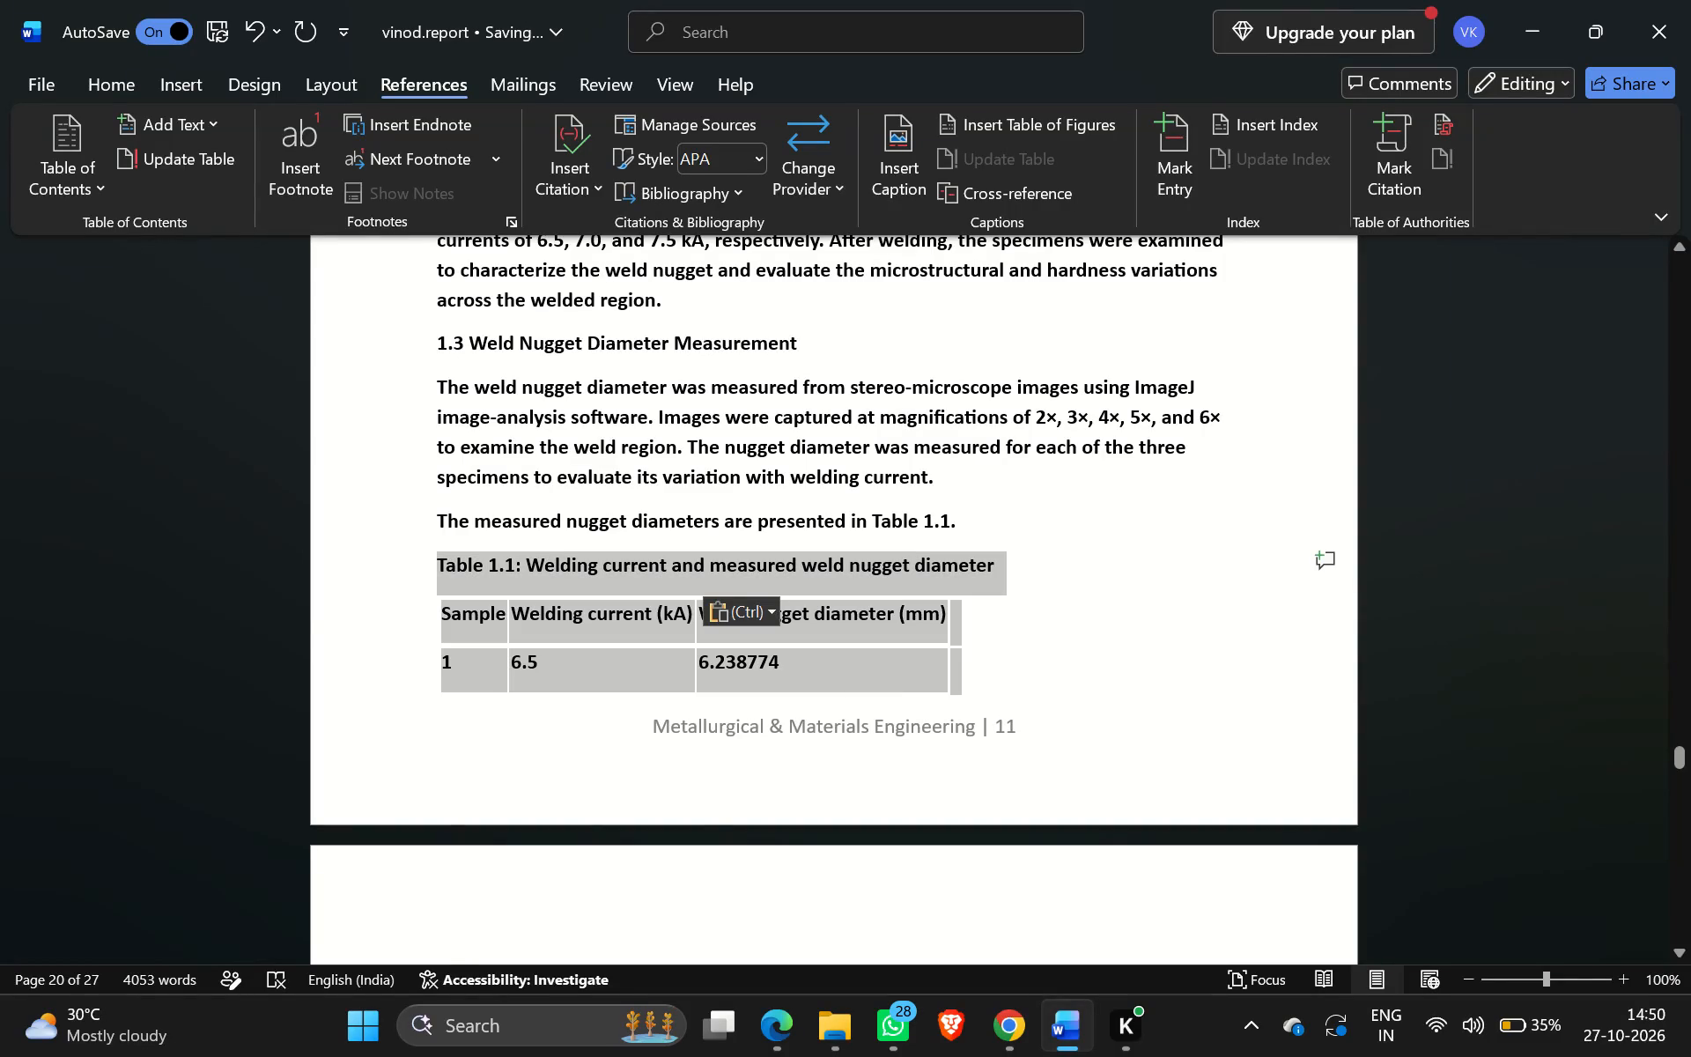
{"action": "key", "text": "BackSpace"}
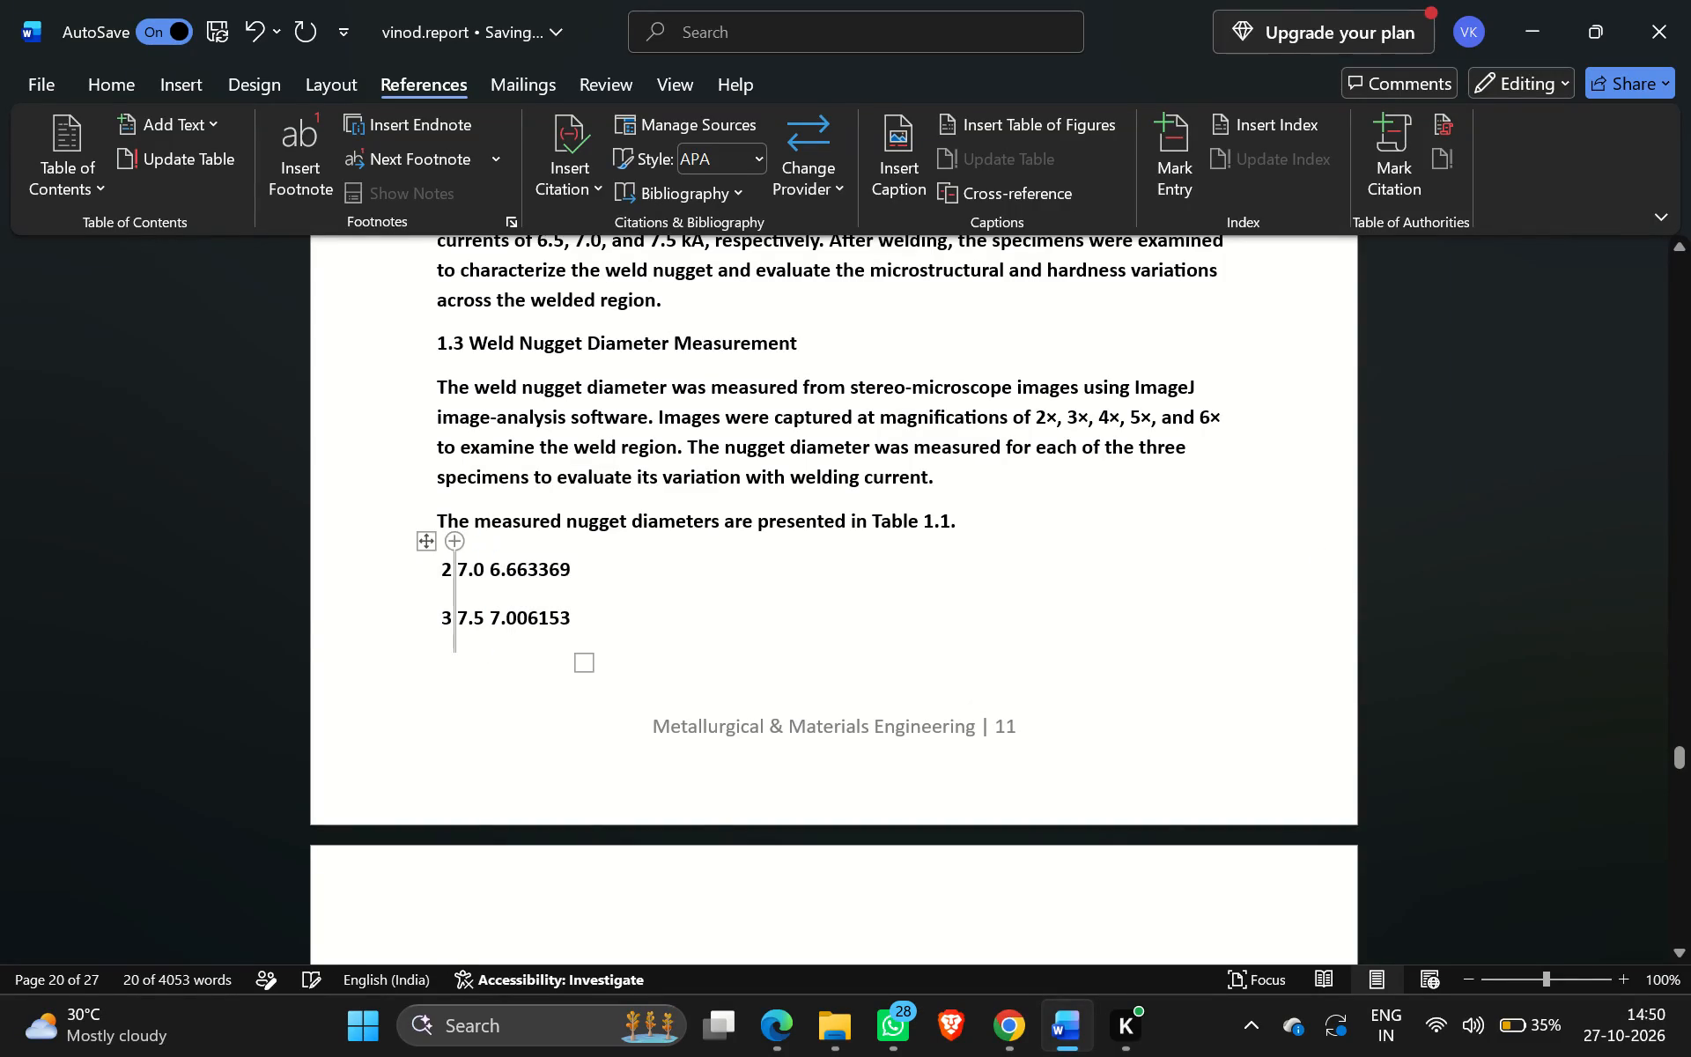
{"action": "left_click", "coordinate": [426, 548]}
{"action": "key", "text": "BackSpace"}
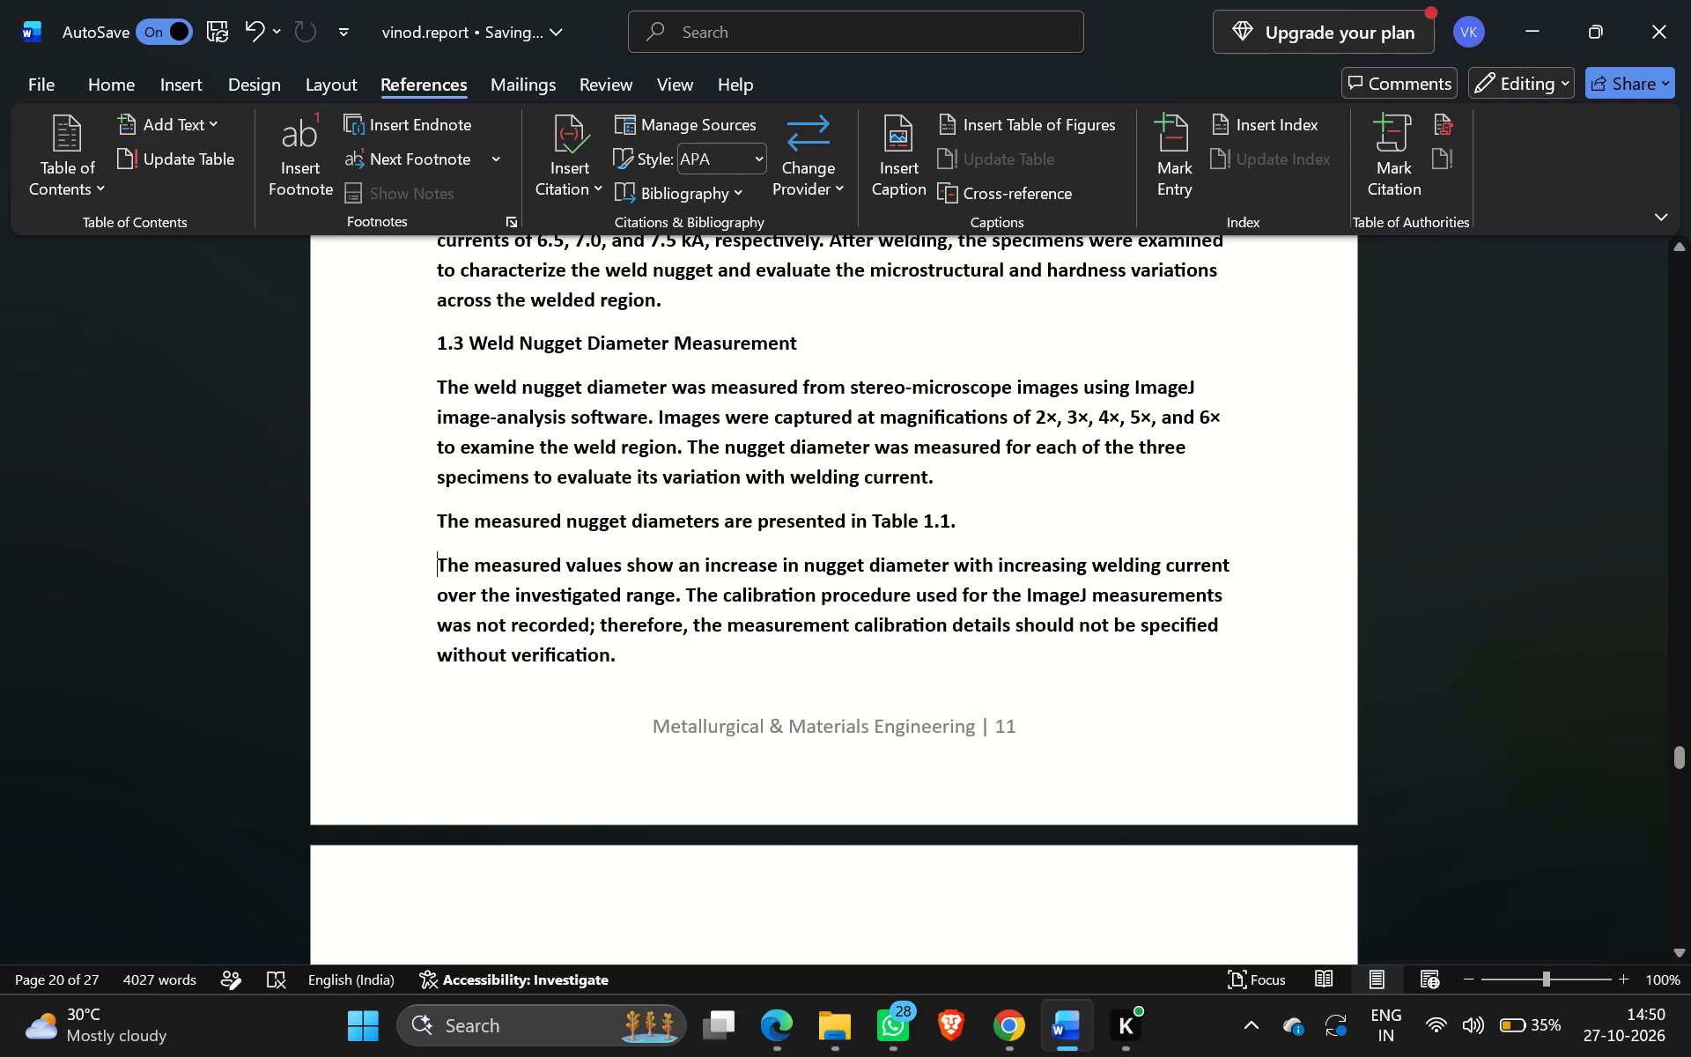
Remove the bold and set the font size to 14 for all text from 1.1 Materials through the end of section 1.8.
{"action": "scroll", "coordinate": [922, 640], "scroll_direction": "right", "scroll_amount": 1}
{"action": "scroll", "coordinate": [922, 640], "scroll_direction": "up", "scroll_amount": 1}
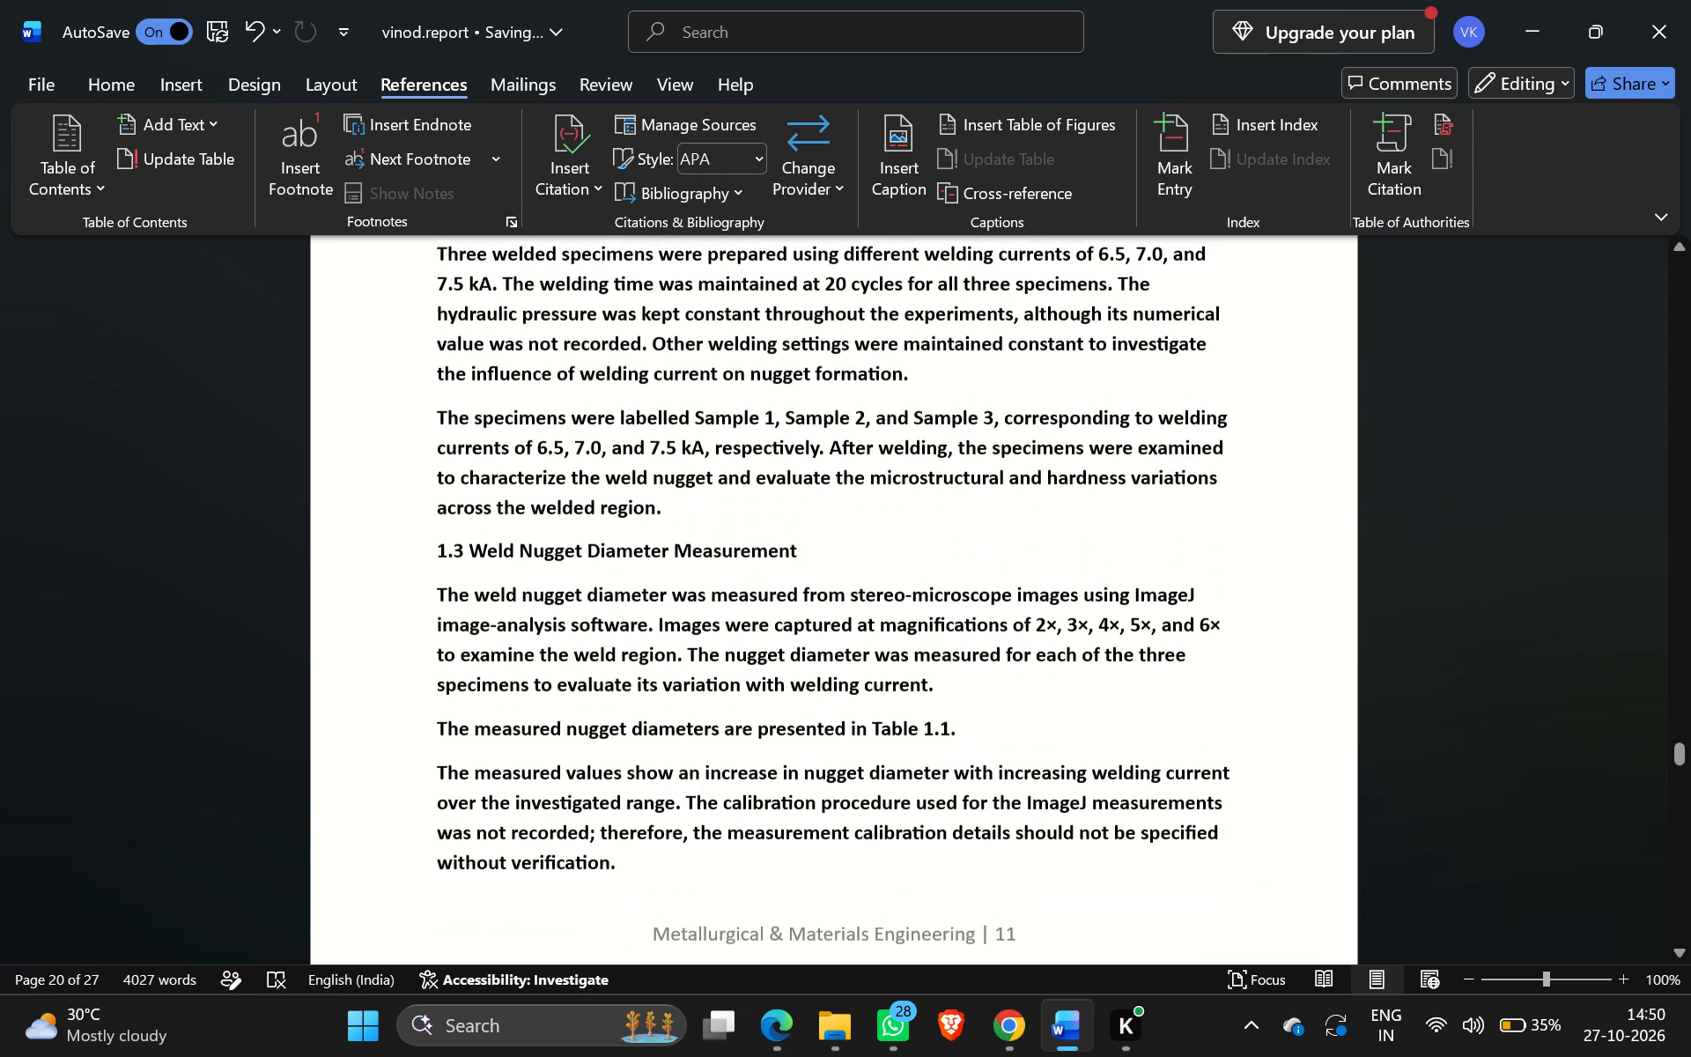
{"action": "scroll", "coordinate": [922, 640], "scroll_direction": "up", "scroll_amount": 1}
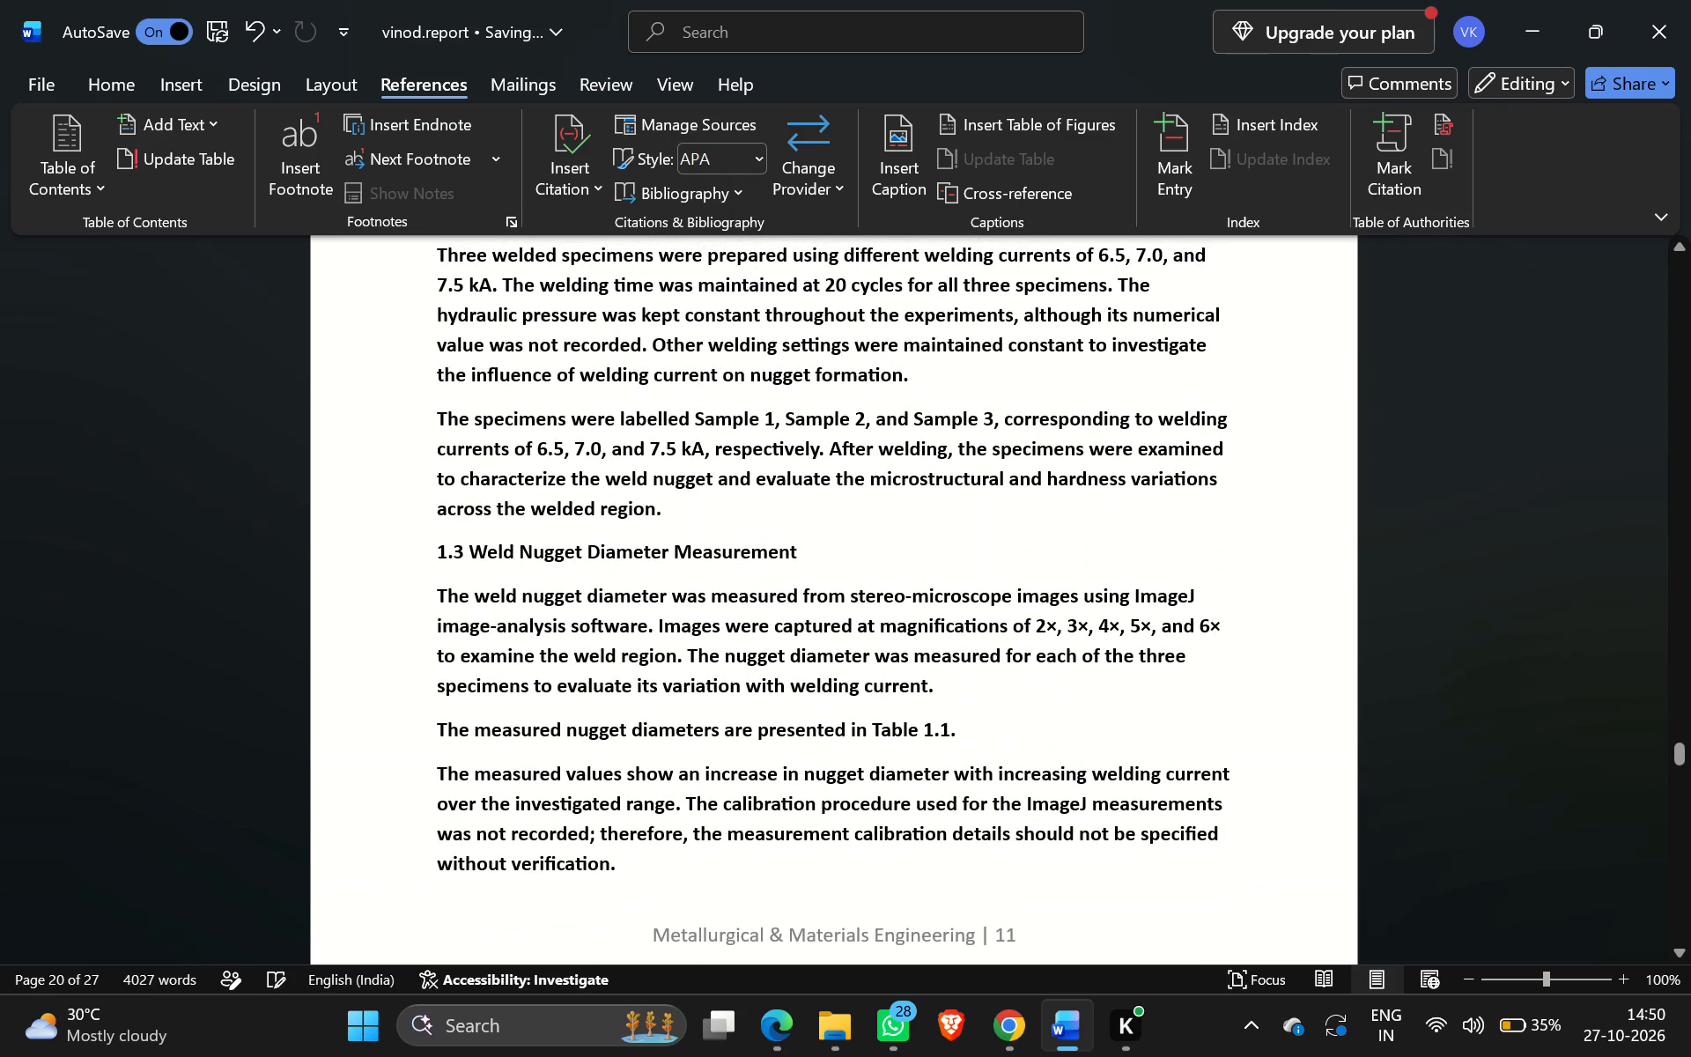
{"action": "scroll", "coordinate": [922, 640], "scroll_direction": "up", "scroll_amount": 3}
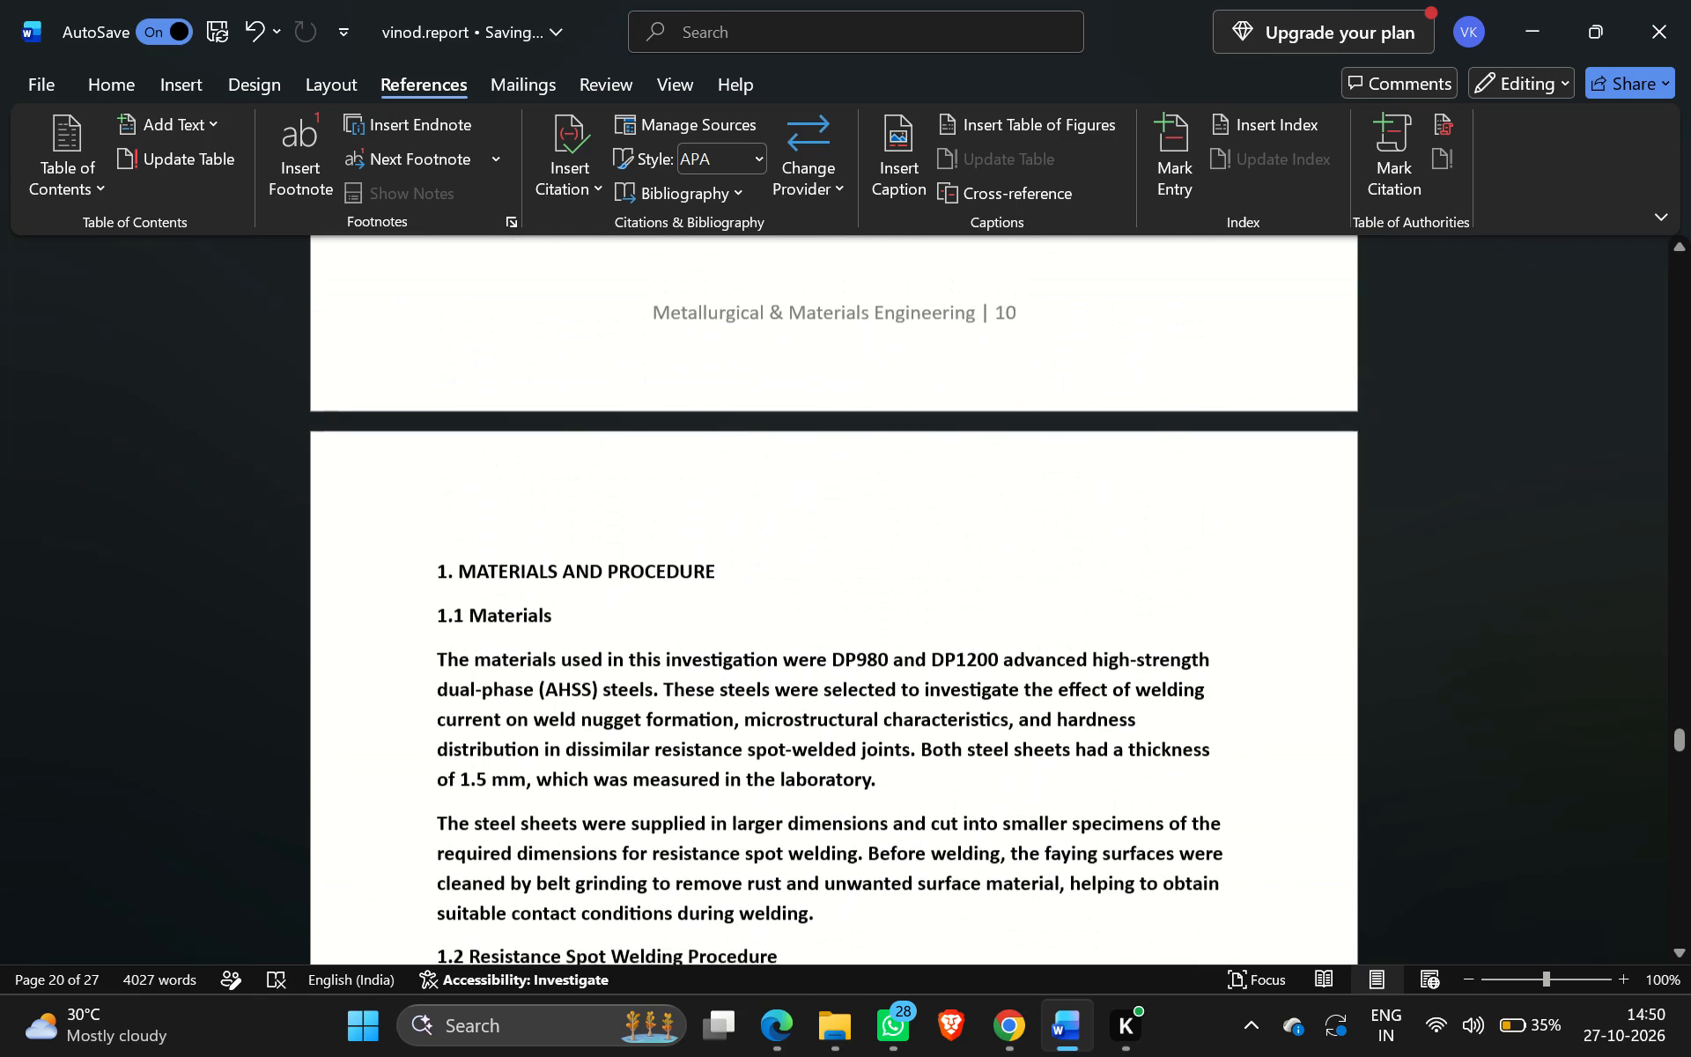
{"action": "scroll", "coordinate": [922, 640], "scroll_direction": "right", "scroll_amount": 1}
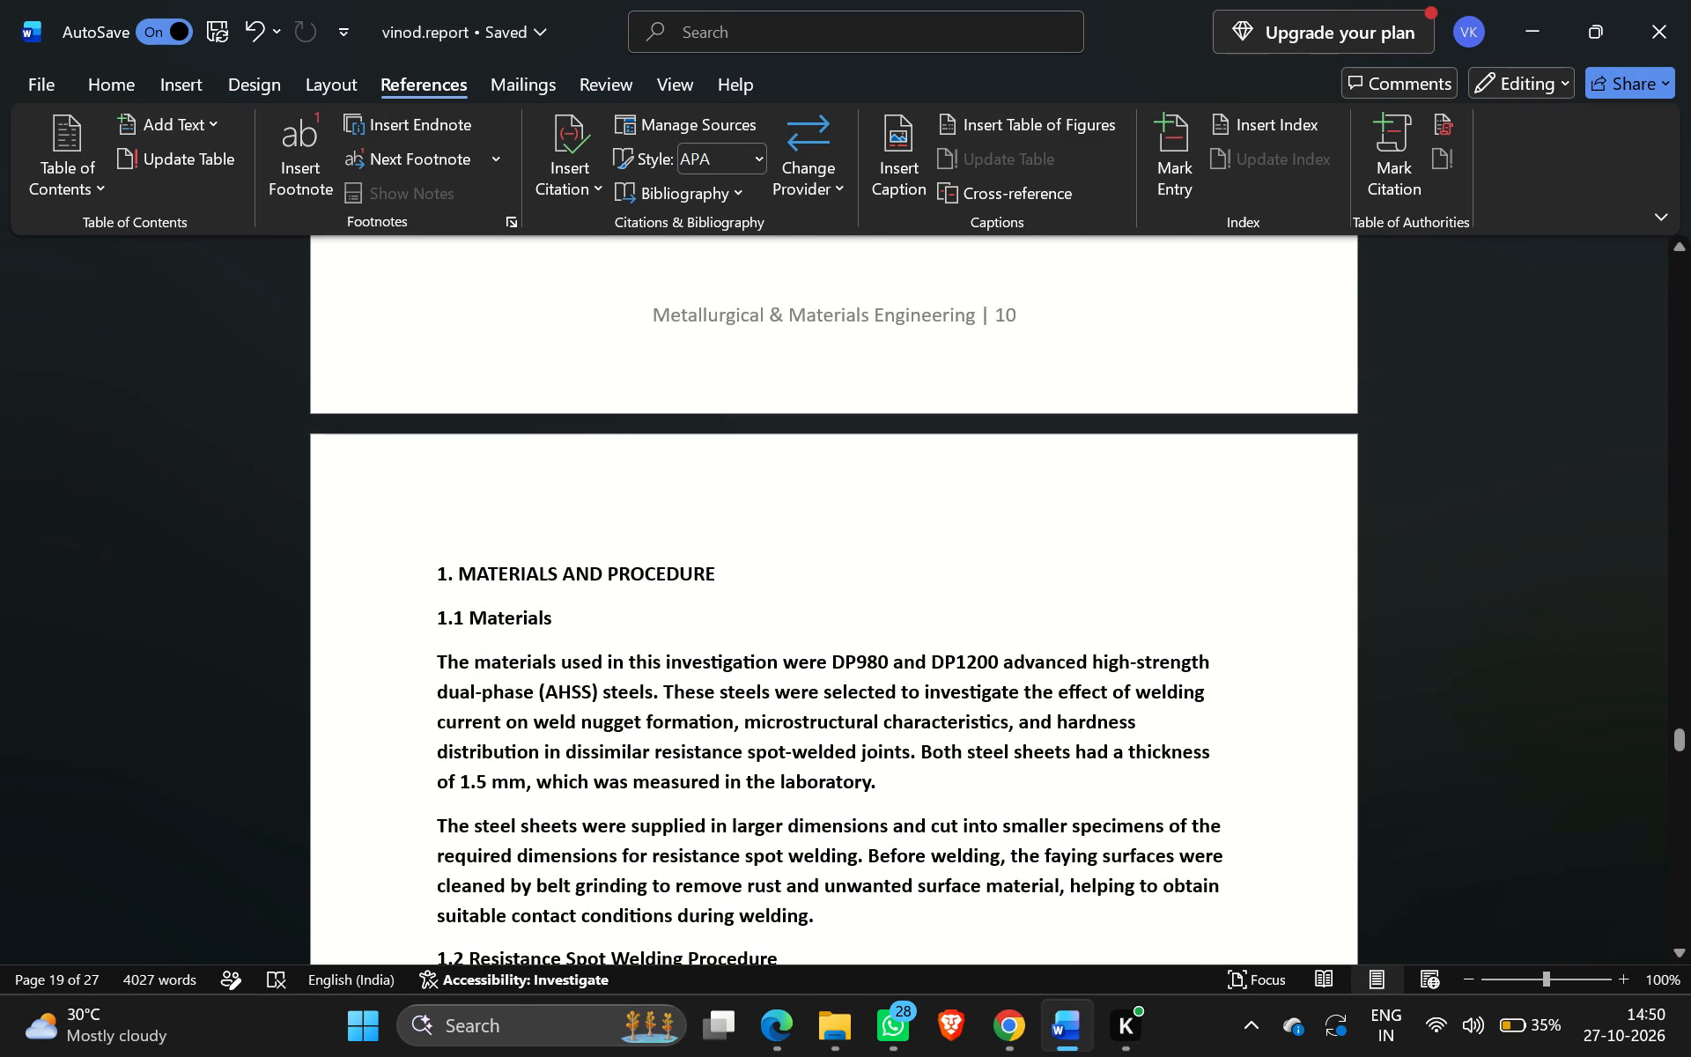
{"action": "left_click_drag", "start_coordinate": [438, 613], "coordinate": [620, 933]}
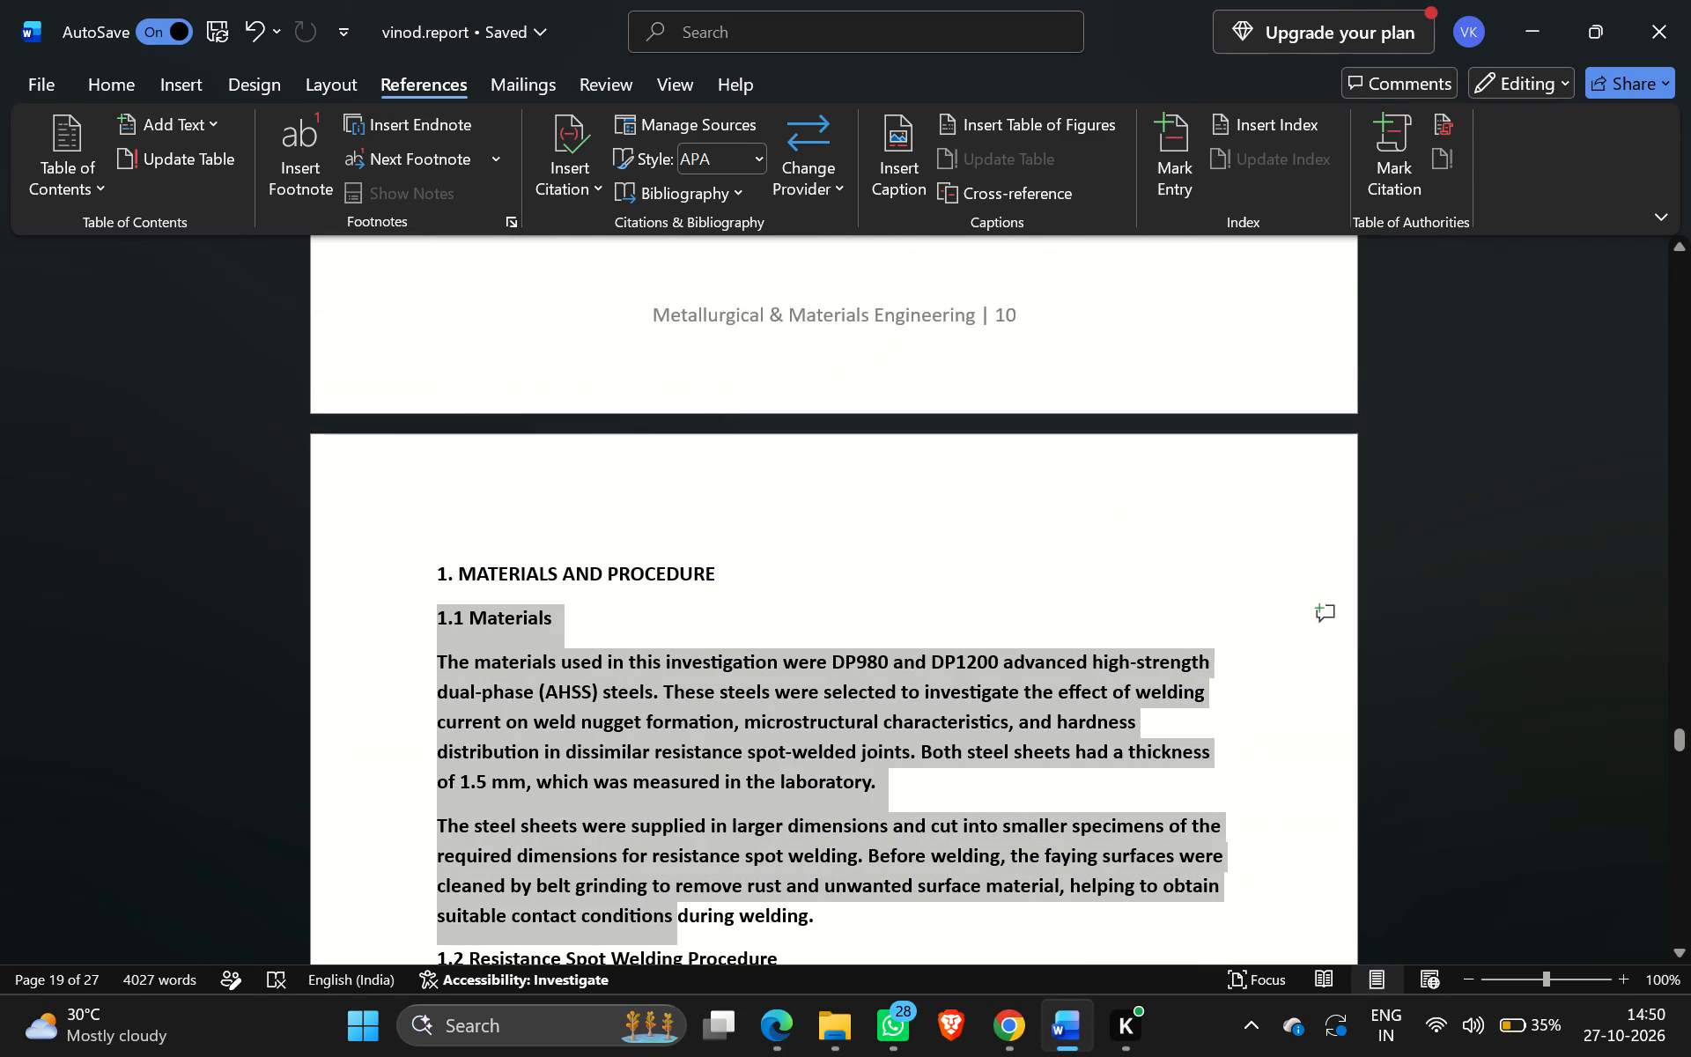
{"action": "left_click_drag", "start_coordinate": [620, 933], "coordinate": [664, 886]}
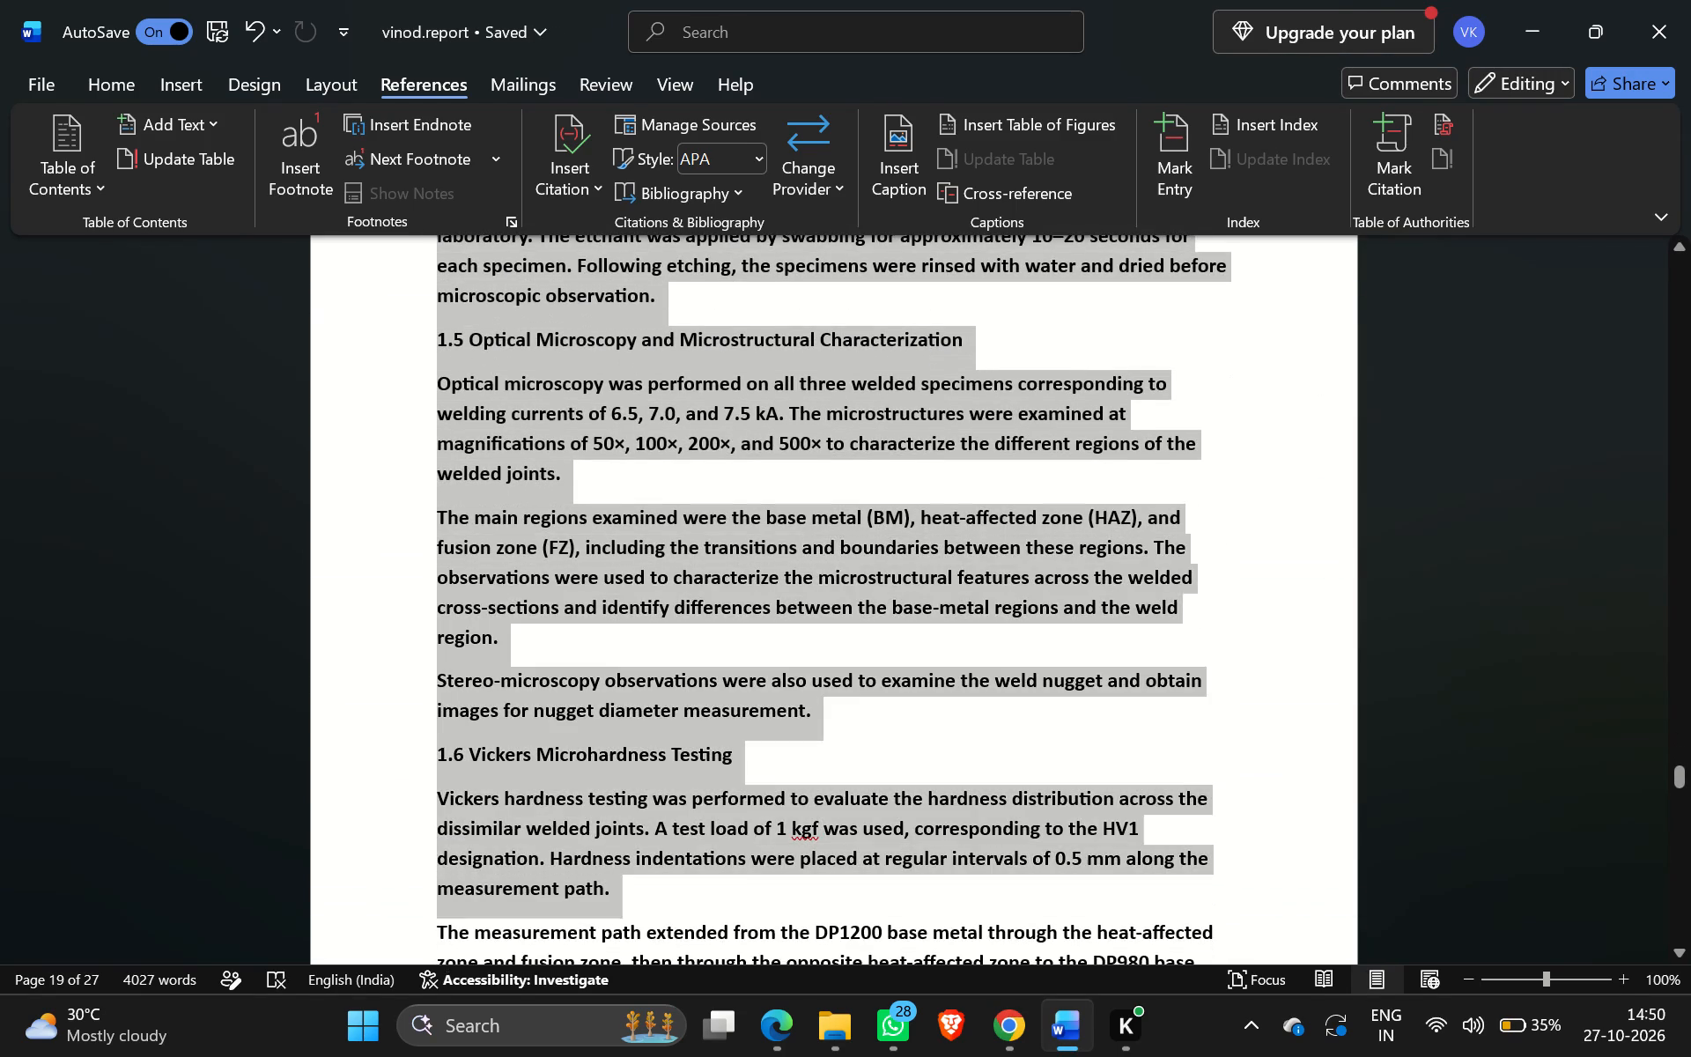
{"action": "left_click_drag", "start_coordinate": [664, 886], "coordinate": [689, 996]}
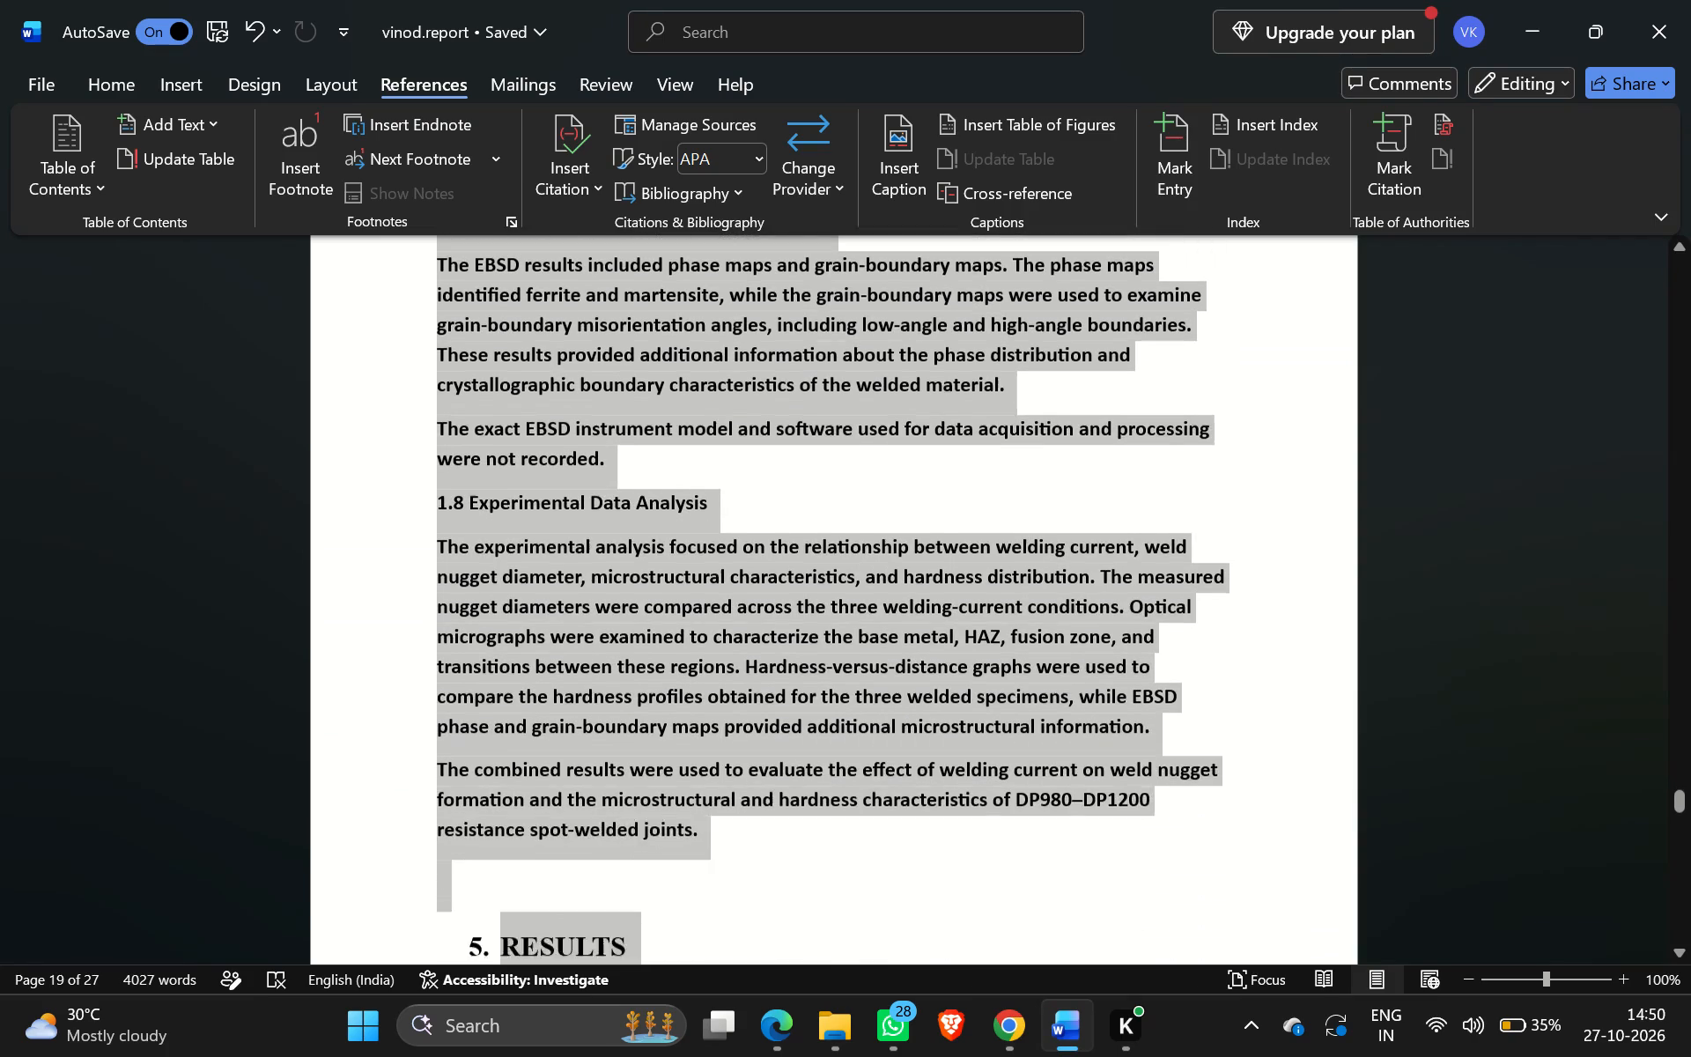
{"action": "left_click_drag", "start_coordinate": [689, 996], "coordinate": [821, 468]}
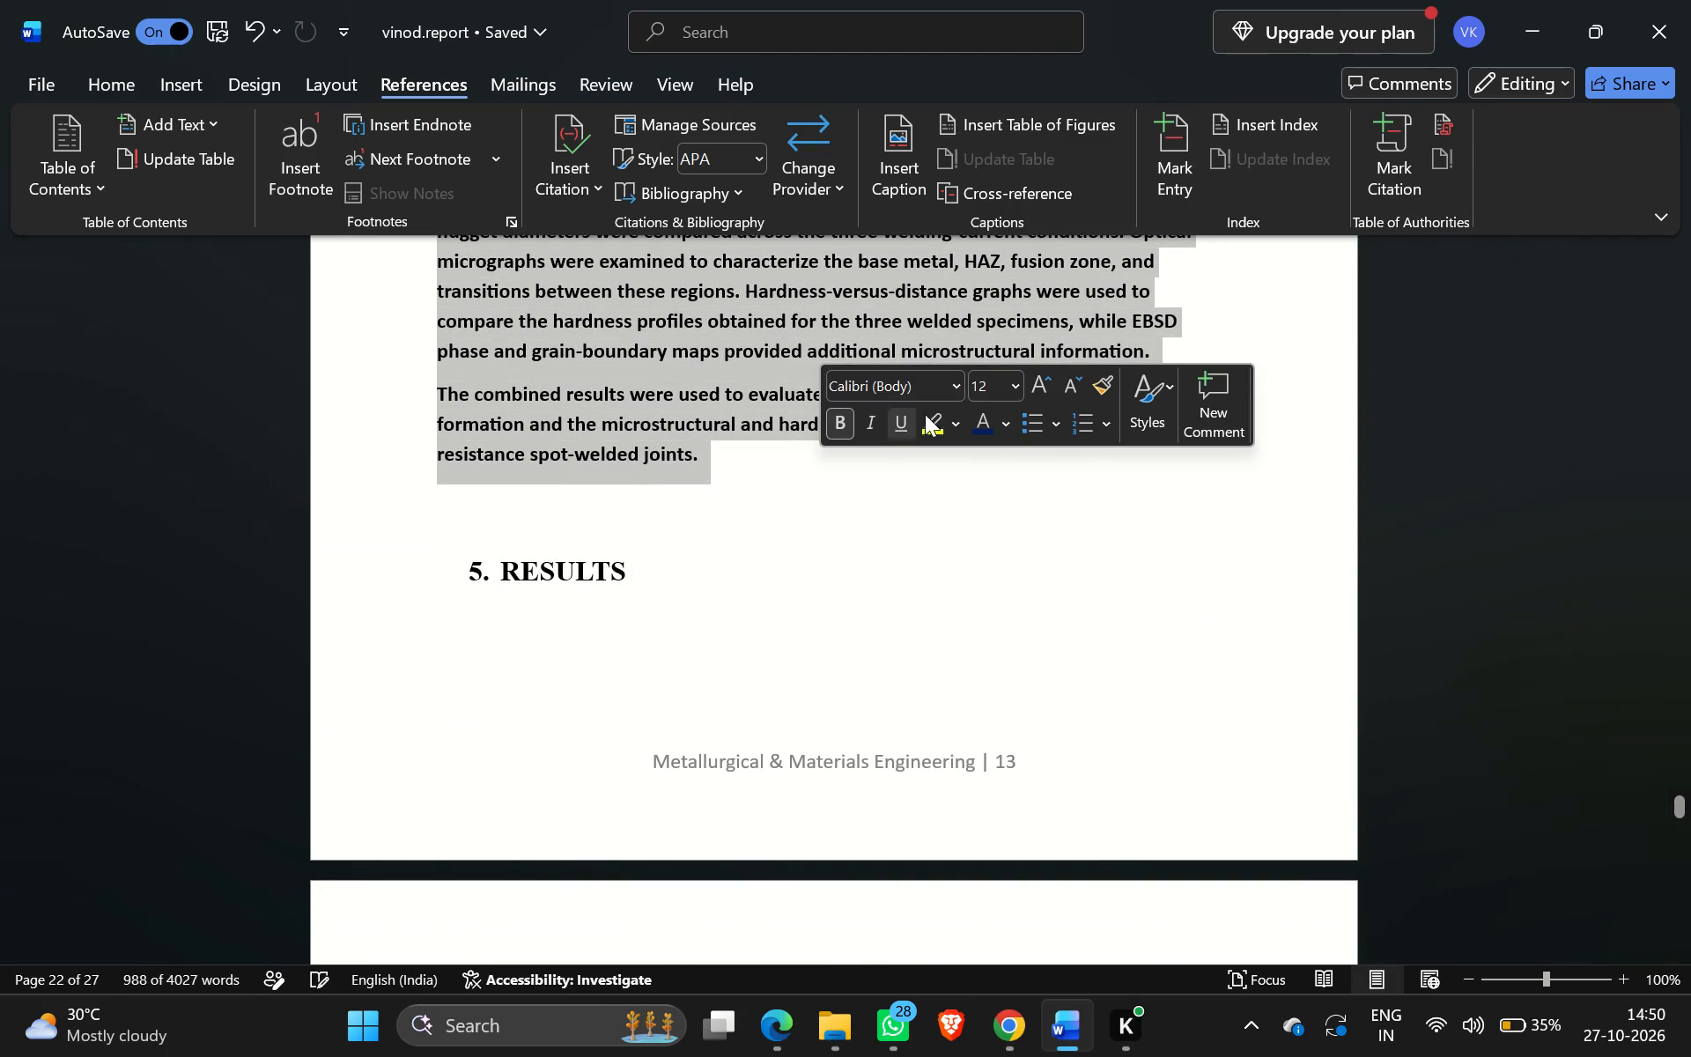
{"action": "left_click", "coordinate": [847, 422]}
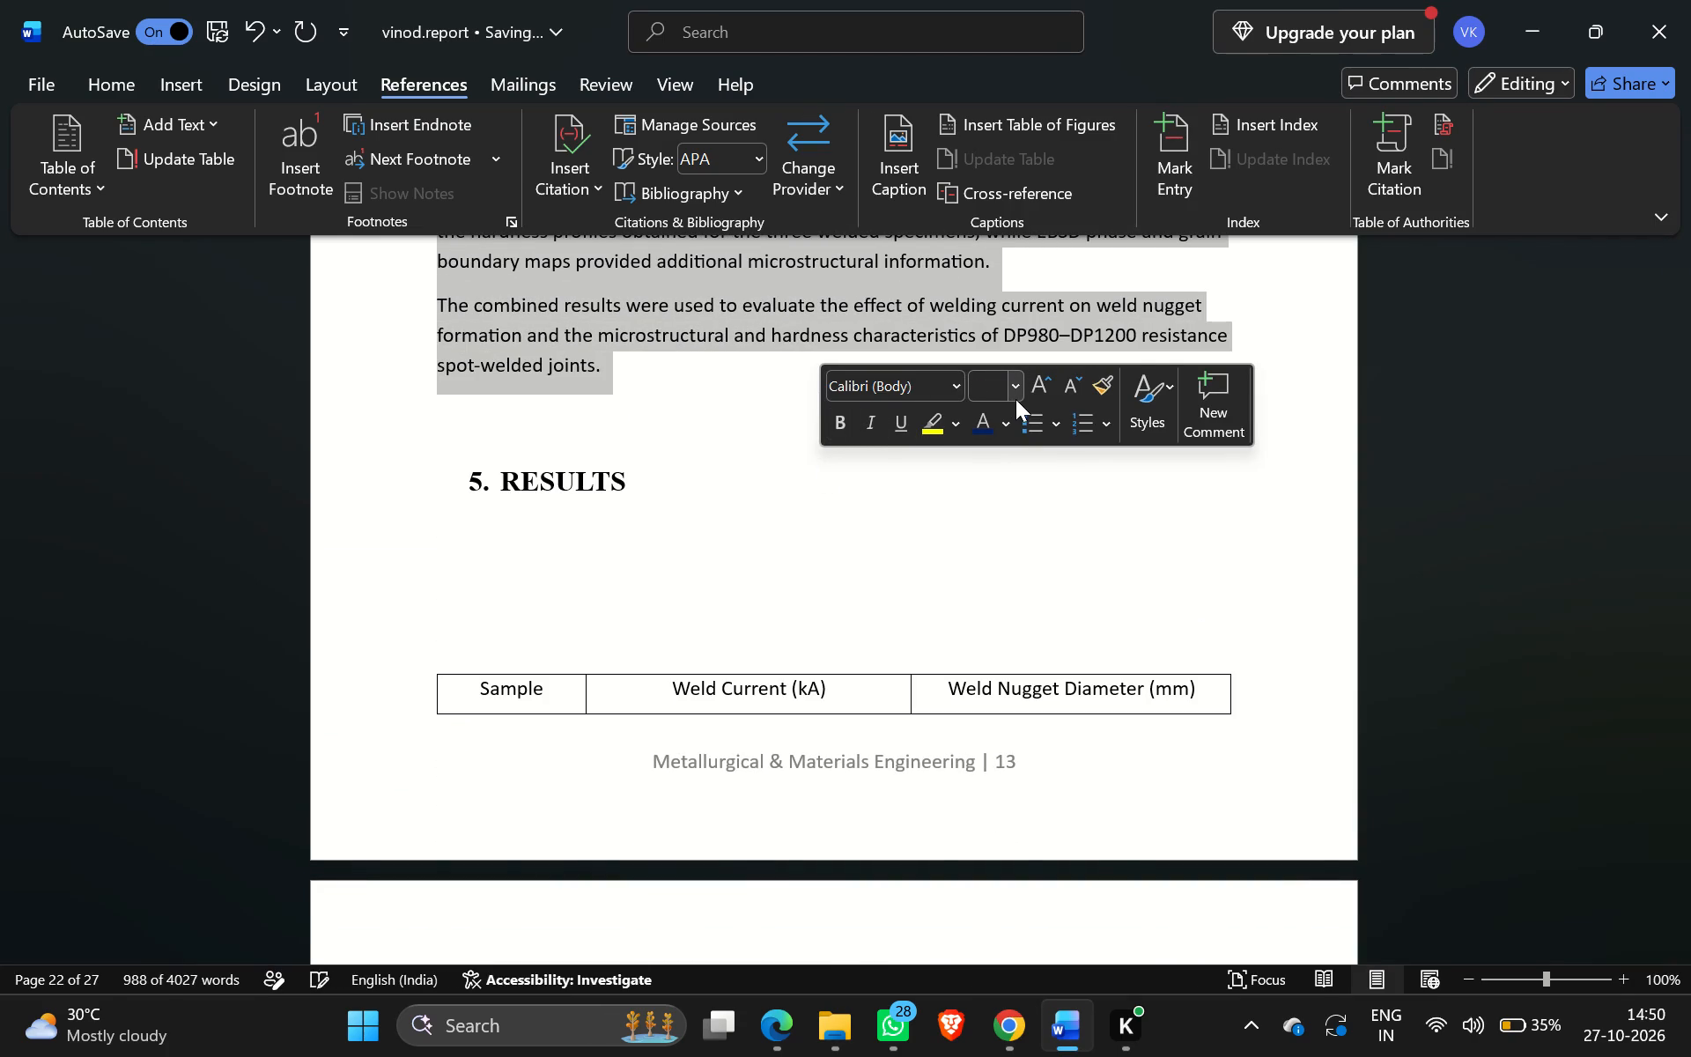
{"action": "left_click", "coordinate": [1015, 399]}
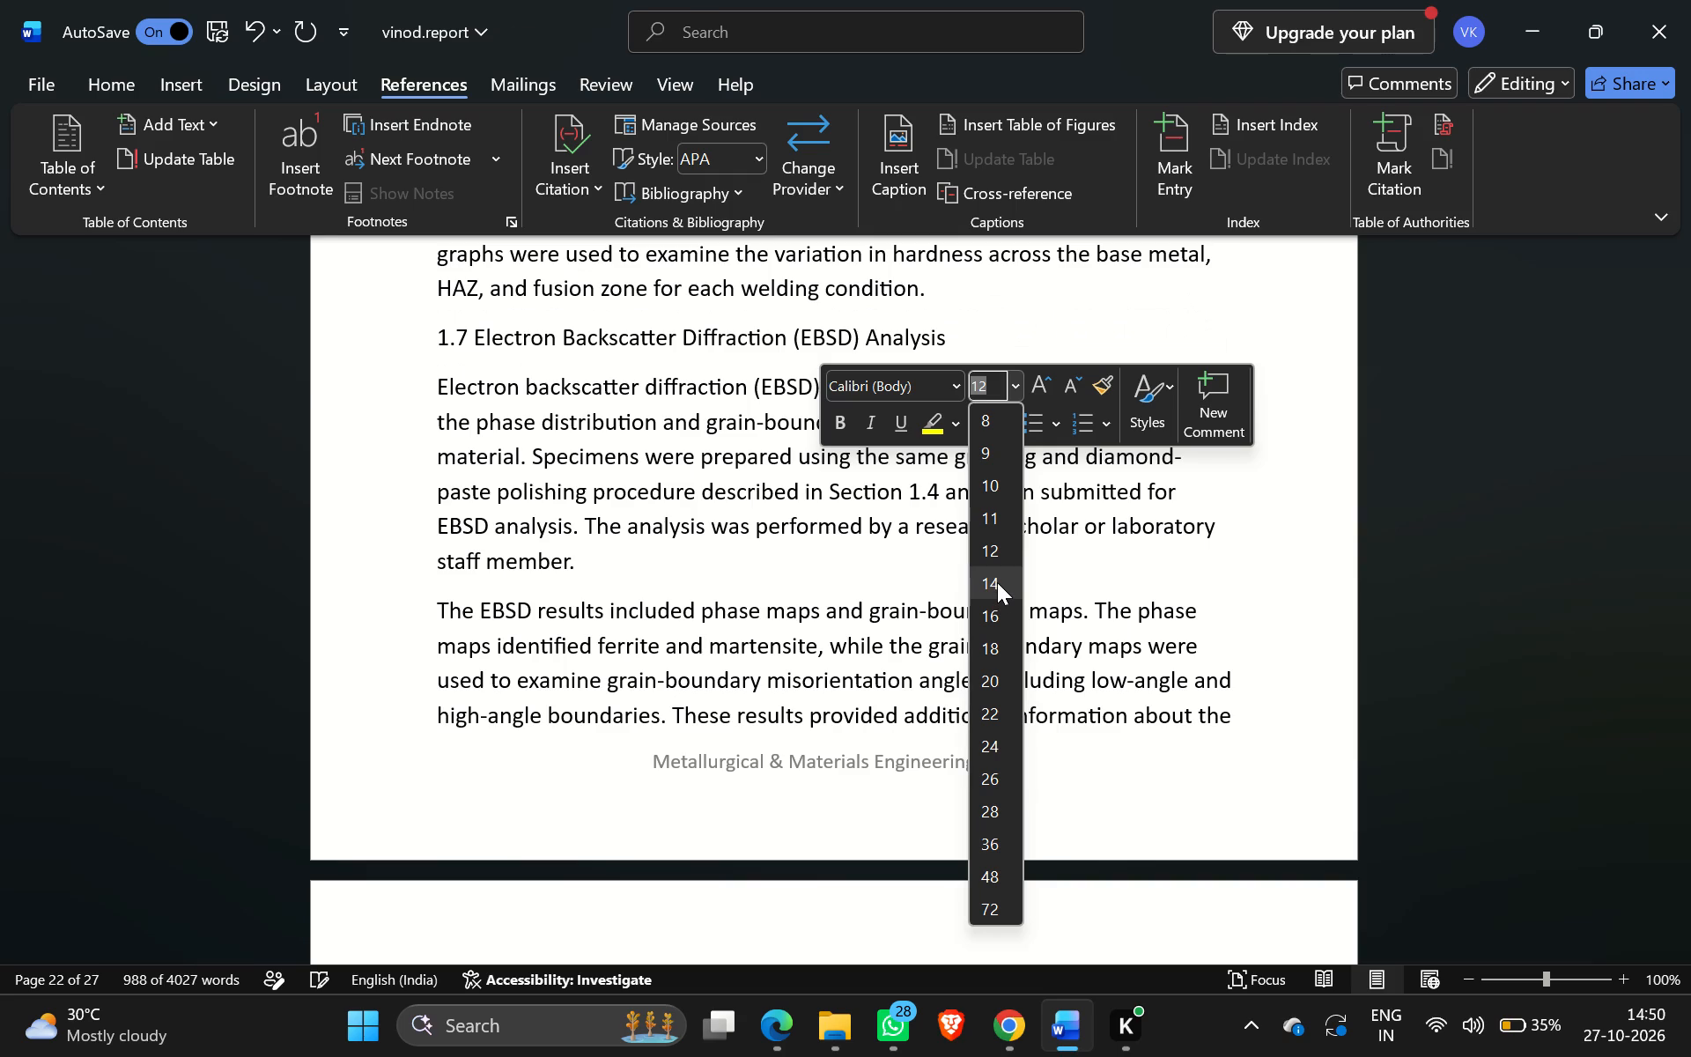
{"action": "left_click", "coordinate": [997, 582]}
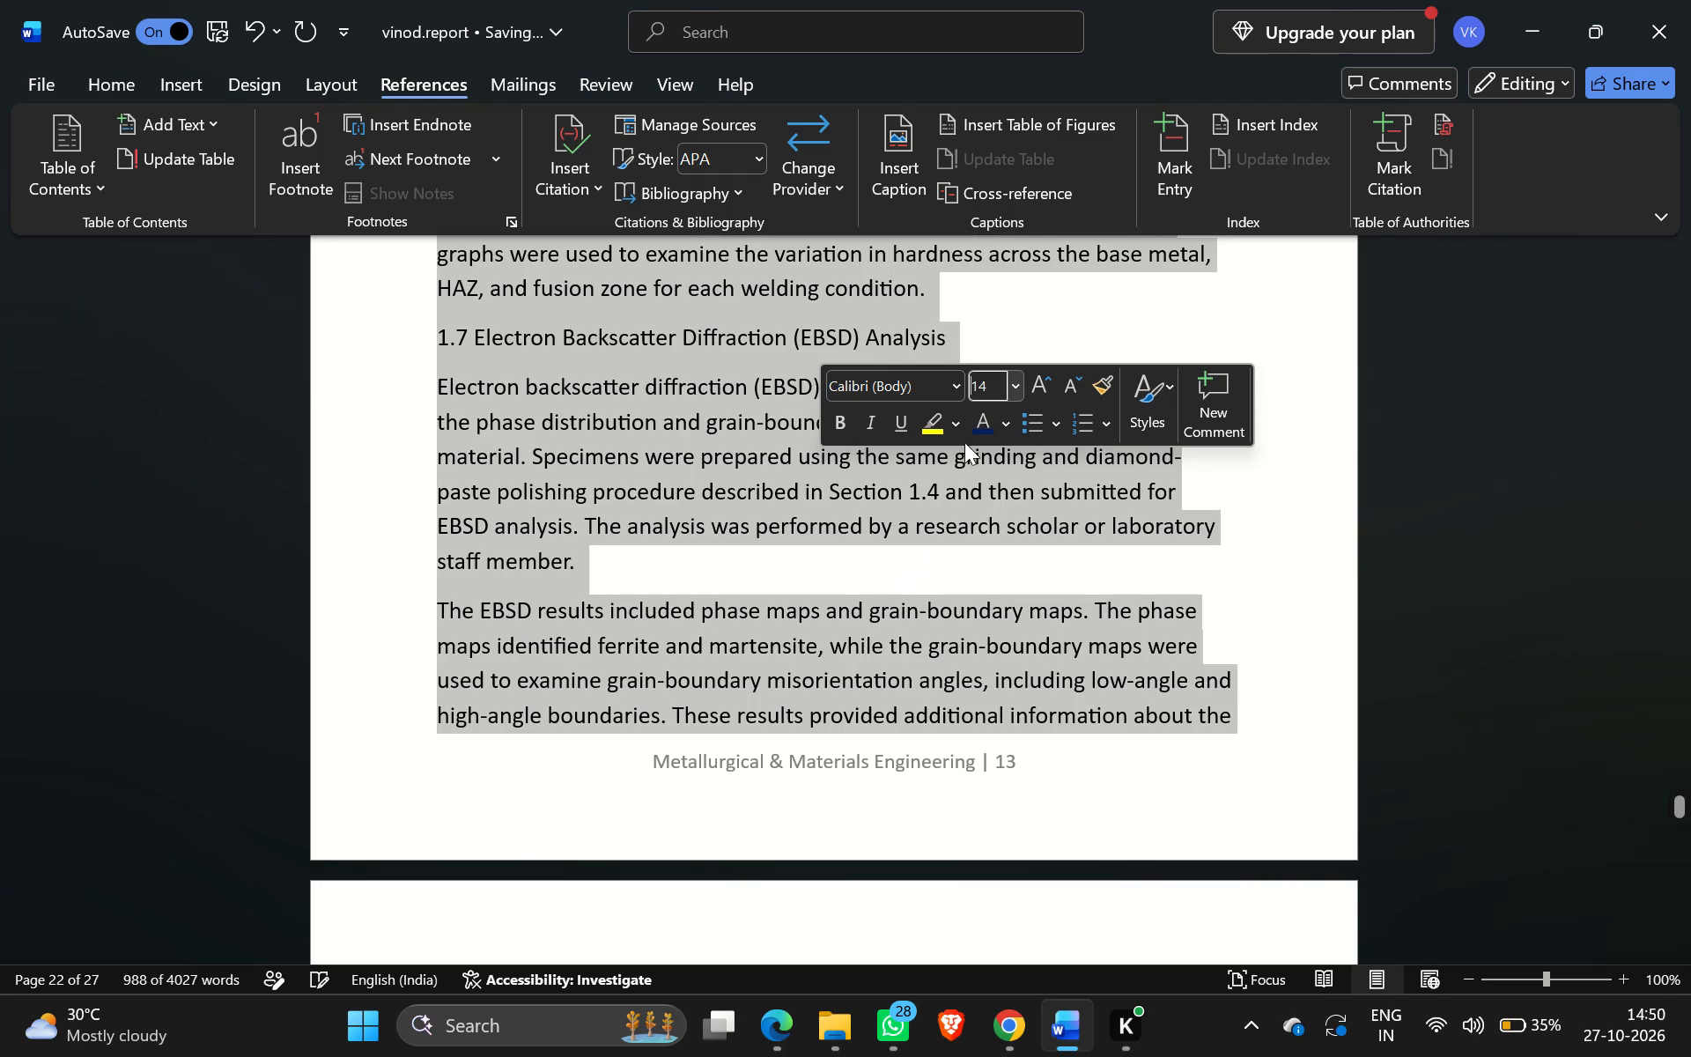
Justify the selected text of sections 1.1 to 1.8.
{"action": "left_click", "coordinate": [90, 81]}
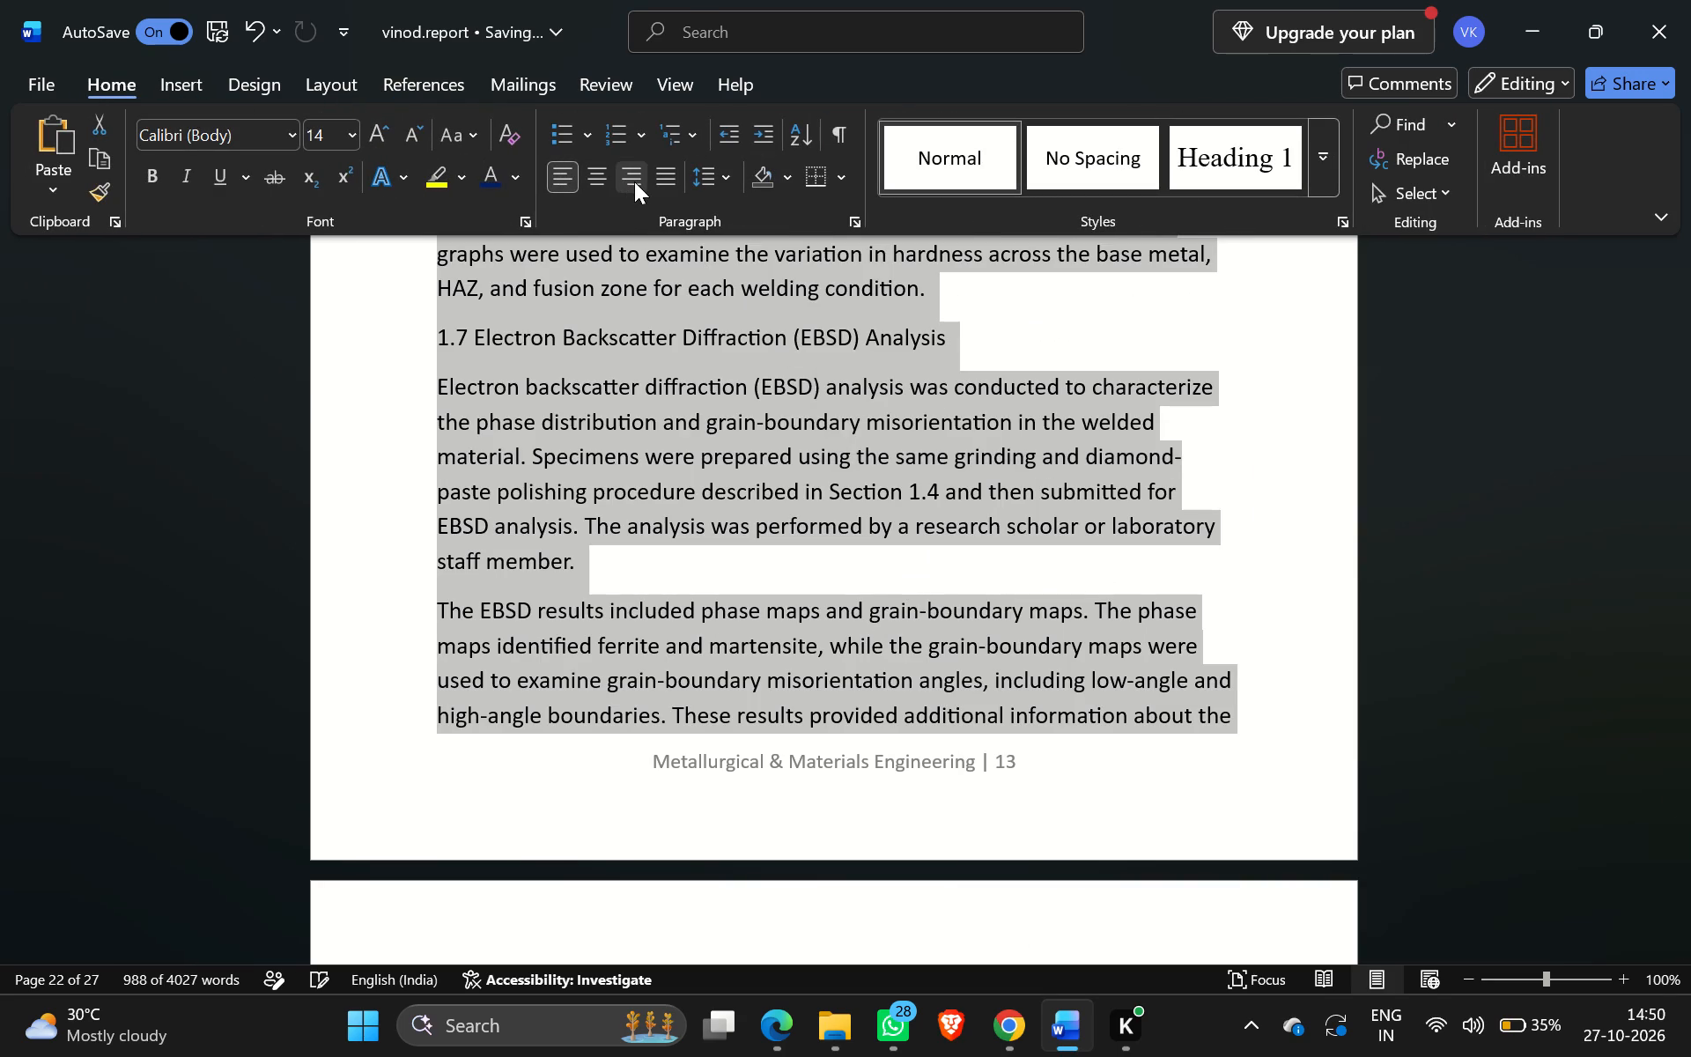
{"action": "left_click", "coordinate": [664, 179]}
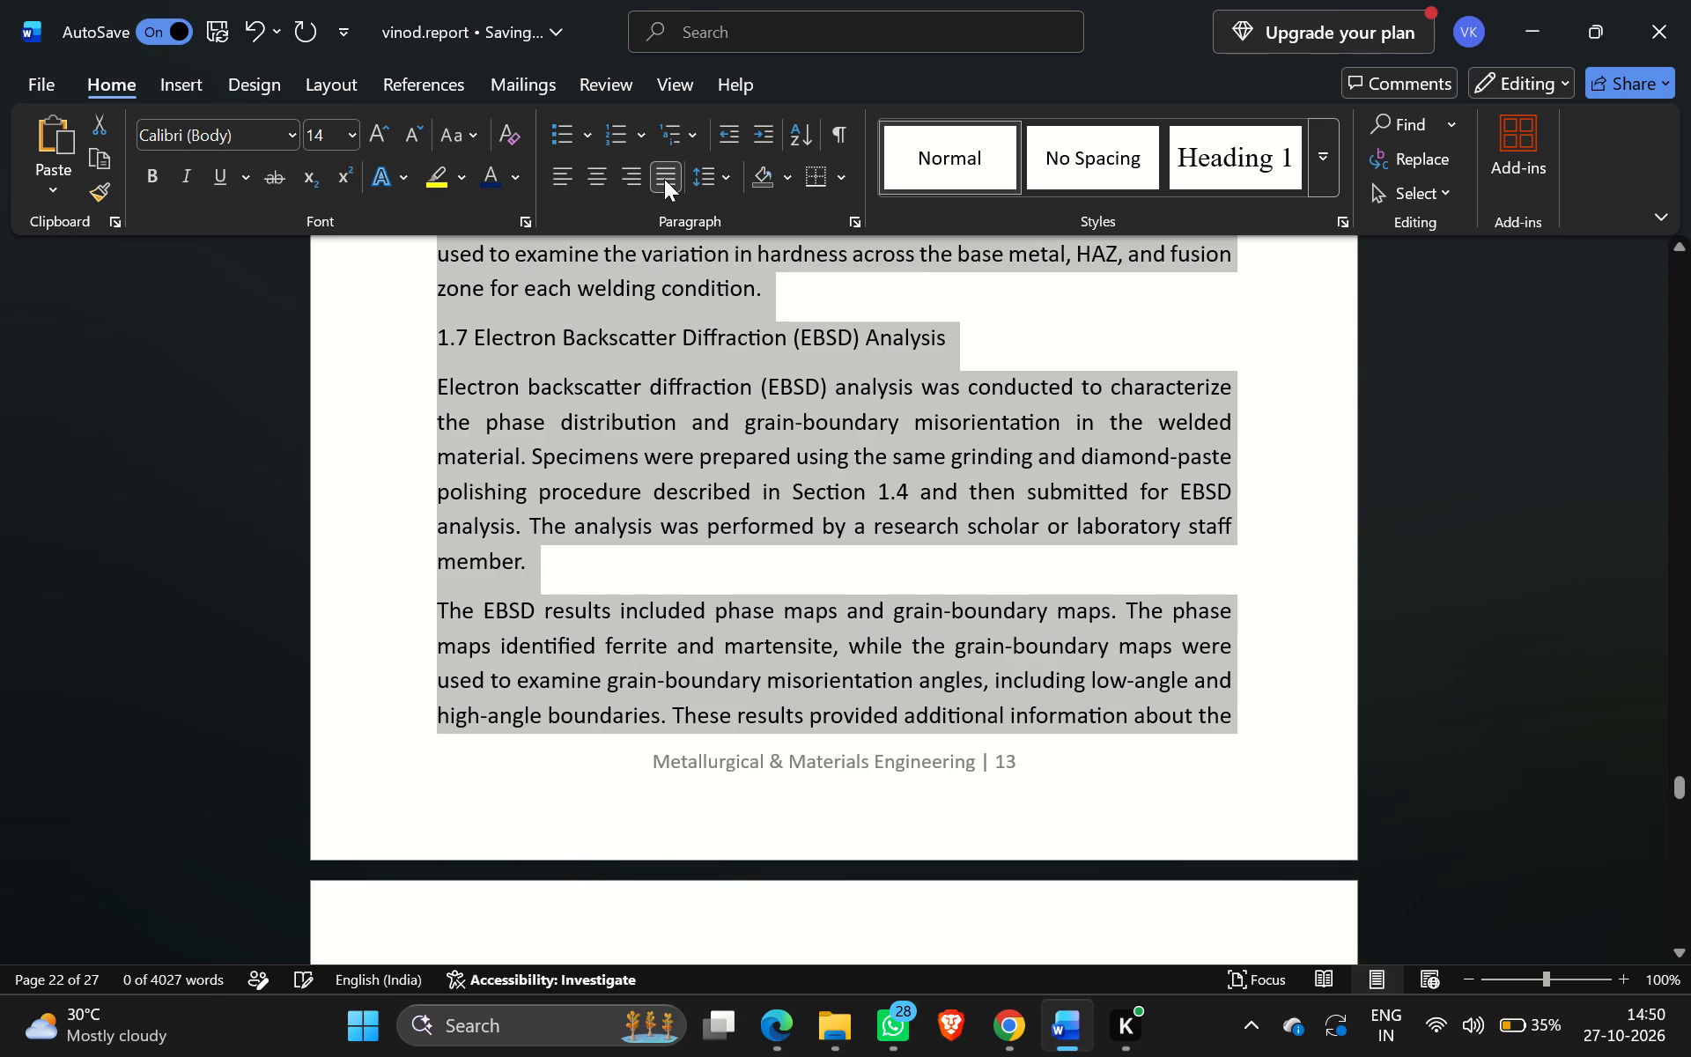
{"action": "left_click", "coordinate": [373, 499]}
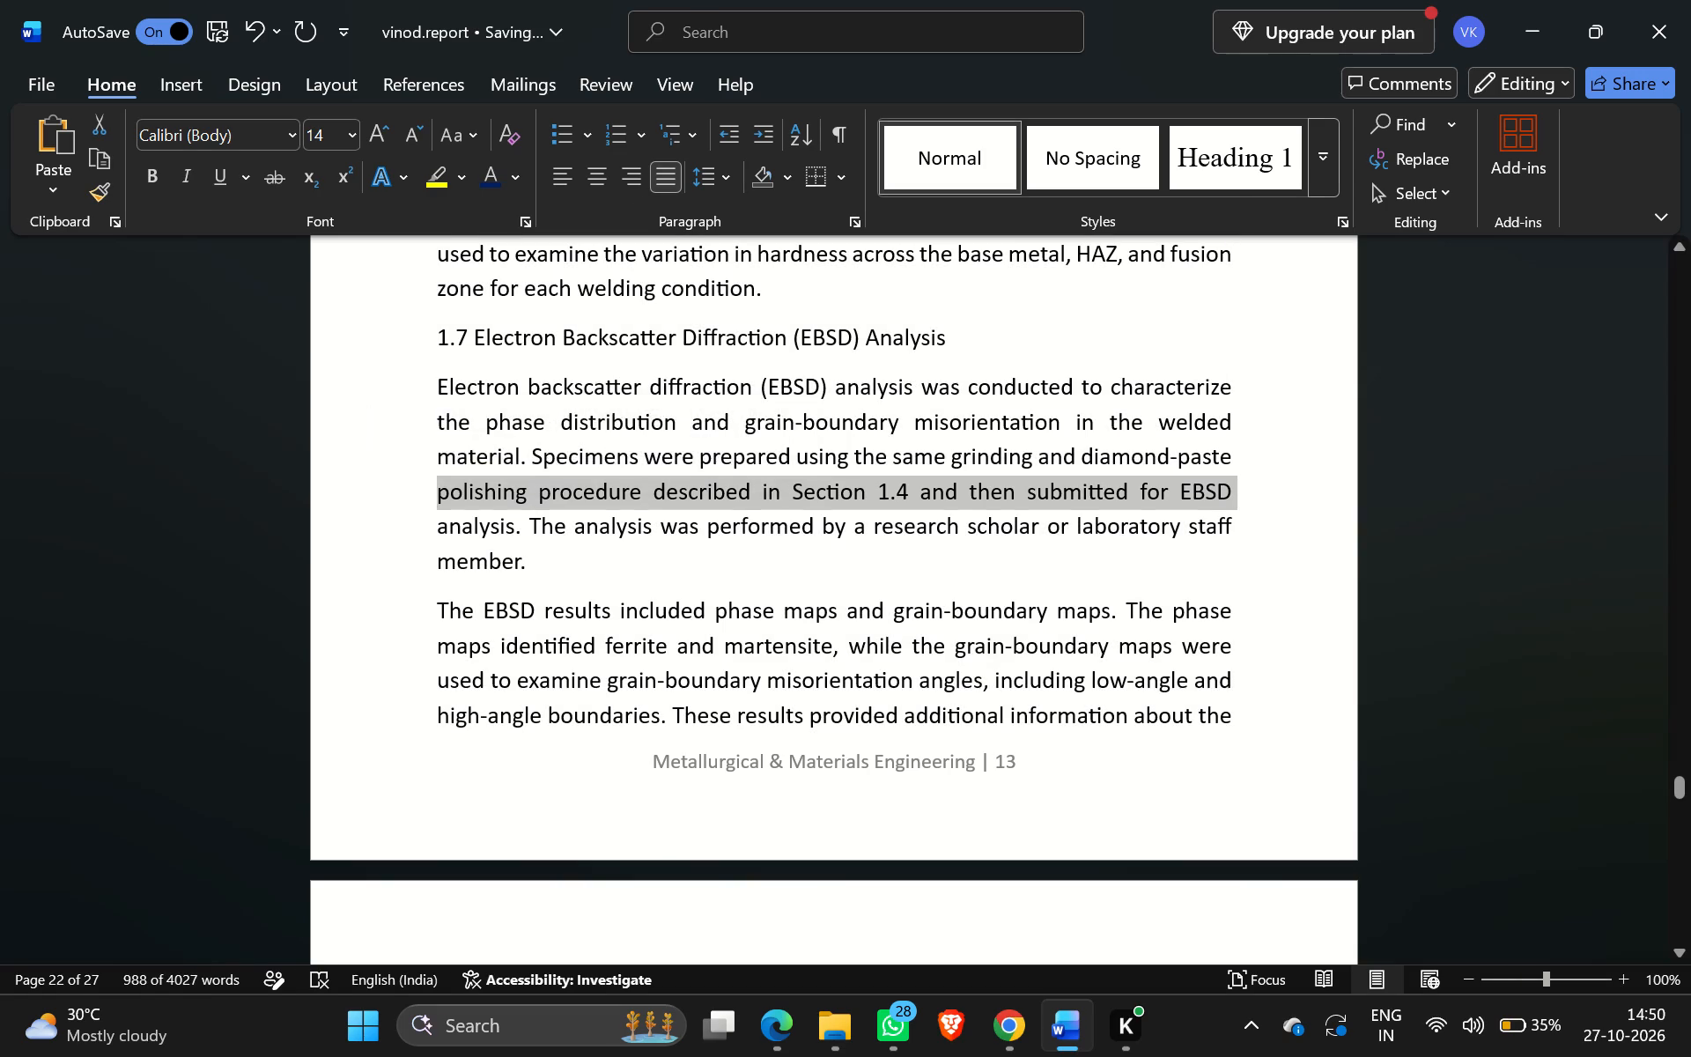
Review the reformatted text from section 1.7 back to the start of the materials and procedure chapter.
{"action": "scroll", "coordinate": [710, 631], "scroll_direction": "up", "scroll_amount": 8}
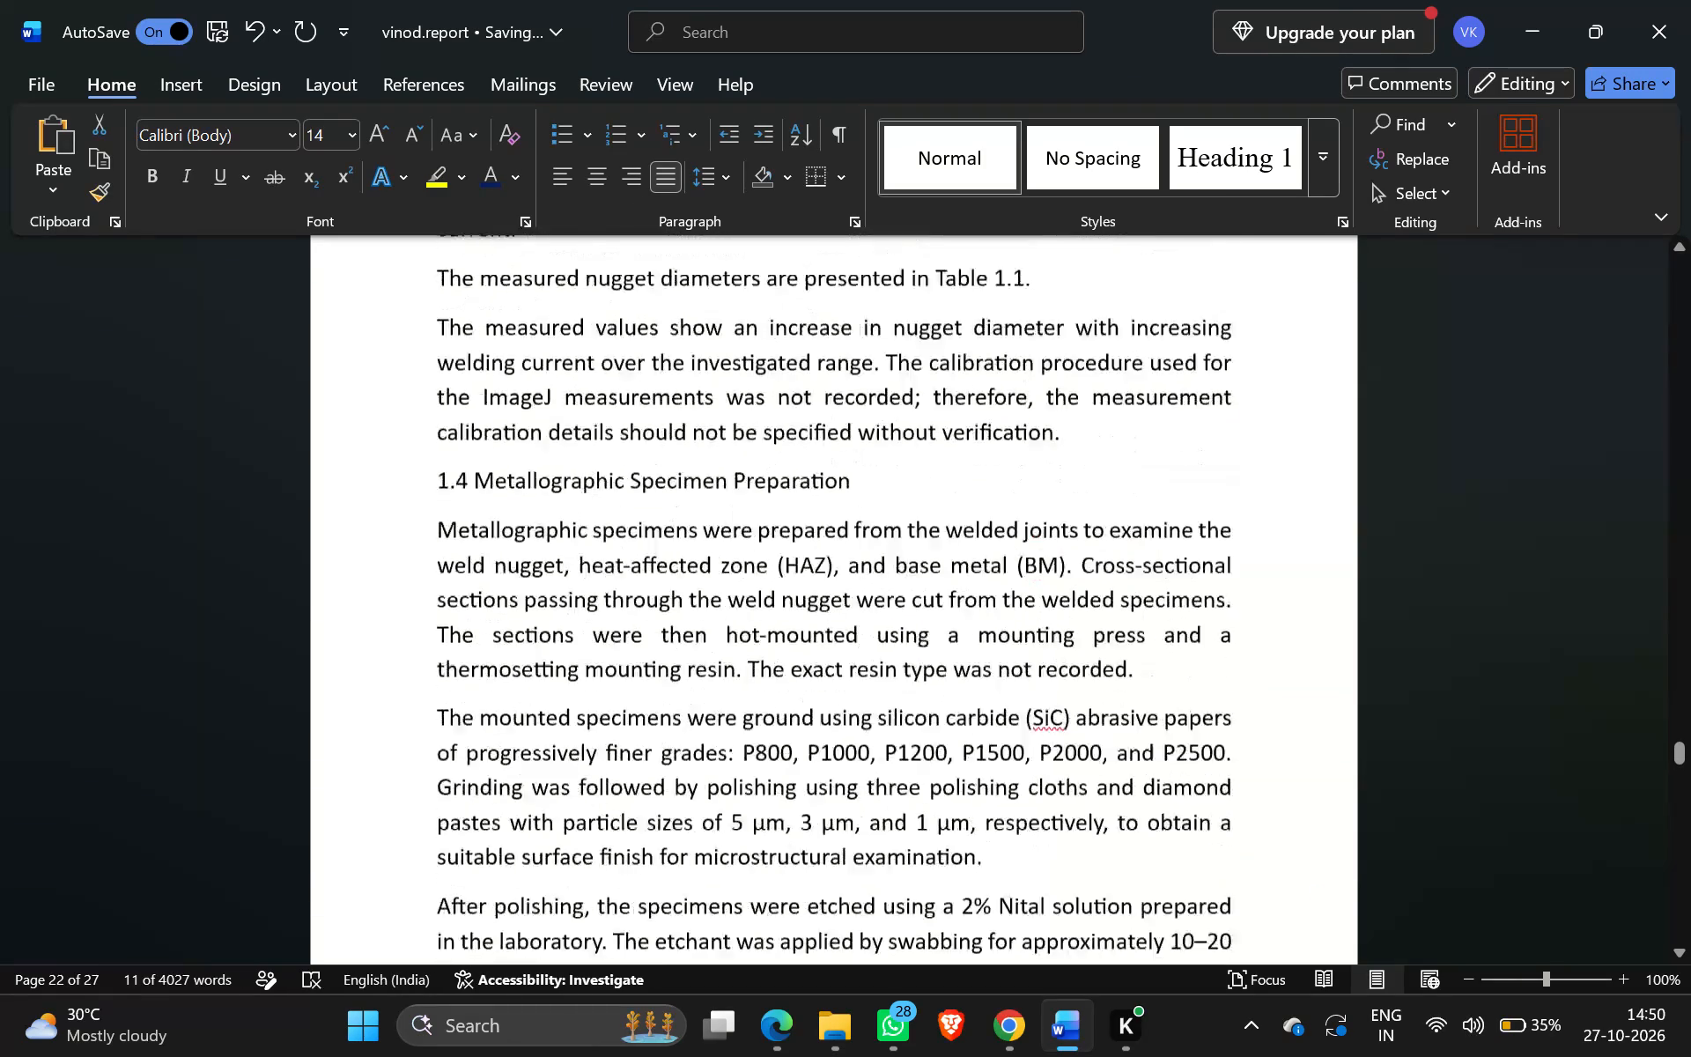
{"action": "scroll", "coordinate": [710, 631], "scroll_direction": "up", "scroll_amount": 6}
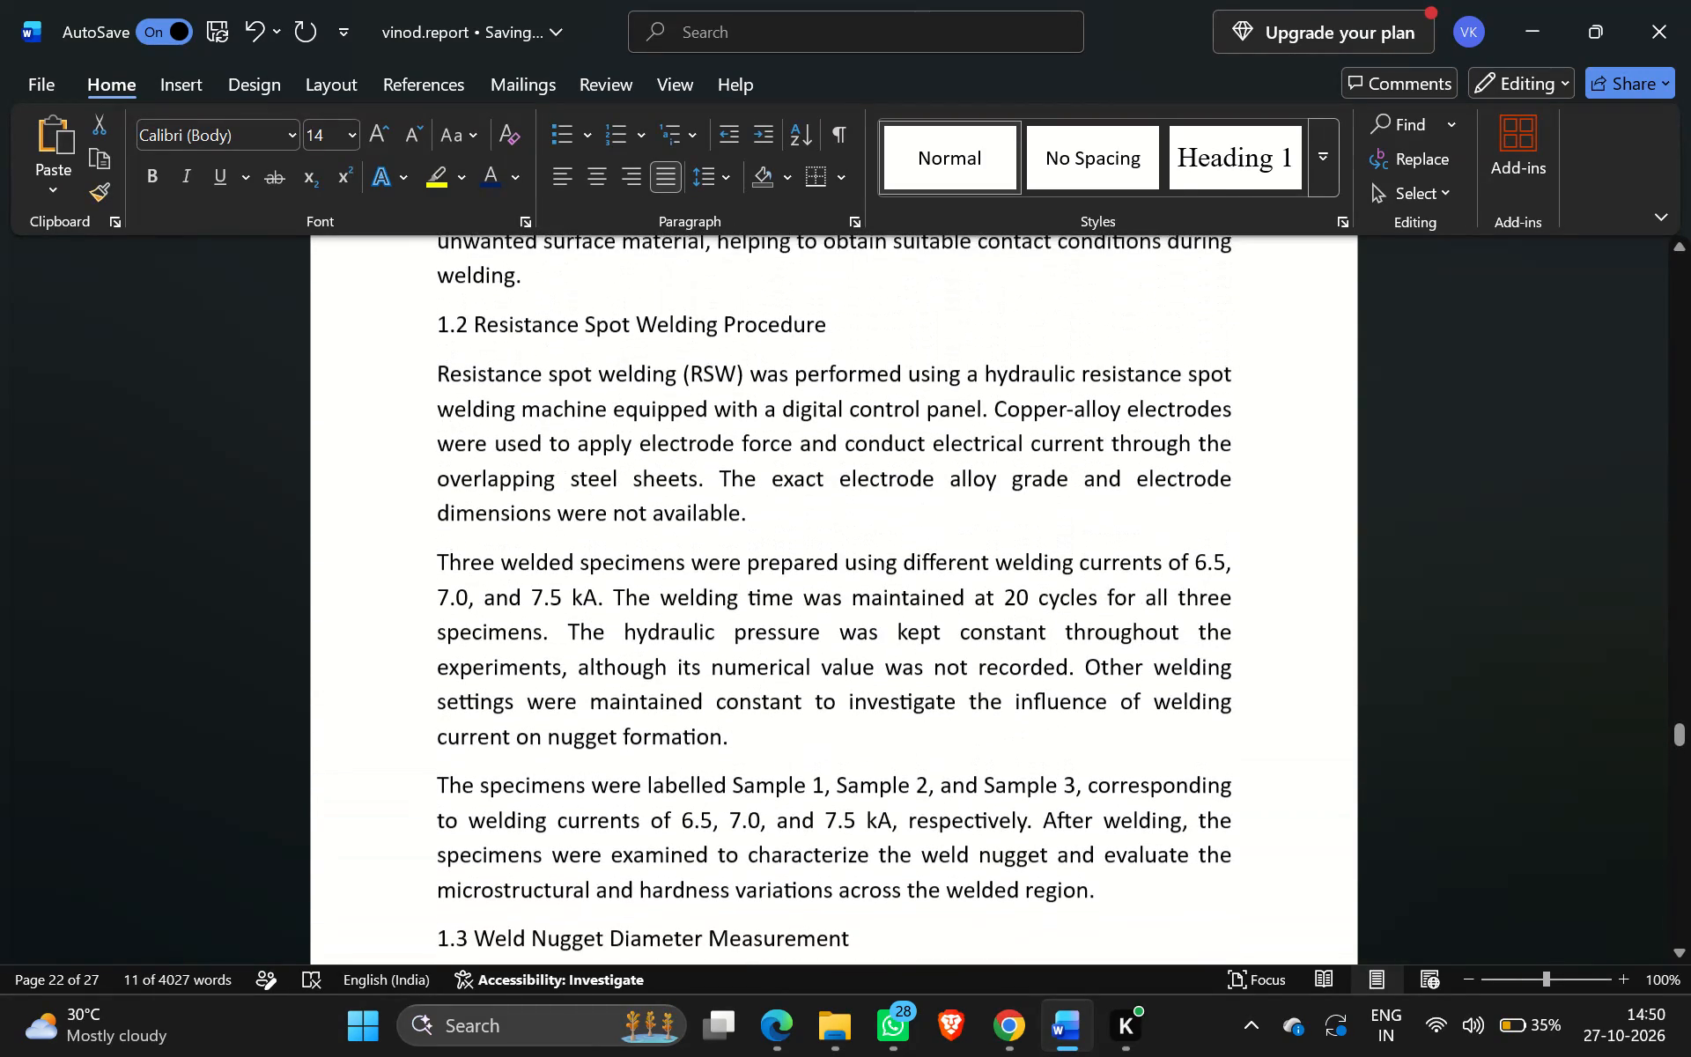
{"action": "scroll", "coordinate": [556, 509], "scroll_direction": "up", "scroll_amount": 3}
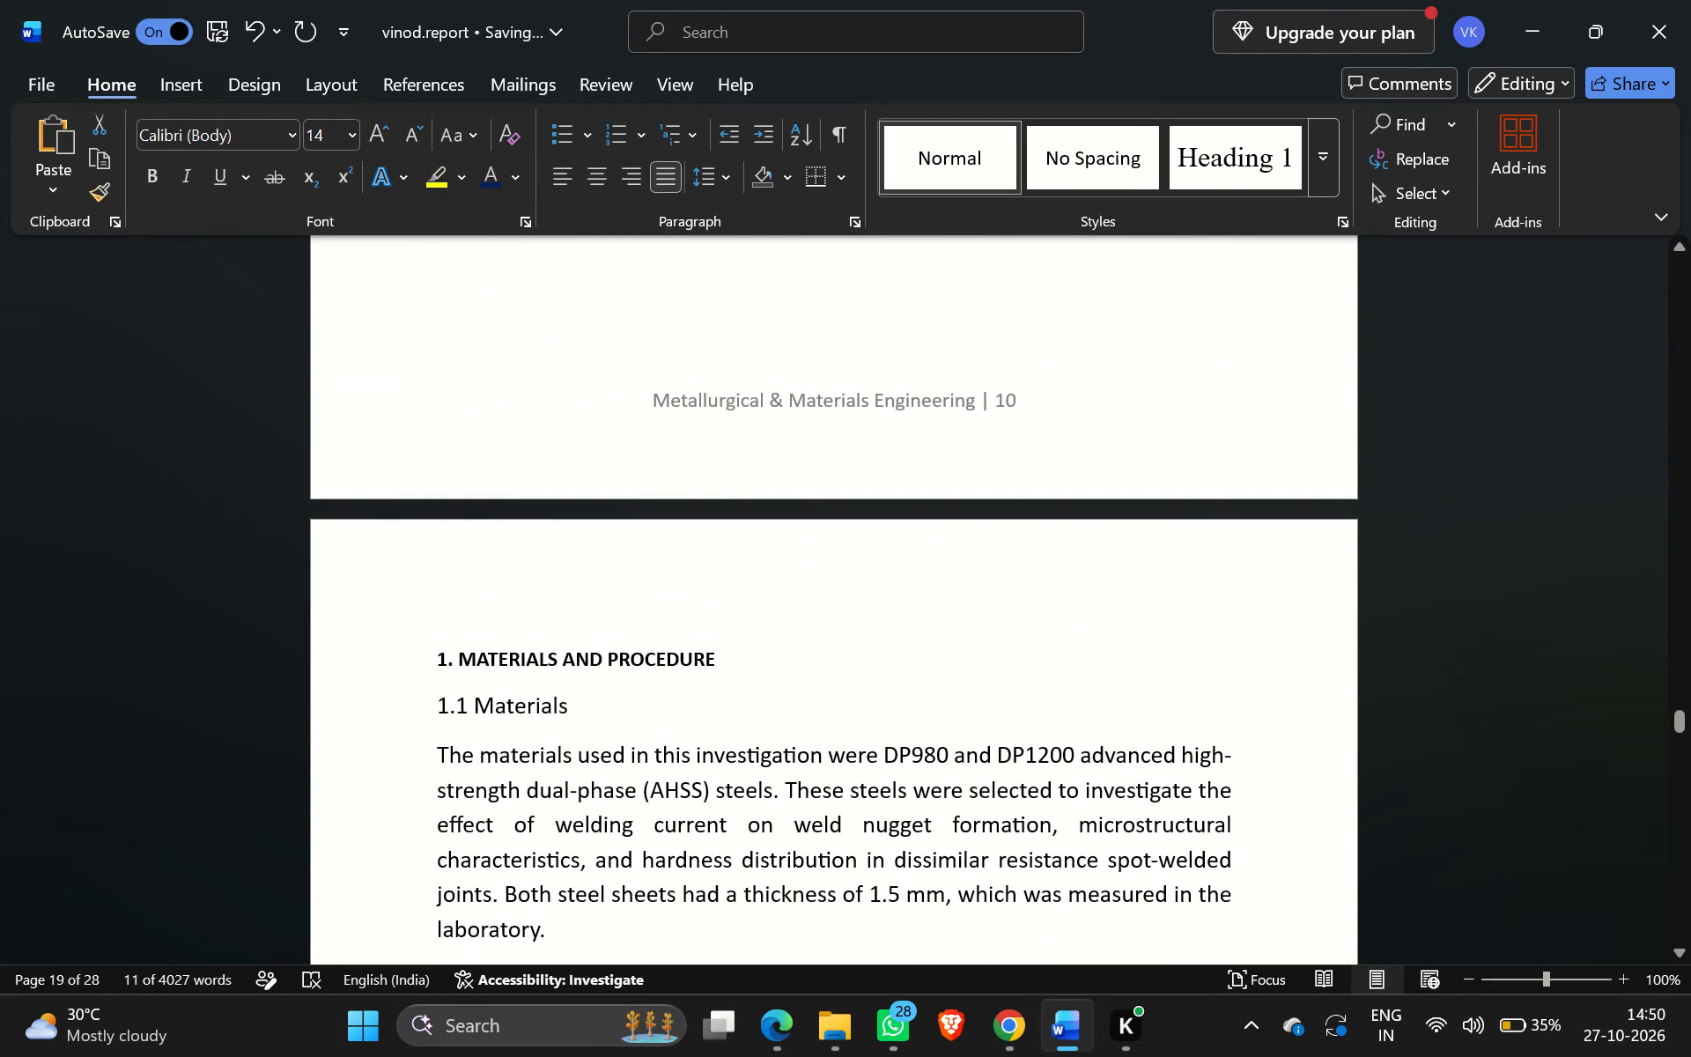
{"action": "scroll", "coordinate": [556, 509], "scroll_direction": "down", "scroll_amount": 3}
{"action": "scroll", "coordinate": [556, 509], "scroll_direction": "right", "scroll_amount": 1}
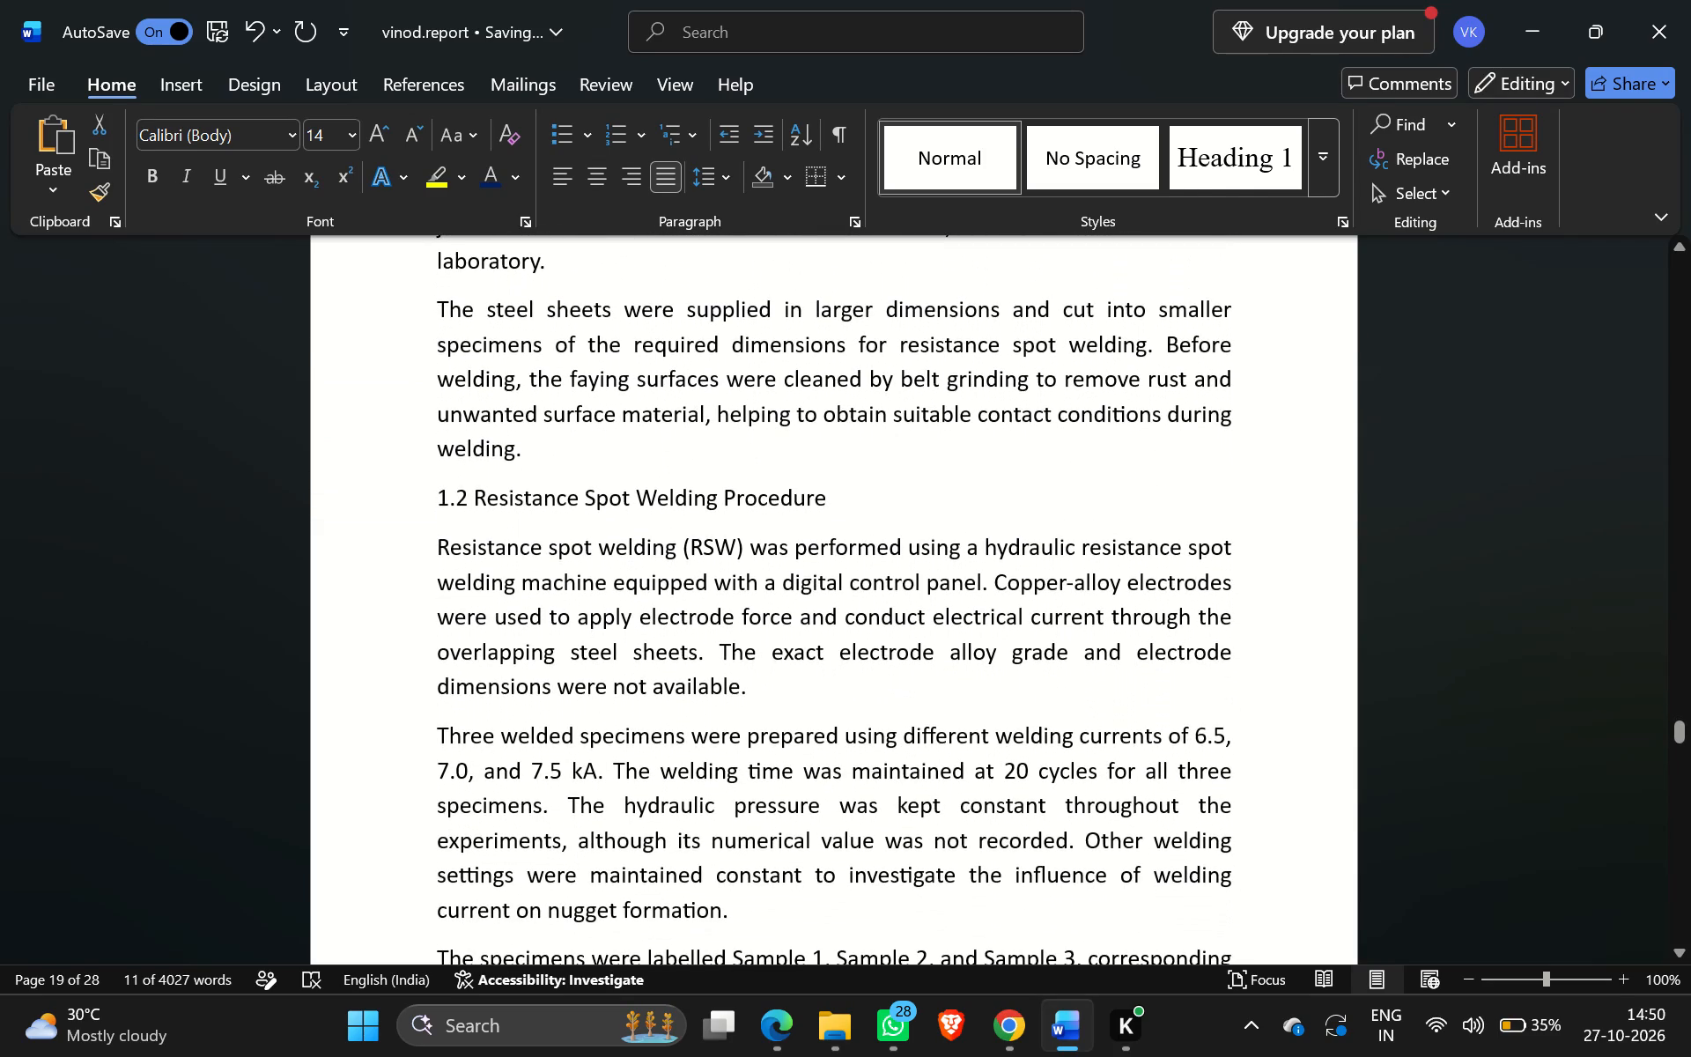
{"action": "left_click", "coordinate": [460, 485]}
{"action": "left_click", "coordinate": [472, 506]}
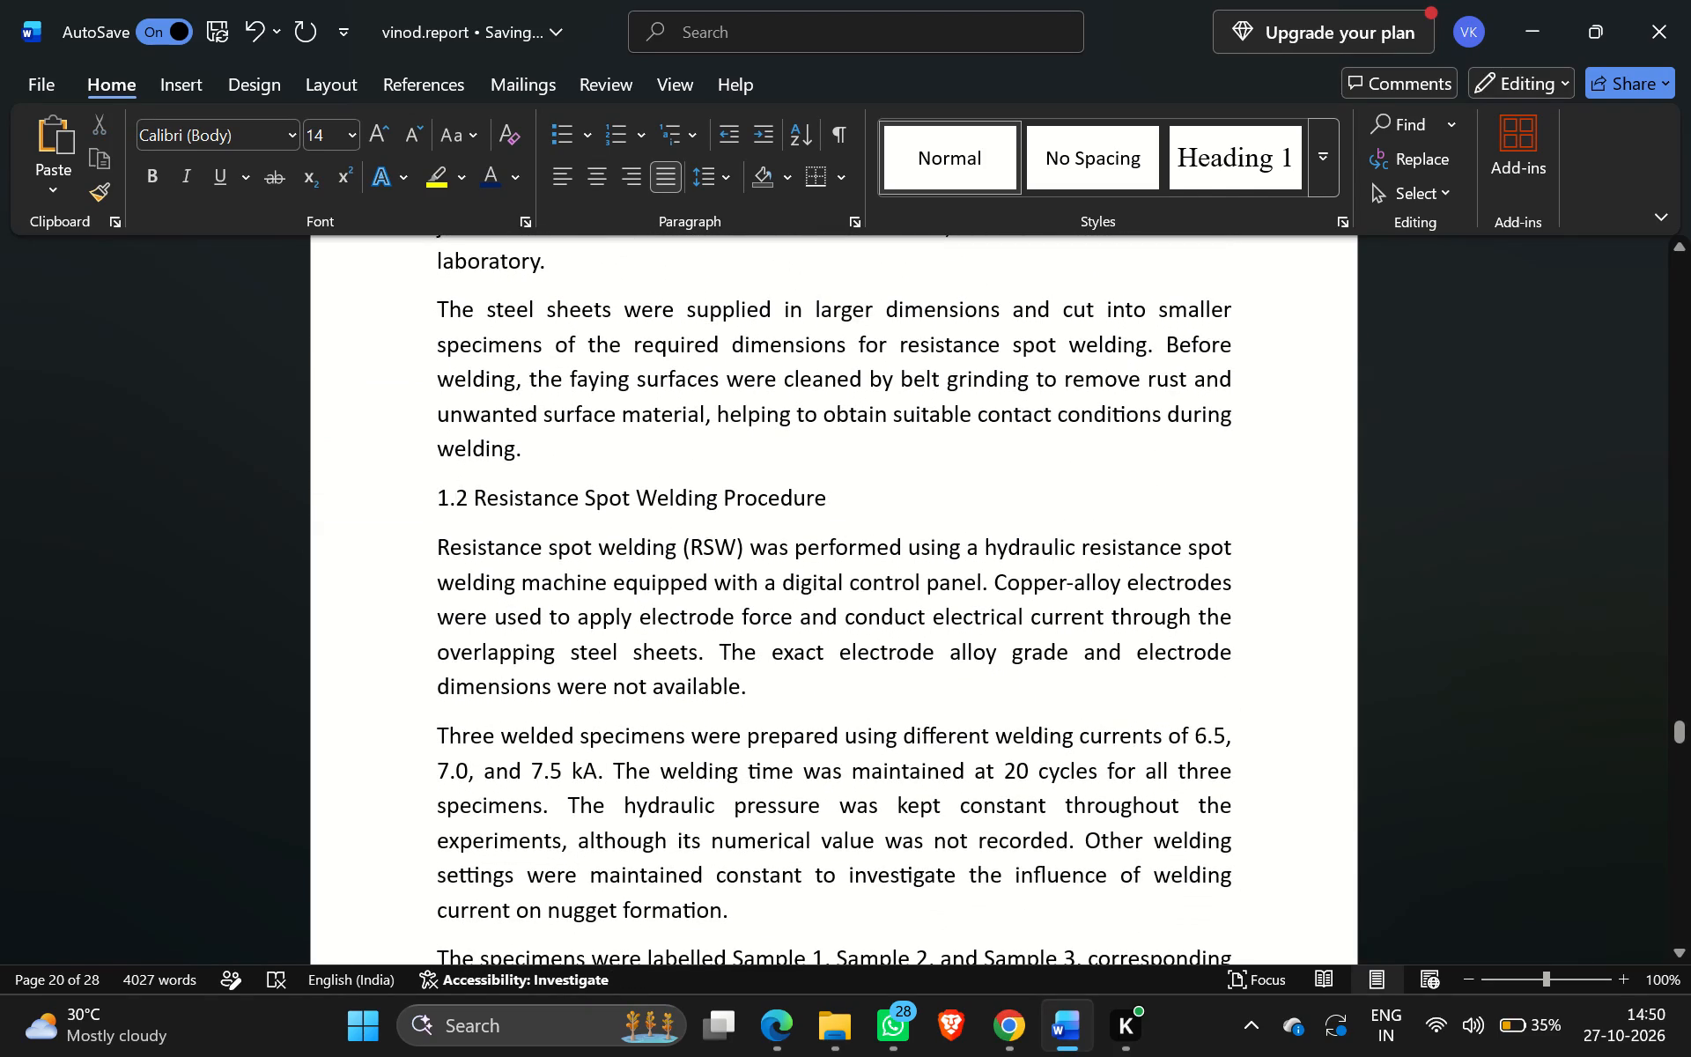
{"action": "scroll", "coordinate": [472, 506], "scroll_direction": "up", "scroll_amount": 6}
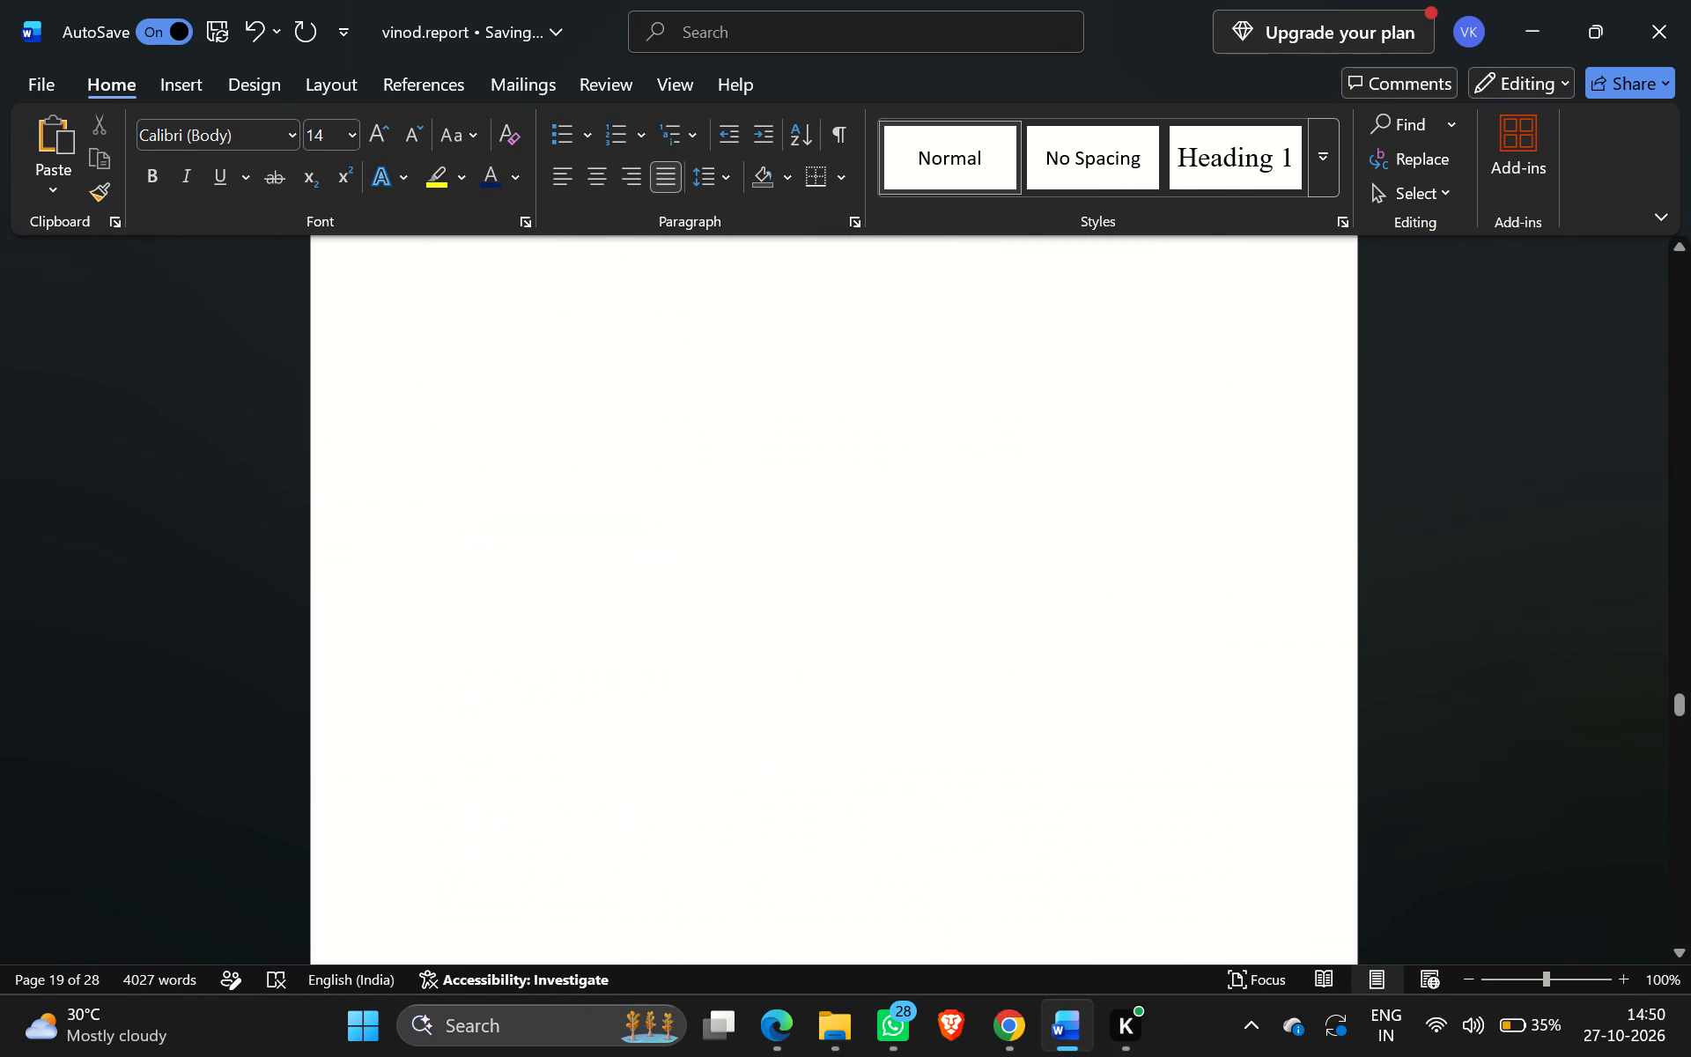
{"action": "scroll", "coordinate": [472, 506], "scroll_direction": "down", "scroll_amount": 2}
{"action": "scroll", "coordinate": [472, 506], "scroll_direction": "right", "scroll_amount": 6}
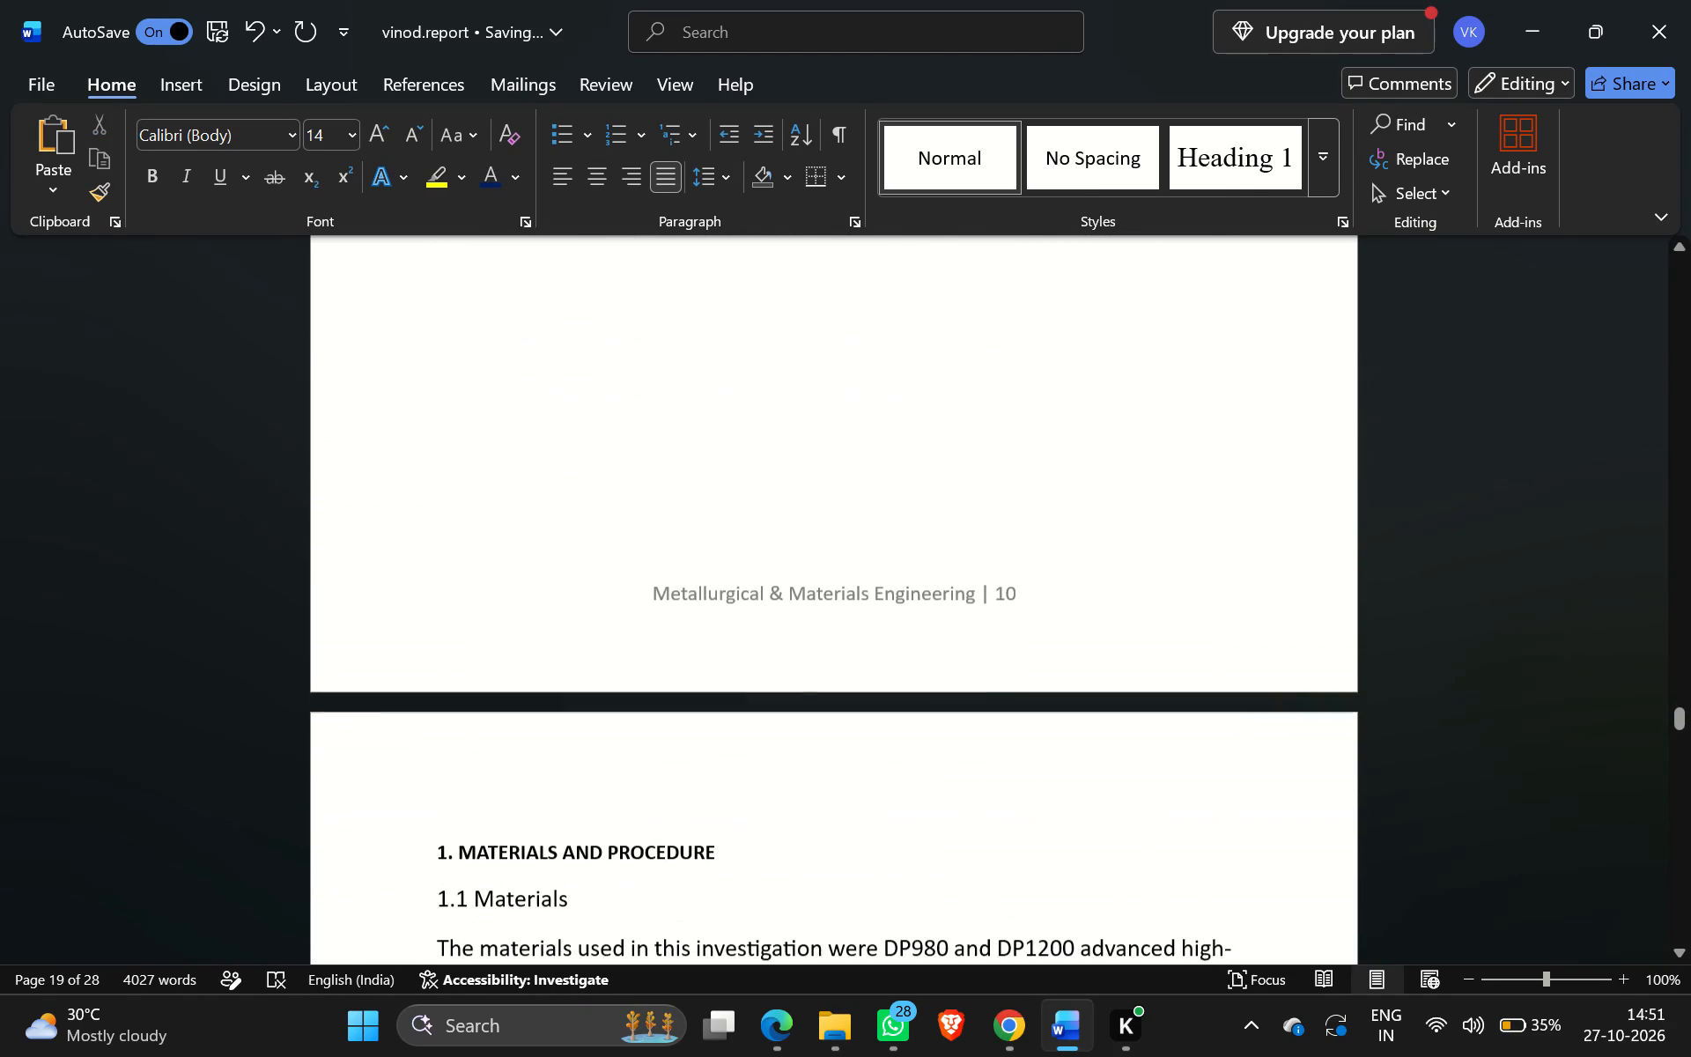
{"action": "scroll", "coordinate": [472, 506], "scroll_direction": "right", "scroll_amount": 2}
{"action": "scroll", "coordinate": [472, 506], "scroll_direction": "down", "scroll_amount": 2}
{"action": "scroll", "coordinate": [472, 506], "scroll_direction": "right", "scroll_amount": 1}
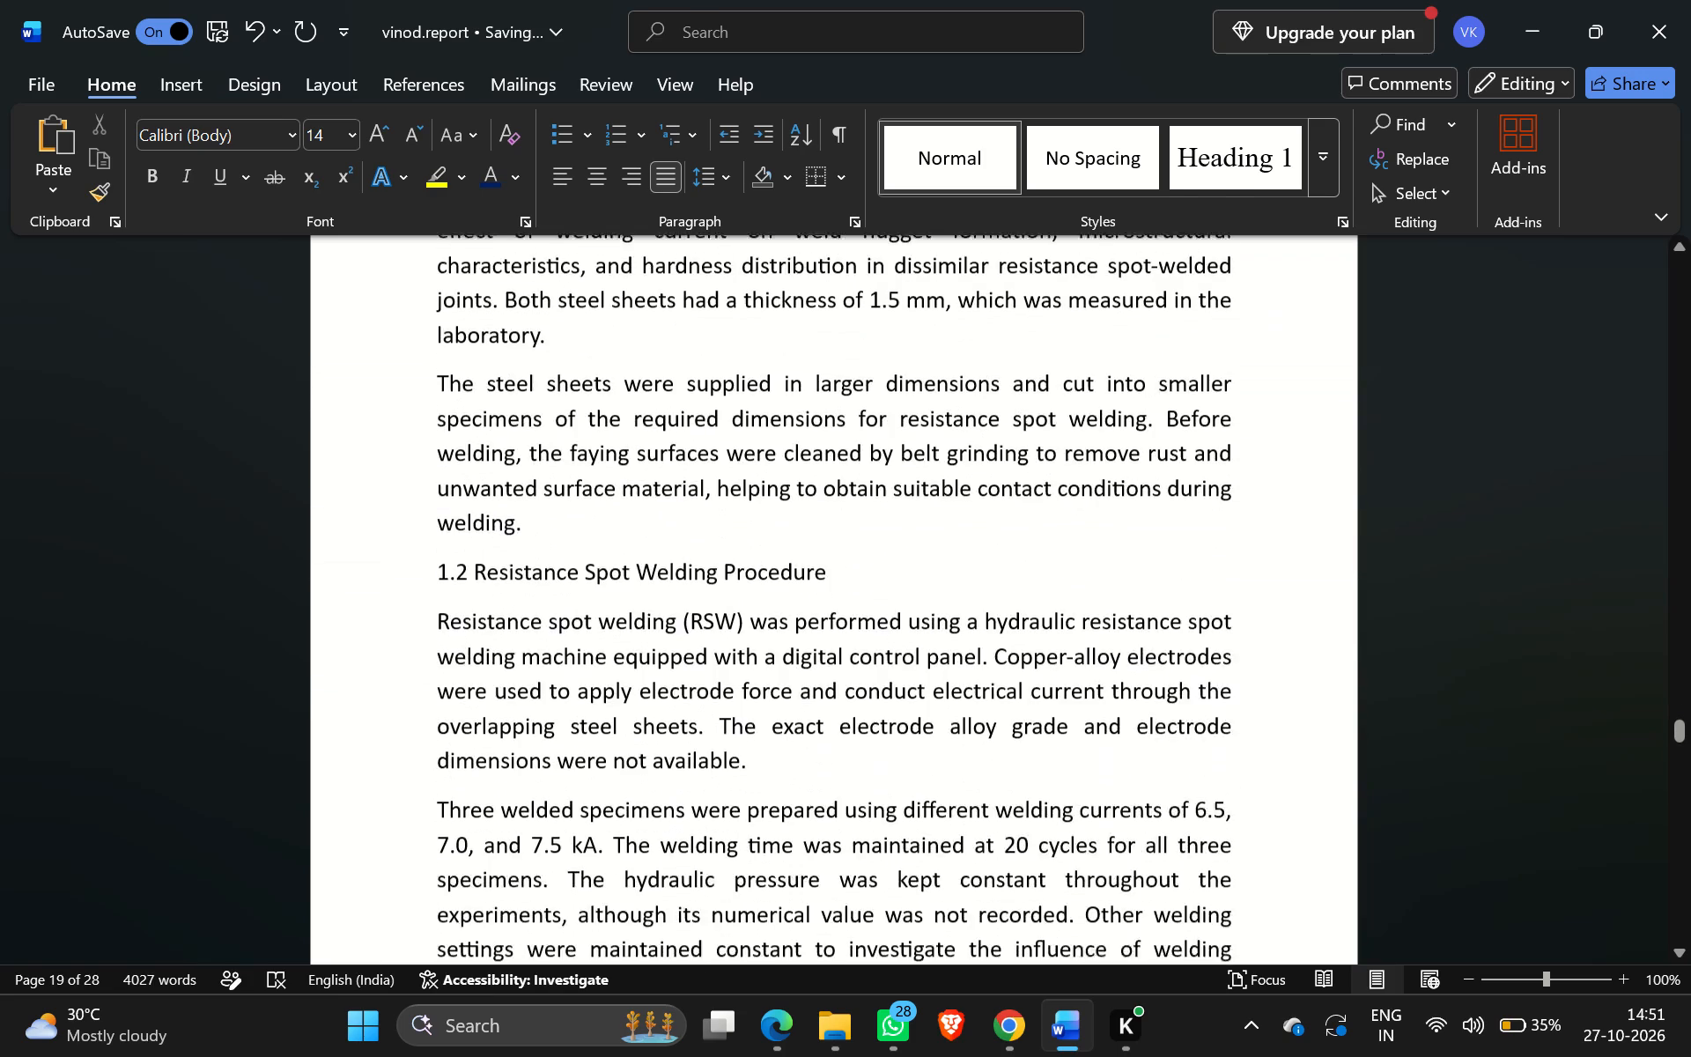
Delete the duplicate "1. MATERIALS AND PROCEDURE" heading and the gap so 1.1 Materials follows directly below the chapter 4 heading.
{"action": "scroll", "coordinate": [472, 506], "scroll_direction": "up", "scroll_amount": 3}
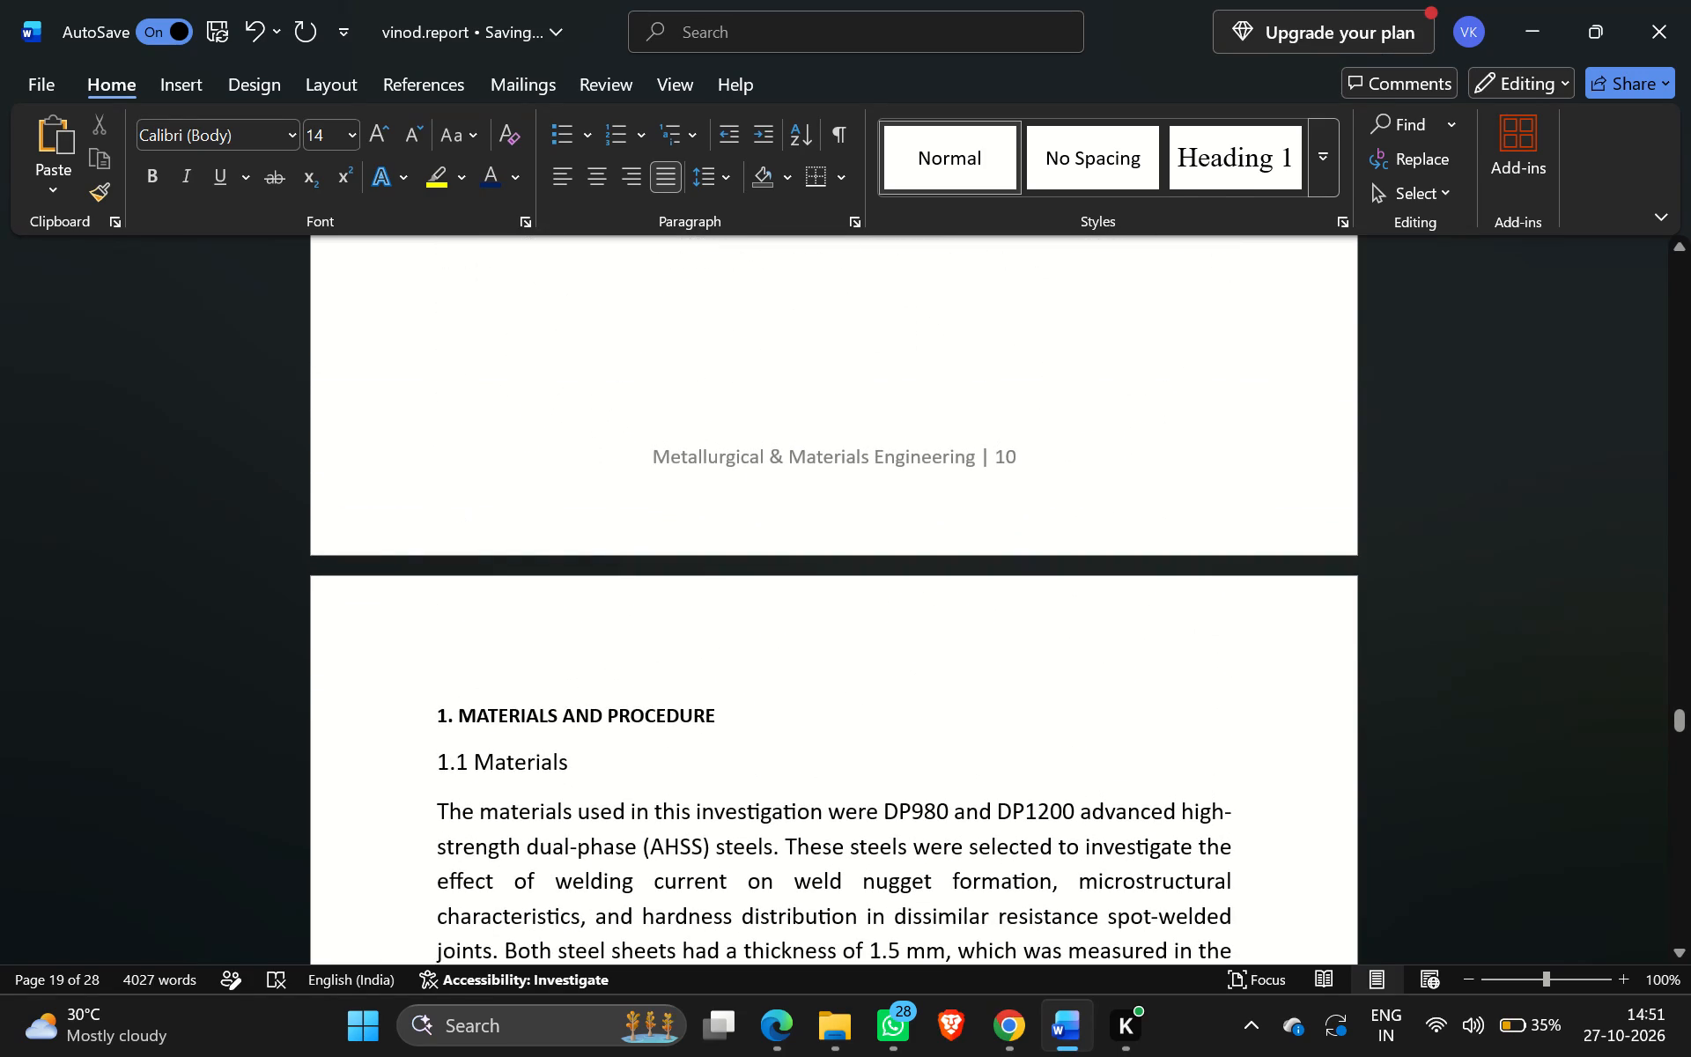
{"action": "left_click", "coordinate": [439, 709]}
{"action": "left_click_drag", "start_coordinate": [425, 709], "coordinate": [759, 736]}
{"action": "key", "text": "BackSpace"}
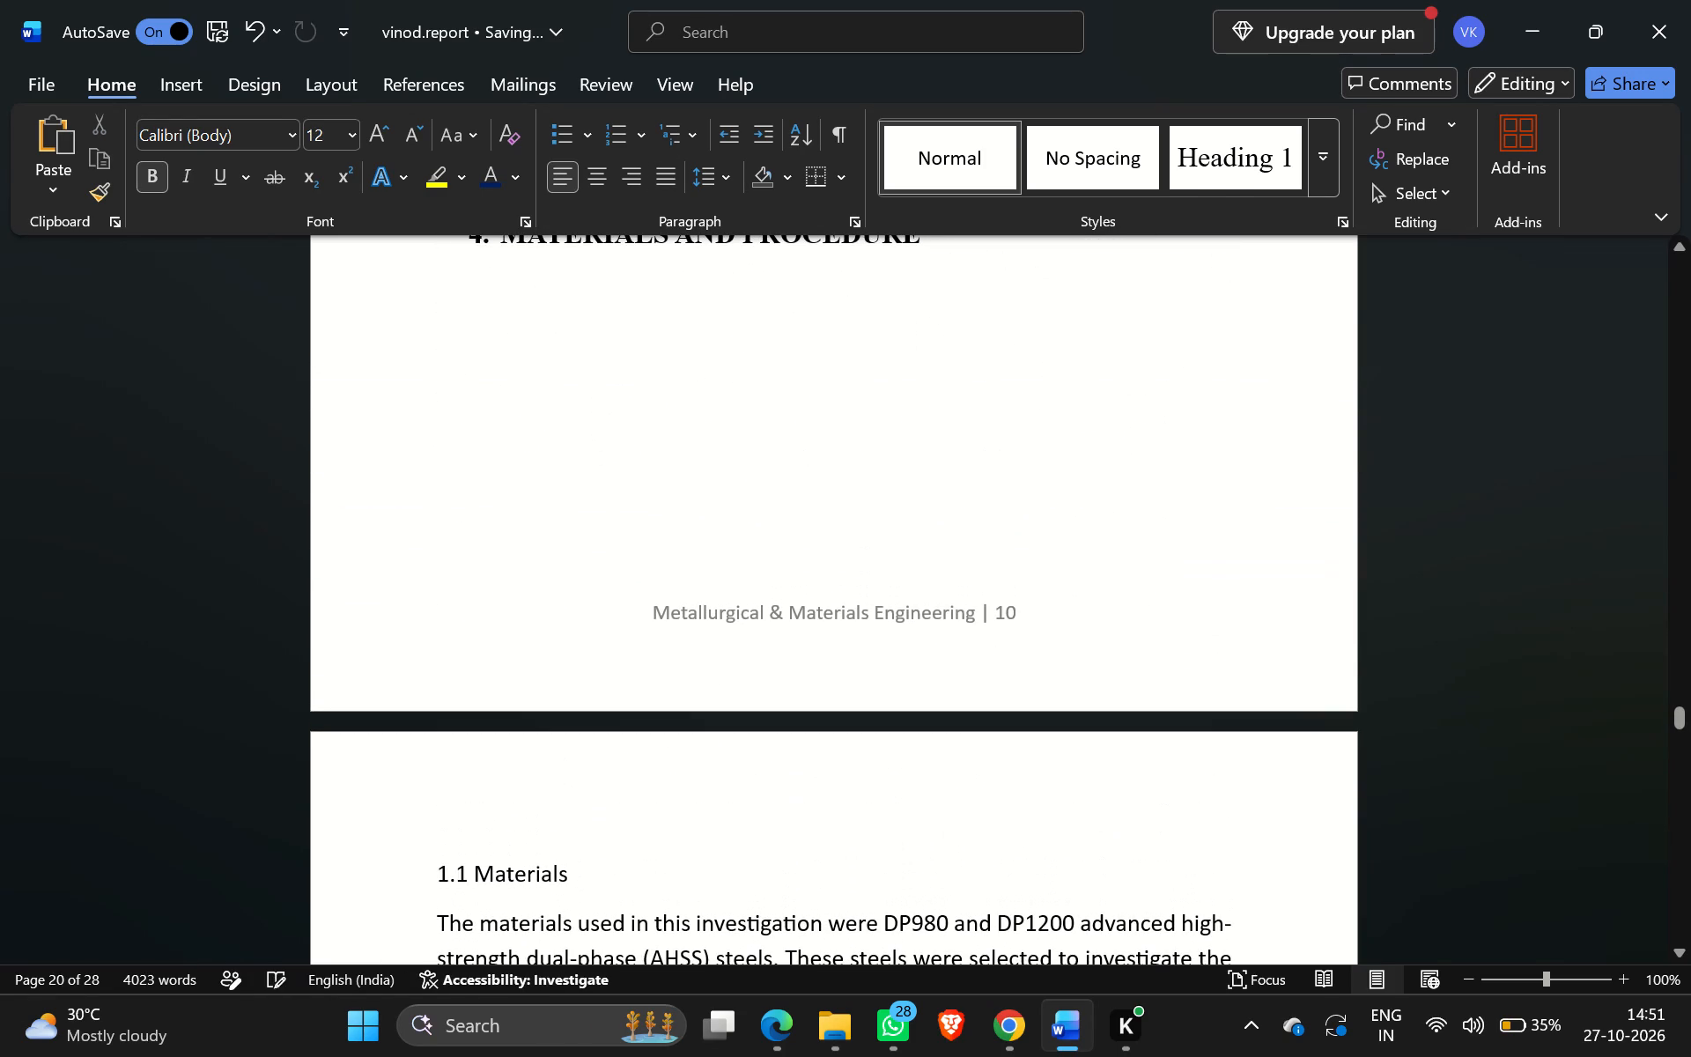
{"action": "key", "text": "BackSpace"}
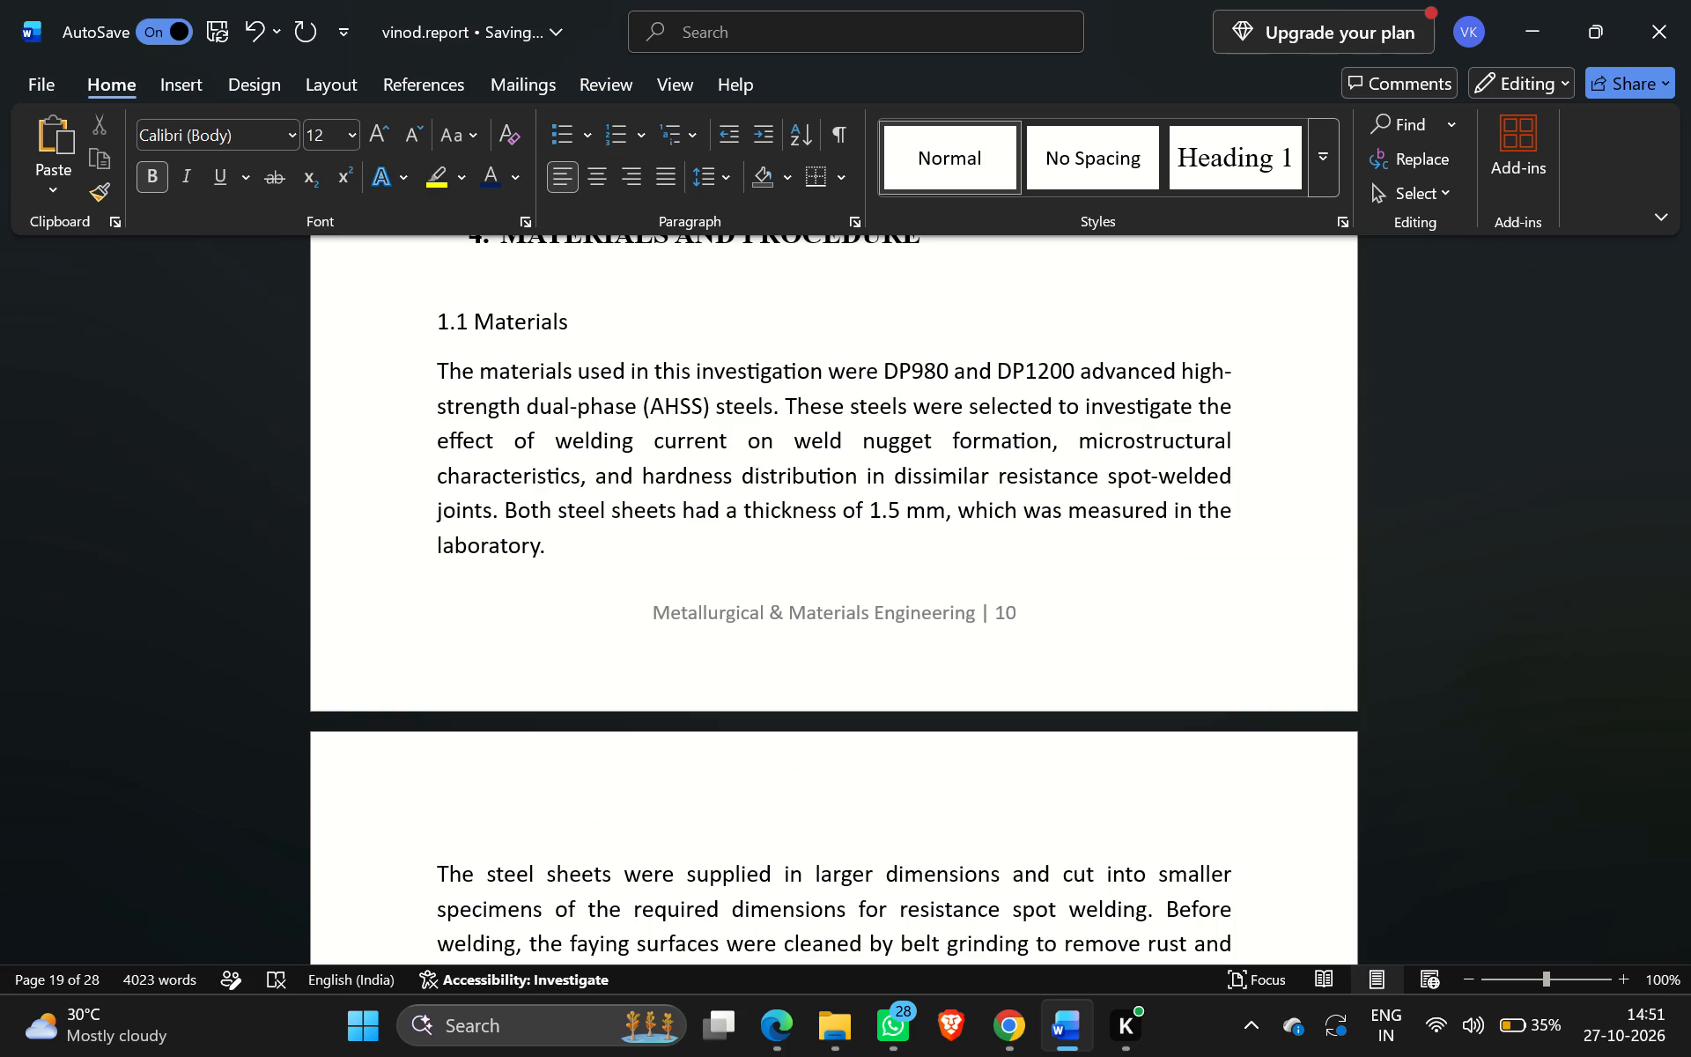
Remove the number 1.1 from the Materials subheading.
{"action": "left_click", "coordinate": [480, 324]}
{"action": "key", "text": "BackSpace"}
{"action": "key", "text": "BackSpace"}
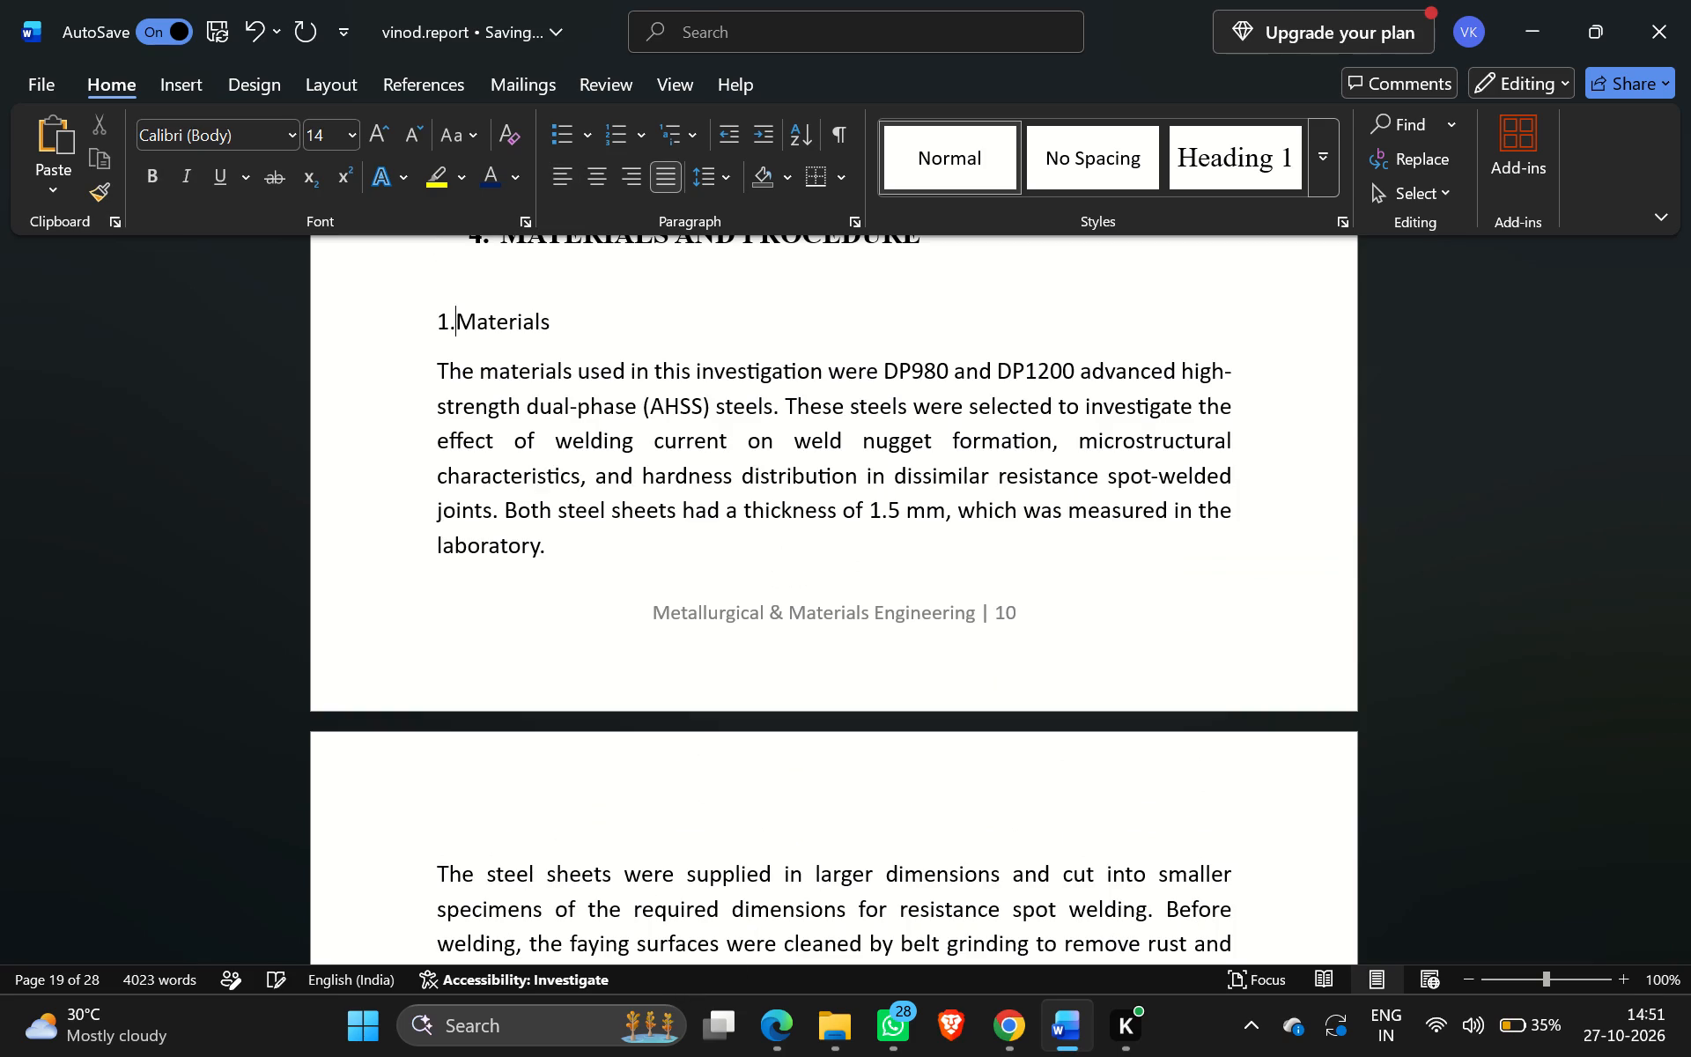
{"action": "key", "text": "BackSpace"}
{"action": "key", "text": "BackSpace"}
Apply the Heading 2 style to the Materials subheading.
{"action": "scroll", "coordinate": [480, 324], "scroll_direction": "up", "scroll_amount": 1}
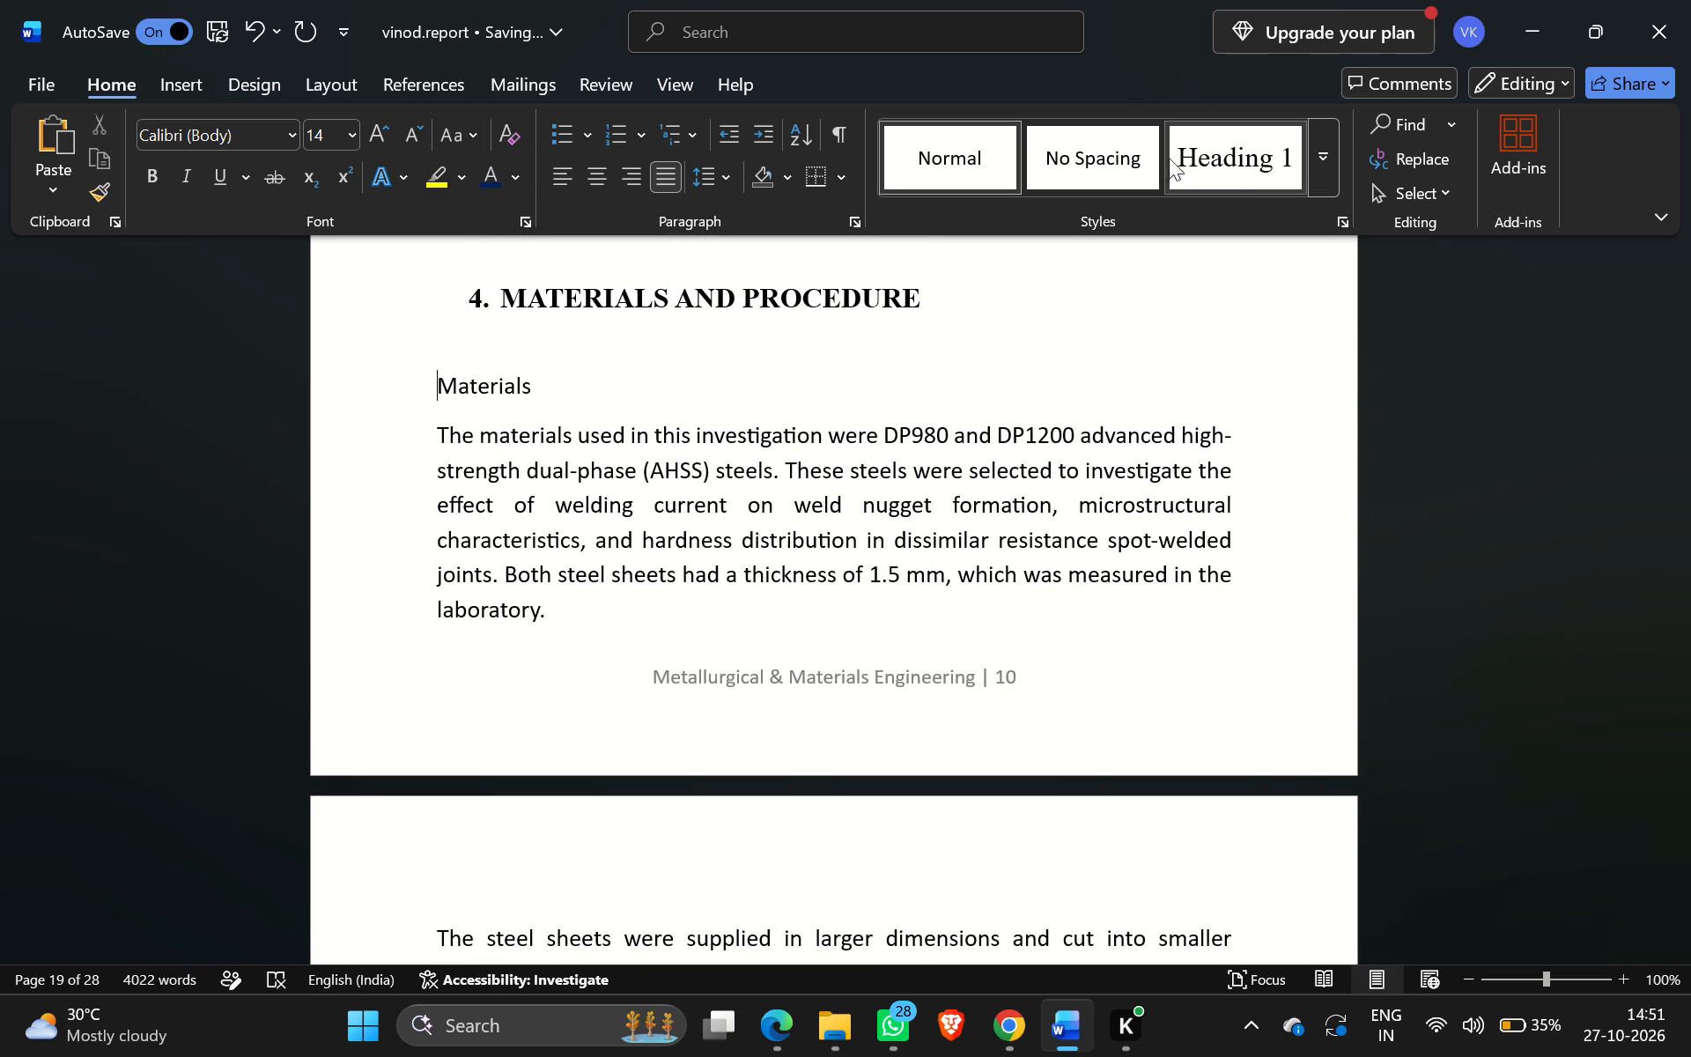
{"action": "scroll", "coordinate": [1230, 166], "scroll_direction": "left", "scroll_amount": 1}
{"action": "left_click", "coordinate": [1306, 151]}
{"action": "scroll", "coordinate": [1306, 151], "scroll_direction": "left", "scroll_amount": 1}
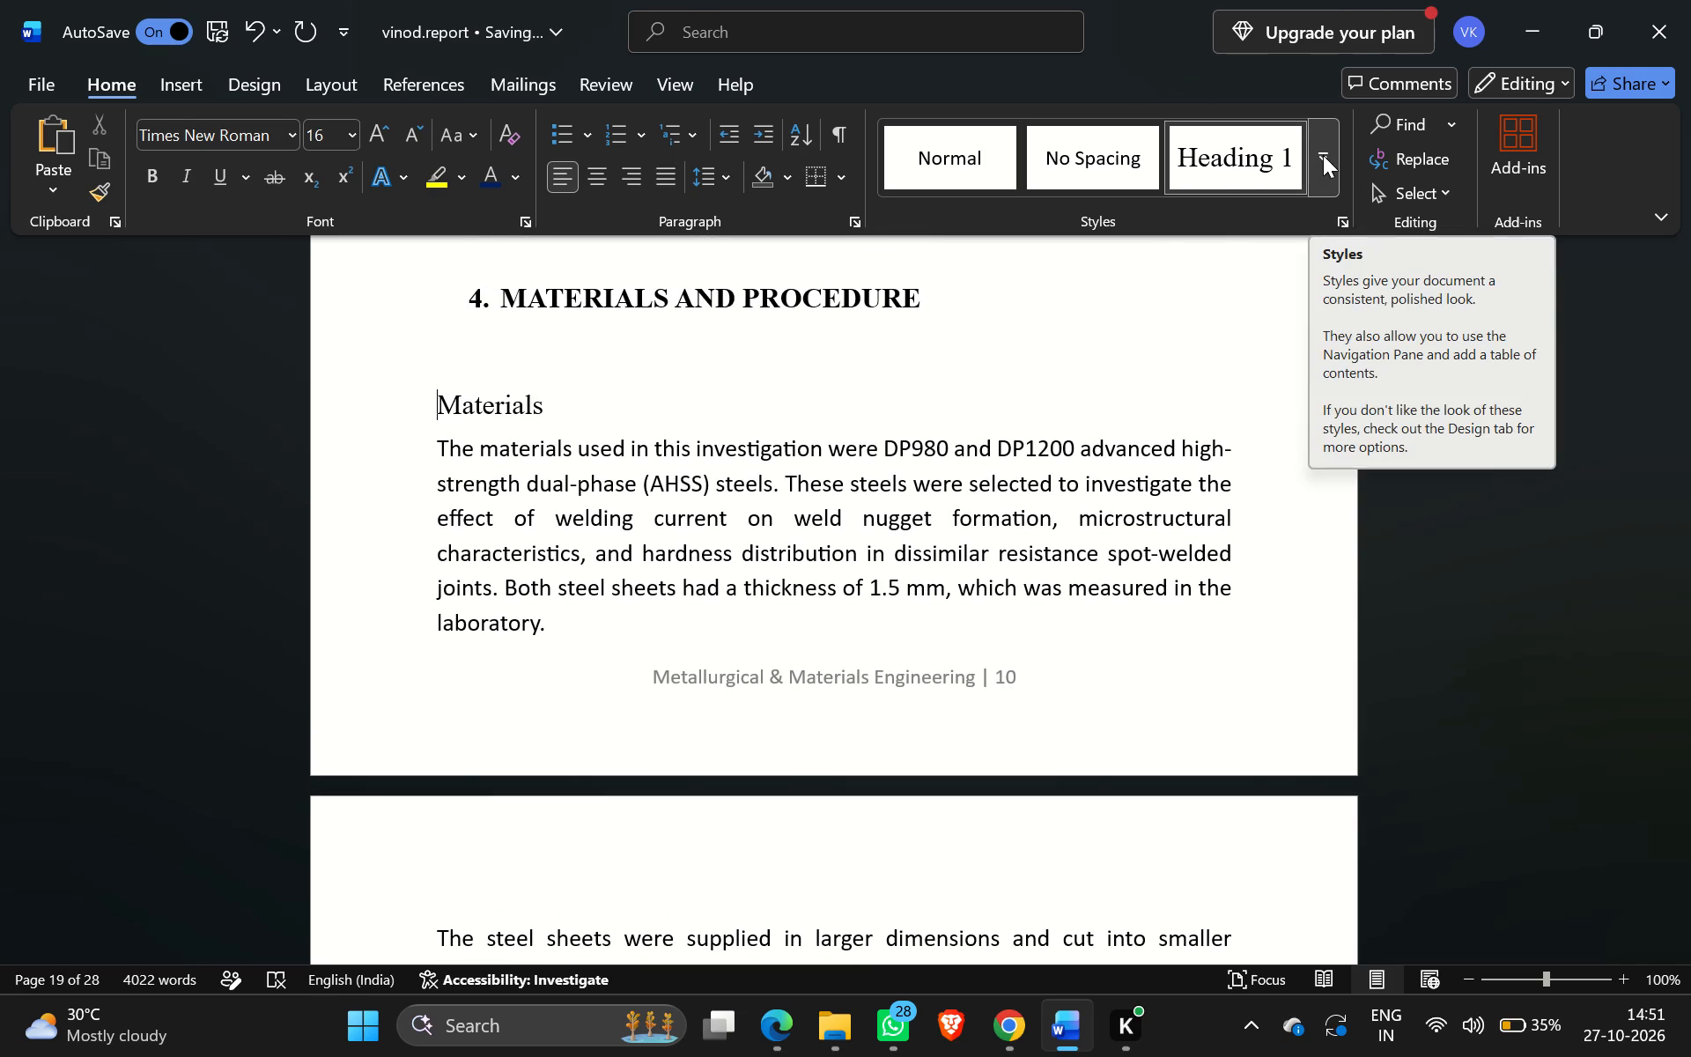
{"action": "left_click", "coordinate": [1323, 155]}
{"action": "left_click", "coordinate": [1370, 165]}
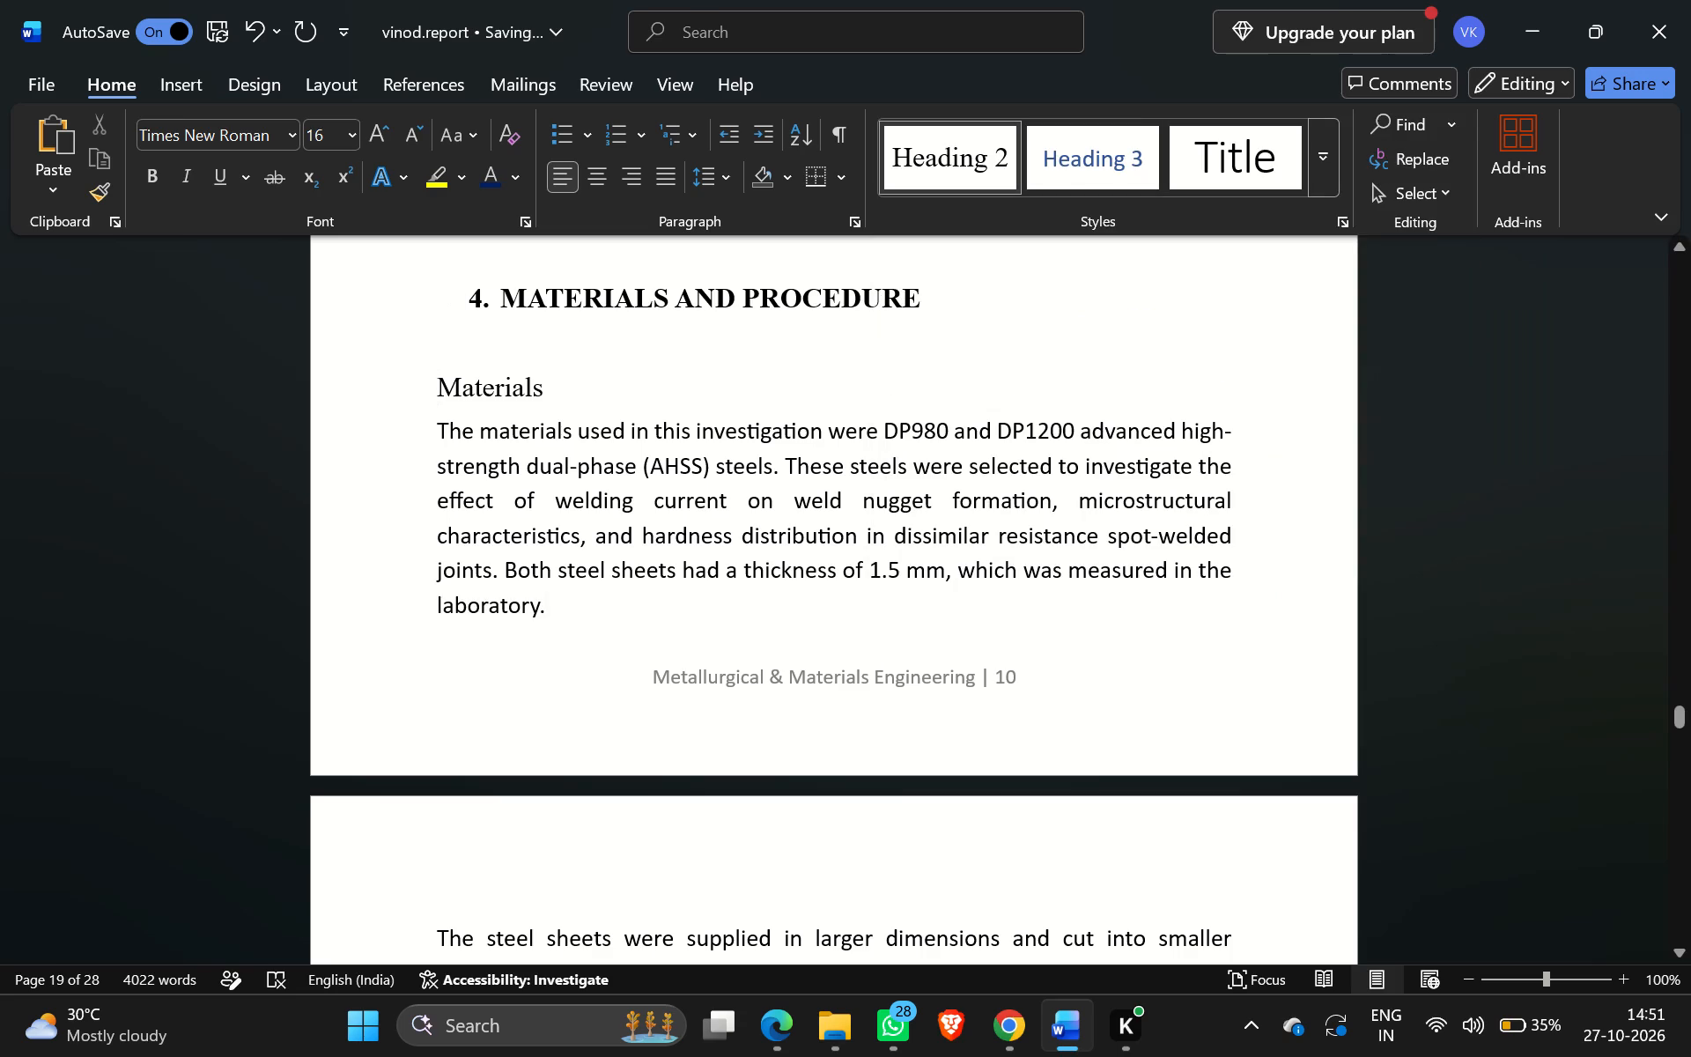
Number the Materials subheading as 4.1.
{"action": "key", "text": "4"}
{"action": "type", "text": ".1"}
{"action": "key", "text": "space"}
{"action": "key", "text": "space"}
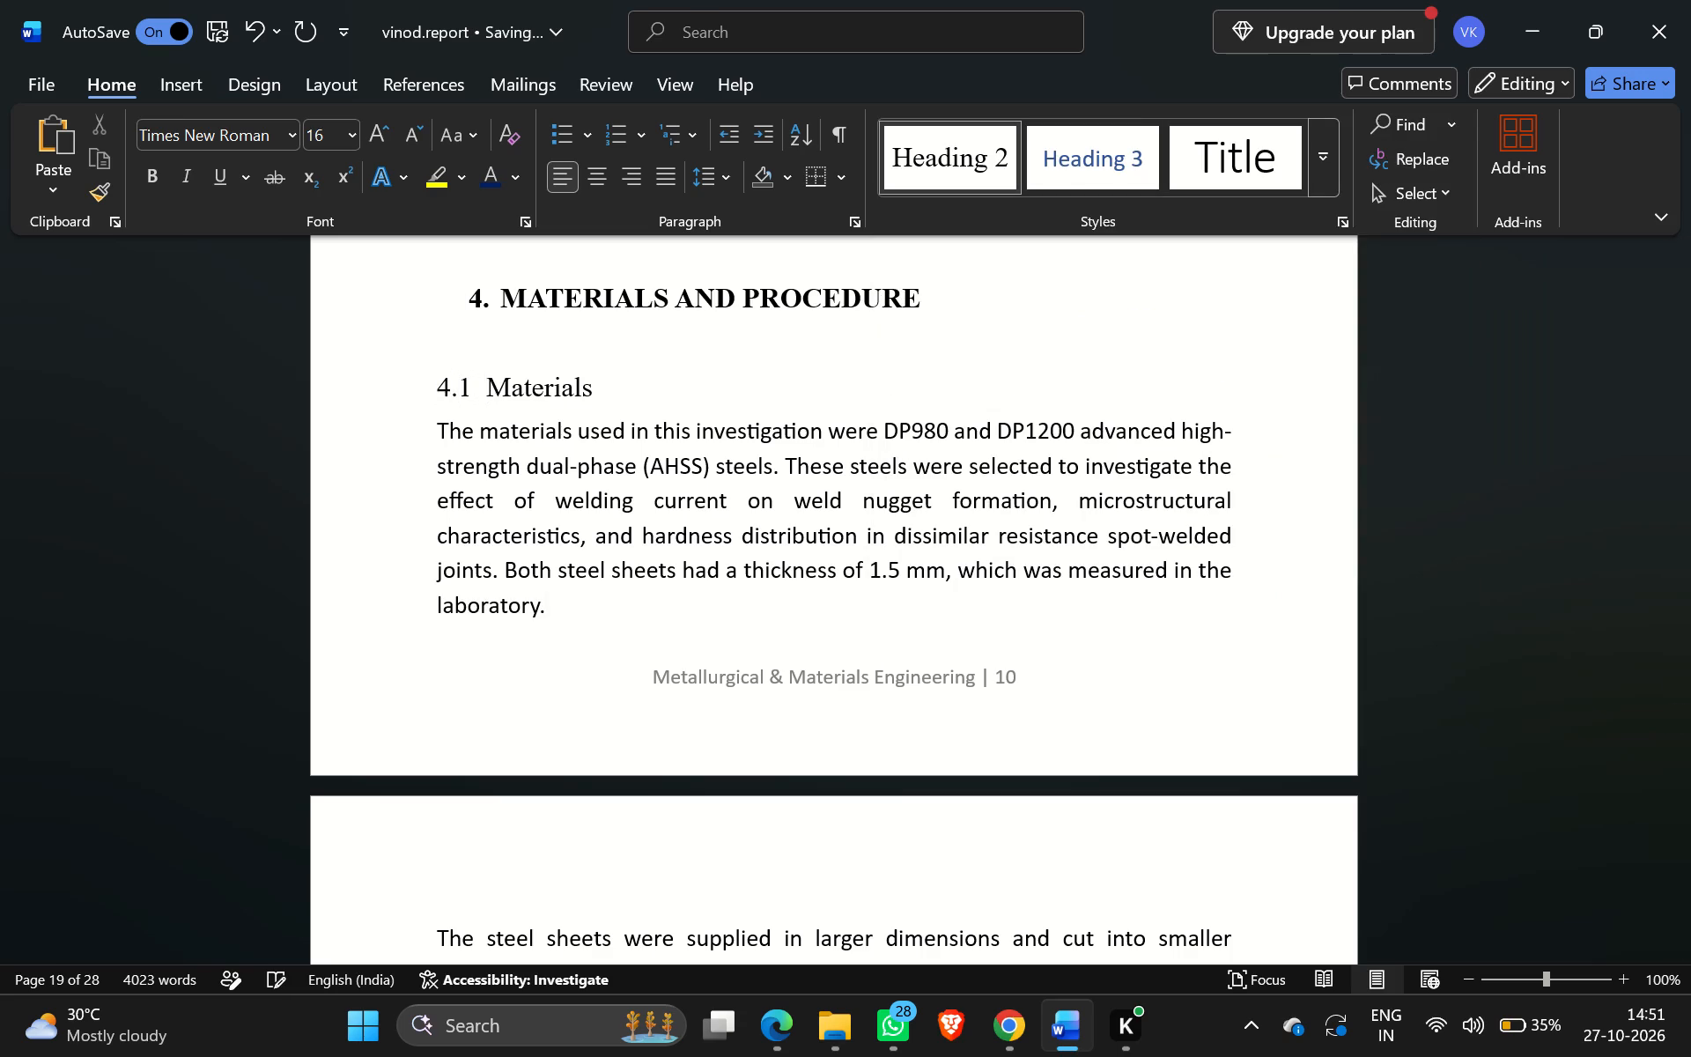
Redo the Materials subheading's number as 4.1 followed by a single space, keeping the Heading 2 style.
{"action": "key", "text": "BackSpace"}
{"action": "key", "text": "BackSpace"}
{"action": "key", "text": "BackSpace"}
{"action": "key", "text": "BackSpace"}
{"action": "key", "text": "BackSpace"}
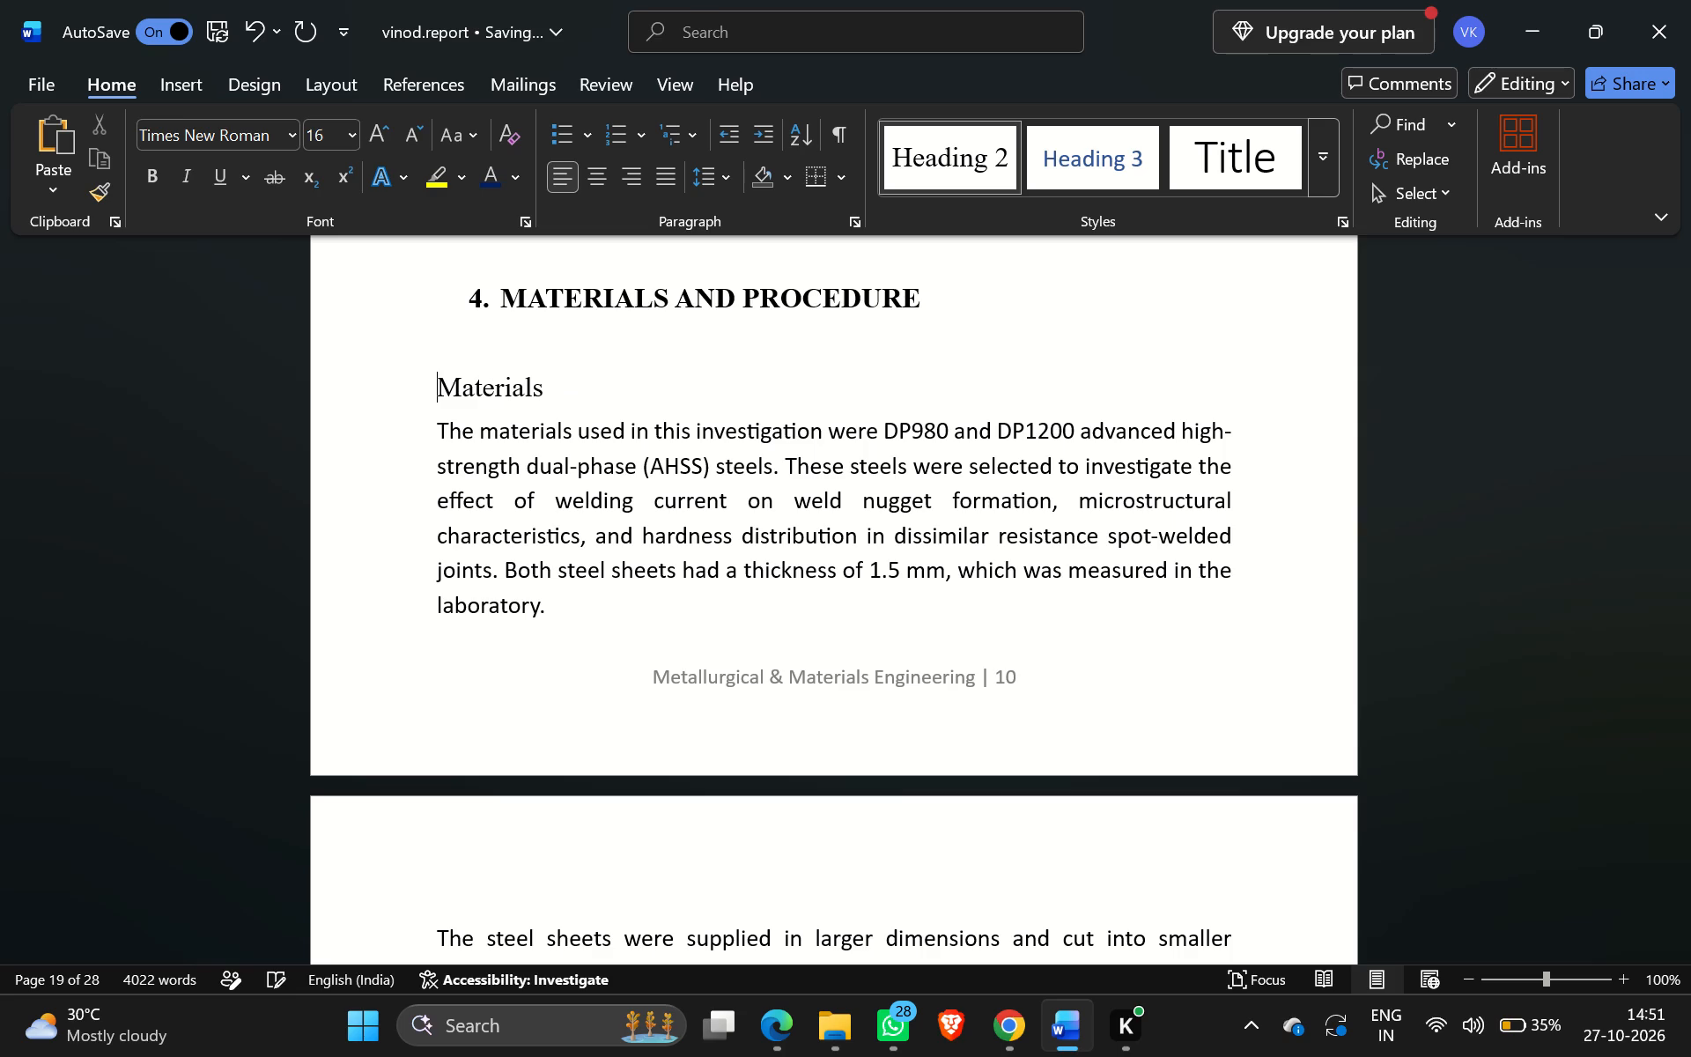
{"action": "left_click", "coordinate": [949, 155]}
{"action": "type", "text": "4.1"}
{"action": "key", "text": "space"}
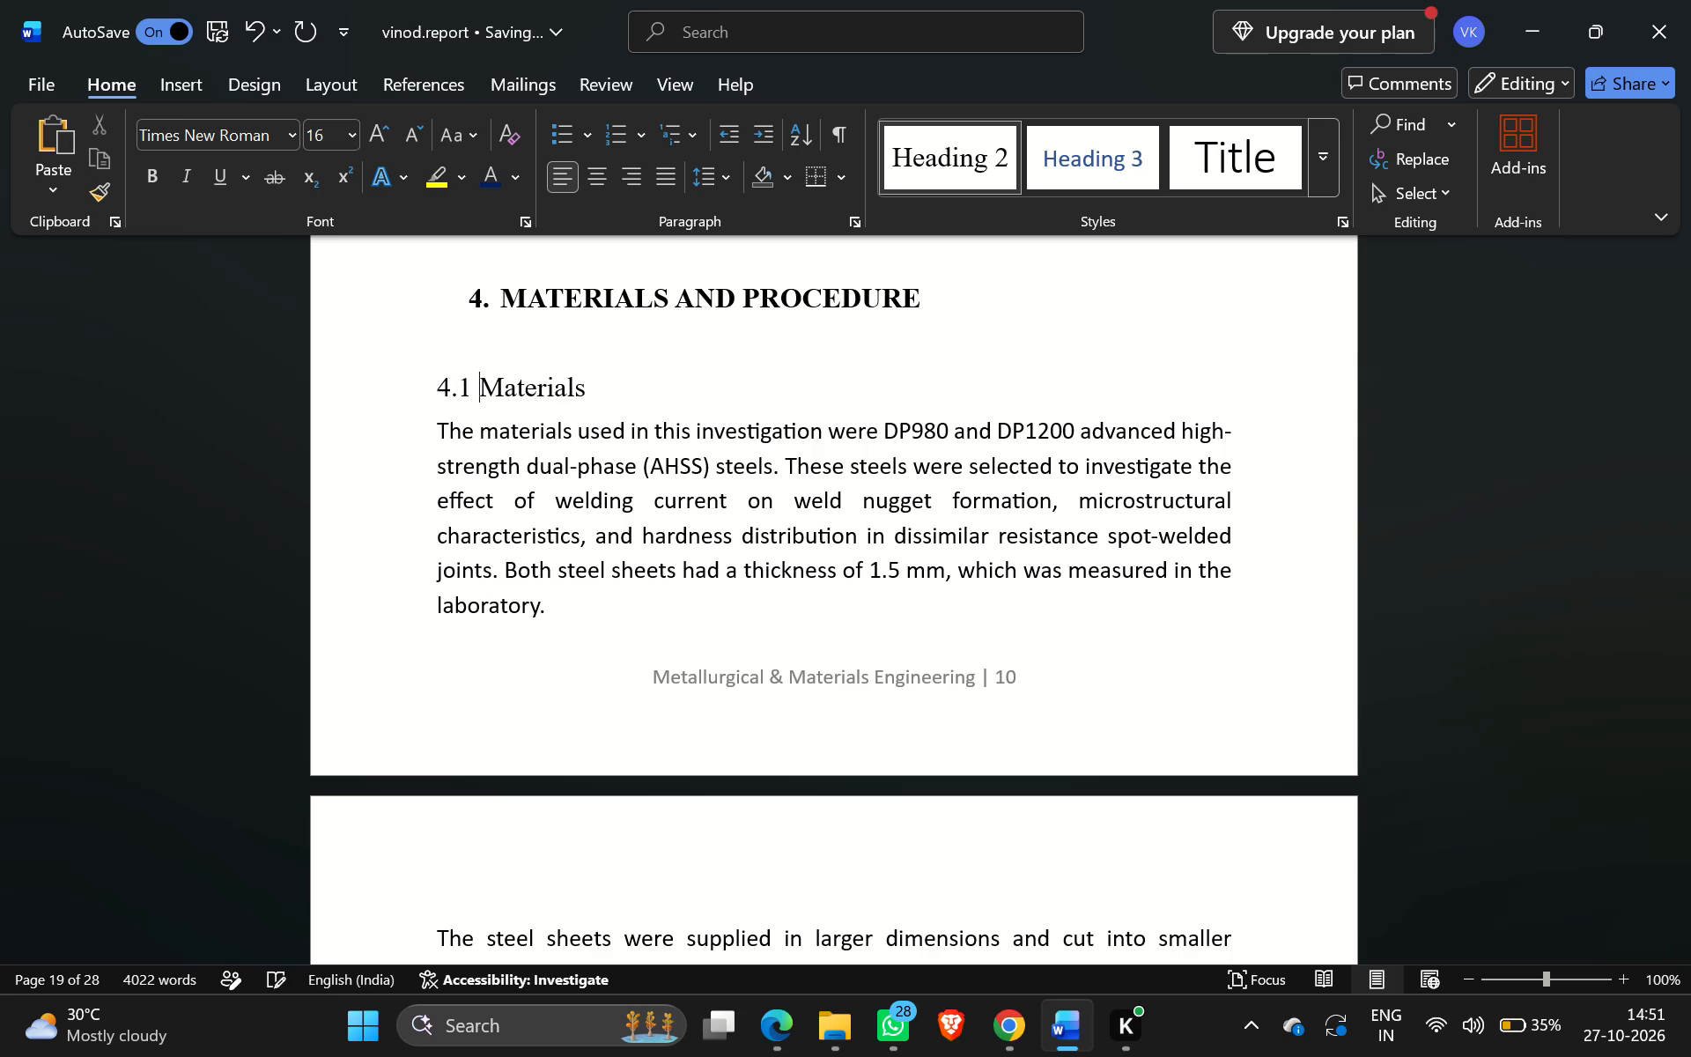
Renumber the Resistance Spot Welding Procedure subheading as 4.2 and apply the Heading 2 style.
{"action": "scroll", "coordinate": [462, 480], "scroll_direction": "right", "scroll_amount": 3}
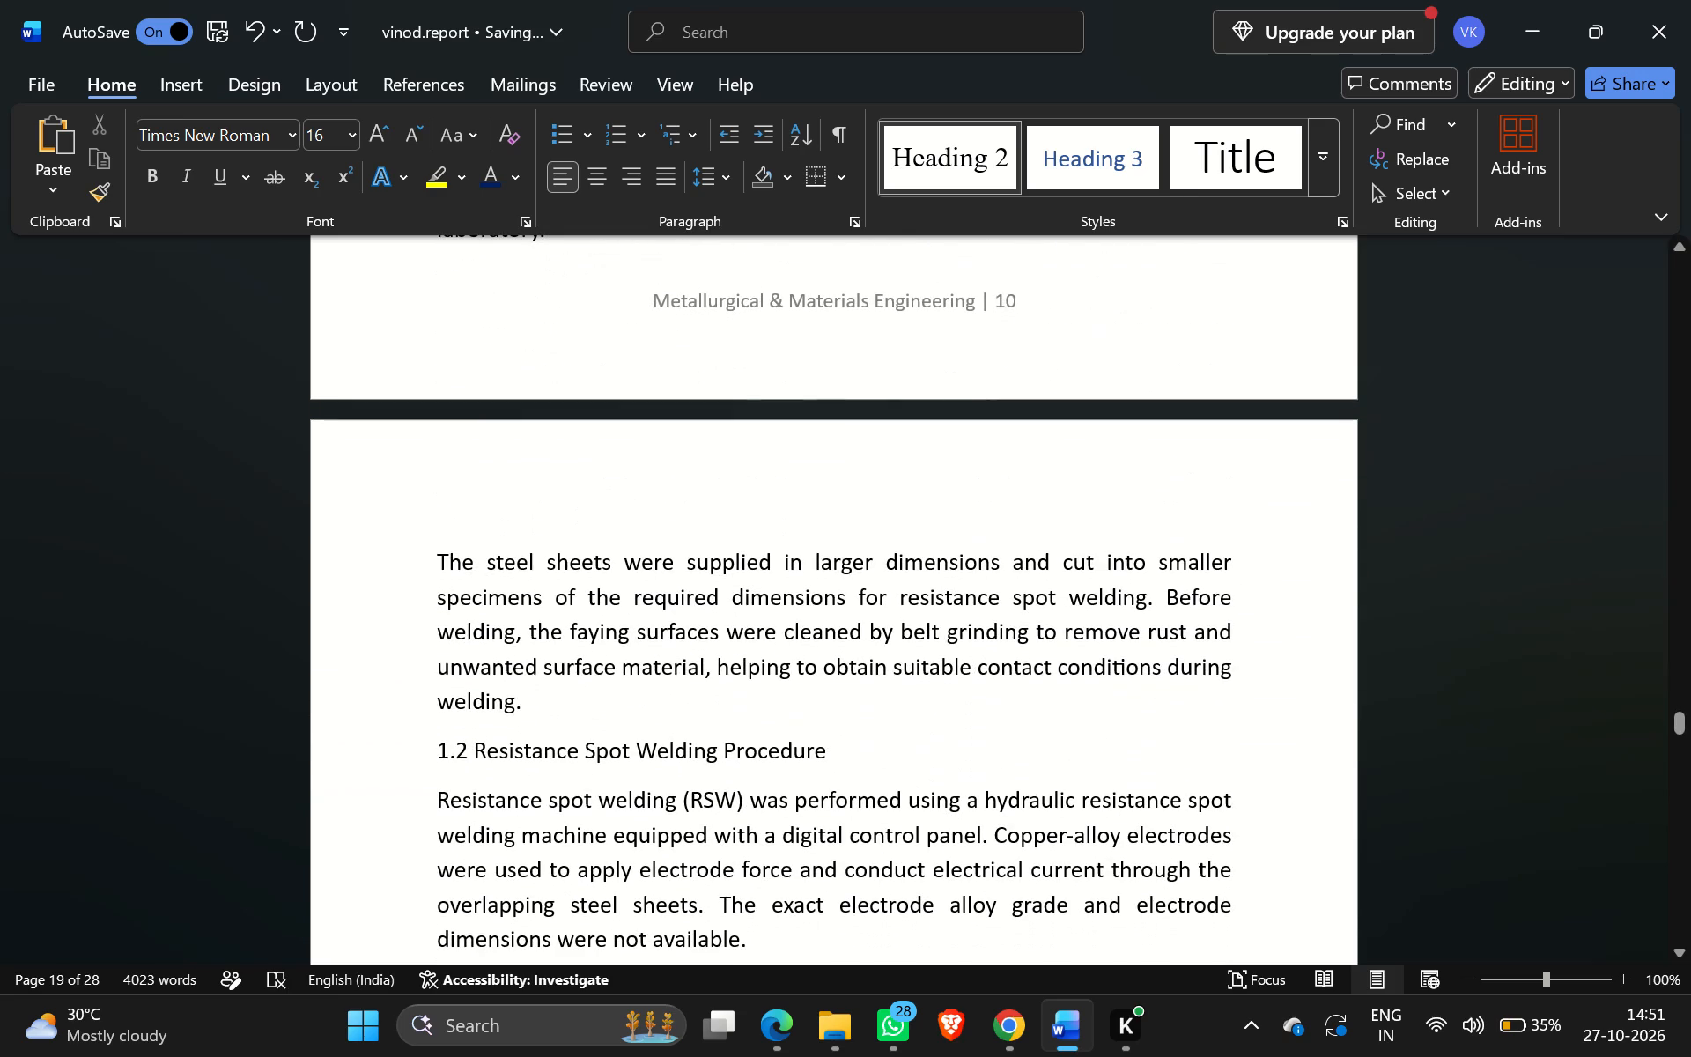
{"action": "left_click", "coordinate": [458, 757]}
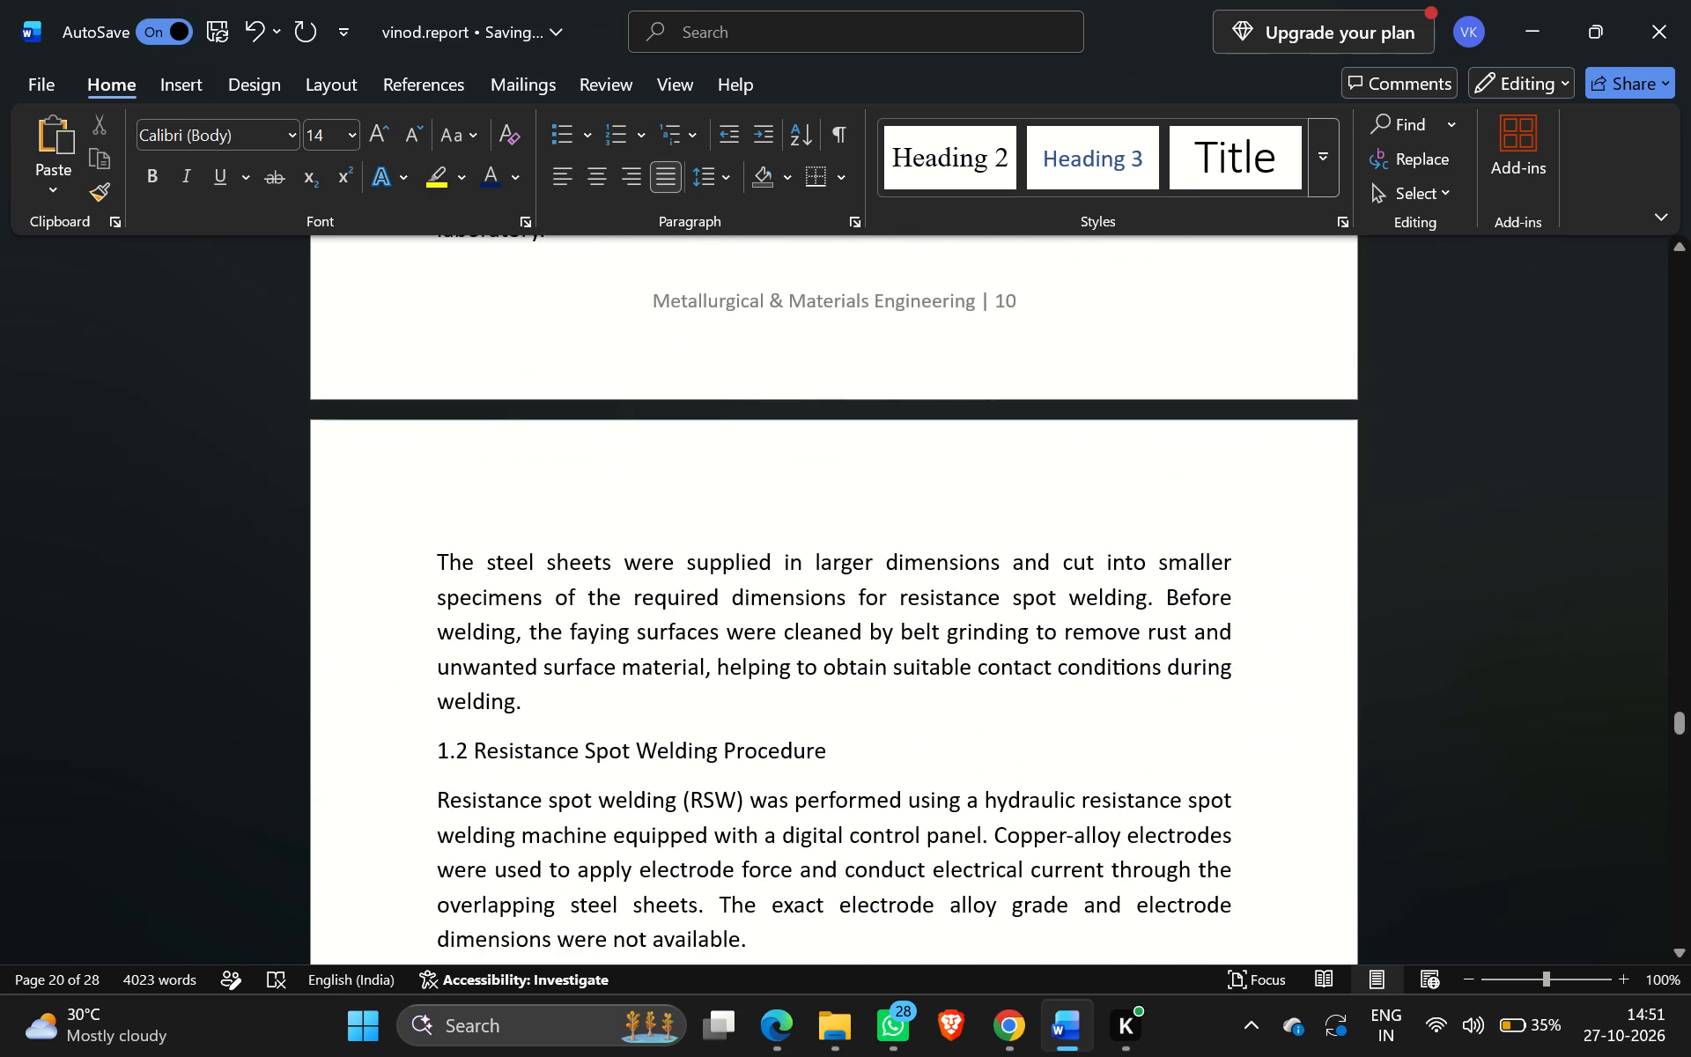
{"action": "left_click", "coordinate": [468, 748]}
{"action": "key", "text": "BackSpace"}
{"action": "key", "text": "BackSpace"}
{"action": "key", "text": "BackSpace"}
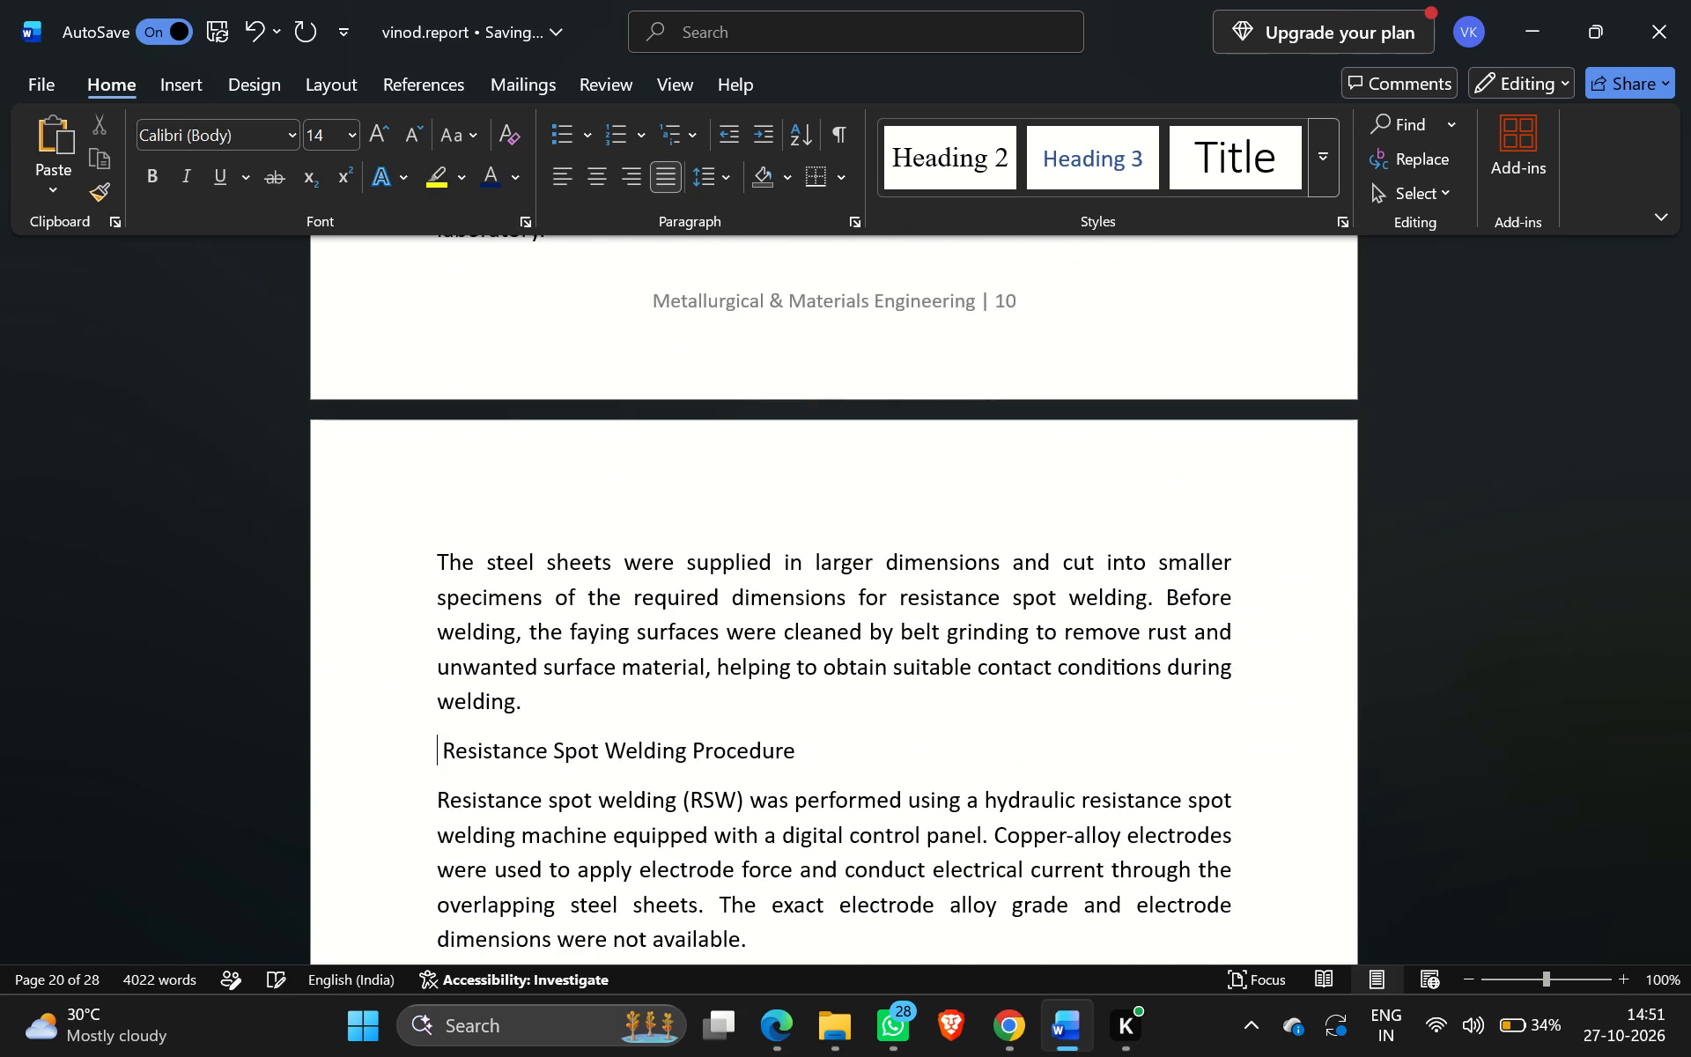
{"action": "left_click", "coordinate": [971, 169]}
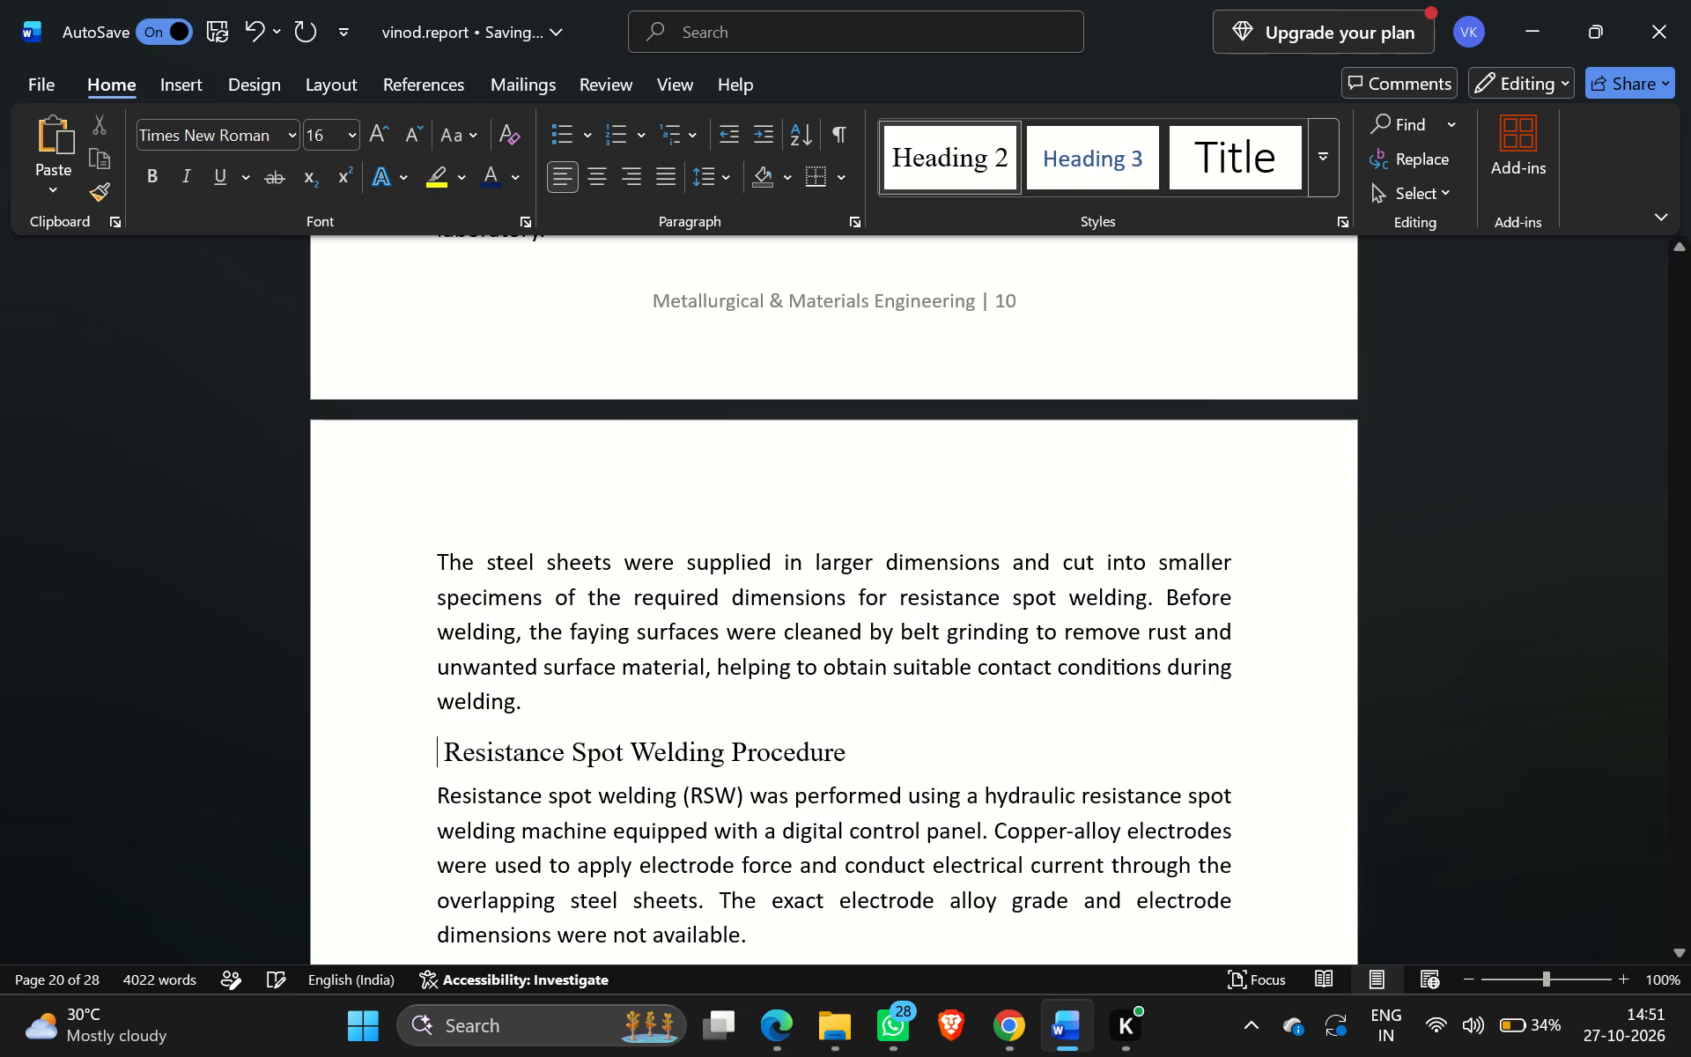
{"action": "type", "text": "4.2"}
{"action": "key", "text": "space"}
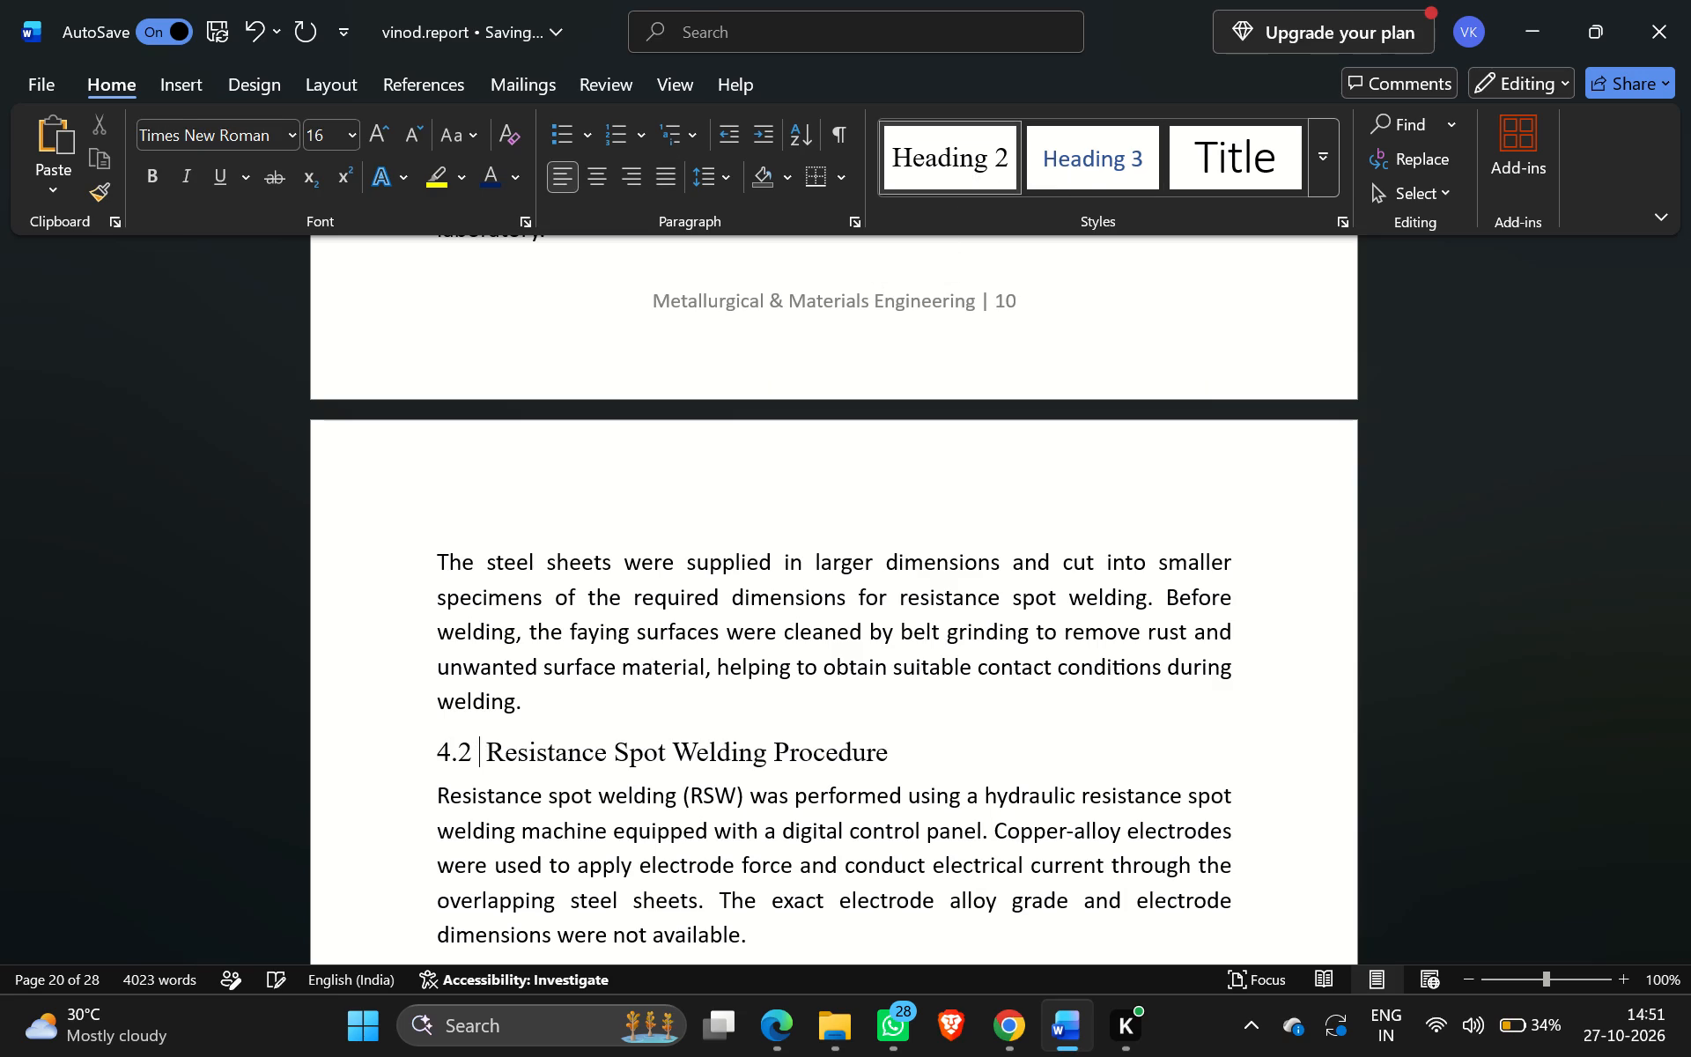
Renumber the Weld Nugget Diameter Measurement subheading as 4.3 and apply the Heading 2 style.
{"action": "scroll", "coordinate": [986, 638], "scroll_direction": "down", "scroll_amount": 4}
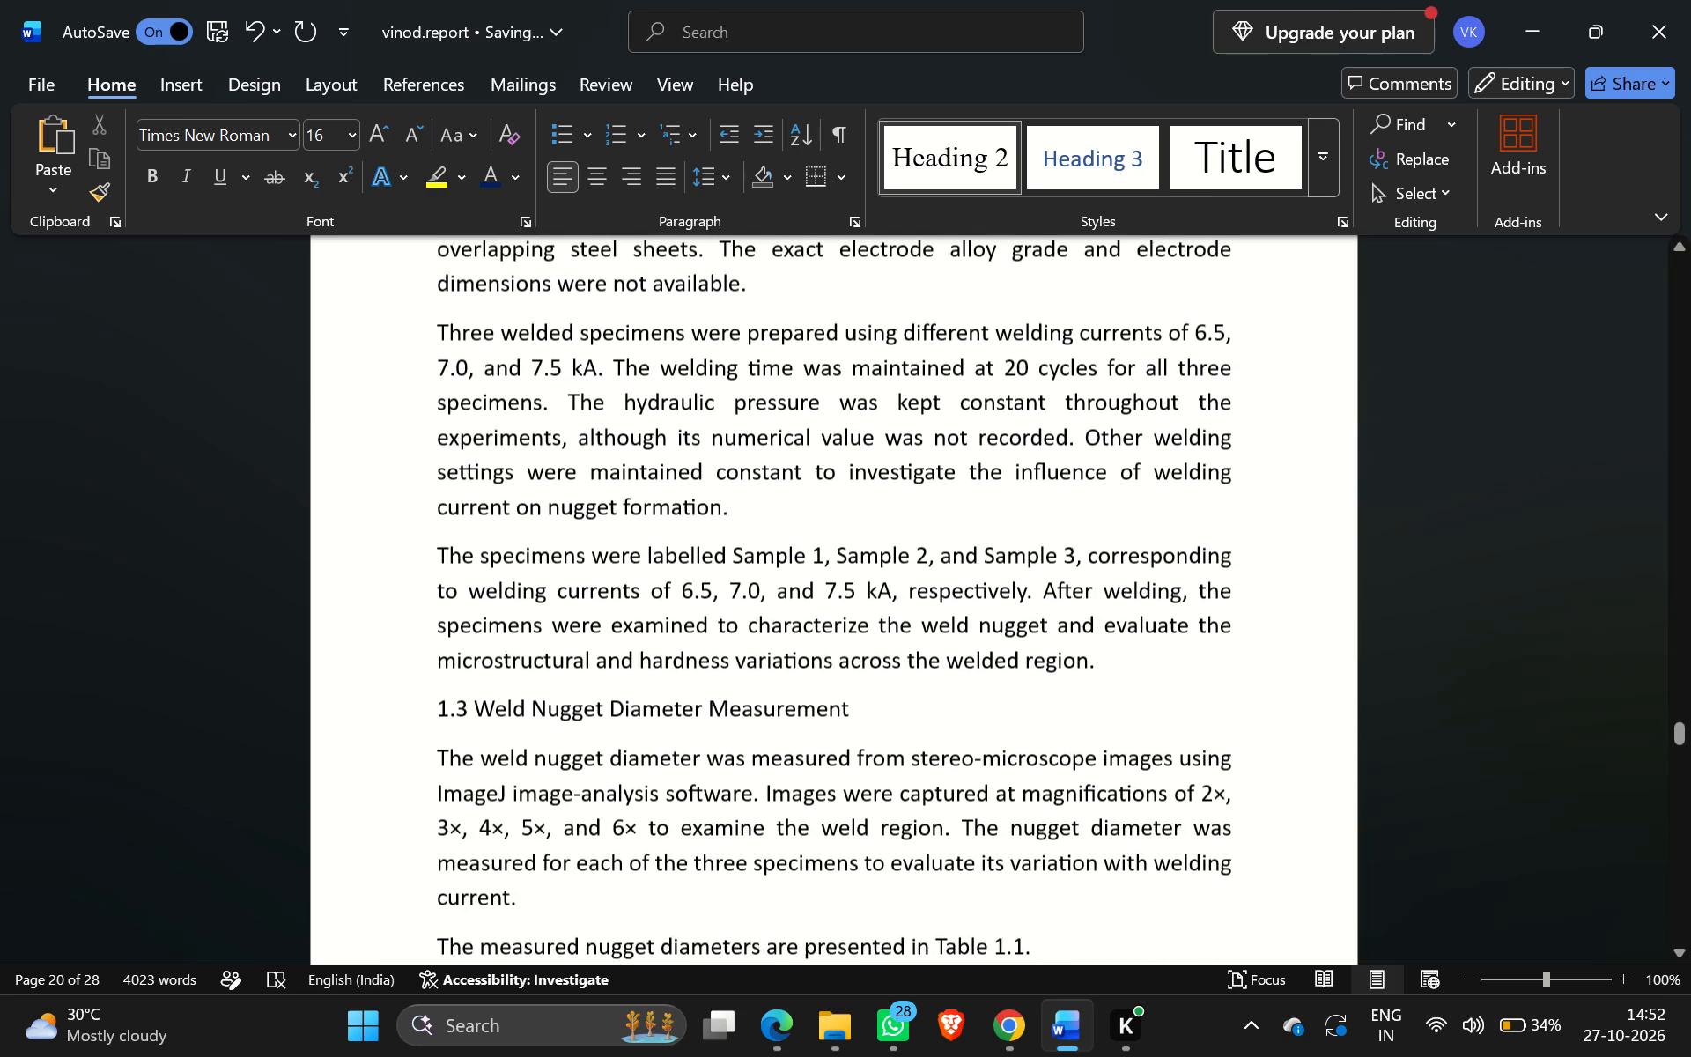
{"action": "scroll", "coordinate": [447, 696], "scroll_direction": "right", "scroll_amount": 5}
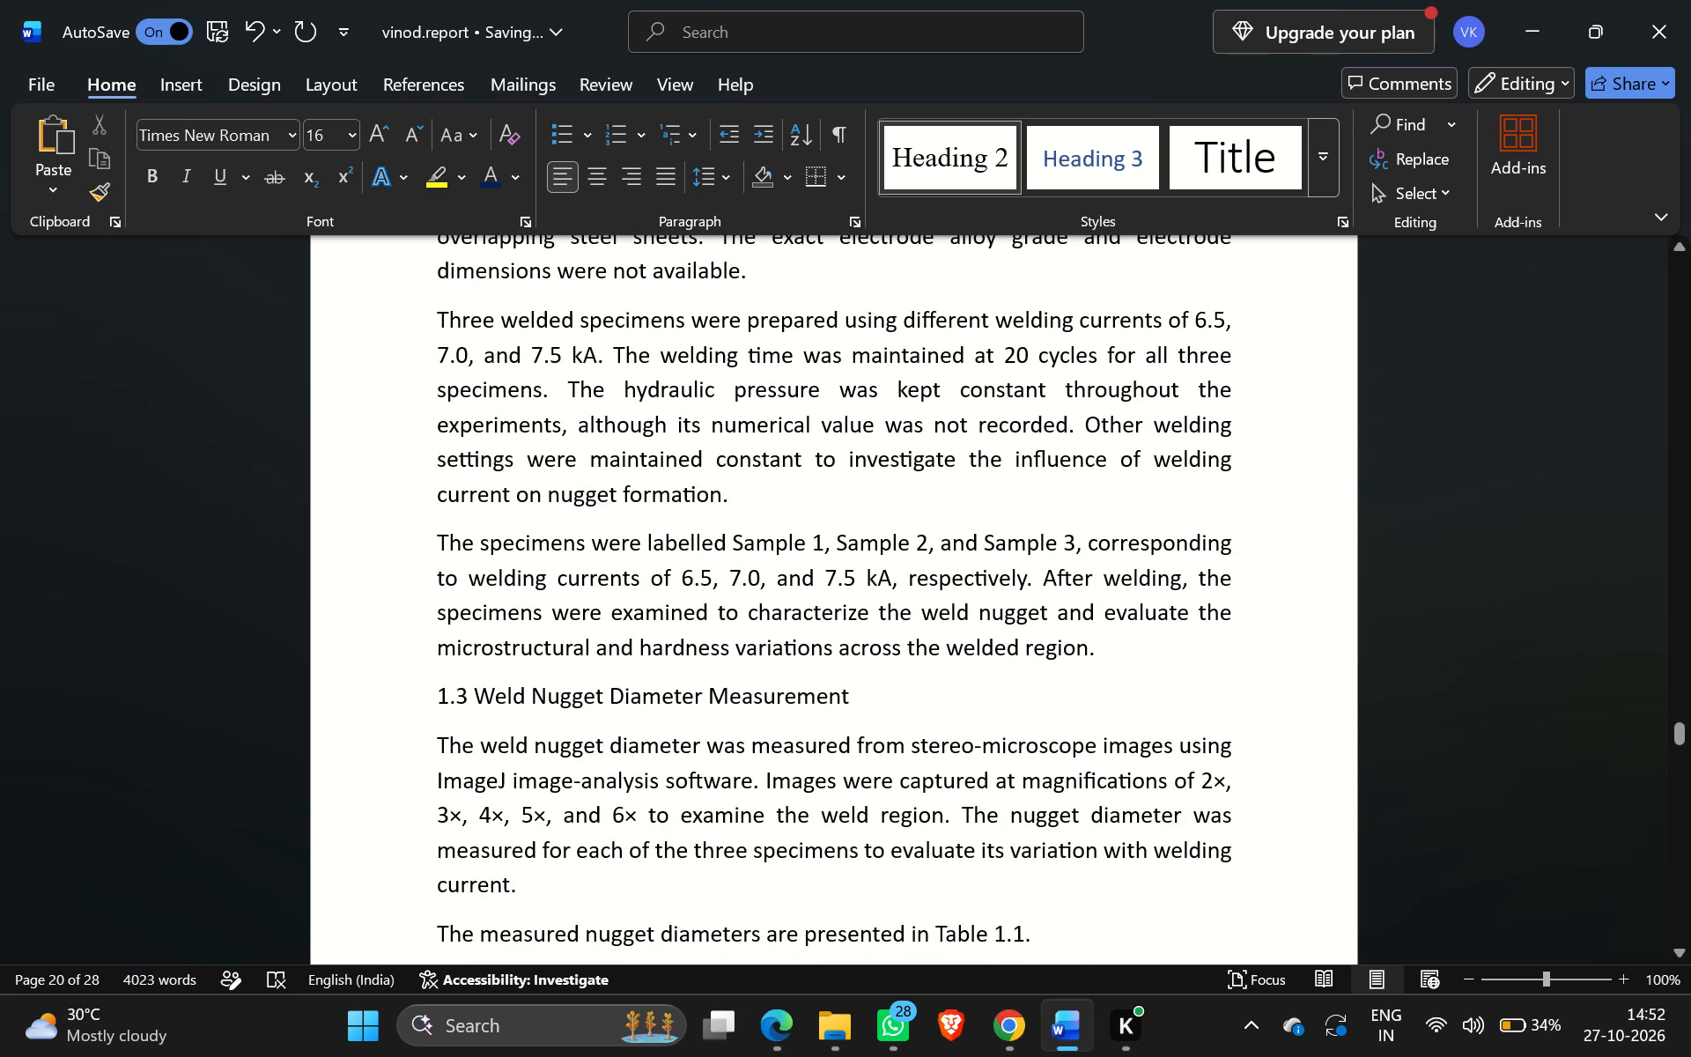
{"action": "scroll", "coordinate": [644, 650], "scroll_direction": "up", "scroll_amount": 1}
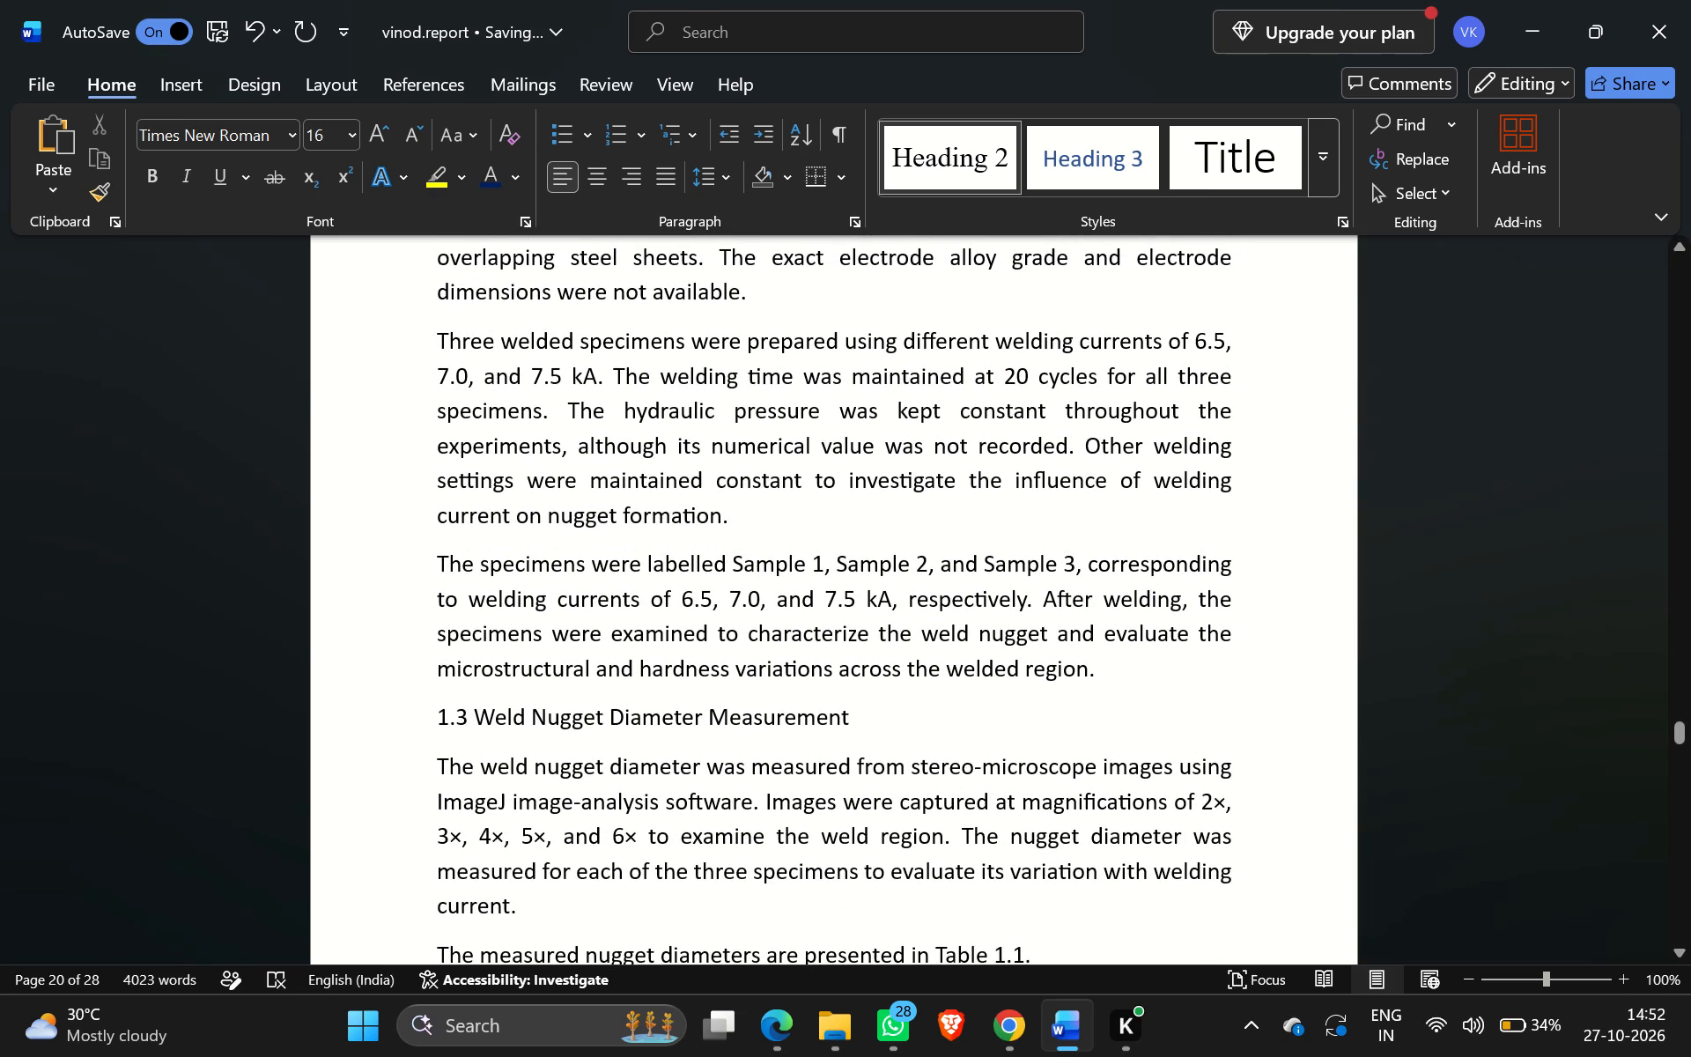
{"action": "left_click", "coordinate": [468, 721]}
{"action": "key", "text": "BackSpace"}
{"action": "key", "text": "BackSpace"}
{"action": "key", "text": "BackSpace"}
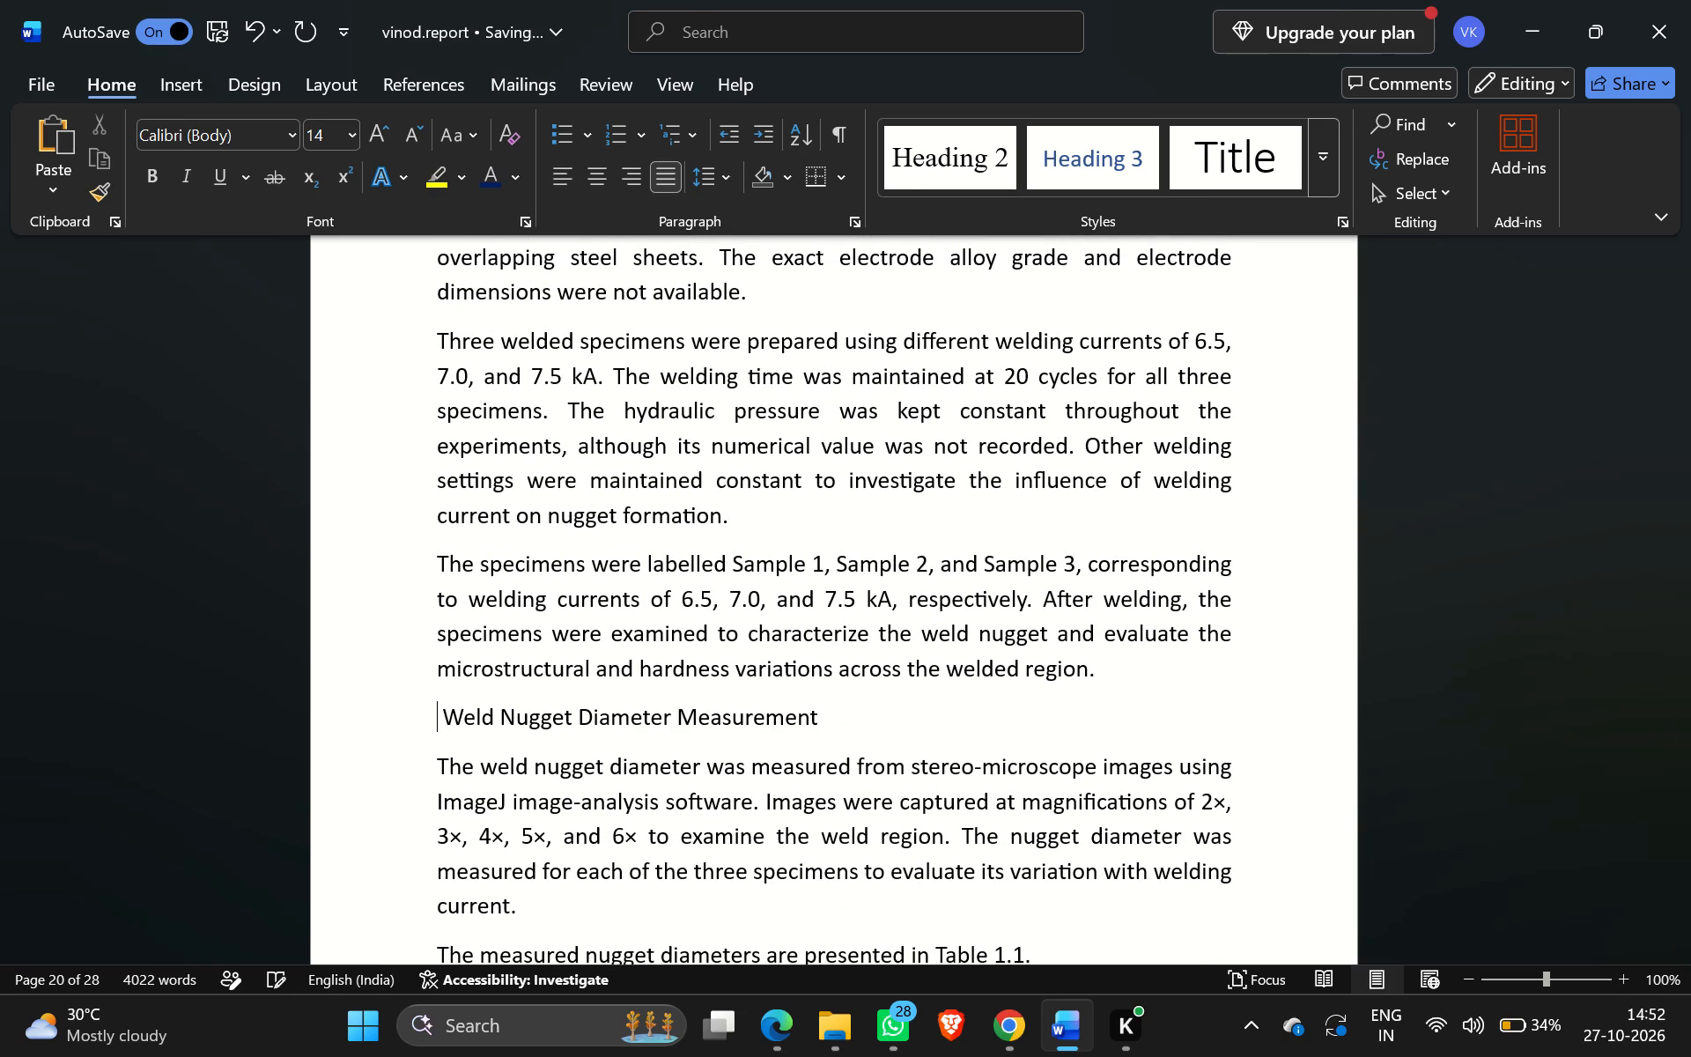
{"action": "left_click", "coordinate": [951, 153]}
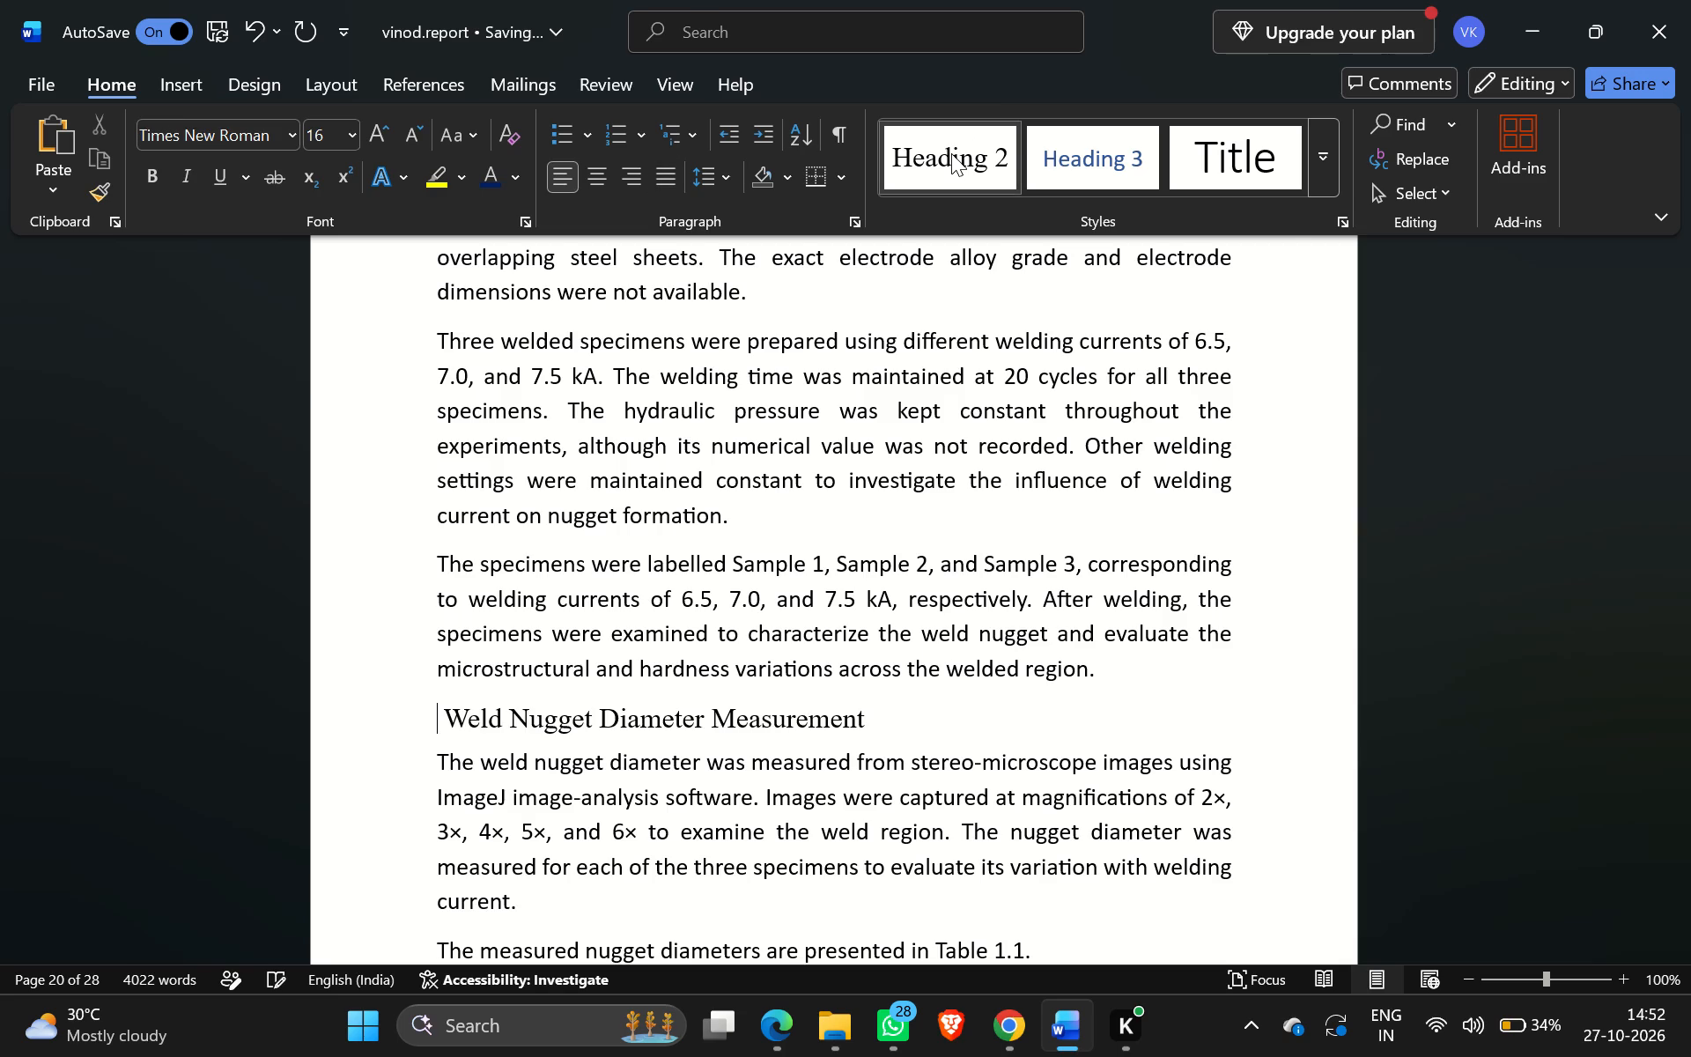
{"action": "right_click", "coordinate": [951, 153]}
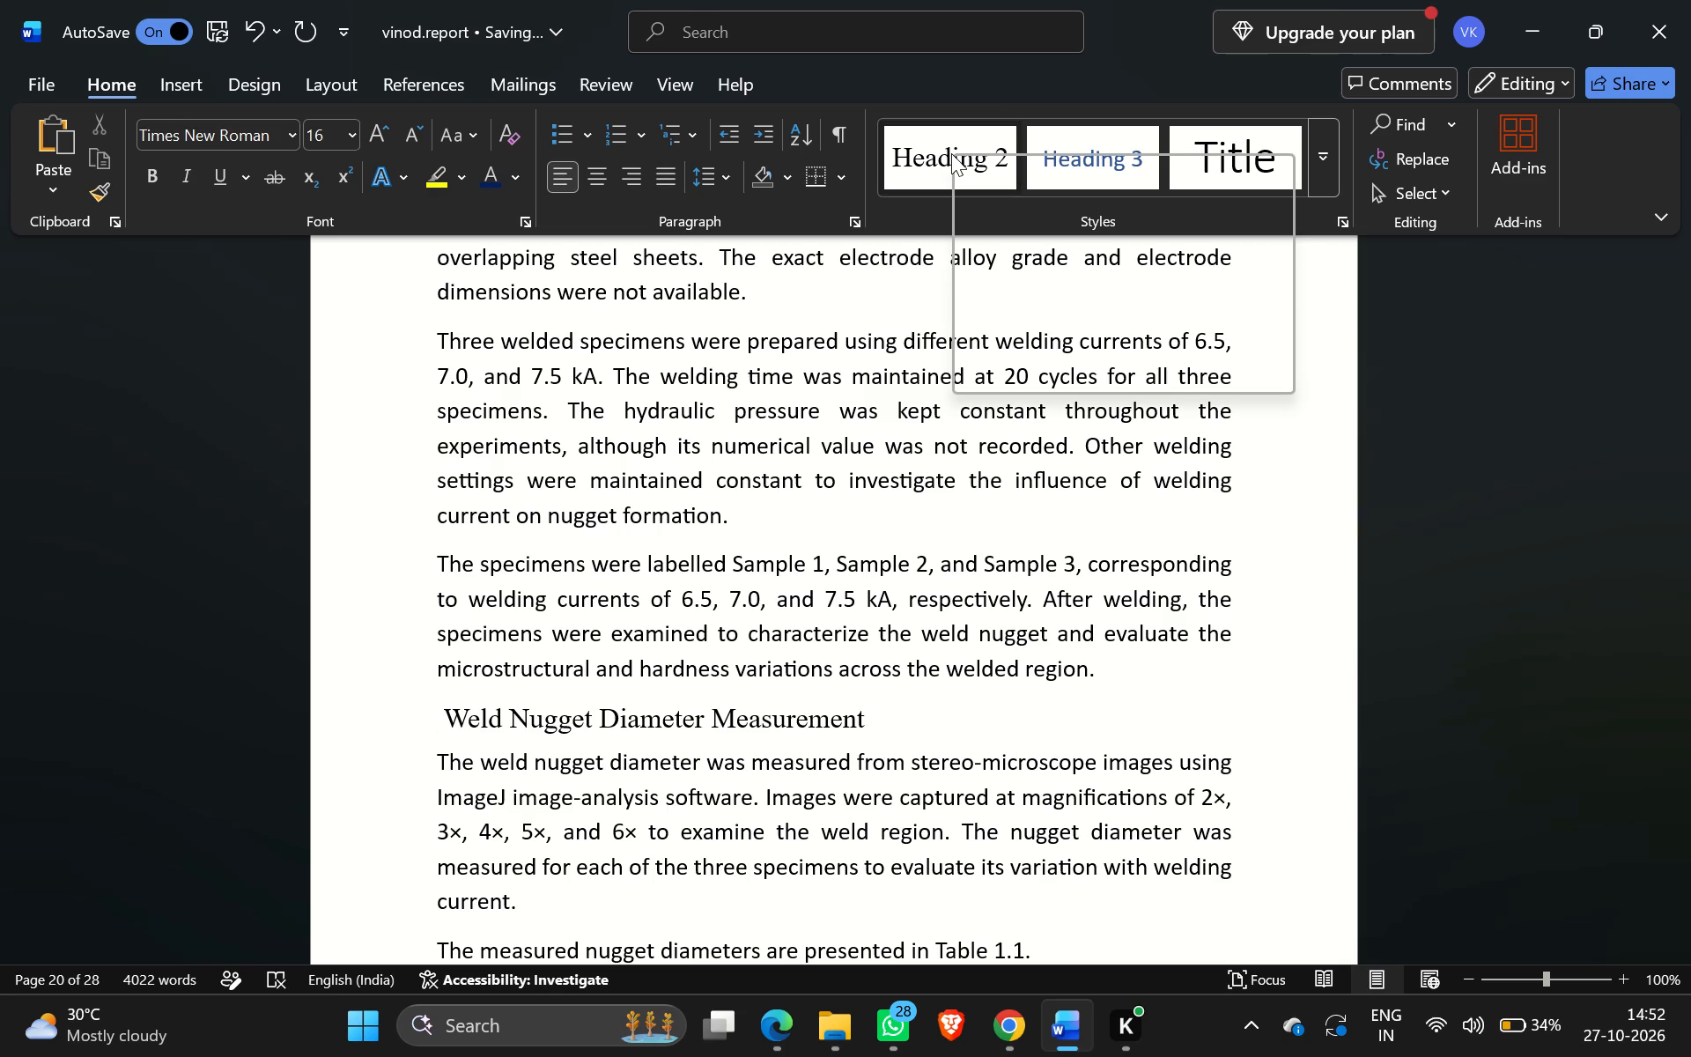
{"action": "left_click", "coordinate": [951, 153]}
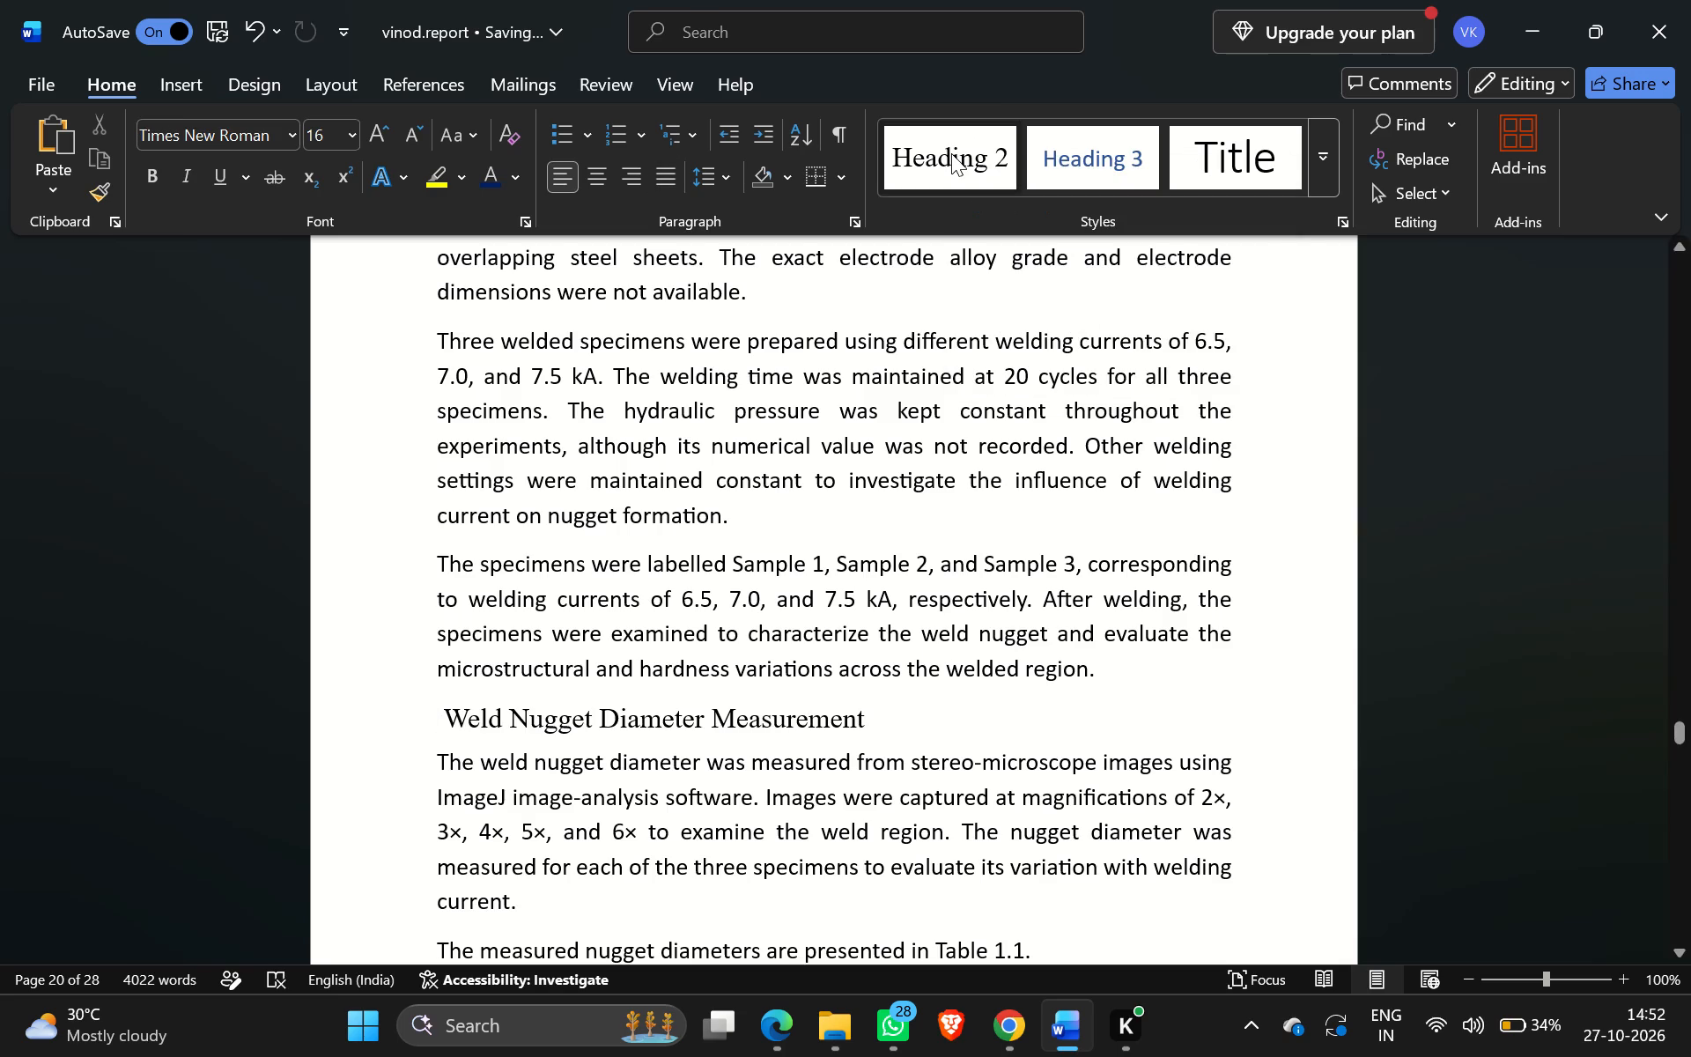
{"action": "type", "text": "4.3"}
Renumber the Metallographic Specimen Preparation subheading as 4.4 and apply the Heading 2 style.
{"action": "scroll", "coordinate": [951, 153], "scroll_direction": "down", "scroll_amount": 1}
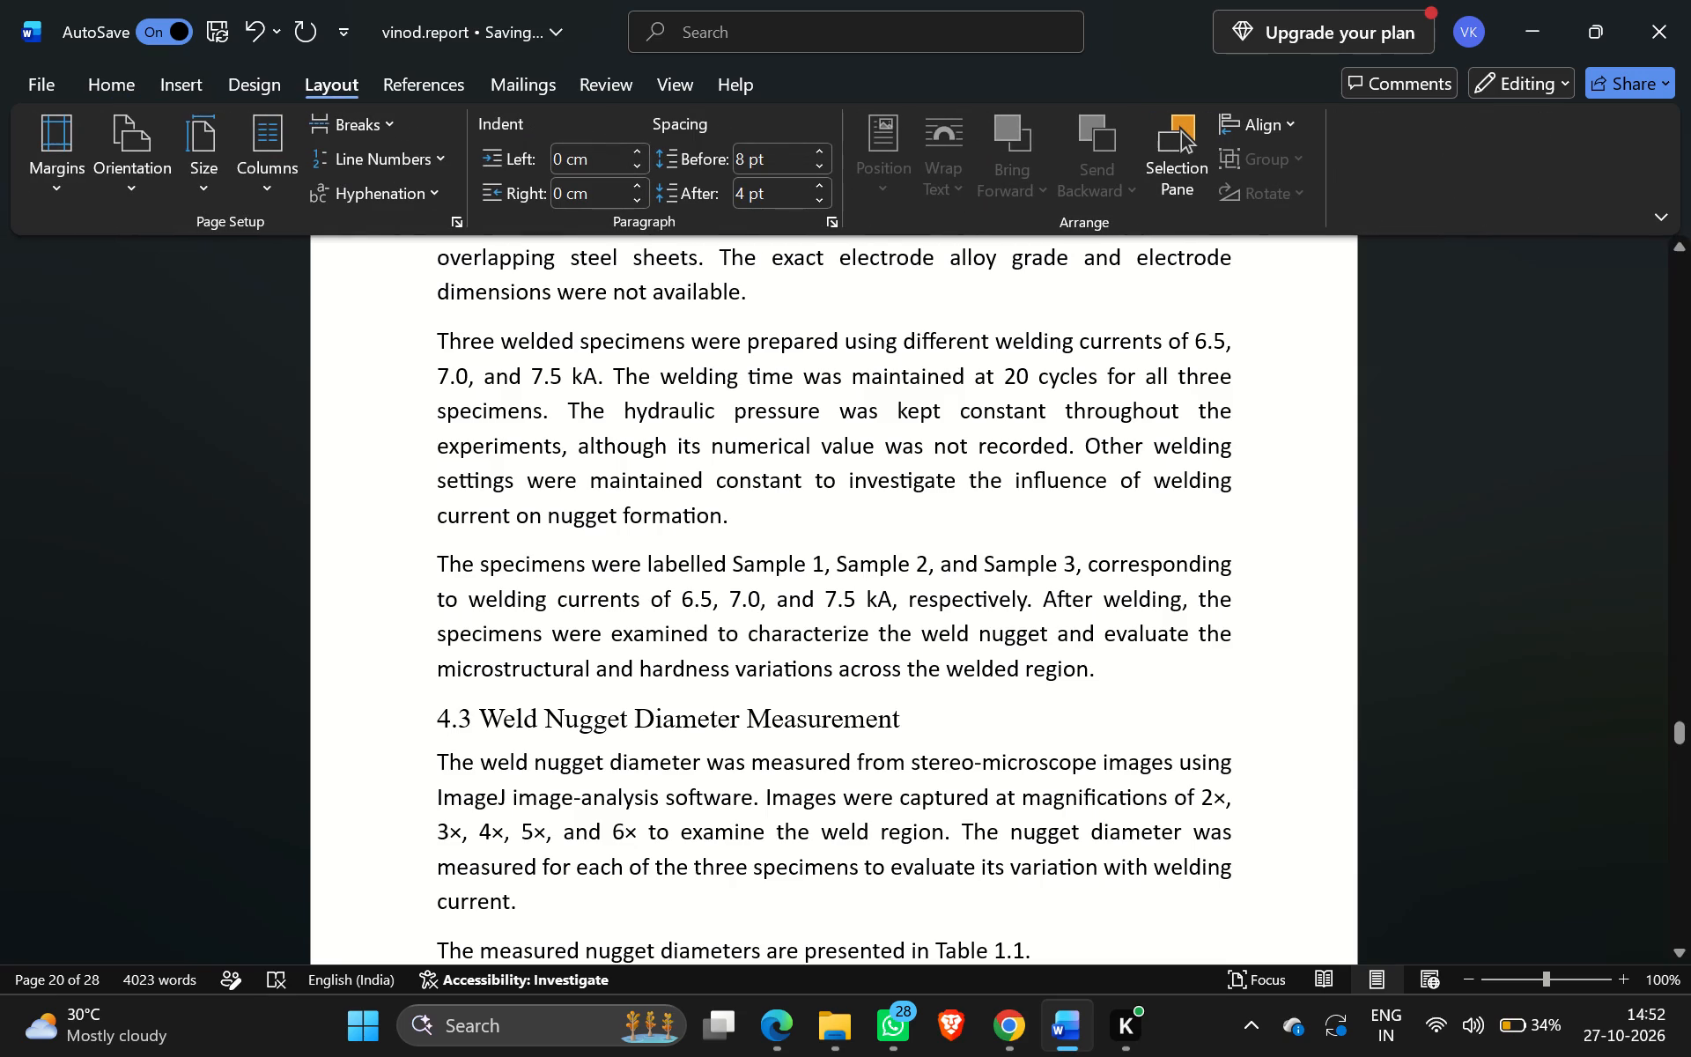
{"action": "scroll", "coordinate": [962, 457], "scroll_direction": "down", "scroll_amount": 4}
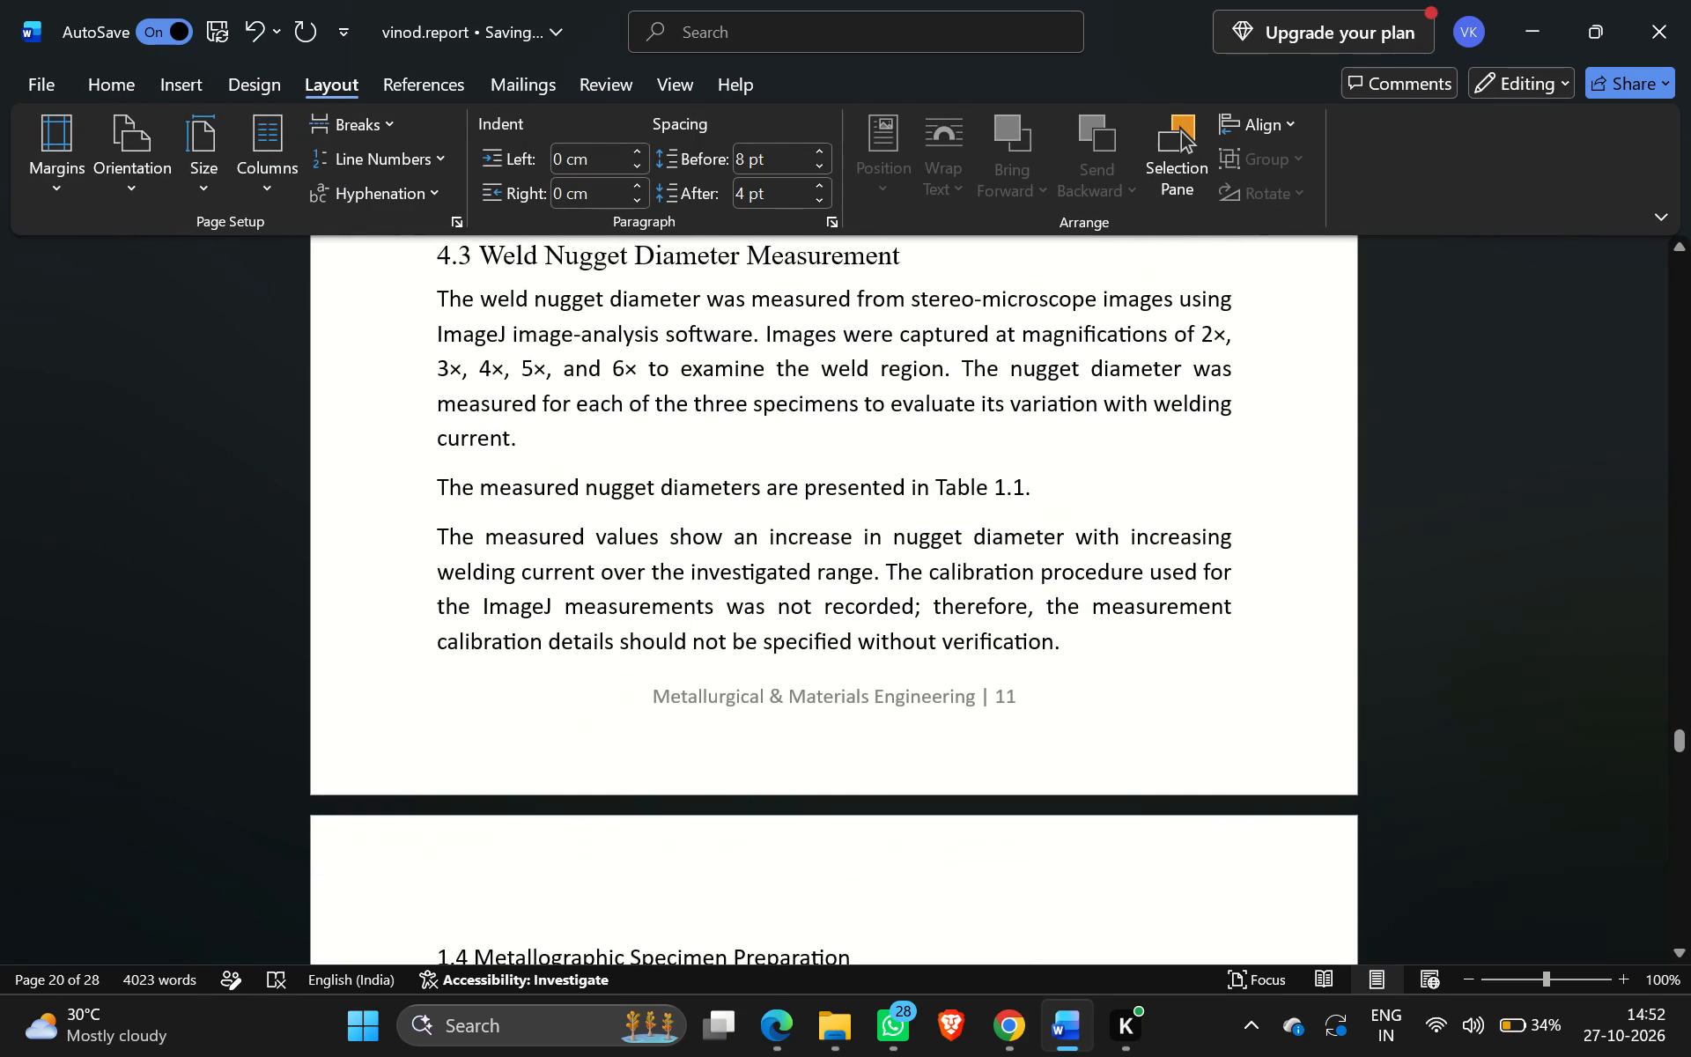
{"action": "scroll", "coordinate": [843, 595], "scroll_direction": "right", "scroll_amount": 2}
{"action": "left_click", "coordinate": [467, 669]}
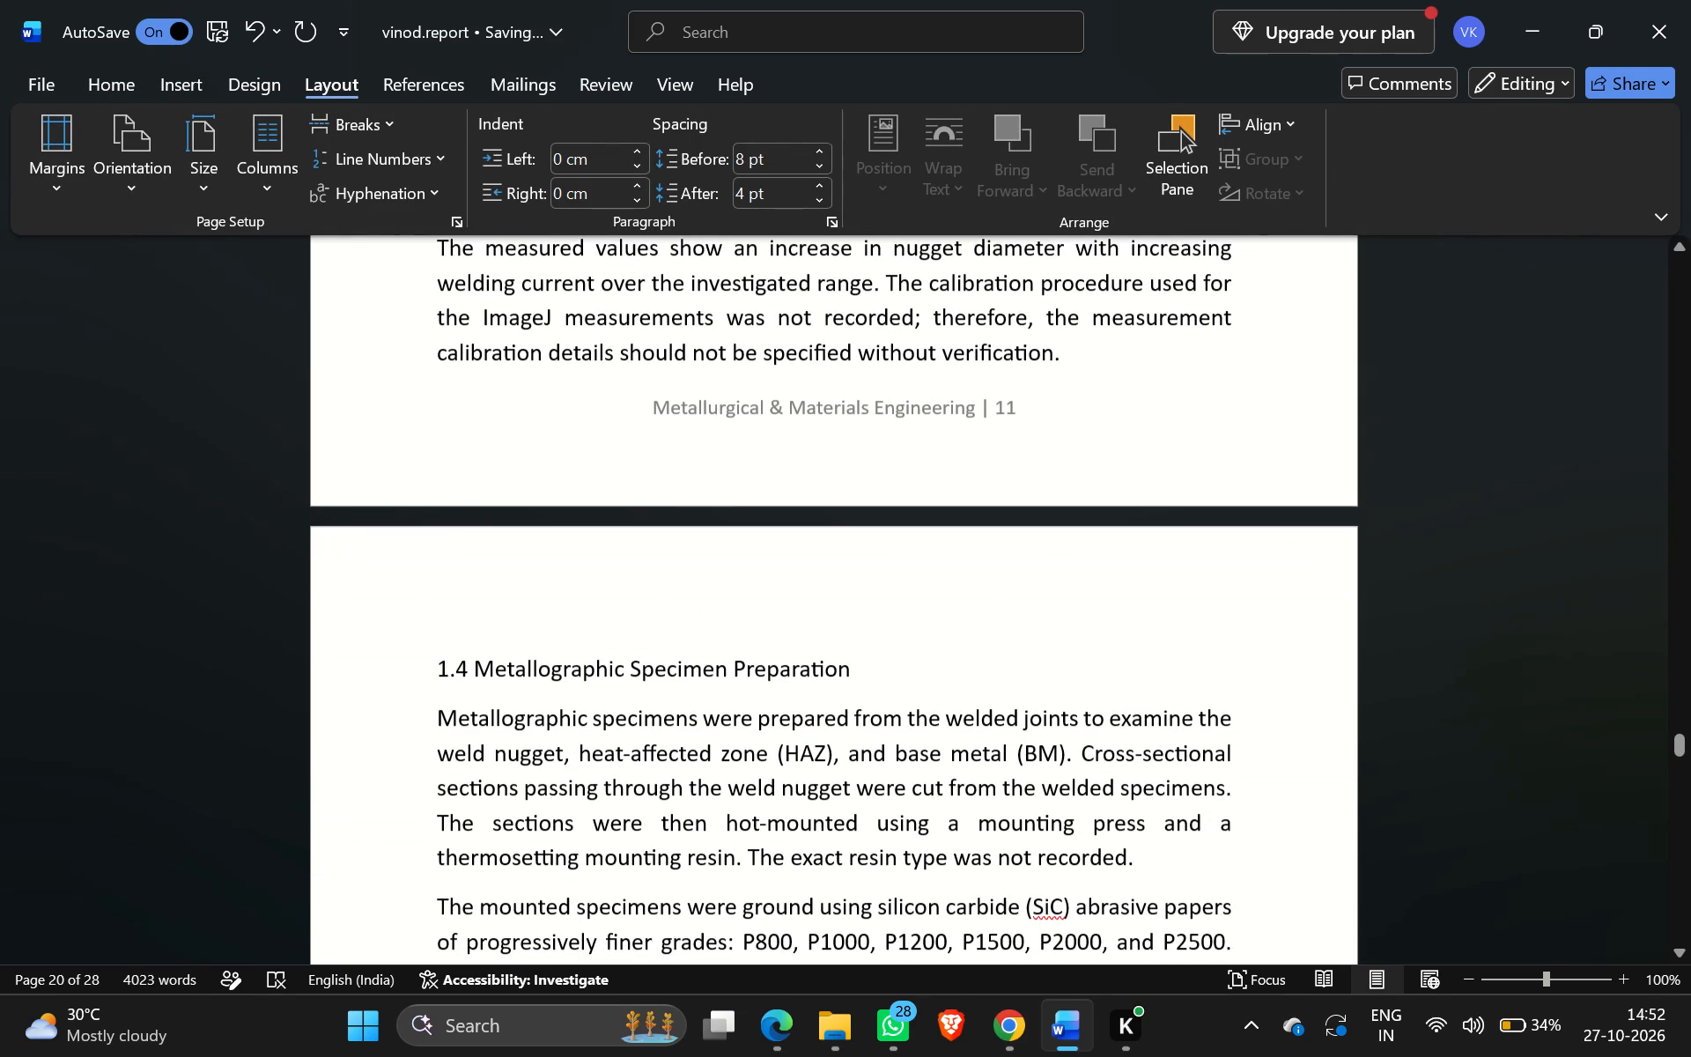
{"action": "key", "text": "BackSpace"}
{"action": "key", "text": "BackSpace"}
{"action": "key", "text": "BackSpace"}
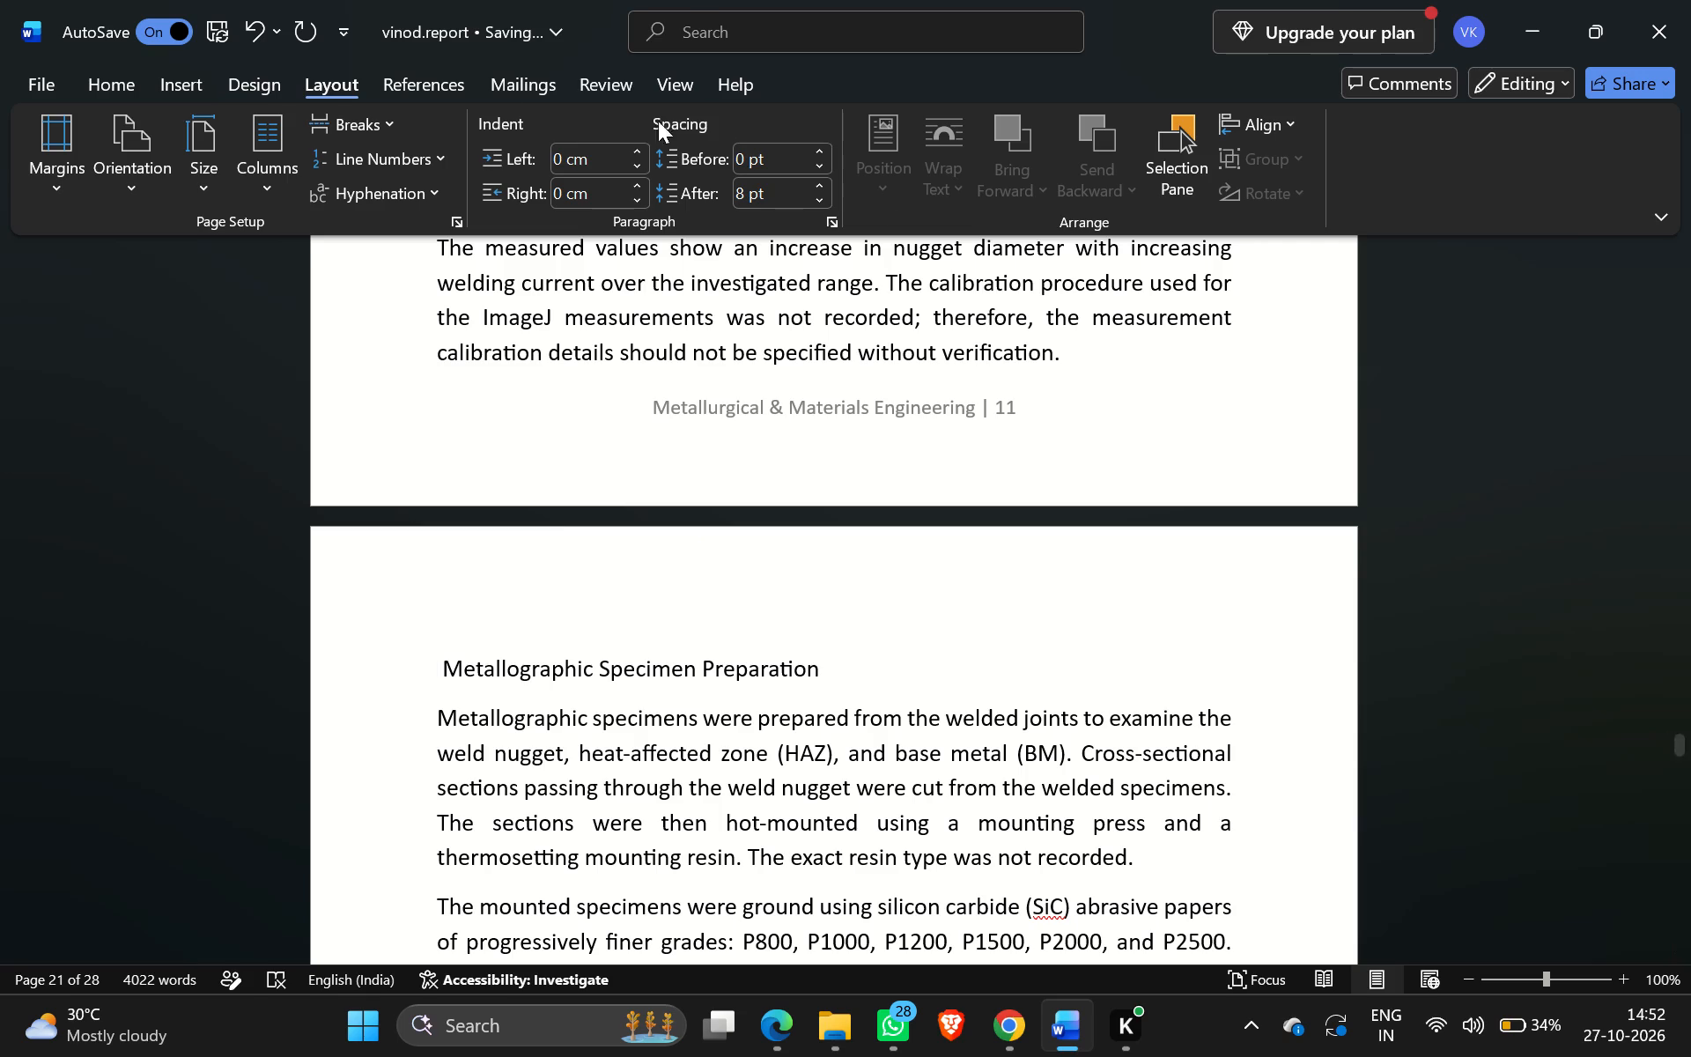
{"action": "left_click", "coordinate": [99, 70]}
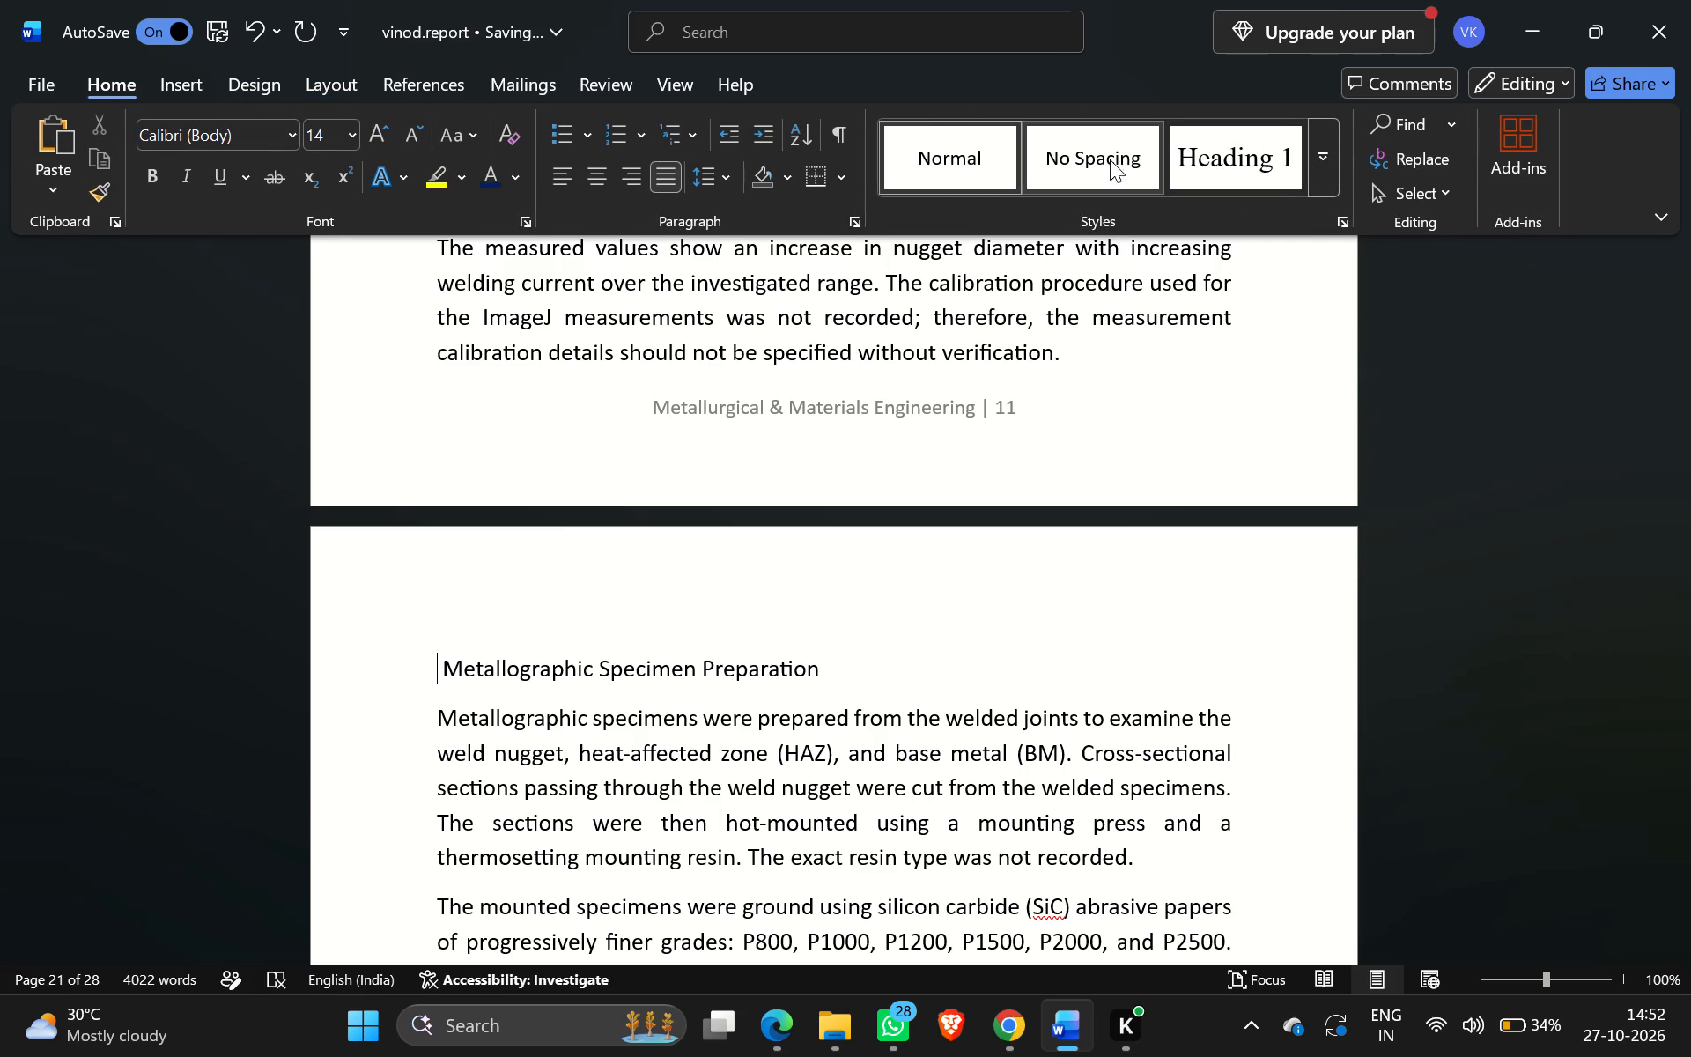
{"action": "left_click", "coordinate": [1321, 159]}
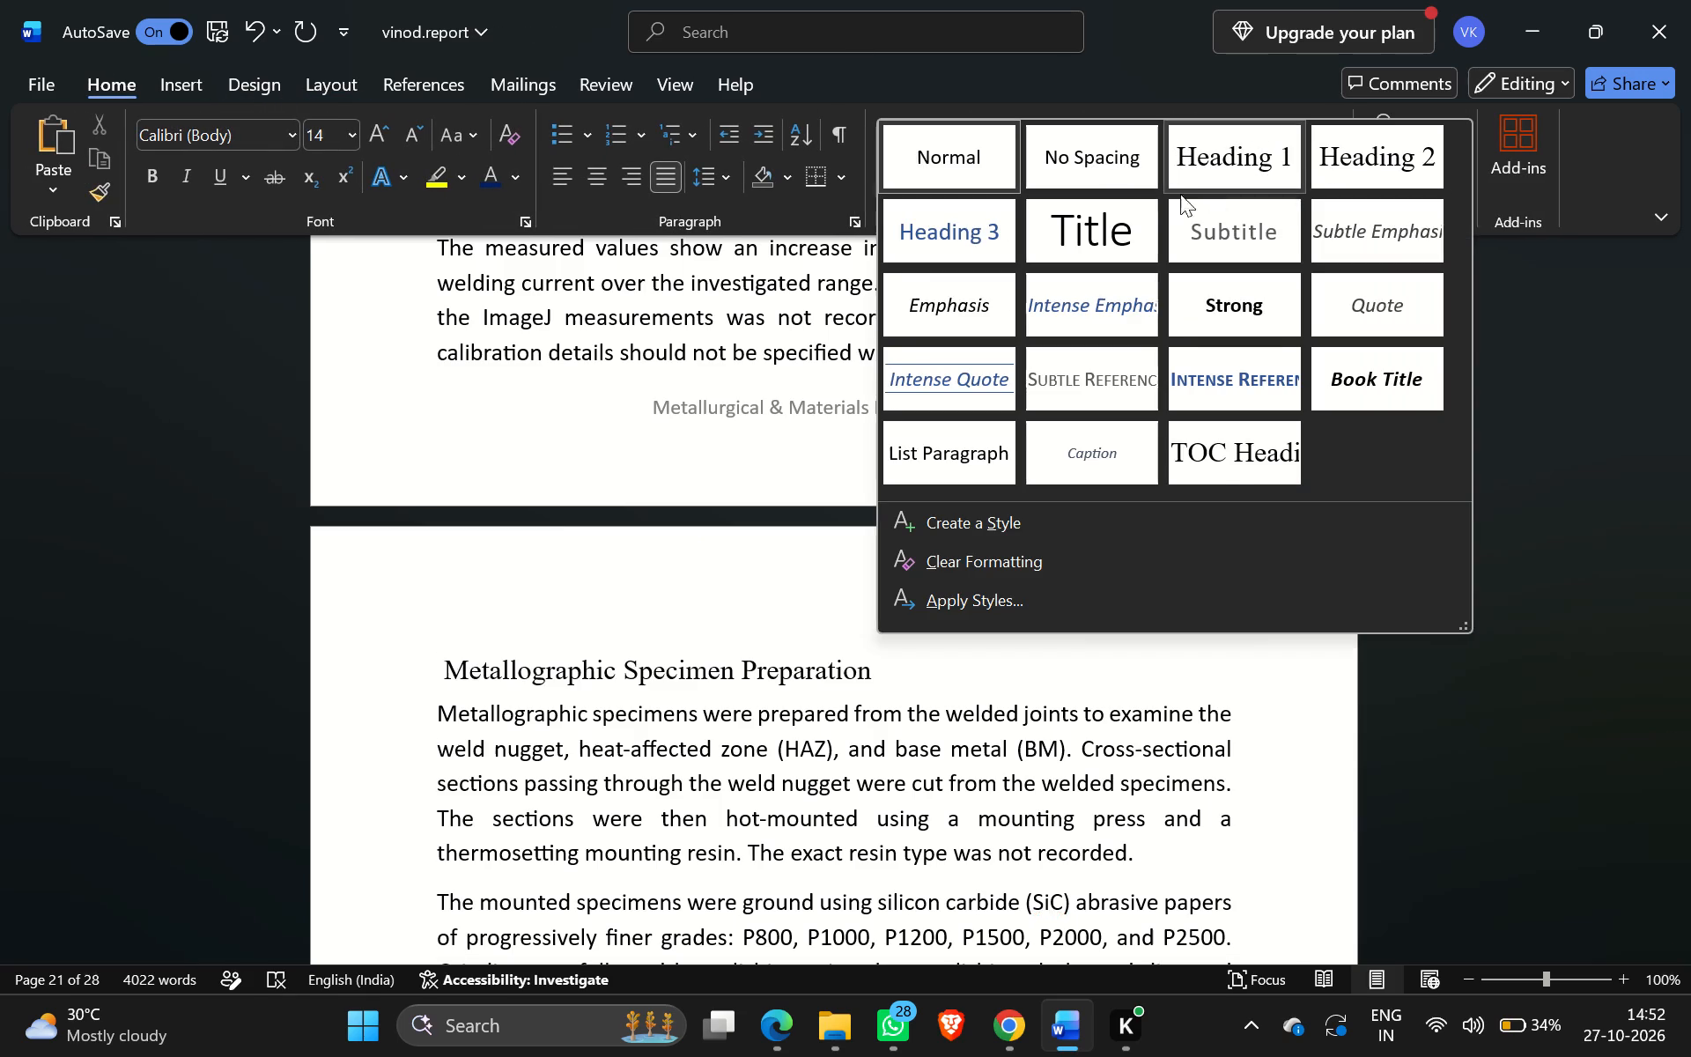
{"action": "left_click", "coordinate": [1378, 145]}
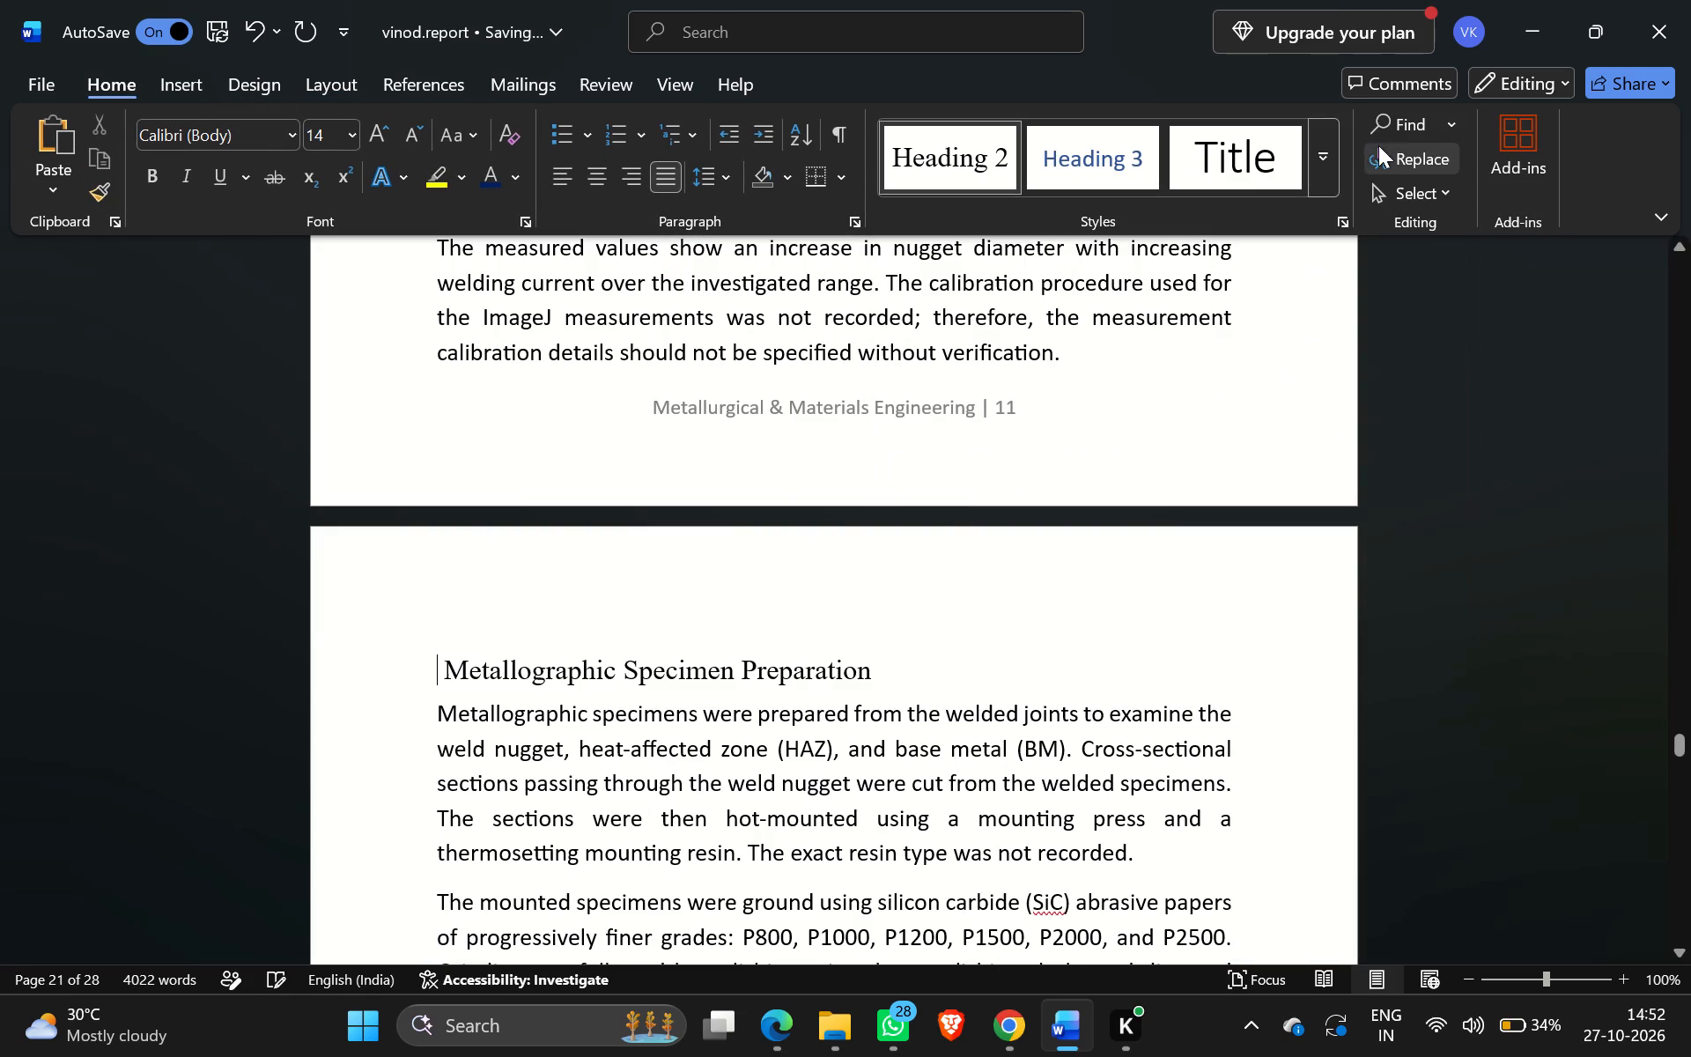
{"action": "type", "text": "4.4"}
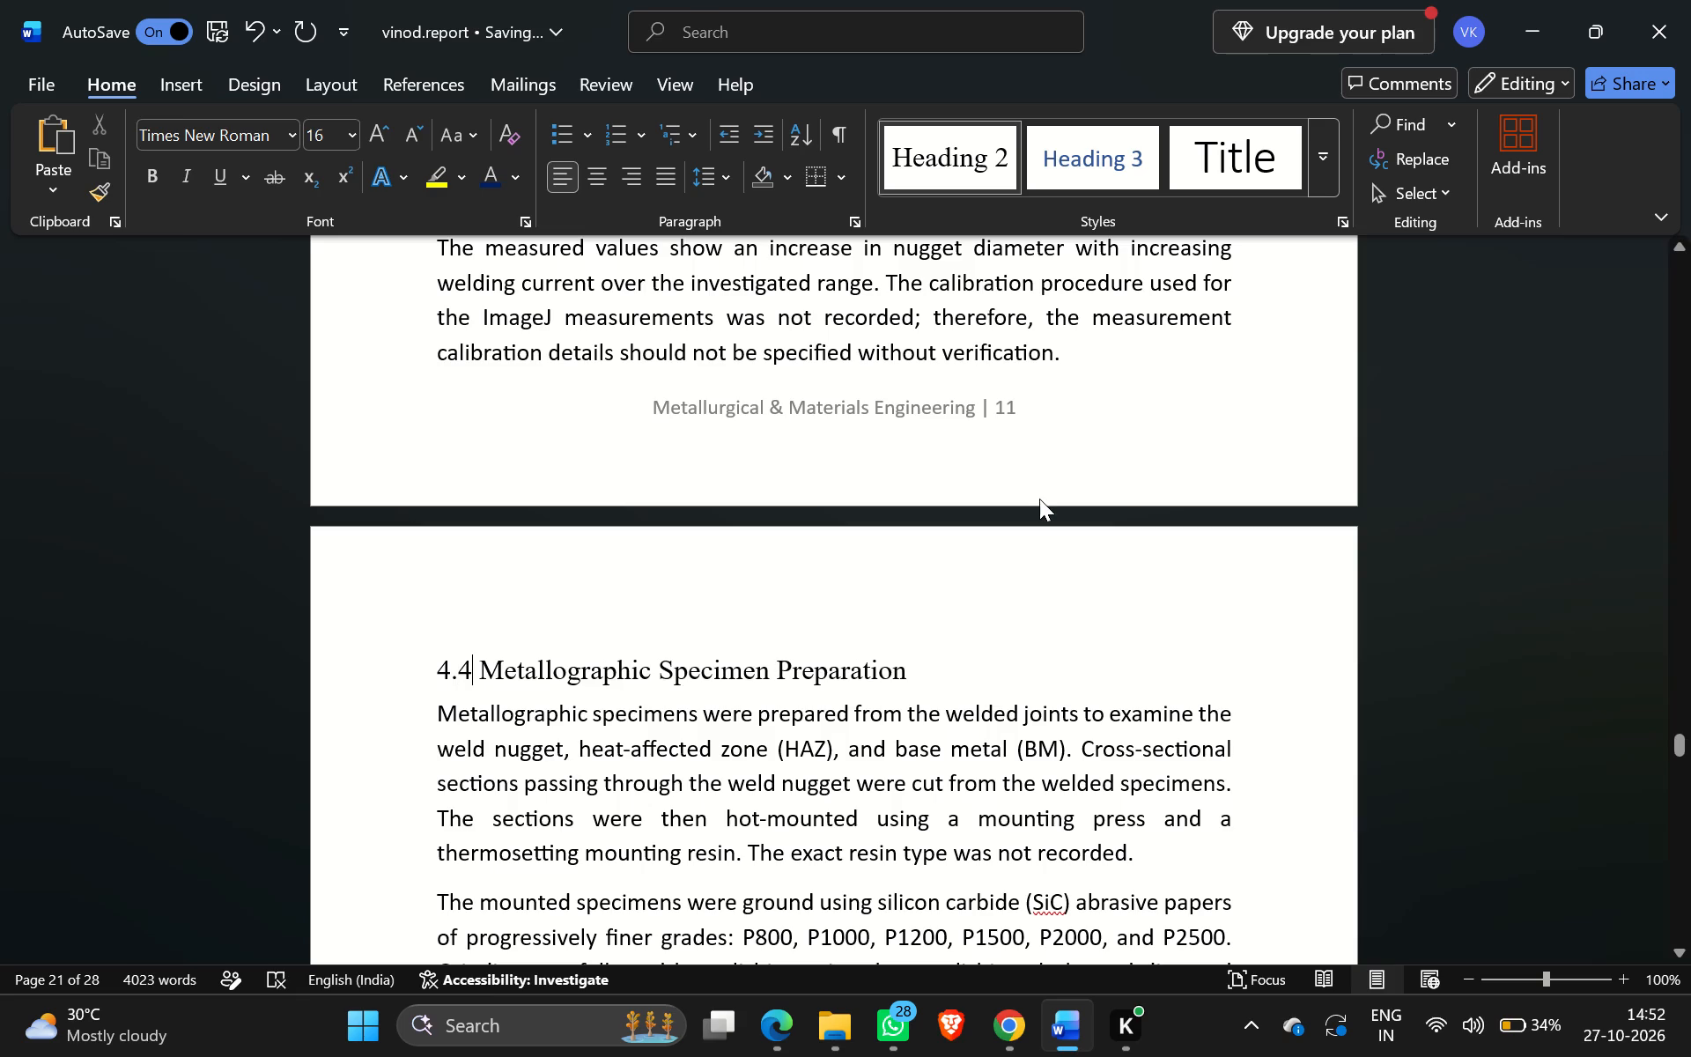
{"action": "scroll", "coordinate": [1039, 499], "scroll_direction": "down", "scroll_amount": 2}
{"action": "key", "text": "space"}
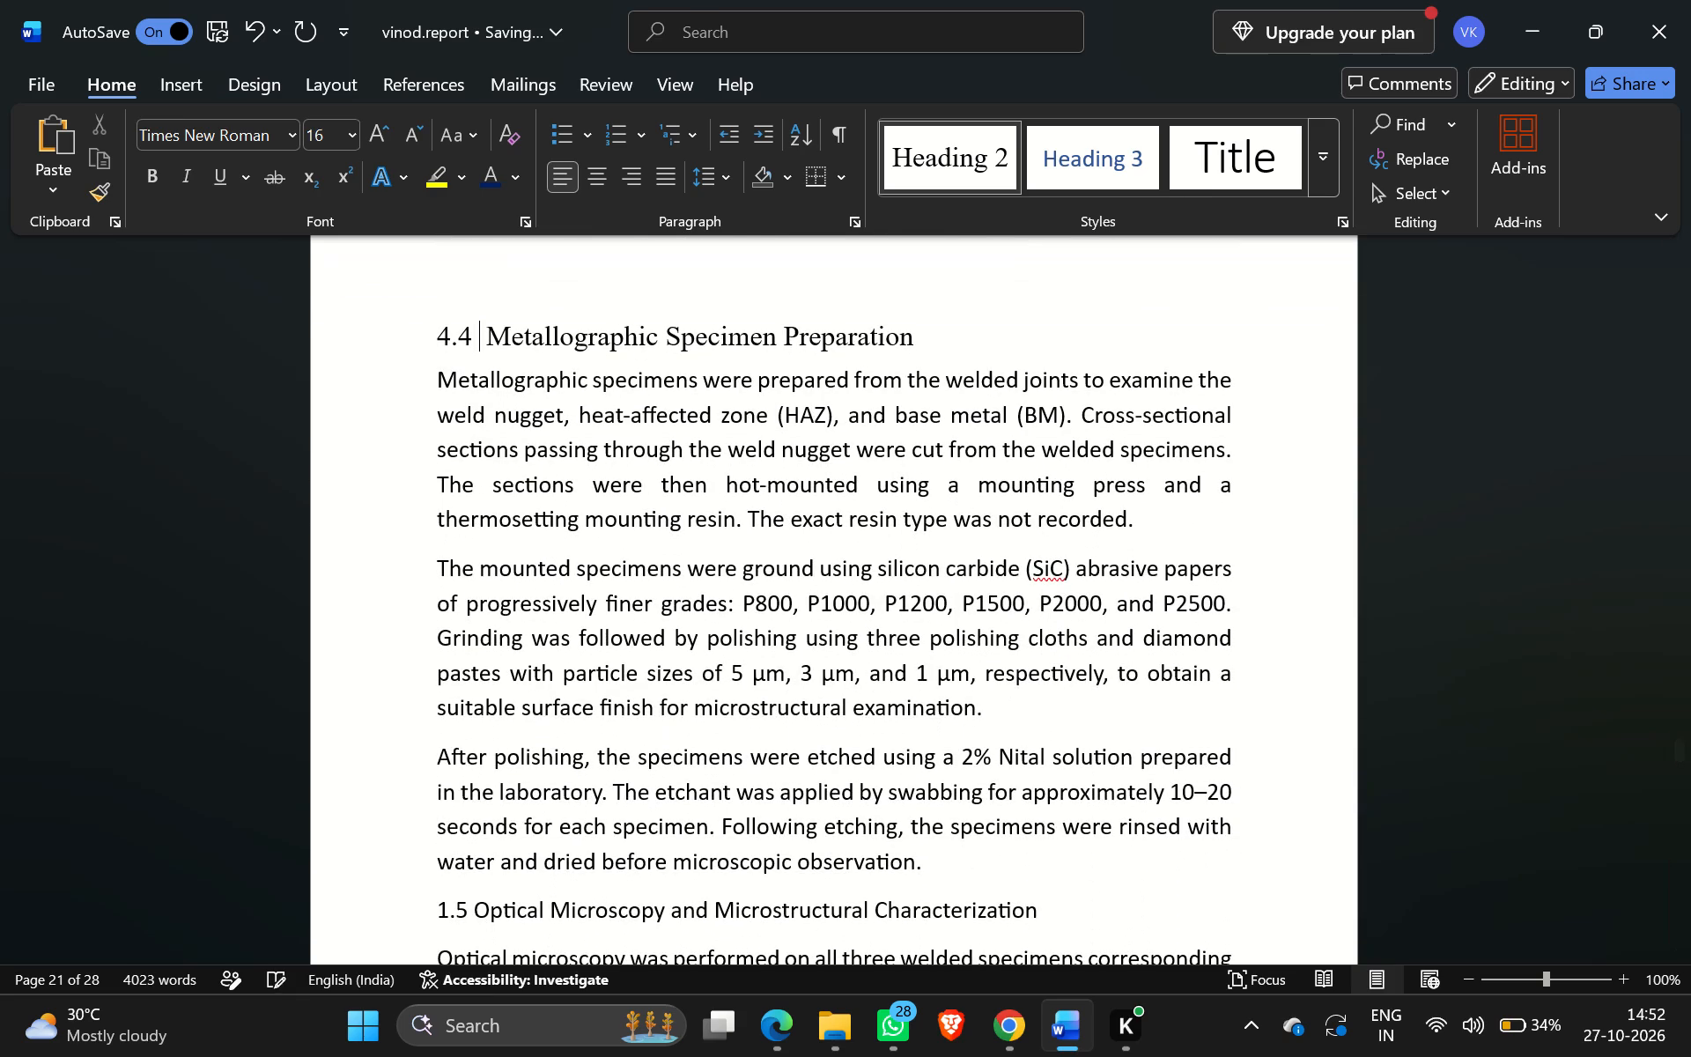
Renumber the Optical Microscopy and Microstructural Characterization subheading as 4.5 and apply the Heading 2 style.
{"action": "scroll", "coordinate": [903, 836], "scroll_direction": "down", "scroll_amount": 3}
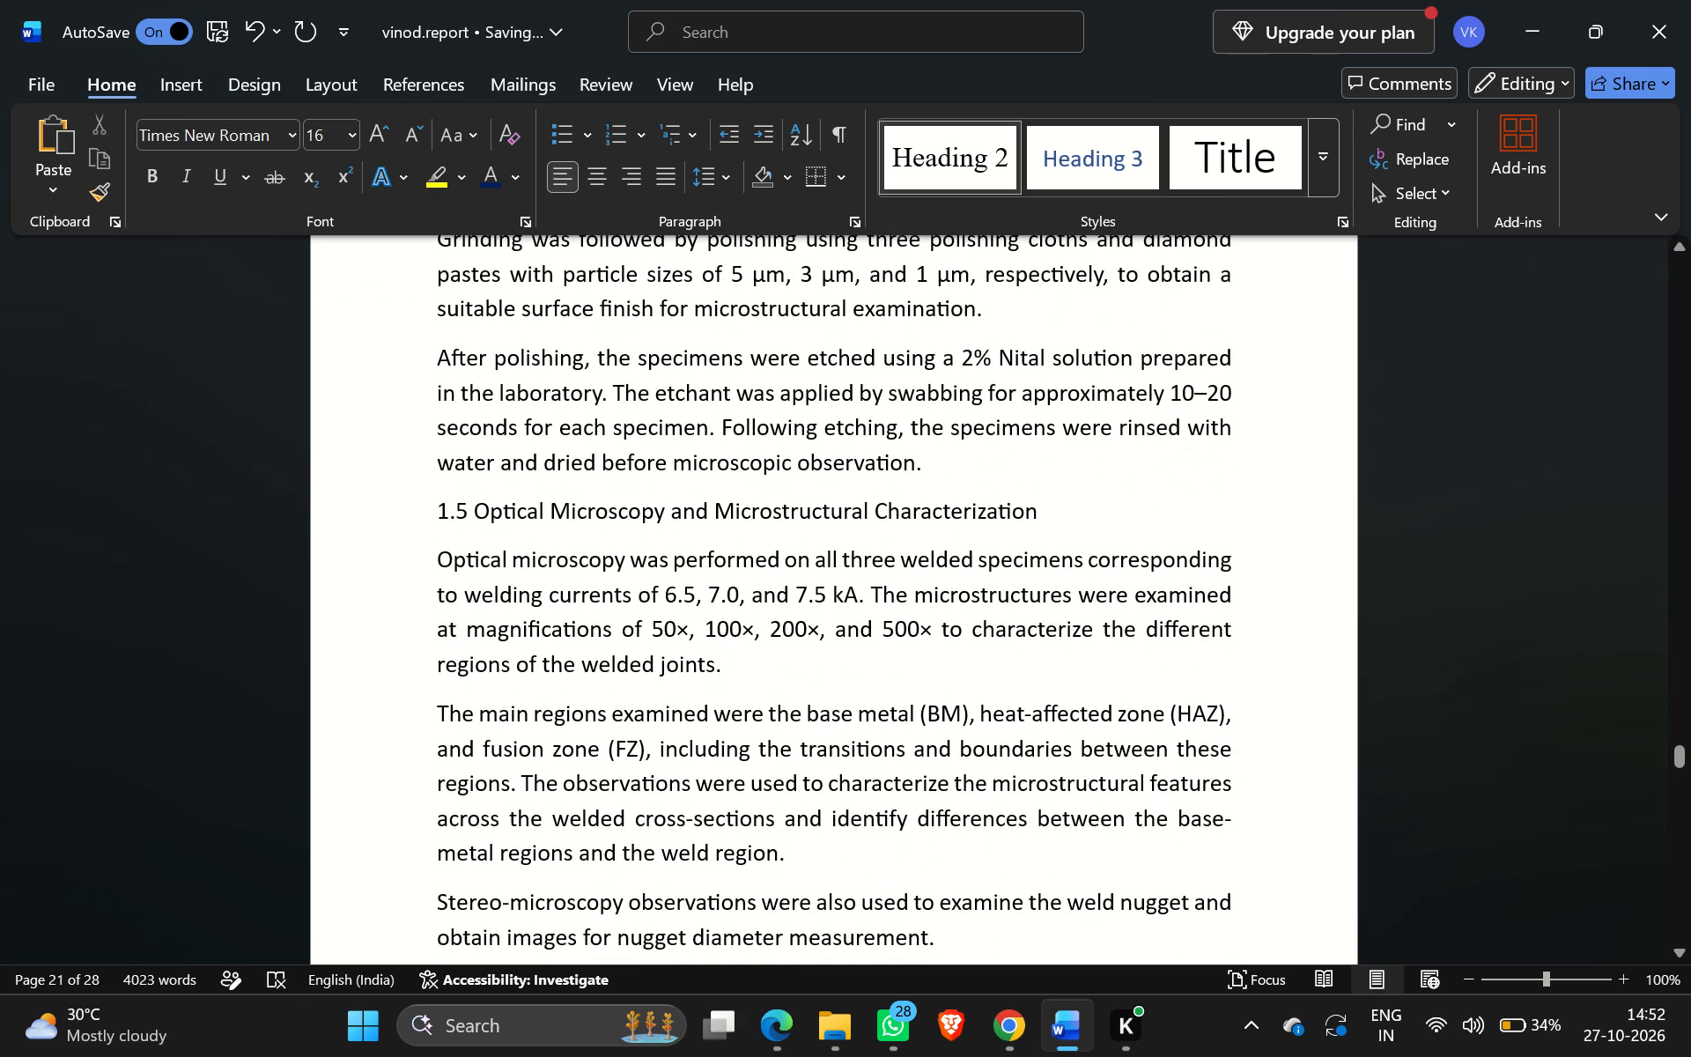
{"action": "left_click", "coordinate": [457, 504]}
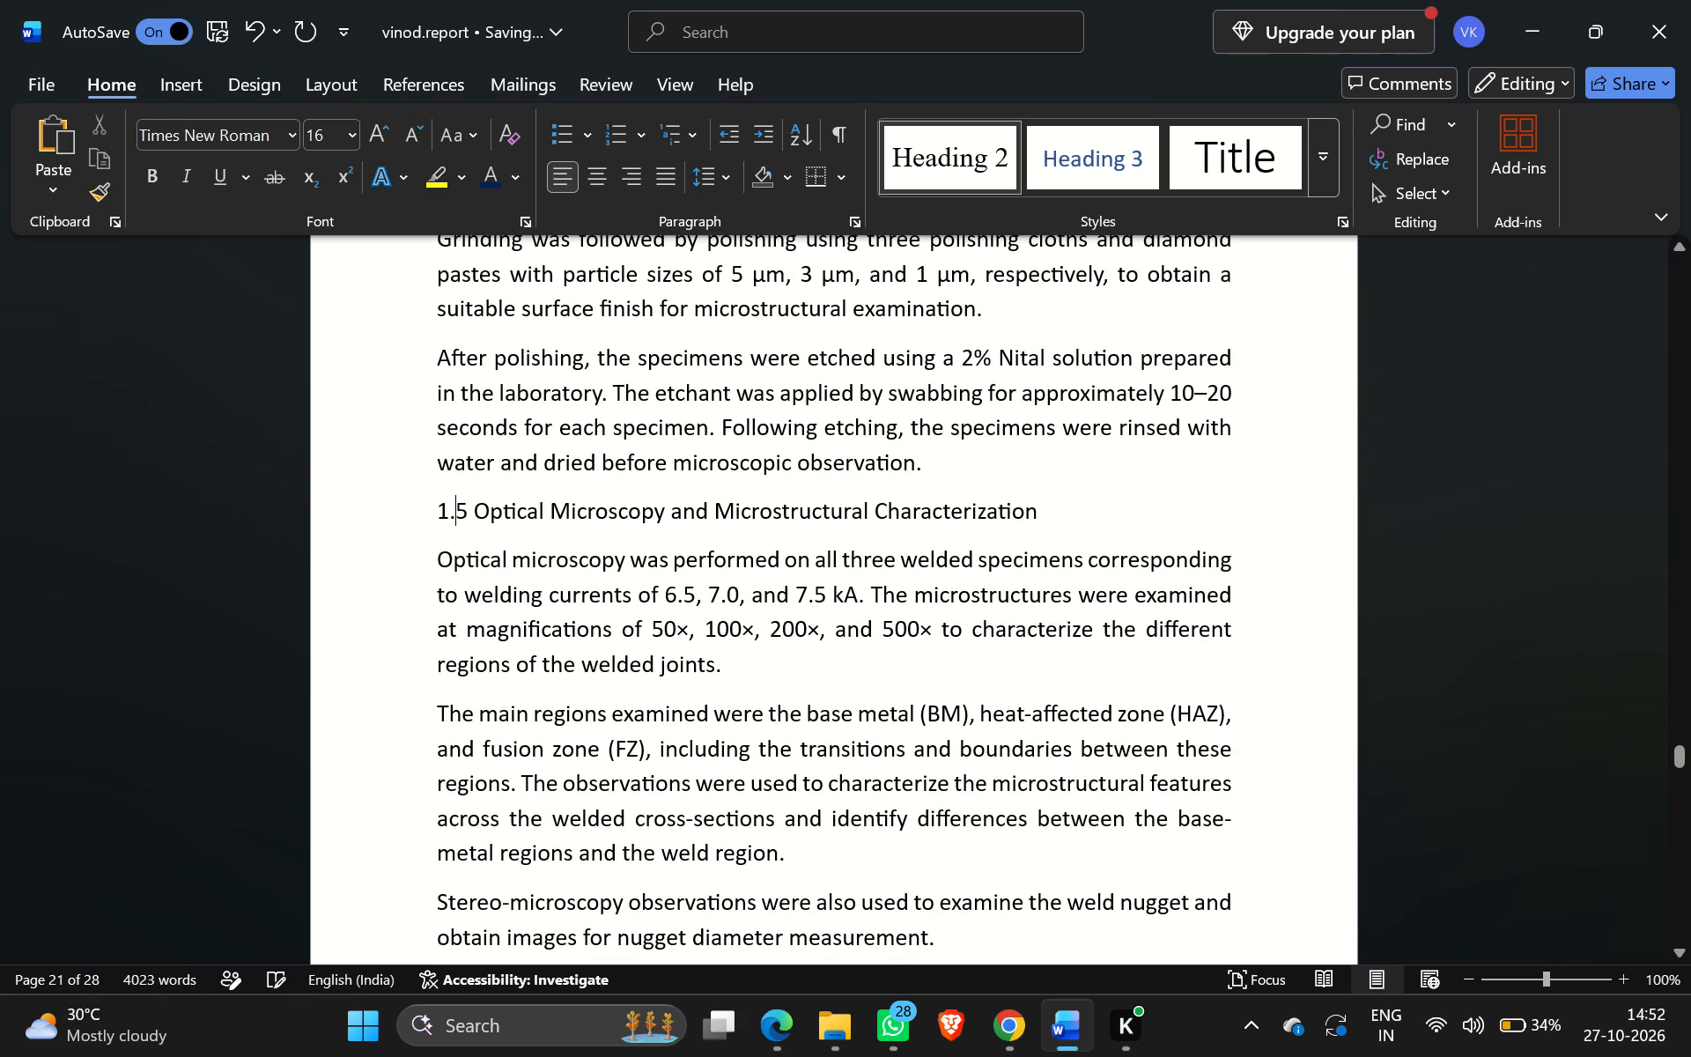
{"action": "left_click", "coordinate": [469, 511]}
{"action": "key", "text": "BackSpace"}
{"action": "key", "text": "BackSpace"}
{"action": "key", "text": "BackSpace"}
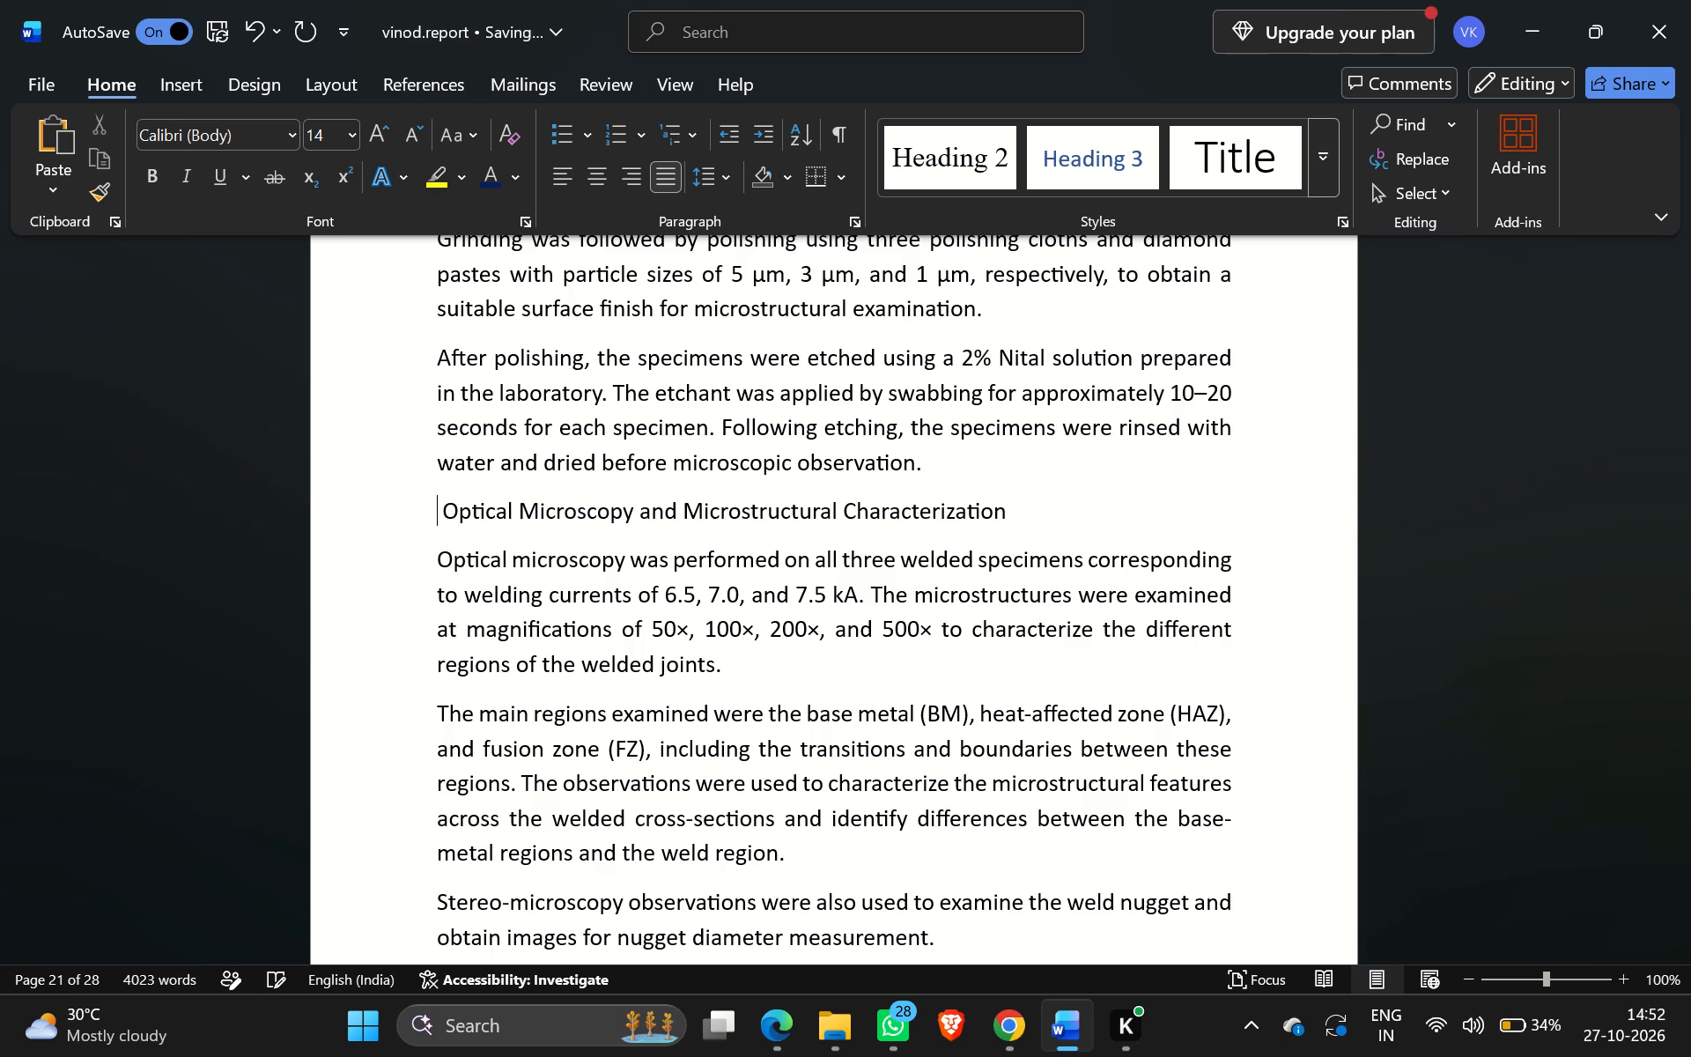
{"action": "left_click", "coordinate": [940, 137]}
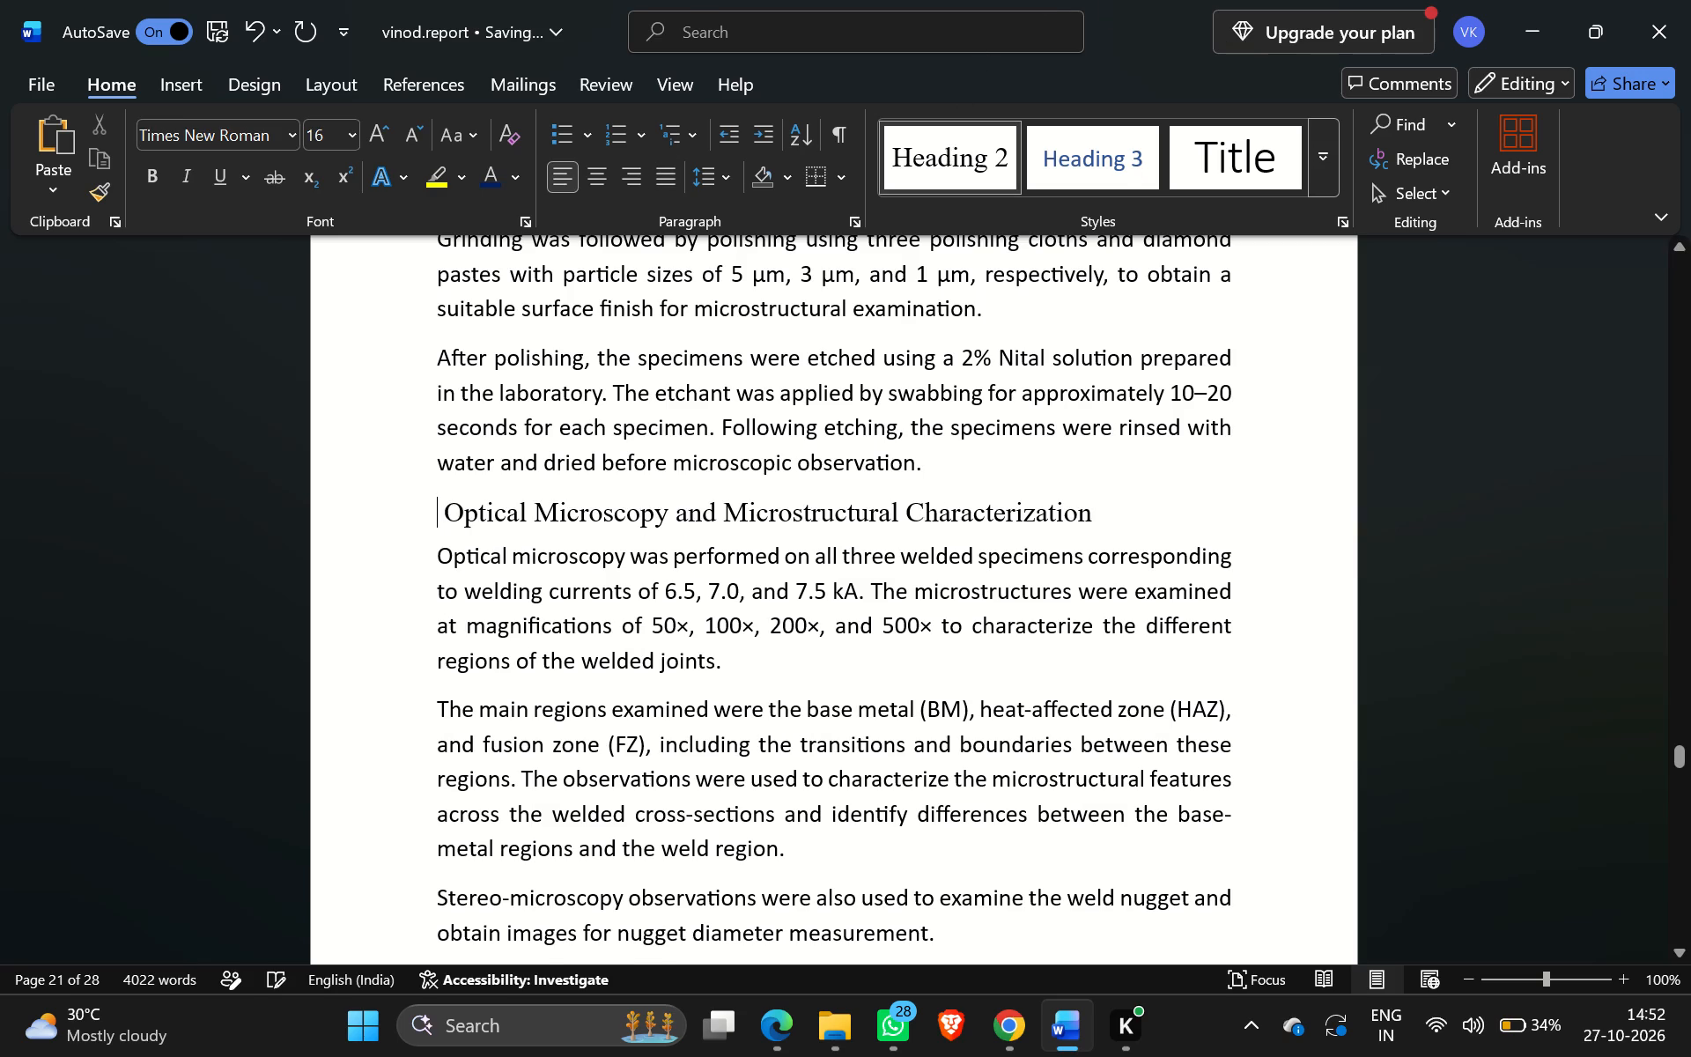
{"action": "type", "text": "4.5"}
Renumber the Vickers Microhardness Testing subheading as 4.6 and apply the Heading 2 style.
{"action": "scroll", "coordinate": [705, 764], "scroll_direction": "down", "scroll_amount": 3}
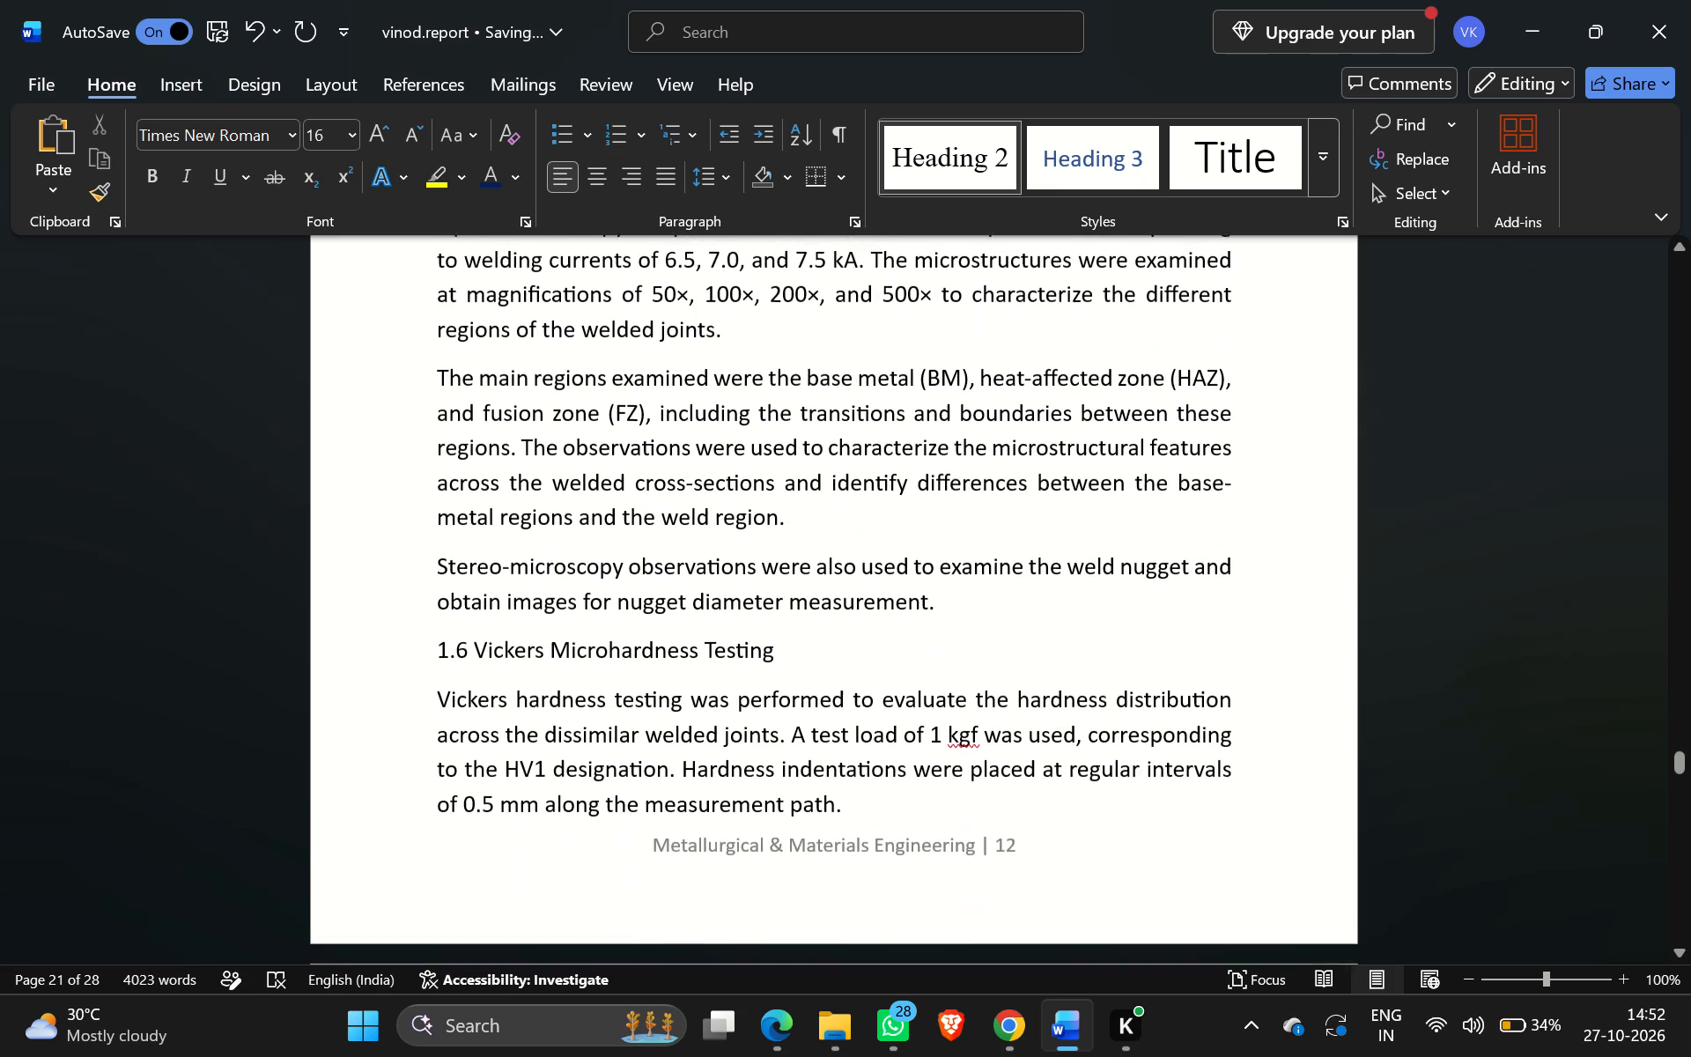
{"action": "left_click", "coordinate": [468, 623]}
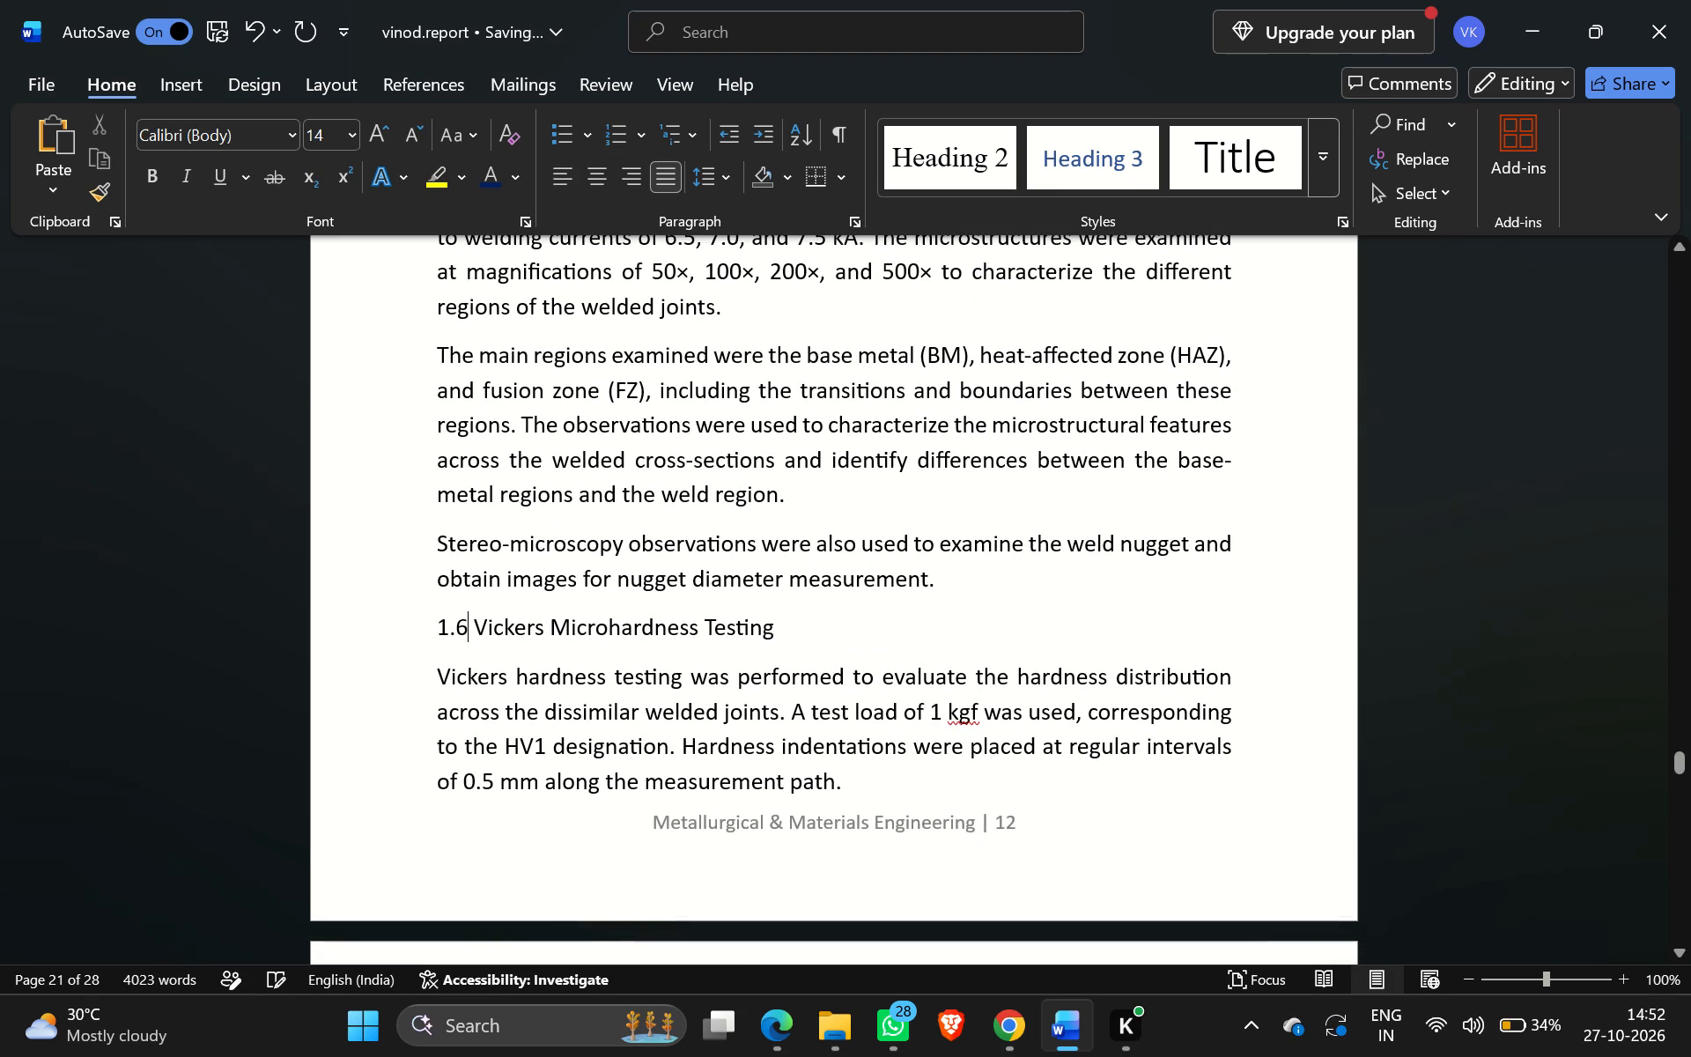
{"action": "key", "text": "BackSpace"}
{"action": "key", "text": "BackSpace"}
{"action": "key", "text": "BackSpace"}
{"action": "type", "text": "4.6"}
{"action": "left_click", "coordinate": [959, 168]}
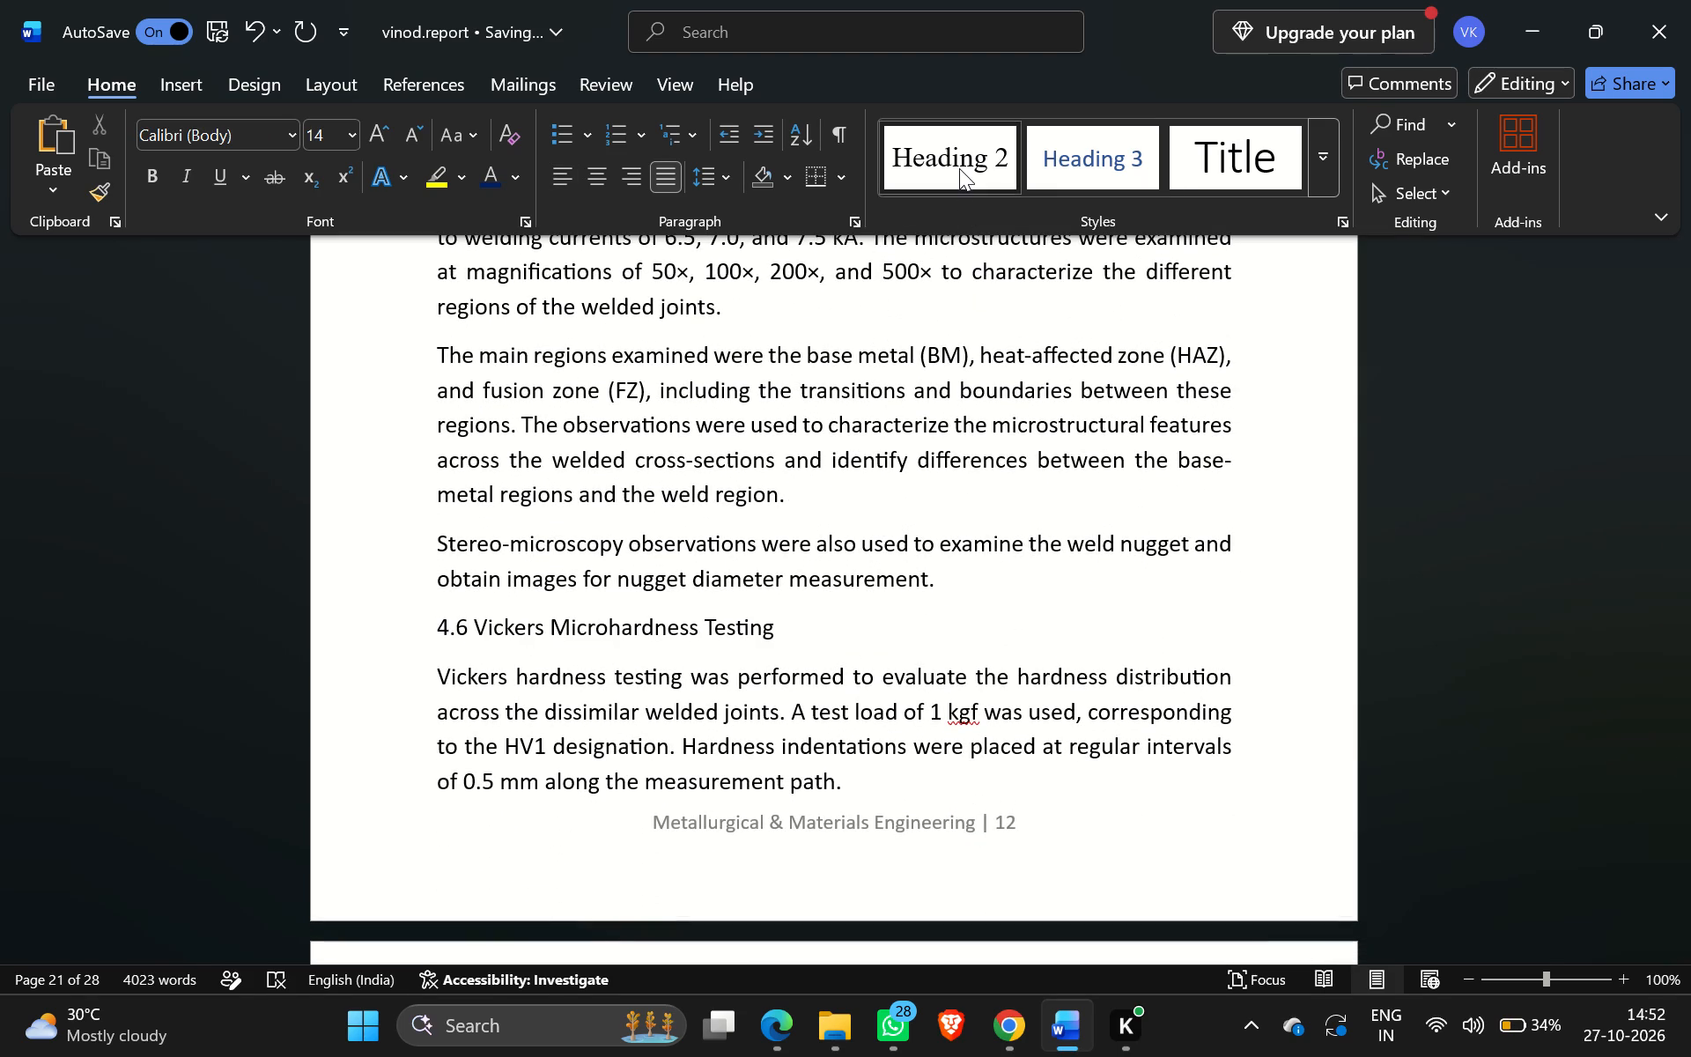
Renumber the Electron Backscatter Diffraction (EBSD) Analysis subheading as 4.7.
{"action": "scroll", "coordinate": [747, 680], "scroll_direction": "down", "scroll_amount": 3}
{"action": "scroll", "coordinate": [747, 680], "scroll_direction": "right", "scroll_amount": 3}
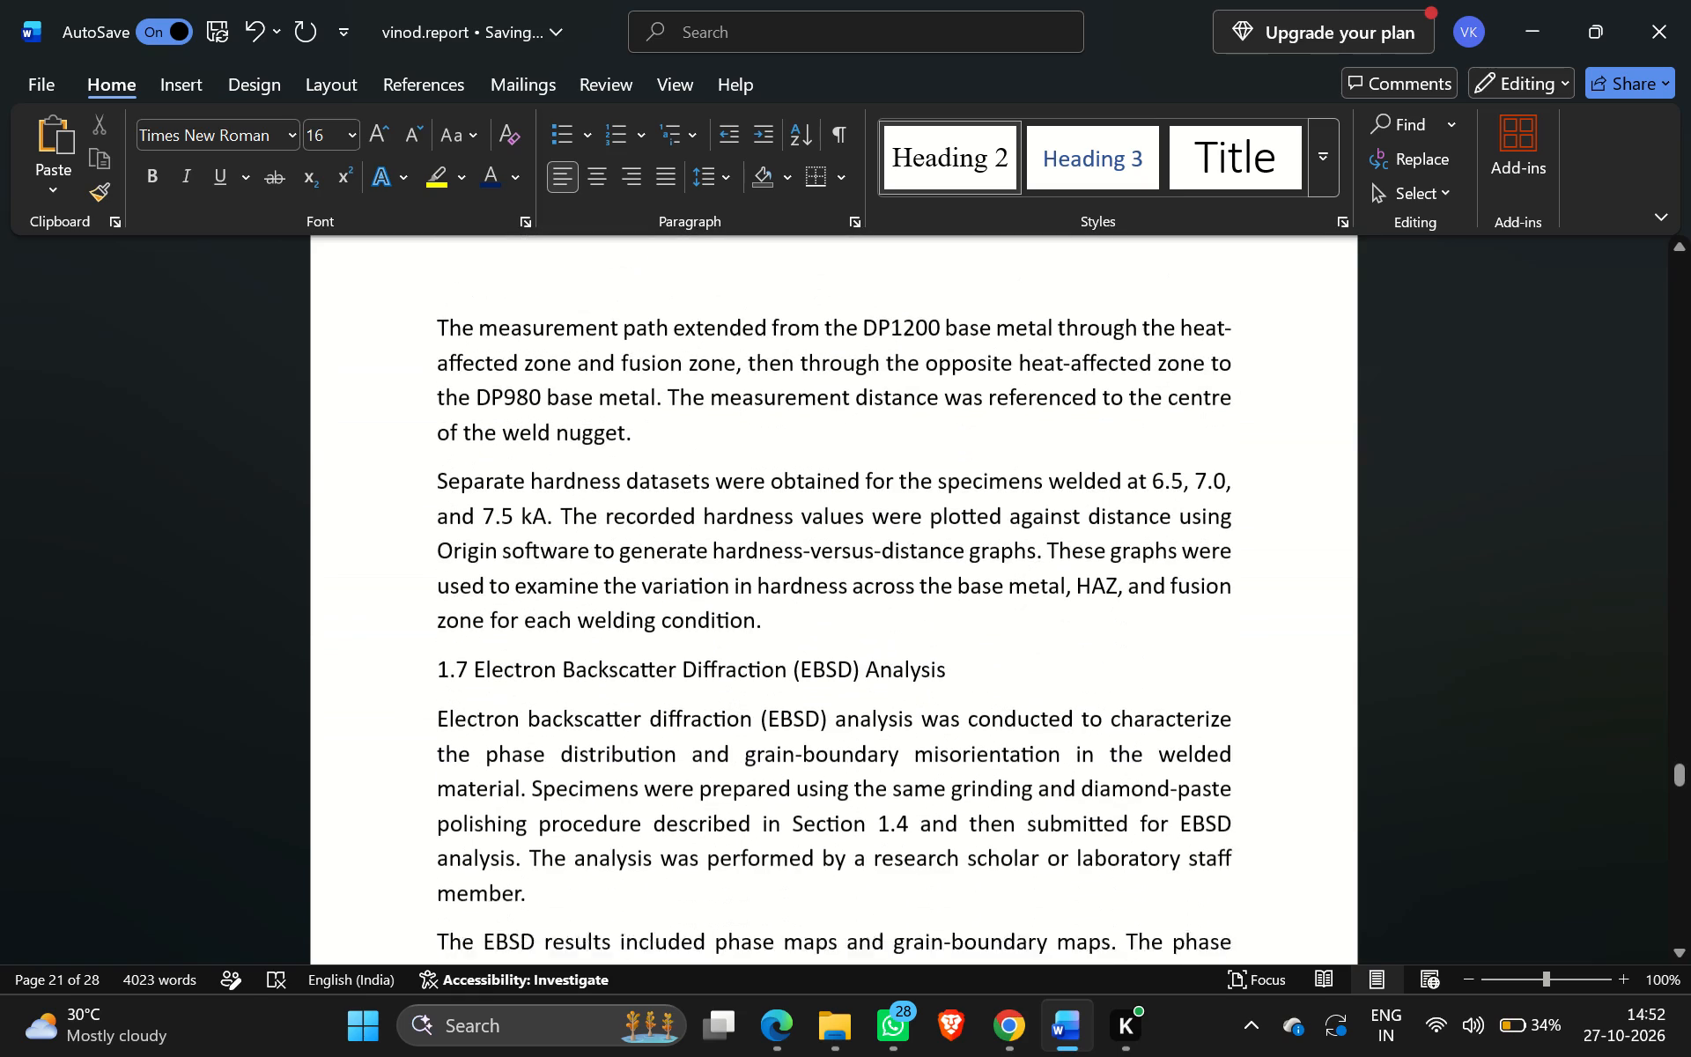
{"action": "left_click", "coordinate": [475, 616]}
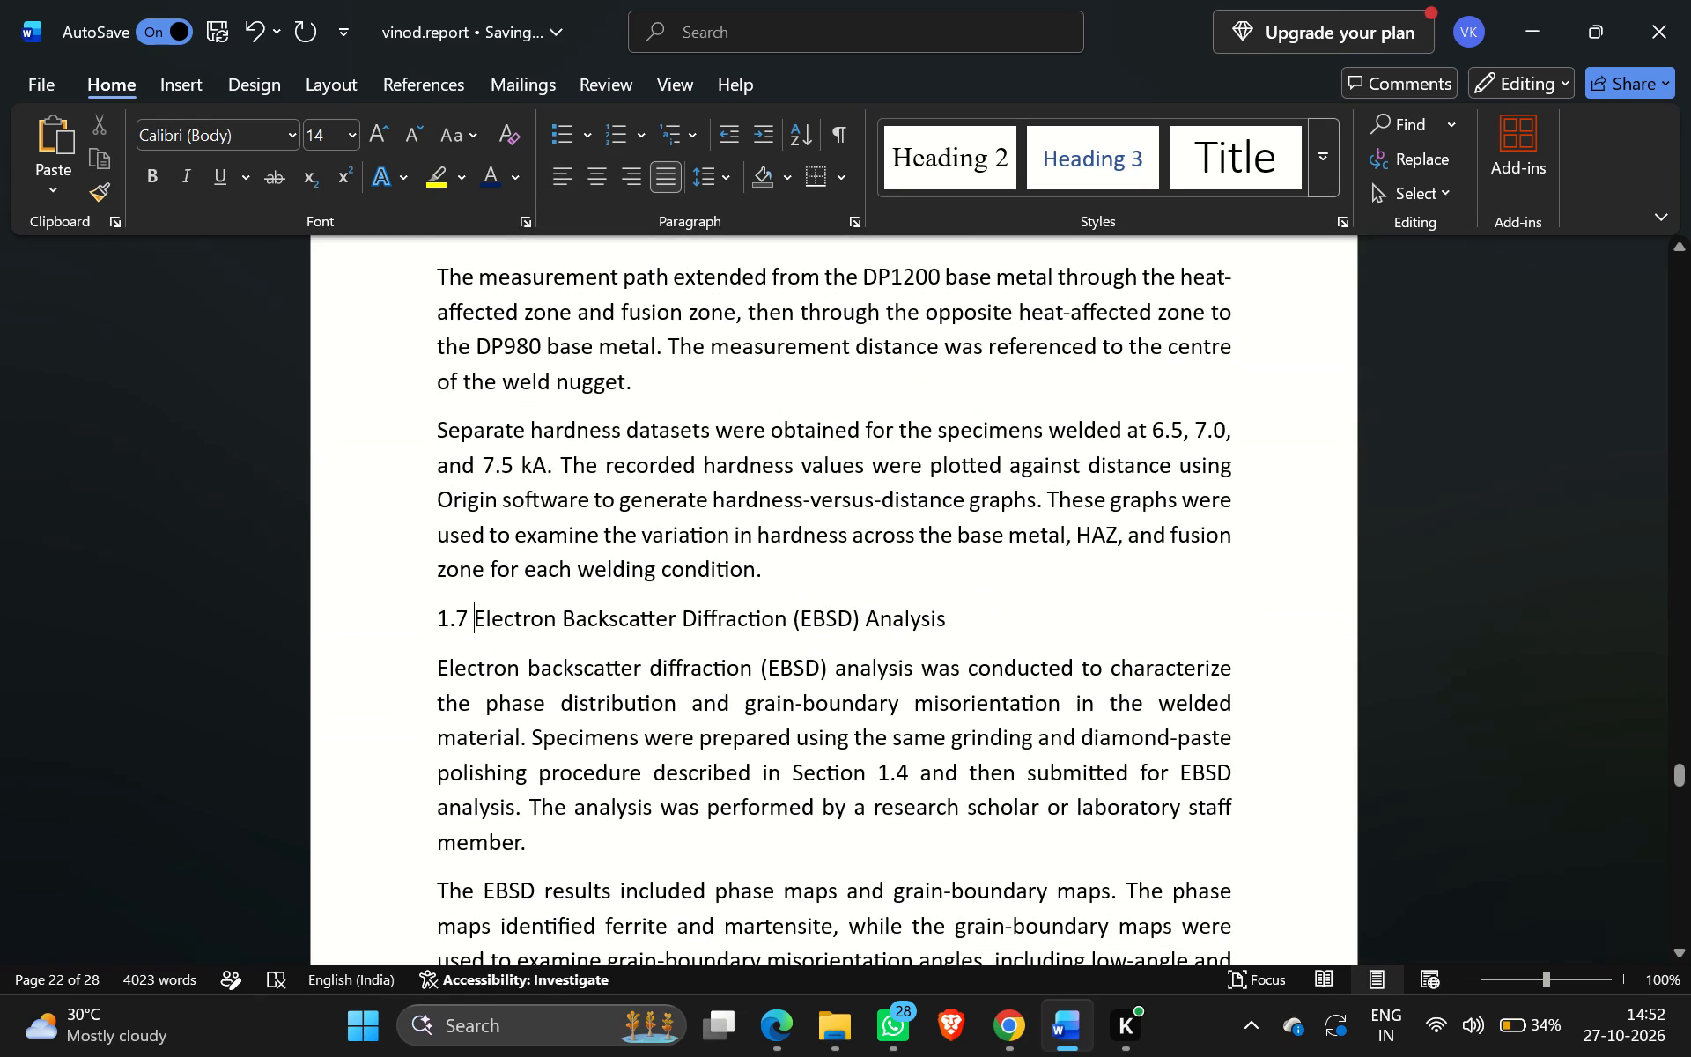
{"action": "key", "text": "BackSpace"}
{"action": "key", "text": "BackSpace"}
{"action": "key", "text": "BackSpace"}
{"action": "key", "text": "BackSpace"}
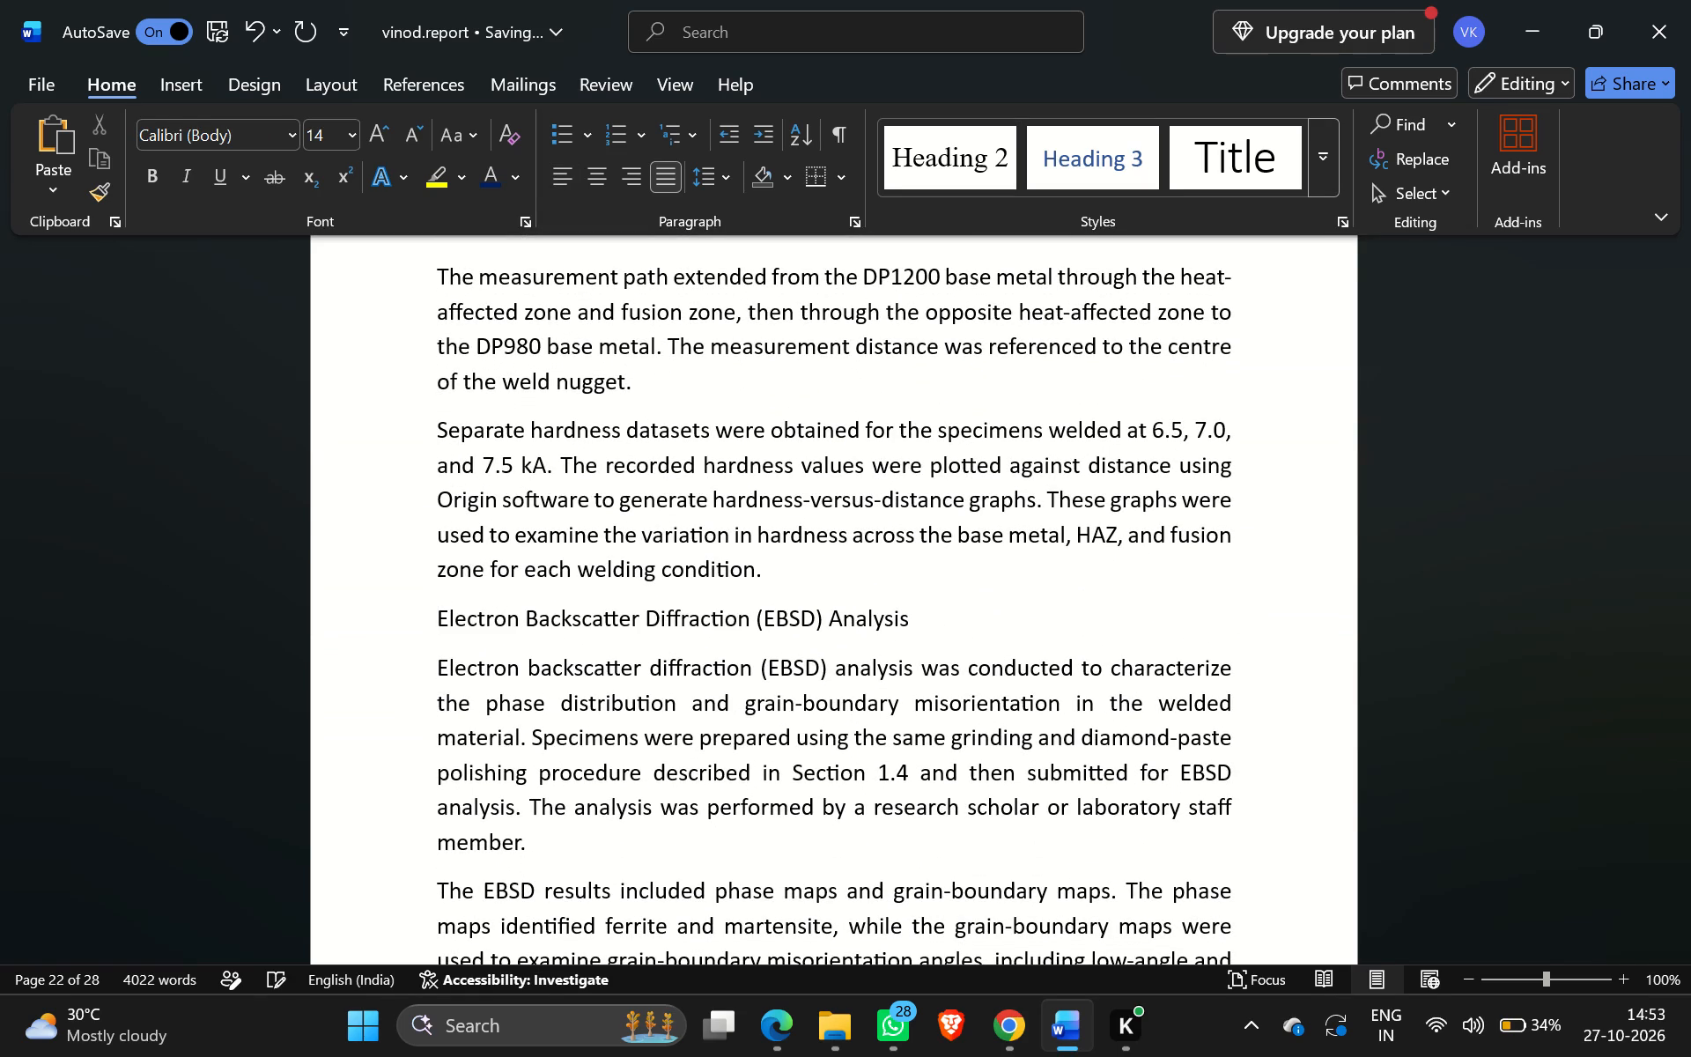
{"action": "type", "text": "4.7"}
{"action": "key", "text": "space"}
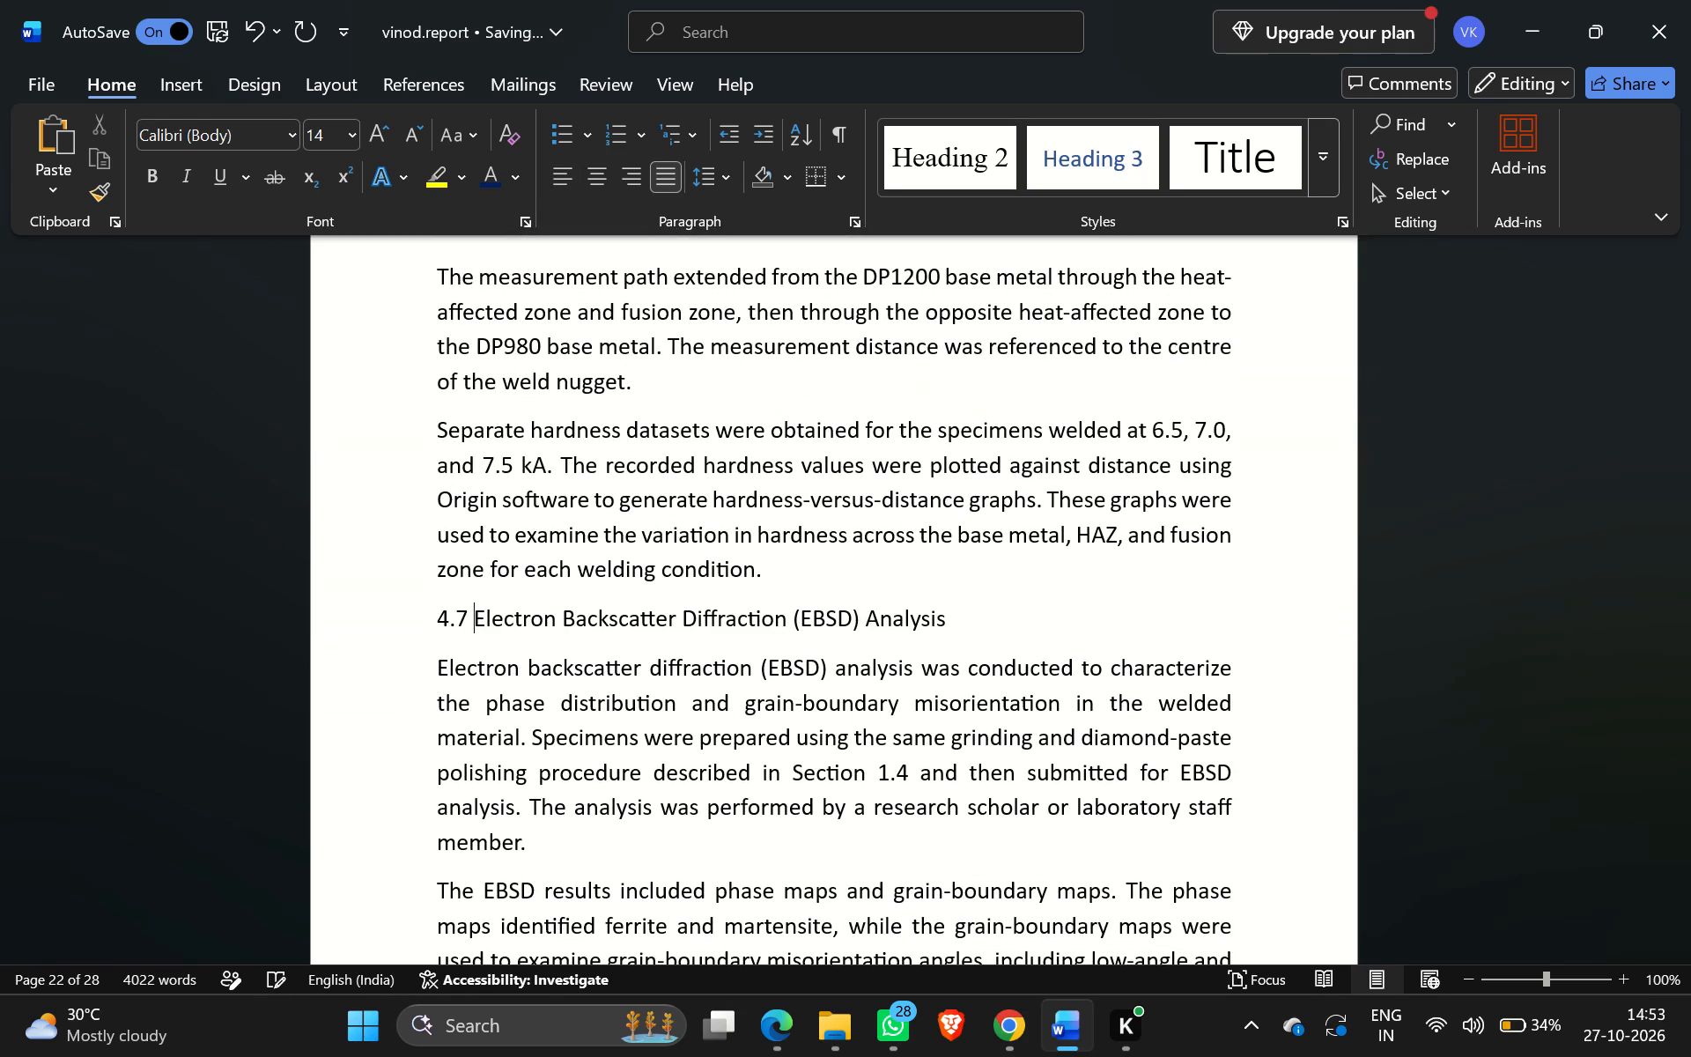
Apply the Heading 2 style to the 4.7 Electron Backscatter Diffraction (EBSD) Analysis subheading.
{"action": "left_click", "coordinate": [934, 166]}
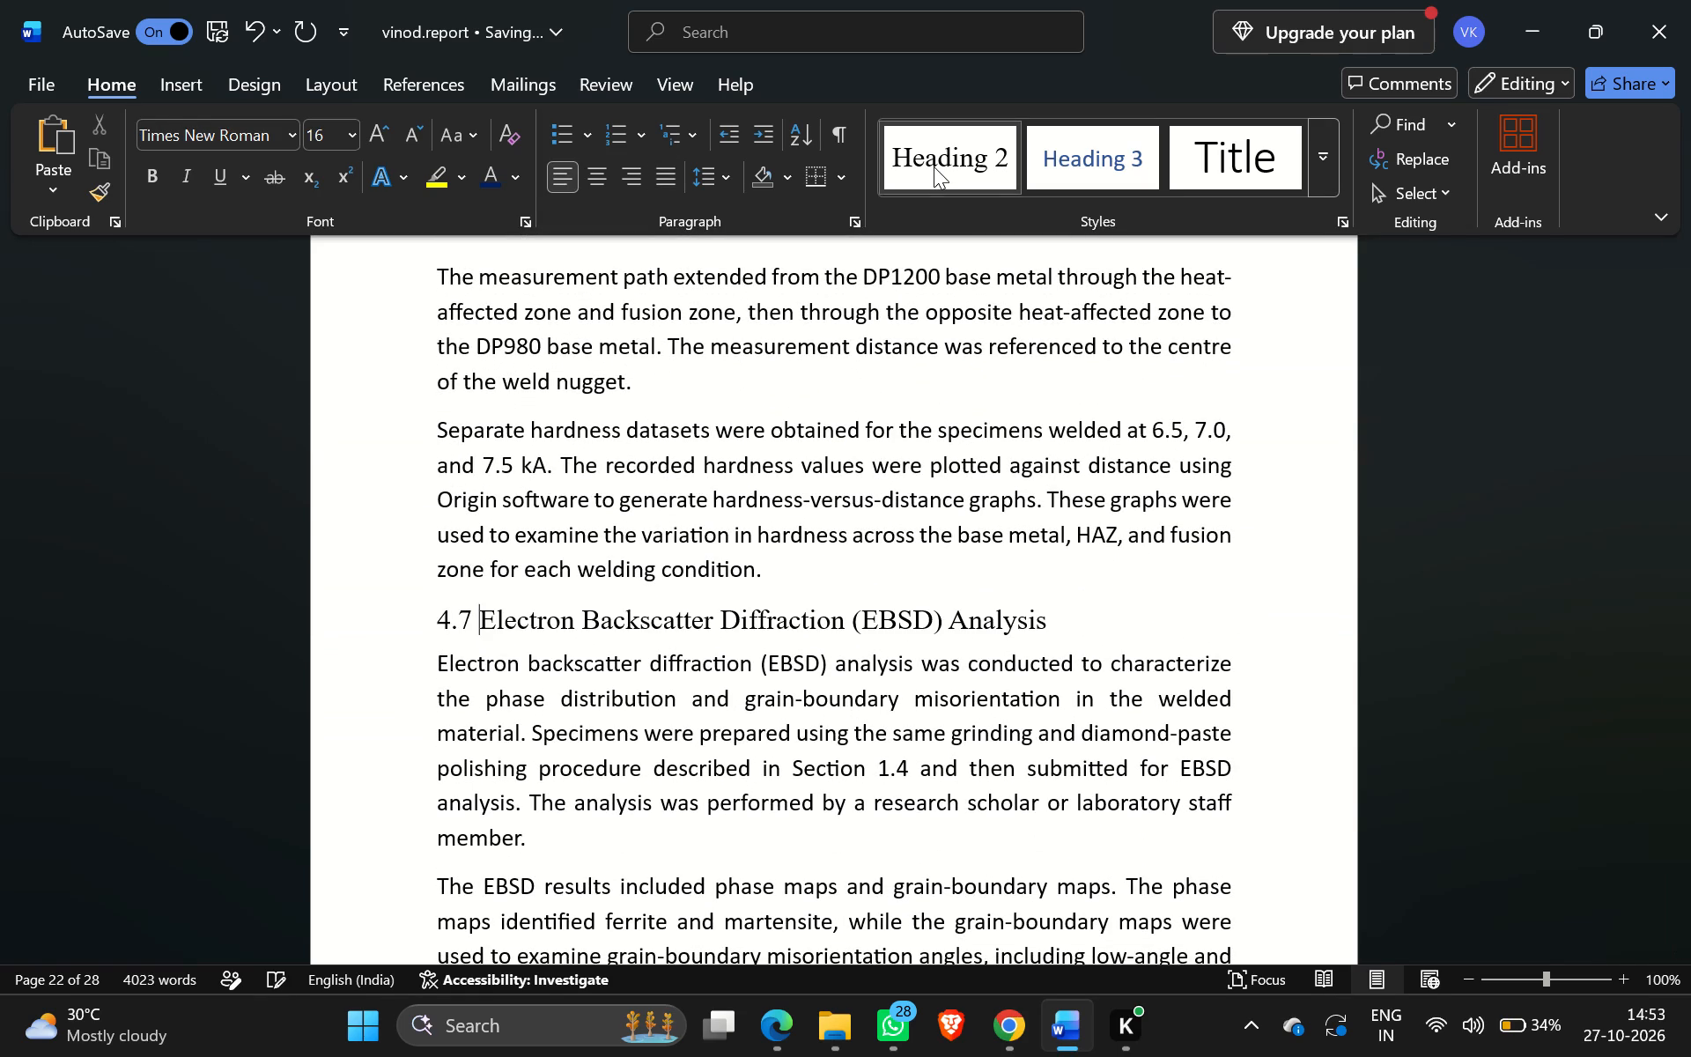
Renumber the Experimental Data Analysis subheading as 4.8, apply the Heading 2 style and leave a single space after the number.
{"action": "scroll", "coordinate": [704, 713], "scroll_direction": "right", "scroll_amount": 2}
{"action": "scroll", "coordinate": [704, 713], "scroll_direction": "down", "scroll_amount": 1}
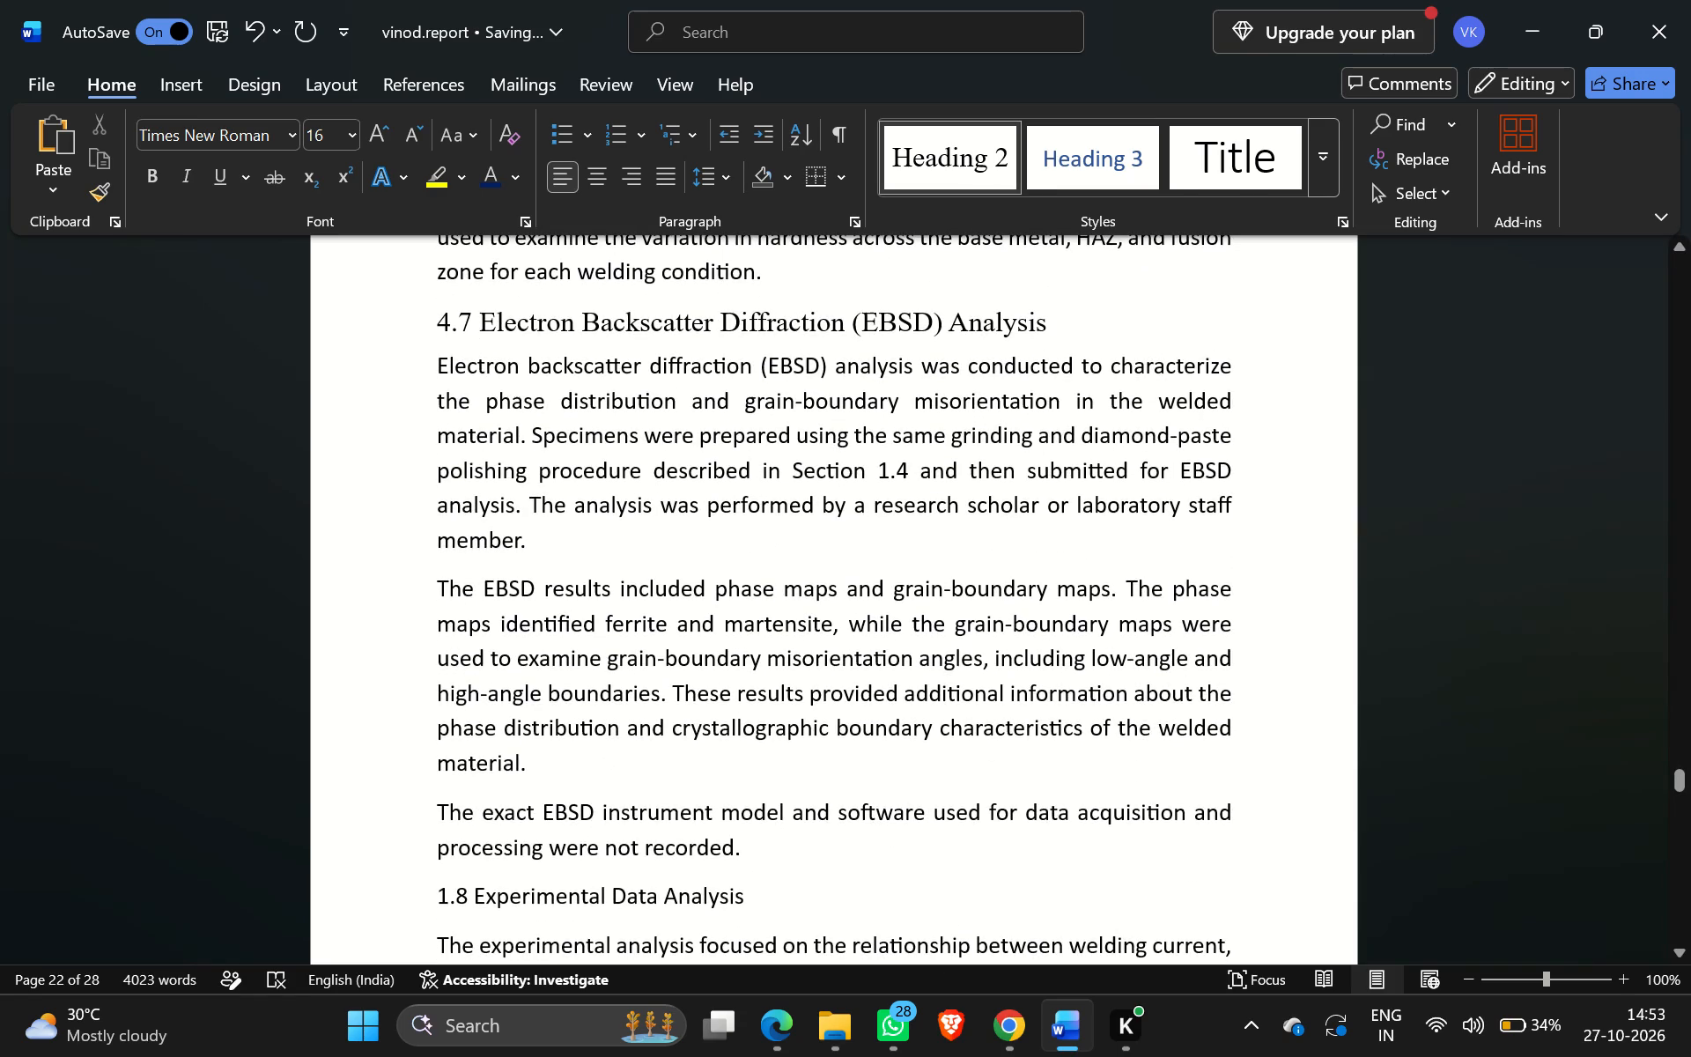
{"action": "scroll", "coordinate": [704, 713], "scroll_direction": "down", "scroll_amount": 1}
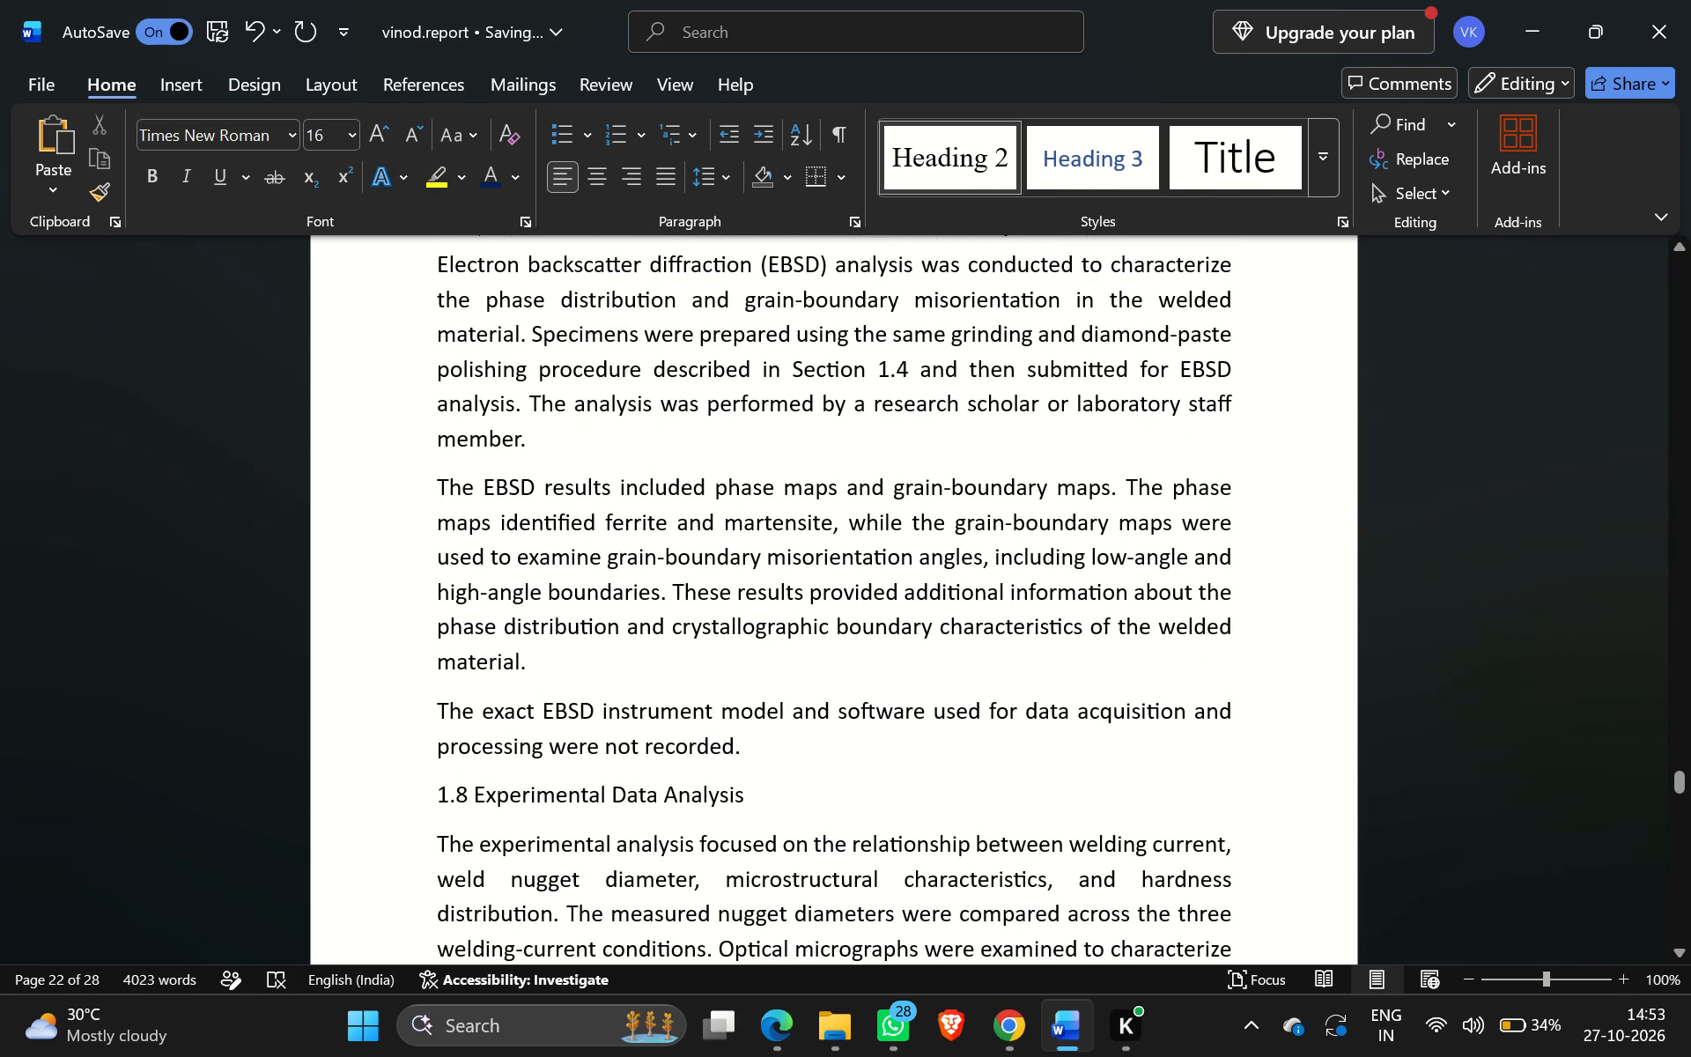
{"action": "left_click", "coordinate": [463, 791]}
{"action": "key", "text": "BackSpace"}
{"action": "key", "text": "BackSpace"}
{"action": "key", "text": "BackSpace"}
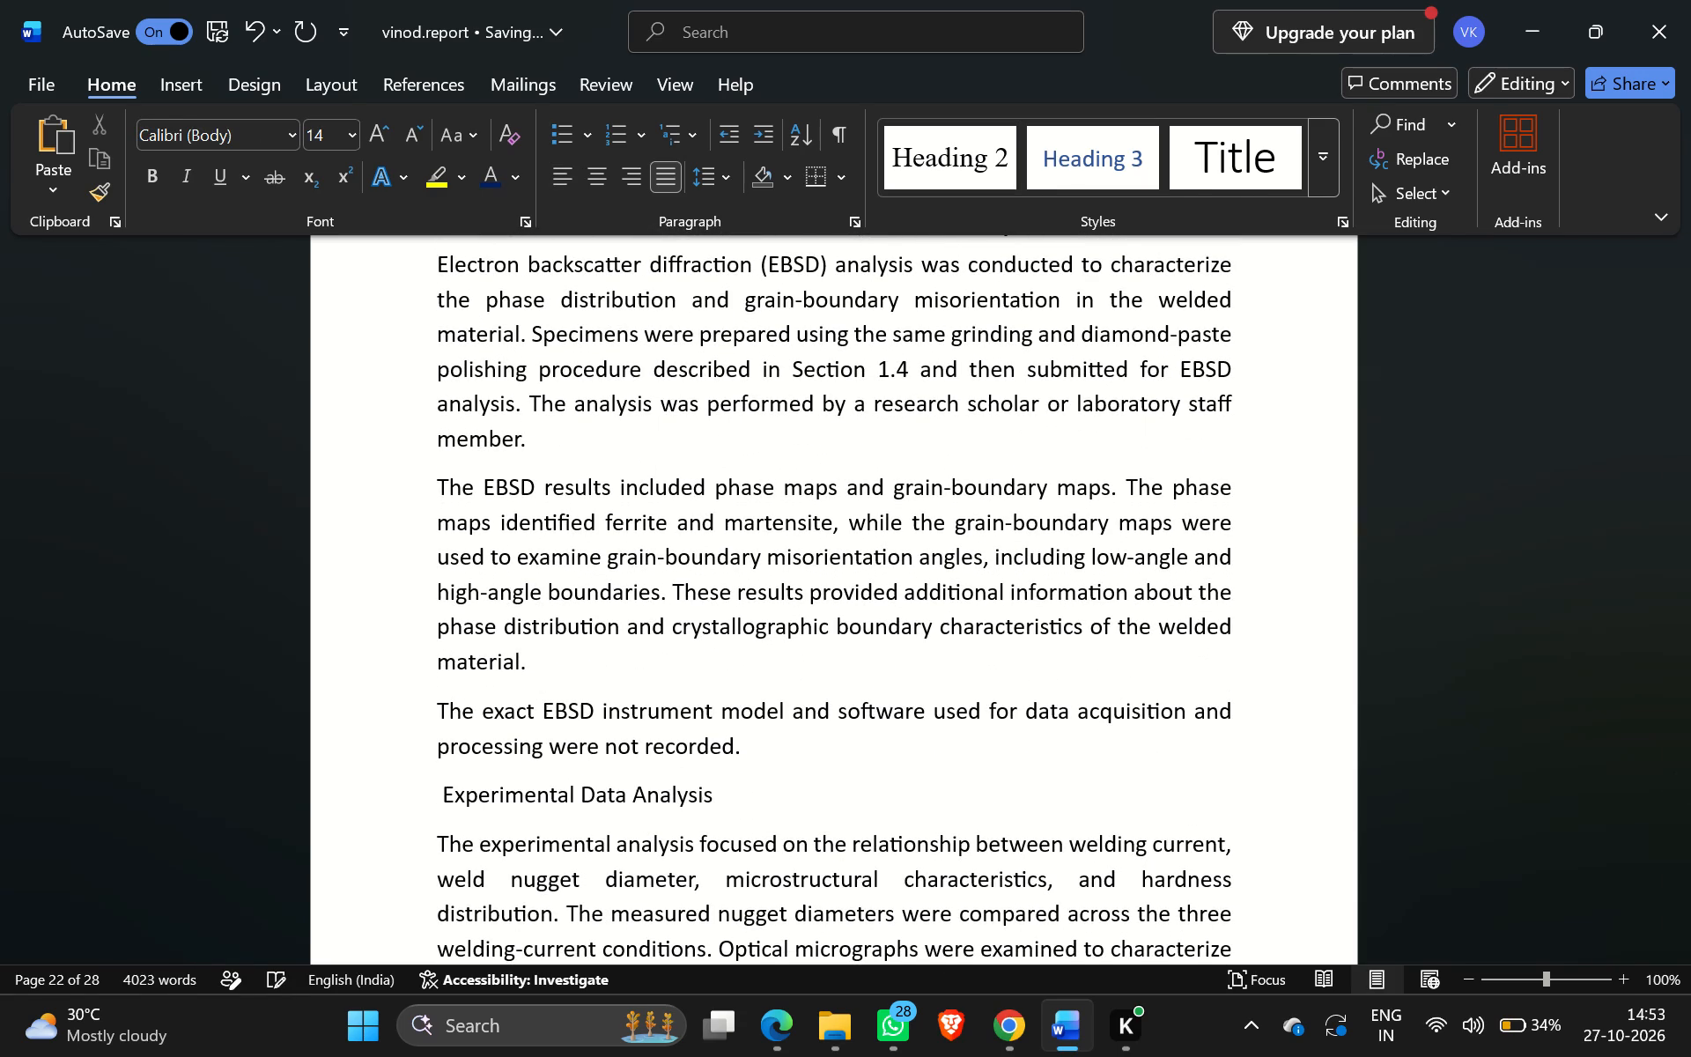
{"action": "key", "text": "5"}
{"action": "key", "text": "BackSpace"}
{"action": "type", "text": "4."}
{"action": "type", "text": "8"}
{"action": "key", "text": "space"}
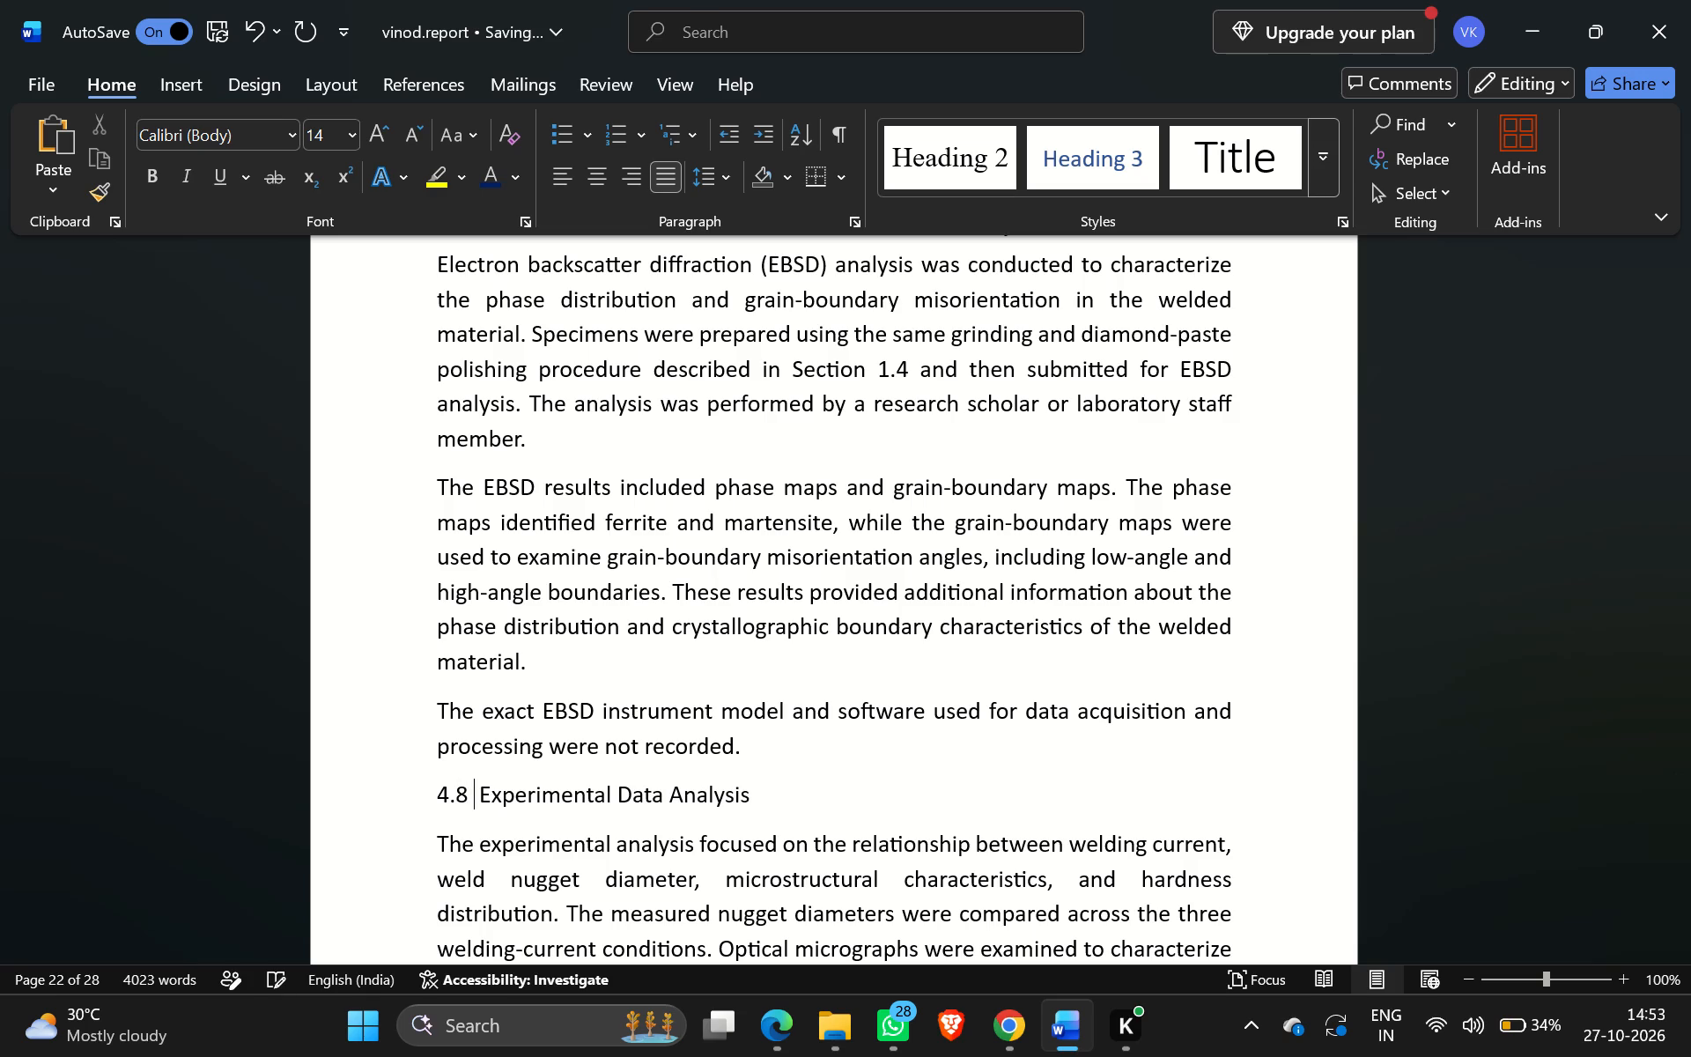
{"action": "left_click", "coordinate": [979, 155]}
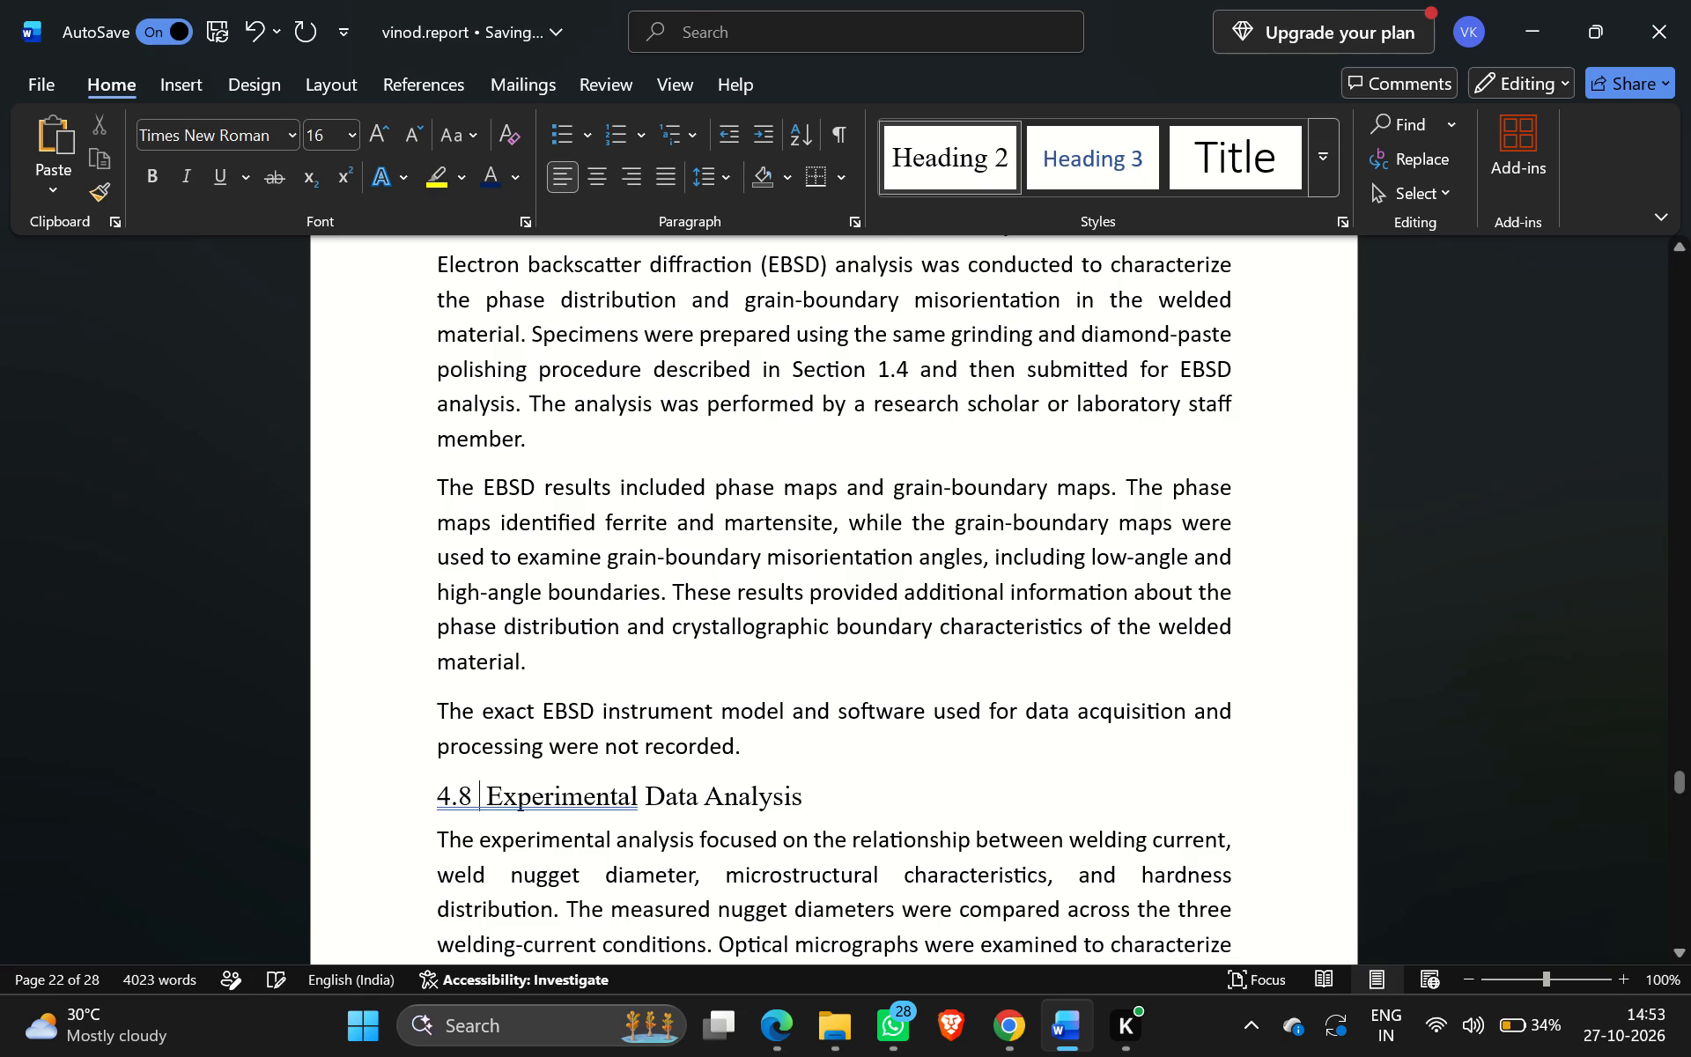
{"action": "scroll", "coordinate": [782, 643], "scroll_direction": "down", "scroll_amount": 1}
{"action": "key", "text": "BackSpace"}
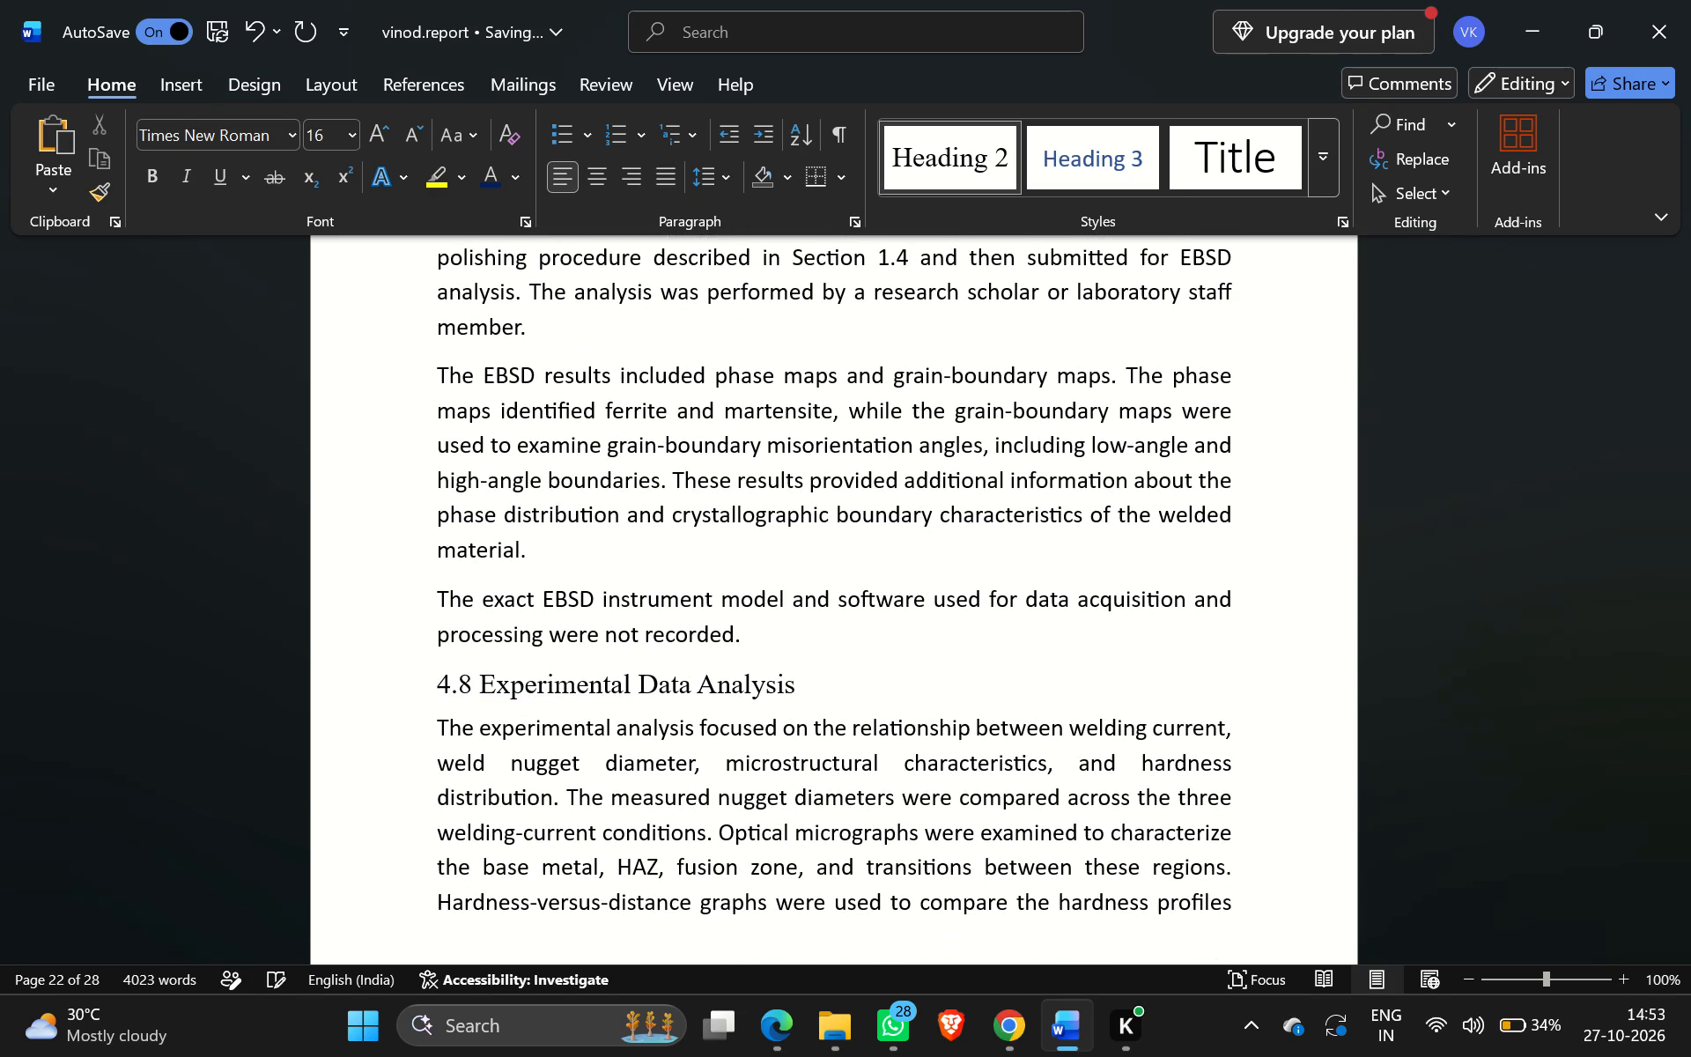
Review the end of section 4.8, the Results table and weld nugget figures, and the preceding Materials and Objectives chapters.
{"action": "scroll", "coordinate": [884, 904], "scroll_direction": "down", "scroll_amount": 2}
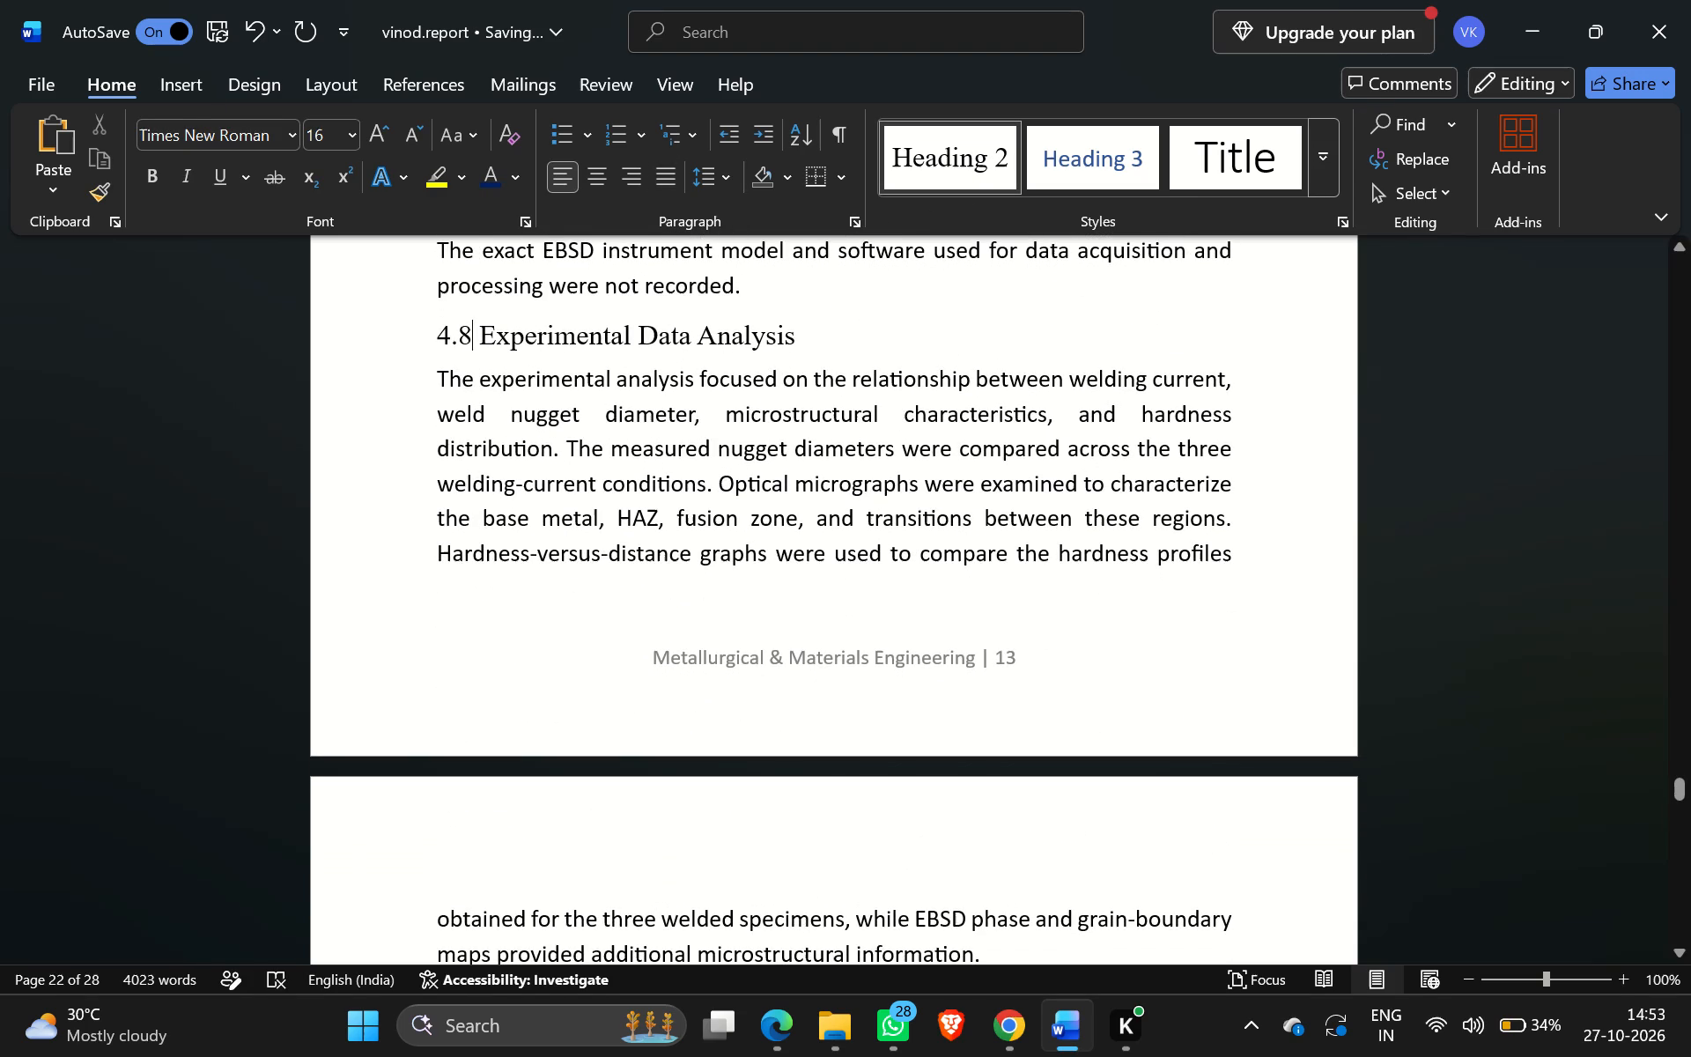
{"action": "scroll", "coordinate": [884, 904], "scroll_direction": "right", "scroll_amount": 5}
{"action": "scroll", "coordinate": [884, 904], "scroll_direction": "down", "scroll_amount": 3}
{"action": "scroll", "coordinate": [884, 904], "scroll_direction": "up", "scroll_amount": 1}
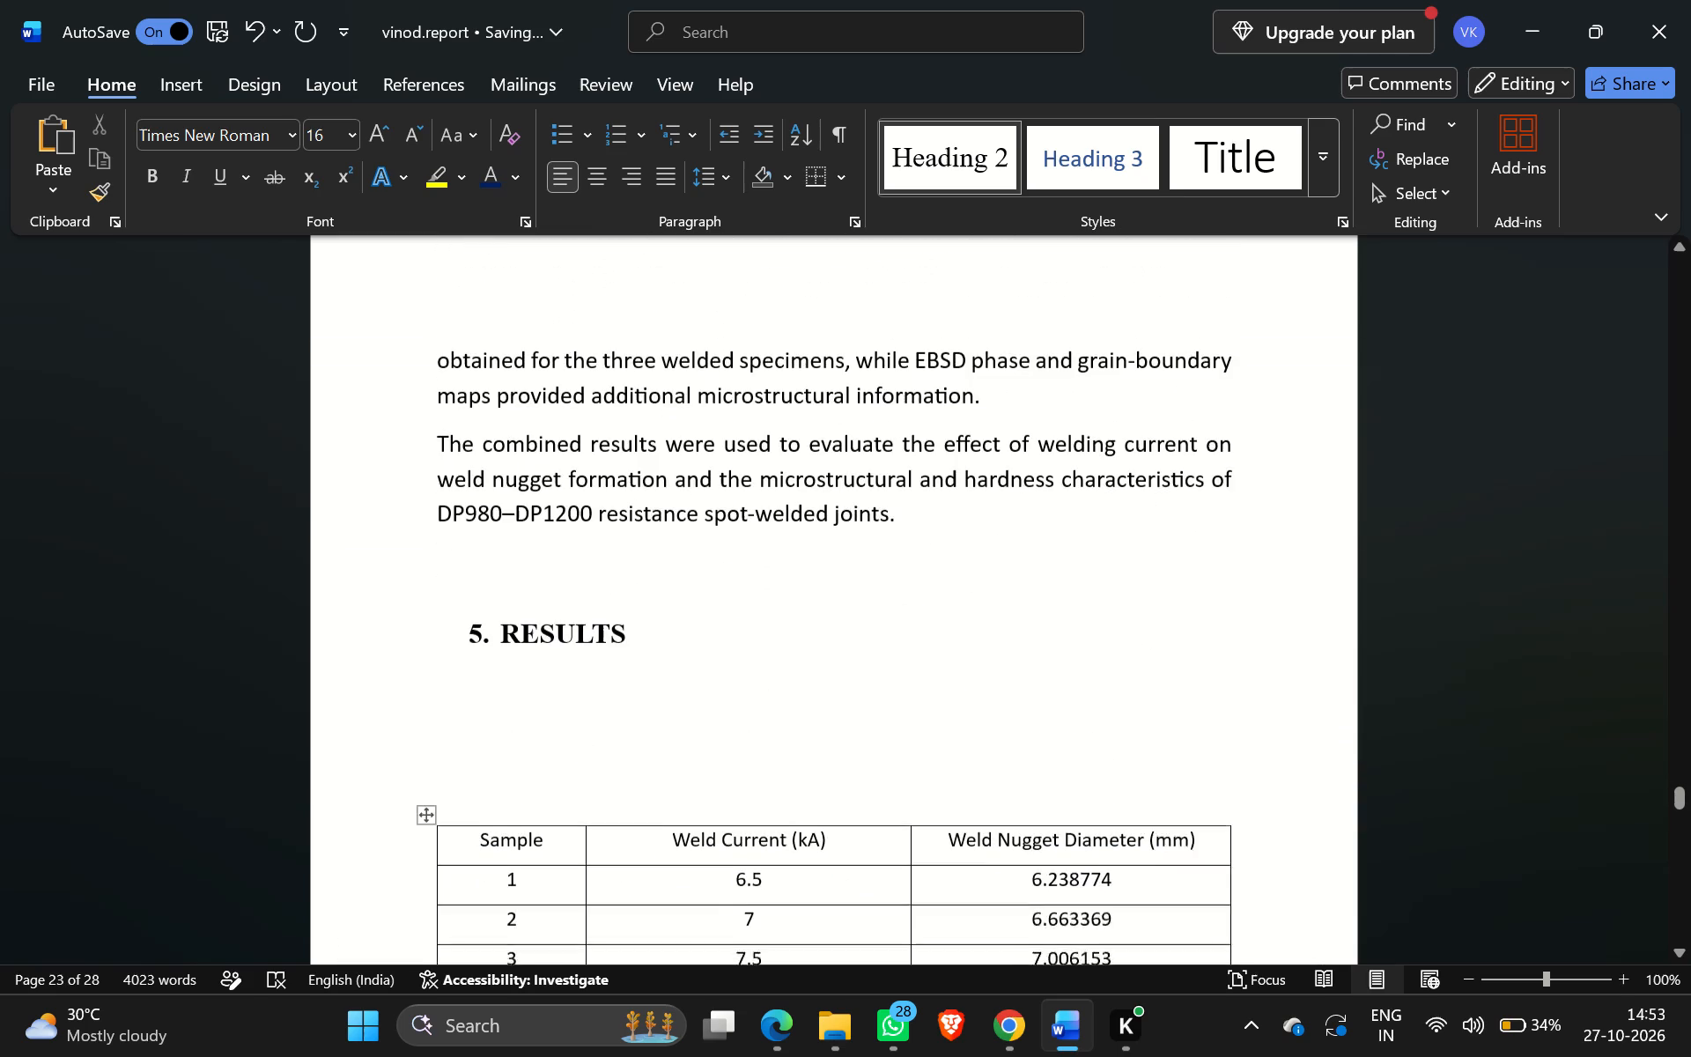
{"action": "scroll", "coordinate": [884, 904], "scroll_direction": "up", "scroll_amount": 1}
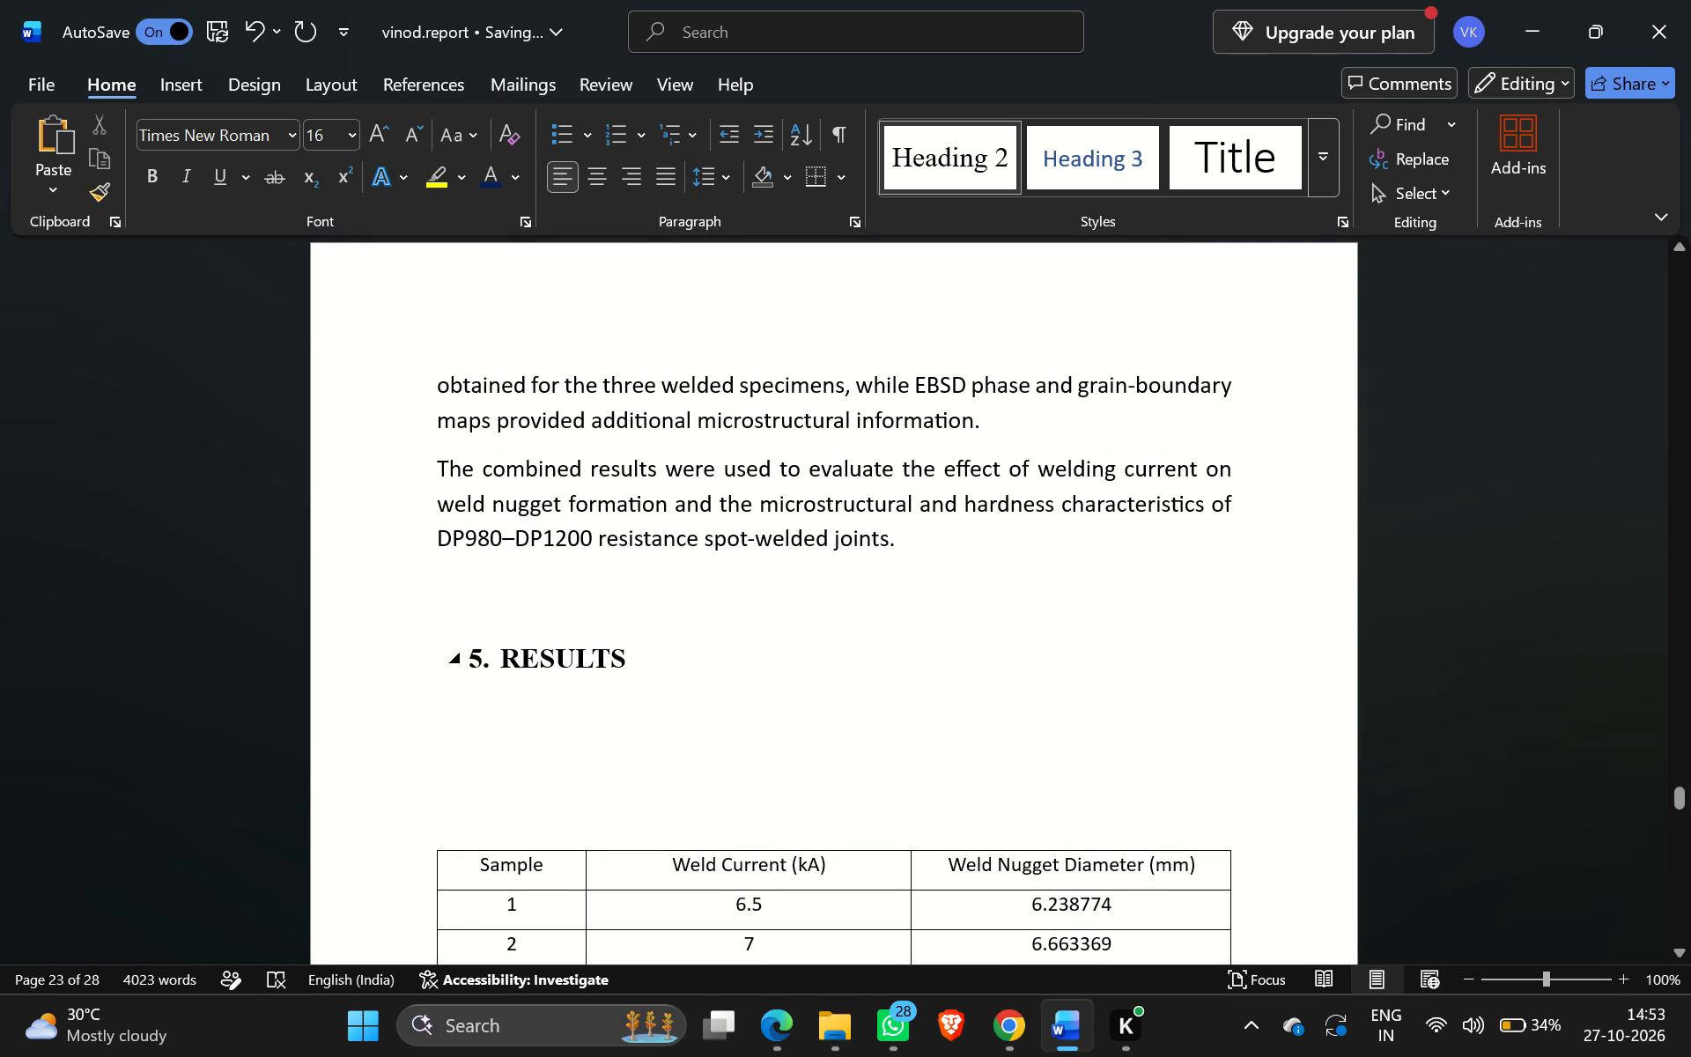
{"action": "scroll", "coordinate": [907, 676], "scroll_direction": "down", "scroll_amount": 2}
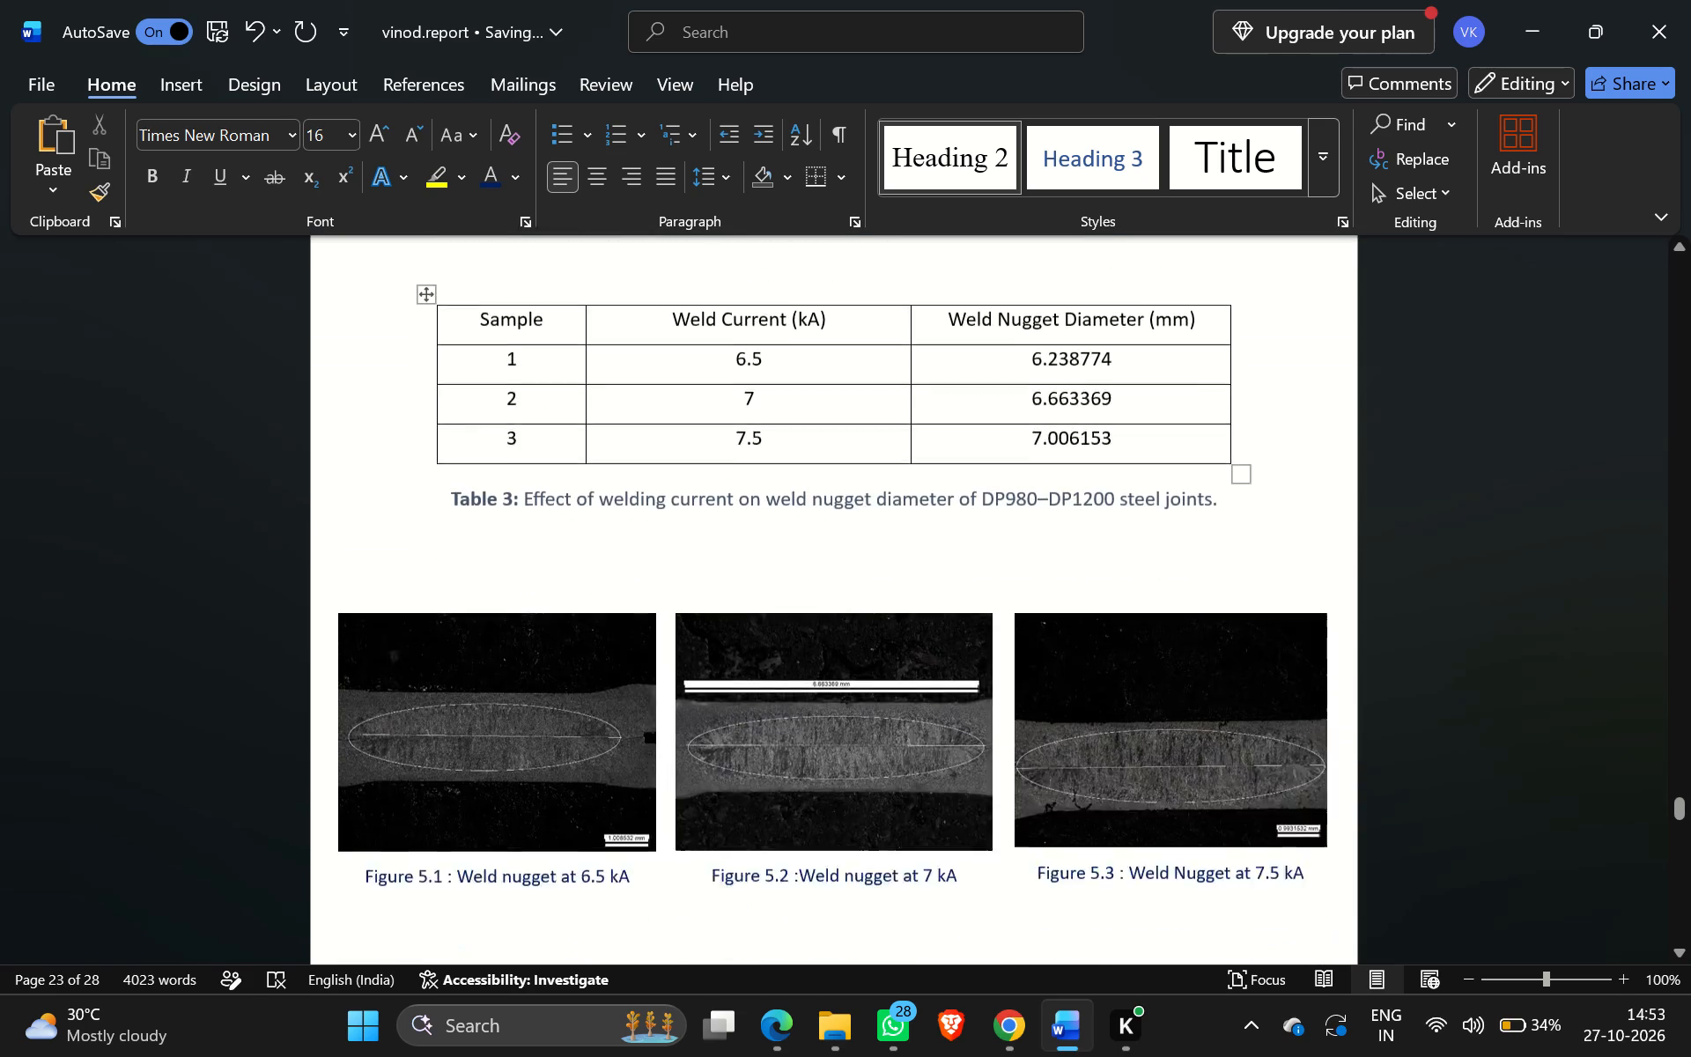
{"action": "scroll", "coordinate": [907, 676], "scroll_direction": "down", "scroll_amount": 5}
{"action": "scroll", "coordinate": [907, 676], "scroll_direction": "up", "scroll_amount": 11}
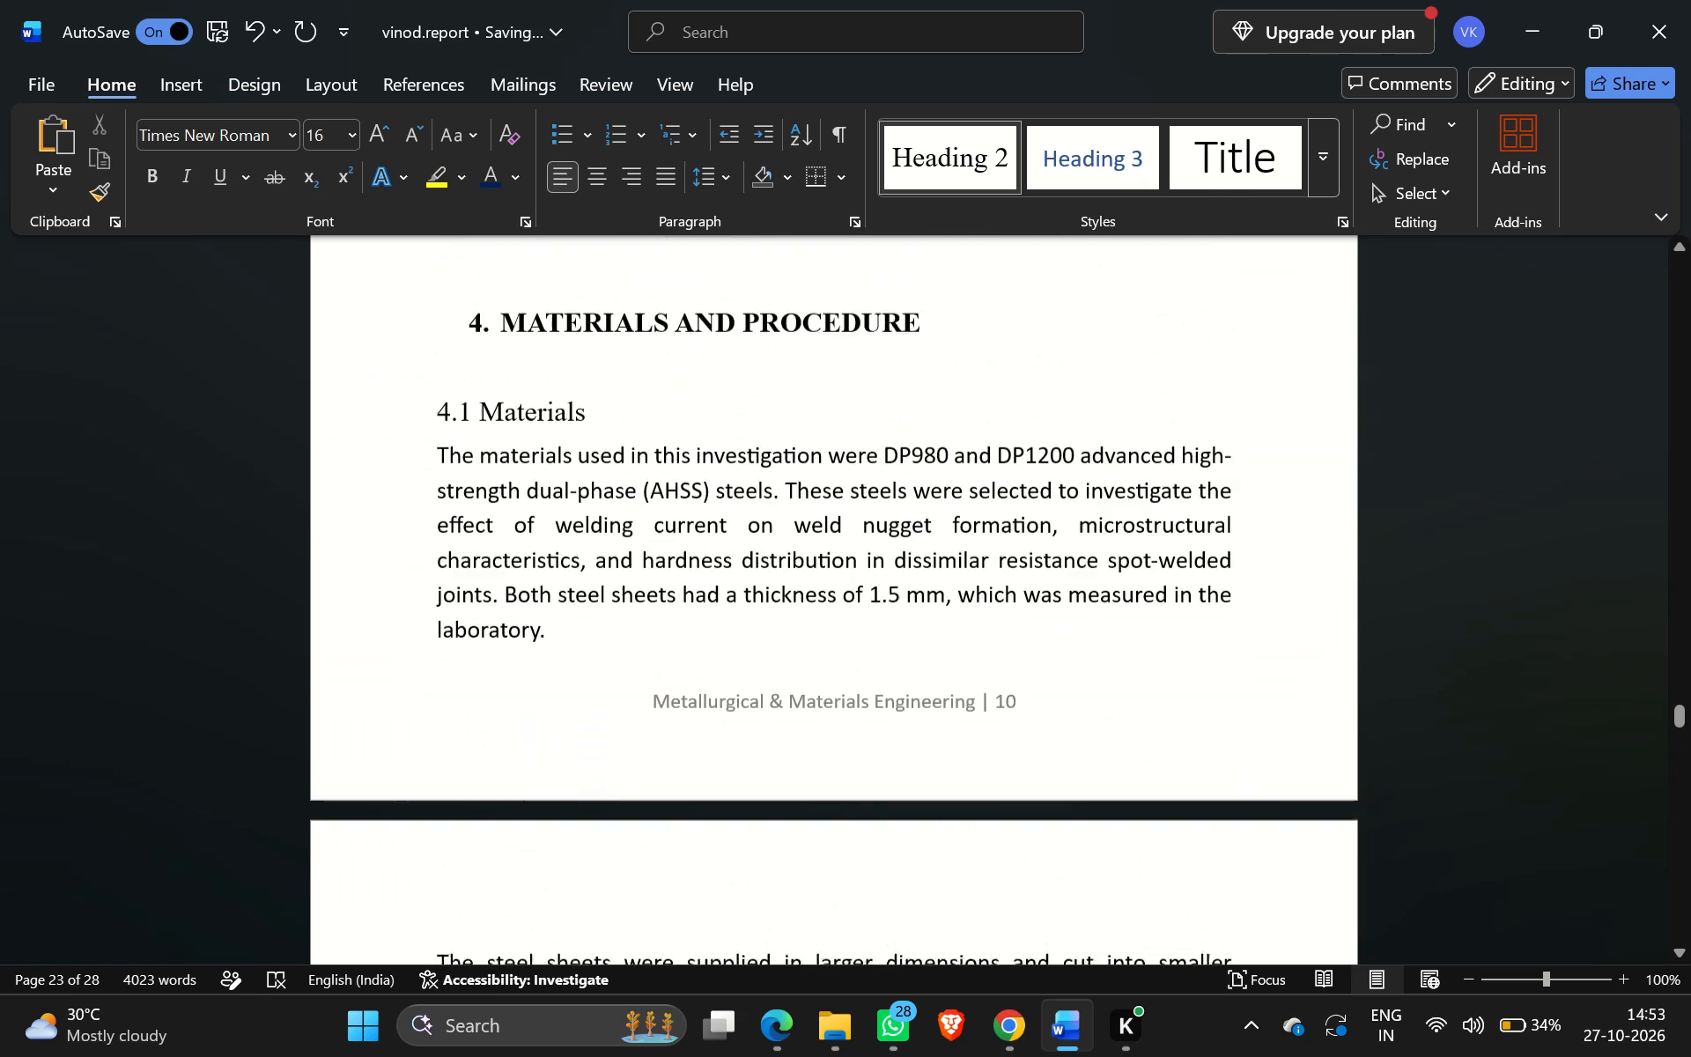
{"action": "scroll", "coordinate": [907, 676], "scroll_direction": "up", "scroll_amount": 6}
{"action": "scroll", "coordinate": [907, 676], "scroll_direction": "down", "scroll_amount": 2}
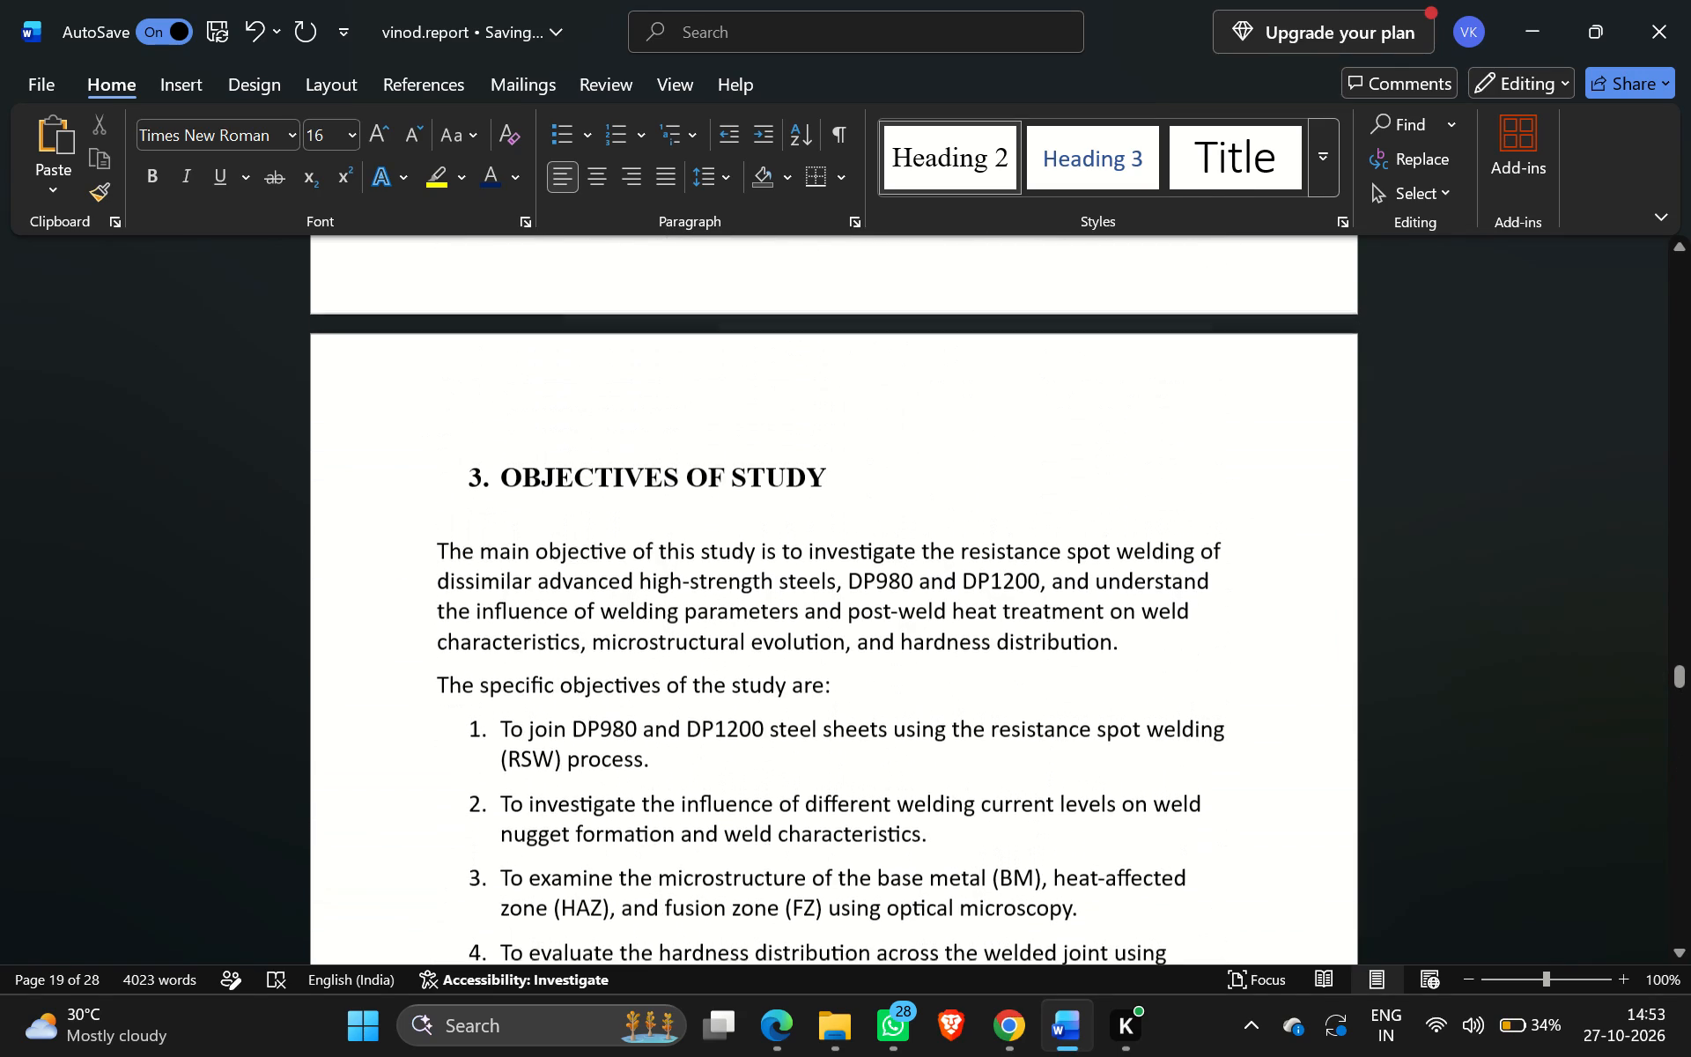
Set the line spacing of the first paragraph under 4.3 Weld Nugget Diameter Measurement to 1.0.
{"action": "scroll", "coordinate": [907, 676], "scroll_direction": "down", "scroll_amount": 7}
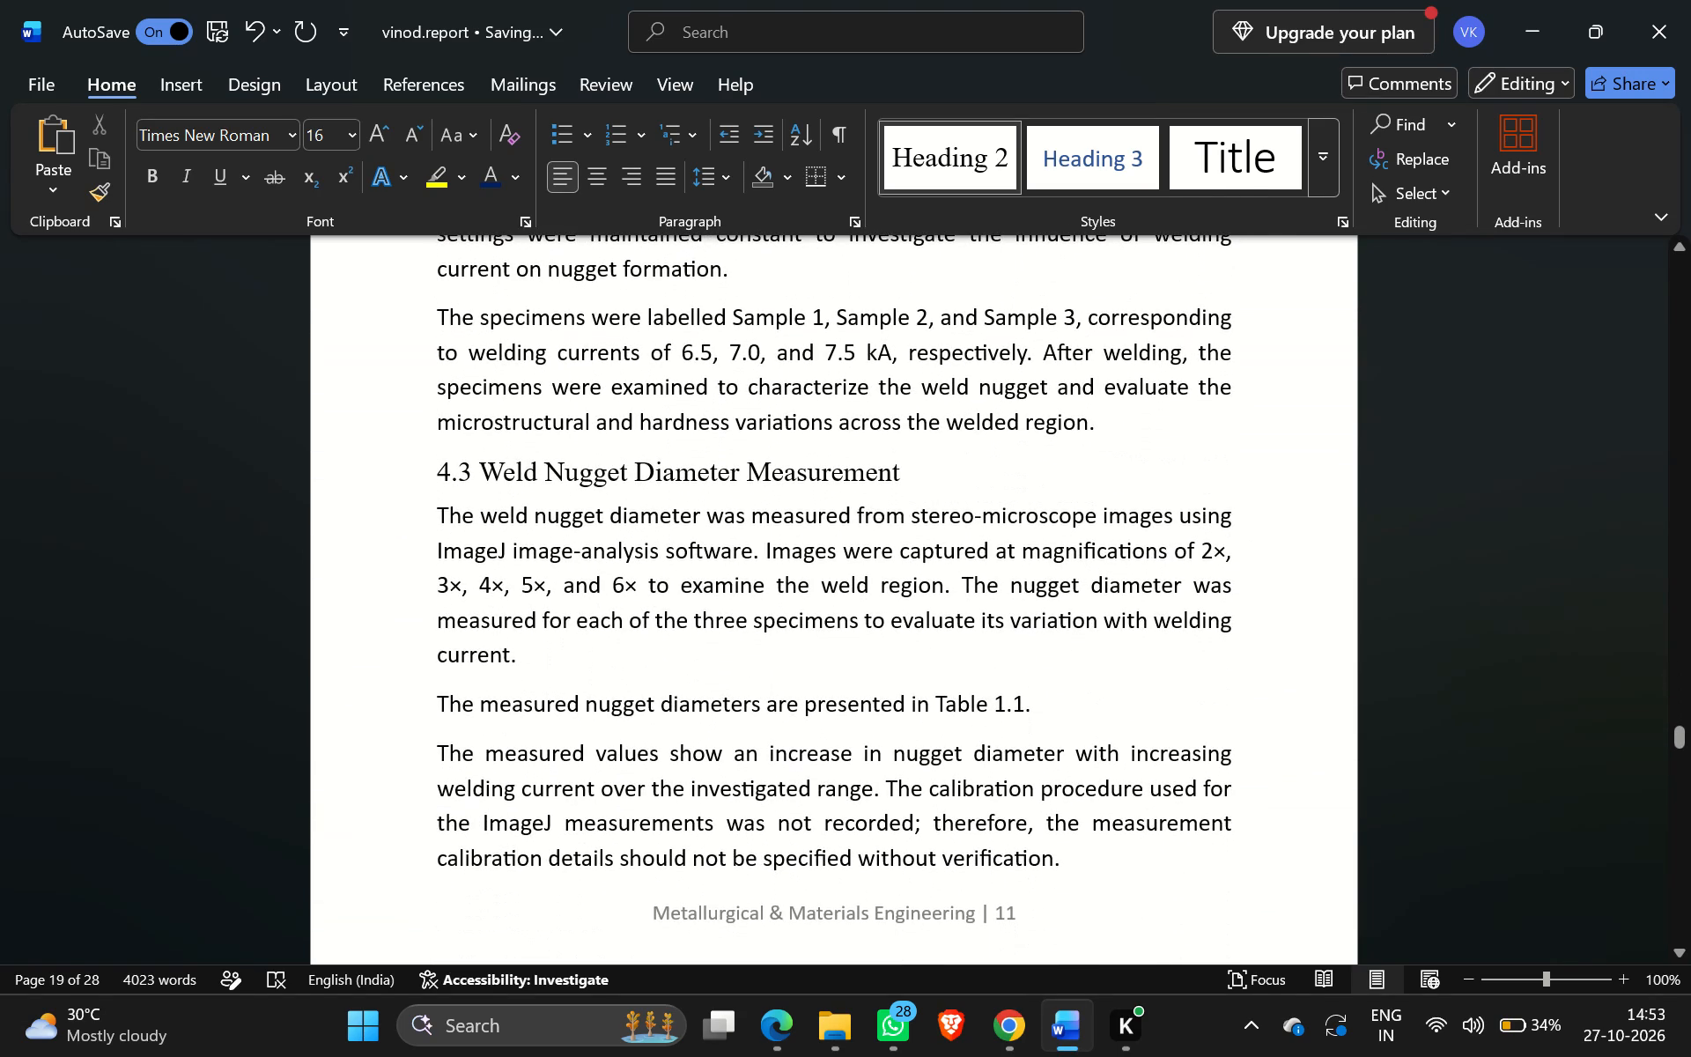
{"action": "left_click_drag", "start_coordinate": [660, 537], "coordinate": [842, 654]}
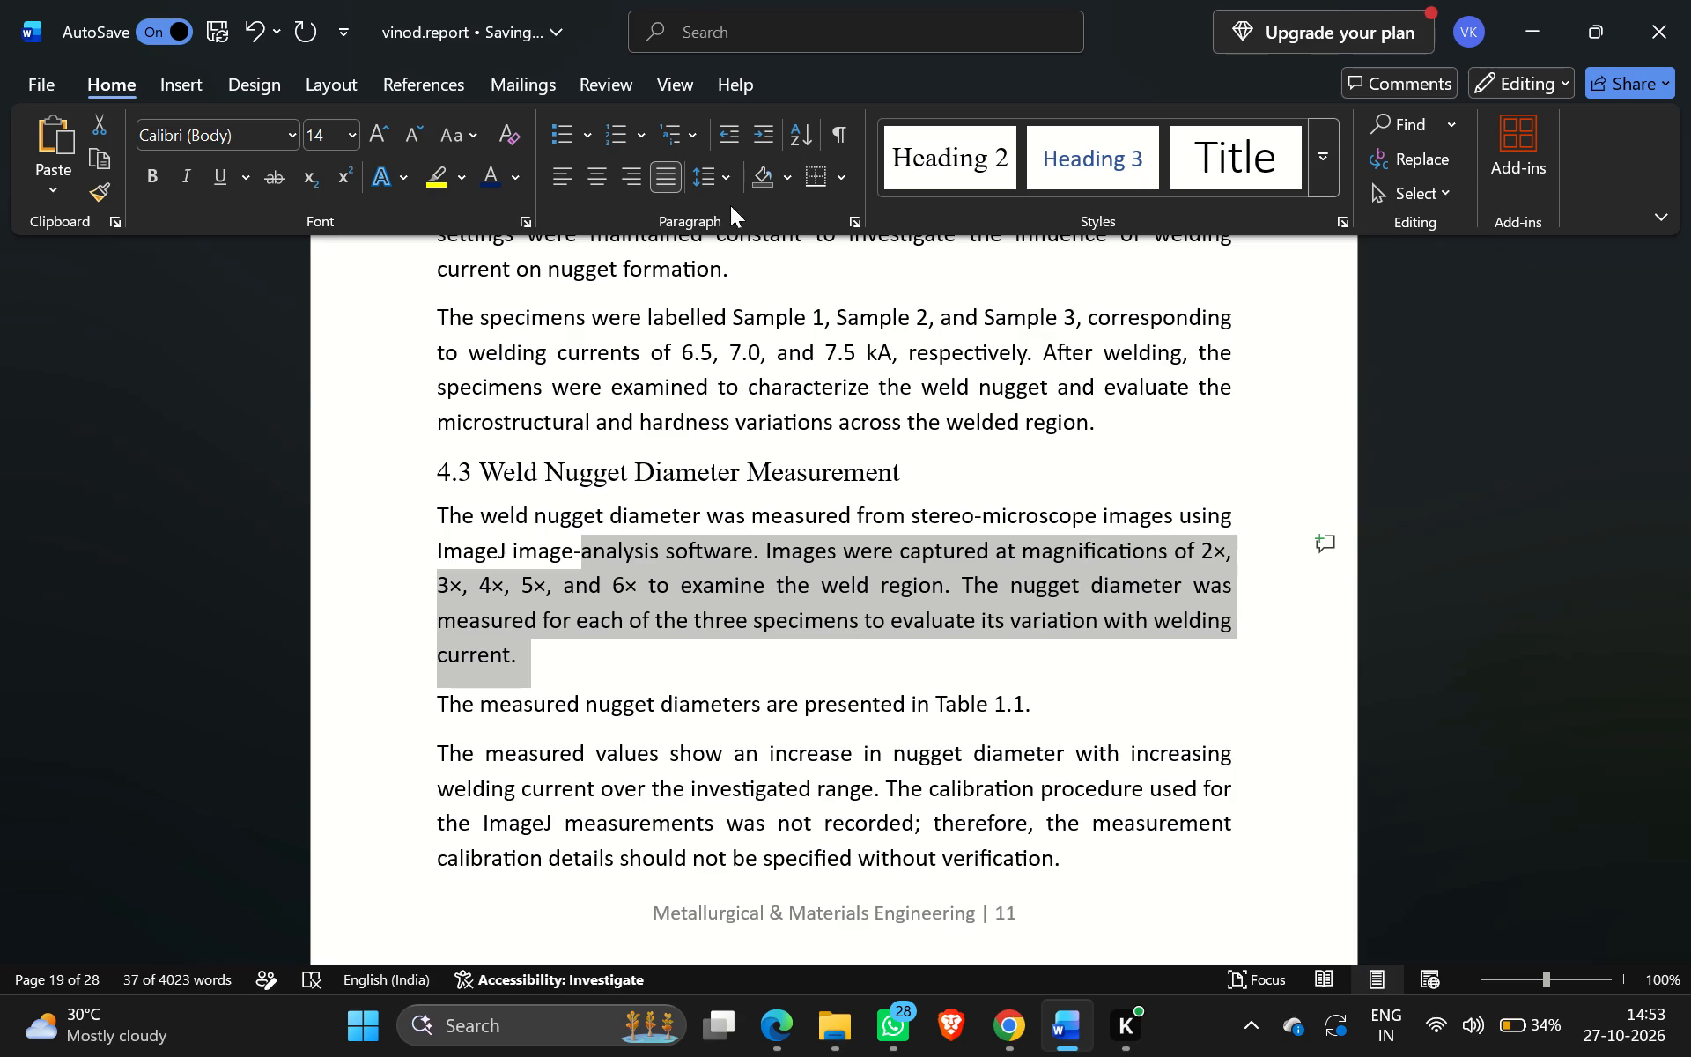
{"action": "left_click", "coordinate": [715, 174]}
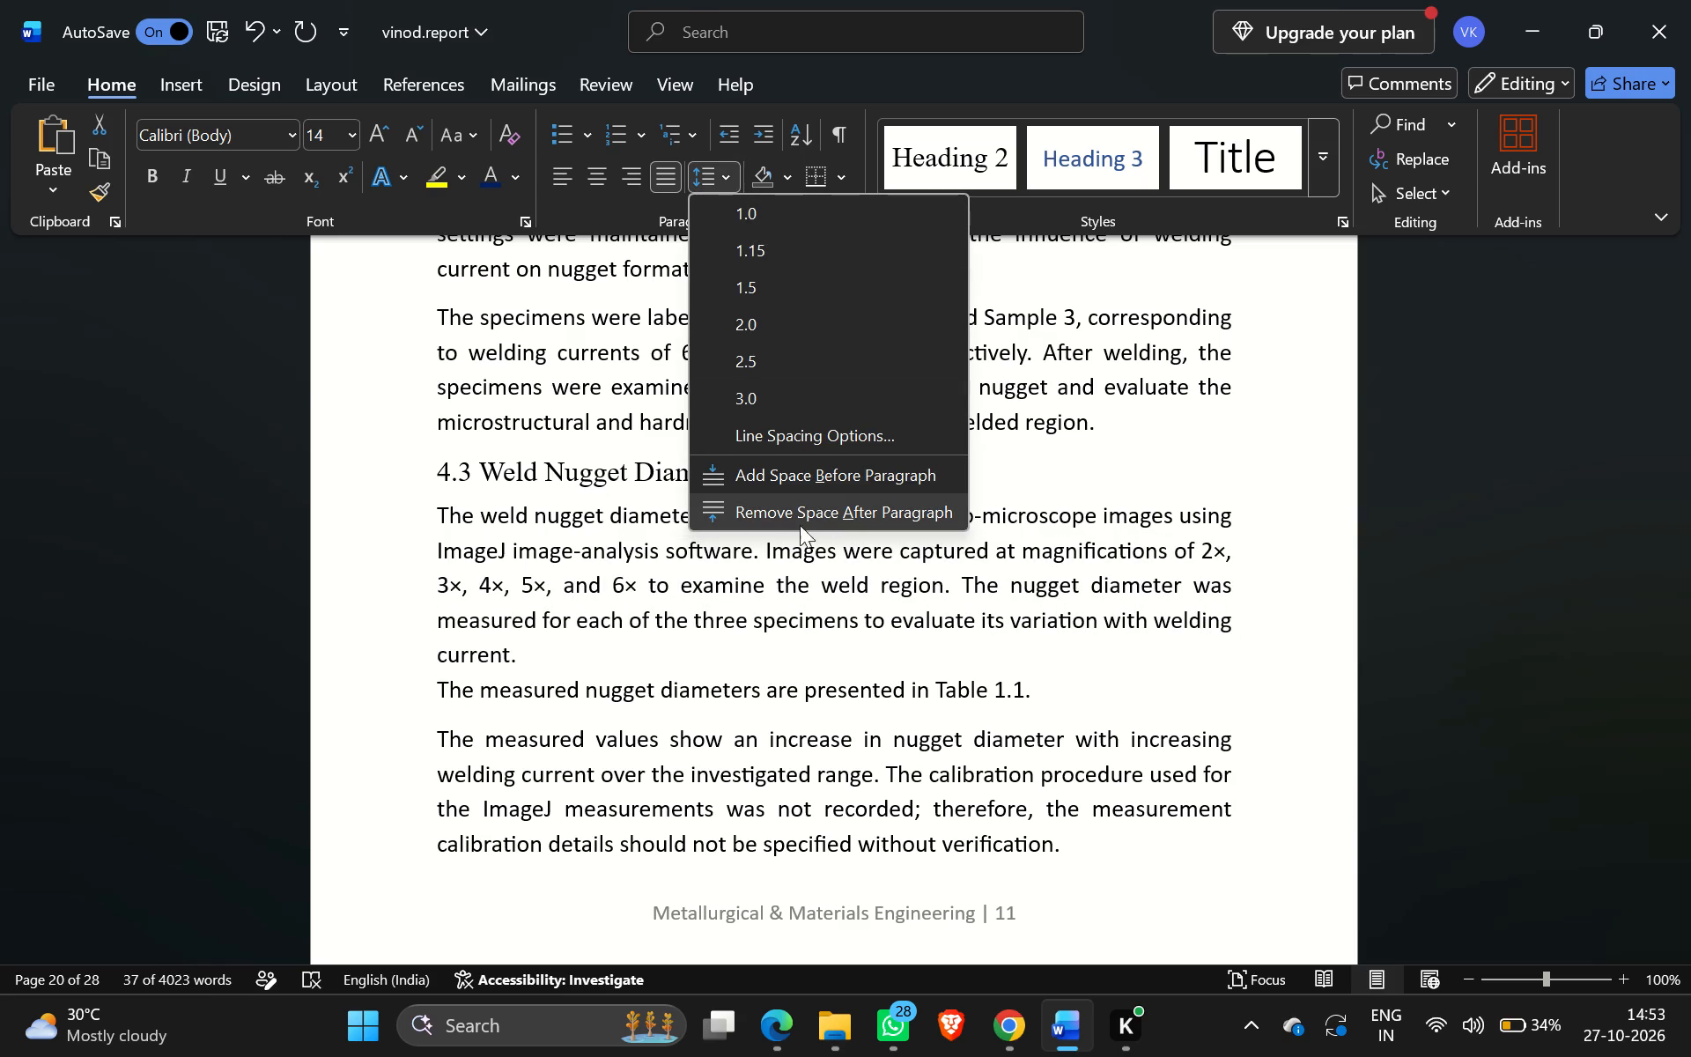
{"action": "left_click", "coordinate": [796, 200]}
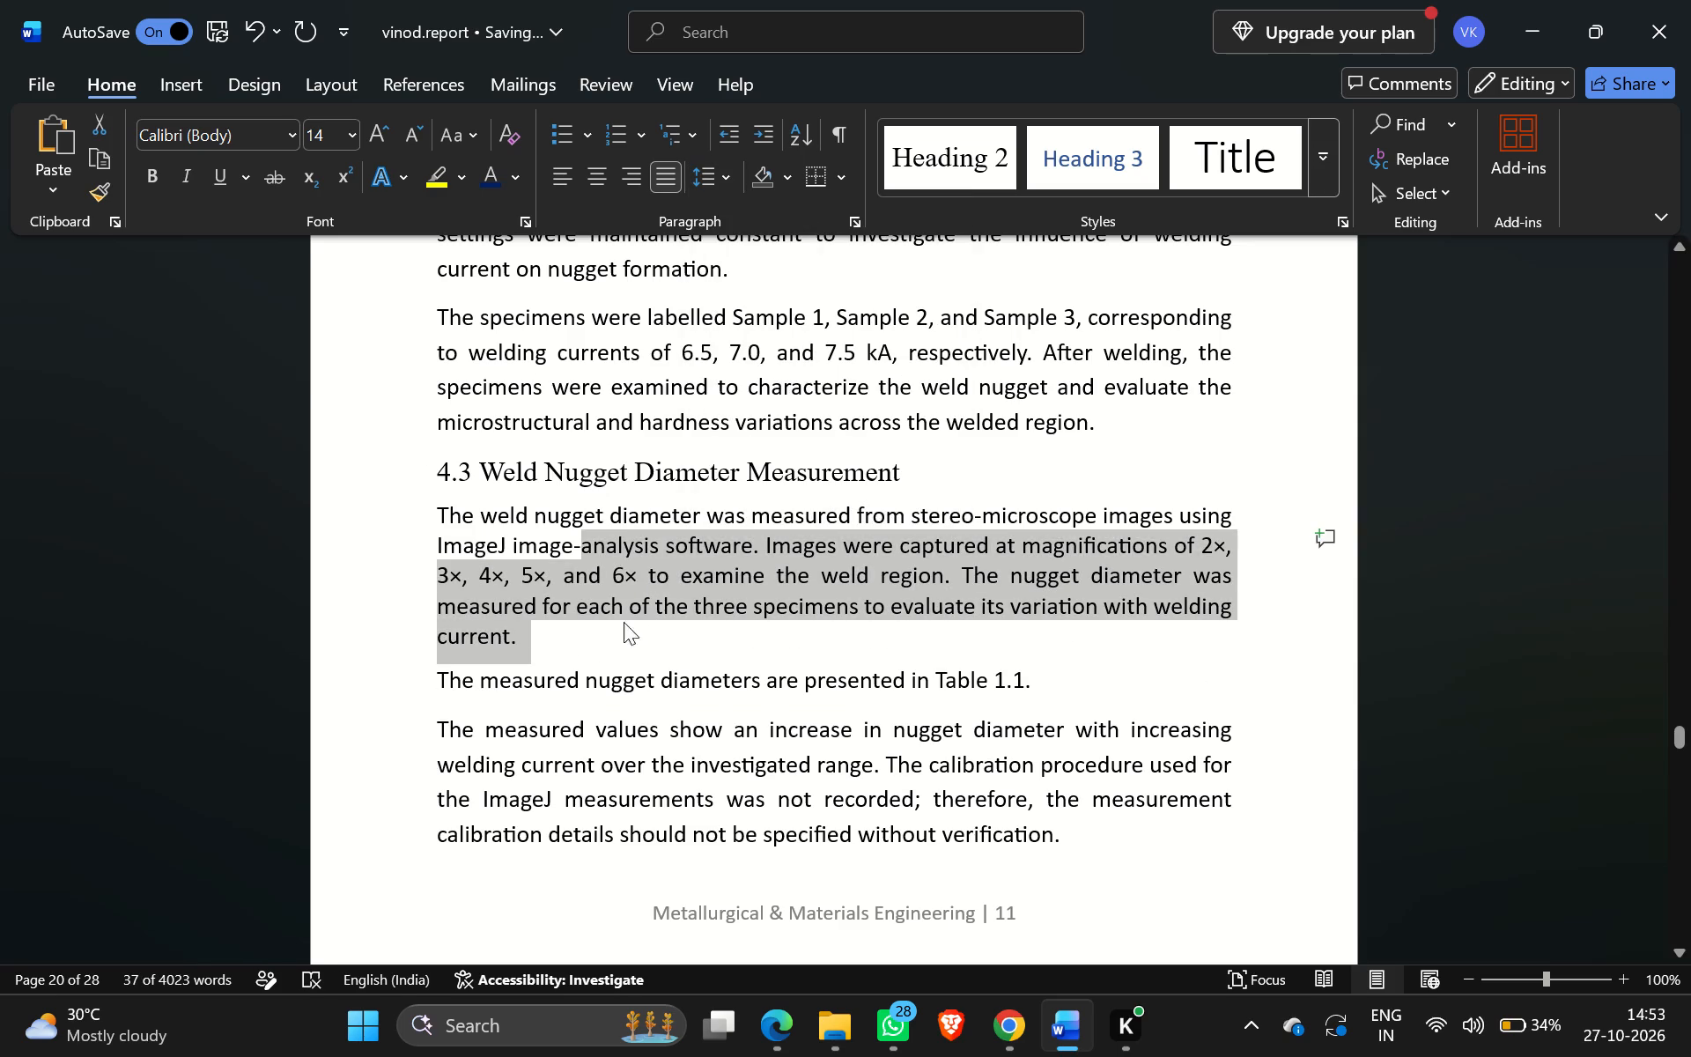
{"action": "left_click", "coordinate": [609, 649]}
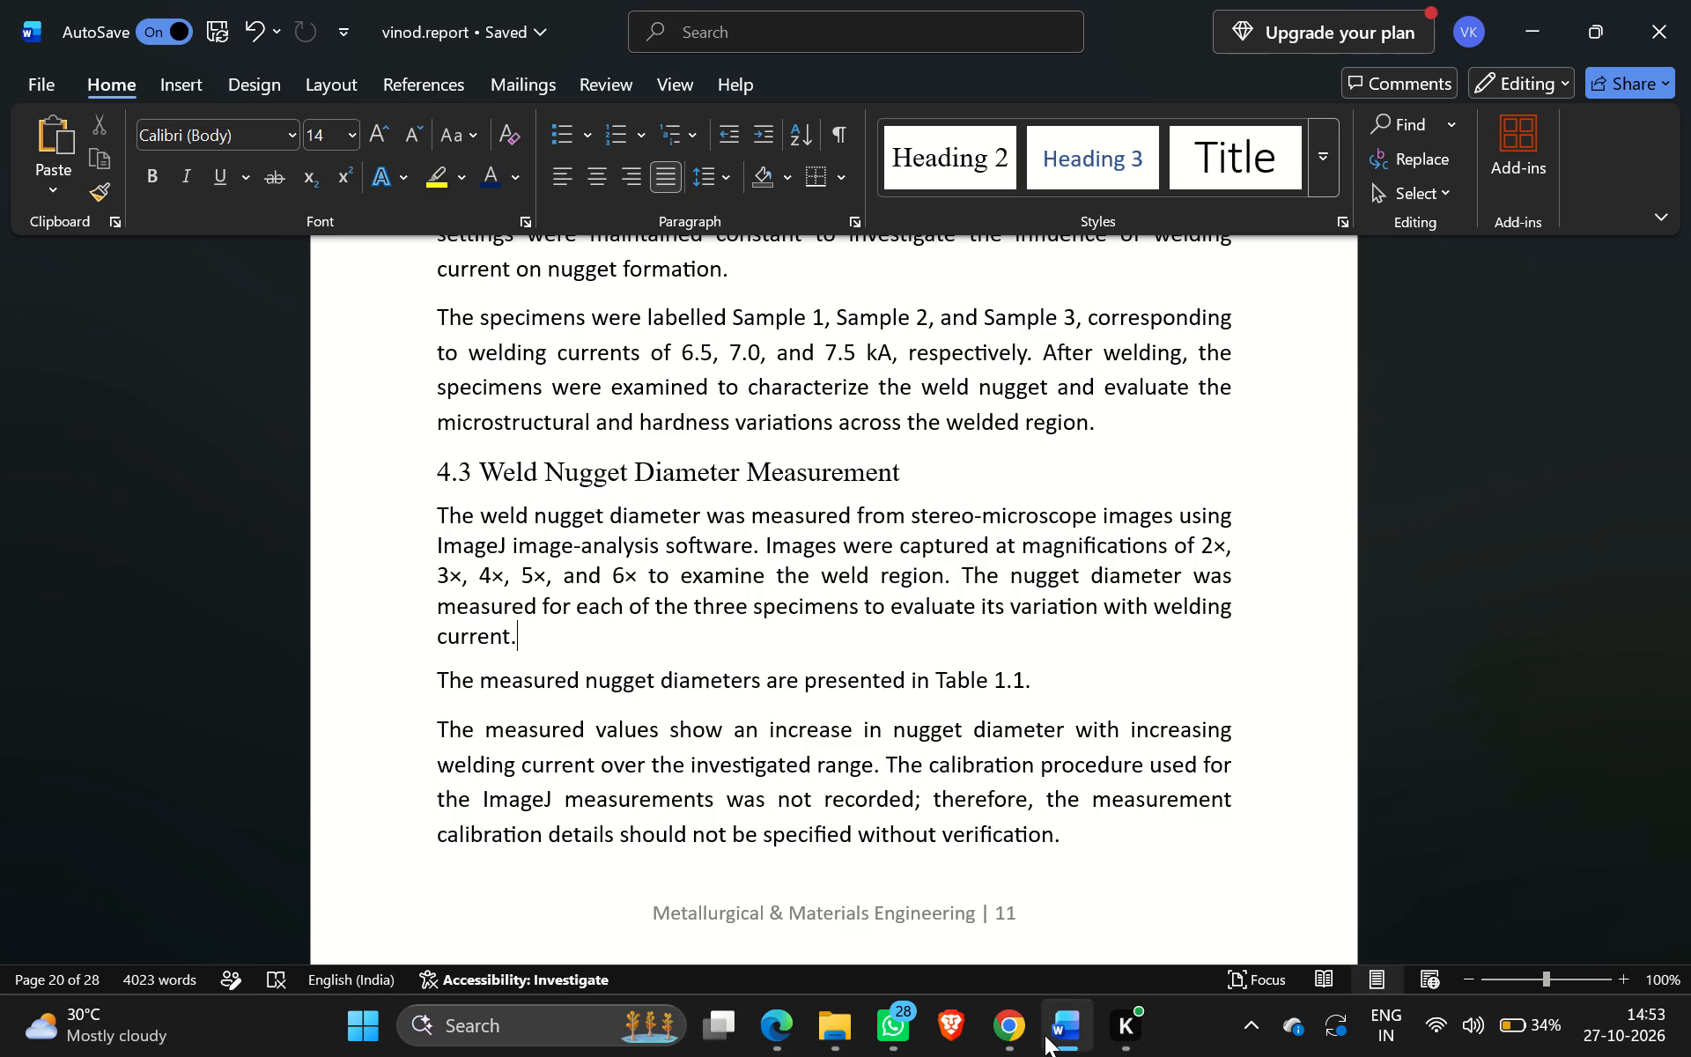
Check the nugget diameter table's caption in the Results chapter and change the table reference in section 4.3 to Table 3.
{"action": "scroll", "coordinate": [860, 674], "scroll_direction": "down", "scroll_amount": 6}
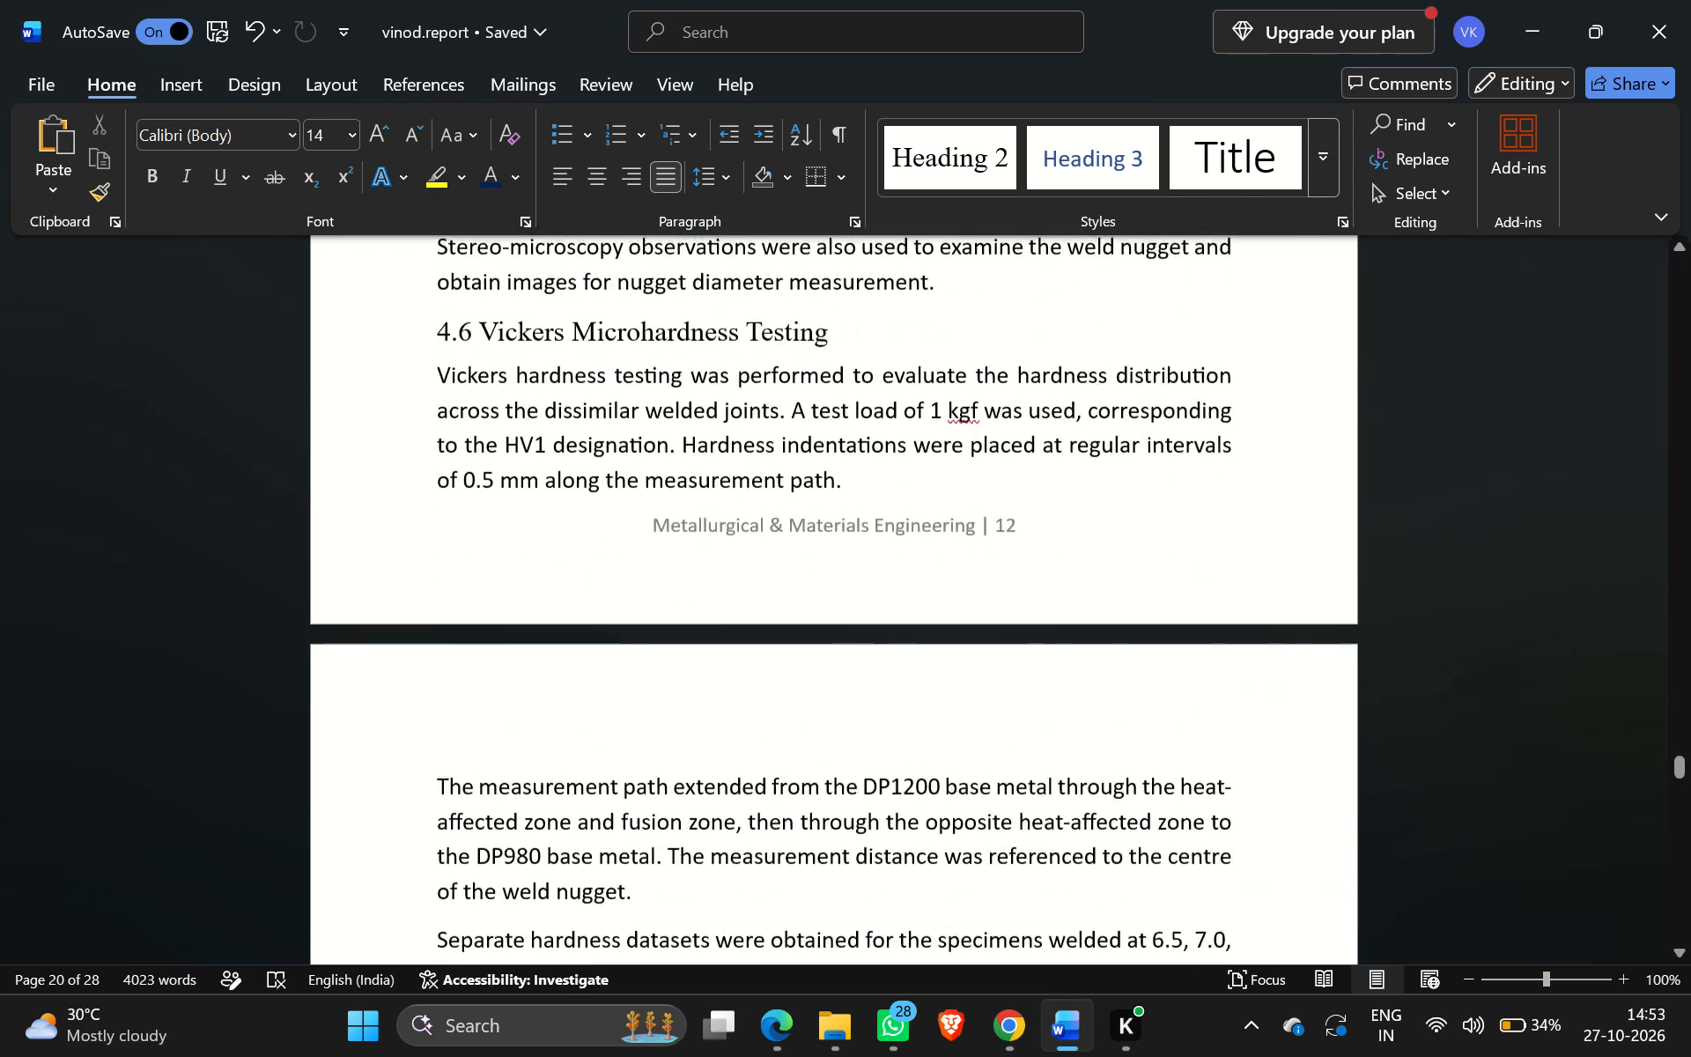
{"action": "scroll", "coordinate": [860, 674], "scroll_direction": "down", "scroll_amount": 8}
{"action": "scroll", "coordinate": [860, 674], "scroll_direction": "right", "scroll_amount": 1}
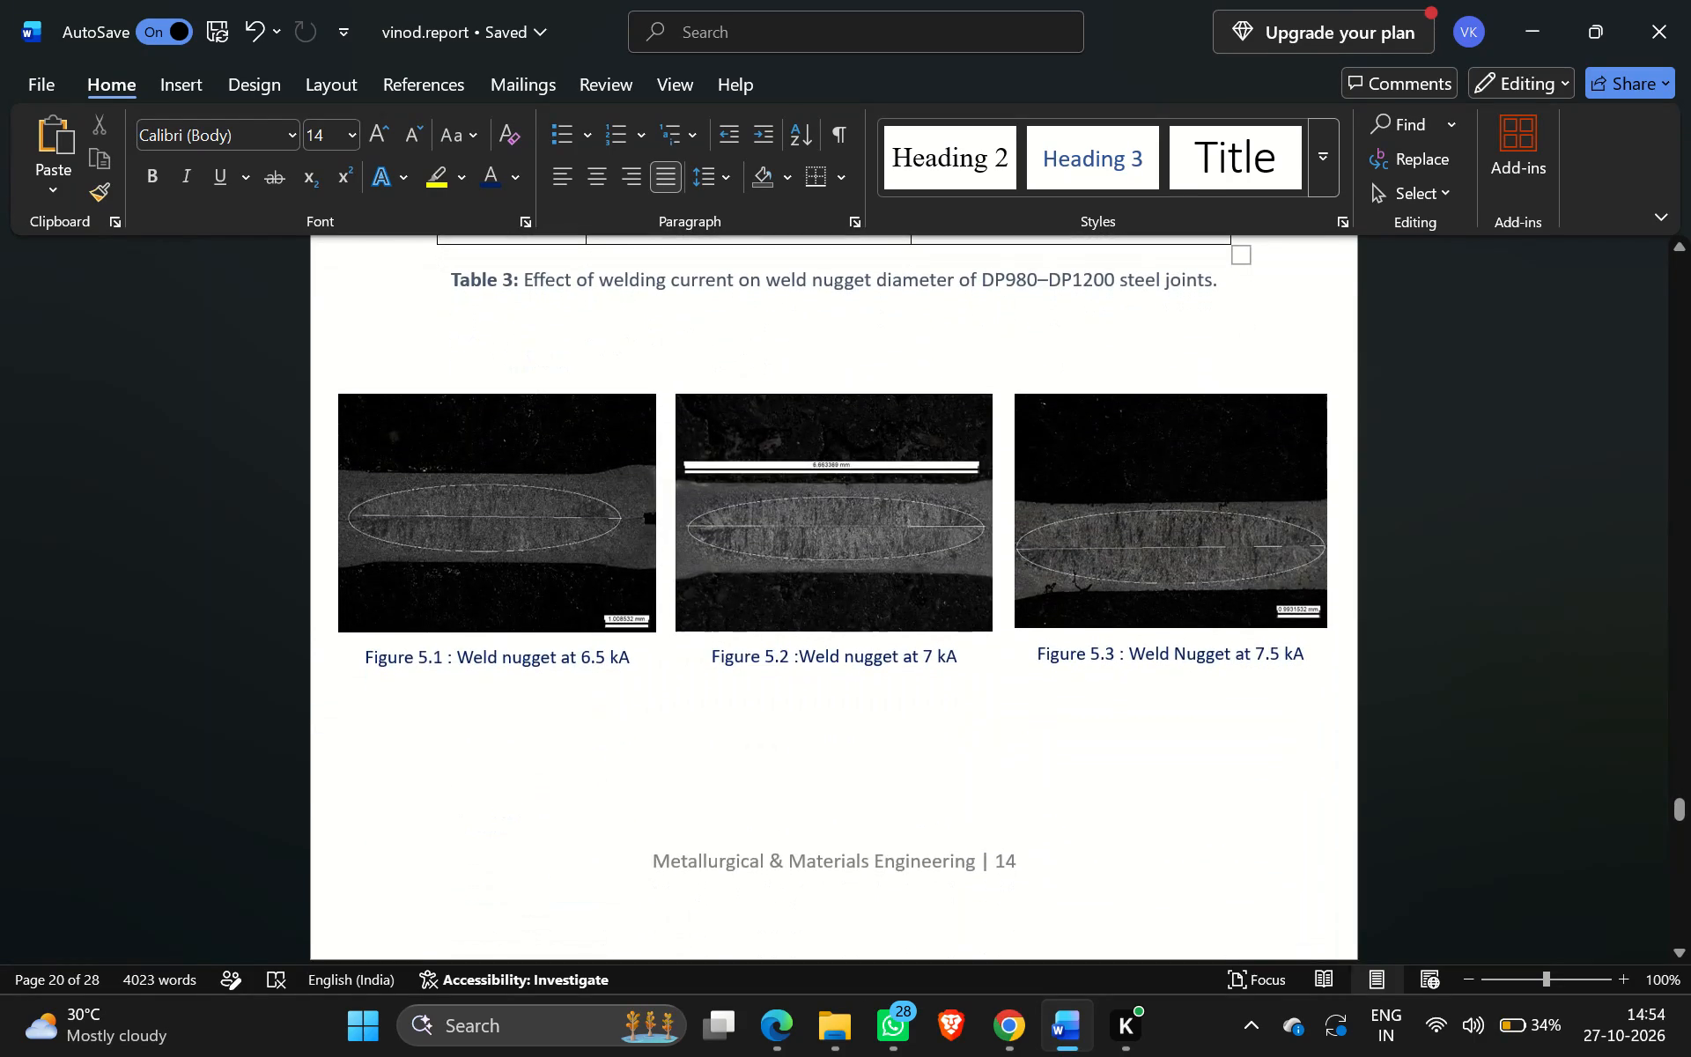
{"action": "scroll", "coordinate": [860, 674], "scroll_direction": "right", "scroll_amount": 1}
{"action": "scroll", "coordinate": [860, 674], "scroll_direction": "up", "scroll_amount": 1}
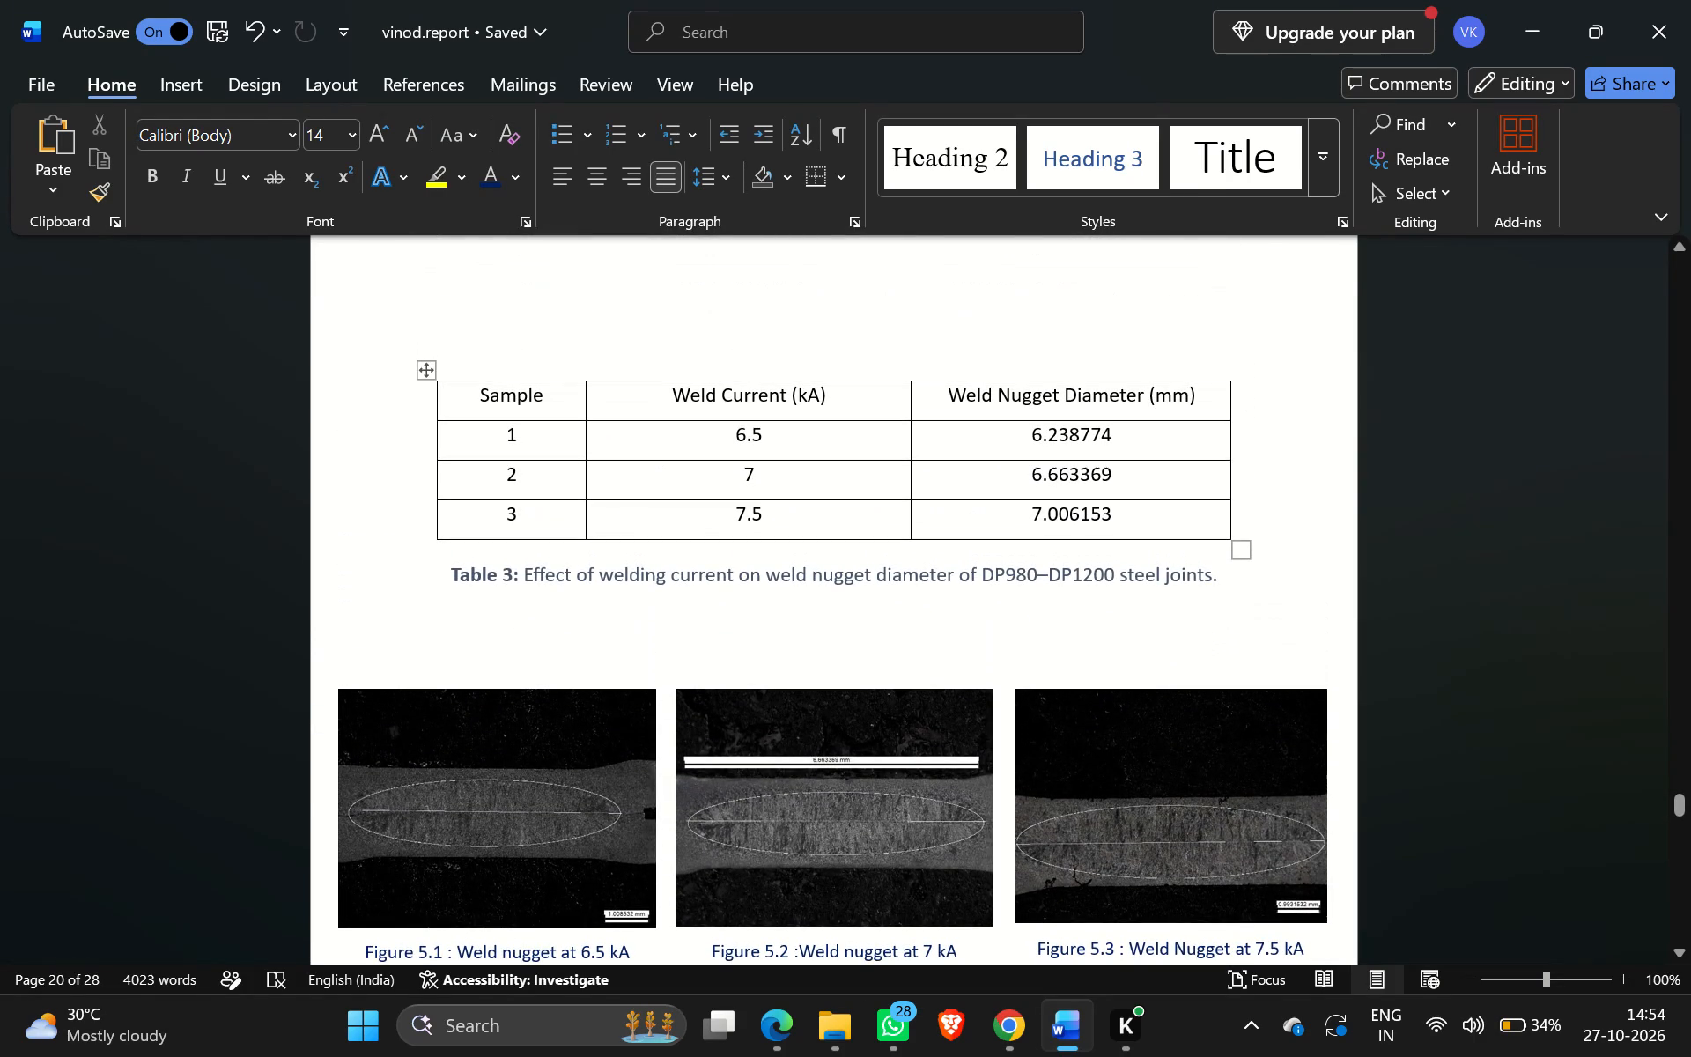
{"action": "scroll", "coordinate": [860, 674], "scroll_direction": "up", "scroll_amount": 6}
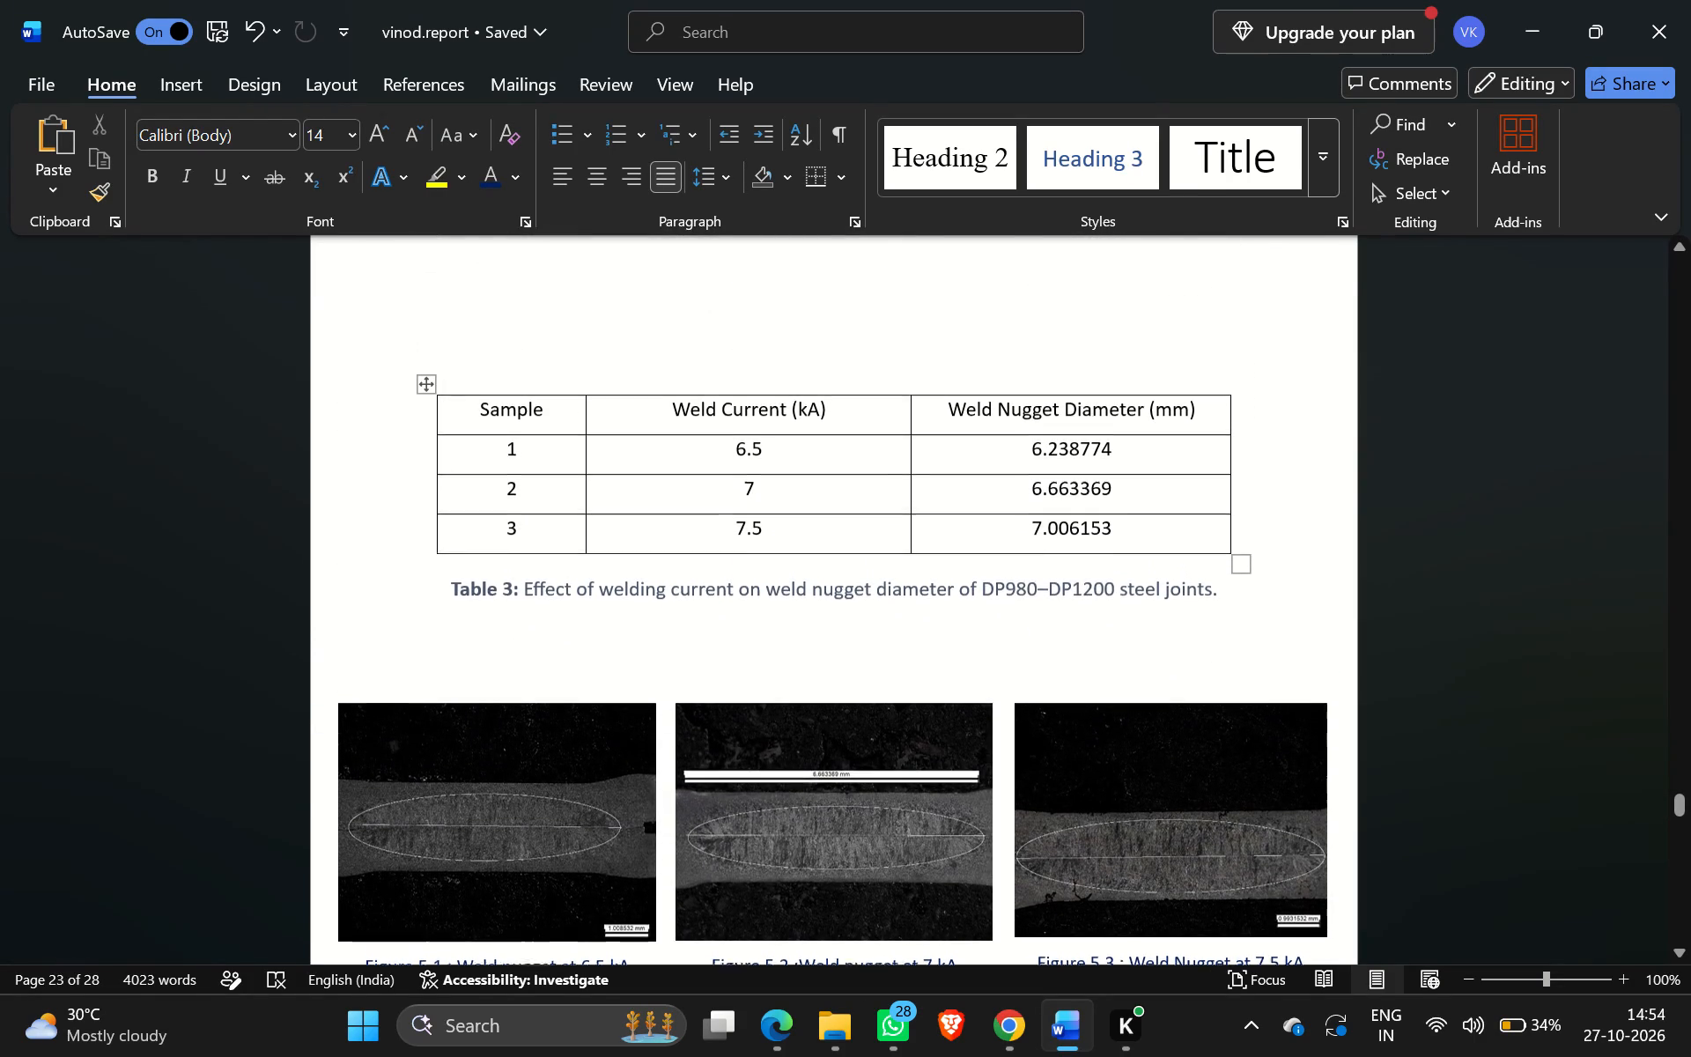
{"action": "scroll", "coordinate": [860, 674], "scroll_direction": "up", "scroll_amount": 3}
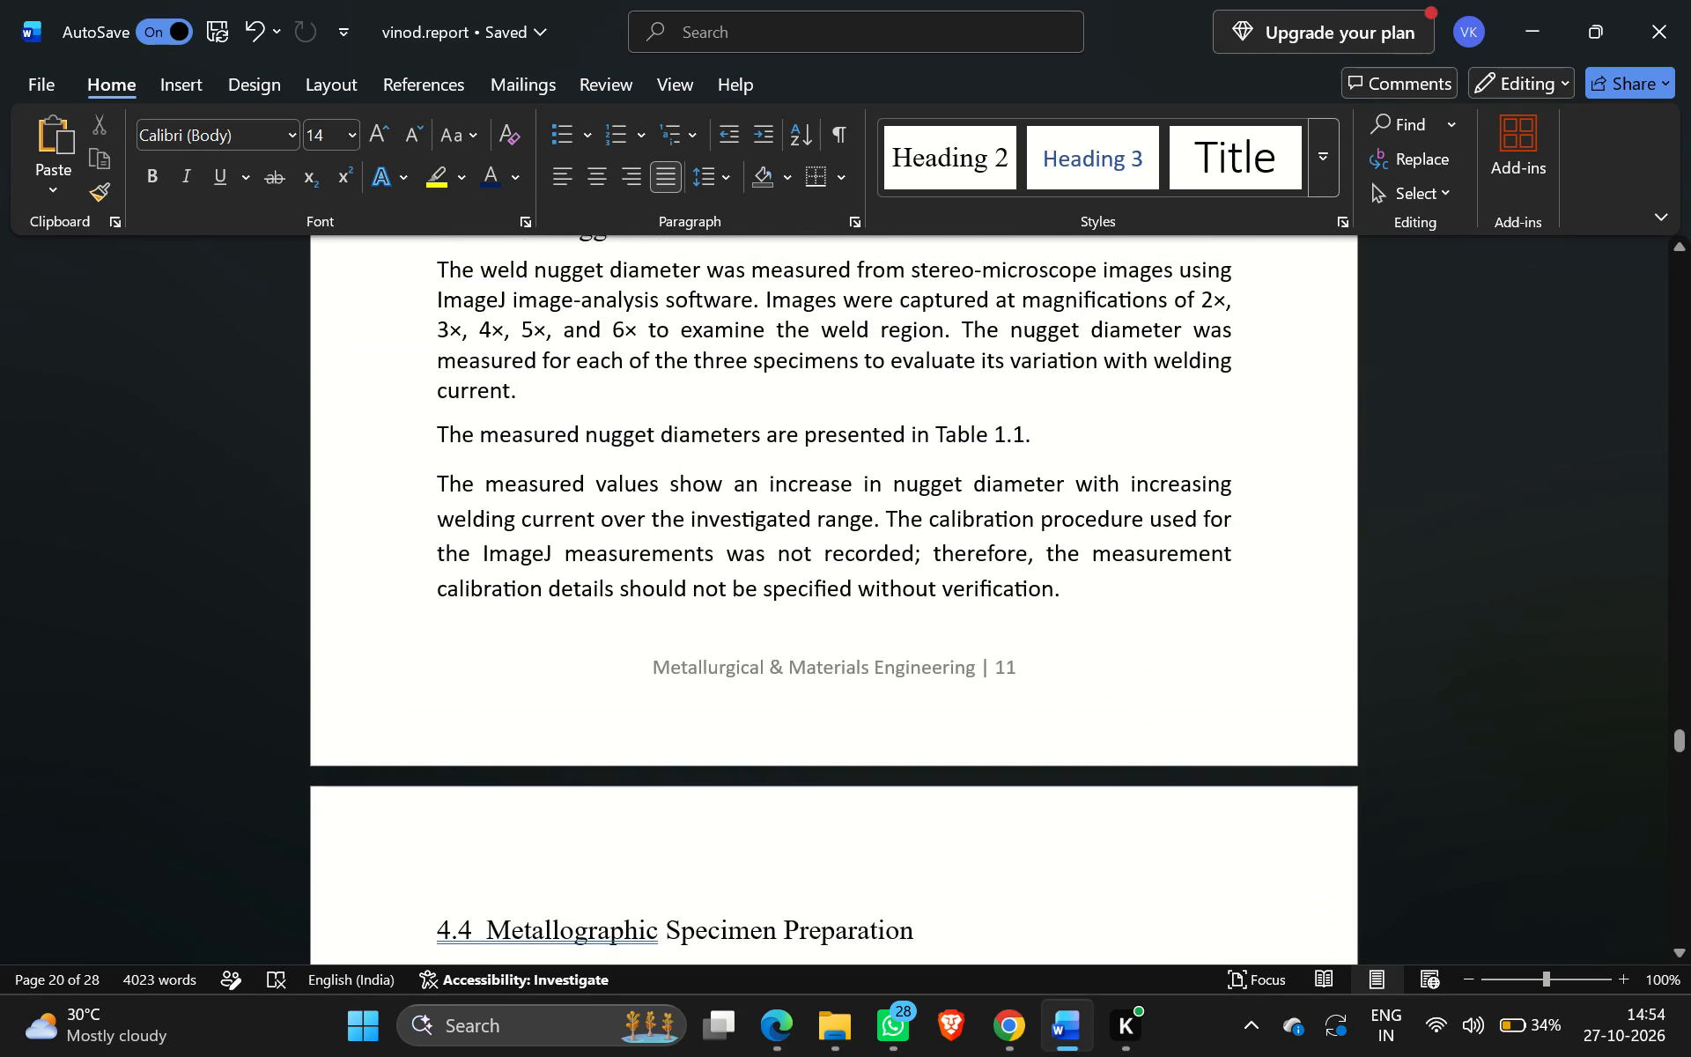
{"action": "left_click", "coordinate": [1028, 425]}
{"action": "key", "text": "BackSpace"}
{"action": "key", "text": "BackSpace"}
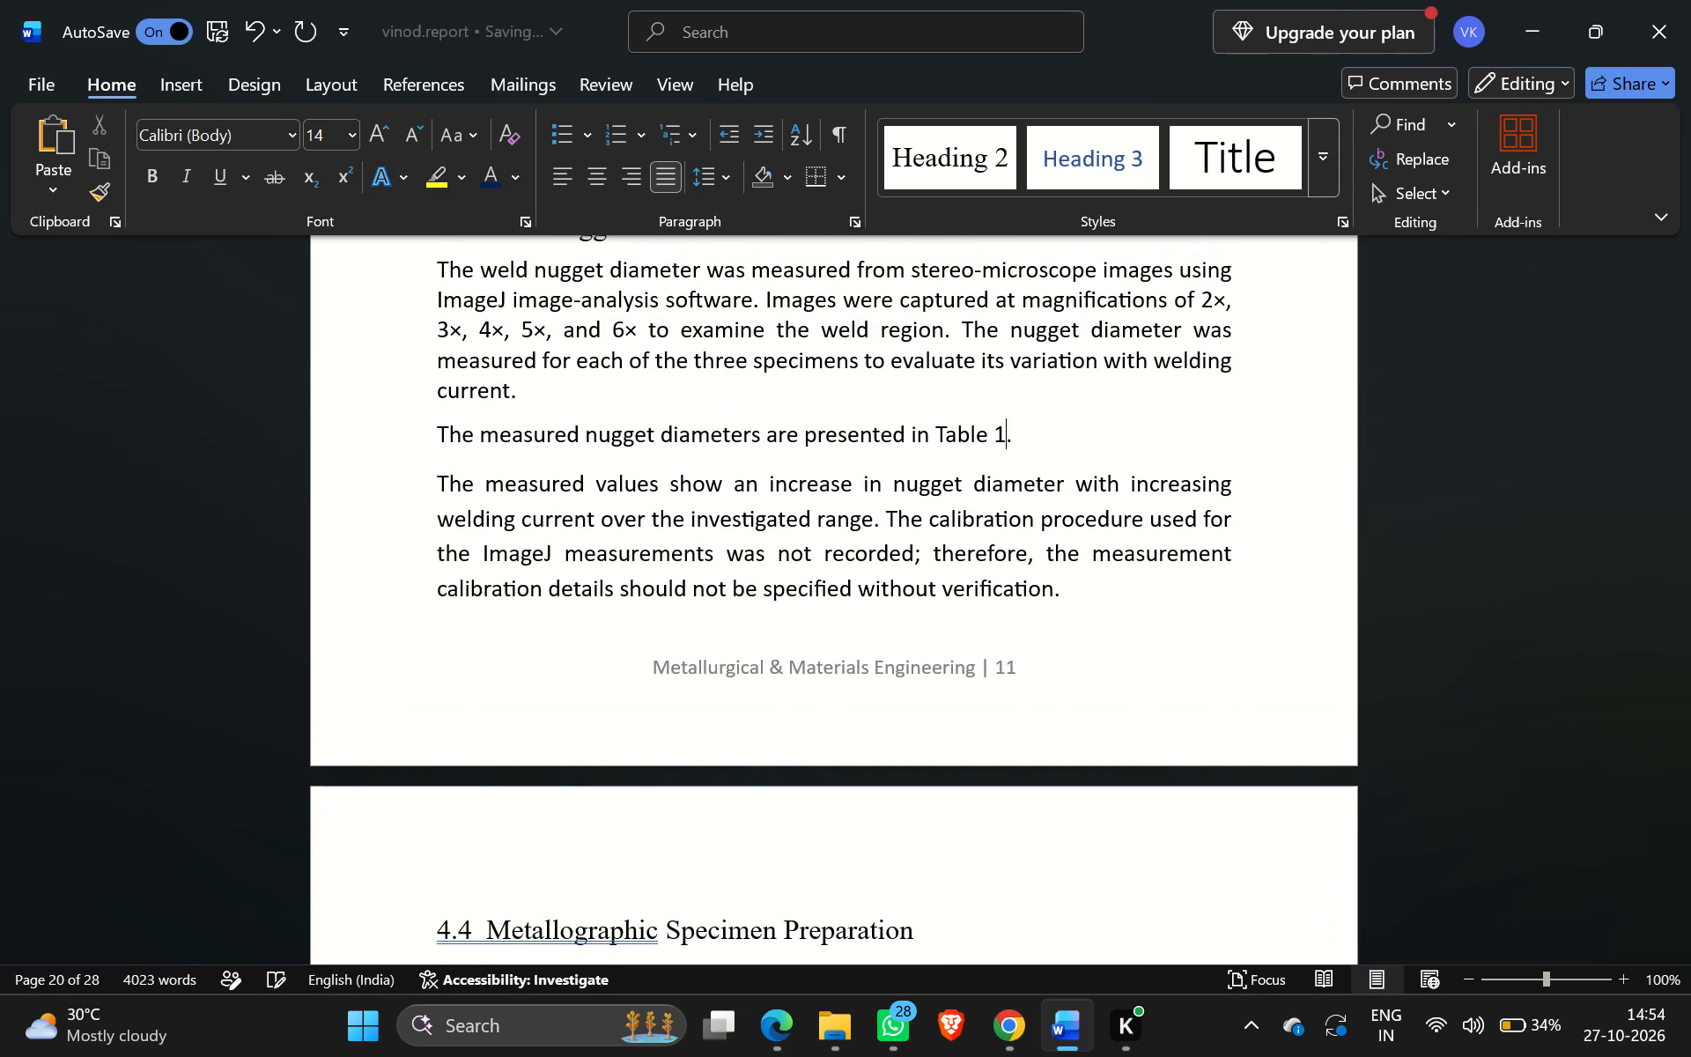
{"action": "key", "text": "BackSpace"}
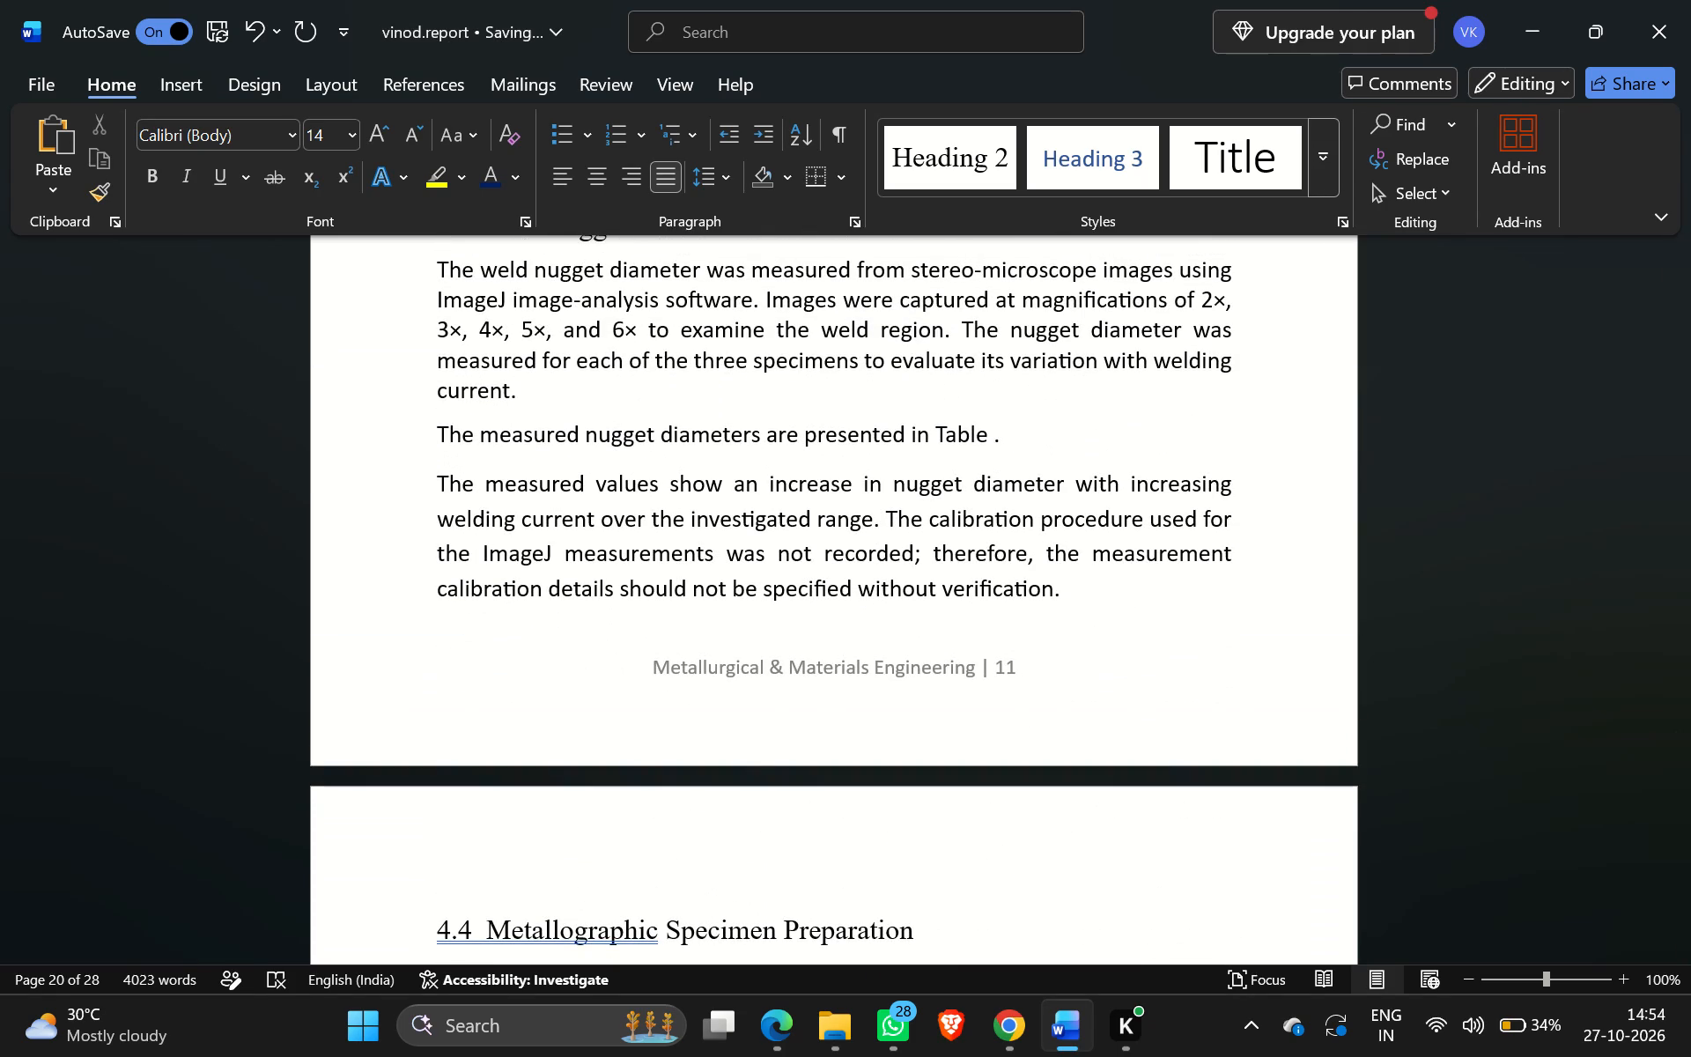
{"action": "key", "text": "3"}
Delete the extra space after the number in the 4.2 Resistance Spot Welding Procedure subheading.
{"action": "scroll", "coordinate": [1198, 558], "scroll_direction": "up", "scroll_amount": 4}
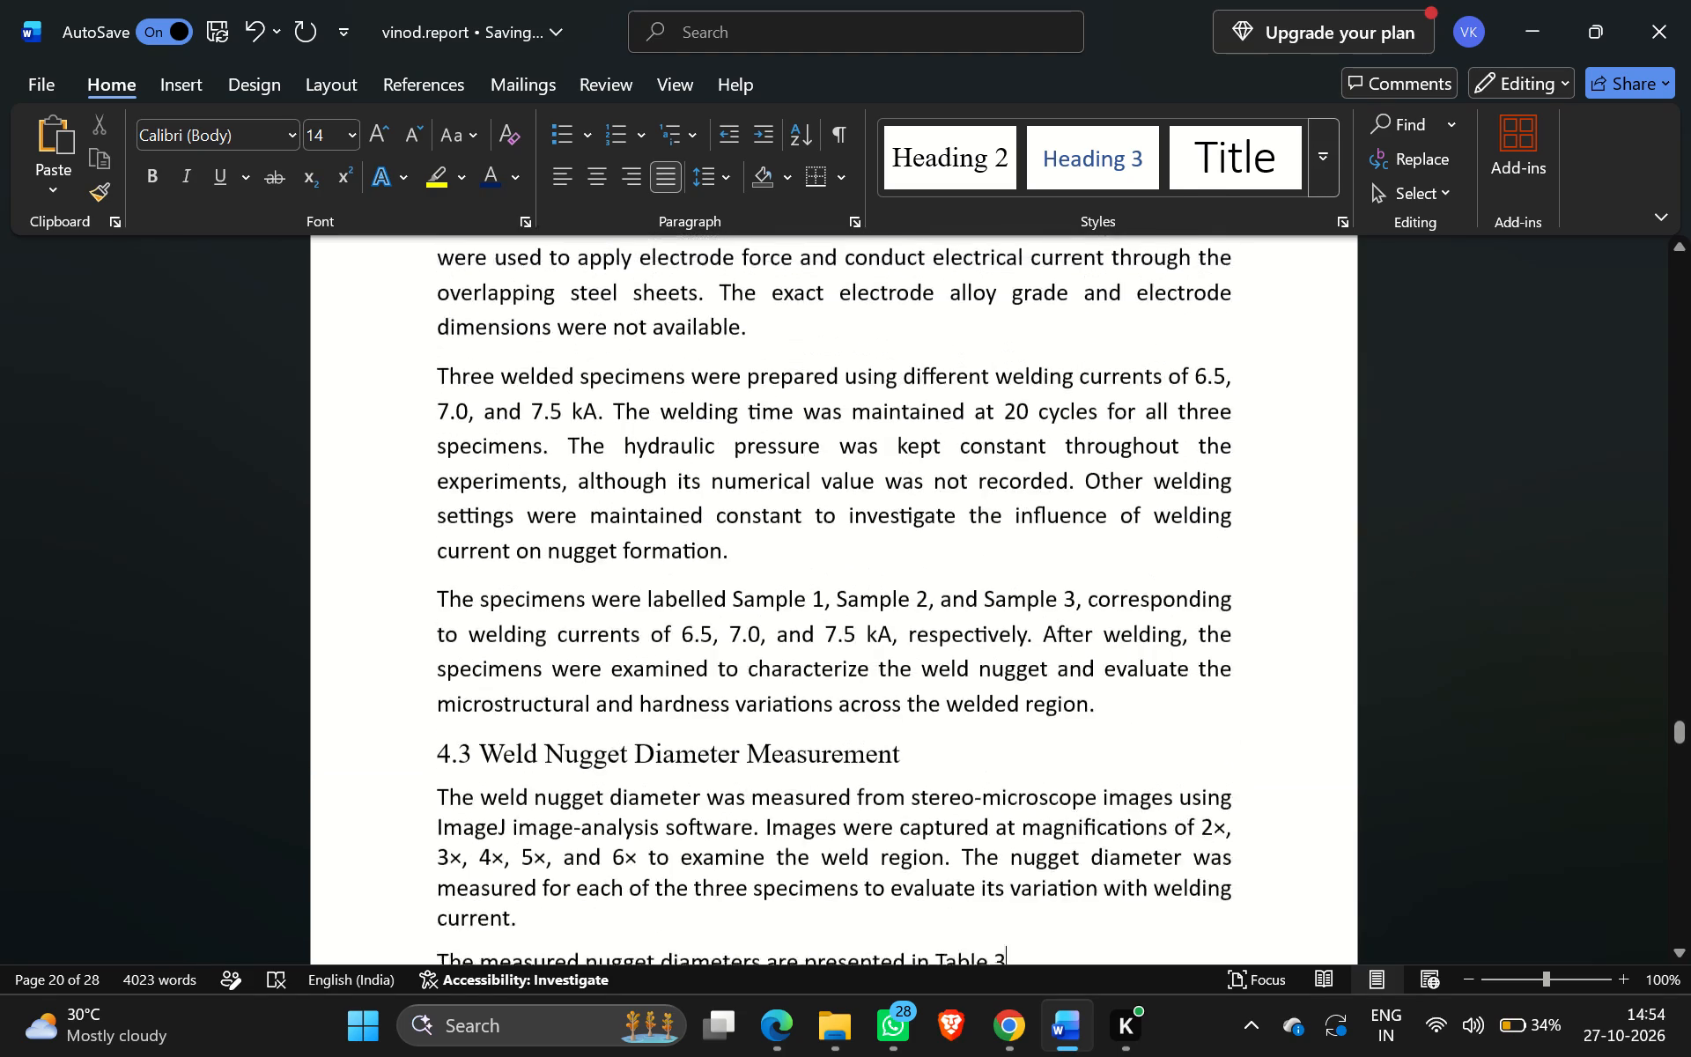
{"action": "scroll", "coordinate": [1198, 558], "scroll_direction": "up", "scroll_amount": 3}
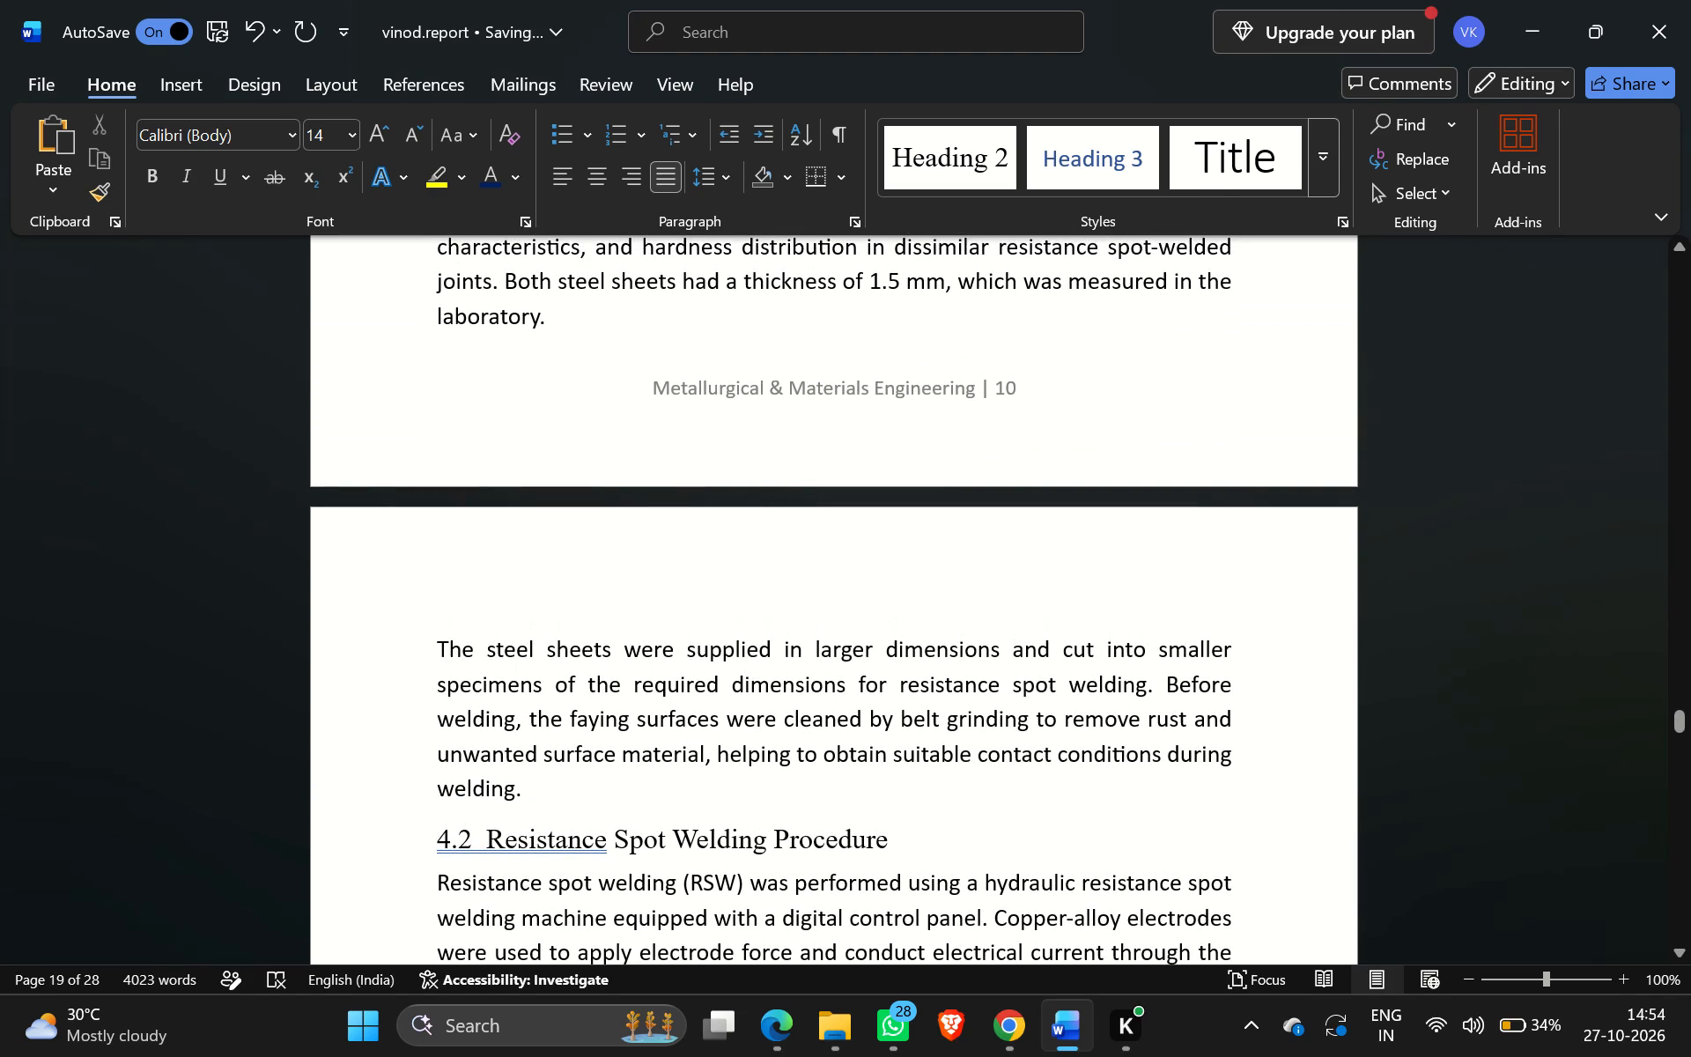
{"action": "left_click", "coordinate": [498, 836]}
{"action": "left_click", "coordinate": [484, 840]}
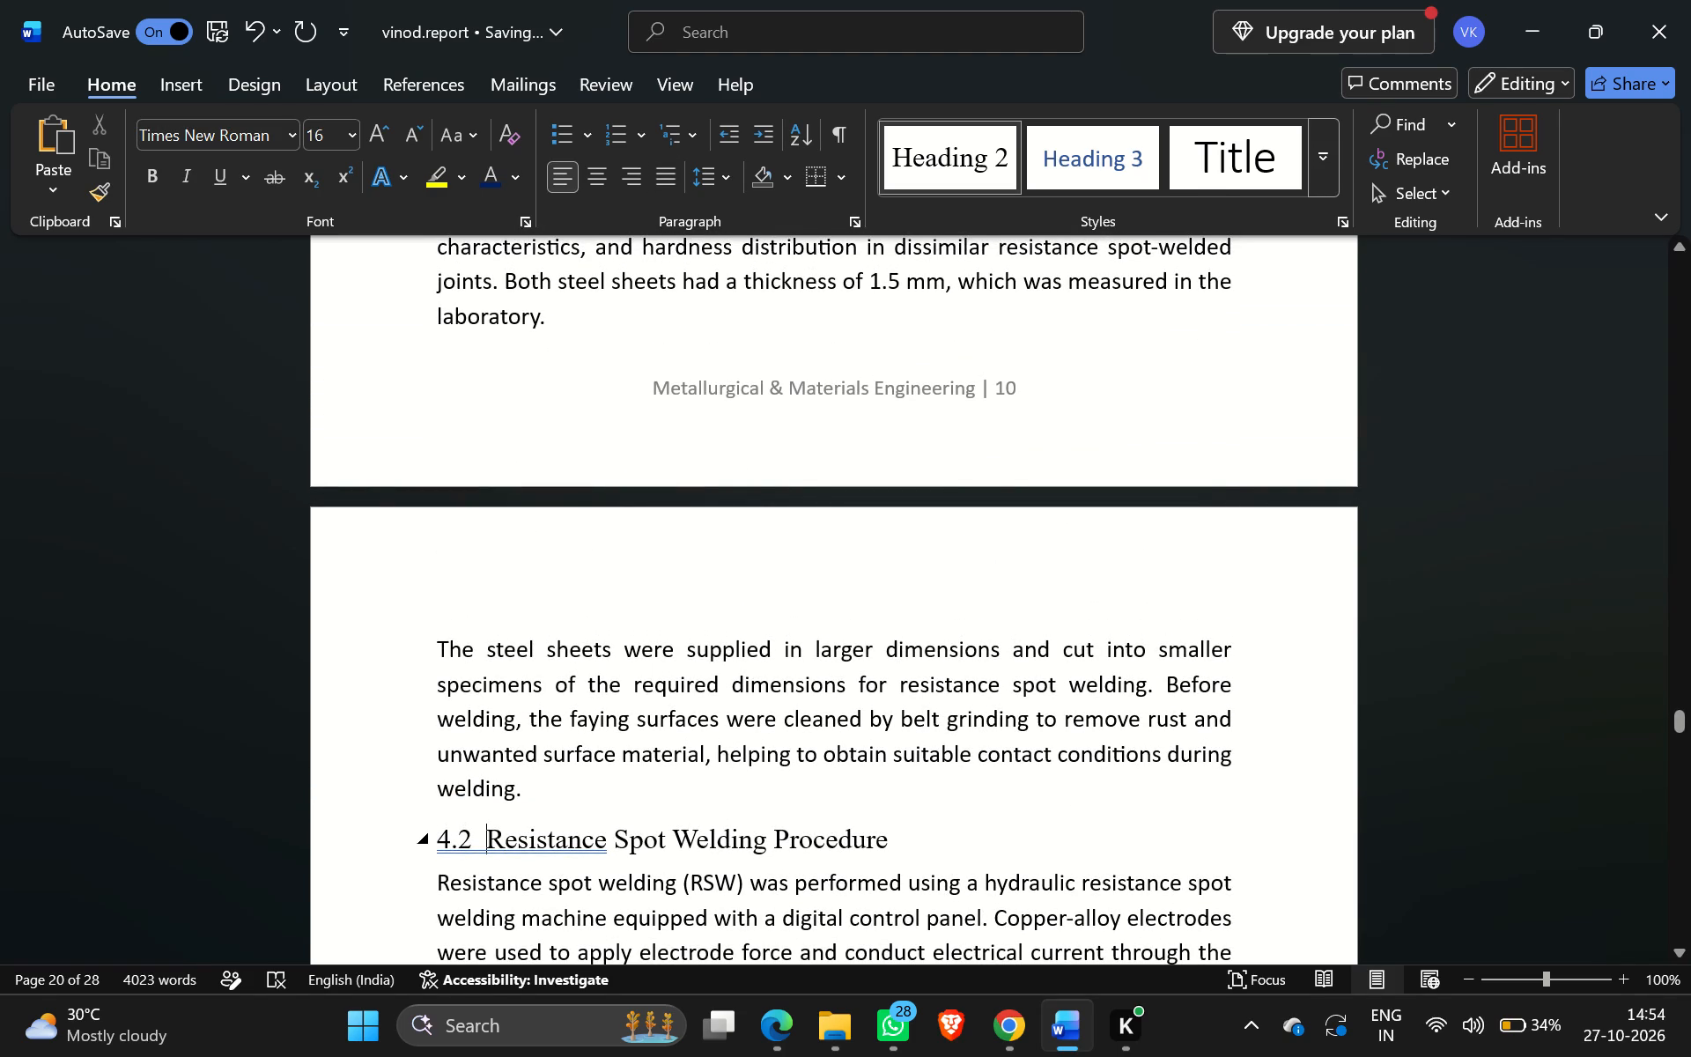
{"action": "key", "text": "BackSpace"}
Review the Materials and Procedure chapter from its heading through sections 4.1, 4.2 and 4.3.
{"action": "scroll", "coordinate": [786, 723], "scroll_direction": "up", "scroll_amount": 6}
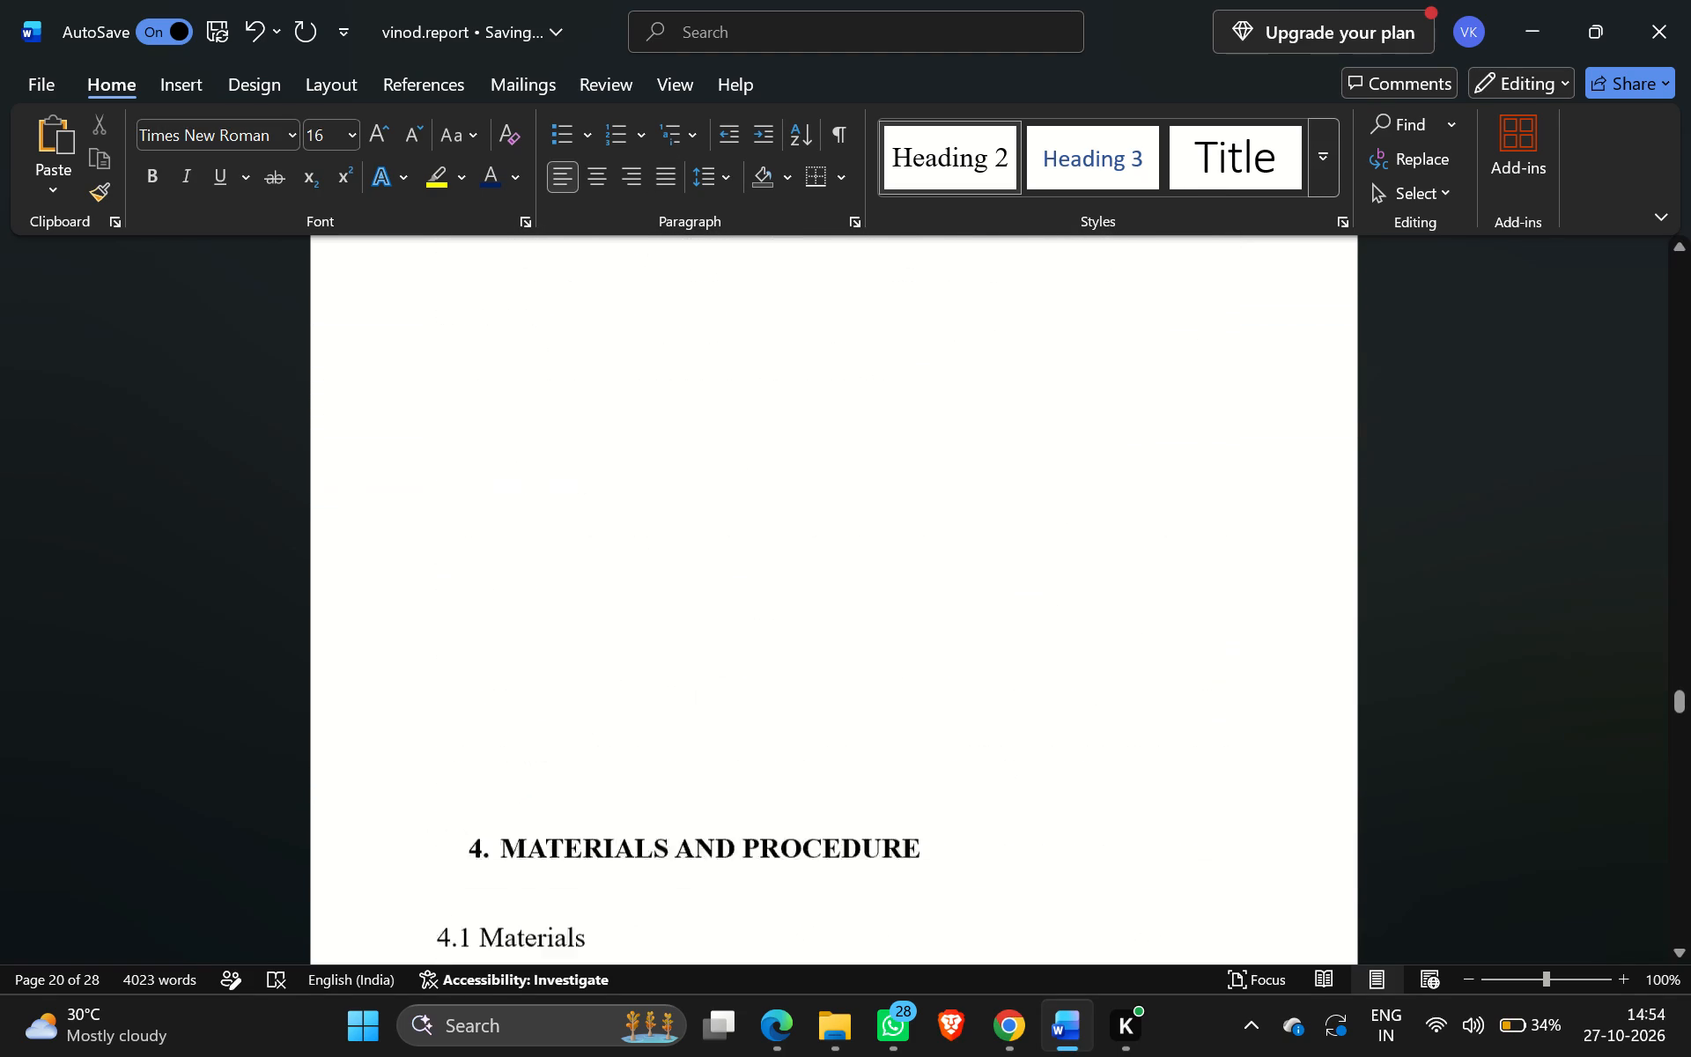
{"action": "scroll", "coordinate": [786, 723], "scroll_direction": "down", "scroll_amount": 4}
{"action": "scroll", "coordinate": [786, 723], "scroll_direction": "right", "scroll_amount": 4}
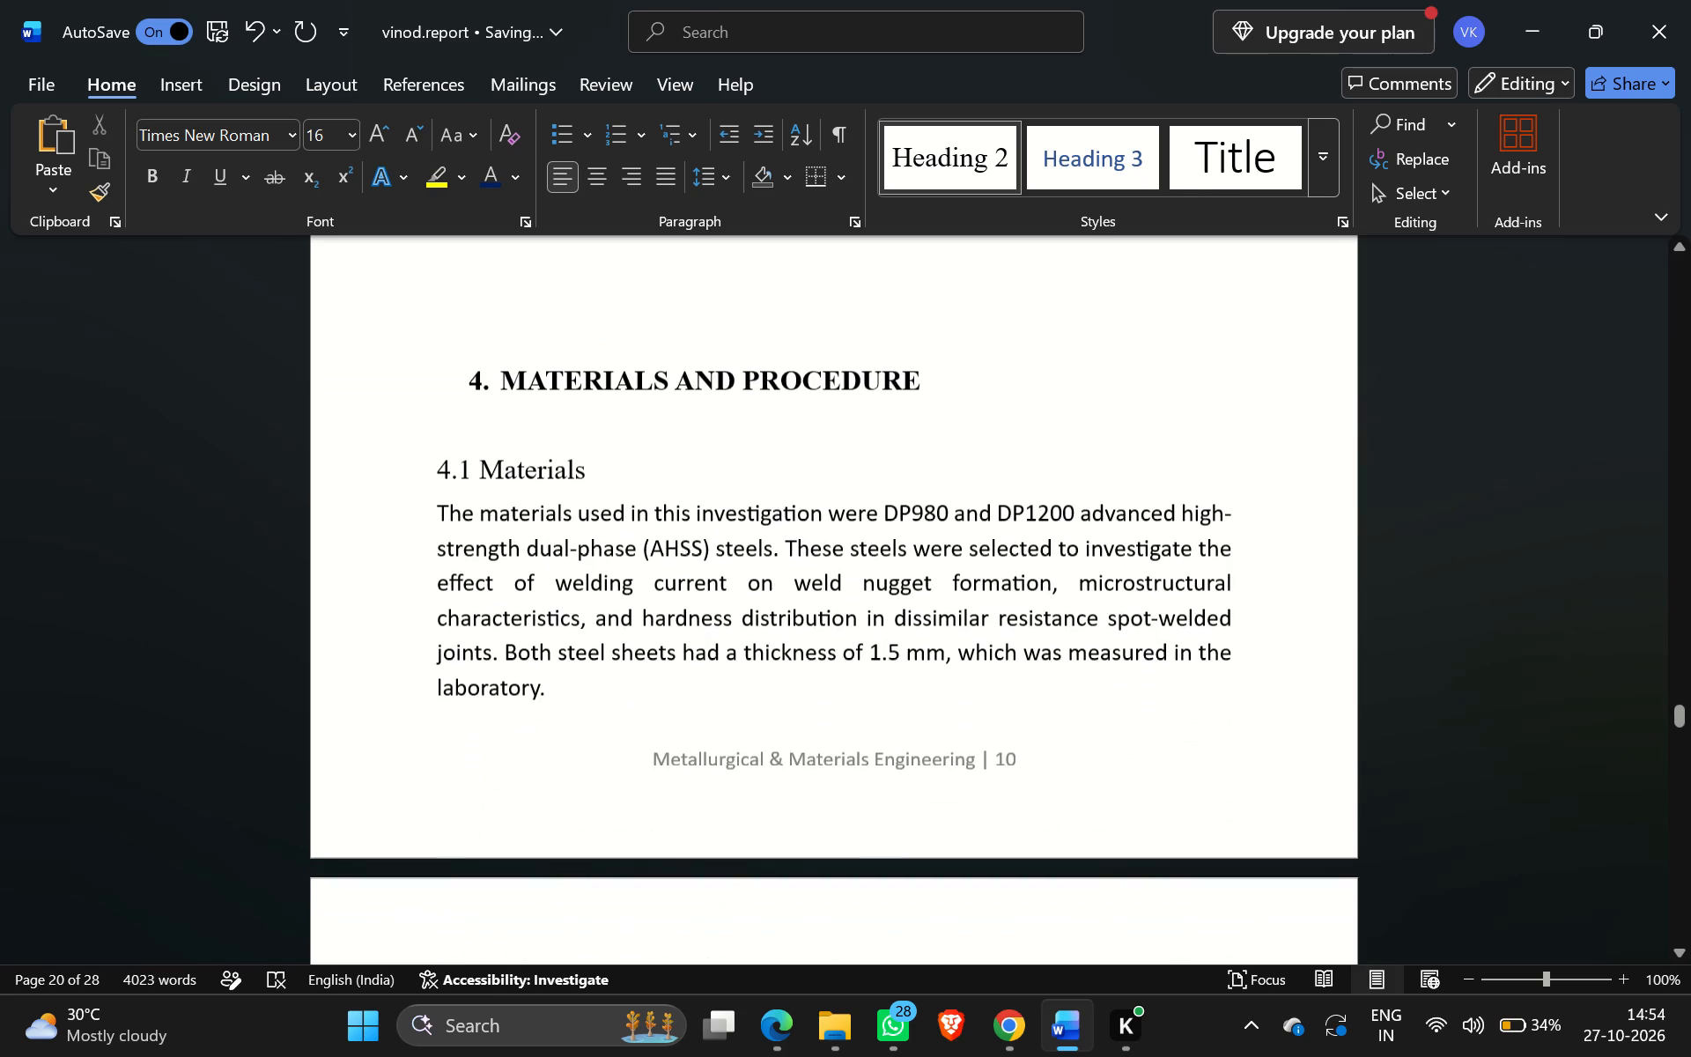
{"action": "scroll", "coordinate": [786, 723], "scroll_direction": "right", "scroll_amount": 6}
{"action": "scroll", "coordinate": [786, 723], "scroll_direction": "down", "scroll_amount": 3}
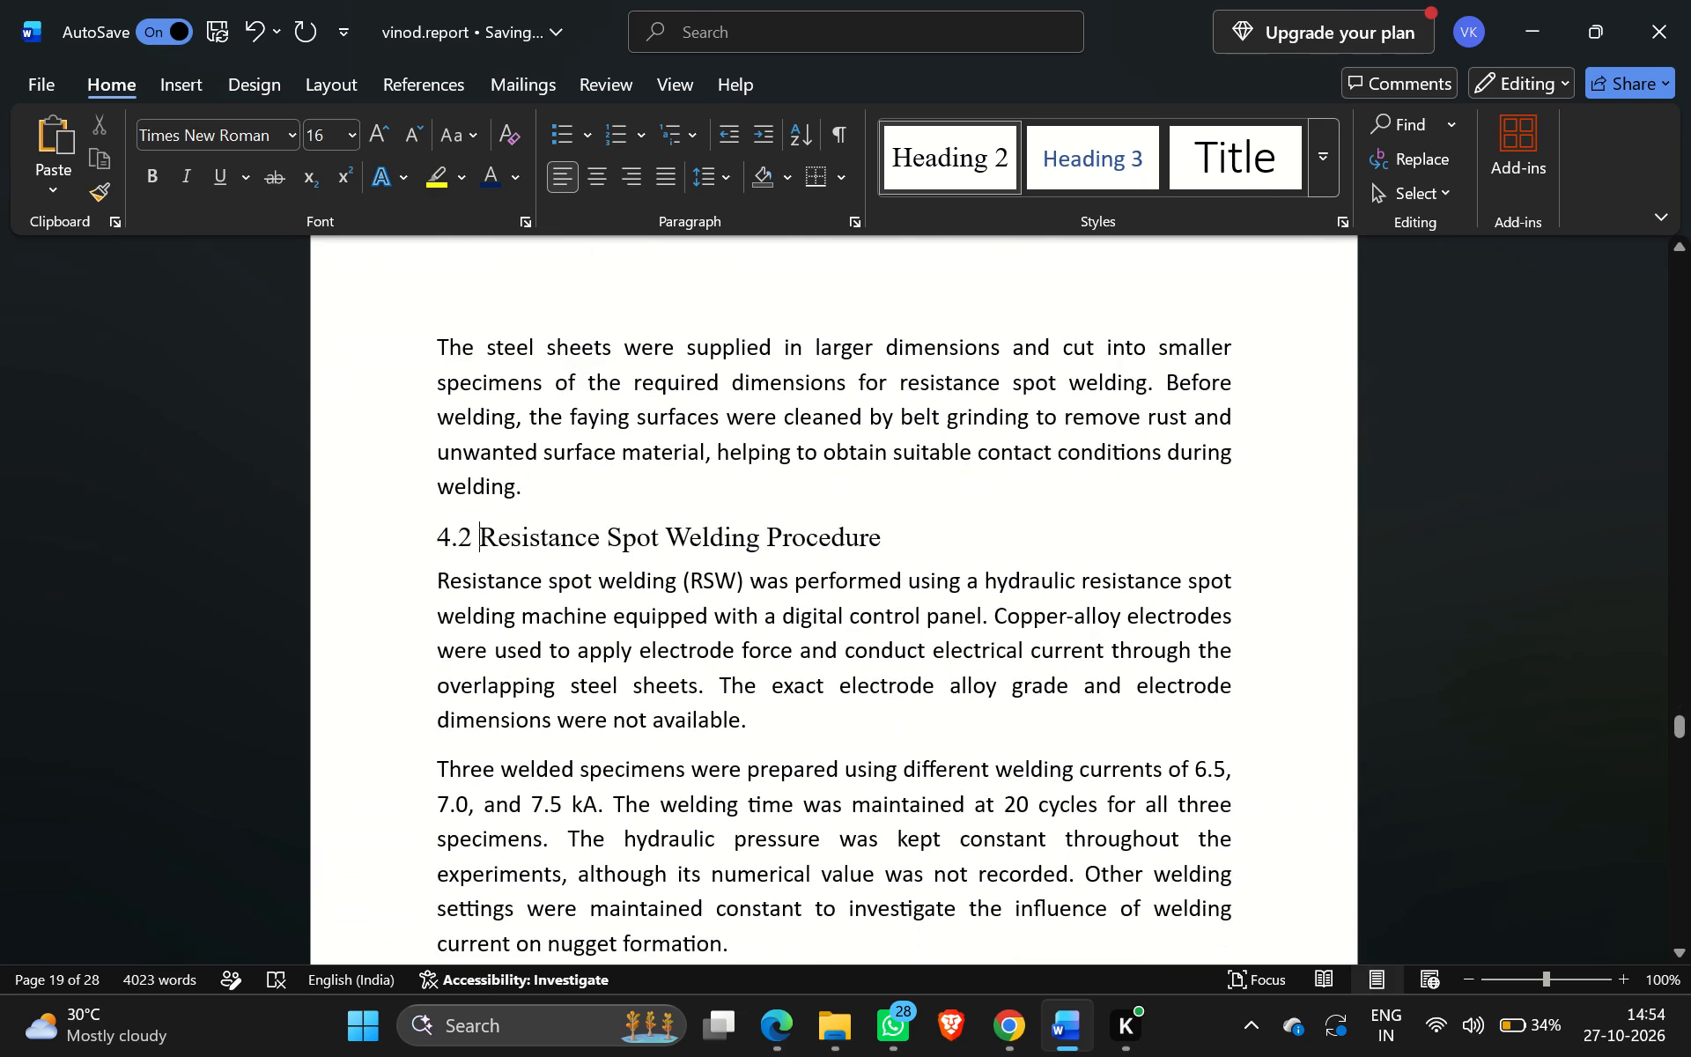
{"action": "scroll", "coordinate": [786, 723], "scroll_direction": "up", "scroll_amount": 1}
{"action": "scroll", "coordinate": [786, 723], "scroll_direction": "right", "scroll_amount": 2}
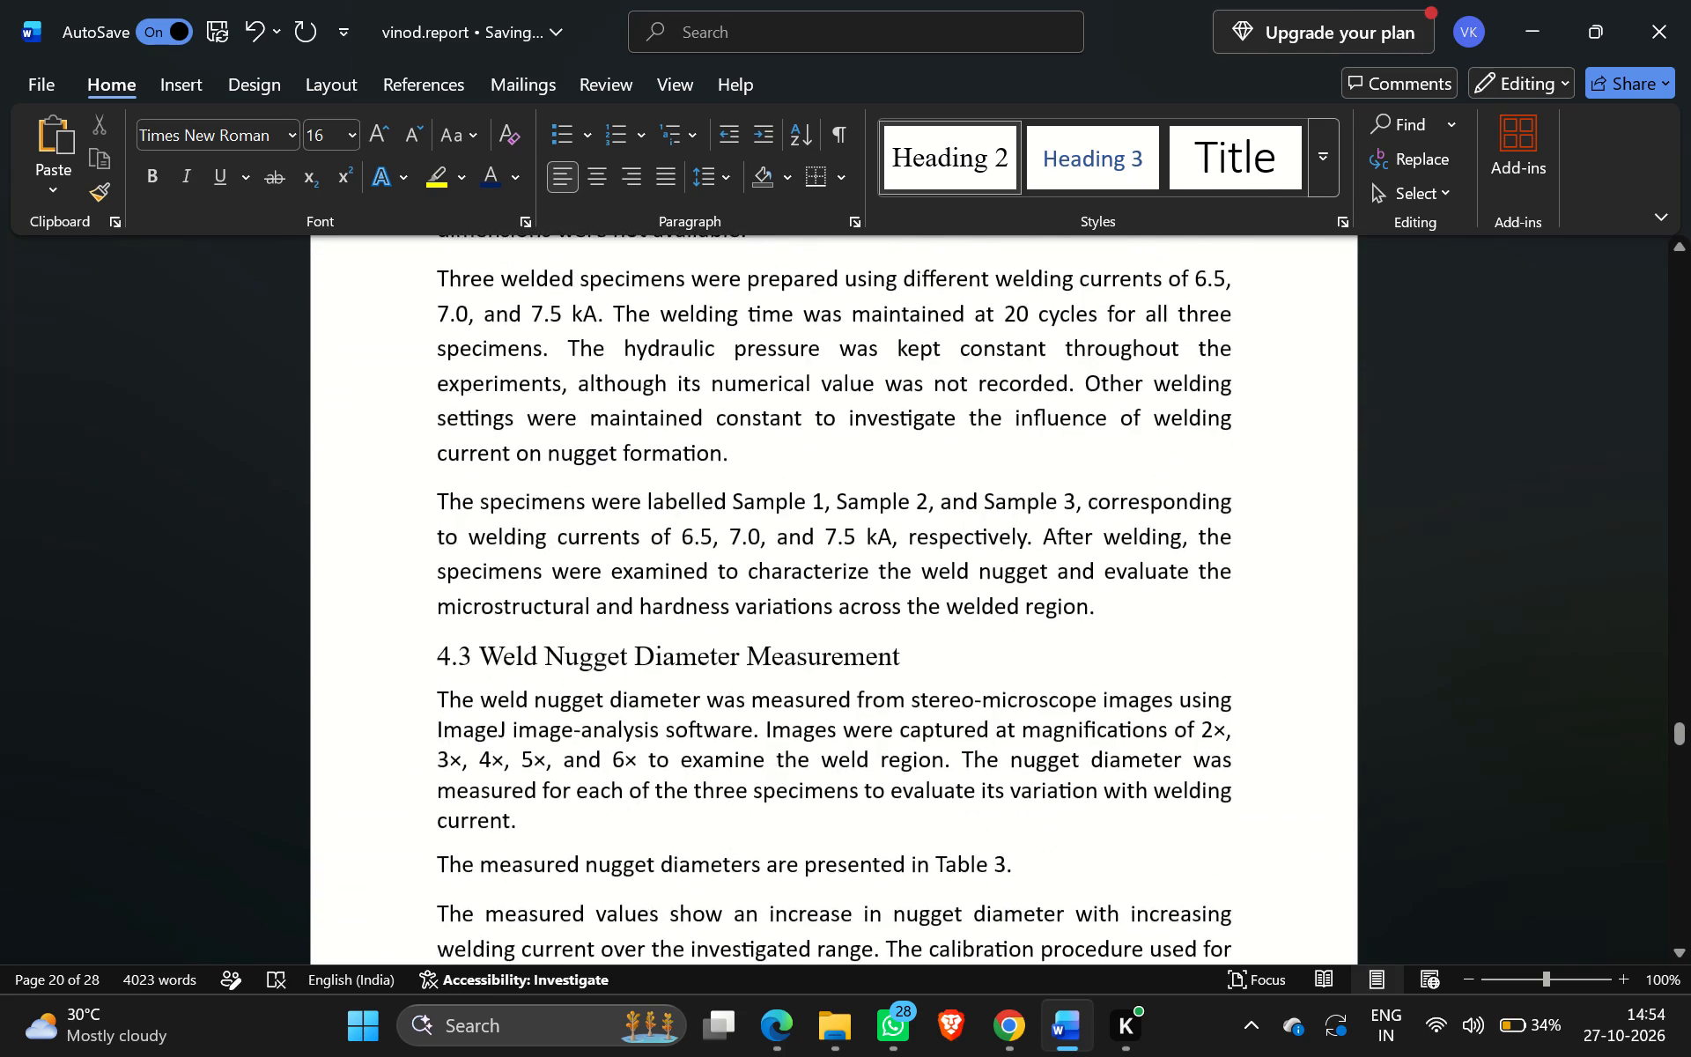
{"action": "scroll", "coordinate": [786, 723], "scroll_direction": "up", "scroll_amount": 11}
Update the entire List of Tables in the front matter, including both its entries and page numbers.
{"action": "left_click", "coordinate": [786, 723]}
{"action": "scroll", "coordinate": [786, 723], "scroll_direction": "up", "scroll_amount": 6}
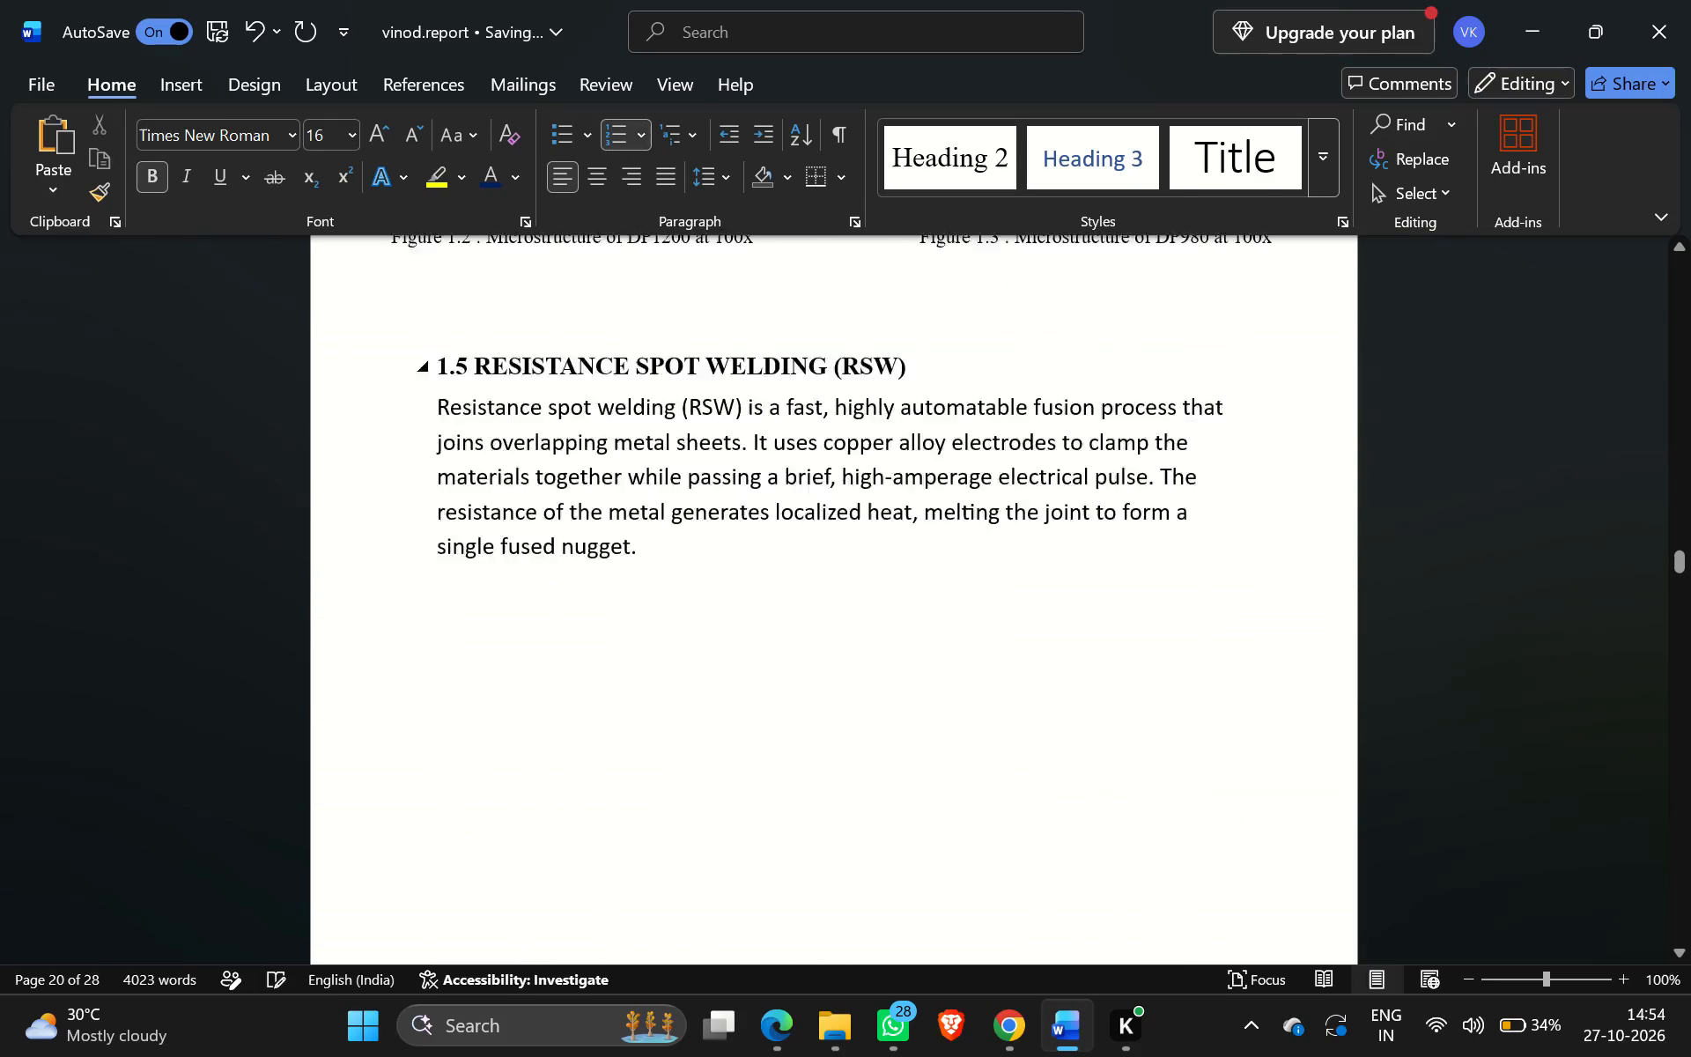
{"action": "scroll", "coordinate": [786, 723], "scroll_direction": "up", "scroll_amount": 13}
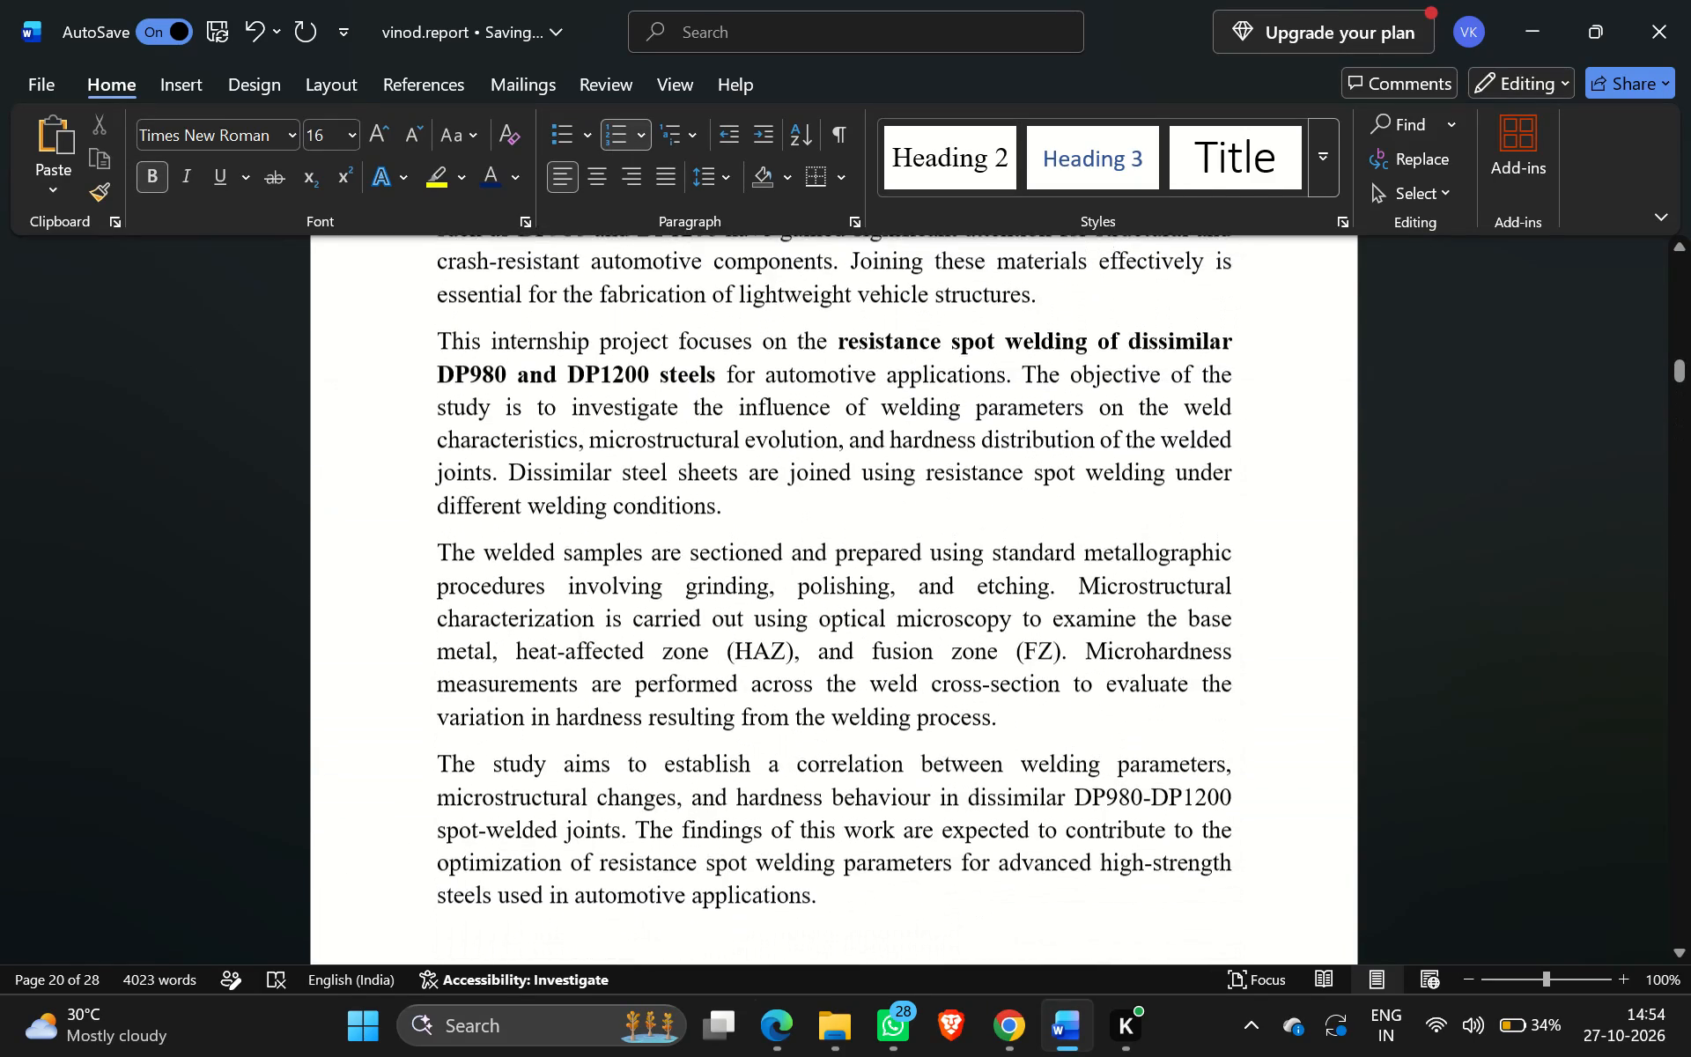
{"action": "scroll", "coordinate": [890, 552], "scroll_direction": "down", "scroll_amount": 6}
{"action": "scroll", "coordinate": [890, 552], "scroll_direction": "right", "scroll_amount": 1}
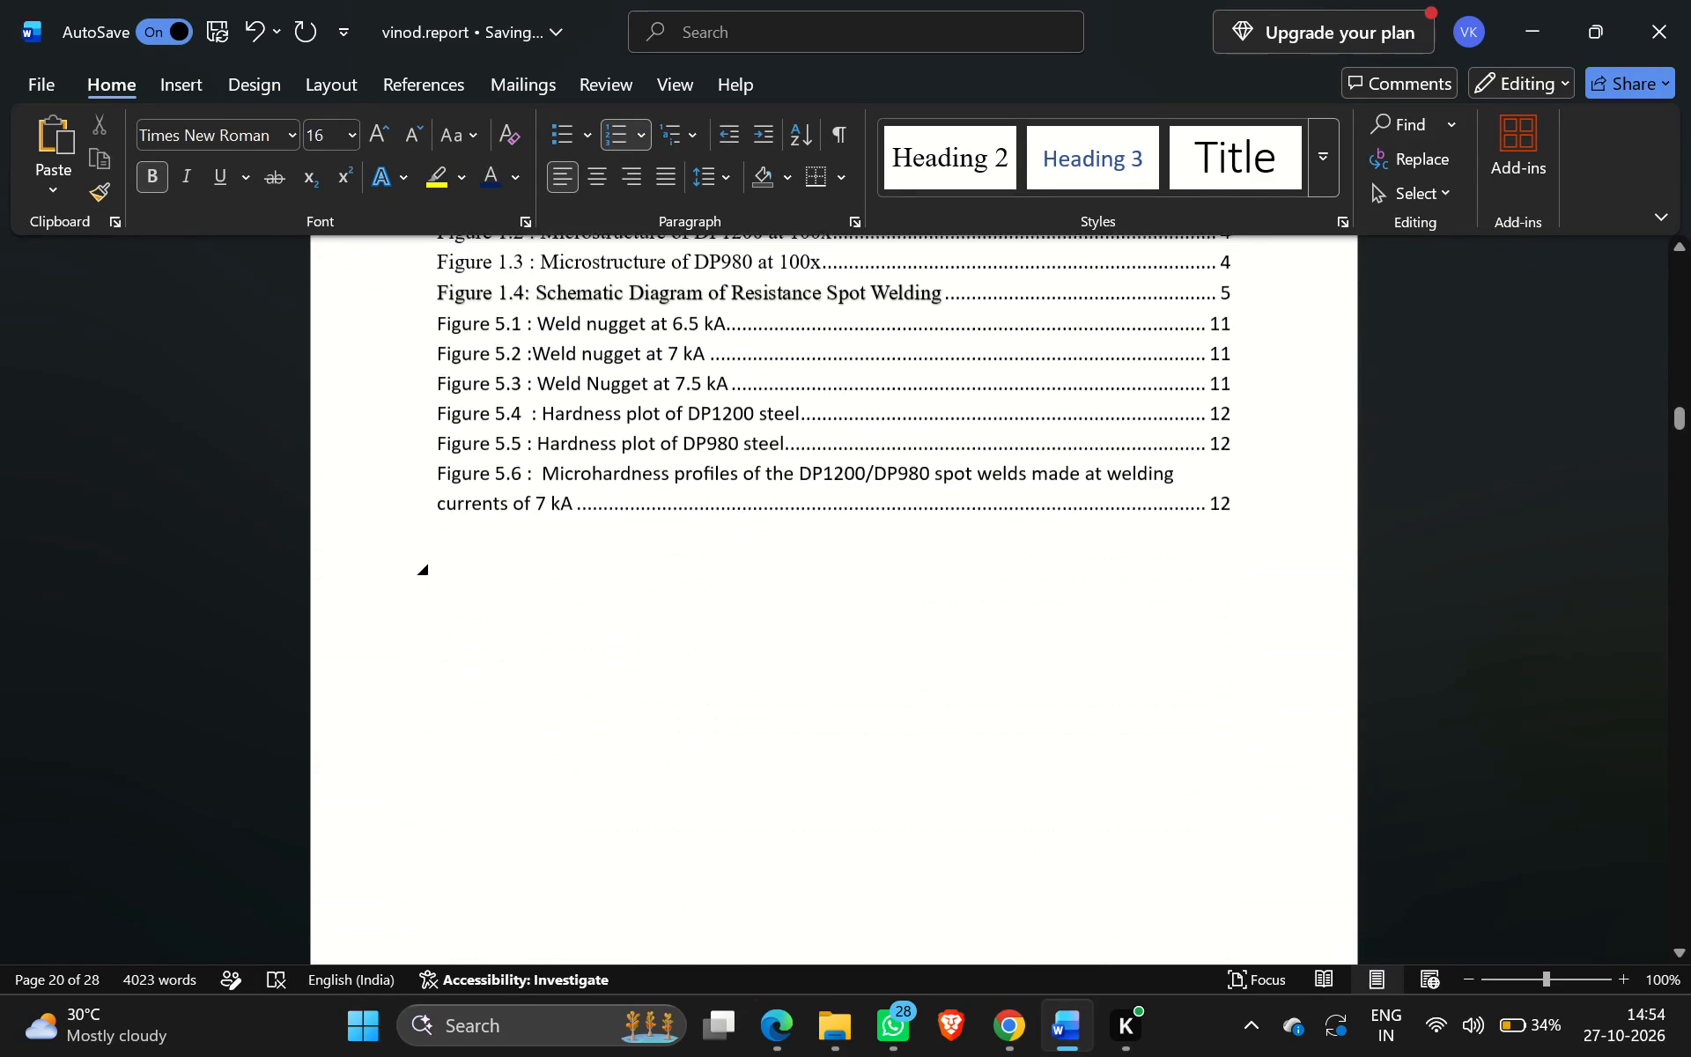
{"action": "scroll", "coordinate": [890, 552], "scroll_direction": "right", "scroll_amount": 1}
{"action": "scroll", "coordinate": [890, 552], "scroll_direction": "down", "scroll_amount": 3}
{"action": "scroll", "coordinate": [890, 552], "scroll_direction": "up", "scroll_amount": 1}
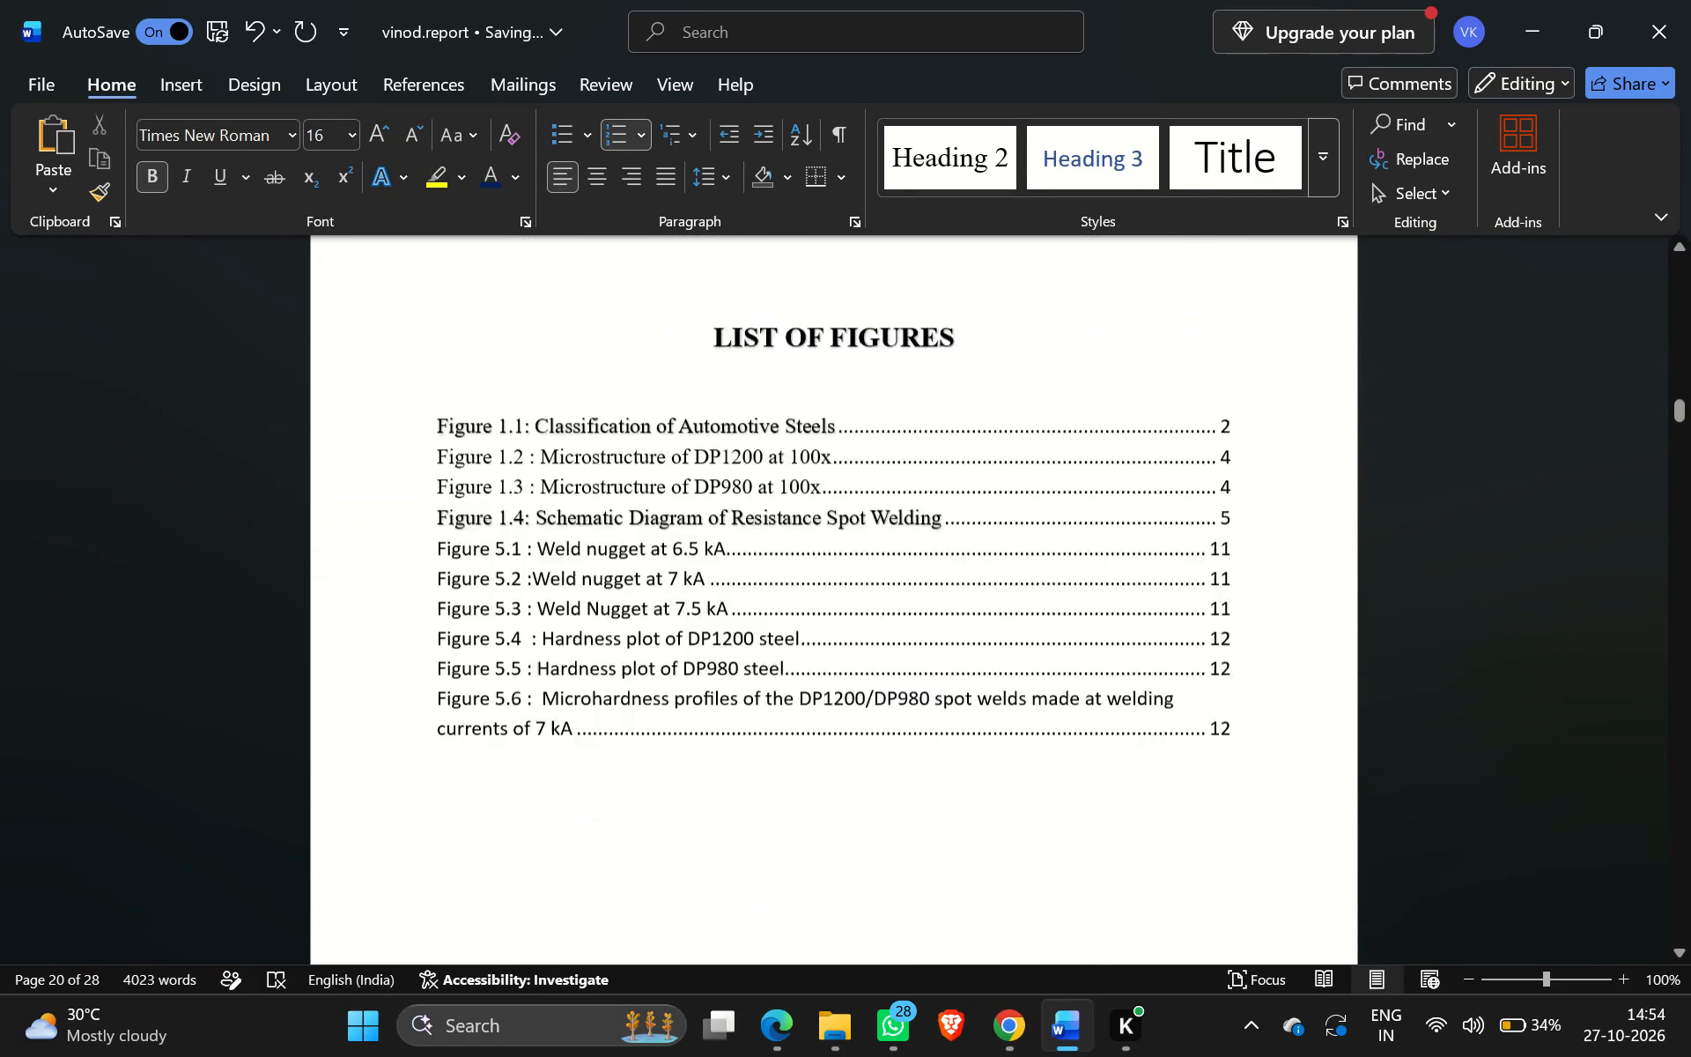
{"action": "scroll", "coordinate": [890, 552], "scroll_direction": "up", "scroll_amount": 9}
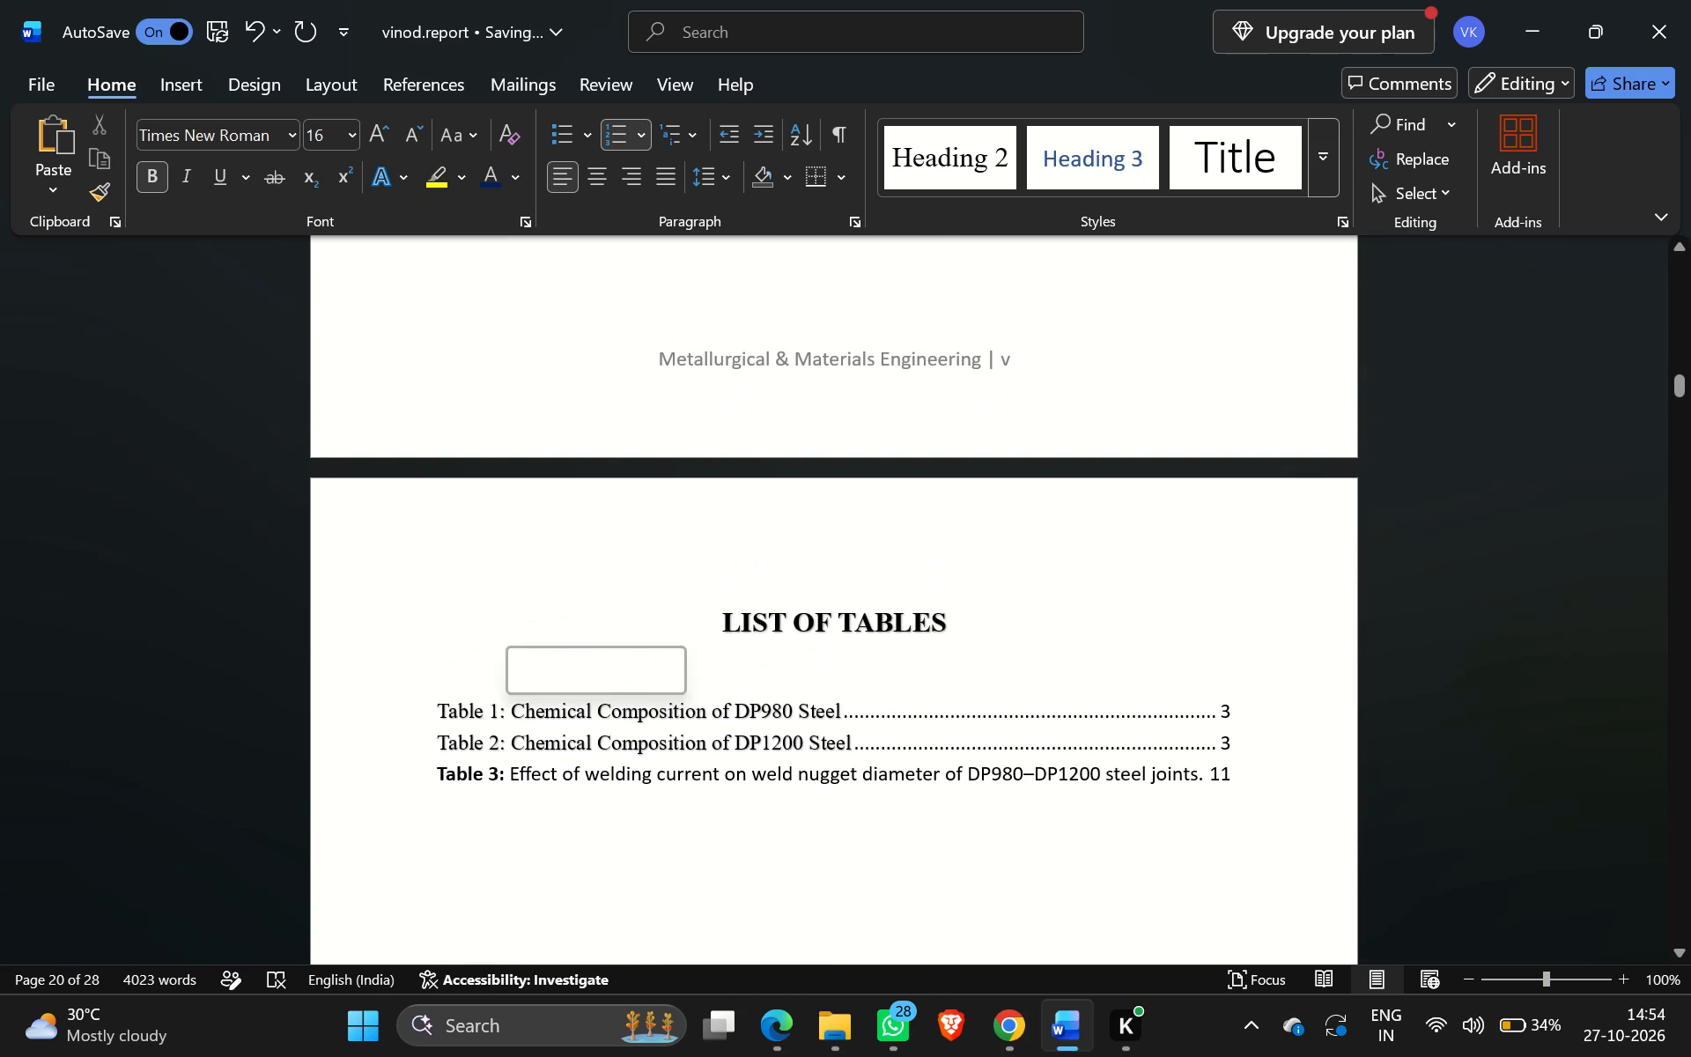
{"action": "left_click", "coordinate": [468, 717]}
{"action": "right_click", "coordinate": [468, 717]}
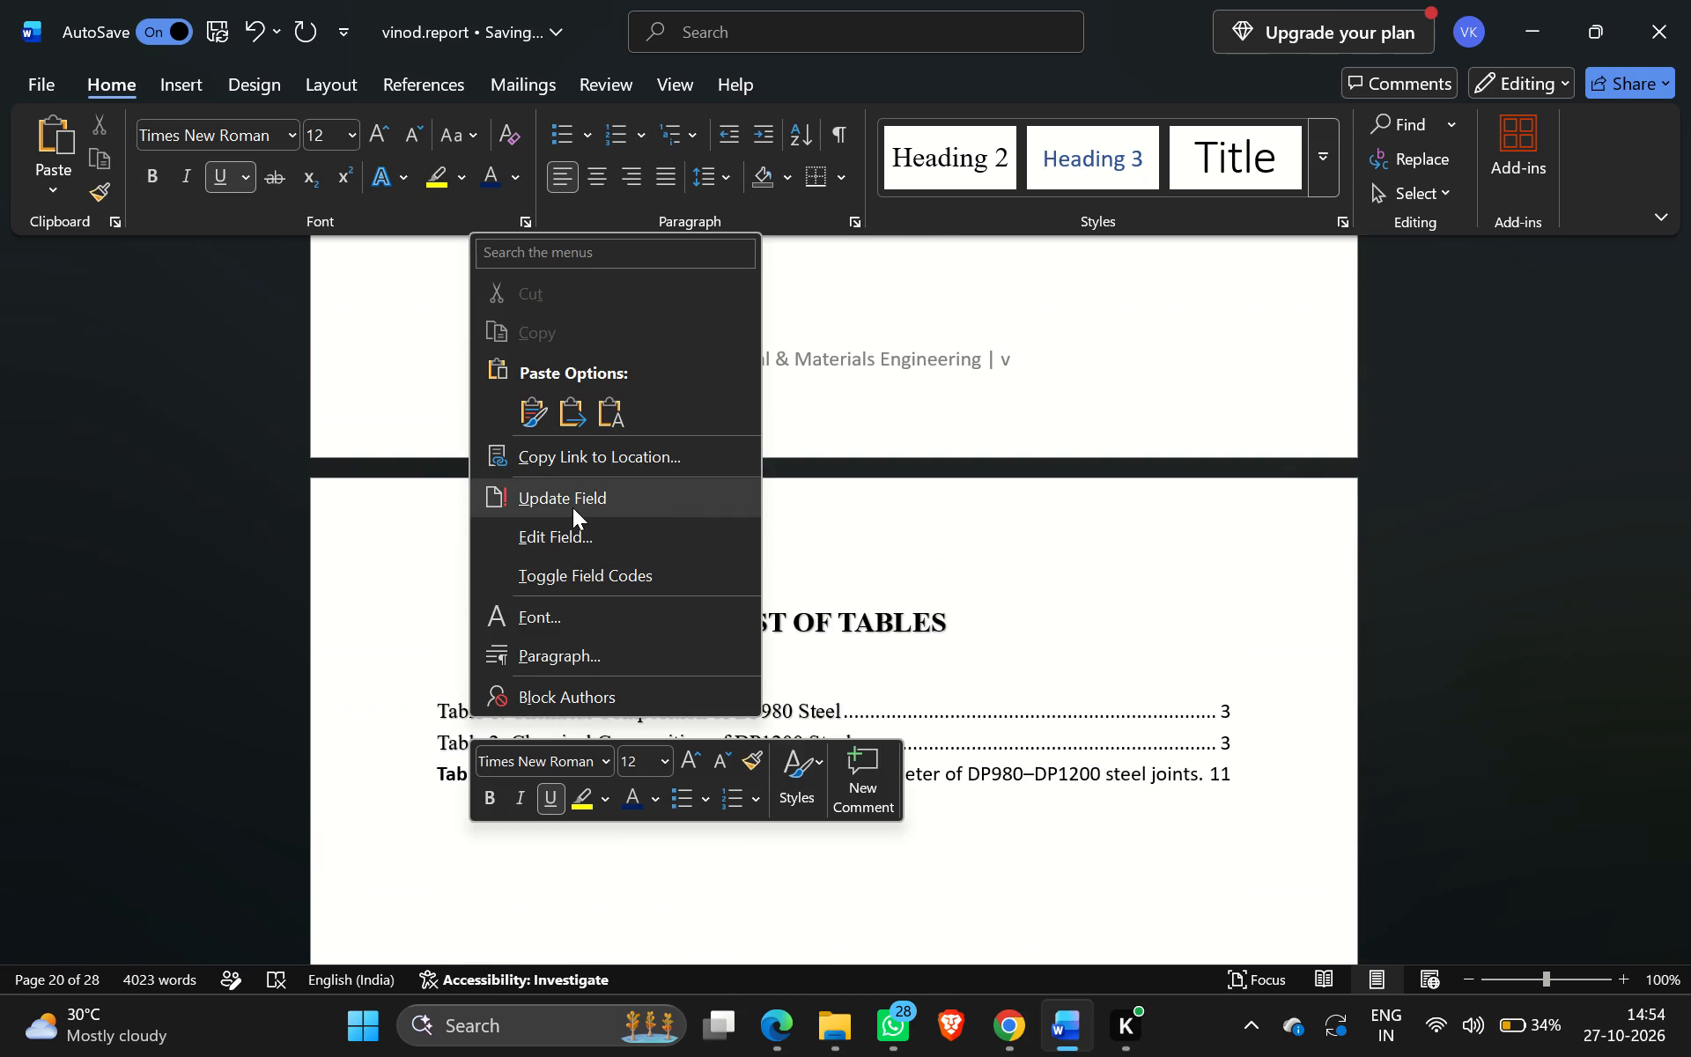
{"action": "left_click", "coordinate": [572, 507]}
{"action": "left_click", "coordinate": [777, 502]}
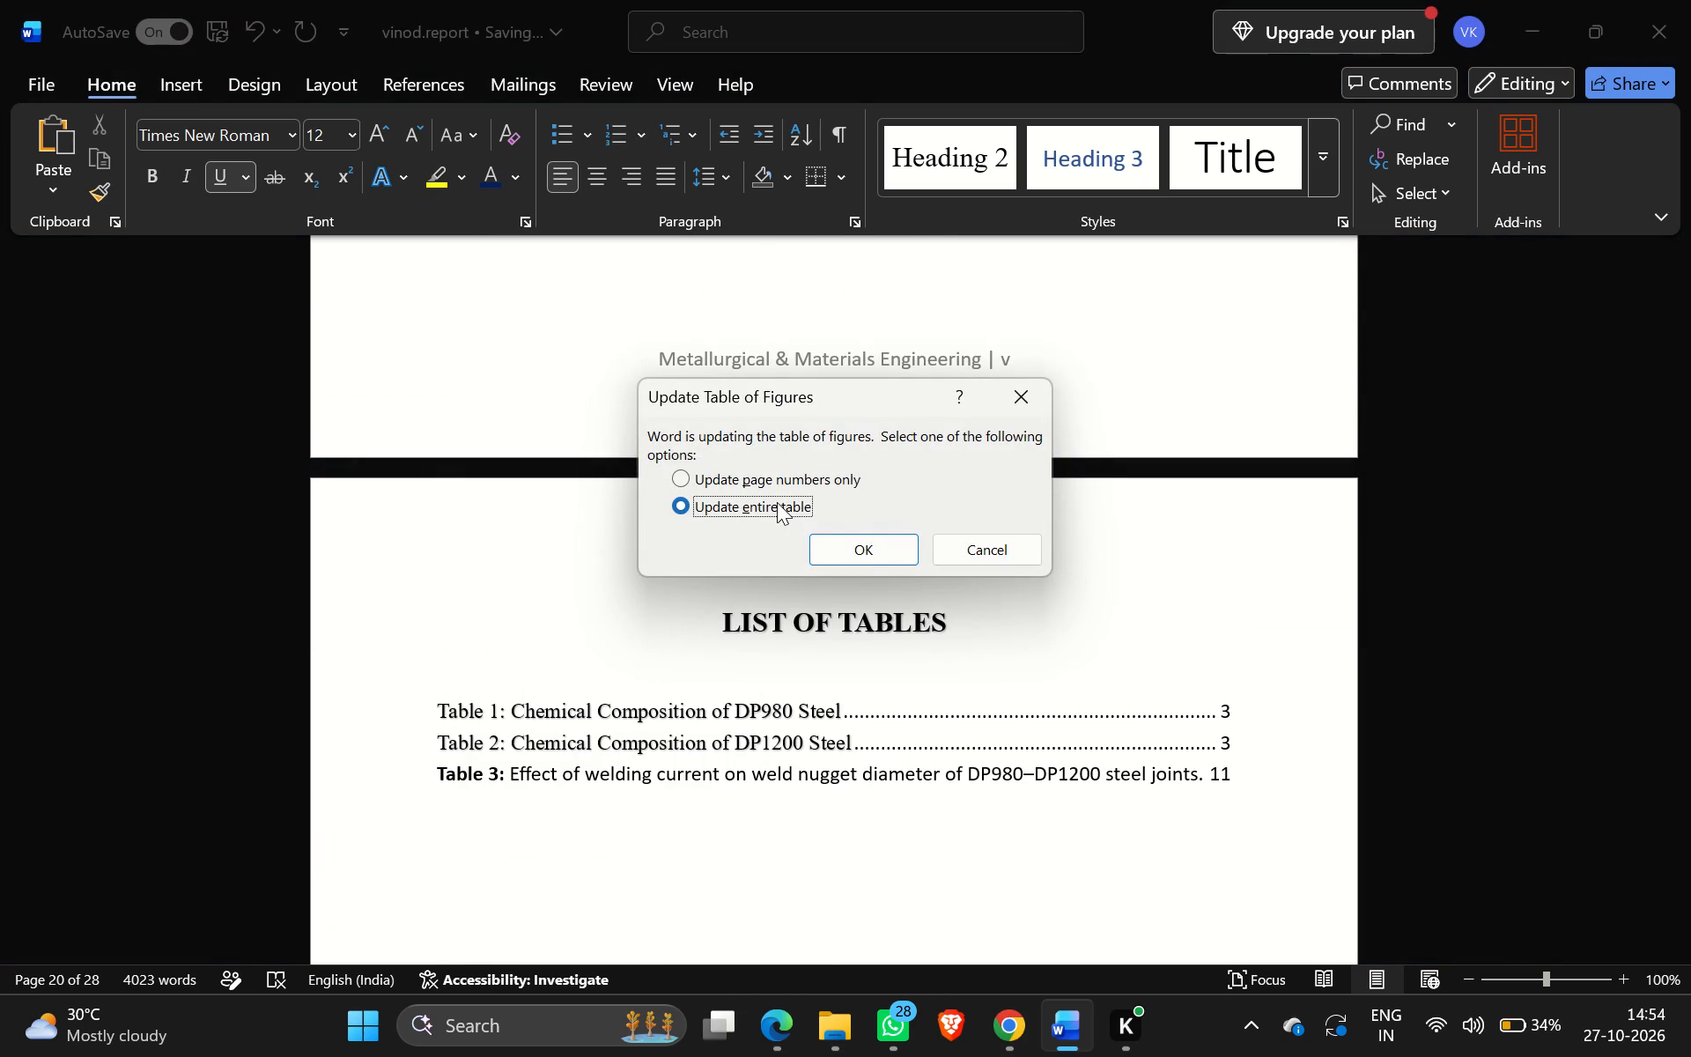
{"action": "left_click", "coordinate": [865, 553]}
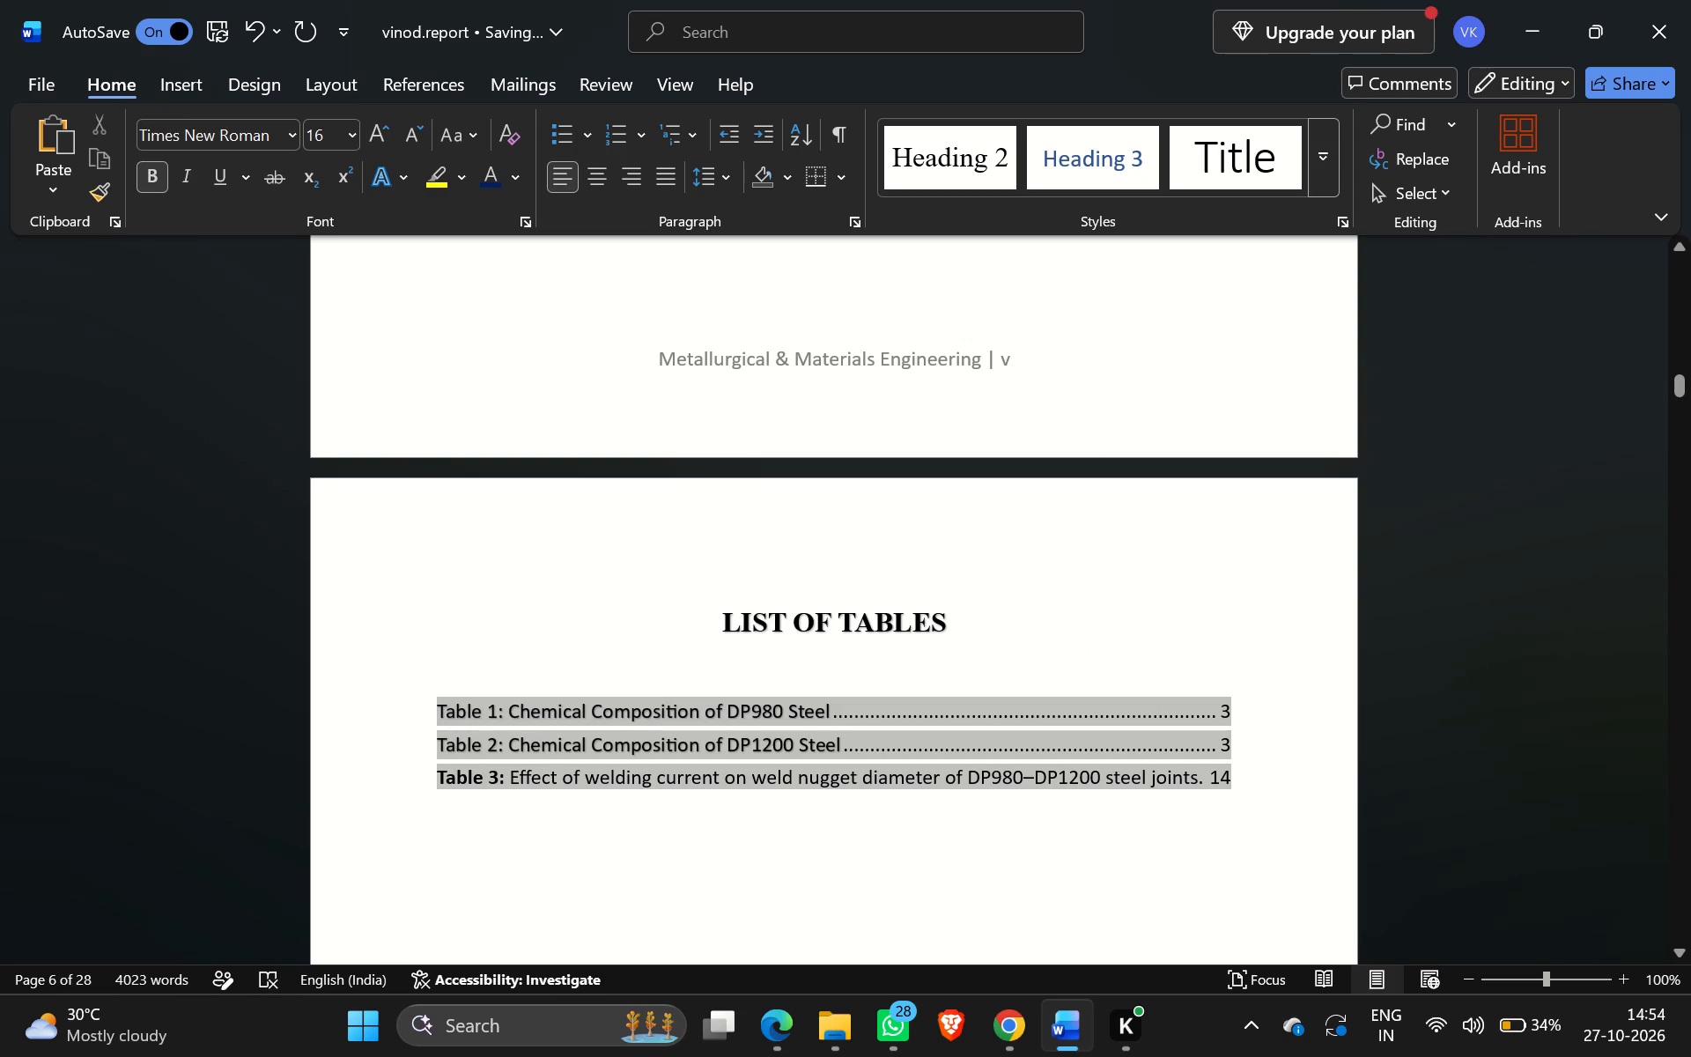
{"action": "left_click", "coordinate": [602, 816]}
Update the entire Table of Contents so that it takes in the chapter 4 subheadings and current page numbers.
{"action": "scroll", "coordinate": [602, 816], "scroll_direction": "down", "scroll_amount": 15}
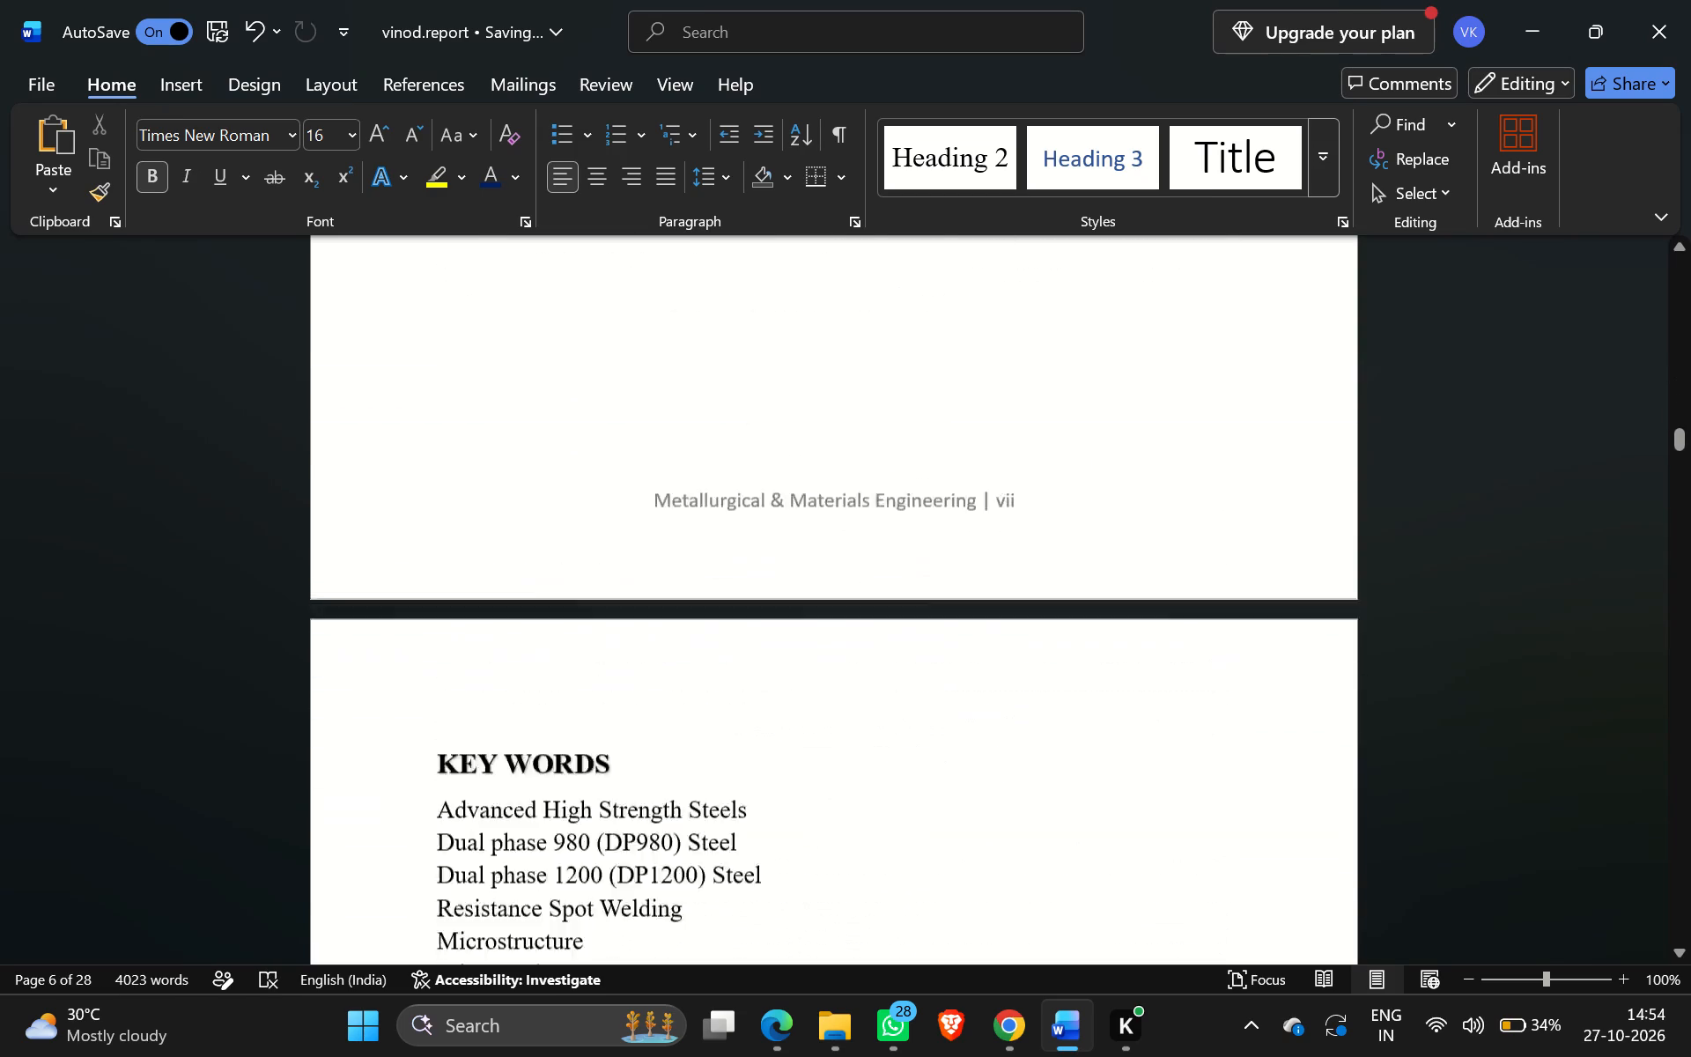
{"action": "scroll", "coordinate": [602, 816], "scroll_direction": "up", "scroll_amount": 4}
{"action": "scroll", "coordinate": [602, 816], "scroll_direction": "down", "scroll_amount": 1}
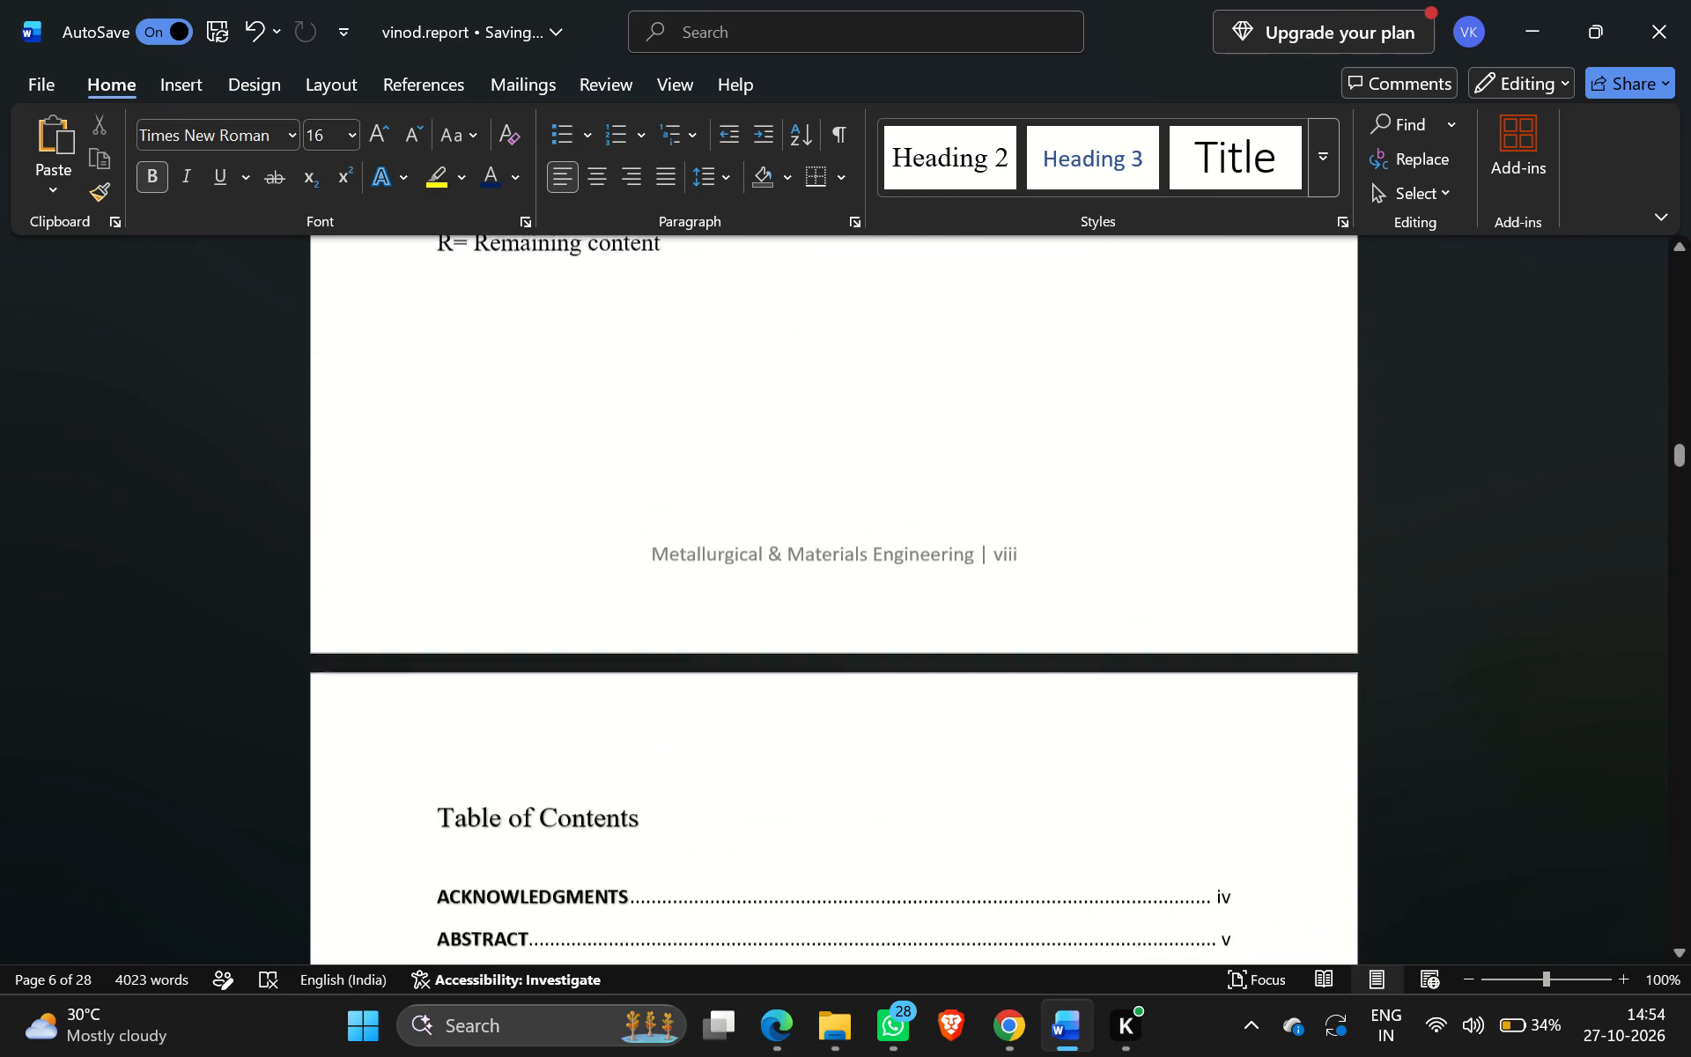
{"action": "scroll", "coordinate": [602, 816], "scroll_direction": "down", "scroll_amount": 2}
{"action": "scroll", "coordinate": [602, 816], "scroll_direction": "up", "scroll_amount": 6}
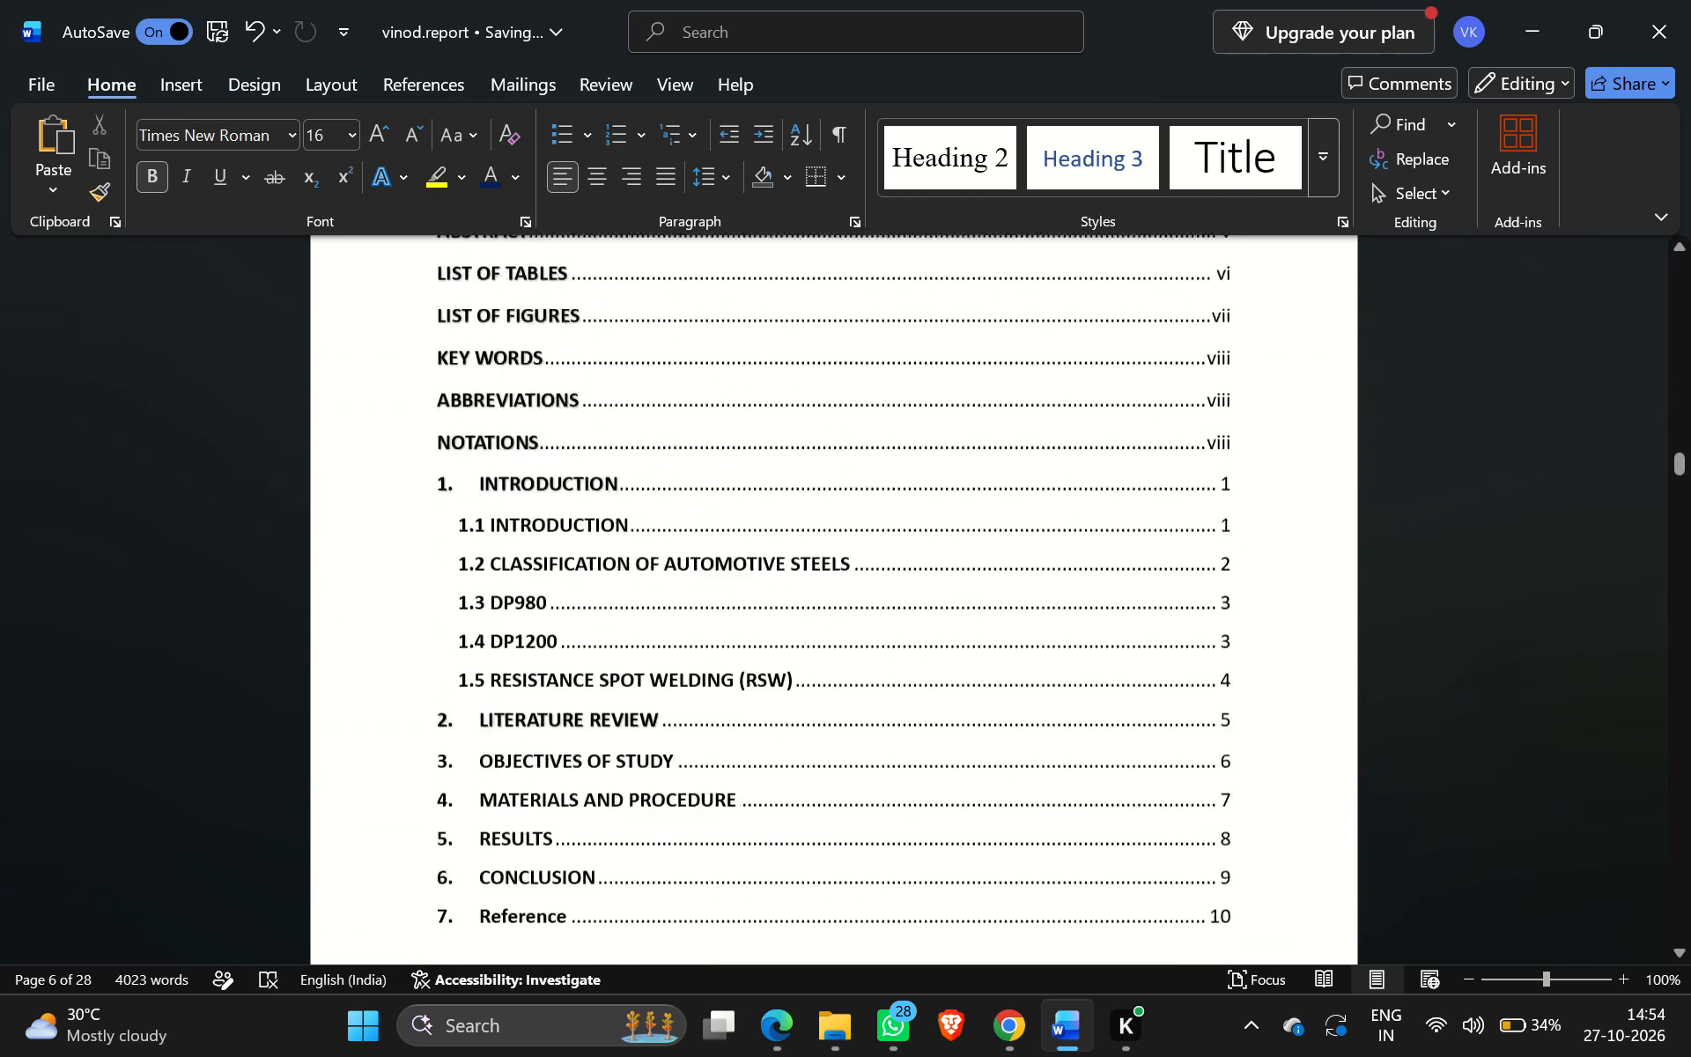
{"action": "scroll", "coordinate": [602, 816], "scroll_direction": "up", "scroll_amount": 1}
{"action": "left_click", "coordinate": [482, 673]}
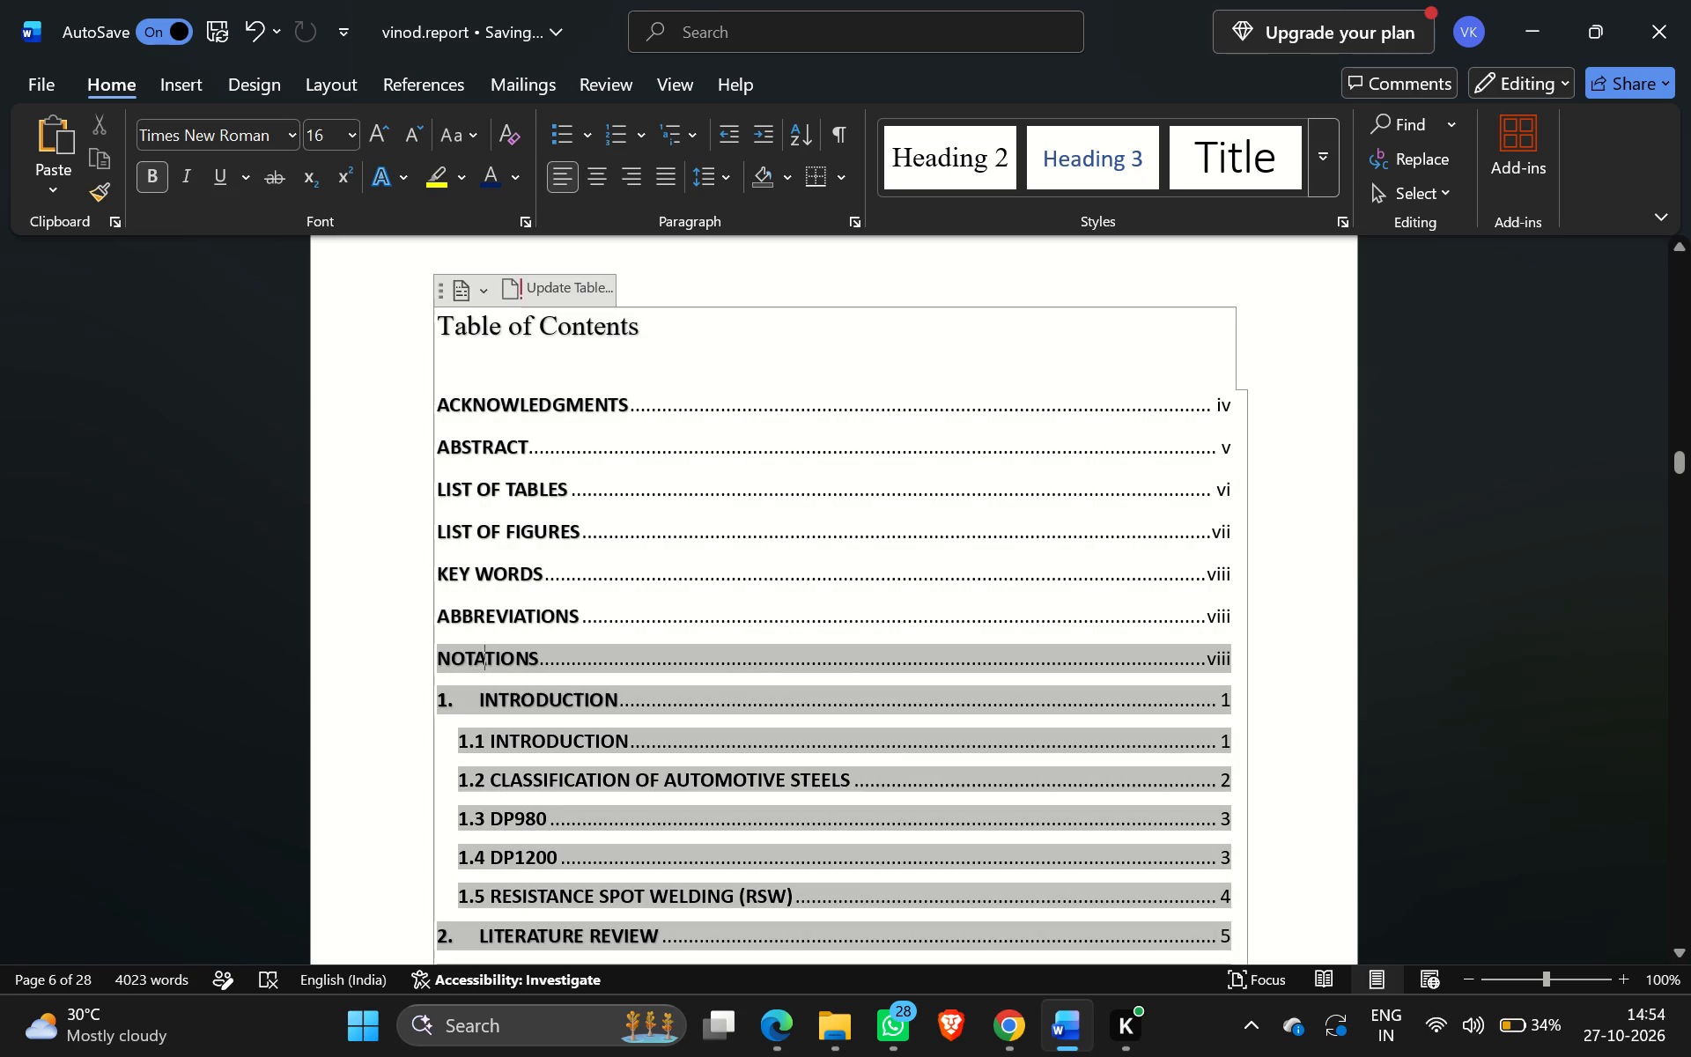
{"action": "left_click", "coordinate": [550, 295]}
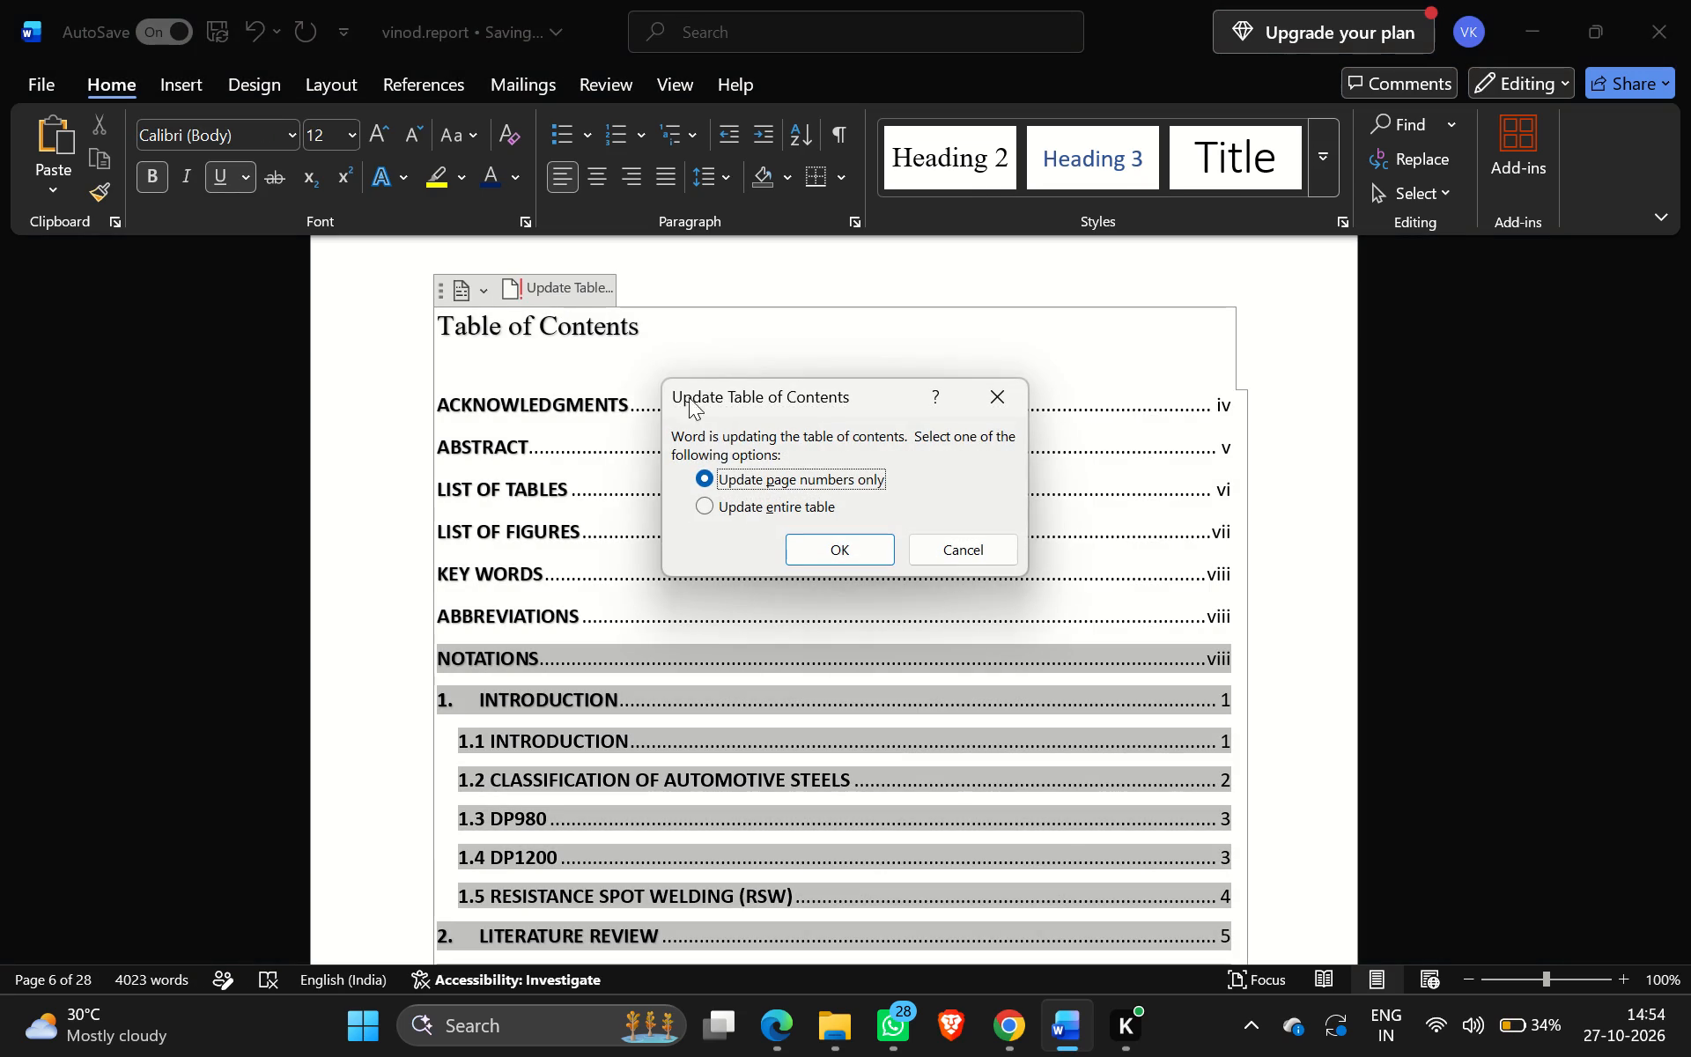
{"action": "left_click", "coordinate": [710, 504]}
{"action": "left_click", "coordinate": [828, 557]}
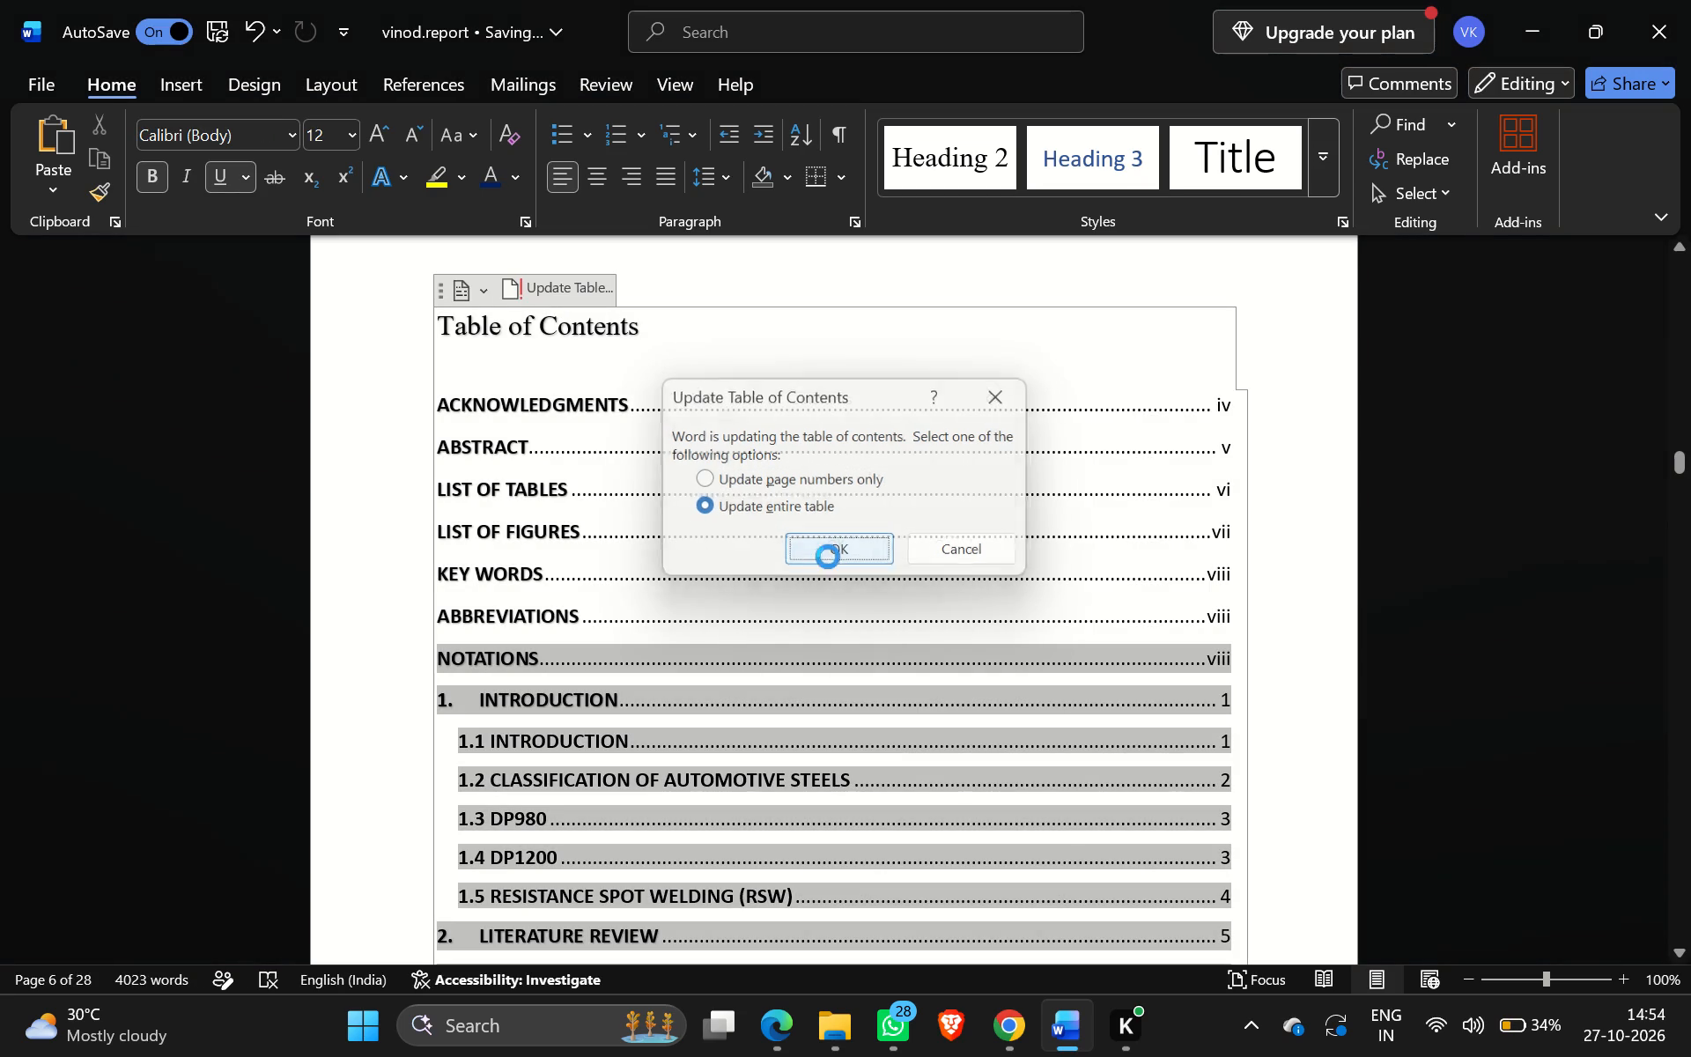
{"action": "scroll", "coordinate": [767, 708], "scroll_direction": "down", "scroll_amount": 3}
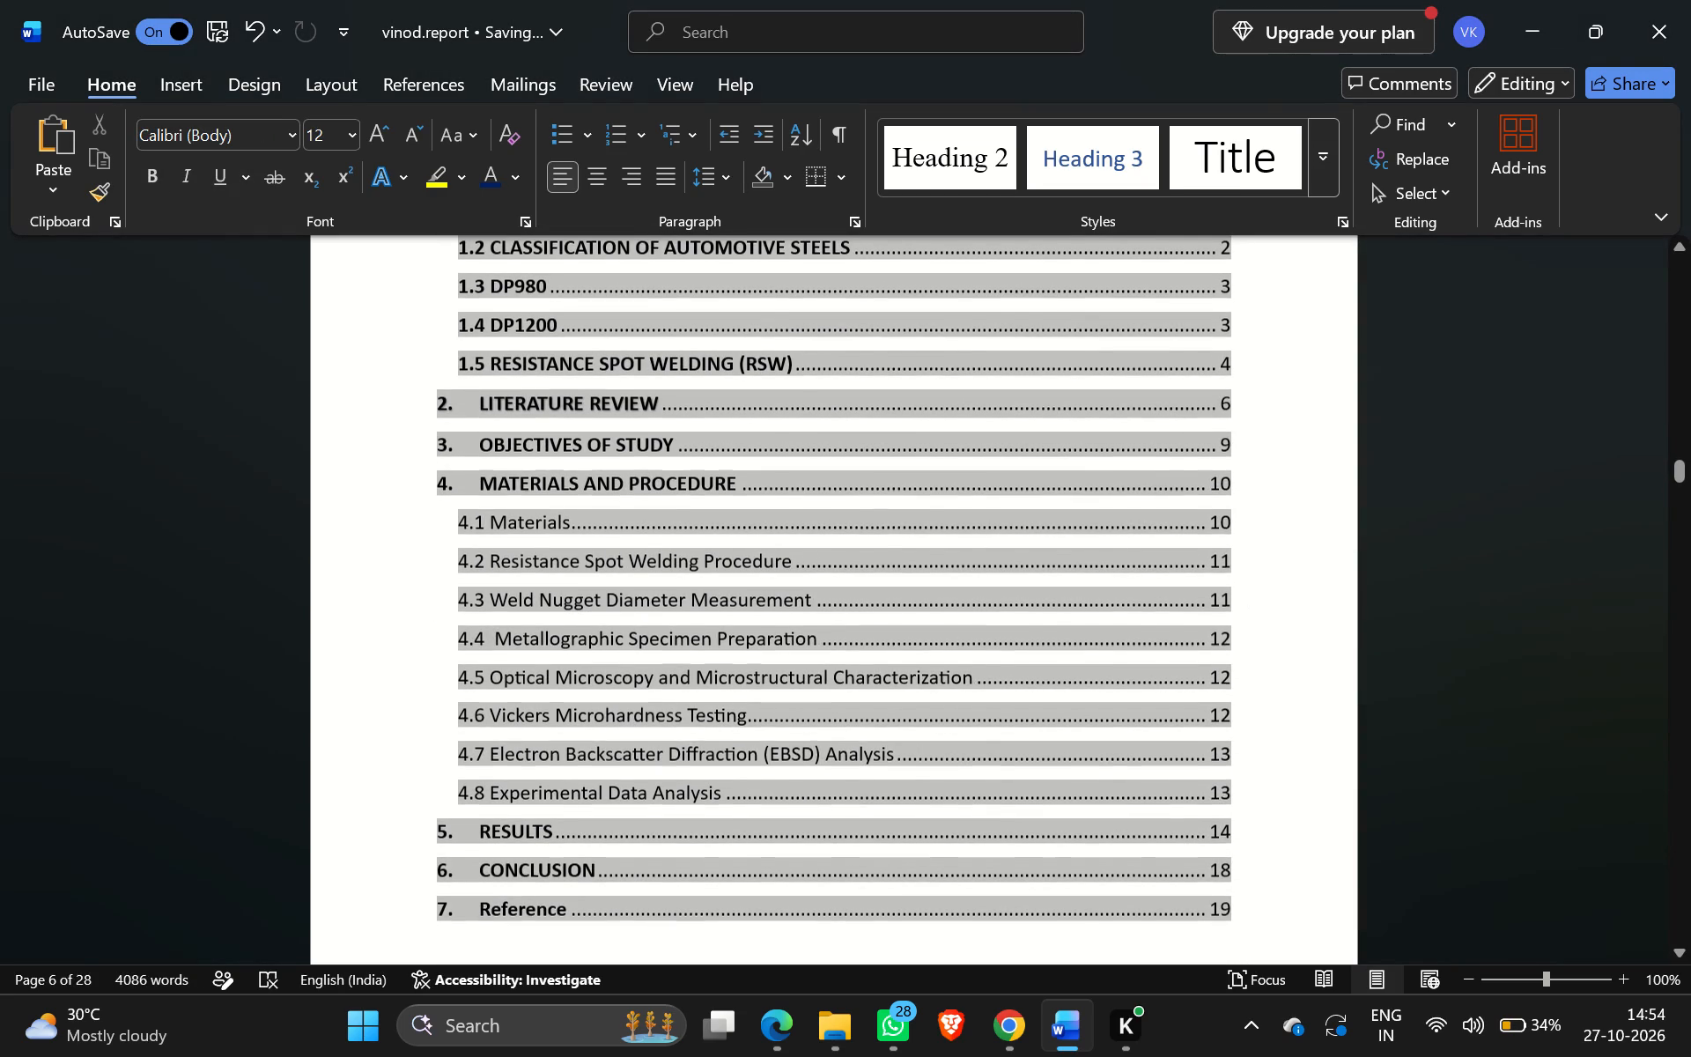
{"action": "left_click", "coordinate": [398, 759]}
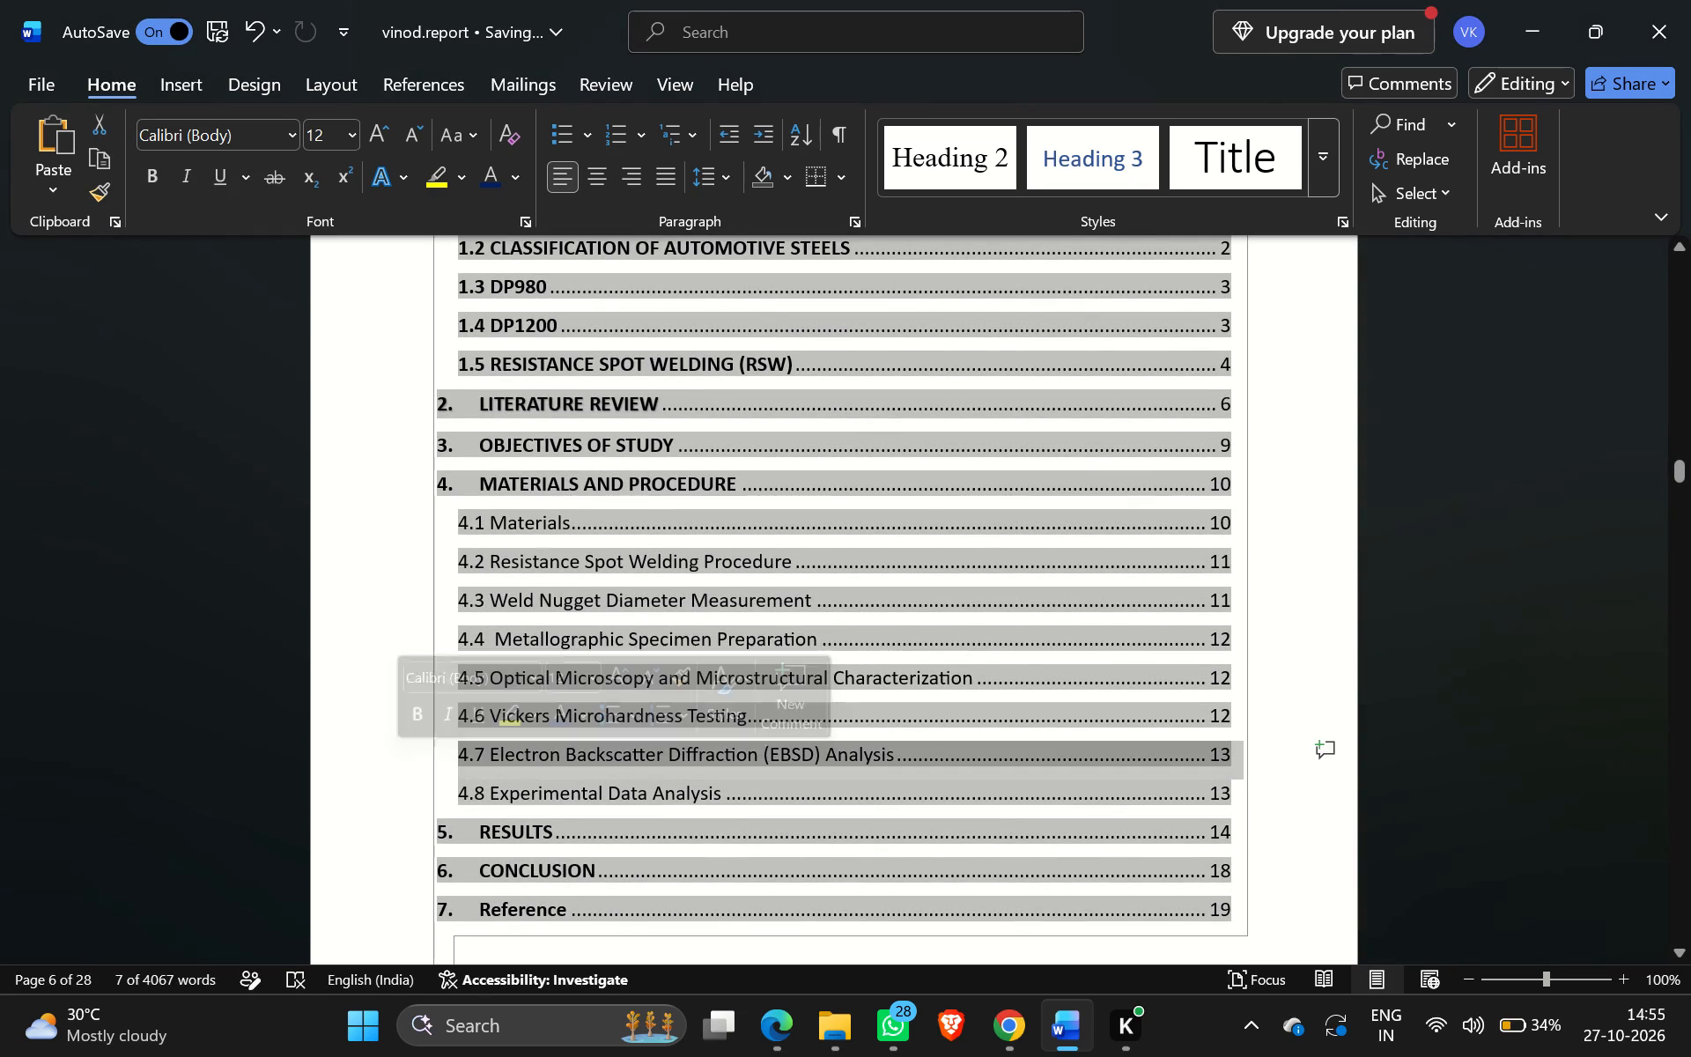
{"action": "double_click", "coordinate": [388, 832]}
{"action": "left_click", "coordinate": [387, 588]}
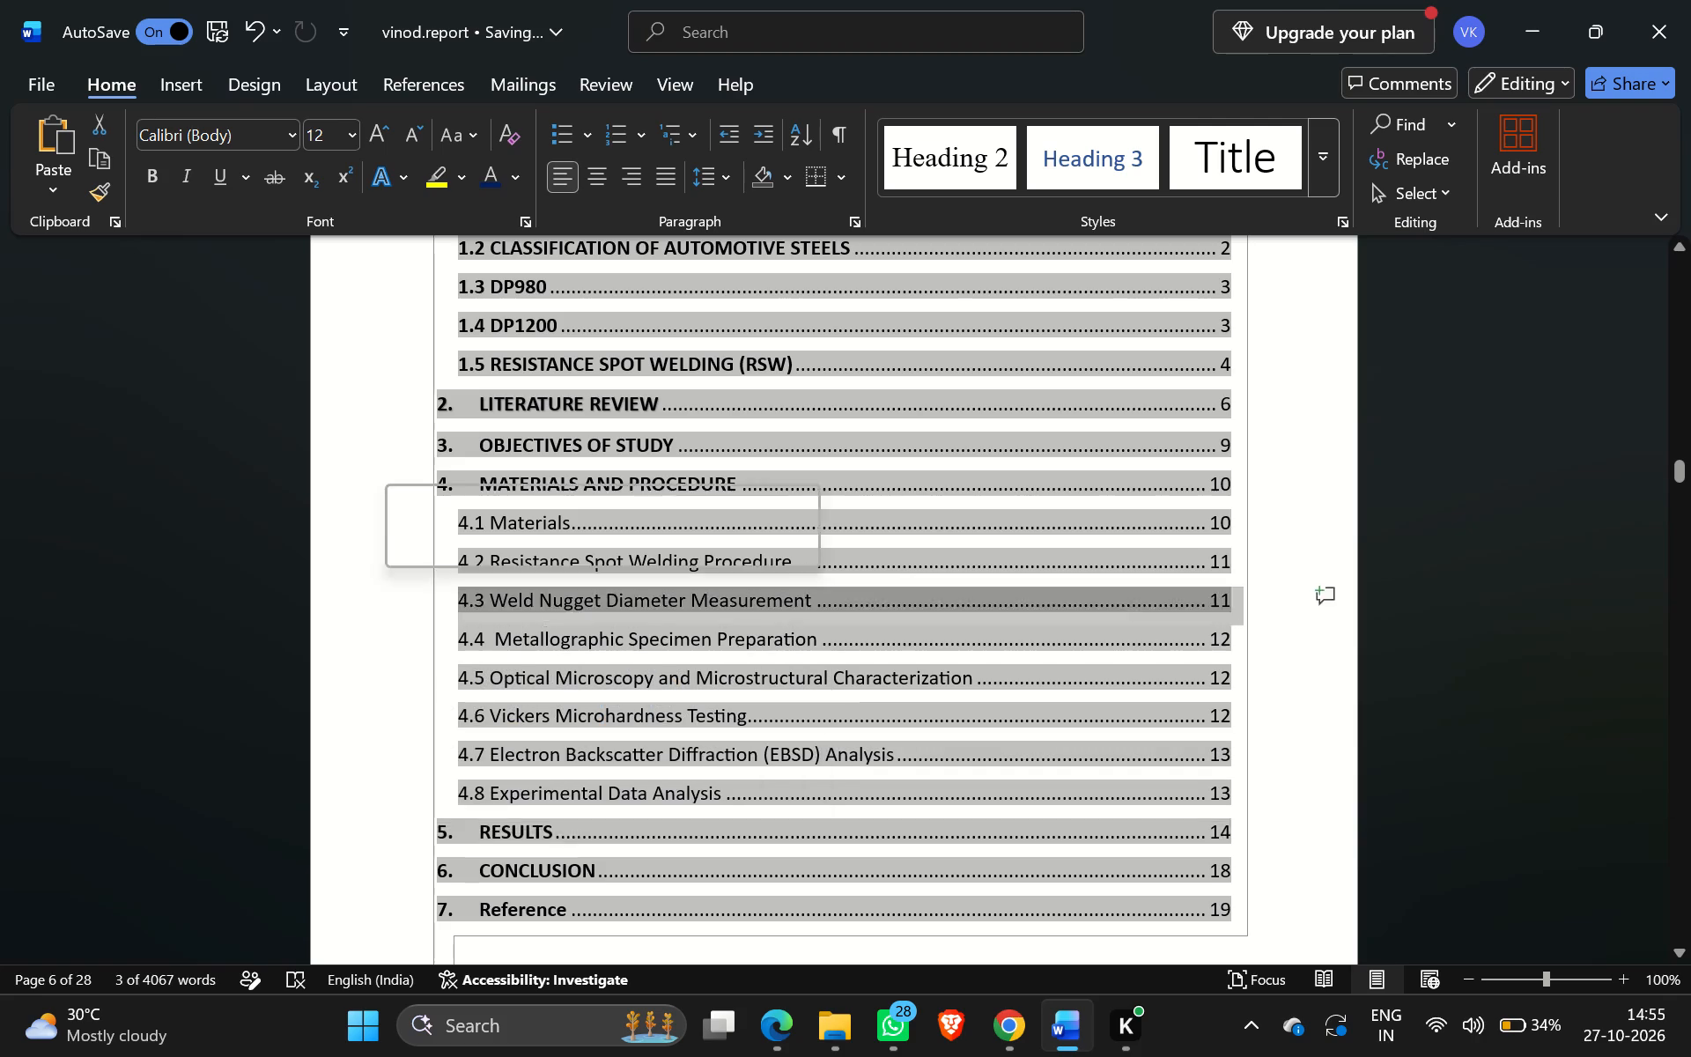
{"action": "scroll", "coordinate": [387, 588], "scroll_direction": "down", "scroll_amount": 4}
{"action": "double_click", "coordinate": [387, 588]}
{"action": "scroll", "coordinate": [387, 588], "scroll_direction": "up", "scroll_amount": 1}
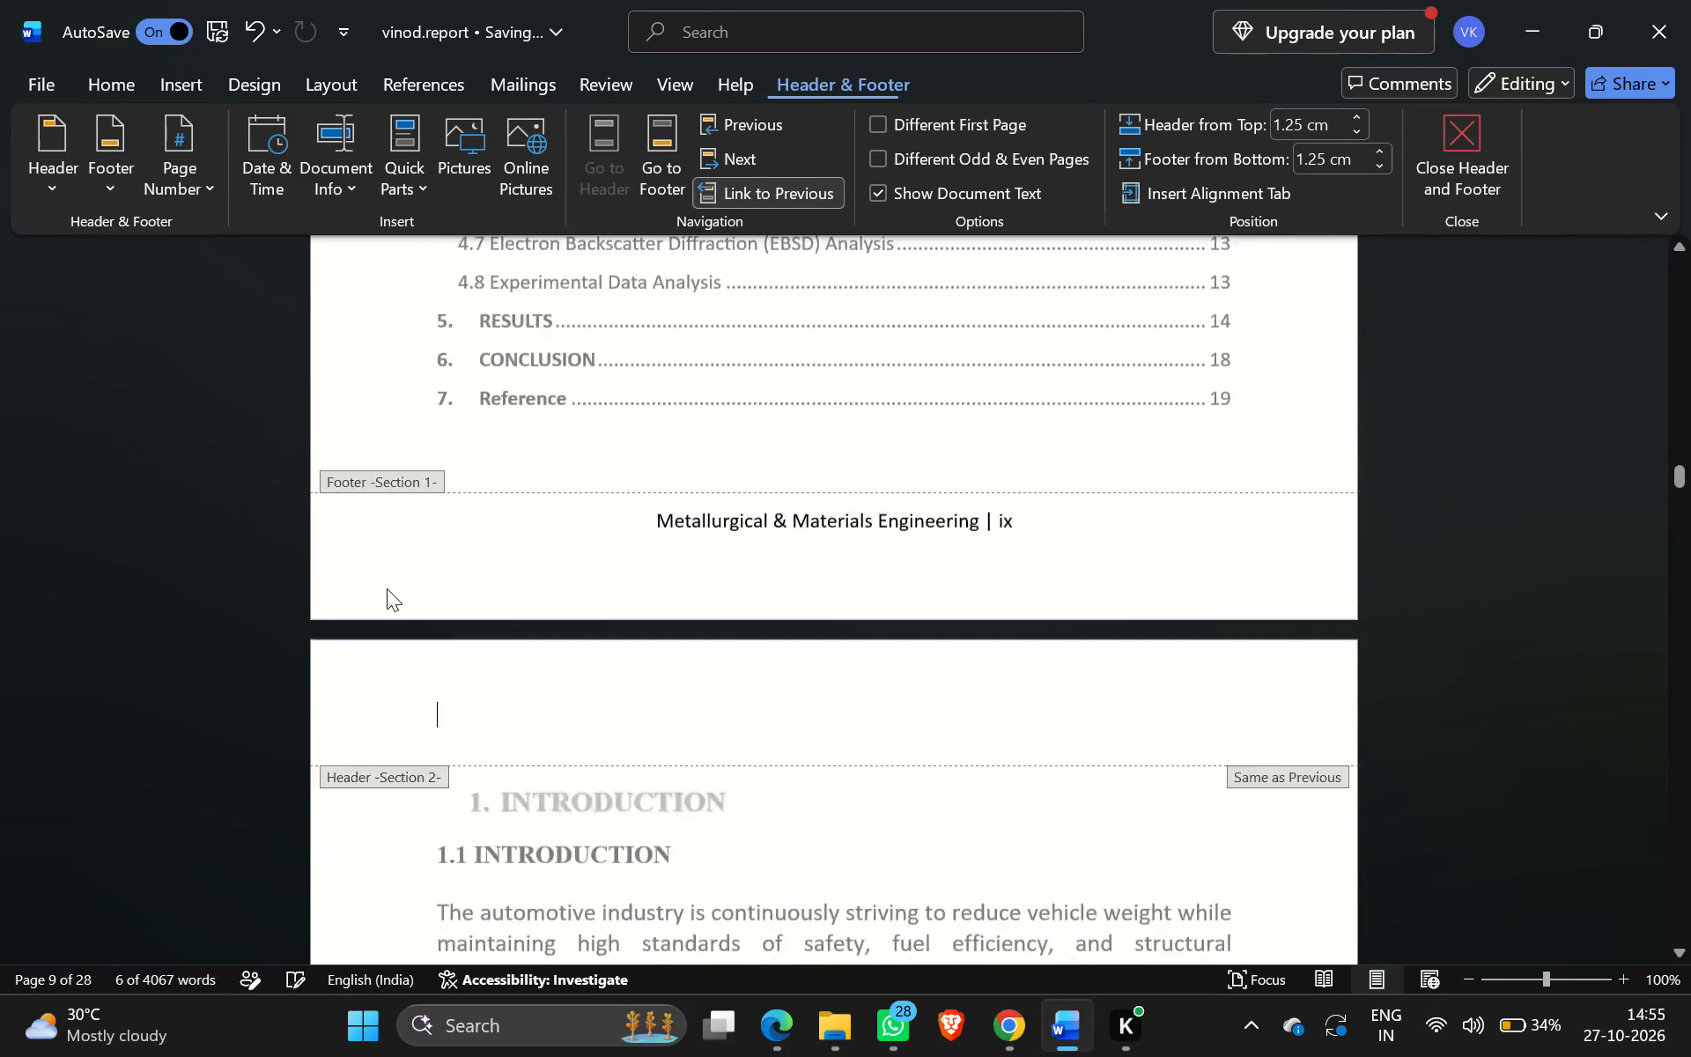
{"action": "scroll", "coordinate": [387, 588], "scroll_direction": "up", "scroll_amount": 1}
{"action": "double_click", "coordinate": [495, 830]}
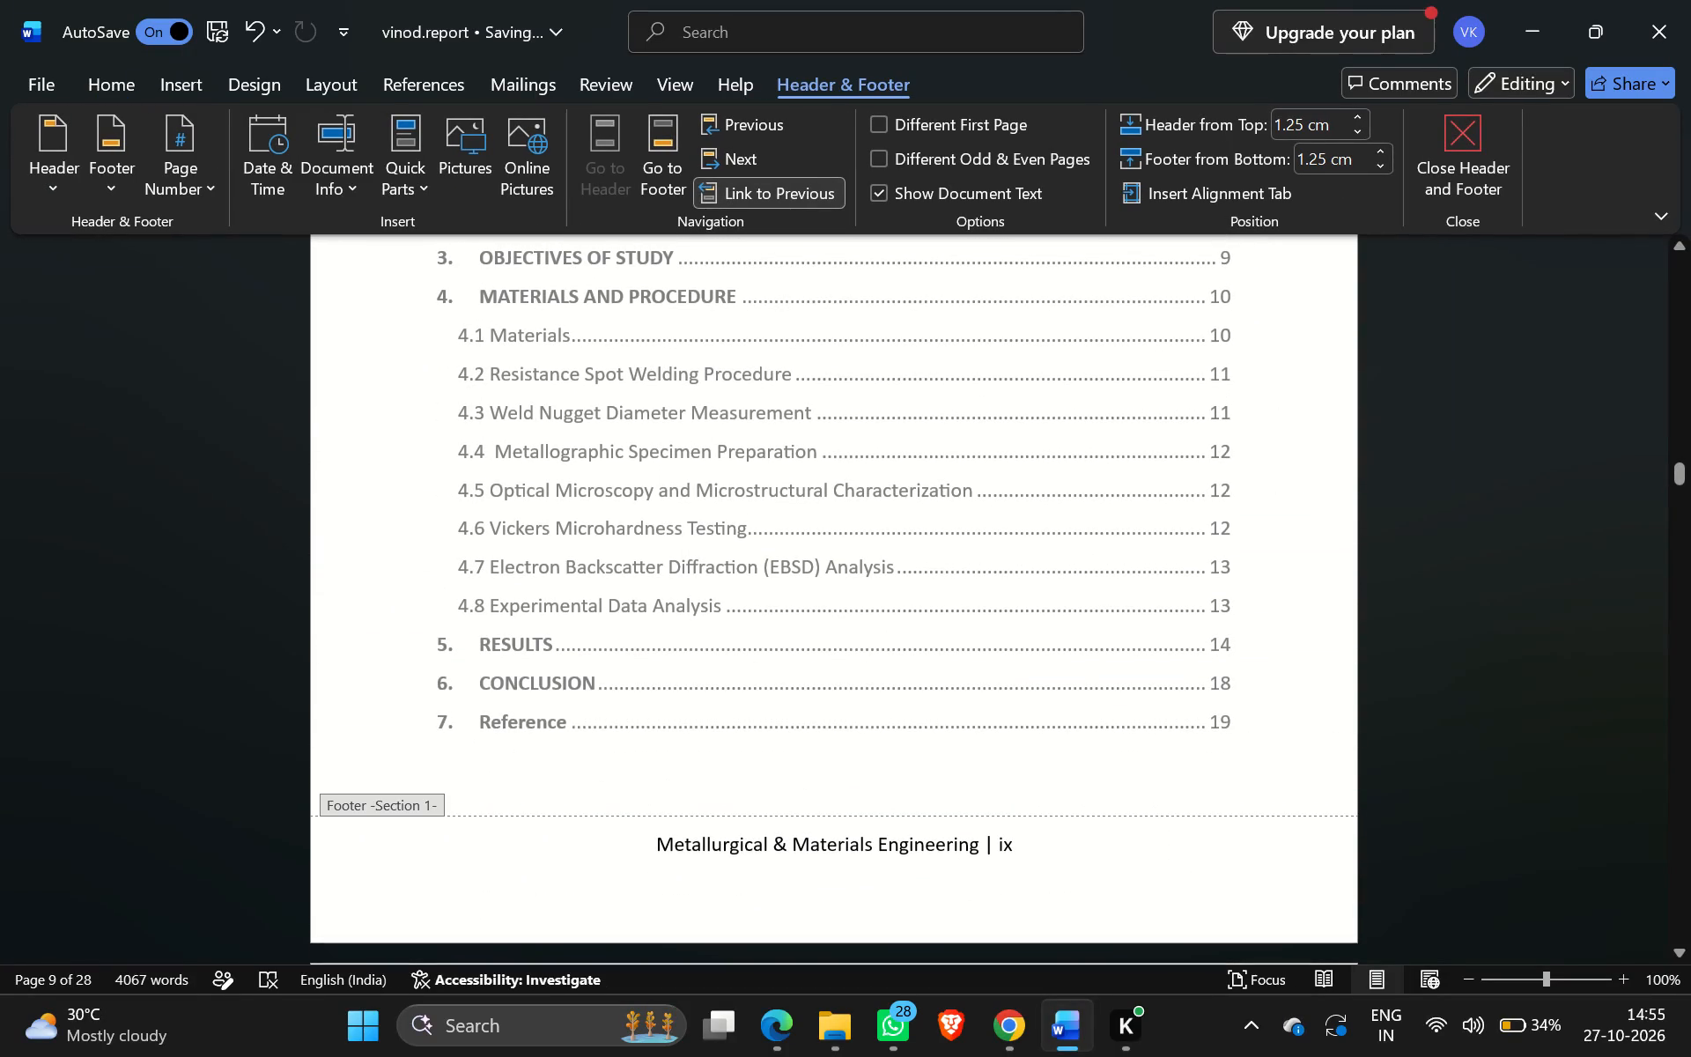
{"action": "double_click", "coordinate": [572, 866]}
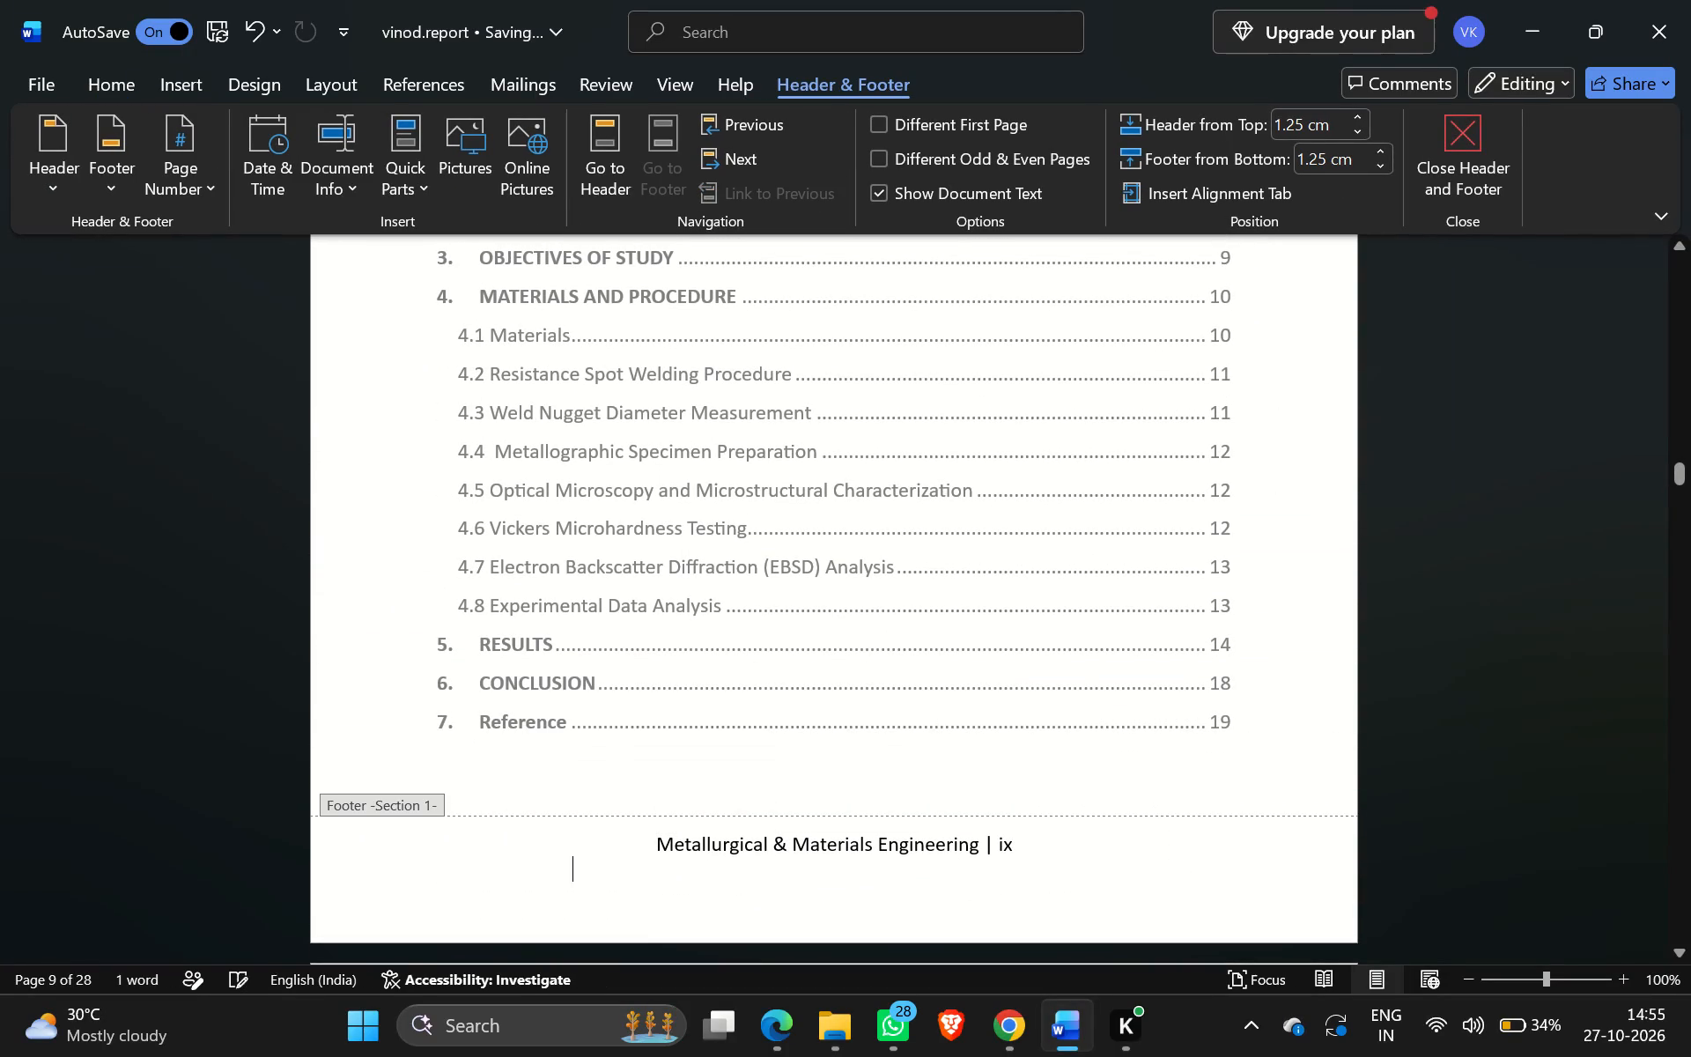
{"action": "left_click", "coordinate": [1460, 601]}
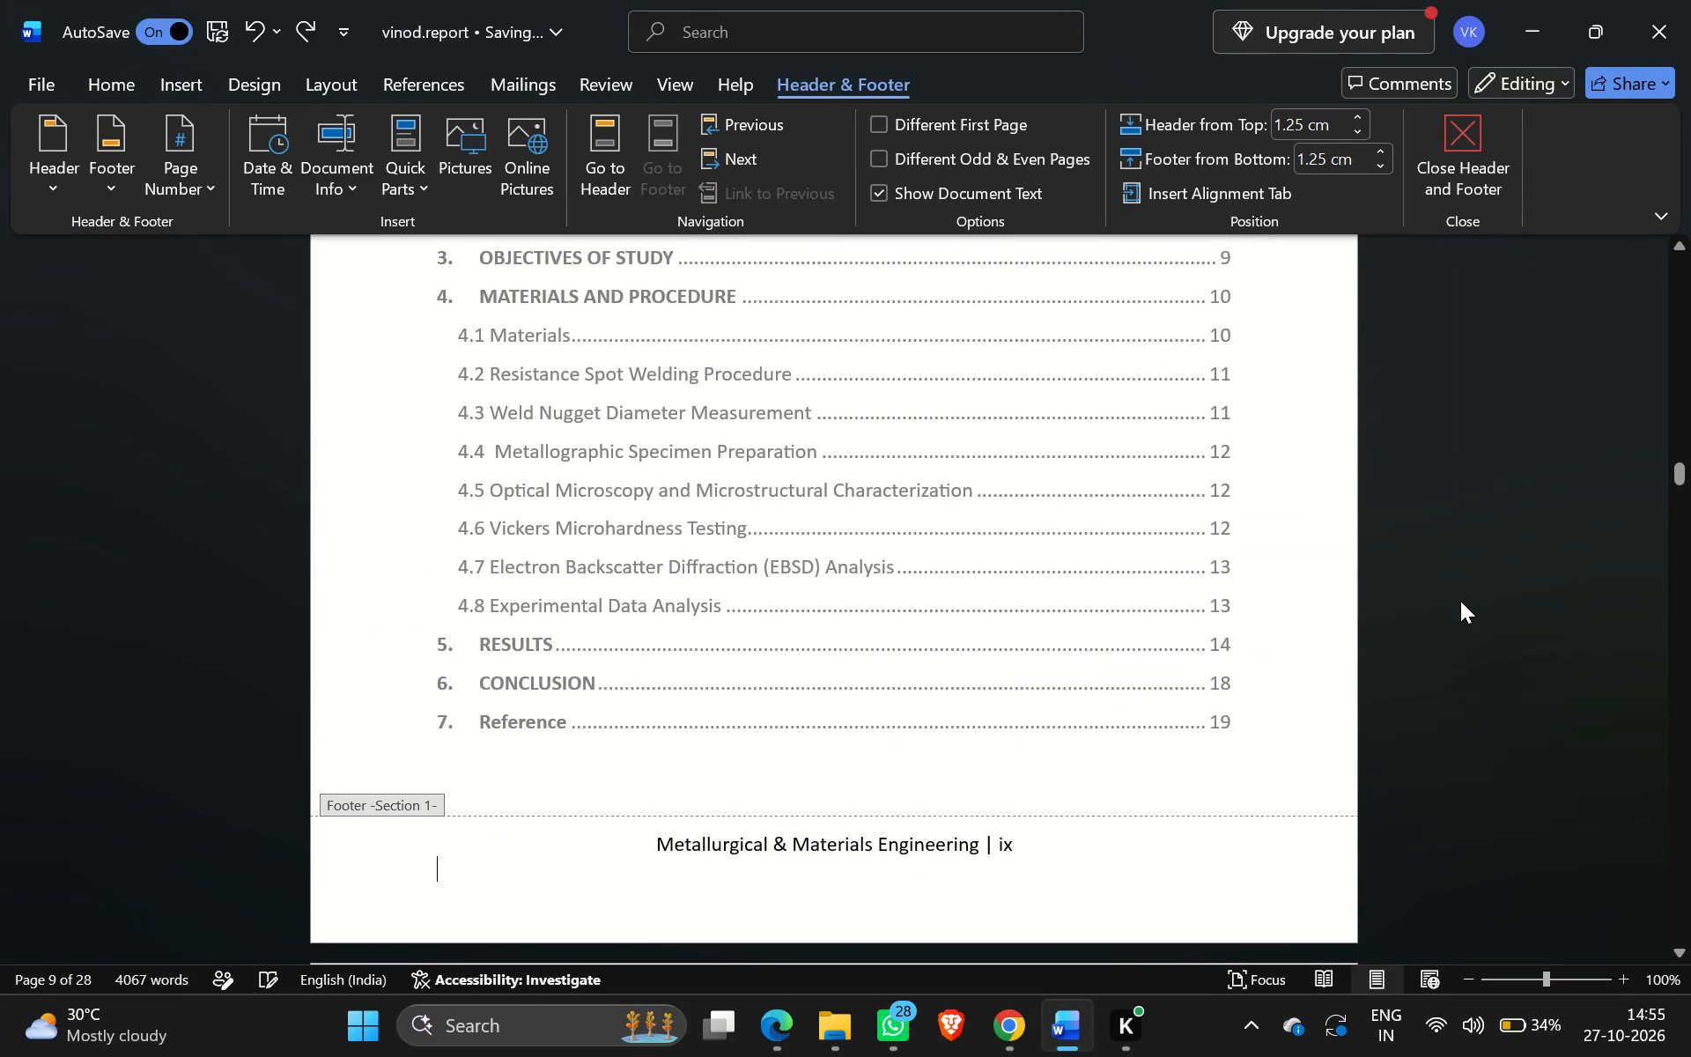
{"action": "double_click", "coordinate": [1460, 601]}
Examine the Table of Contents entries, comparing the chapter 4 subheadings with the rest of the list.
{"action": "scroll", "coordinate": [1059, 775], "scroll_direction": "up", "scroll_amount": 1}
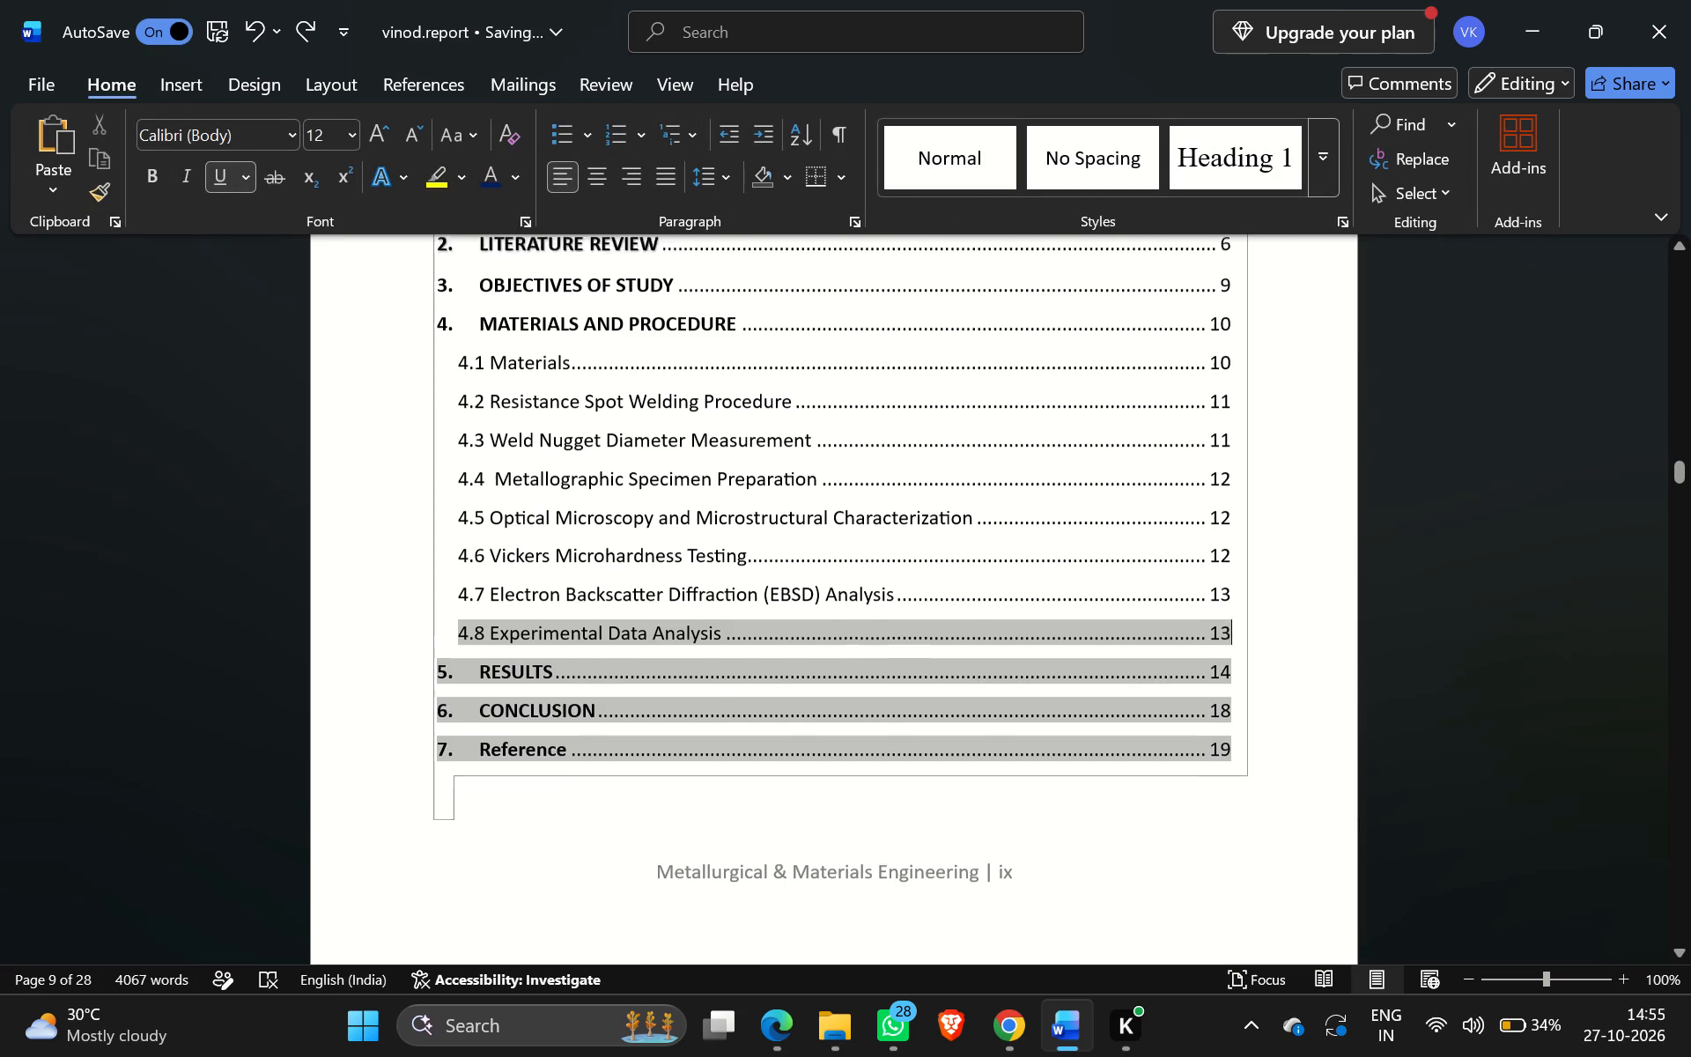
{"action": "scroll", "coordinate": [1059, 775], "scroll_direction": "up", "scroll_amount": 1}
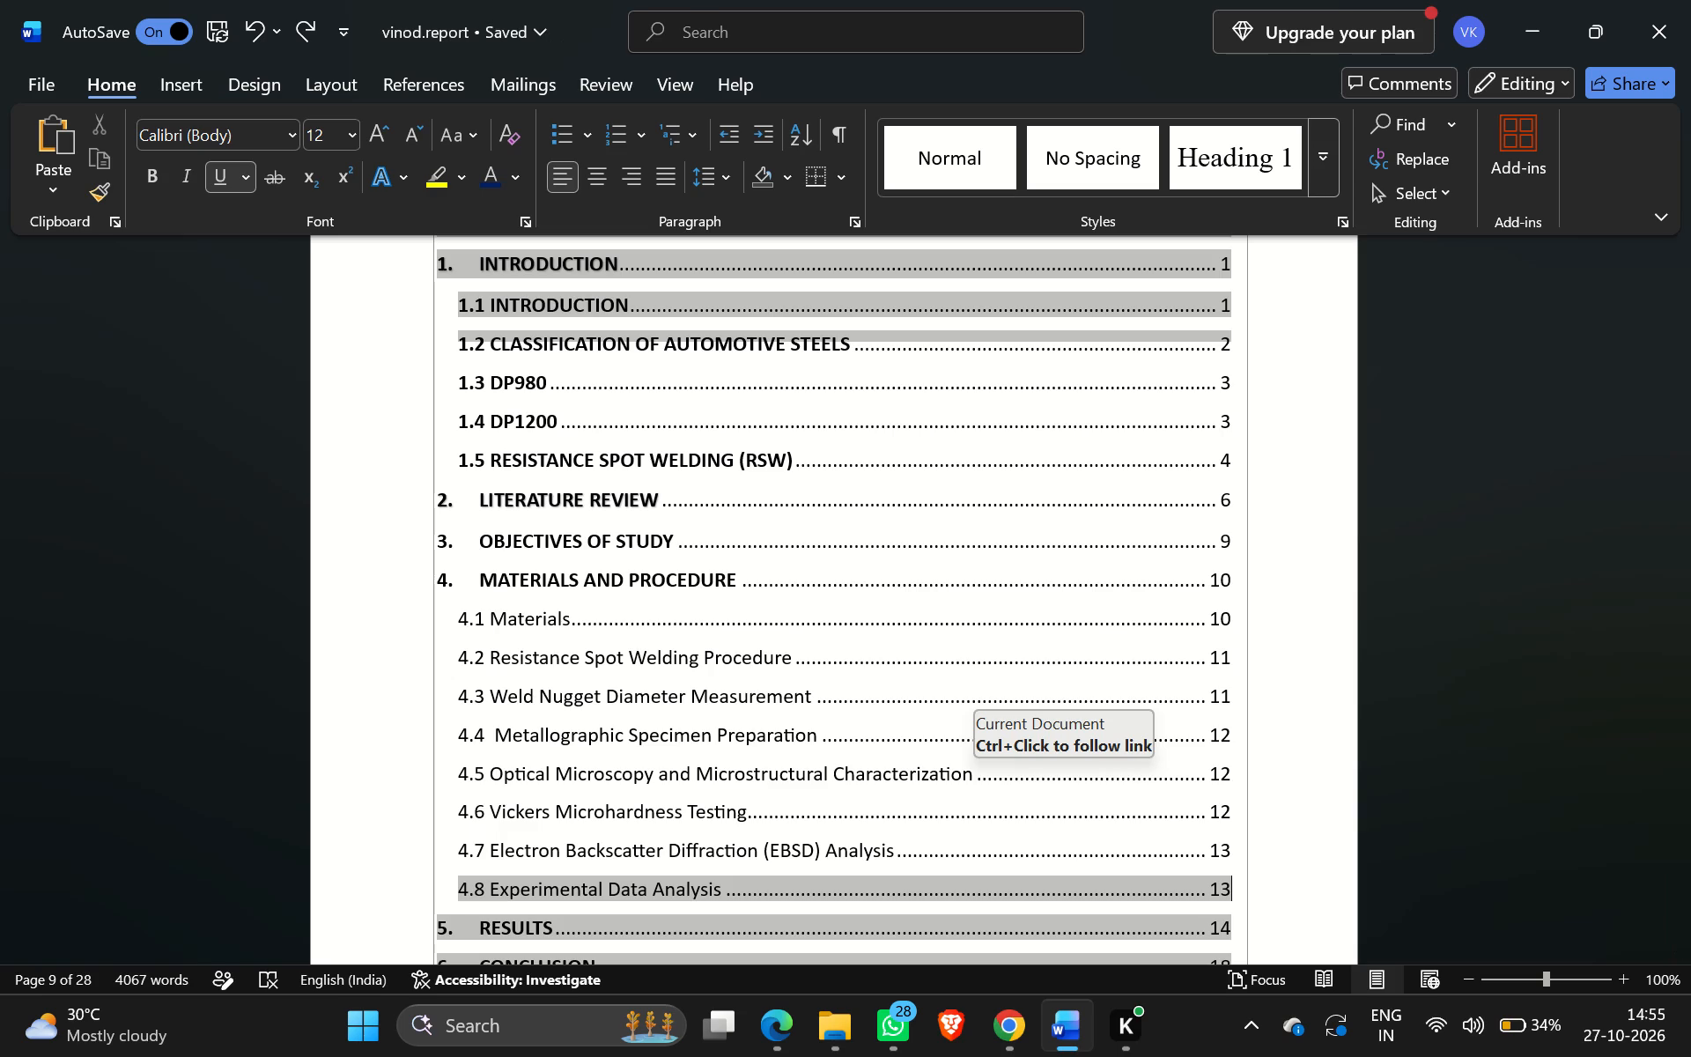
{"action": "scroll", "coordinate": [1059, 775], "scroll_direction": "down", "scroll_amount": 1}
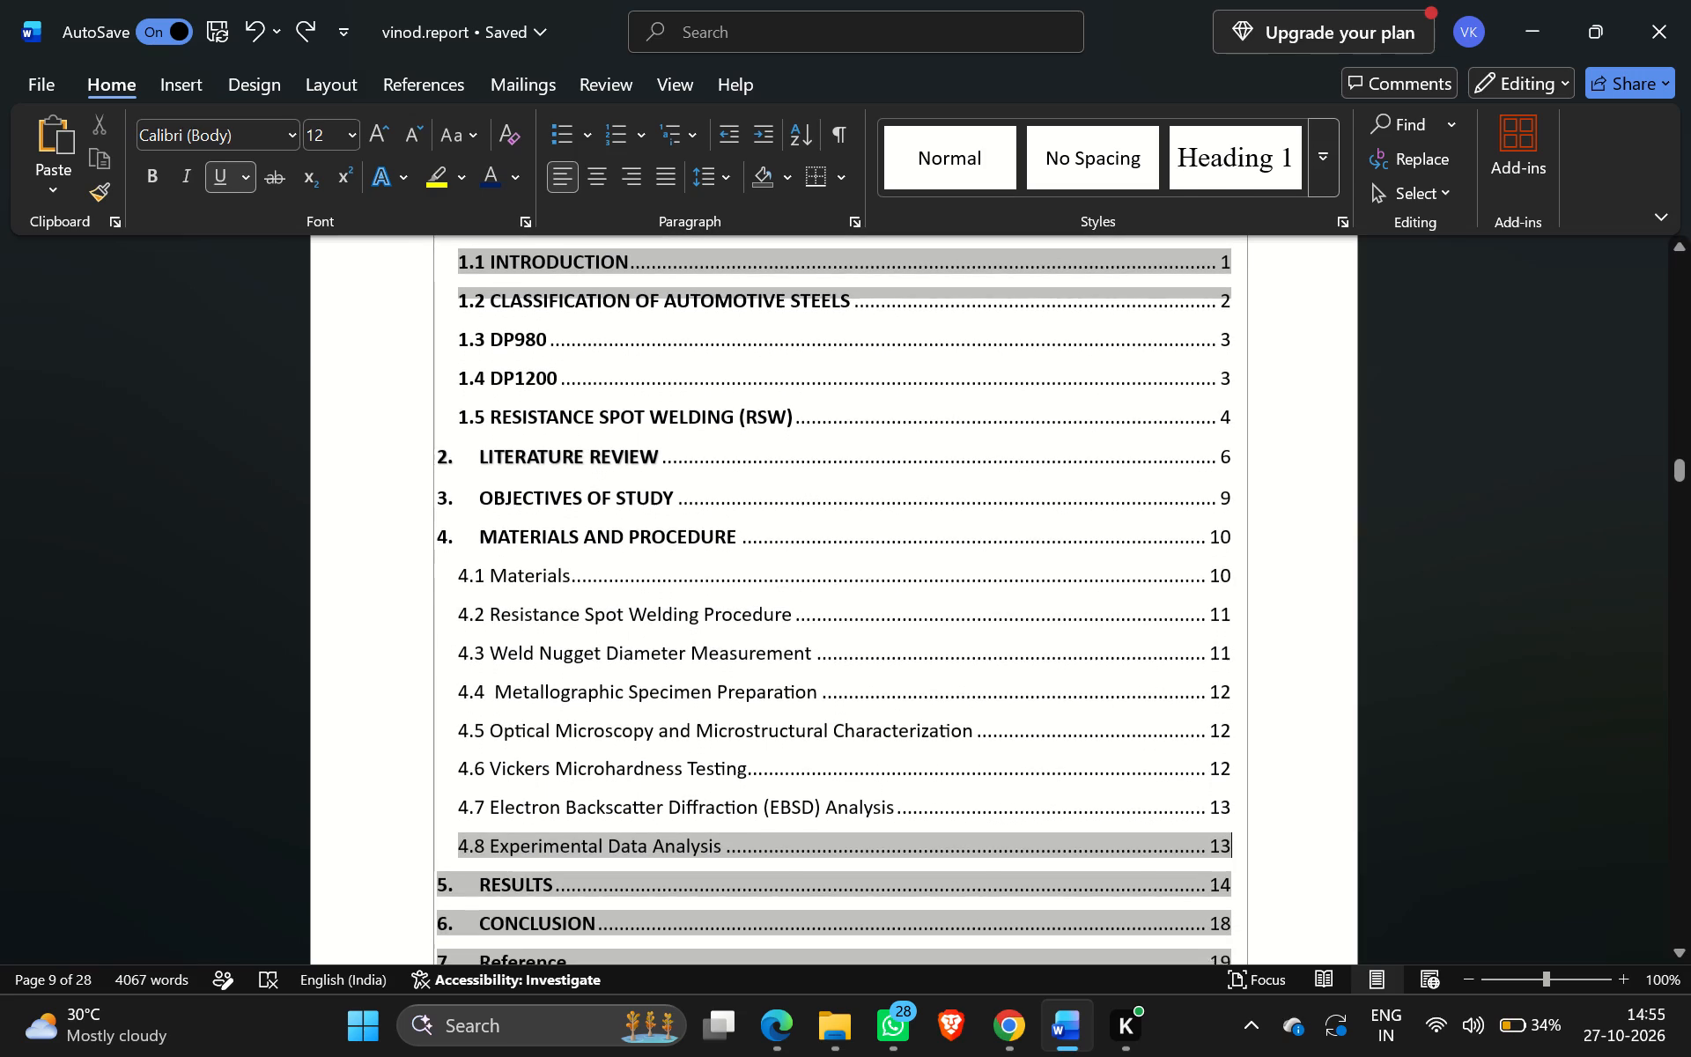
{"action": "scroll", "coordinate": [1059, 775], "scroll_direction": "down", "scroll_amount": 1}
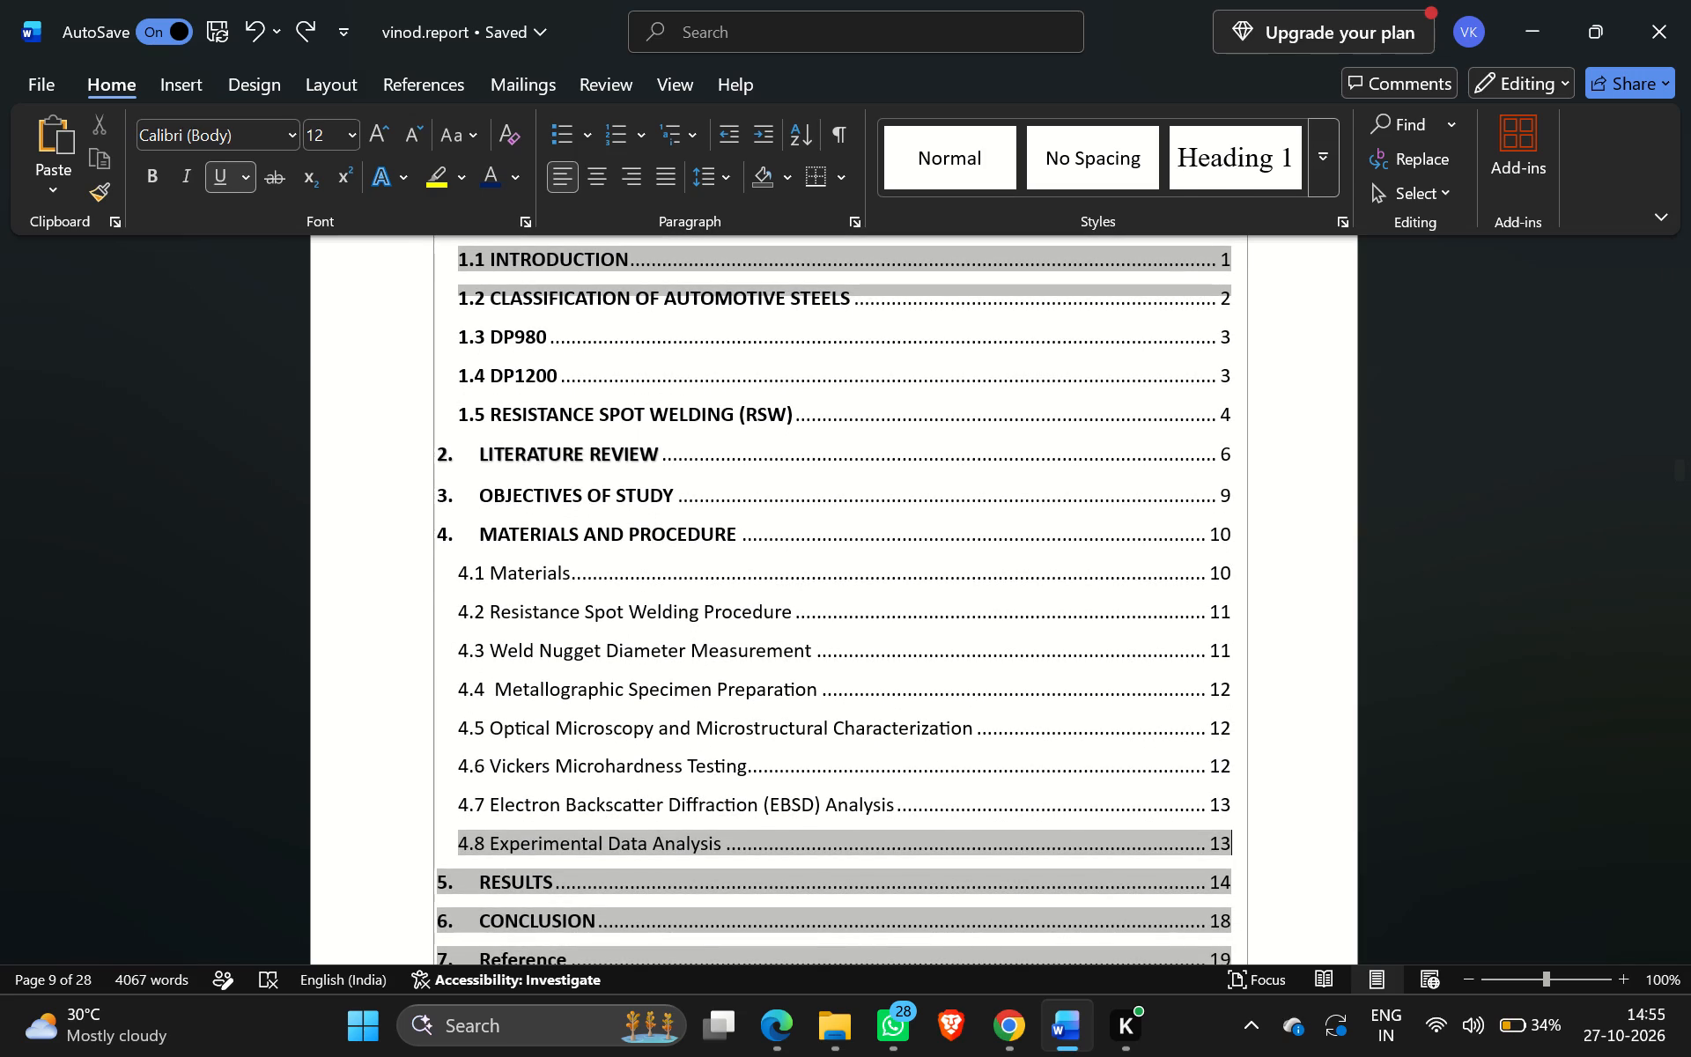
{"action": "scroll", "coordinate": [1059, 775], "scroll_direction": "down", "scroll_amount": 1}
{"action": "scroll", "coordinate": [1059, 775], "scroll_direction": "right", "scroll_amount": 1}
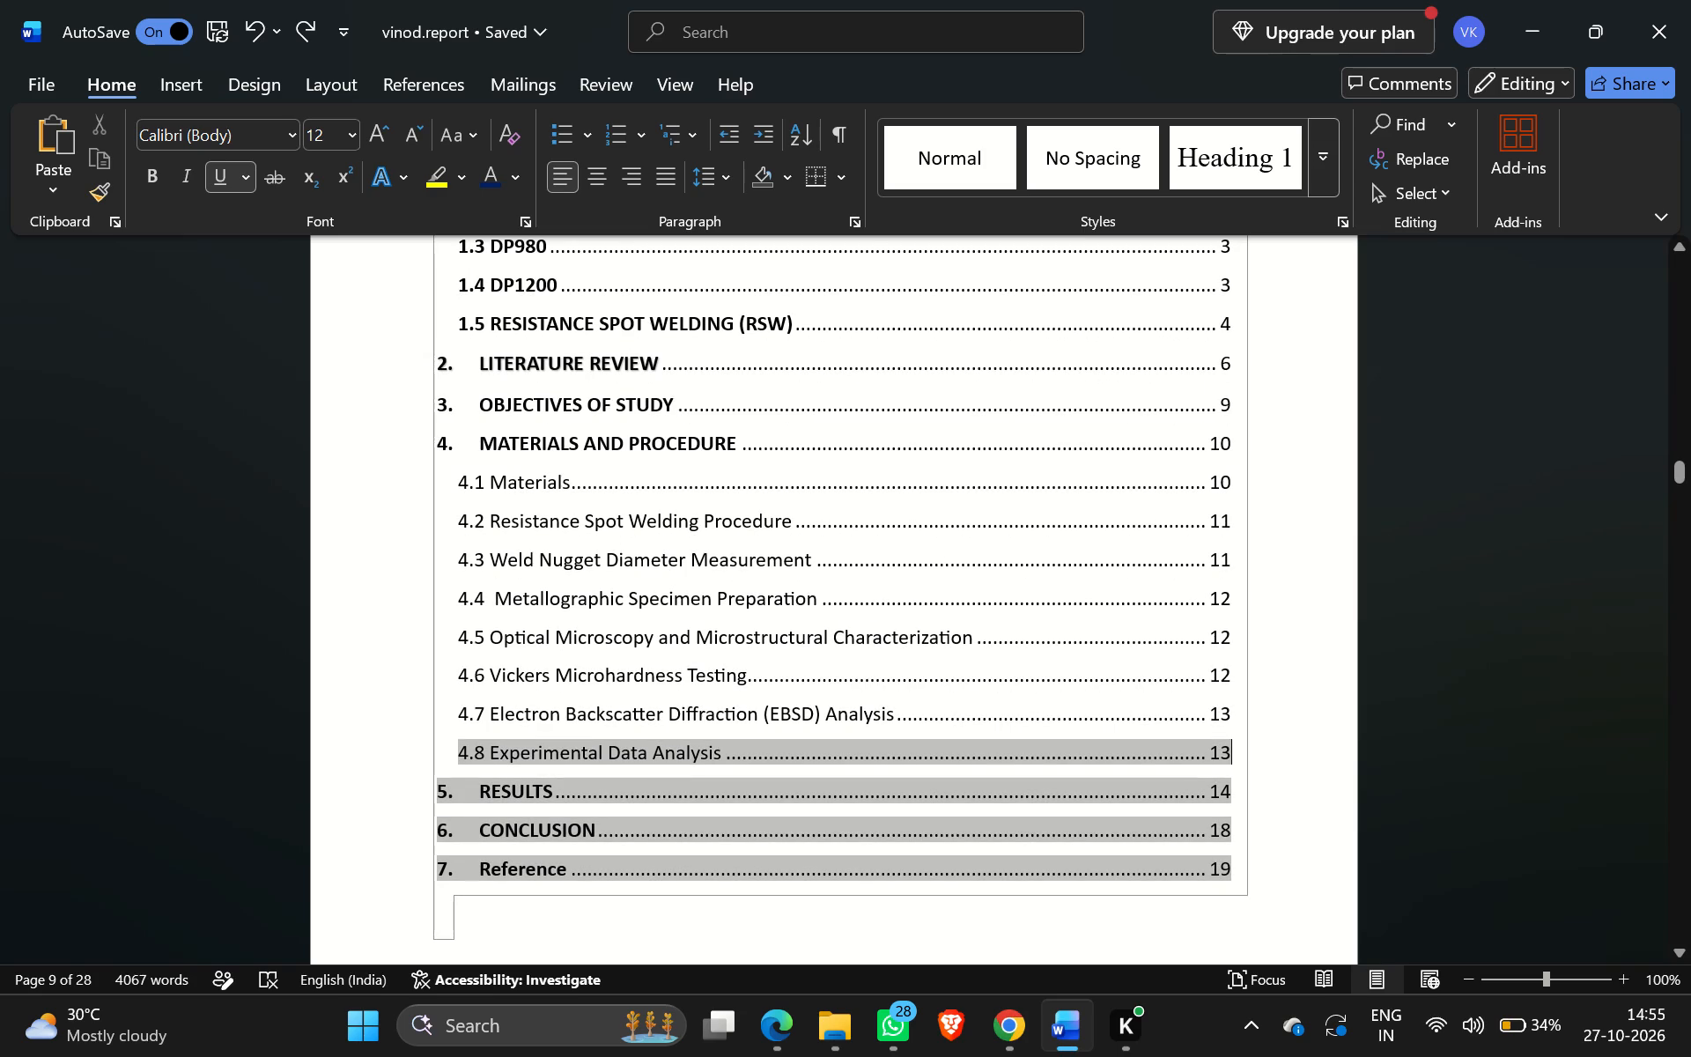
{"action": "scroll", "coordinate": [1059, 775], "scroll_direction": "right", "scroll_amount": 1}
{"action": "scroll", "coordinate": [1059, 775], "scroll_direction": "down", "scroll_amount": 2}
{"action": "scroll", "coordinate": [1059, 775], "scroll_direction": "up", "scroll_amount": 1}
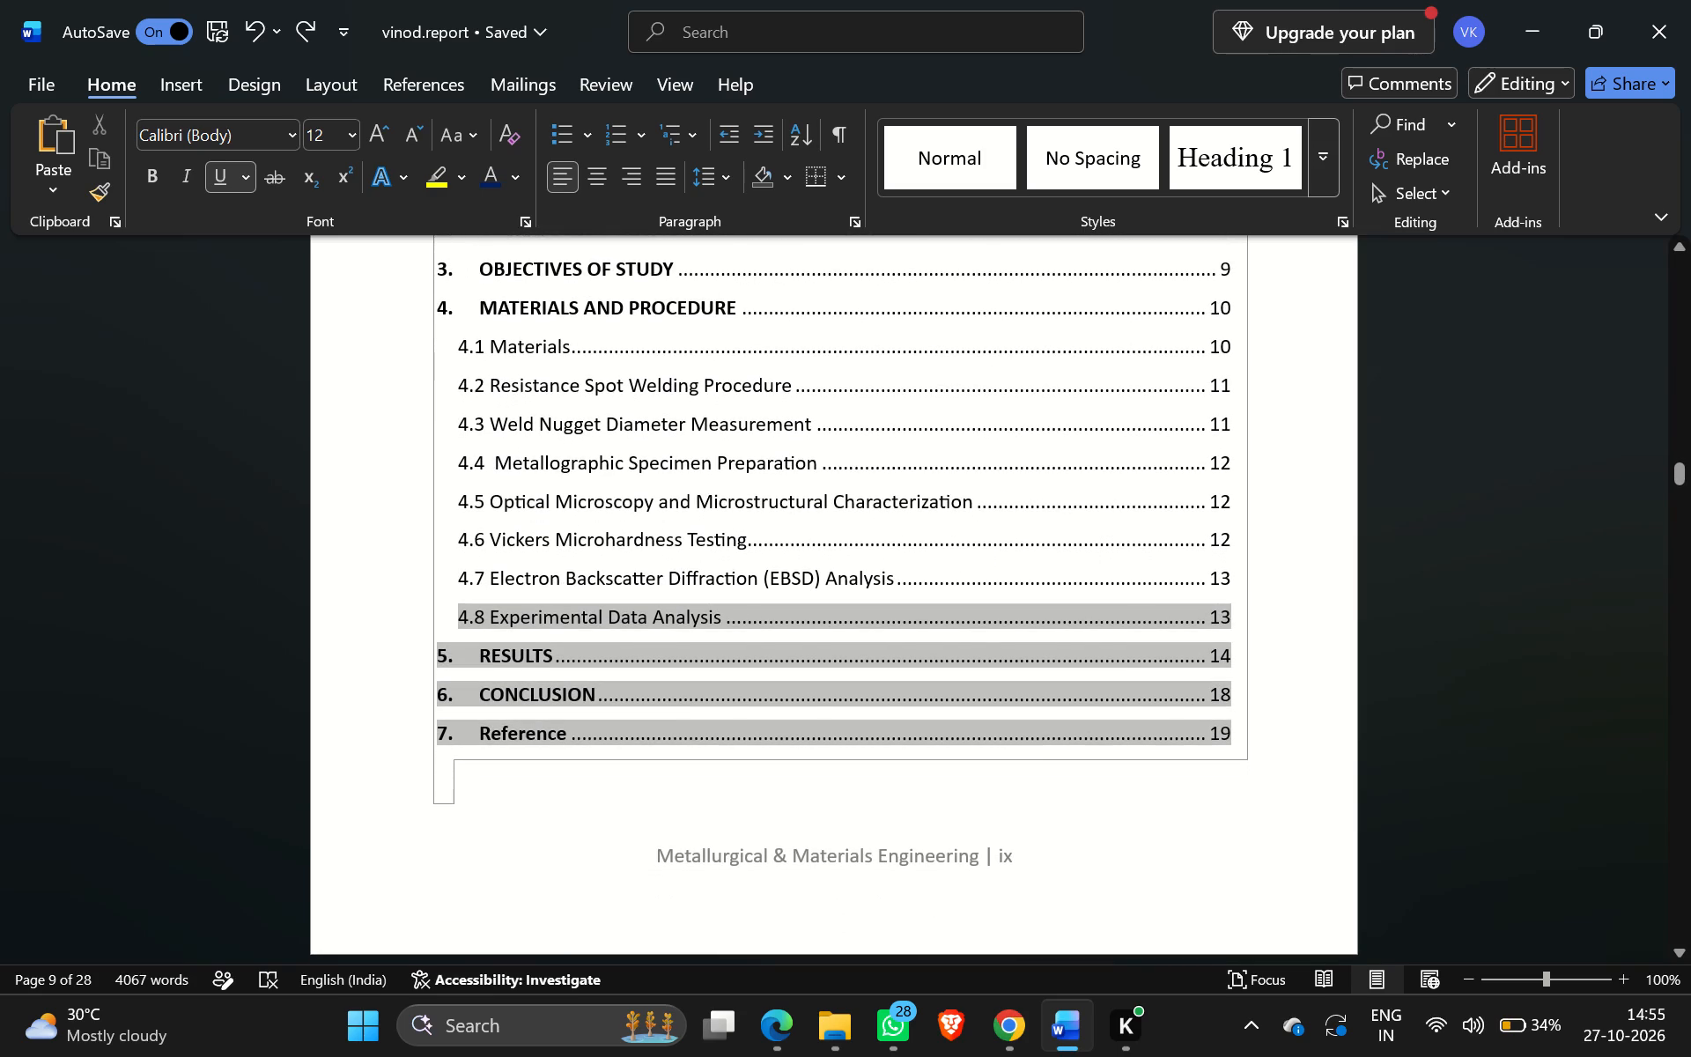
{"action": "scroll", "coordinate": [1059, 775], "scroll_direction": "up", "scroll_amount": 3}
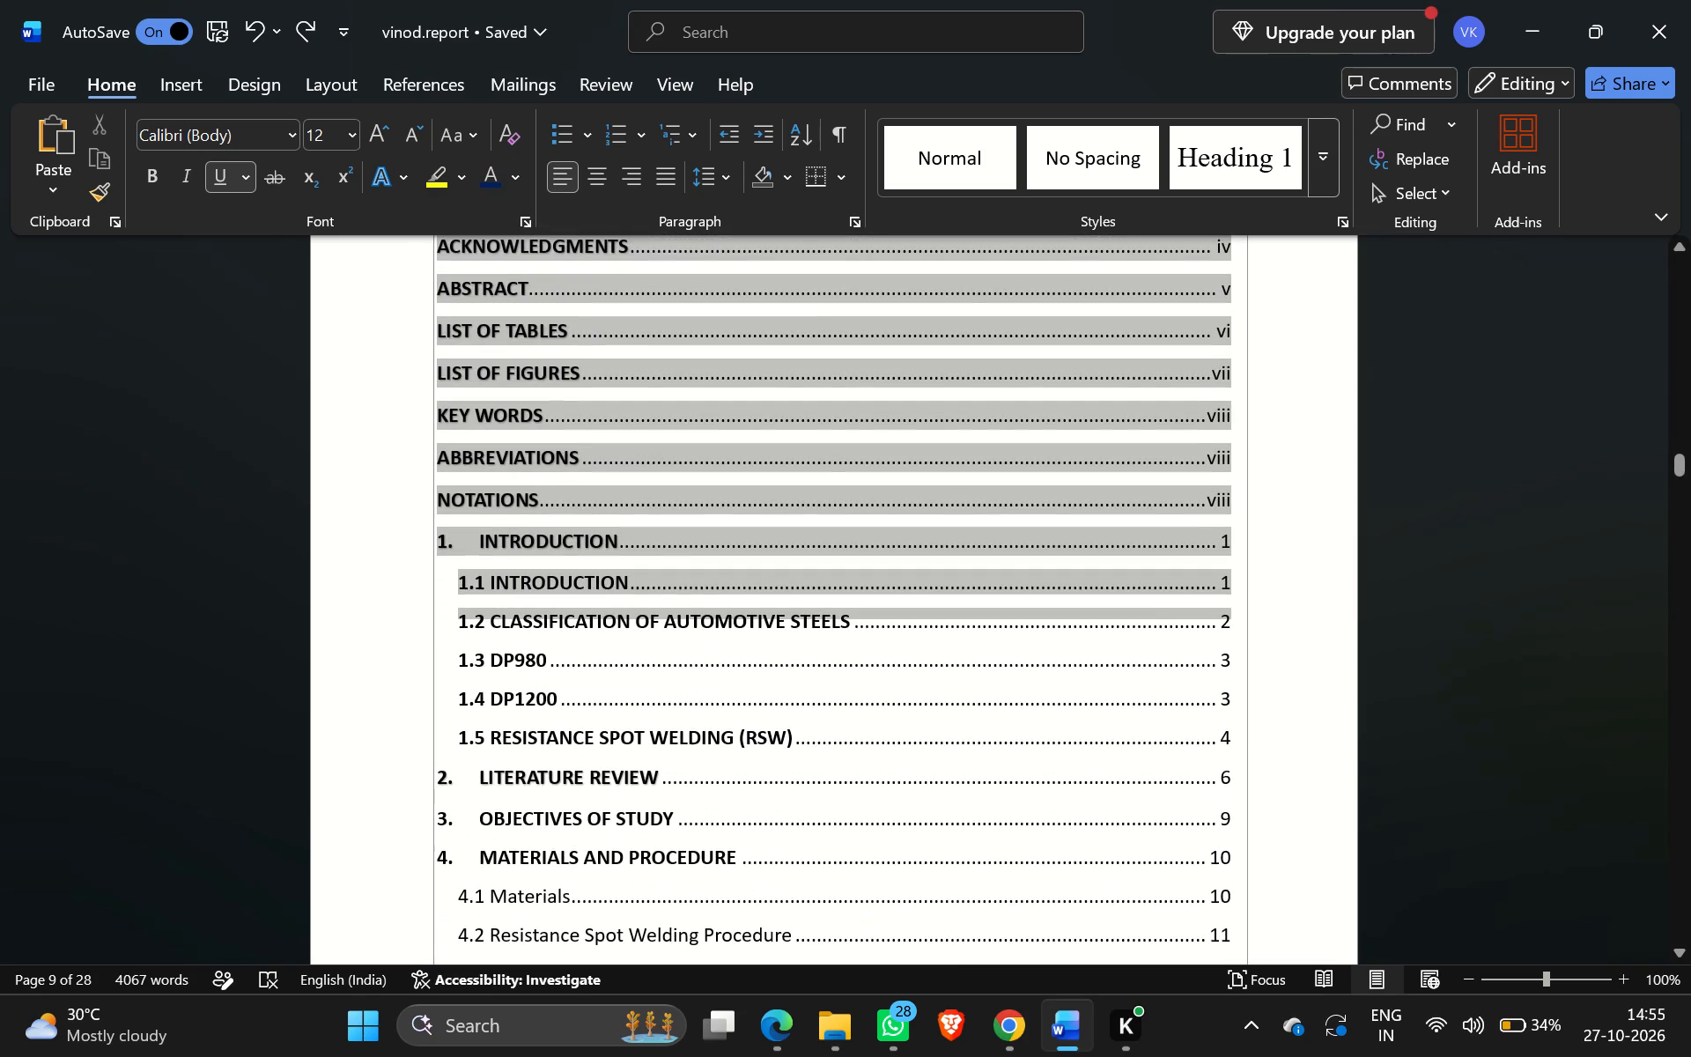
{"action": "left_click", "coordinate": [1362, 560]}
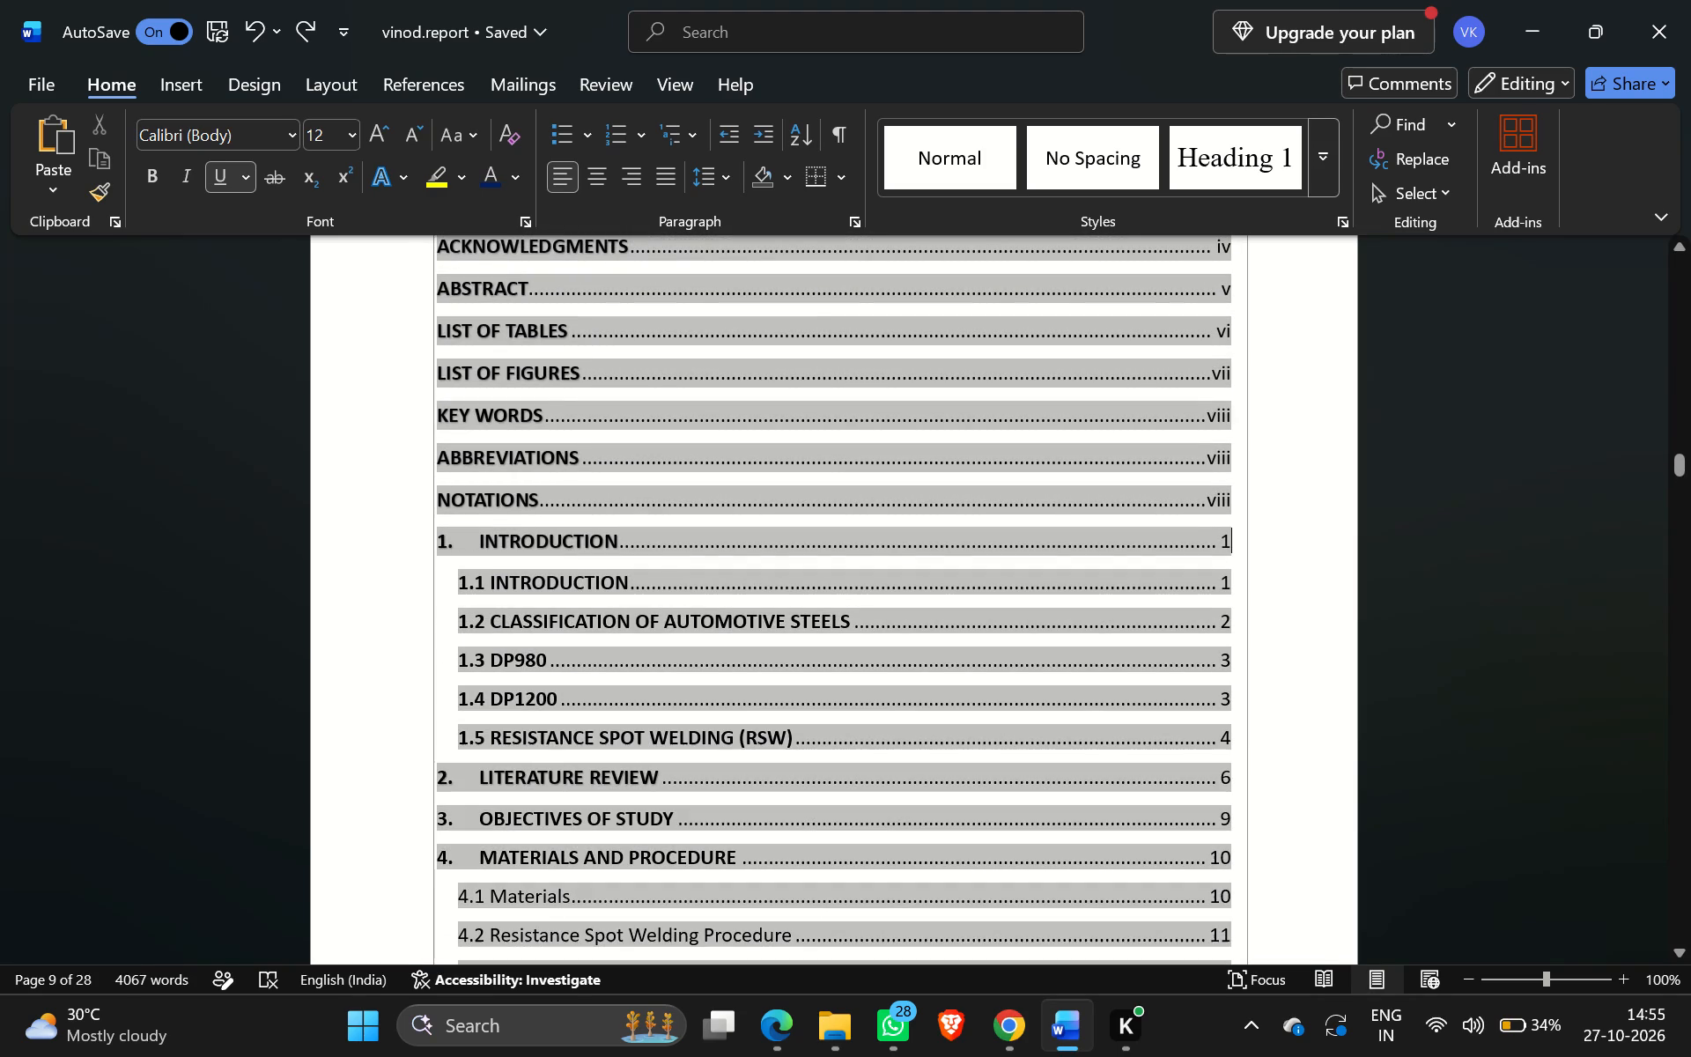
{"action": "scroll", "coordinate": [521, 651], "scroll_direction": "down", "scroll_amount": 1}
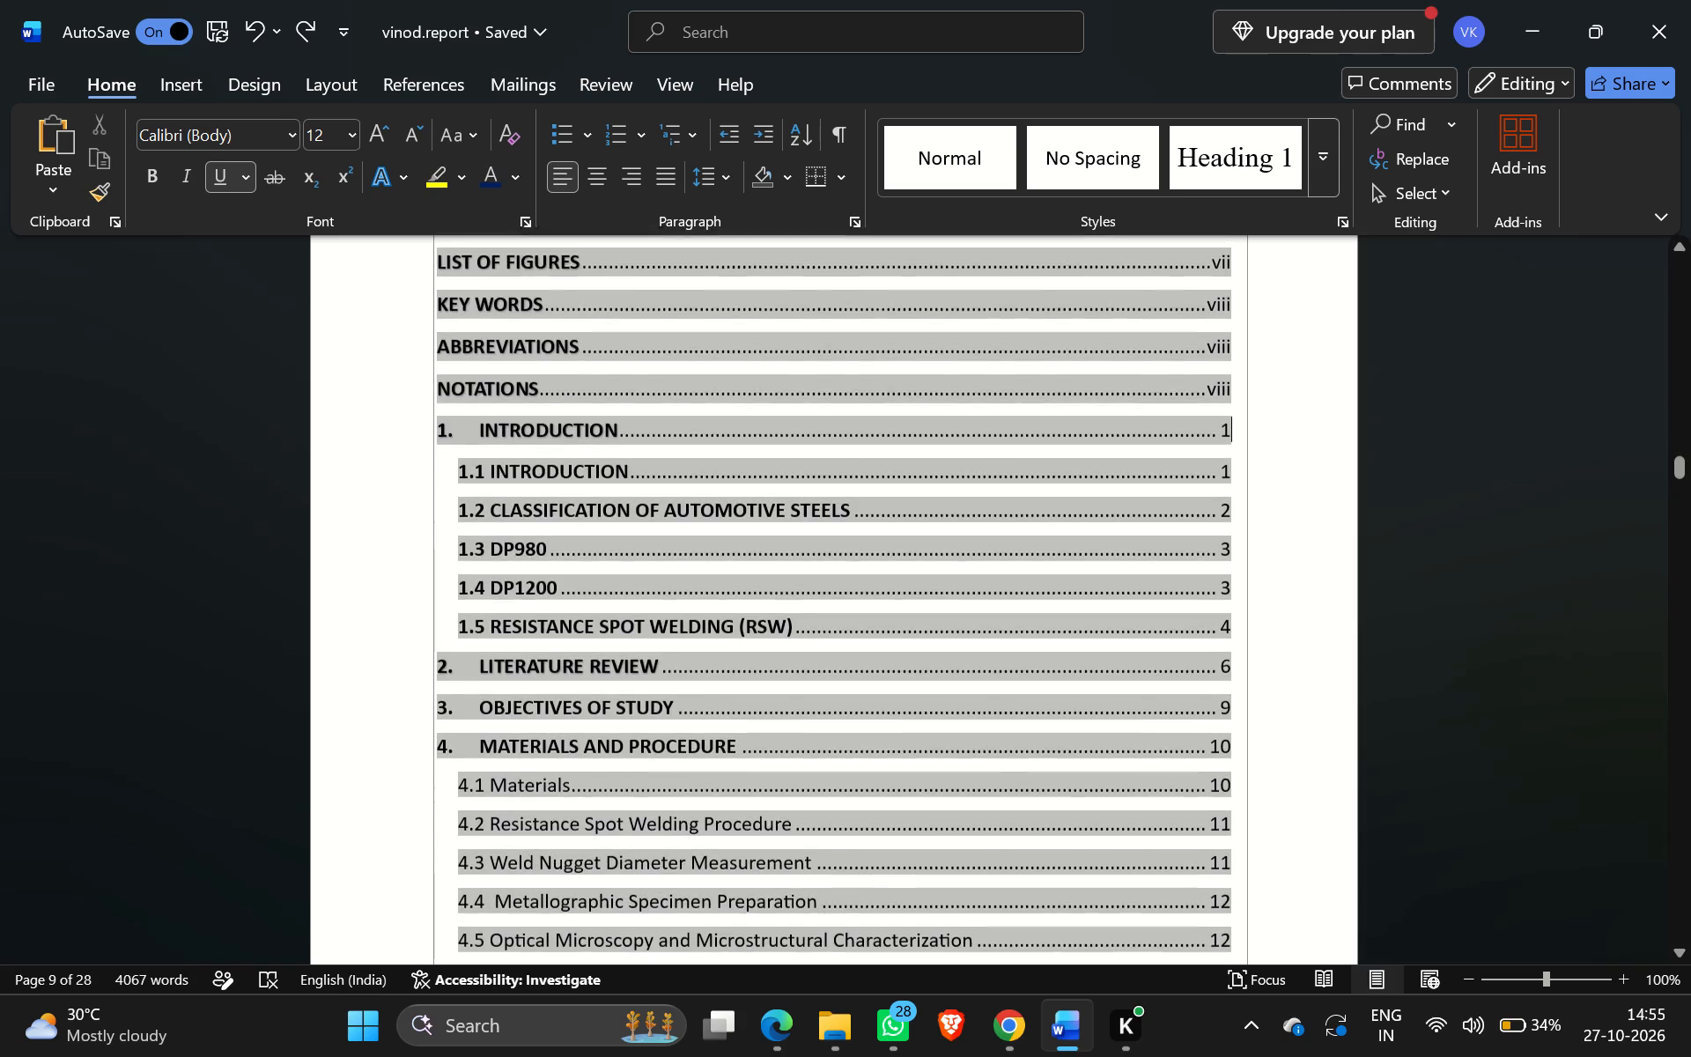
{"action": "scroll", "coordinate": [521, 651], "scroll_direction": "down", "scroll_amount": 1}
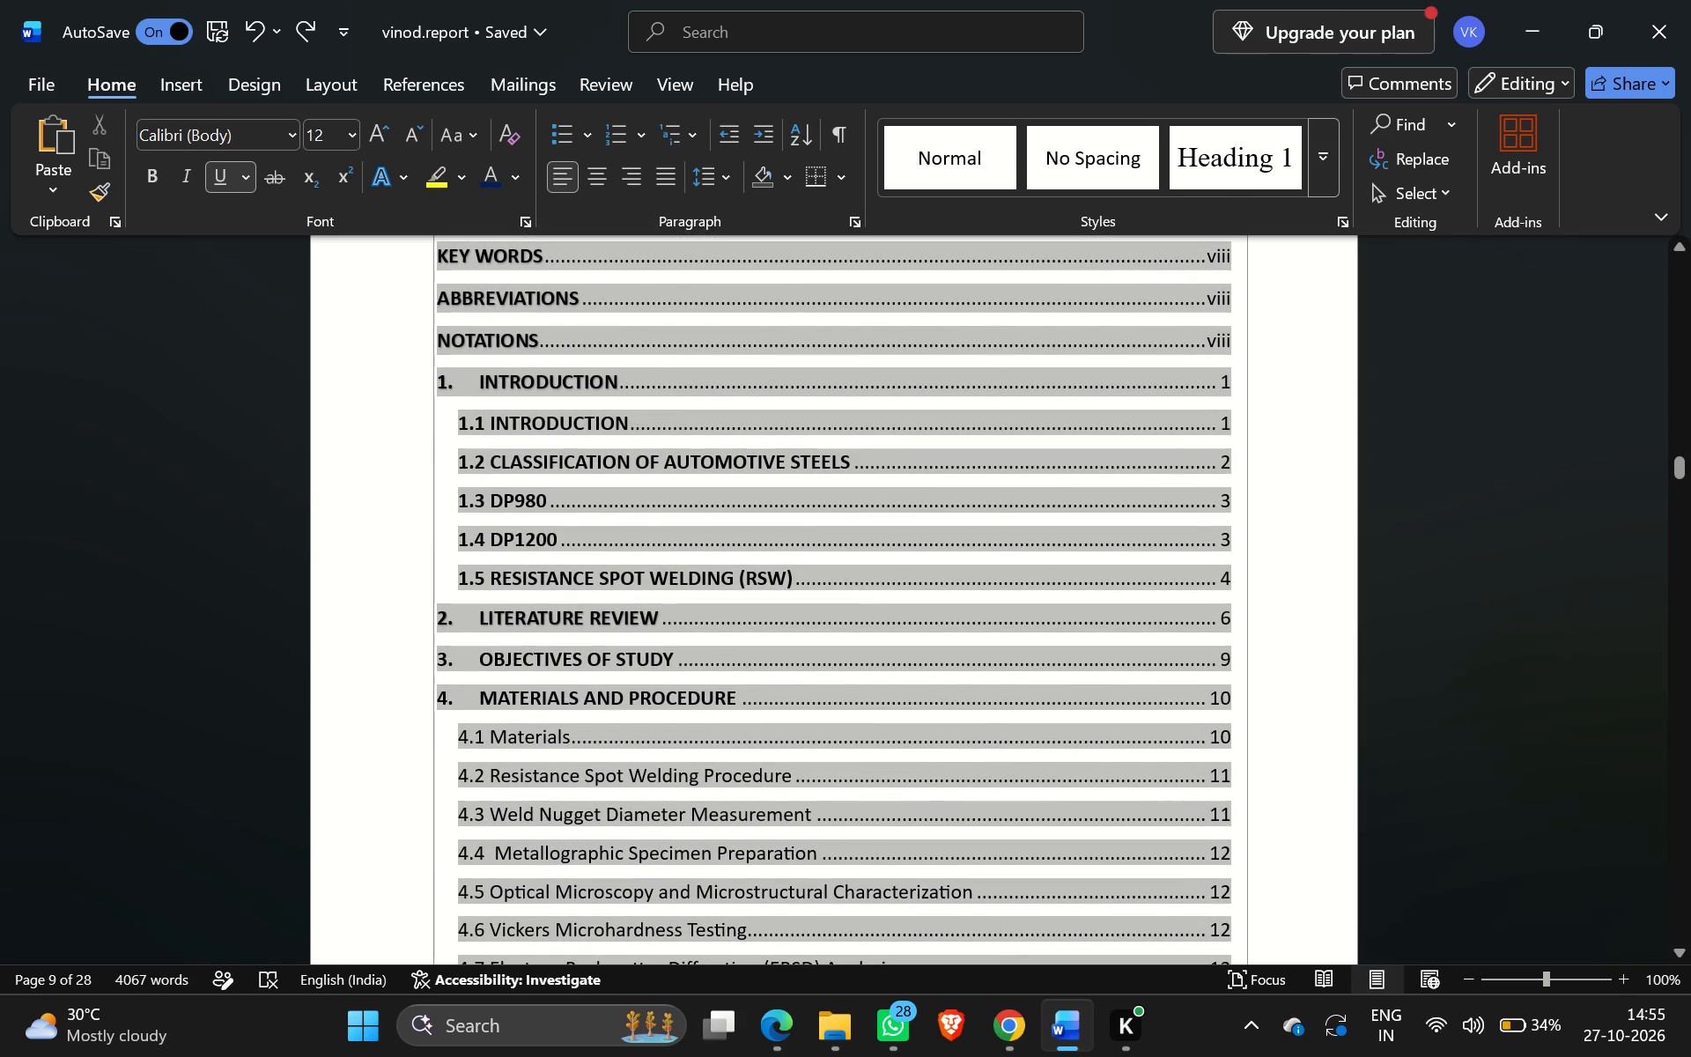
Remove the bold formatting from the whole 1.1 INTRODUCTION subheading, including its number.
{"action": "scroll", "coordinate": [567, 662], "scroll_direction": "down", "scroll_amount": 7}
{"action": "scroll", "coordinate": [567, 662], "scroll_direction": "up", "scroll_amount": 2}
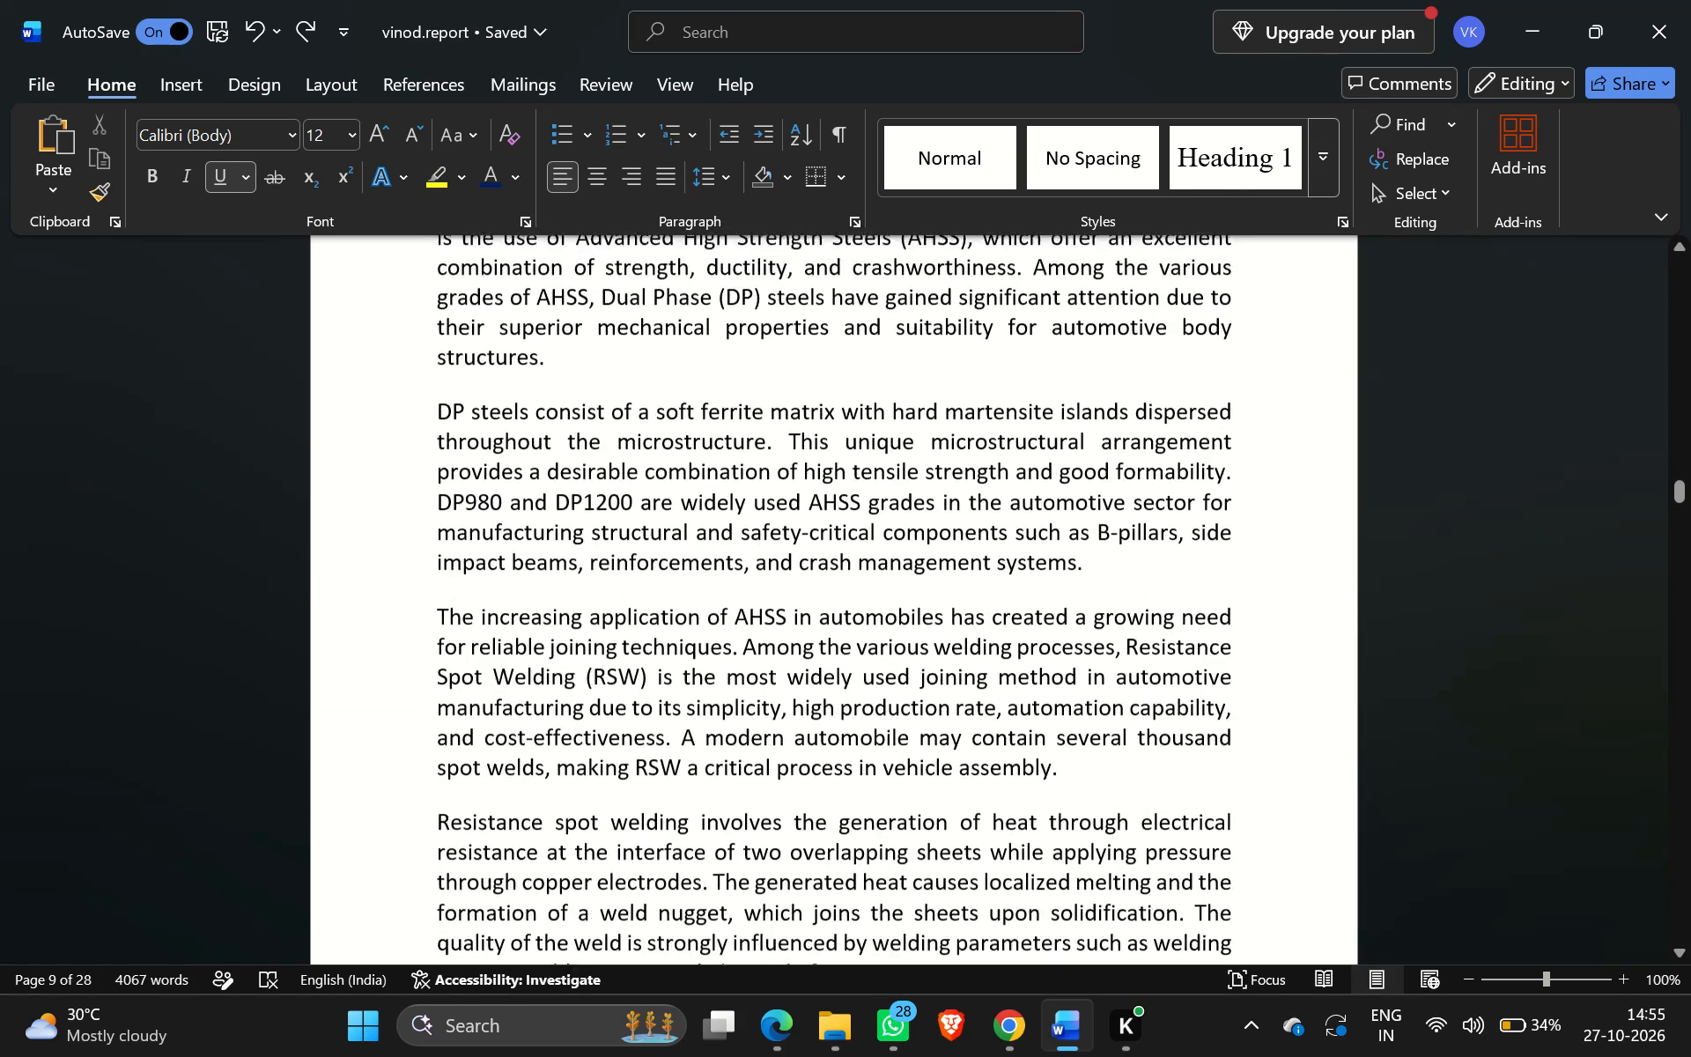
{"action": "scroll", "coordinate": [567, 662], "scroll_direction": "up", "scroll_amount": 2}
{"action": "scroll", "coordinate": [567, 662], "scroll_direction": "down", "scroll_amount": 2}
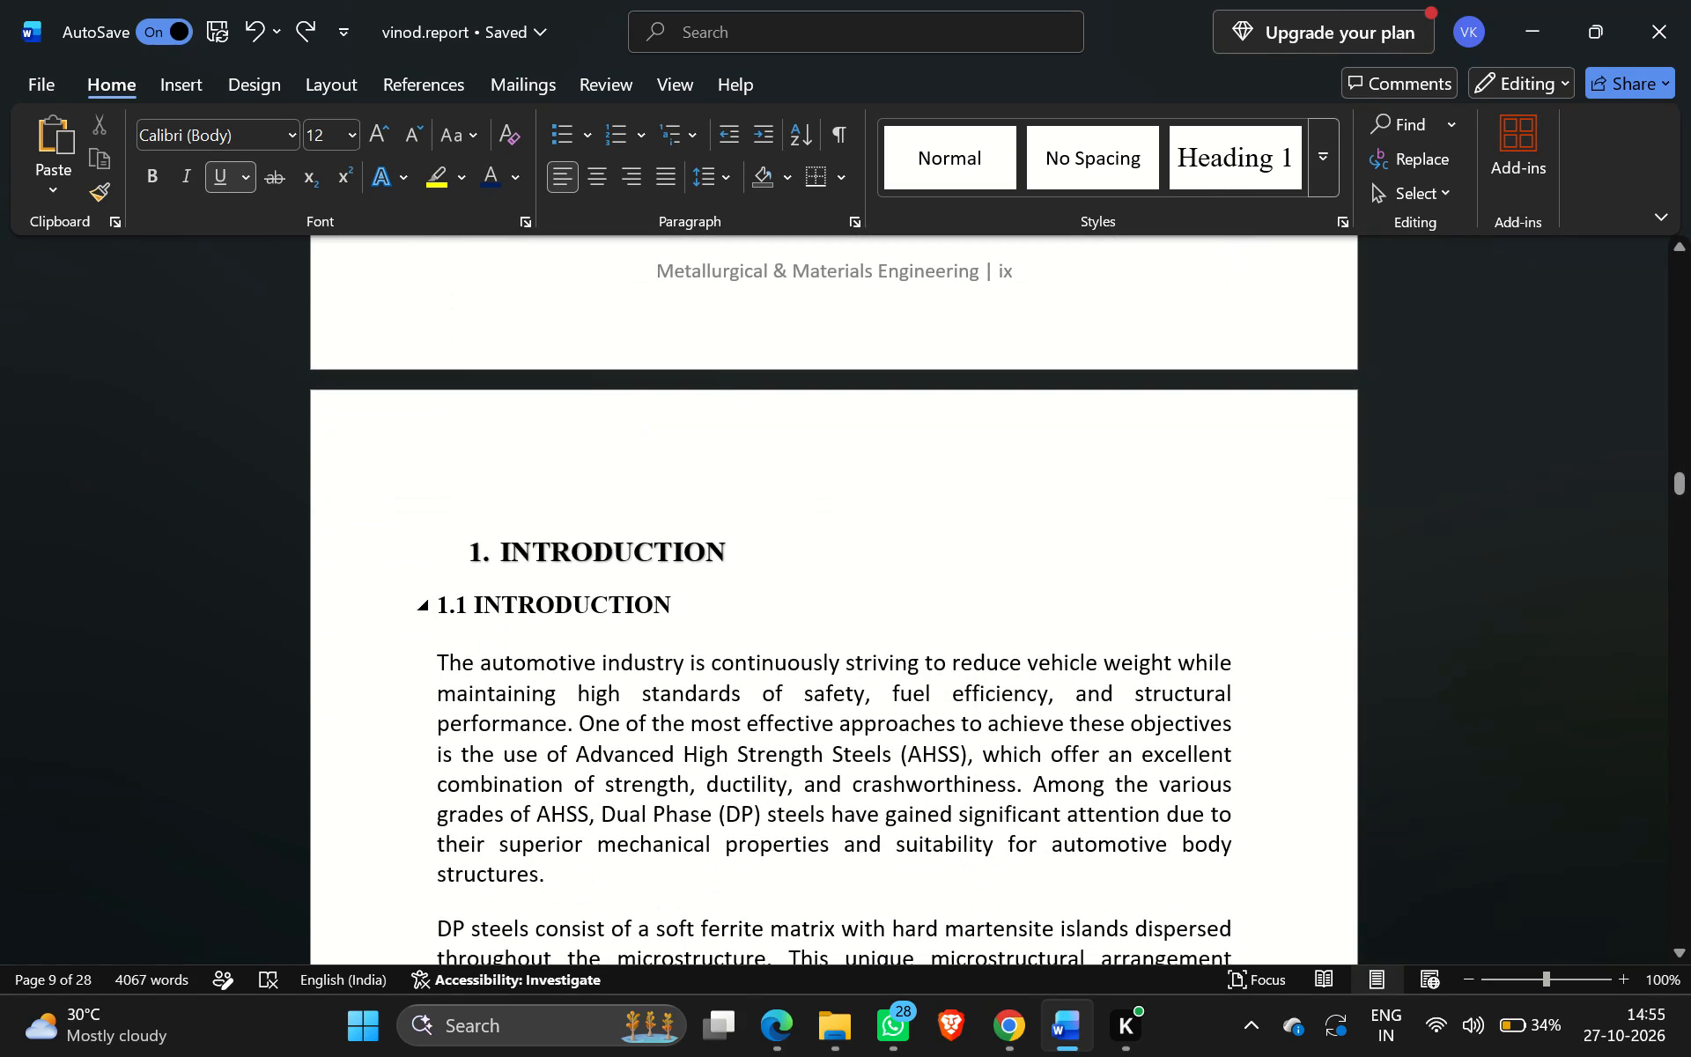
{"action": "left_click_drag", "start_coordinate": [469, 591], "coordinate": [682, 600]}
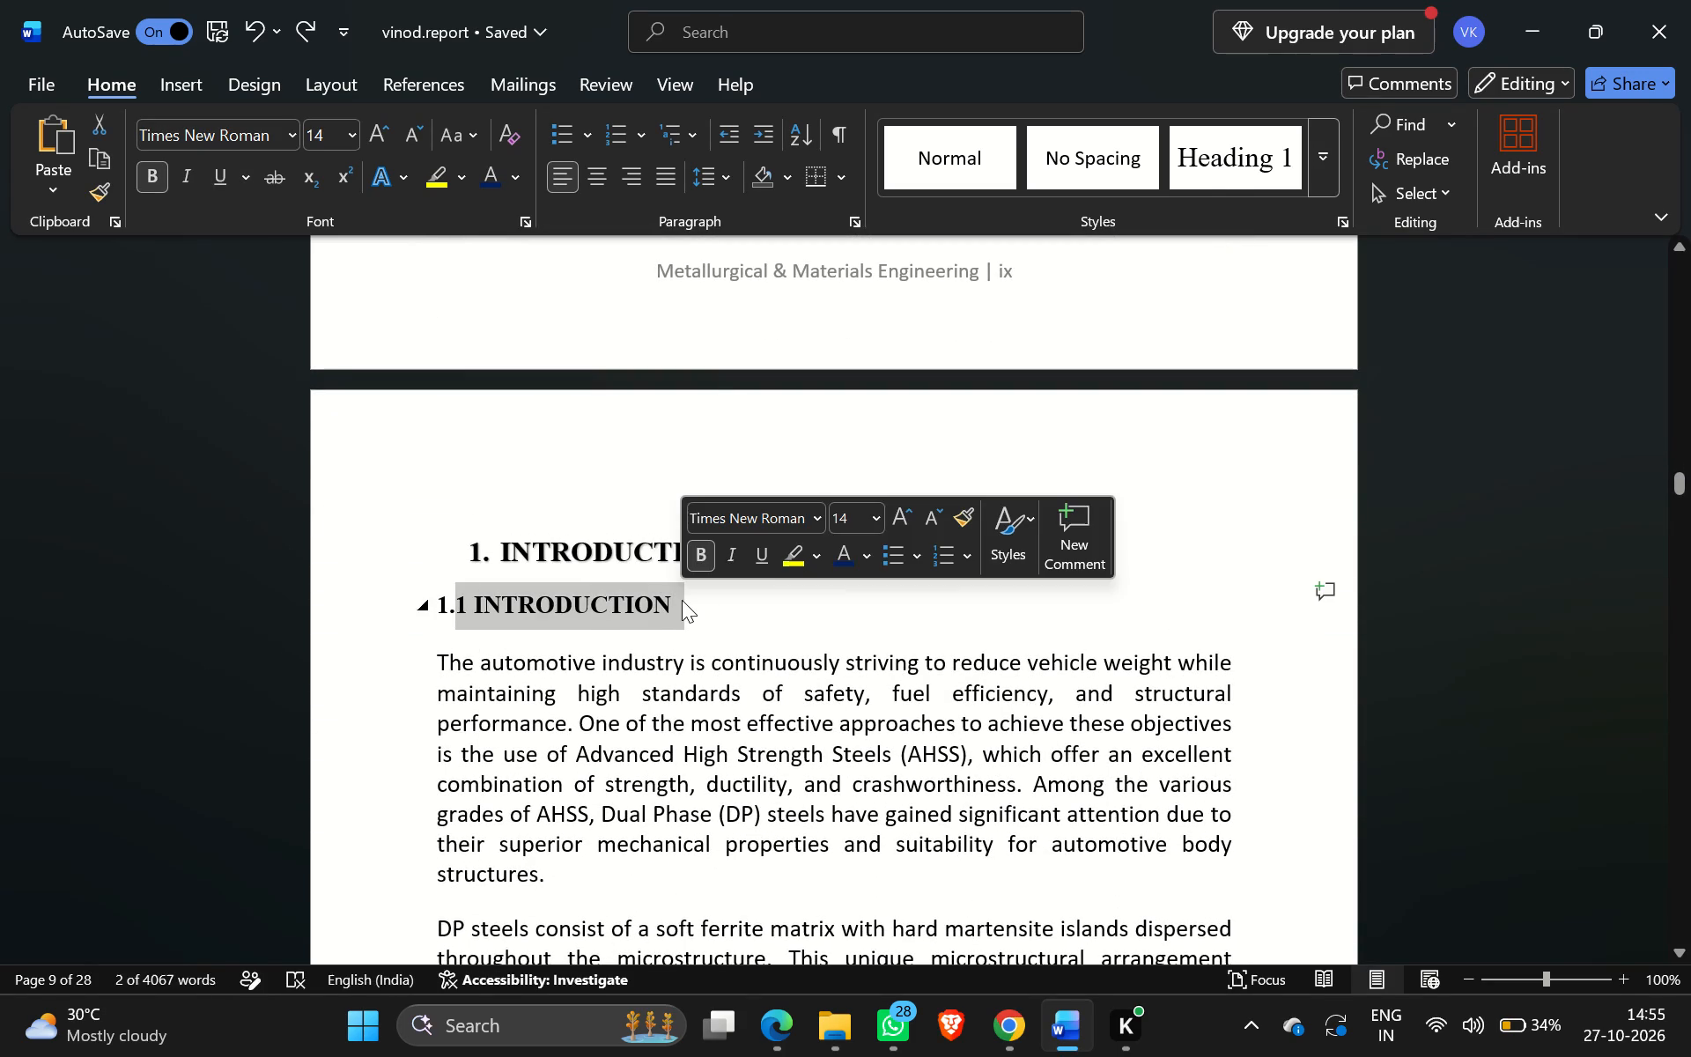
{"action": "left_click", "coordinate": [703, 556]}
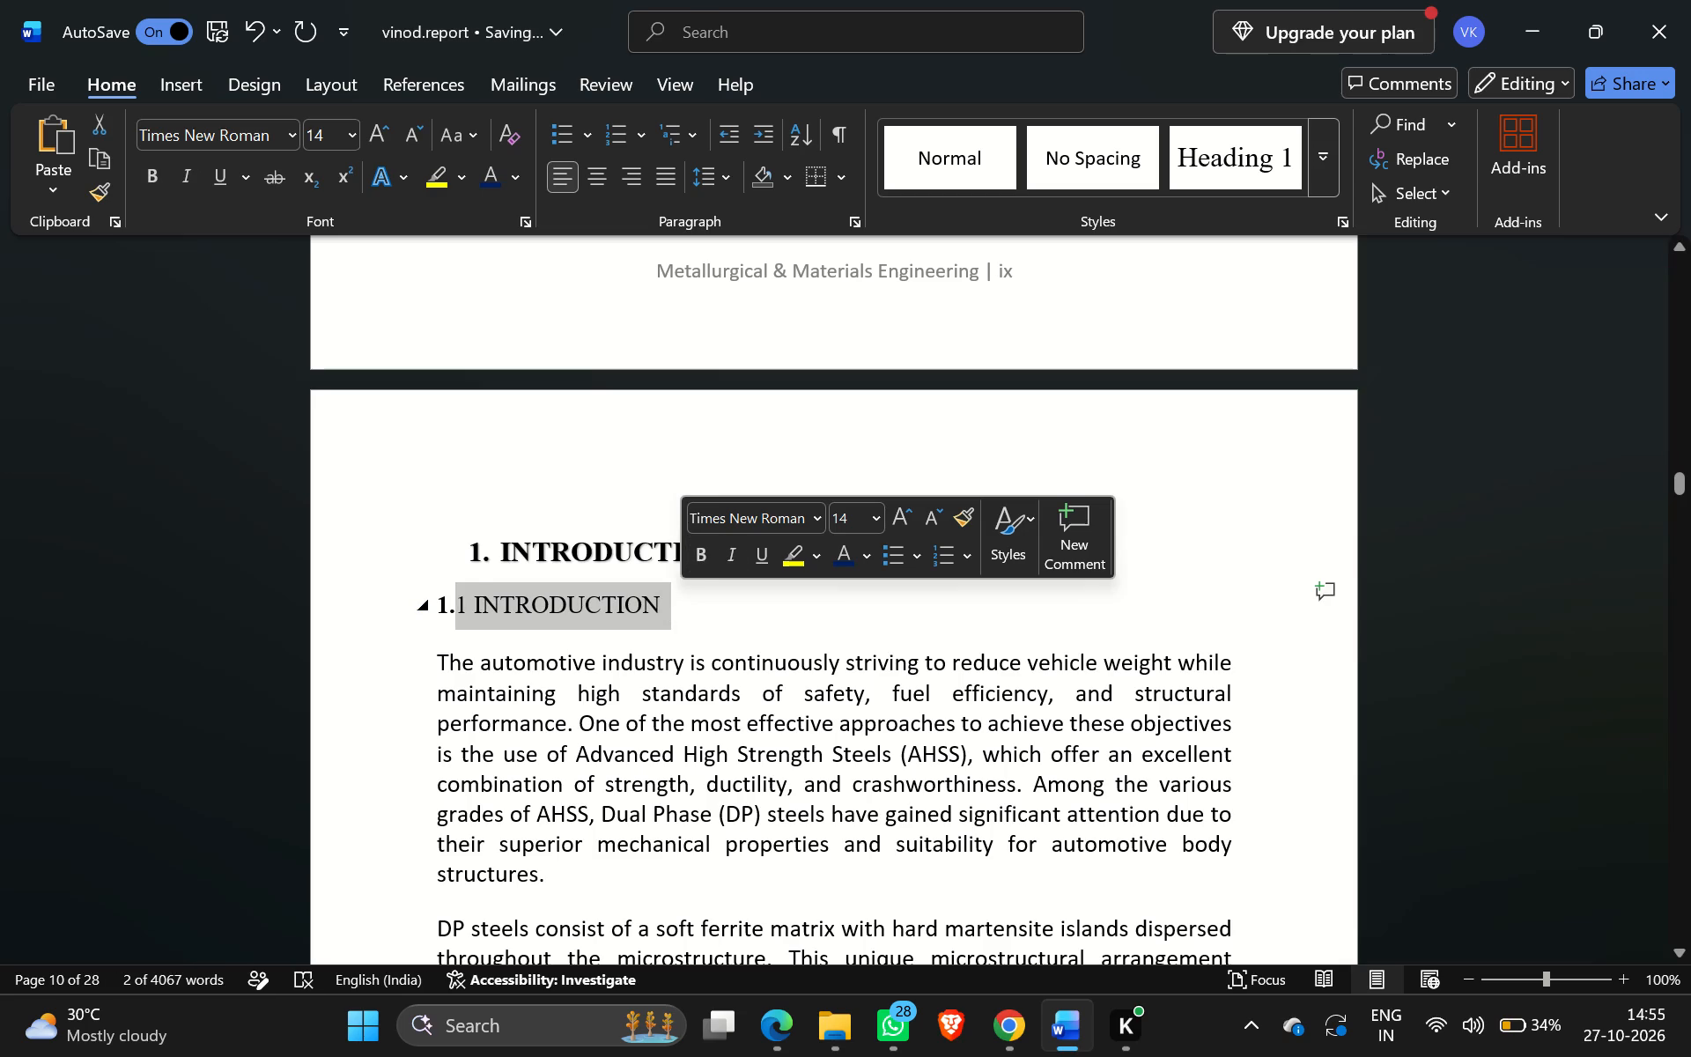
{"action": "left_click_drag", "start_coordinate": [438, 600], "coordinate": [500, 601]}
{"action": "left_click", "coordinate": [518, 550]}
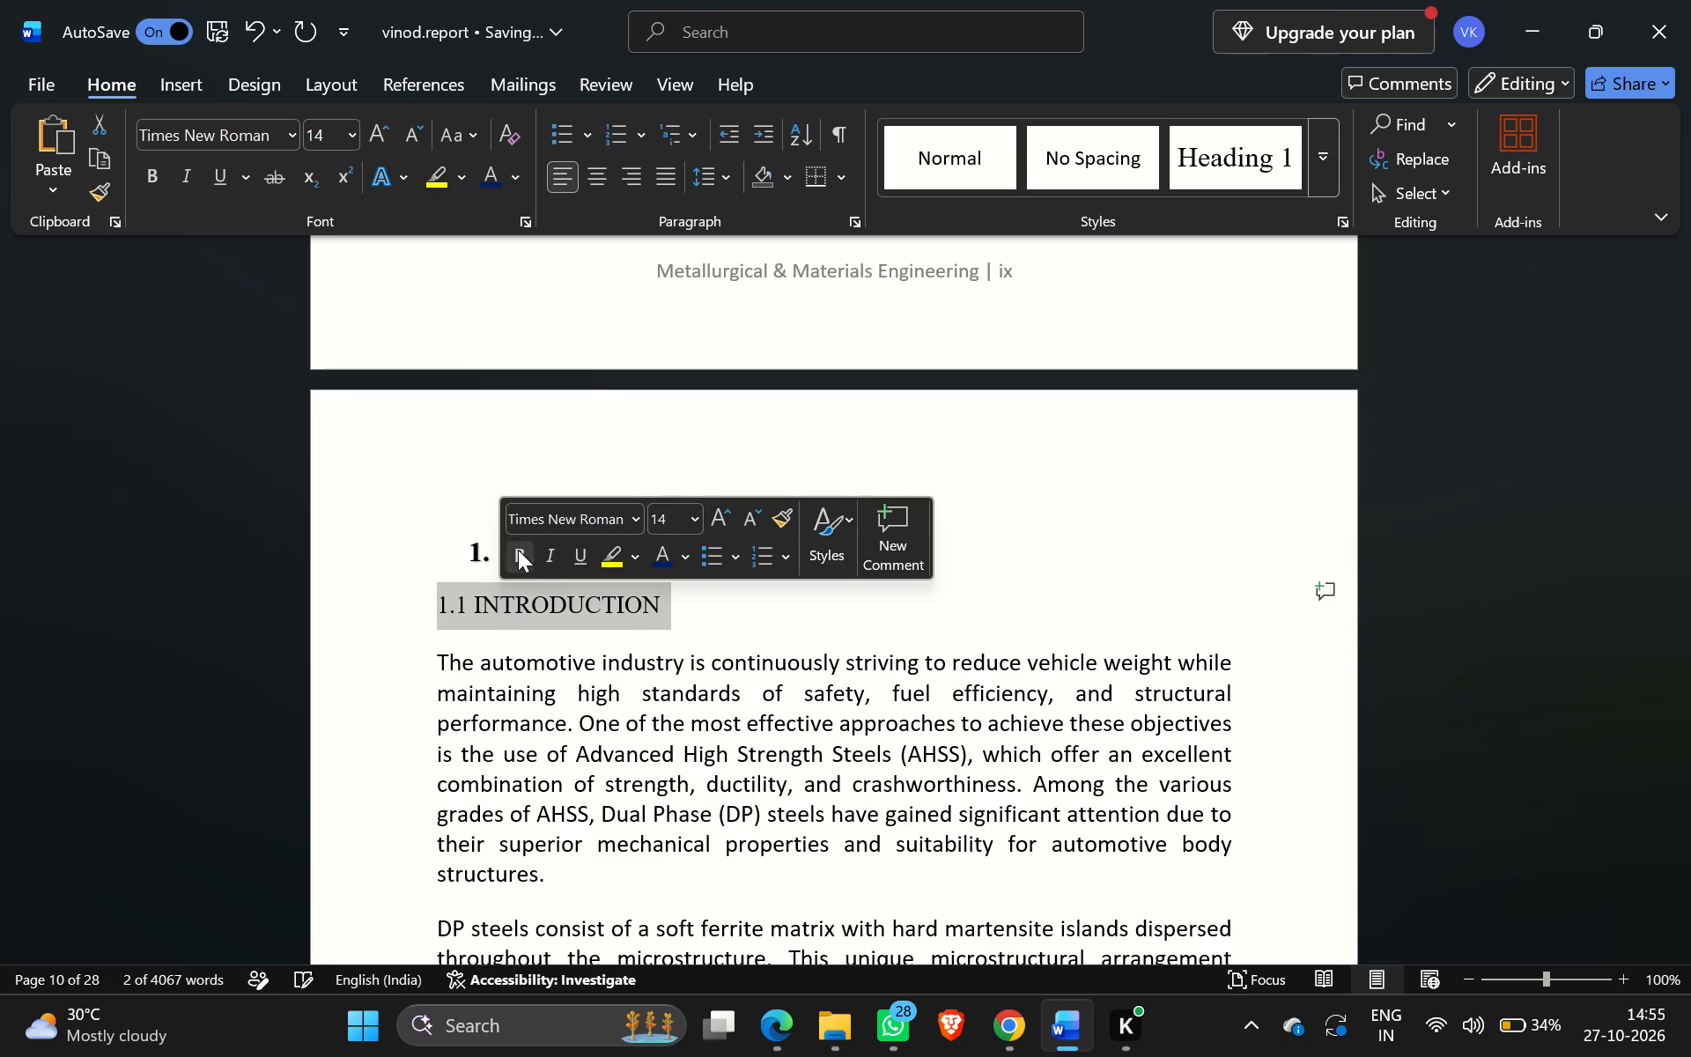
Remove the bold formatting from the 1.2 CLASSIFICATION OF AUTOMOTIVE STEELS subheading.
{"action": "scroll", "coordinate": [572, 908], "scroll_direction": "down", "scroll_amount": 7}
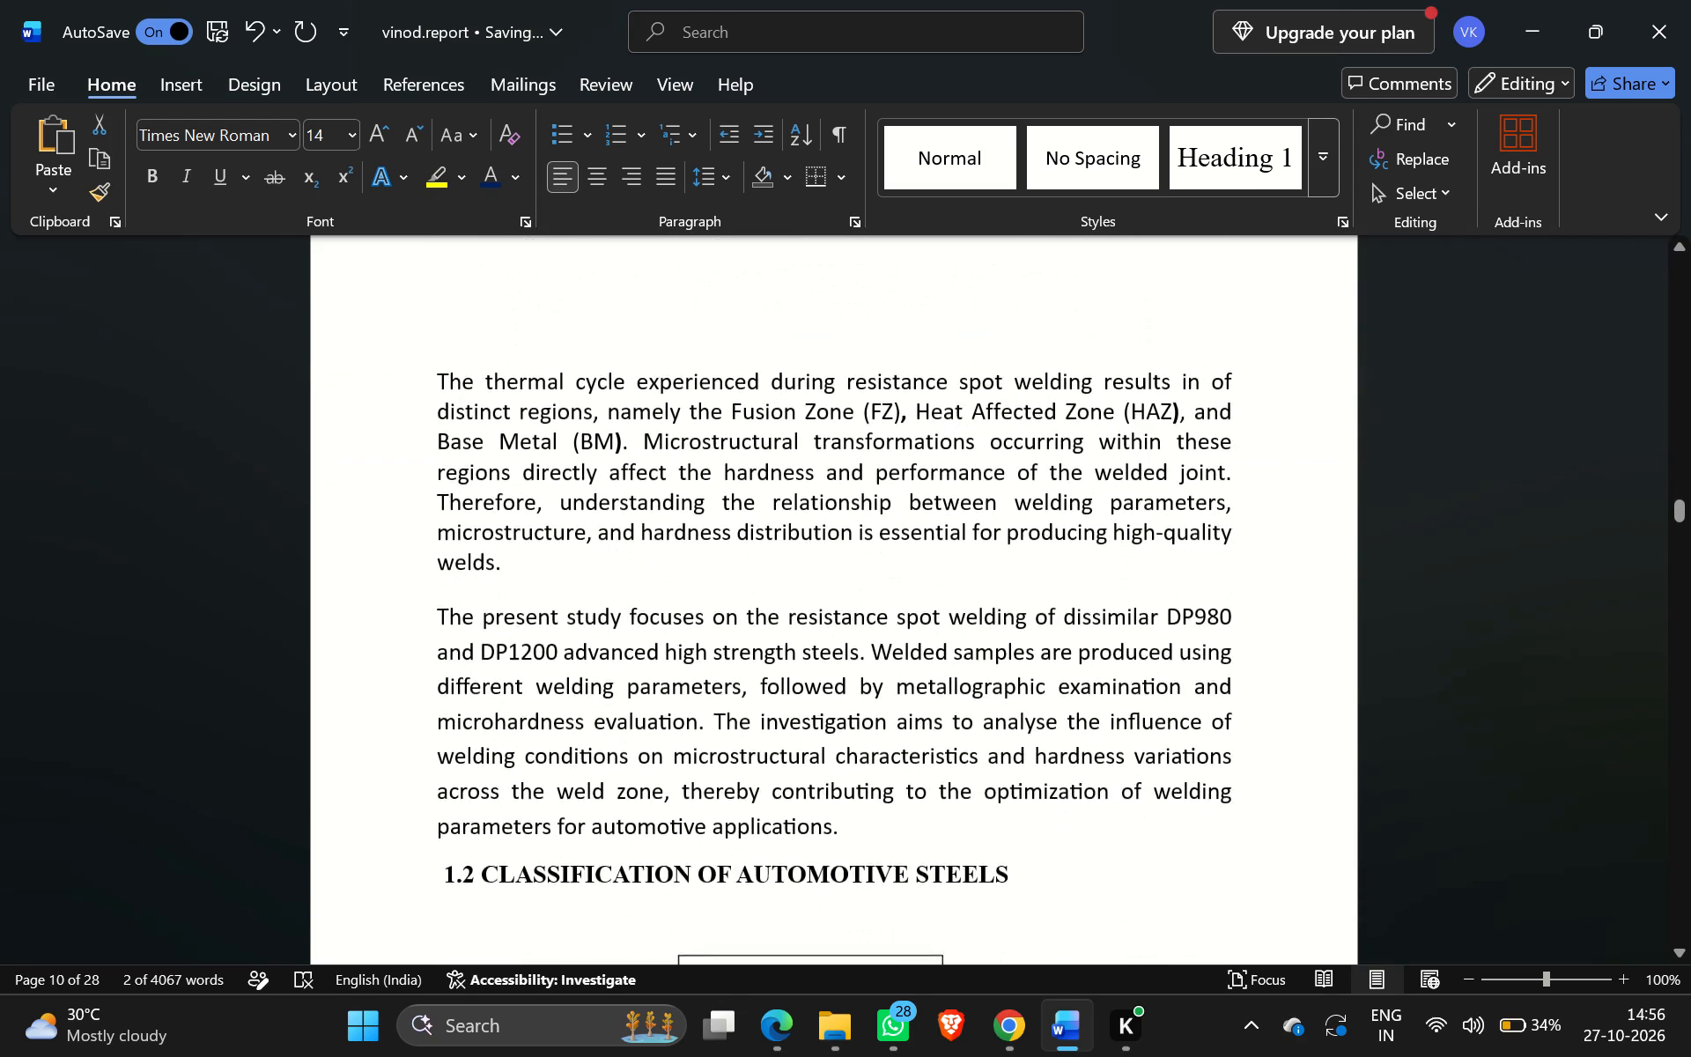
{"action": "scroll", "coordinate": [572, 908], "scroll_direction": "down", "scroll_amount": 1}
{"action": "left_click_drag", "start_coordinate": [442, 597], "coordinate": [1013, 615]}
{"action": "left_click", "coordinate": [1038, 573]}
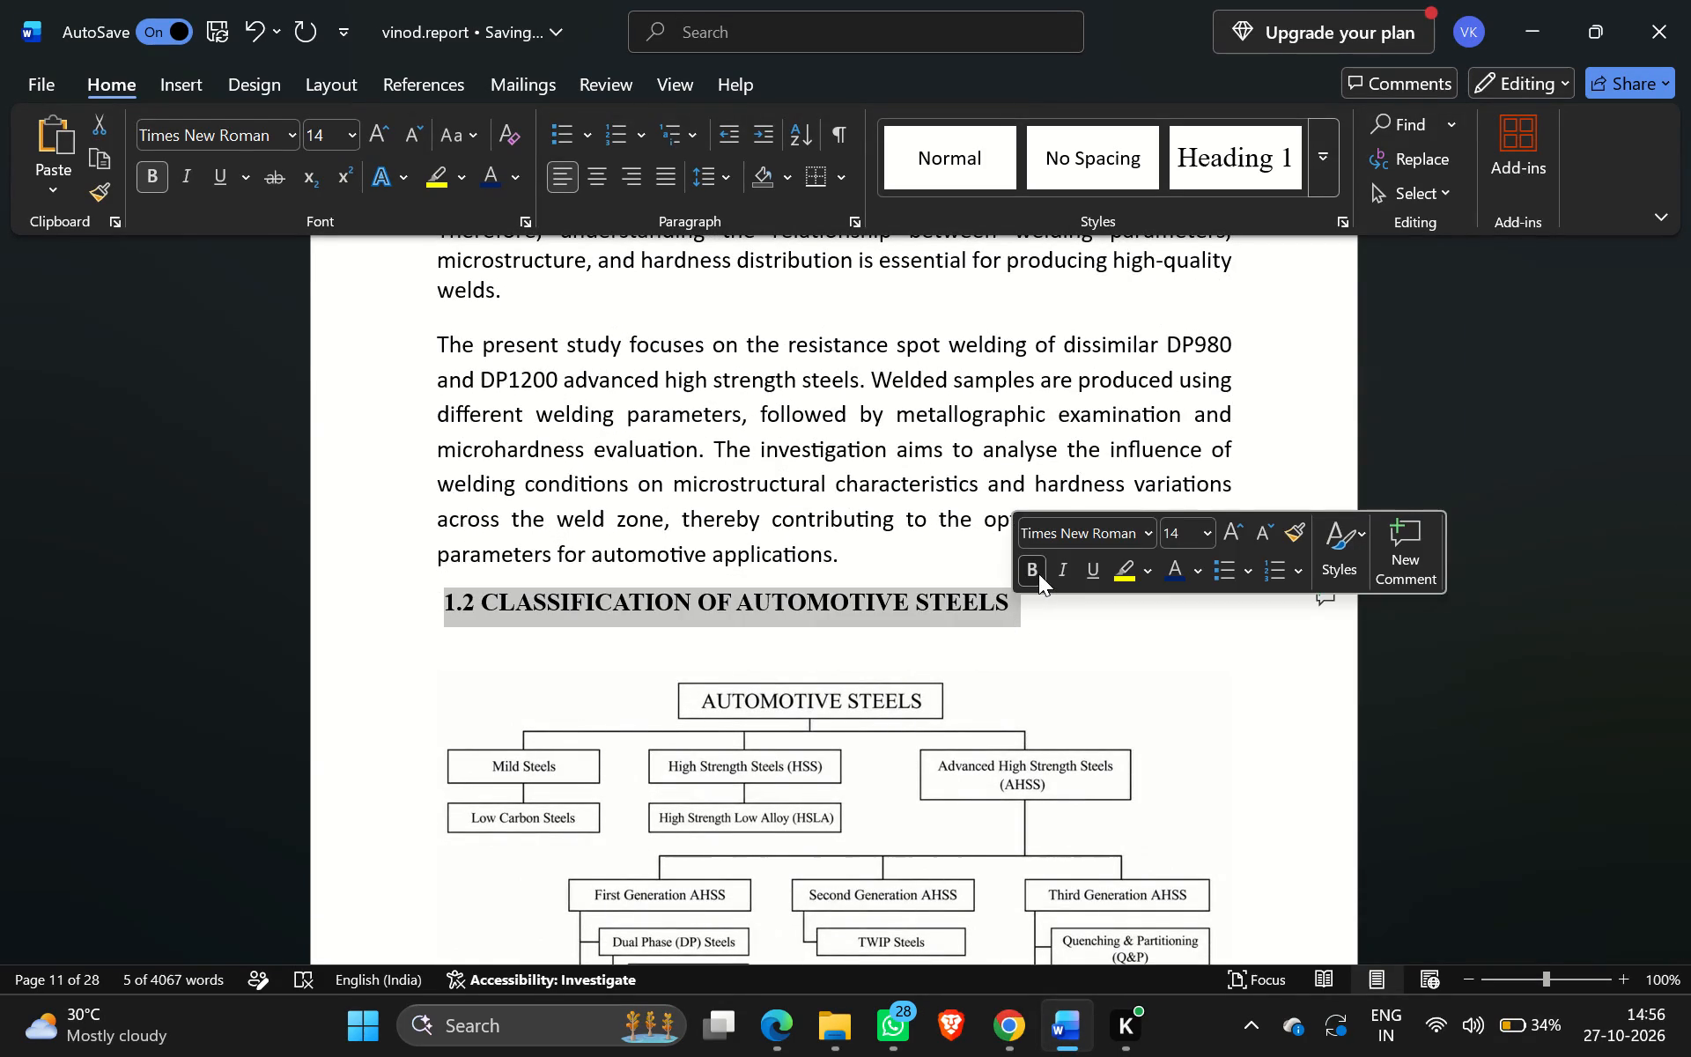
Remove the bold formatting from the 1.3 DP980 and 1.4 DP1200 subheadings, including their numbers.
{"action": "scroll", "coordinate": [981, 757], "scroll_direction": "down", "scroll_amount": 4}
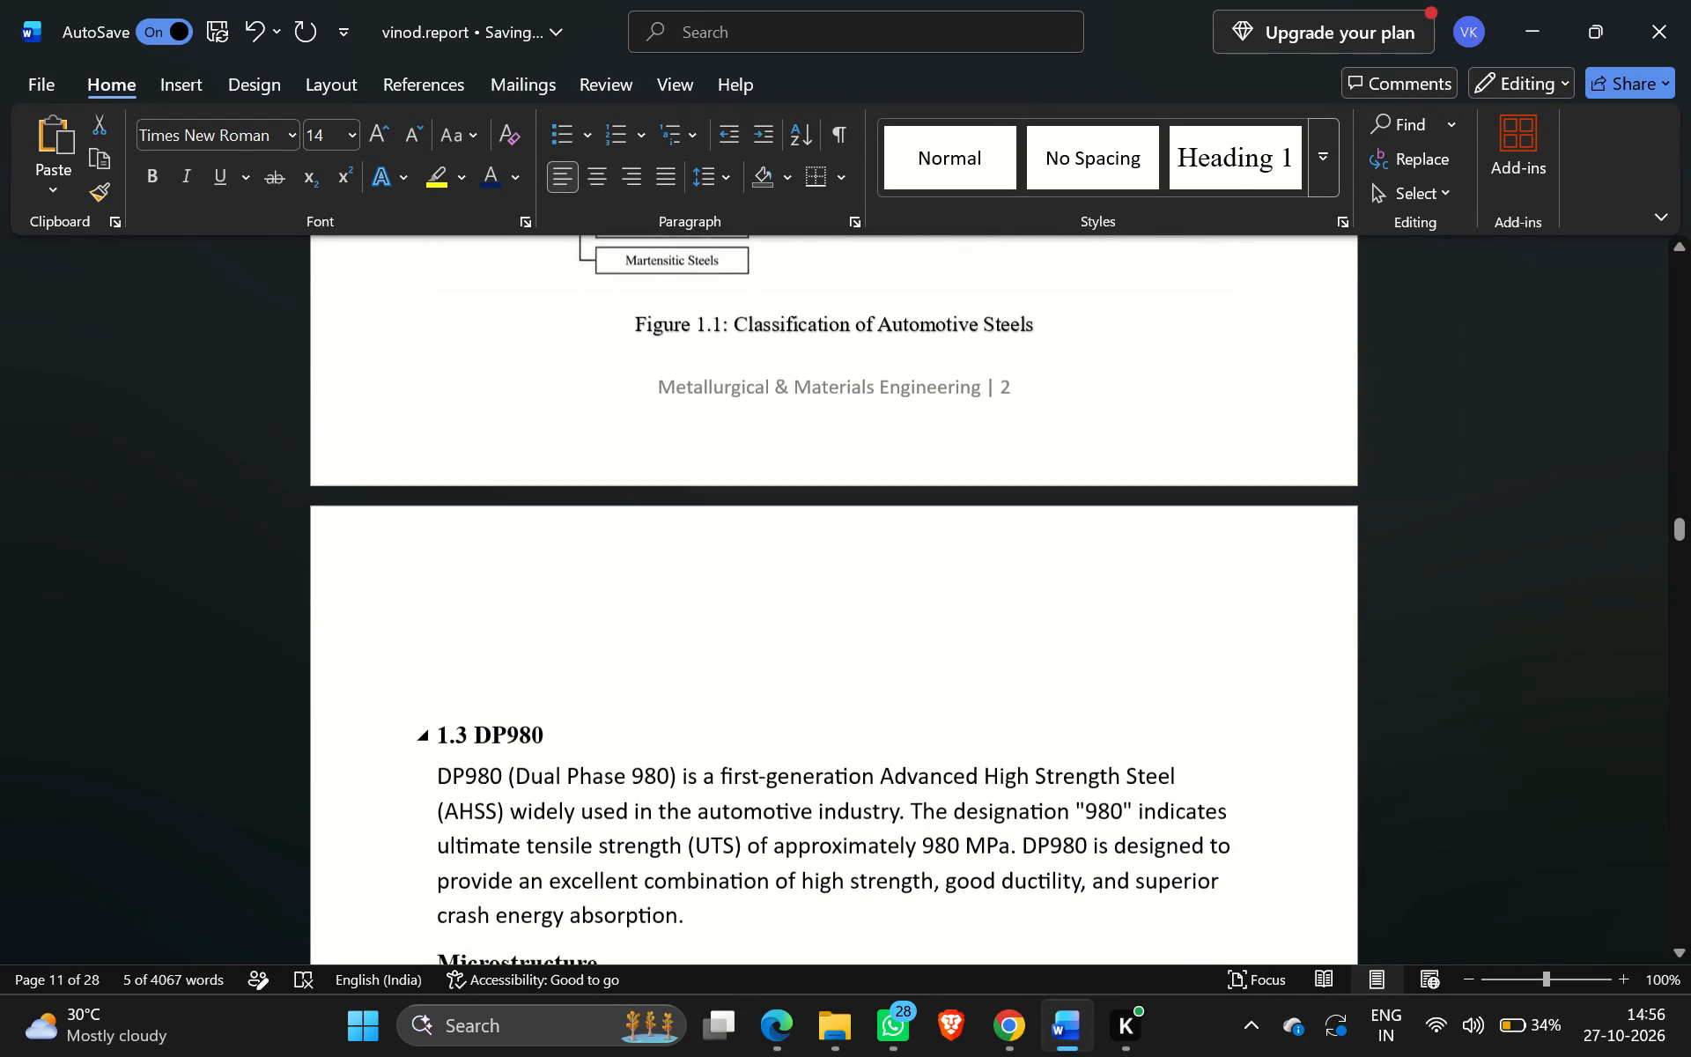
{"action": "left_click_drag", "start_coordinate": [561, 725], "coordinate": [431, 721]}
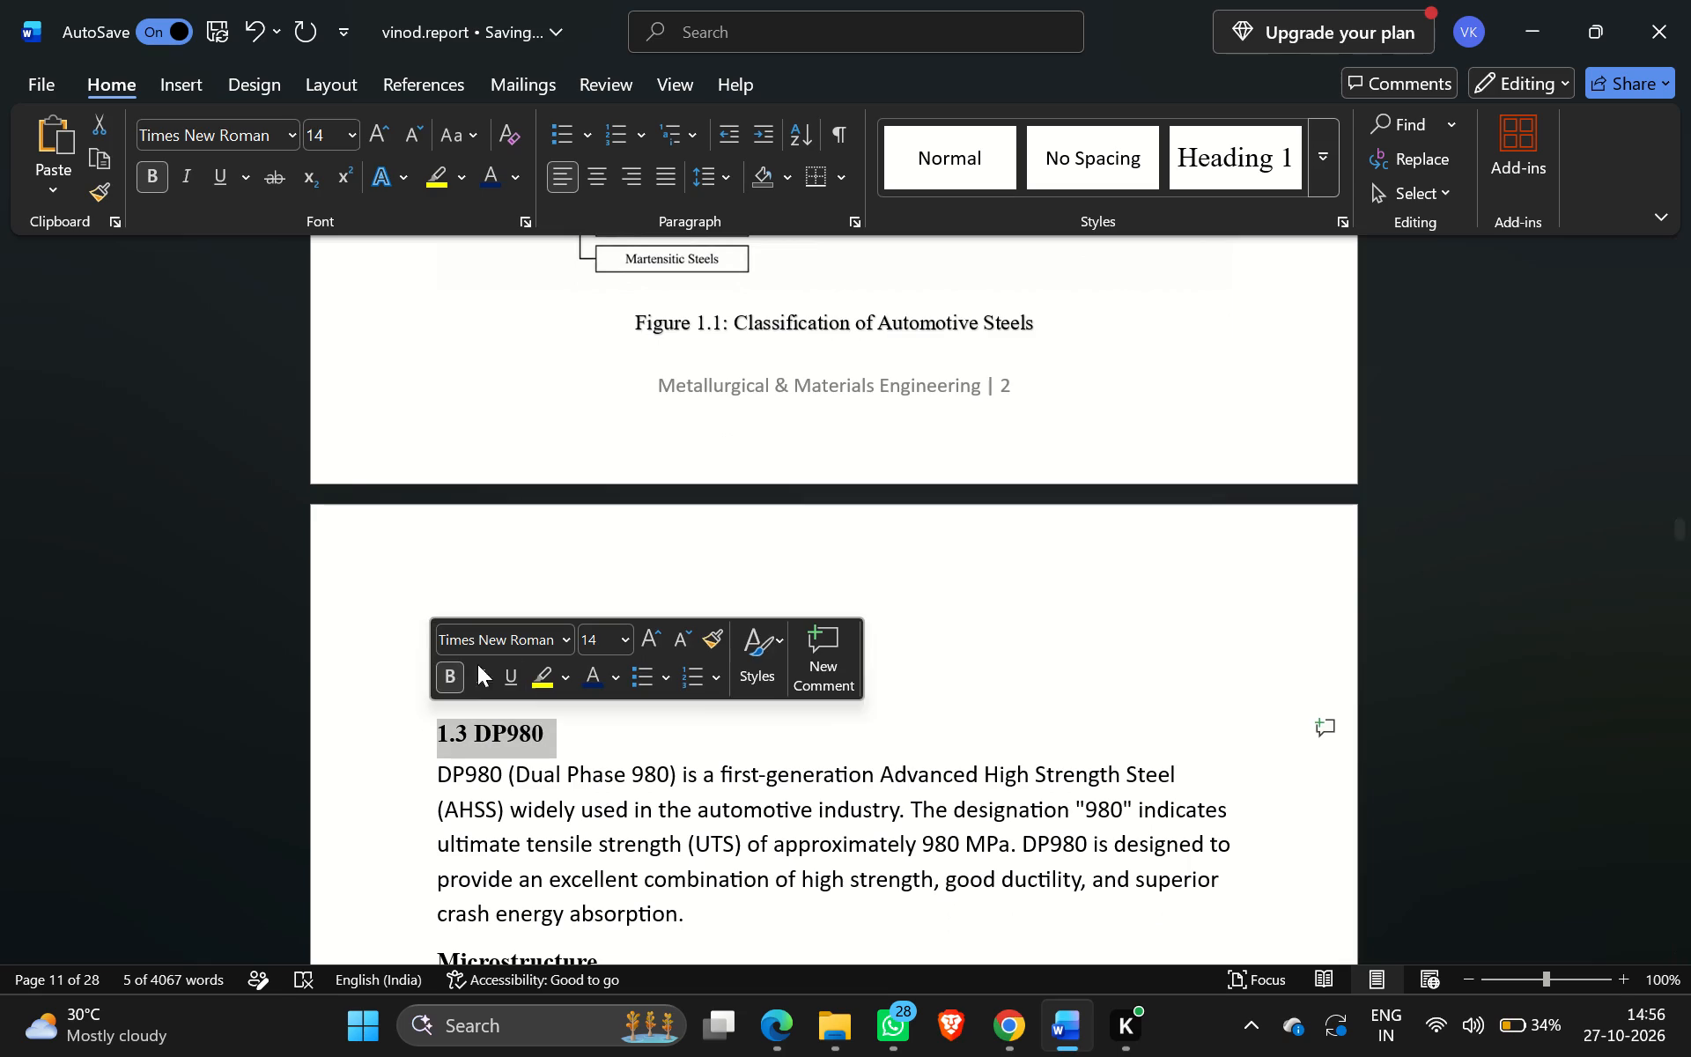
{"action": "left_click", "coordinate": [448, 670]}
{"action": "scroll", "coordinate": [448, 670], "scroll_direction": "down", "scroll_amount": 6}
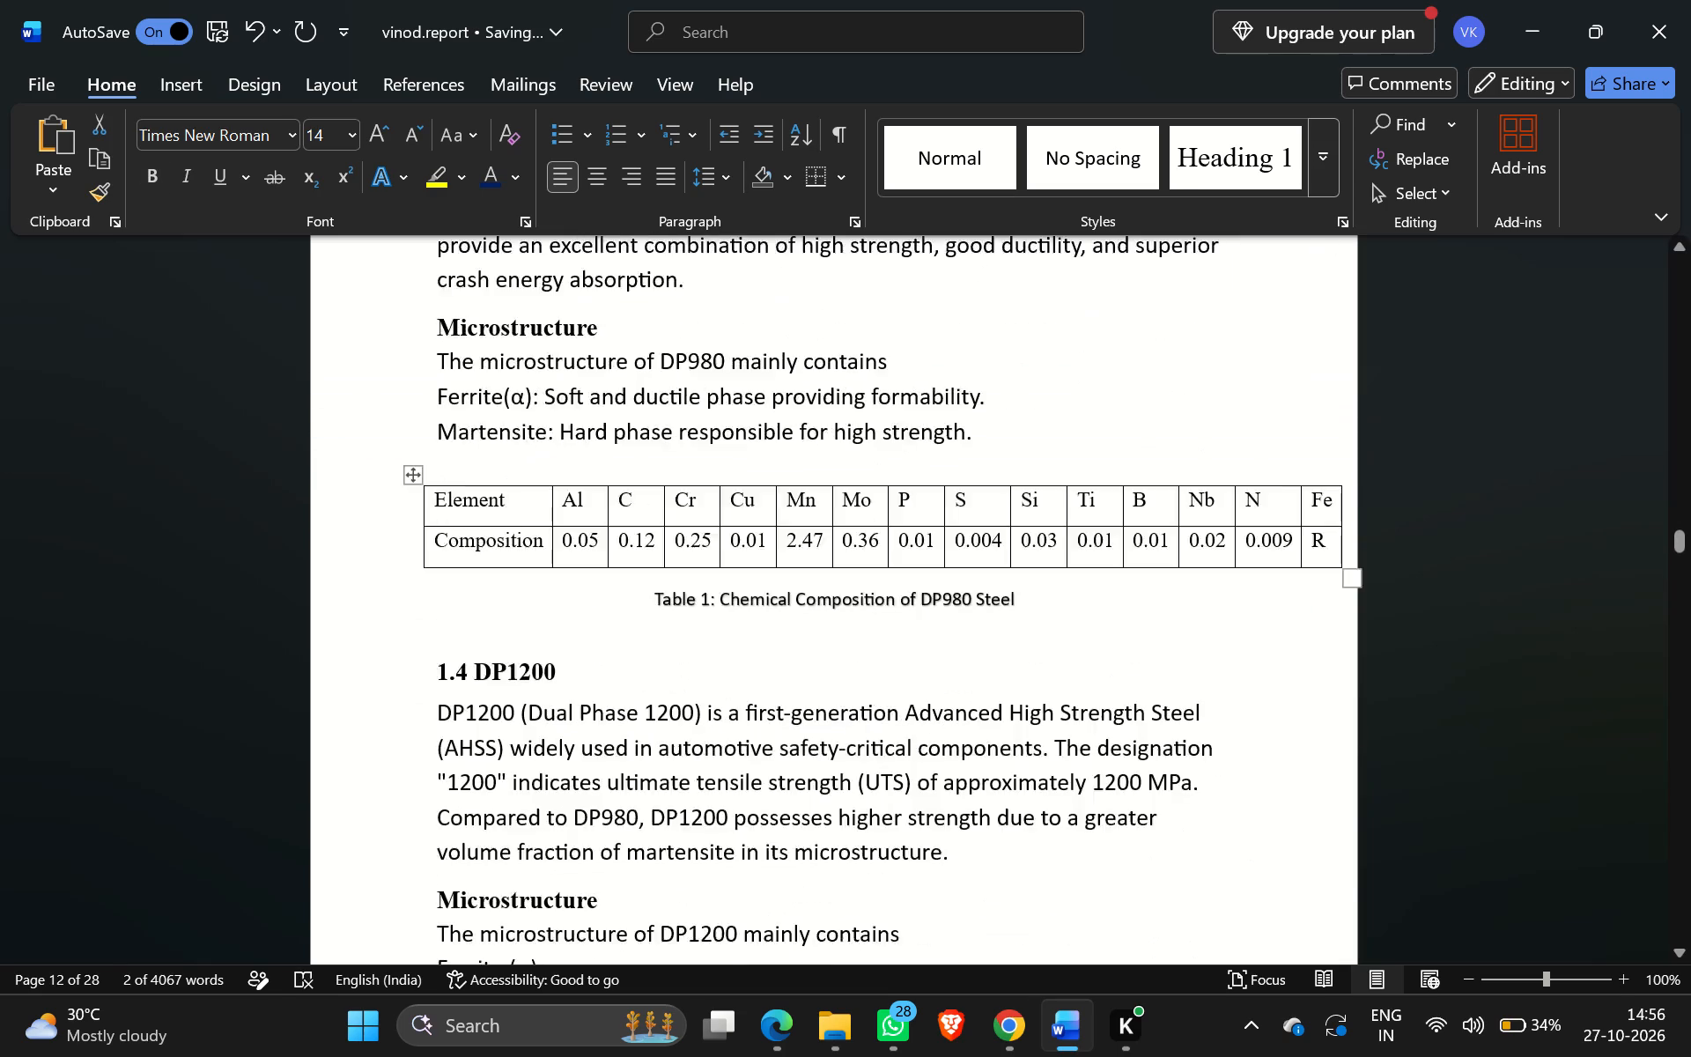
{"action": "scroll", "coordinate": [448, 670], "scroll_direction": "up", "scroll_amount": 1}
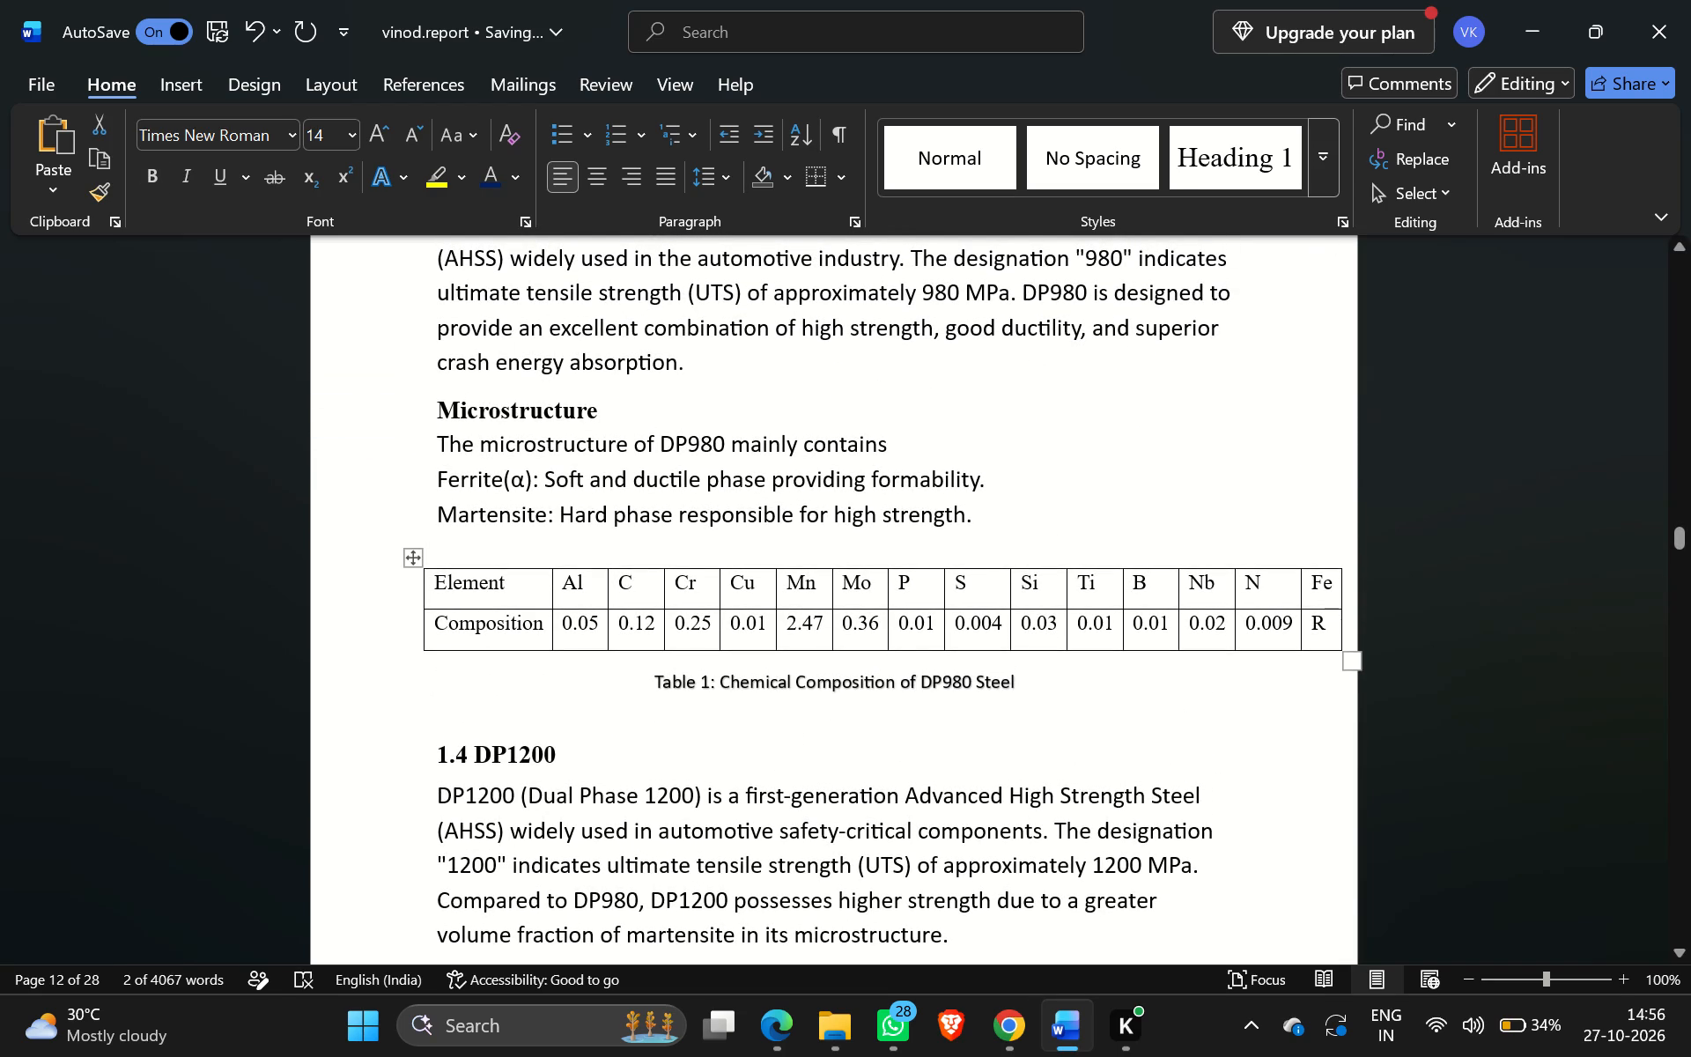
{"action": "left_click_drag", "start_coordinate": [573, 771], "coordinate": [443, 744]}
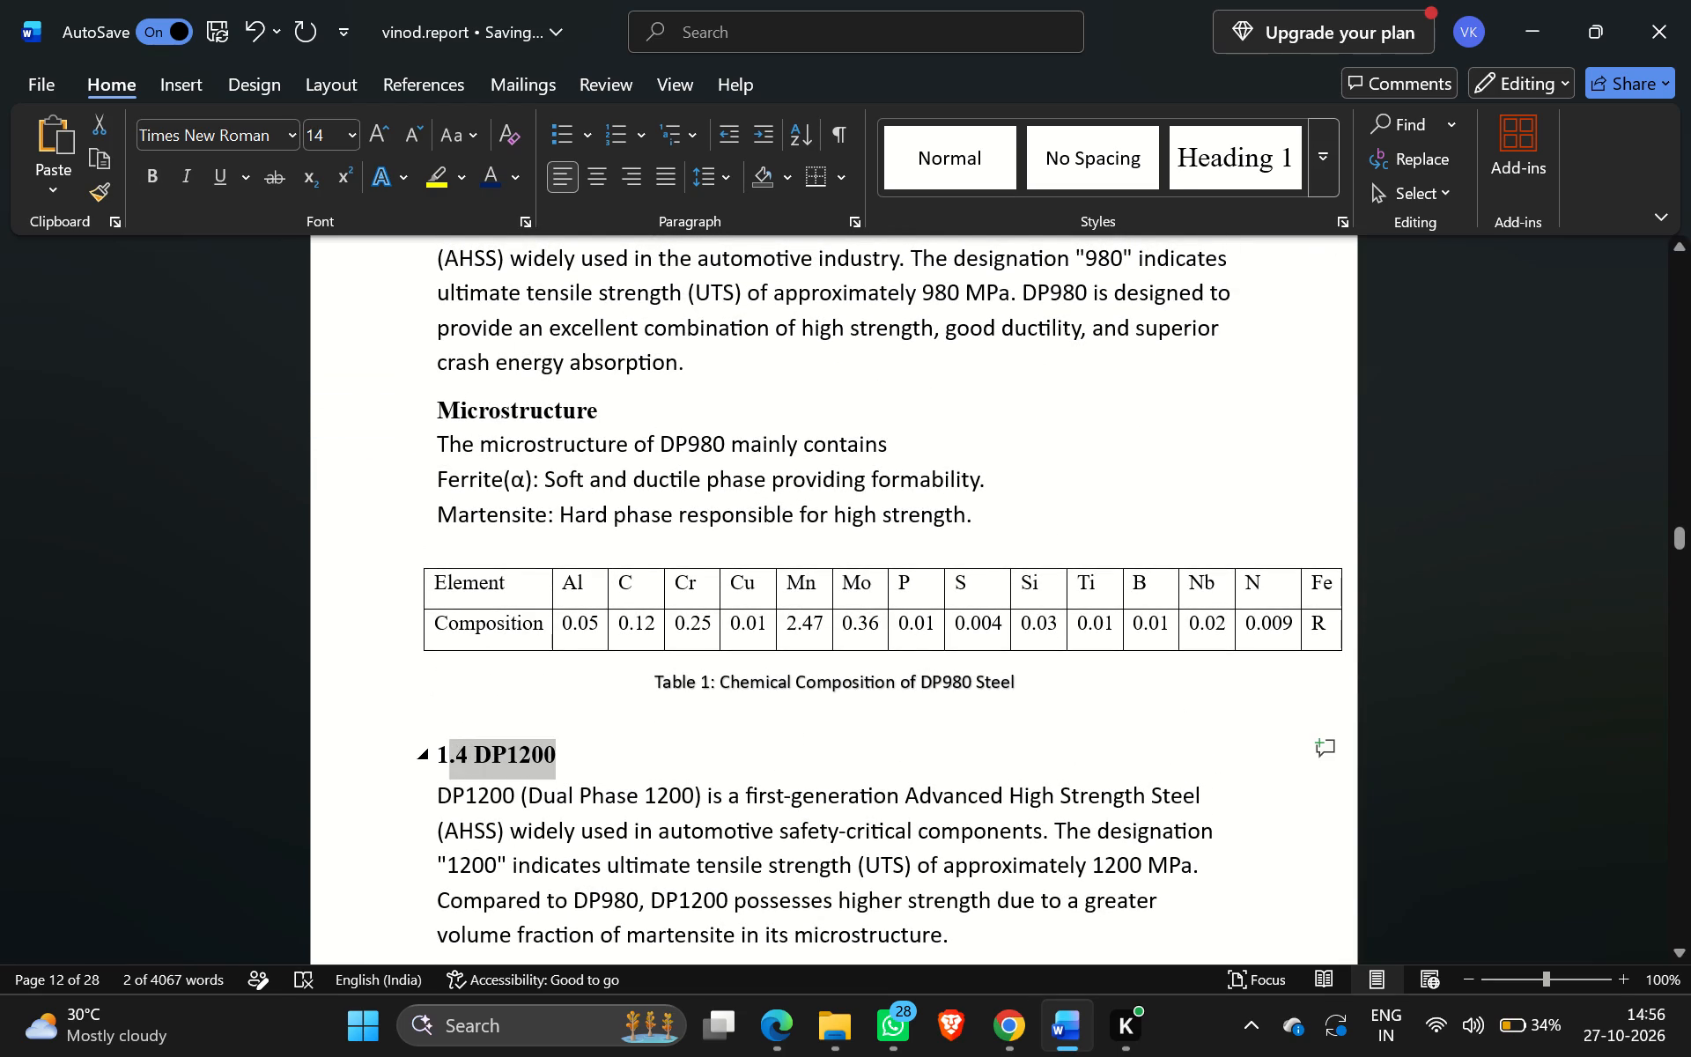
{"action": "left_click_drag", "start_coordinate": [443, 744], "coordinate": [433, 748]}
{"action": "left_click", "coordinate": [451, 691]}
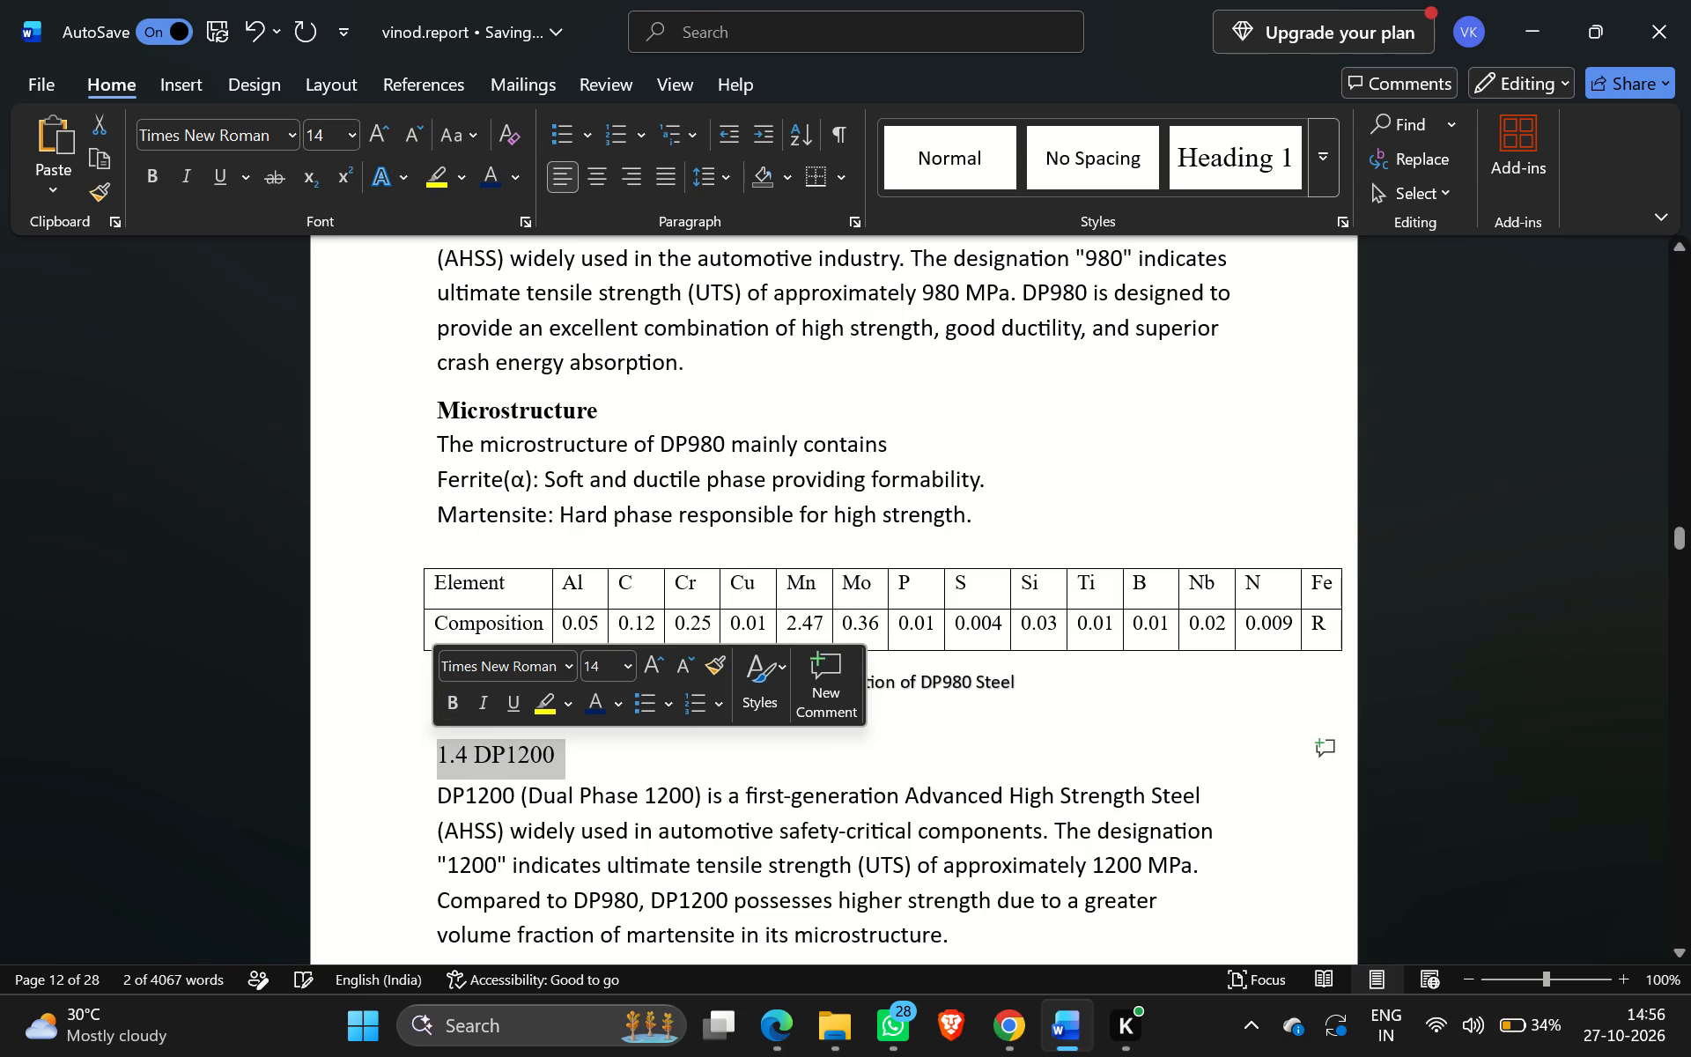
Remove the bold formatting from the 1.5 RESISTANCE SPOT WELDING (RSW) subheading.
{"action": "scroll", "coordinate": [639, 854], "scroll_direction": "down", "scroll_amount": 4}
{"action": "scroll", "coordinate": [639, 854], "scroll_direction": "right", "scroll_amount": 1}
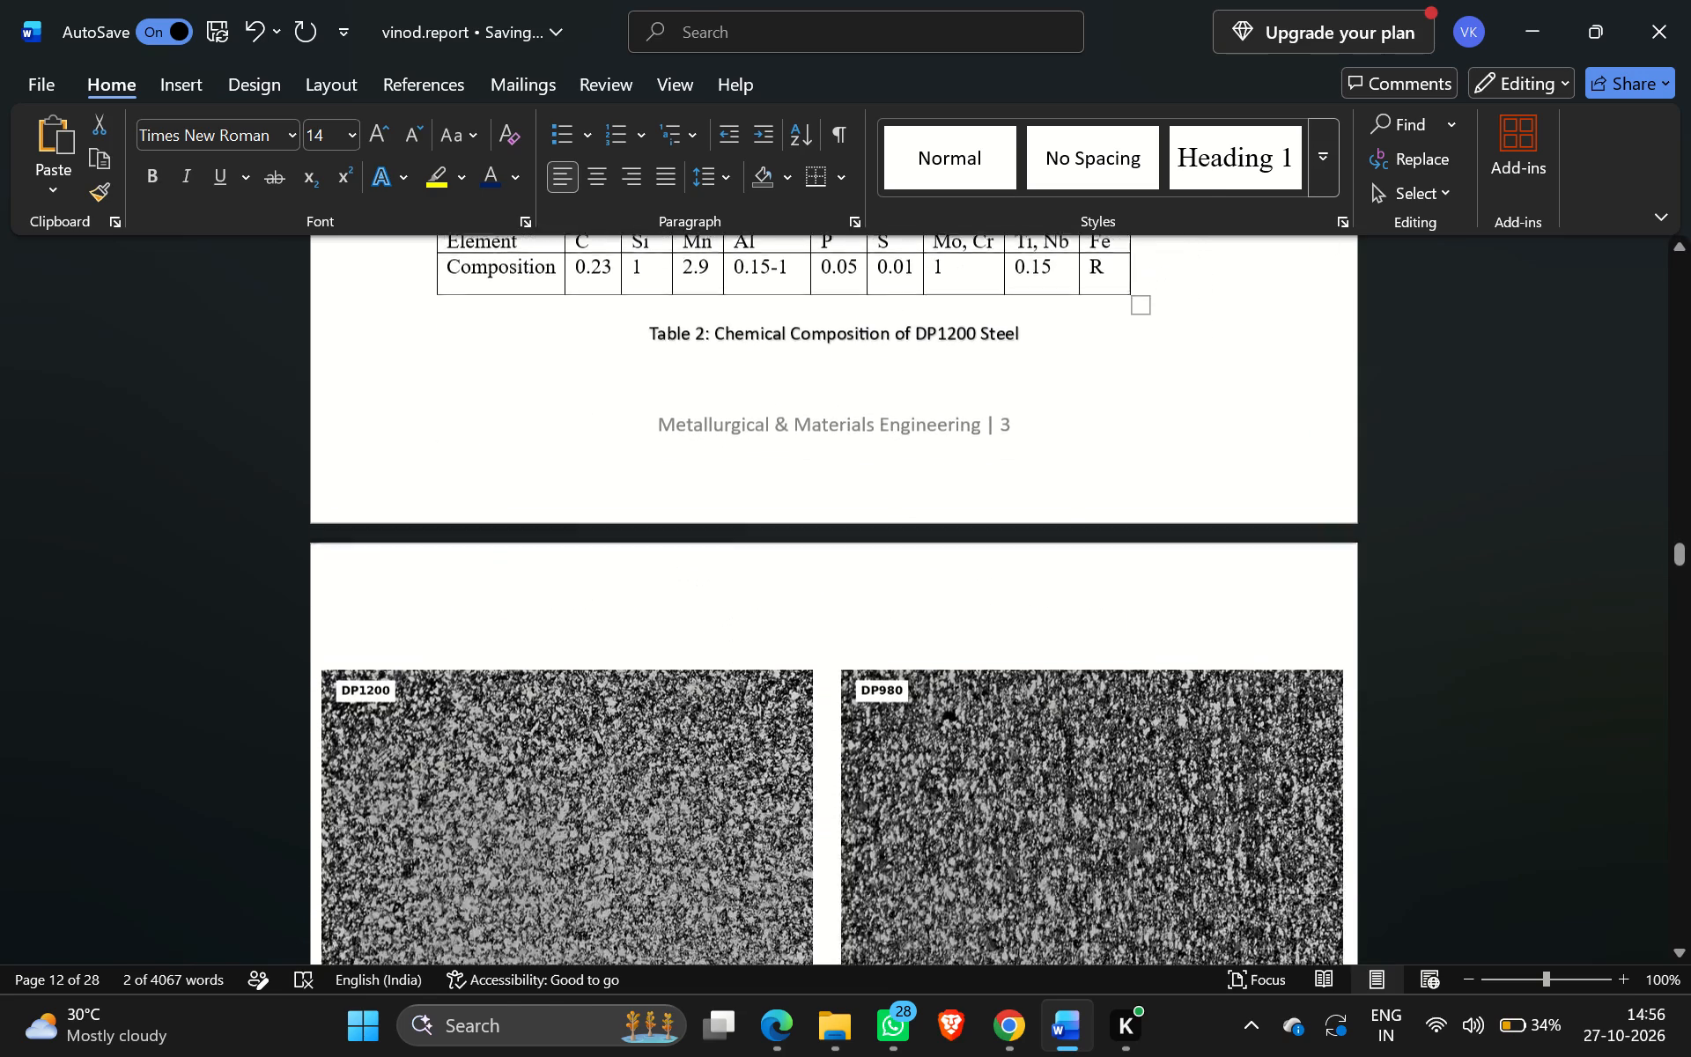
{"action": "scroll", "coordinate": [639, 854], "scroll_direction": "right", "scroll_amount": 3}
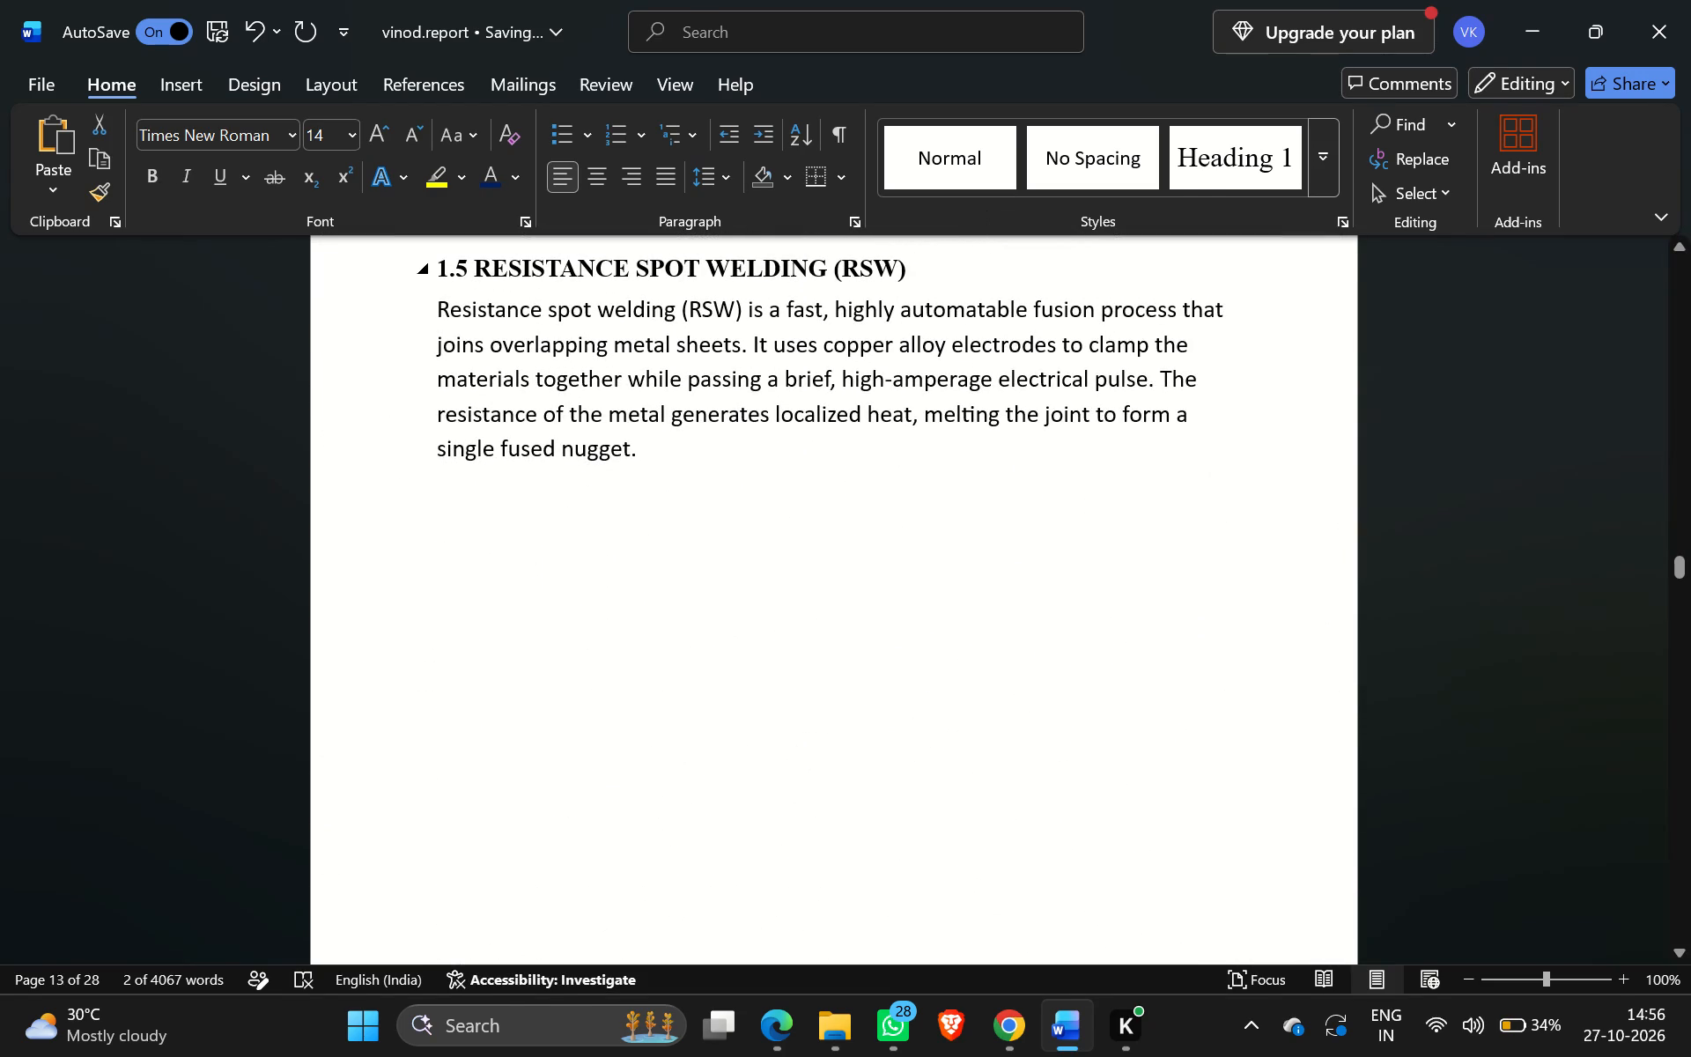
{"action": "left_click_drag", "start_coordinate": [923, 265], "coordinate": [433, 268]}
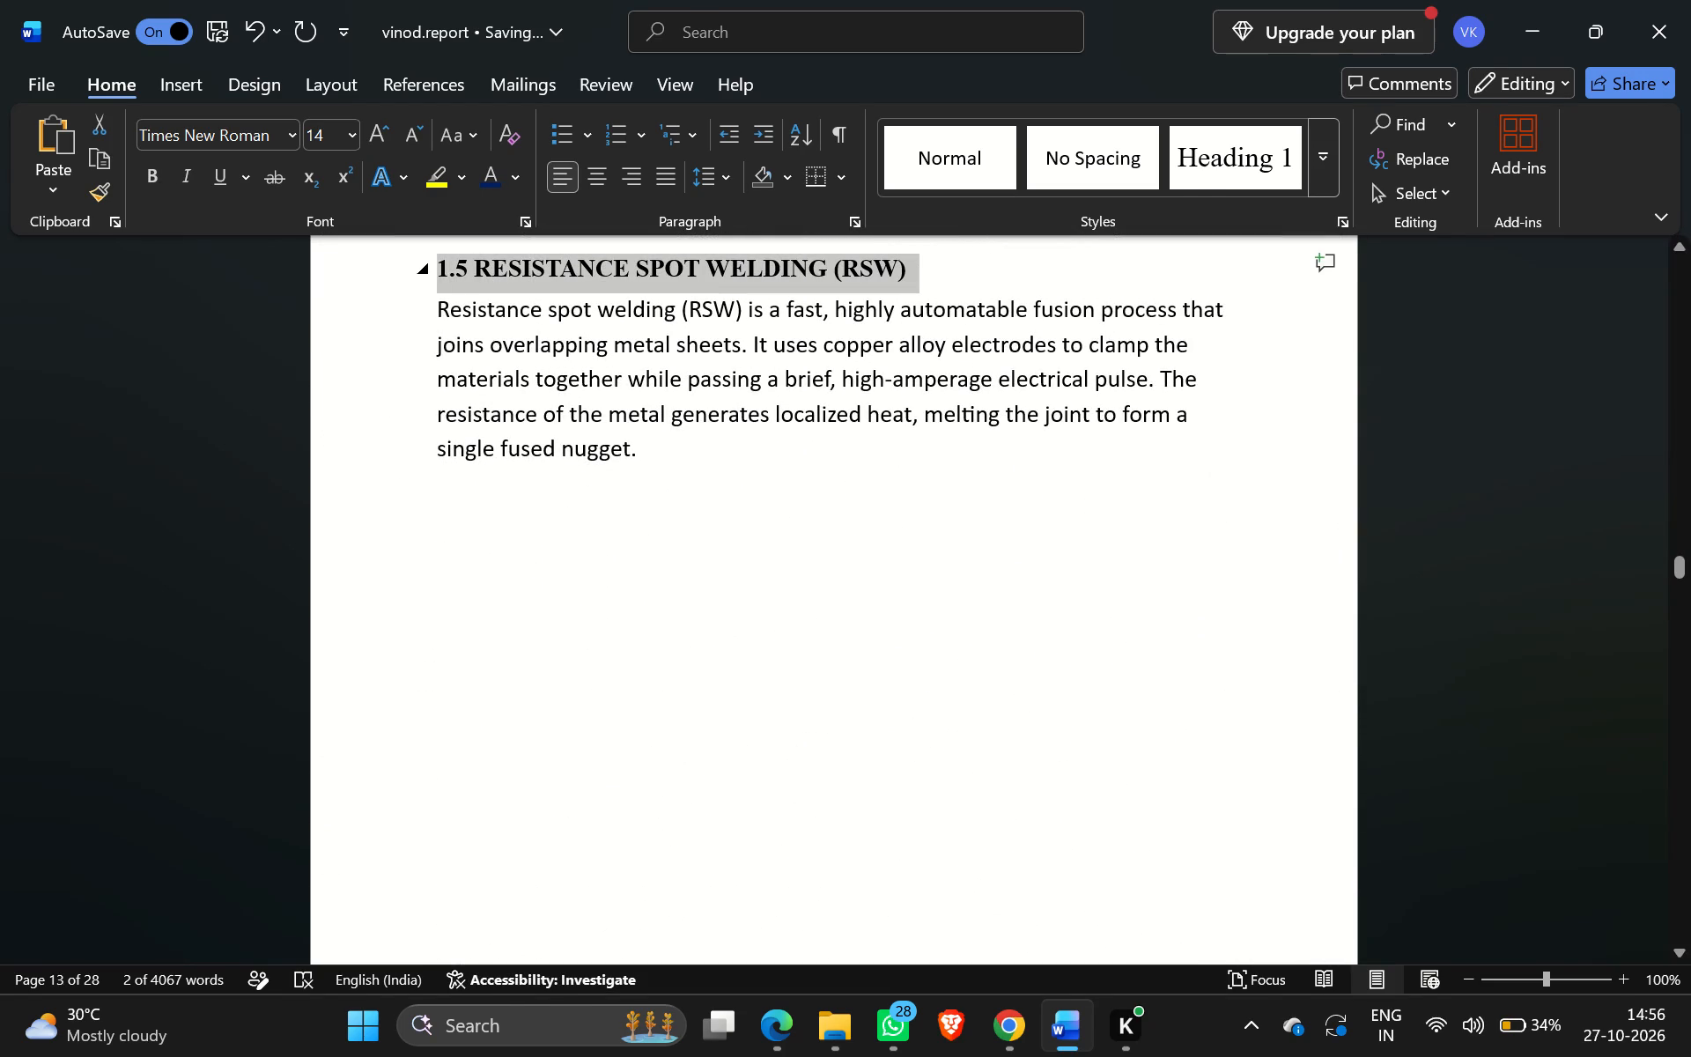
{"action": "left_click", "coordinate": [454, 216]}
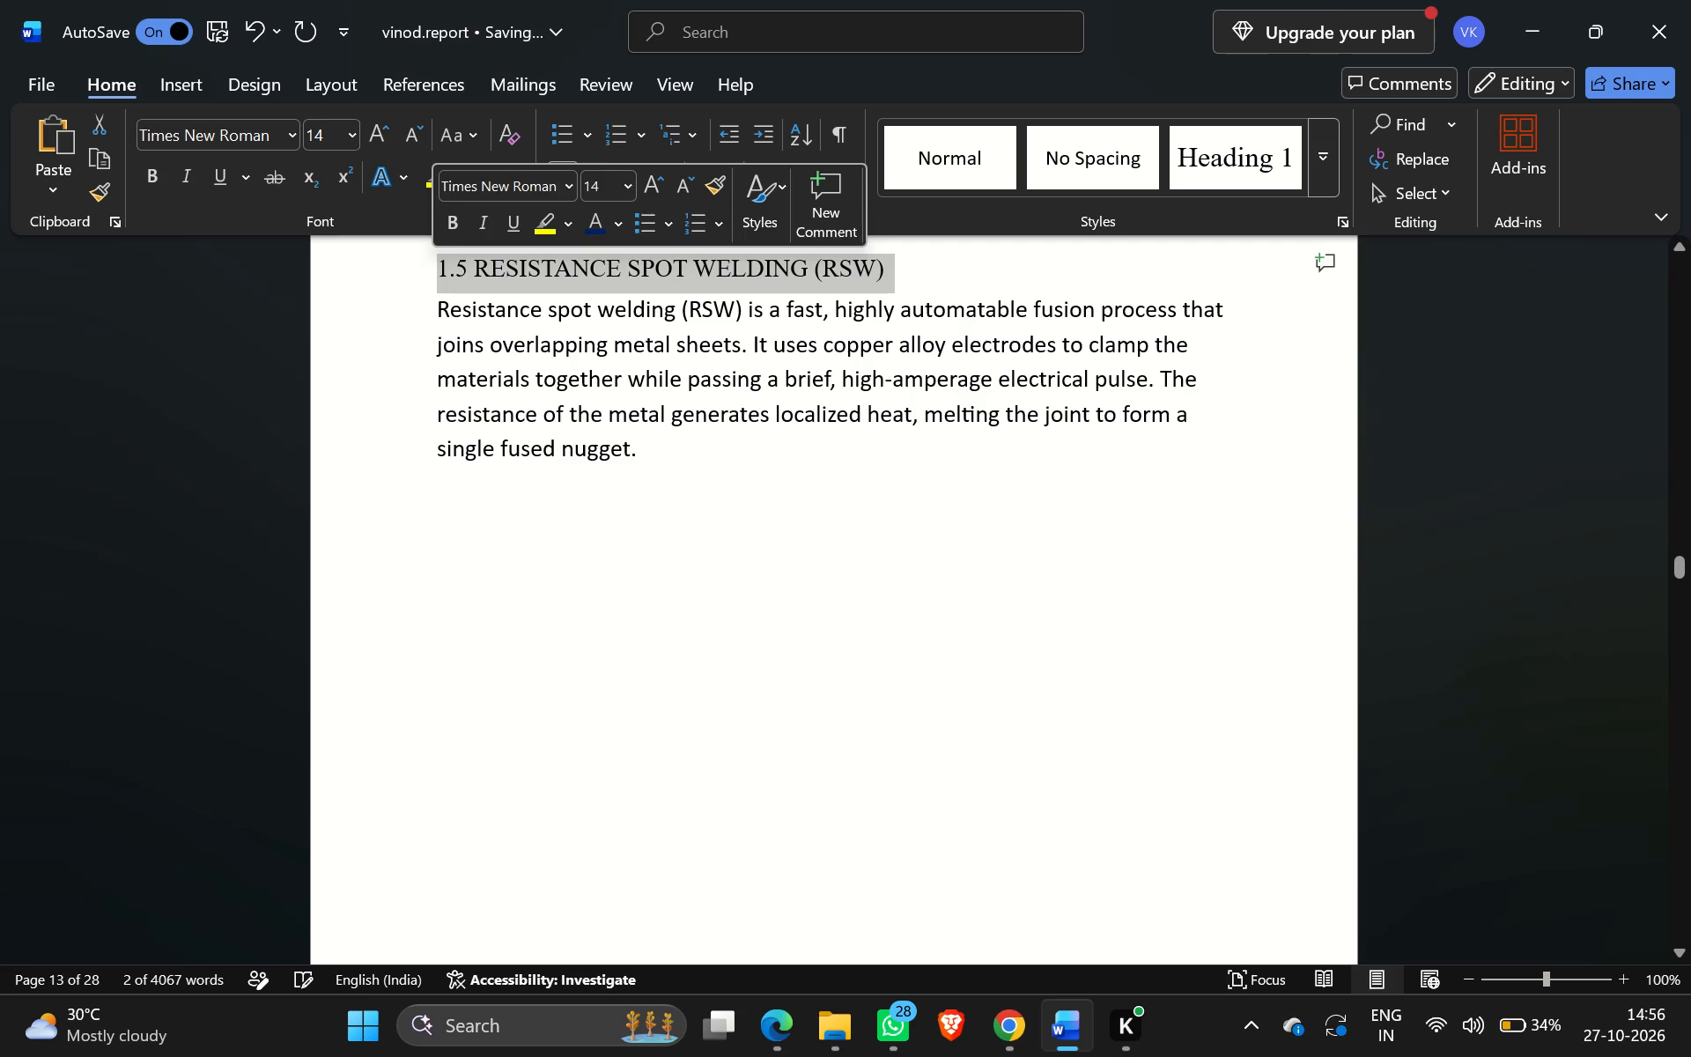
Update the entire Table of Contents in the front matter so it takes in the chapter 1 subheading formatting.
{"action": "scroll", "coordinate": [701, 831], "scroll_direction": "down", "scroll_amount": 5}
{"action": "scroll", "coordinate": [701, 831], "scroll_direction": "up", "scroll_amount": 1}
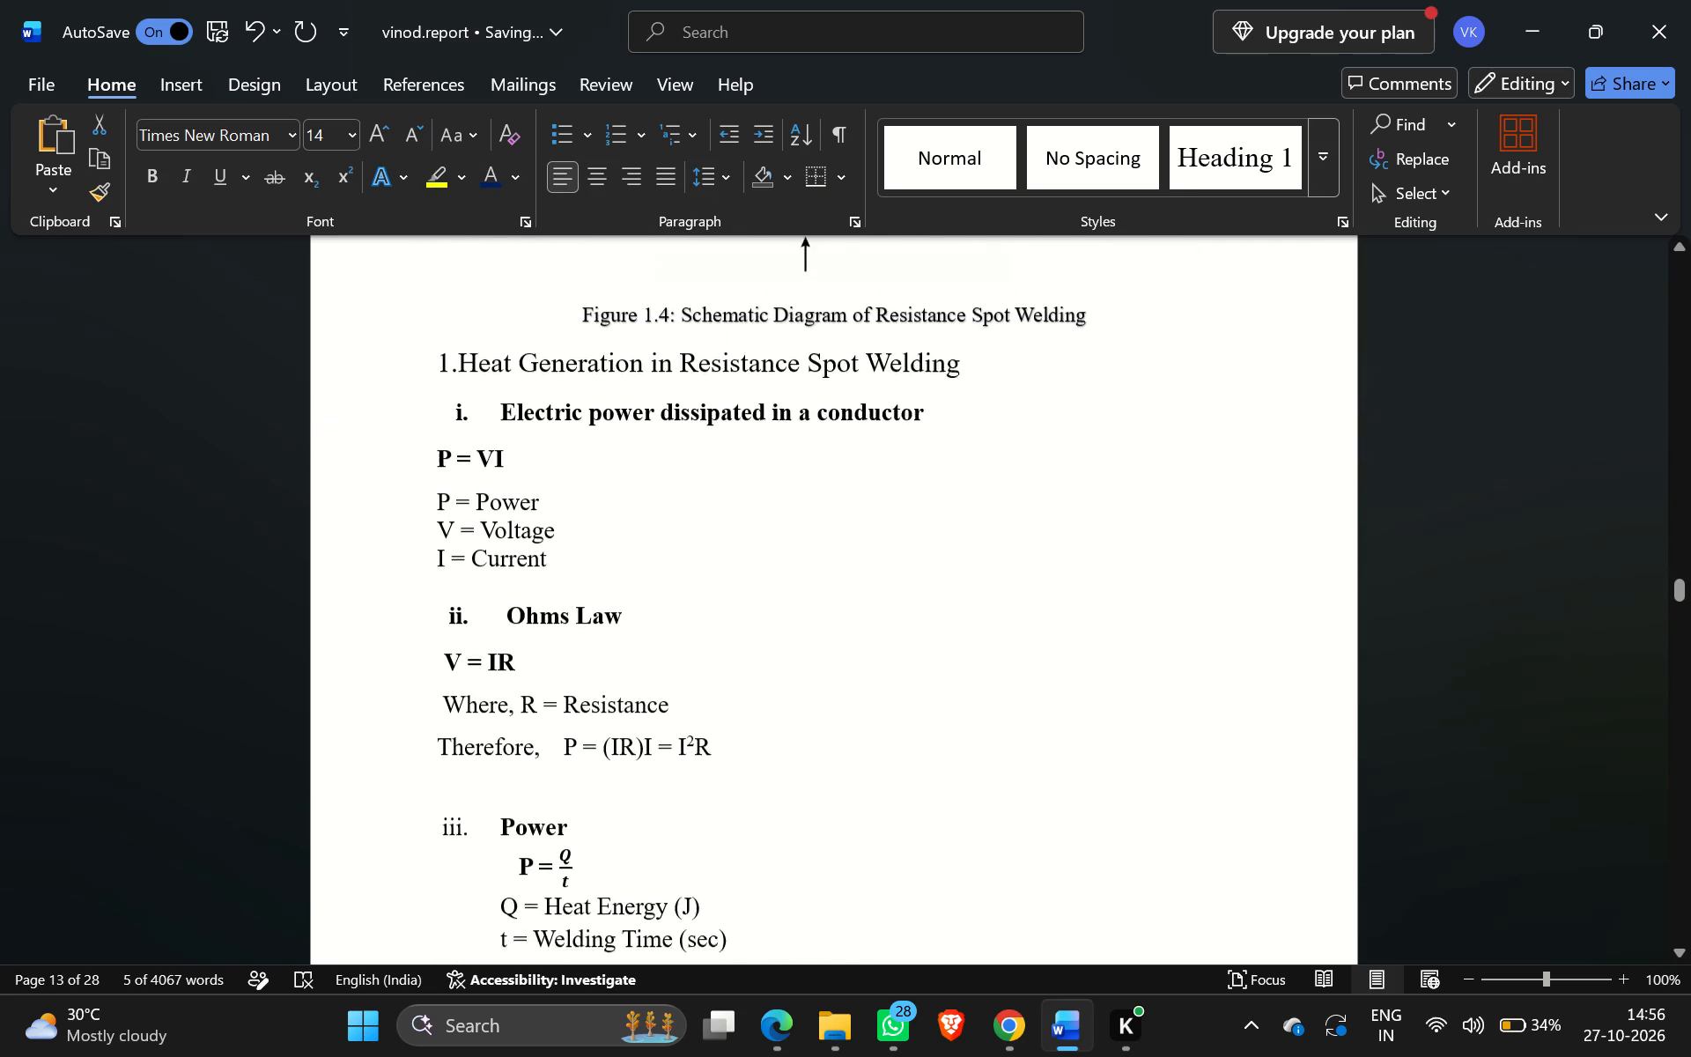
{"action": "scroll", "coordinate": [701, 831], "scroll_direction": "up", "scroll_amount": 1}
{"action": "scroll", "coordinate": [701, 831], "scroll_direction": "right", "scroll_amount": 1}
{"action": "scroll", "coordinate": [701, 831], "scroll_direction": "down", "scroll_amount": 1}
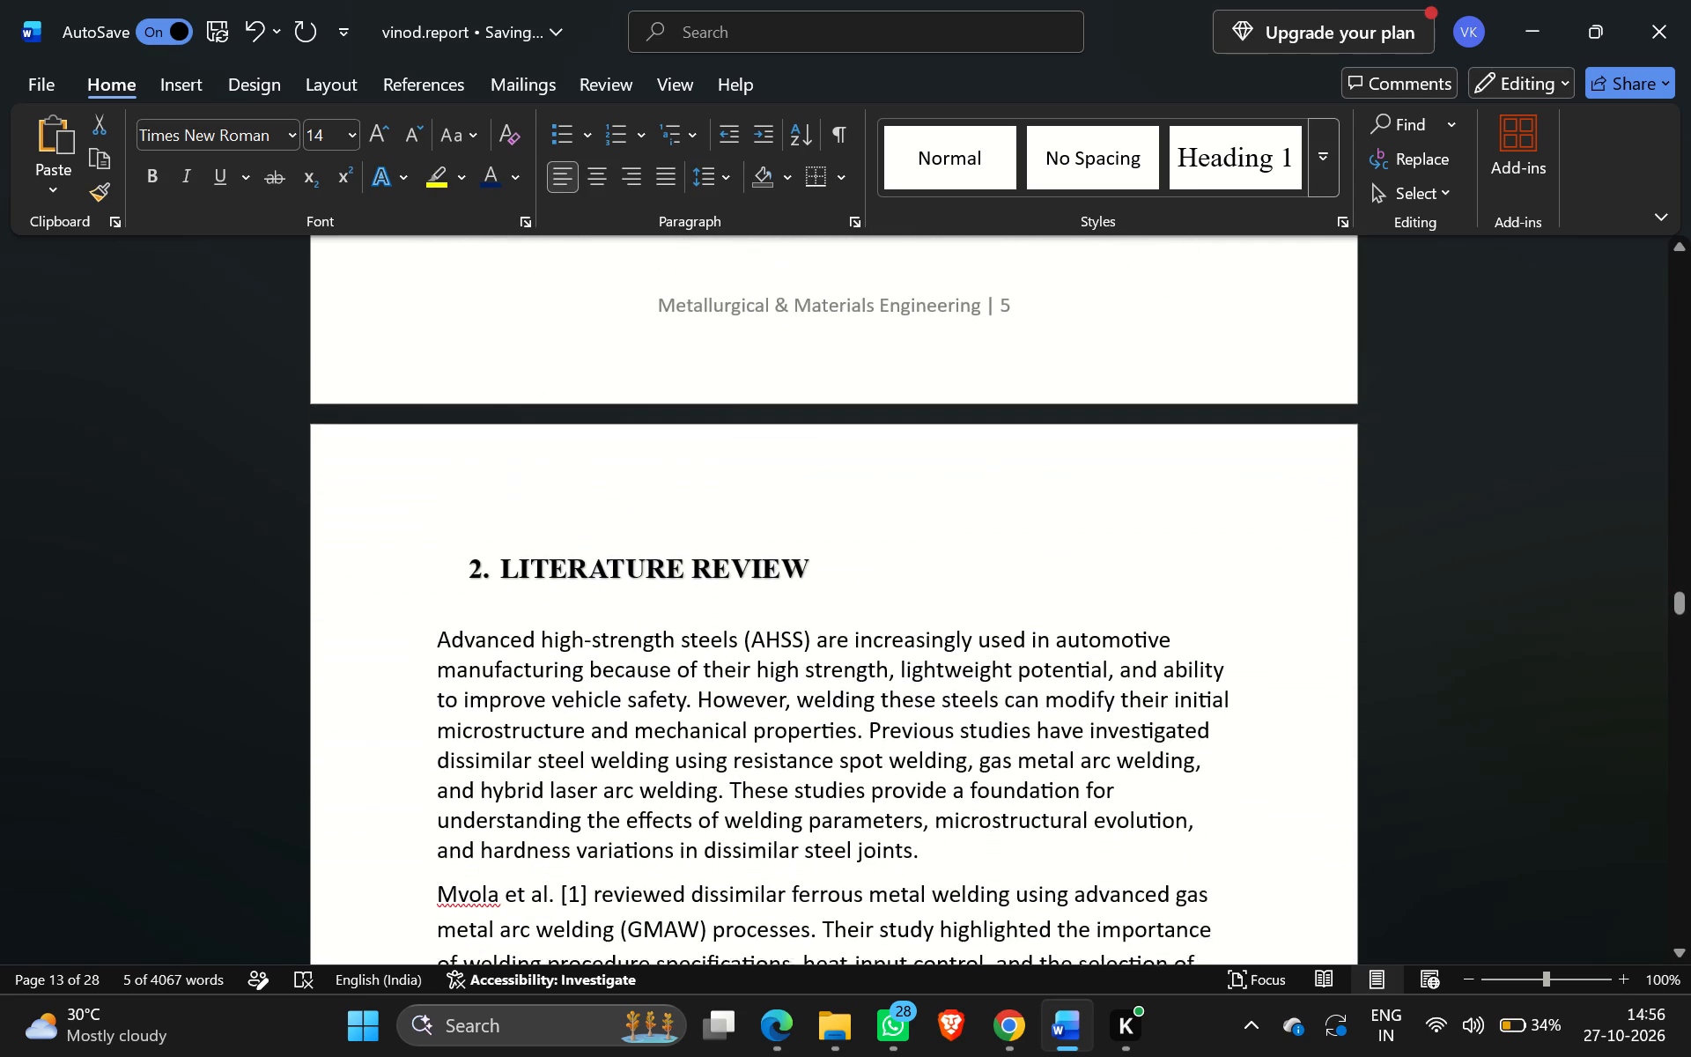
{"action": "scroll", "coordinate": [701, 831], "scroll_direction": "down", "scroll_amount": 1}
{"action": "scroll", "coordinate": [701, 831], "scroll_direction": "up", "scroll_amount": 14}
{"action": "scroll", "coordinate": [701, 831], "scroll_direction": "down", "scroll_amount": 5}
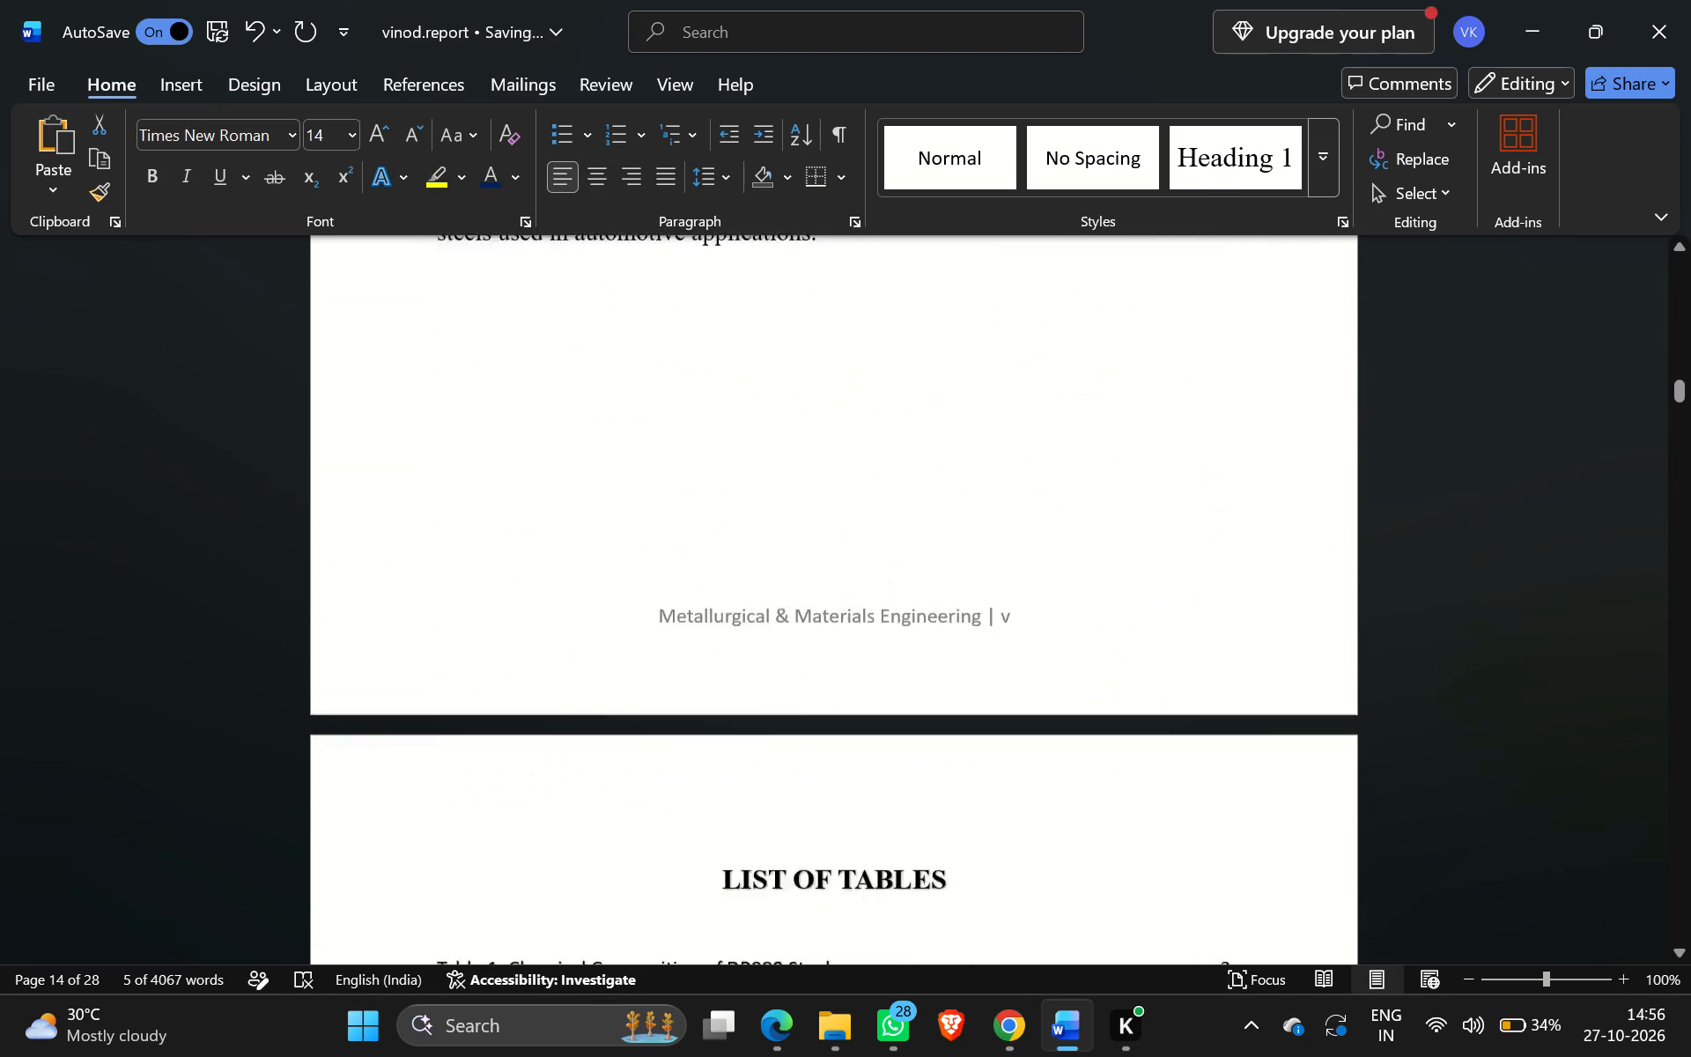
{"action": "scroll", "coordinate": [701, 831], "scroll_direction": "down", "scroll_amount": 7}
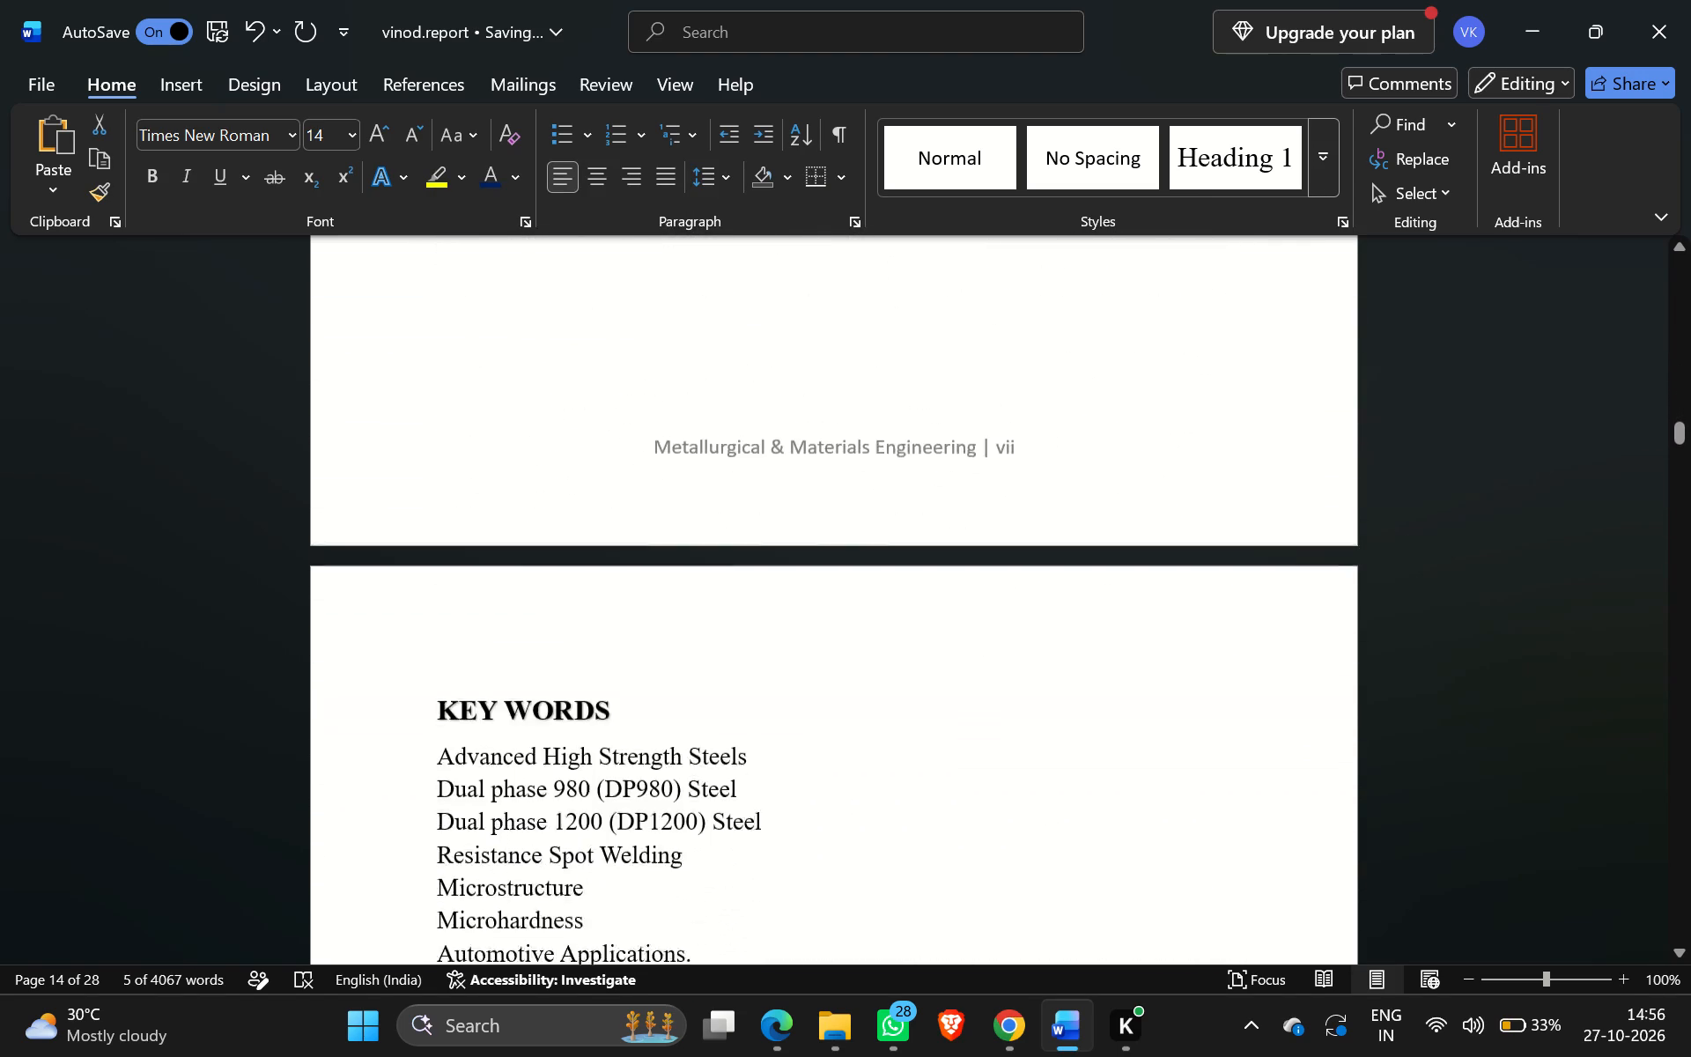
{"action": "scroll", "coordinate": [701, 831], "scroll_direction": "down", "scroll_amount": 4}
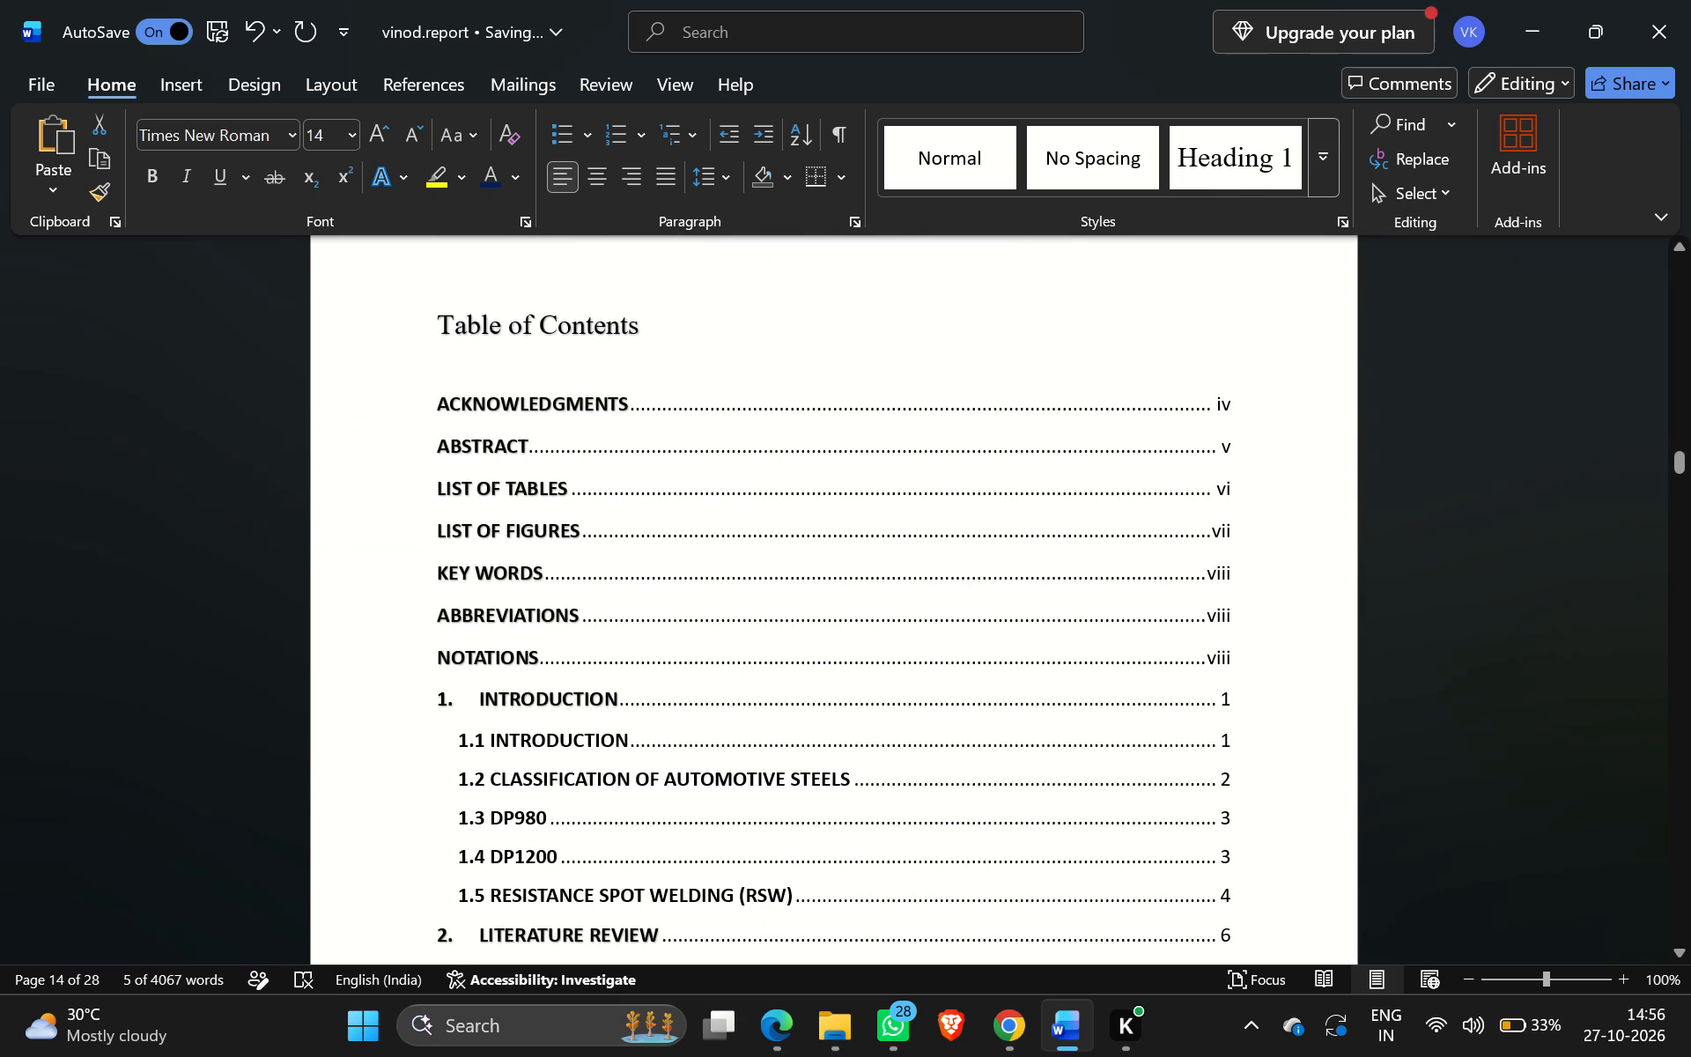
{"action": "left_click", "coordinate": [586, 336]}
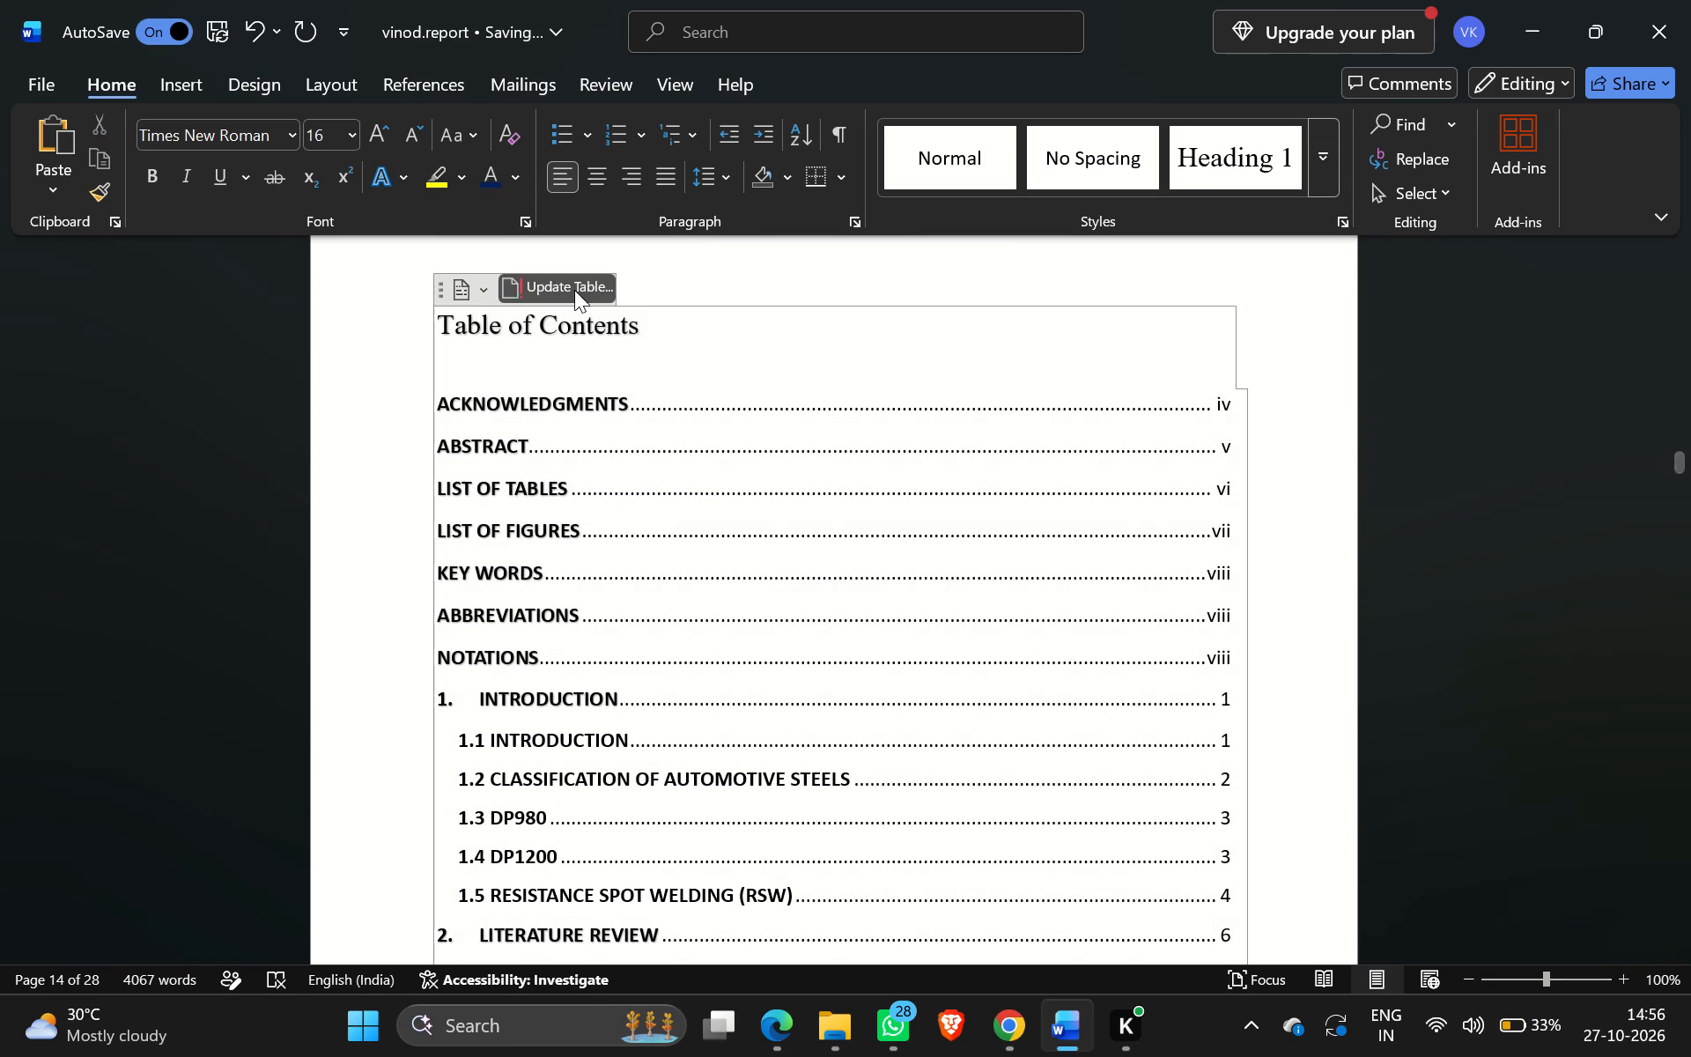
{"action": "left_click", "coordinate": [574, 290]}
{"action": "left_click", "coordinate": [709, 505]}
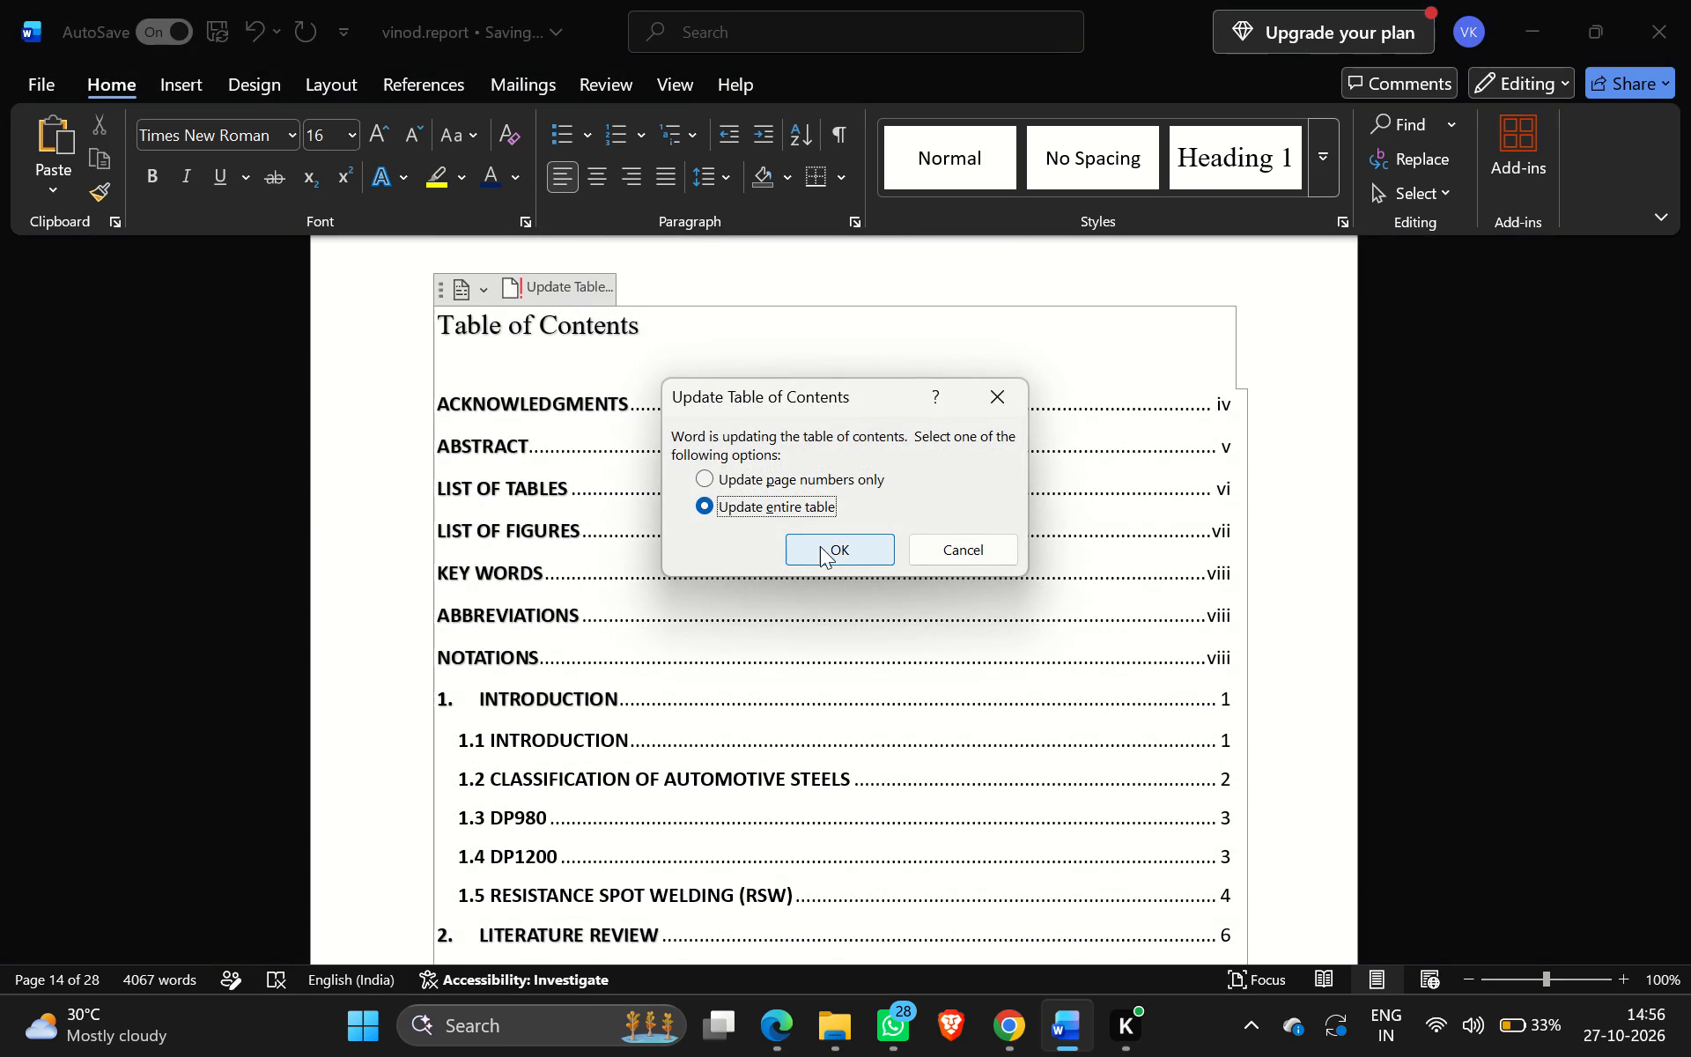
{"action": "left_click", "coordinate": [864, 553]}
Examine the refreshed Table of Contents from the front matter entries to Reference, checking that subheading formatting matches across chapters 1 and 4.
{"action": "scroll", "coordinate": [748, 762], "scroll_direction": "down", "scroll_amount": 1}
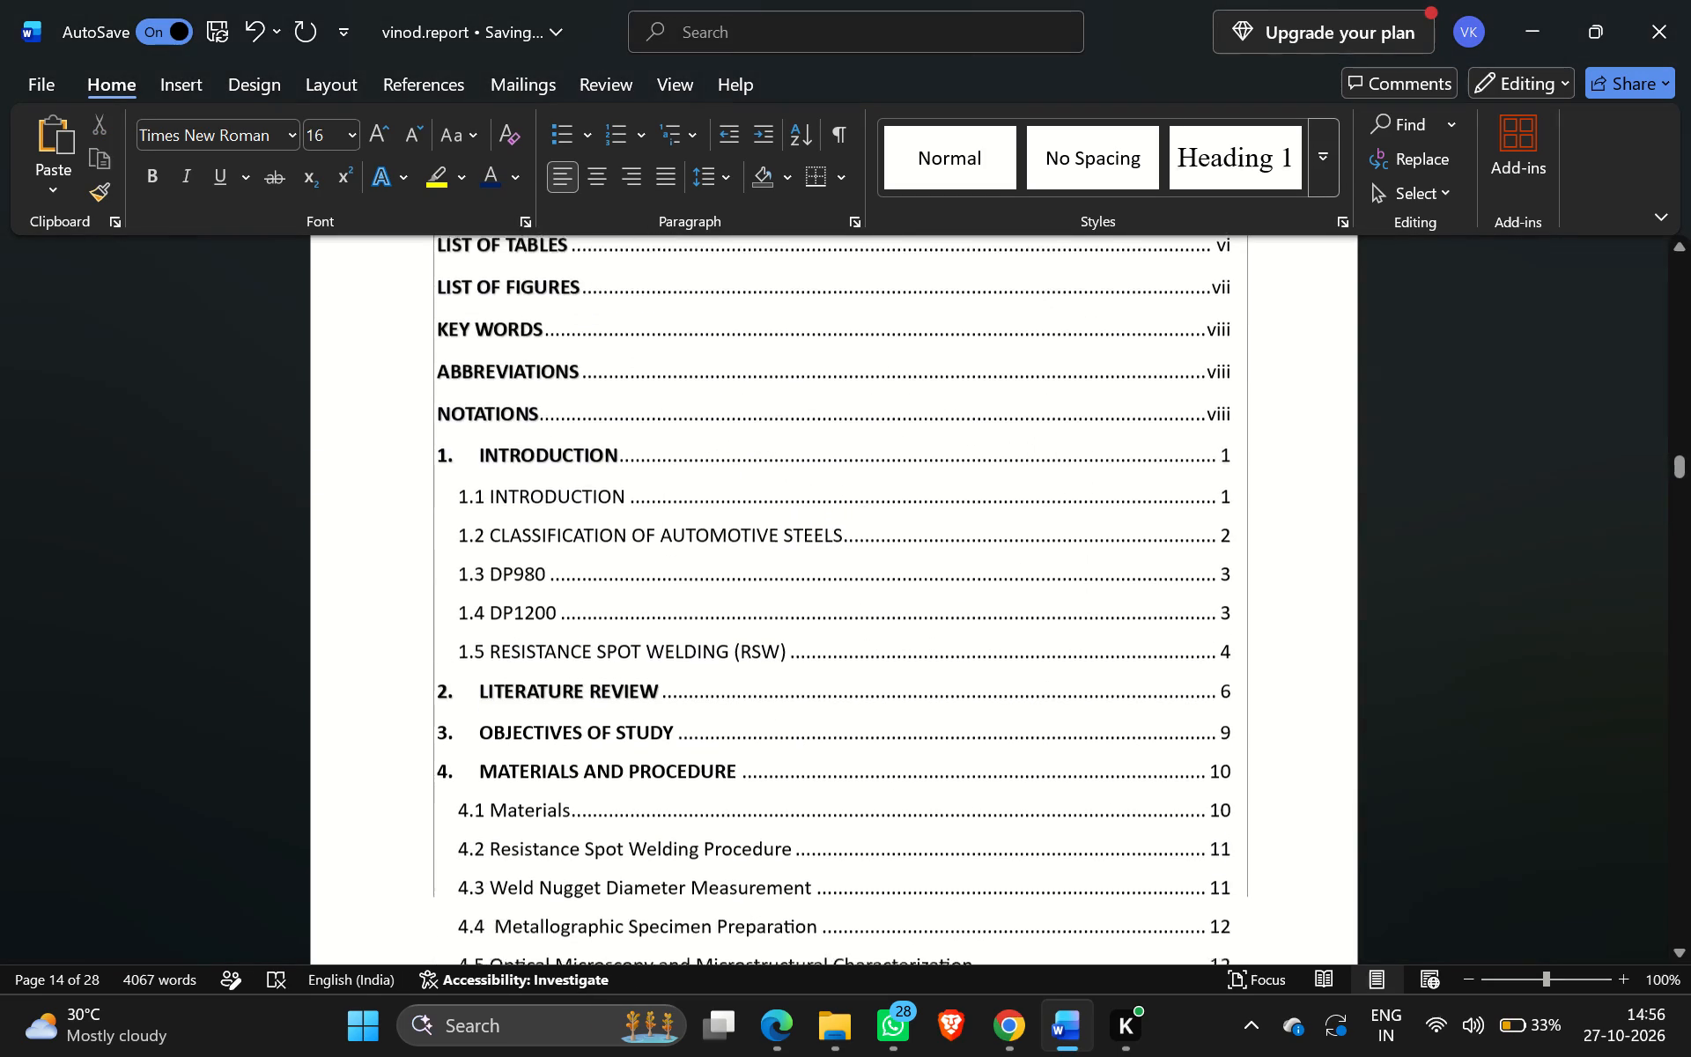
{"action": "scroll", "coordinate": [748, 762], "scroll_direction": "down", "scroll_amount": 1}
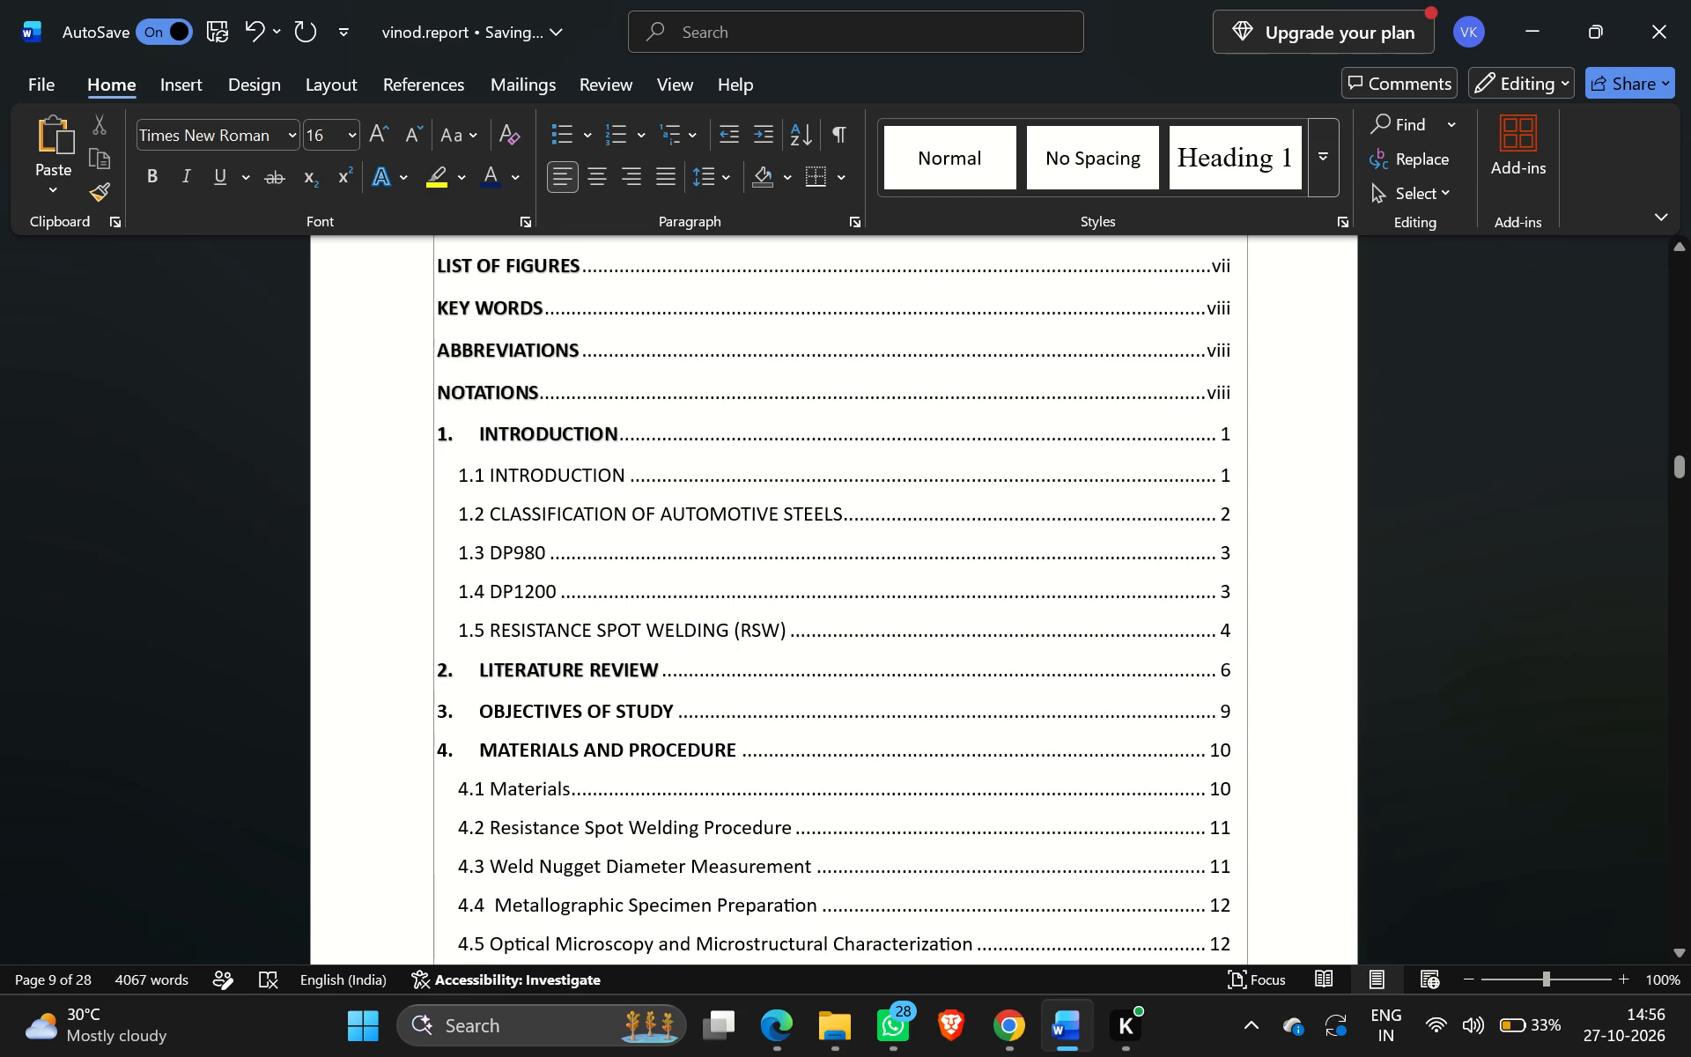
{"action": "scroll", "coordinate": [748, 762], "scroll_direction": "down", "scroll_amount": 1}
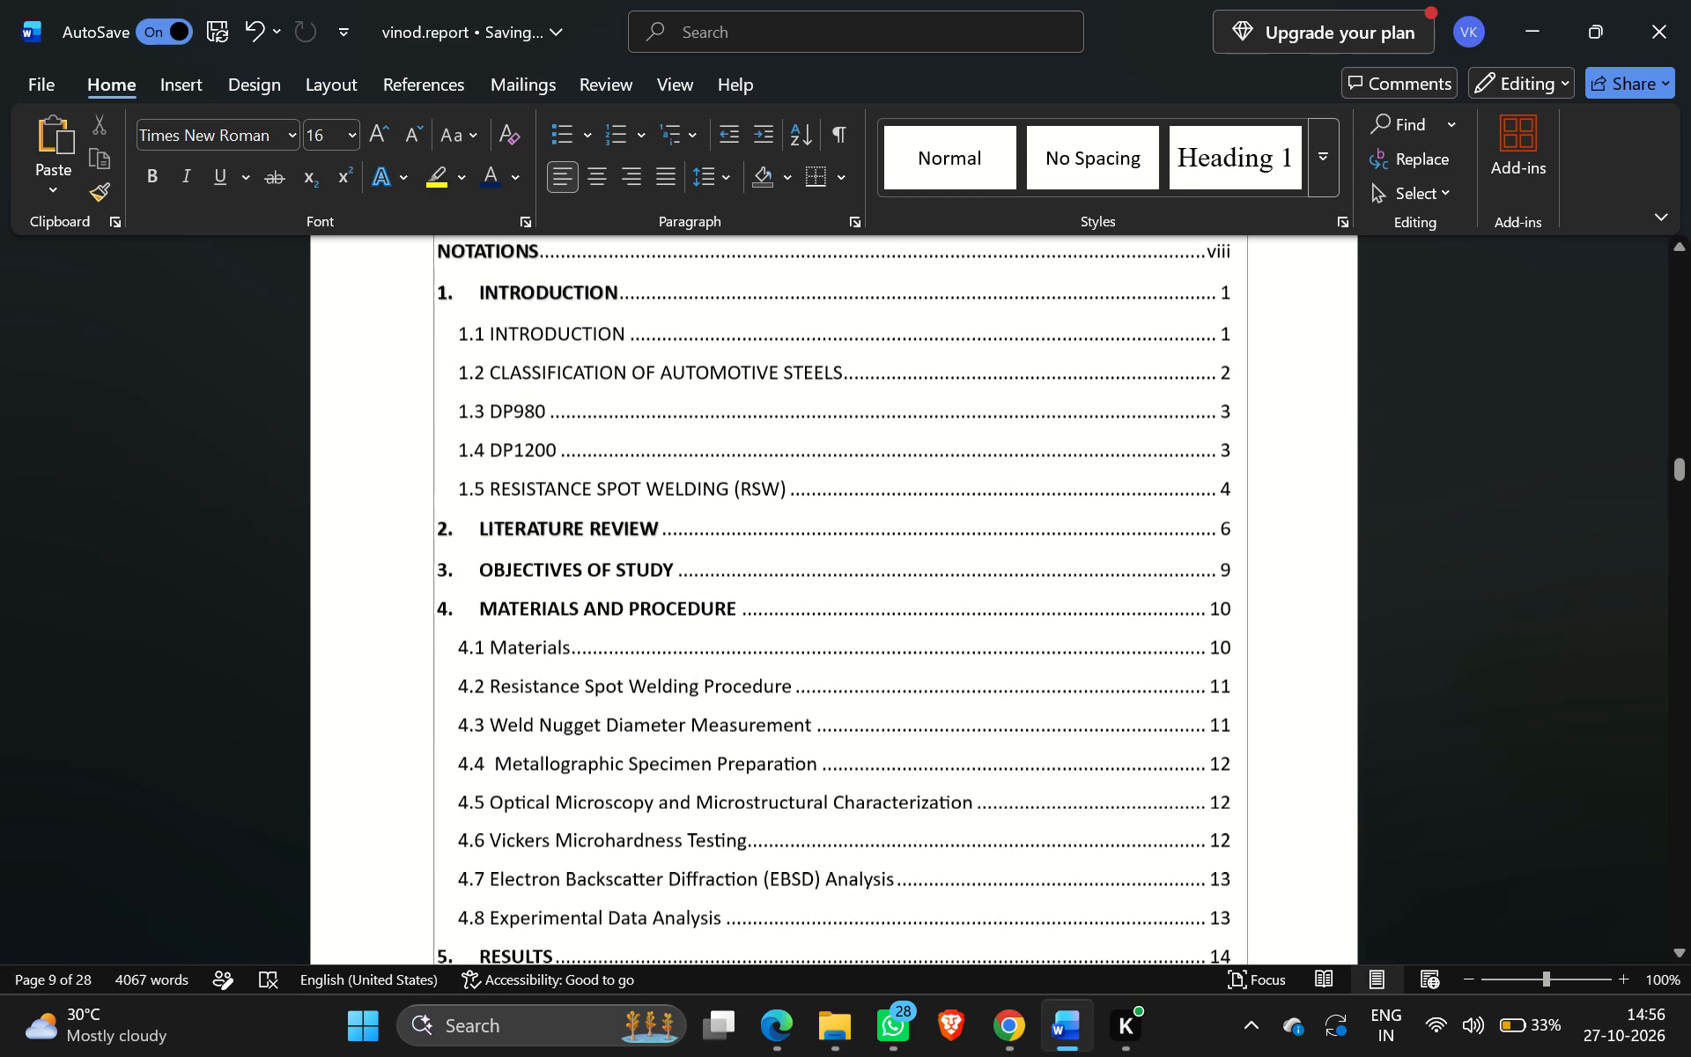
{"action": "scroll", "coordinate": [748, 762], "scroll_direction": "down", "scroll_amount": 1}
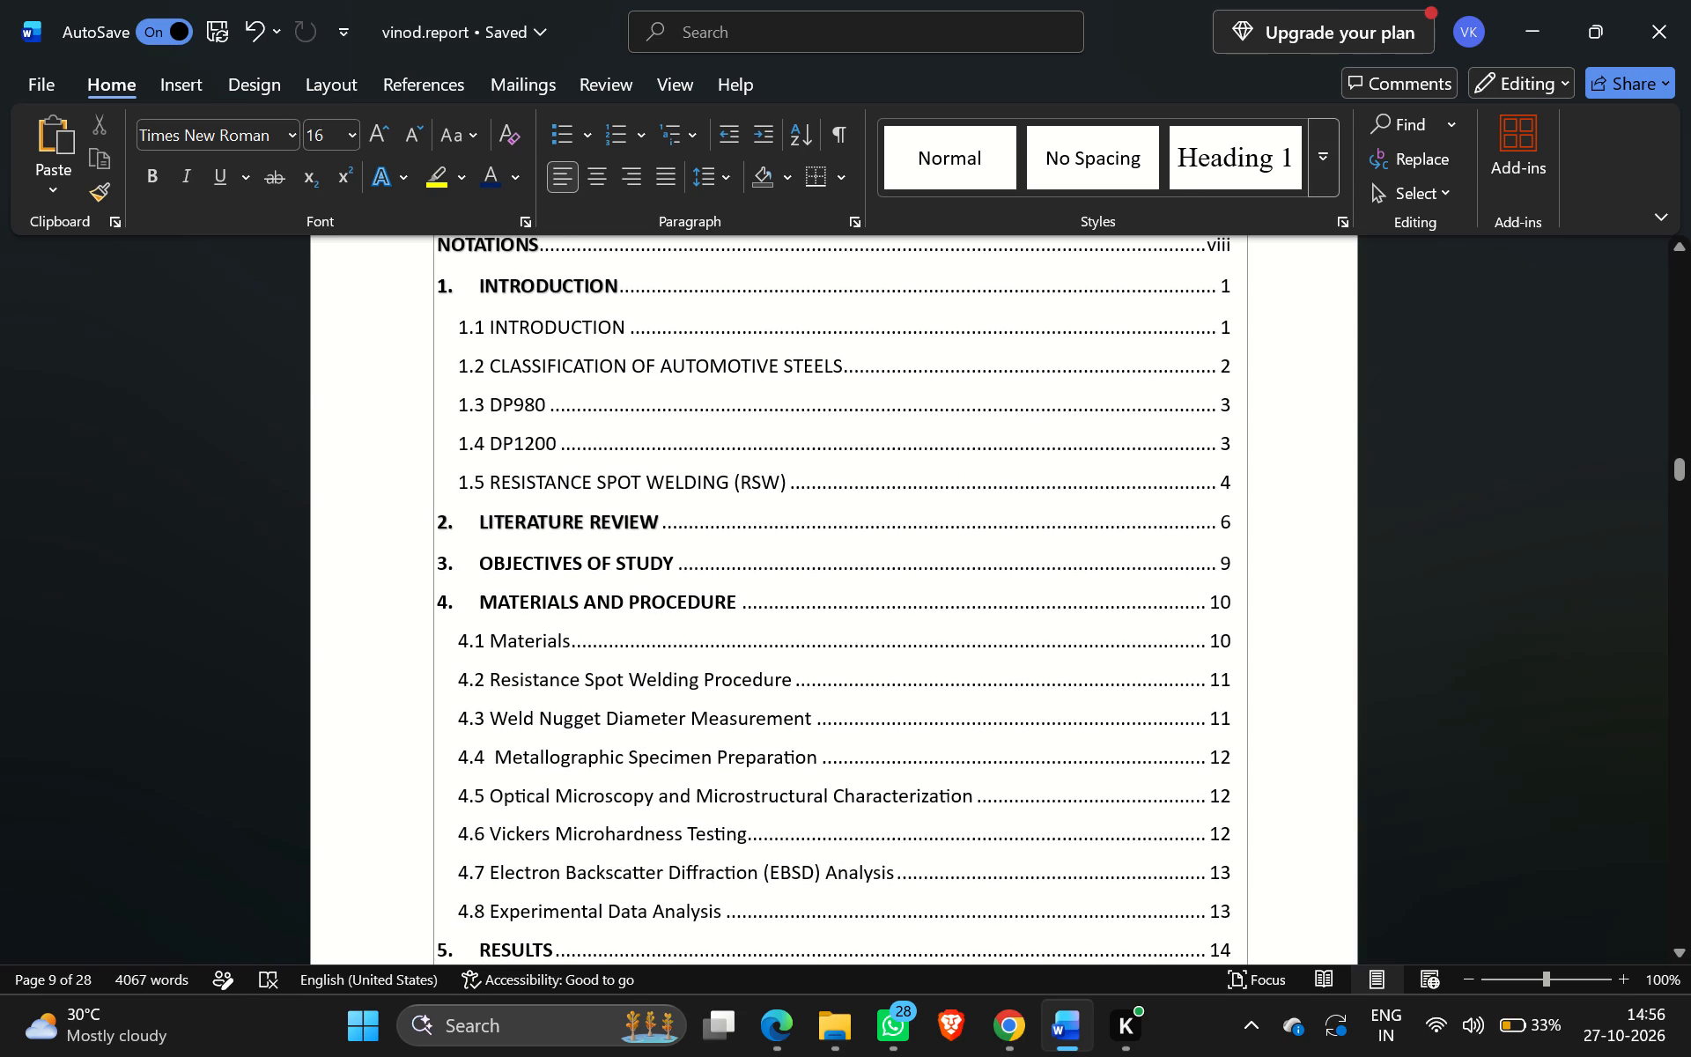
{"action": "scroll", "coordinate": [723, 832], "scroll_direction": "down", "scroll_amount": 4}
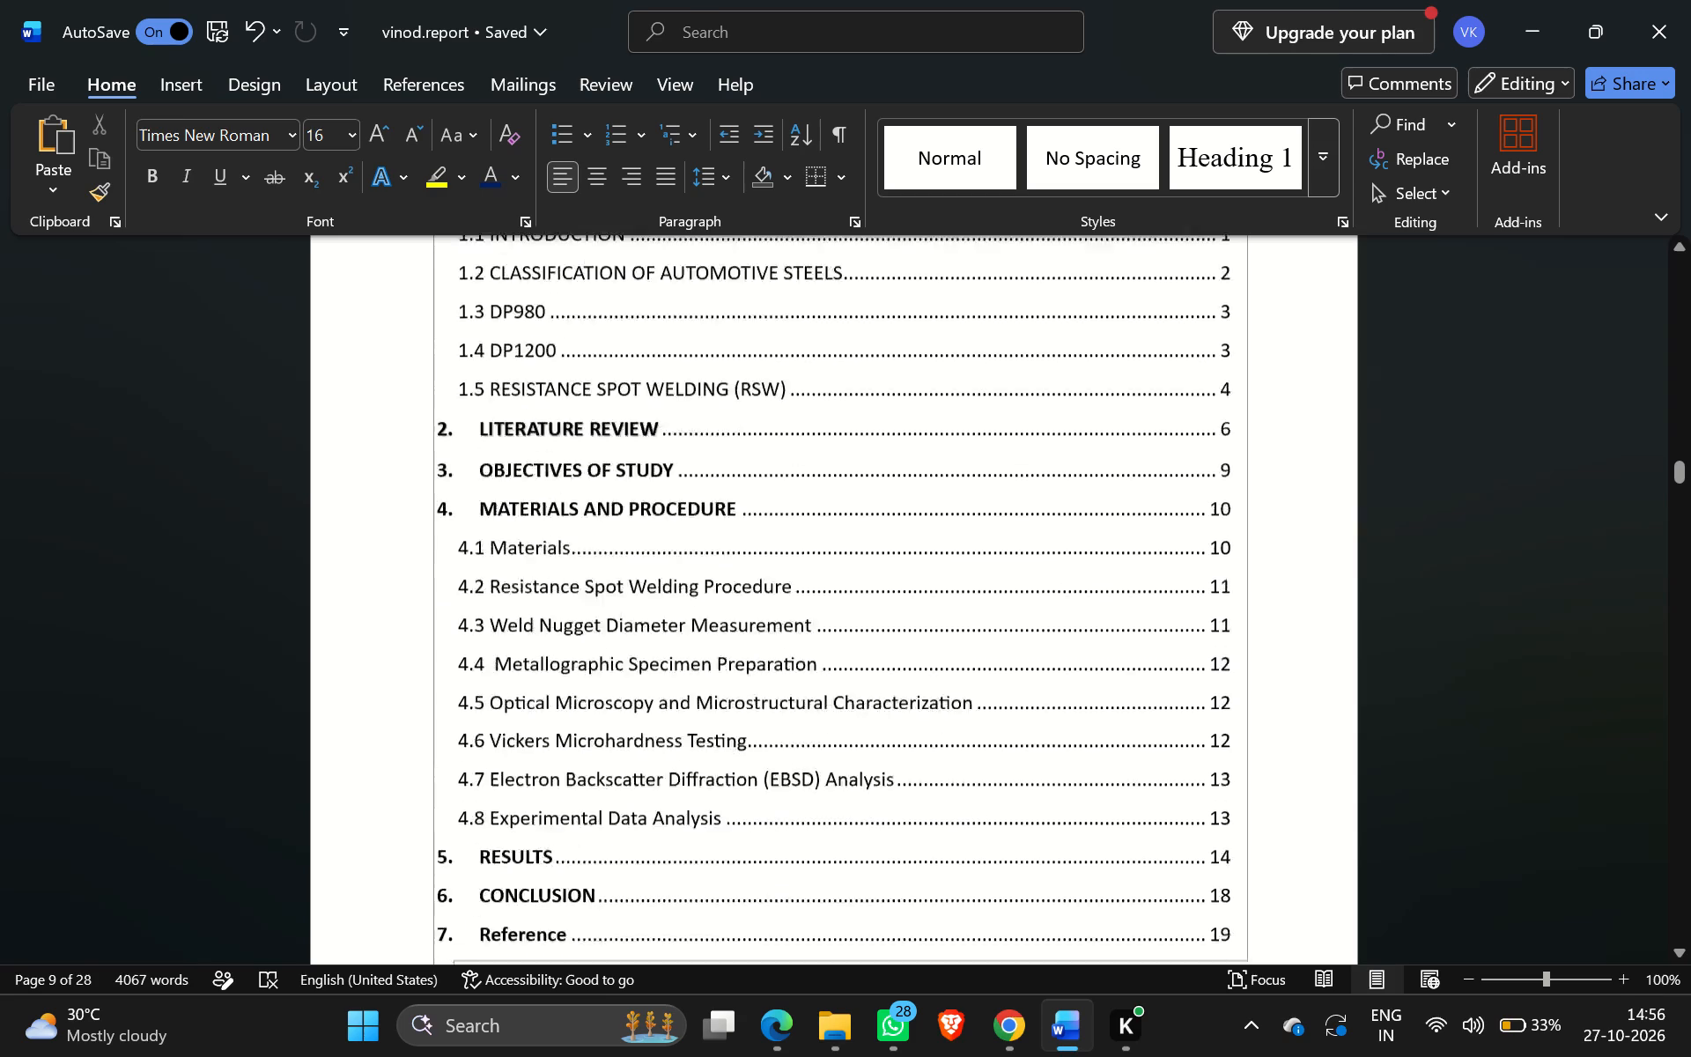
{"action": "scroll", "coordinate": [723, 832], "scroll_direction": "down", "scroll_amount": 2}
{"action": "scroll", "coordinate": [723, 832], "scroll_direction": "up", "scroll_amount": 3}
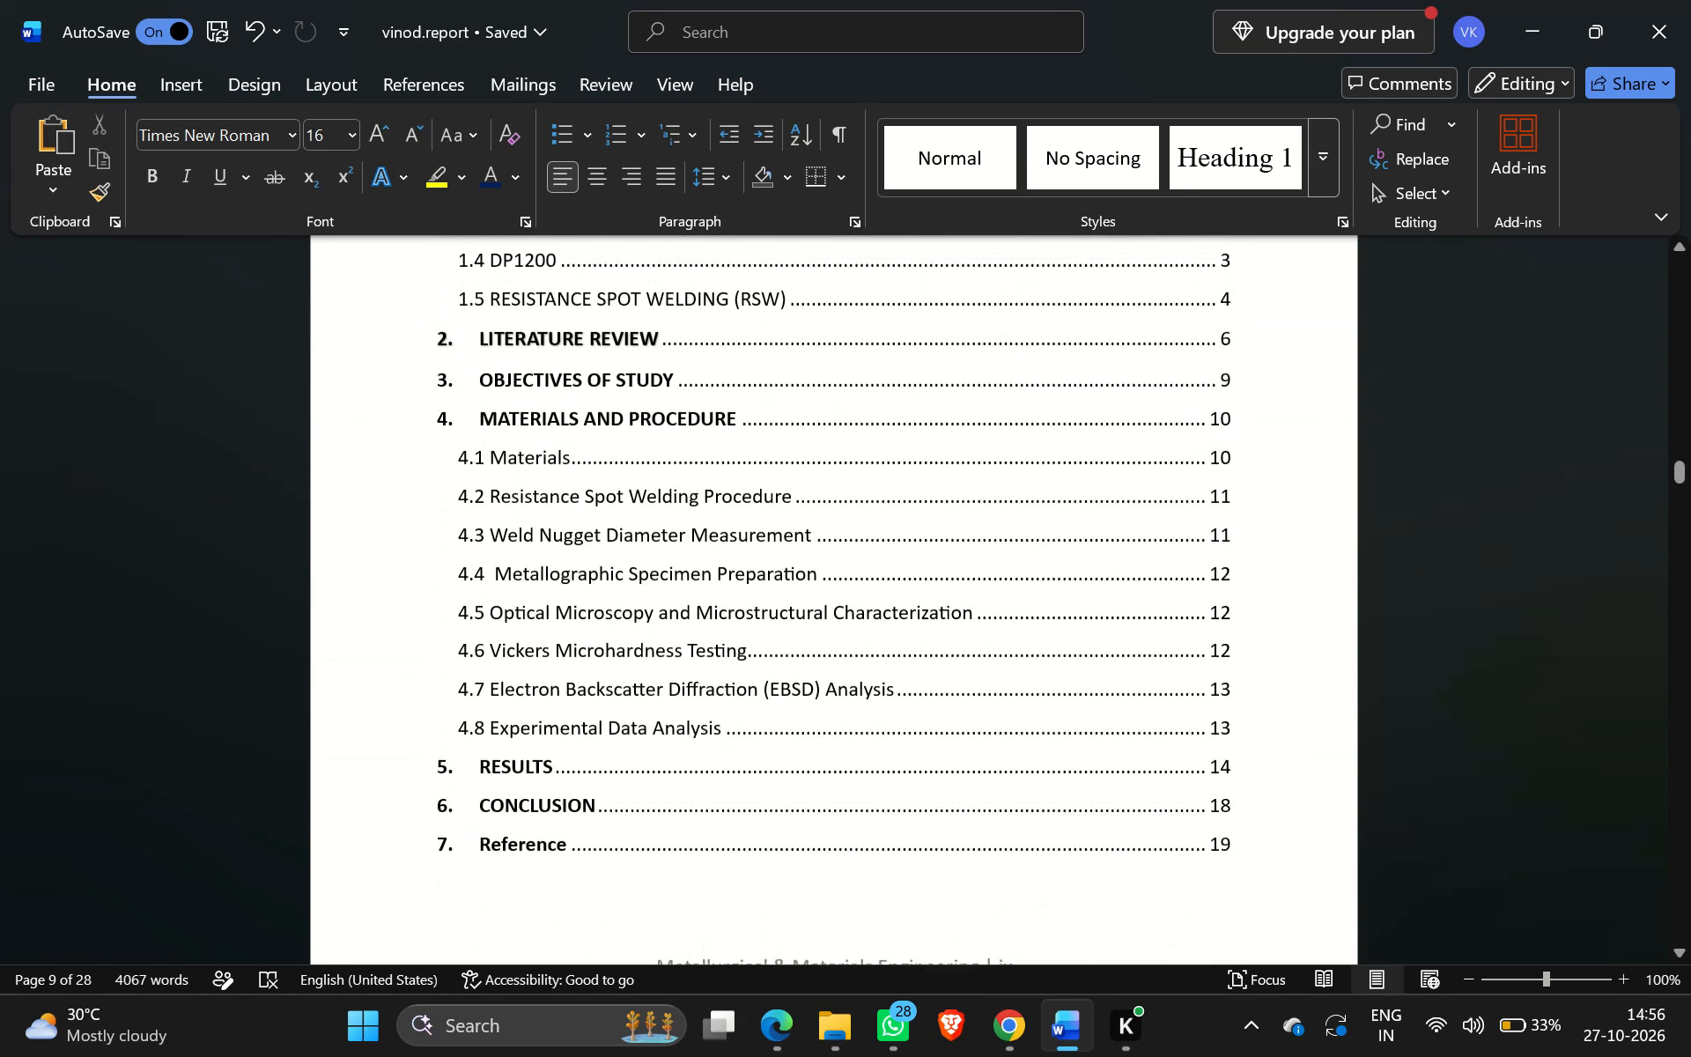
{"action": "double_click", "coordinate": [633, 619]}
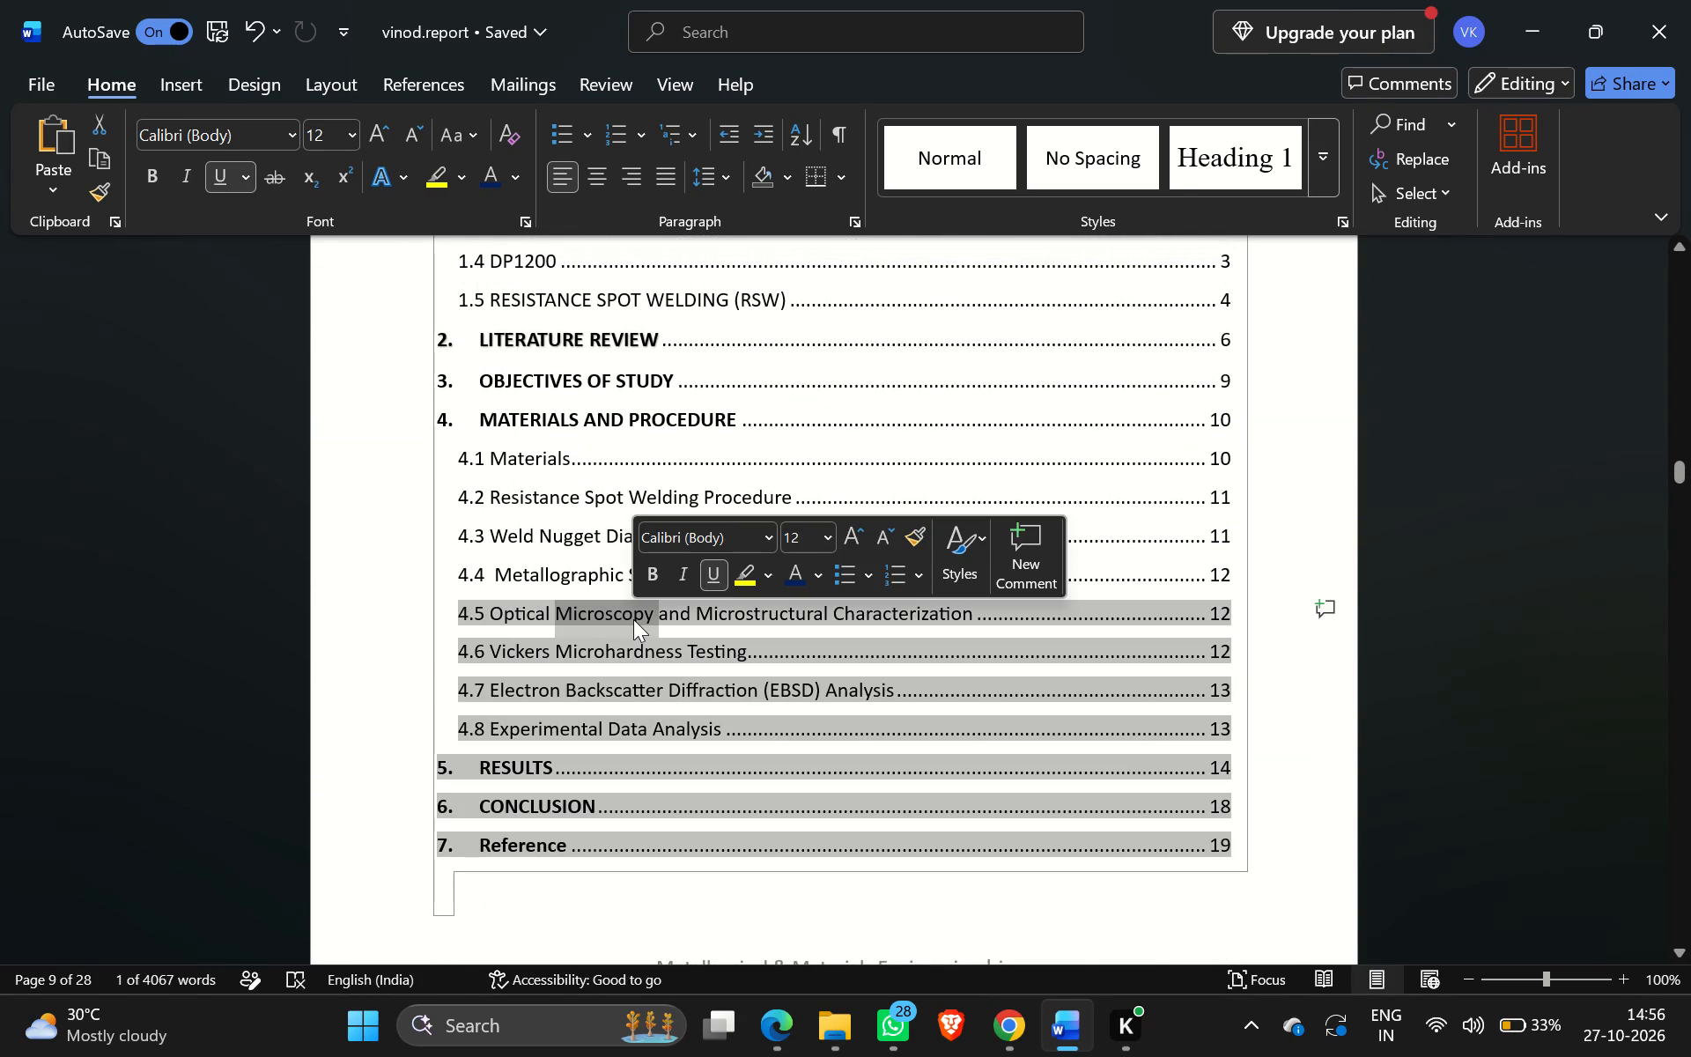
{"action": "left_click", "coordinate": [633, 619]}
{"action": "left_click", "coordinate": [296, 688]}
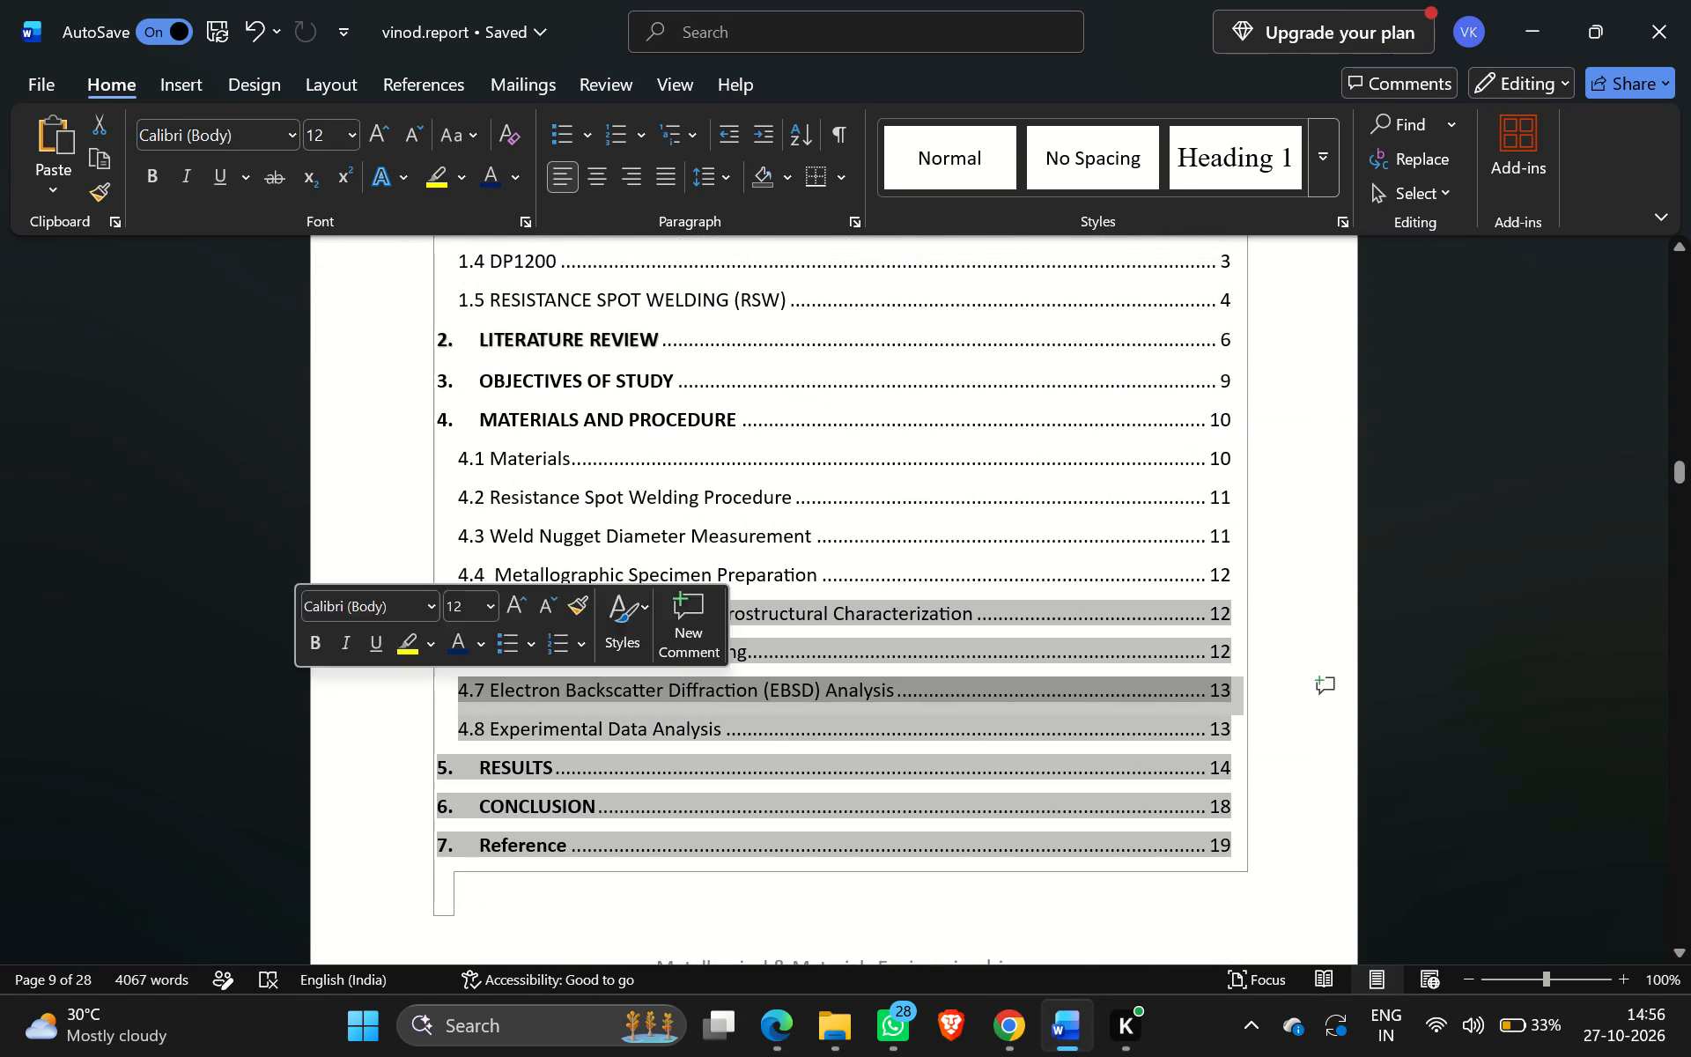
{"action": "left_click", "coordinate": [362, 780]}
{"action": "left_click", "coordinate": [627, 940]}
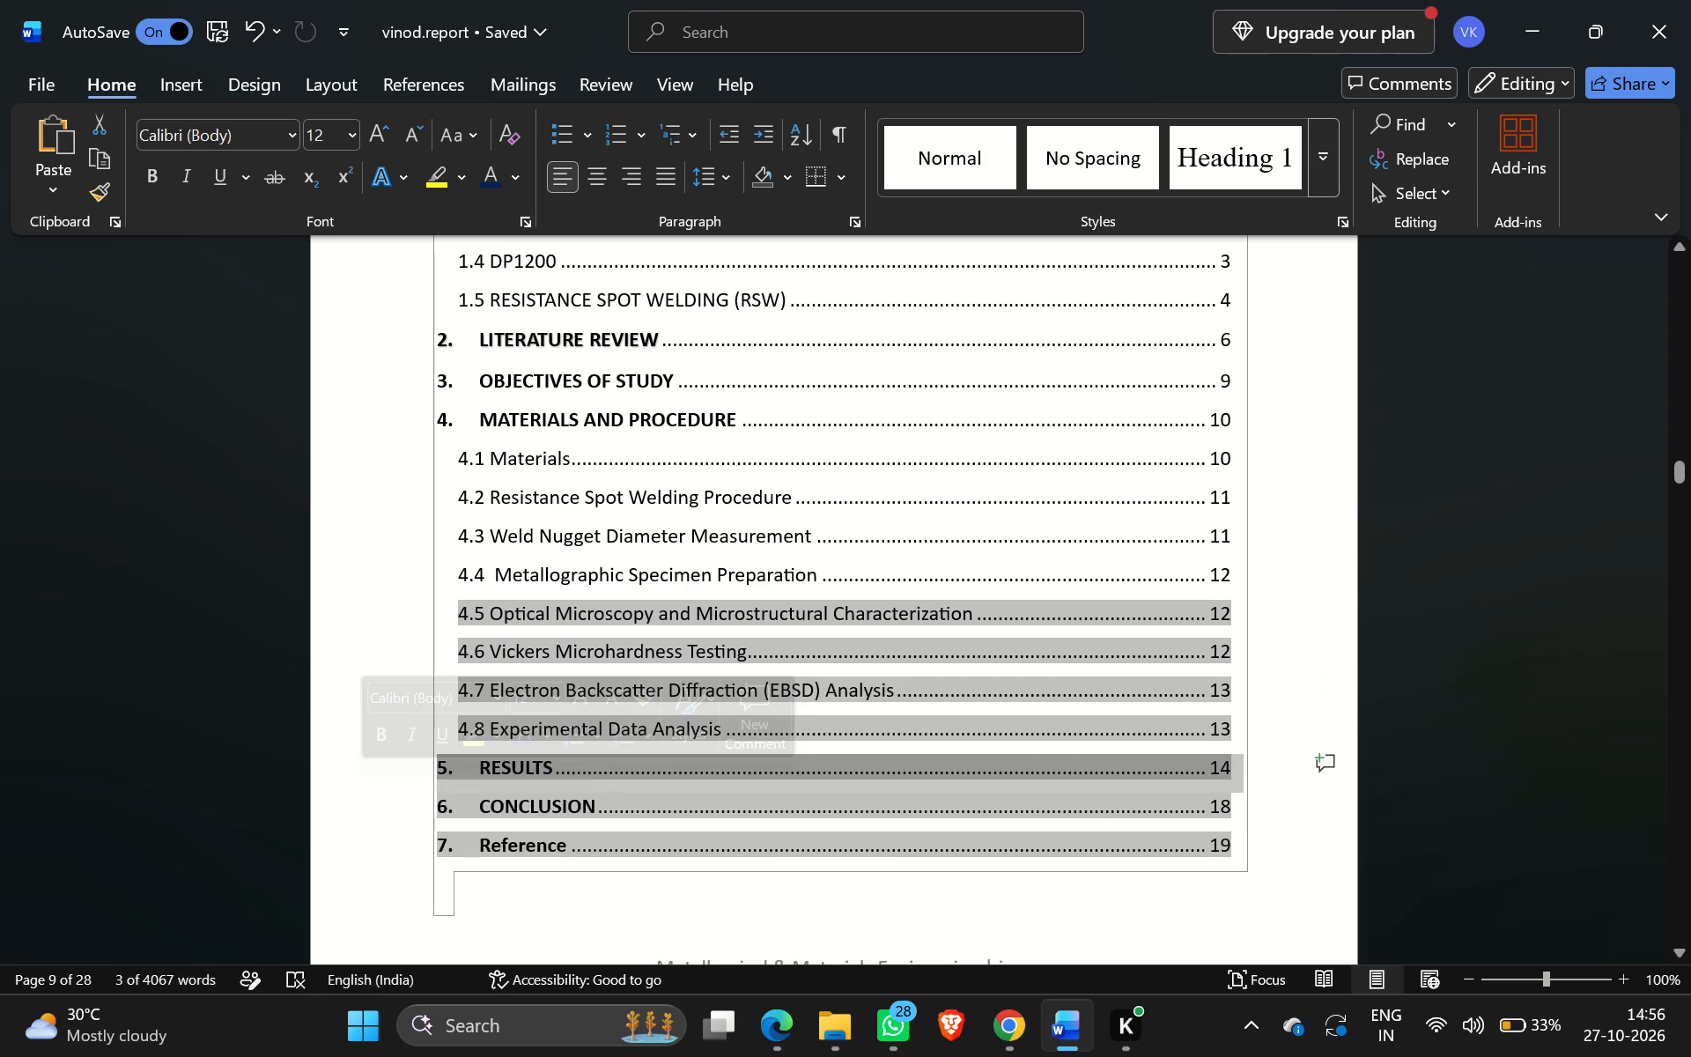
{"action": "scroll", "coordinate": [627, 940], "scroll_direction": "down", "scroll_amount": 4}
{"action": "scroll", "coordinate": [627, 940], "scroll_direction": "up", "scroll_amount": 1}
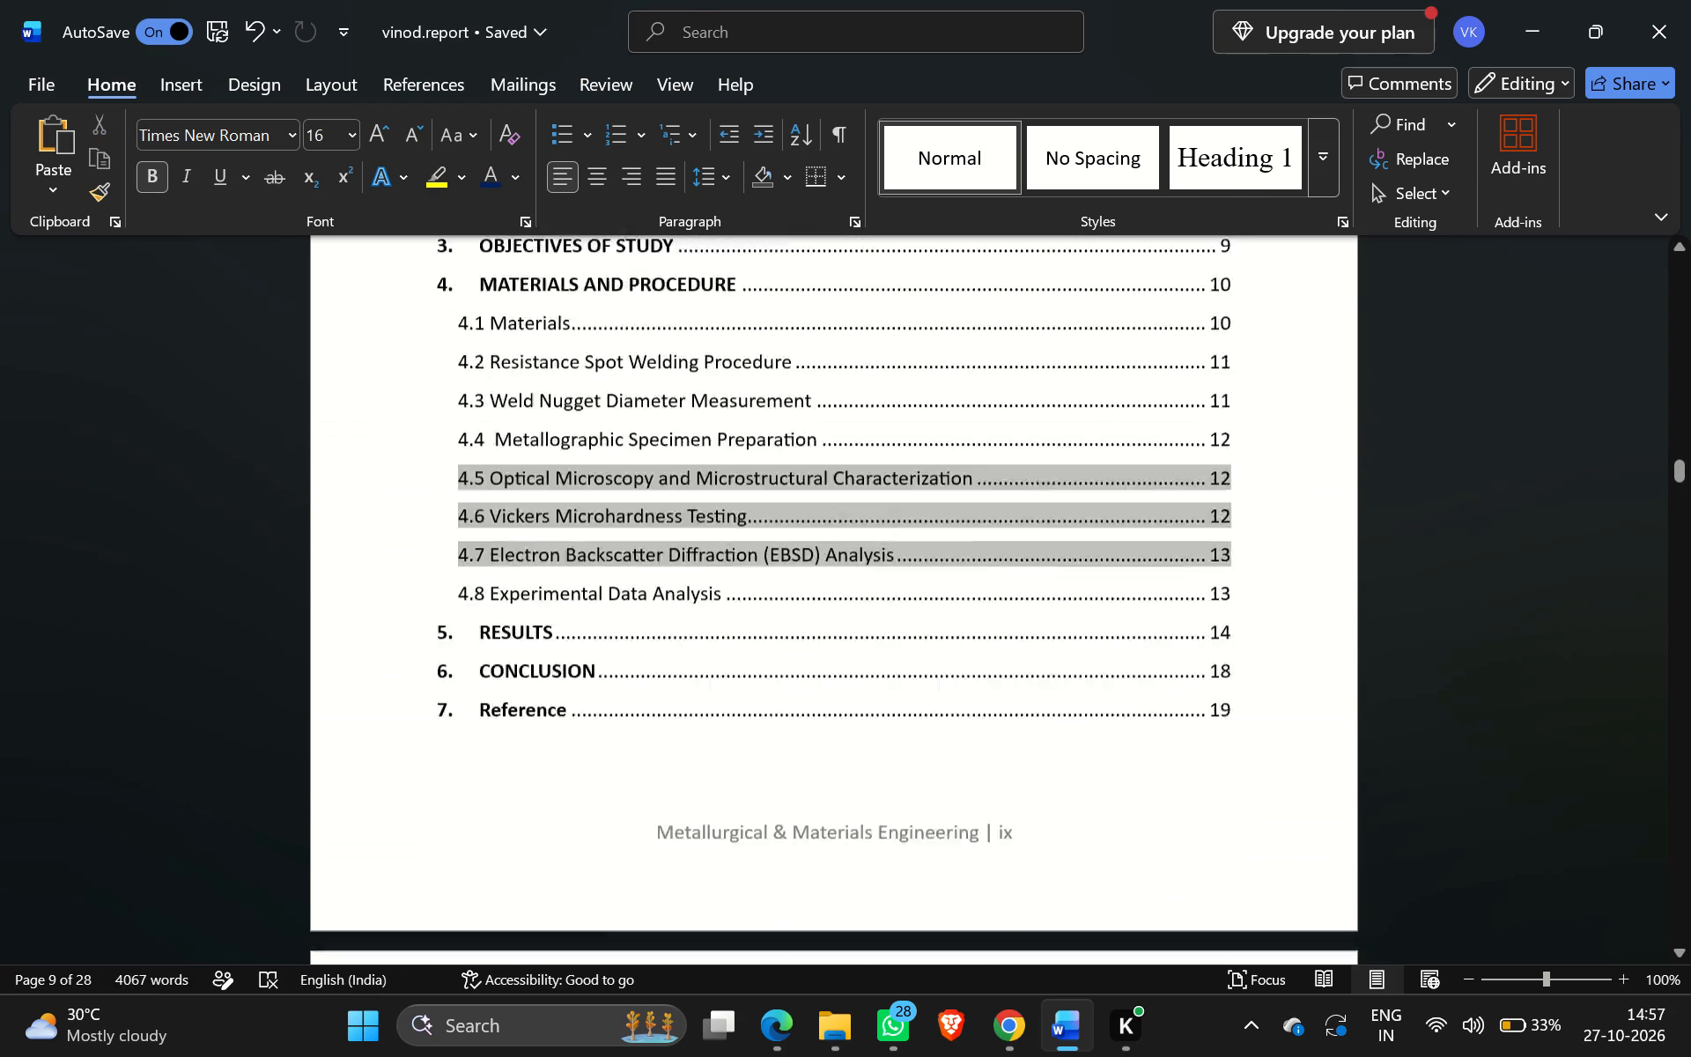
Set the font size of the 1.5 RESISTANCE SPOT WELDING (RSW) subheading, including its number, to 12.
{"action": "scroll", "coordinate": [627, 940], "scroll_direction": "down", "scroll_amount": 3}
{"action": "scroll", "coordinate": [627, 940], "scroll_direction": "up", "scroll_amount": 1}
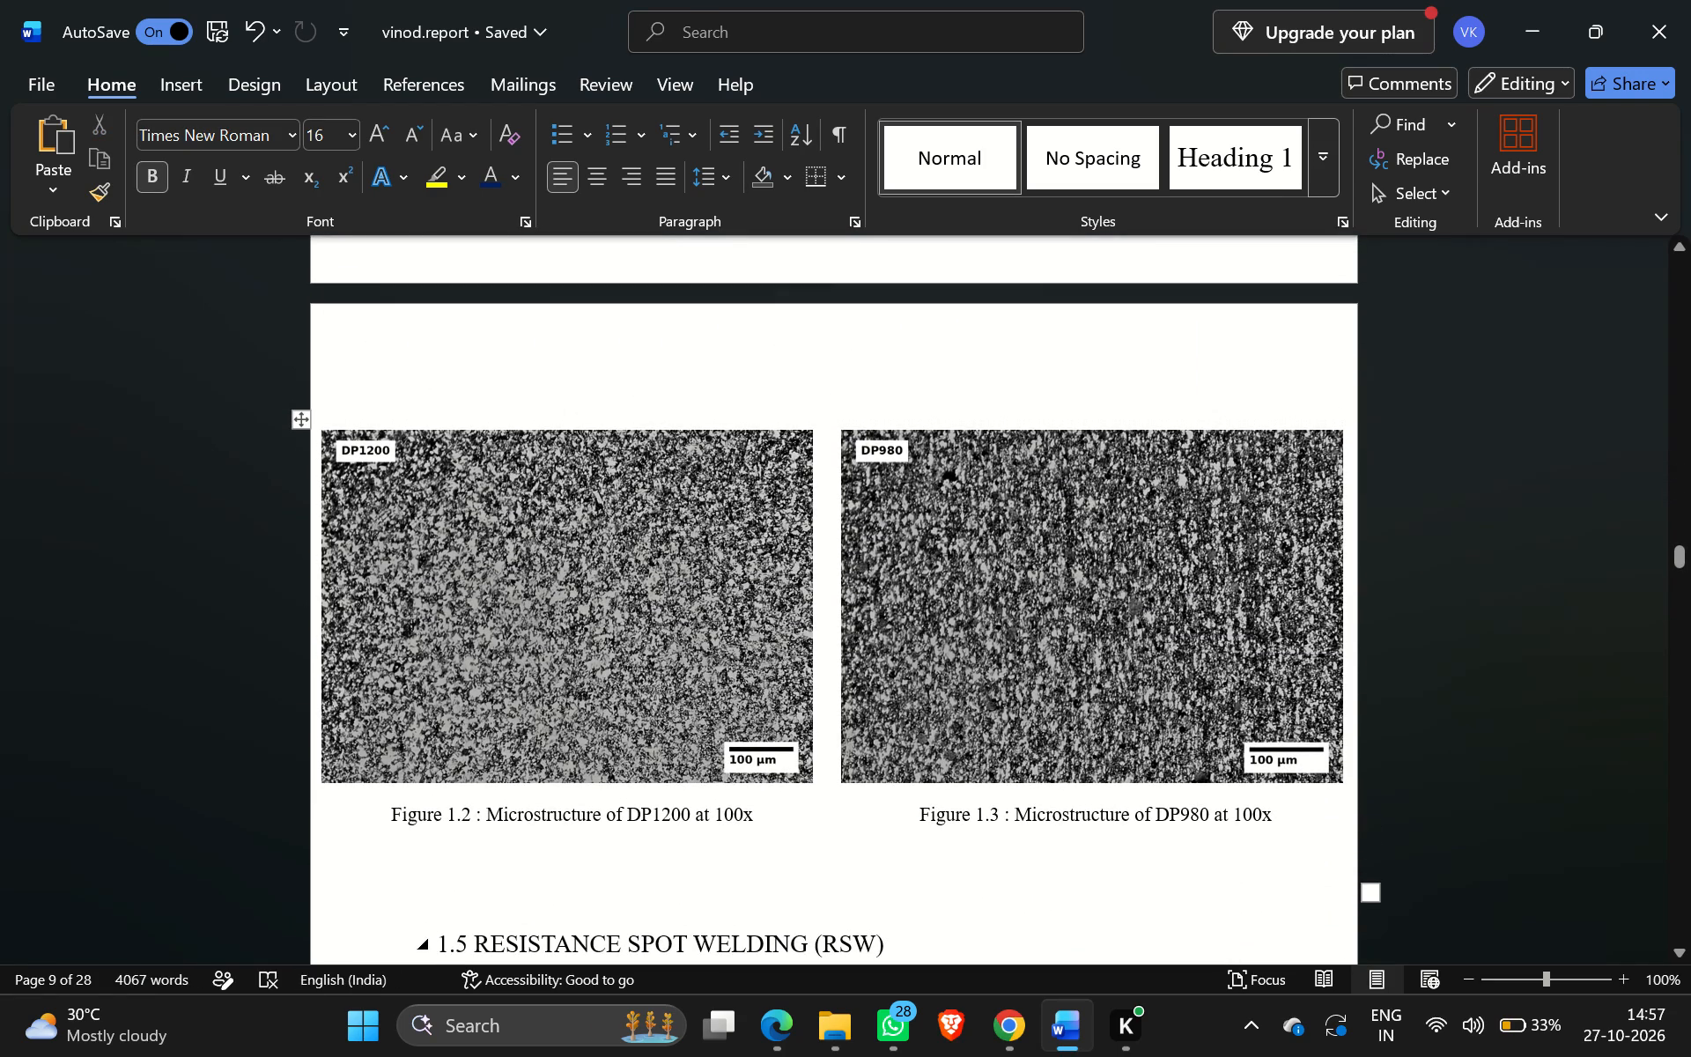
{"action": "double_click", "coordinate": [619, 940]}
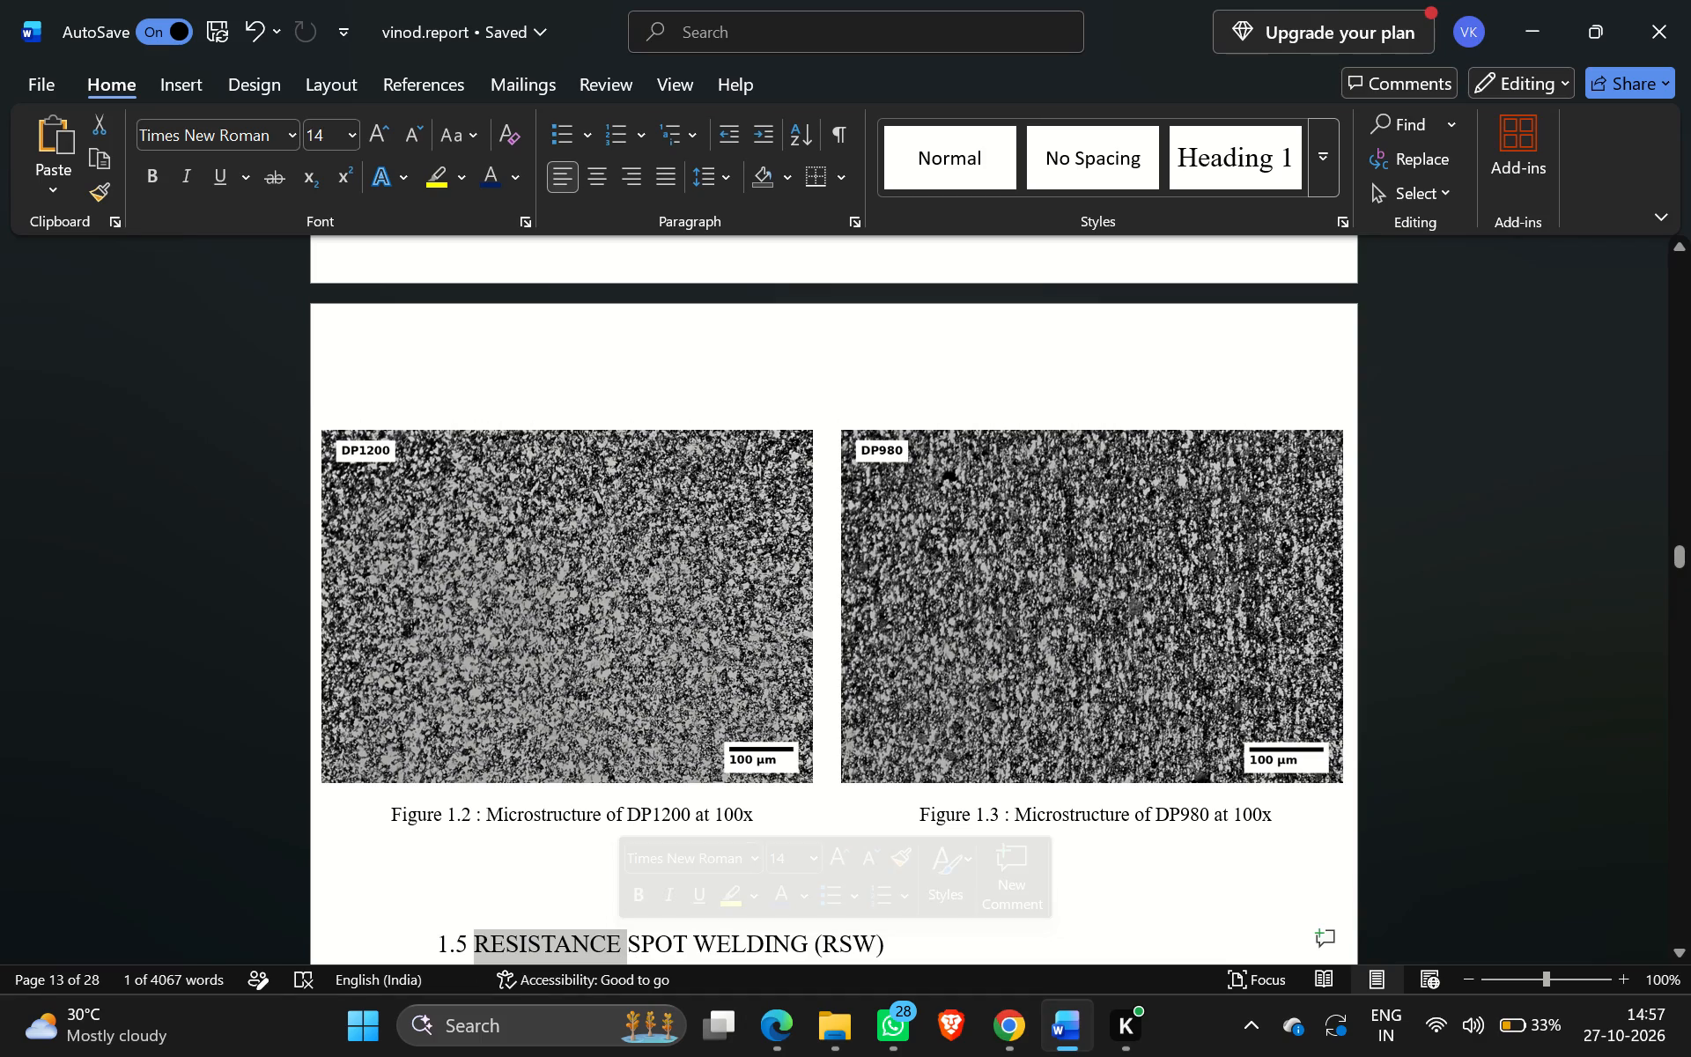
{"action": "left_click", "coordinate": [507, 905]}
{"action": "left_click_drag", "start_coordinate": [425, 931], "coordinate": [861, 926]}
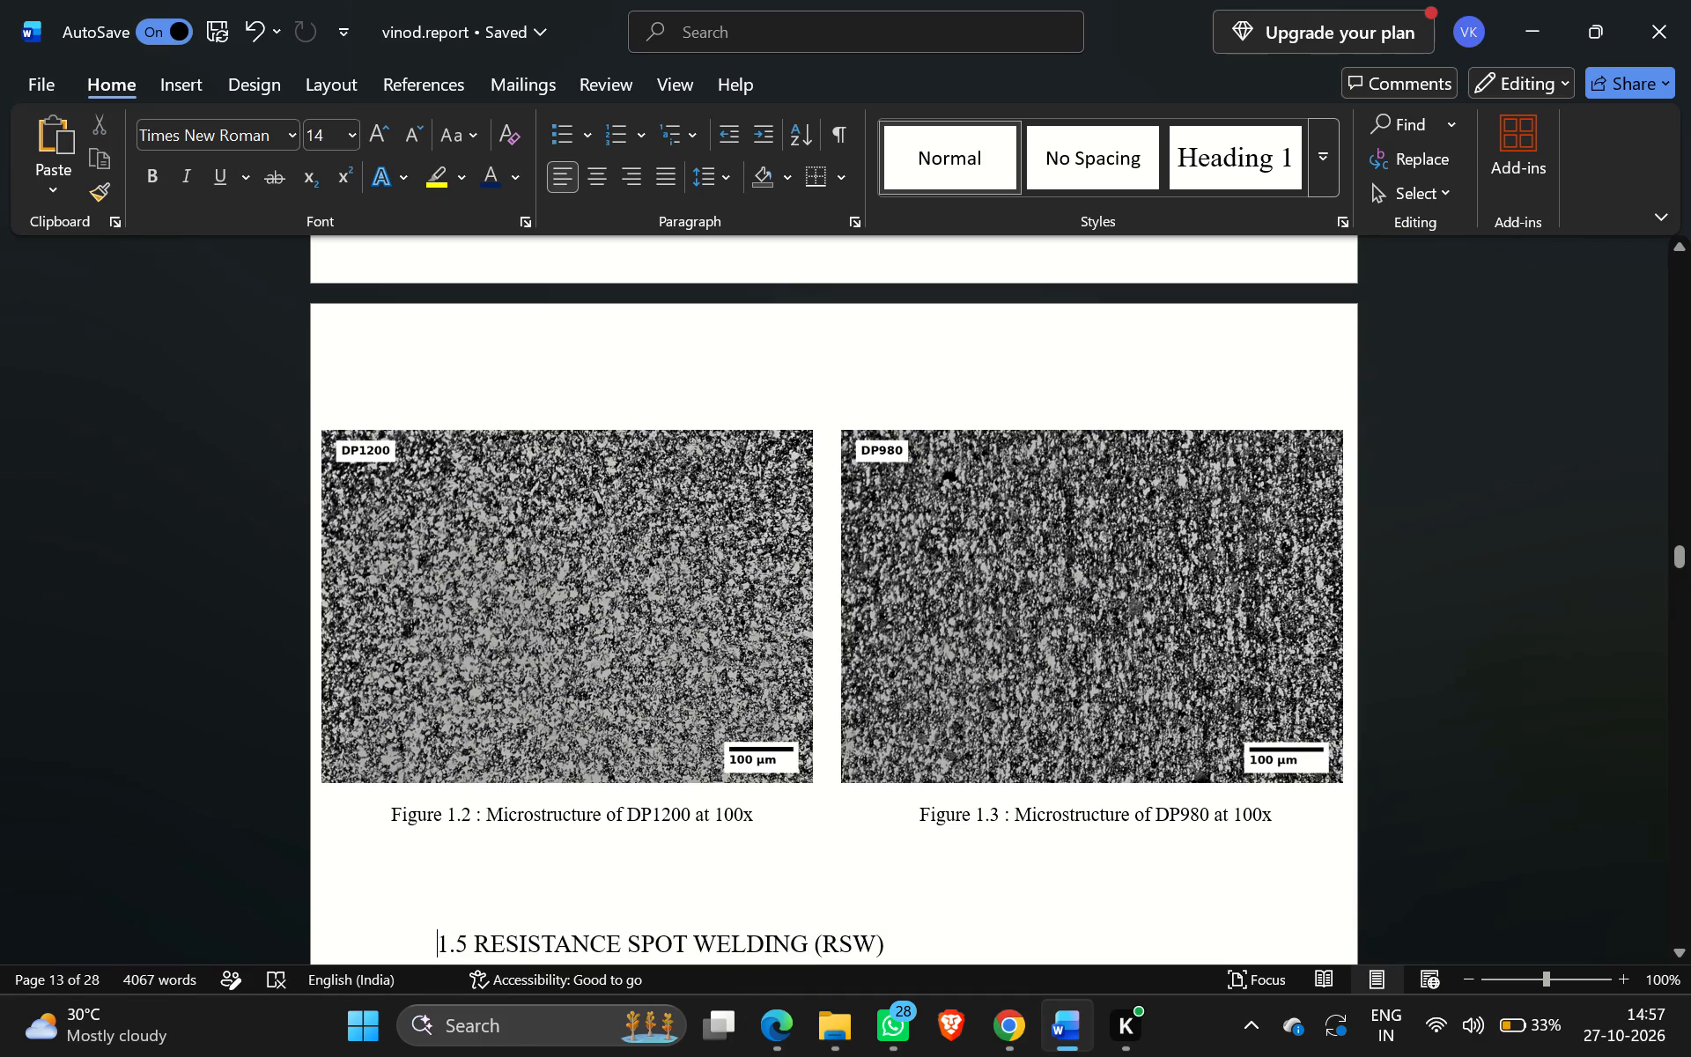
{"action": "left_click_drag", "start_coordinate": [861, 926], "coordinate": [921, 943]}
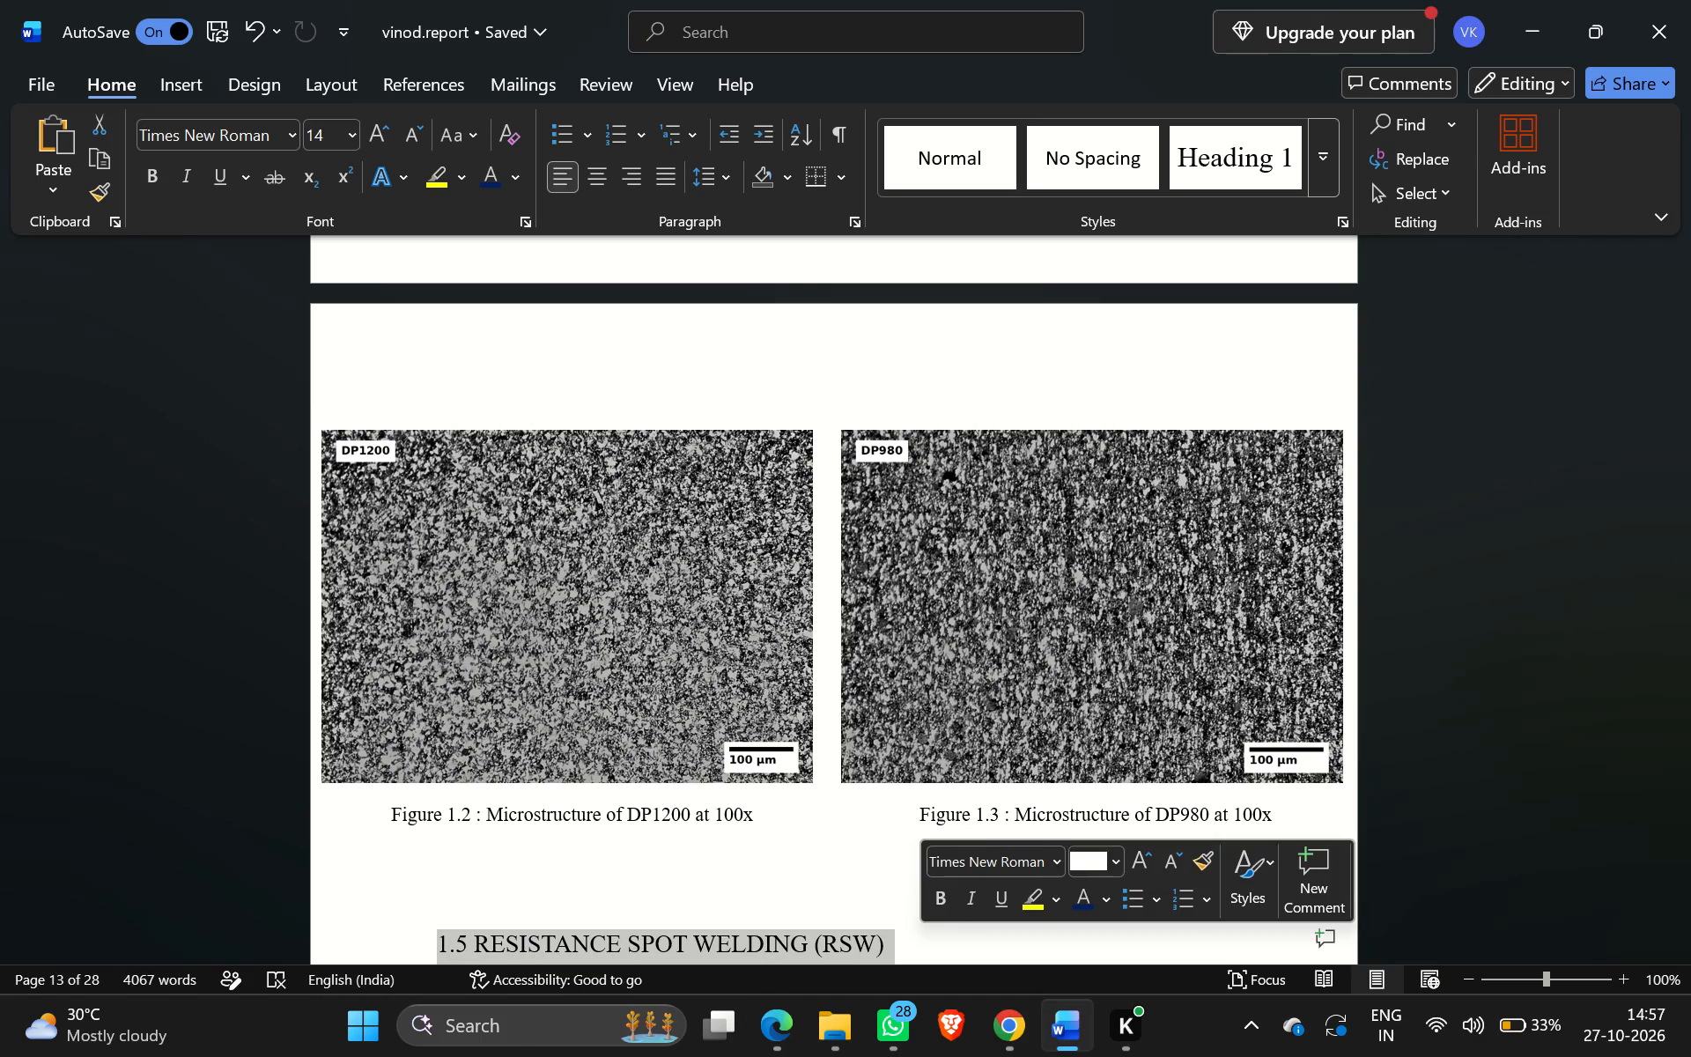
{"action": "left_click", "coordinate": [1113, 861]}
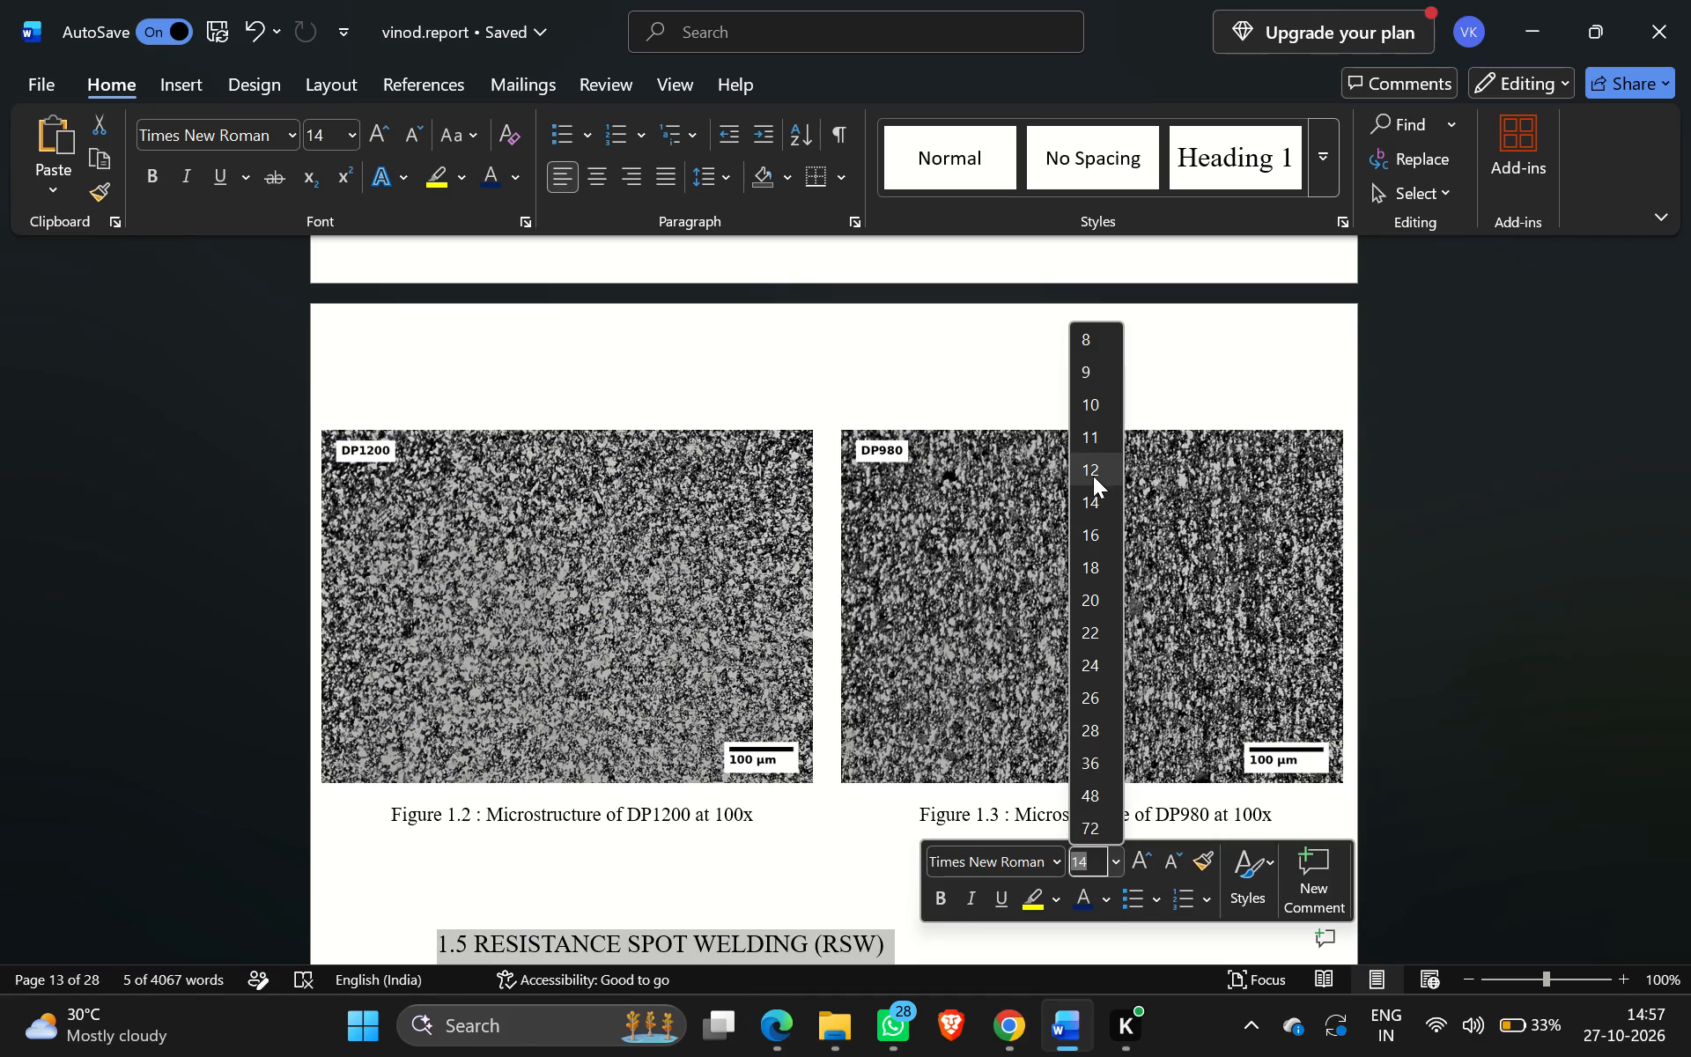
{"action": "left_click", "coordinate": [1093, 477]}
{"action": "left_click", "coordinate": [601, 861]}
{"action": "scroll", "coordinate": [601, 861], "scroll_direction": "down", "scroll_amount": 1}
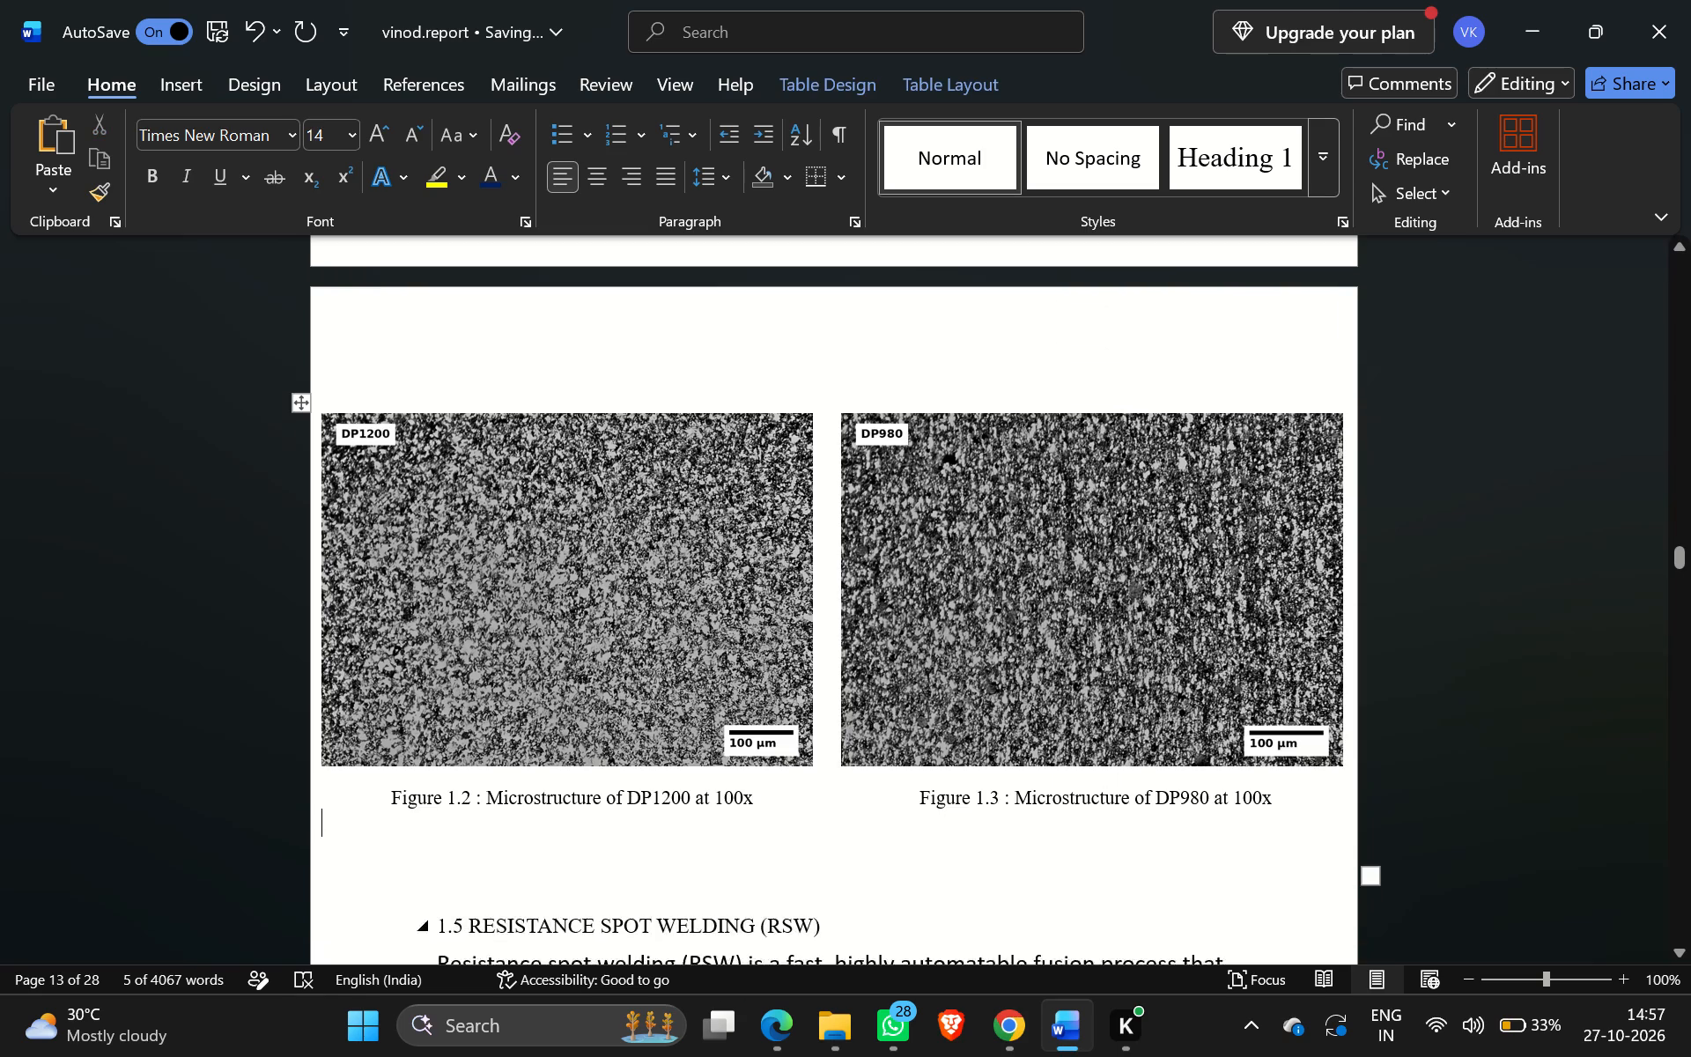
{"action": "scroll", "coordinate": [601, 861], "scroll_direction": "down", "scroll_amount": 1}
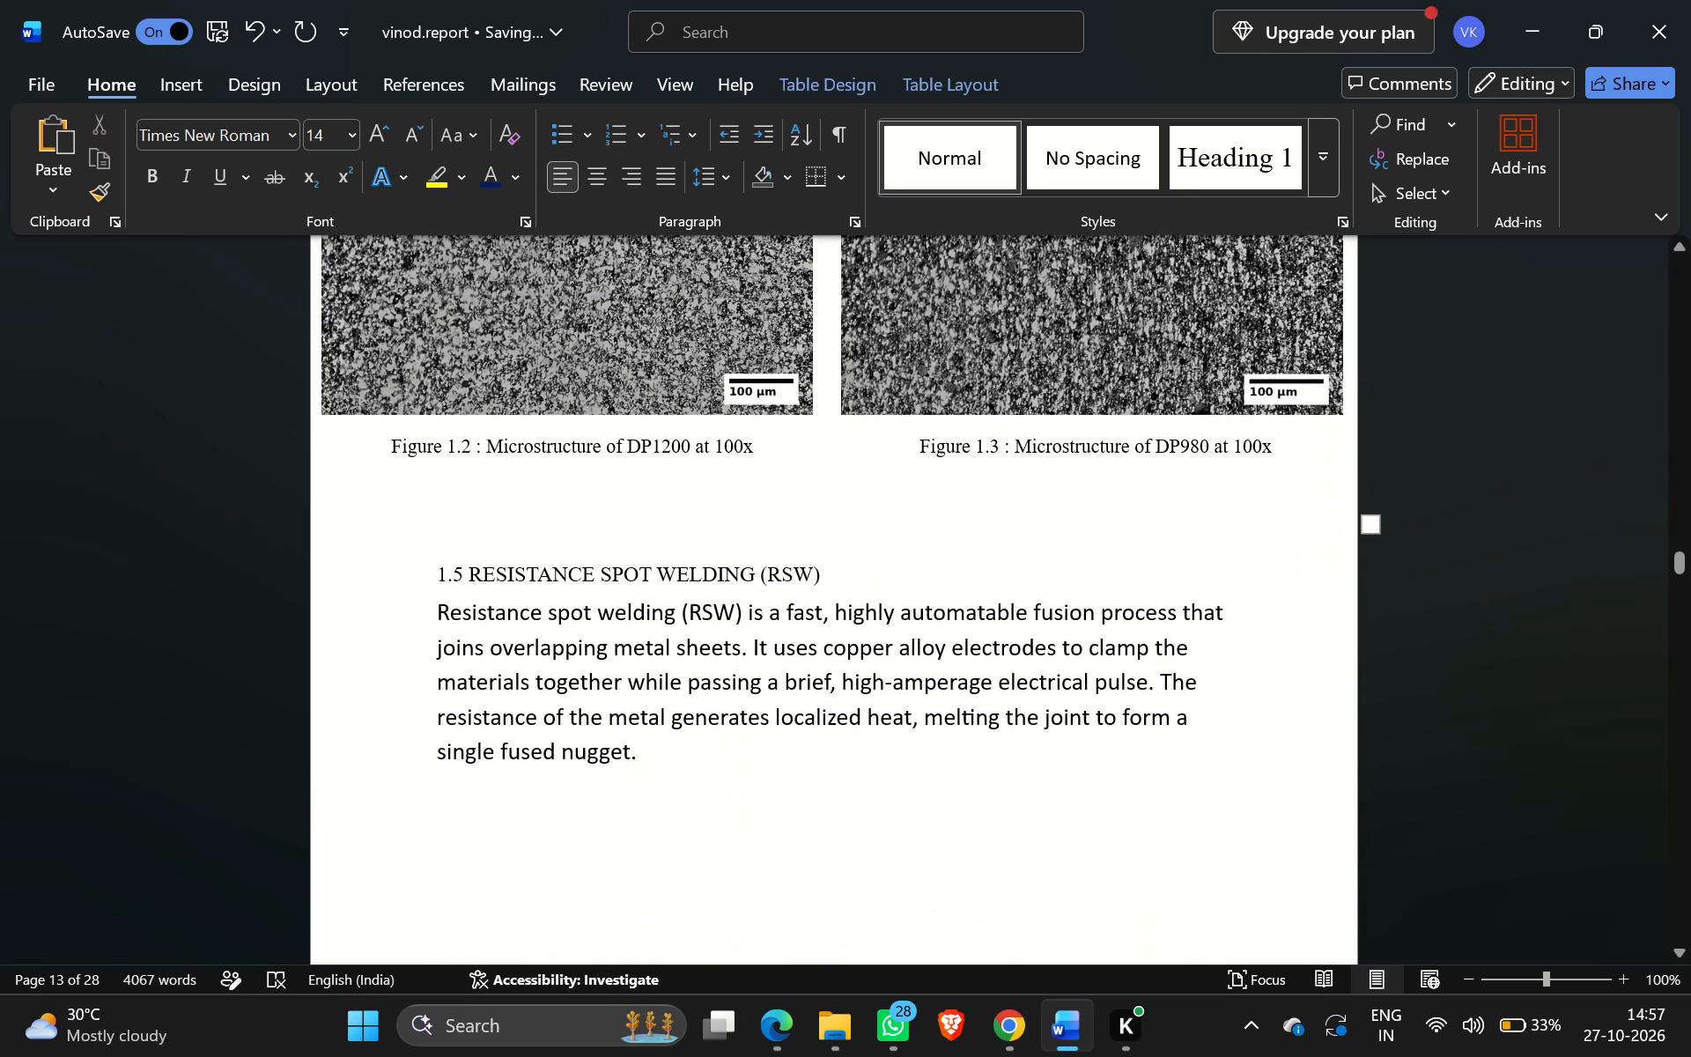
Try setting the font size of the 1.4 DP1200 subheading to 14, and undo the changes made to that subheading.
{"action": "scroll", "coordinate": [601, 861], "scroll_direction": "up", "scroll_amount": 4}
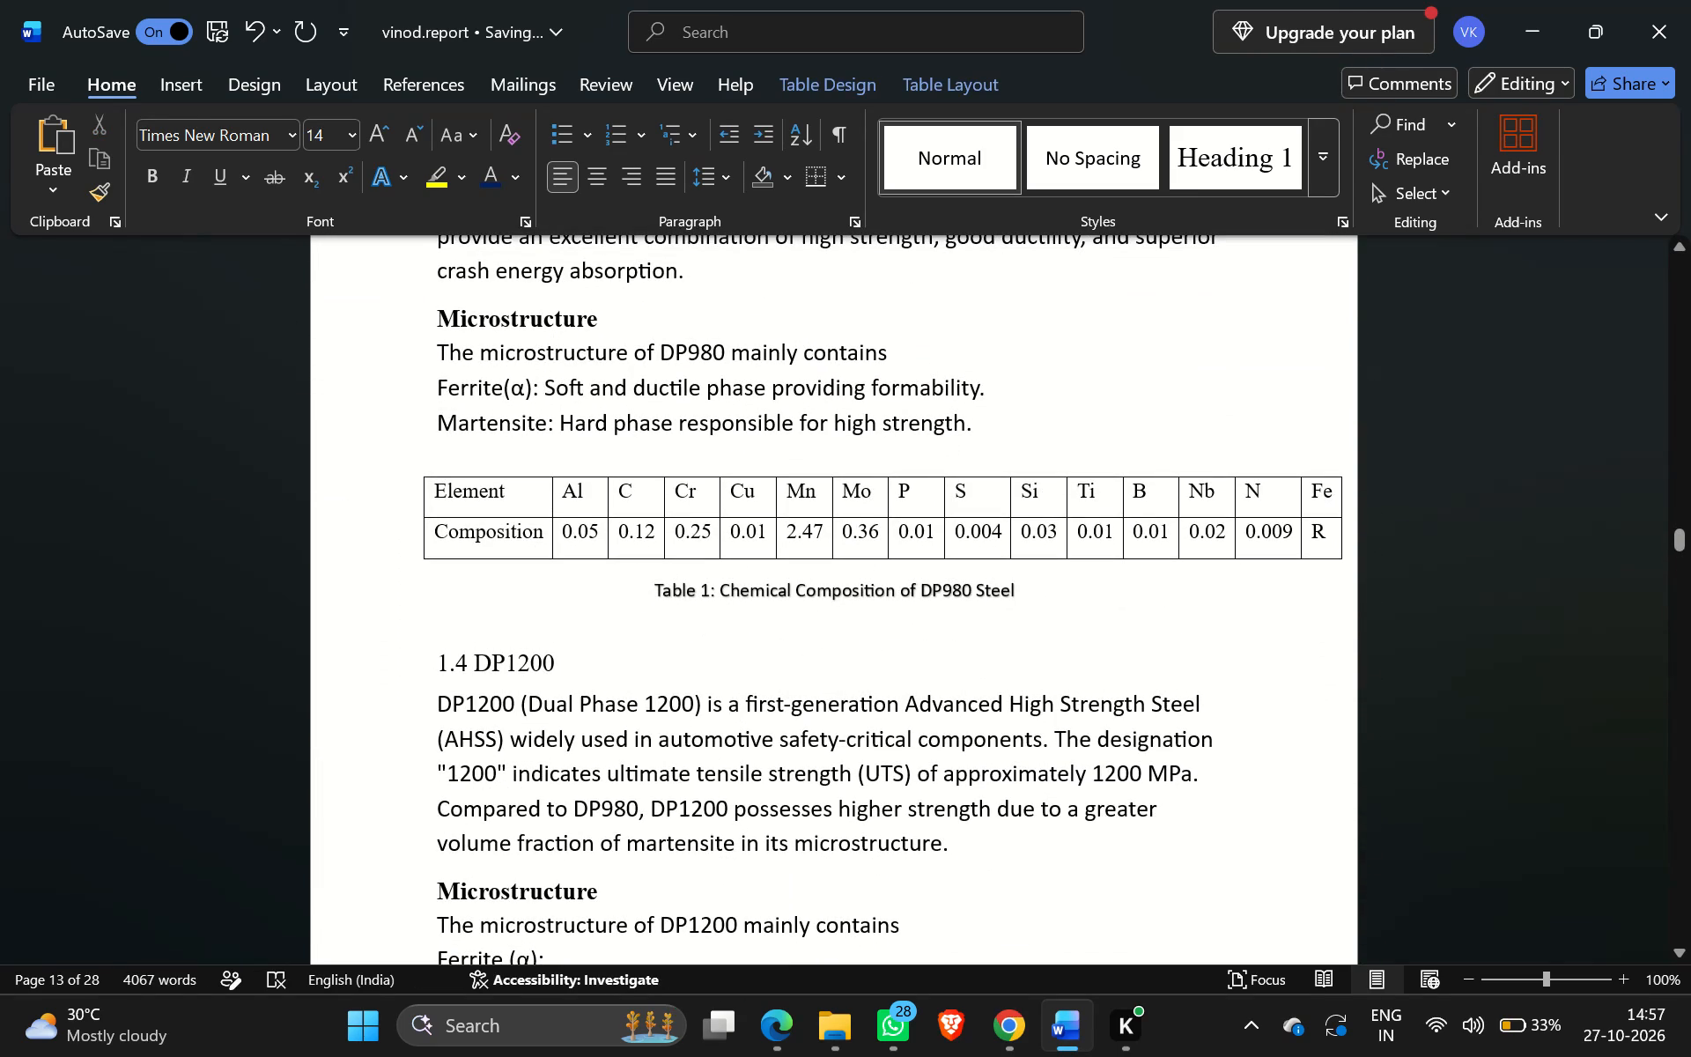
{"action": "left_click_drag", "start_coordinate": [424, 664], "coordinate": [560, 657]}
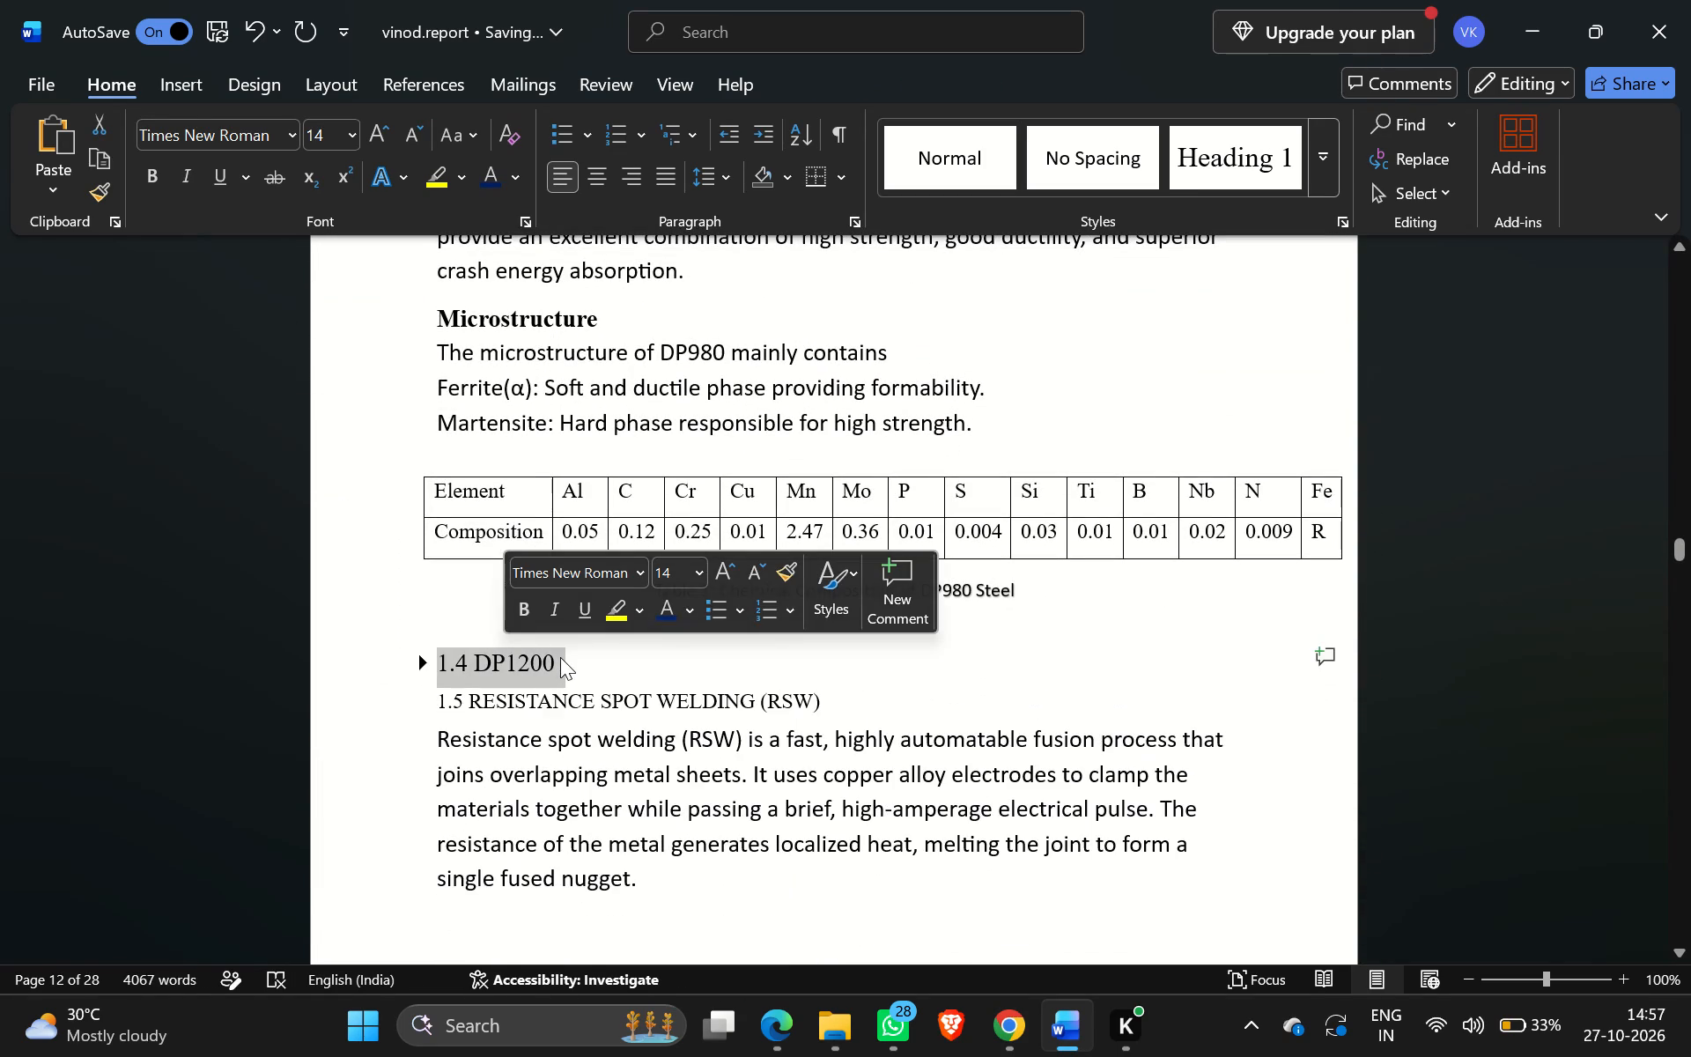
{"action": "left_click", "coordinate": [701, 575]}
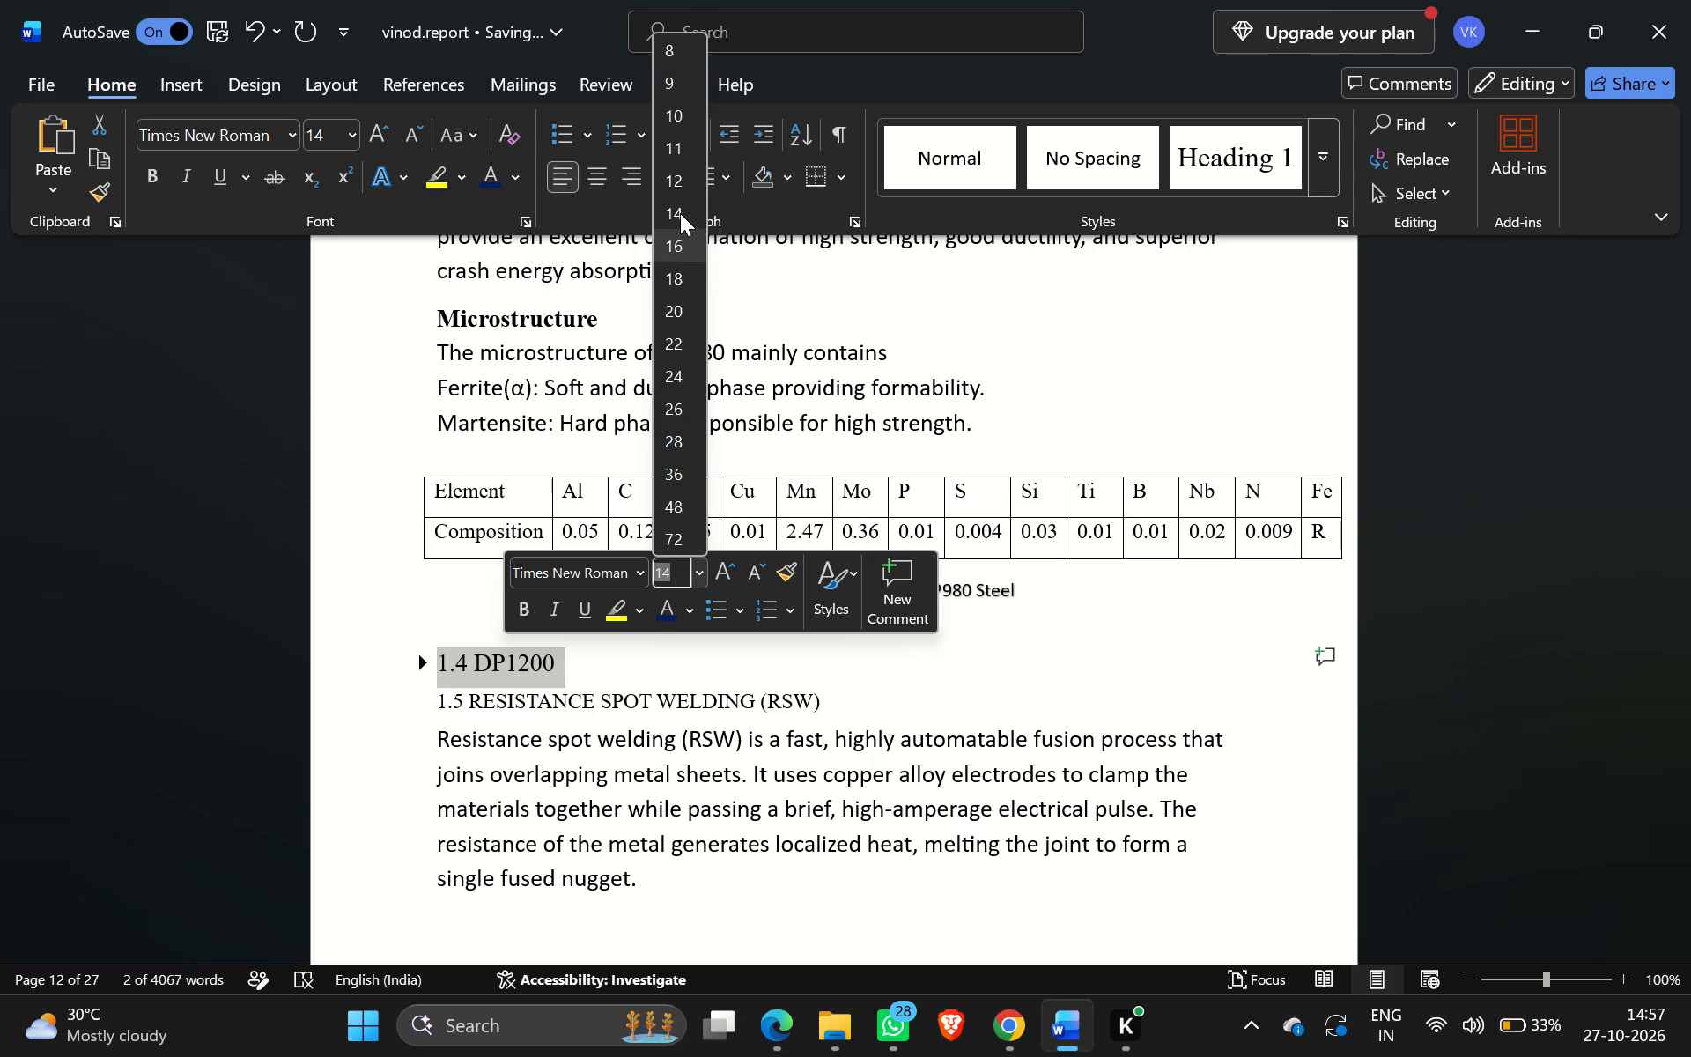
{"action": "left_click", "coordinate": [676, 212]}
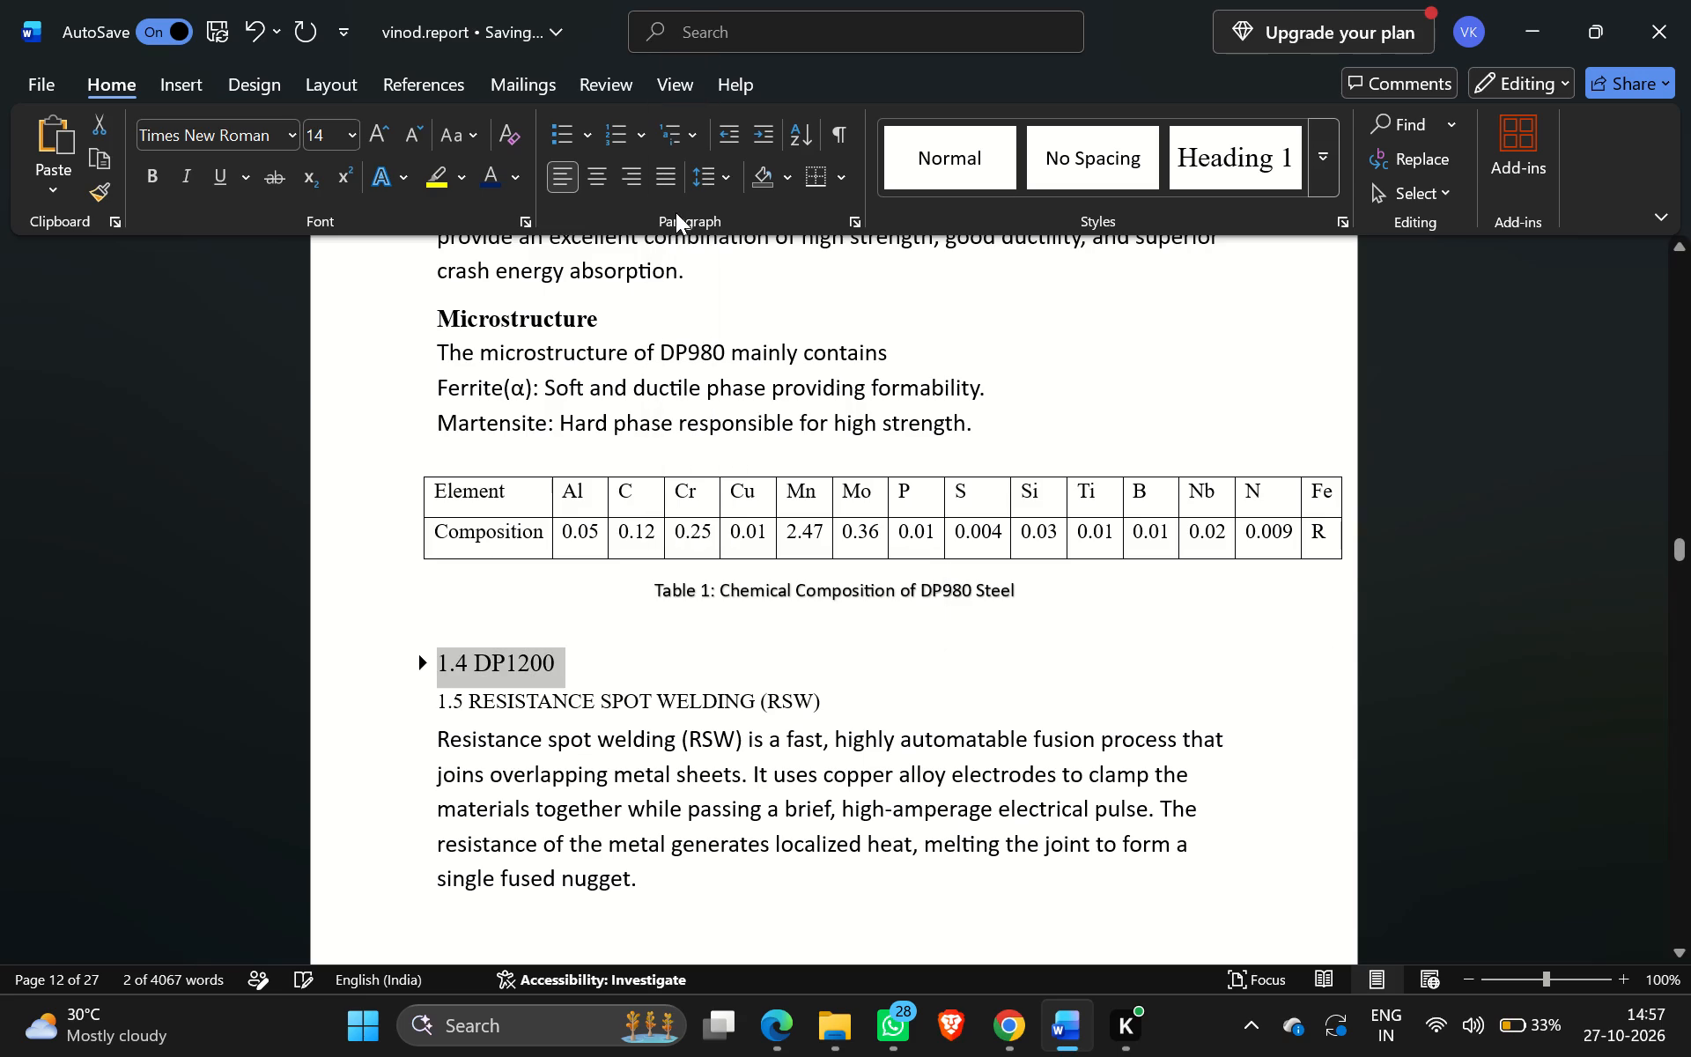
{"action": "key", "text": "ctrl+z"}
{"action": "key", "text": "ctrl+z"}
Look through the report from the chapter 1 pages back to the cover page and forward through the front matter.
{"action": "scroll", "coordinate": [466, 581], "scroll_direction": "up", "scroll_amount": 1}
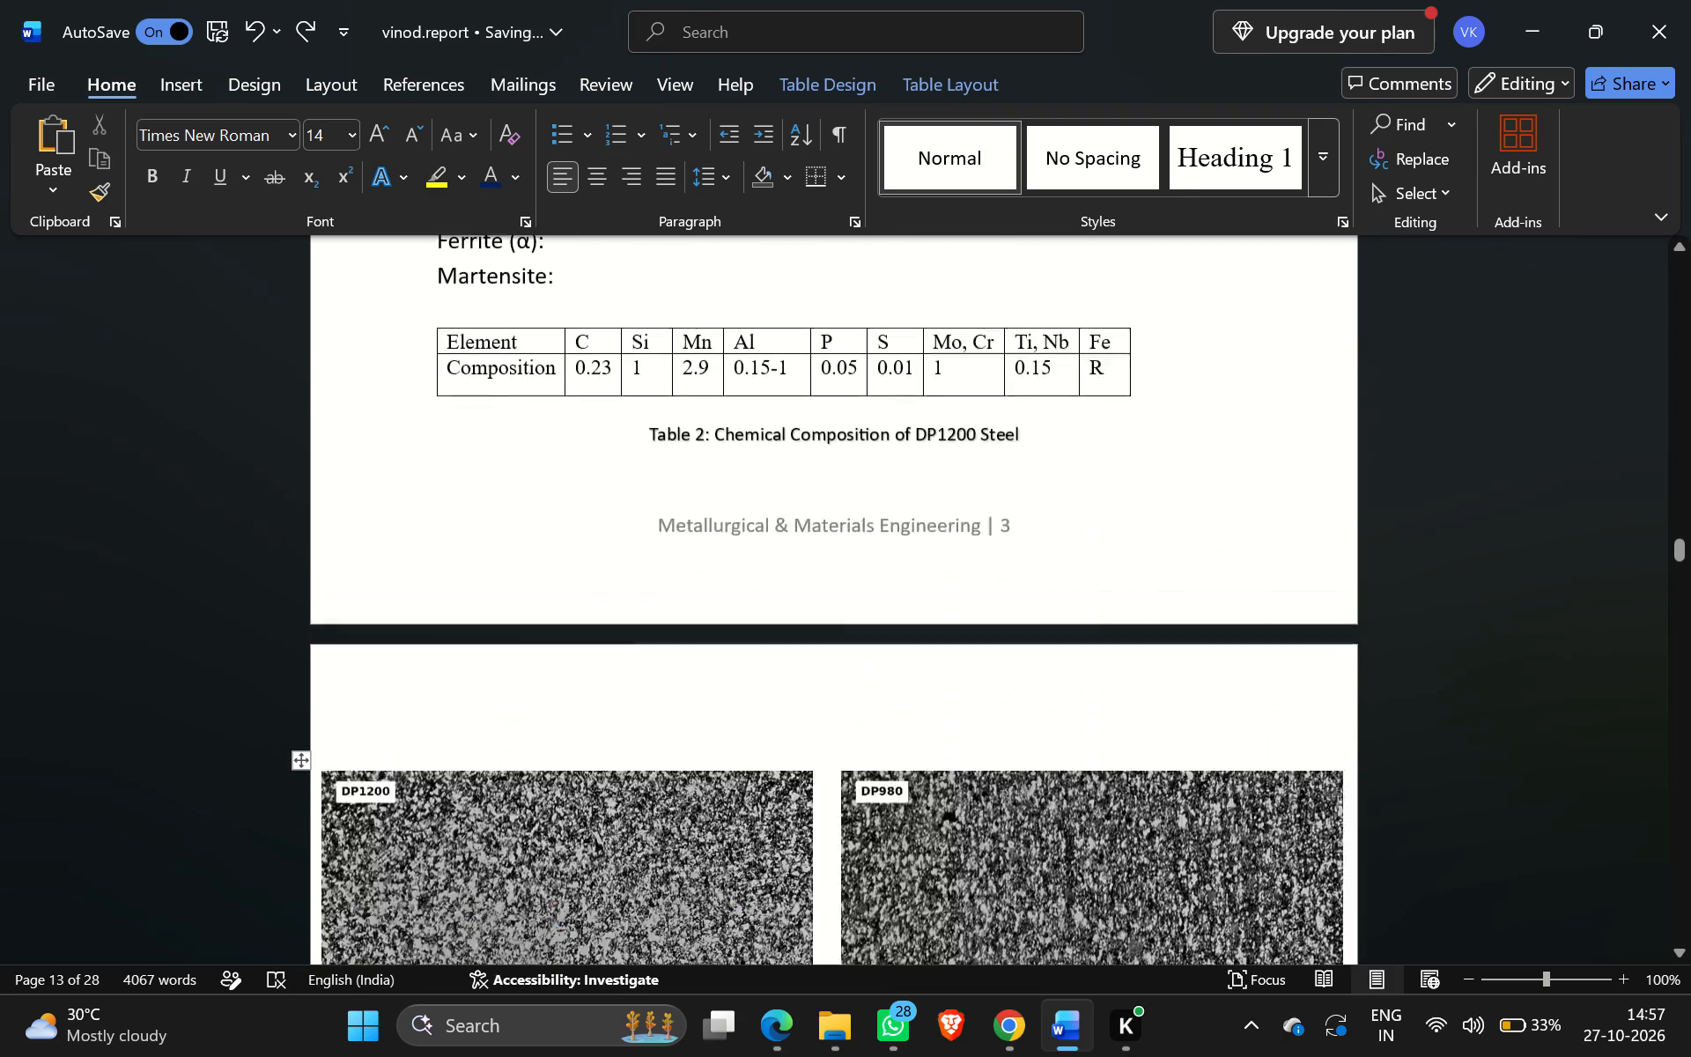
{"action": "scroll", "coordinate": [466, 581], "scroll_direction": "up", "scroll_amount": 1}
{"action": "scroll", "coordinate": [466, 581], "scroll_direction": "right", "scroll_amount": 4}
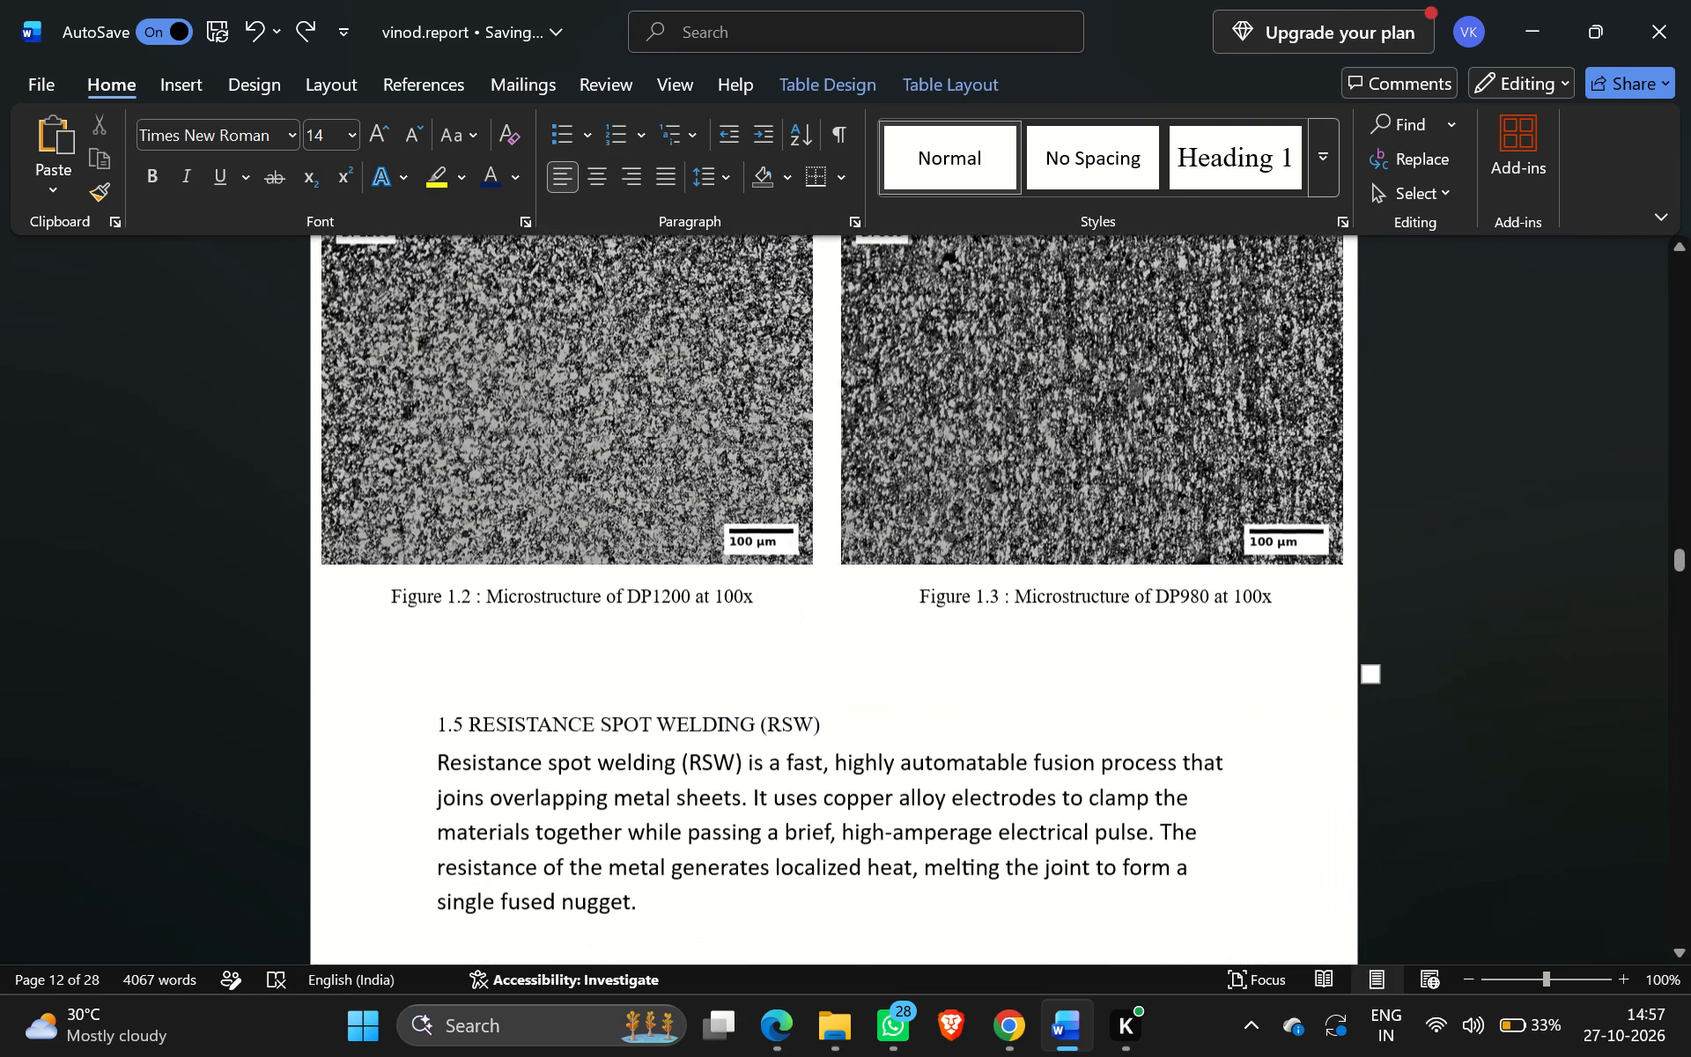
{"action": "scroll", "coordinate": [466, 581], "scroll_direction": "right", "scroll_amount": 1}
{"action": "scroll", "coordinate": [466, 581], "scroll_direction": "up", "scroll_amount": 15}
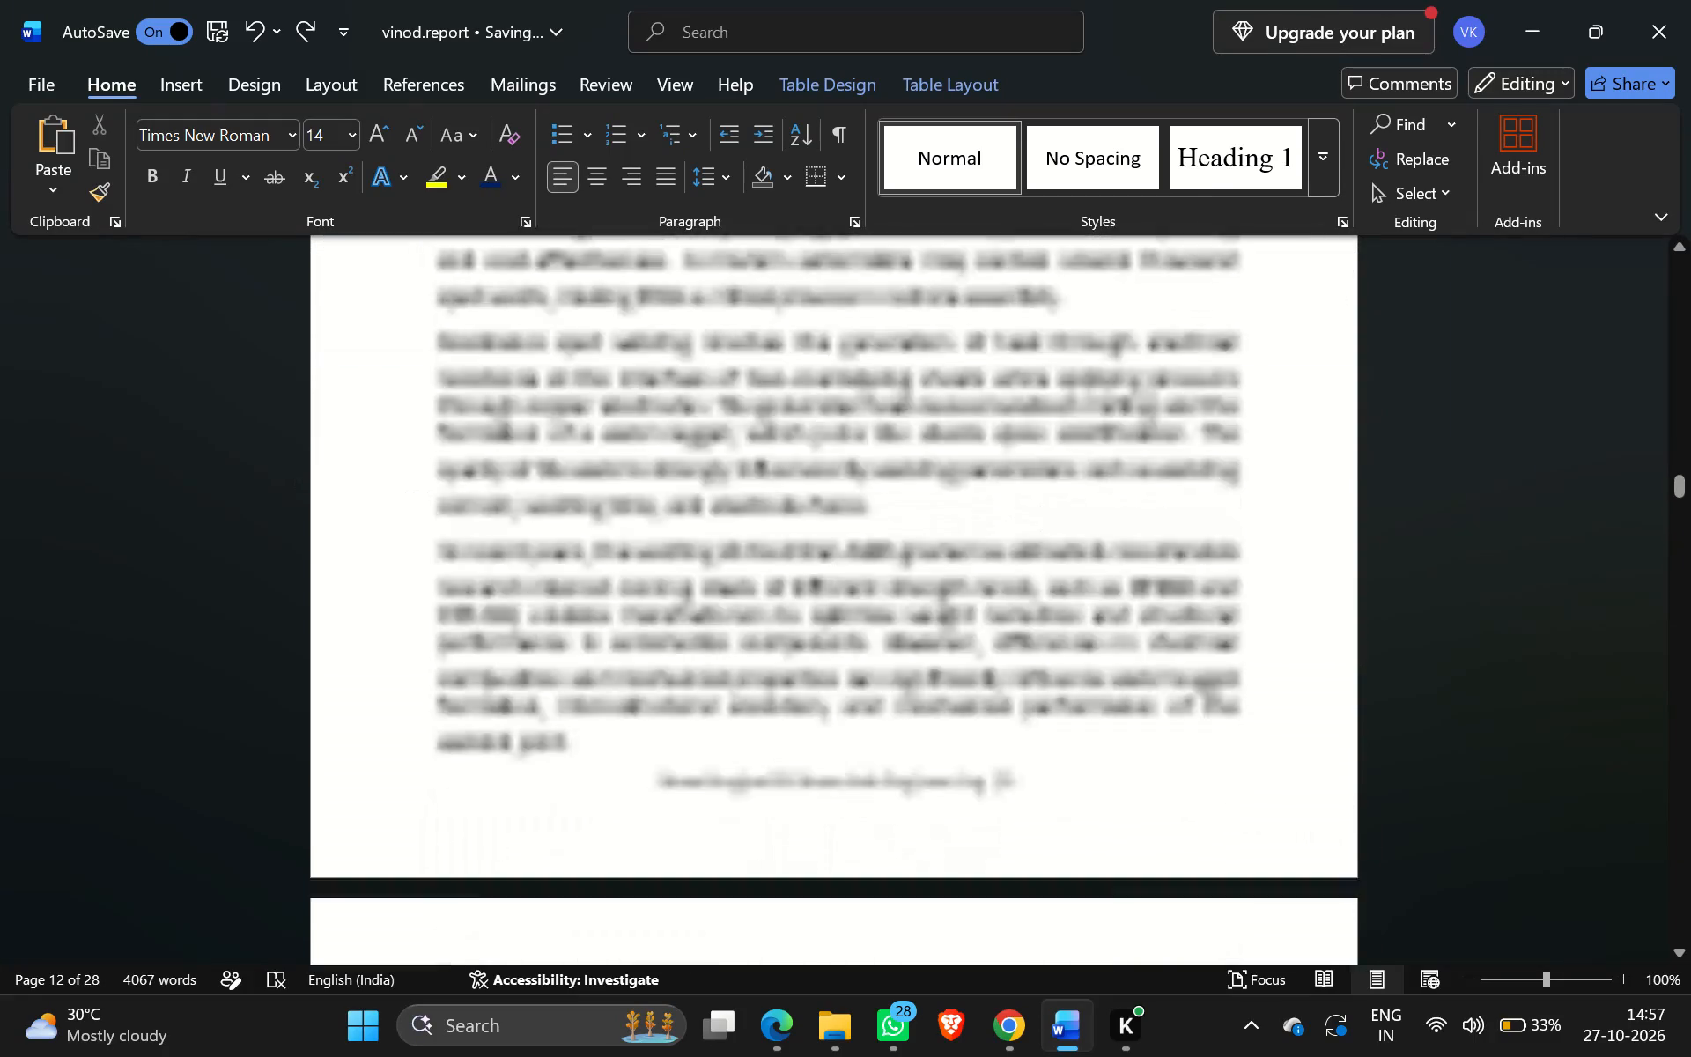
{"action": "scroll", "coordinate": [466, 581], "scroll_direction": "up", "scroll_amount": 13}
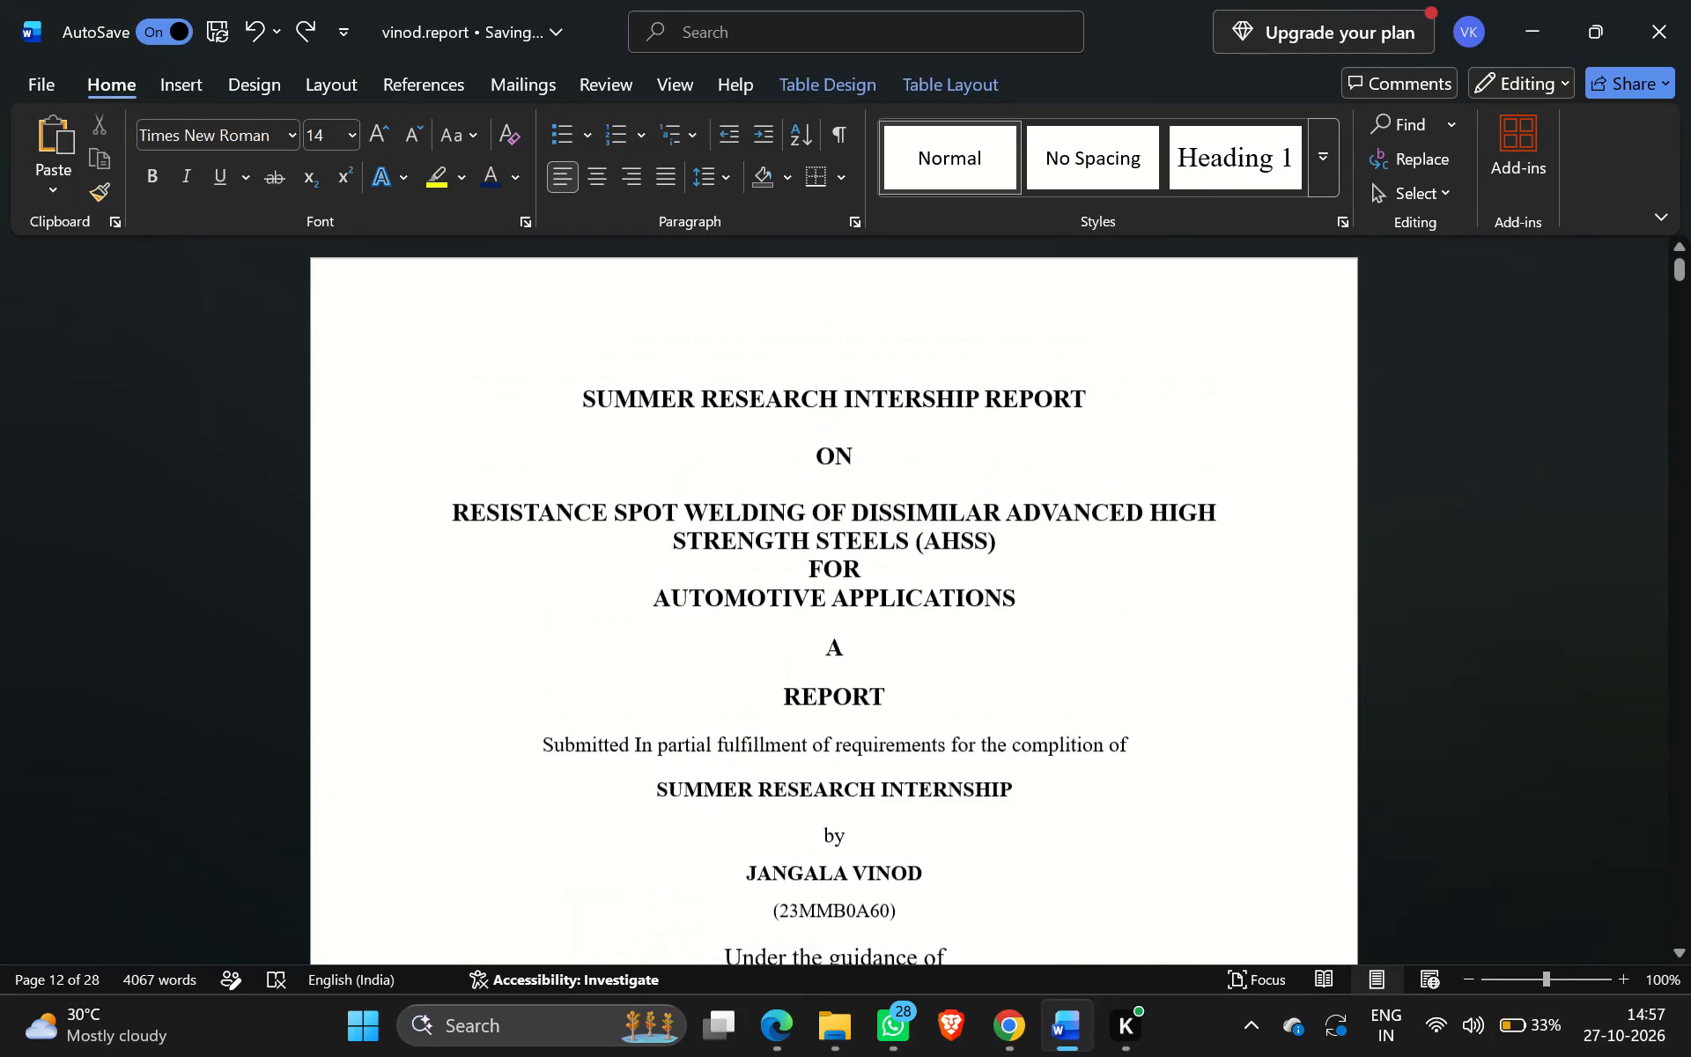
{"action": "scroll", "coordinate": [466, 581], "scroll_direction": "down", "scroll_amount": 4}
{"action": "scroll", "coordinate": [466, 581], "scroll_direction": "up", "scroll_amount": 5}
{"action": "scroll", "coordinate": [466, 581], "scroll_direction": "down", "scroll_amount": 1}
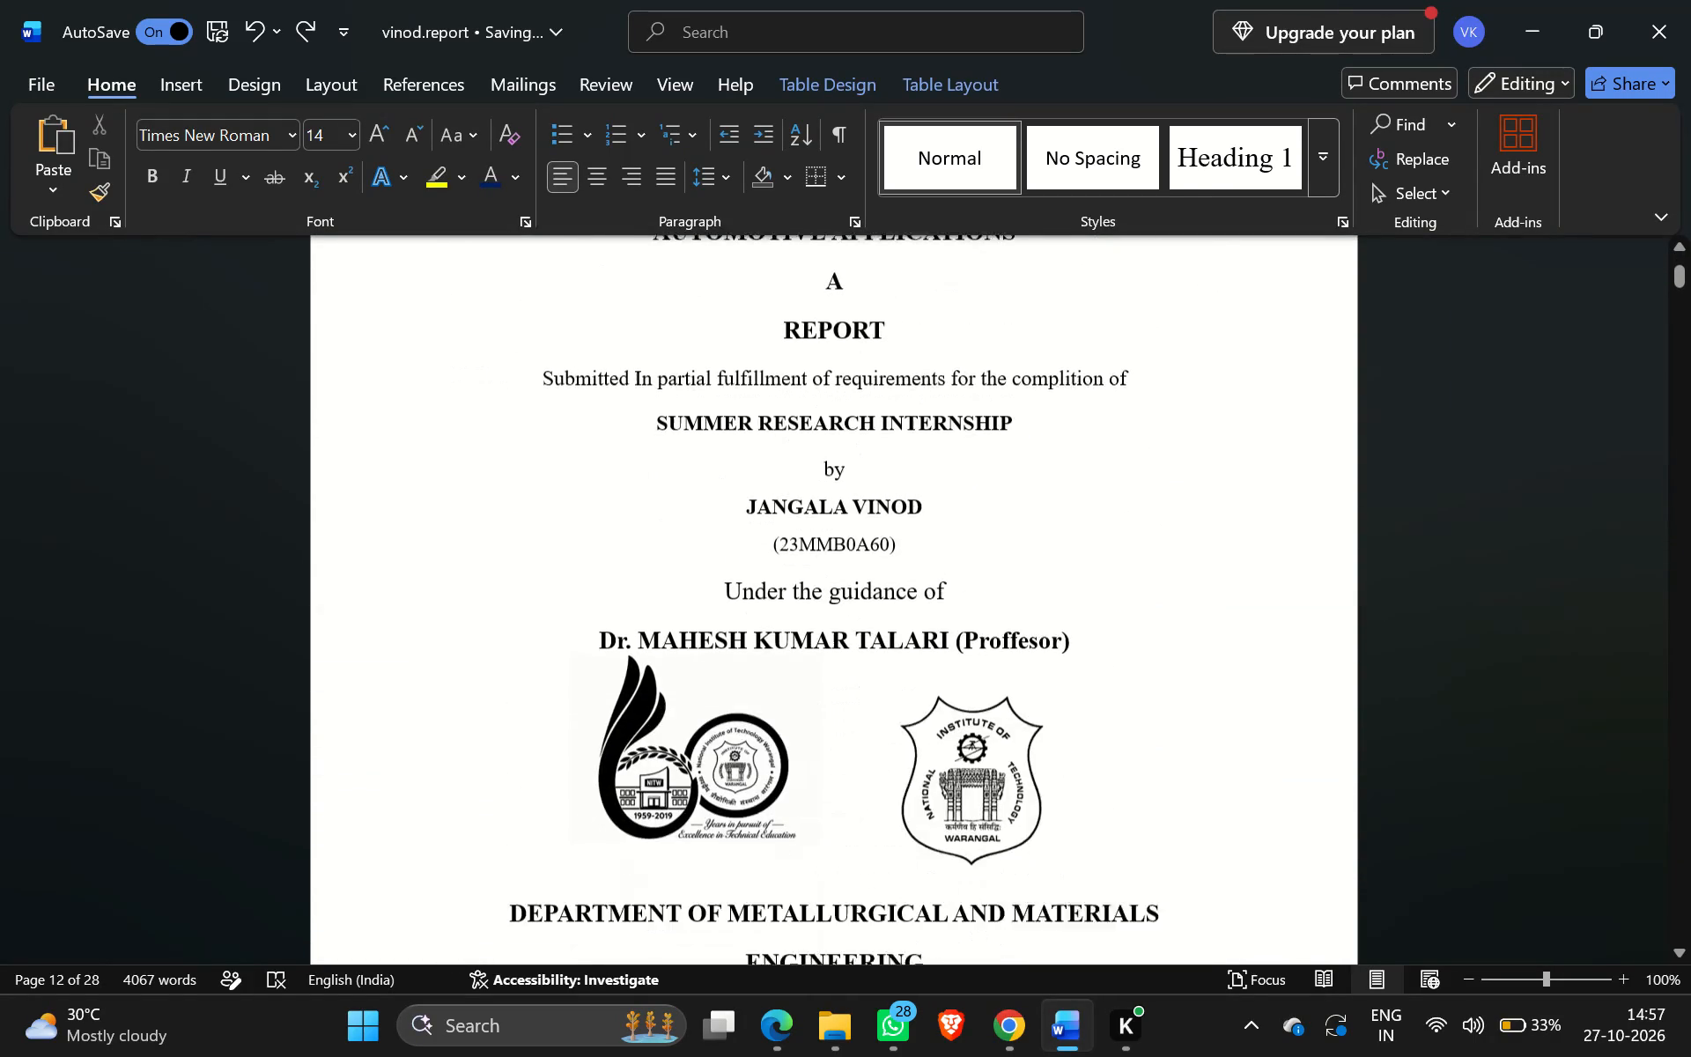
{"action": "scroll", "coordinate": [466, 581], "scroll_direction": "down", "scroll_amount": 9}
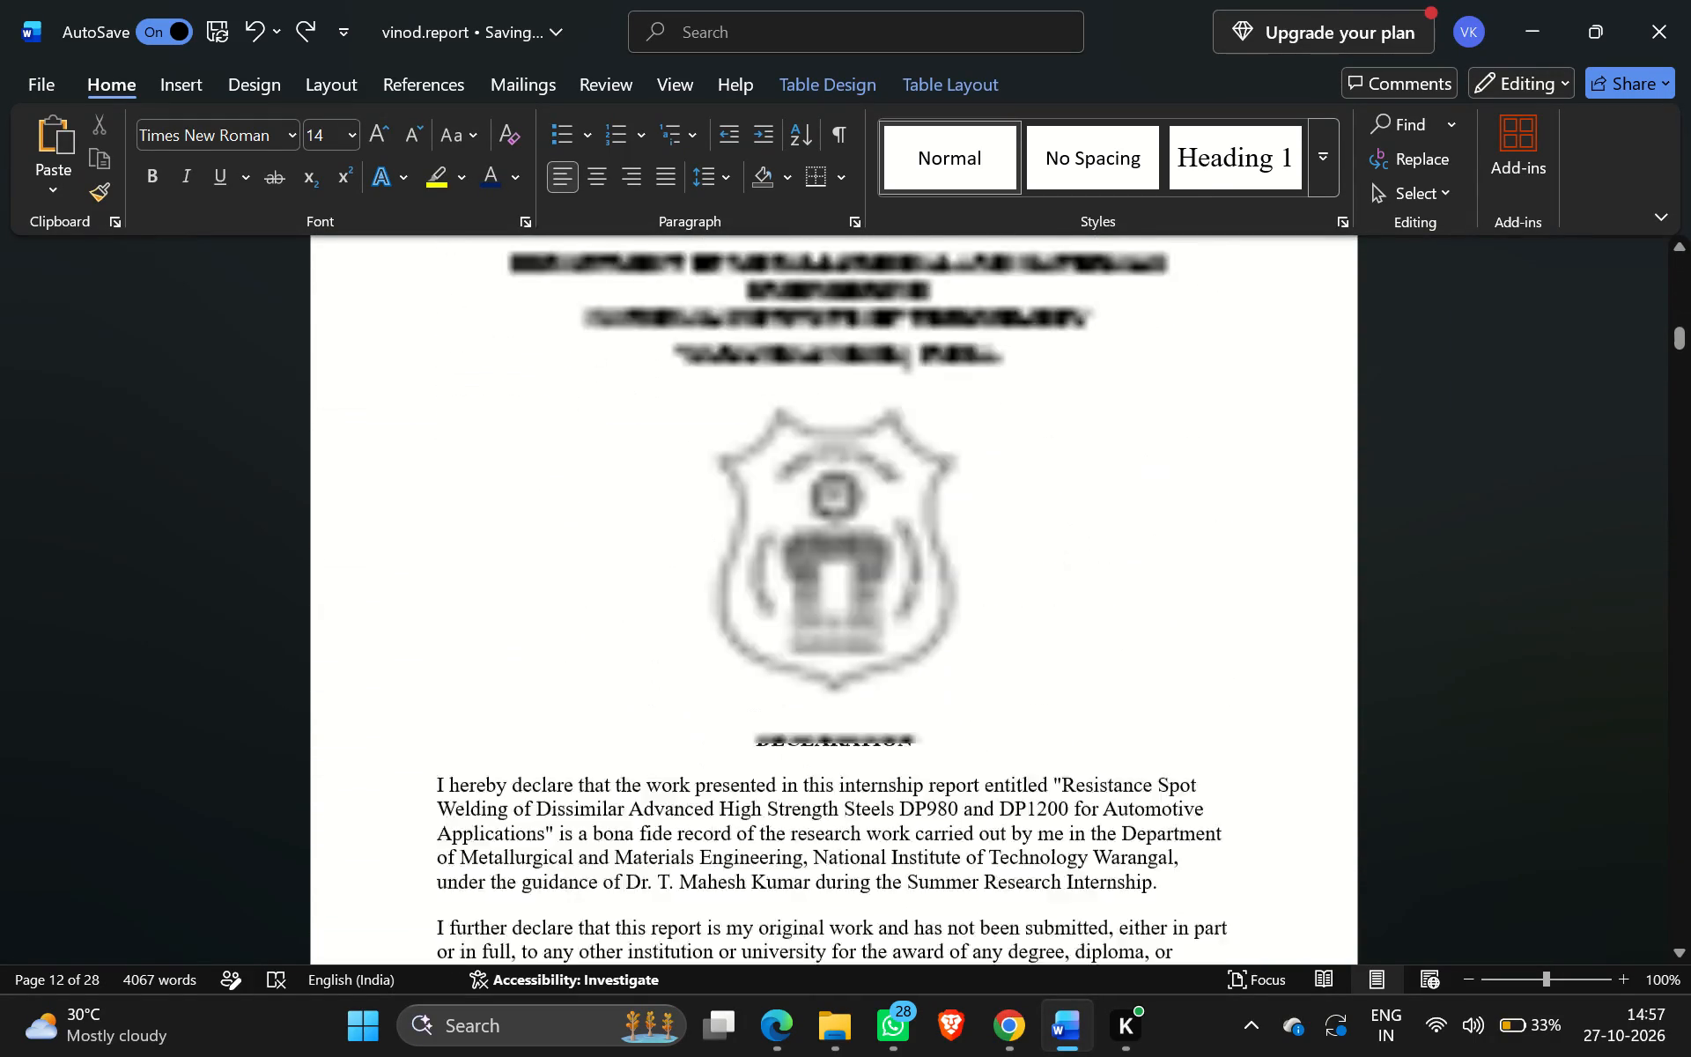
{"action": "scroll", "coordinate": [466, 581], "scroll_direction": "down", "scroll_amount": 6}
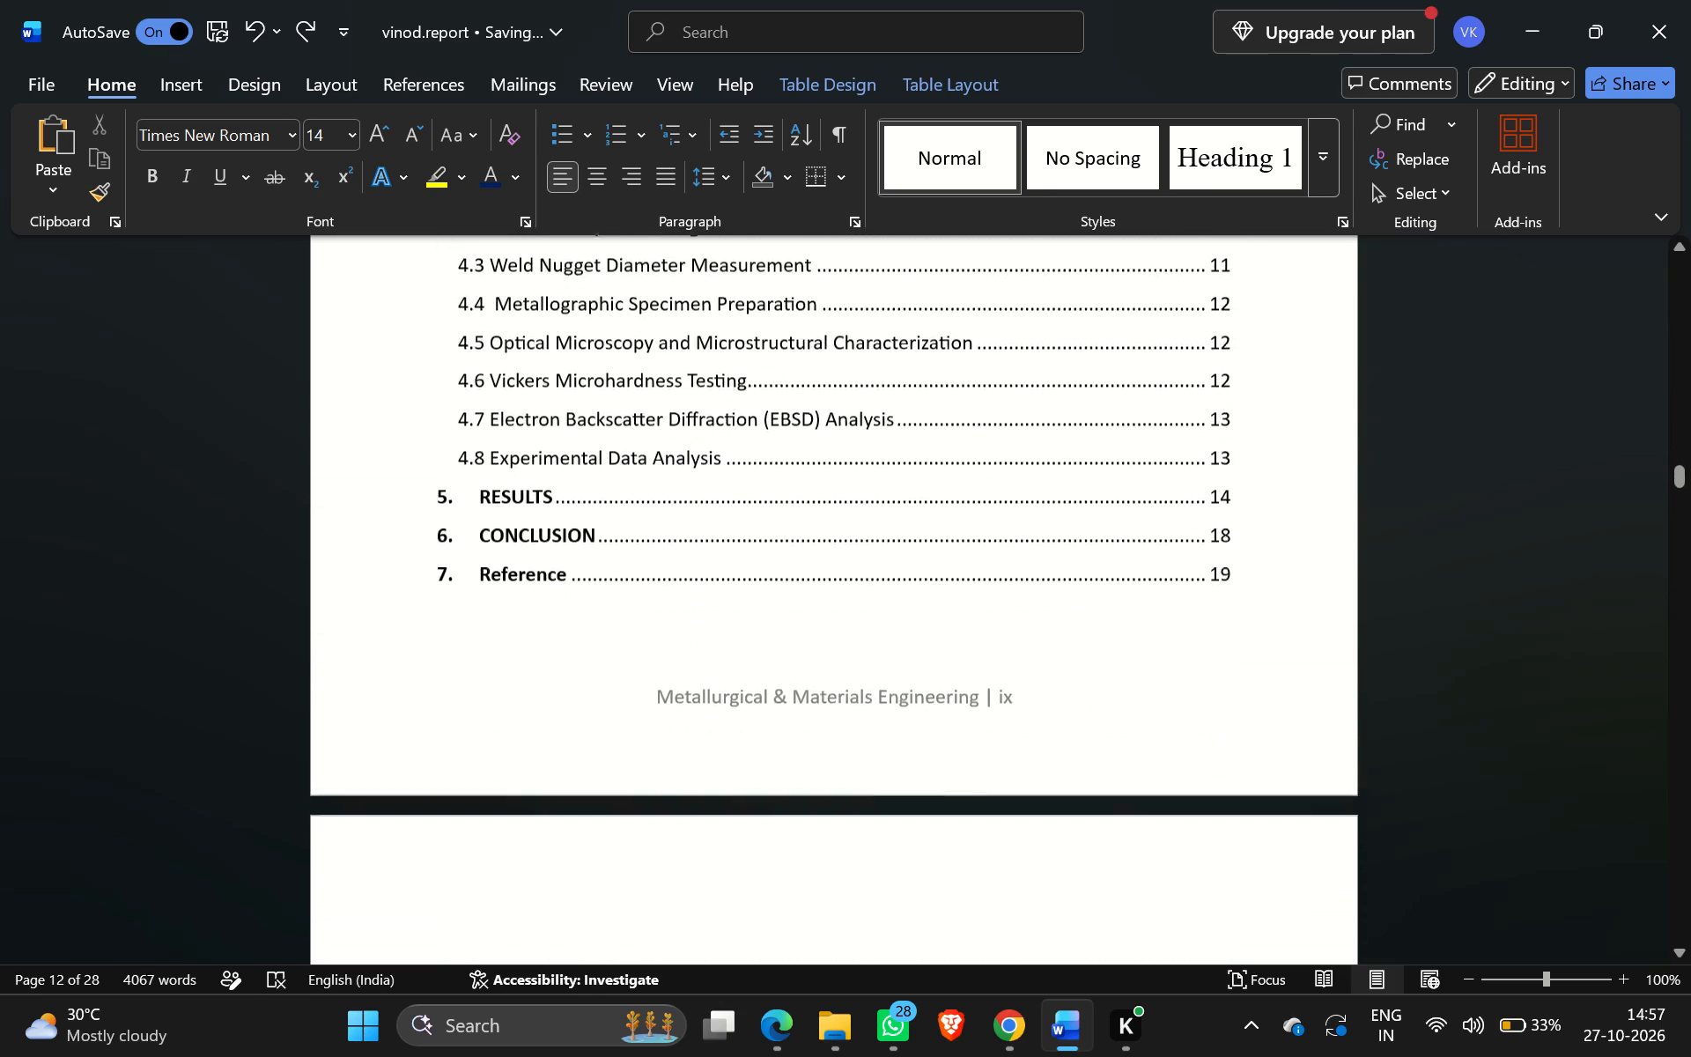
Examine the Table of Contents entries and page numbers alongside the opening headings of chapter 1, INTRODUCTION.
{"action": "scroll", "coordinate": [466, 581], "scroll_direction": "up", "scroll_amount": 1}
{"action": "scroll", "coordinate": [466, 581], "scroll_direction": "down", "scroll_amount": 3}
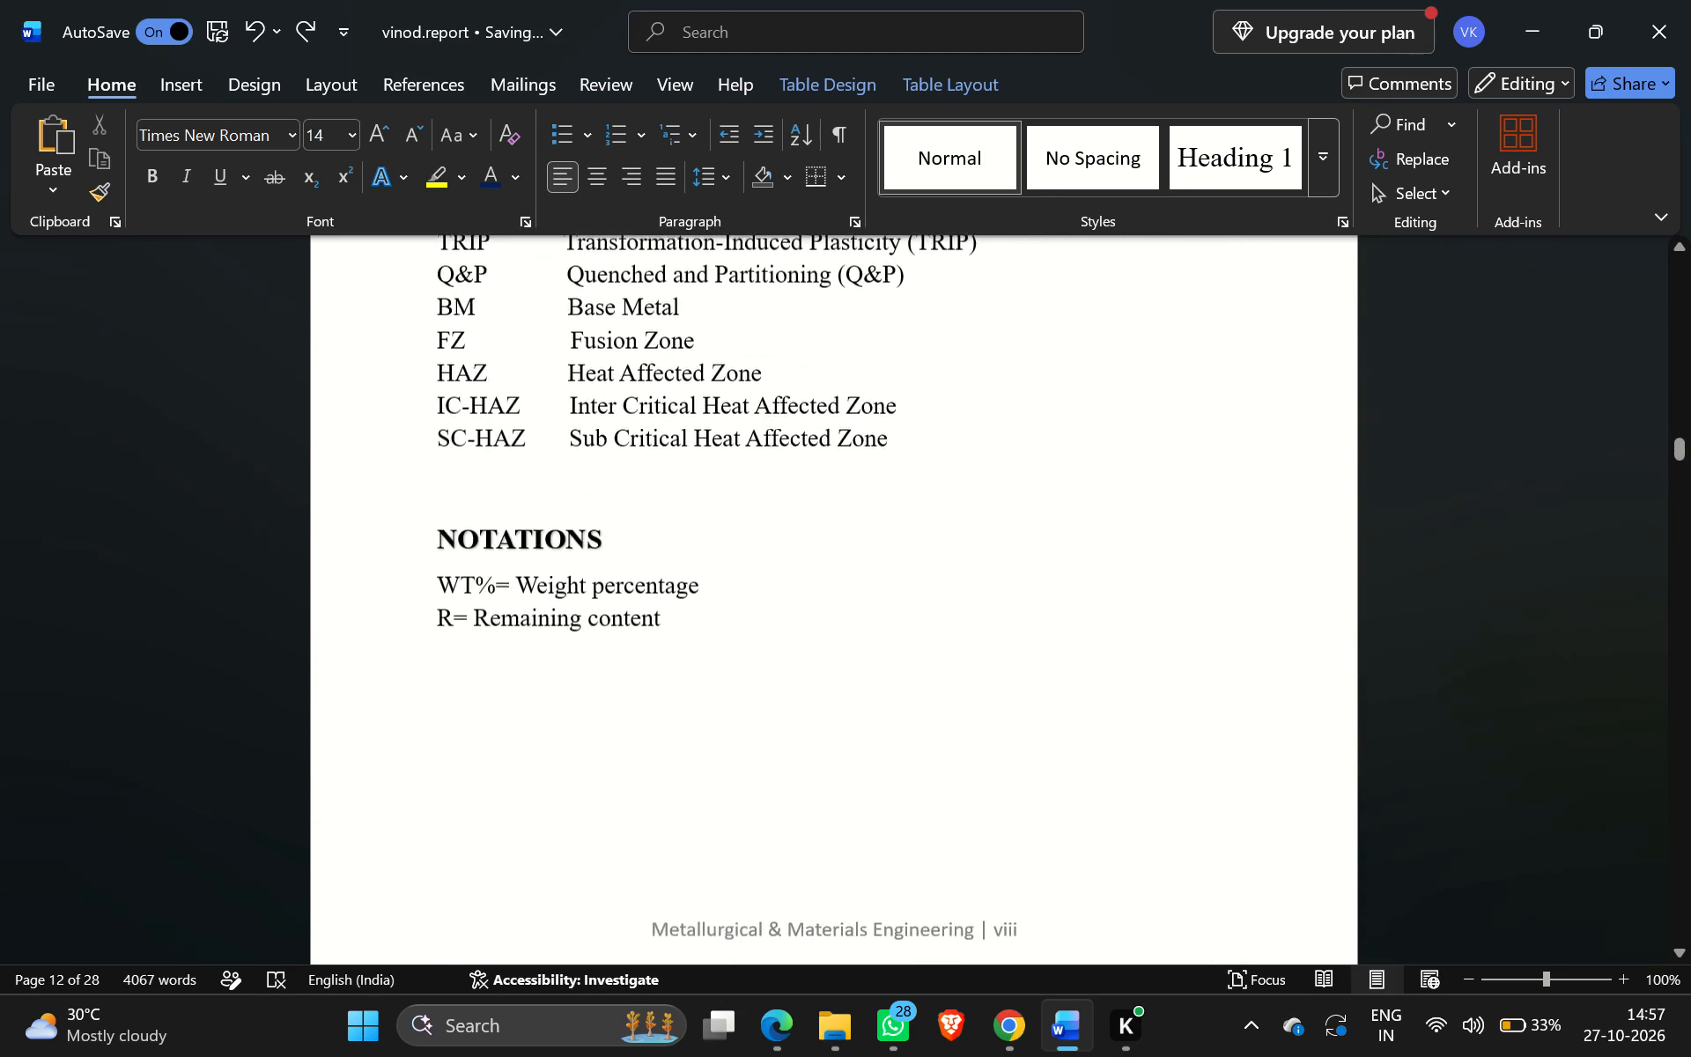
{"action": "scroll", "coordinate": [466, 581], "scroll_direction": "down", "scroll_amount": 3}
{"action": "scroll", "coordinate": [466, 581], "scroll_direction": "right", "scroll_amount": 2}
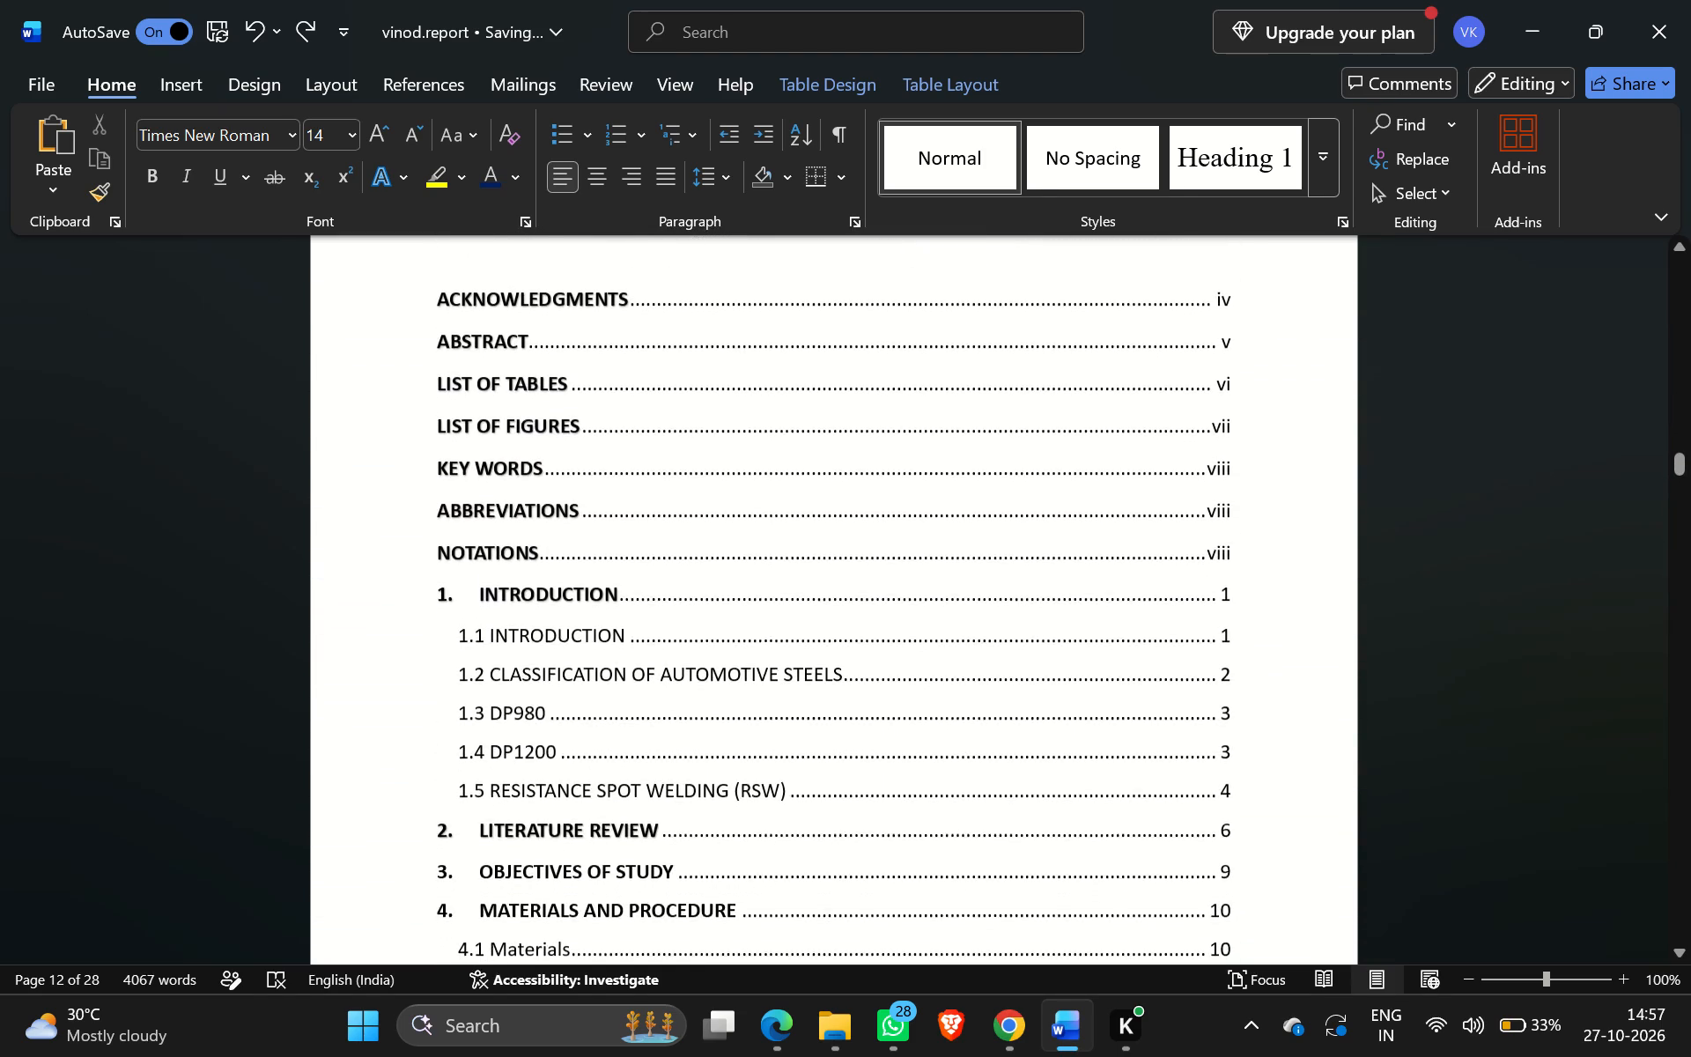
{"action": "scroll", "coordinate": [466, 581], "scroll_direction": "down", "scroll_amount": 1}
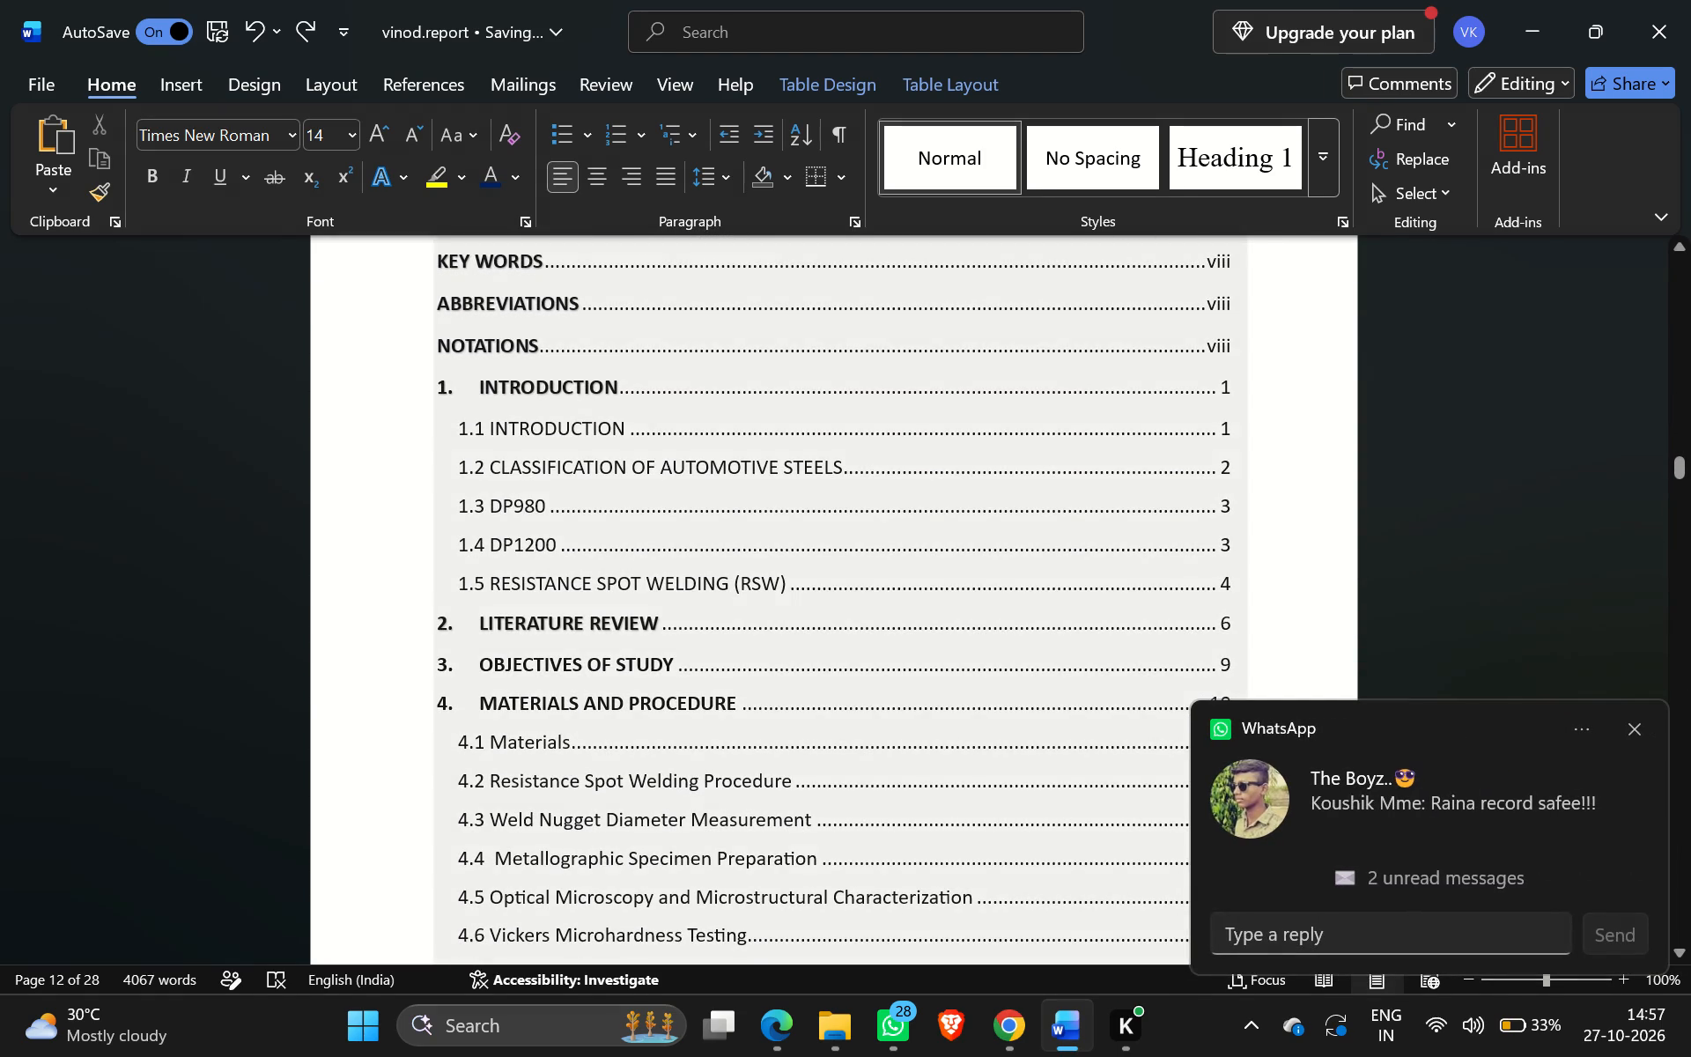
{"action": "left_click", "coordinate": [1635, 722]}
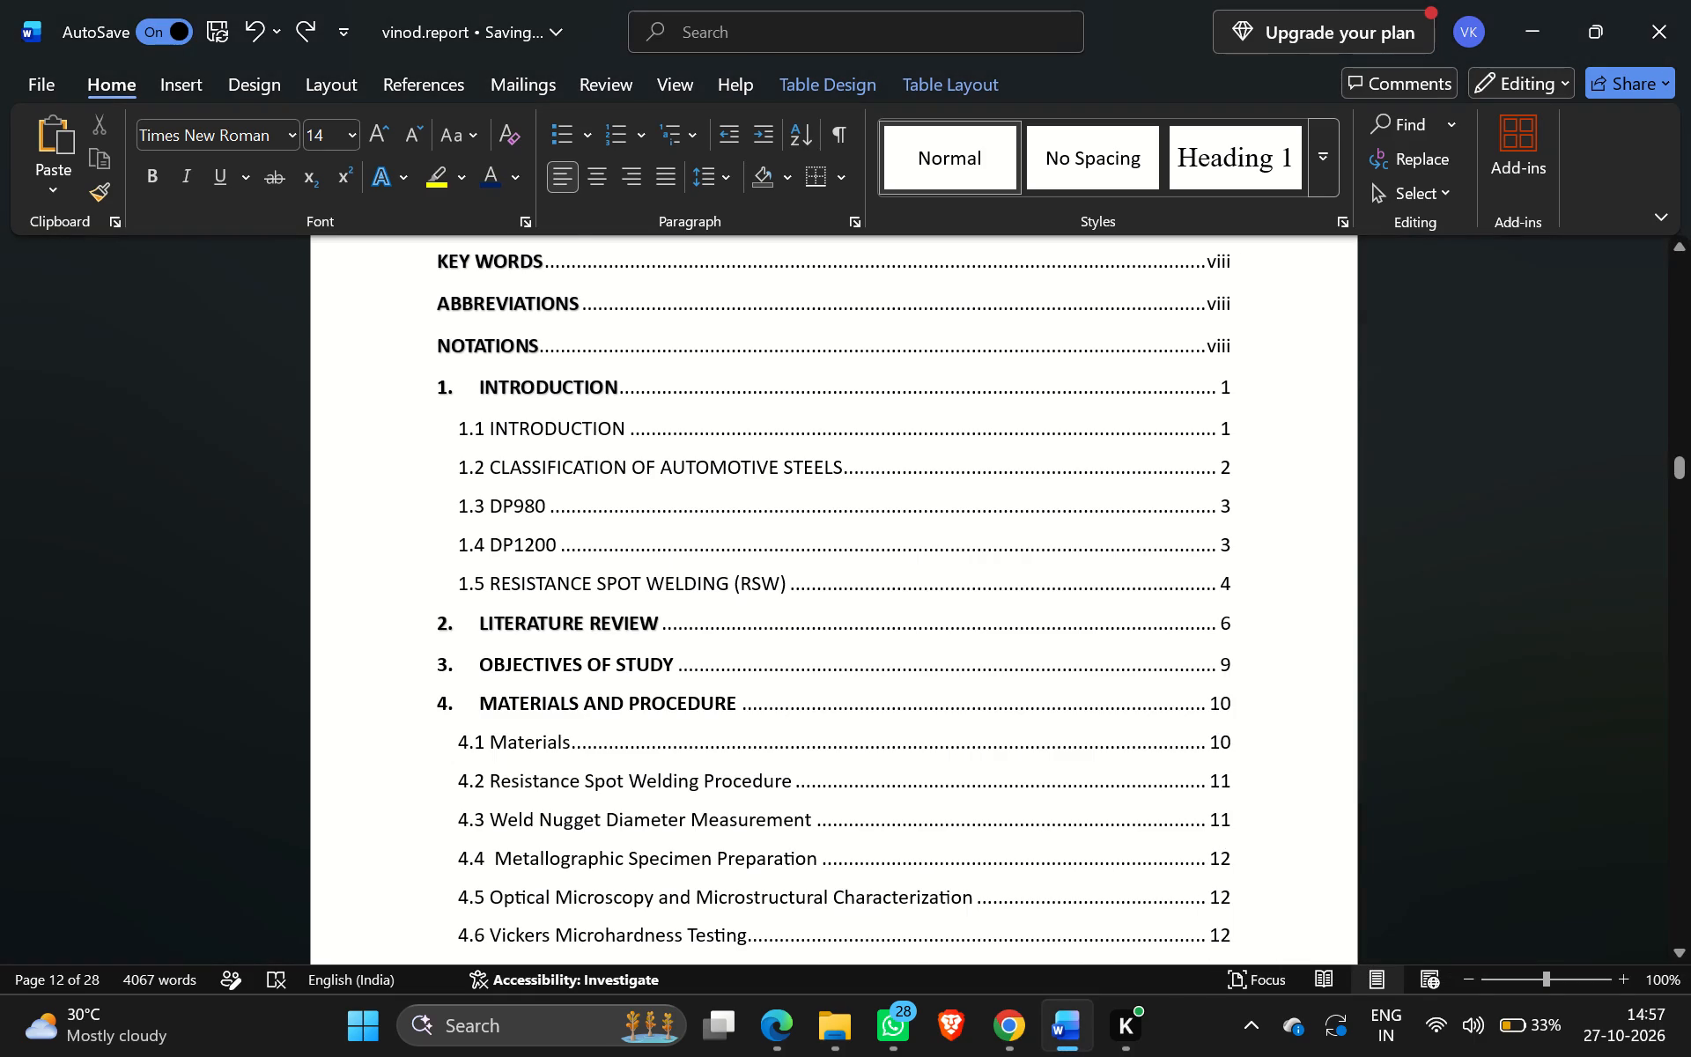
{"action": "scroll", "coordinate": [1635, 722], "scroll_direction": "down", "scroll_amount": 3}
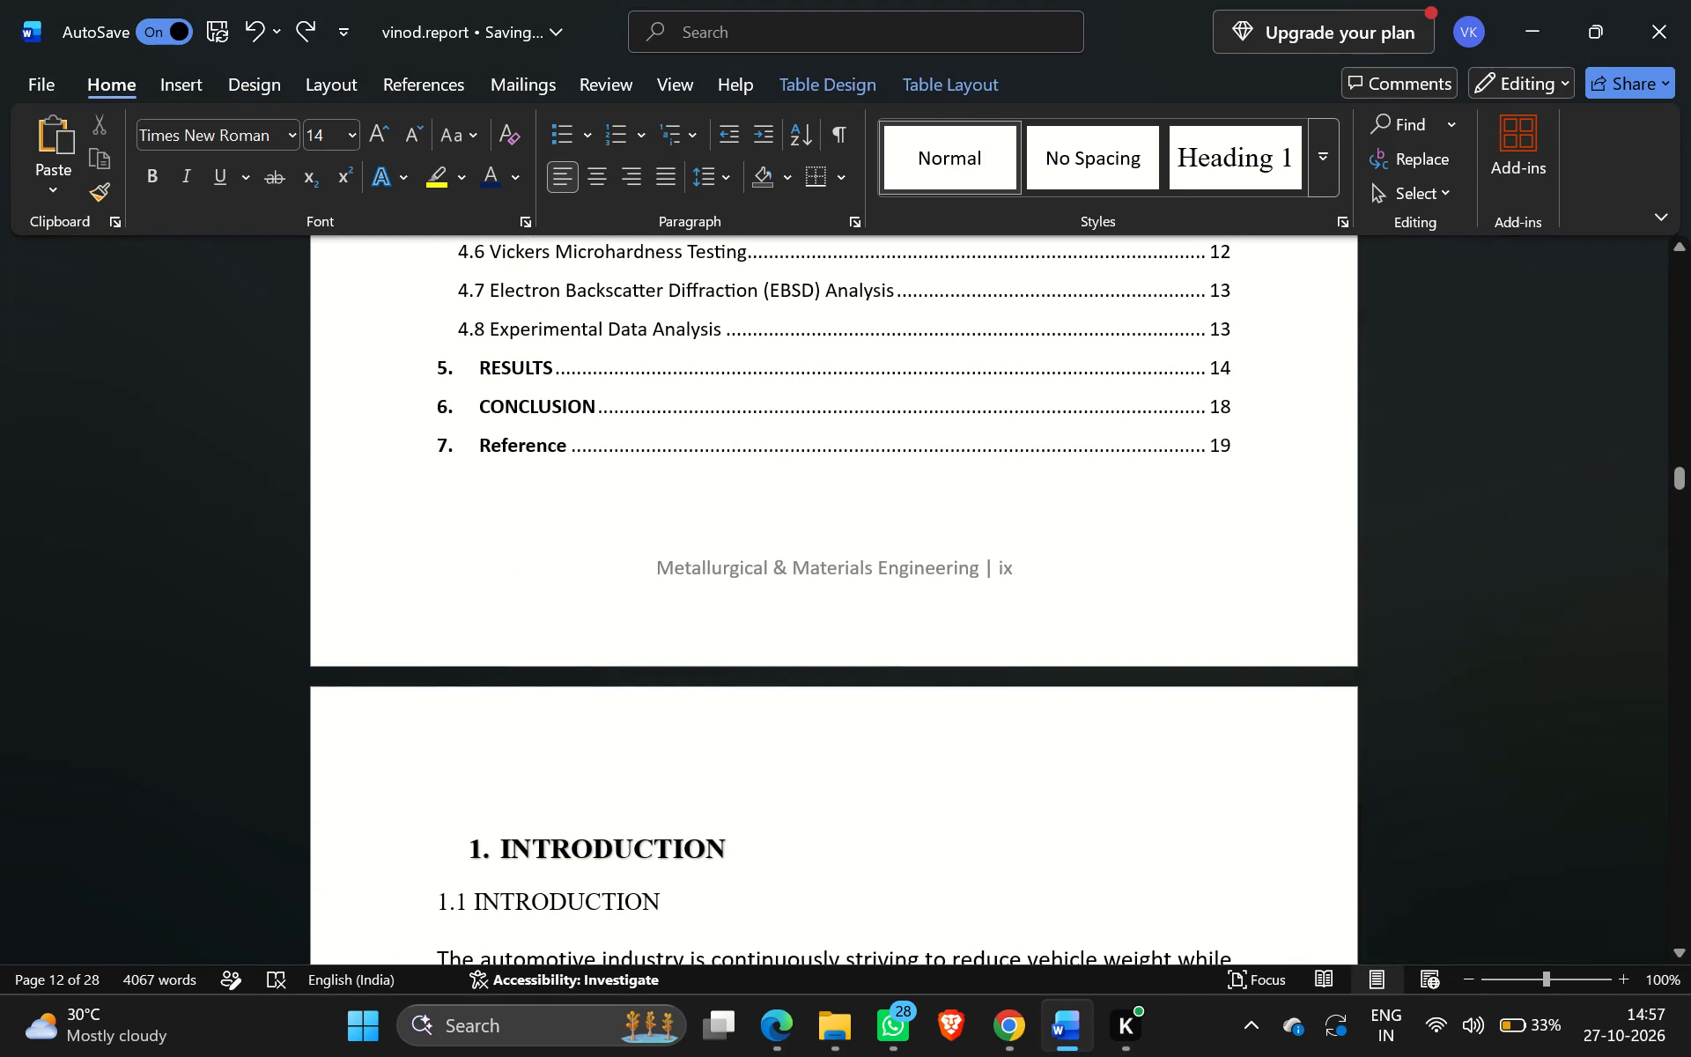
{"action": "scroll", "coordinate": [1635, 722], "scroll_direction": "down", "scroll_amount": 1}
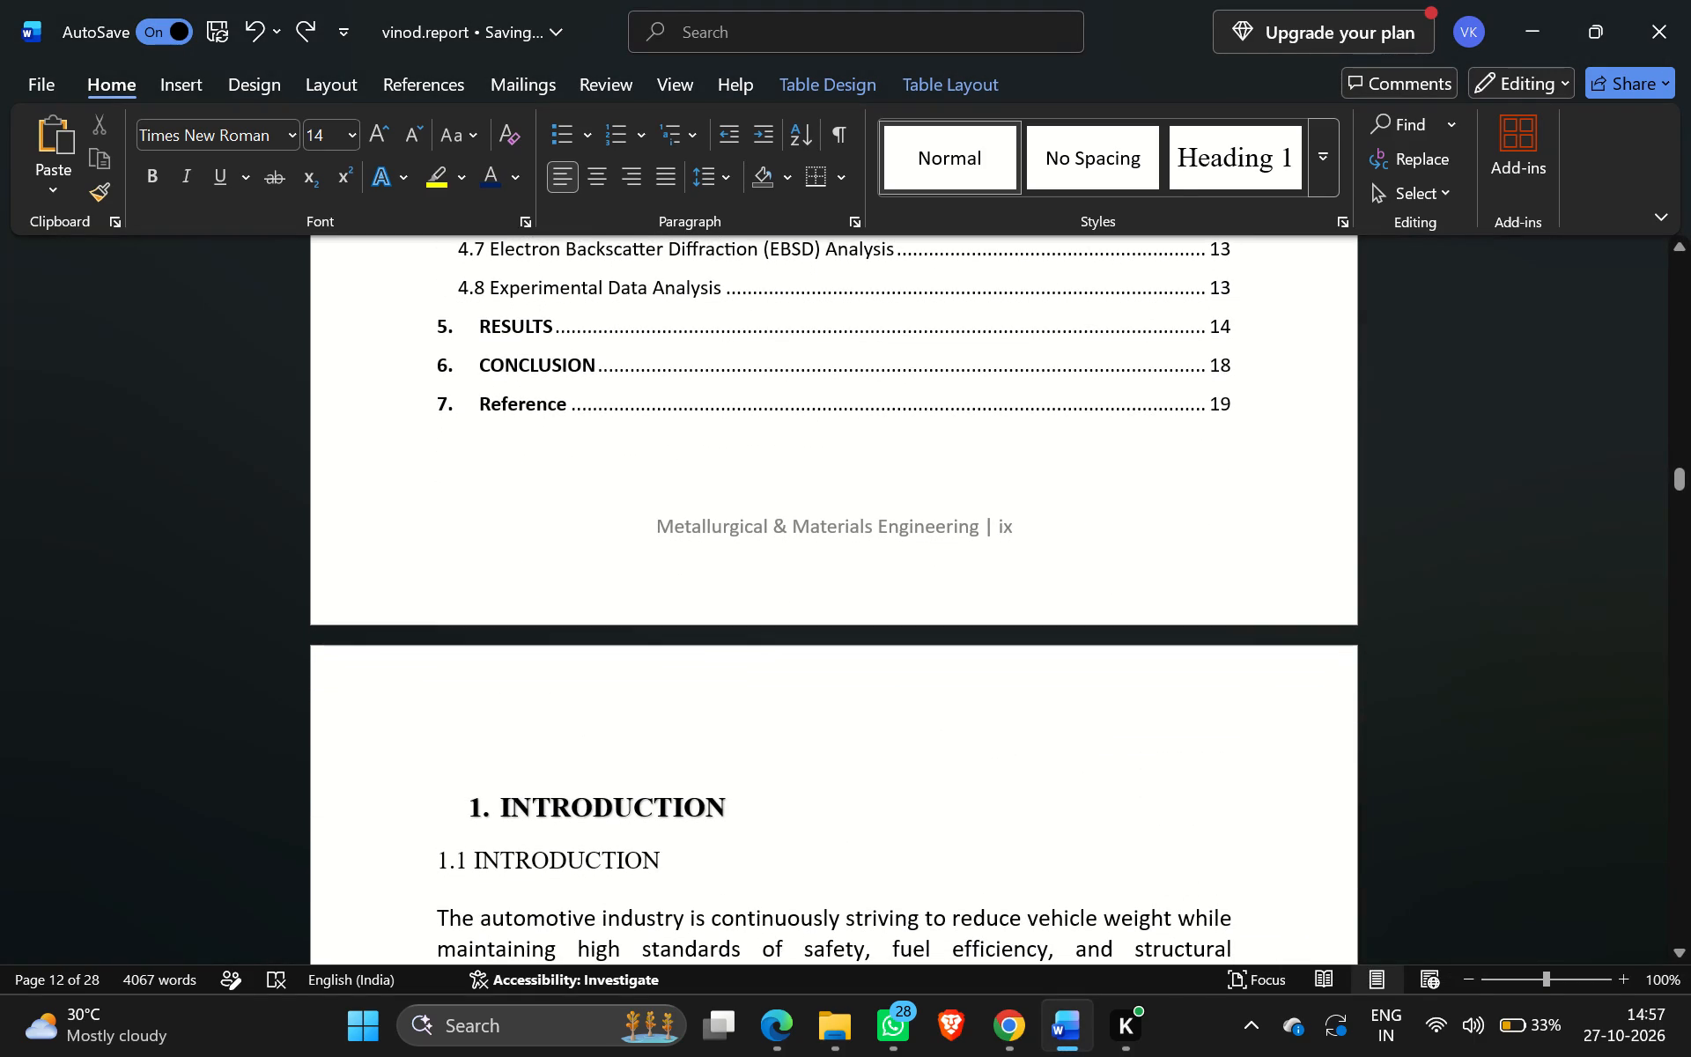
{"action": "scroll", "coordinate": [1635, 722], "scroll_direction": "down", "scroll_amount": 2}
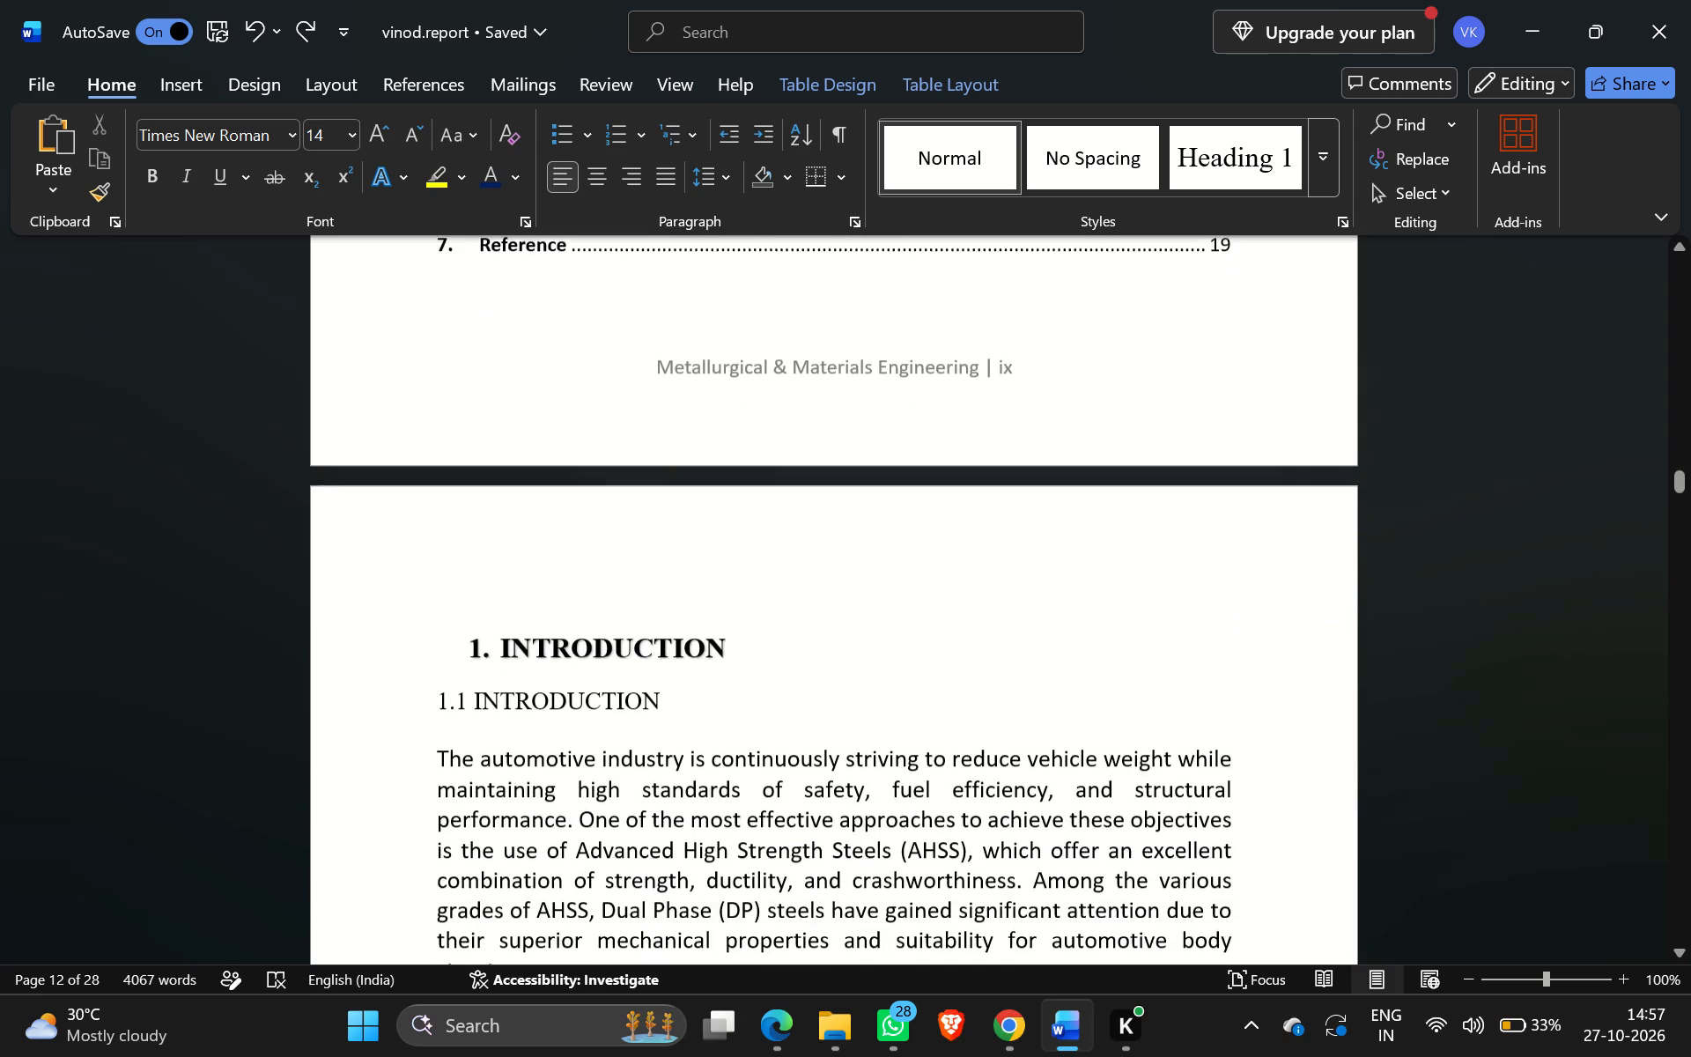
{"action": "scroll", "coordinate": [1635, 722], "scroll_direction": "down", "scroll_amount": 3}
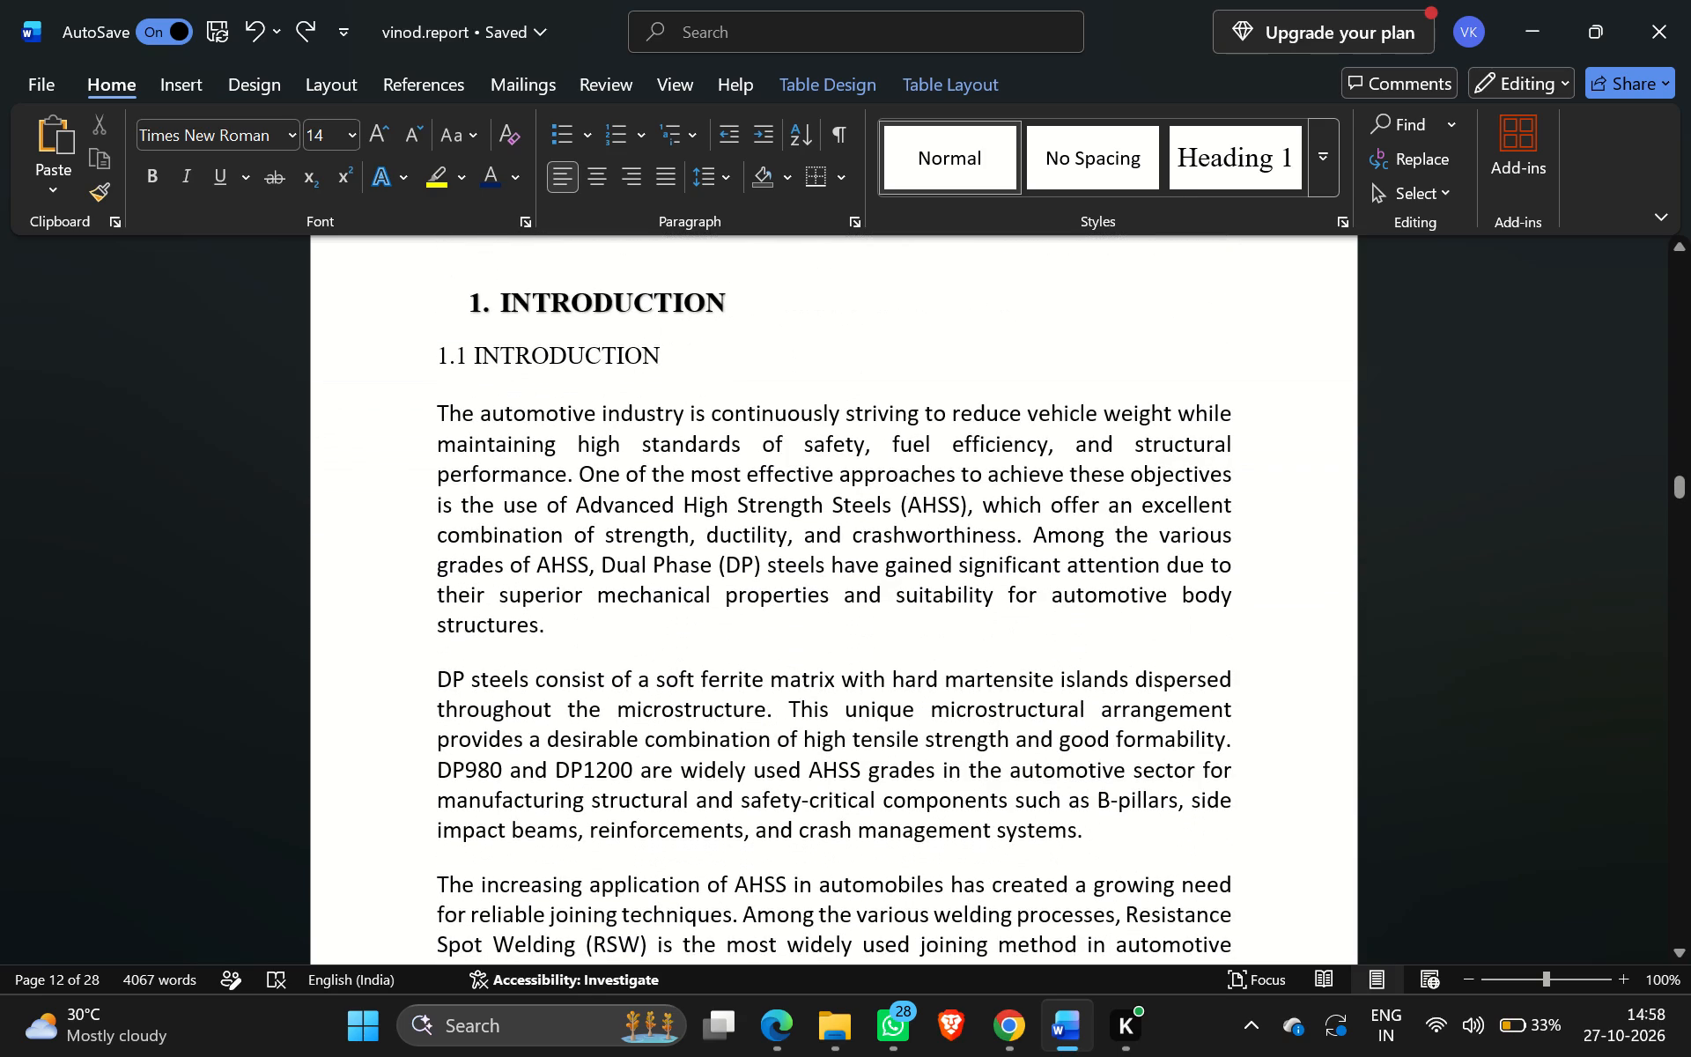
{"action": "scroll", "coordinate": [1191, 892], "scroll_direction": "up", "scroll_amount": 1}
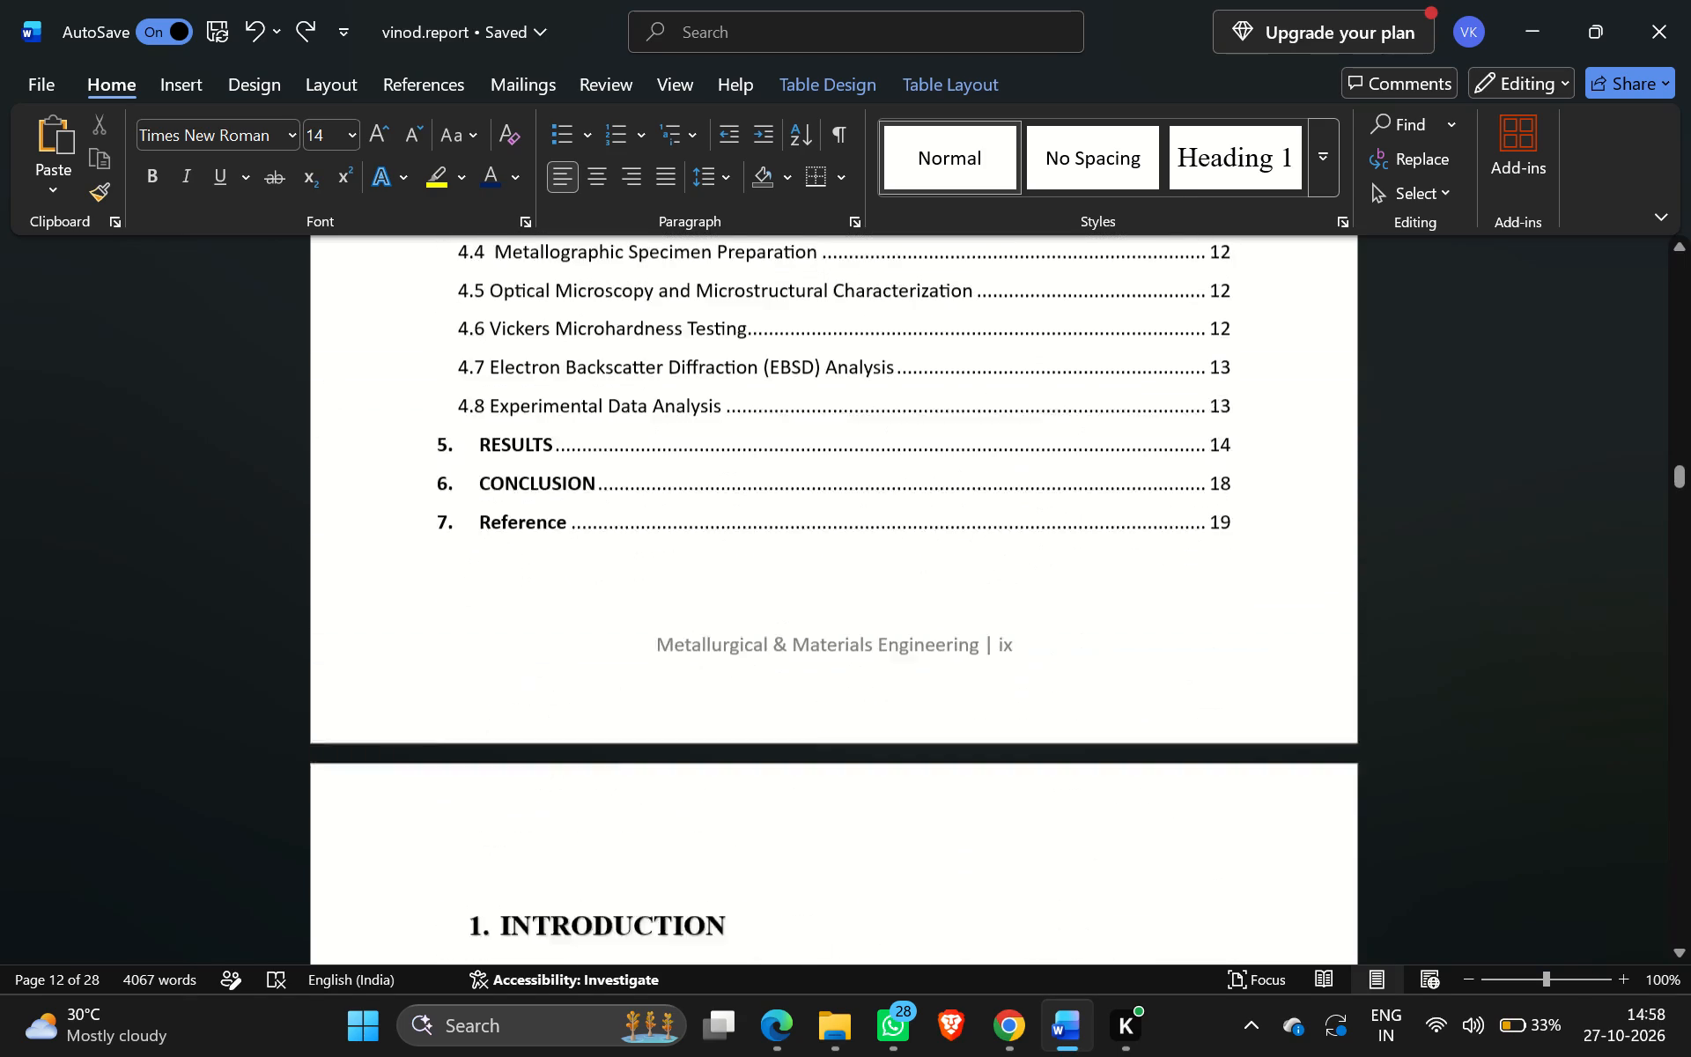
{"action": "scroll", "coordinate": [1191, 892], "scroll_direction": "up", "scroll_amount": 2}
{"action": "scroll", "coordinate": [1191, 892], "scroll_direction": "down", "scroll_amount": 1}
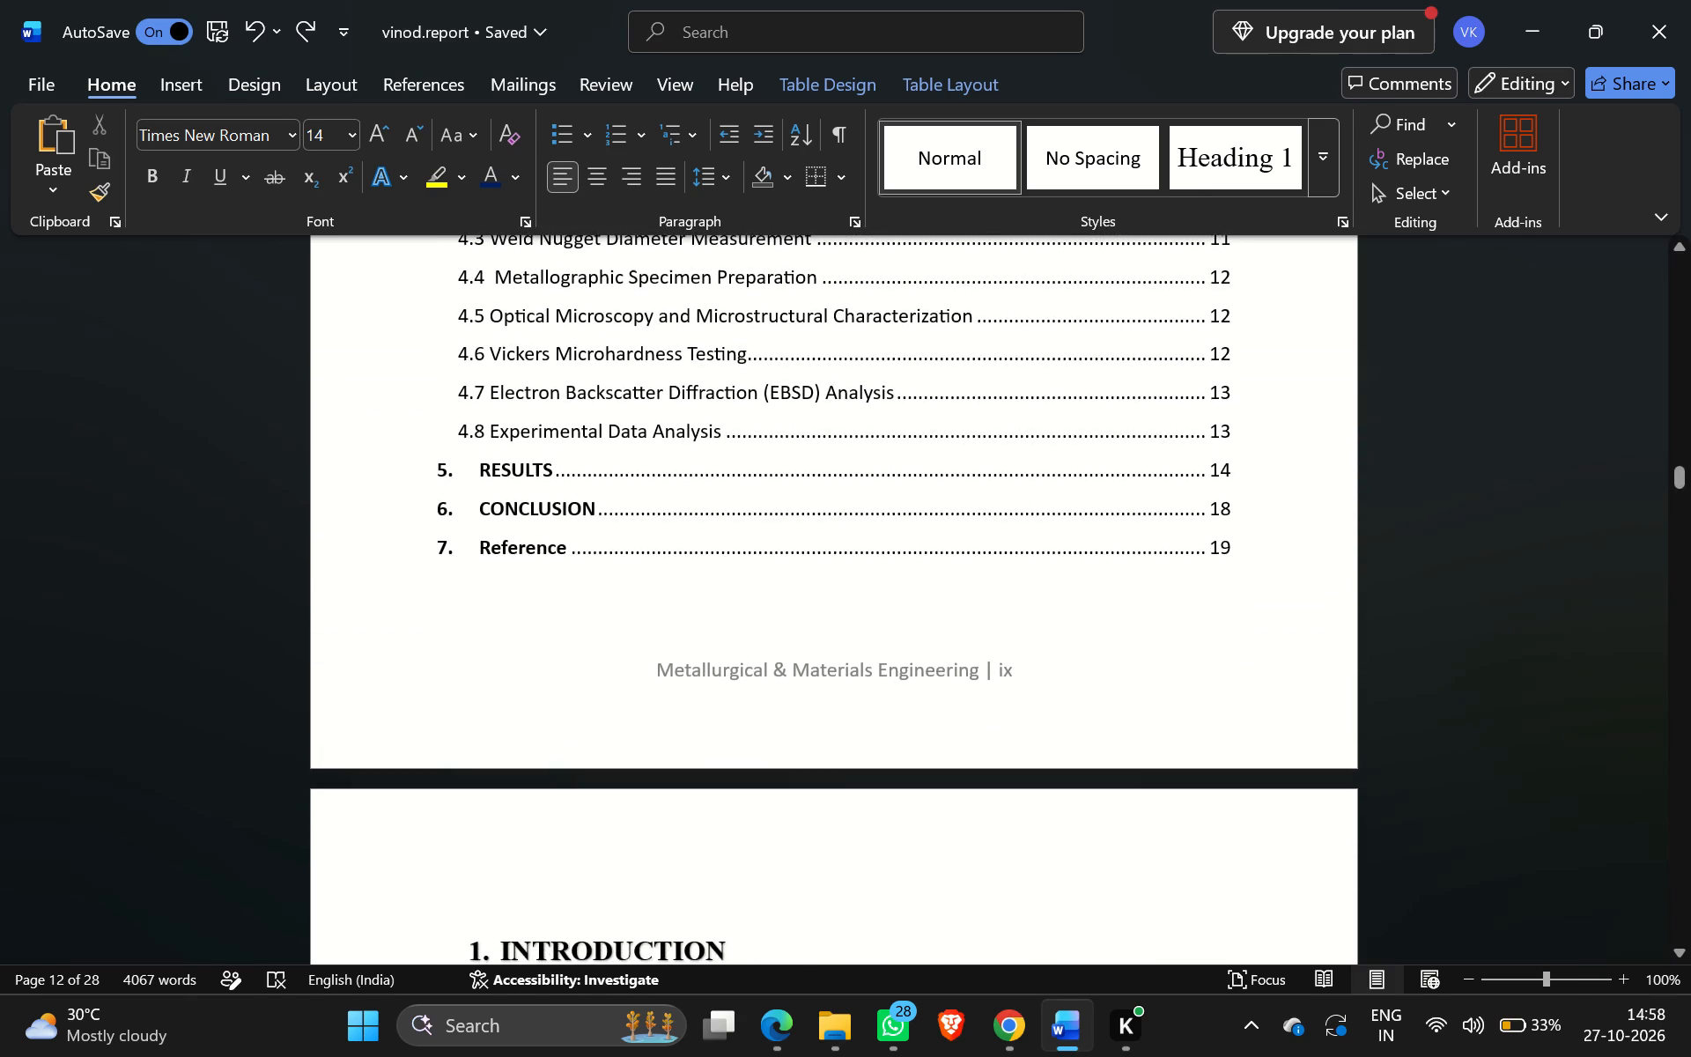
{"action": "scroll", "coordinate": [1191, 892], "scroll_direction": "down", "scroll_amount": 1}
{"action": "scroll", "coordinate": [1191, 892], "scroll_direction": "right", "scroll_amount": 1}
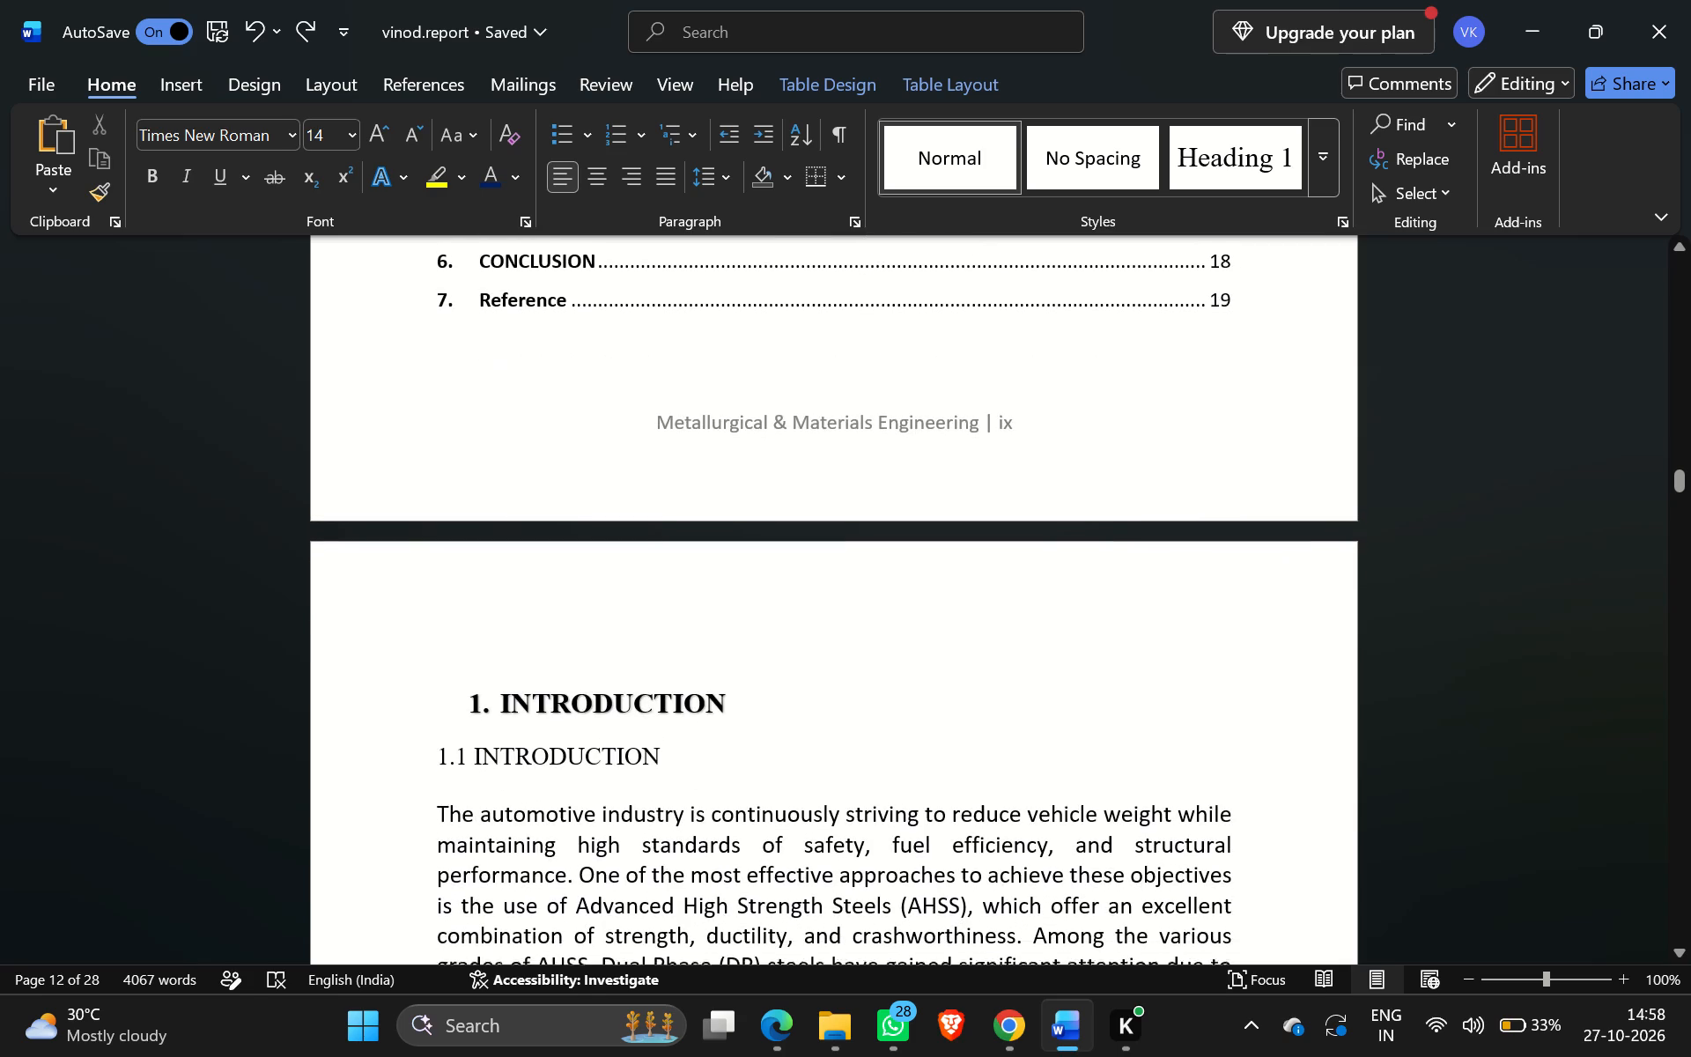
{"action": "scroll", "coordinate": [1191, 892], "scroll_direction": "right", "scroll_amount": 1}
{"action": "scroll", "coordinate": [1191, 892], "scroll_direction": "up", "scroll_amount": 1}
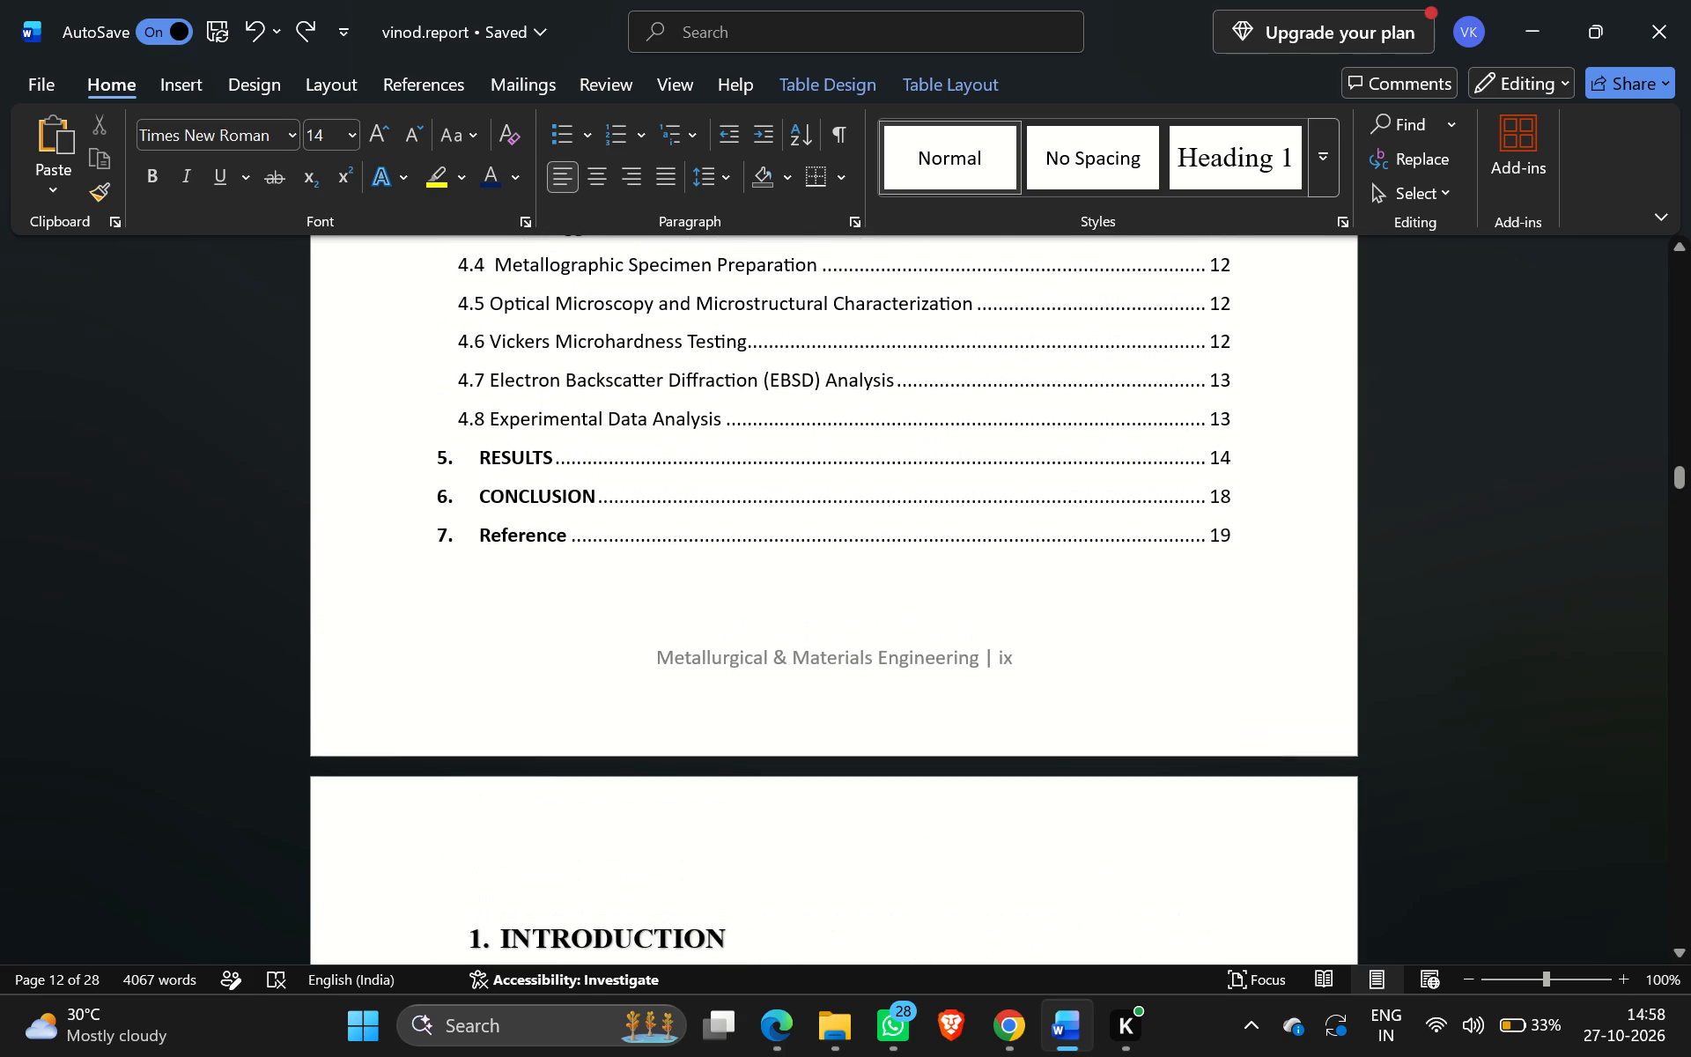
{"action": "scroll", "coordinate": [1191, 892], "scroll_direction": "up", "scroll_amount": 3}
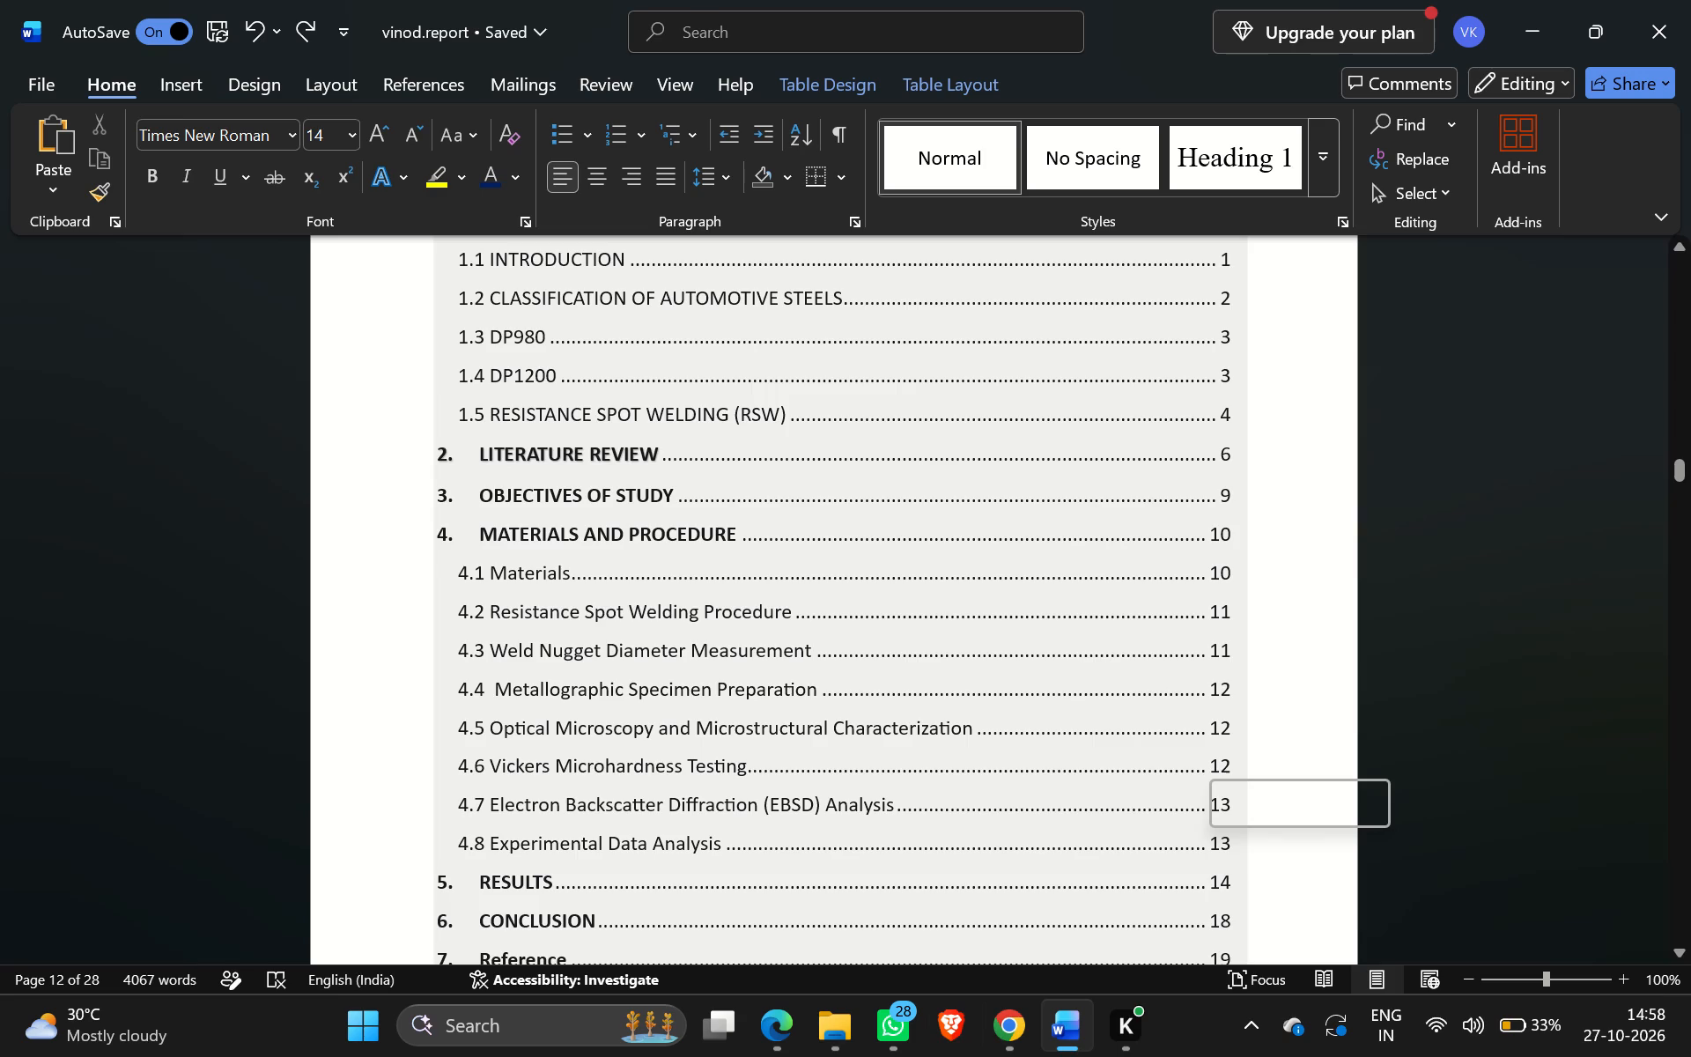
{"action": "scroll", "coordinate": [1084, 839], "scroll_direction": "up", "scroll_amount": 1}
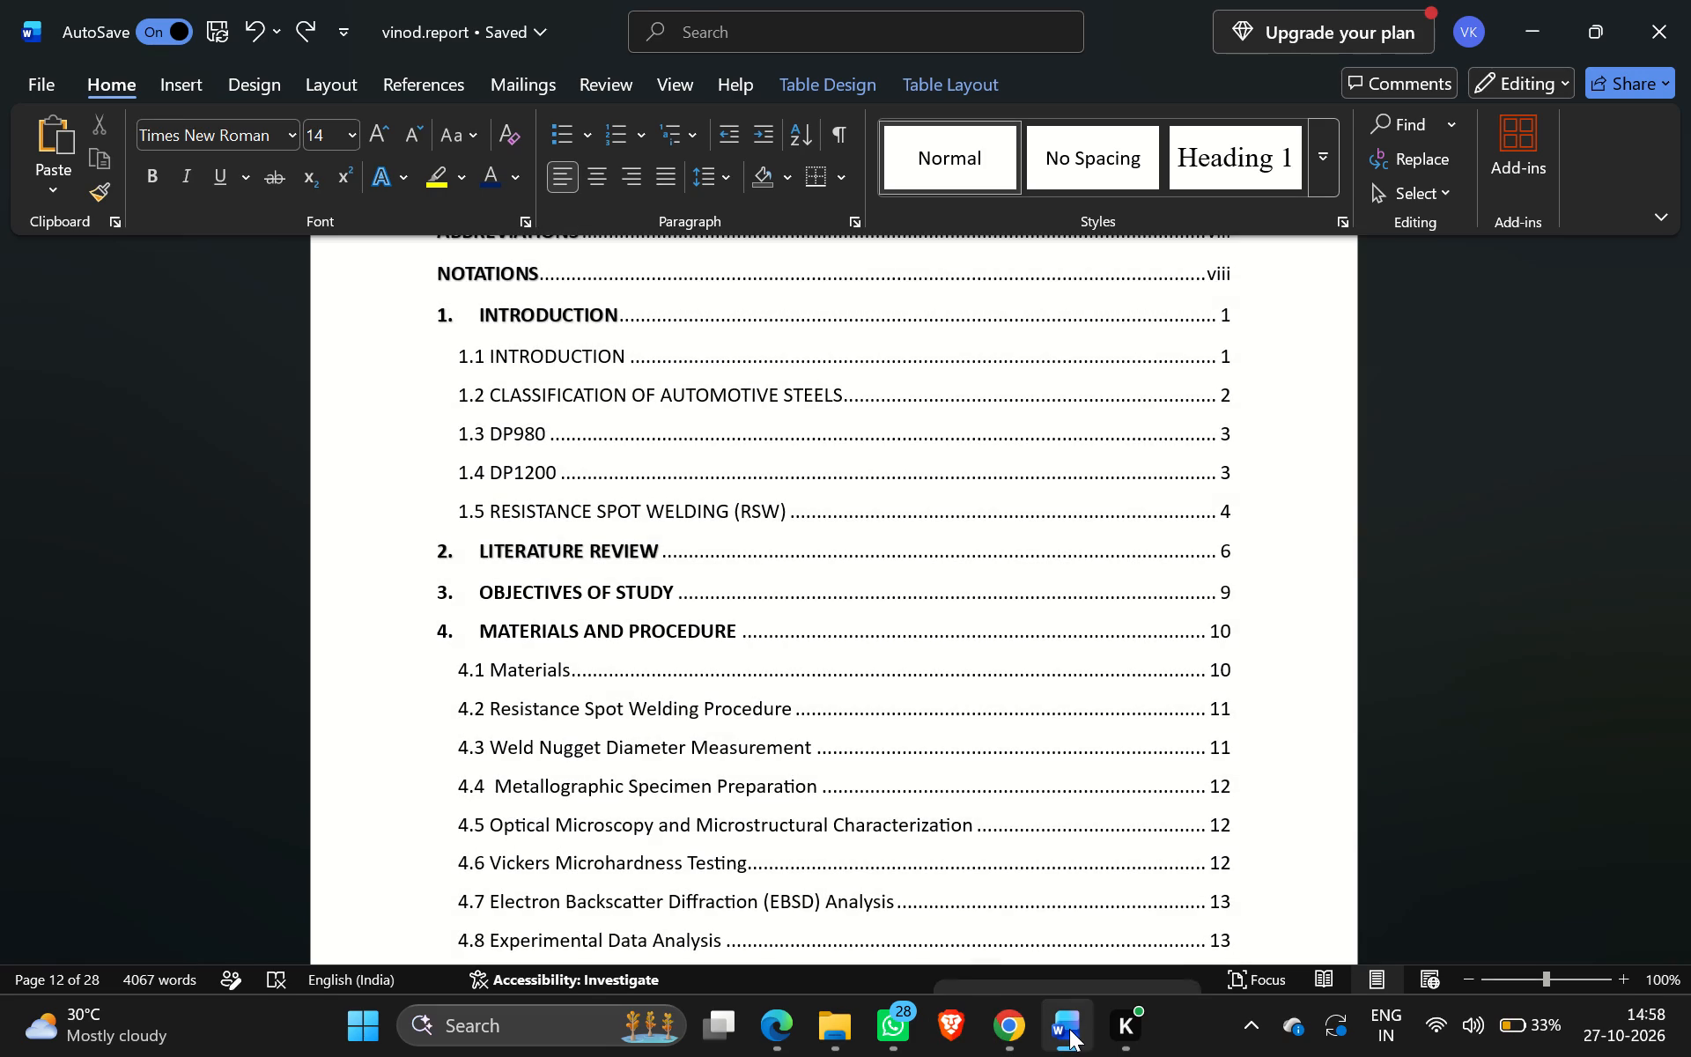
{"action": "scroll", "coordinate": [815, 968], "scroll_direction": "down", "scroll_amount": 4}
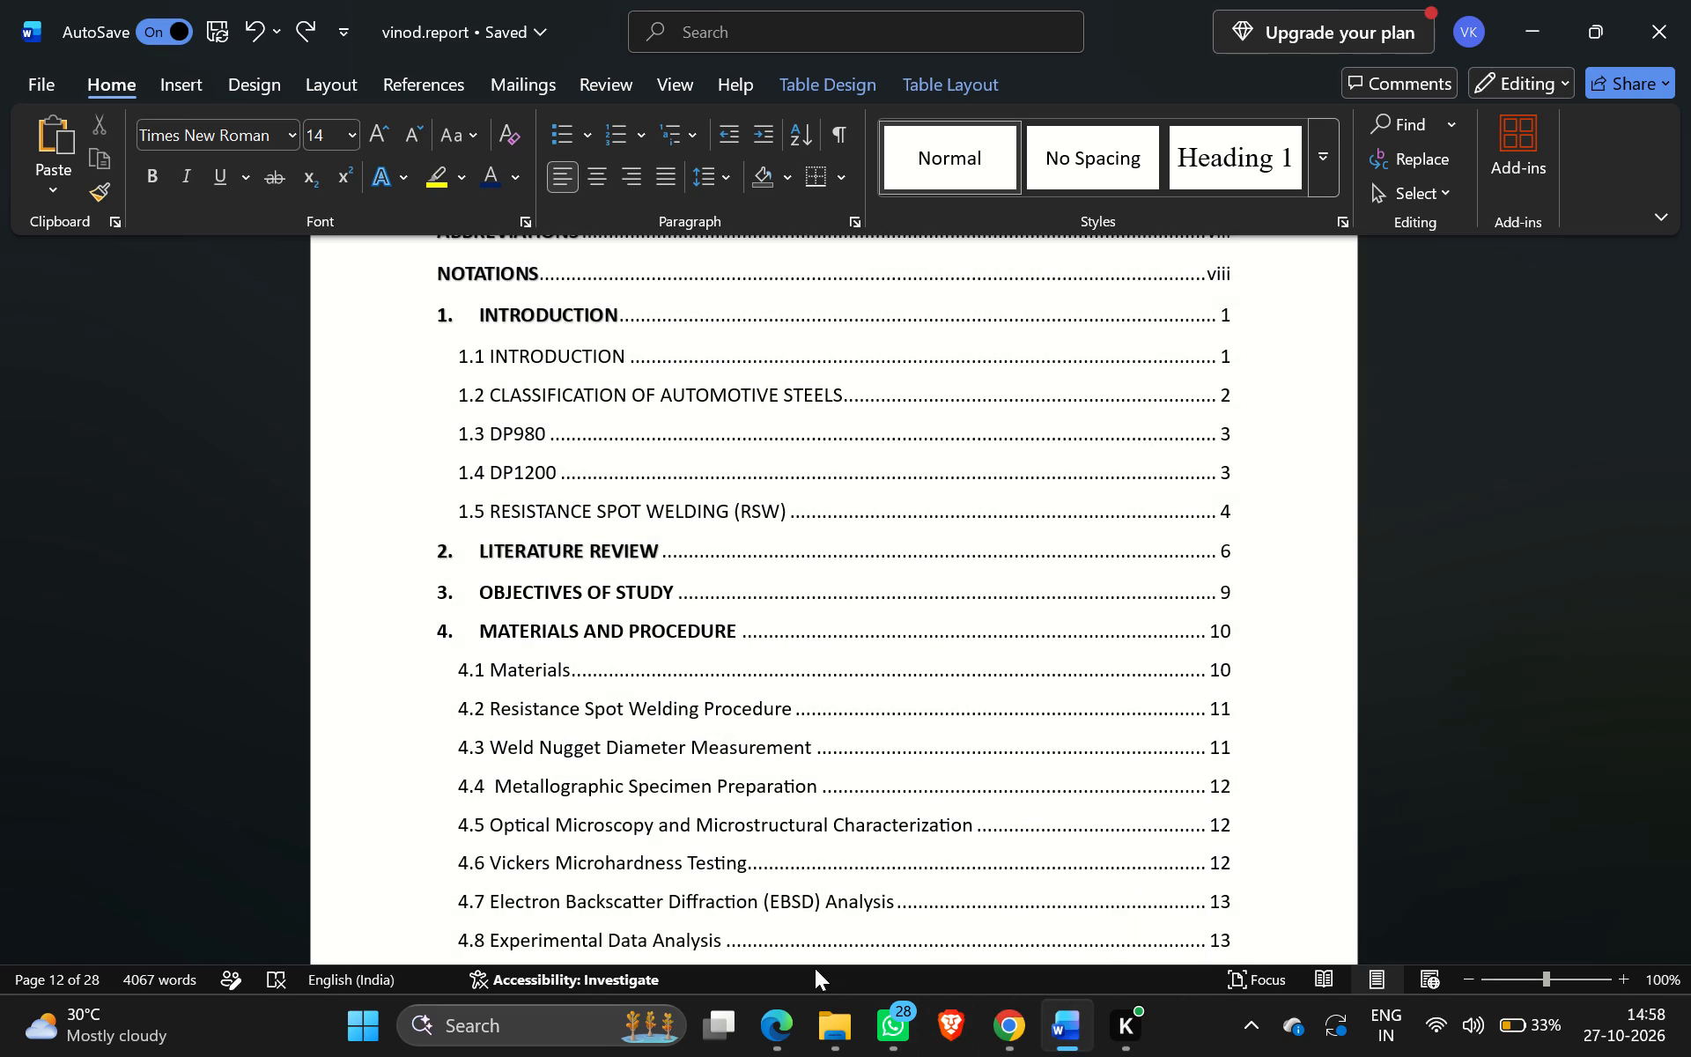
Look through the LITERATURE REVIEW pages up to the OBJECTIVES OF STUDY heading, examining the page layout around page 8.
{"action": "scroll", "coordinate": [815, 968], "scroll_direction": "down", "scroll_amount": 2}
{"action": "scroll", "coordinate": [1030, 667], "scroll_direction": "down", "scroll_amount": 11}
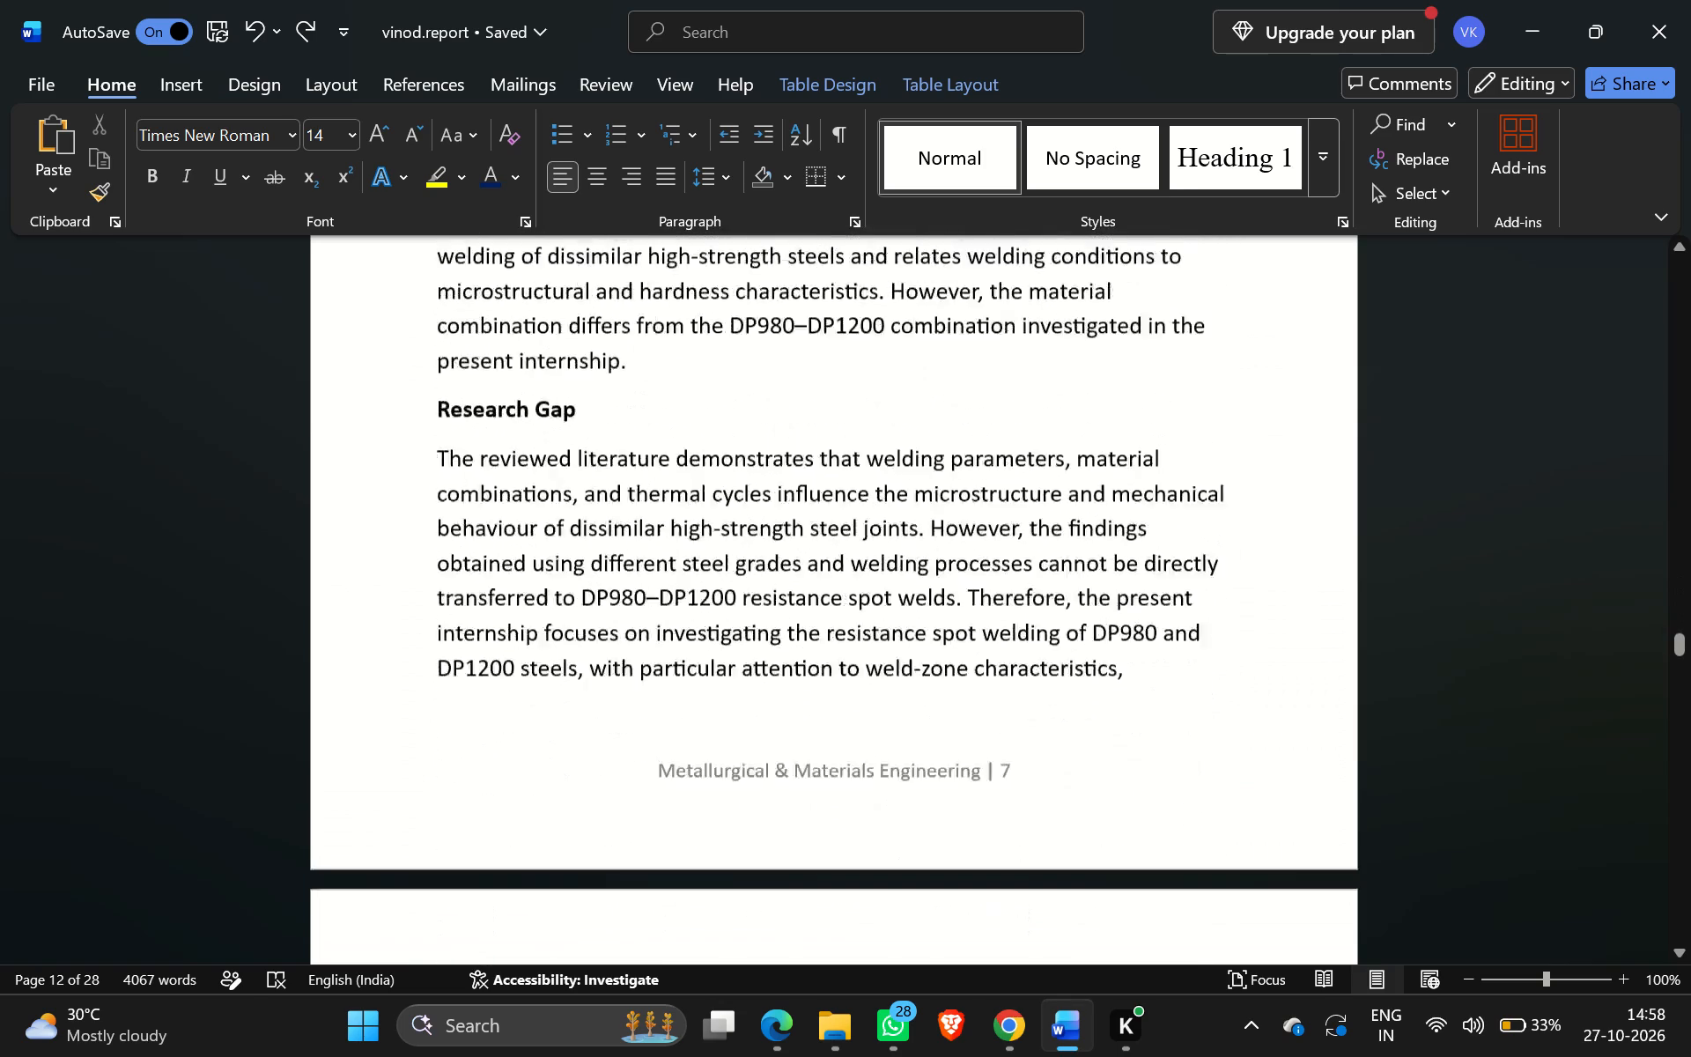
{"action": "scroll", "coordinate": [1030, 667], "scroll_direction": "down", "scroll_amount": 3}
{"action": "scroll", "coordinate": [1030, 667], "scroll_direction": "right", "scroll_amount": 6}
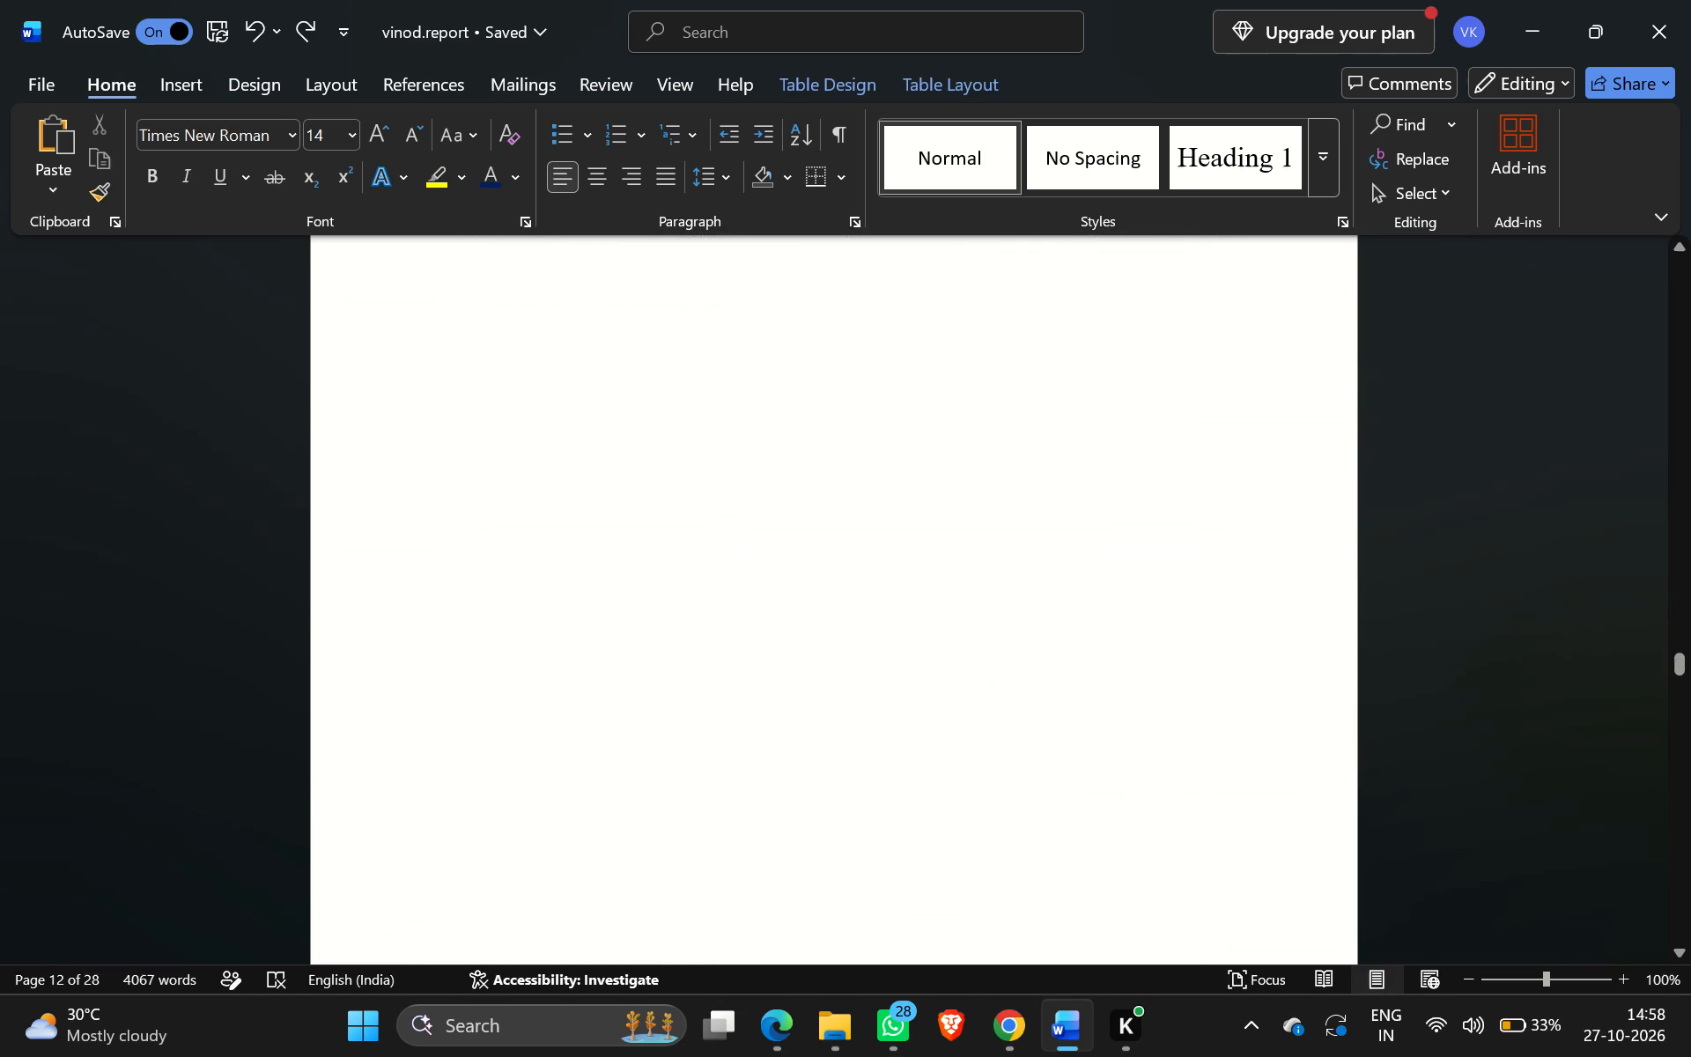
{"action": "scroll", "coordinate": [1030, 667], "scroll_direction": "down", "scroll_amount": 2}
{"action": "scroll", "coordinate": [1030, 667], "scroll_direction": "up", "scroll_amount": 3}
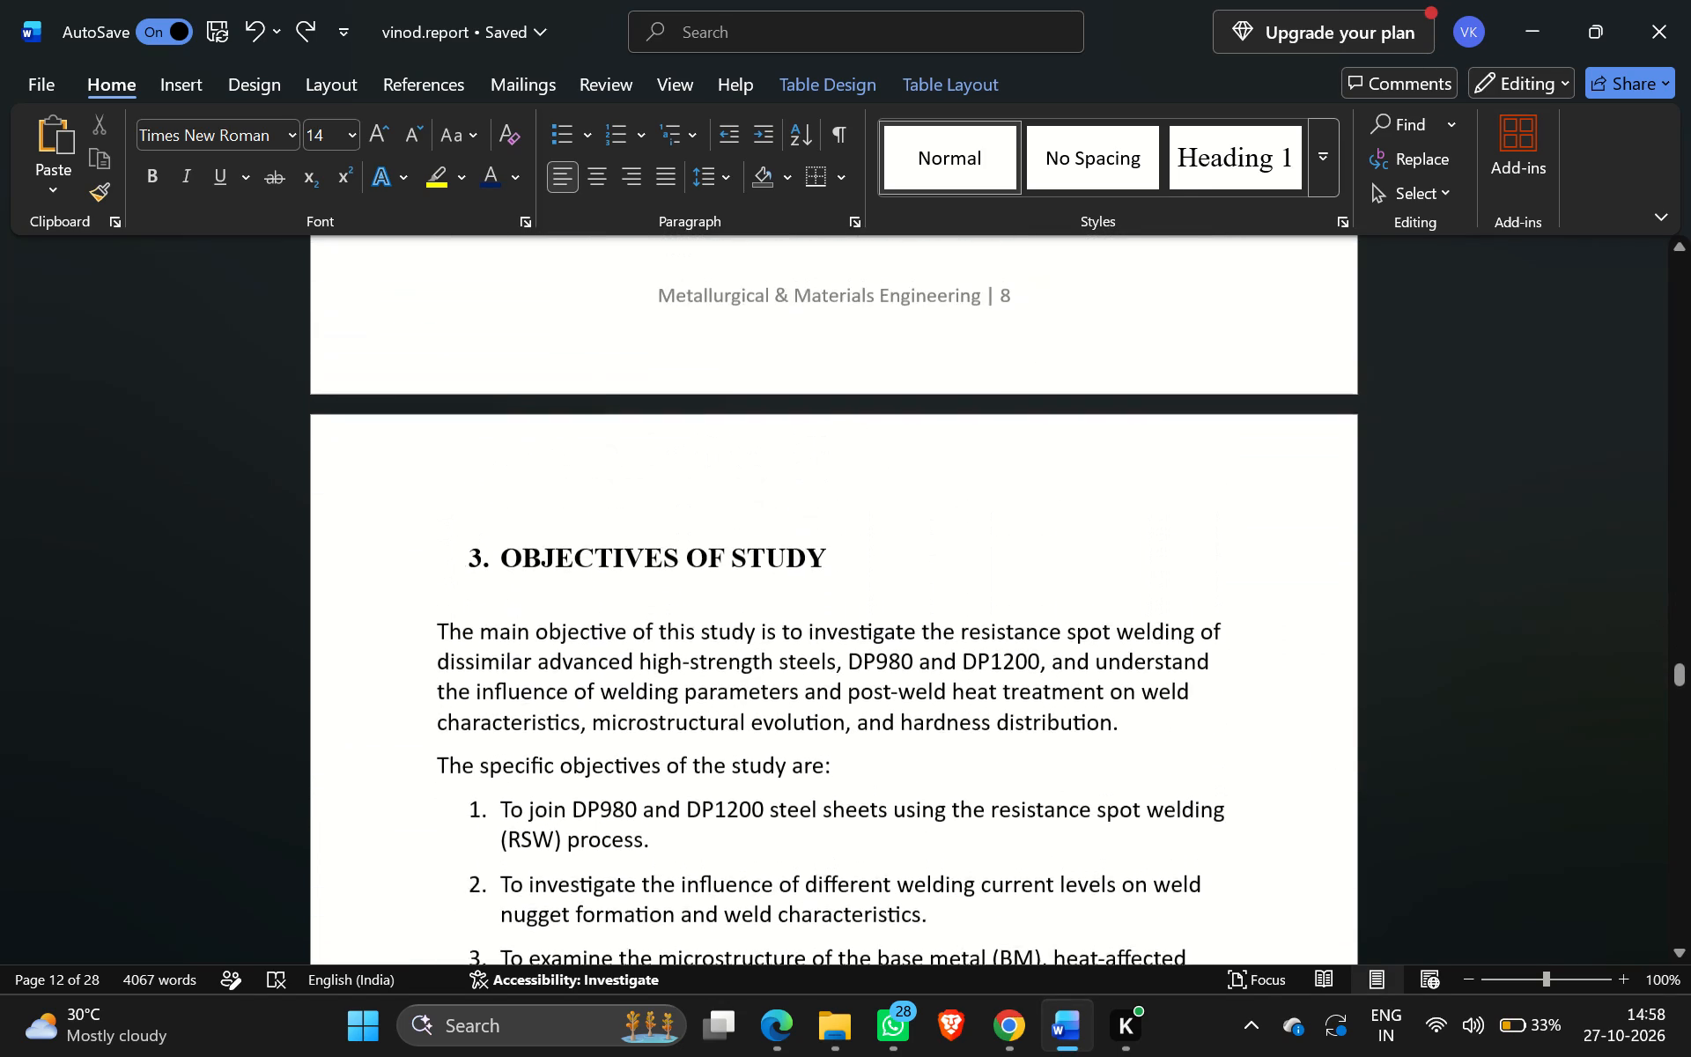
{"action": "scroll", "coordinate": [1030, 667], "scroll_direction": "up", "scroll_amount": 8}
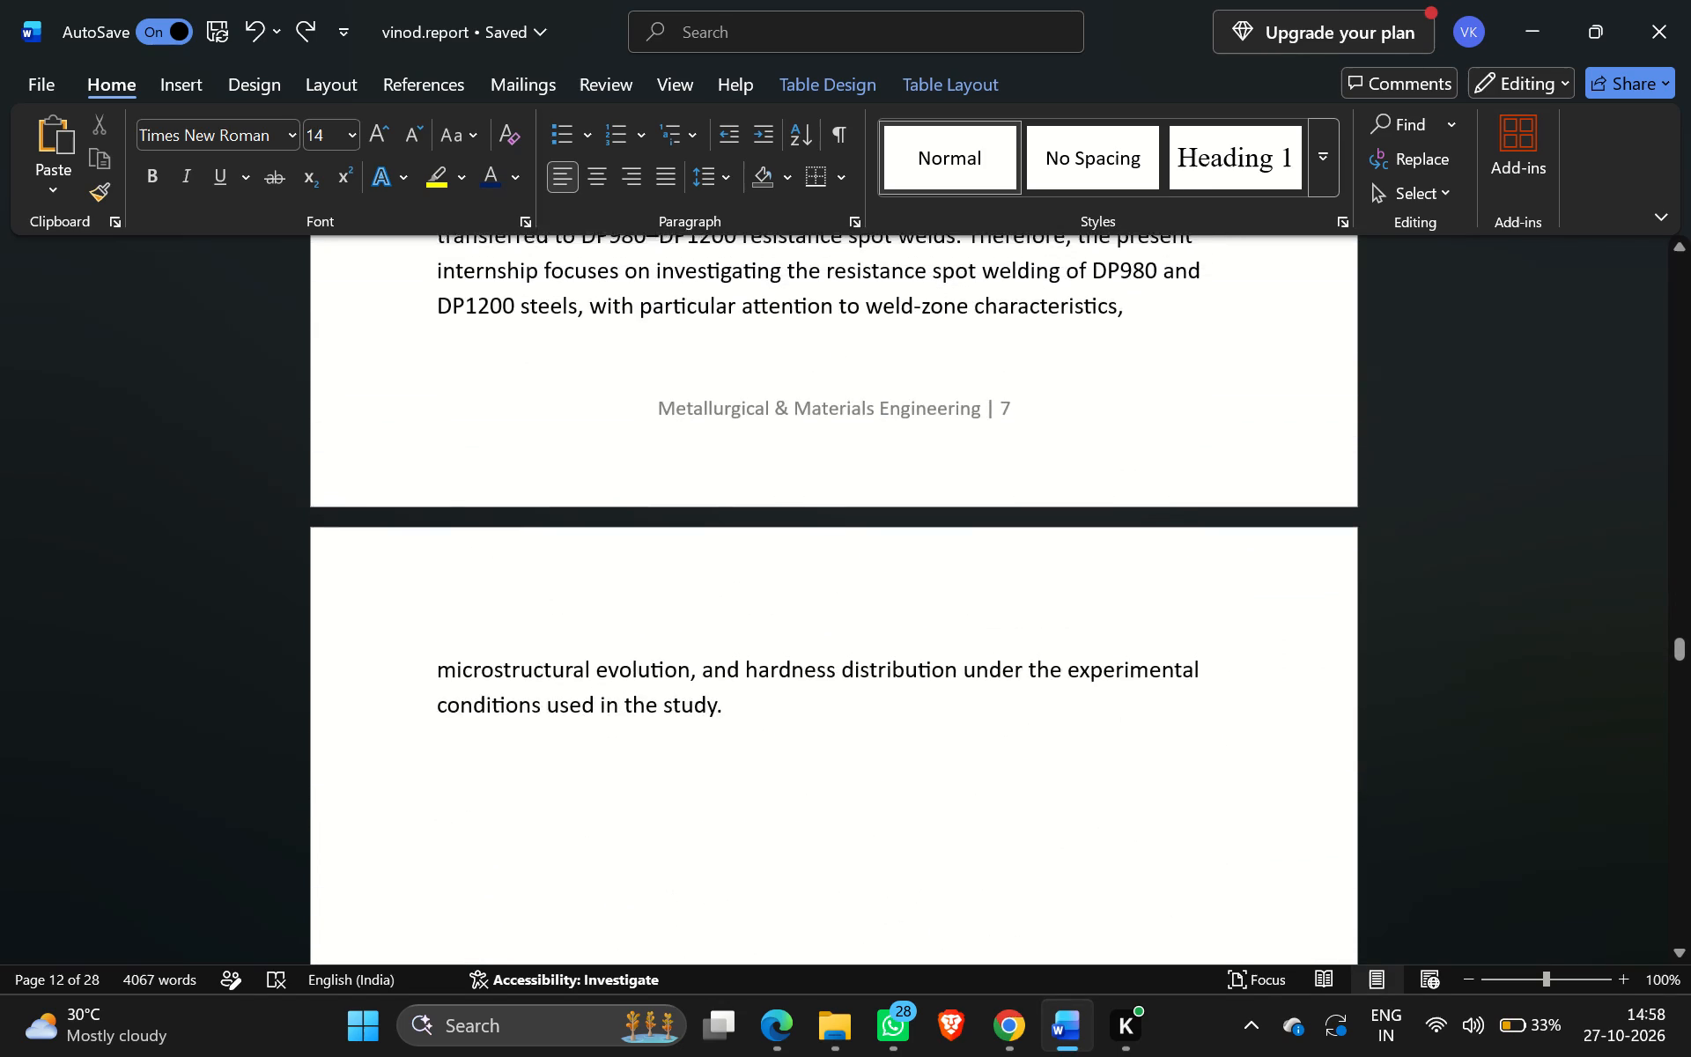
{"action": "scroll", "coordinate": [1030, 667], "scroll_direction": "up", "scroll_amount": 7}
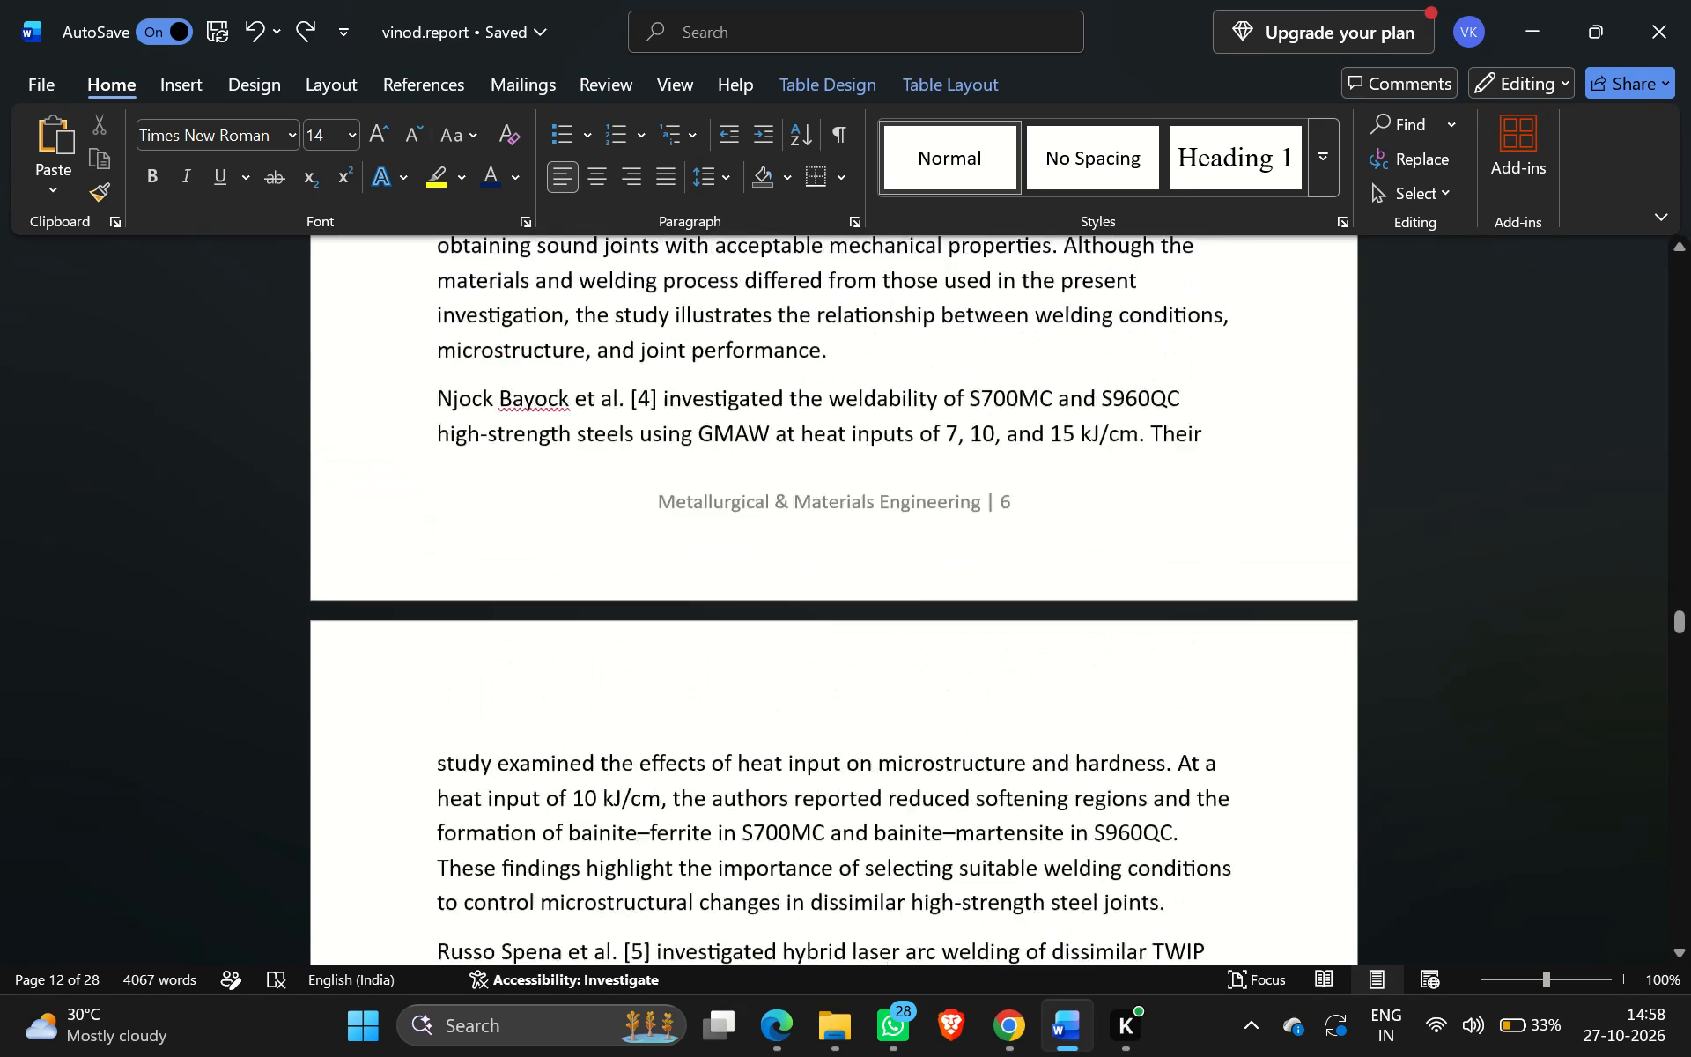
{"action": "scroll", "coordinate": [1030, 667], "scroll_direction": "up", "scroll_amount": 4}
{"action": "scroll", "coordinate": [1030, 667], "scroll_direction": "down", "scroll_amount": 1}
{"action": "scroll", "coordinate": [1030, 667], "scroll_direction": "up", "scroll_amount": 1}
{"action": "scroll", "coordinate": [1030, 667], "scroll_direction": "down", "scroll_amount": 1}
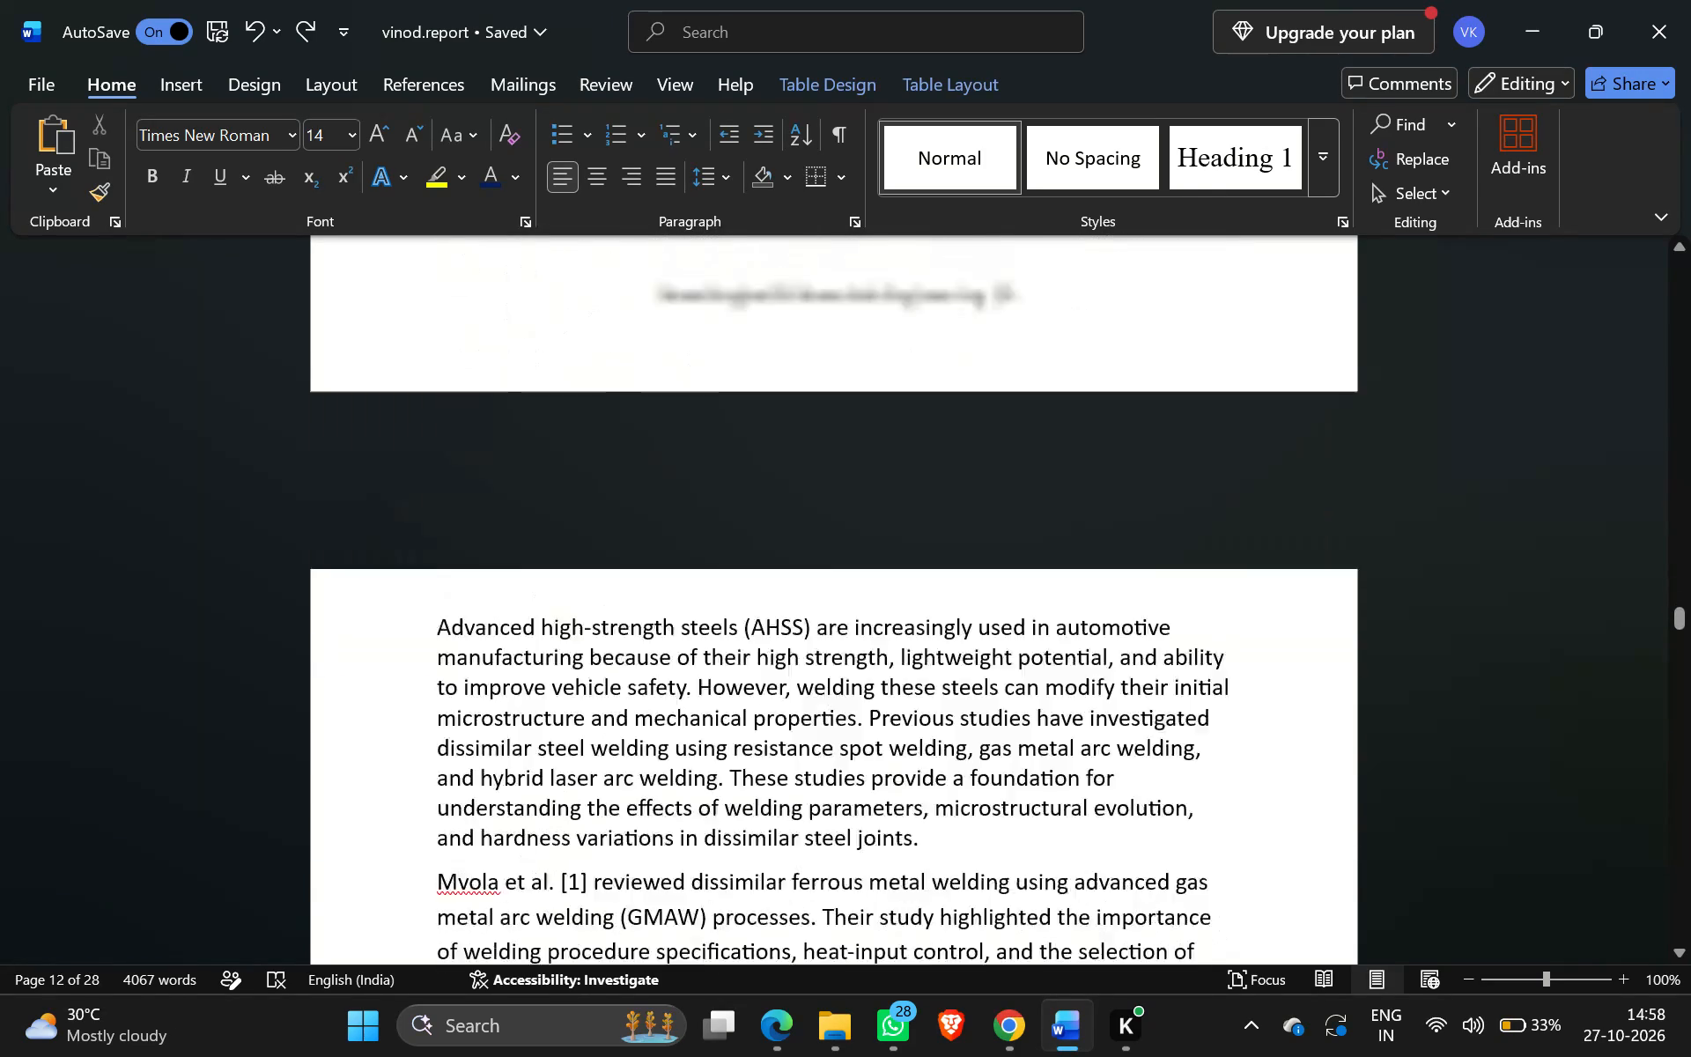
{"action": "scroll", "coordinate": [1030, 667], "scroll_direction": "down", "scroll_amount": 4}
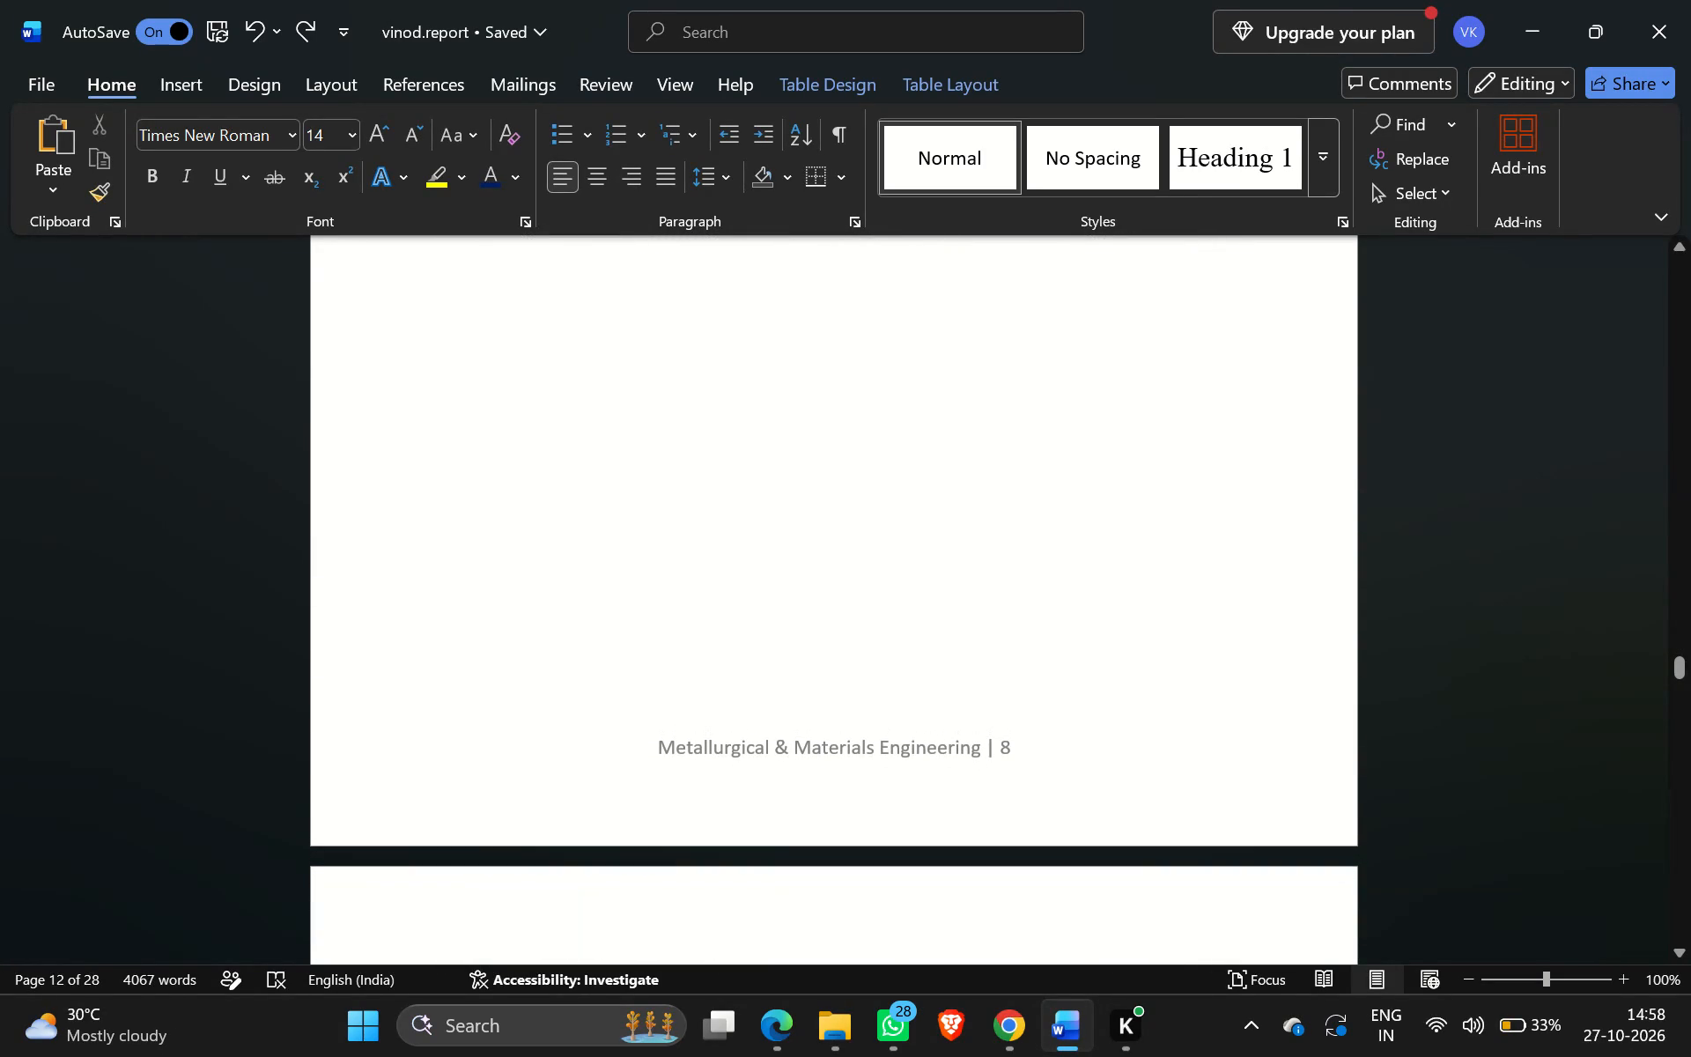
{"action": "scroll", "coordinate": [1030, 667], "scroll_direction": "down", "scroll_amount": 2}
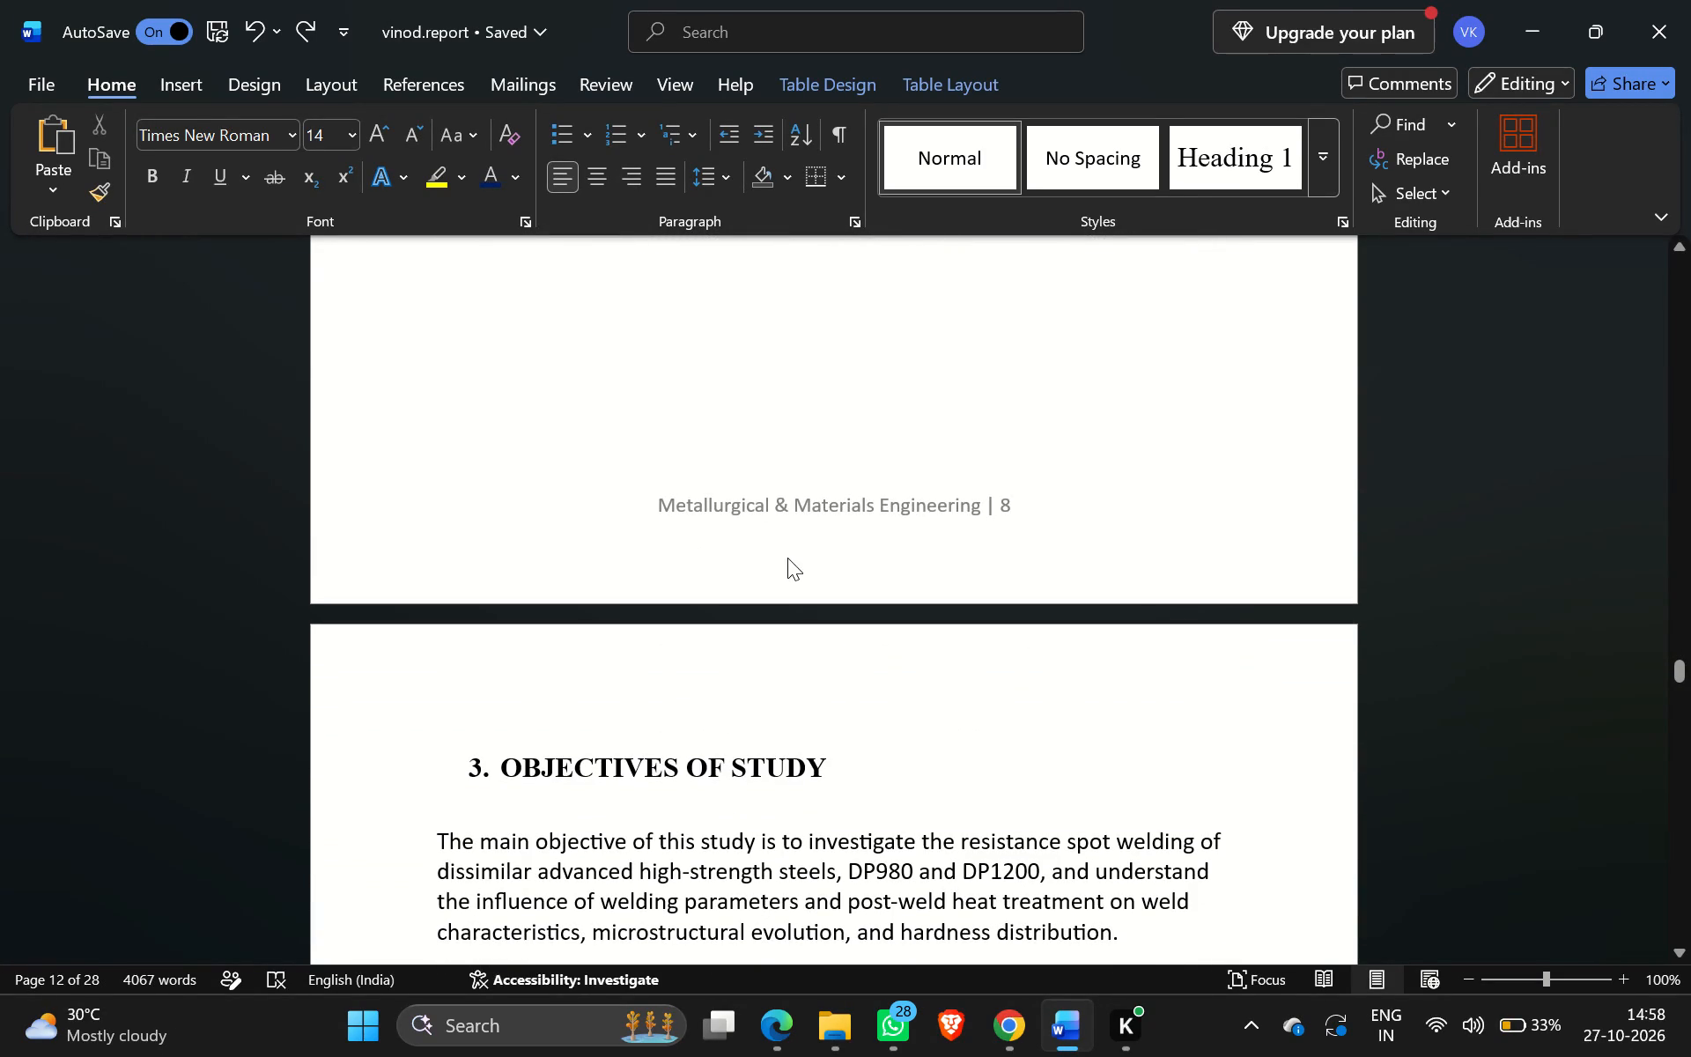
{"action": "scroll", "coordinate": [787, 558], "scroll_direction": "up", "scroll_amount": 5}
{"action": "scroll", "coordinate": [649, 745], "scroll_direction": "up", "scroll_amount": 4}
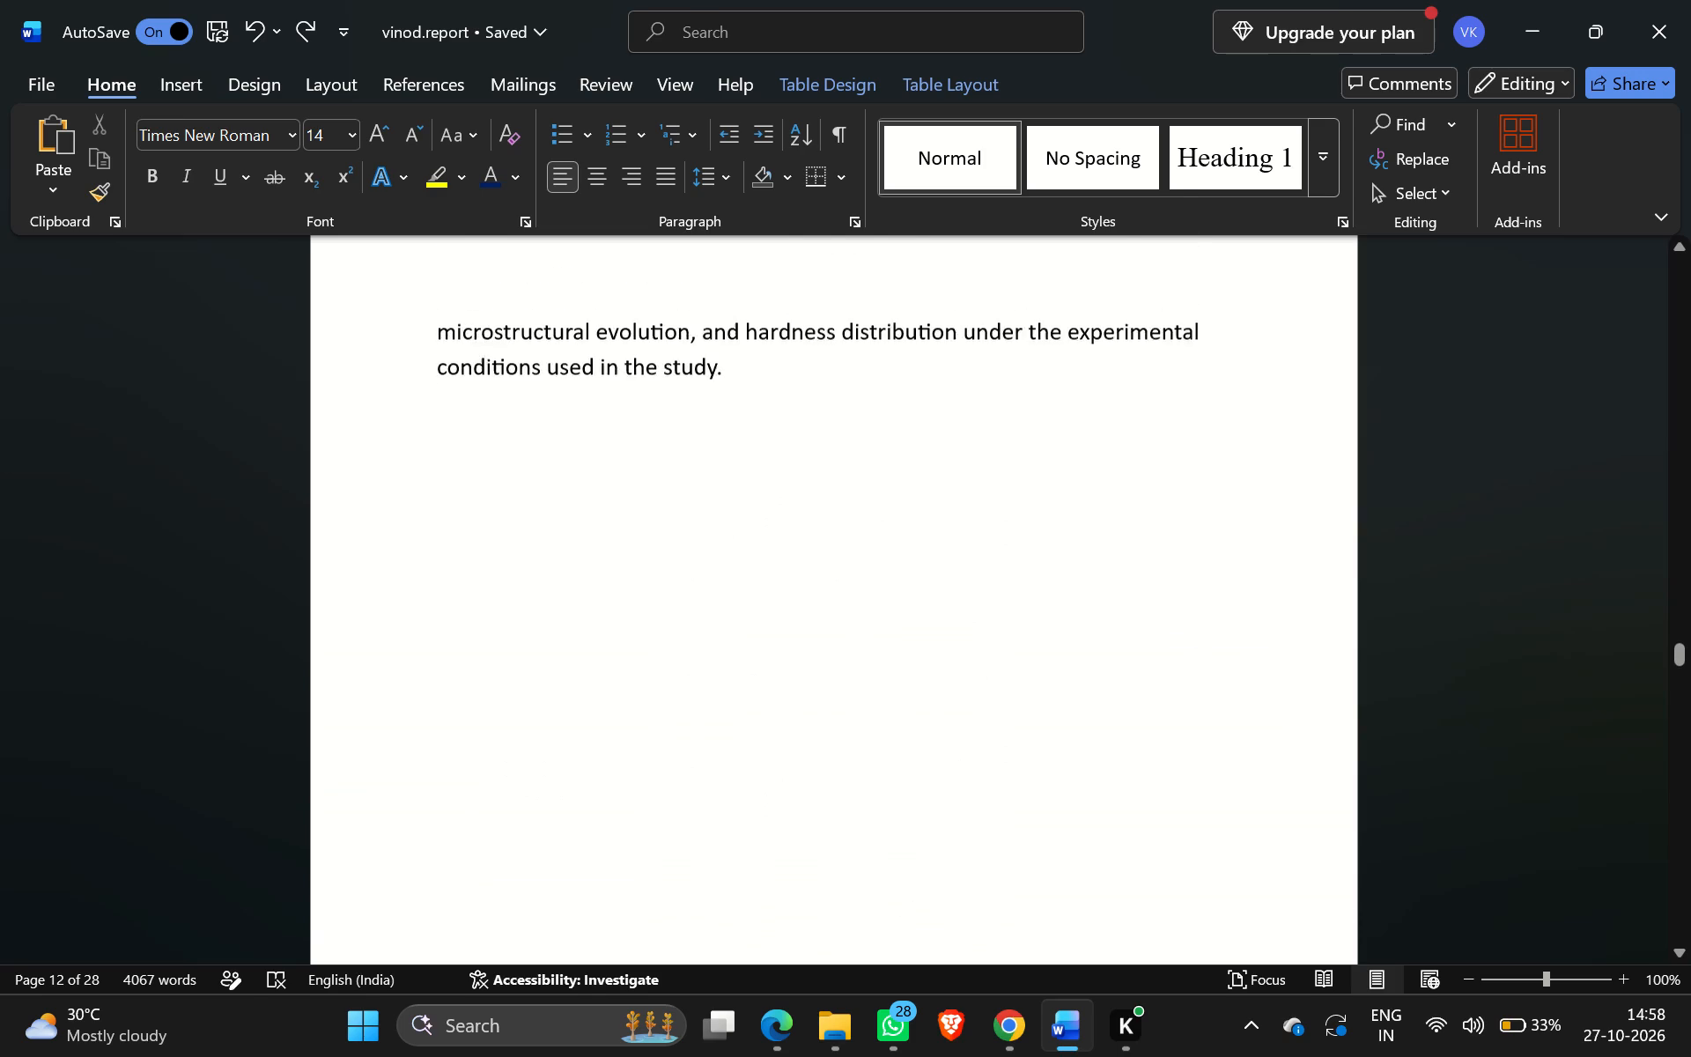
{"action": "scroll", "coordinate": [649, 745], "scroll_direction": "right", "scroll_amount": 1}
{"action": "scroll", "coordinate": [649, 745], "scroll_direction": "up", "scroll_amount": 1}
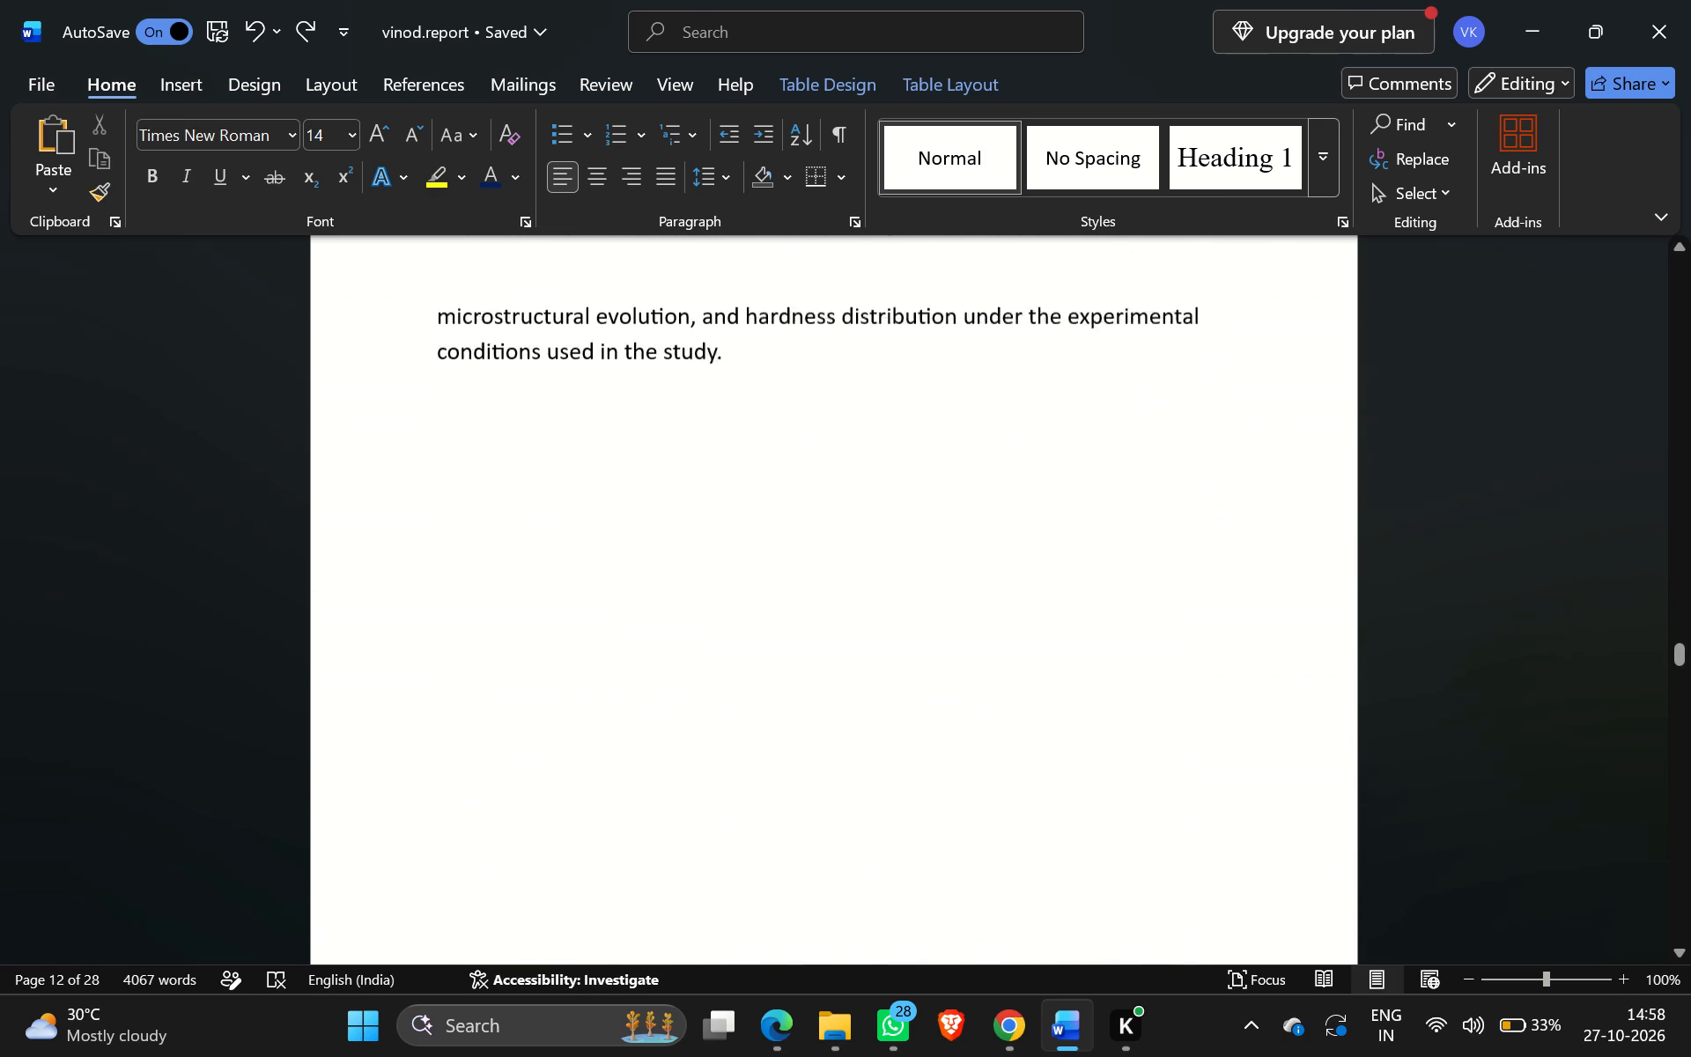
Delete the small empty shape beneath the closing Research Gap lines on page 8, undoing any accidental move of it.
{"action": "scroll", "coordinate": [649, 745], "scroll_direction": "up", "scroll_amount": 1}
{"action": "left_click", "coordinate": [486, 589]}
{"action": "left_click_drag", "start_coordinate": [442, 455], "coordinate": [631, 770]}
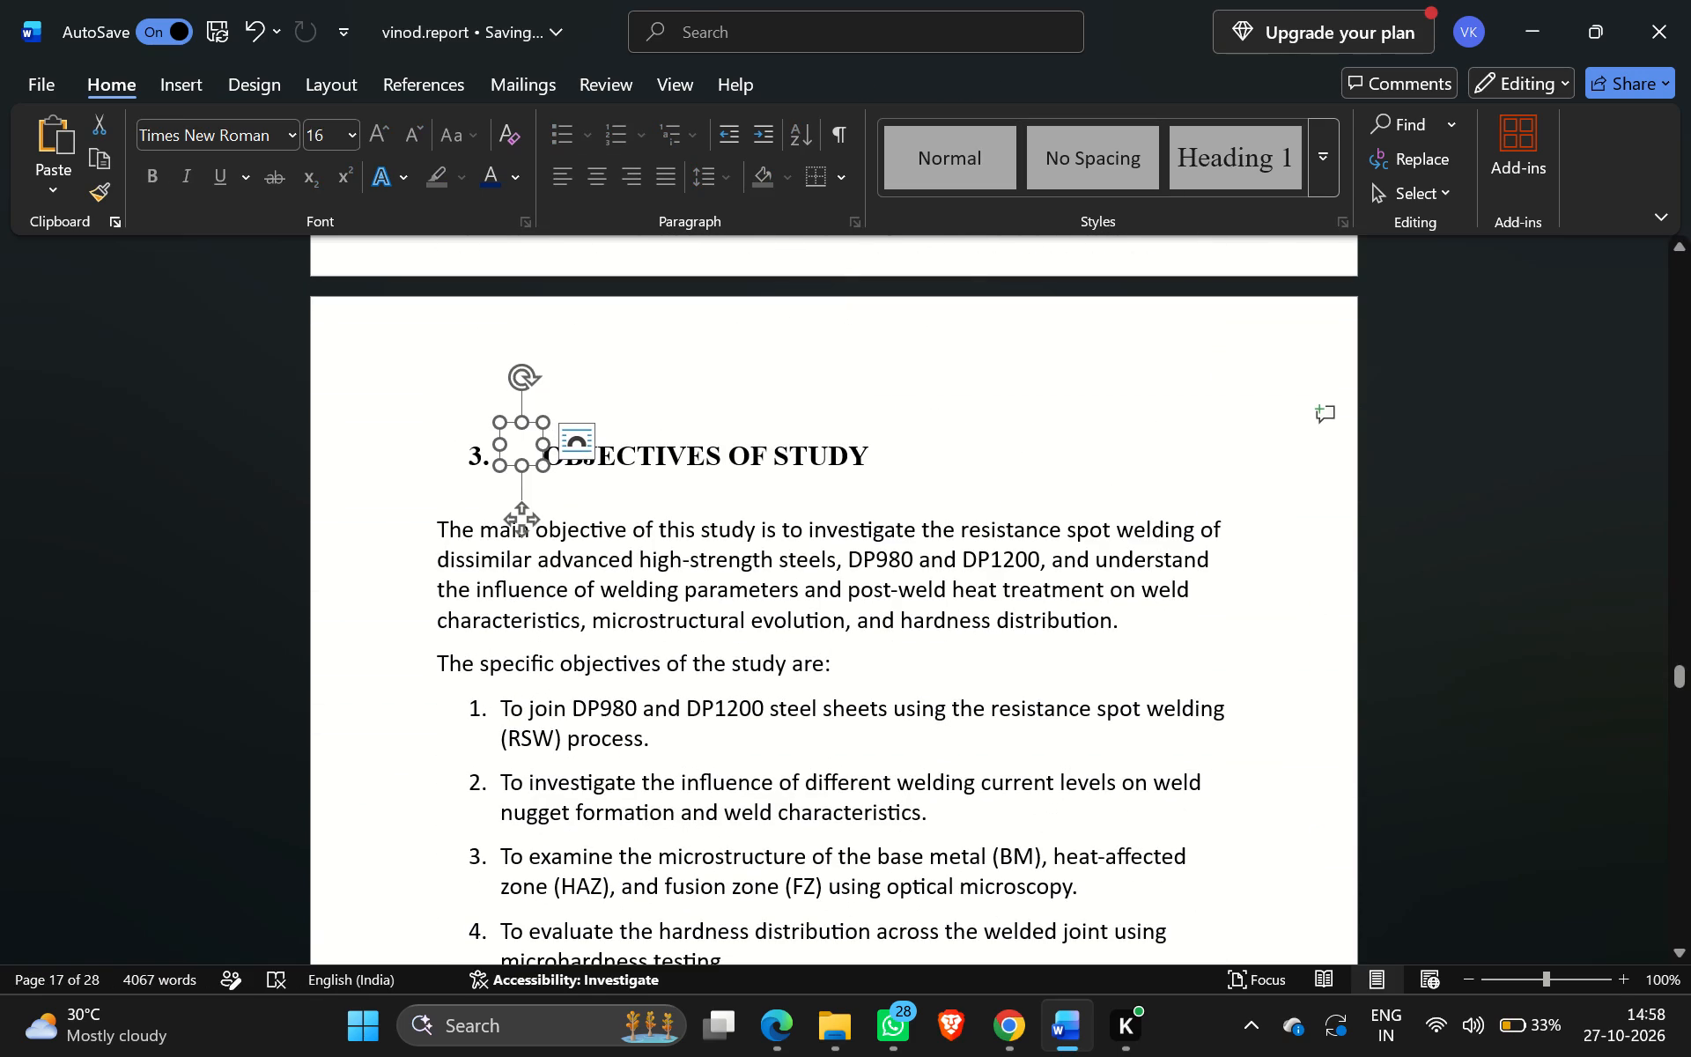
{"action": "key", "text": "ctrl+z"}
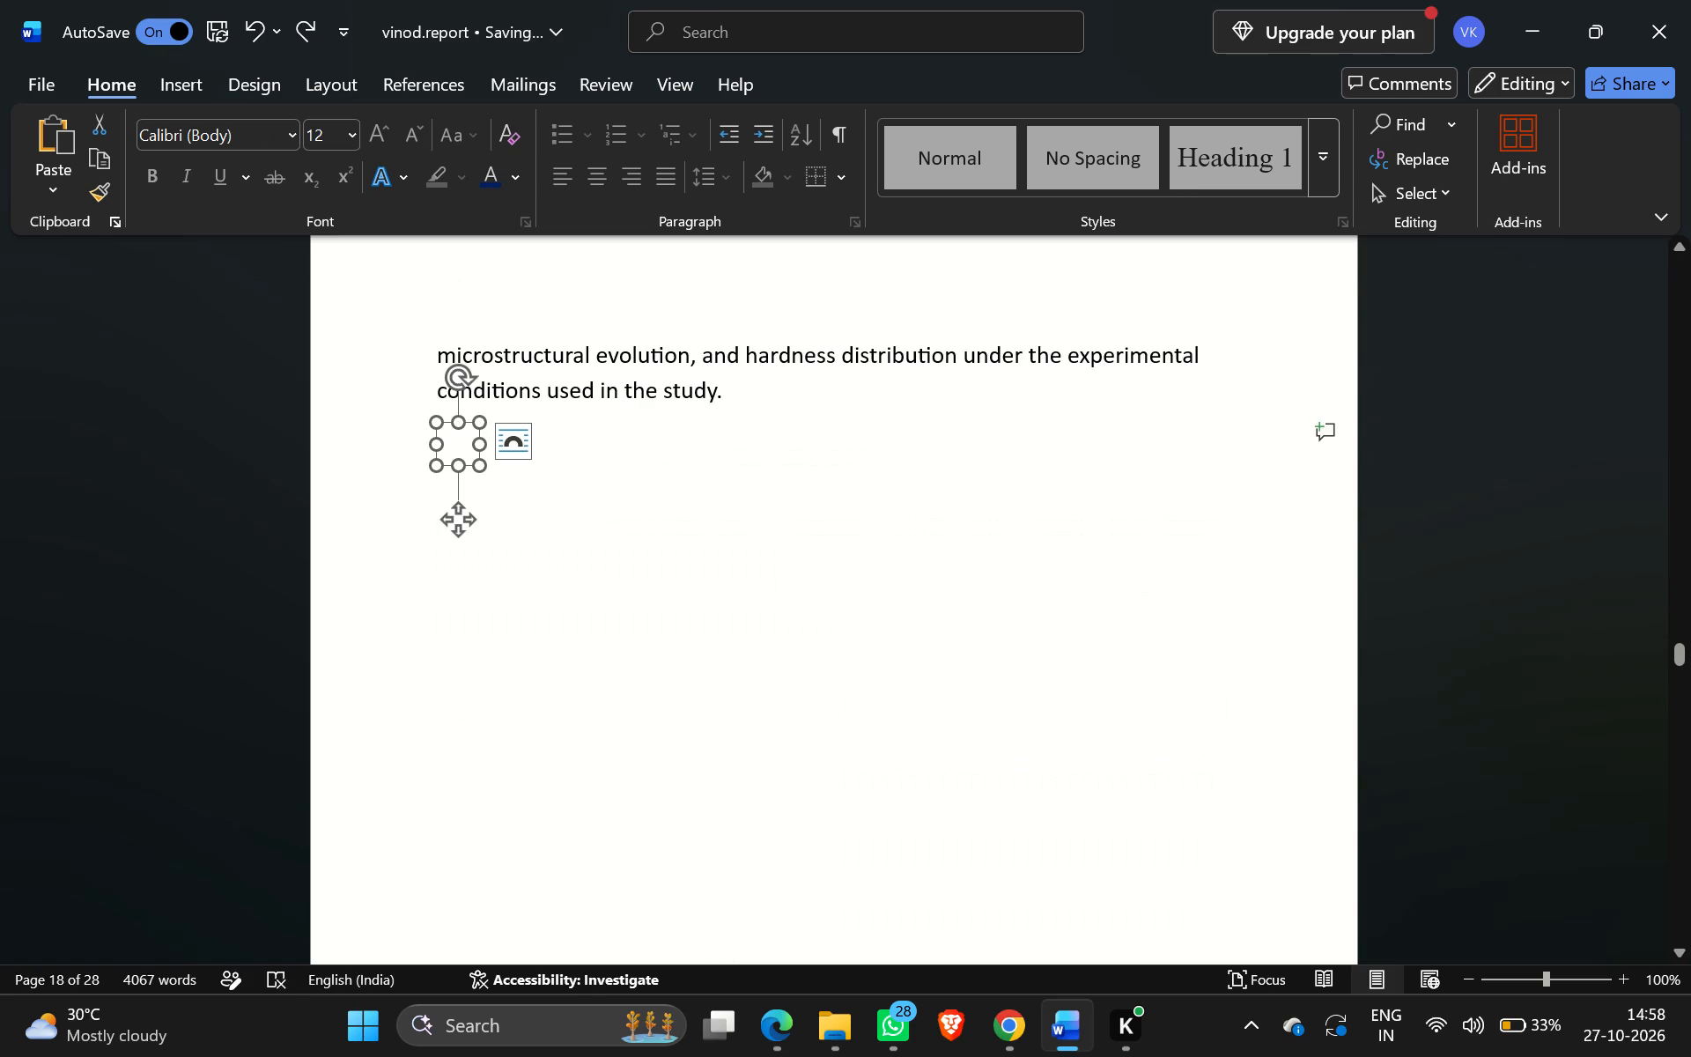
{"action": "key", "text": "BackSpace"}
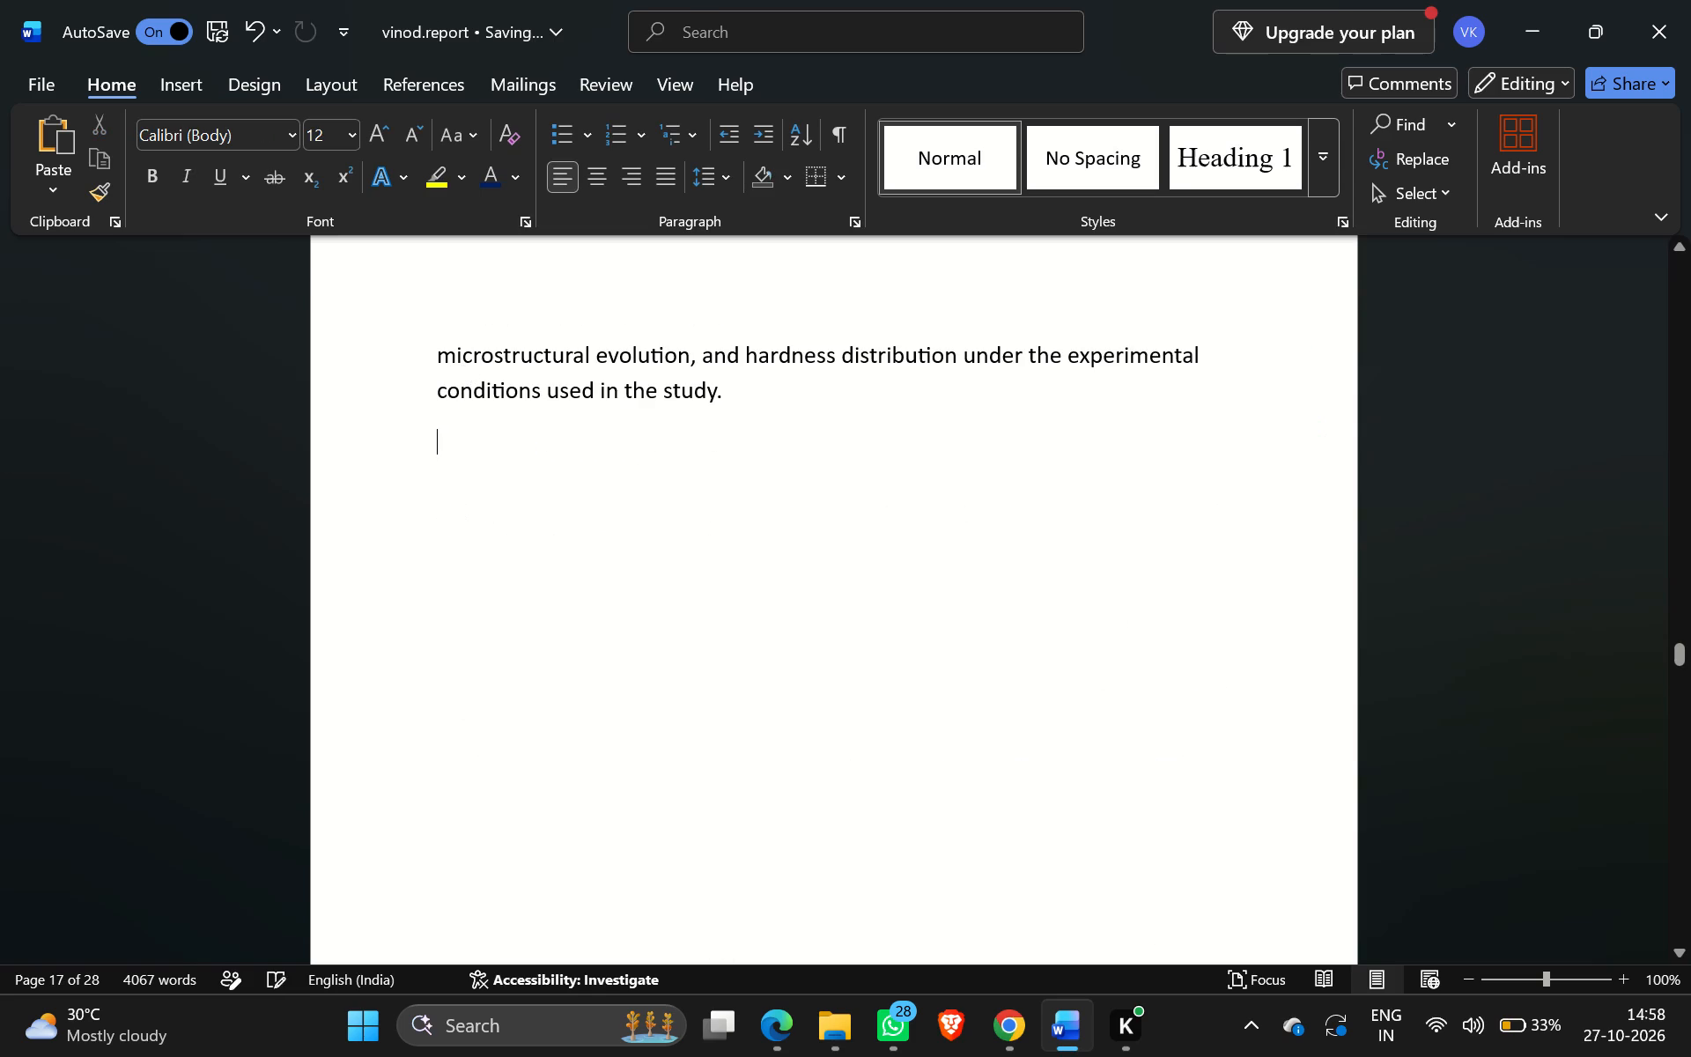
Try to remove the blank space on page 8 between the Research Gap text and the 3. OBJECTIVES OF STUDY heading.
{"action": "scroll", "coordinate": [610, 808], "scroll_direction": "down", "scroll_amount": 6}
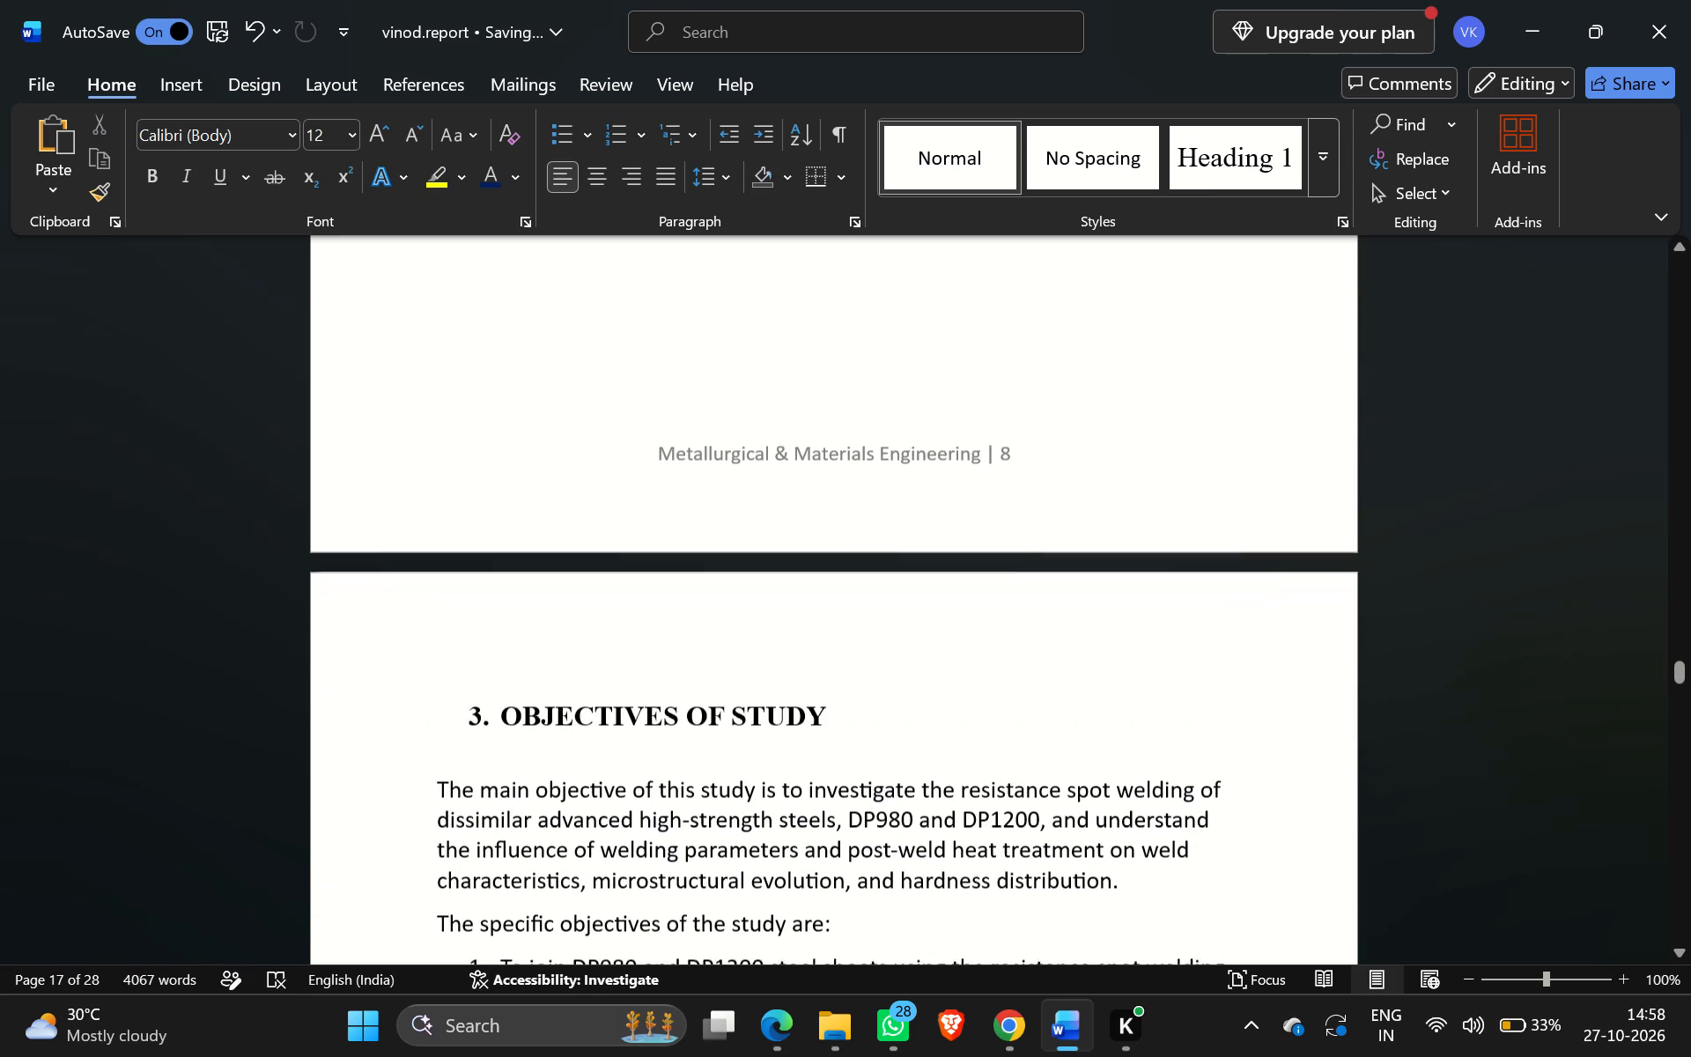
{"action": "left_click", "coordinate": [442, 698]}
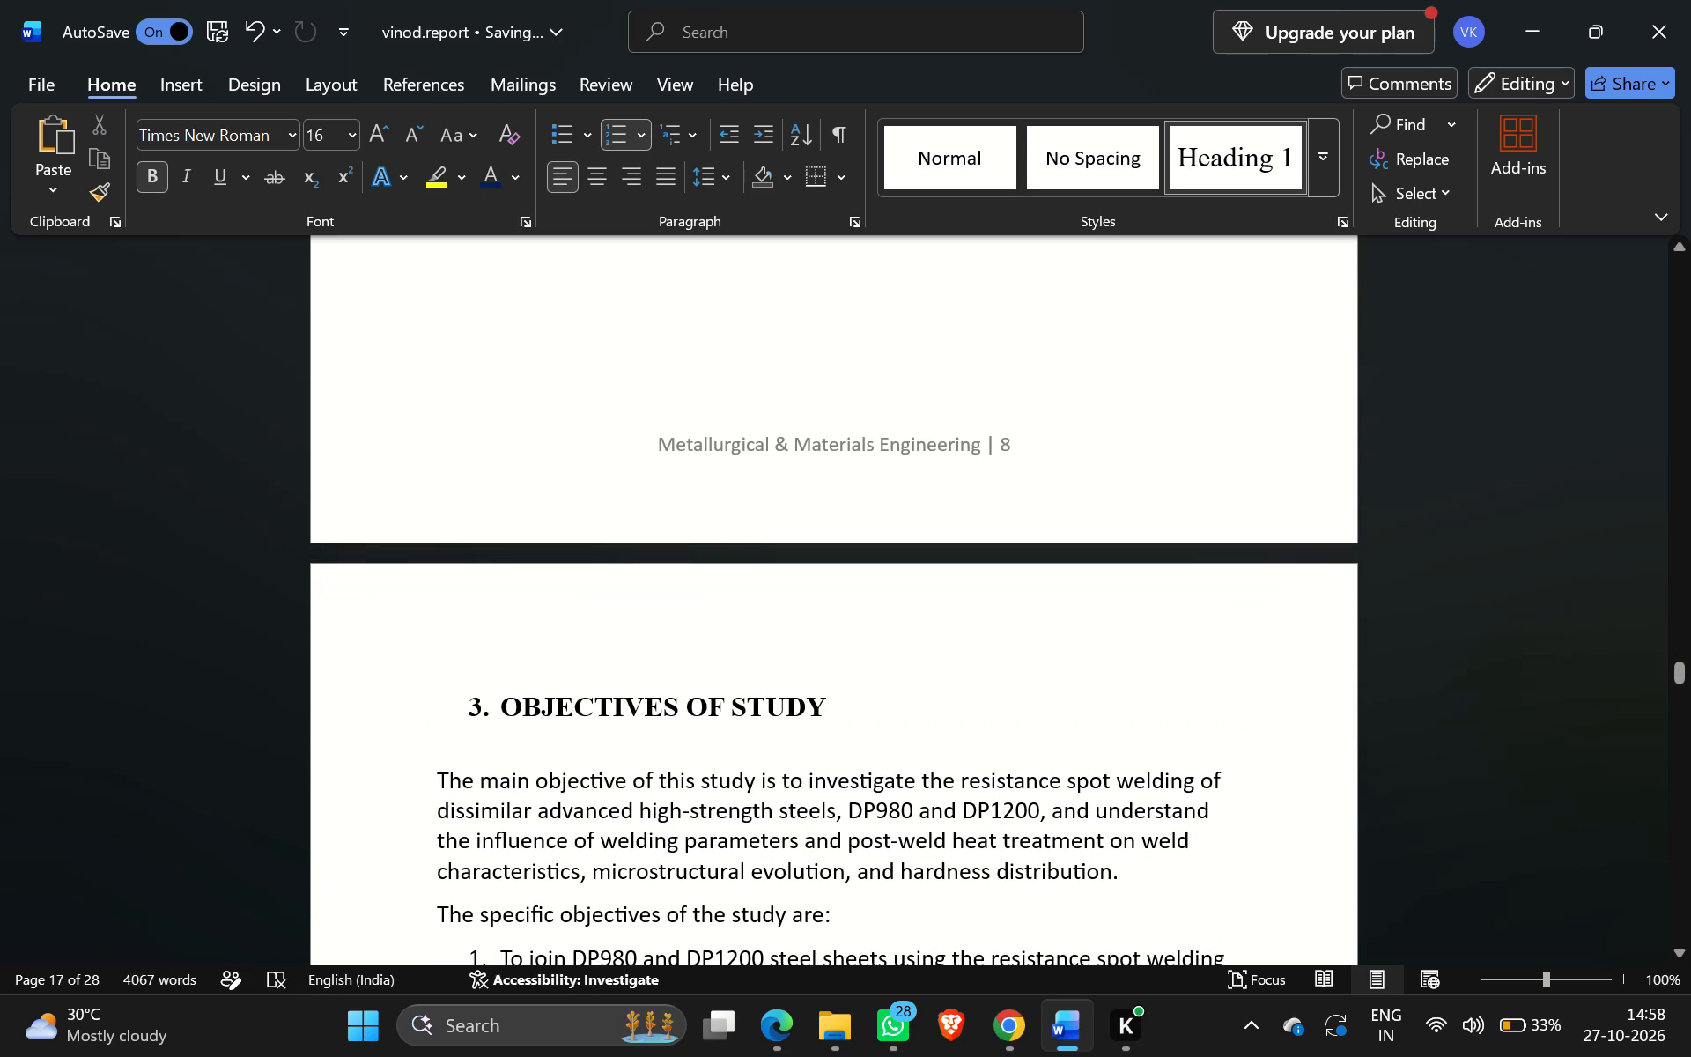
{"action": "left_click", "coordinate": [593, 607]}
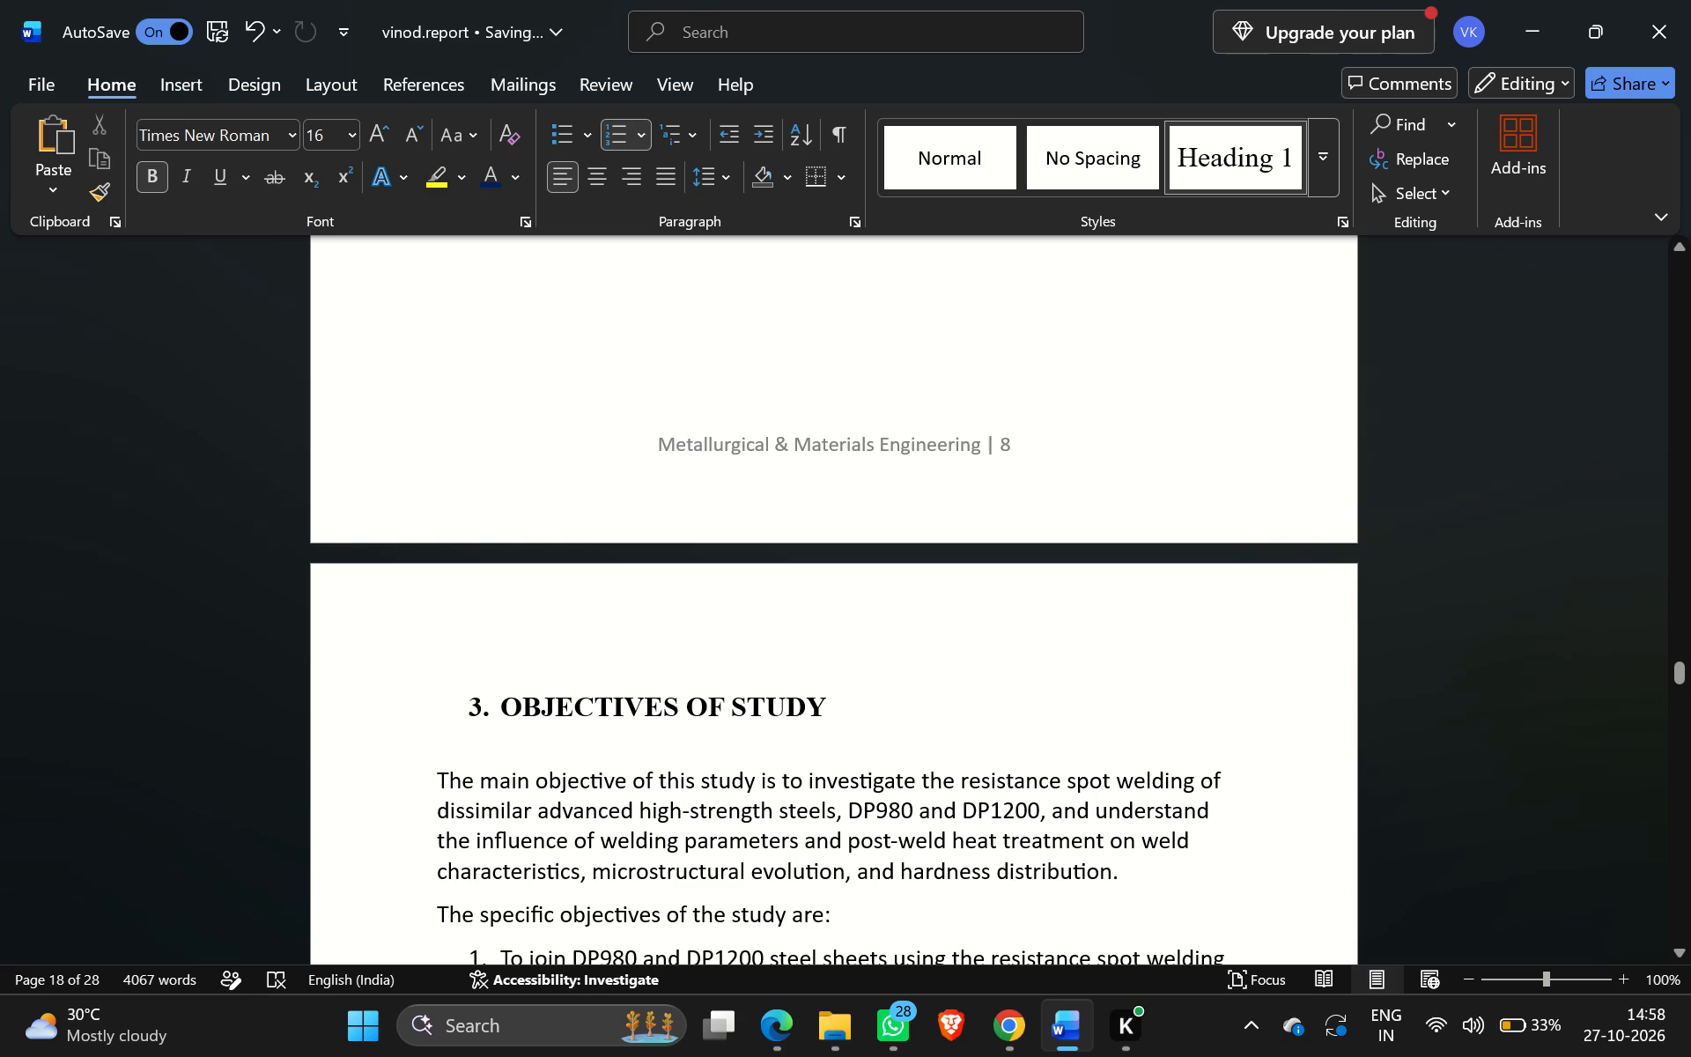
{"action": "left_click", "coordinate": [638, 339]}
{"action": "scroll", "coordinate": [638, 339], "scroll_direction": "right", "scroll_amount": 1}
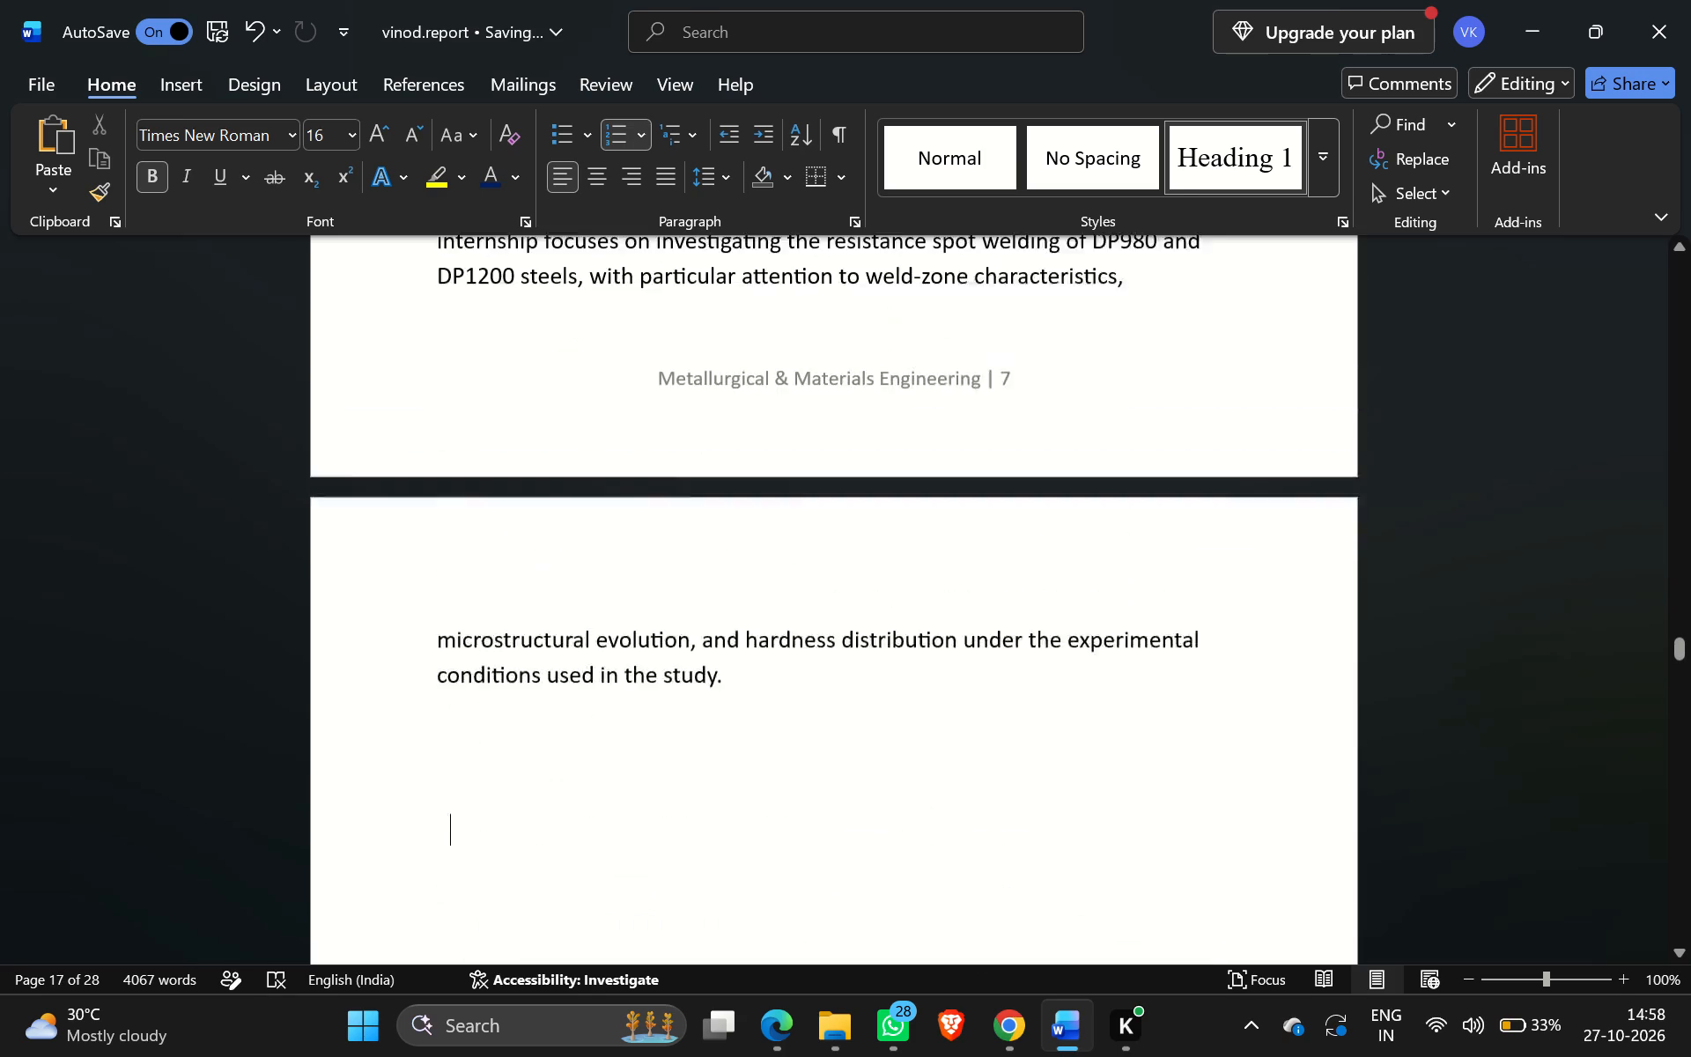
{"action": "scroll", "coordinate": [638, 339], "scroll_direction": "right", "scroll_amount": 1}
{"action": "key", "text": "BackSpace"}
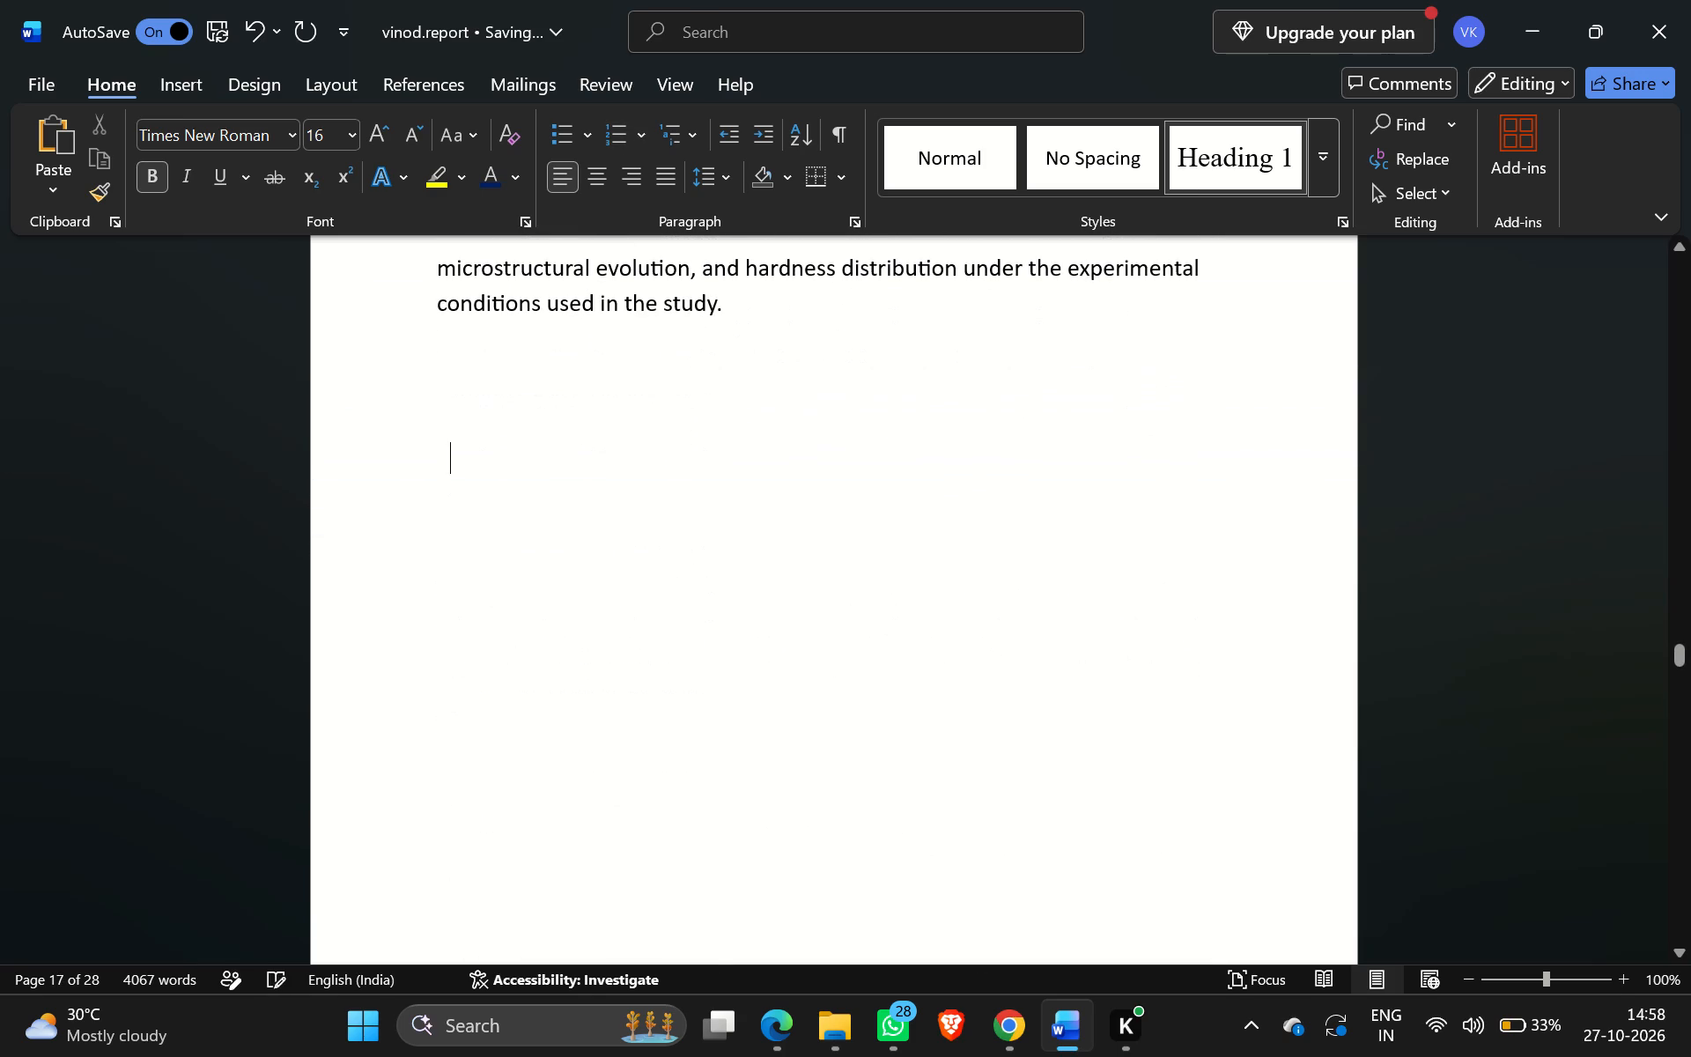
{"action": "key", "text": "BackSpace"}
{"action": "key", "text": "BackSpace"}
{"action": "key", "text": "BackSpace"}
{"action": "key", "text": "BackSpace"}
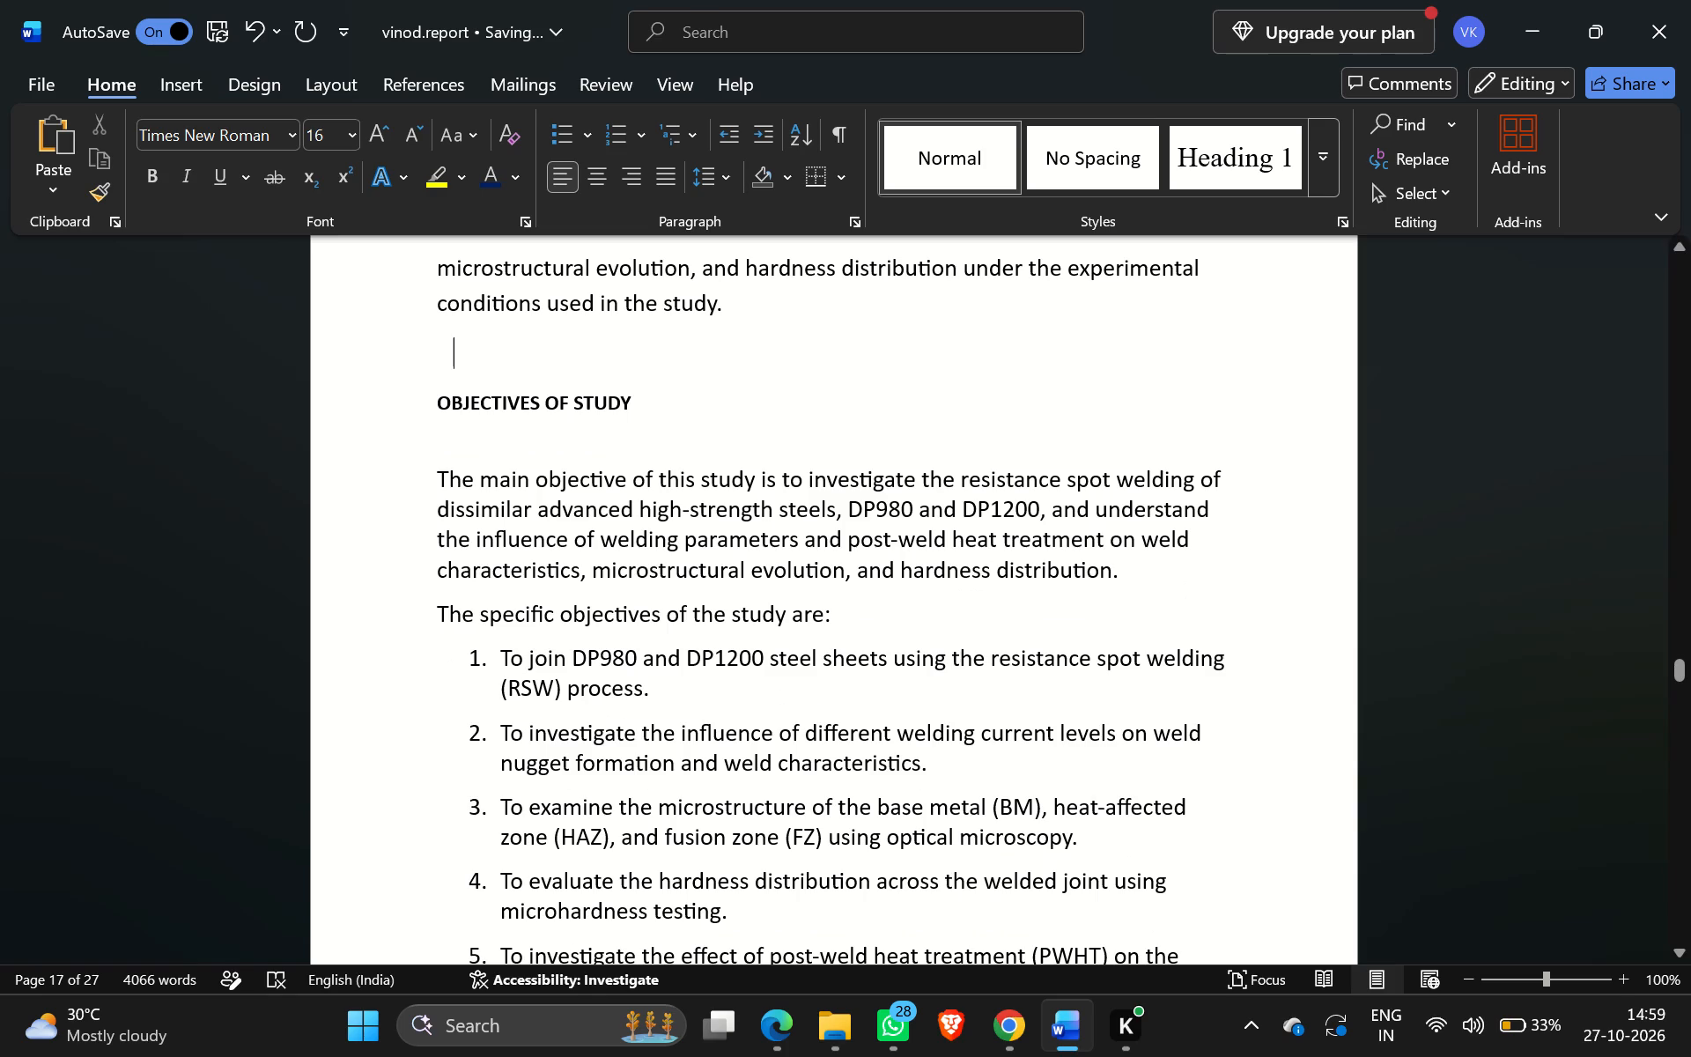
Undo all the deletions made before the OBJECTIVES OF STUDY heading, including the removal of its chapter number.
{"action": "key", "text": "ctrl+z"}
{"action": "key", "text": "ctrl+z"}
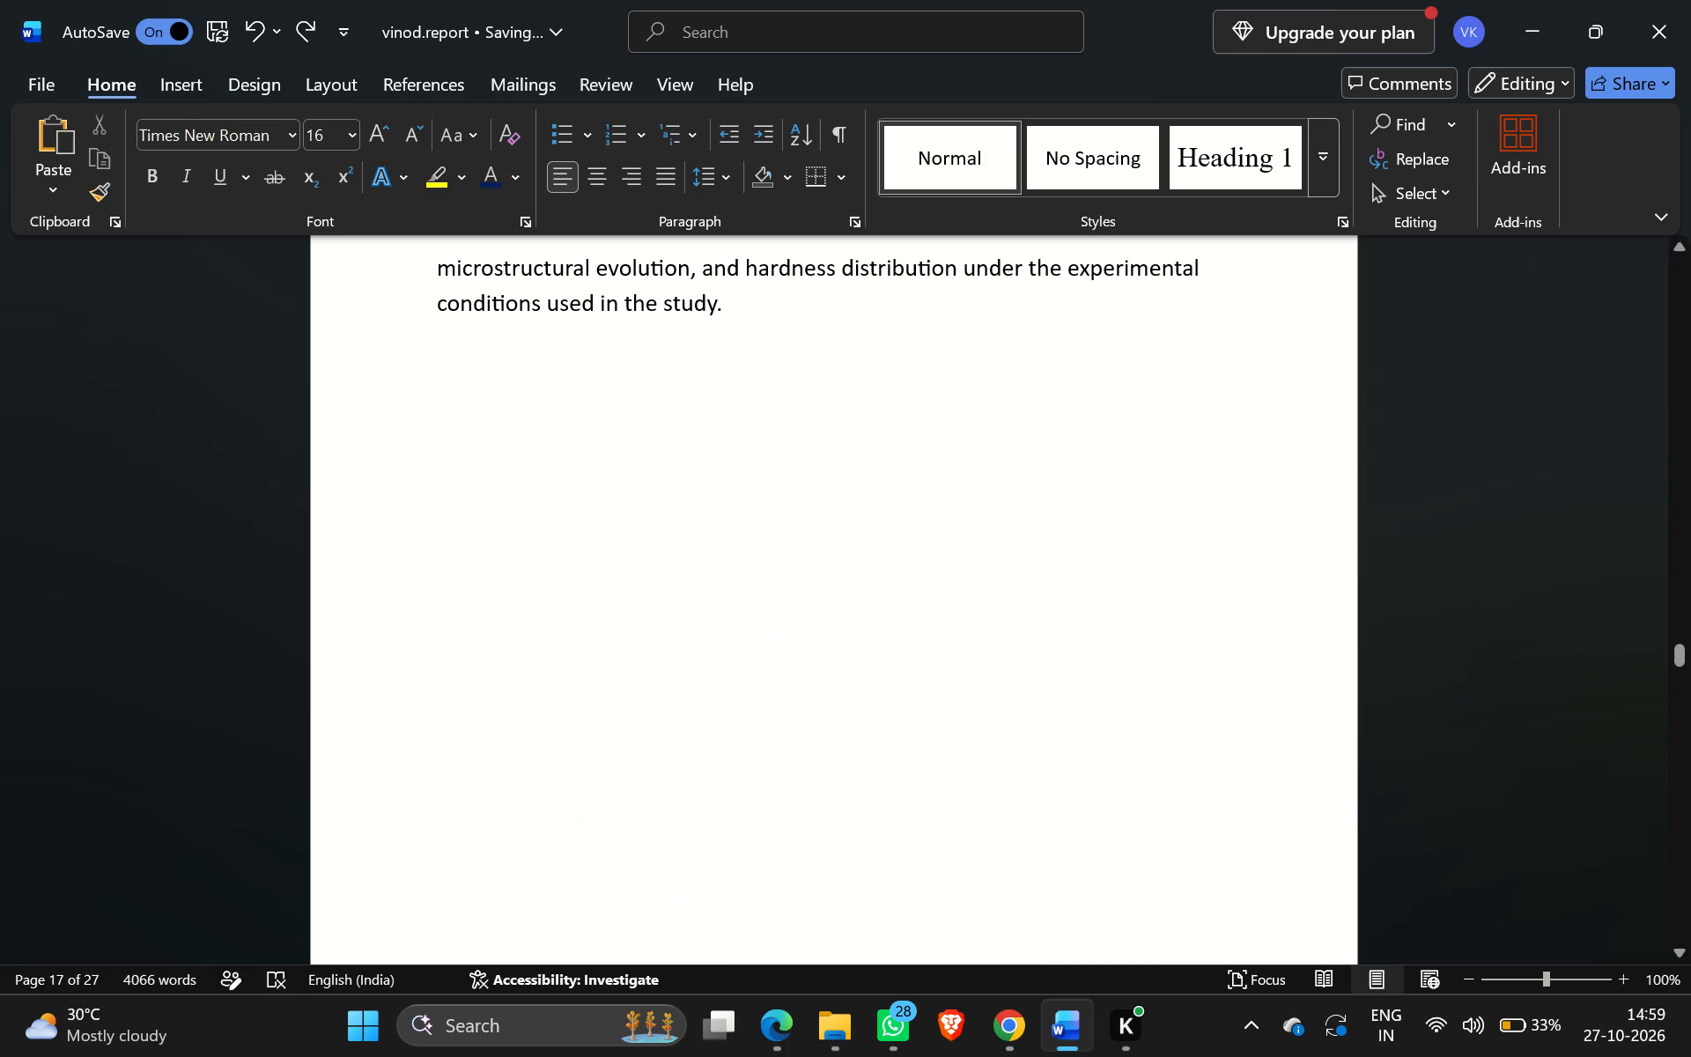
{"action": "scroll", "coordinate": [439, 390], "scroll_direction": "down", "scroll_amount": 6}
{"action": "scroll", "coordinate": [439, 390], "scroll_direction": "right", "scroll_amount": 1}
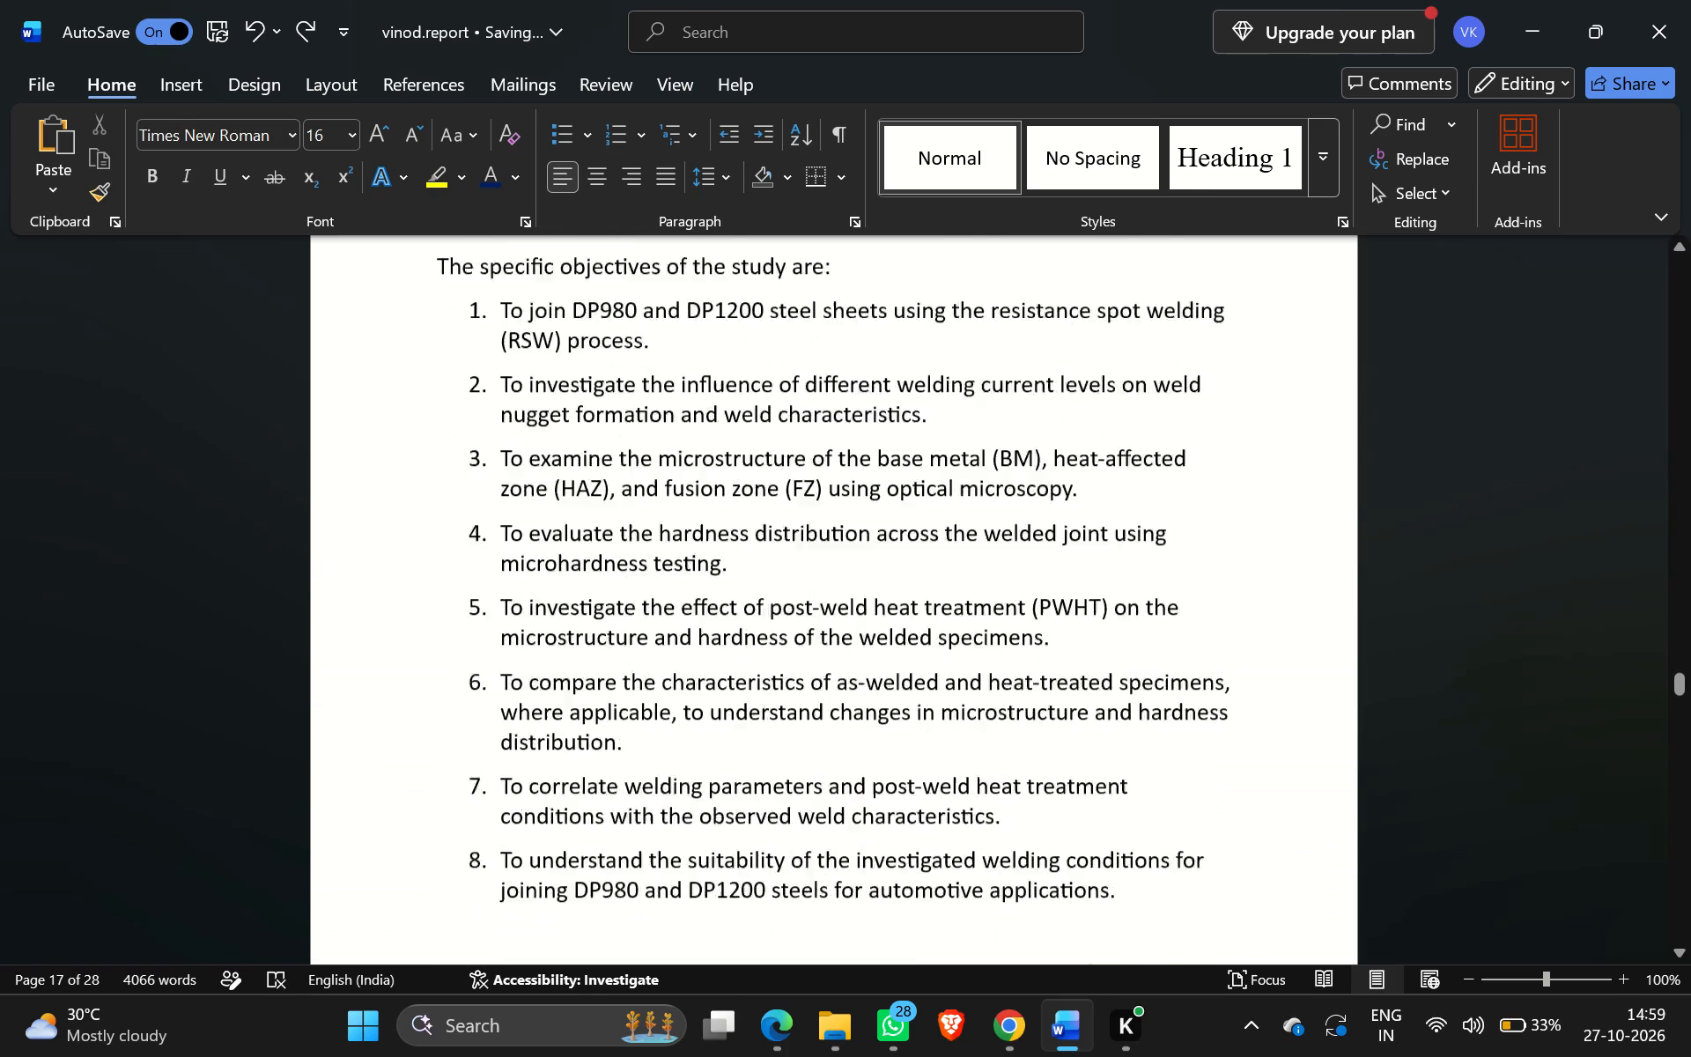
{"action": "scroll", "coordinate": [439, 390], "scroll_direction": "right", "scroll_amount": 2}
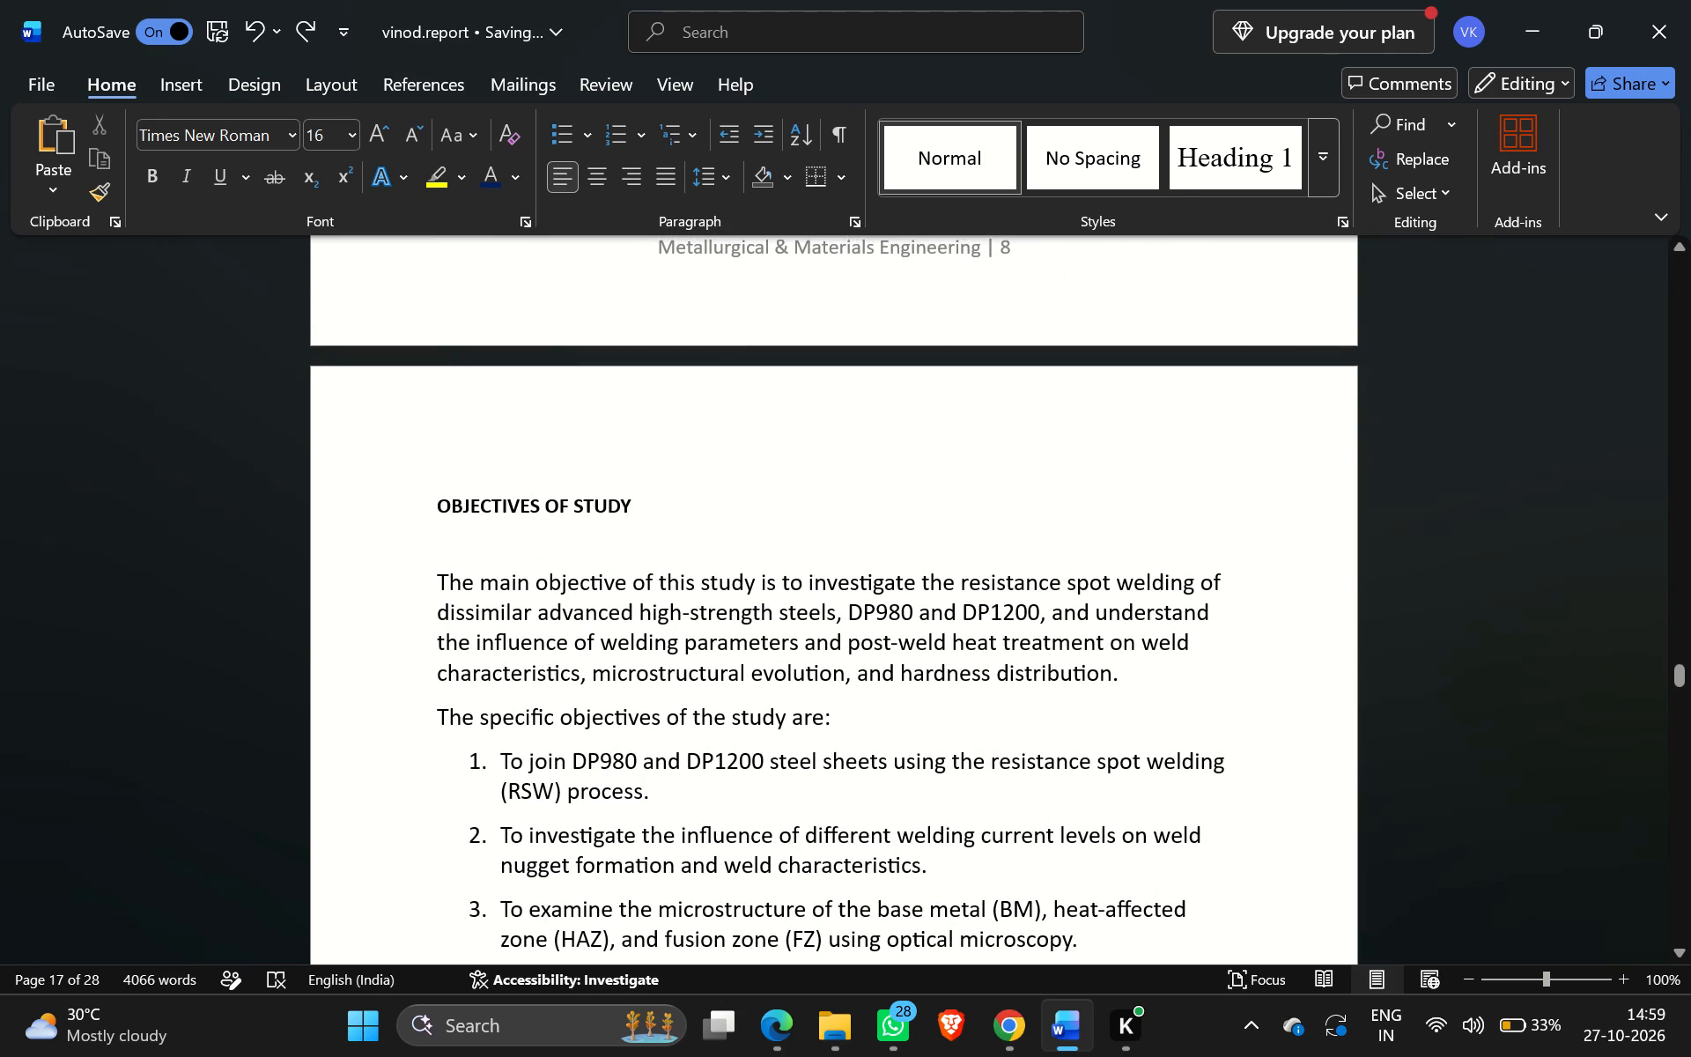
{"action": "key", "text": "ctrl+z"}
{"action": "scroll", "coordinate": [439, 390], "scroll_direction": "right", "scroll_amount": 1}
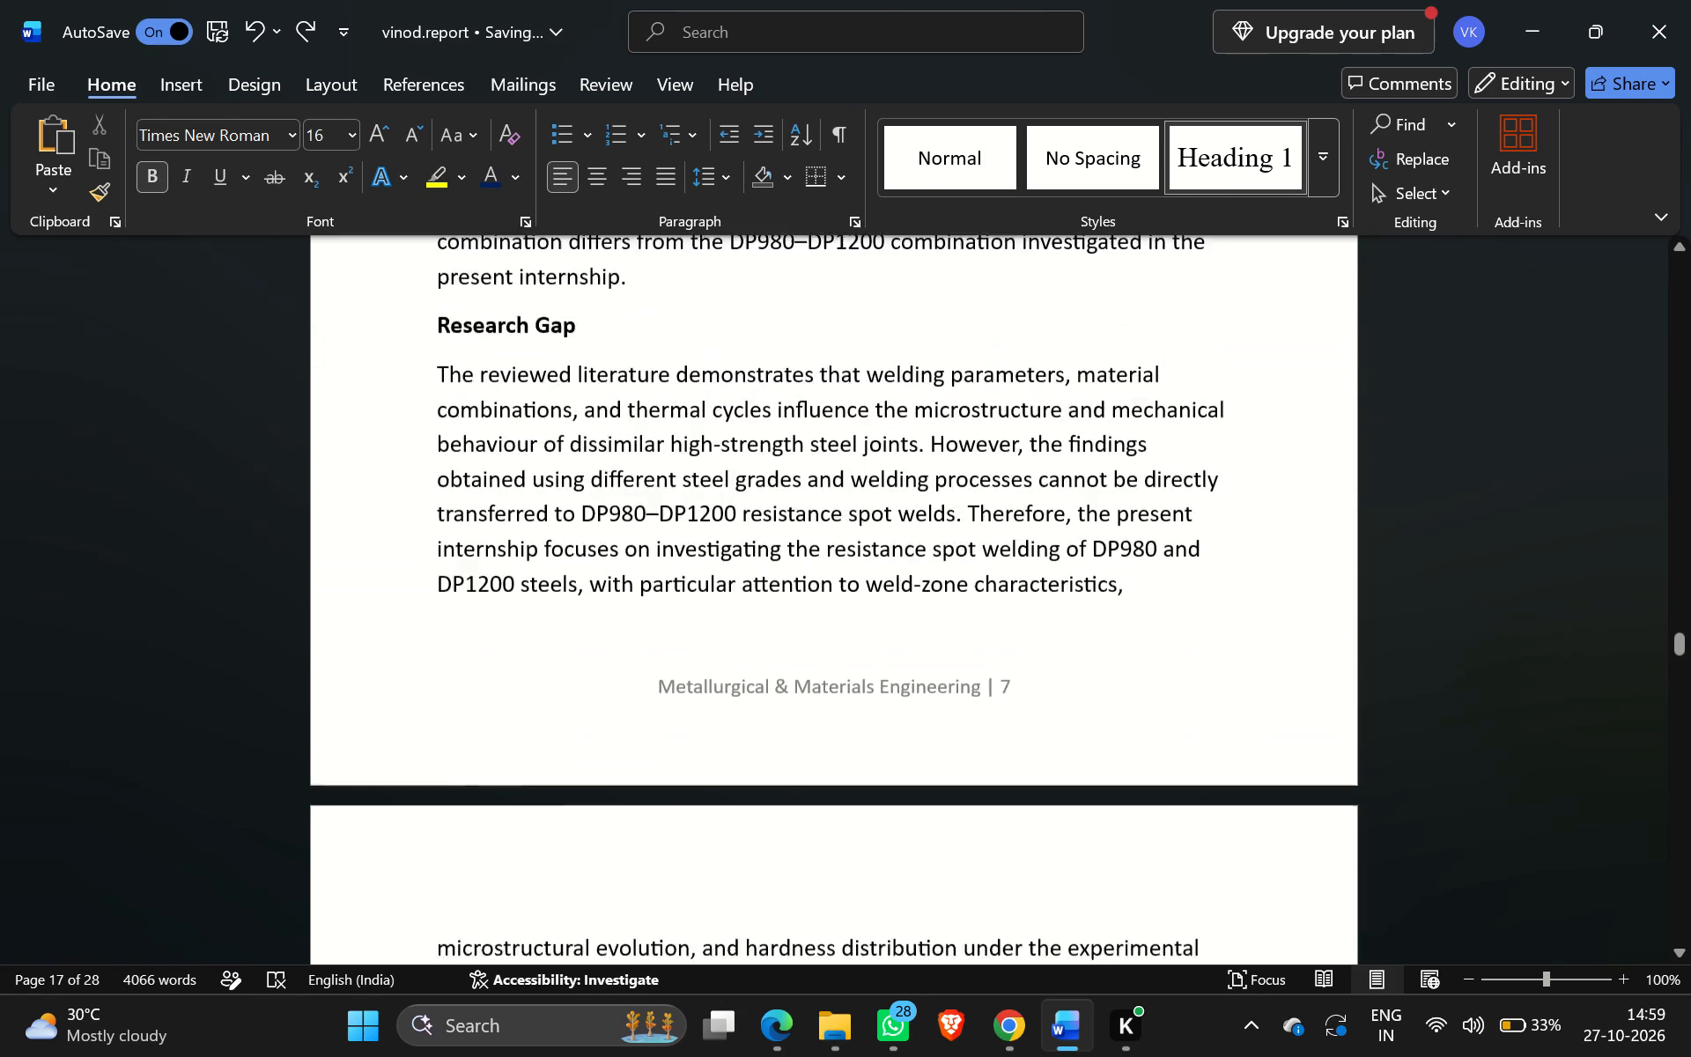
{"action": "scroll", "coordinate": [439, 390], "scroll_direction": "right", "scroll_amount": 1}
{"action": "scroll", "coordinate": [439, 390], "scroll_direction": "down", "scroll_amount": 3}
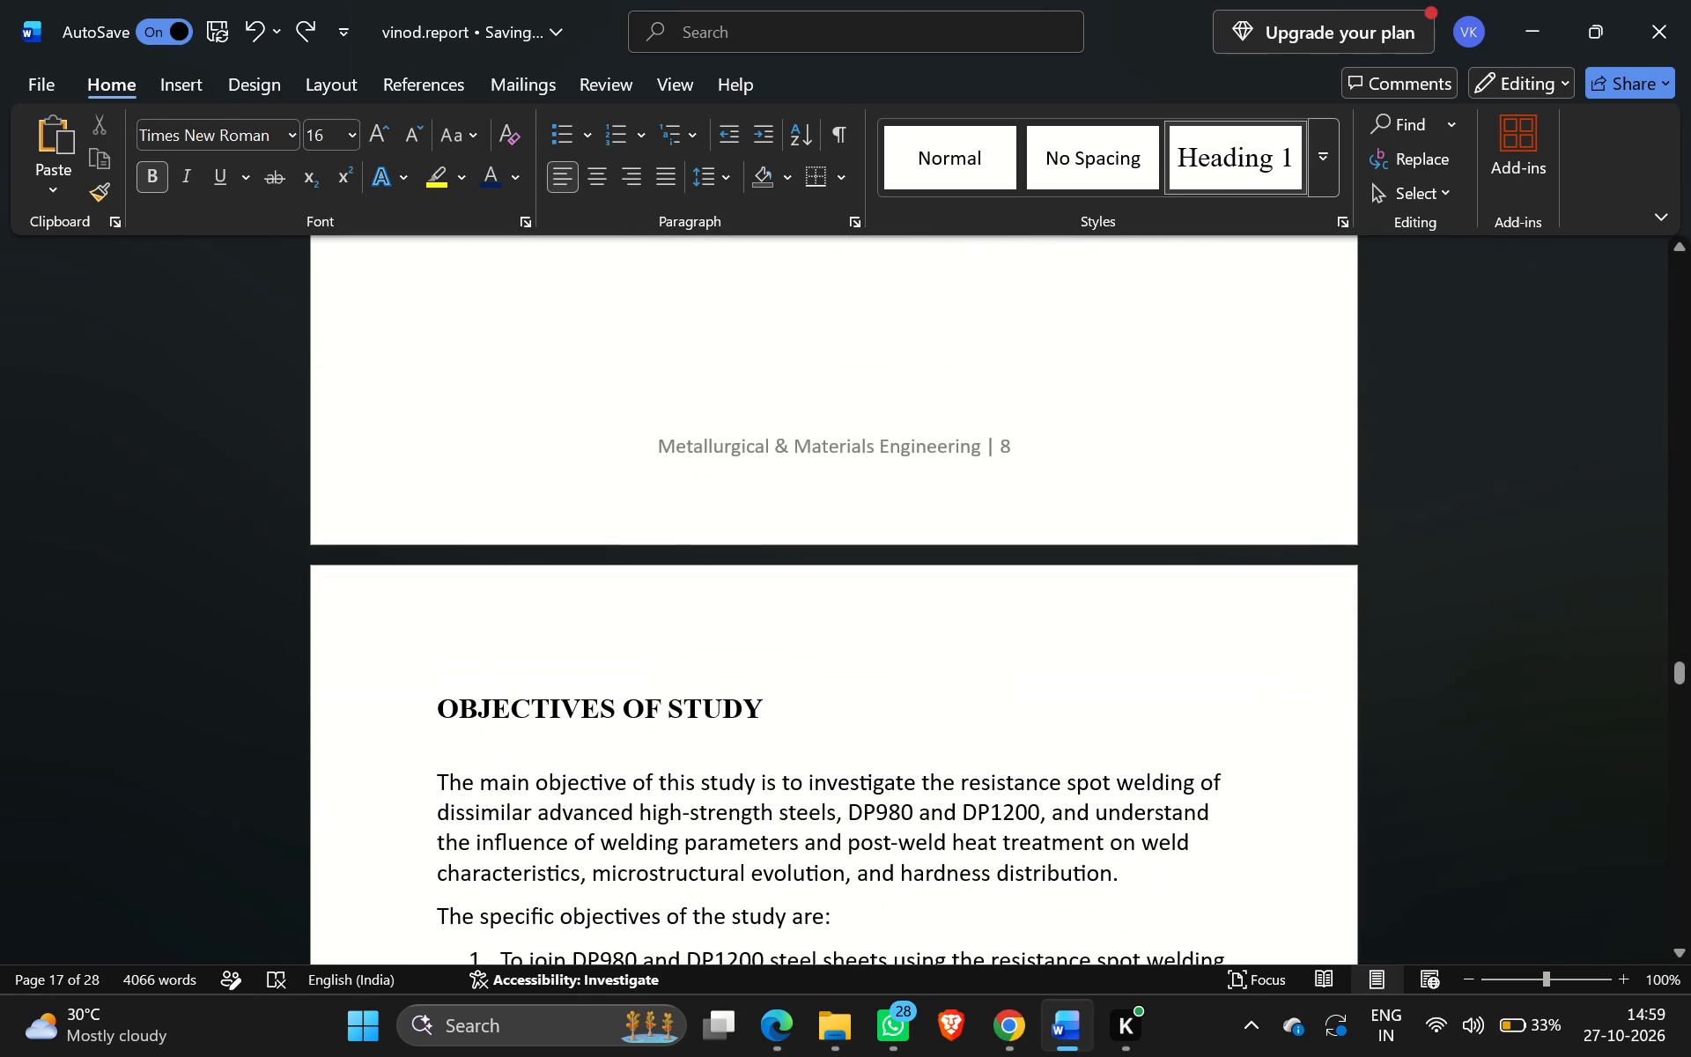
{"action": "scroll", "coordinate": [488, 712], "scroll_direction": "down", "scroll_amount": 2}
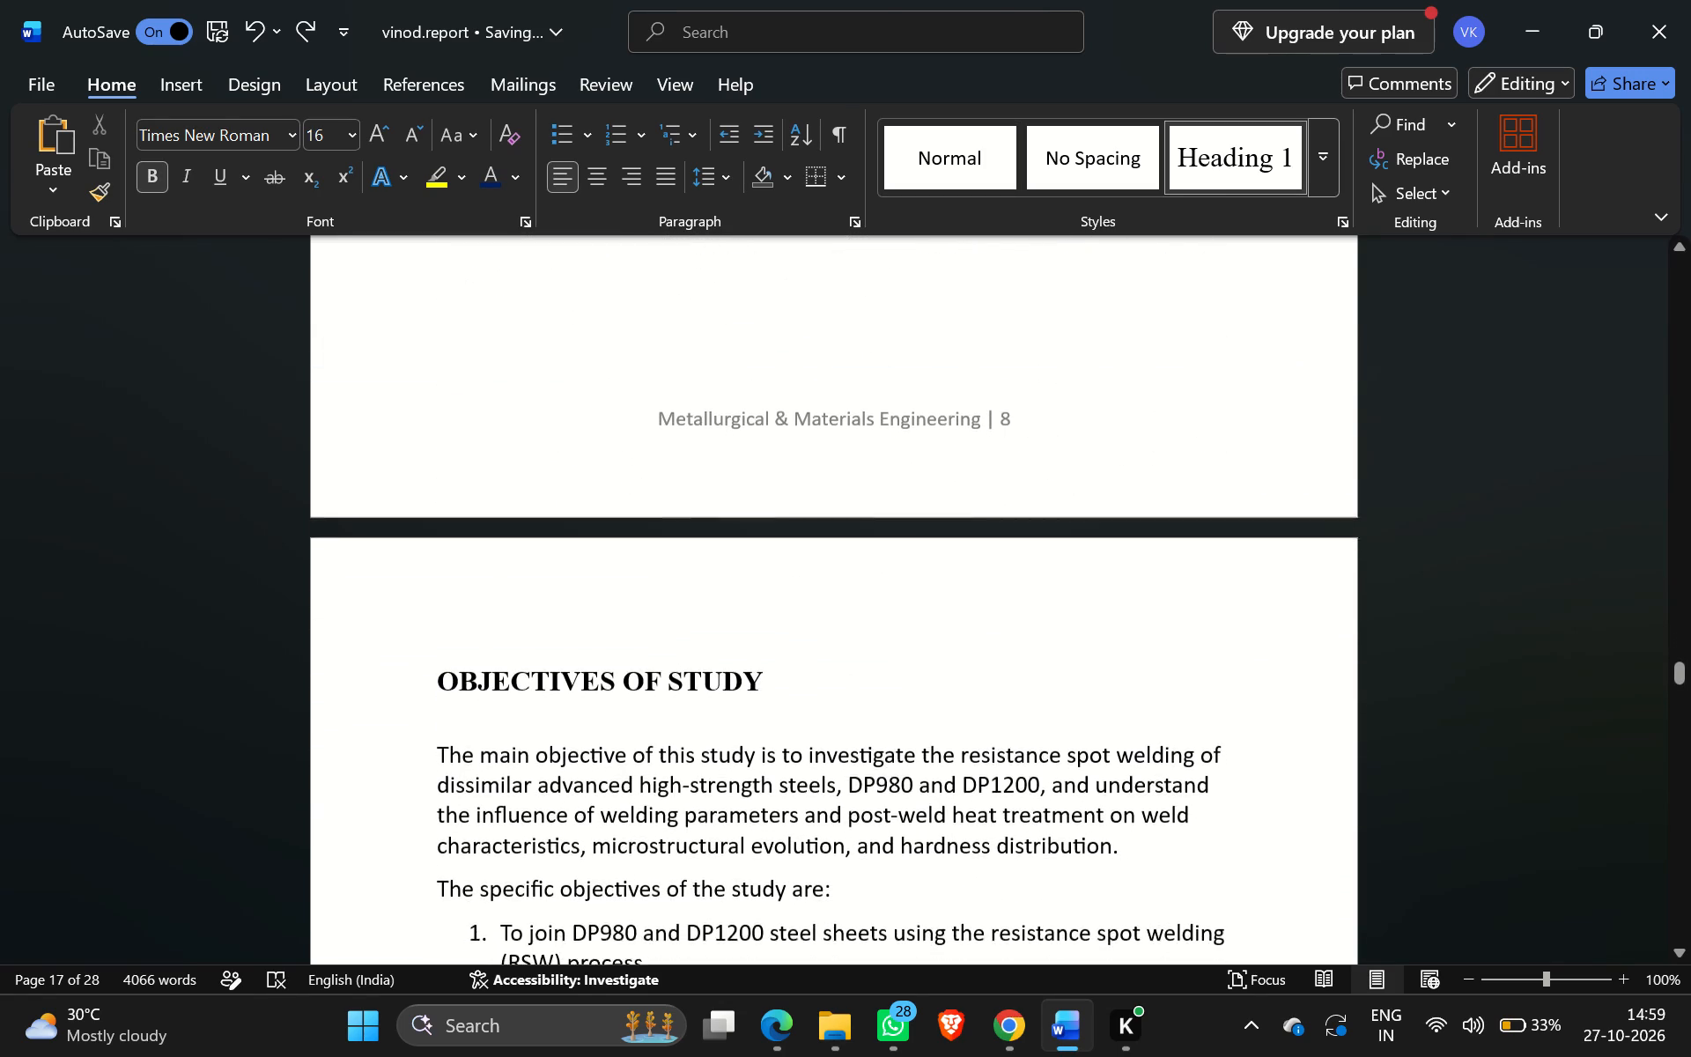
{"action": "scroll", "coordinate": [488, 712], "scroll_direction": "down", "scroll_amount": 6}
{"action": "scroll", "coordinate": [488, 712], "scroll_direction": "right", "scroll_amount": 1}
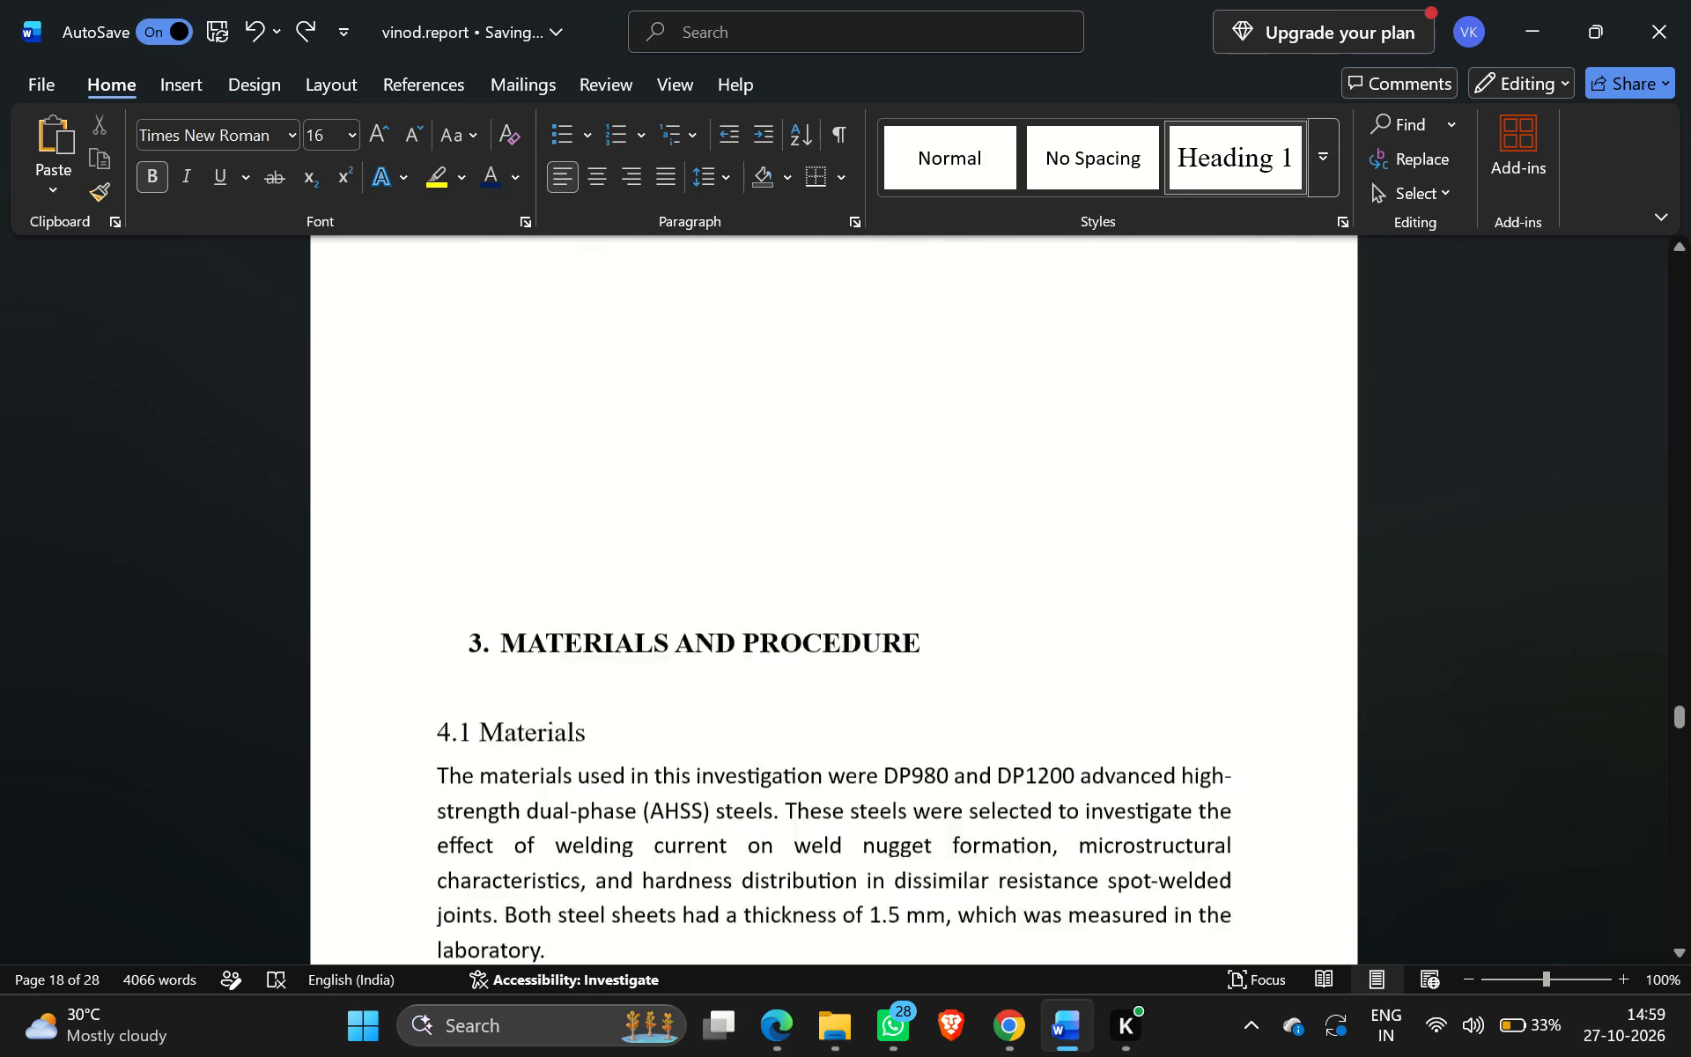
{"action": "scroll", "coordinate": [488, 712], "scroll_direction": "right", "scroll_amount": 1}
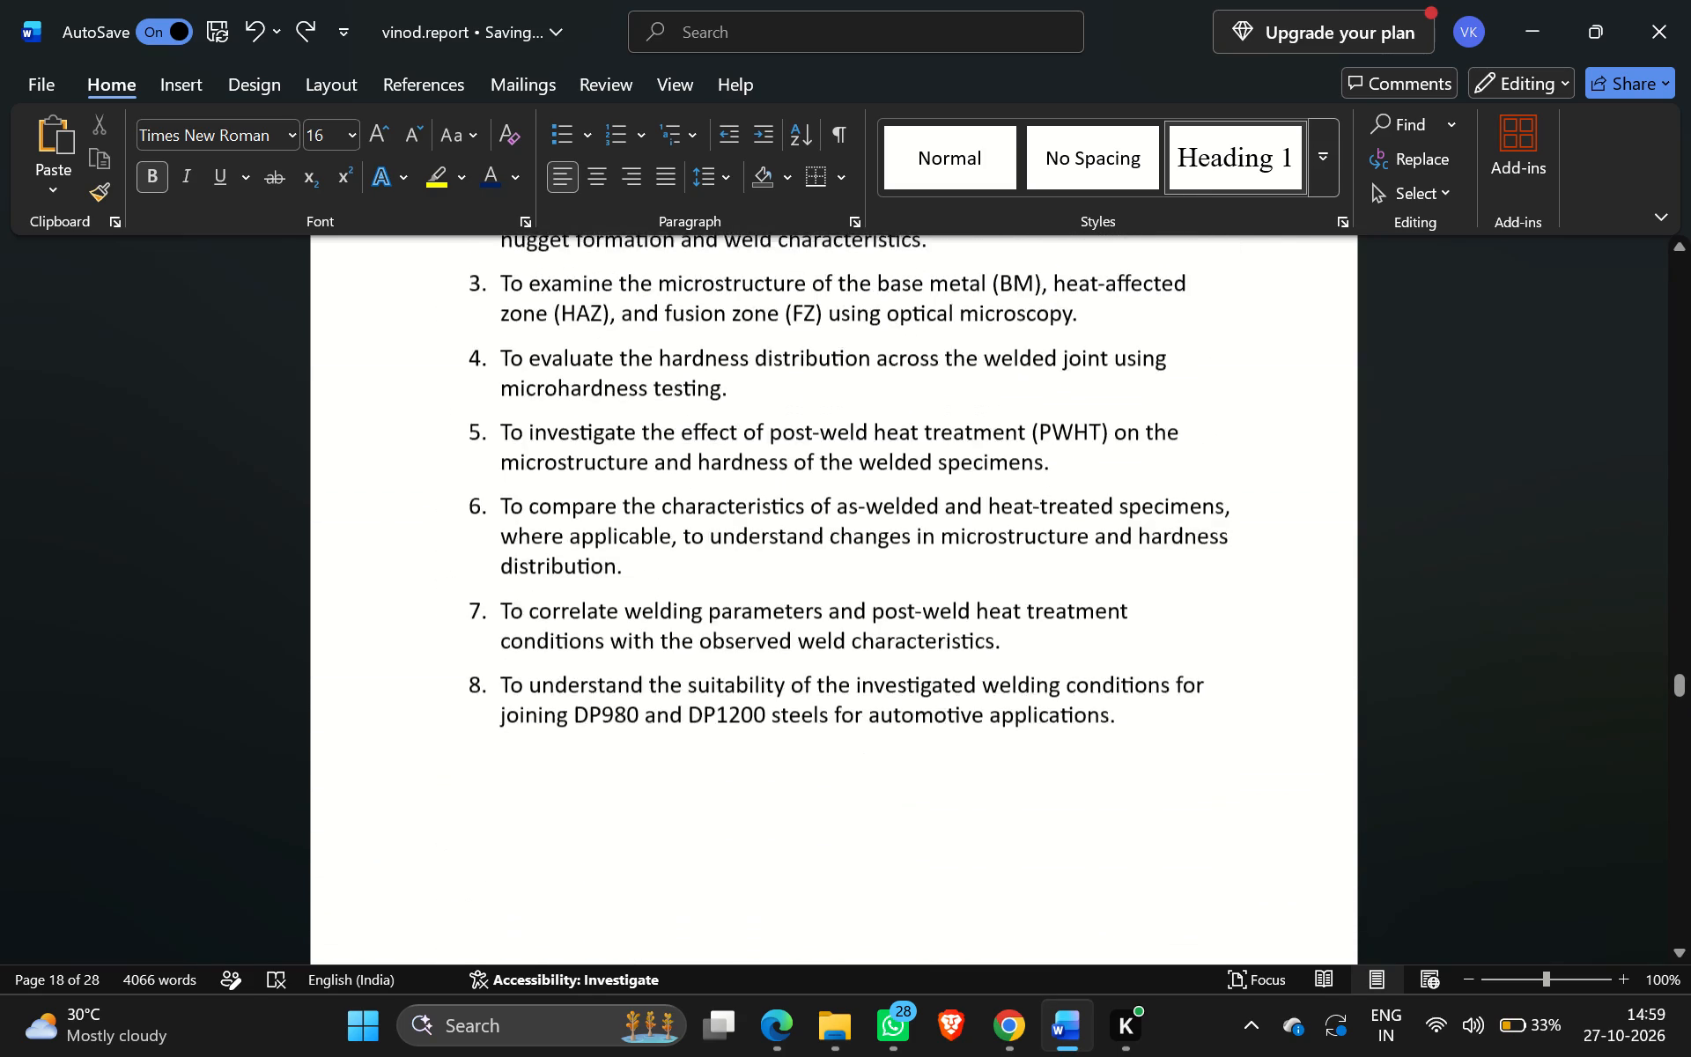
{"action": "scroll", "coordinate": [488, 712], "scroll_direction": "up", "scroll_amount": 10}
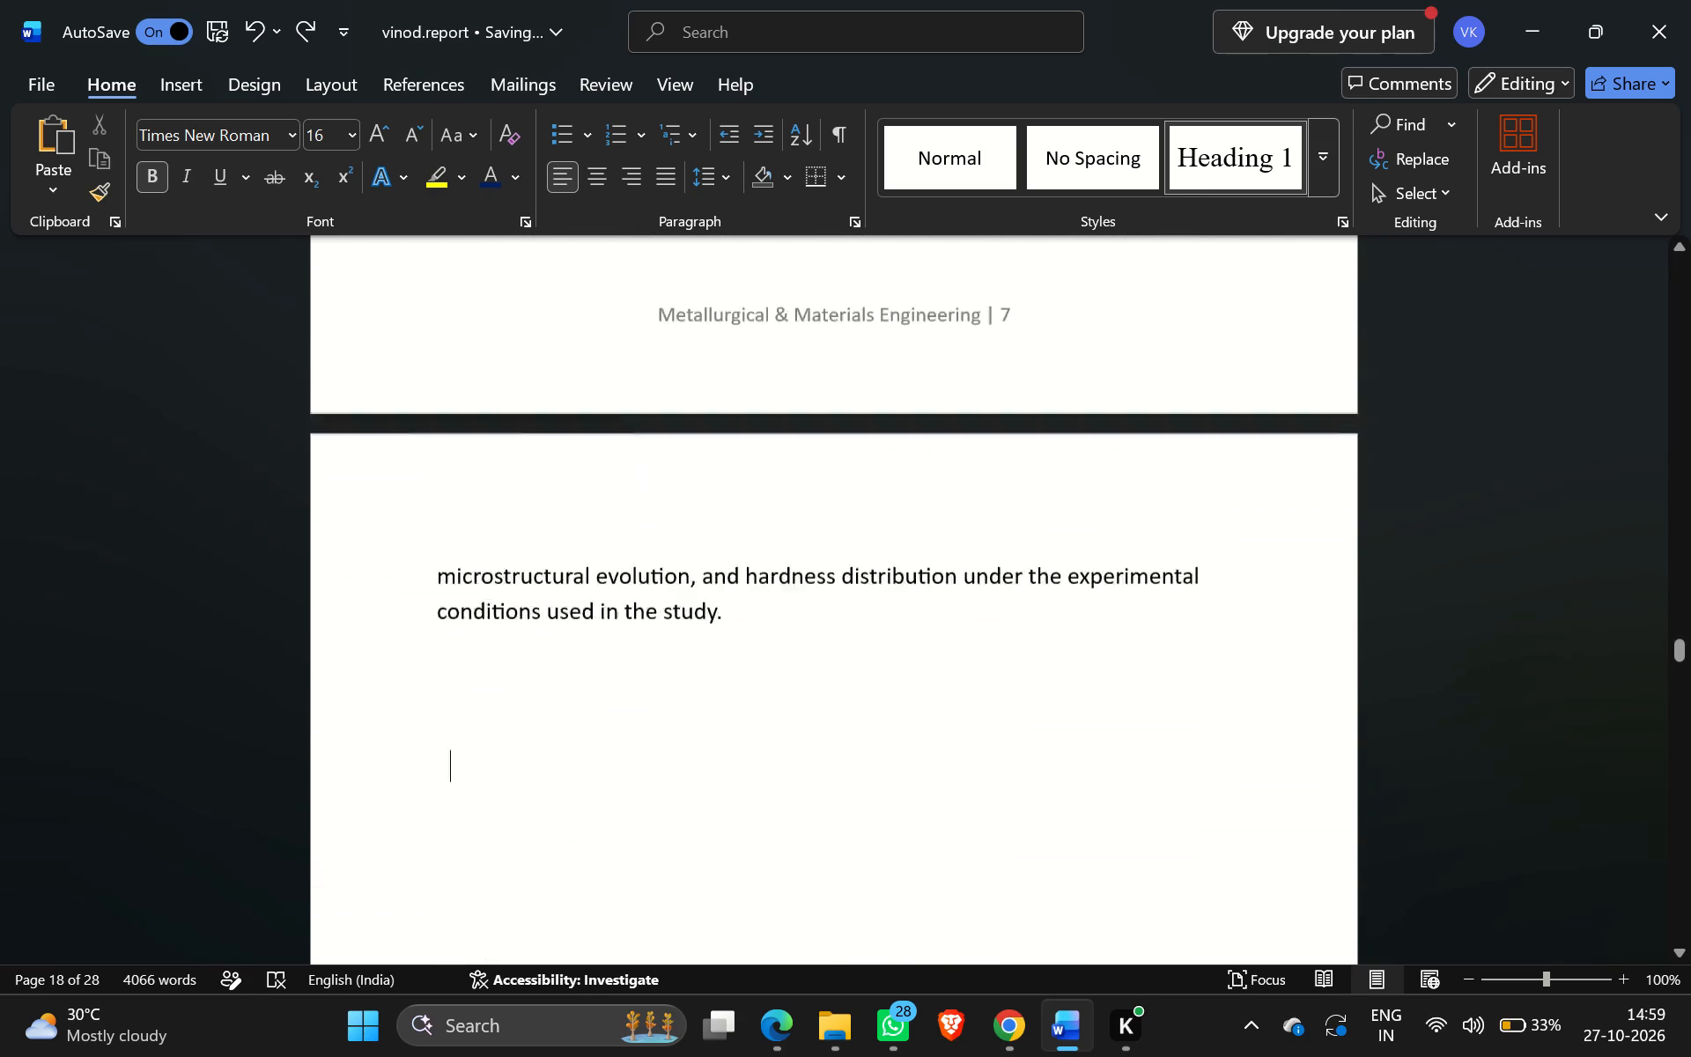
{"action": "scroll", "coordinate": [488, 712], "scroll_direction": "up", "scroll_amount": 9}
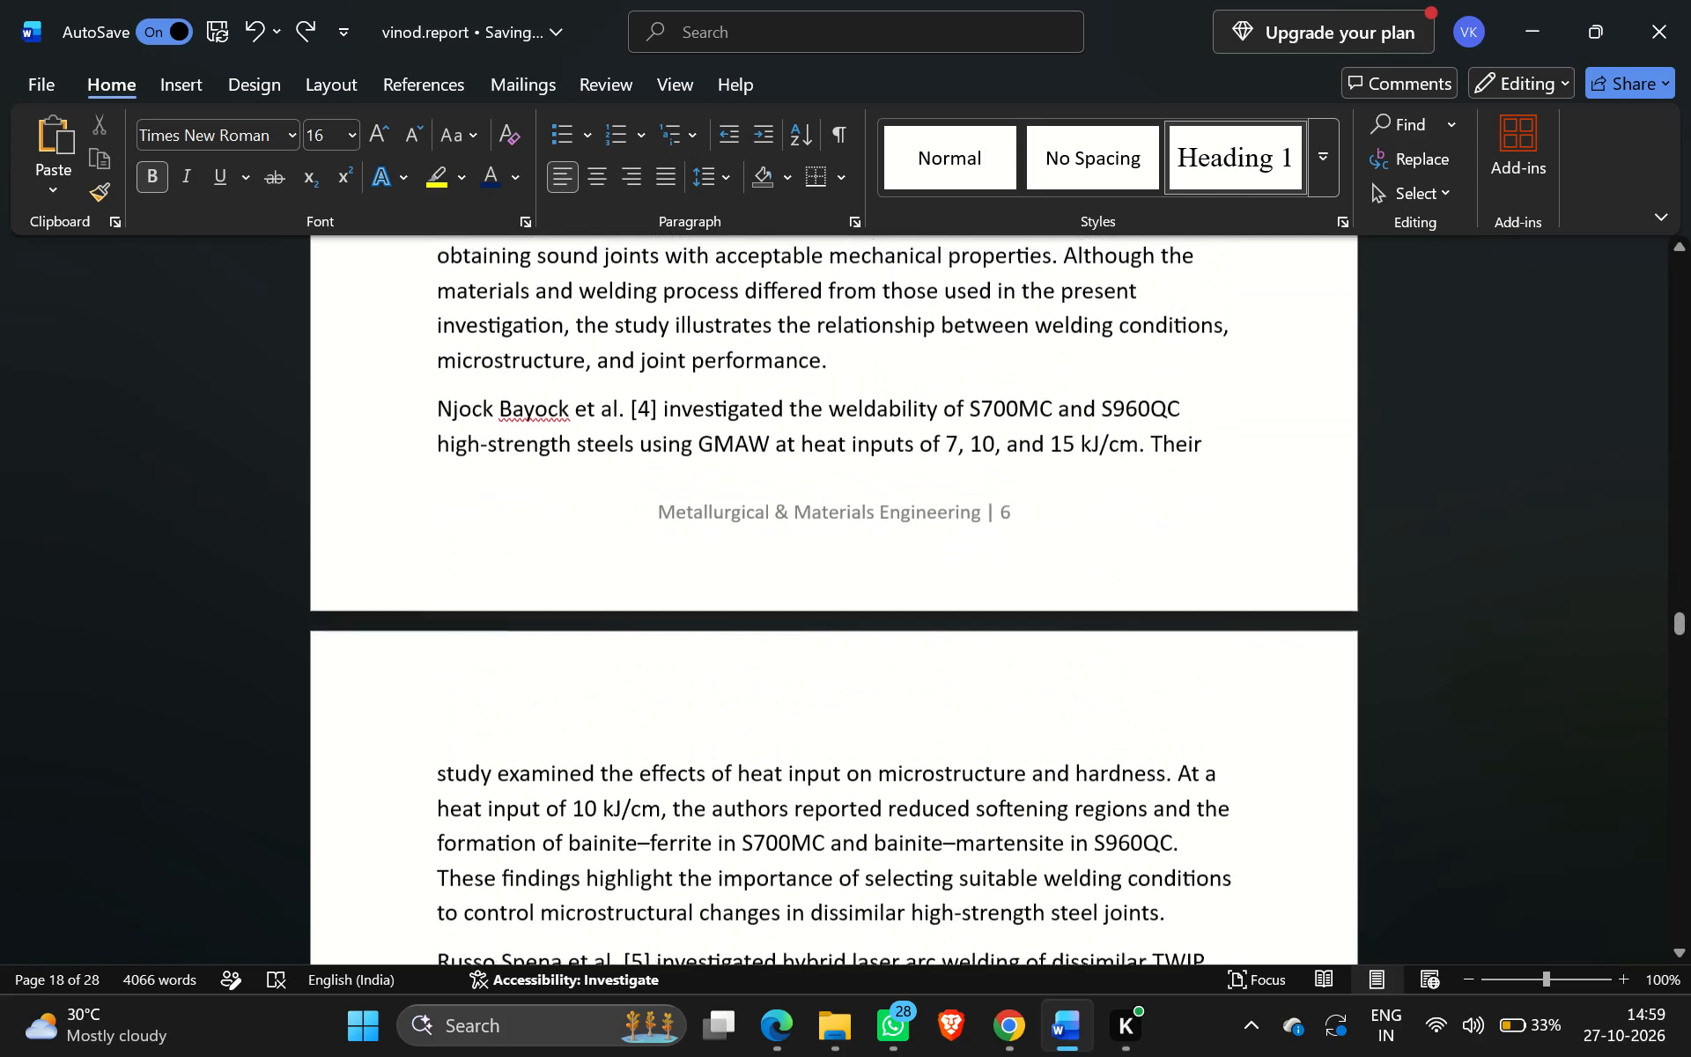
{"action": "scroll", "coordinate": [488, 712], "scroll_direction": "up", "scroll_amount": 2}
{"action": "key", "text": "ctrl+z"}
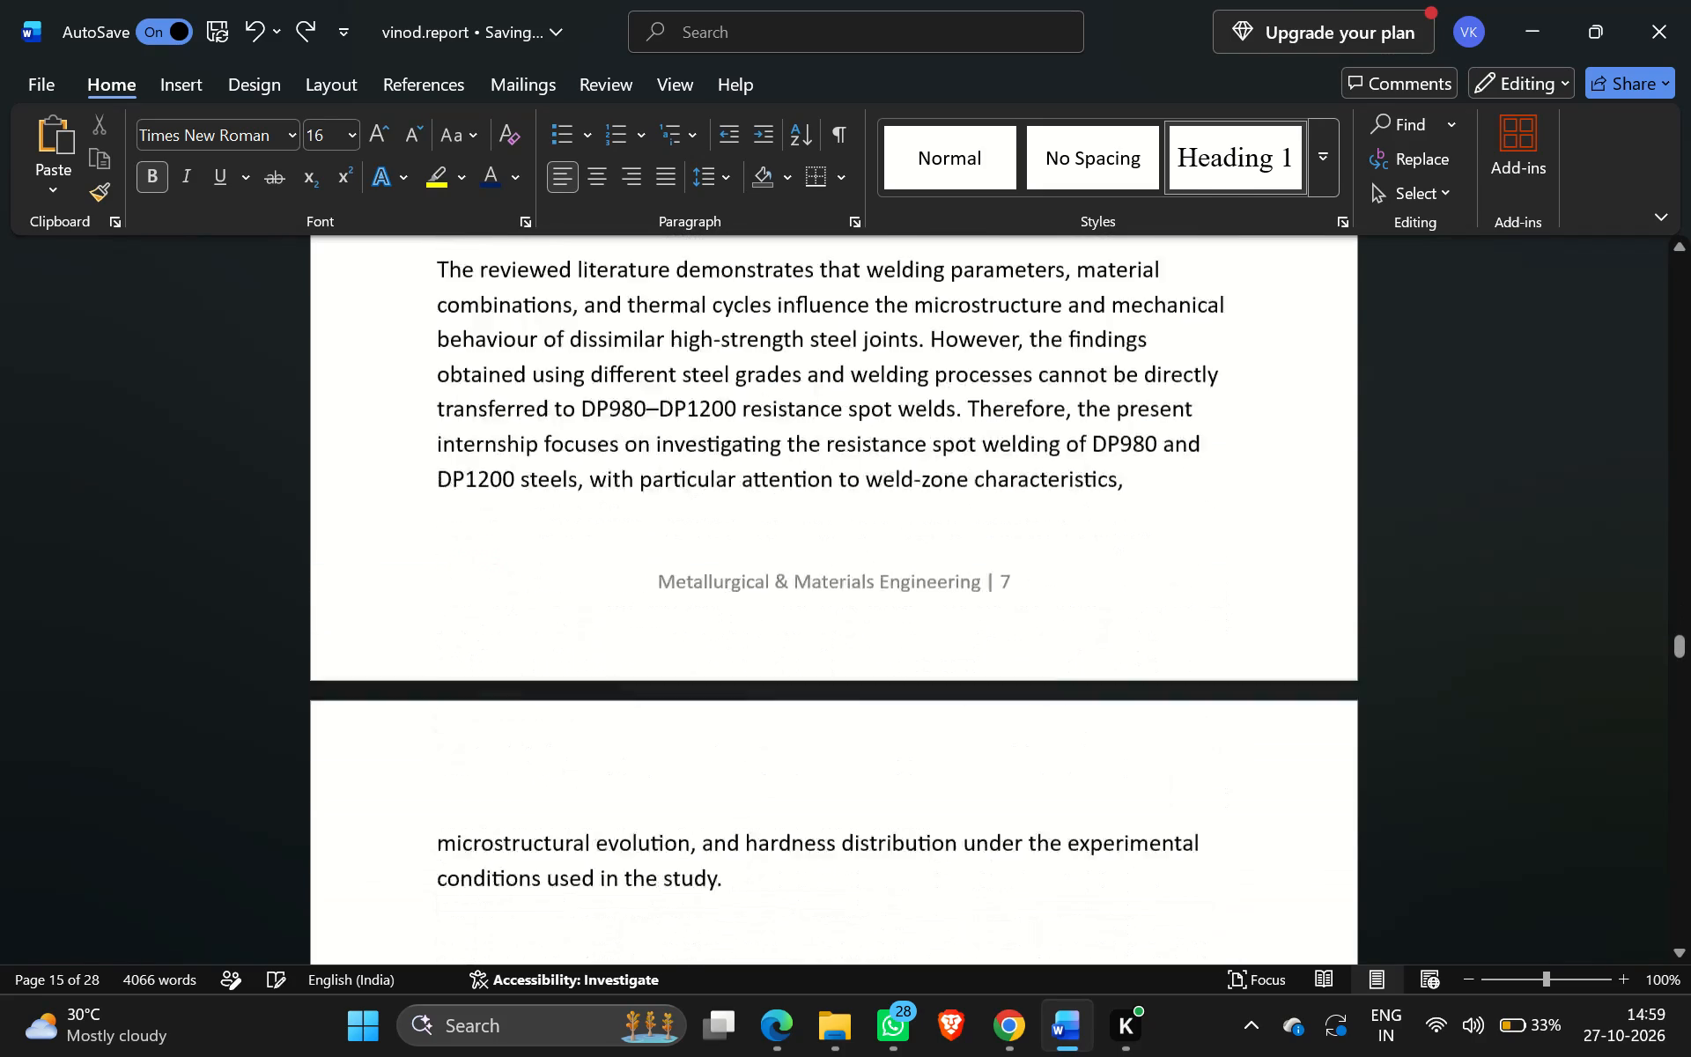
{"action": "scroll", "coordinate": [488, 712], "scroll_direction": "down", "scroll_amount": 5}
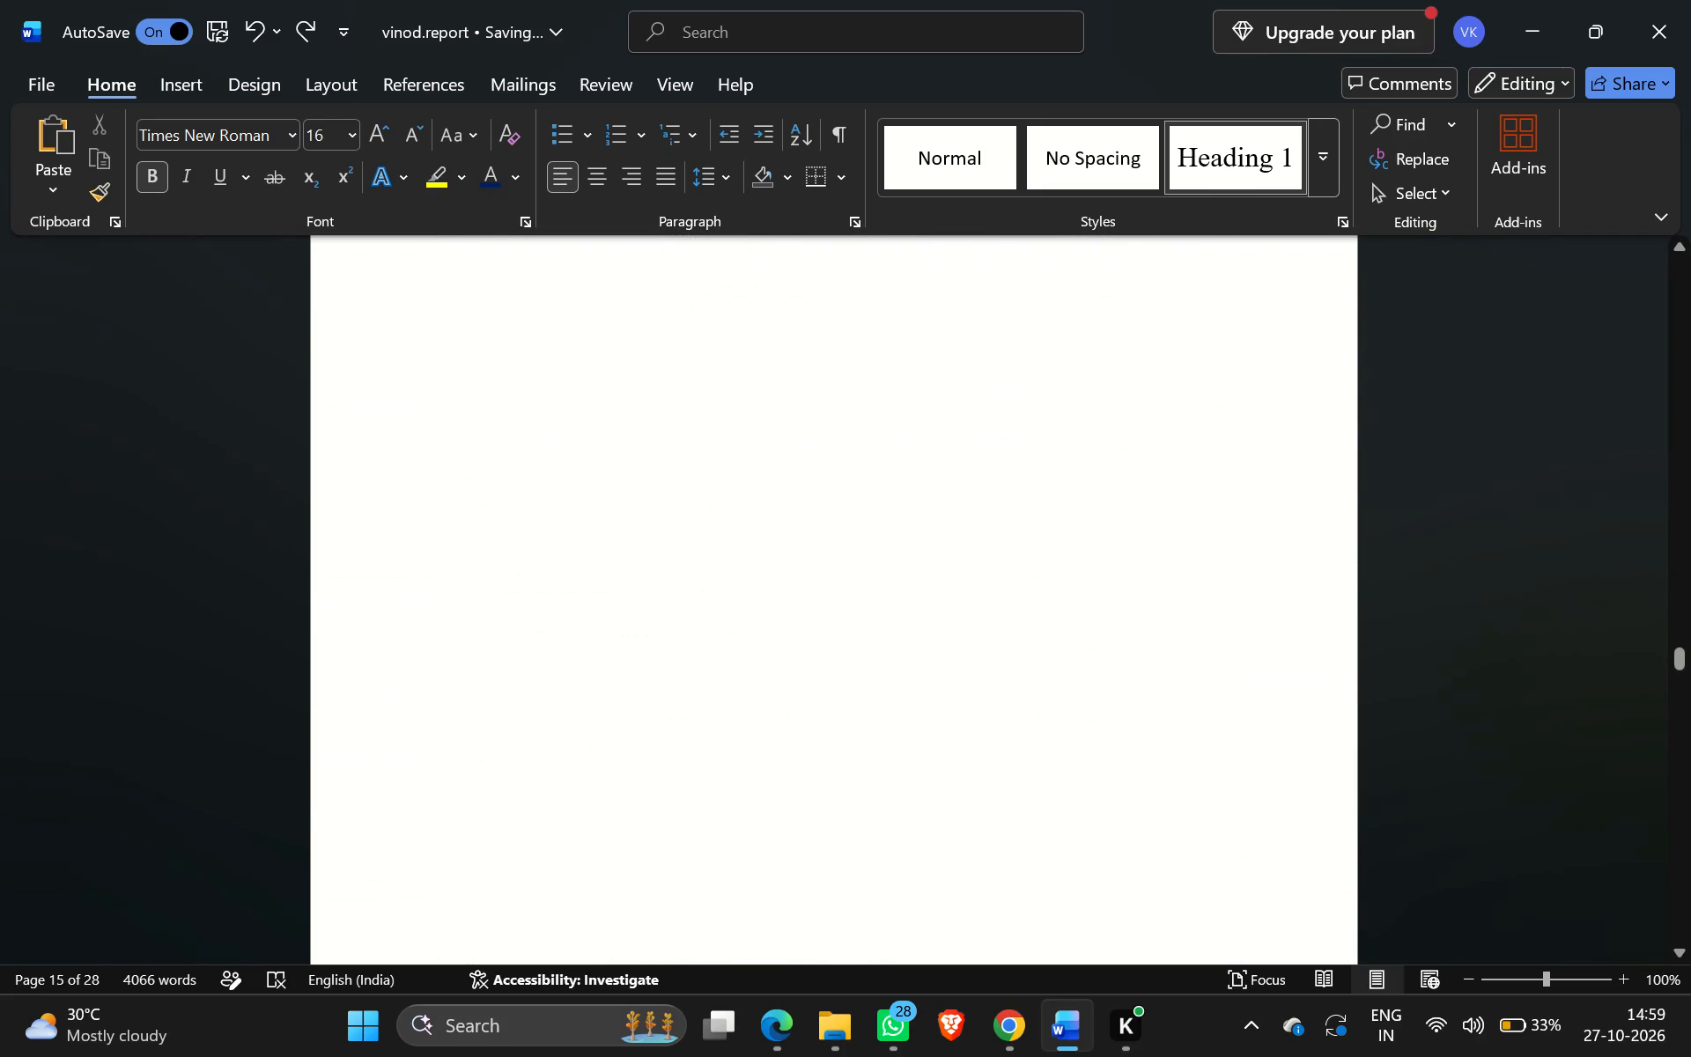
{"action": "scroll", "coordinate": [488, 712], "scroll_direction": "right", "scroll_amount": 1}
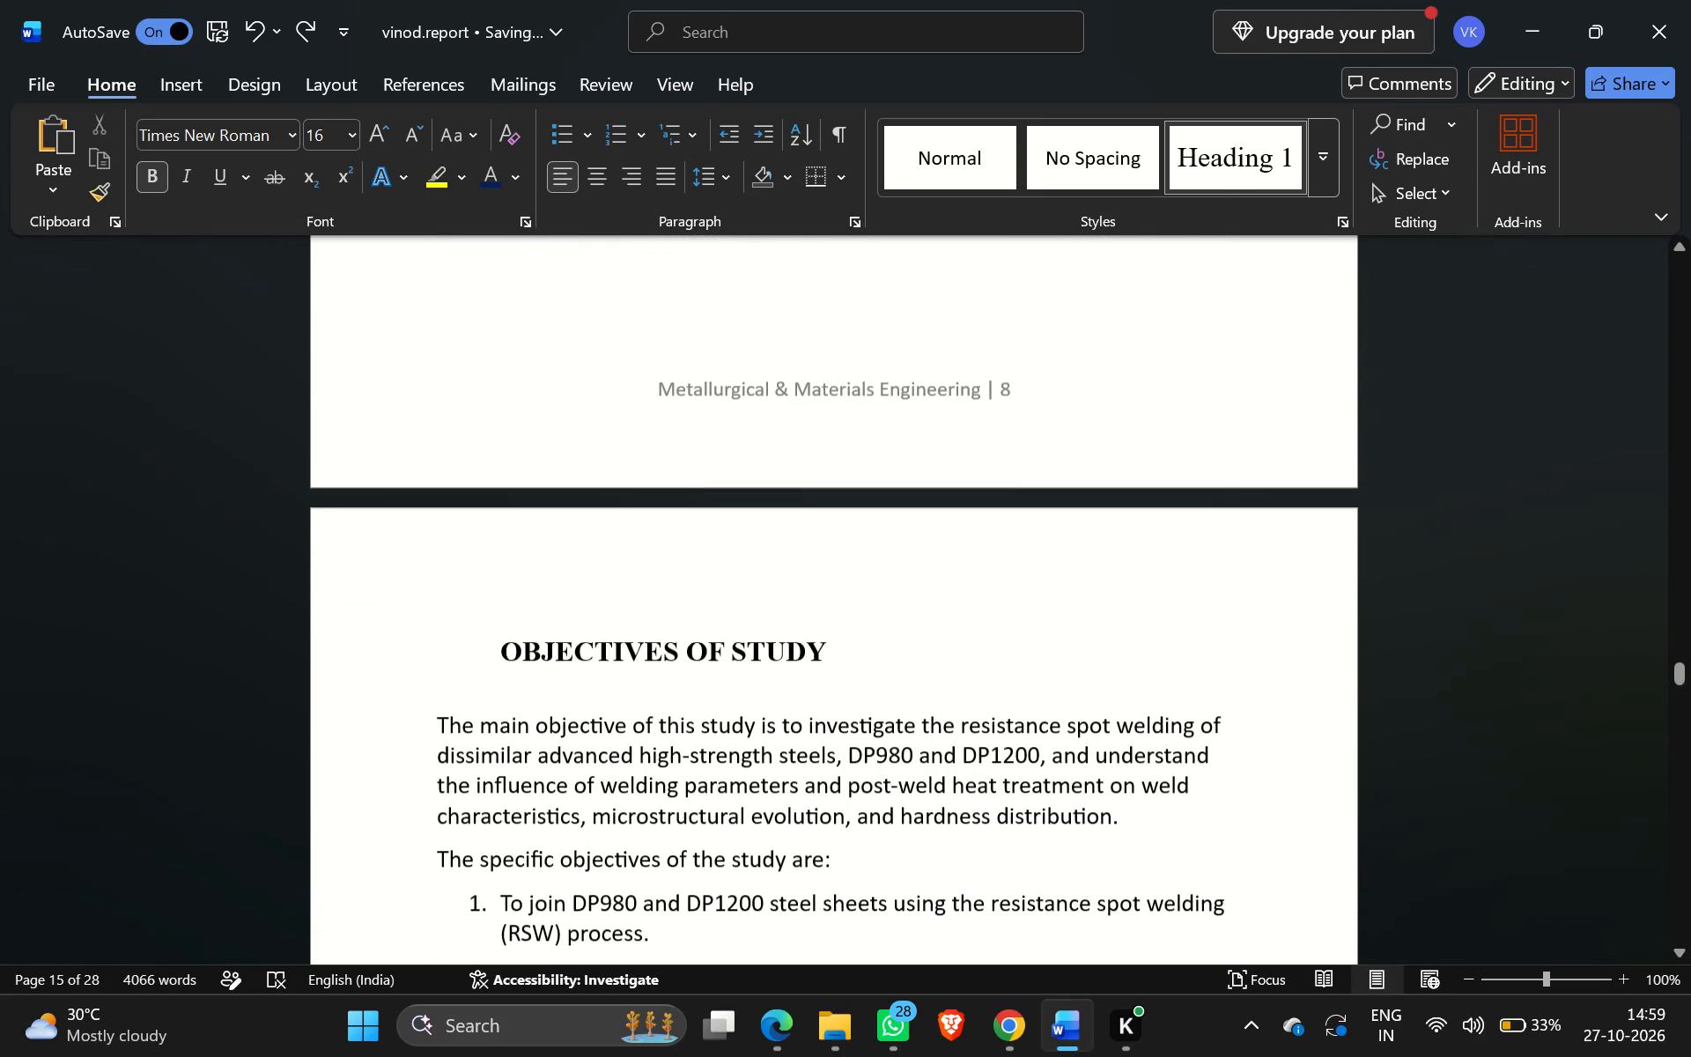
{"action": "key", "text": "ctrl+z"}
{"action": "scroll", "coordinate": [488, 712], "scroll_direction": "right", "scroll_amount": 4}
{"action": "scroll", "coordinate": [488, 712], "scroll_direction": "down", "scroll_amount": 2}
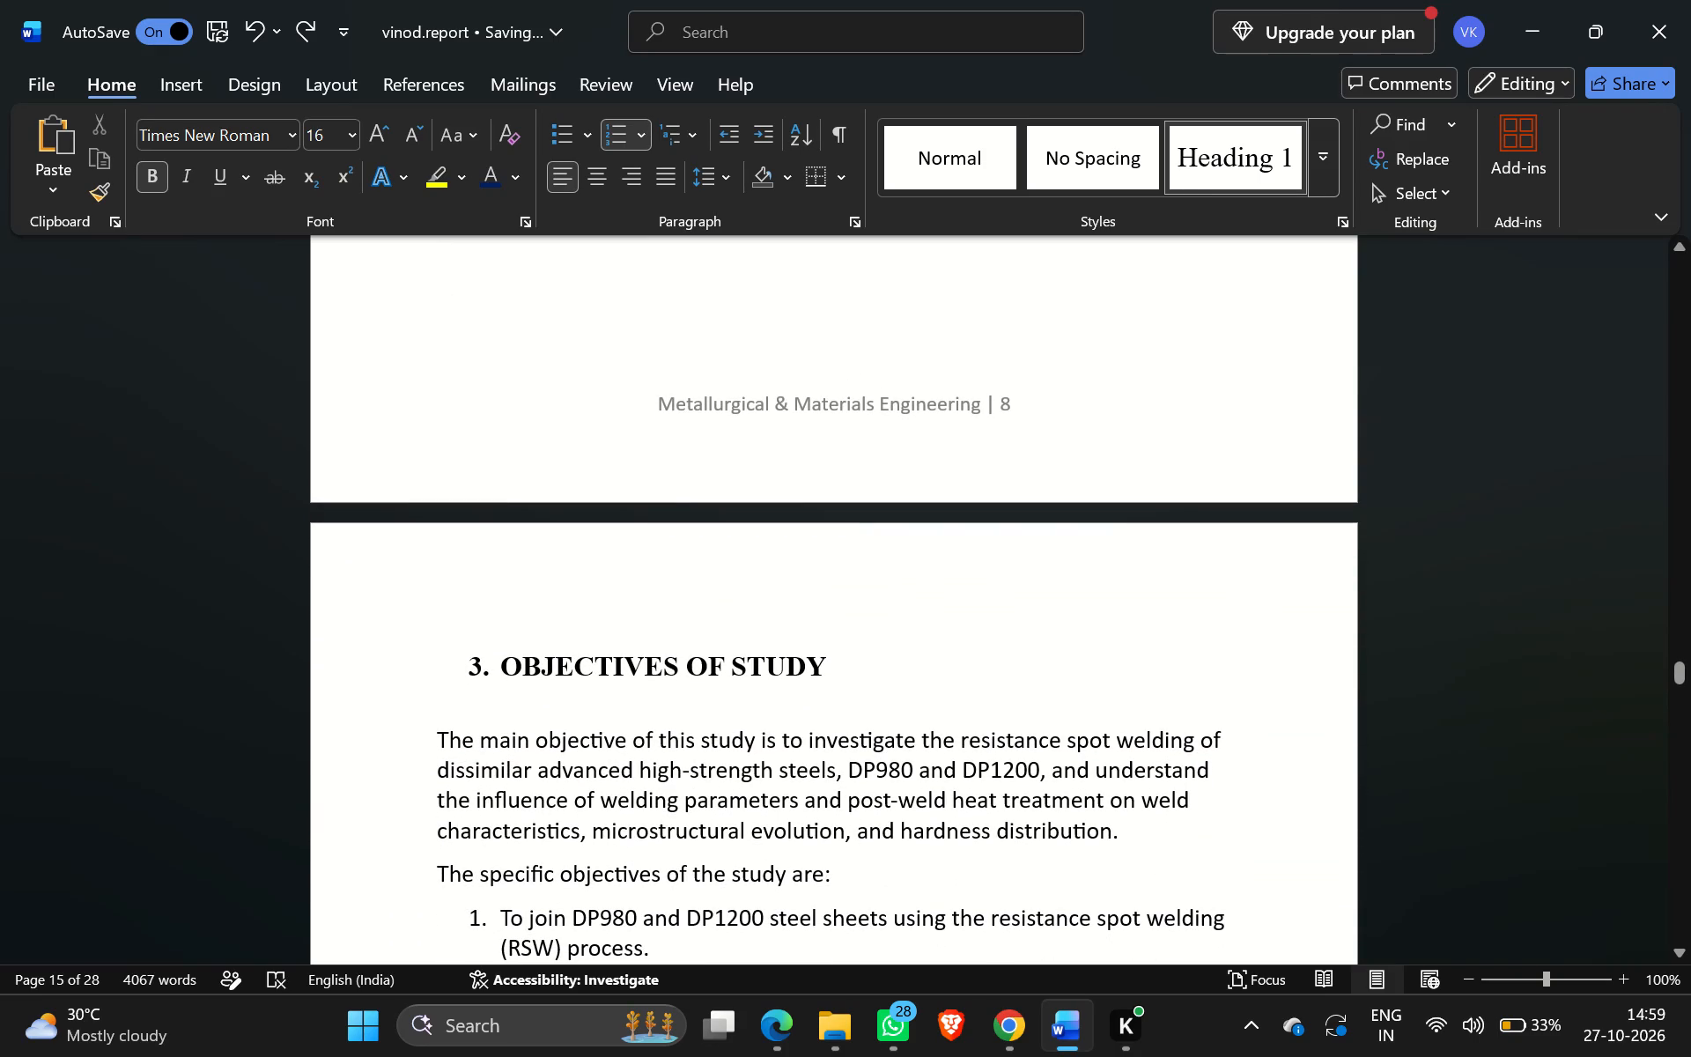
Delete the empty paragraphs between the closing Research Gap lines on page 8 and the 3. OBJECTIVES OF STUDY heading.
{"action": "scroll", "coordinate": [696, 557], "scroll_direction": "up", "scroll_amount": 1}
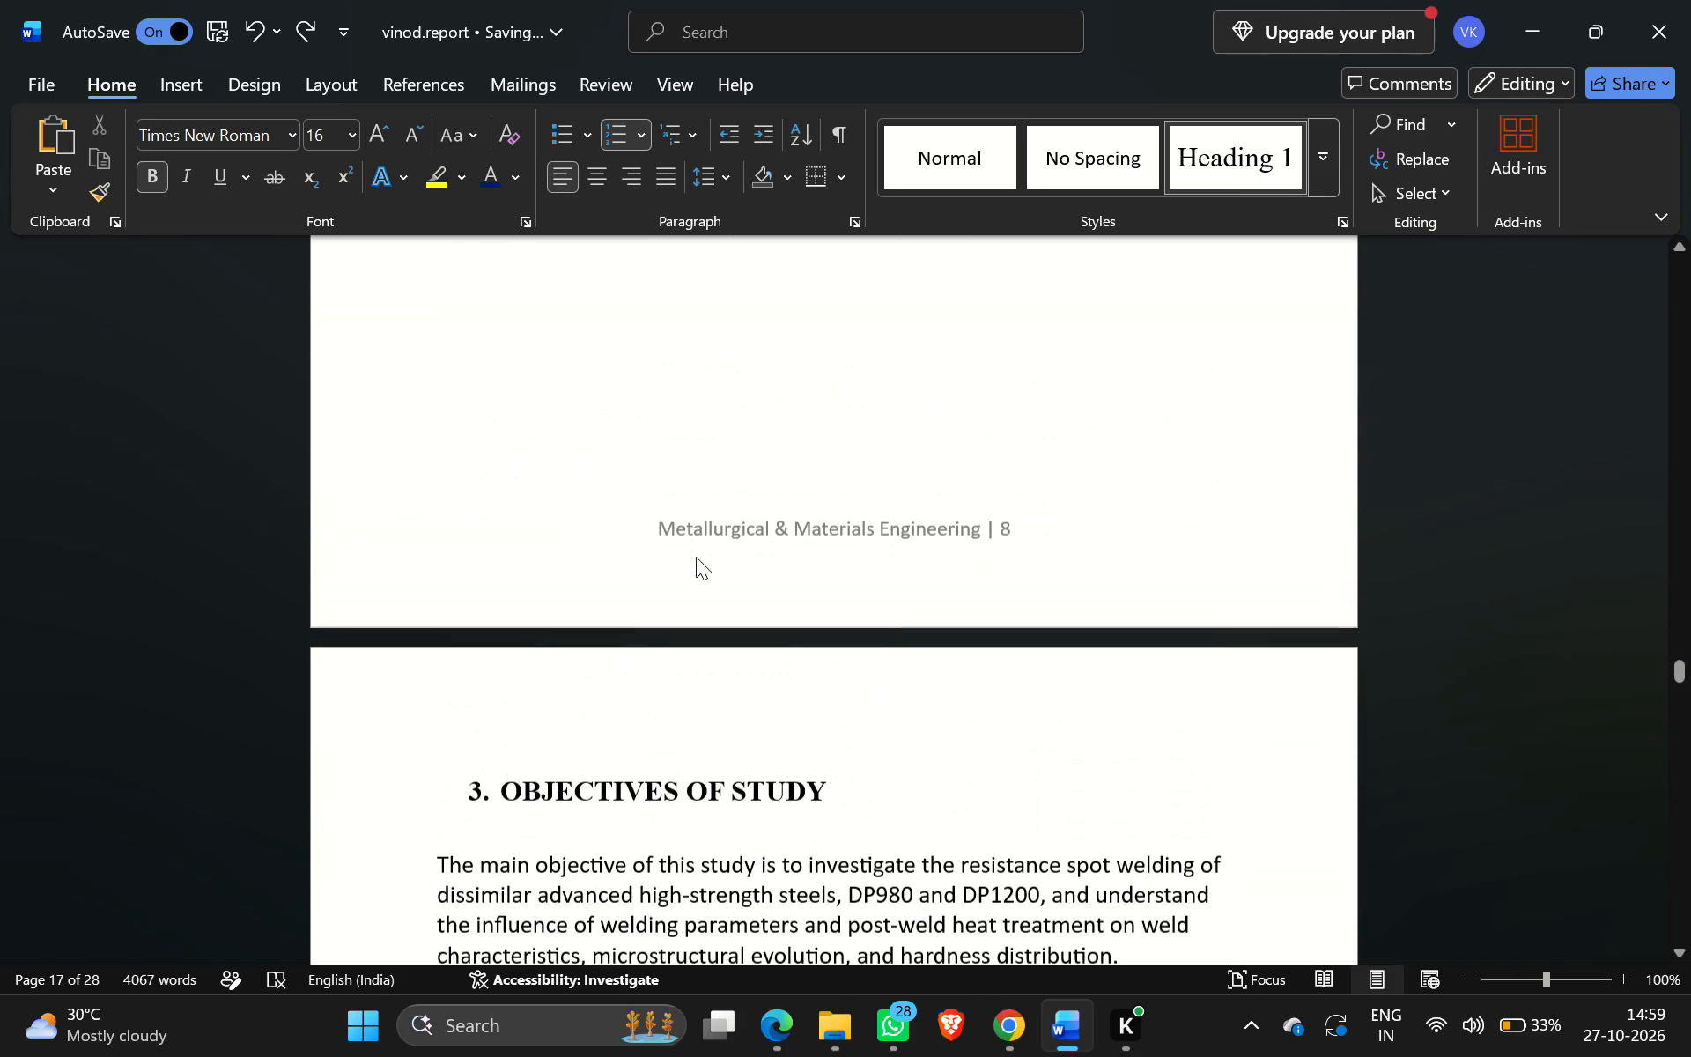
{"action": "left_click", "coordinate": [564, 442]}
{"action": "scroll", "coordinate": [564, 442], "scroll_direction": "up", "scroll_amount": 1}
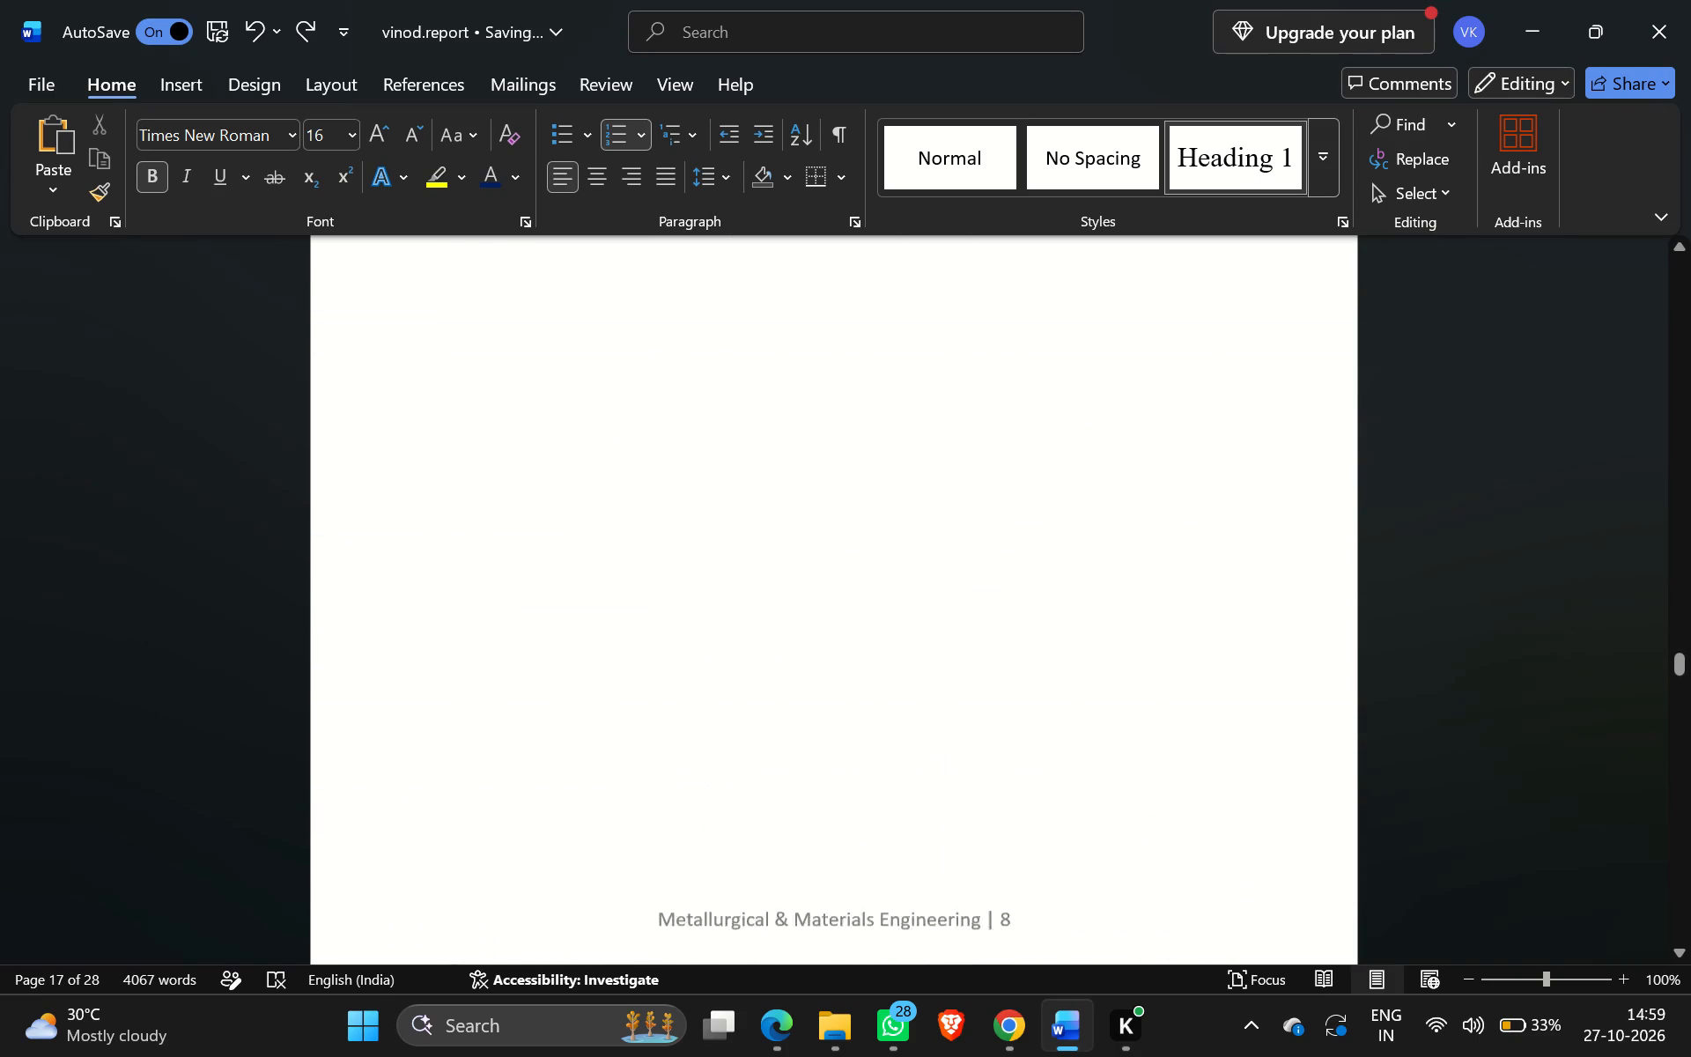
{"action": "scroll", "coordinate": [564, 442], "scroll_direction": "up", "scroll_amount": 5}
{"action": "scroll", "coordinate": [564, 442], "scroll_direction": "right", "scroll_amount": 1}
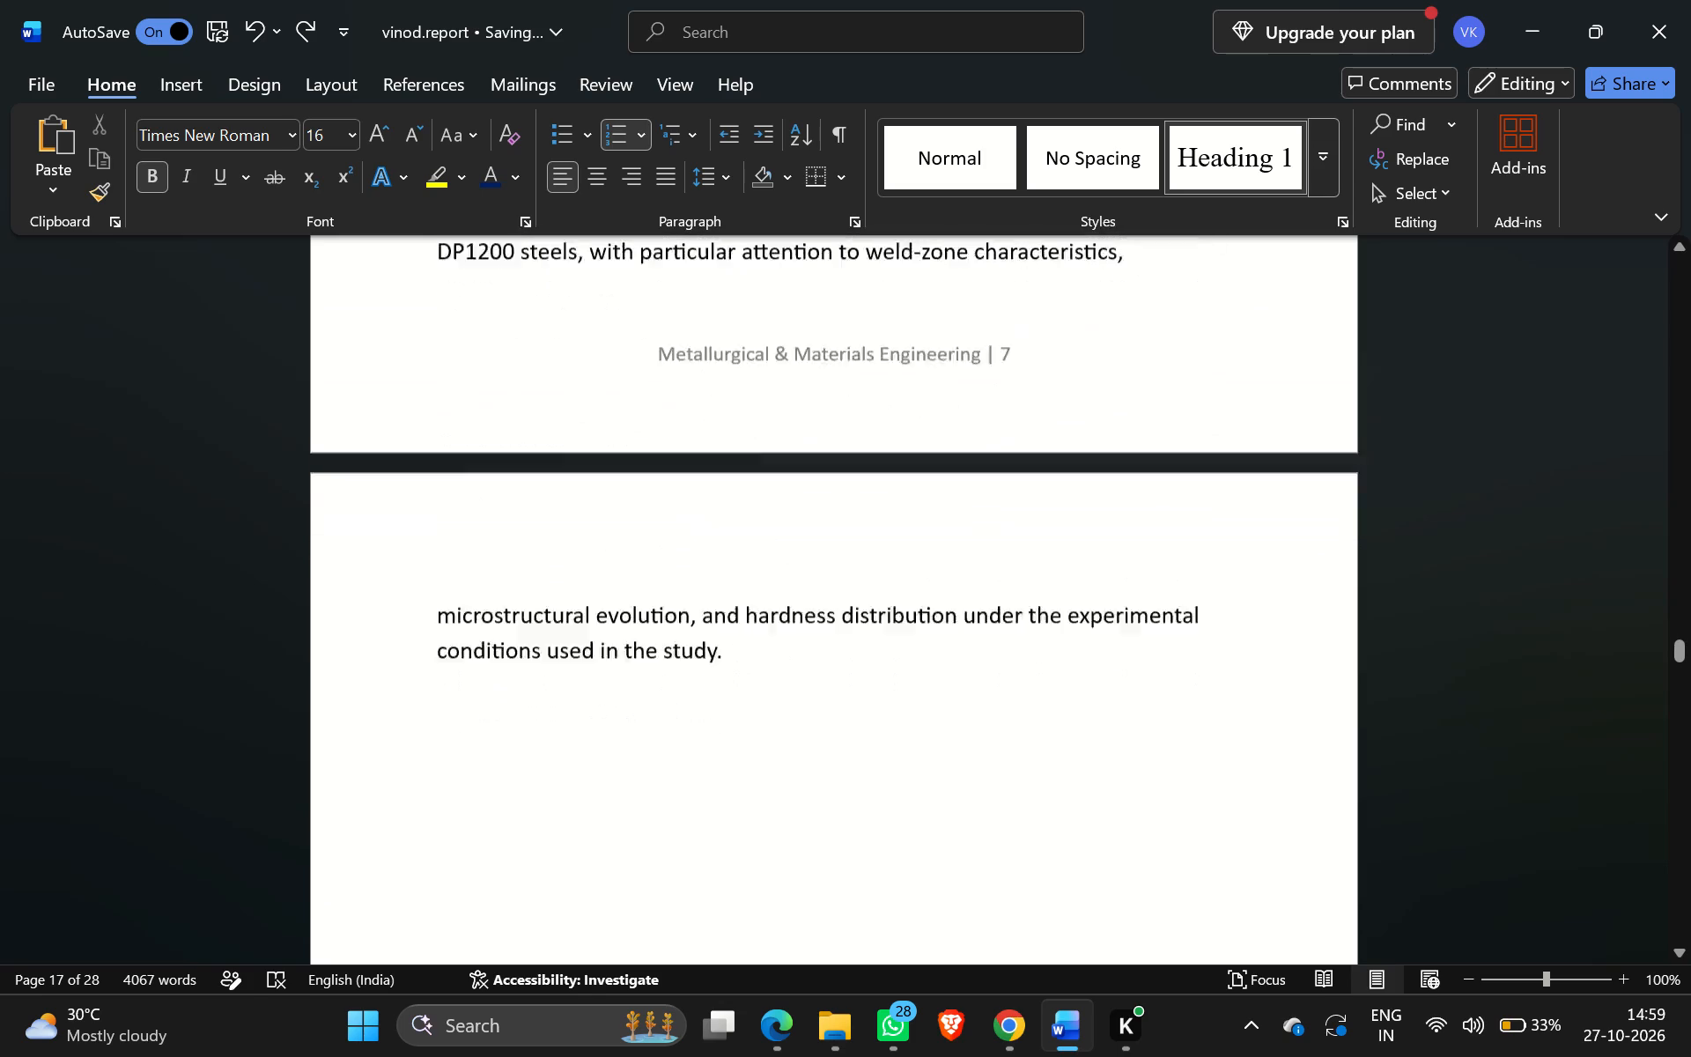
{"action": "scroll", "coordinate": [564, 442], "scroll_direction": "right", "scroll_amount": 1}
{"action": "left_click_drag", "start_coordinate": [447, 415], "coordinate": [650, 601]}
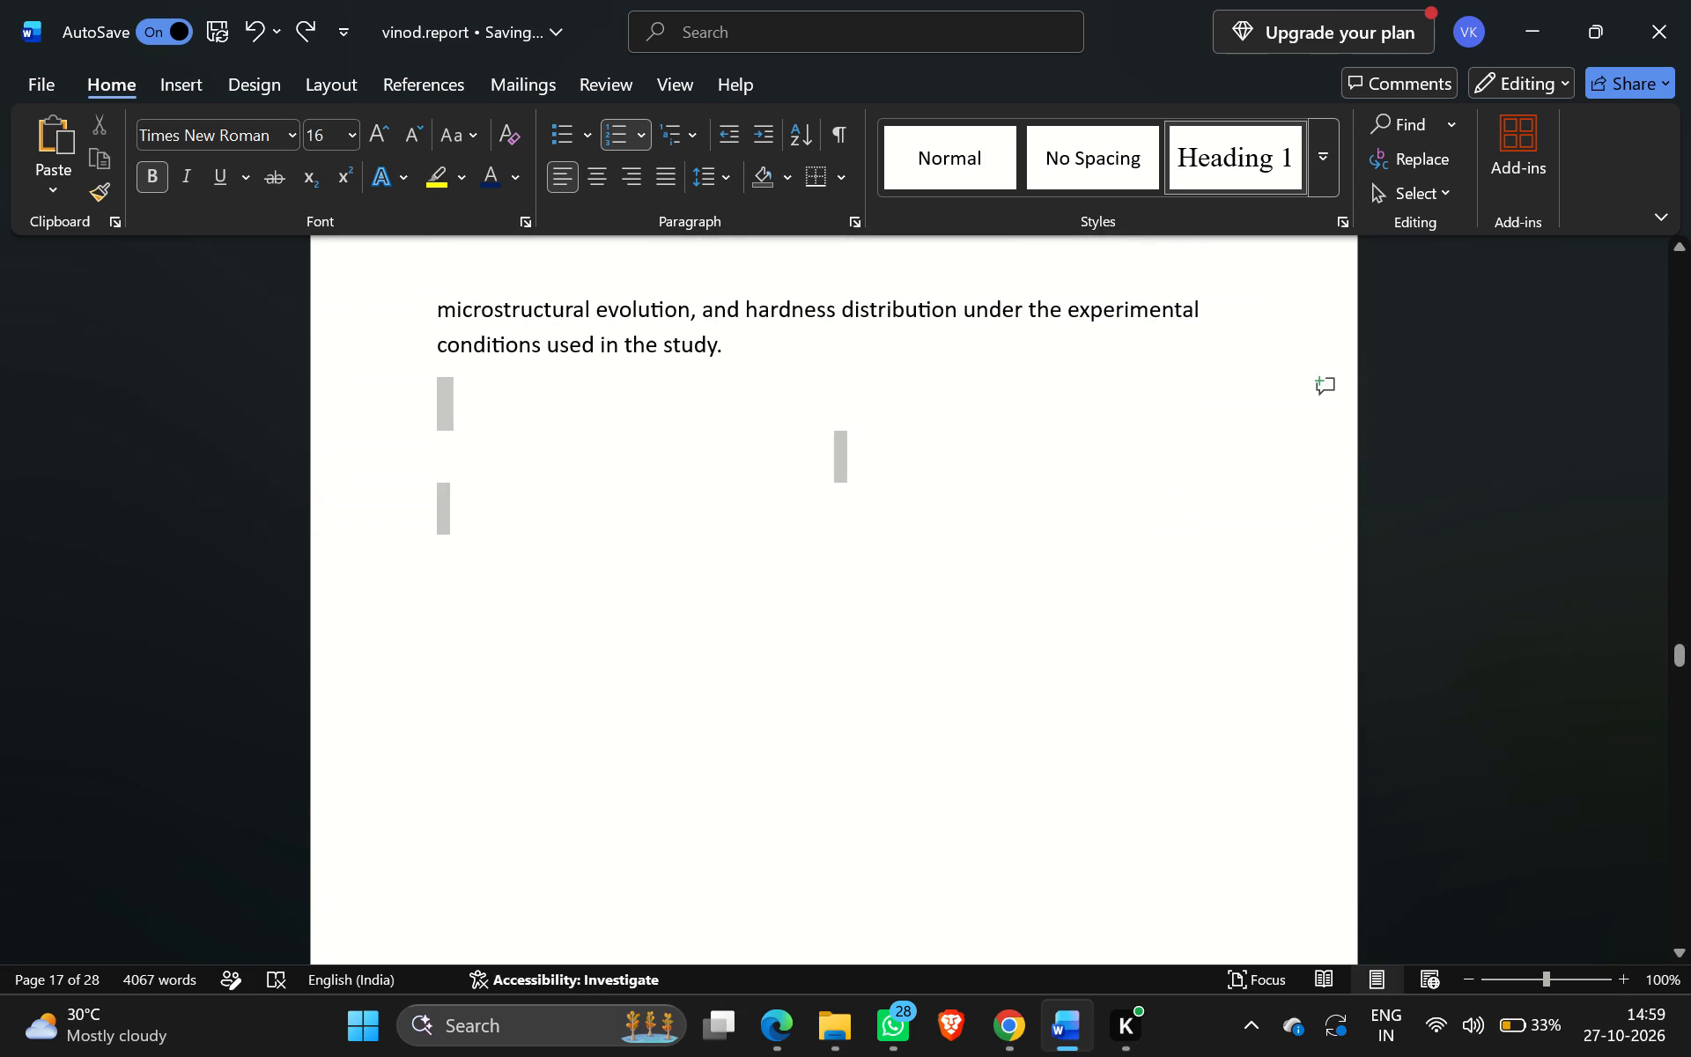
{"action": "left_click_drag", "start_coordinate": [650, 601], "coordinate": [654, 606]}
{"action": "key", "text": "BackSpace"}
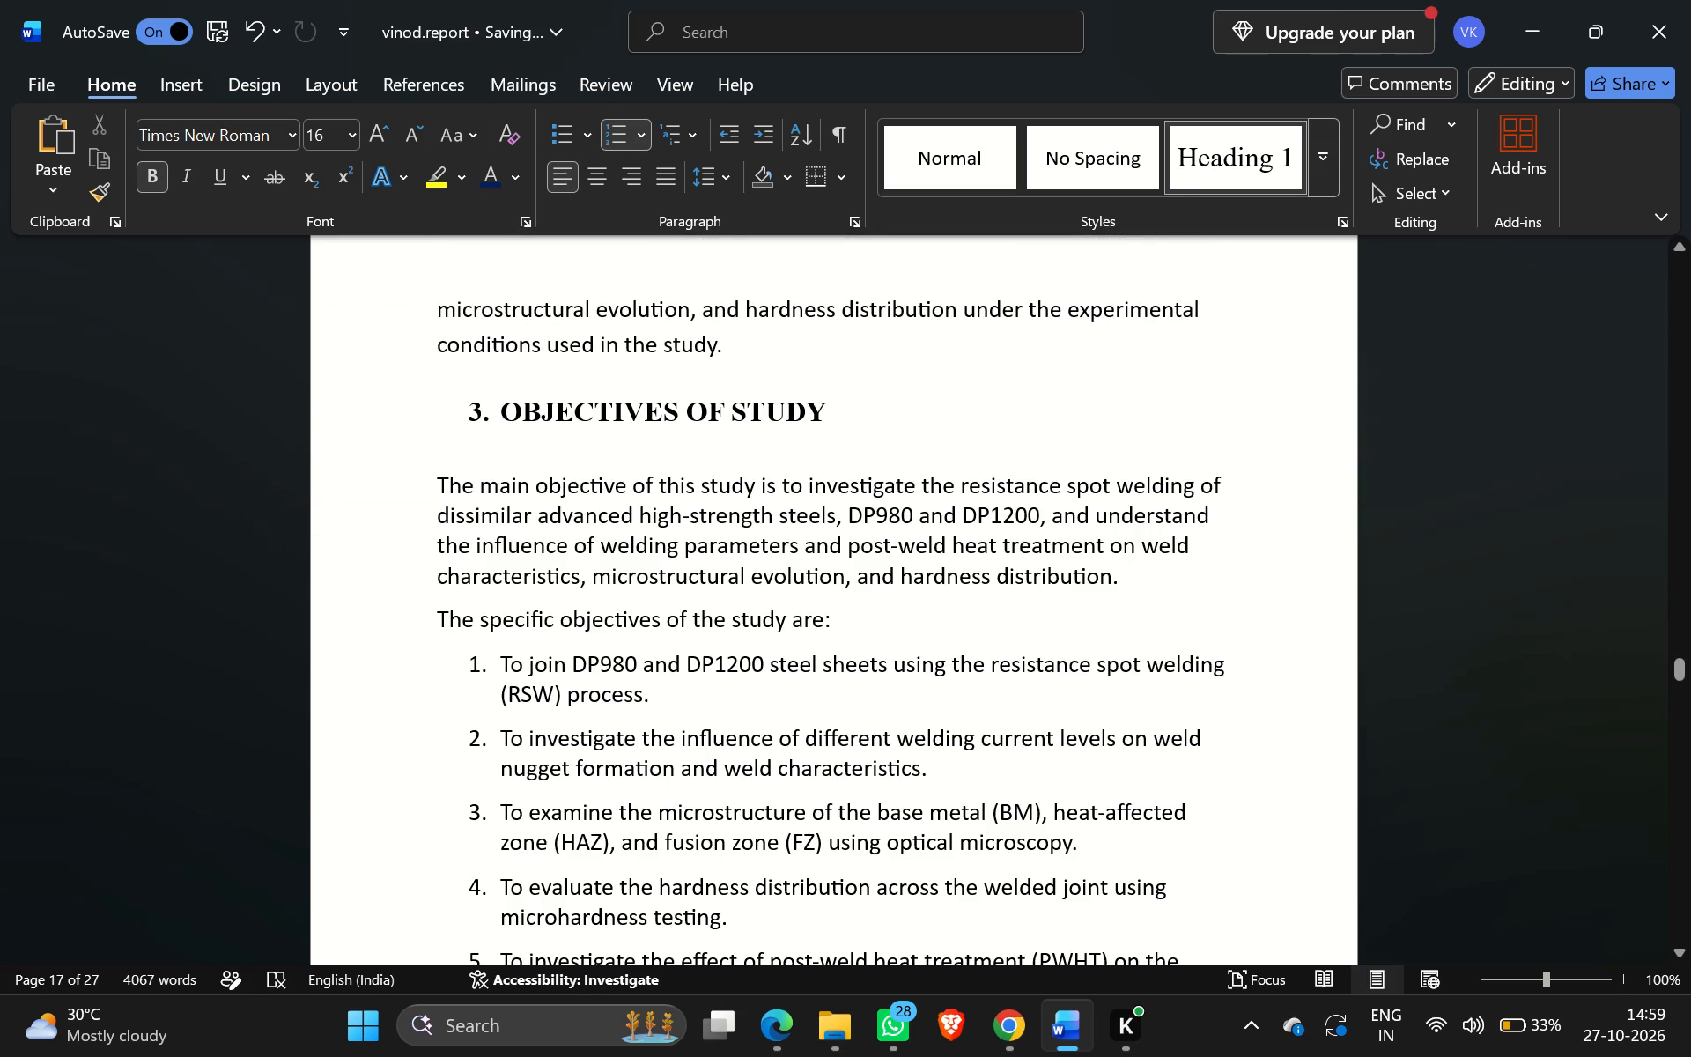
Delete the first block of empty paragraphs on page 9 above the 4. MATERIALS AND PROCEDURE heading.
{"action": "scroll", "coordinate": [991, 572], "scroll_direction": "up", "scroll_amount": 2}
{"action": "scroll", "coordinate": [991, 572], "scroll_direction": "right", "scroll_amount": 1}
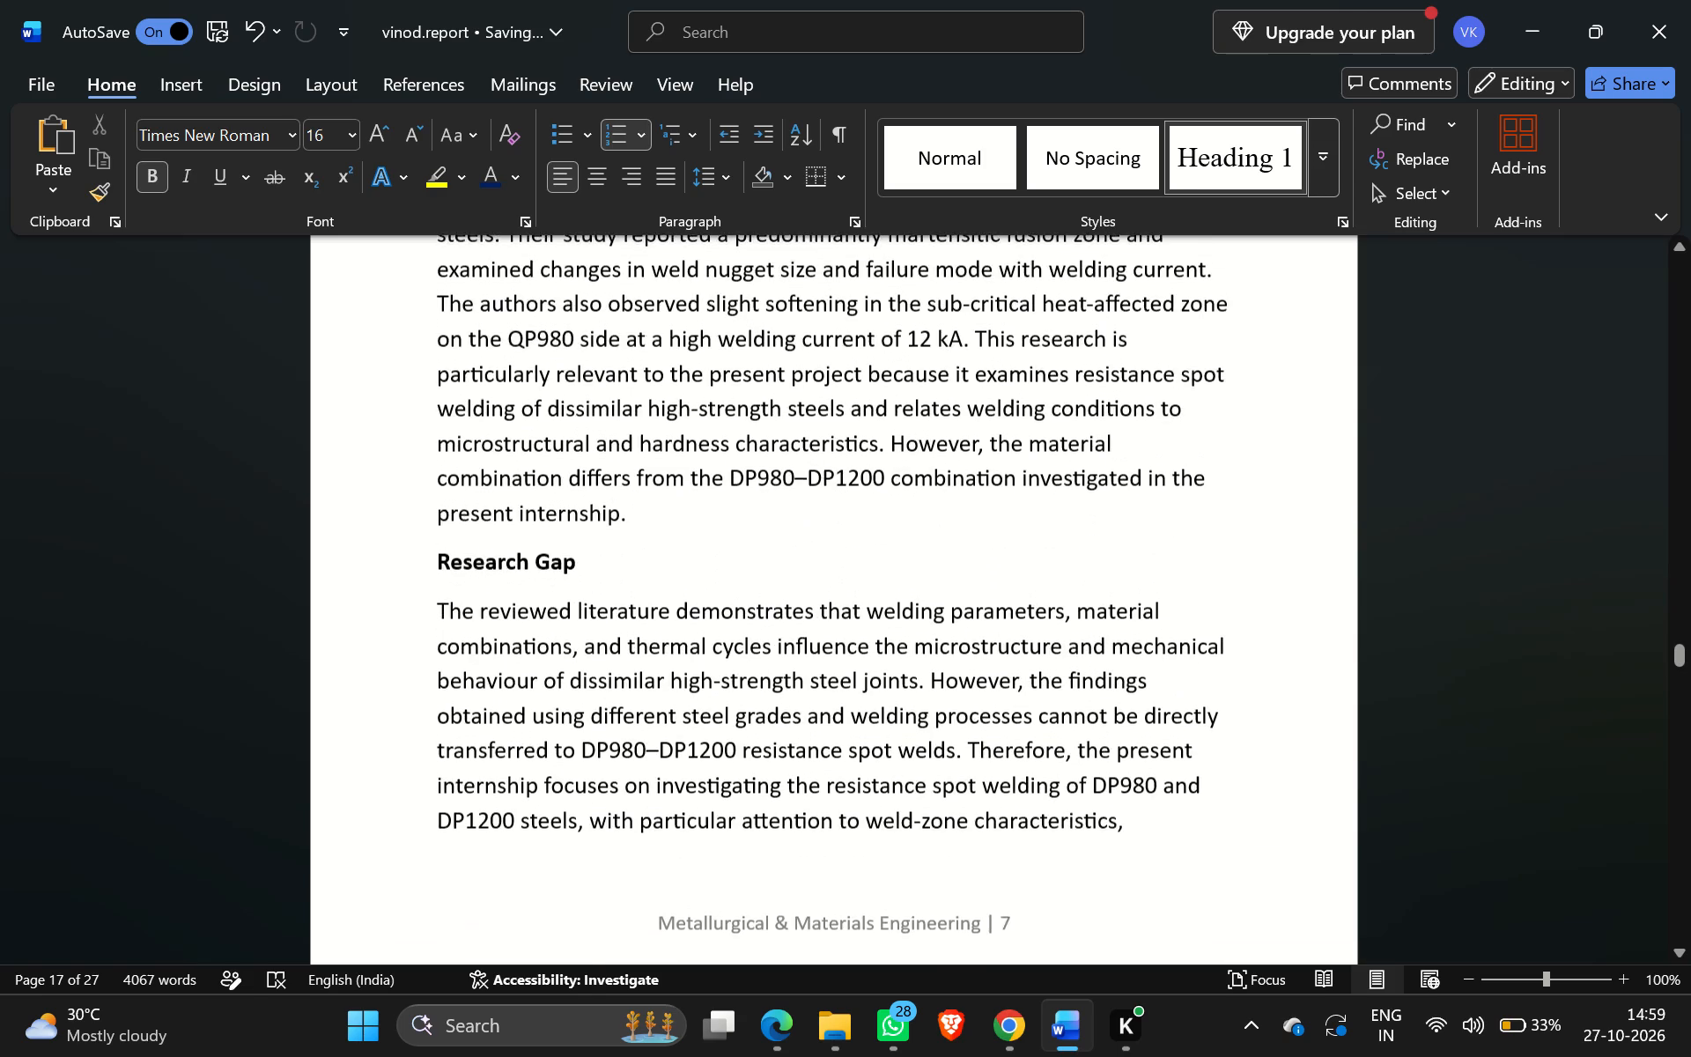
{"action": "scroll", "coordinate": [991, 572], "scroll_direction": "right", "scroll_amount": 1}
{"action": "scroll", "coordinate": [991, 572], "scroll_direction": "down", "scroll_amount": 4}
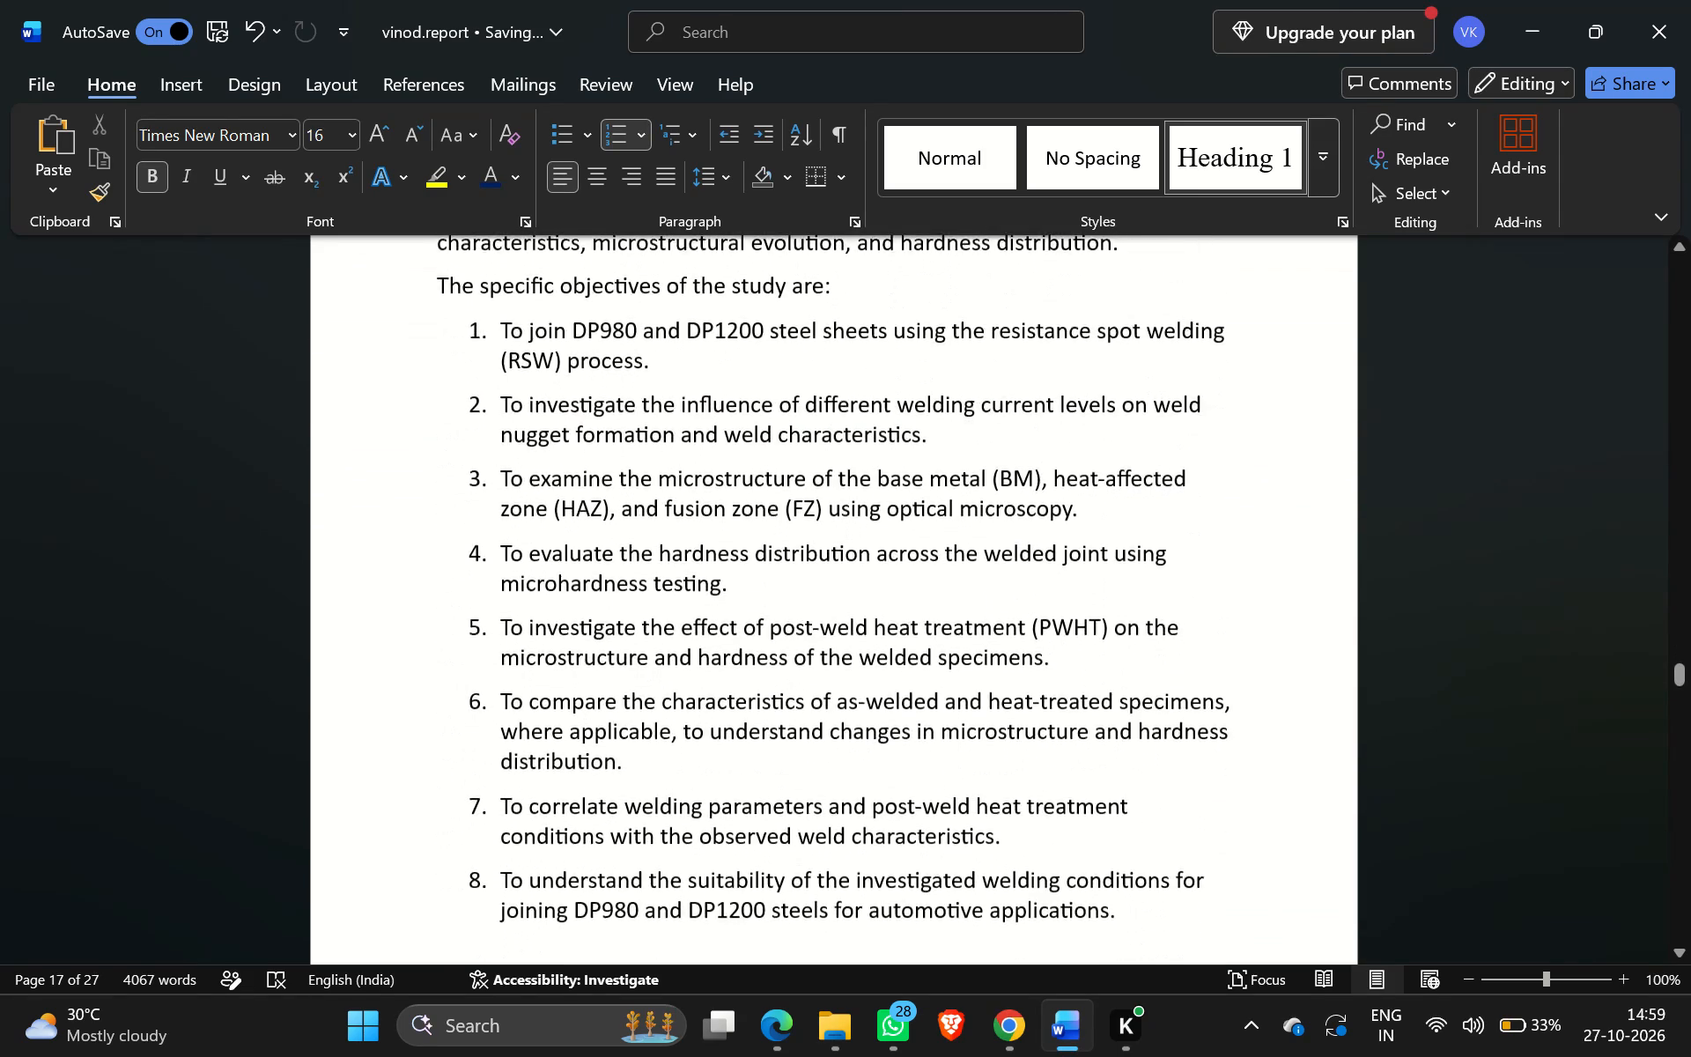
{"action": "scroll", "coordinate": [991, 572], "scroll_direction": "down", "scroll_amount": 7}
{"action": "scroll", "coordinate": [991, 572], "scroll_direction": "right", "scroll_amount": 1}
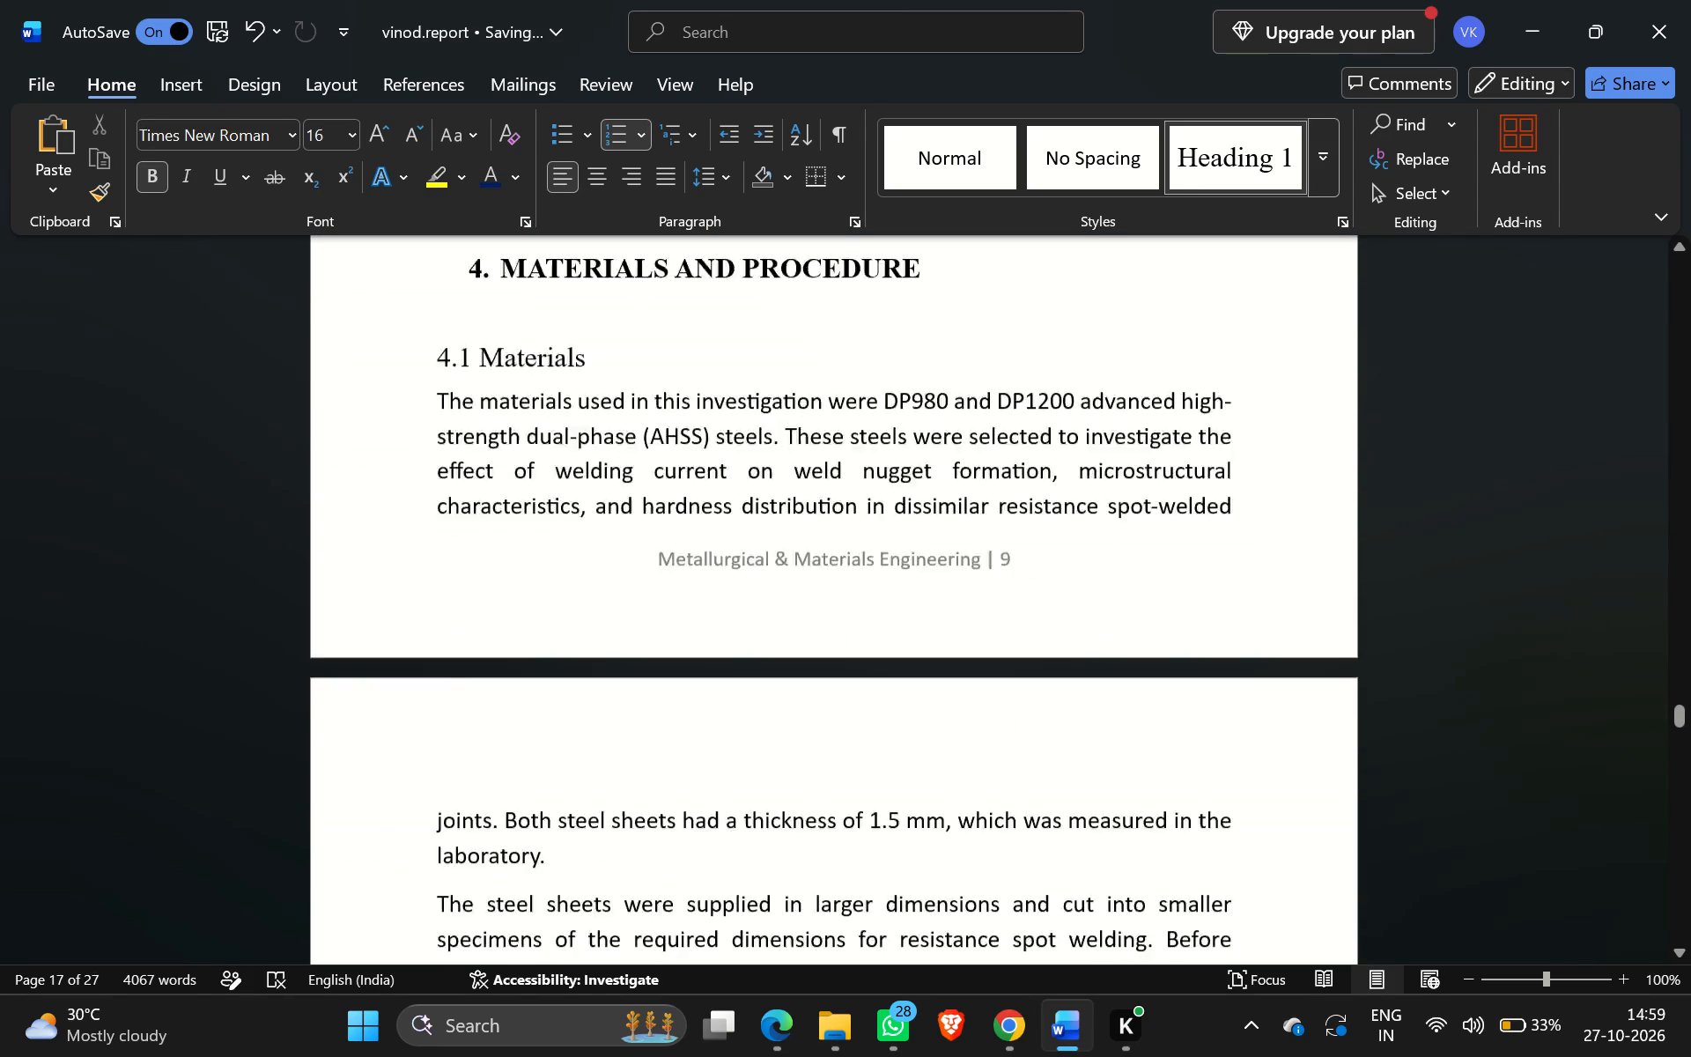
{"action": "scroll", "coordinate": [991, 572], "scroll_direction": "right", "scroll_amount": 1}
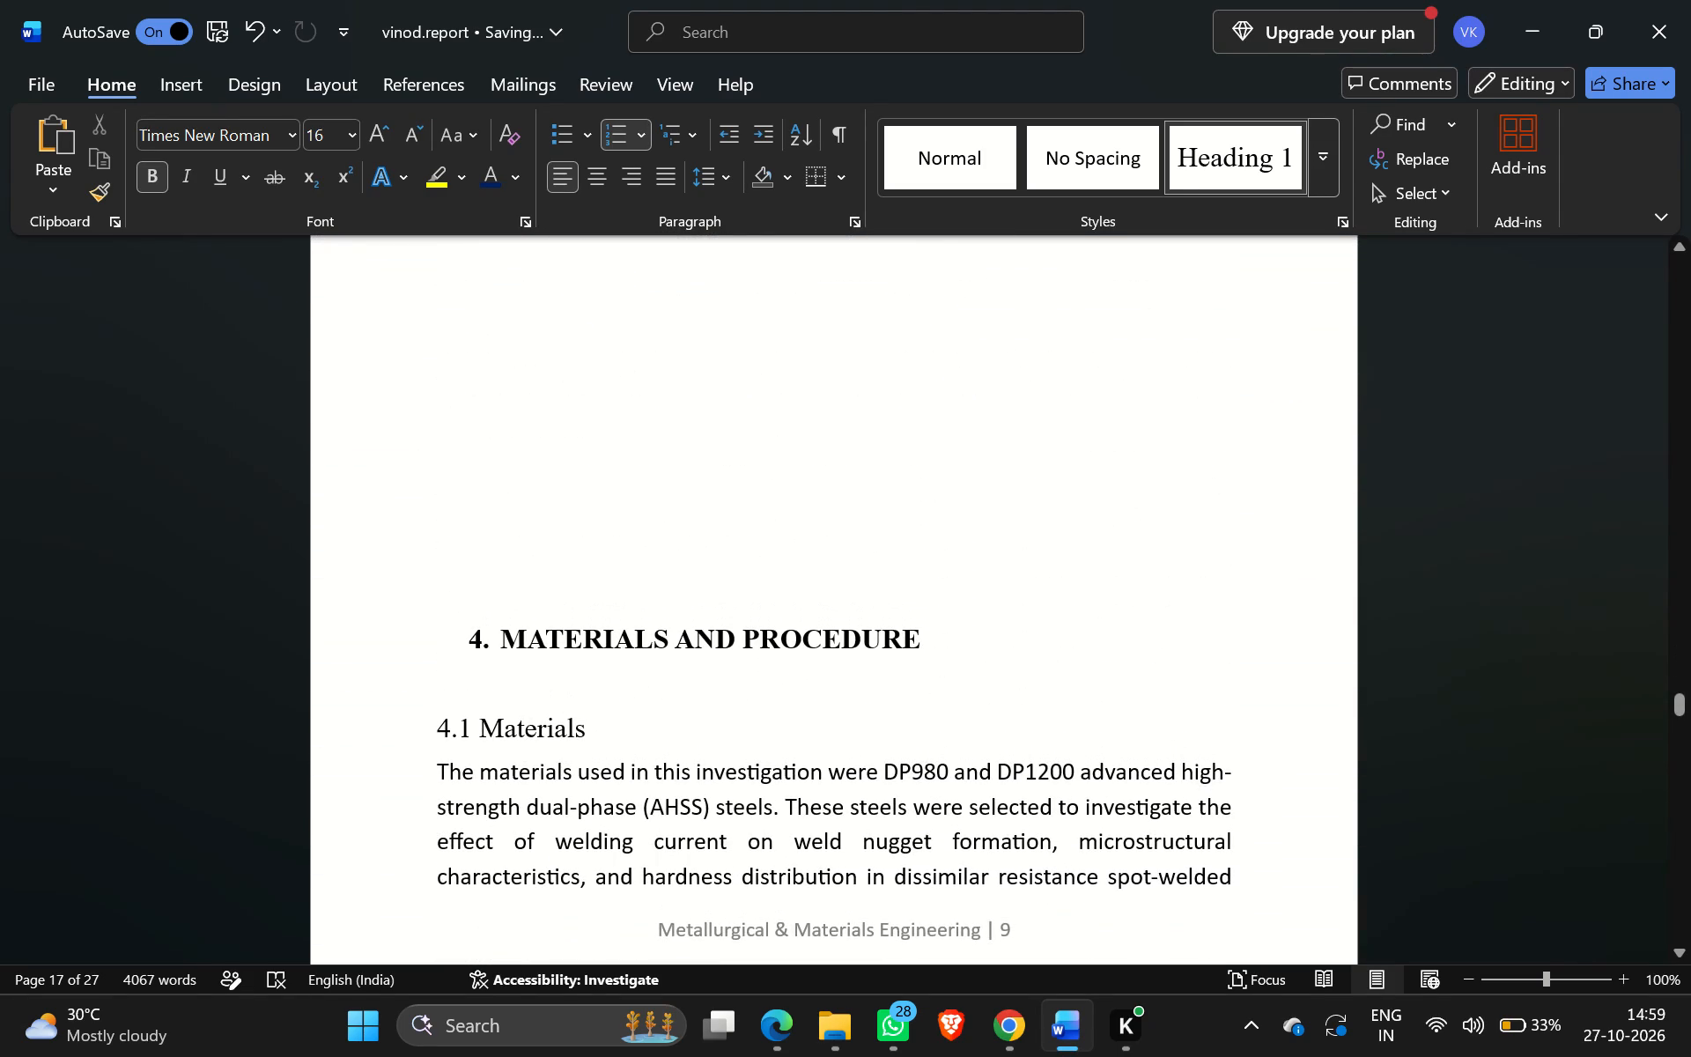
{"action": "scroll", "coordinate": [564, 510], "scroll_direction": "up", "scroll_amount": 2}
{"action": "left_click_drag", "start_coordinate": [498, 364], "coordinate": [679, 514]}
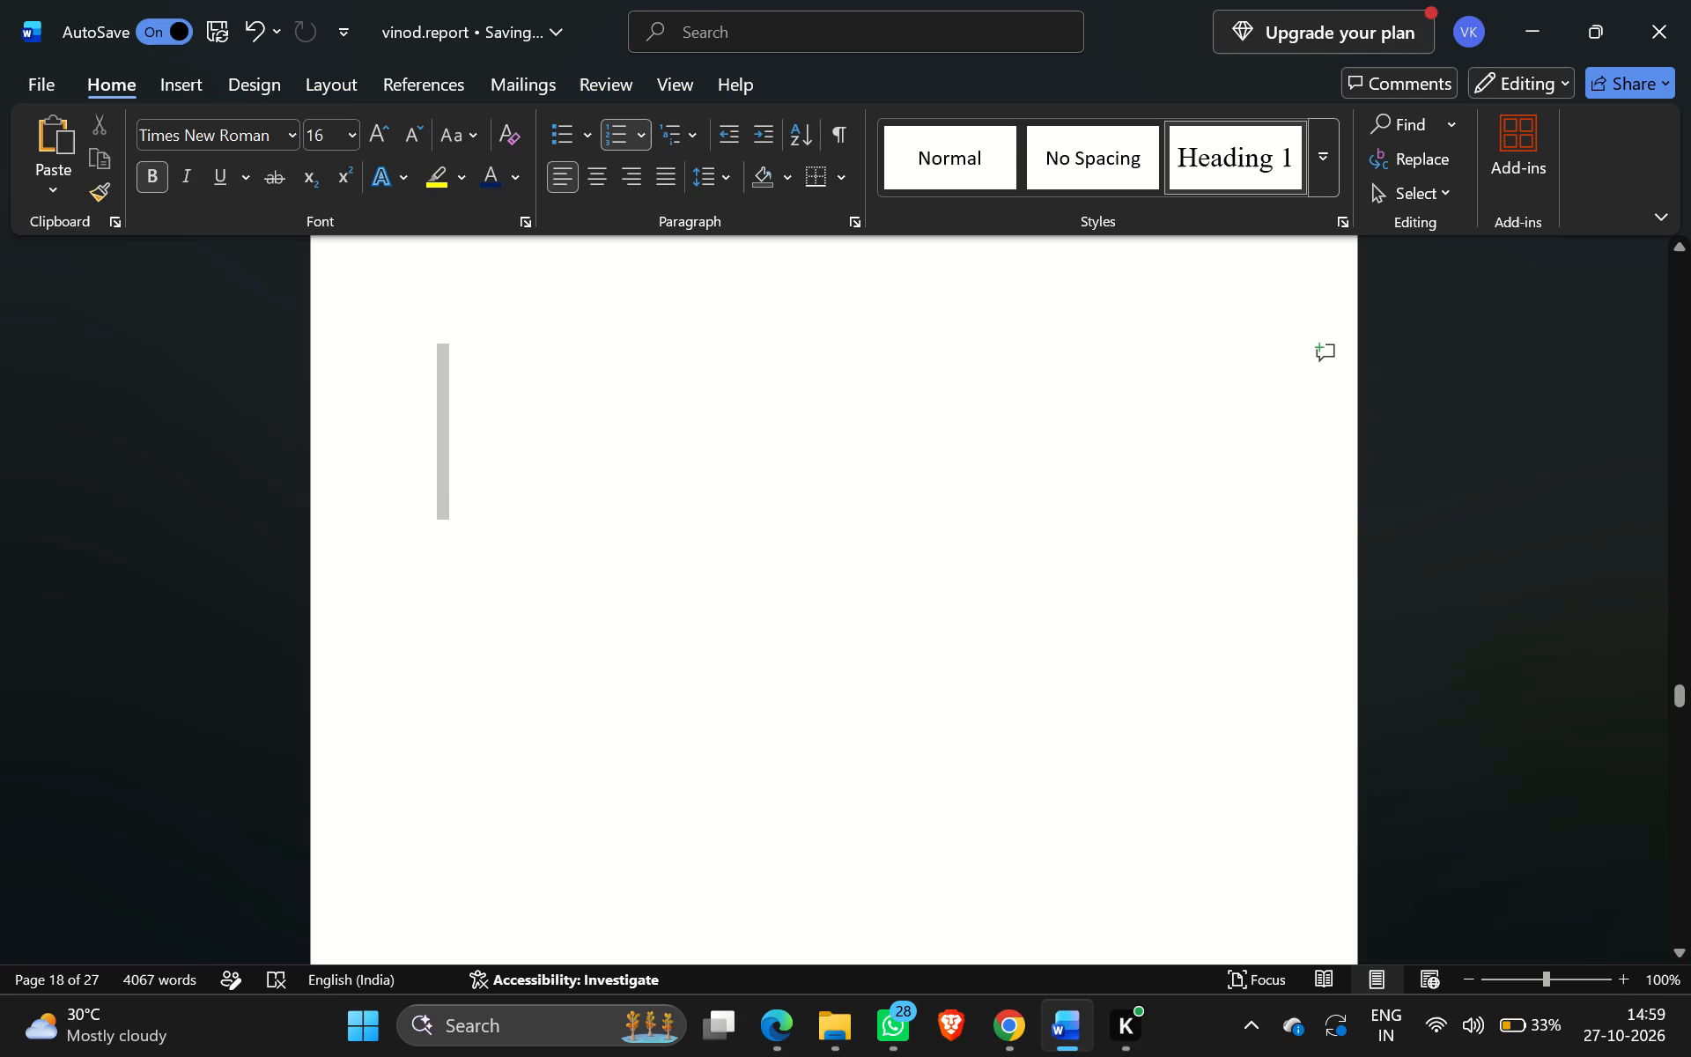
{"action": "left_click_drag", "start_coordinate": [679, 514], "coordinate": [689, 791]}
{"action": "key", "text": "BackSpace"}
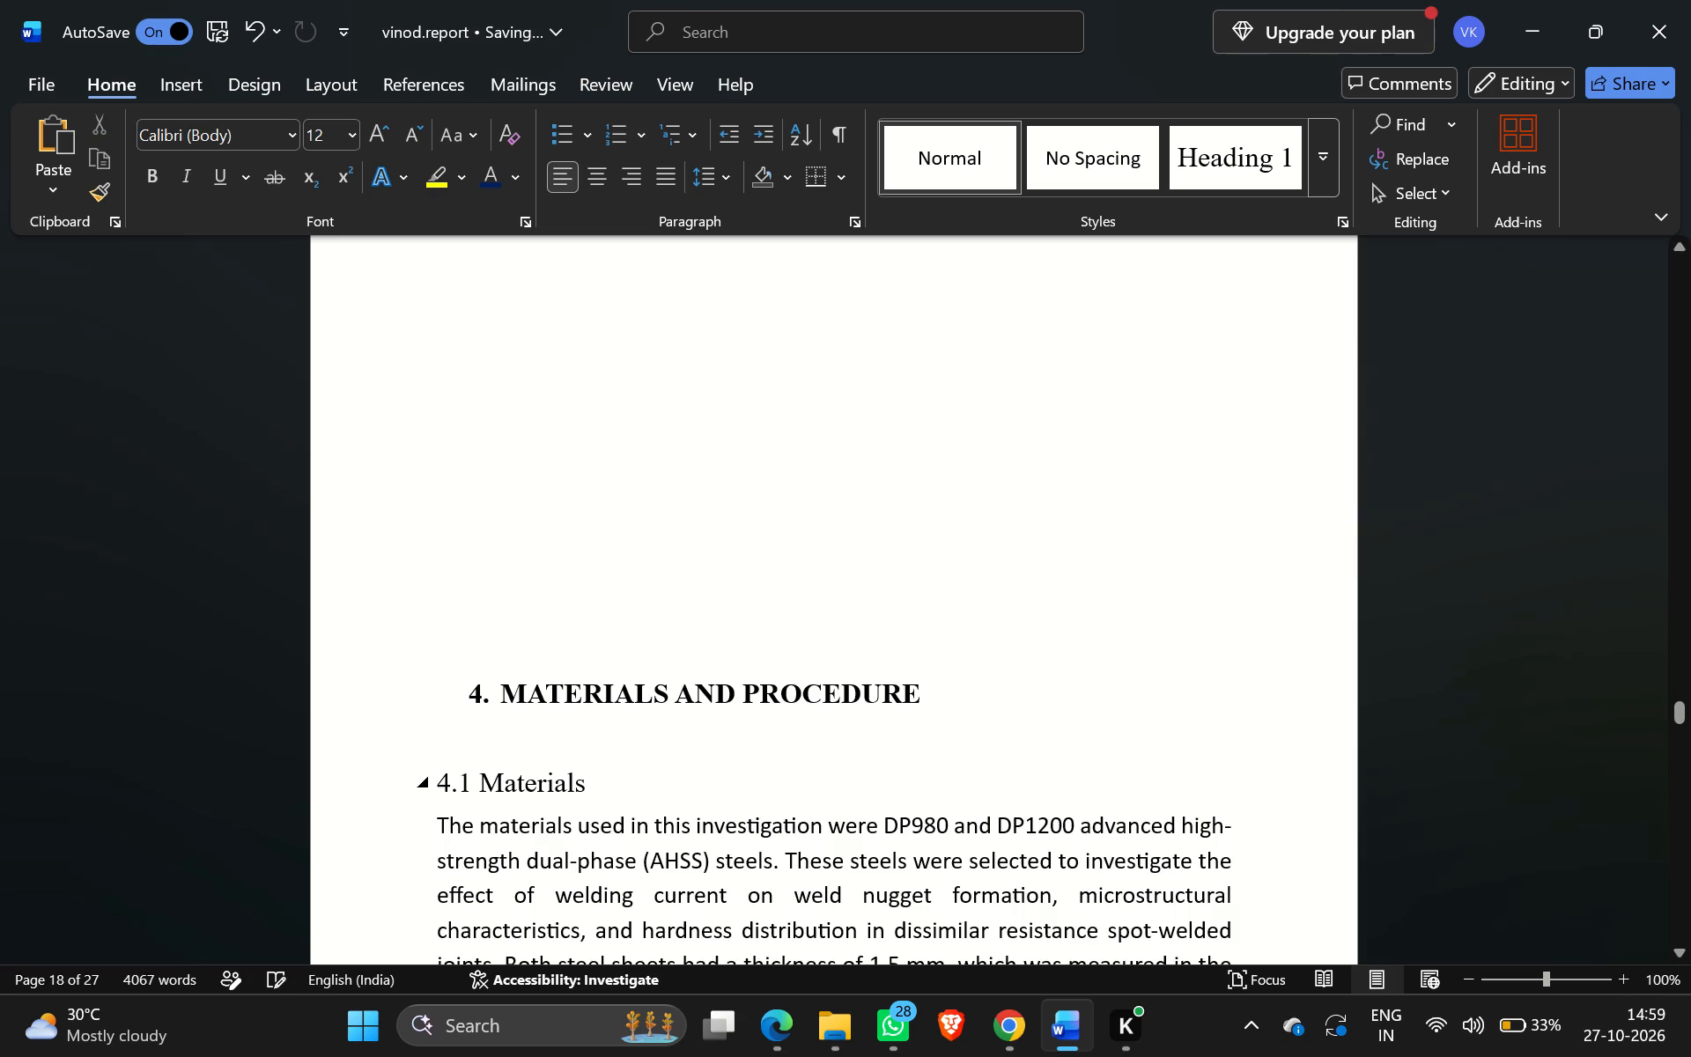
Delete the remaining empty lines above the 4. MATERIALS AND PROCEDURE heading so that it starts its page.
{"action": "left_click_drag", "start_coordinate": [441, 316], "coordinate": [614, 544]}
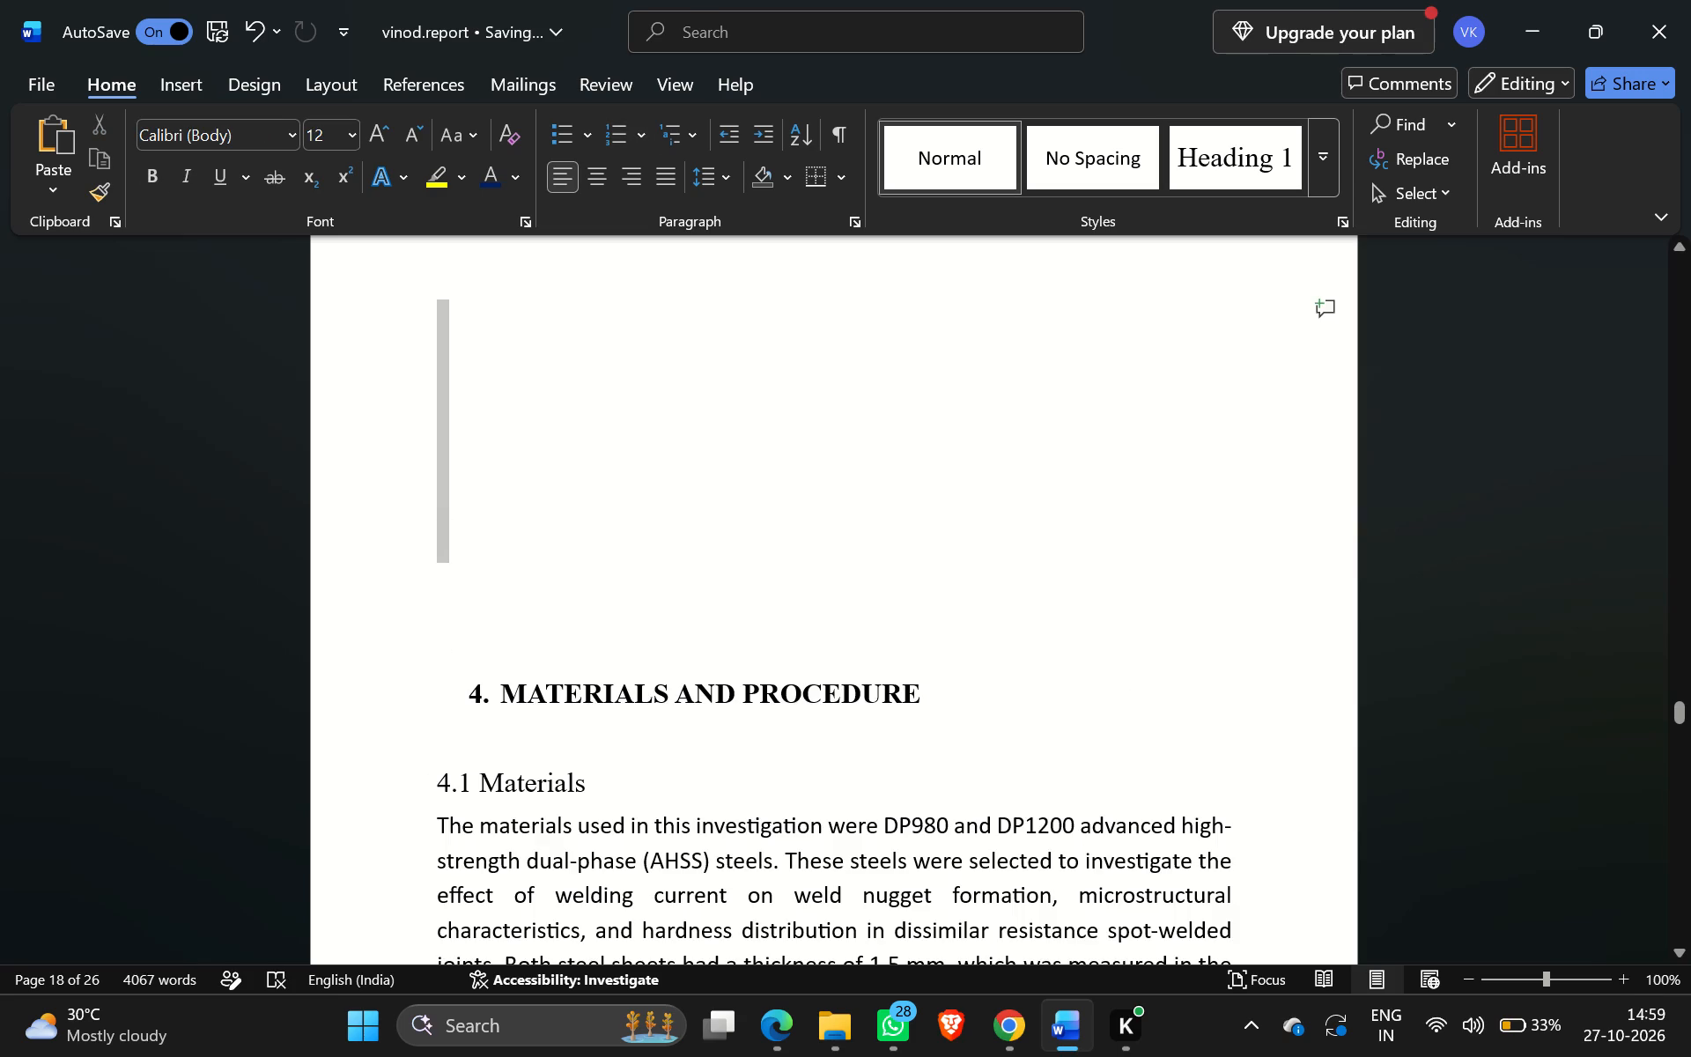
{"action": "left_click_drag", "start_coordinate": [614, 544], "coordinate": [596, 635]}
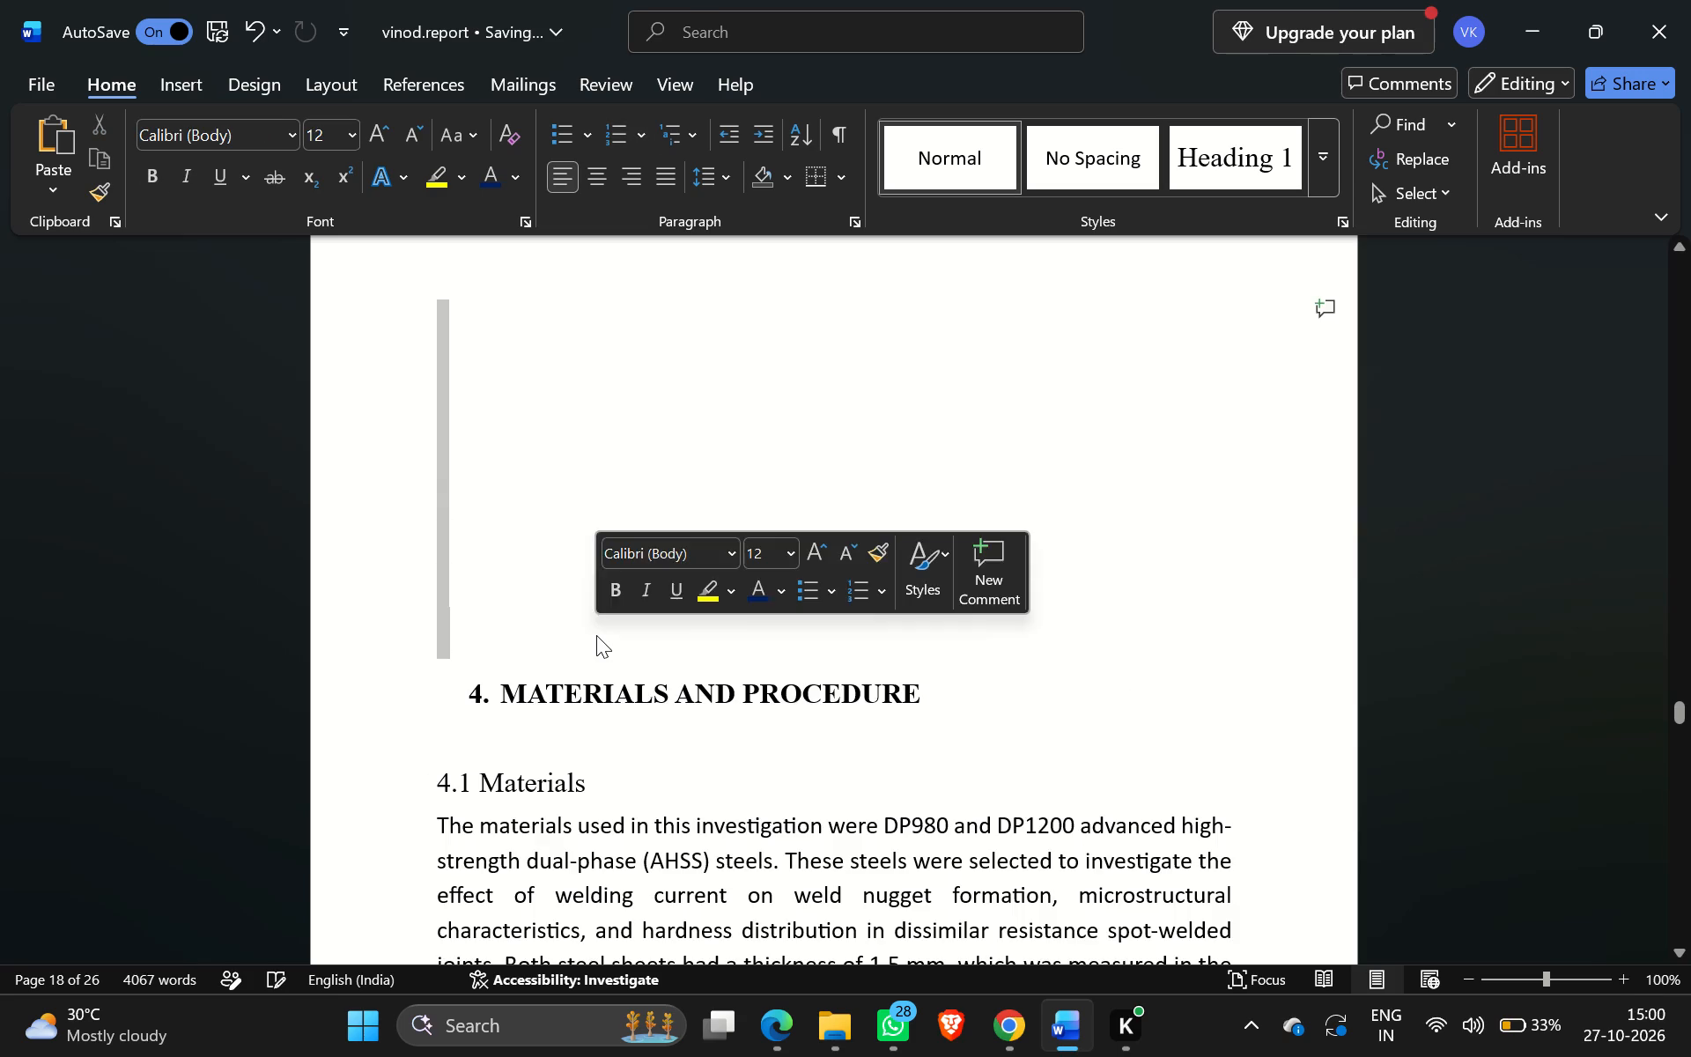
{"action": "key", "text": "BackSpace"}
{"action": "scroll", "coordinate": [596, 635], "scroll_direction": "right", "scroll_amount": 1}
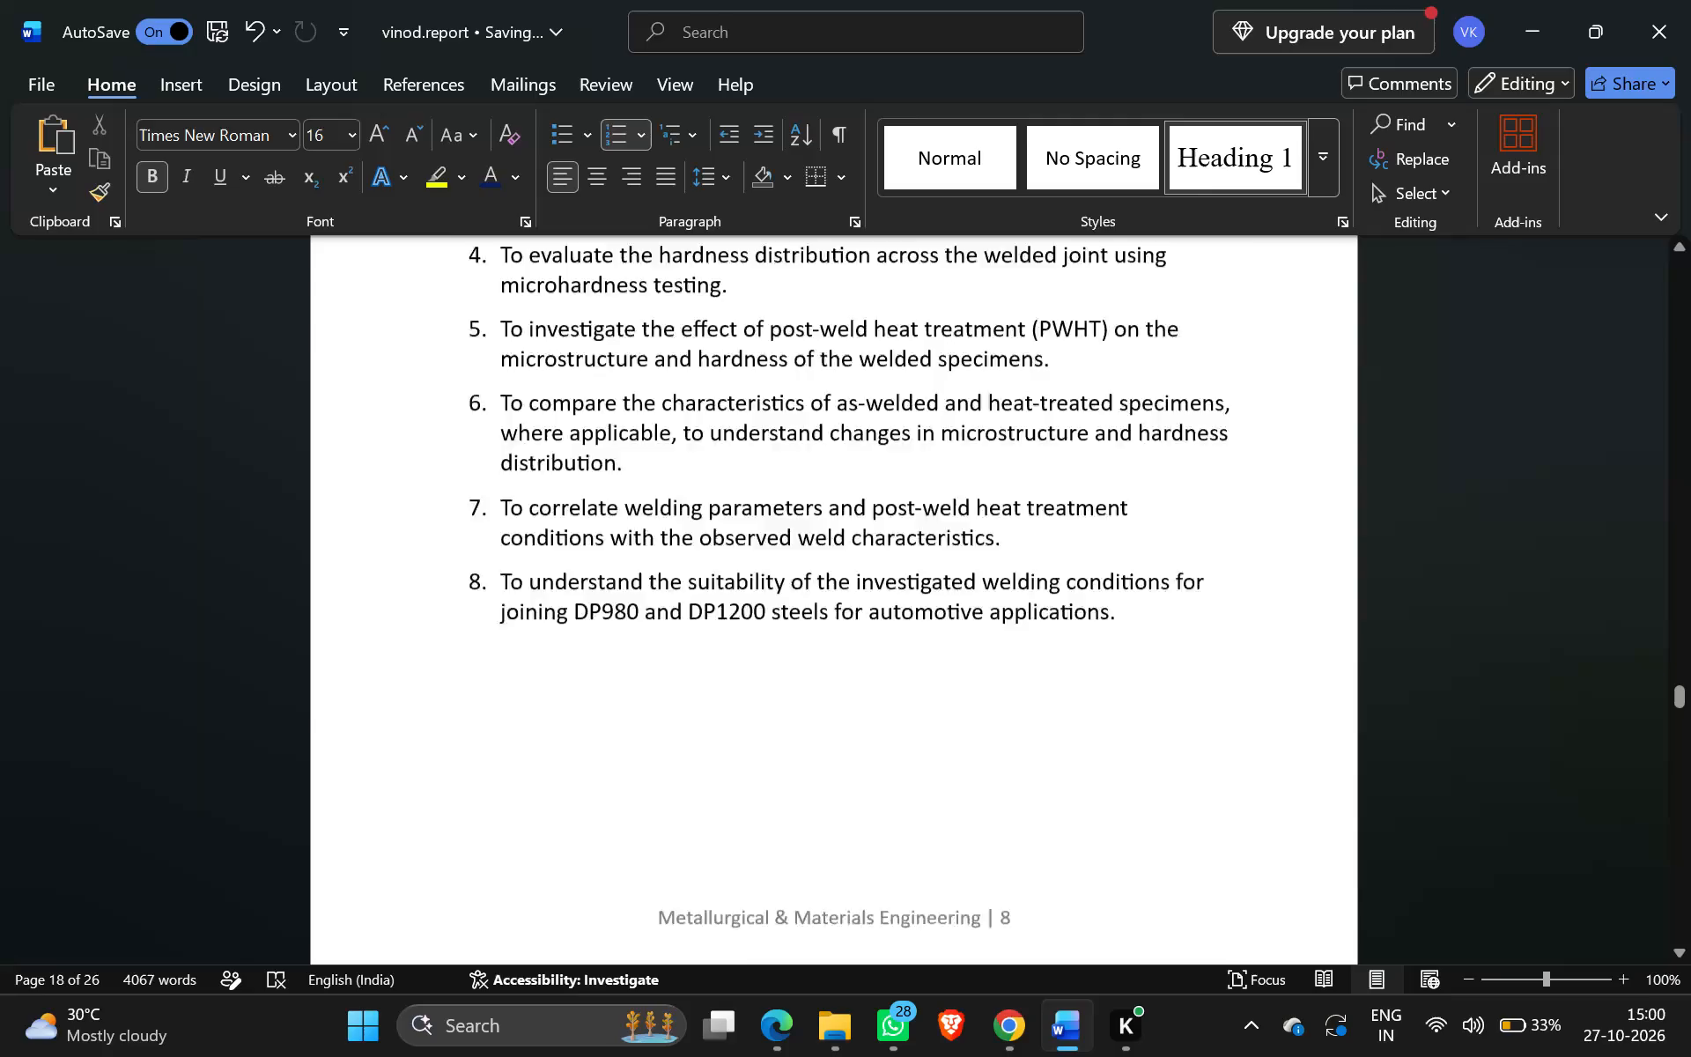
{"action": "scroll", "coordinate": [596, 635], "scroll_direction": "right", "scroll_amount": 1}
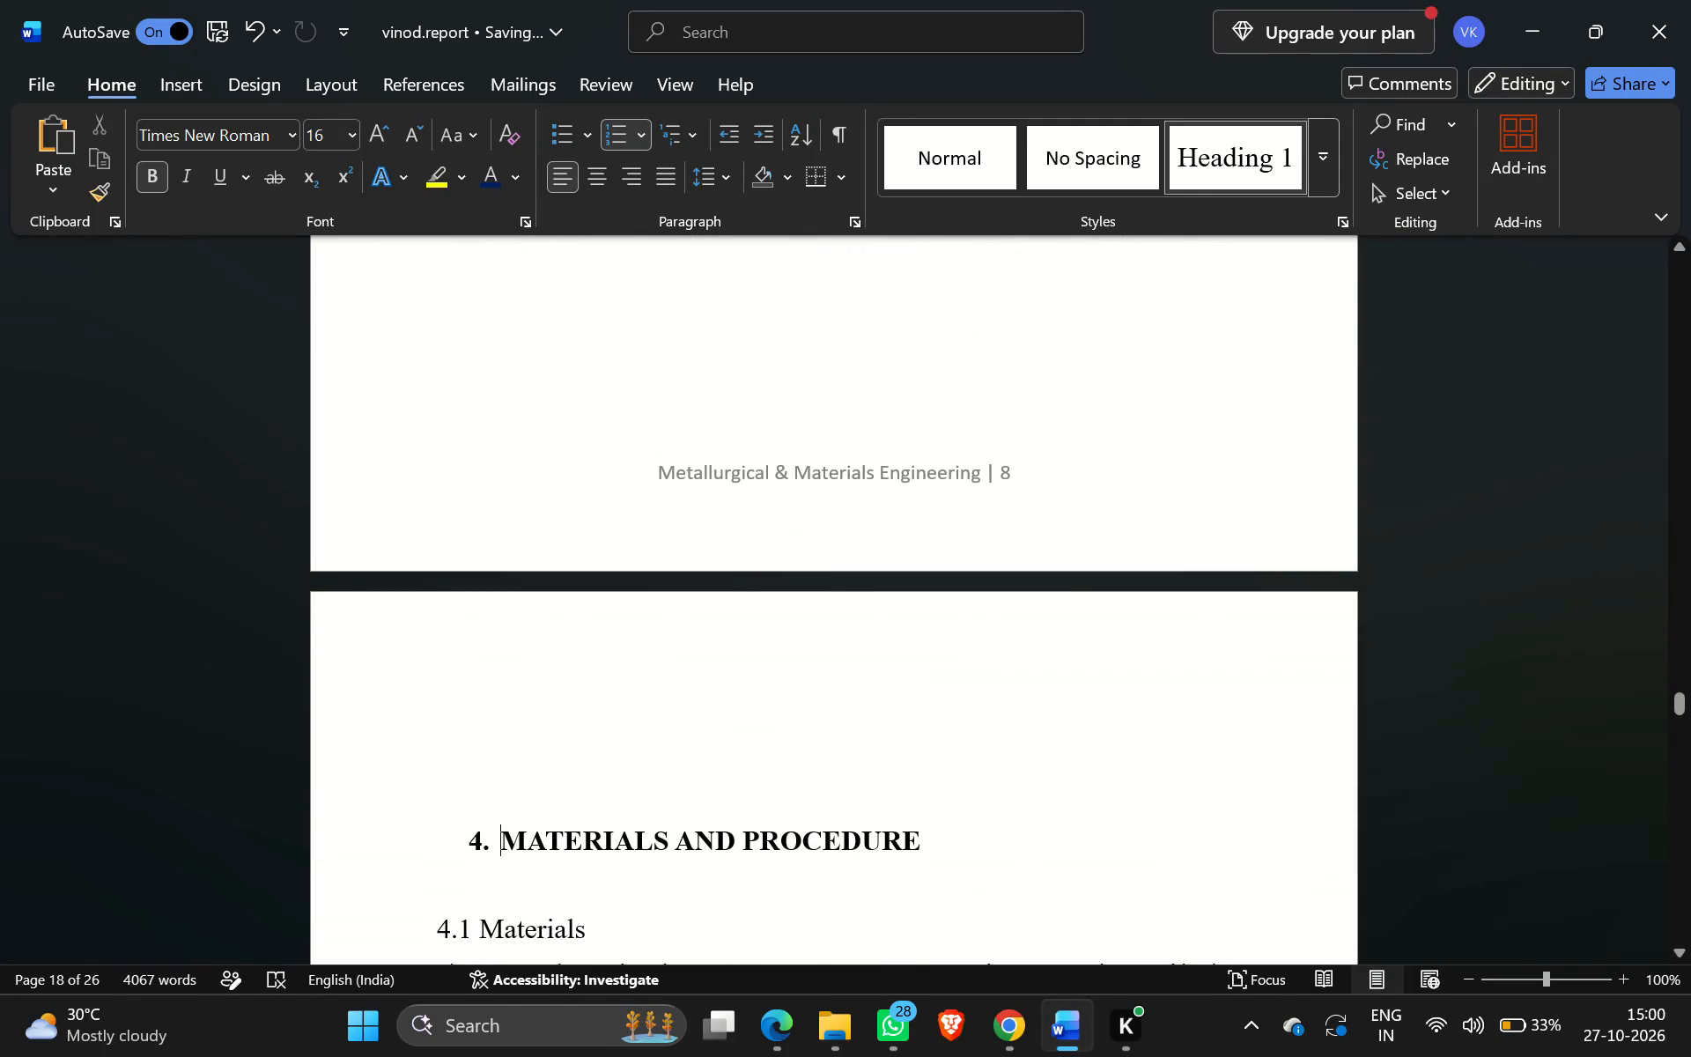
{"action": "left_click_drag", "start_coordinate": [432, 654], "coordinate": [541, 775]}
{"action": "key", "text": "BackSpace"}
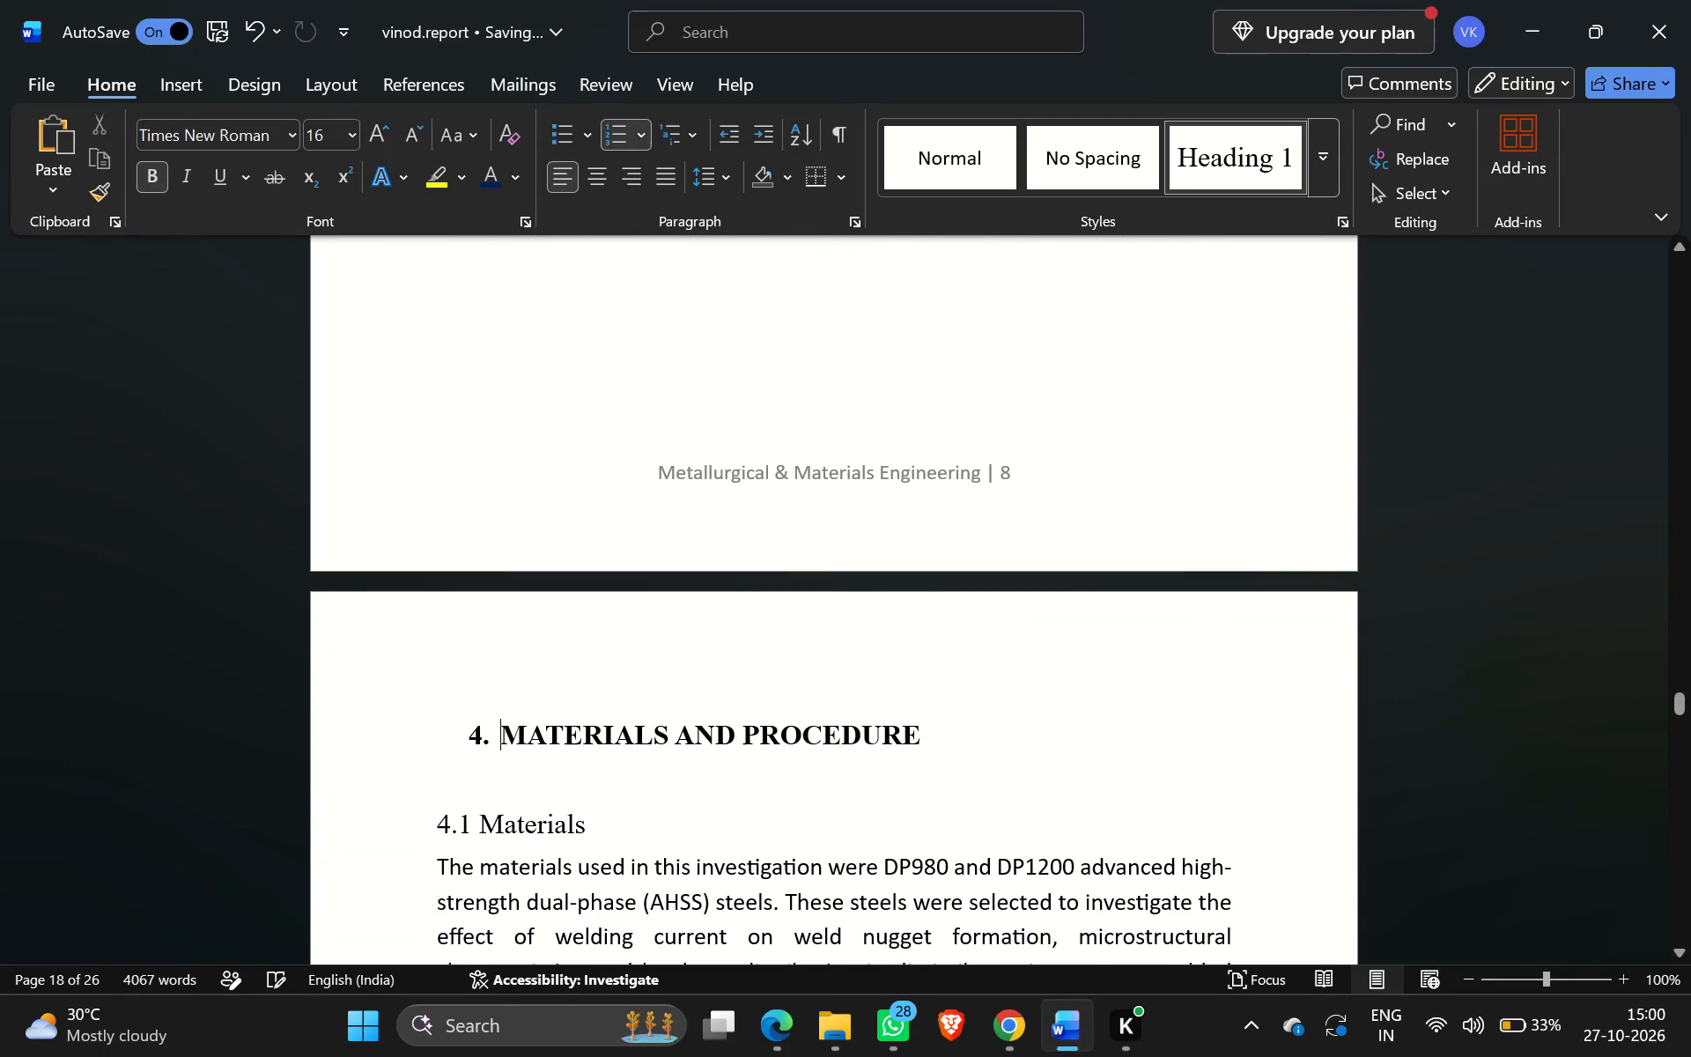
{"action": "left_click_drag", "start_coordinate": [469, 612], "coordinate": [579, 681]}
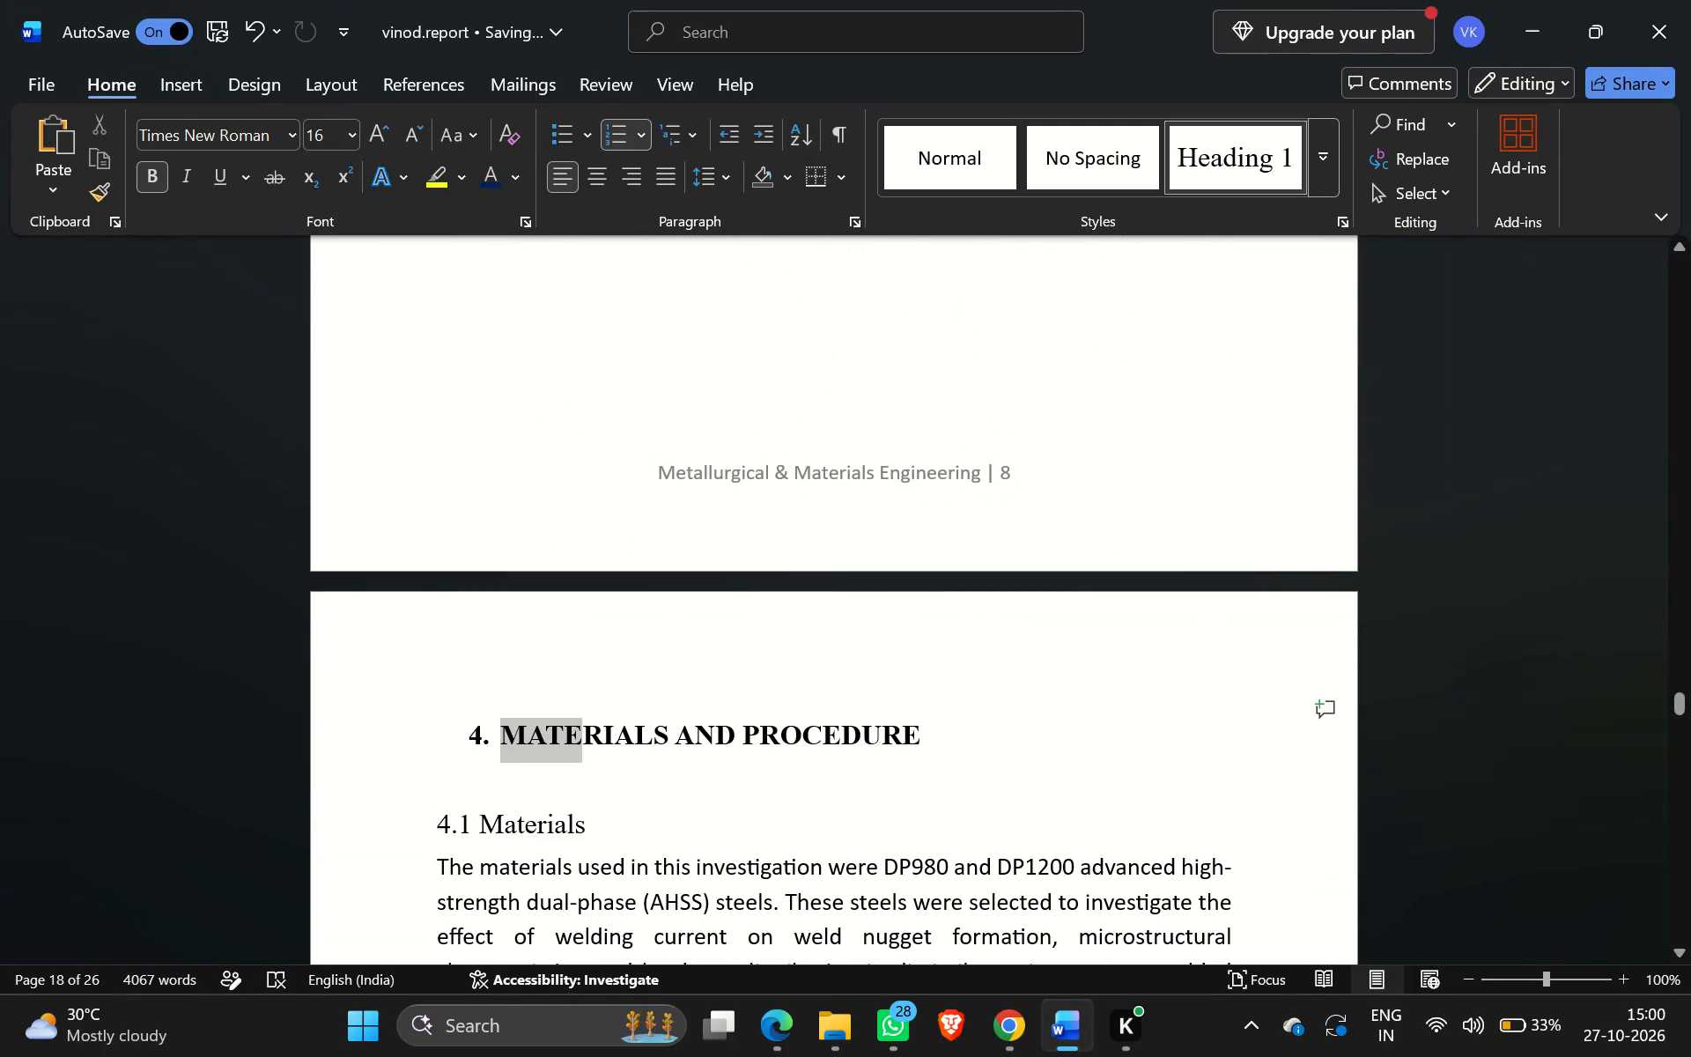
{"action": "left_click_drag", "start_coordinate": [579, 681], "coordinate": [495, 700]}
{"action": "left_click", "coordinate": [363, 755]}
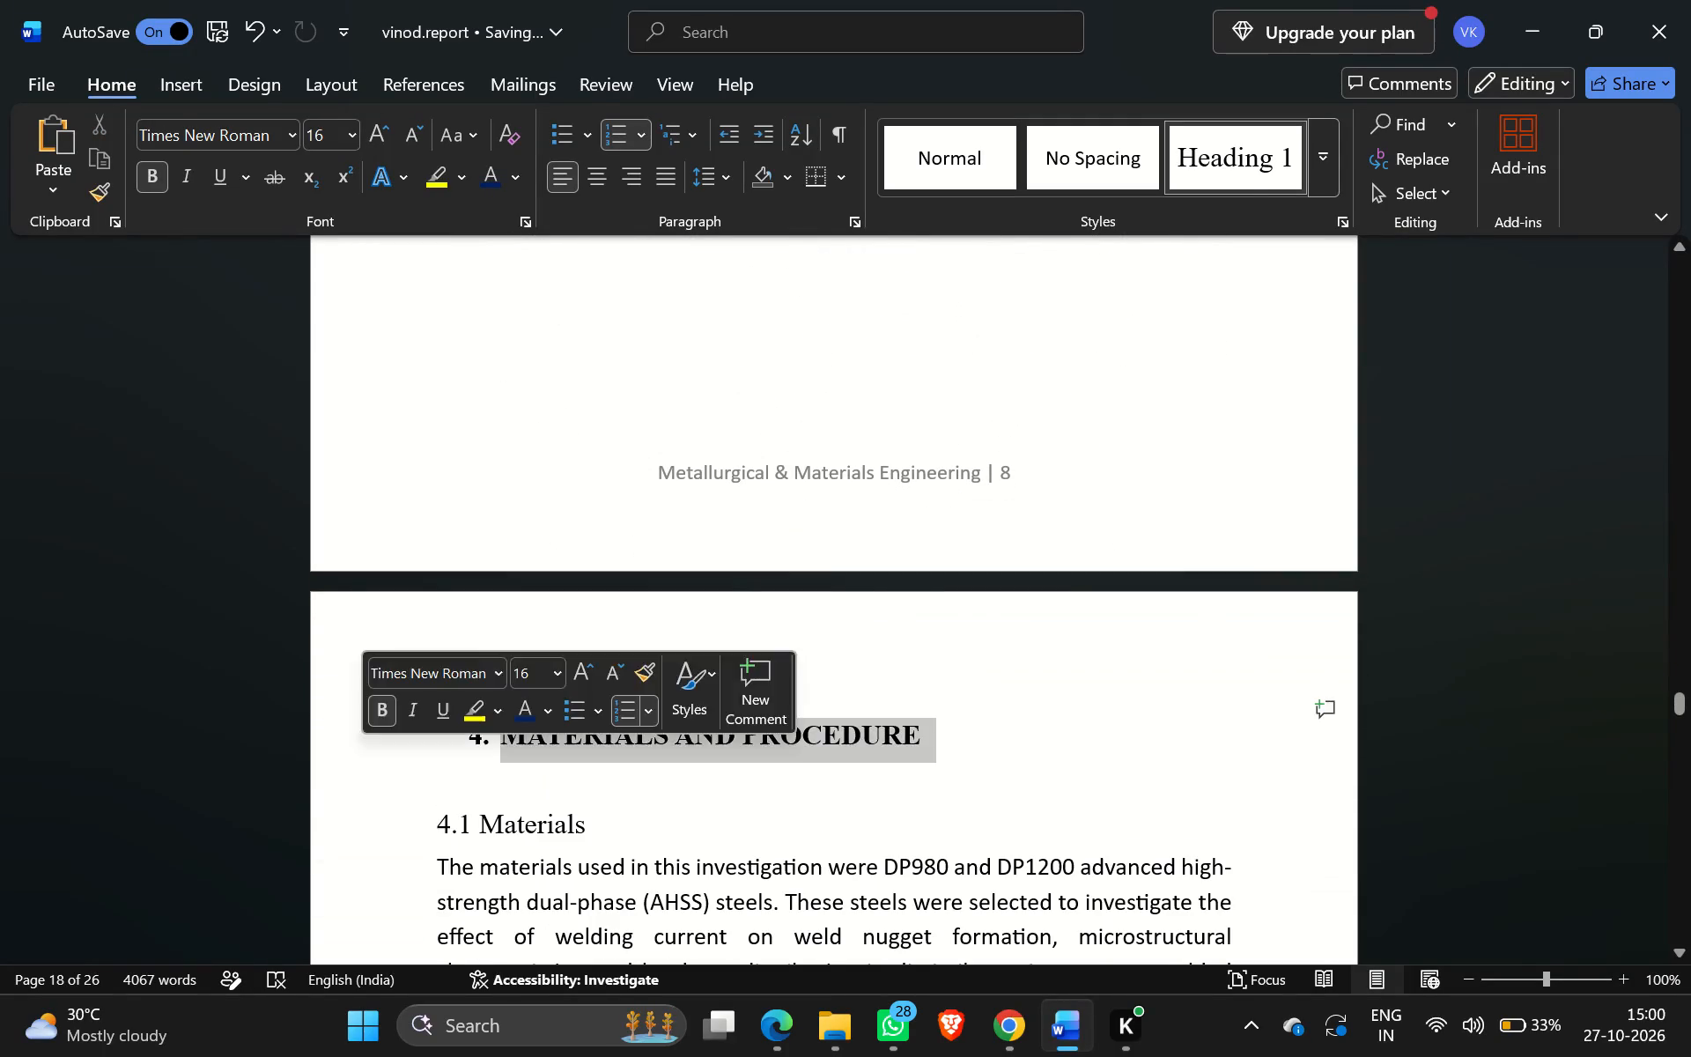
Look through the pages from the Research Gap section to the Table 3 caption, examining headings and page layout.
{"action": "scroll", "coordinate": [363, 755], "scroll_direction": "up", "scroll_amount": 6}
{"action": "scroll", "coordinate": [363, 755], "scroll_direction": "right", "scroll_amount": 1}
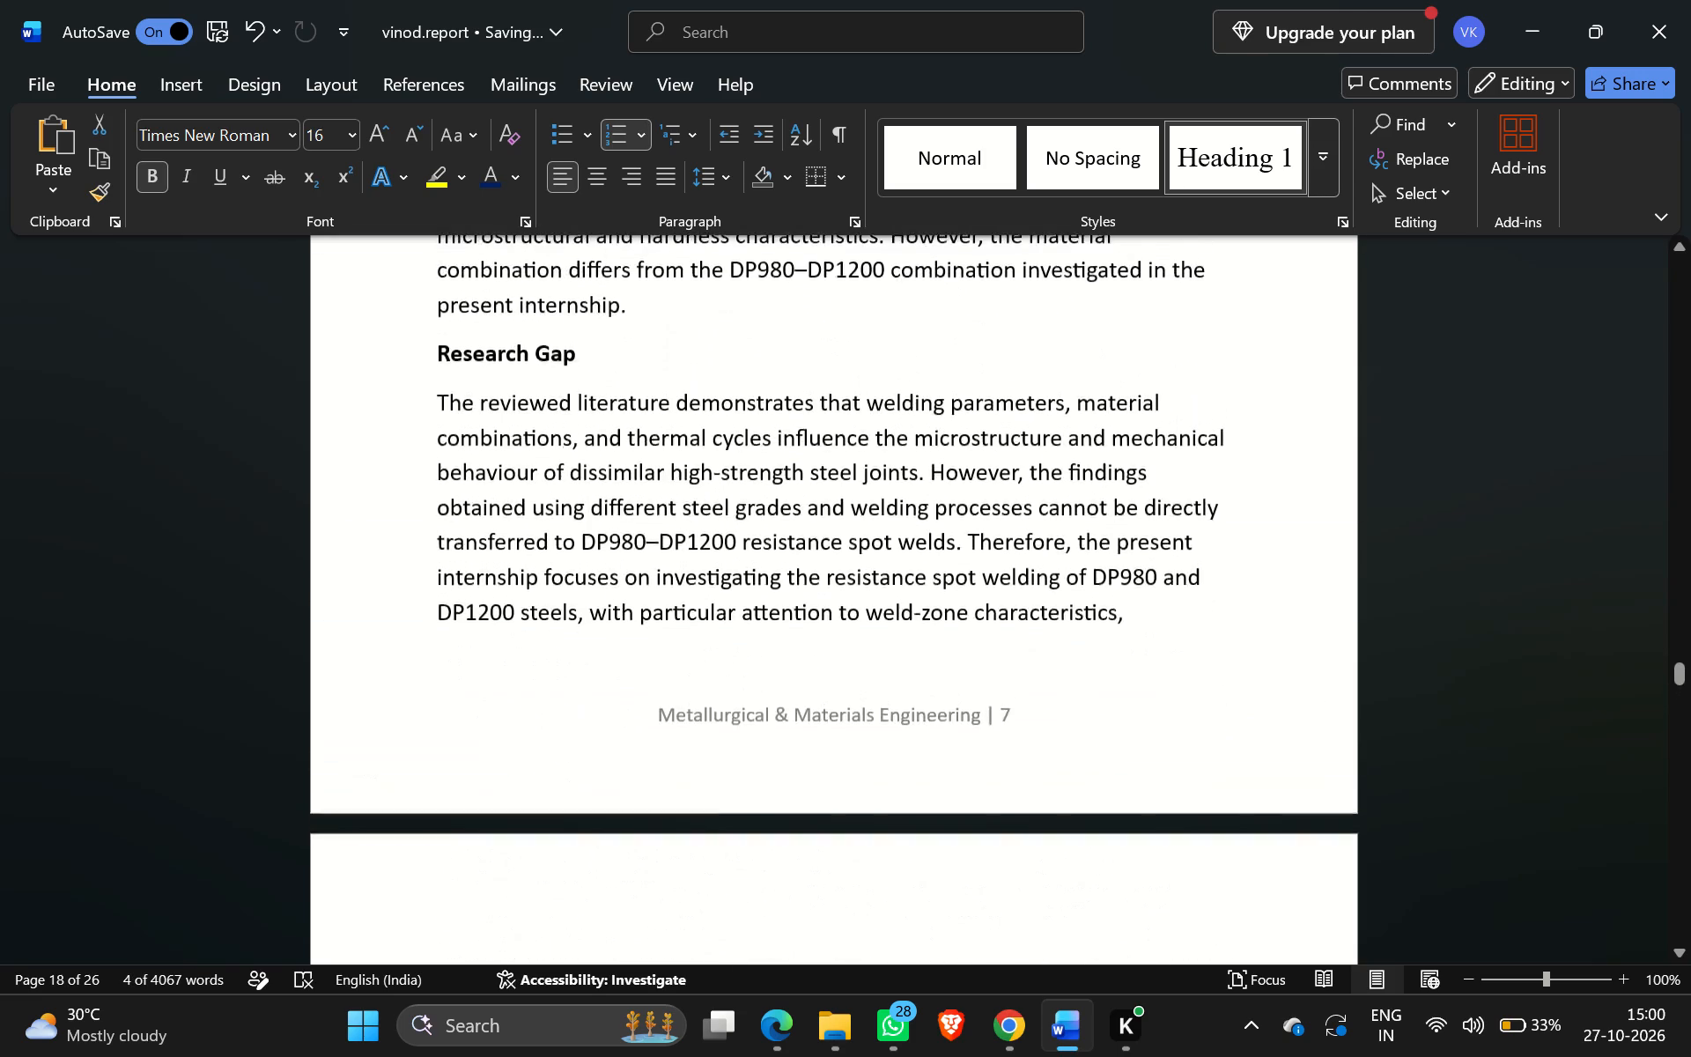
{"action": "scroll", "coordinate": [363, 755], "scroll_direction": "right", "scroll_amount": 2}
{"action": "scroll", "coordinate": [363, 755], "scroll_direction": "down", "scroll_amount": 7}
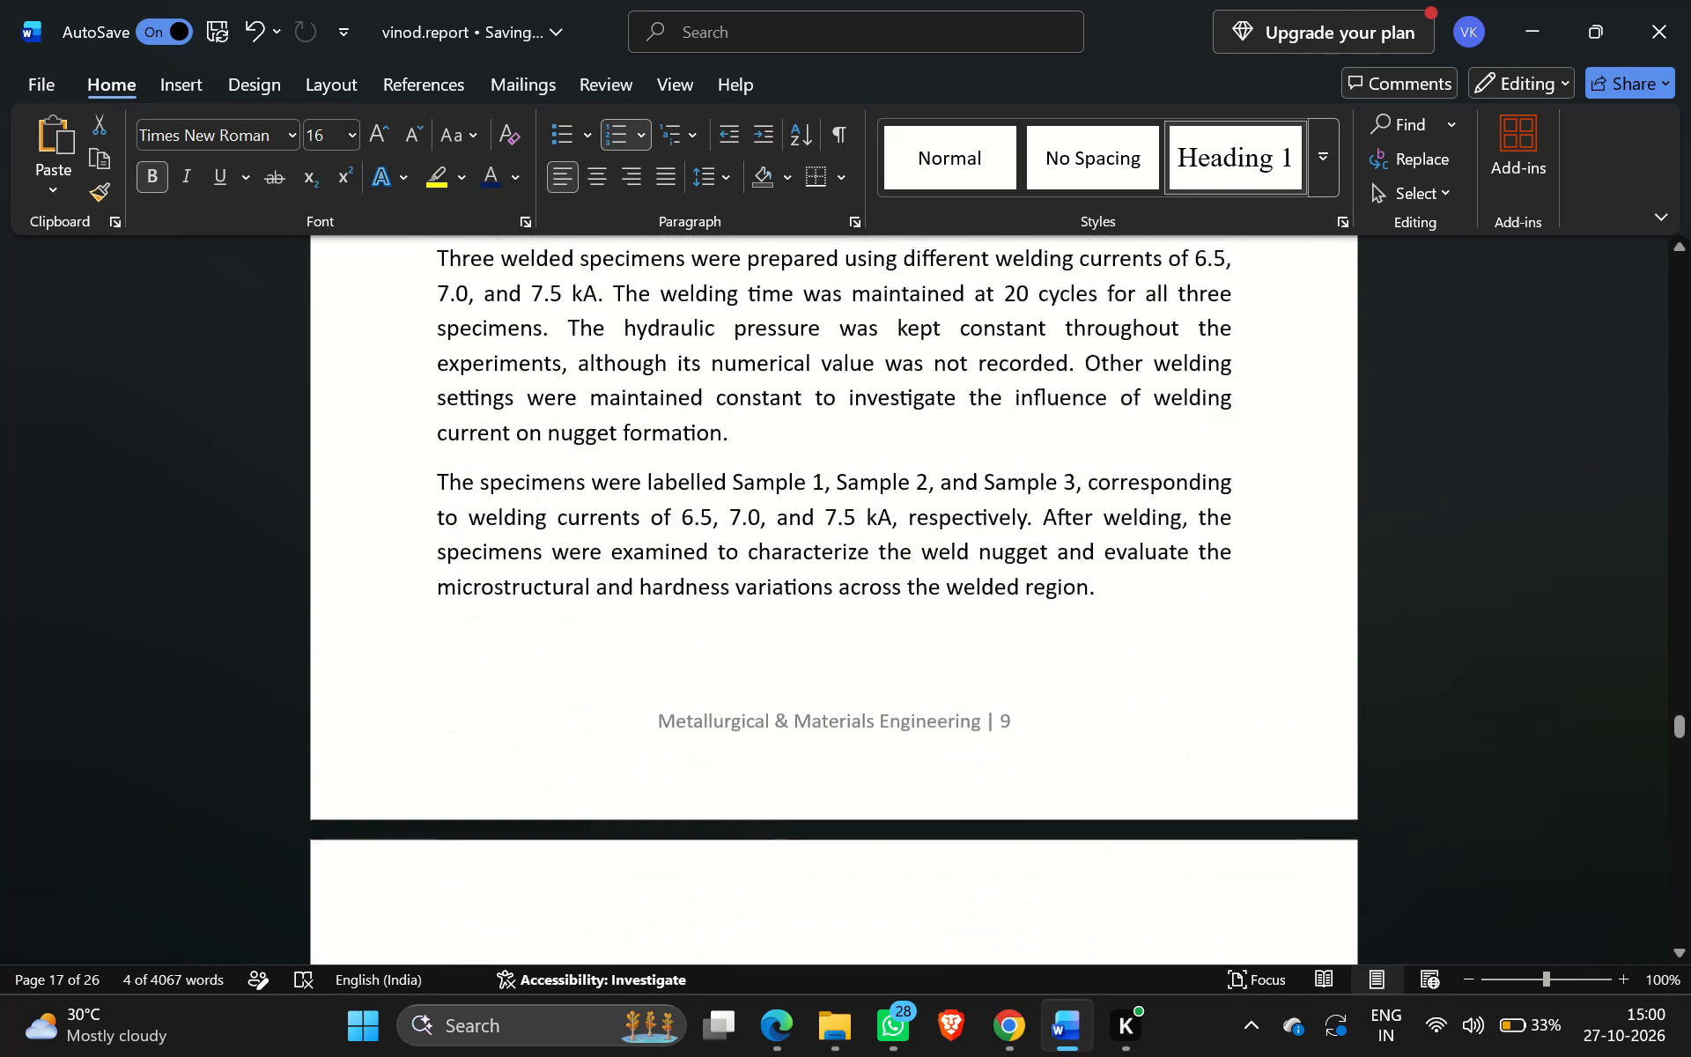
{"action": "scroll", "coordinate": [363, 755], "scroll_direction": "down", "scroll_amount": 3}
{"action": "scroll", "coordinate": [363, 755], "scroll_direction": "right", "scroll_amount": 3}
{"action": "scroll", "coordinate": [363, 755], "scroll_direction": "down", "scroll_amount": 1}
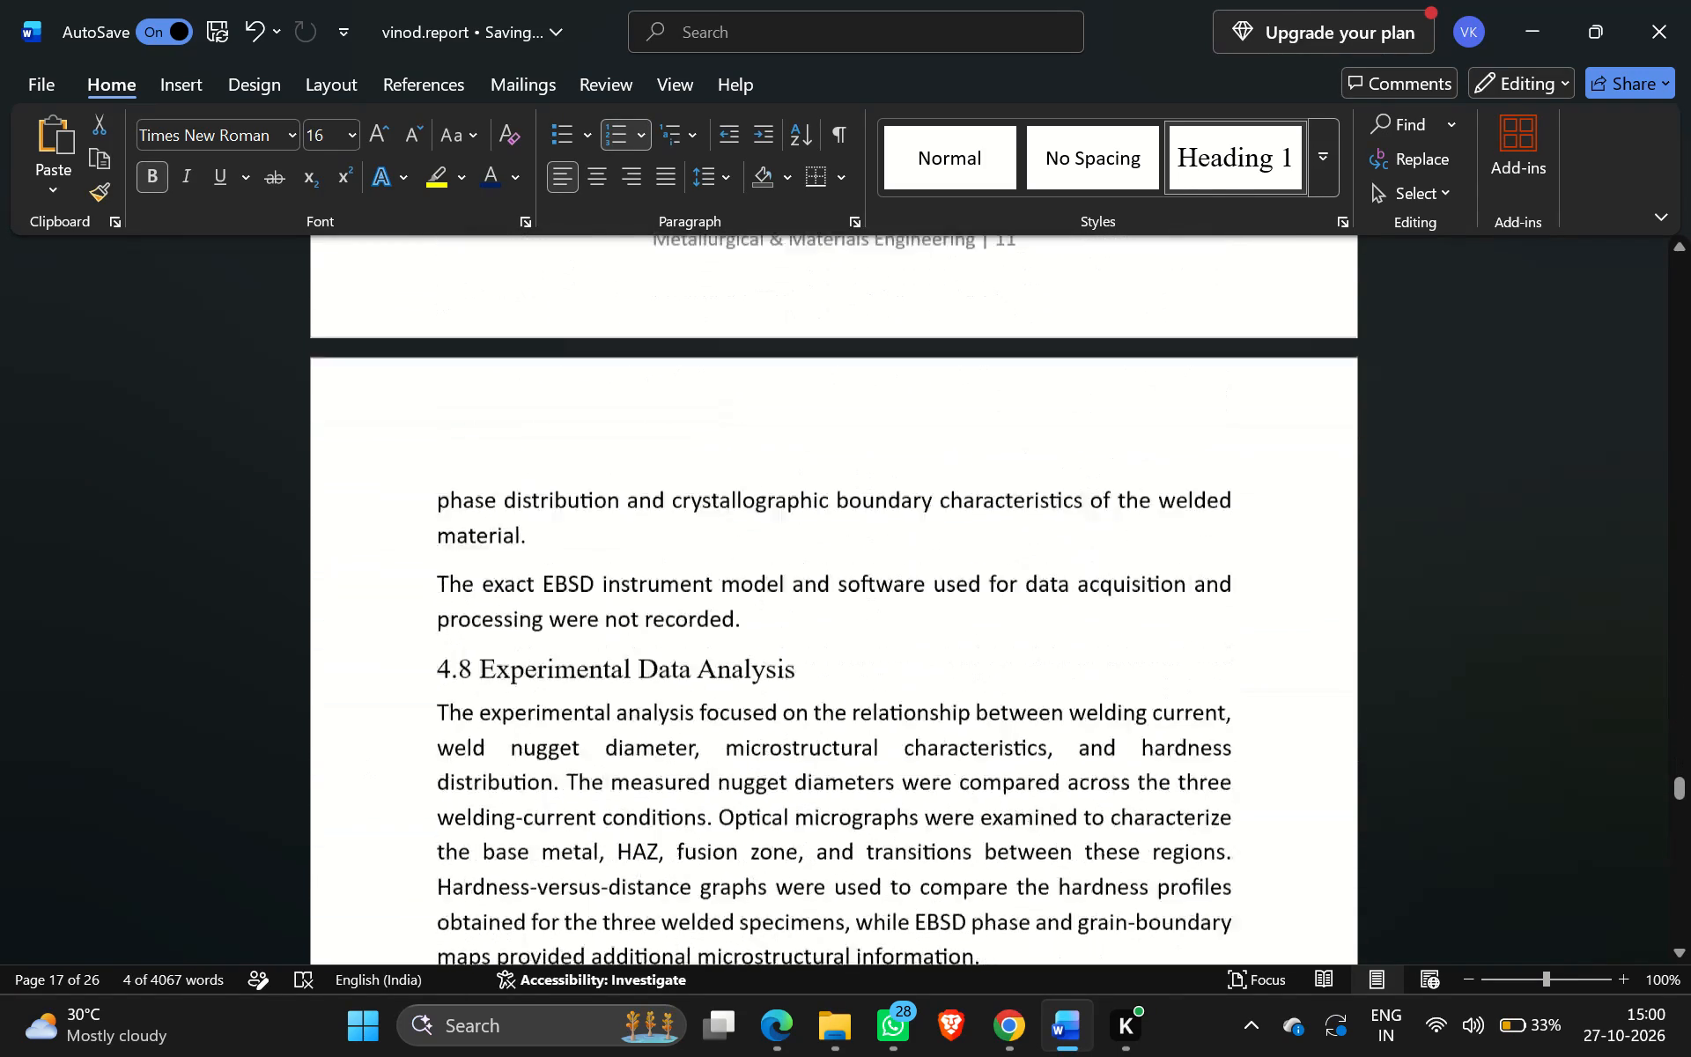
{"action": "scroll", "coordinate": [363, 755], "scroll_direction": "down", "scroll_amount": 6}
{"action": "scroll", "coordinate": [363, 755], "scroll_direction": "right", "scroll_amount": 2}
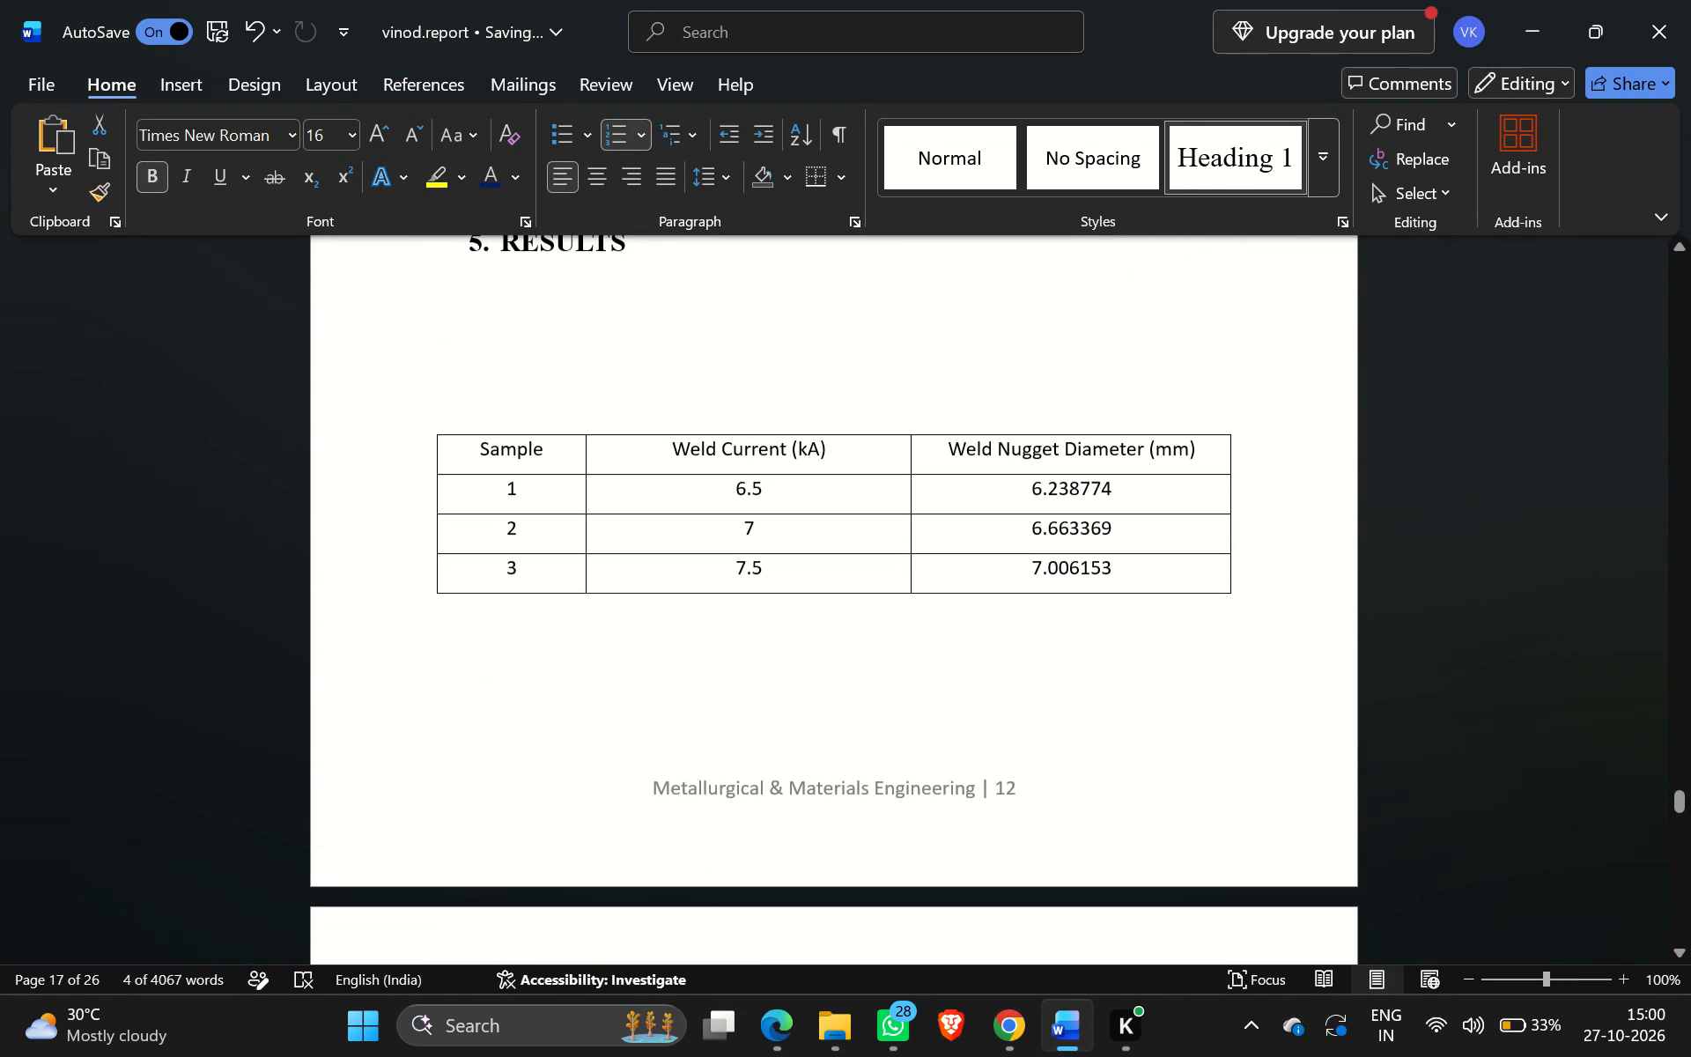
{"action": "scroll", "coordinate": [363, 755], "scroll_direction": "right", "scroll_amount": 3}
{"action": "scroll", "coordinate": [363, 755], "scroll_direction": "down", "scroll_amount": 2}
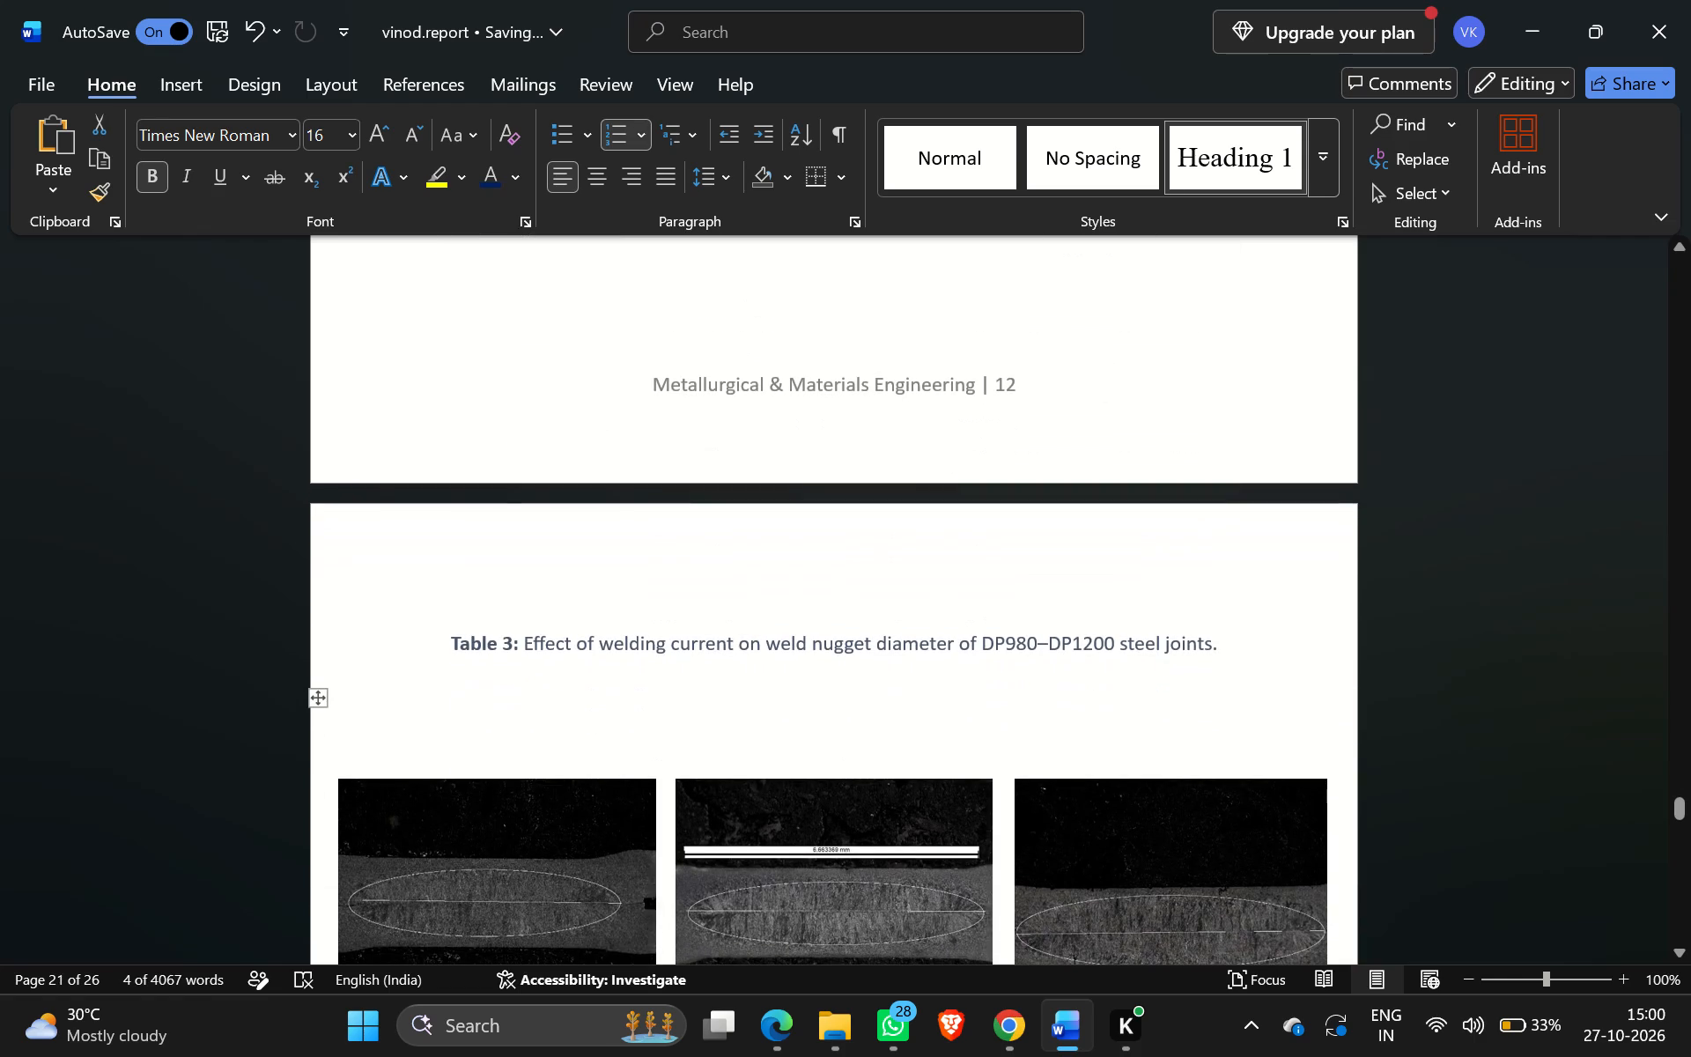
Delete the stray empty shapes and blank lines between the 5. RESULTS heading and the weld nugget diameter table.
{"action": "scroll", "coordinate": [514, 654], "scroll_direction": "up", "scroll_amount": 4}
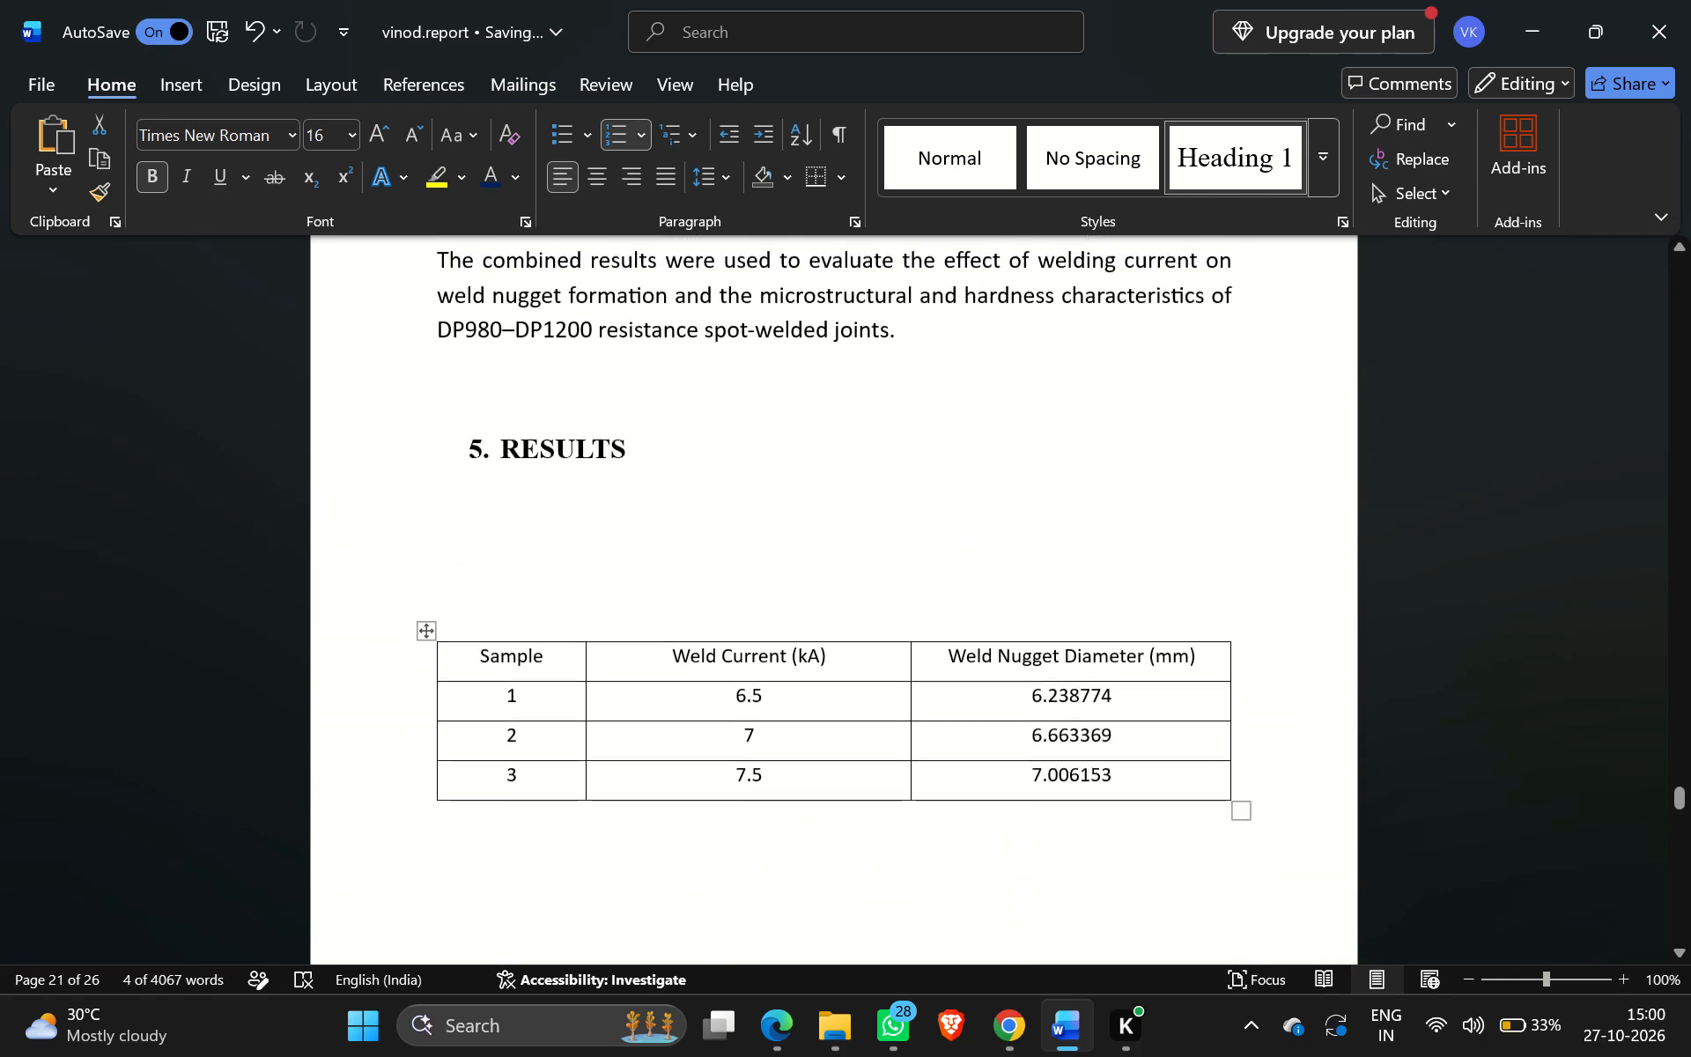
{"action": "scroll", "coordinate": [514, 654], "scroll_direction": "up", "scroll_amount": 1}
{"action": "left_click_drag", "start_coordinate": [514, 654], "coordinate": [460, 778]}
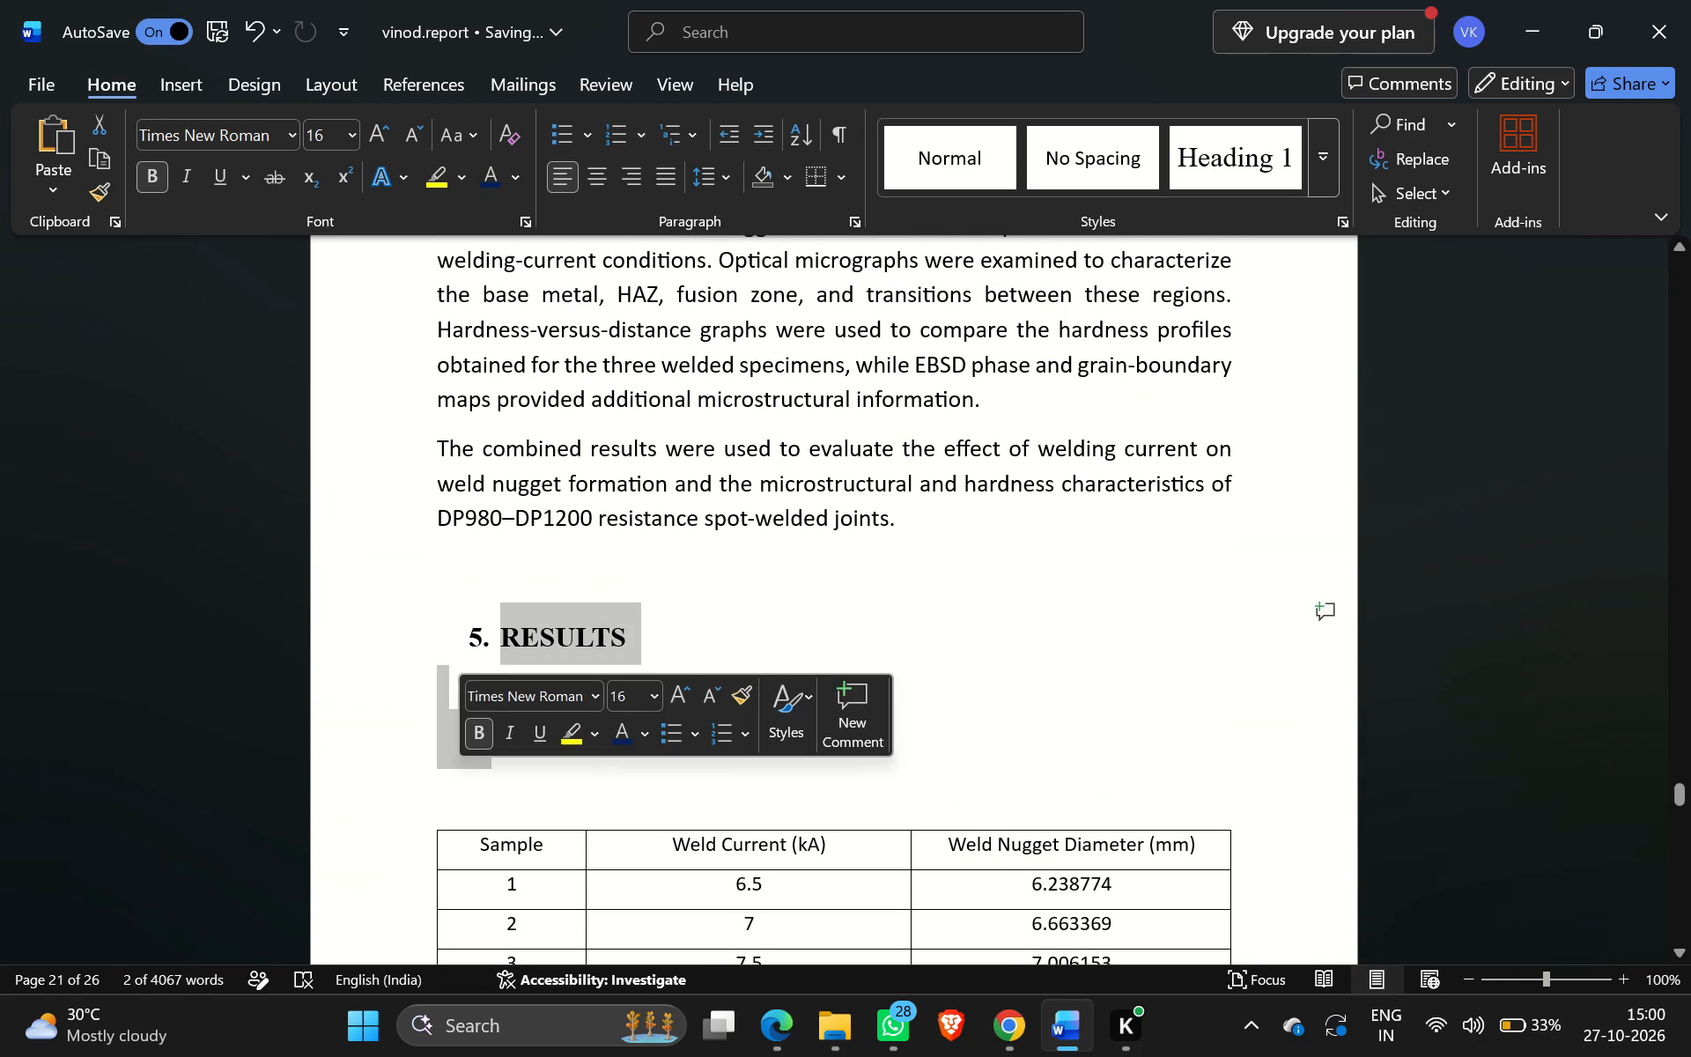
{"action": "left_click", "coordinate": [349, 771]}
{"action": "left_click", "coordinate": [393, 803]}
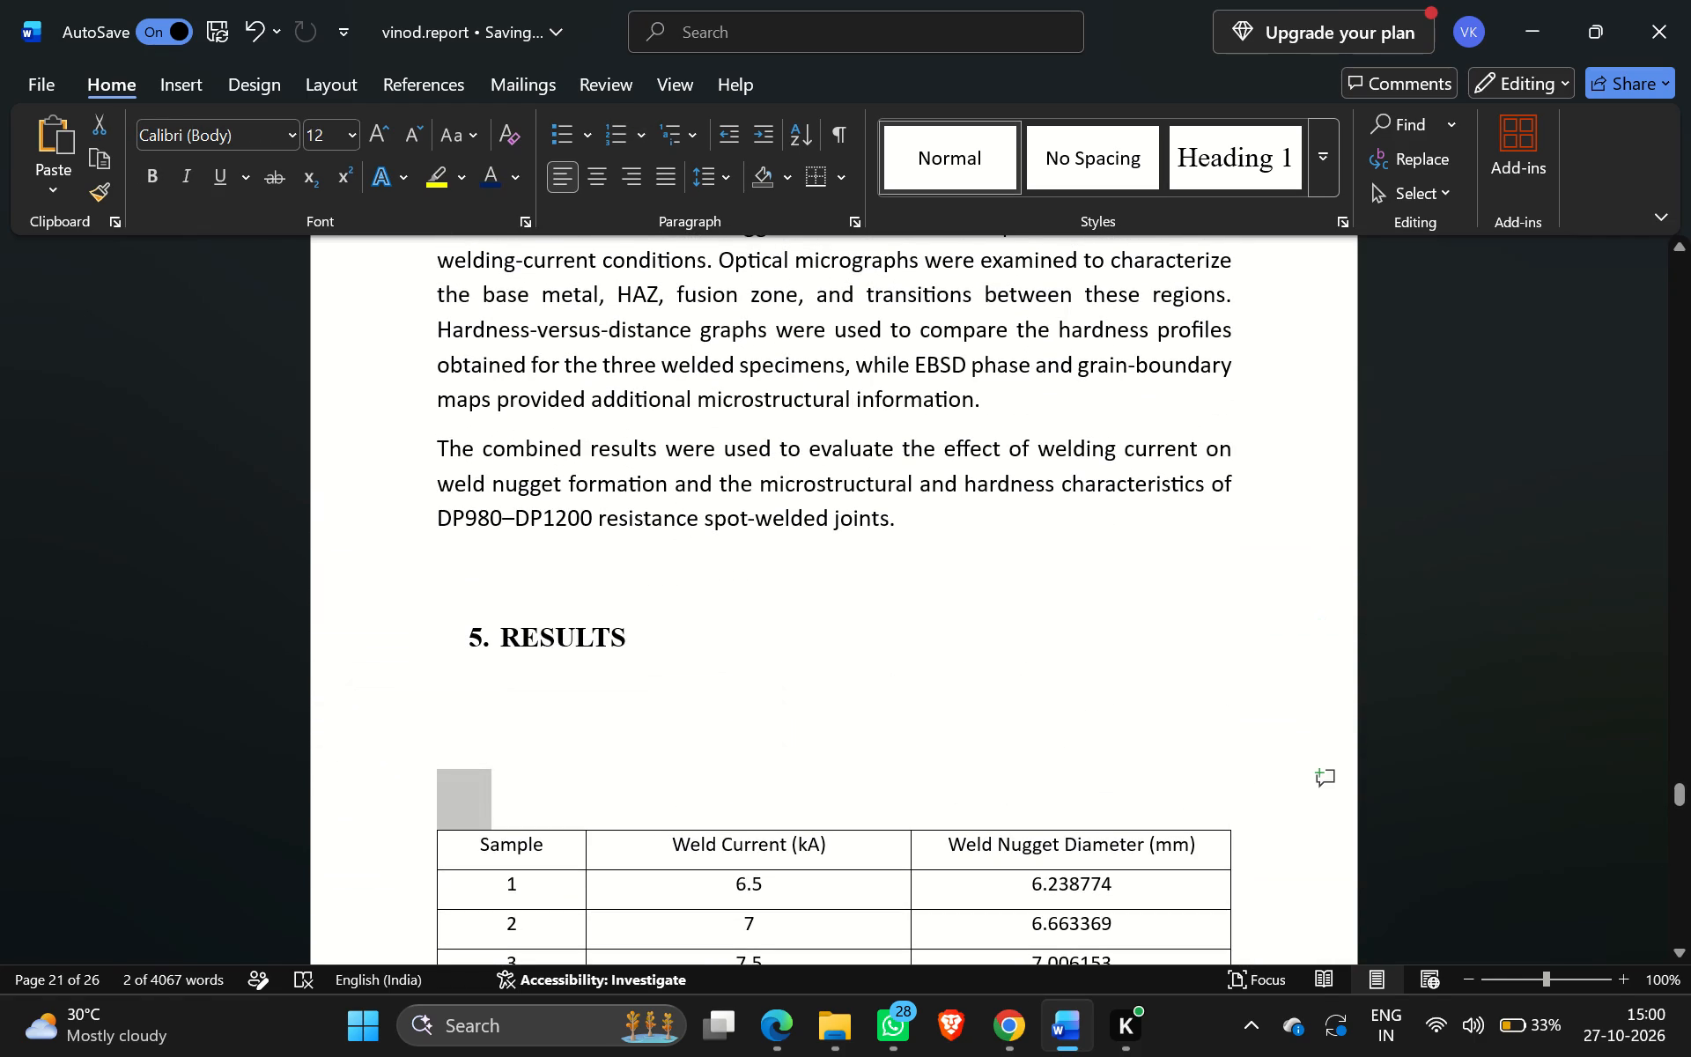
{"action": "key", "text": "BackSpace"}
{"action": "key", "text": "BackSpace"}
{"action": "key", "text": "BackSpace"}
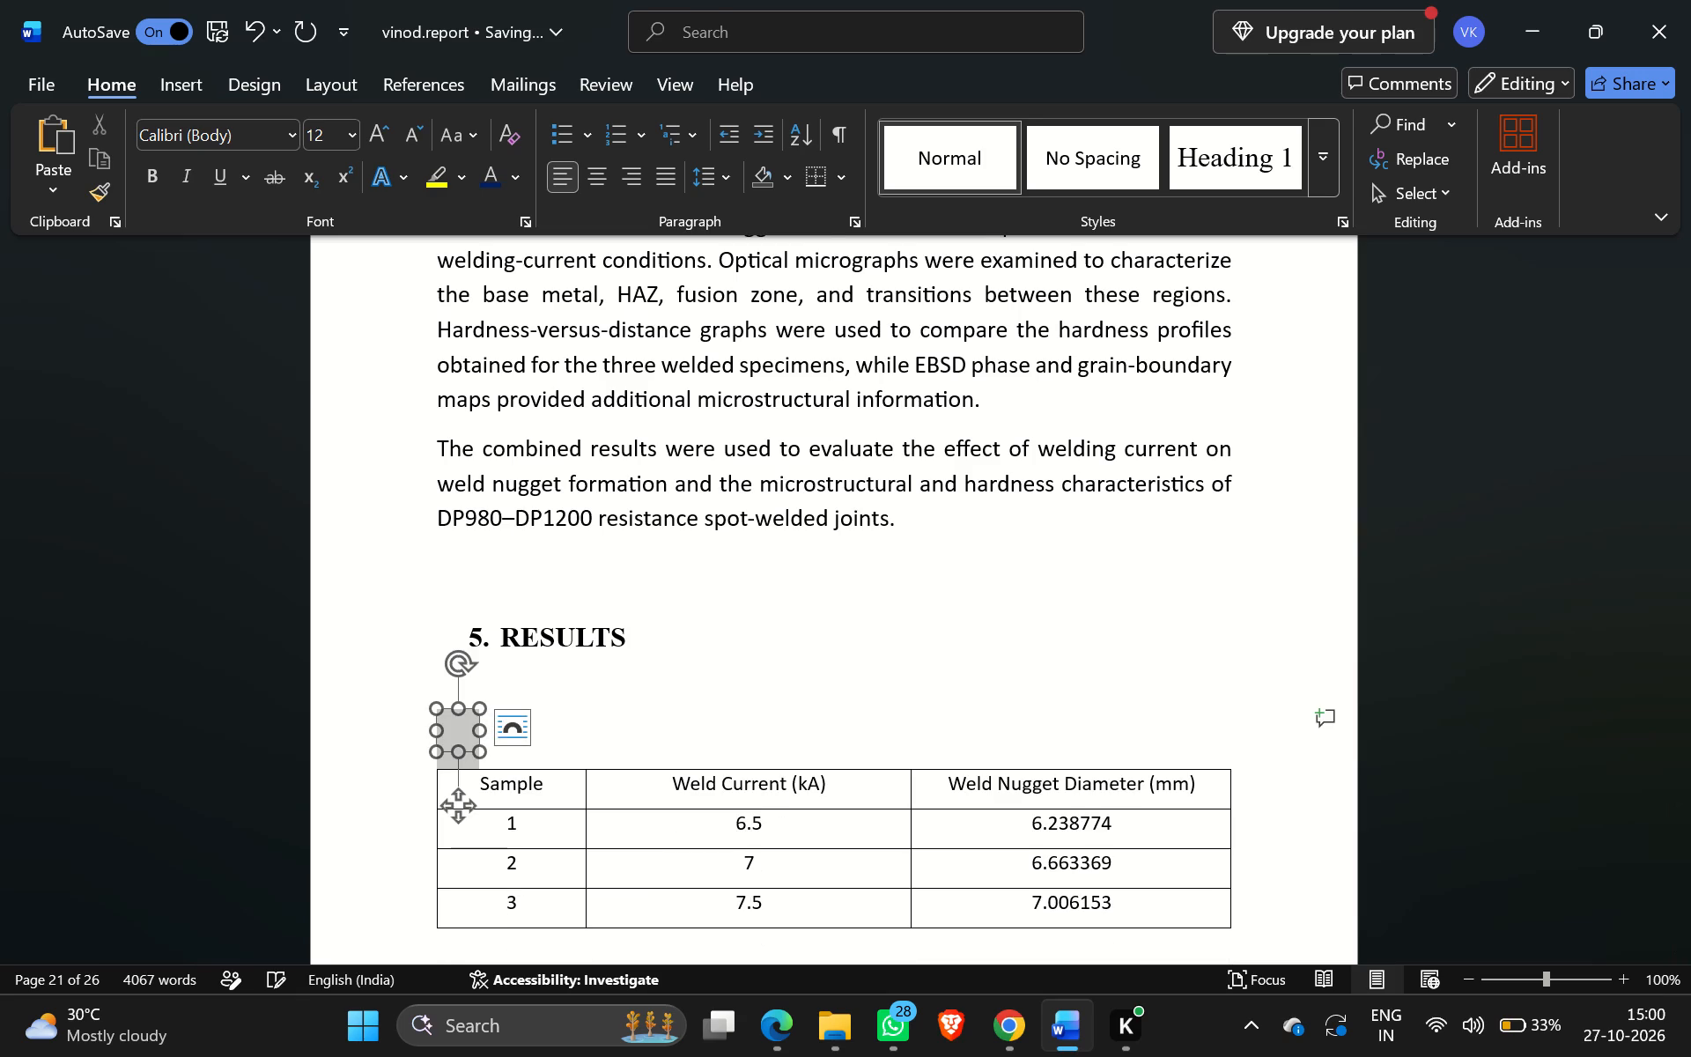
{"action": "key", "text": "BackSpace"}
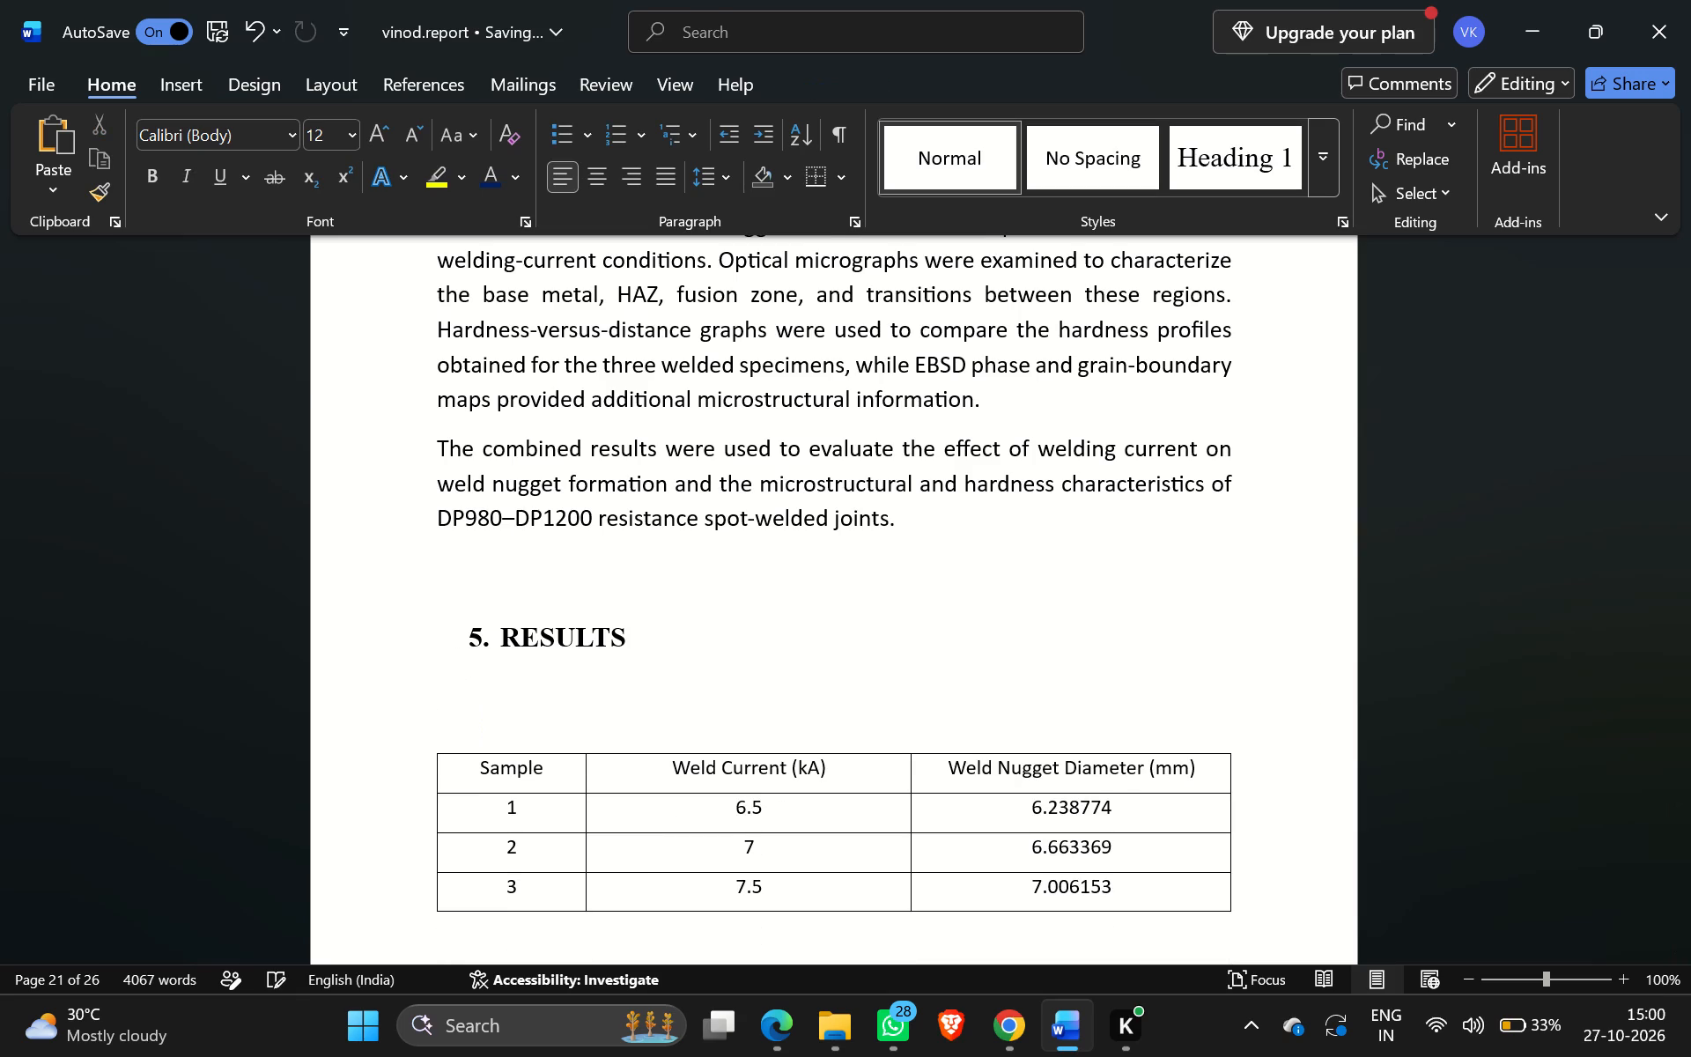
{"action": "key", "text": "BackSpace"}
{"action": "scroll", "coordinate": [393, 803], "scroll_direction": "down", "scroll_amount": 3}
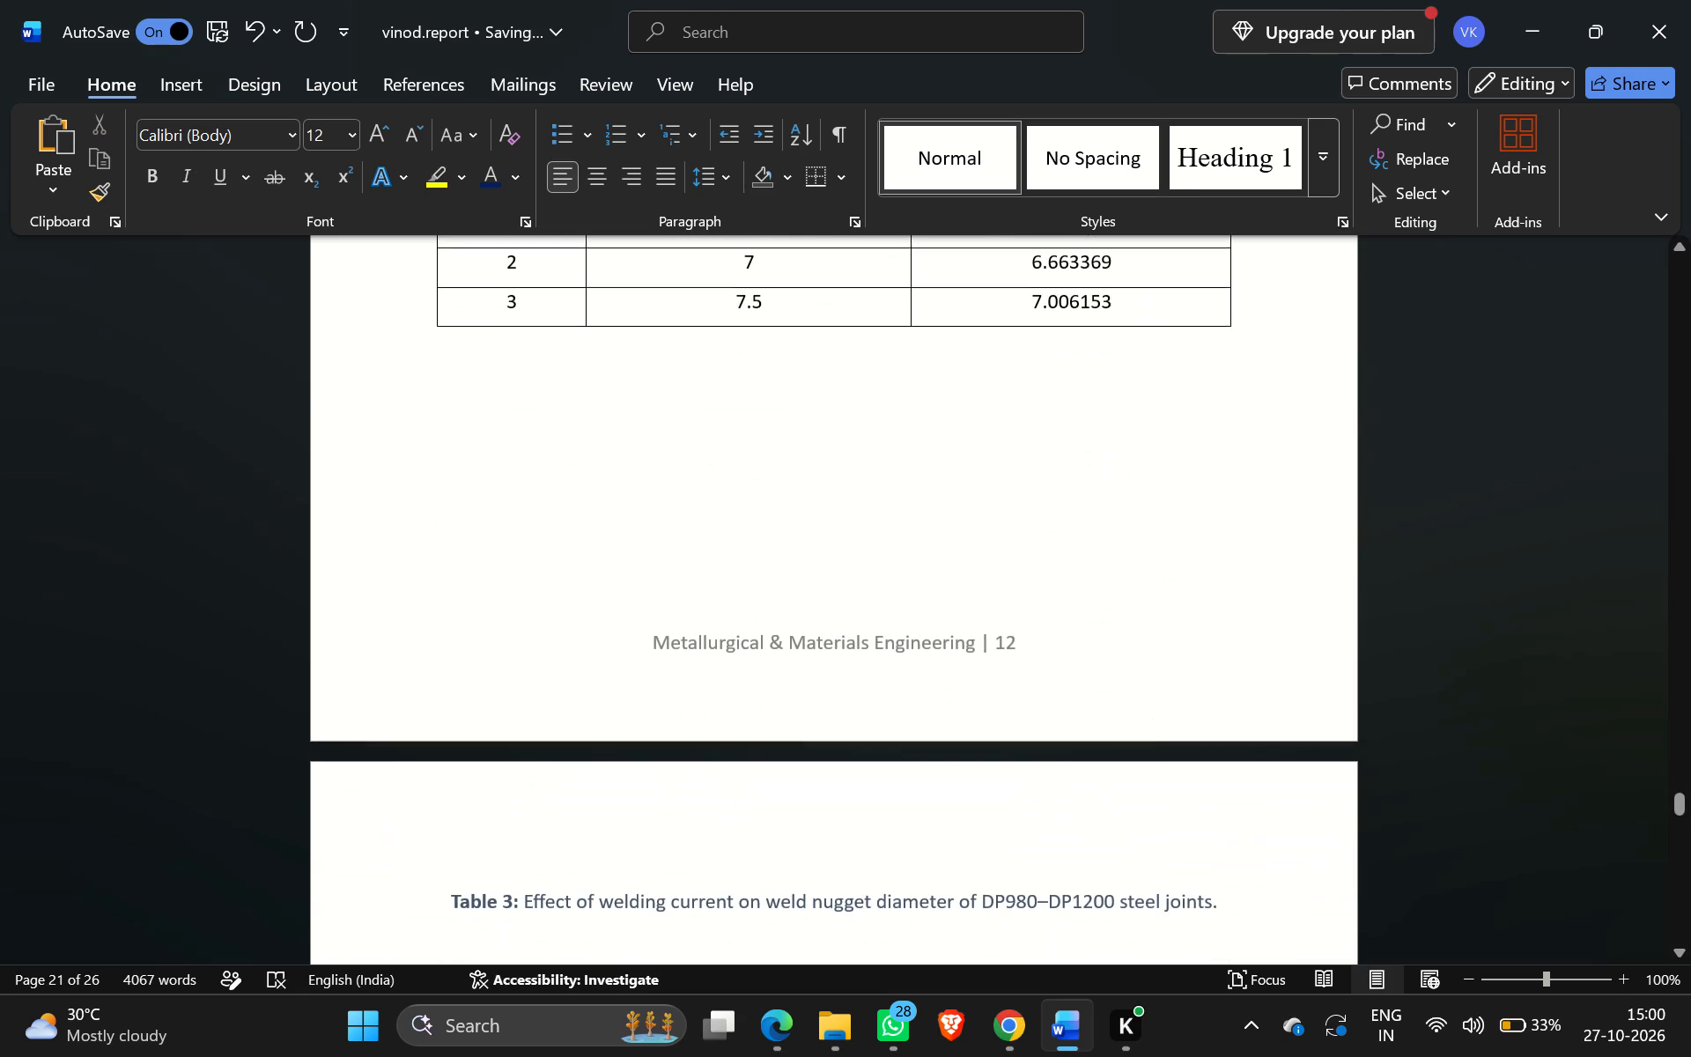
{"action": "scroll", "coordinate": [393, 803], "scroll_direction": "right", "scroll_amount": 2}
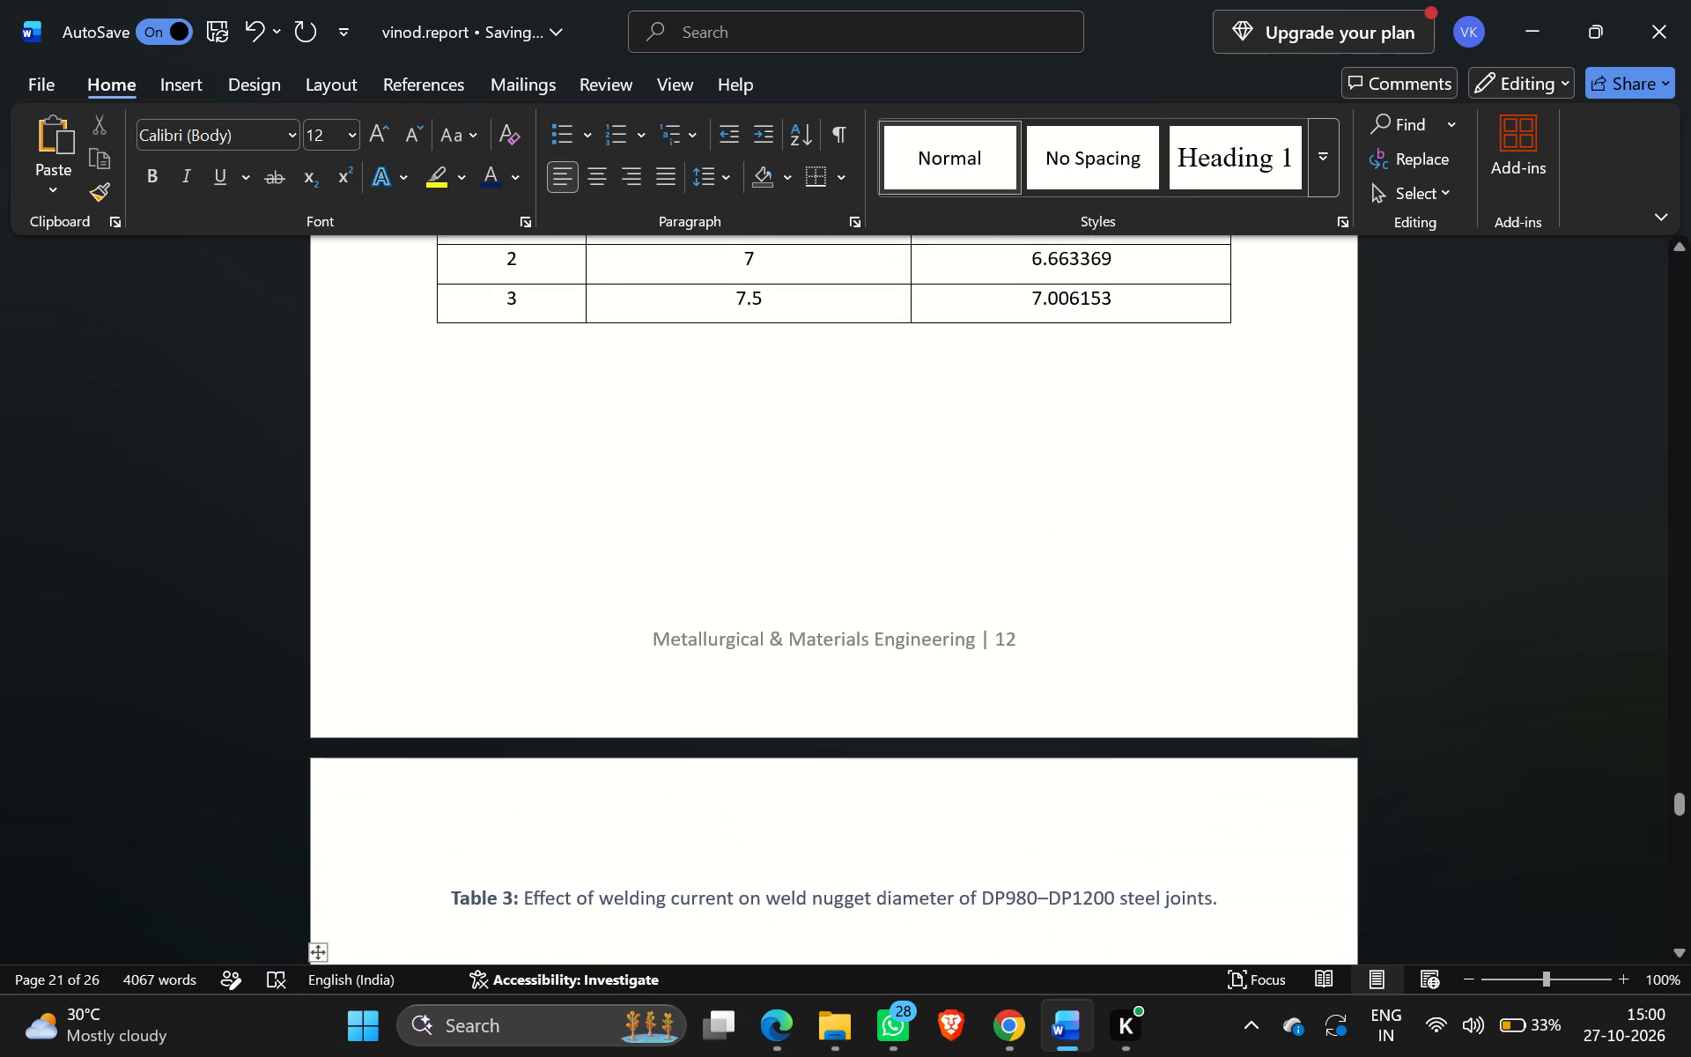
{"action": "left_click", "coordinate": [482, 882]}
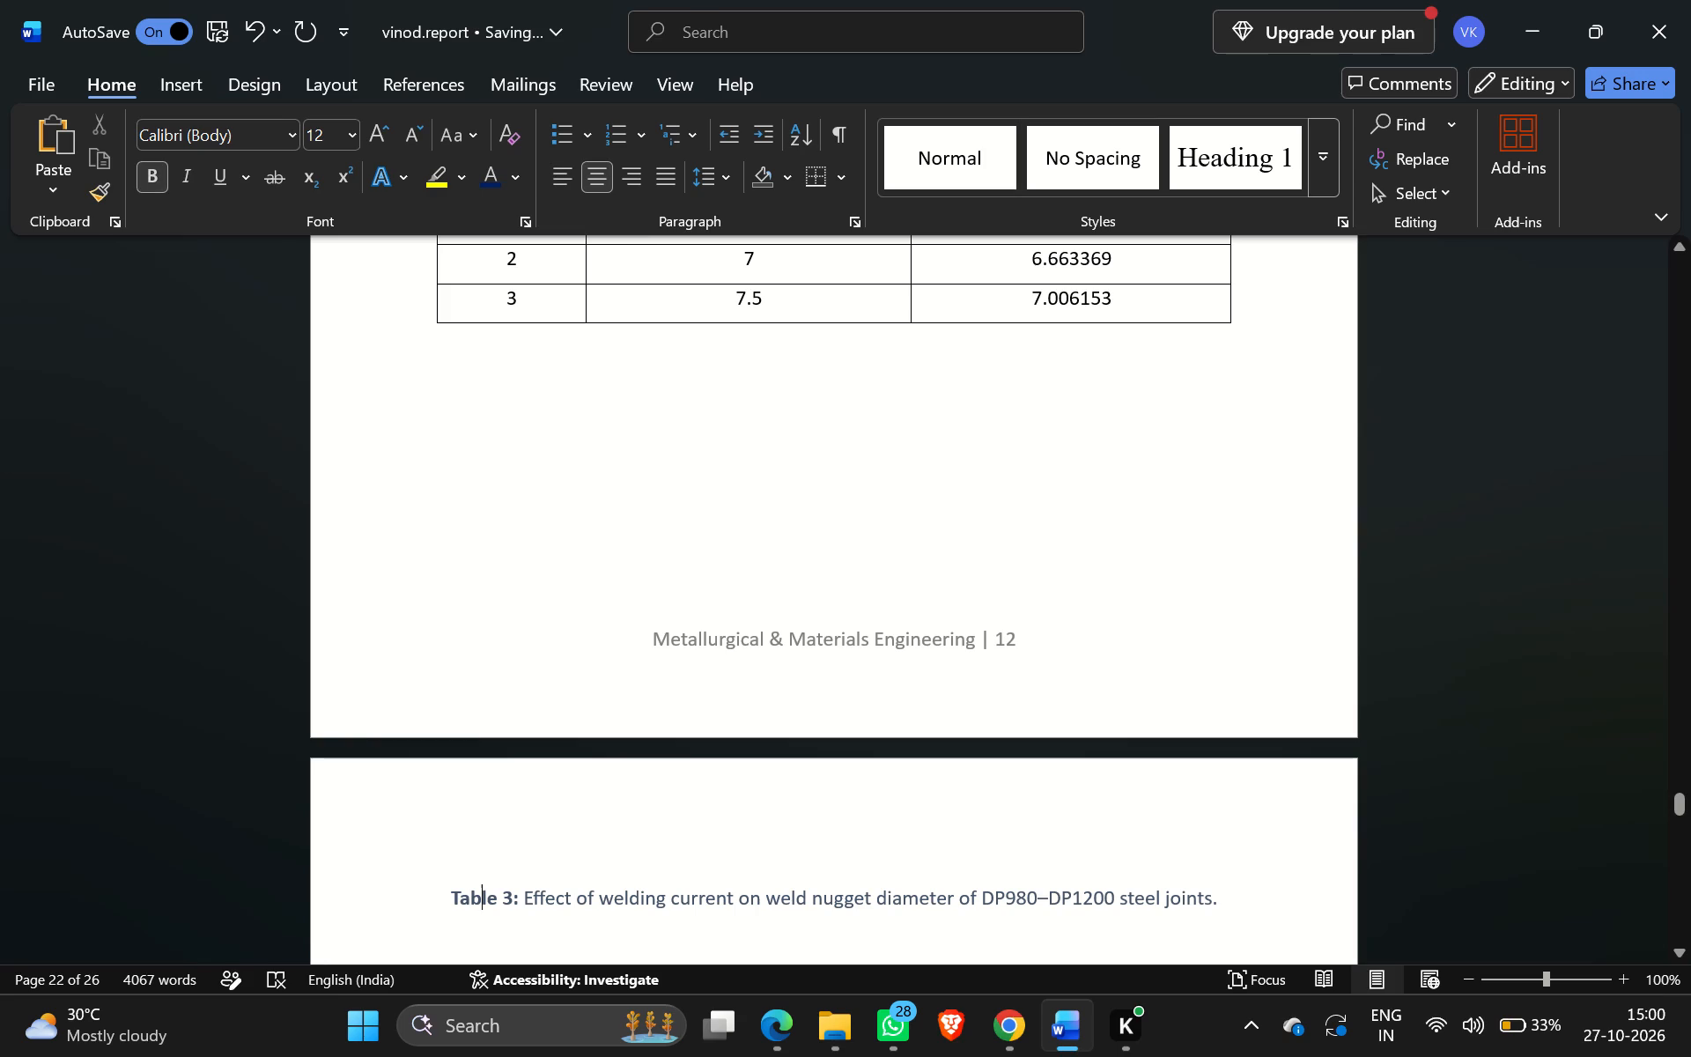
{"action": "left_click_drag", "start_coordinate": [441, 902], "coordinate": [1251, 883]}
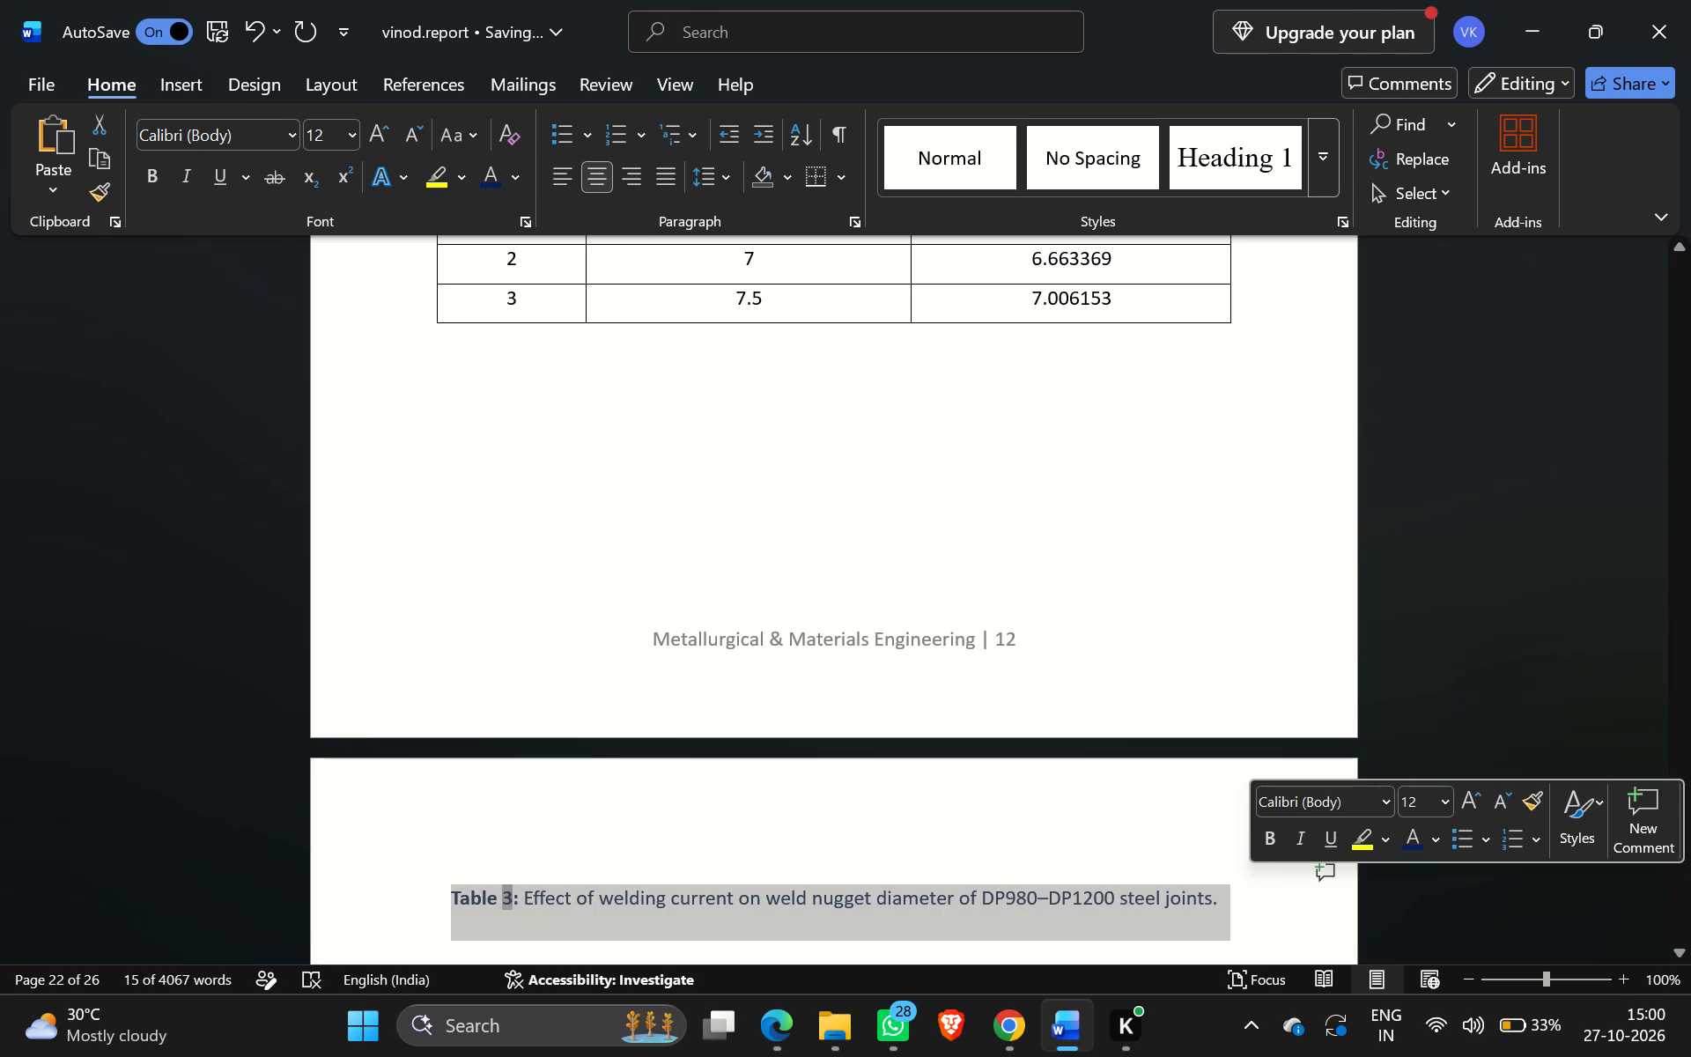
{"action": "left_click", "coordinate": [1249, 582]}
Insert three line breaks after the 5. RESULTS heading, above the weld nugget diameter table.
{"action": "scroll", "coordinate": [1048, 696], "scroll_direction": "up", "scroll_amount": 3}
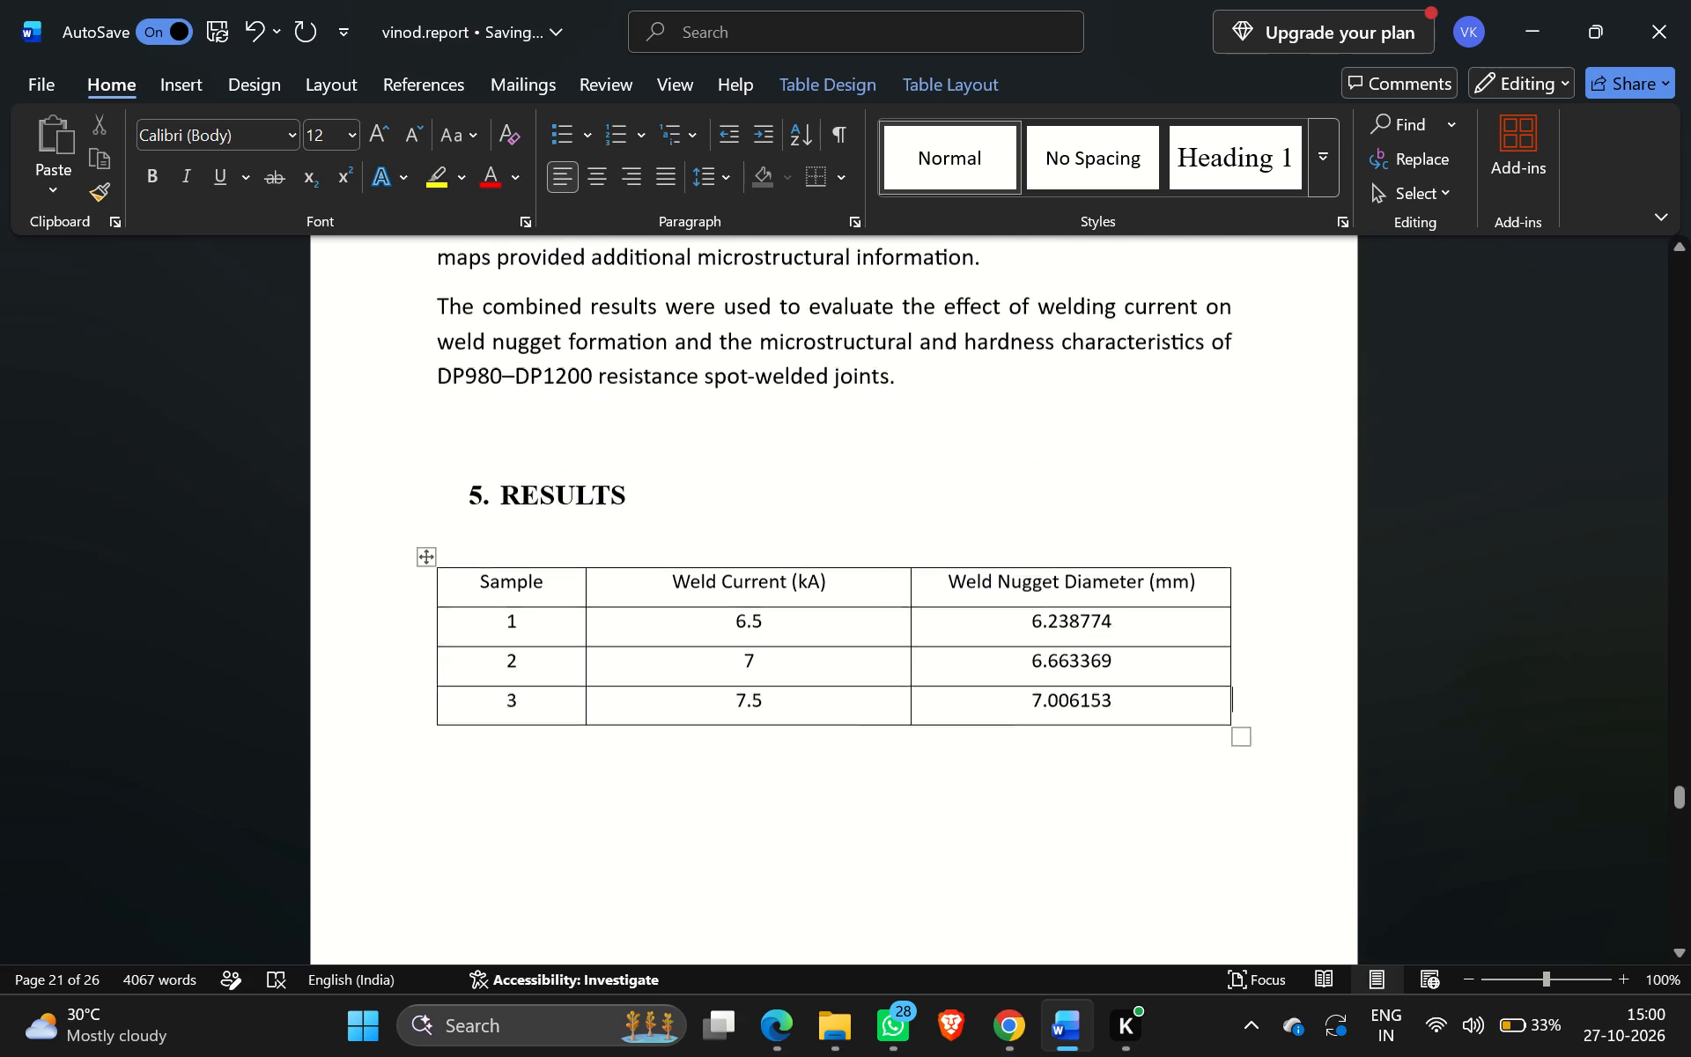
{"action": "left_click", "coordinate": [691, 549]}
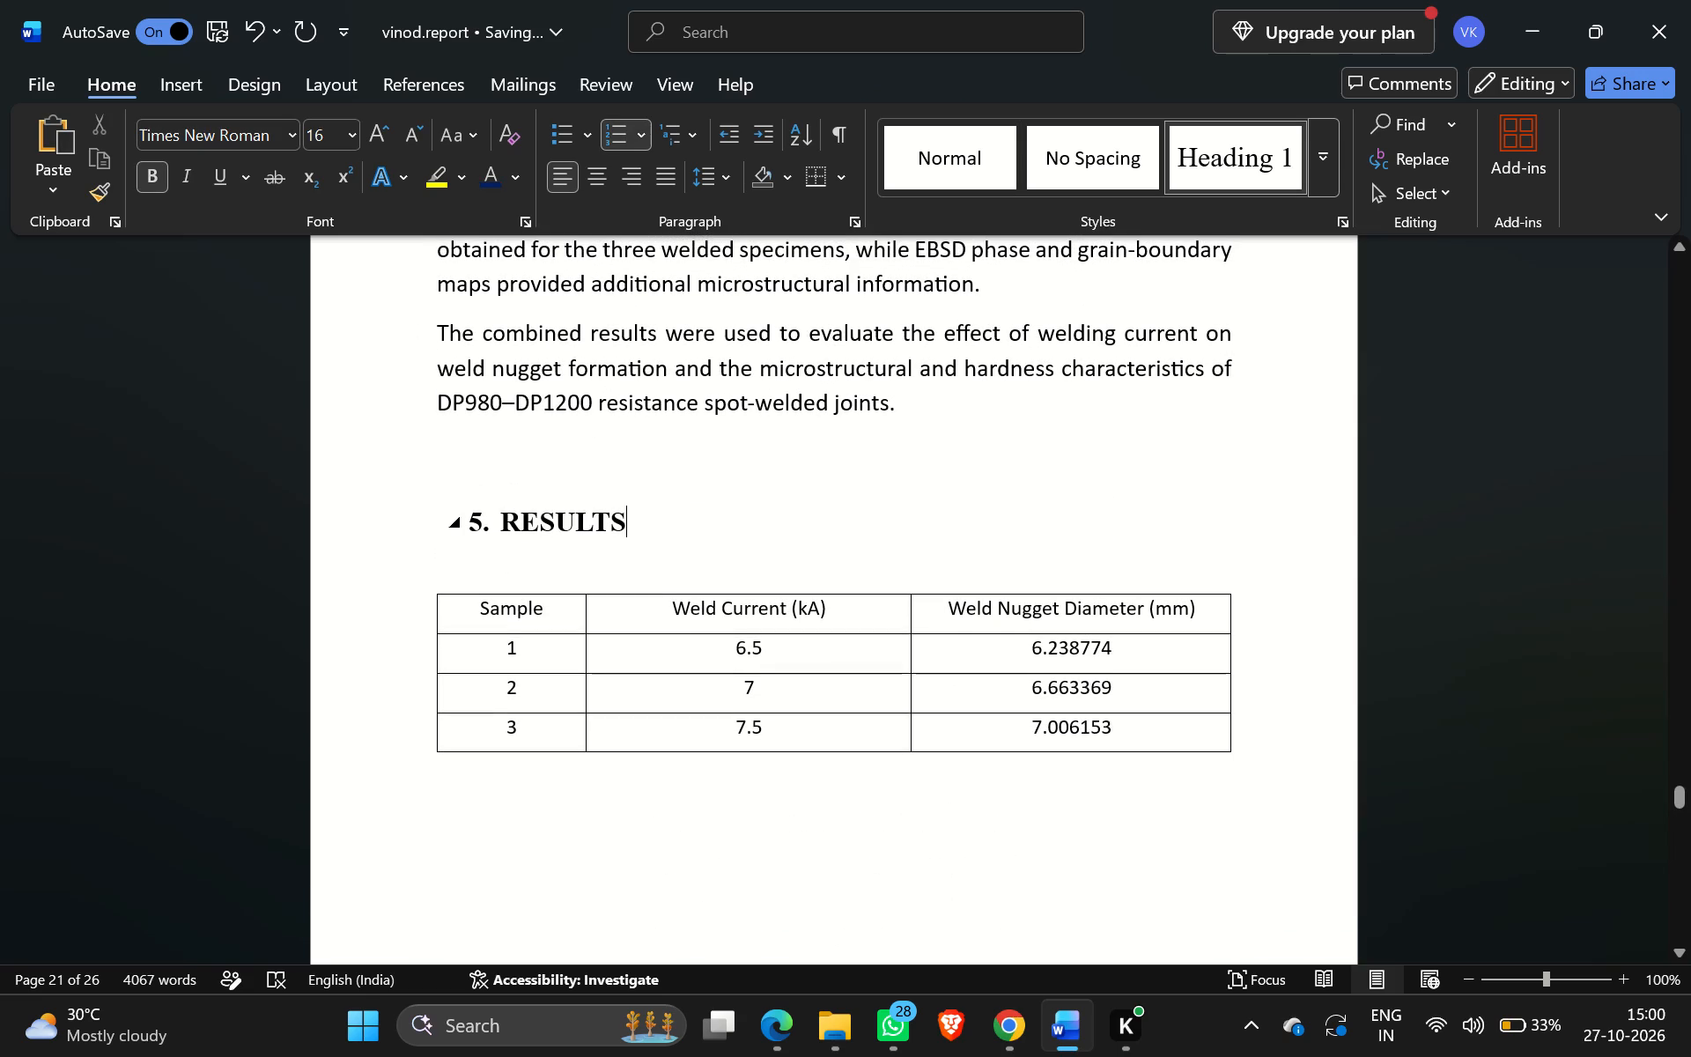
{"action": "key", "text": "Return"}
{"action": "key", "text": "Return"}
{"action": "key", "text": "Return"}
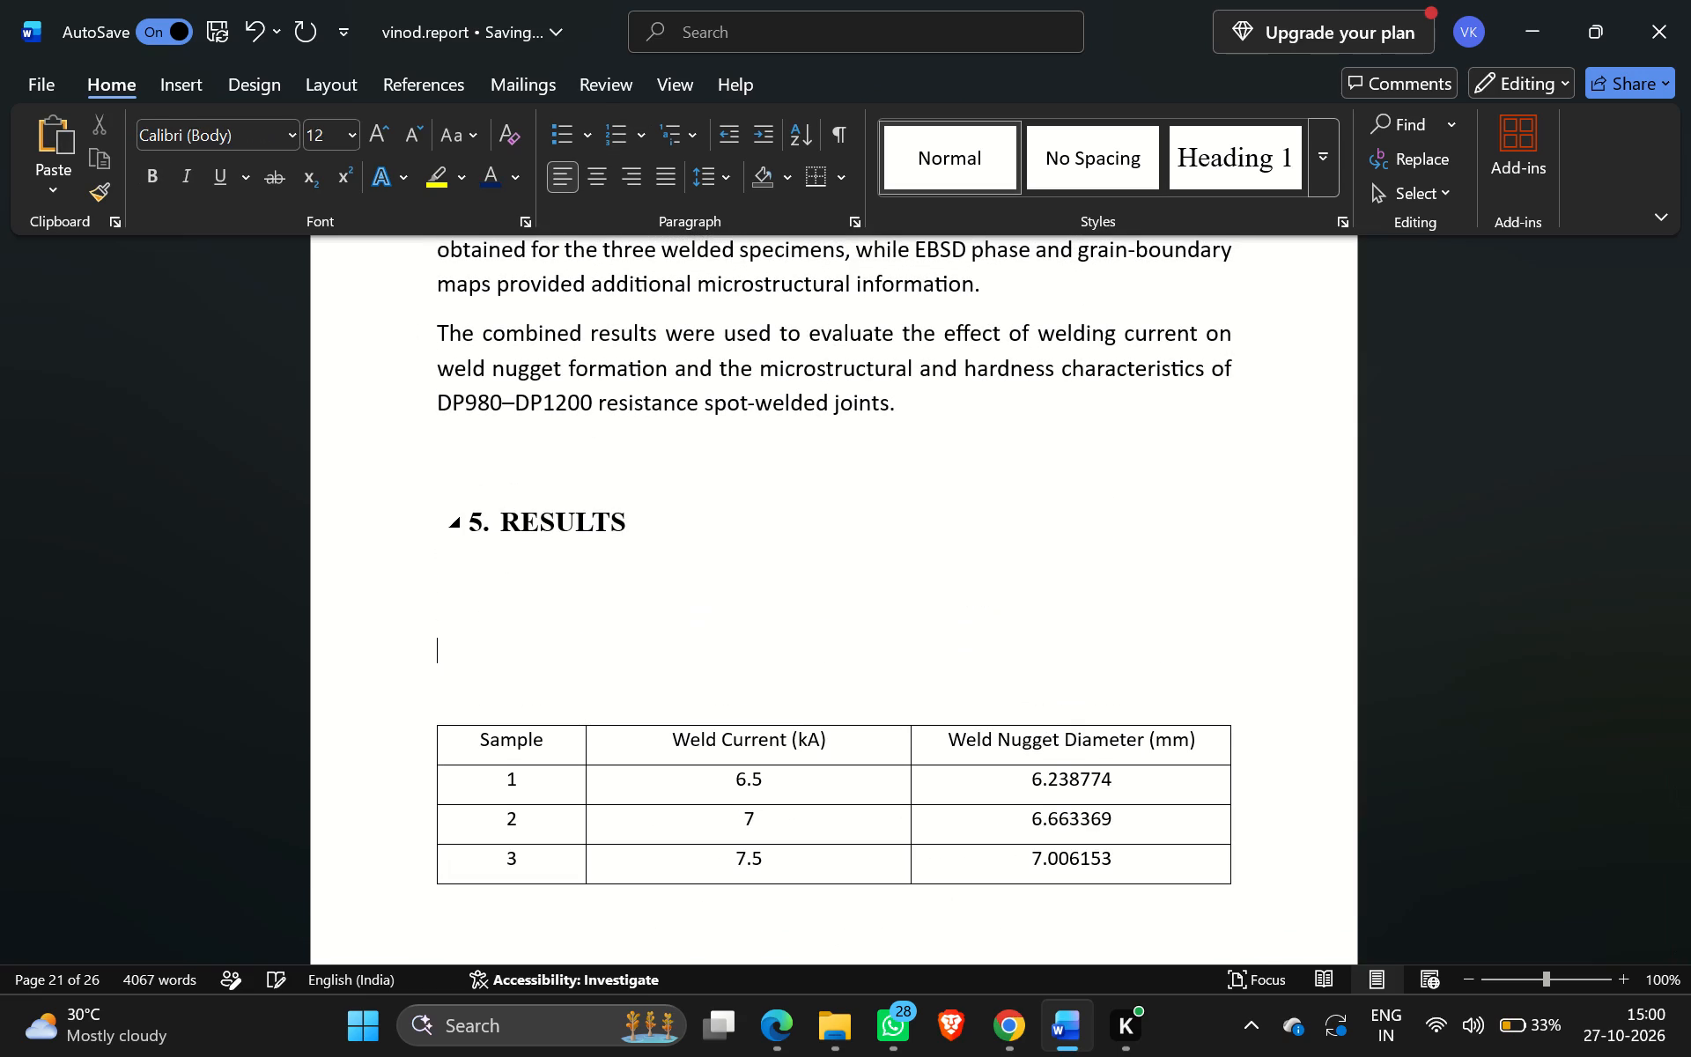
Insert seven more blank lines above the weld nugget diameter table to push it onto the page with its Table 3 caption.
{"action": "scroll", "coordinate": [691, 549], "scroll_direction": "down", "scroll_amount": 1}
{"action": "scroll", "coordinate": [691, 549], "scroll_direction": "right", "scroll_amount": 1}
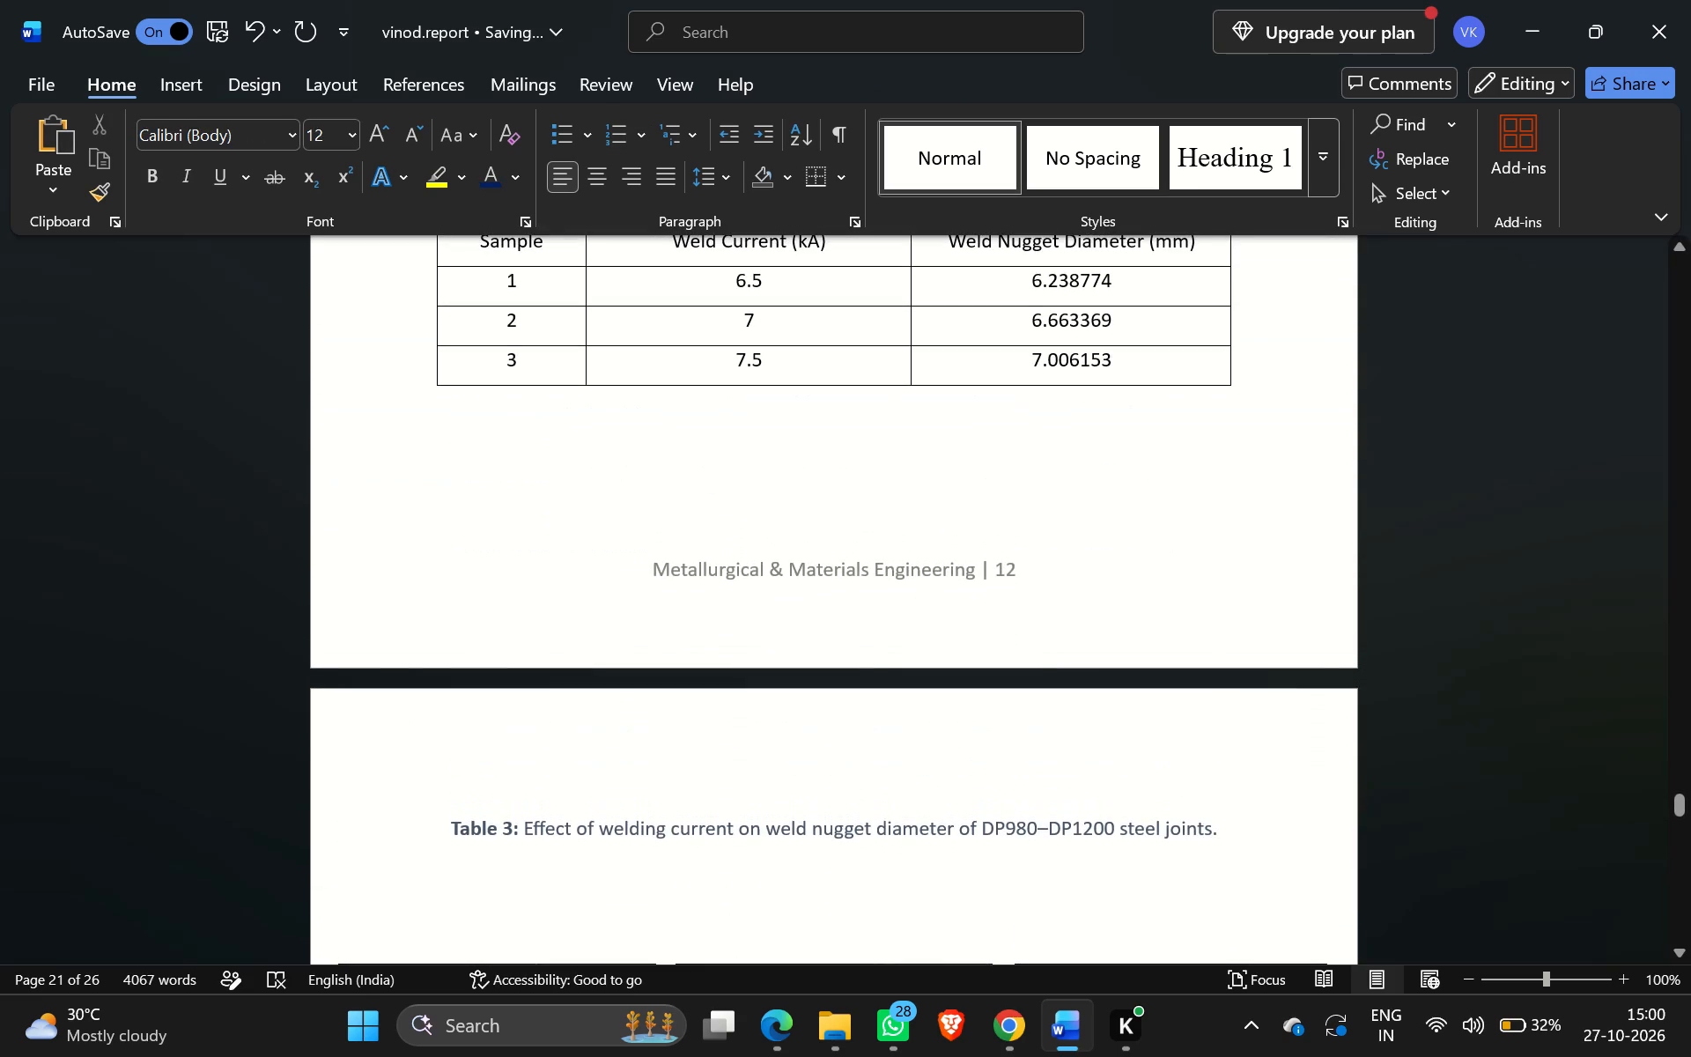
{"action": "key", "text": "Return"}
{"action": "key", "text": "Return"}
{"action": "key", "text": "Return"}
{"action": "key", "text": "Return"}
{"action": "key", "text": "Return"}
{"action": "key", "text": "Return"}
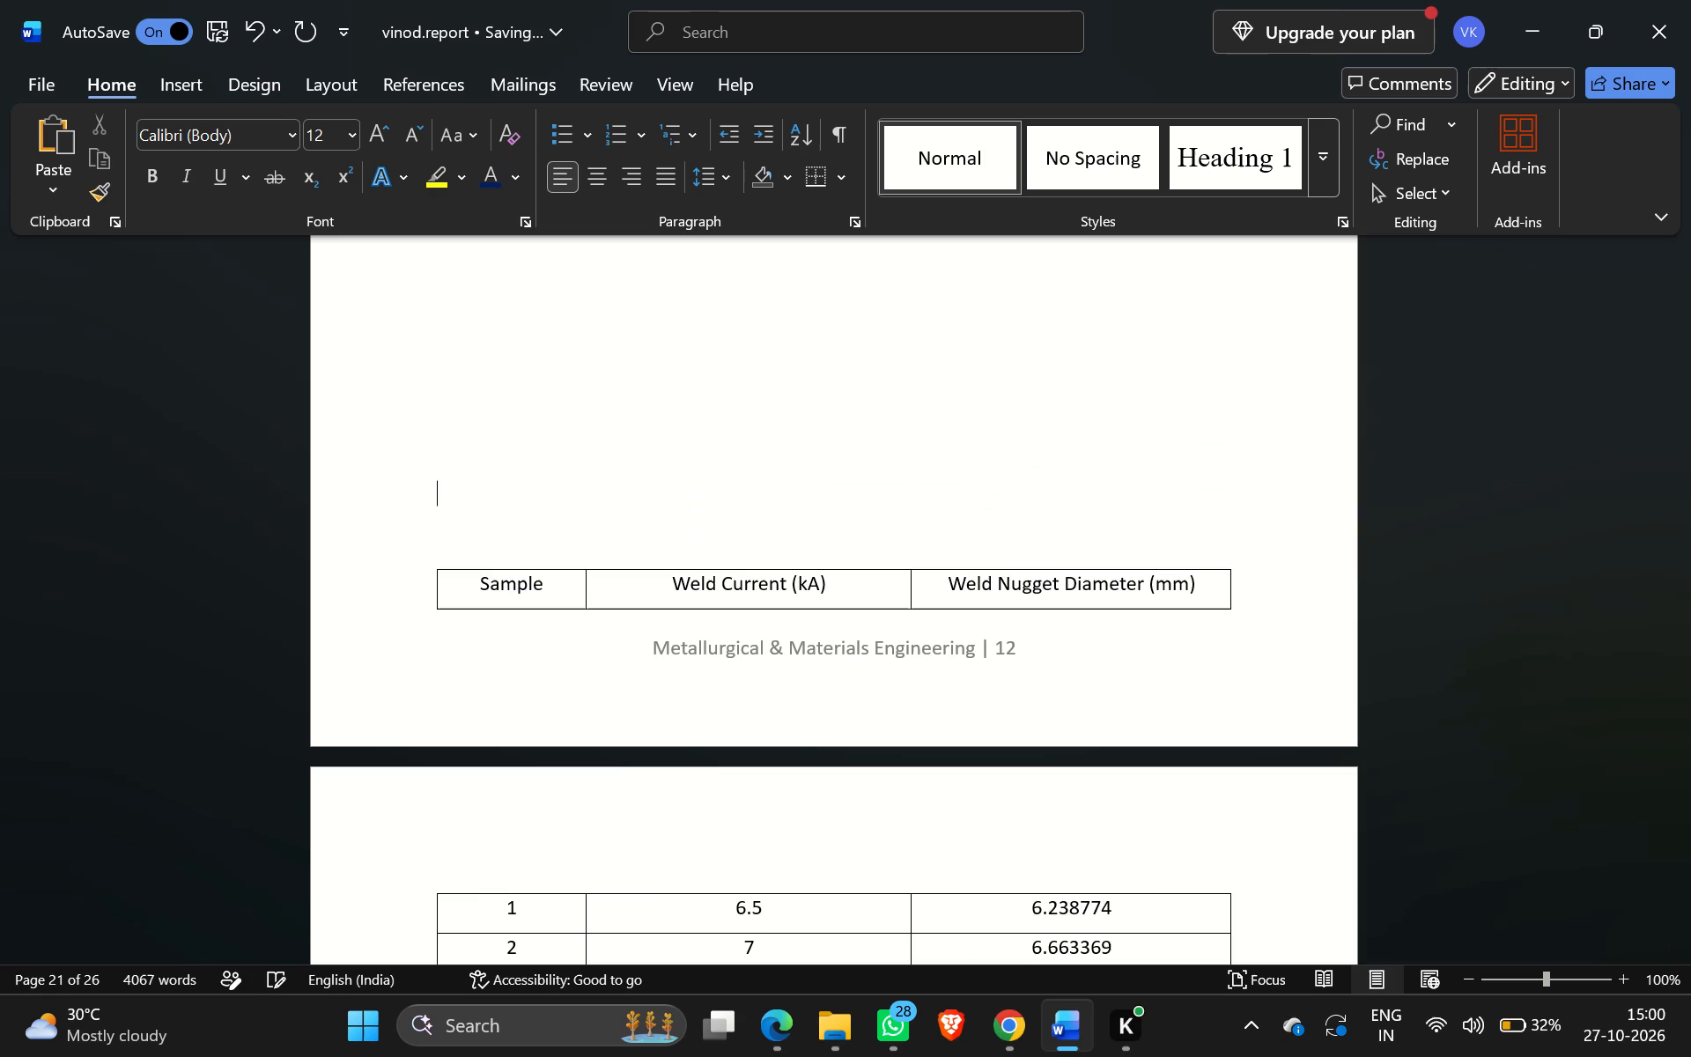
{"action": "key", "text": "Return"}
Look back from the weld nugget figures through the chapter 4 pages to the table of contents, examining layout, section headings and listed page numbers.
{"action": "scroll", "coordinate": [691, 549], "scroll_direction": "down", "scroll_amount": 1}
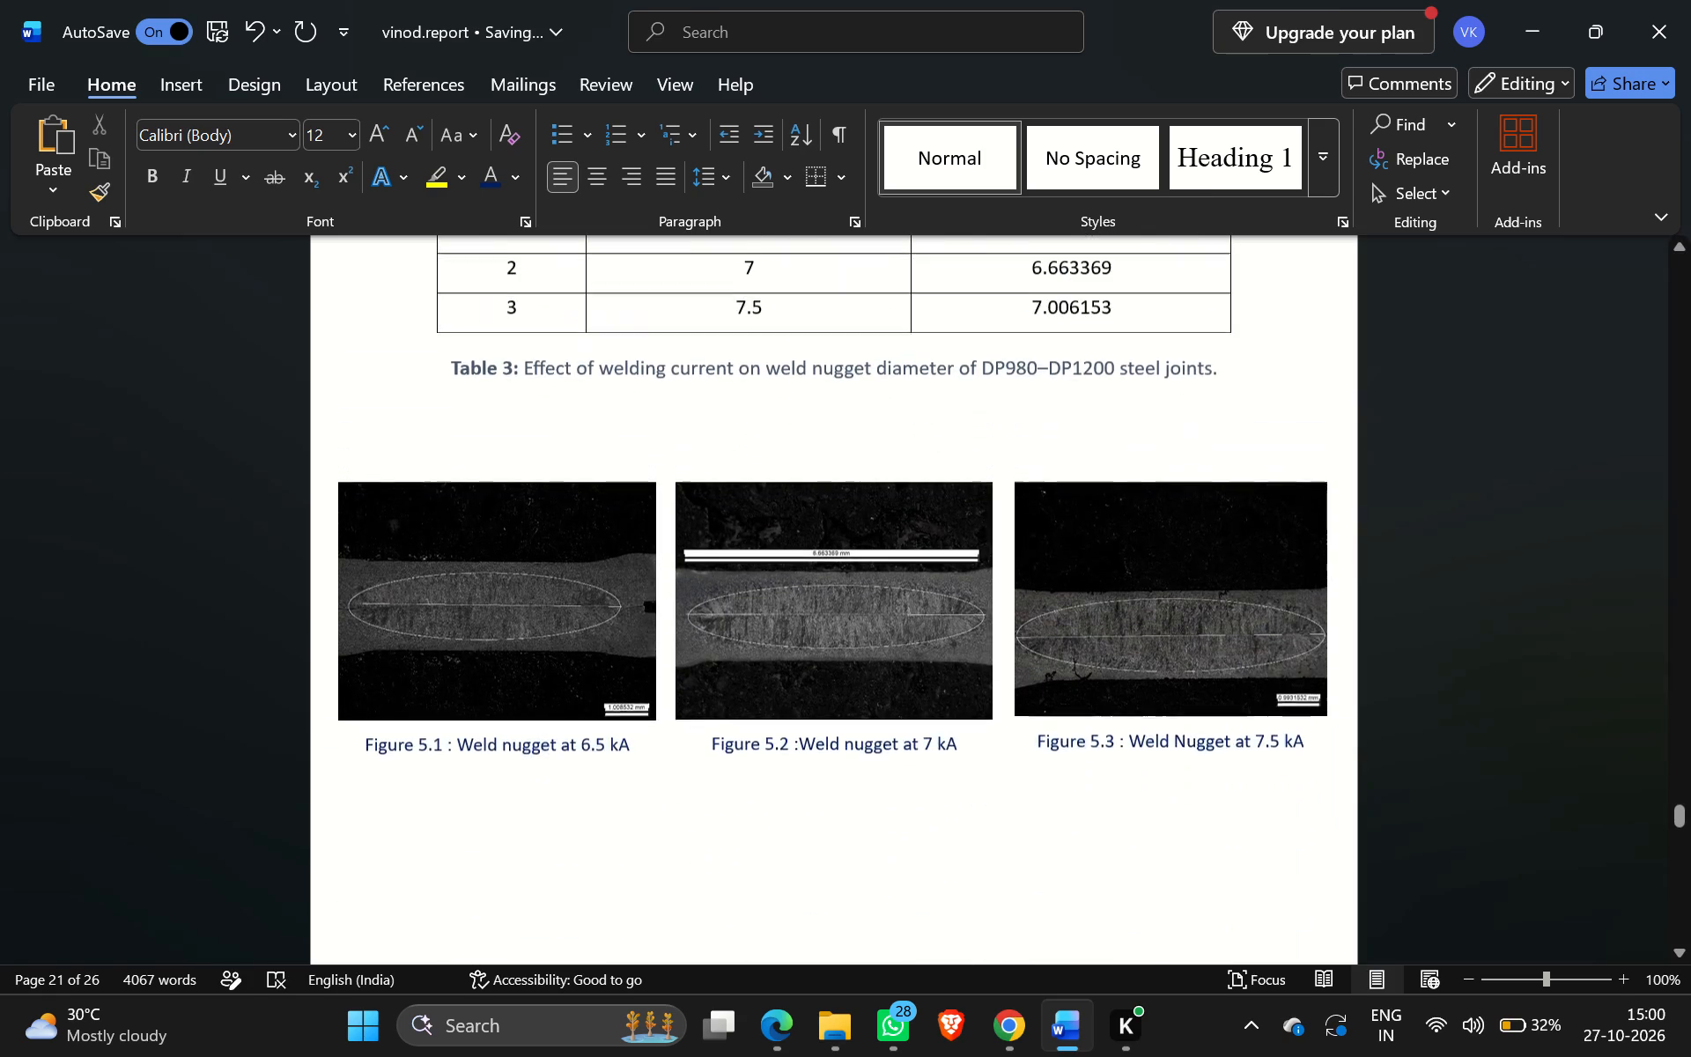
{"action": "scroll", "coordinate": [691, 549], "scroll_direction": "down", "scroll_amount": 1}
{"action": "scroll", "coordinate": [691, 549], "scroll_direction": "up", "scroll_amount": 6}
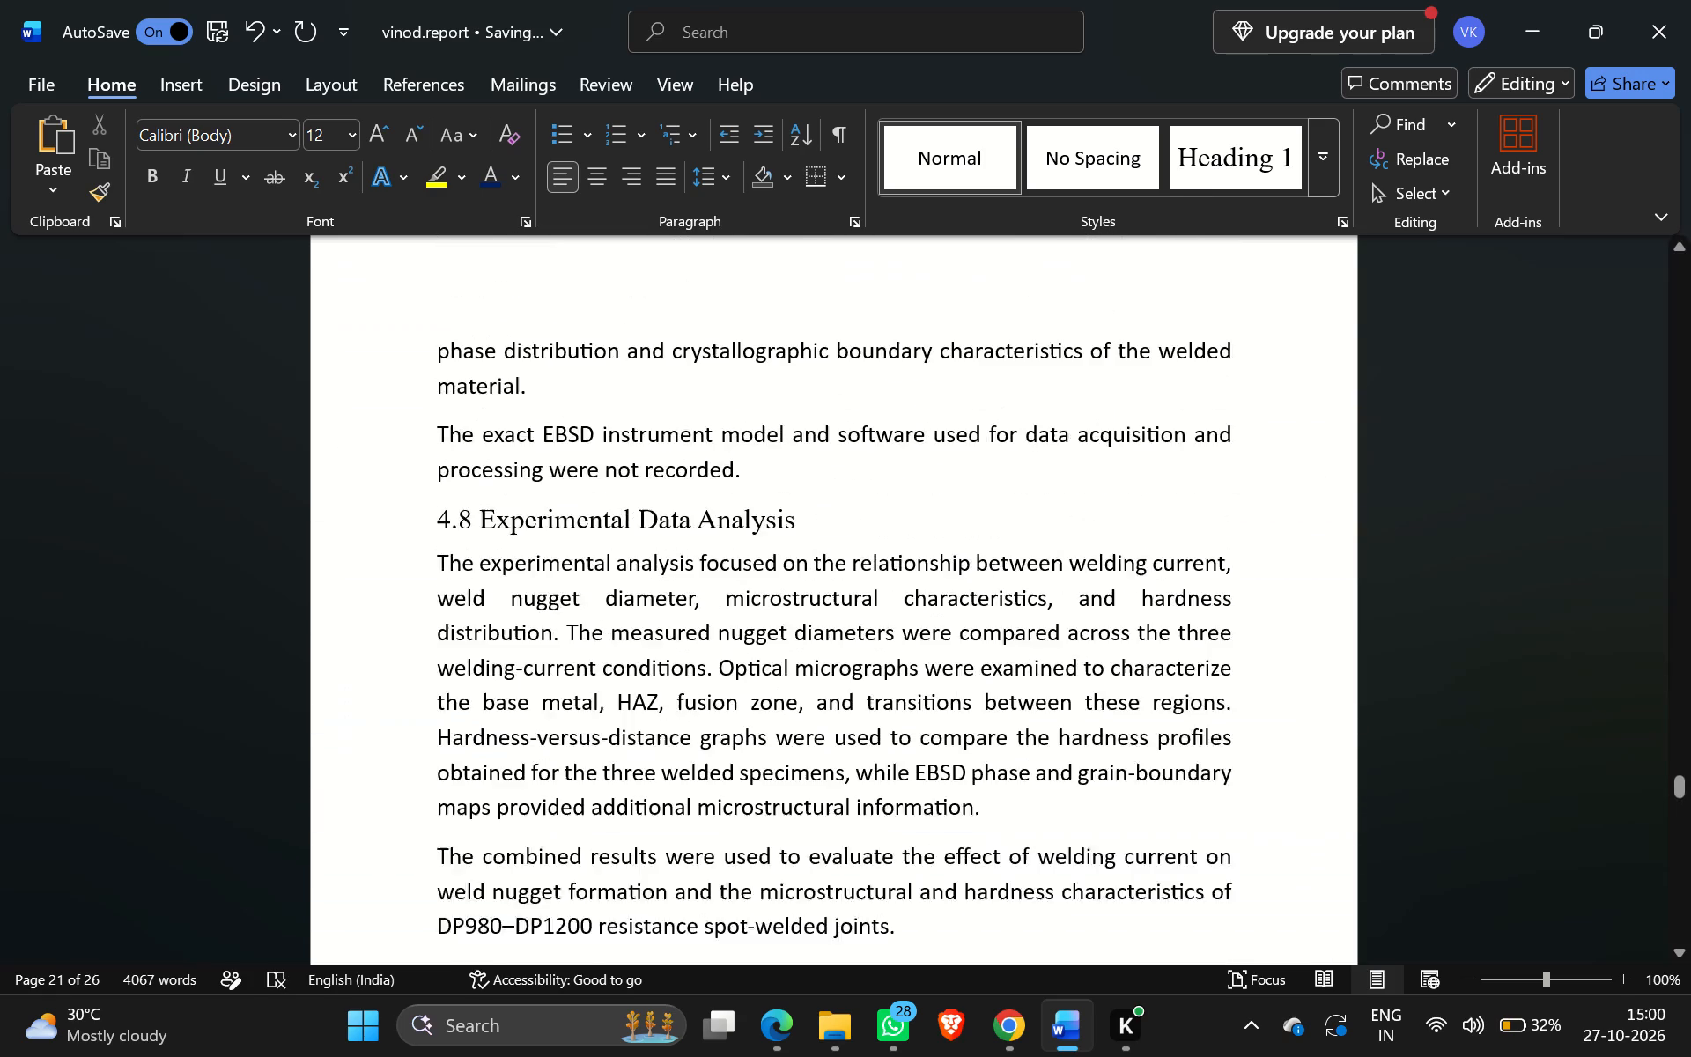
{"action": "scroll", "coordinate": [691, 549], "scroll_direction": "up", "scroll_amount": 1}
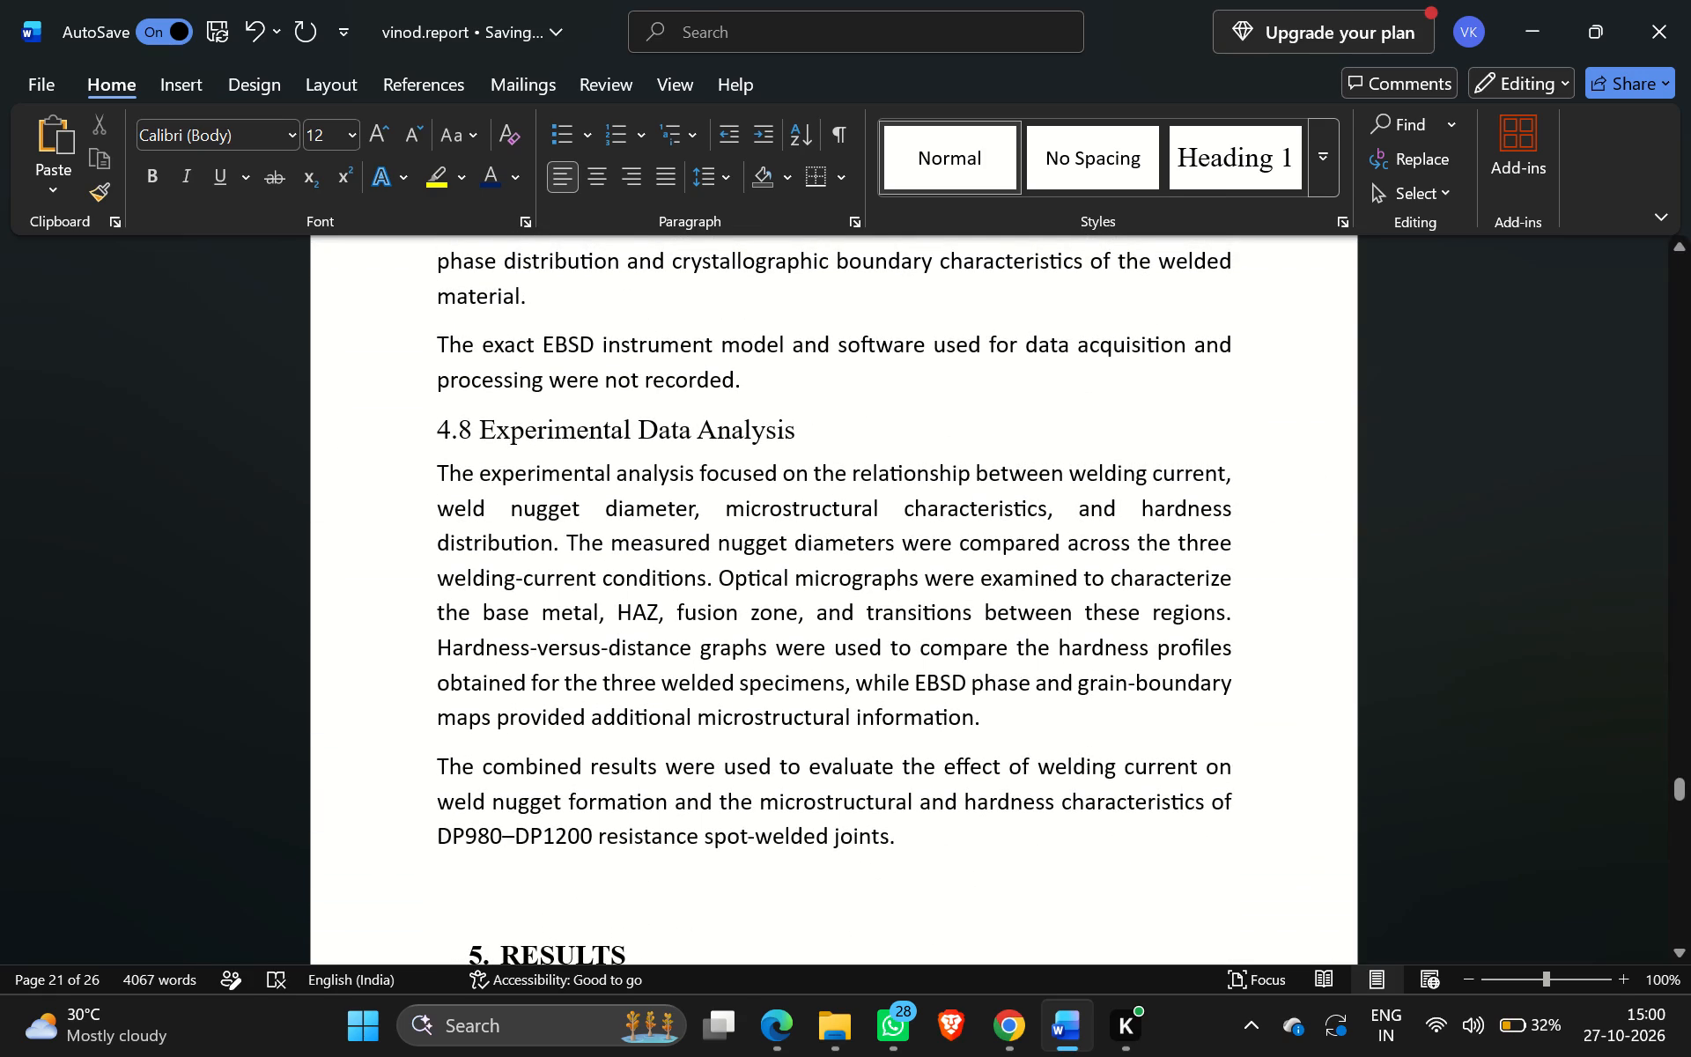
{"action": "scroll", "coordinate": [691, 549], "scroll_direction": "up", "scroll_amount": 6}
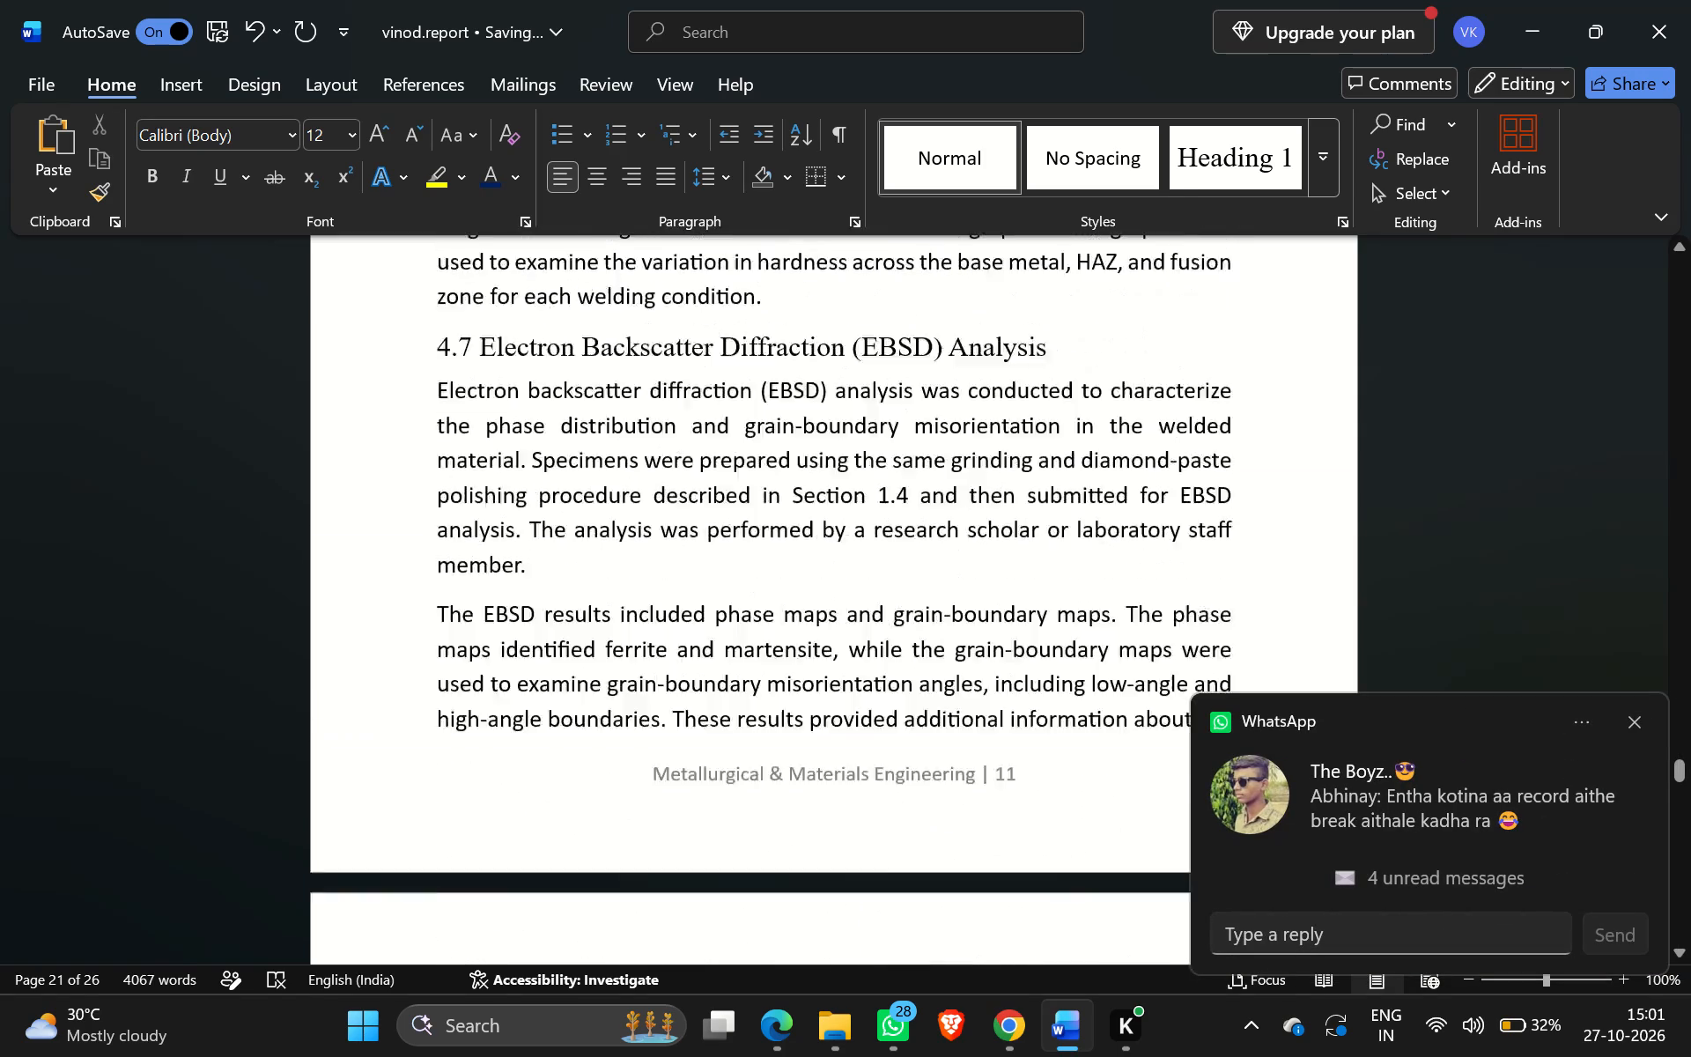
{"action": "scroll", "coordinate": [691, 549], "scroll_direction": "up", "scroll_amount": 5}
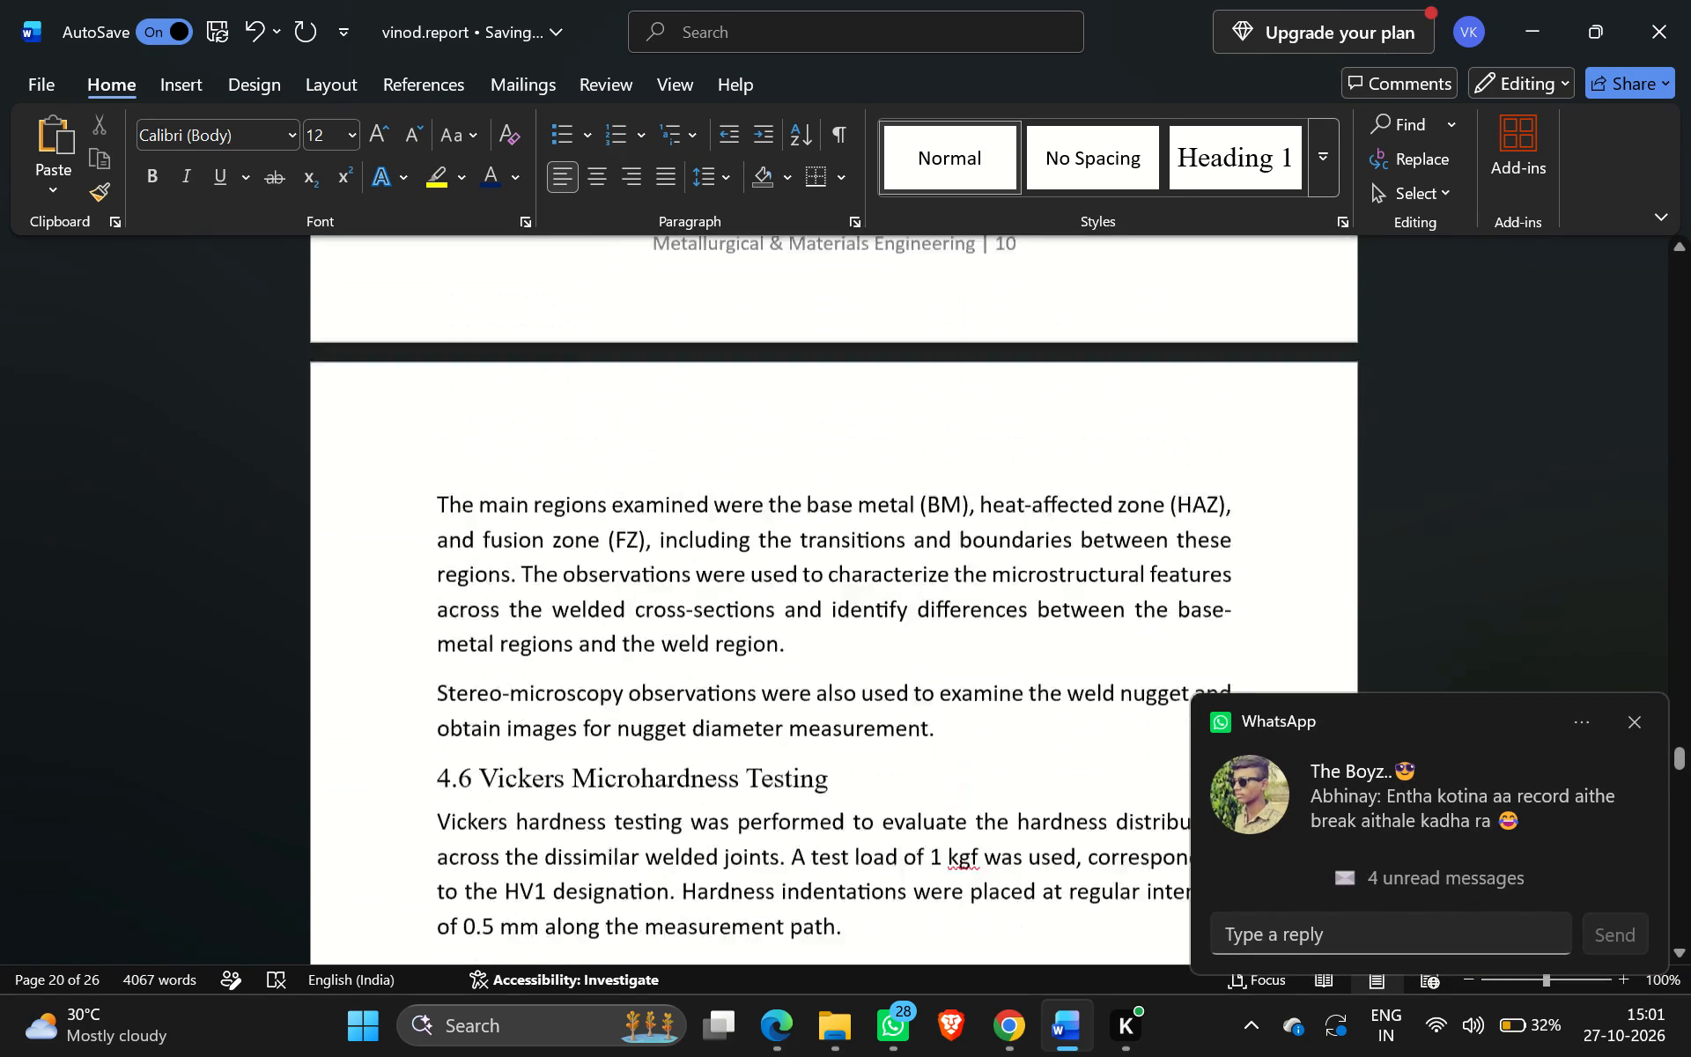
{"action": "scroll", "coordinate": [691, 549], "scroll_direction": "up", "scroll_amount": 4}
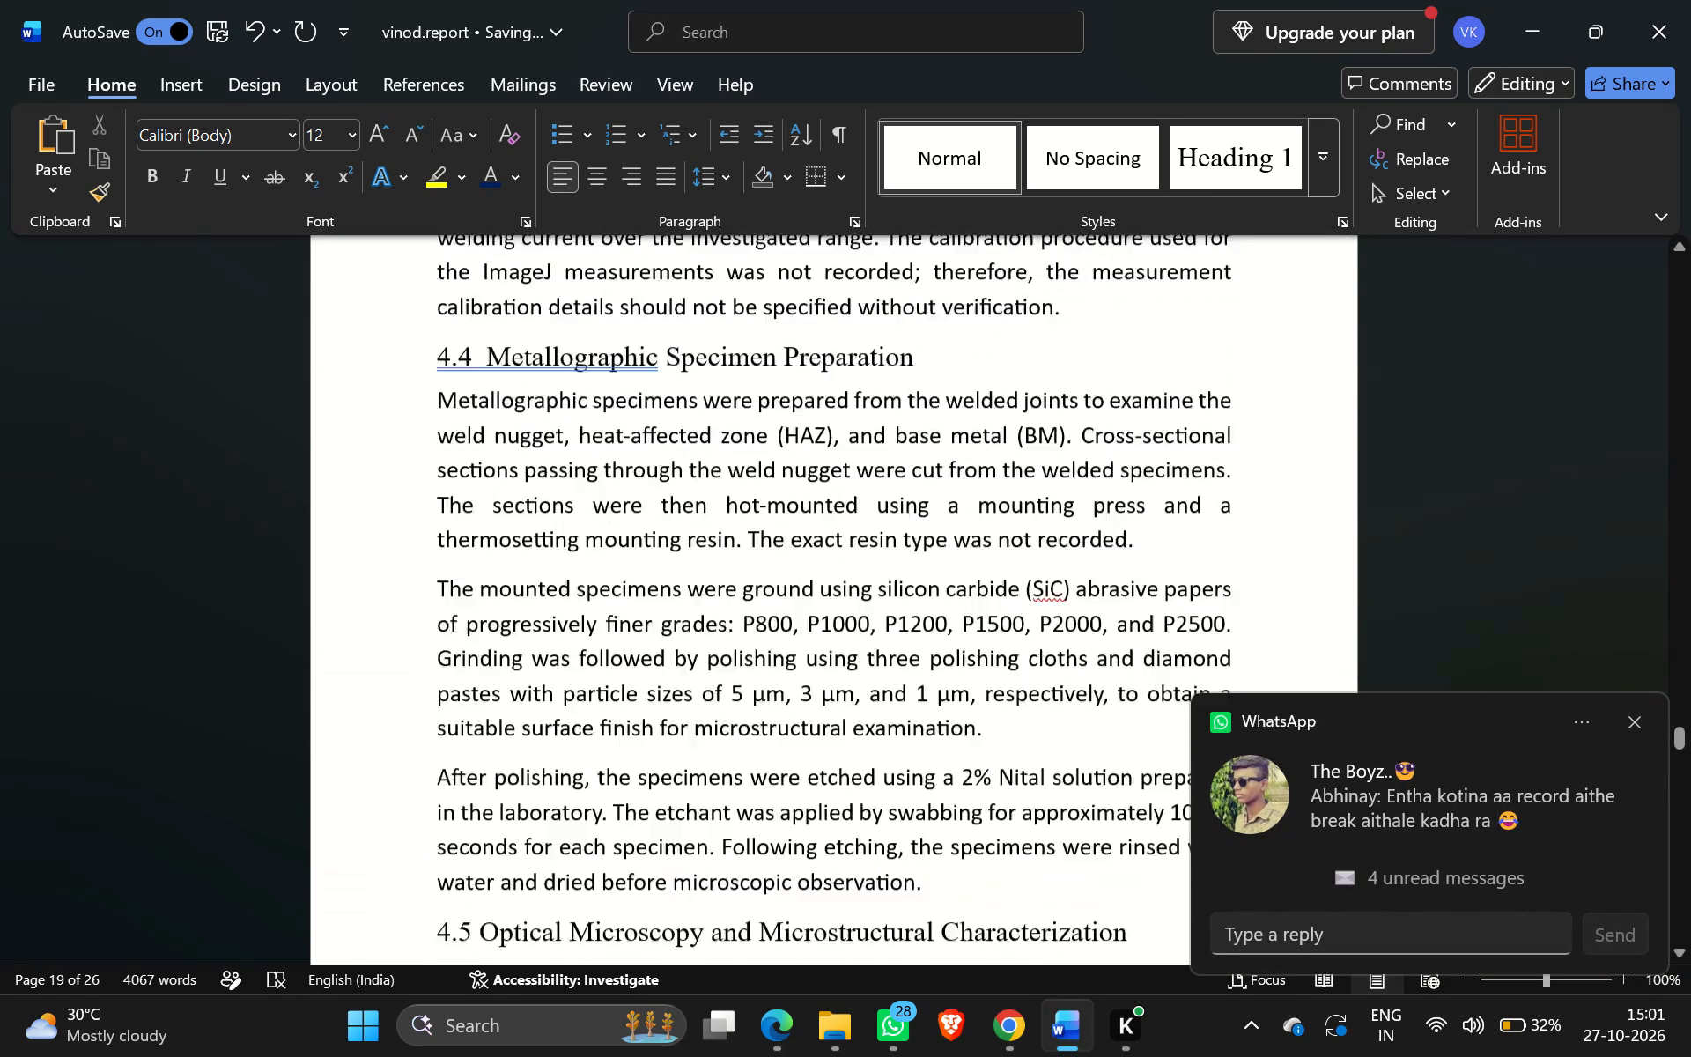
{"action": "scroll", "coordinate": [691, 549], "scroll_direction": "up", "scroll_amount": 8}
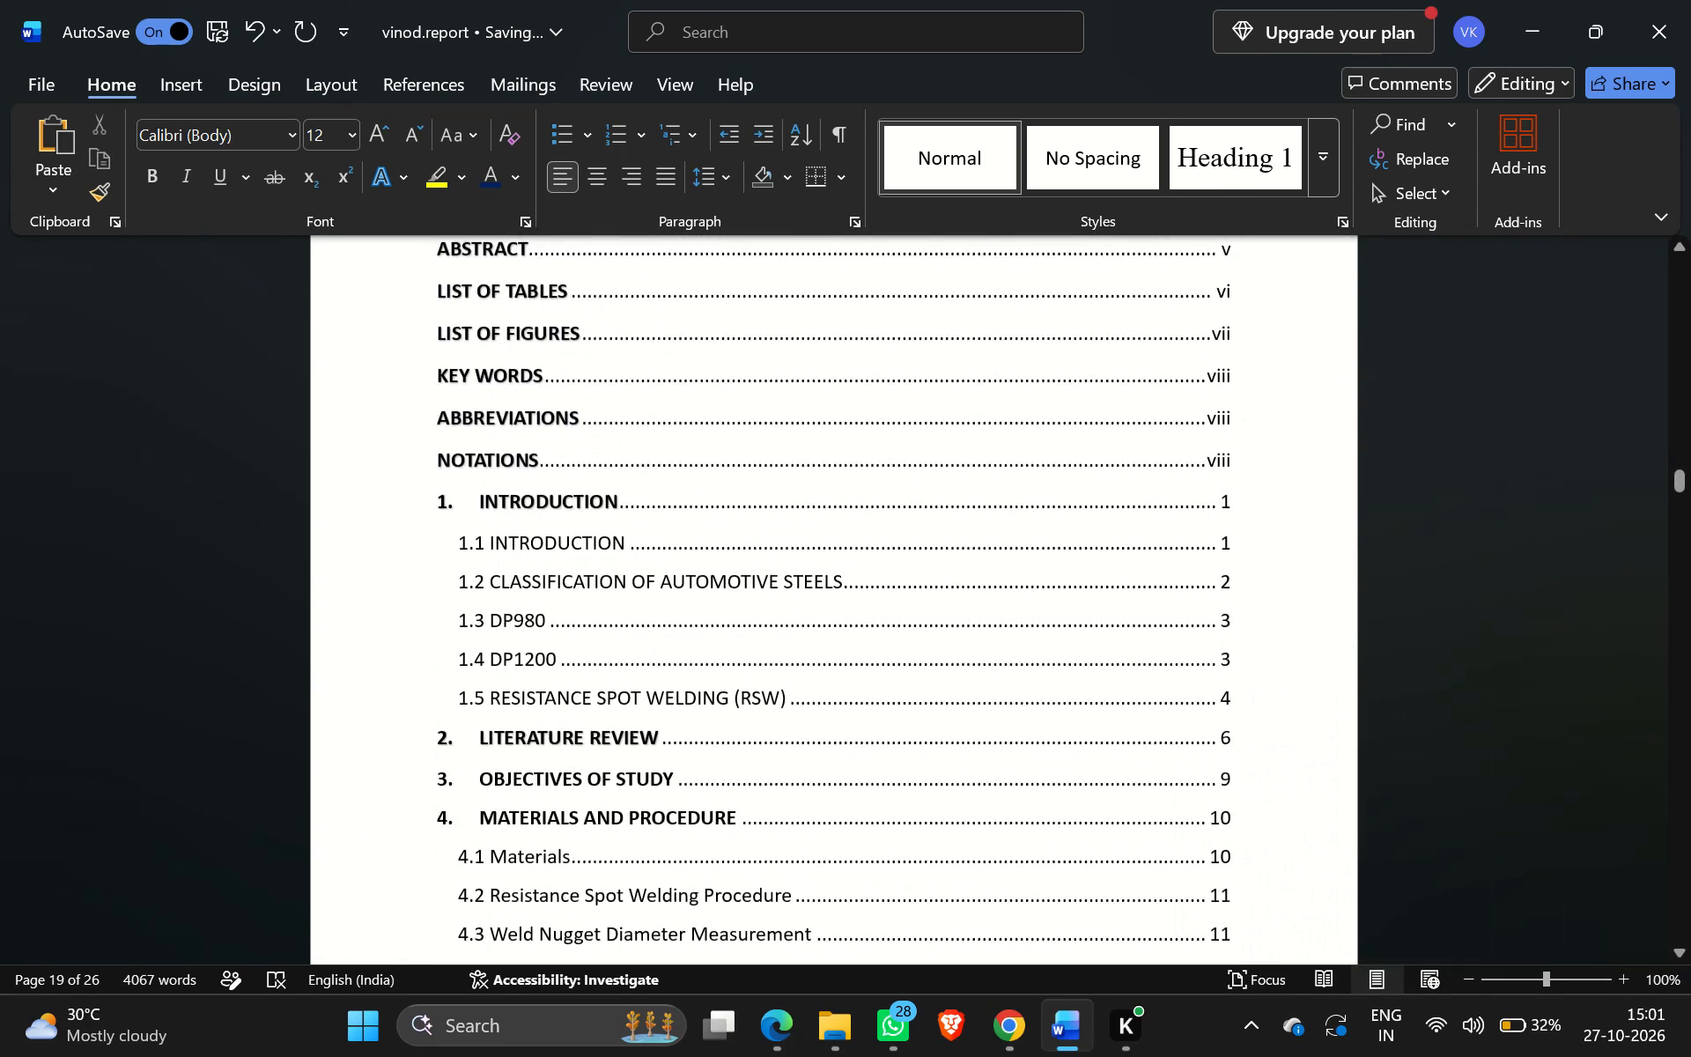
{"action": "scroll", "coordinate": [691, 549], "scroll_direction": "up", "scroll_amount": 3}
{"action": "scroll", "coordinate": [691, 549], "scroll_direction": "down", "scroll_amount": 3}
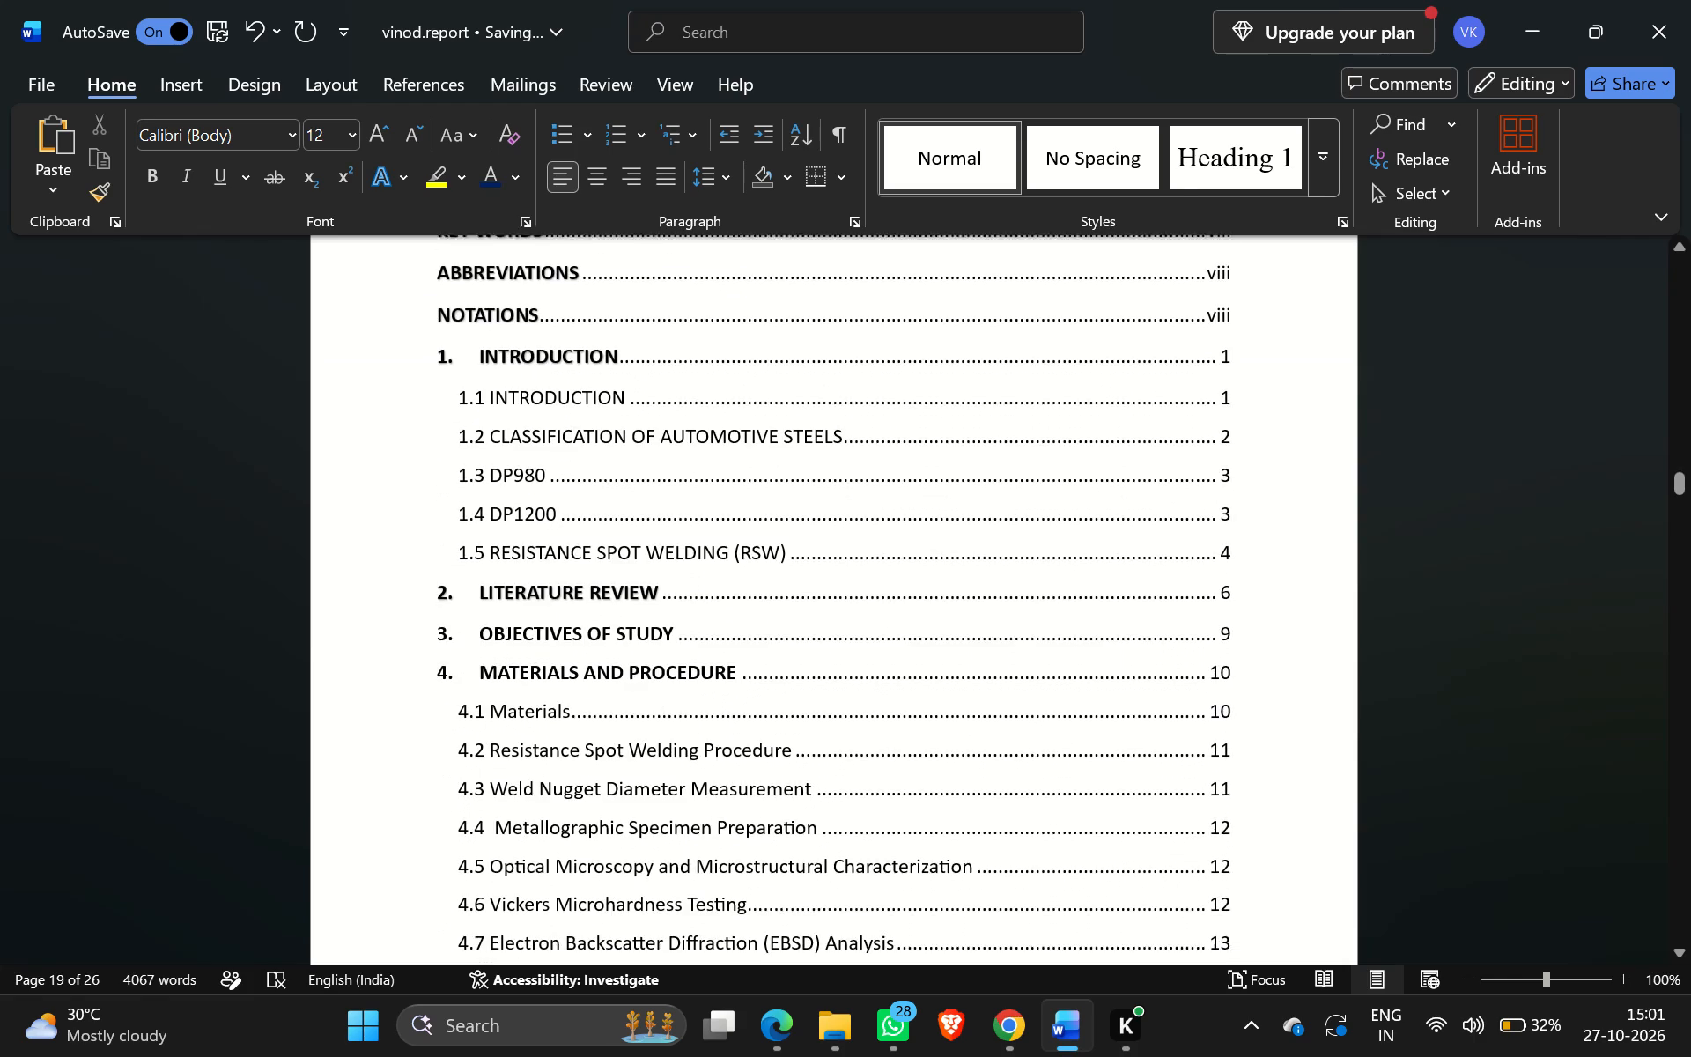
{"action": "scroll", "coordinate": [691, 549], "scroll_direction": "down", "scroll_amount": 1}
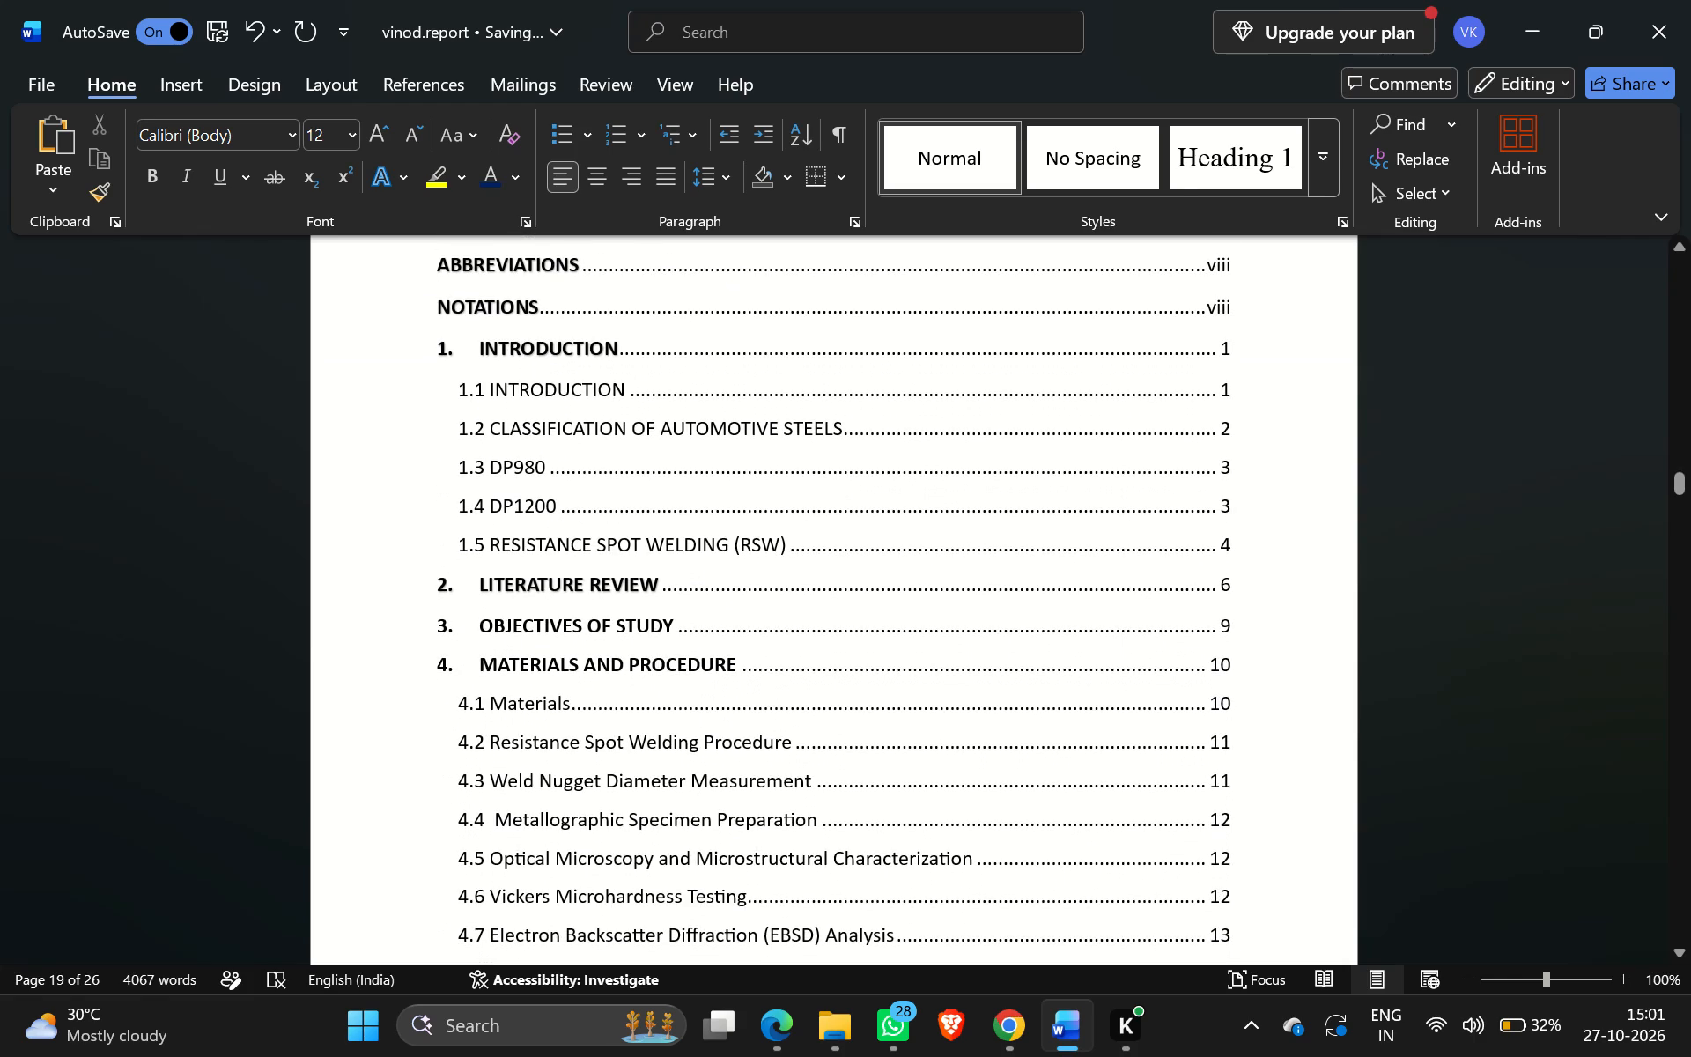
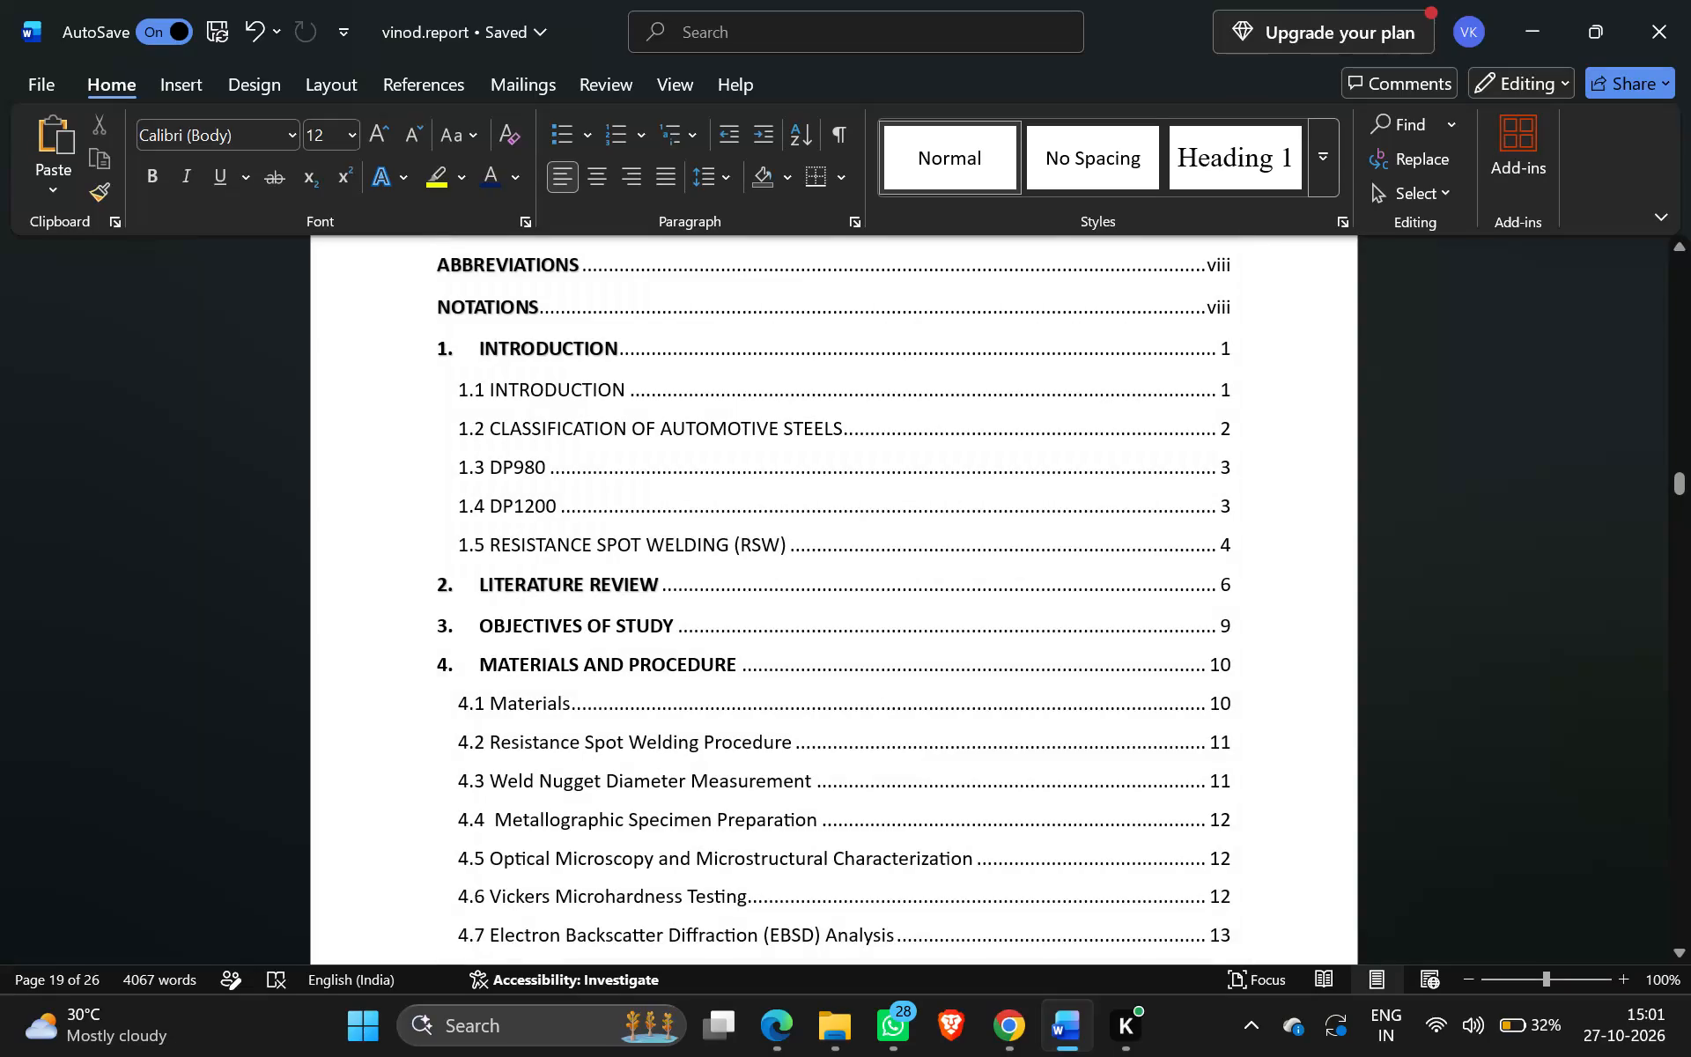
Look through the rest of the table of contents and the chapter 1 pages, examining page numbers, tables, figures and the 1.5 RESISTANCE SPOT WELDING section.
{"action": "scroll", "coordinate": [647, 641], "scroll_direction": "down", "scroll_amount": 2}
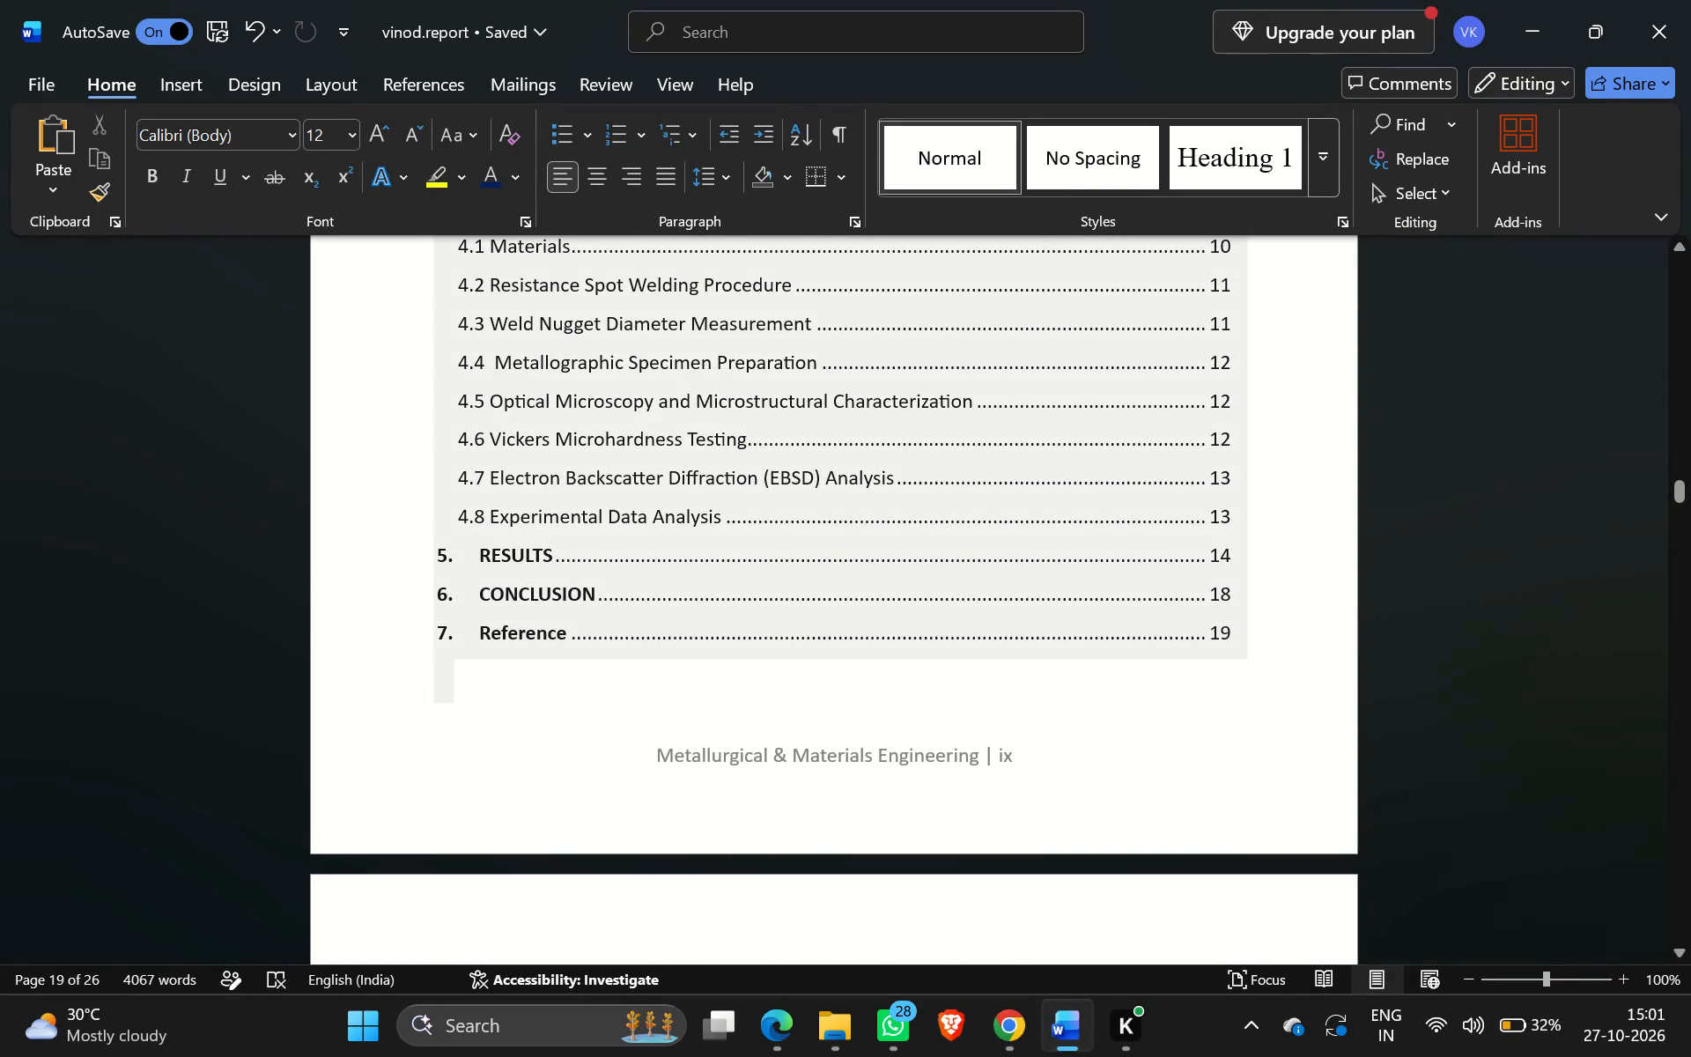
{"action": "scroll", "coordinate": [647, 641], "scroll_direction": "right", "scroll_amount": 1}
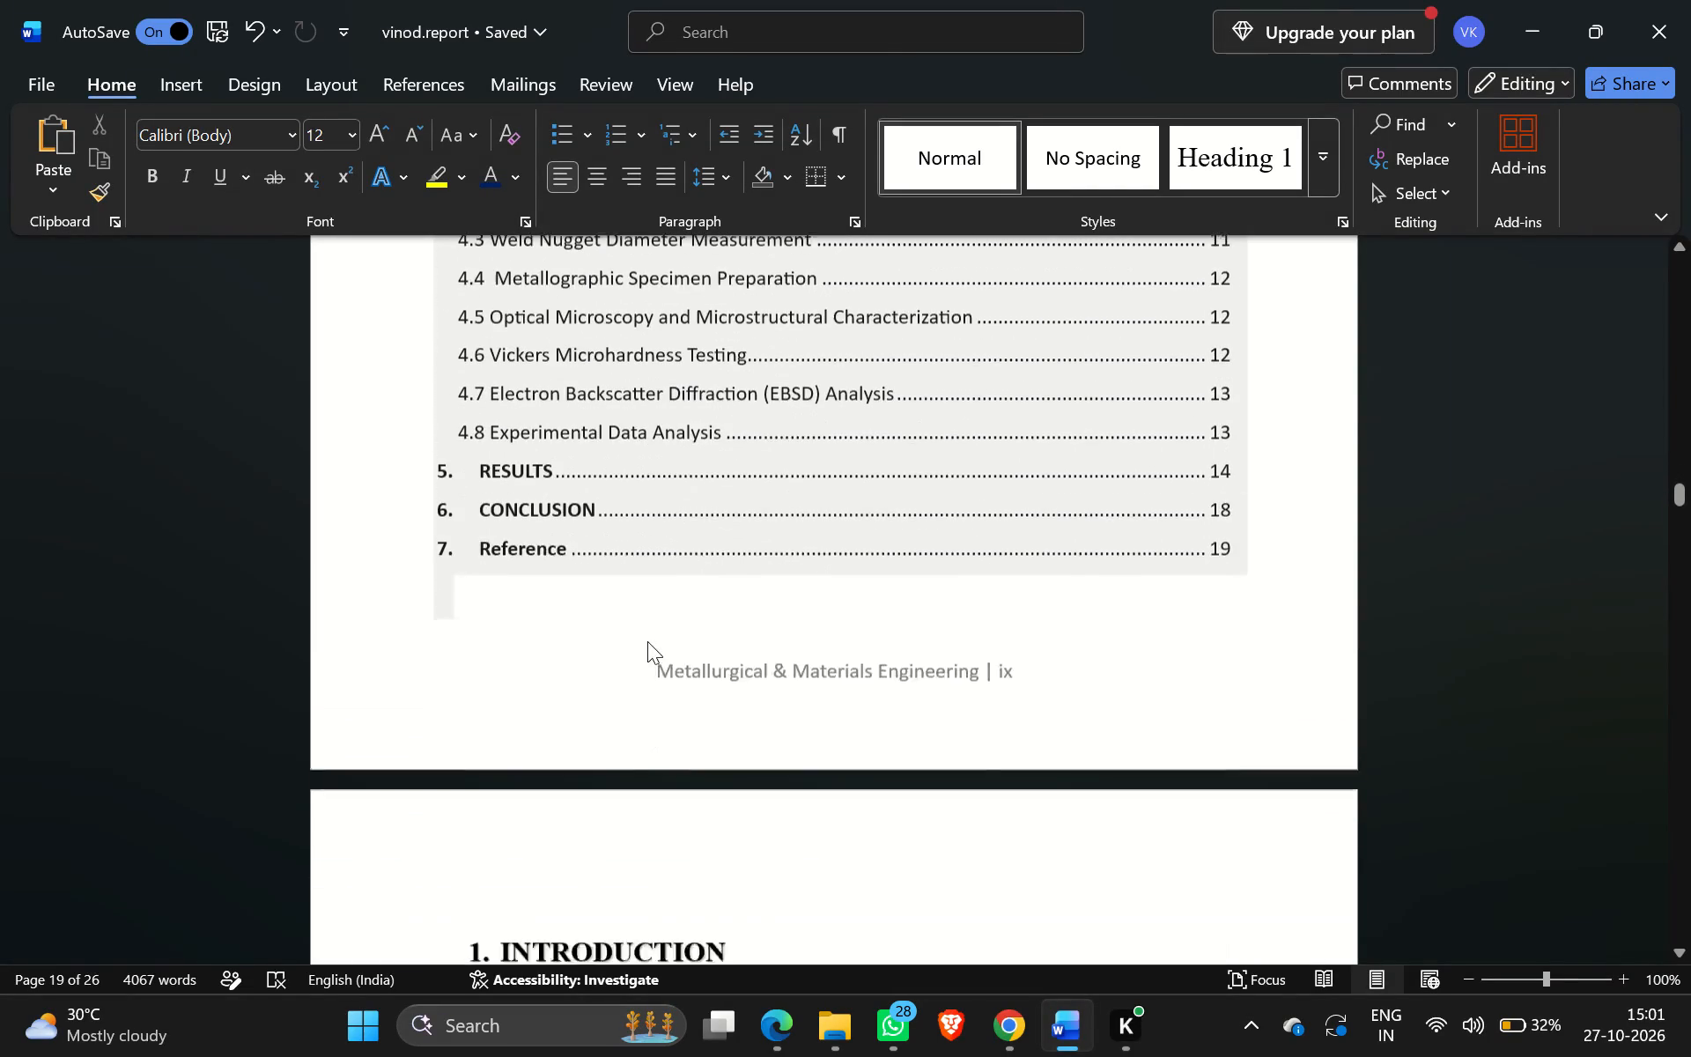
{"action": "scroll", "coordinate": [647, 641], "scroll_direction": "down", "scroll_amount": 5}
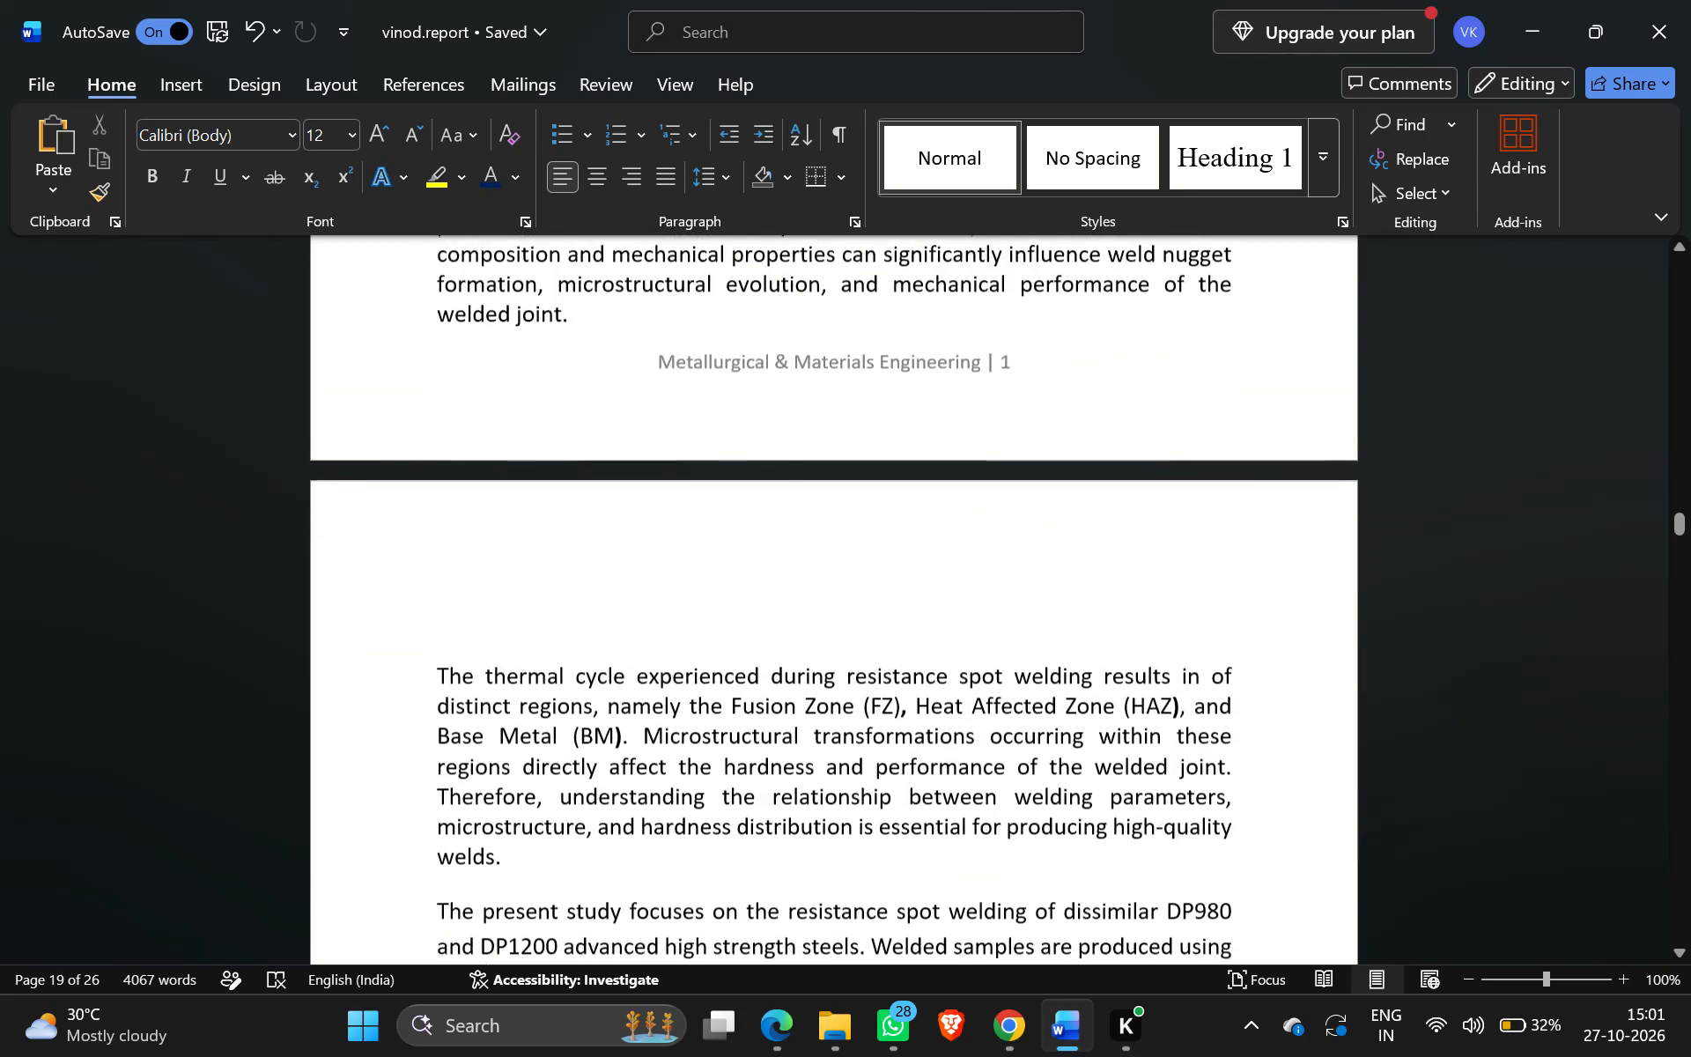
{"action": "scroll", "coordinate": [647, 641], "scroll_direction": "down", "scroll_amount": 7}
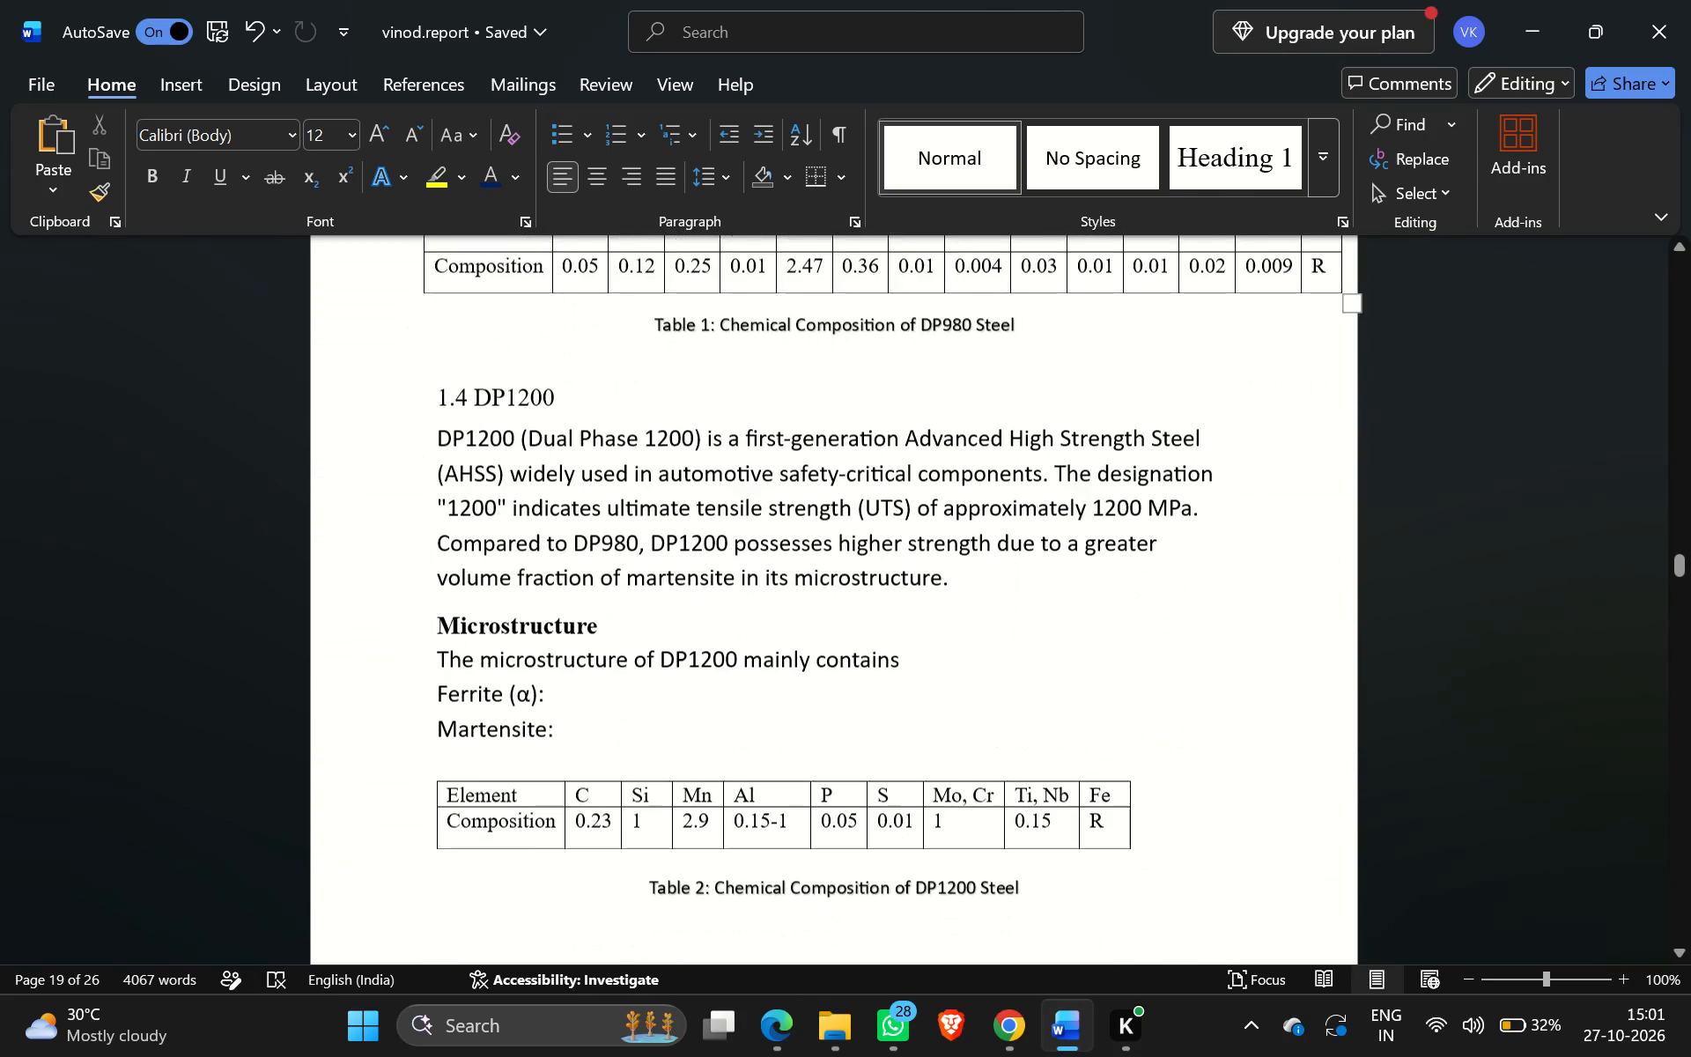
{"action": "scroll", "coordinate": [647, 641], "scroll_direction": "up", "scroll_amount": 1}
{"action": "scroll", "coordinate": [647, 641], "scroll_direction": "down", "scroll_amount": 5}
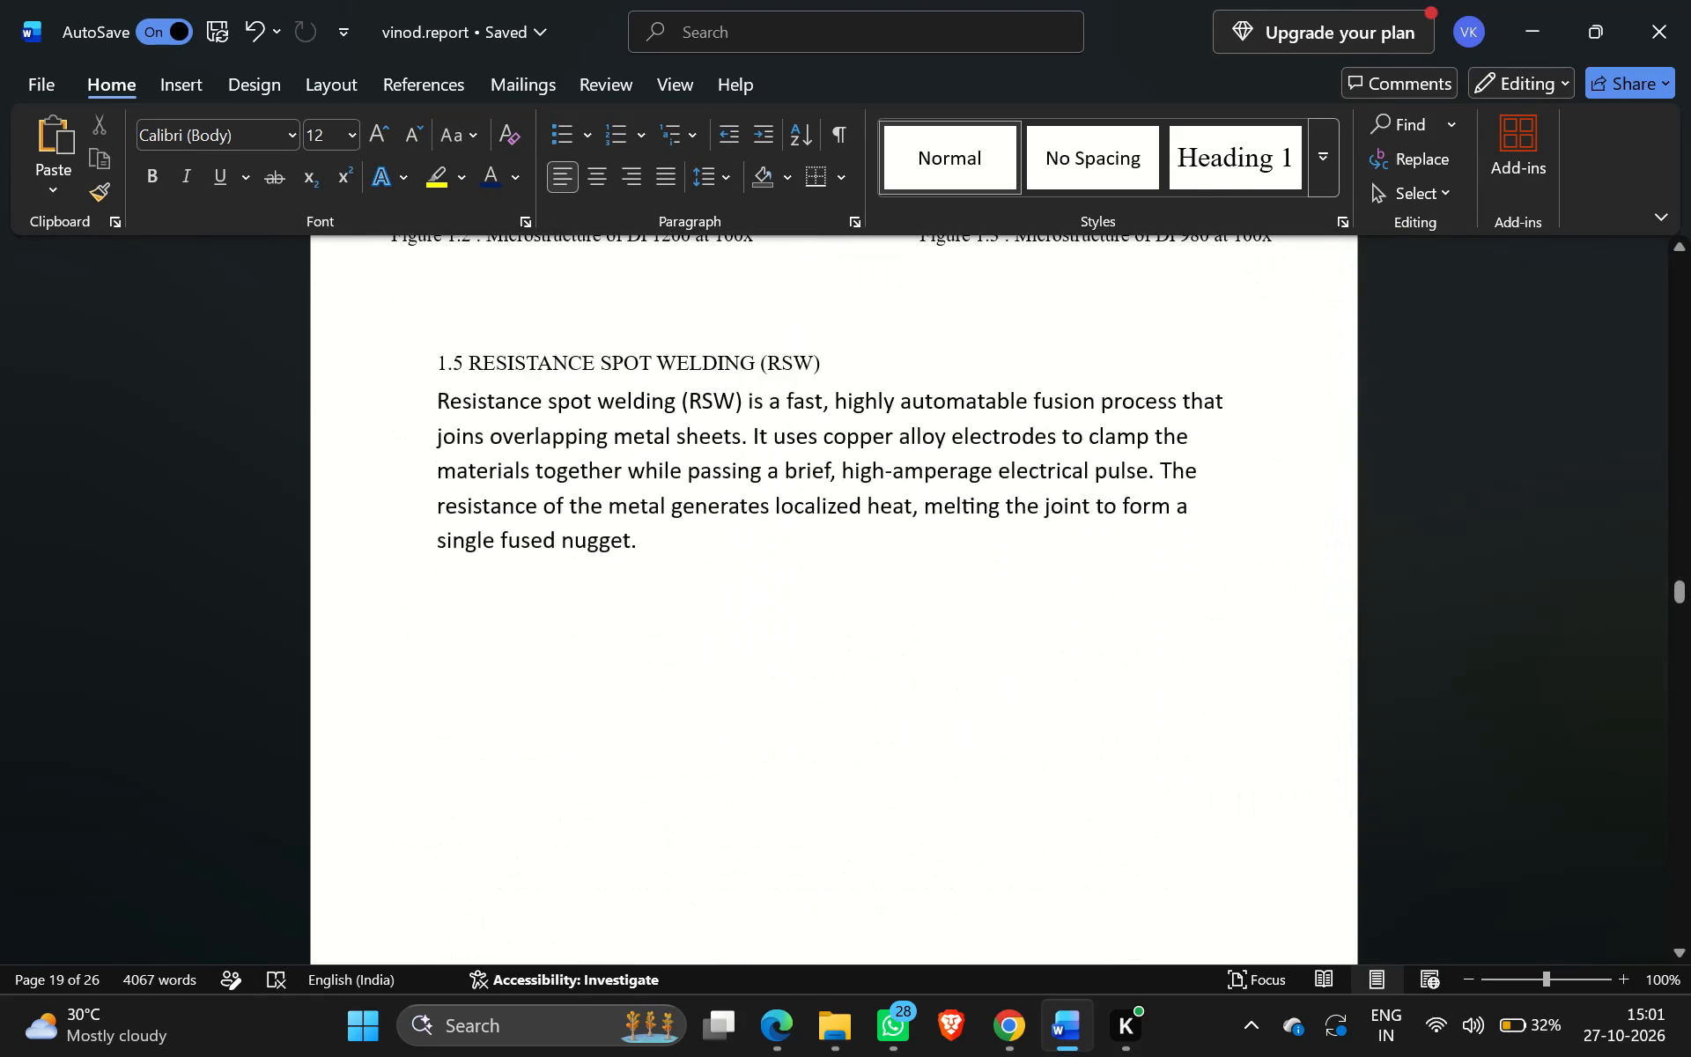
{"action": "scroll", "coordinate": [647, 641], "scroll_direction": "down", "scroll_amount": 5}
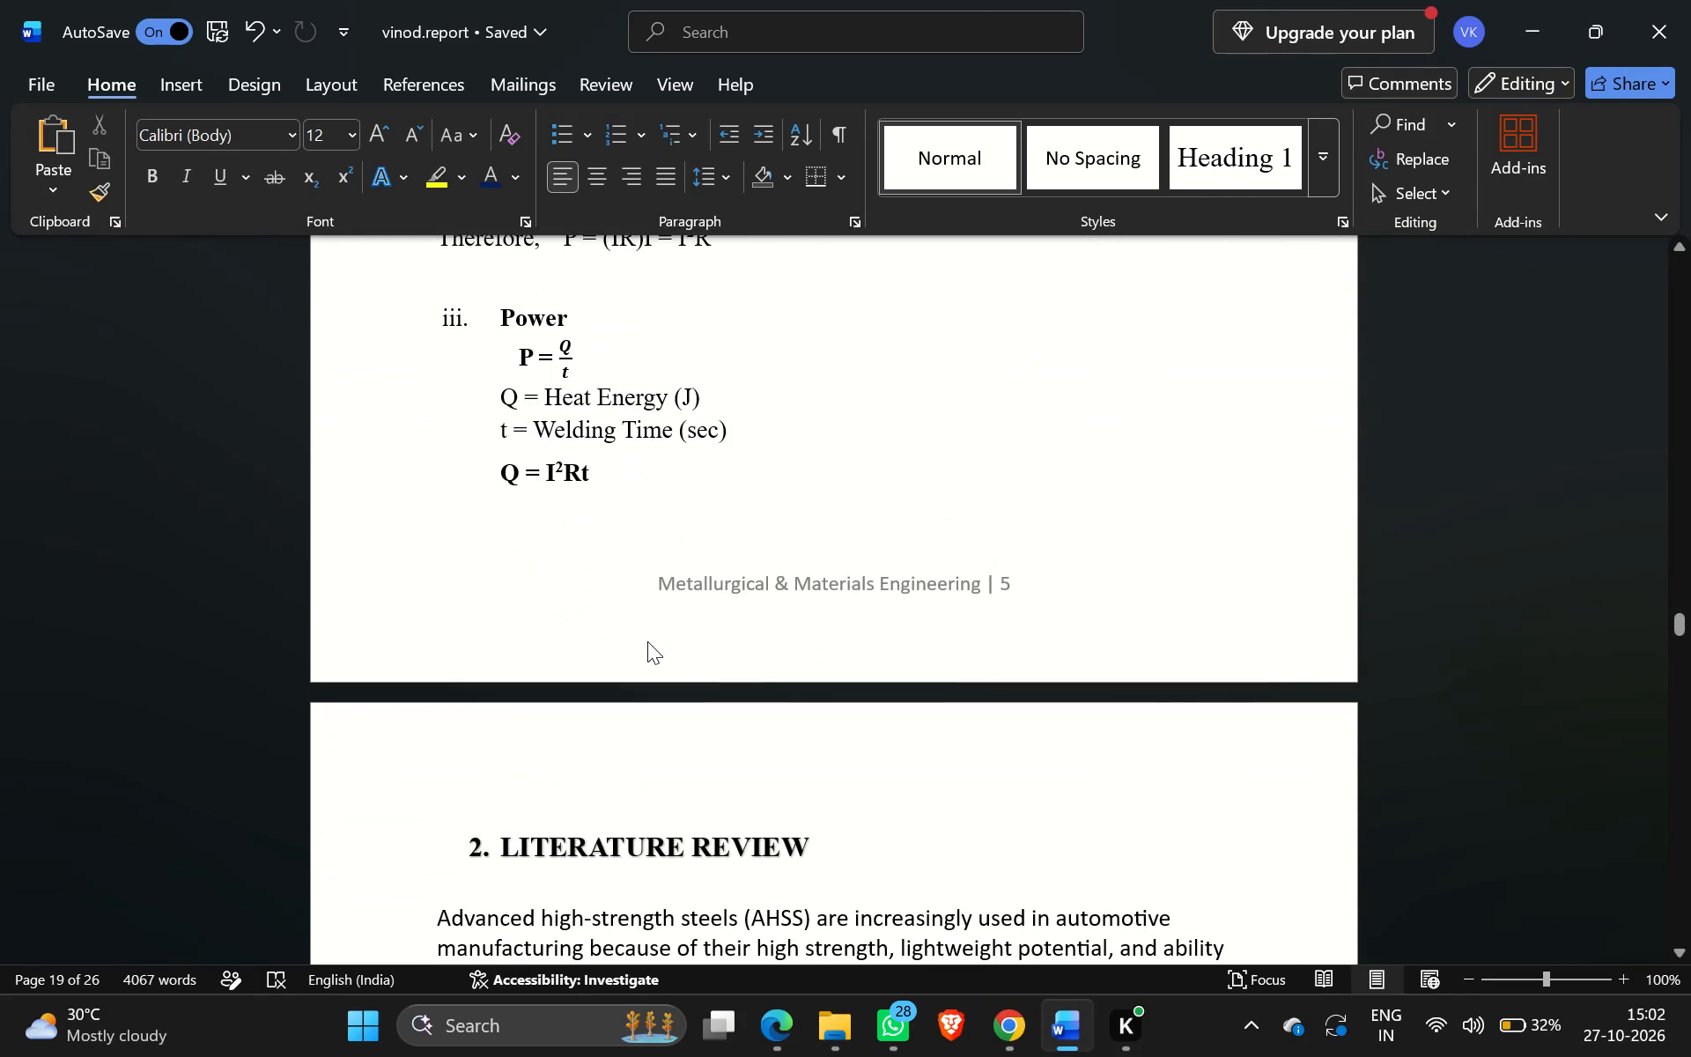
{"action": "scroll", "coordinate": [647, 641], "scroll_direction": "up", "scroll_amount": 3}
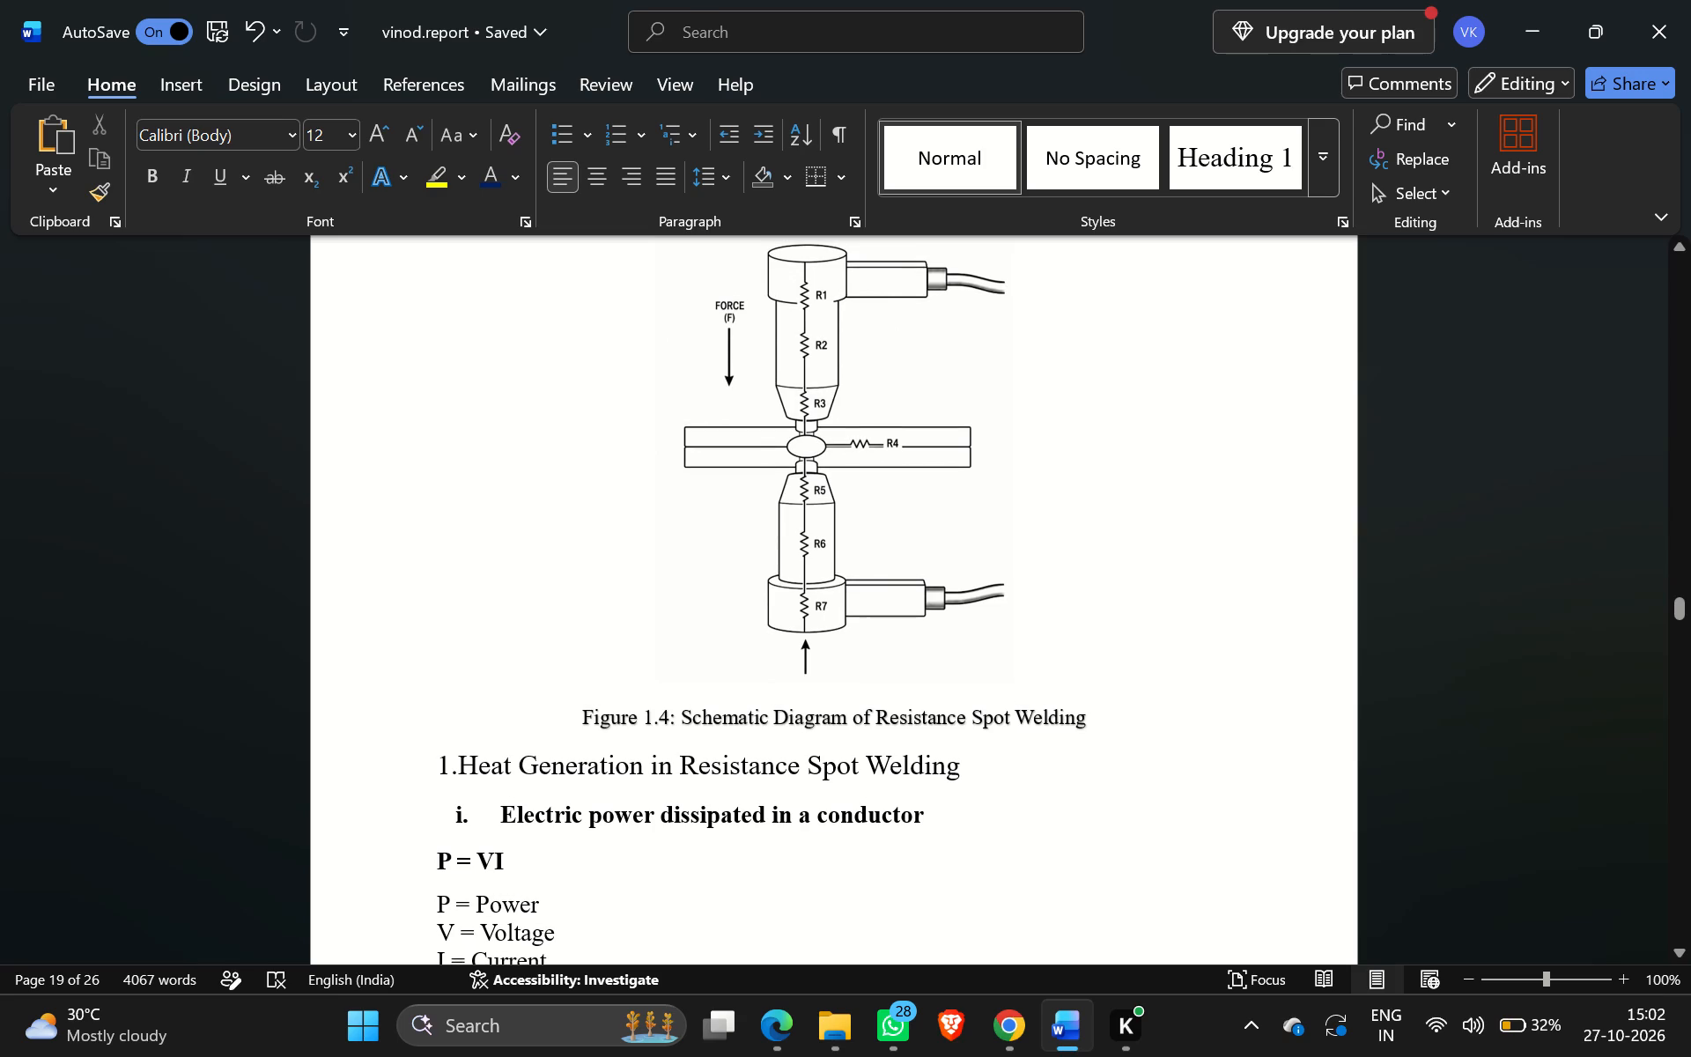
{"action": "scroll", "coordinate": [647, 641], "scroll_direction": "right", "scroll_amount": 1}
{"action": "scroll", "coordinate": [647, 641], "scroll_direction": "up", "scroll_amount": 4}
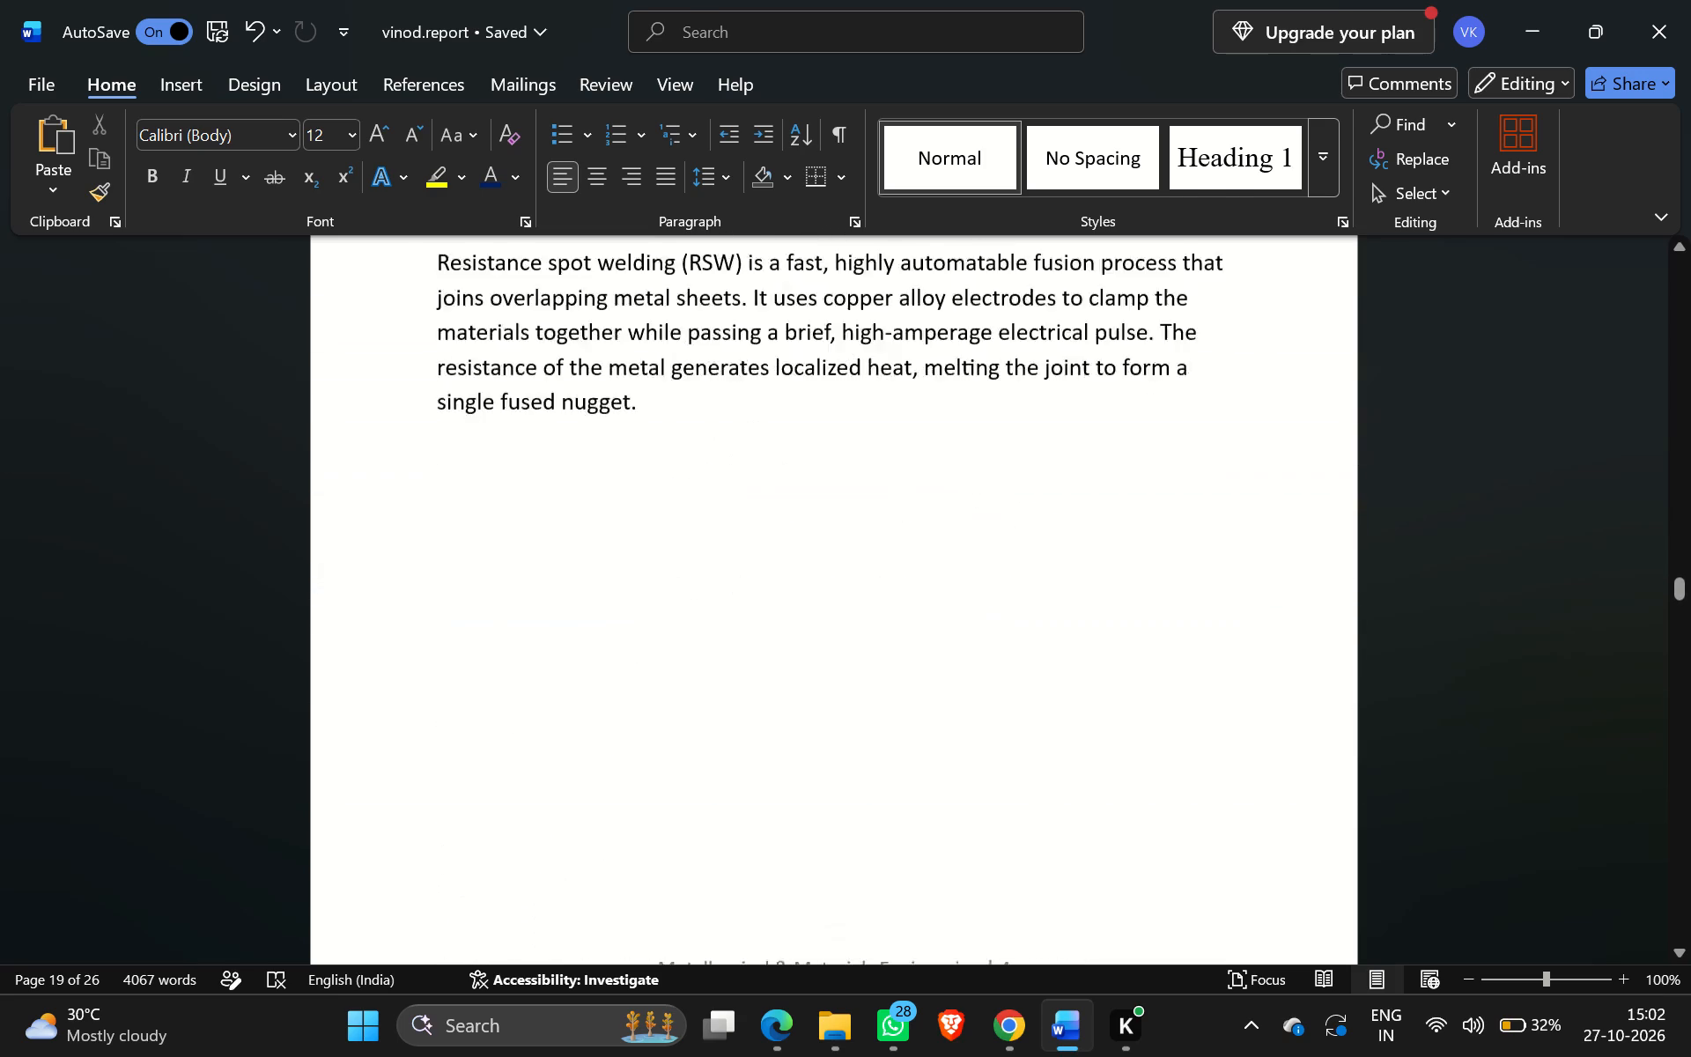
{"action": "scroll", "coordinate": [647, 641], "scroll_direction": "up", "scroll_amount": 1}
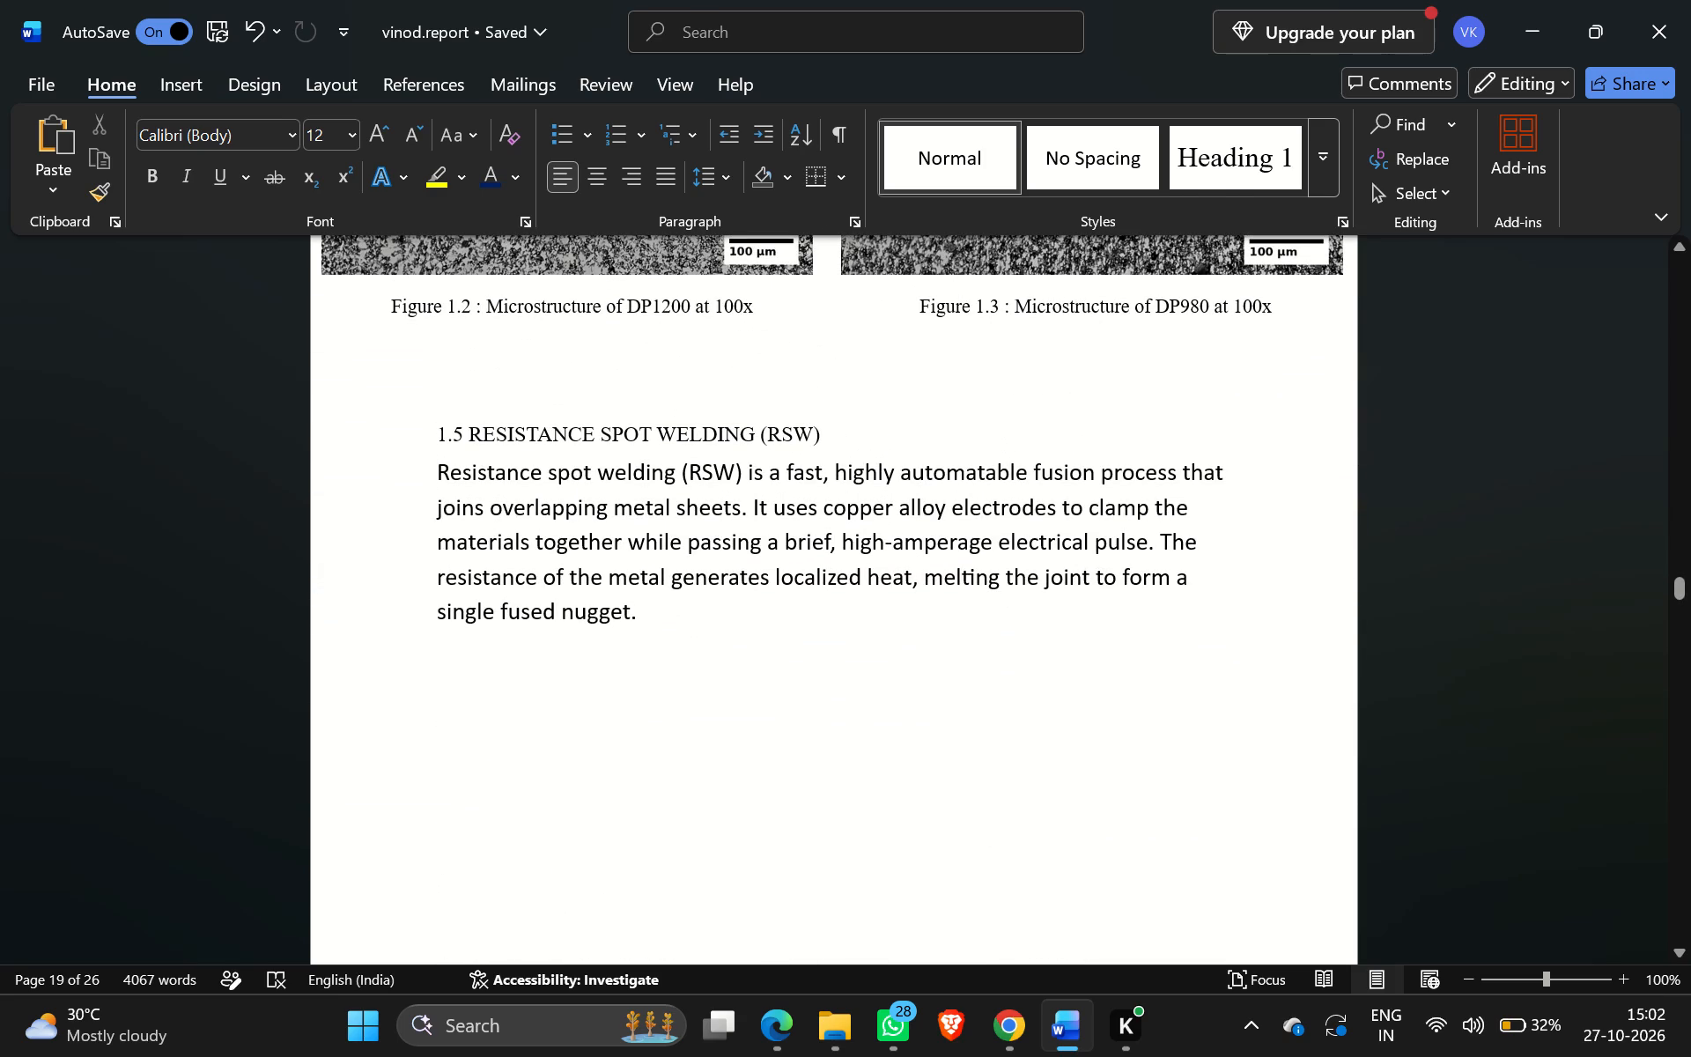
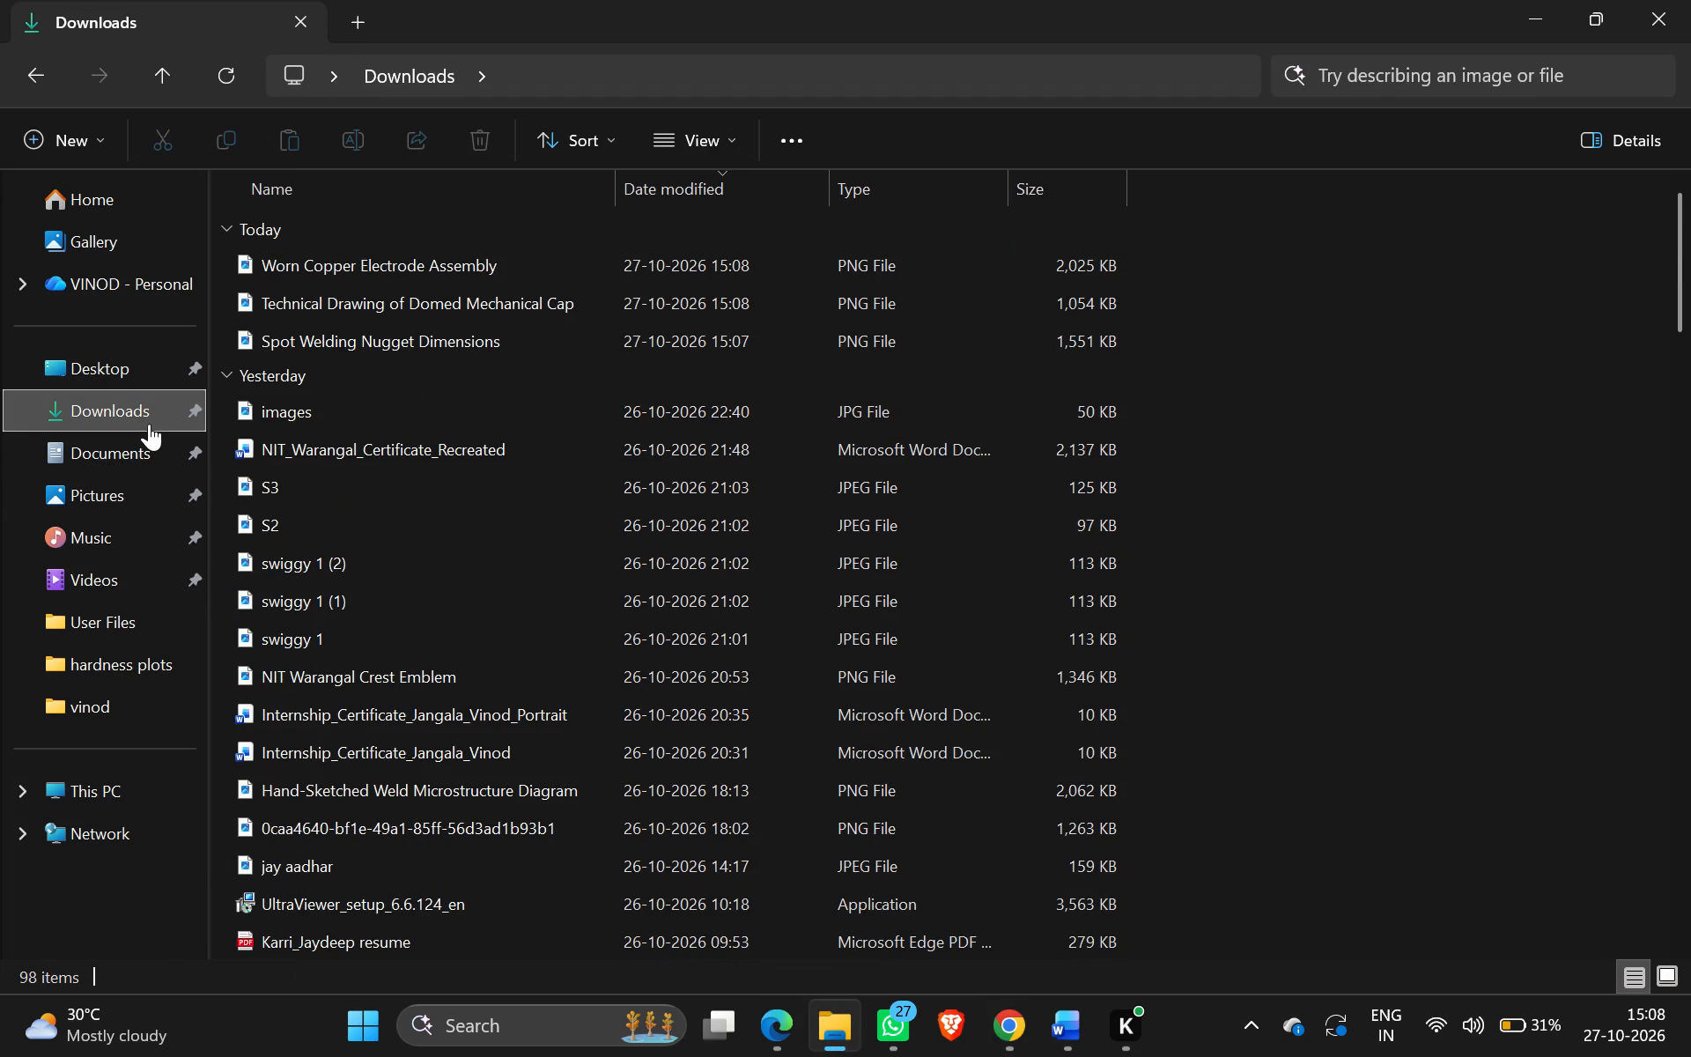
{"action": "double_click", "coordinate": [454, 255]}
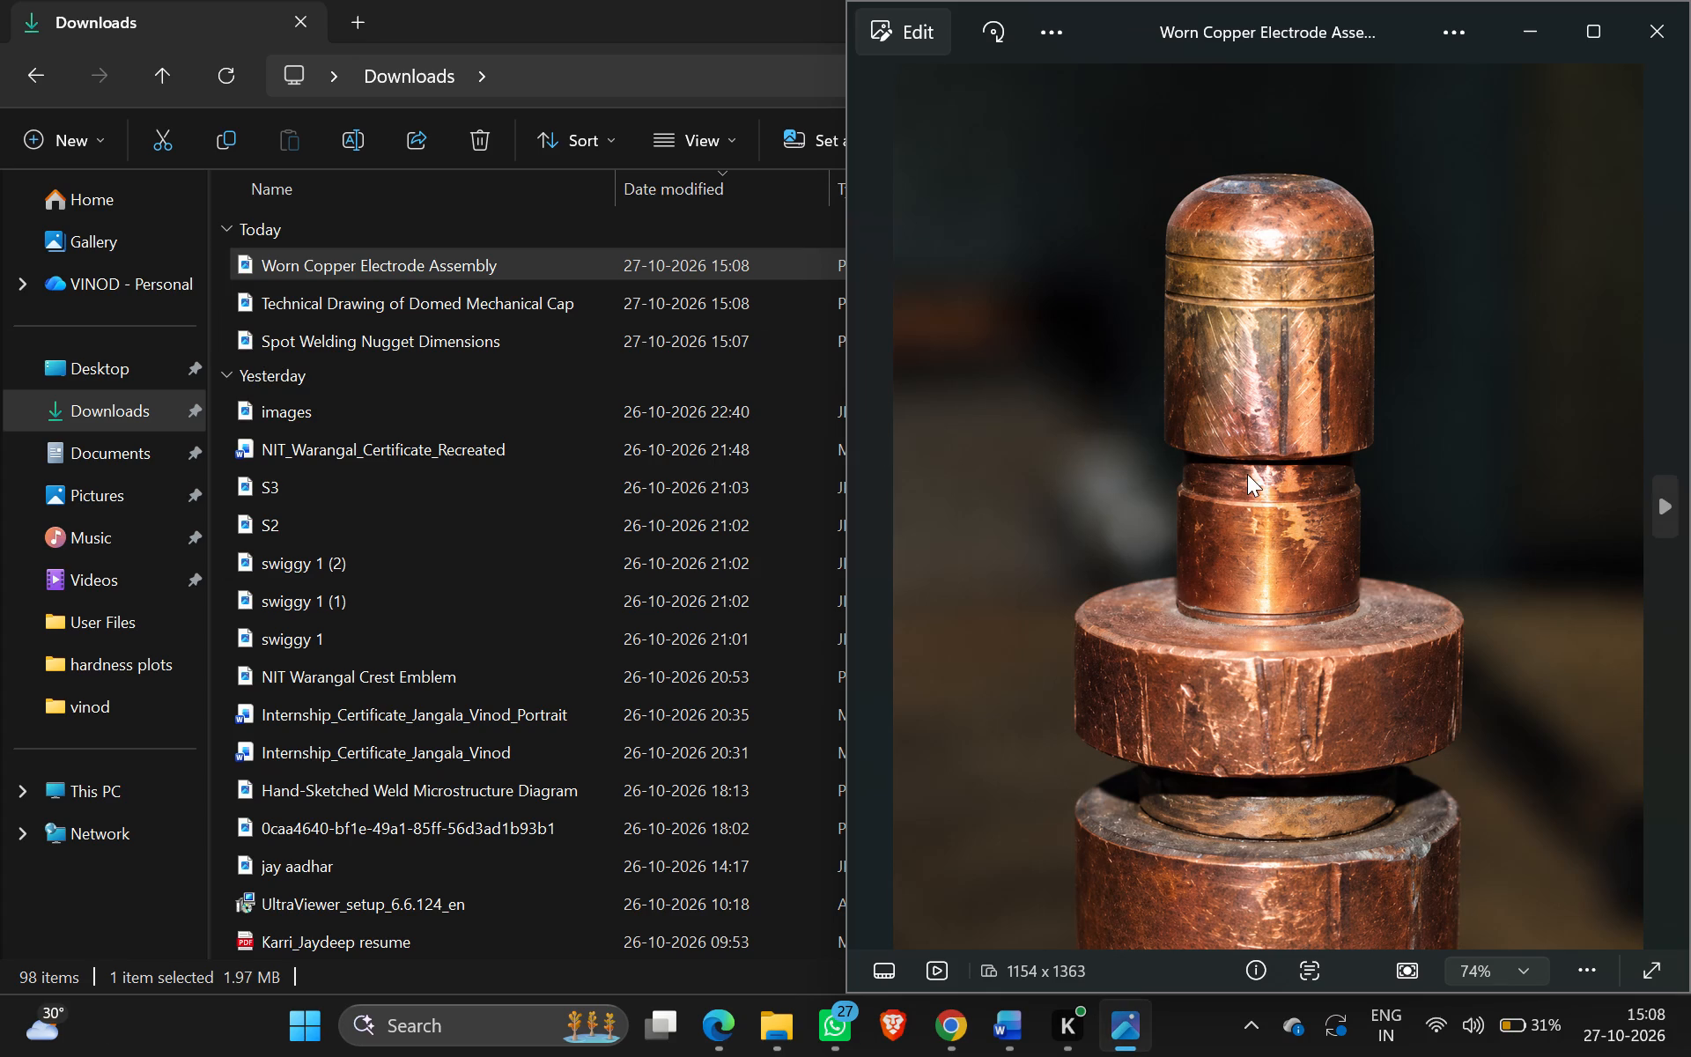
{"action": "right_click", "coordinate": [1247, 474]}
{"action": "left_click", "coordinate": [1306, 514]}
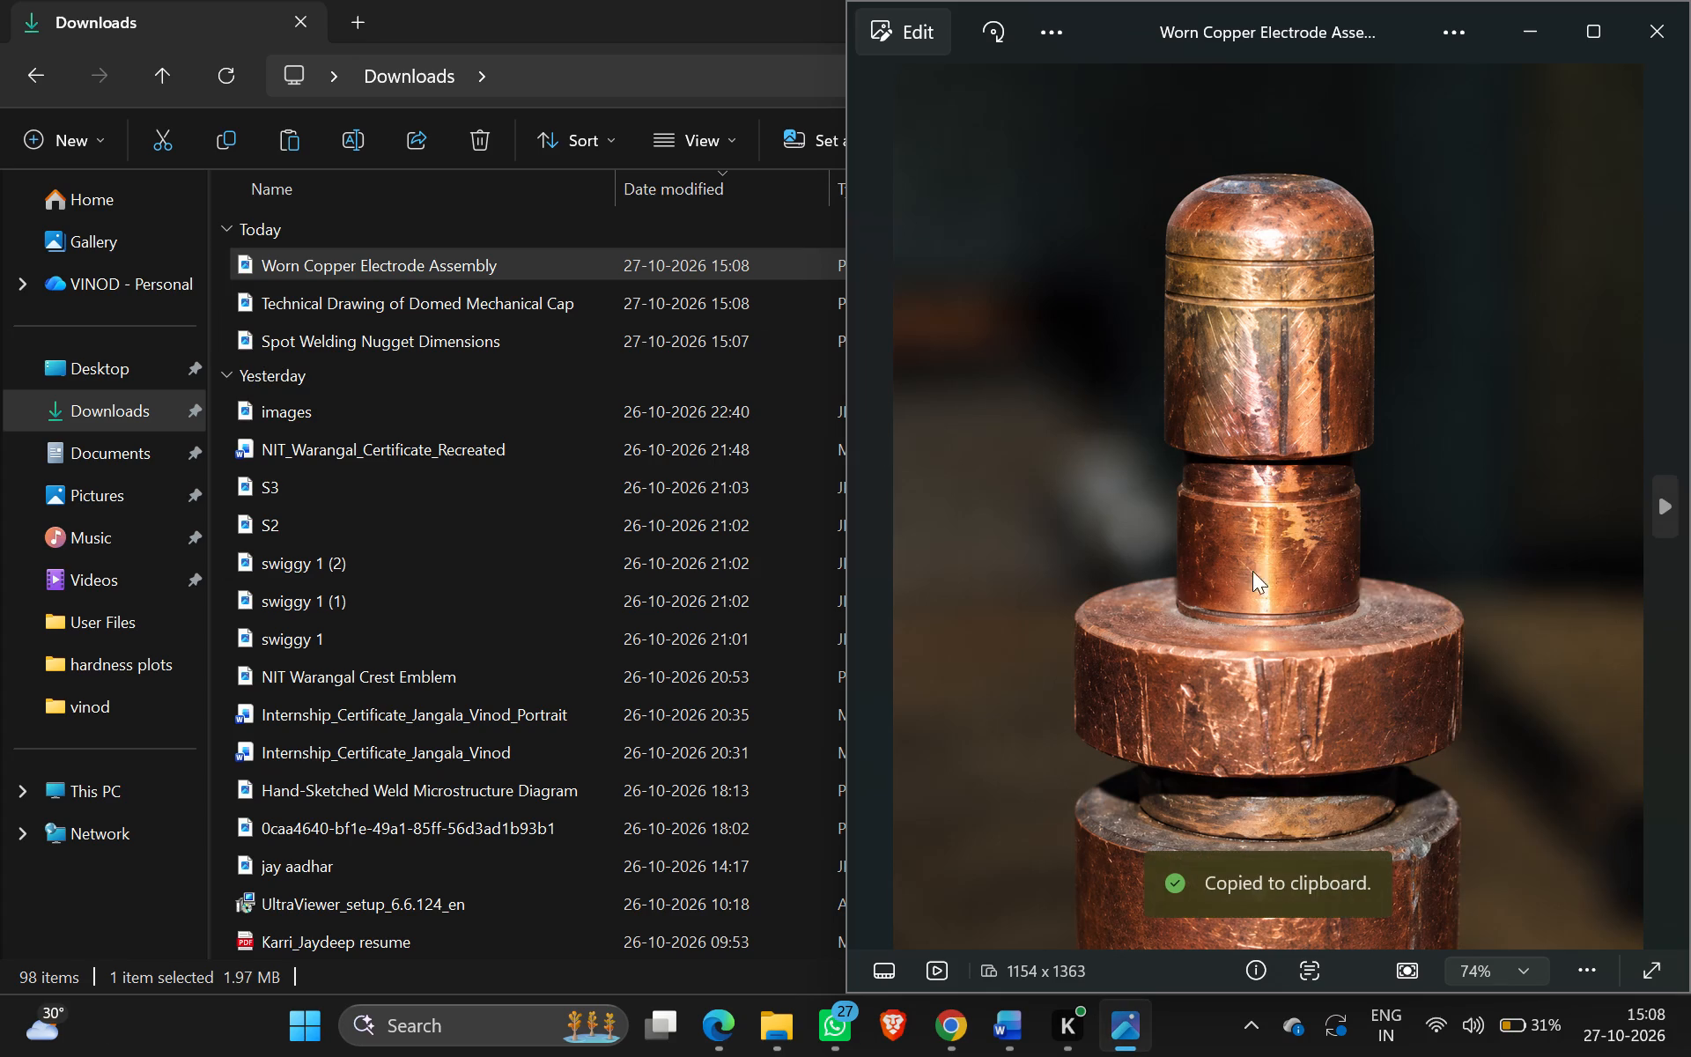
Switch to the vinod.report document in Word and insert a table of two columns and one row below the section 1.5 Resistance Spot Welding paragraph.
{"action": "left_click", "coordinate": [1003, 1011]}
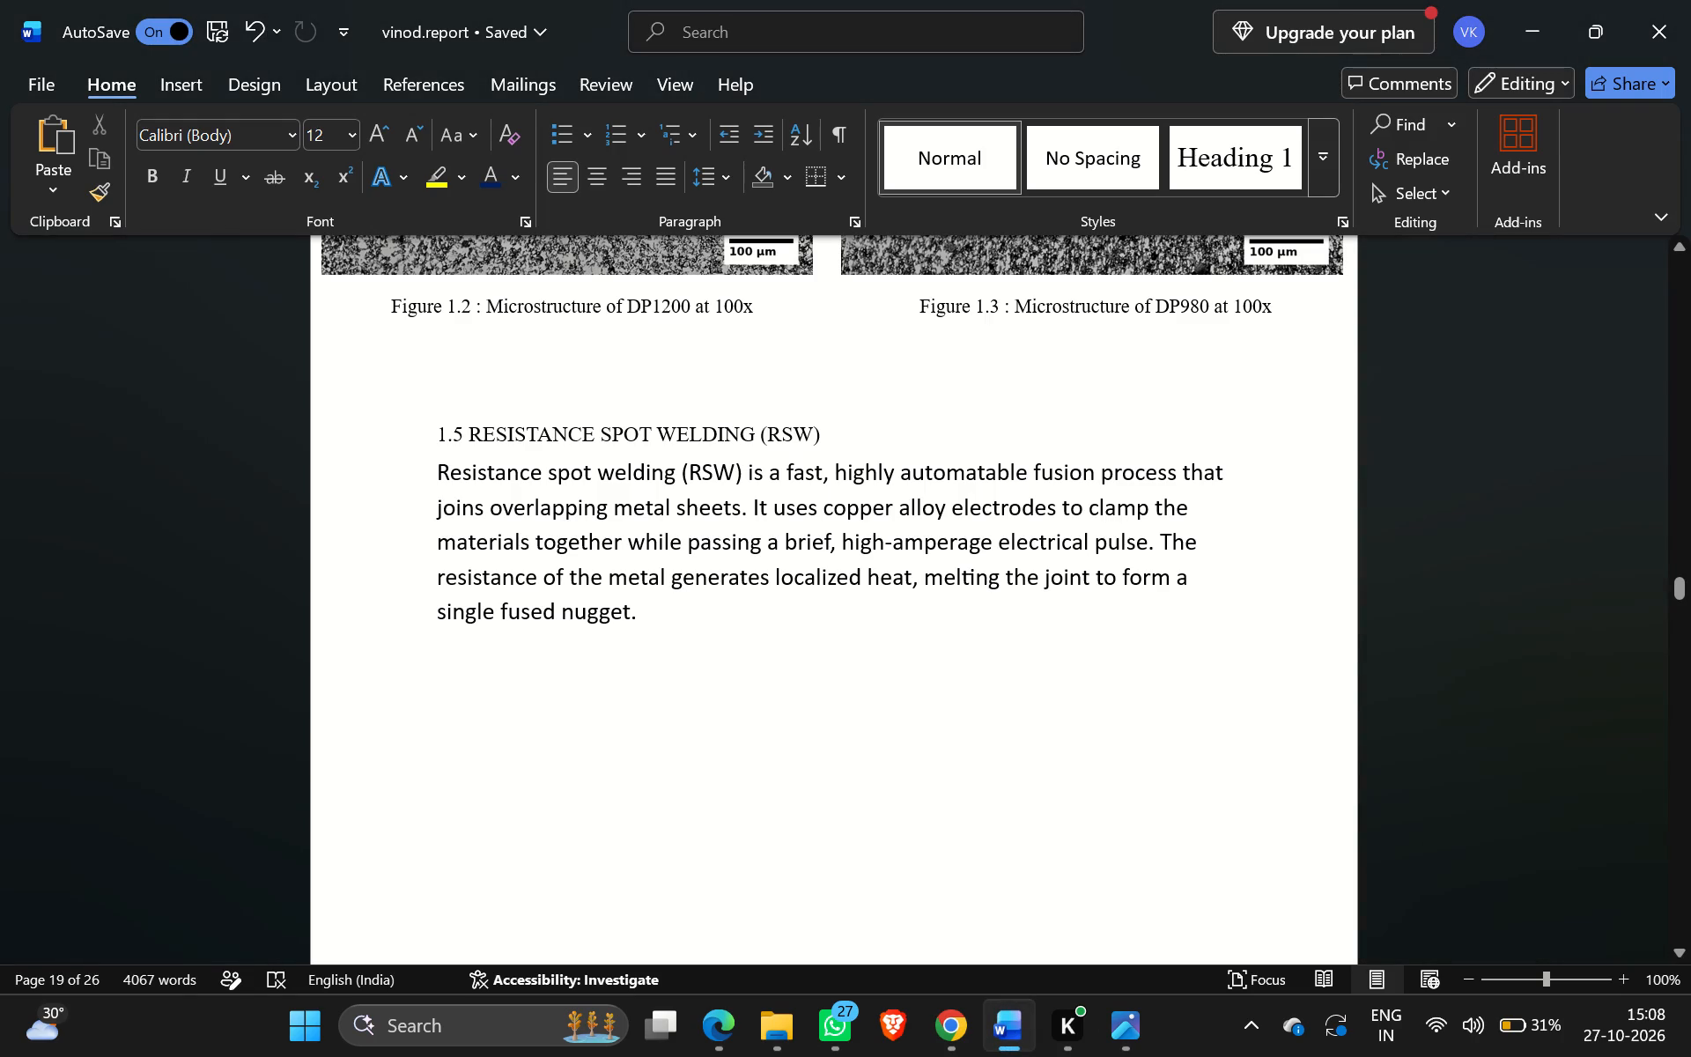
{"action": "scroll", "coordinate": [838, 721], "scroll_direction": "up", "scroll_amount": 8}
{"action": "scroll", "coordinate": [838, 721], "scroll_direction": "down", "scroll_amount": 7}
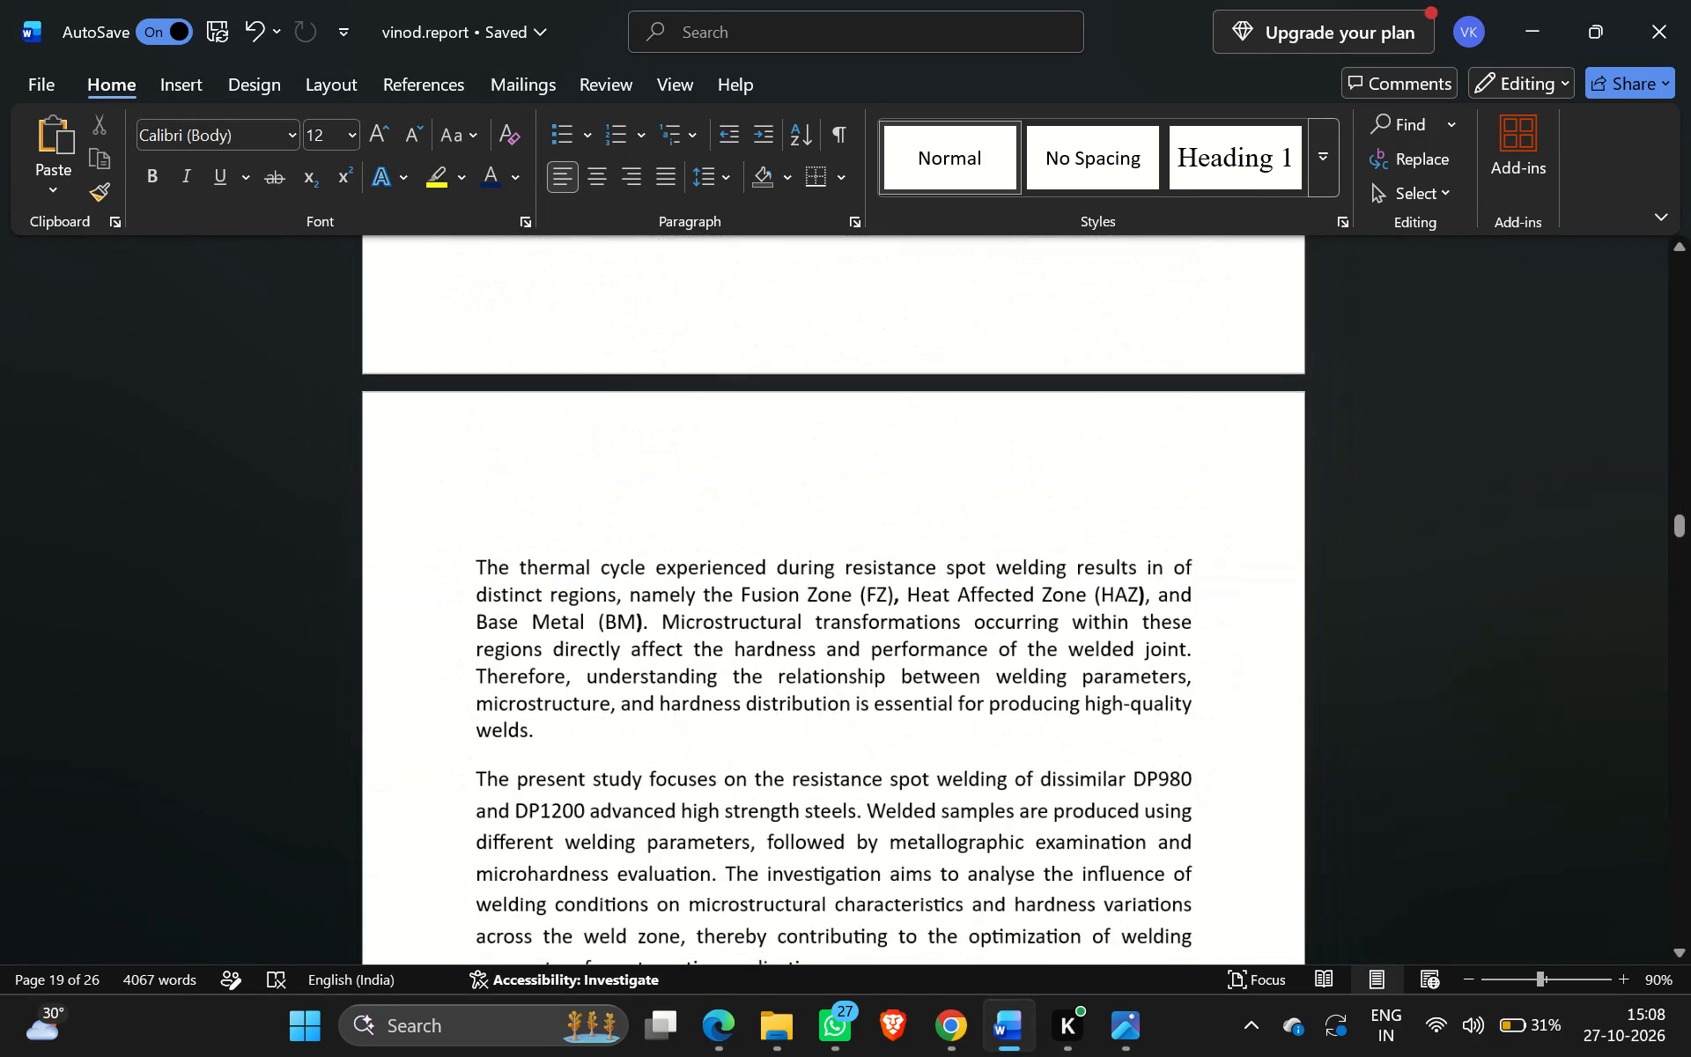
{"action": "scroll", "coordinate": [838, 721], "scroll_direction": "down", "scroll_amount": 8}
{"action": "scroll", "coordinate": [838, 721], "scroll_direction": "up", "scroll_amount": 1}
{"action": "left_click", "coordinate": [587, 526]}
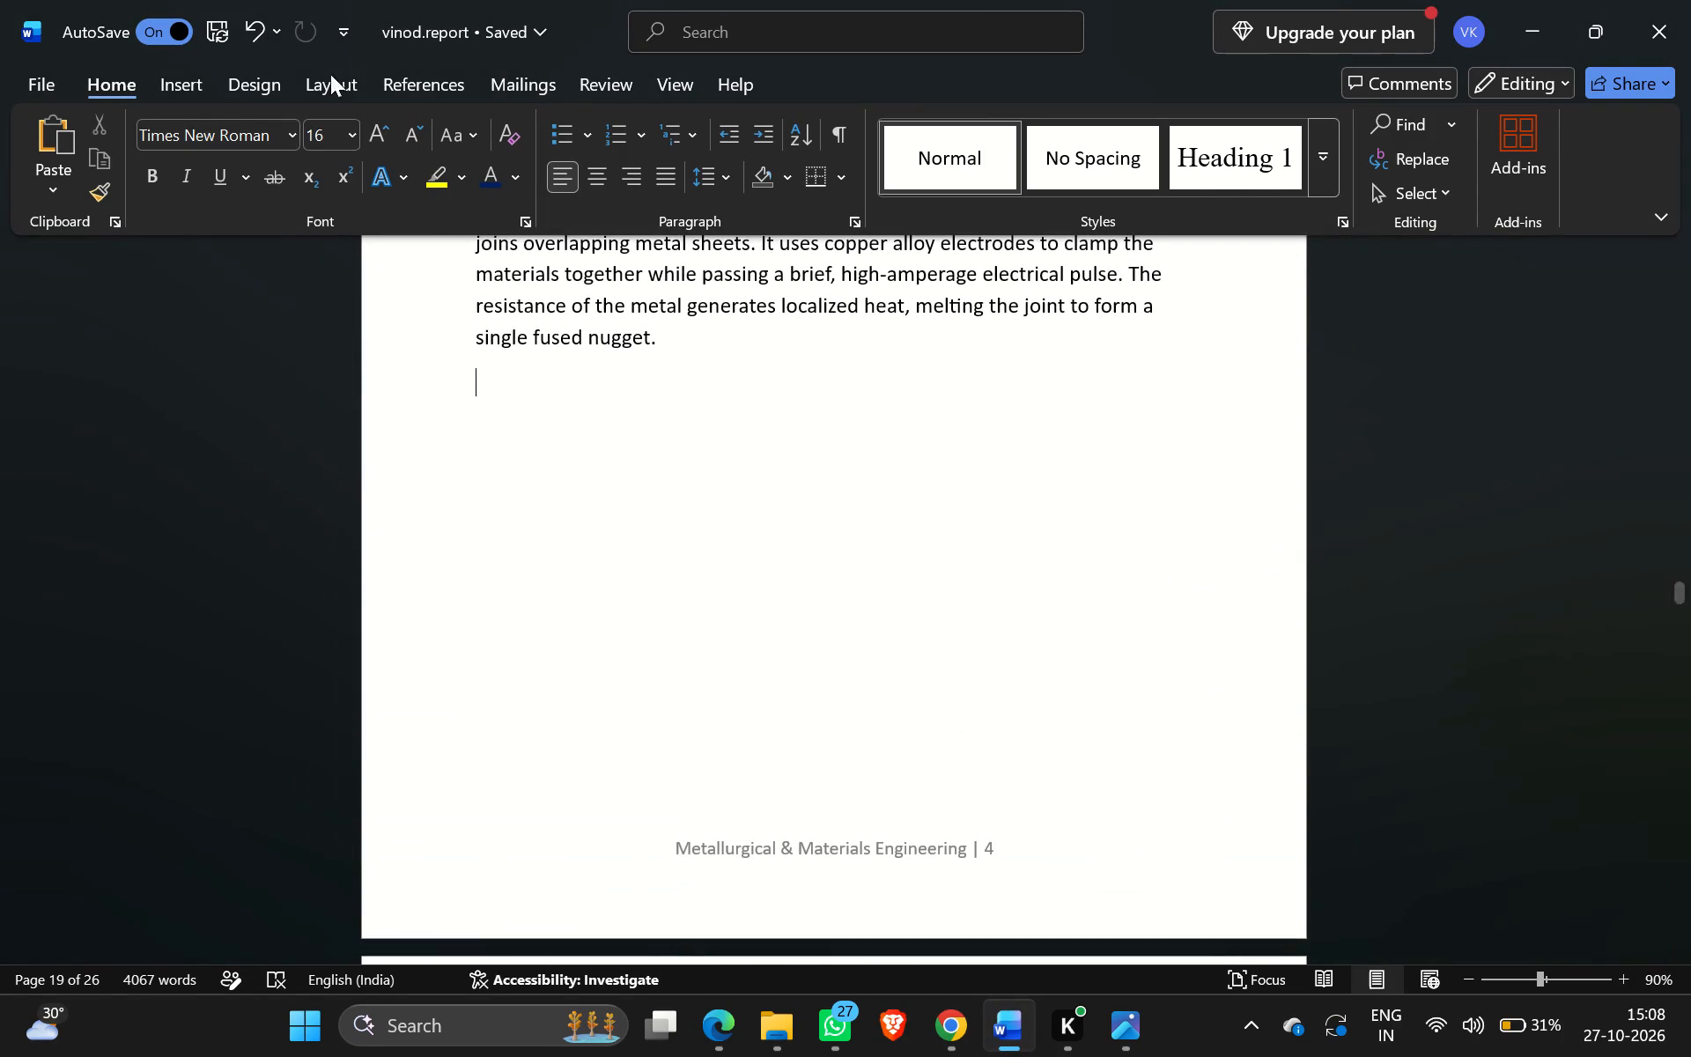
{"action": "left_click", "coordinate": [174, 85]}
{"action": "left_click", "coordinate": [225, 139]}
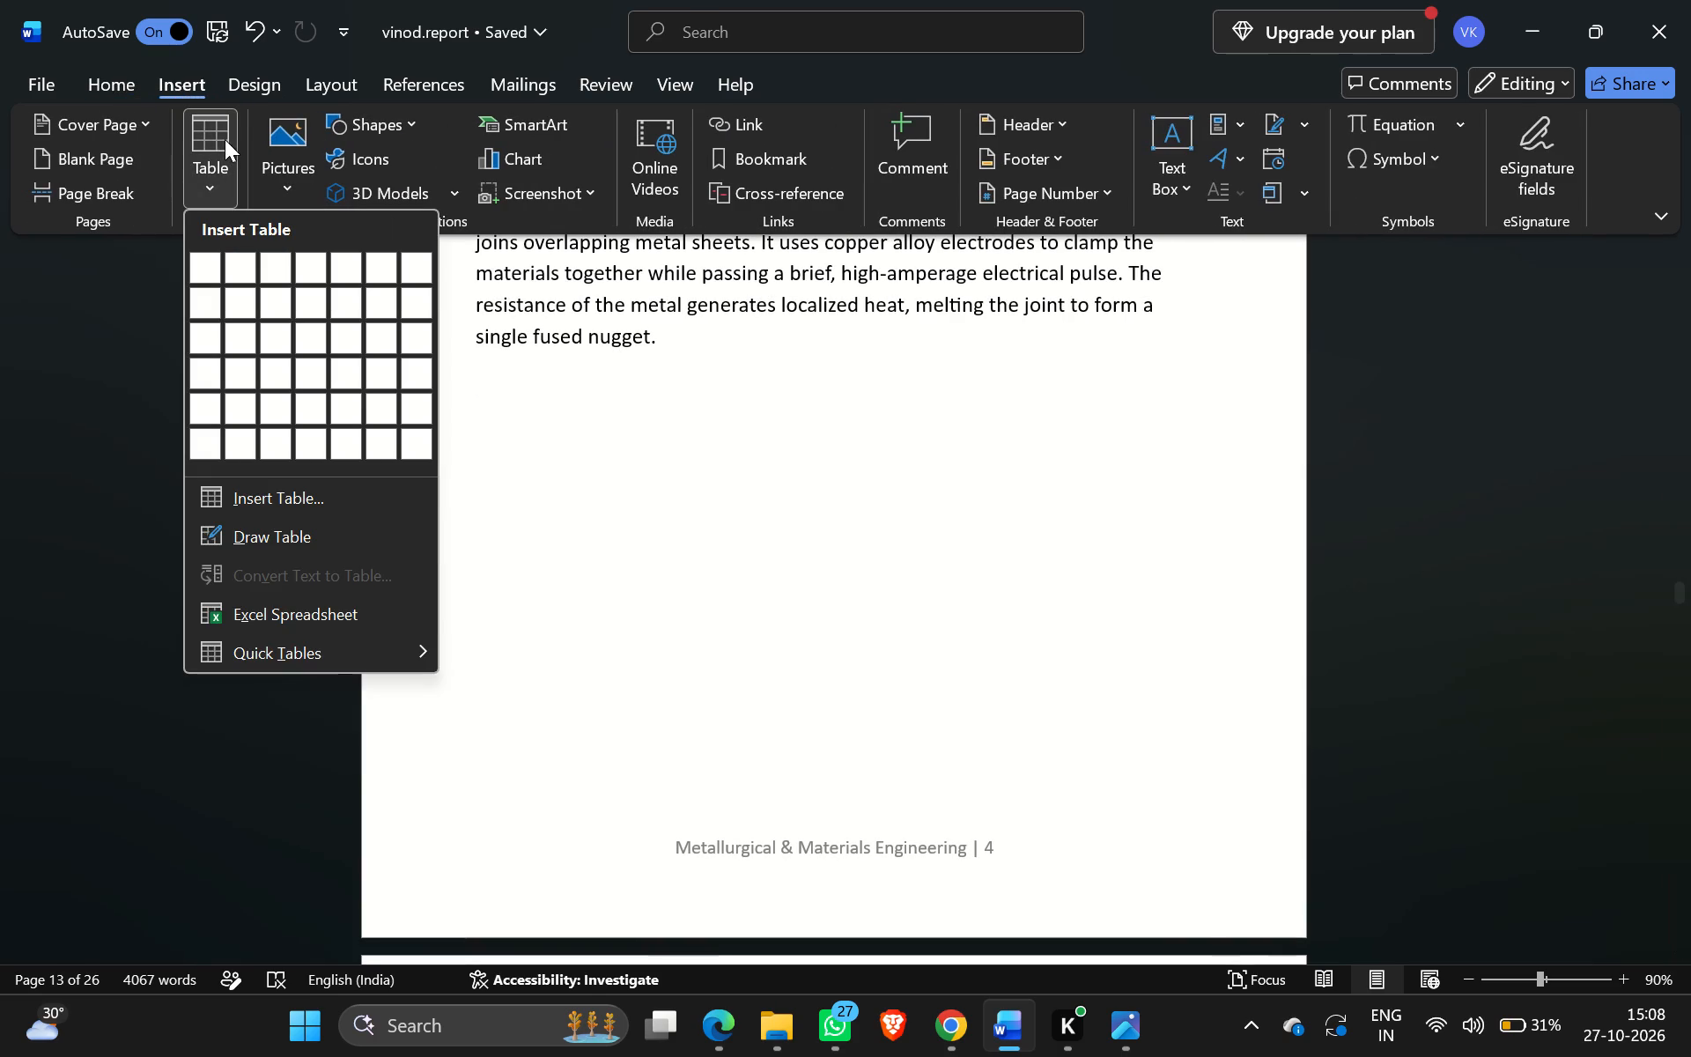
{"action": "left_click", "coordinate": [239, 266]}
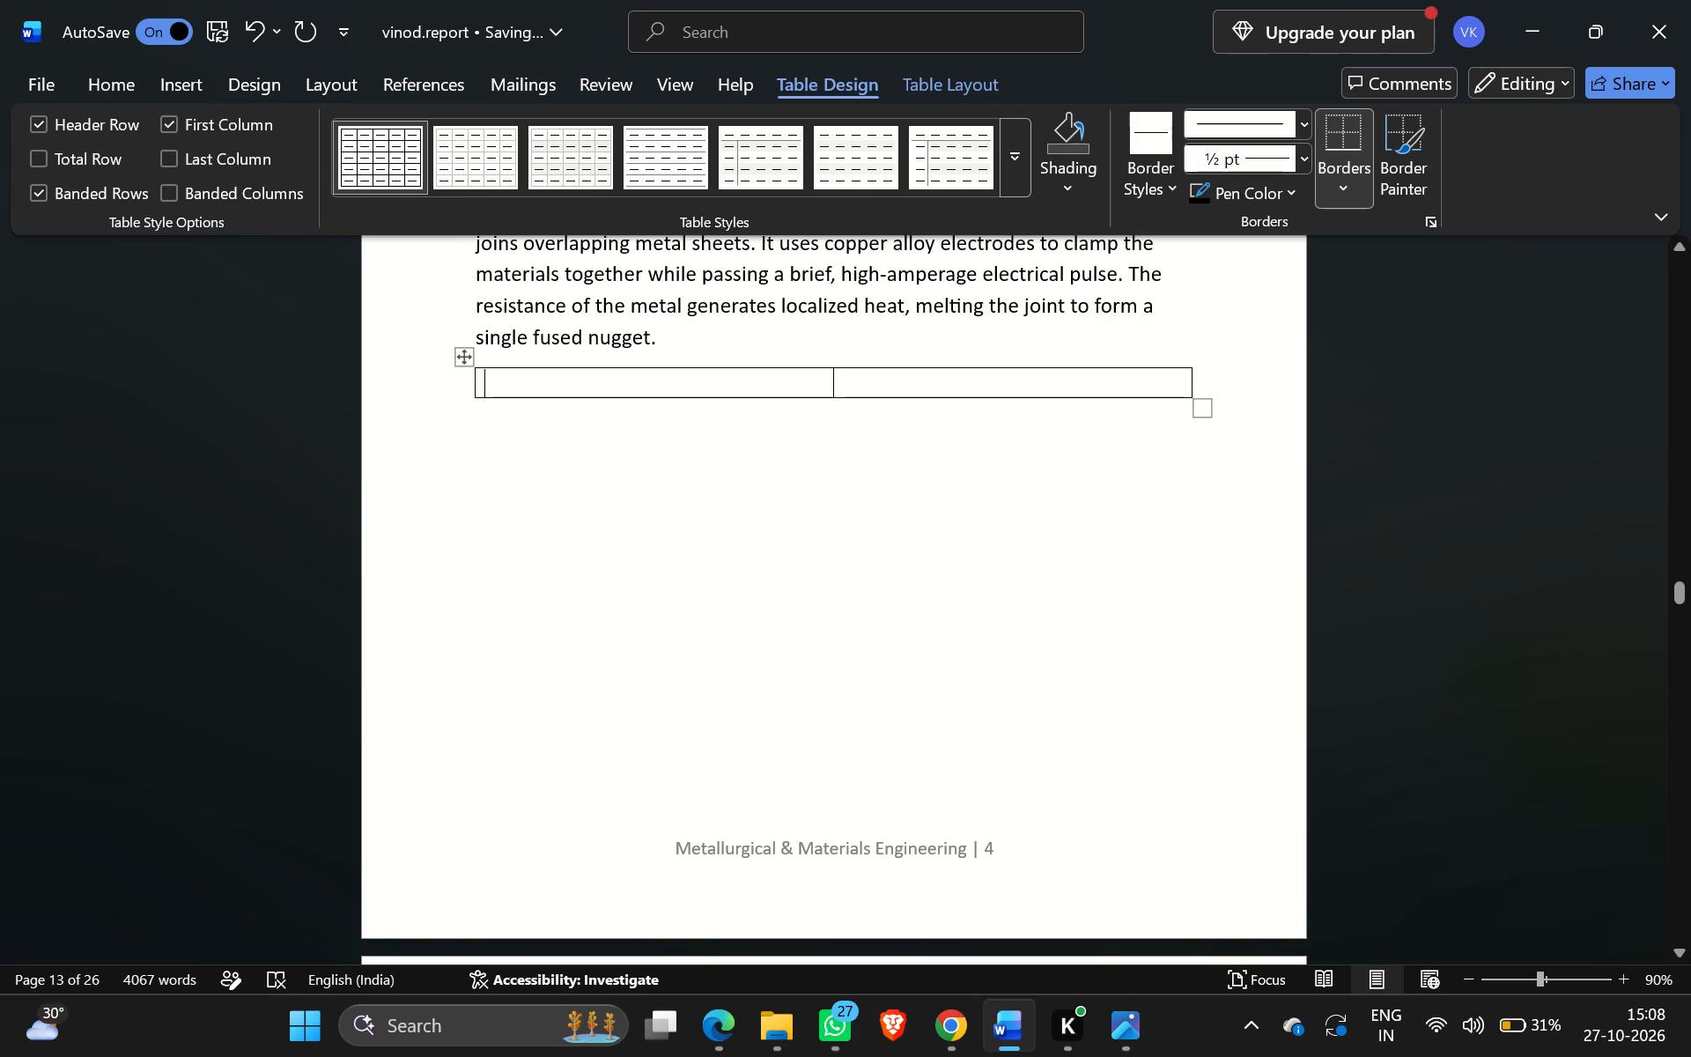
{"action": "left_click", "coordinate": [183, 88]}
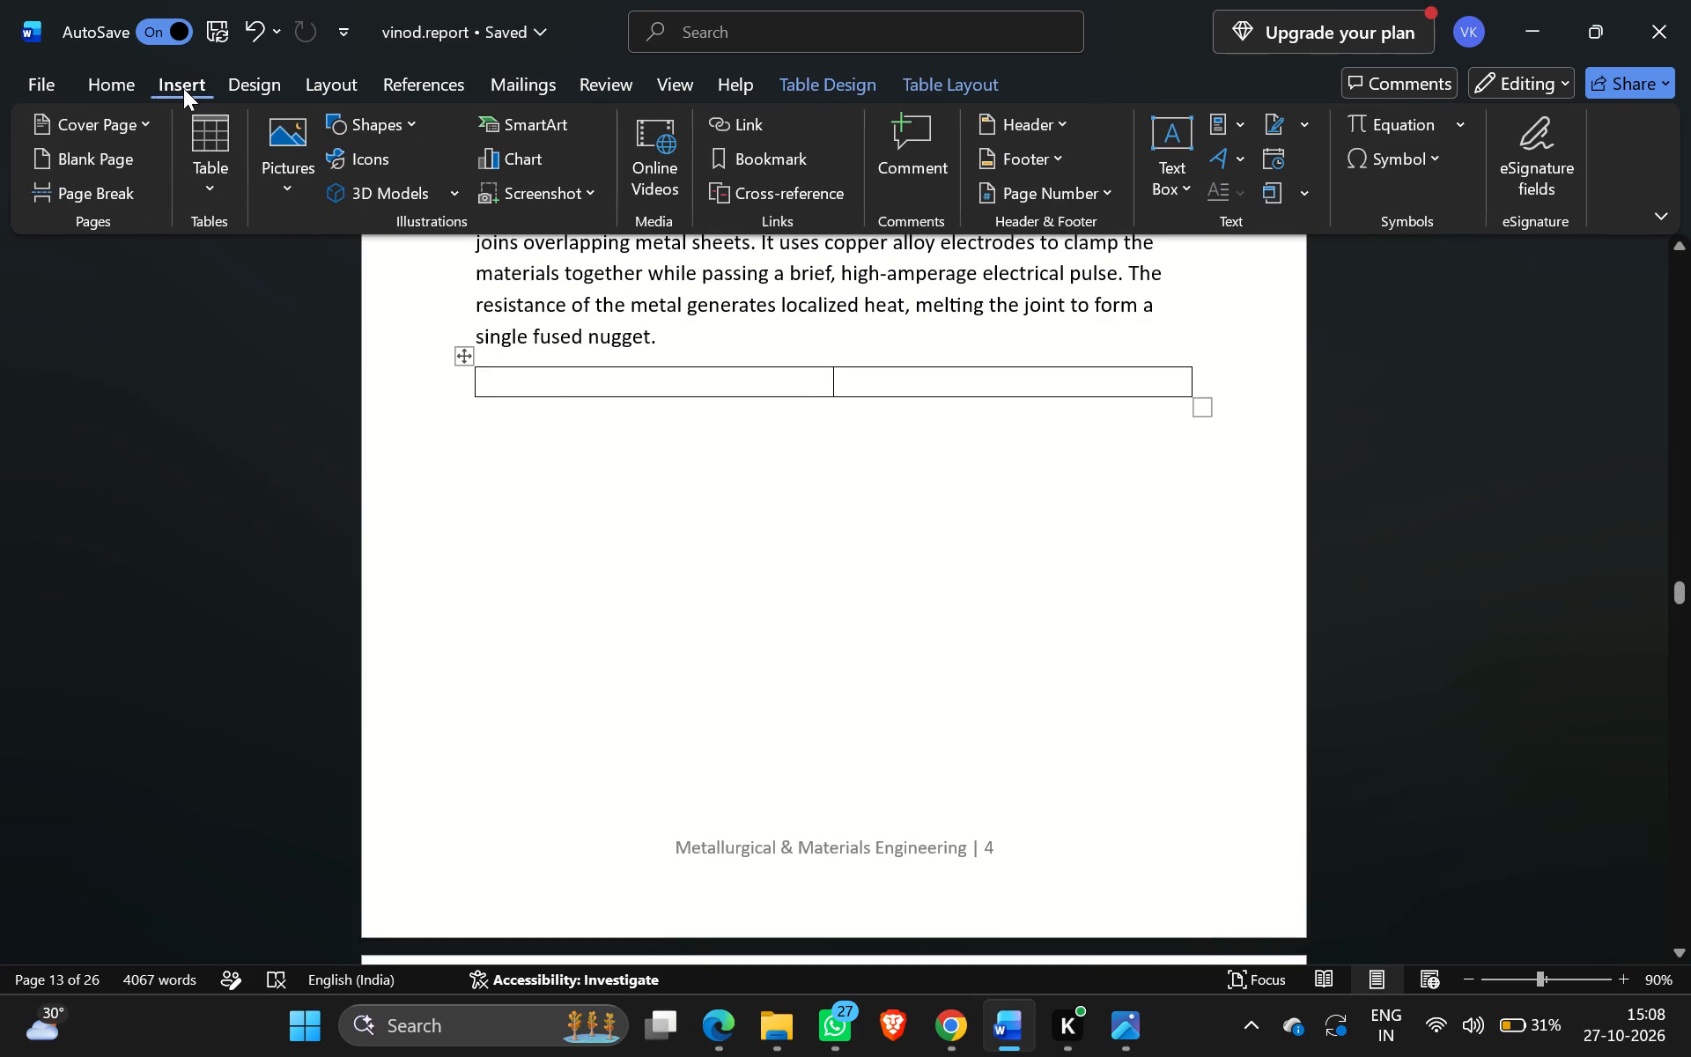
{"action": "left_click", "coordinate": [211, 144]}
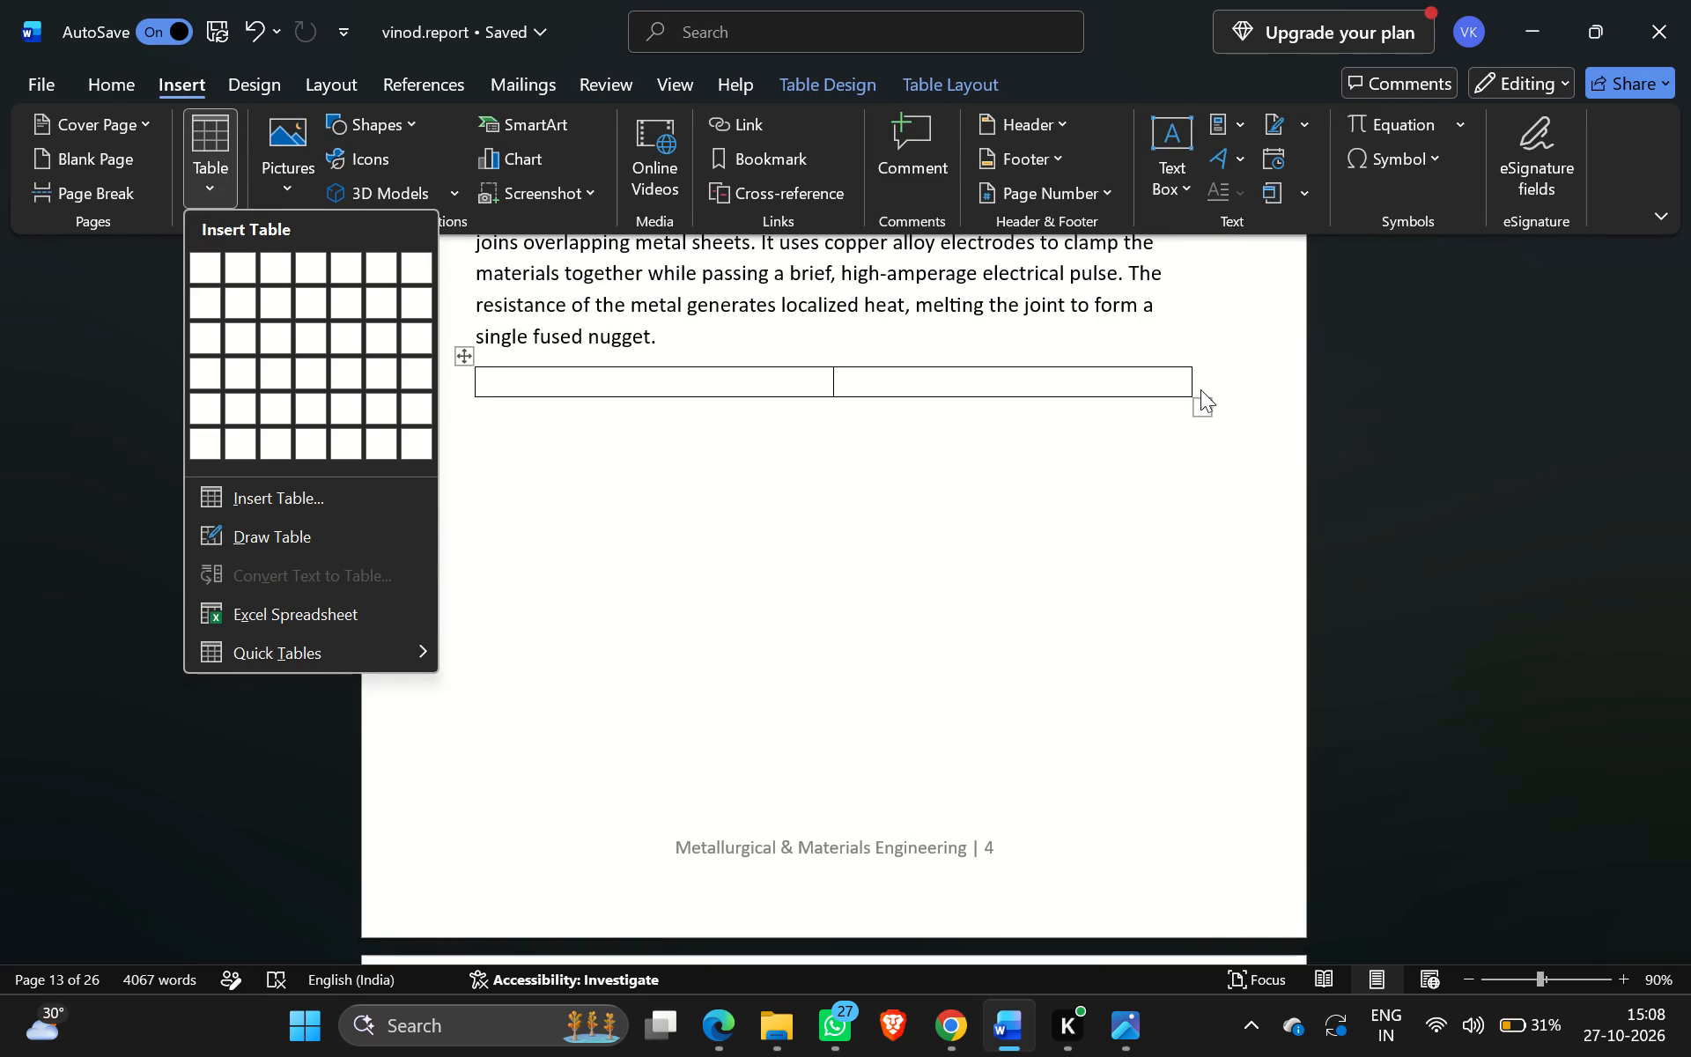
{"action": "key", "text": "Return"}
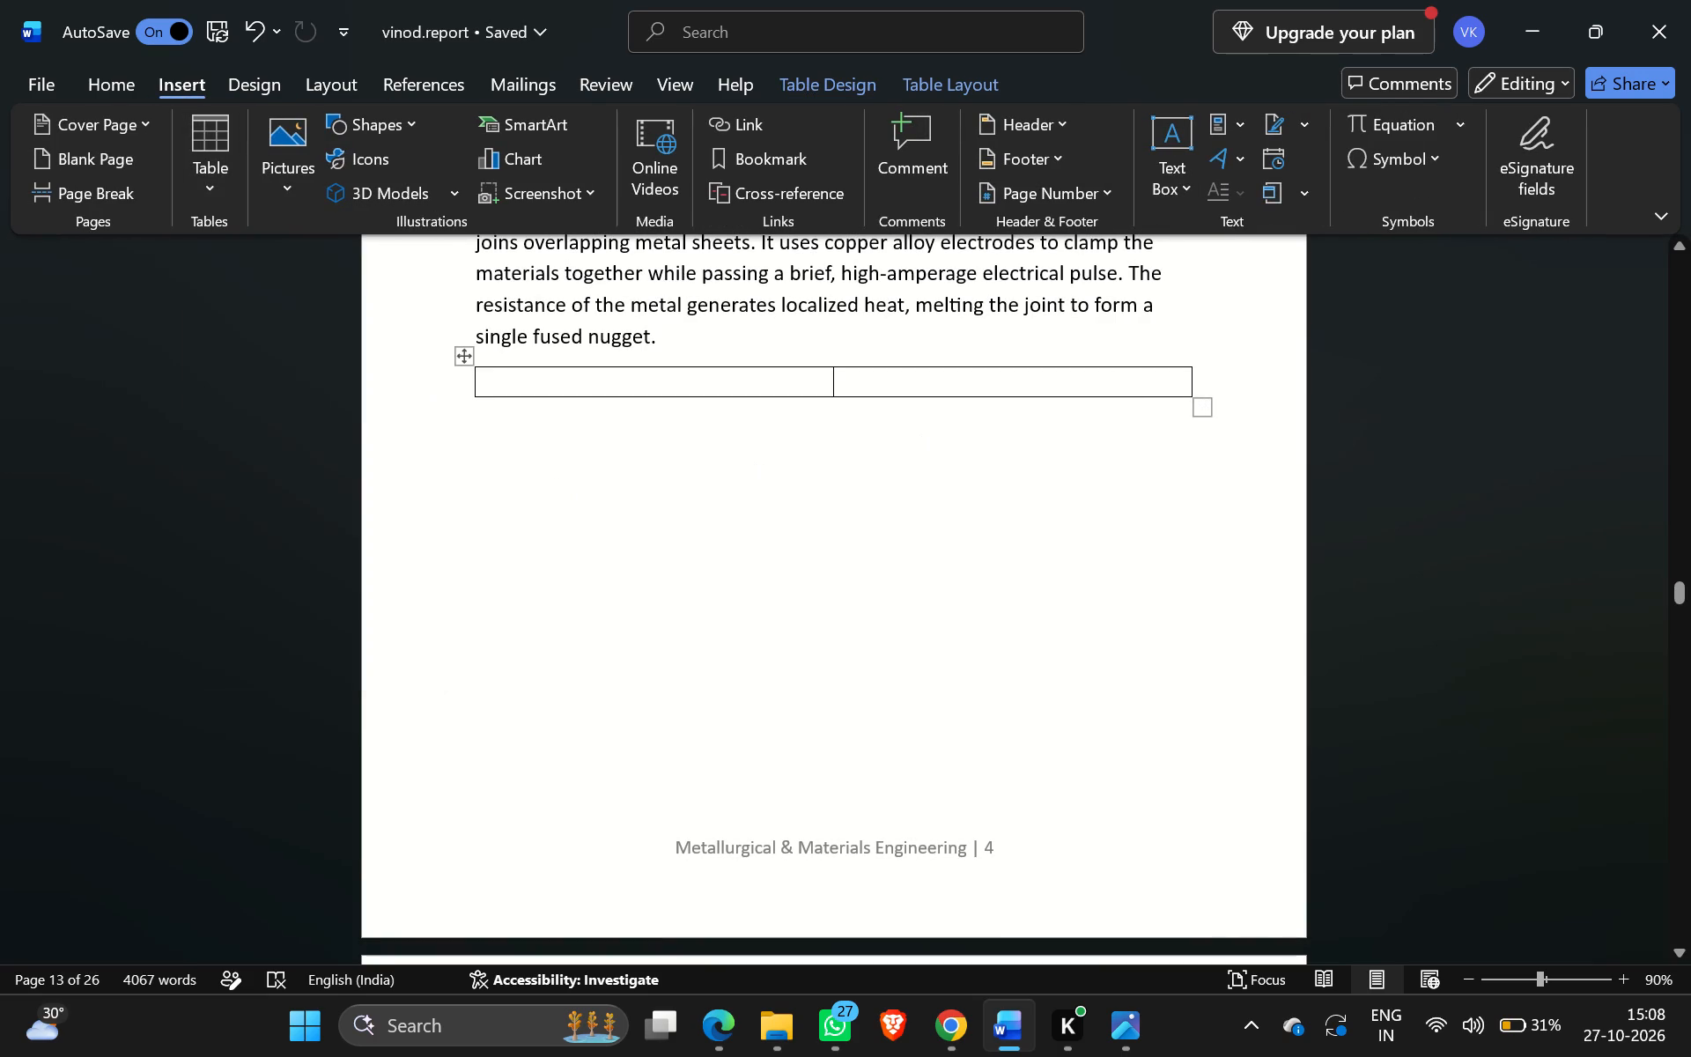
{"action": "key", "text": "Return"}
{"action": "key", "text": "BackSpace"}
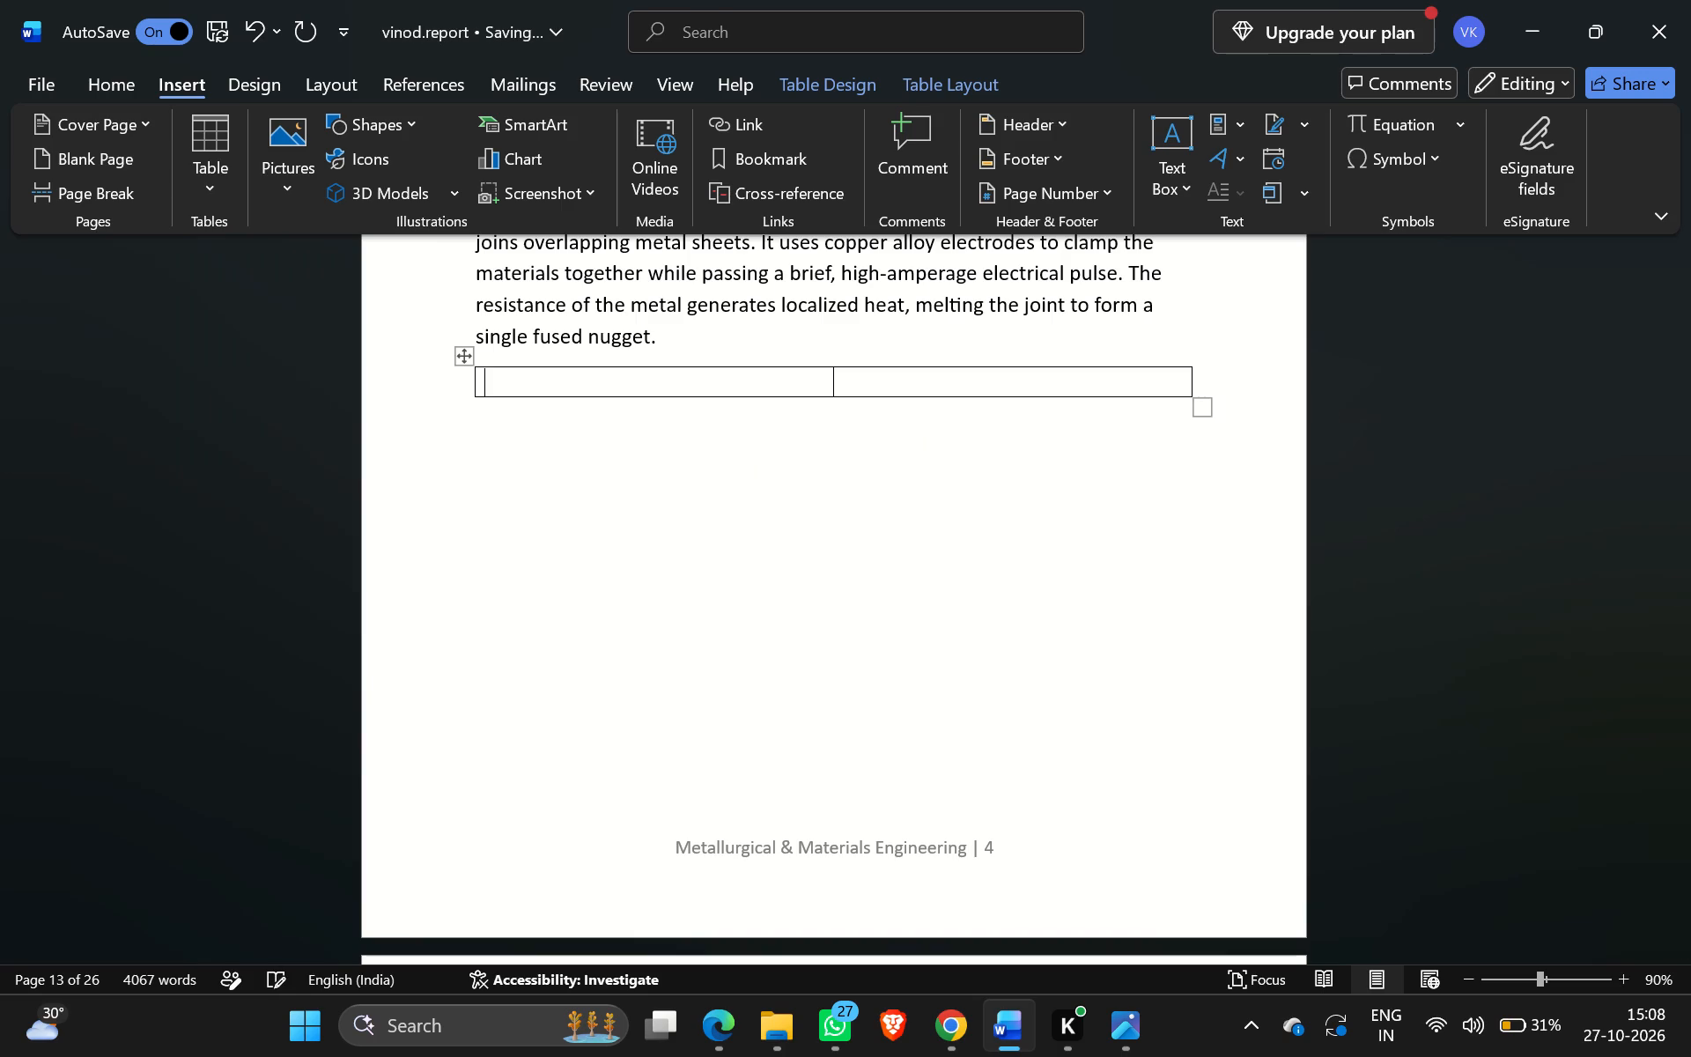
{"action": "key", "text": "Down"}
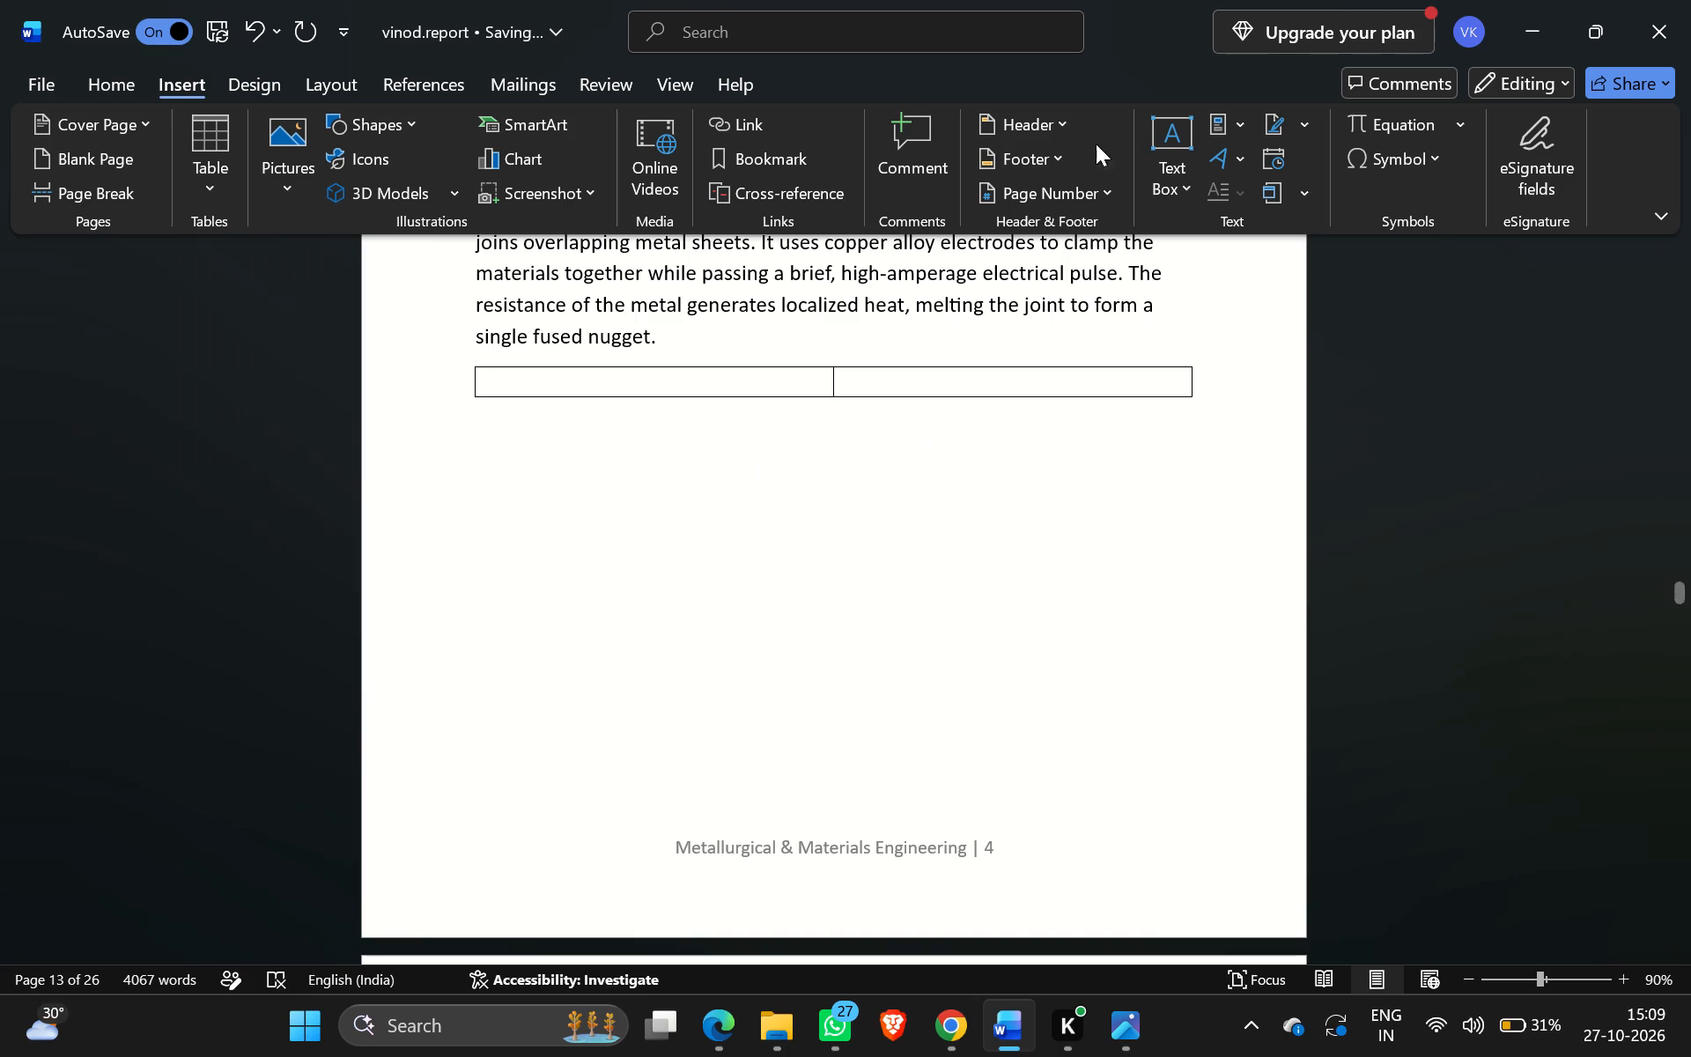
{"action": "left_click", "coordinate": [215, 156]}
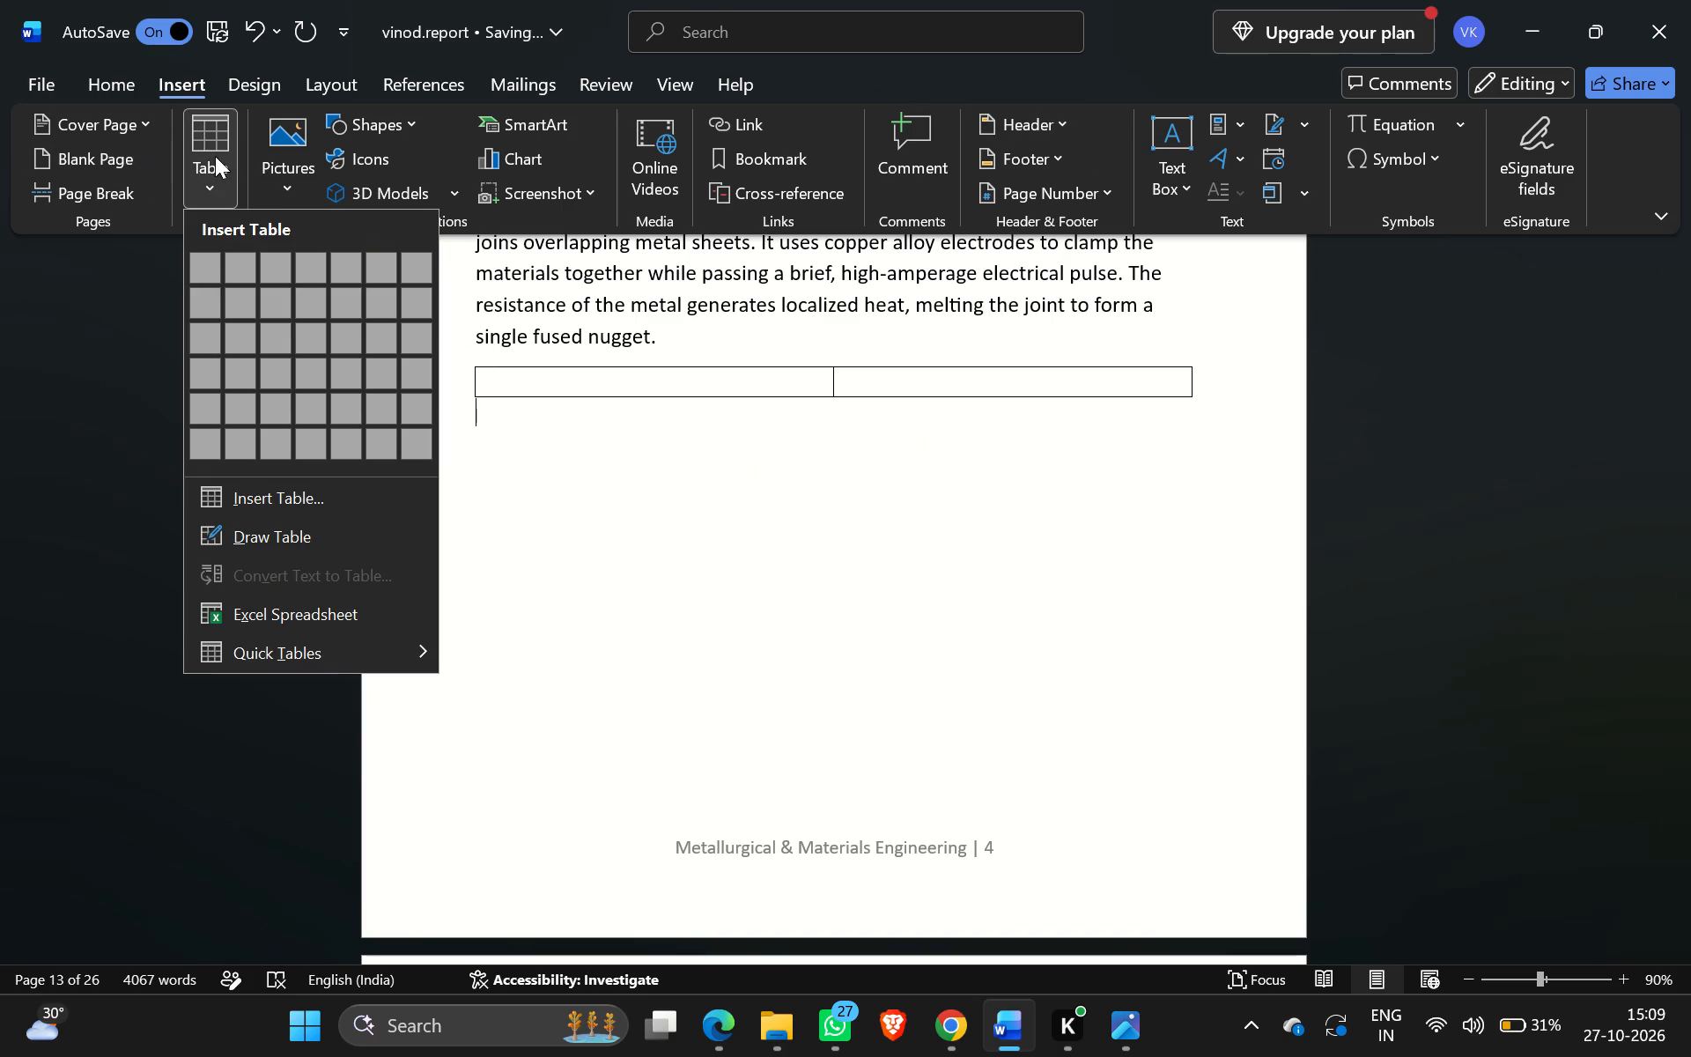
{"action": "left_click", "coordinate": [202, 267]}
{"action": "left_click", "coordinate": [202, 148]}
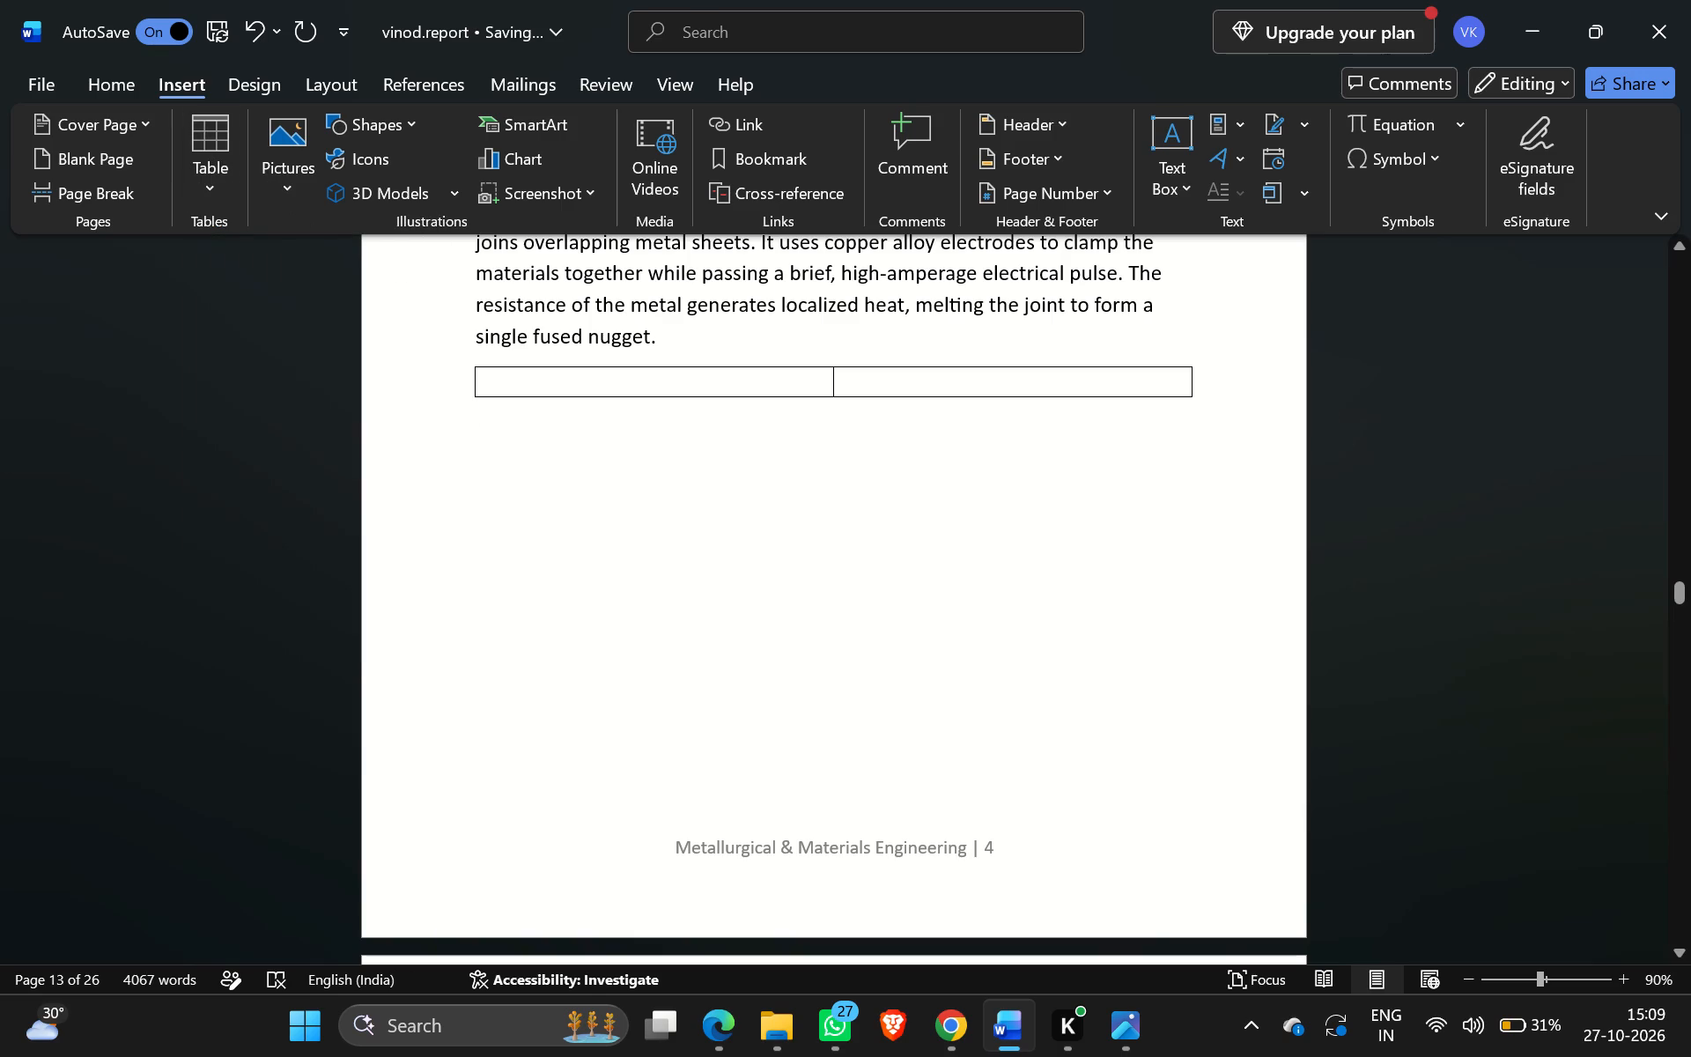
Insert a table with 1 column and 1 row directly beneath the two-column table.
{"action": "left_click", "coordinate": [641, 494]}
{"action": "left_click", "coordinate": [491, 418]}
{"action": "left_click", "coordinate": [228, 160]}
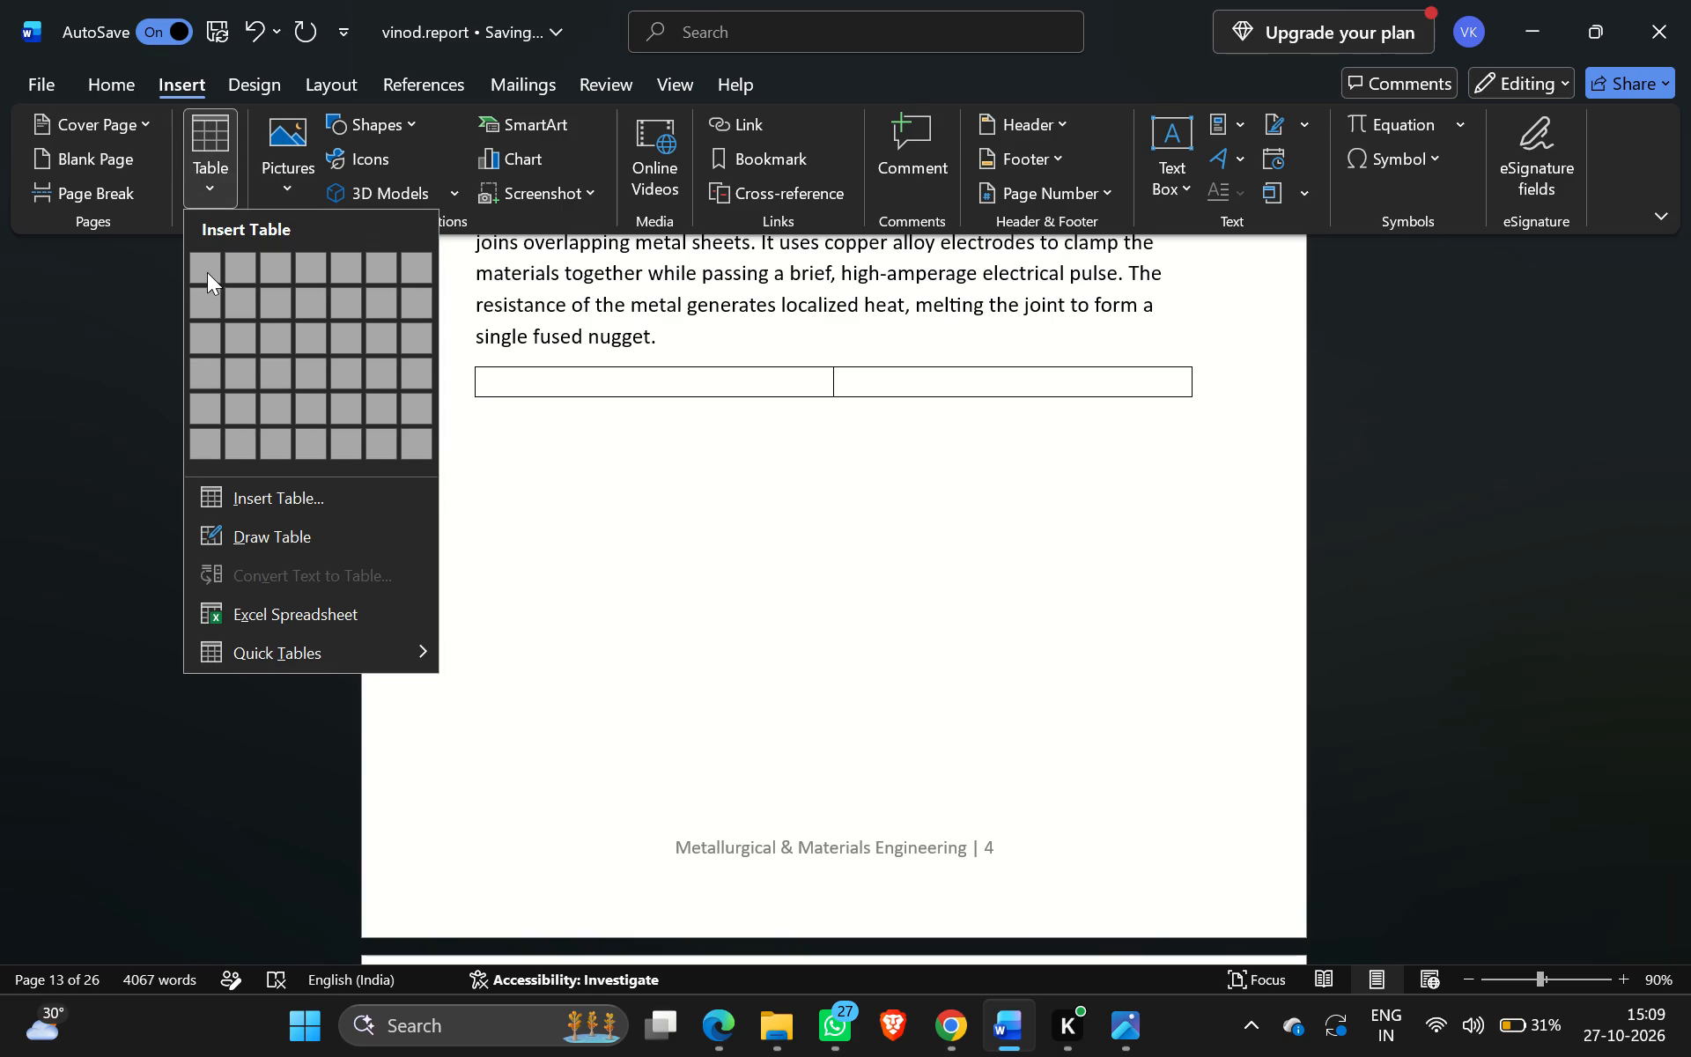
{"action": "left_click", "coordinate": [269, 497]}
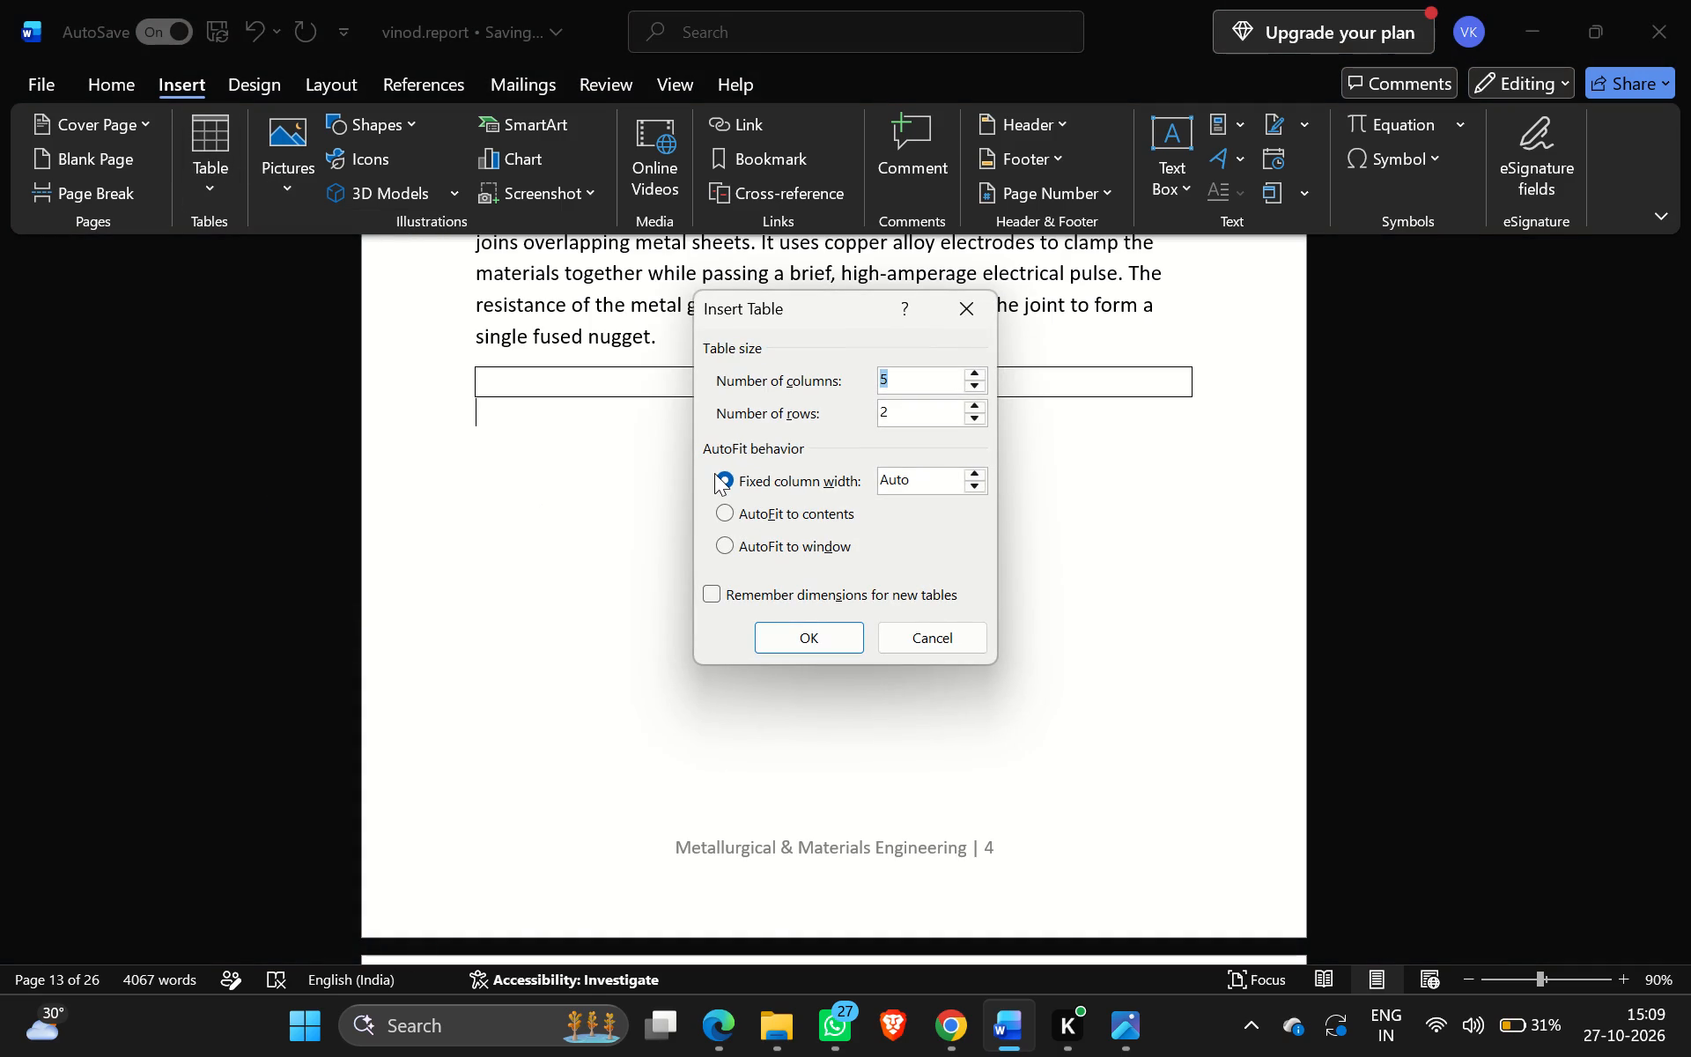
{"action": "left_click", "coordinate": [909, 388]}
{"action": "key", "text": "BackSpace"}
{"action": "key", "text": "BackSpace"}
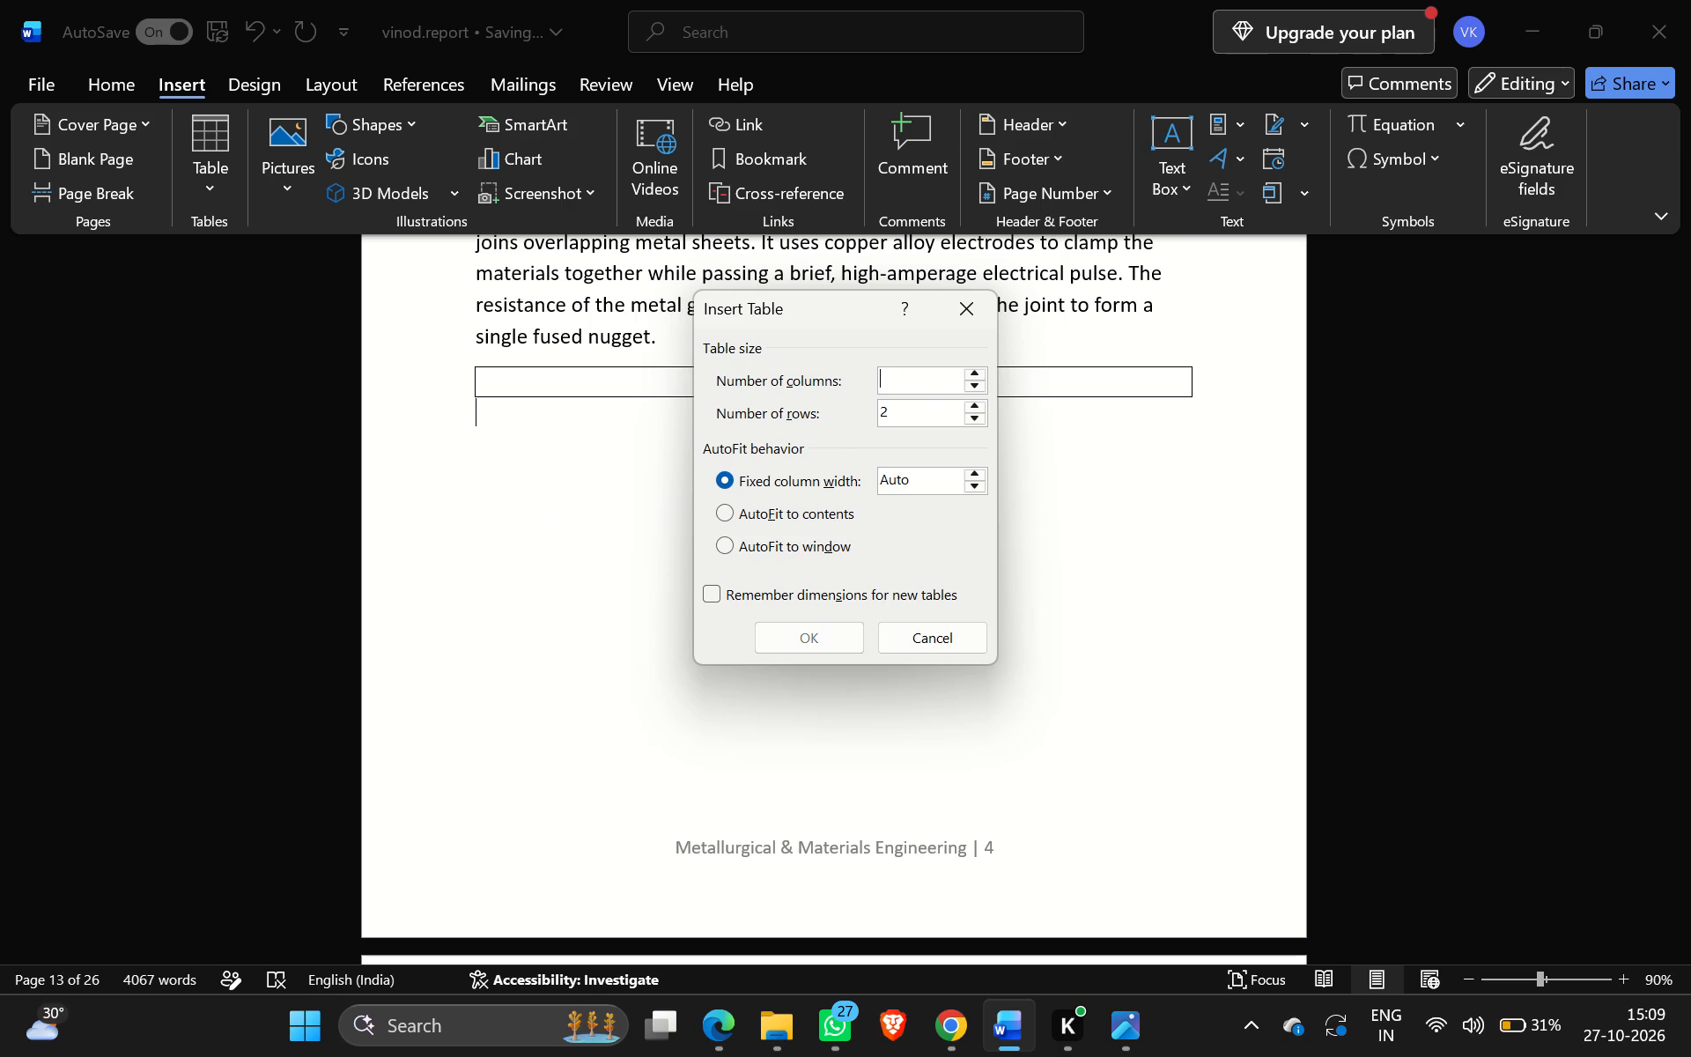
{"action": "key", "text": "1"}
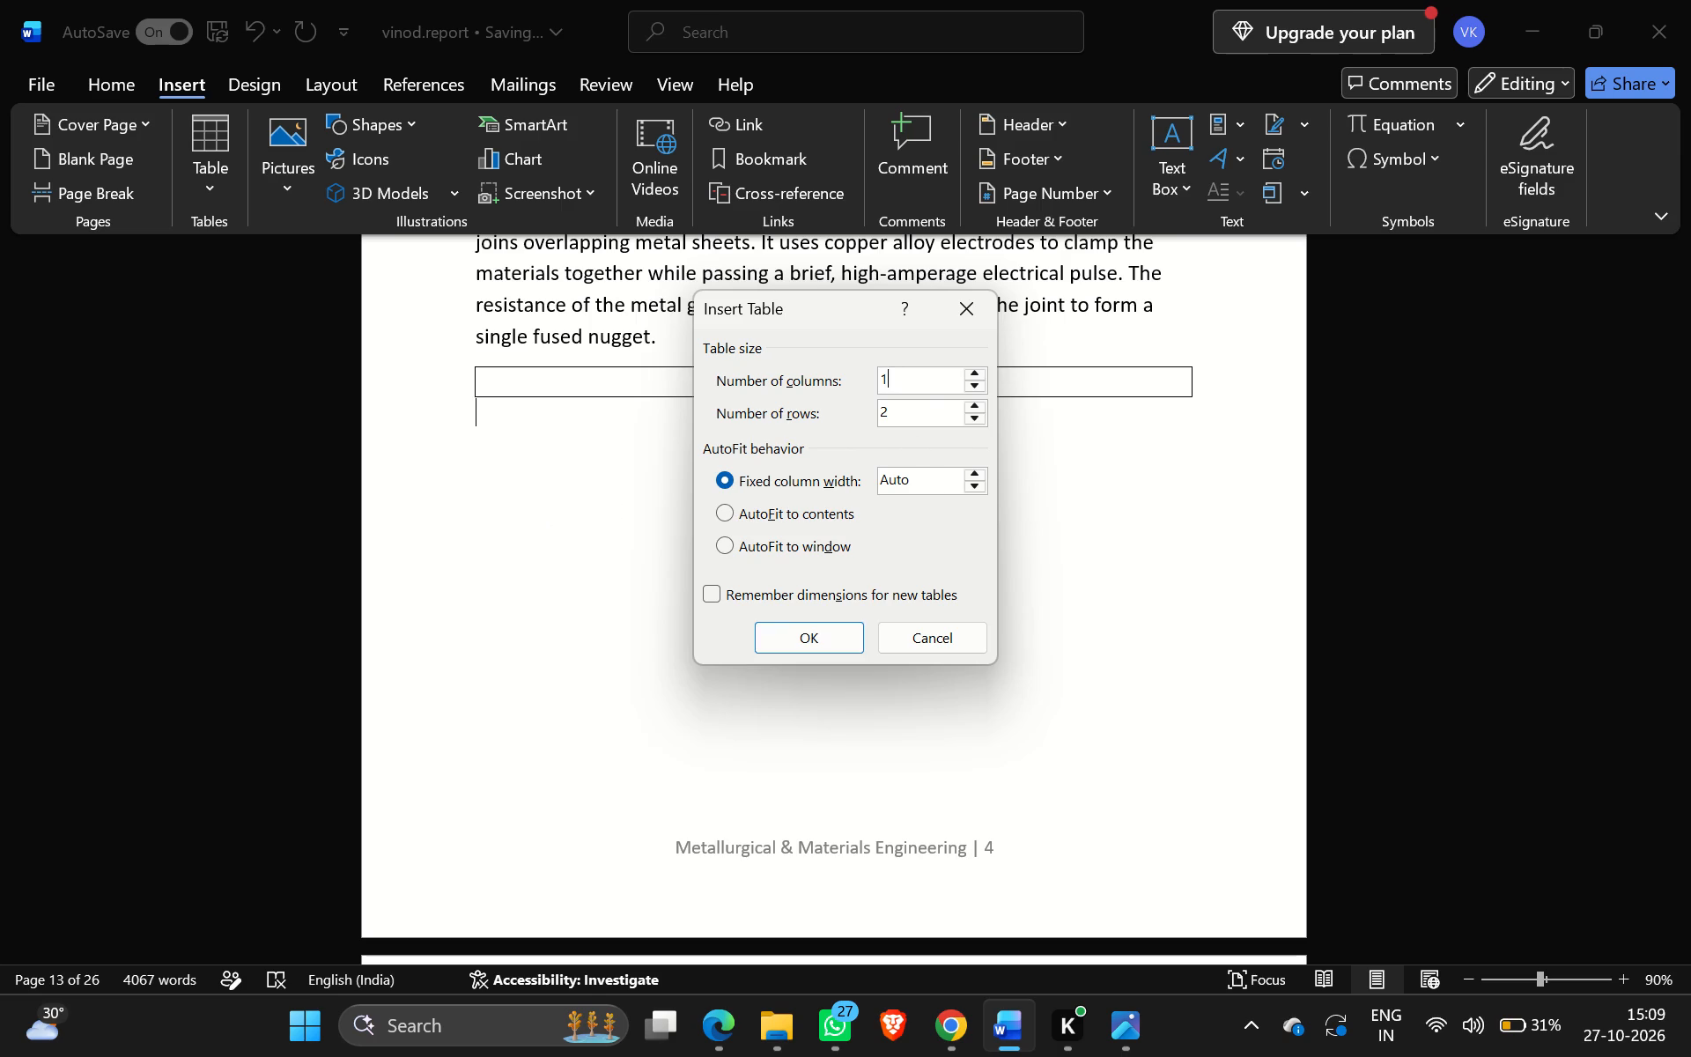
{"action": "left_click", "coordinate": [901, 417]}
{"action": "key", "text": "BackSpace"}
{"action": "key", "text": "1"}
{"action": "left_click", "coordinate": [813, 624]}
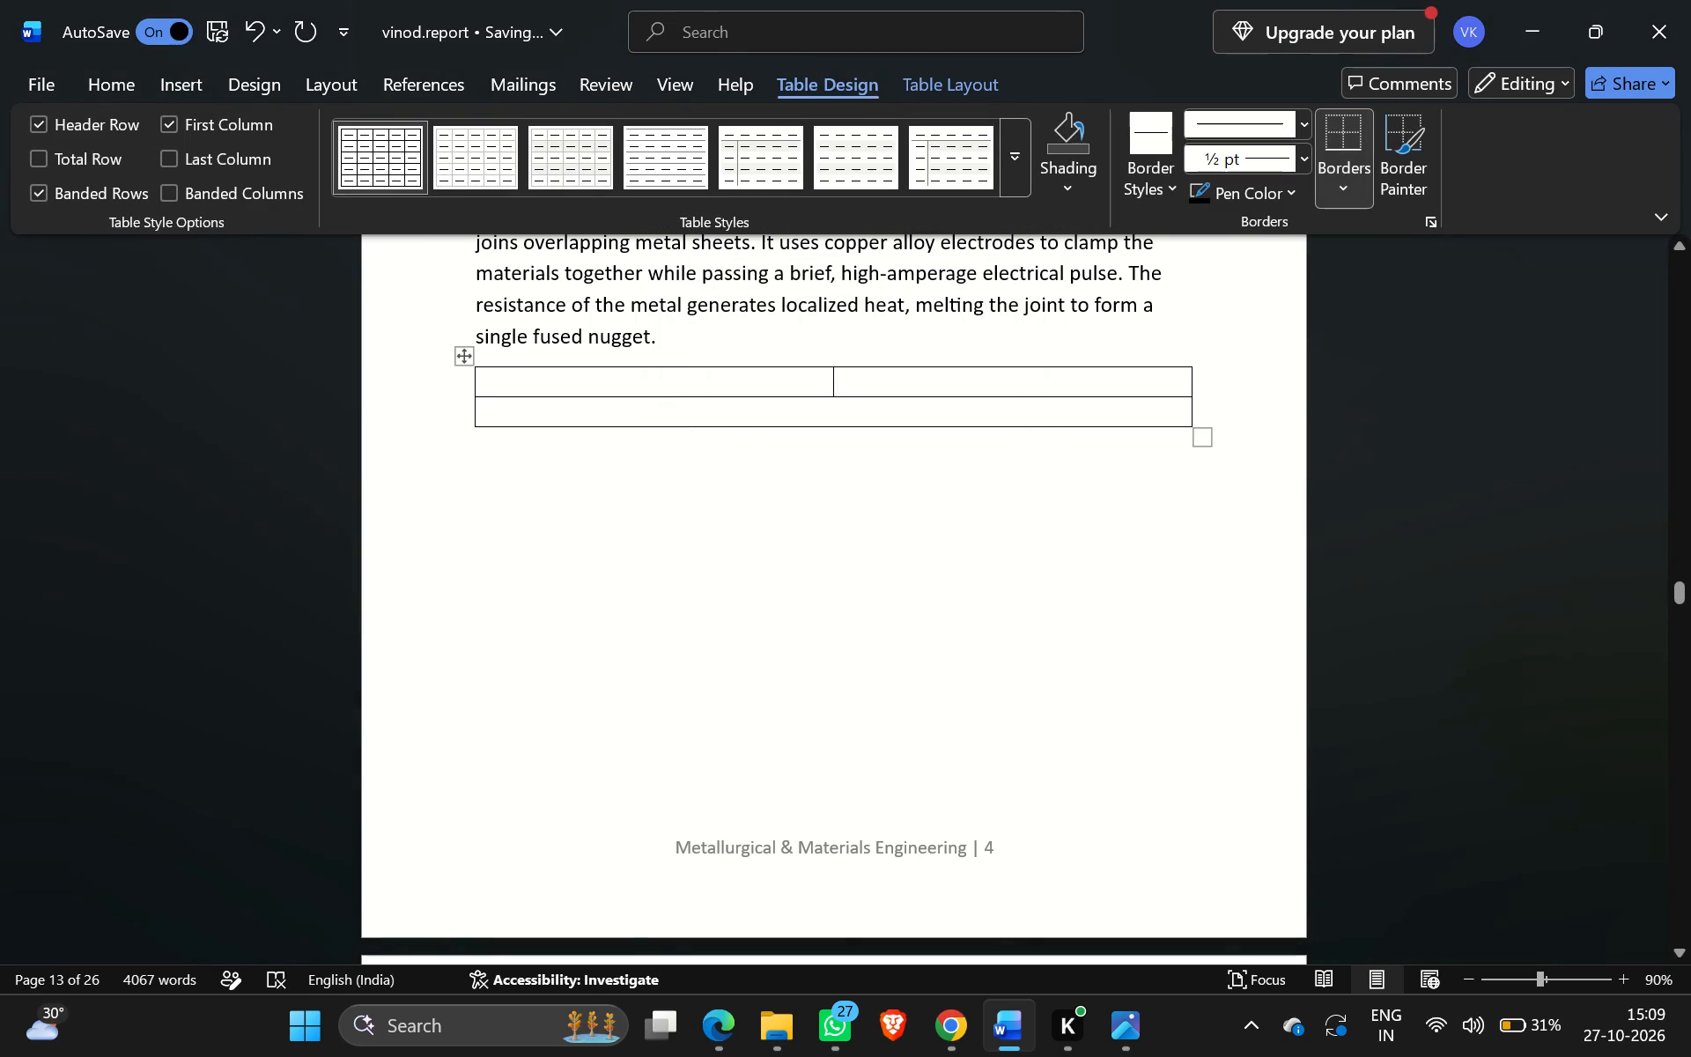
Paste the copied copper electrode photo into the first cell of the table's top row and shrink it well within the cell.
{"action": "left_click", "coordinate": [736, 387]}
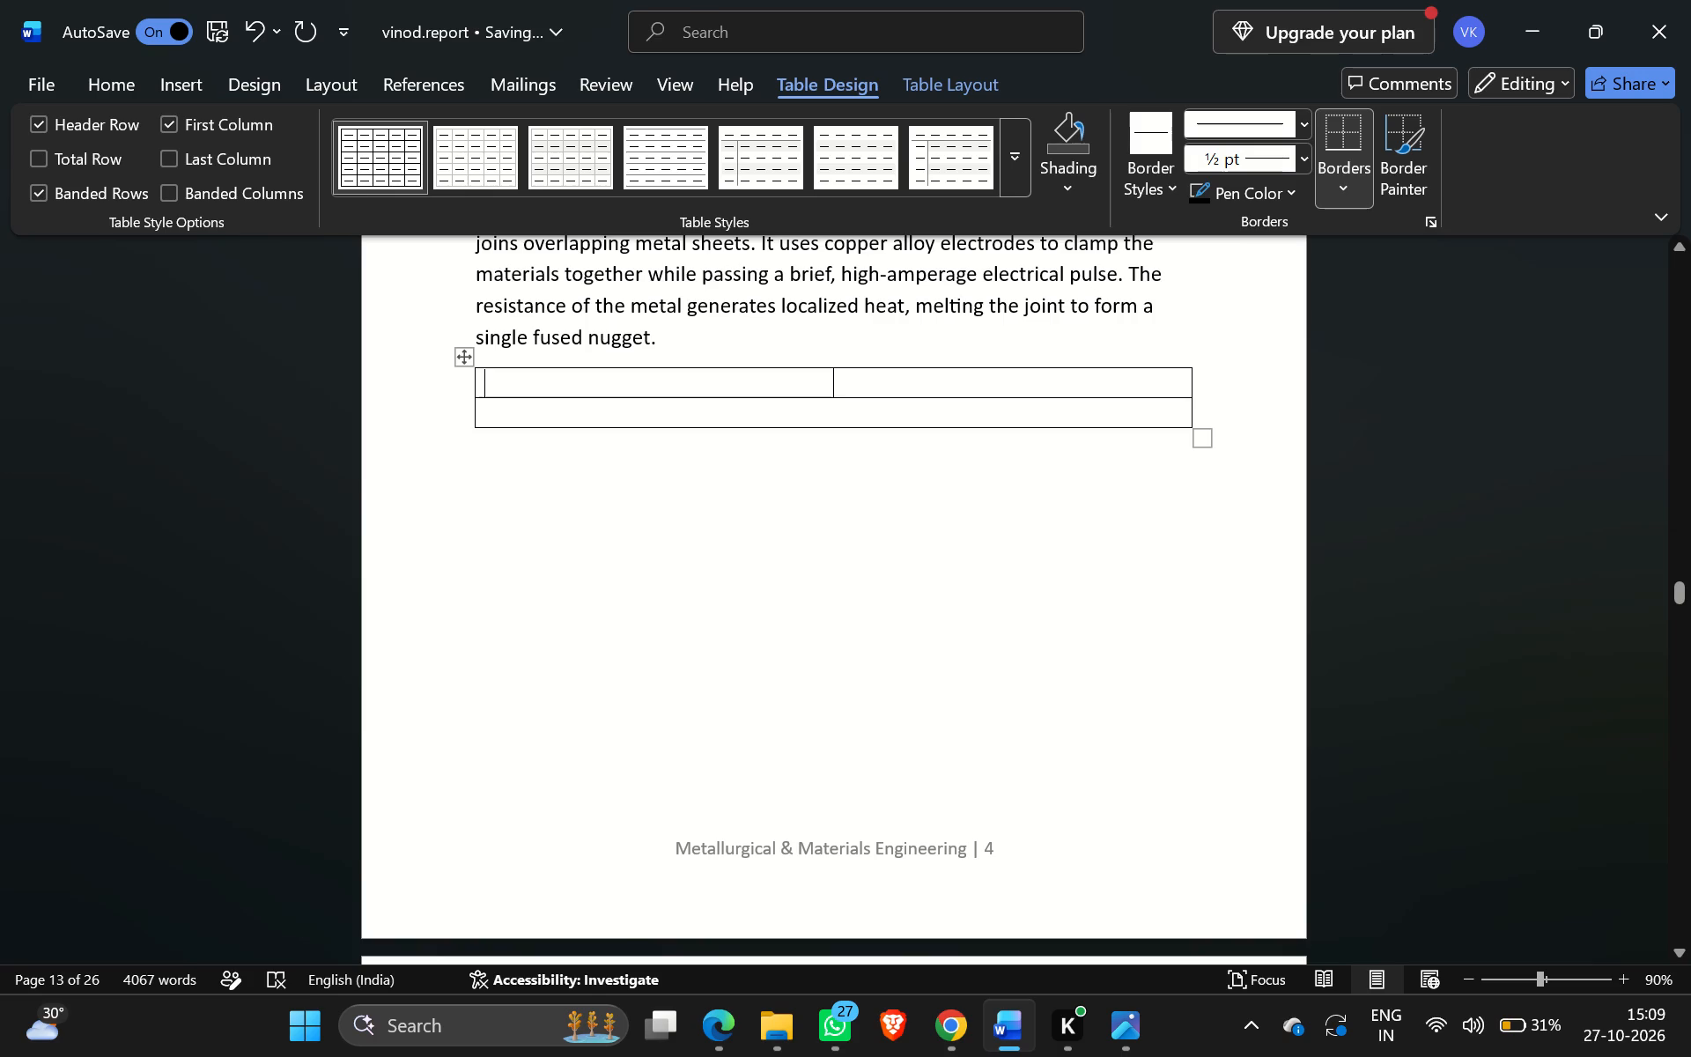
{"action": "key", "text": "ctrl+v"}
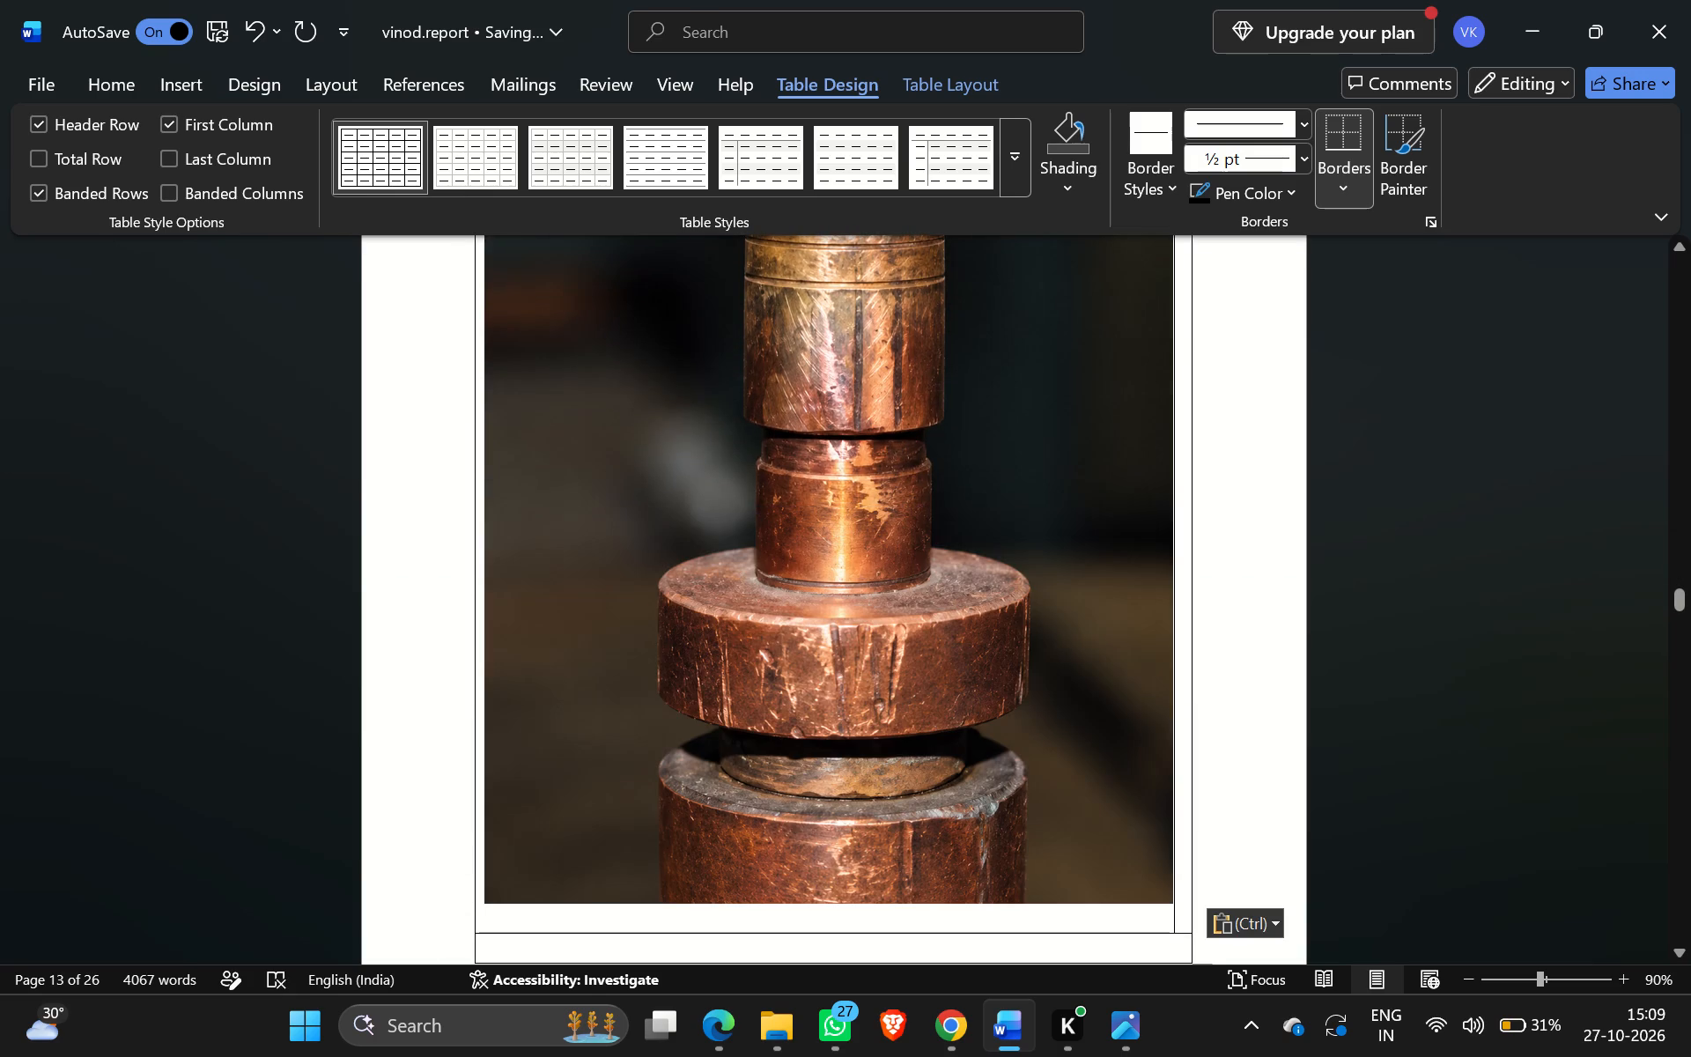
{"action": "left_click", "coordinate": [983, 617]}
{"action": "scroll", "coordinate": [1045, 847], "scroll_direction": "down", "scroll_amount": 1}
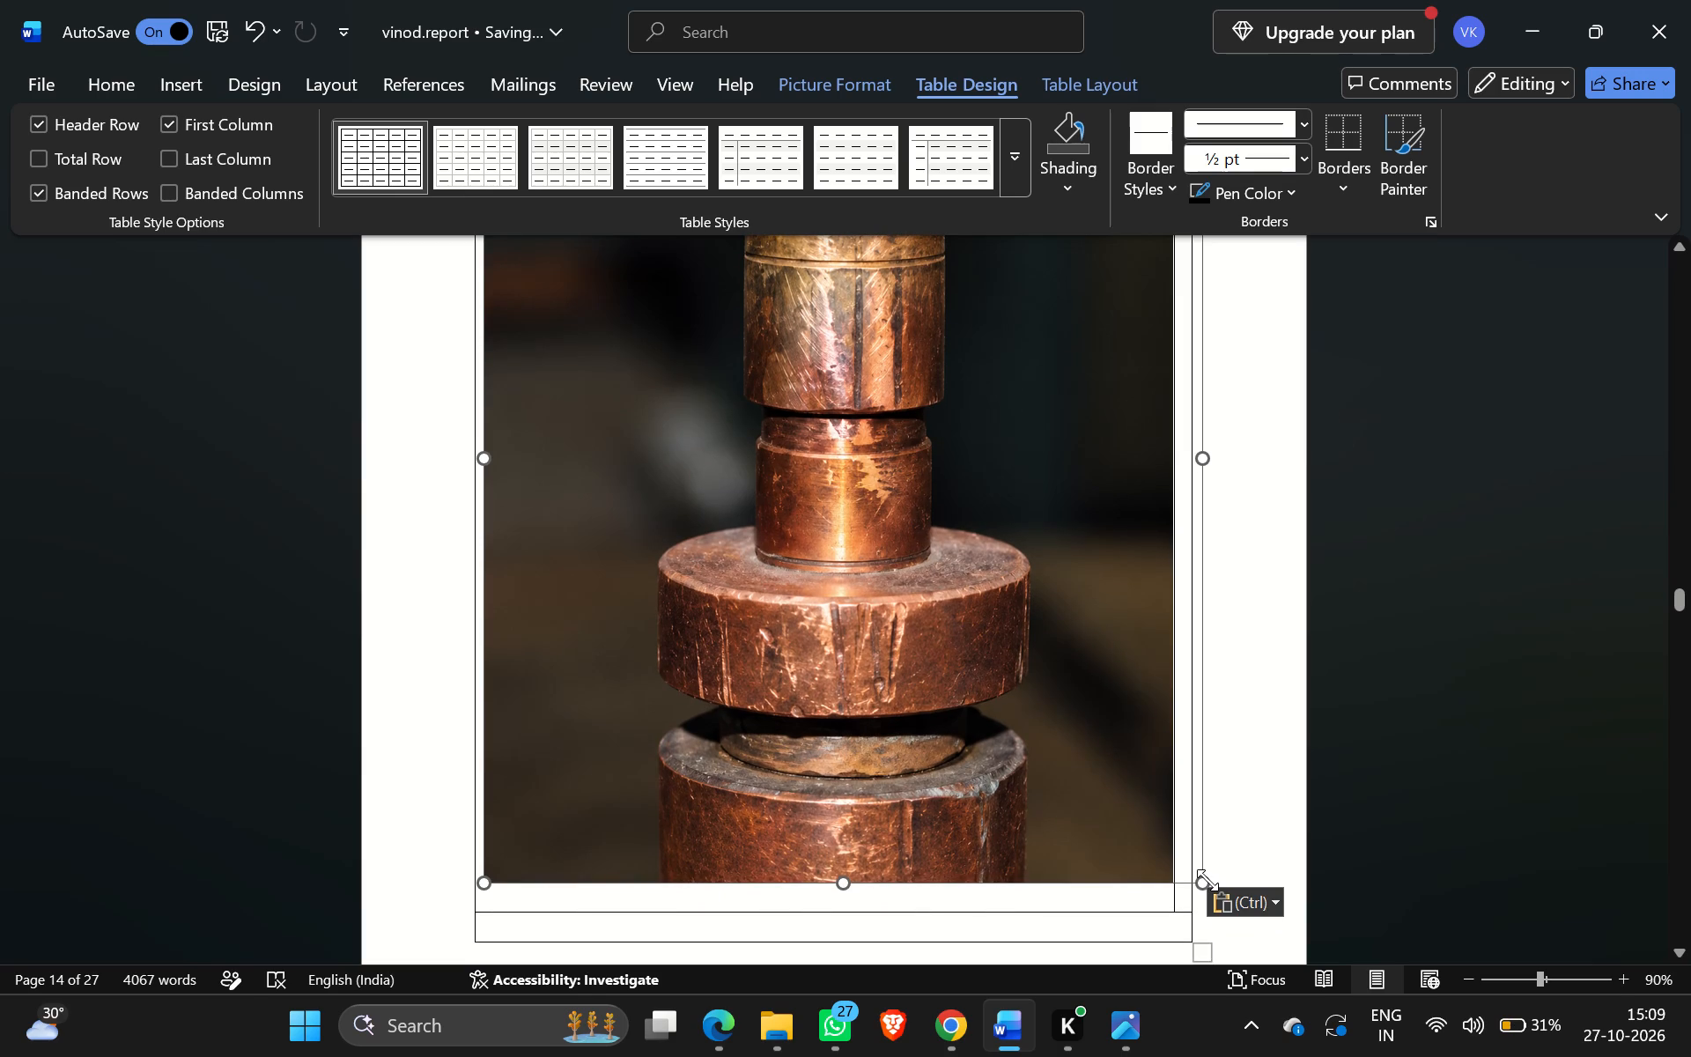
{"action": "left_click_drag", "start_coordinate": [1207, 880], "coordinate": [678, 241]}
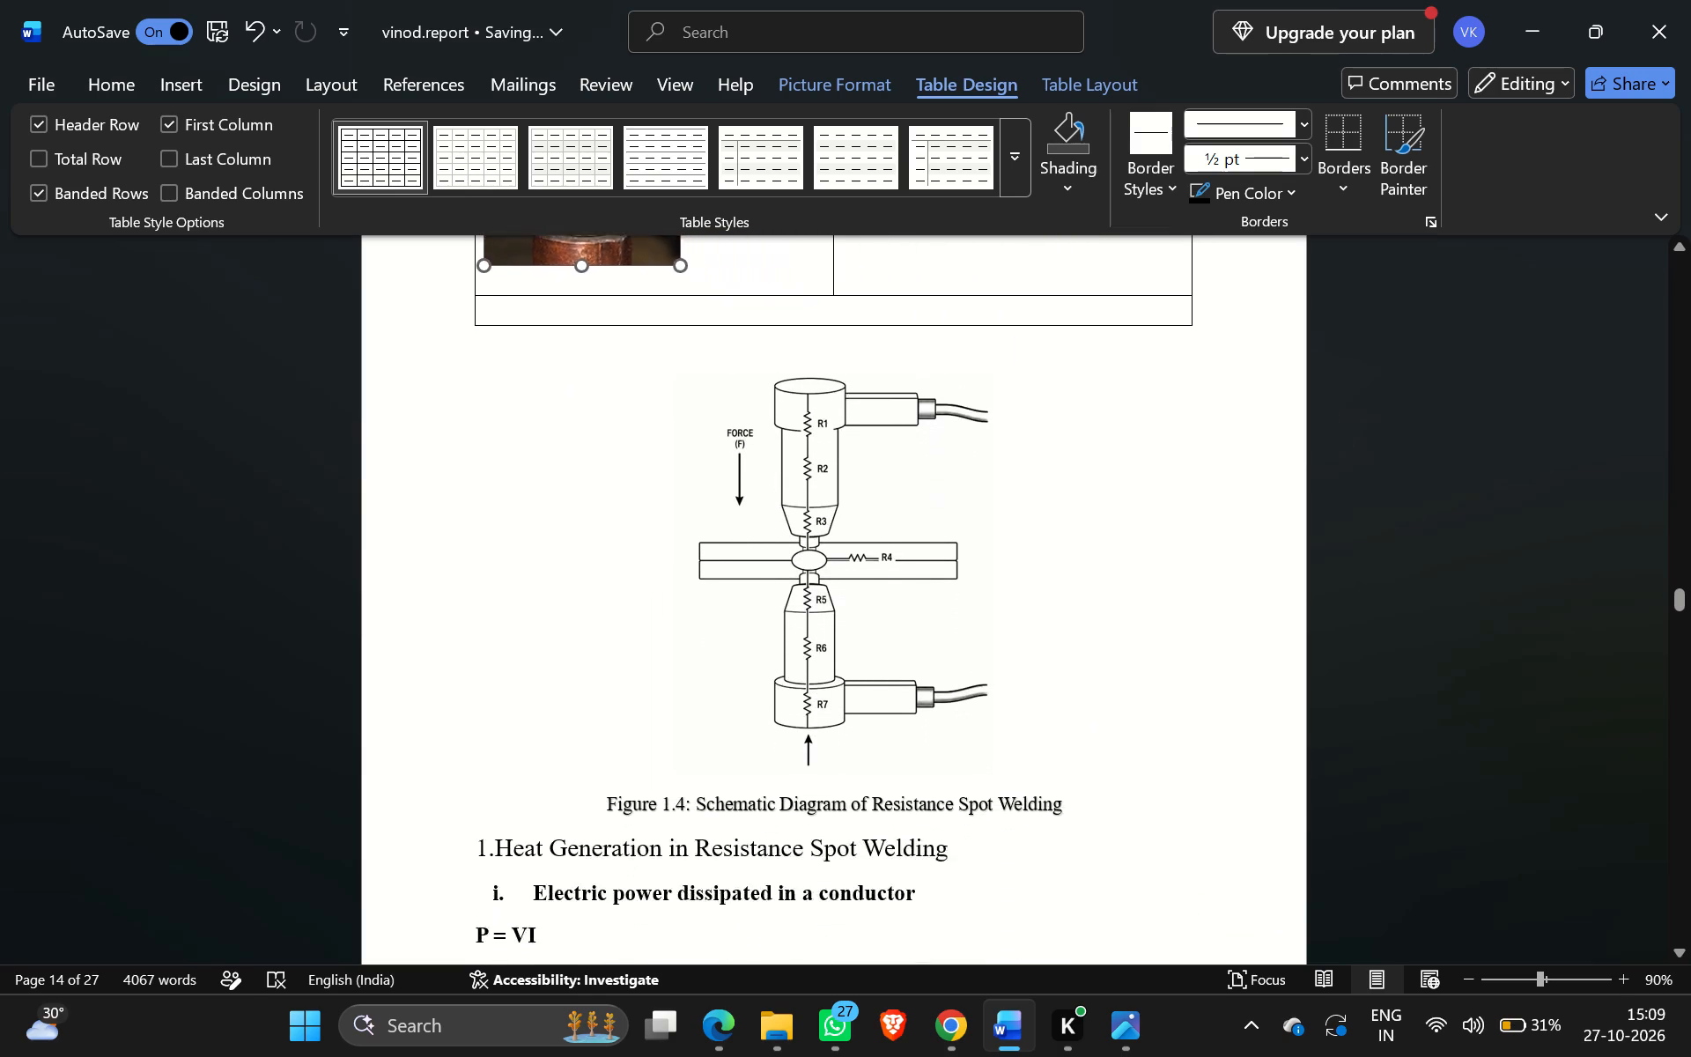
{"action": "left_click_drag", "start_coordinate": [678, 241], "coordinate": [679, 228]}
{"action": "left_click_drag", "start_coordinate": [688, 466], "coordinate": [624, 395]}
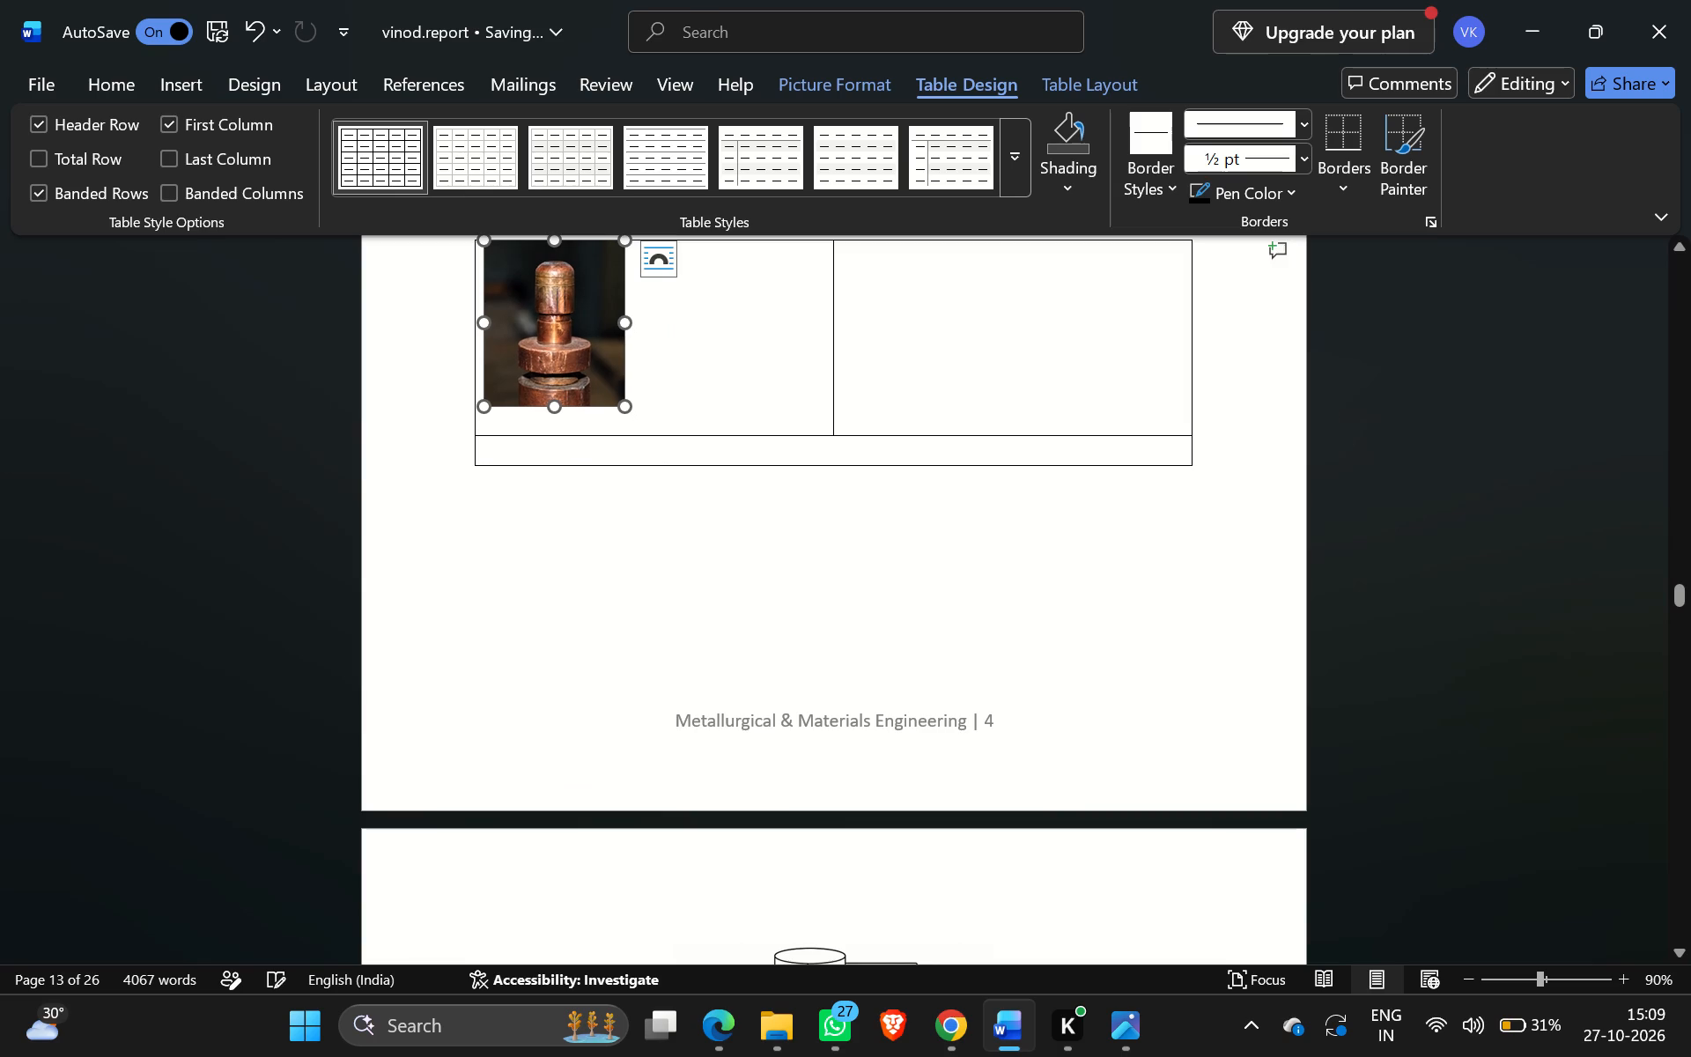
{"action": "scroll", "coordinate": [566, 529], "scroll_direction": "up", "scroll_amount": 1}
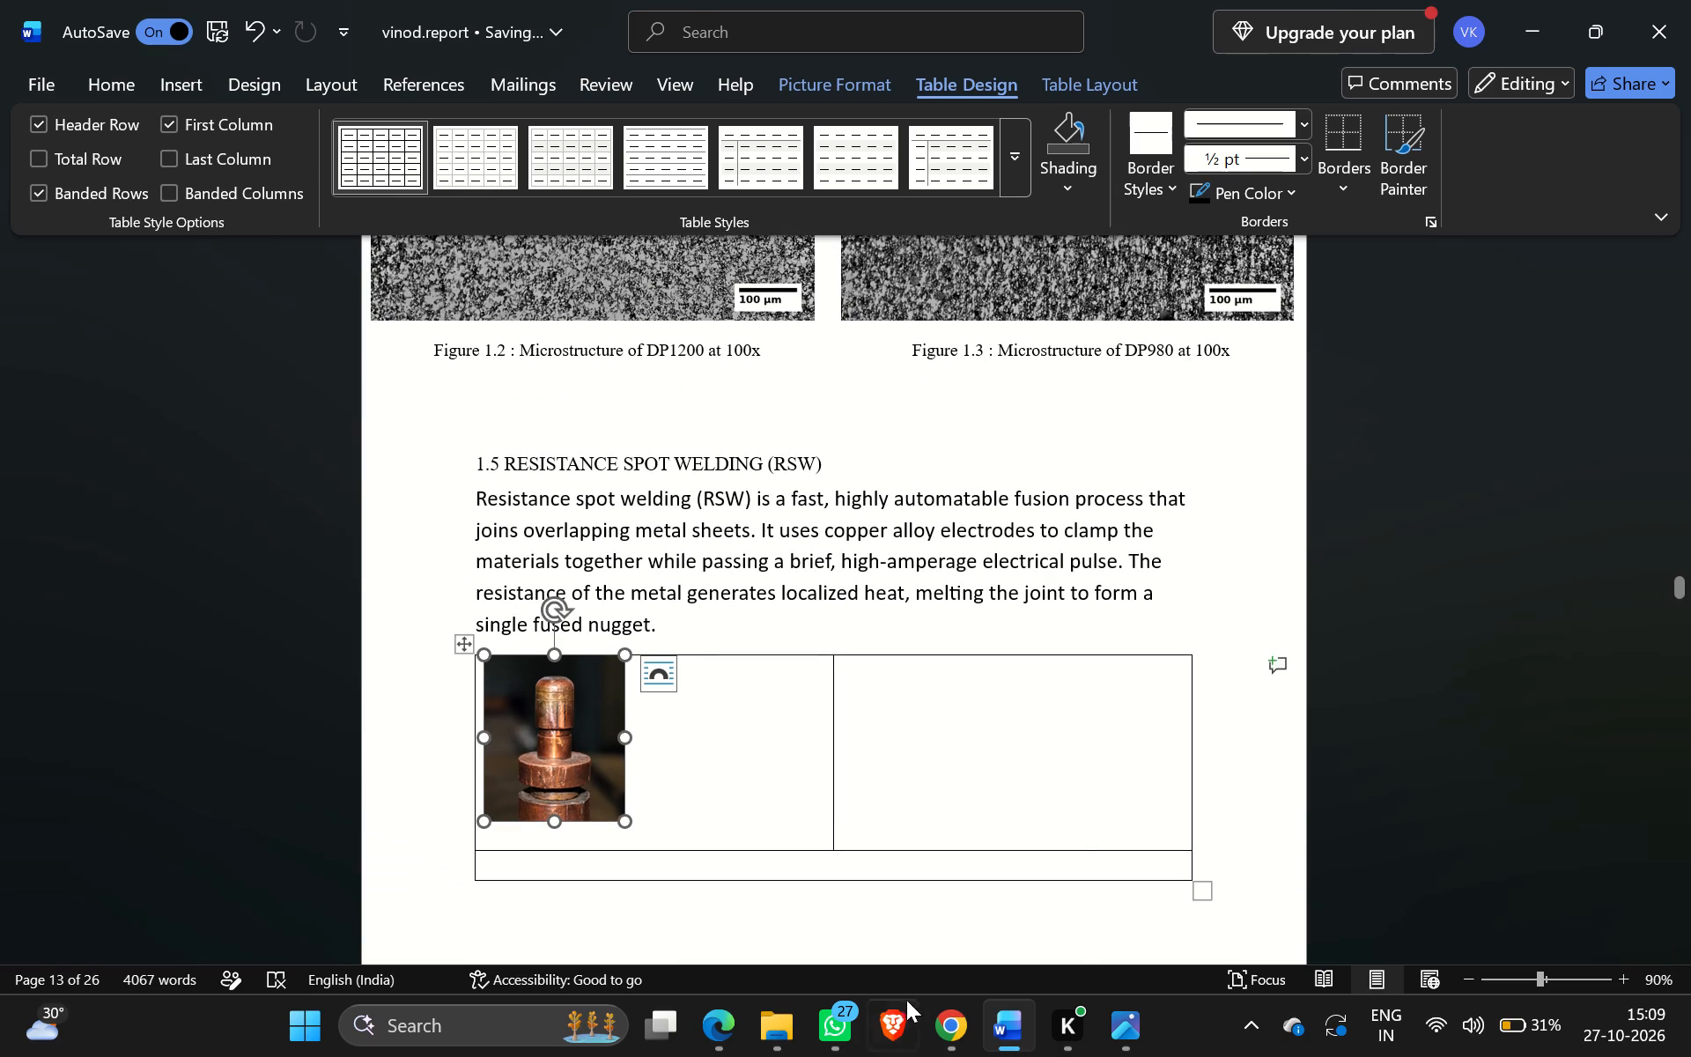
Switch to File Explorer's Downloads folder, open the Technical Drawing of Domed Mechanical Cap image in Photos and copy it to the clipboard.
{"action": "left_click", "coordinate": [952, 1023]}
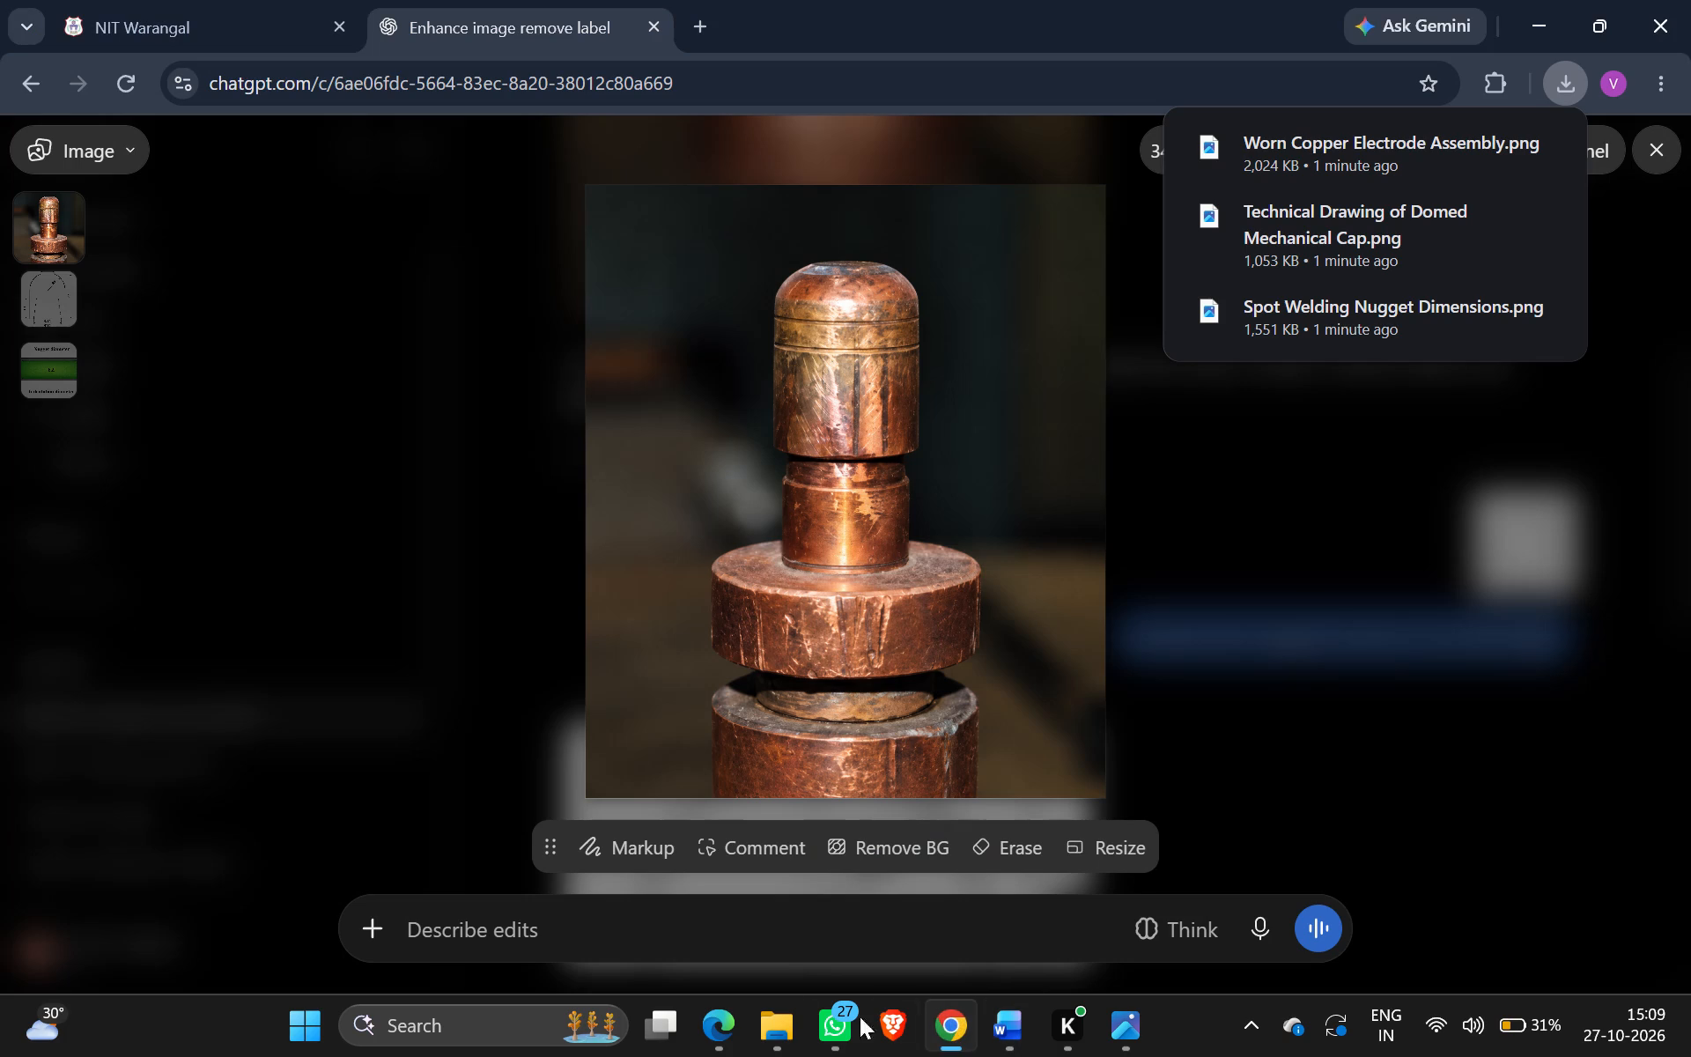
{"action": "left_click", "coordinate": [764, 1026]}
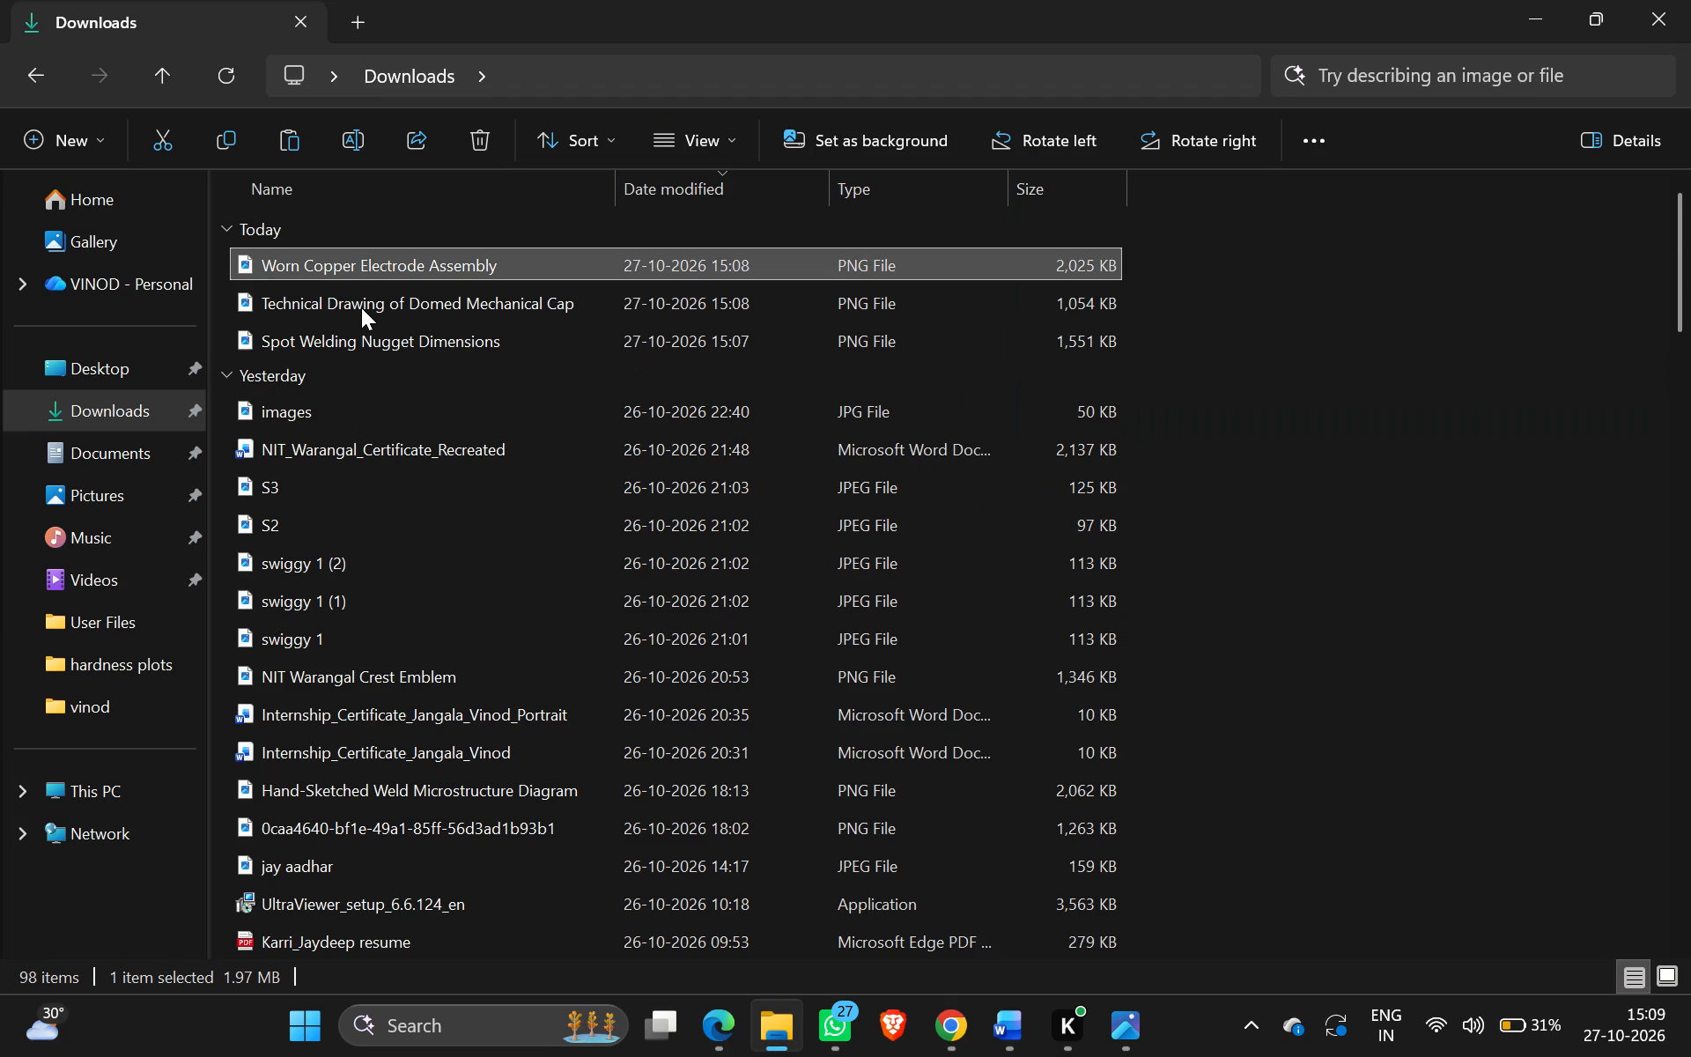
{"action": "double_click", "coordinate": [361, 307]}
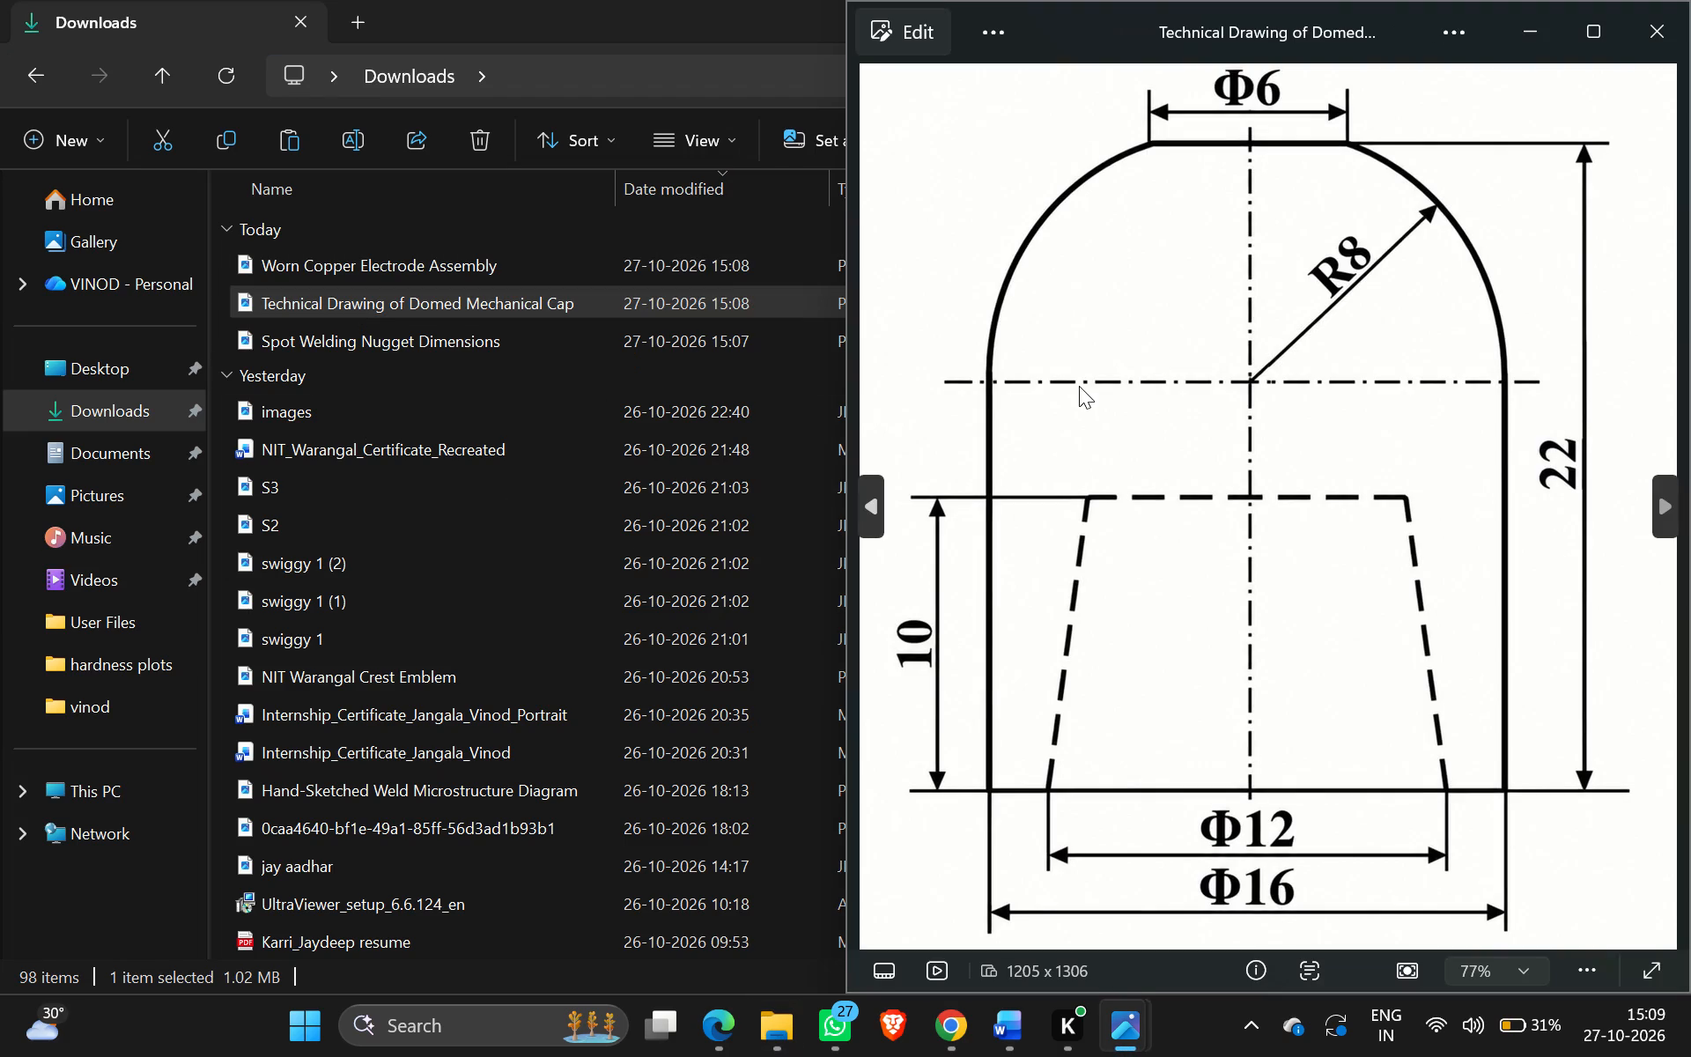
{"action": "right_click", "coordinate": [1079, 386]}
{"action": "left_click", "coordinate": [1115, 424]}
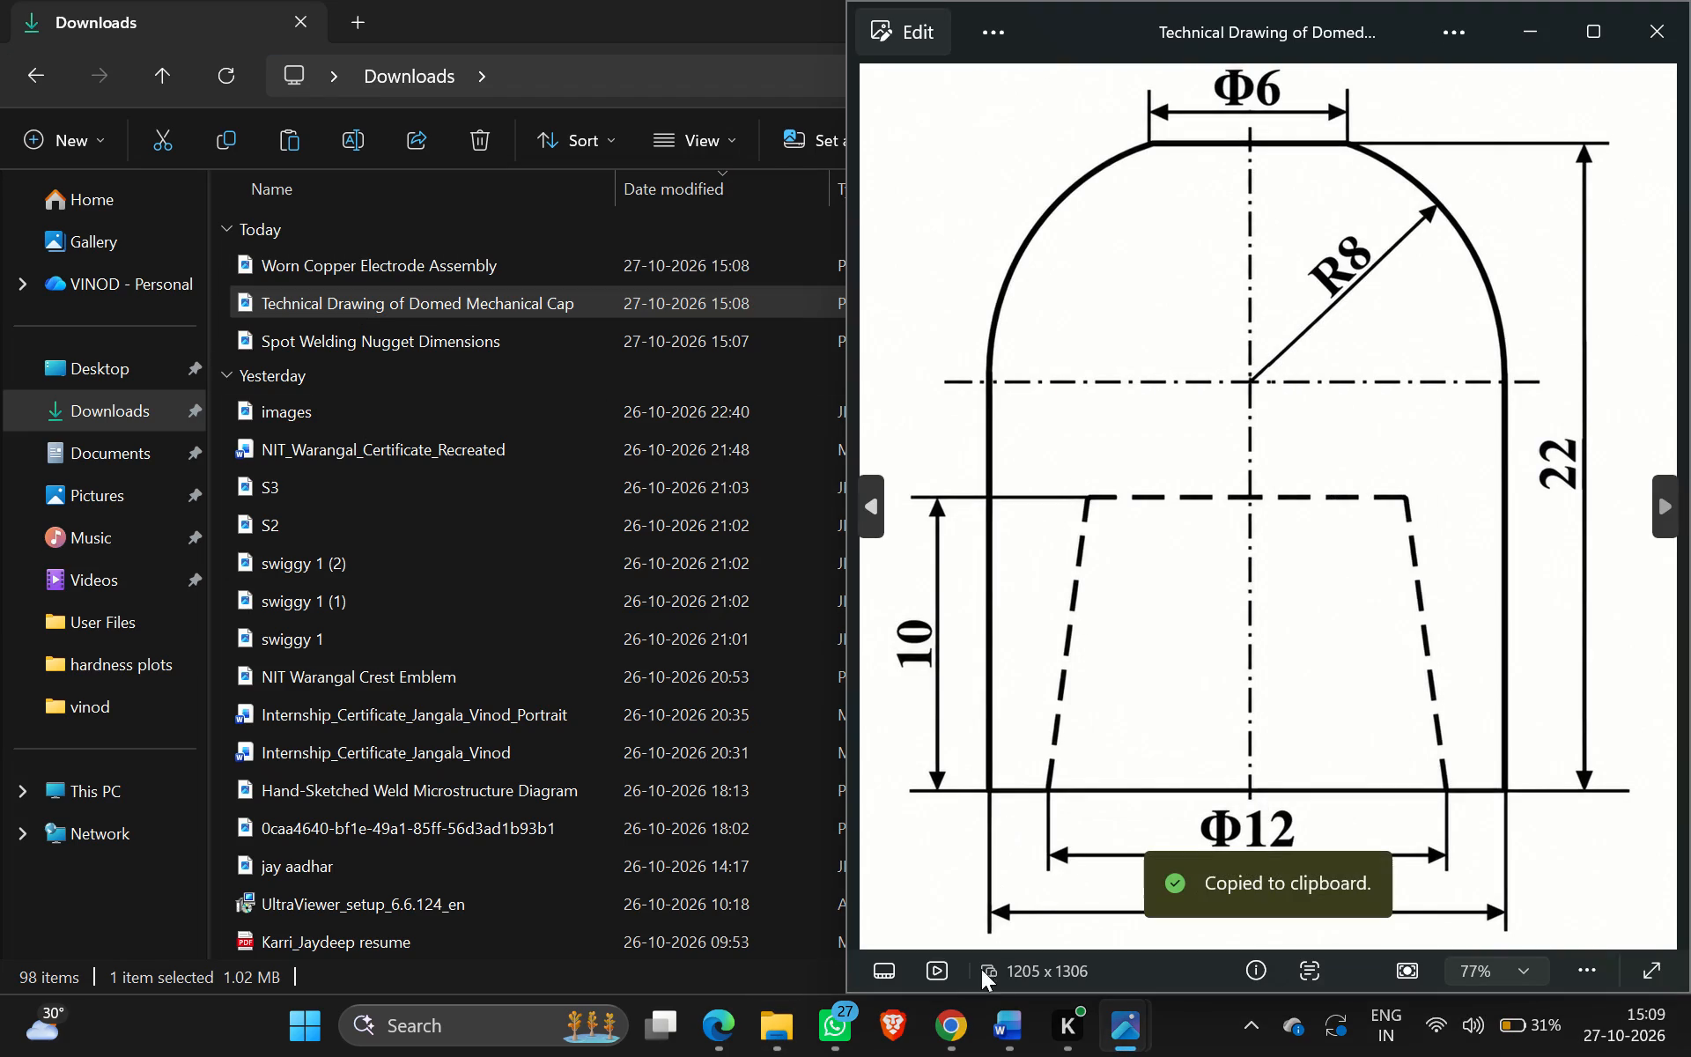
Back in the Word report, paste the cap drawing into the second cell of the top row and shrink it to fit the cell.
{"action": "left_click", "coordinate": [1021, 1019]}
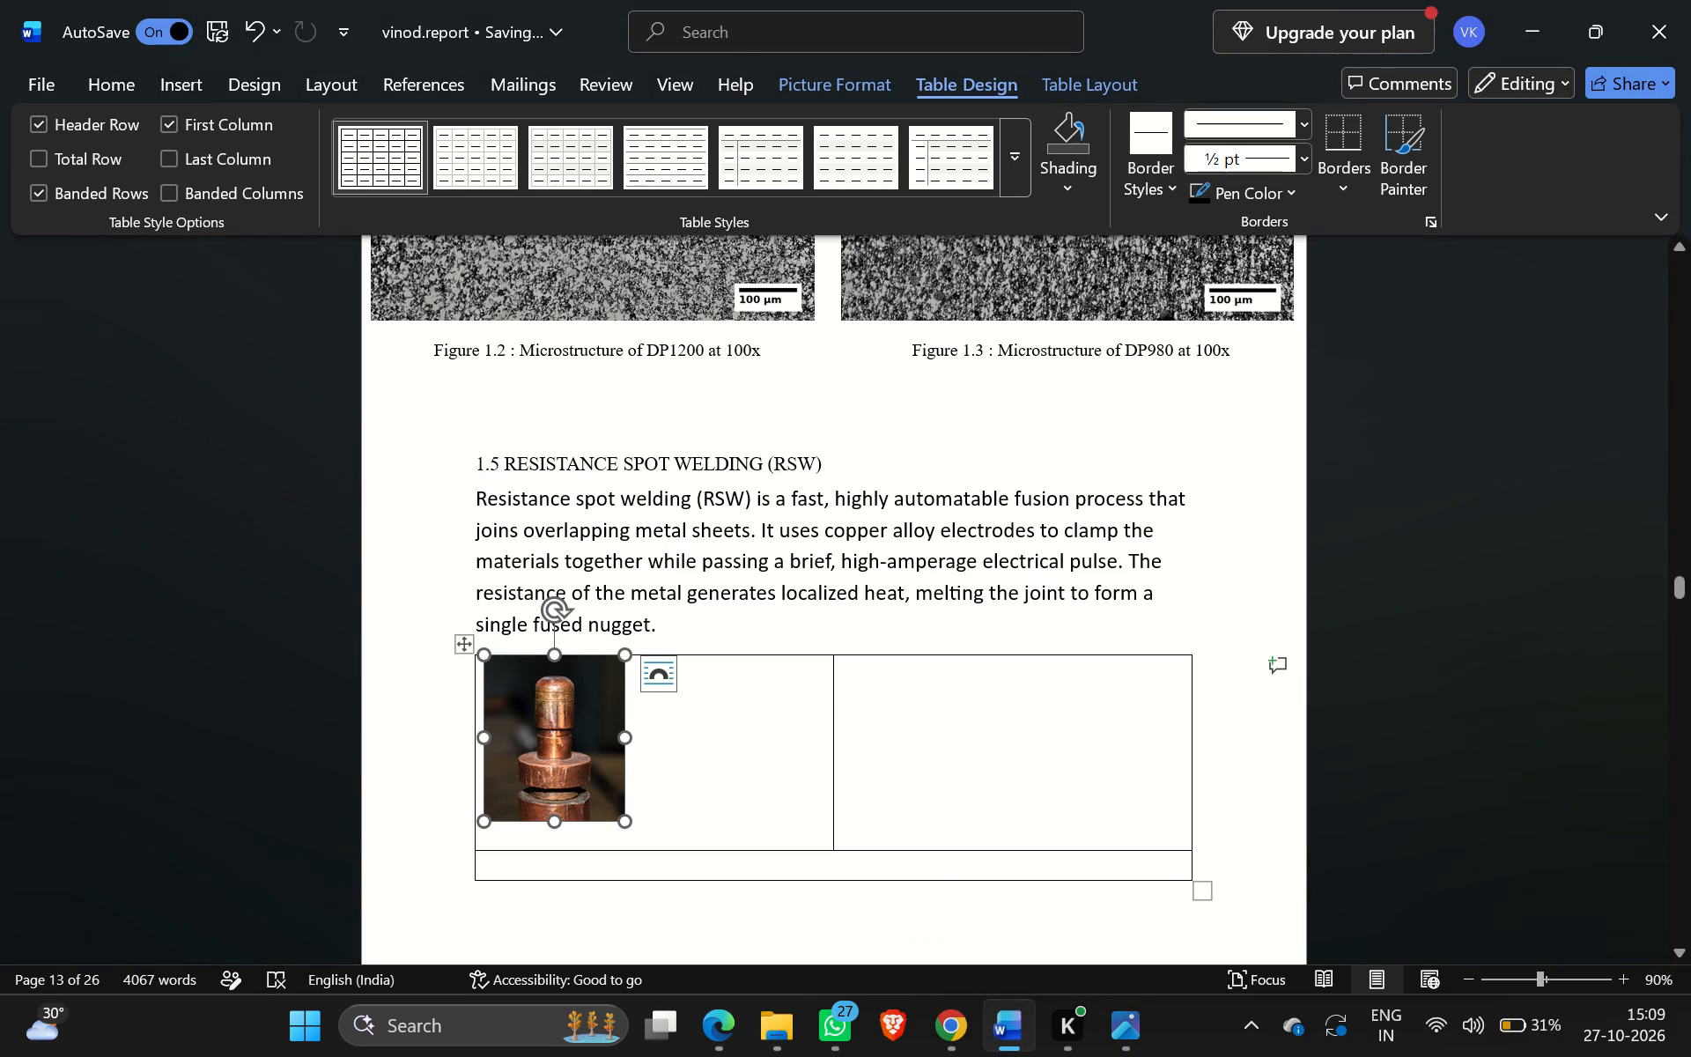
{"action": "left_click", "coordinate": [992, 684]}
{"action": "key", "text": "ctrl+v"}
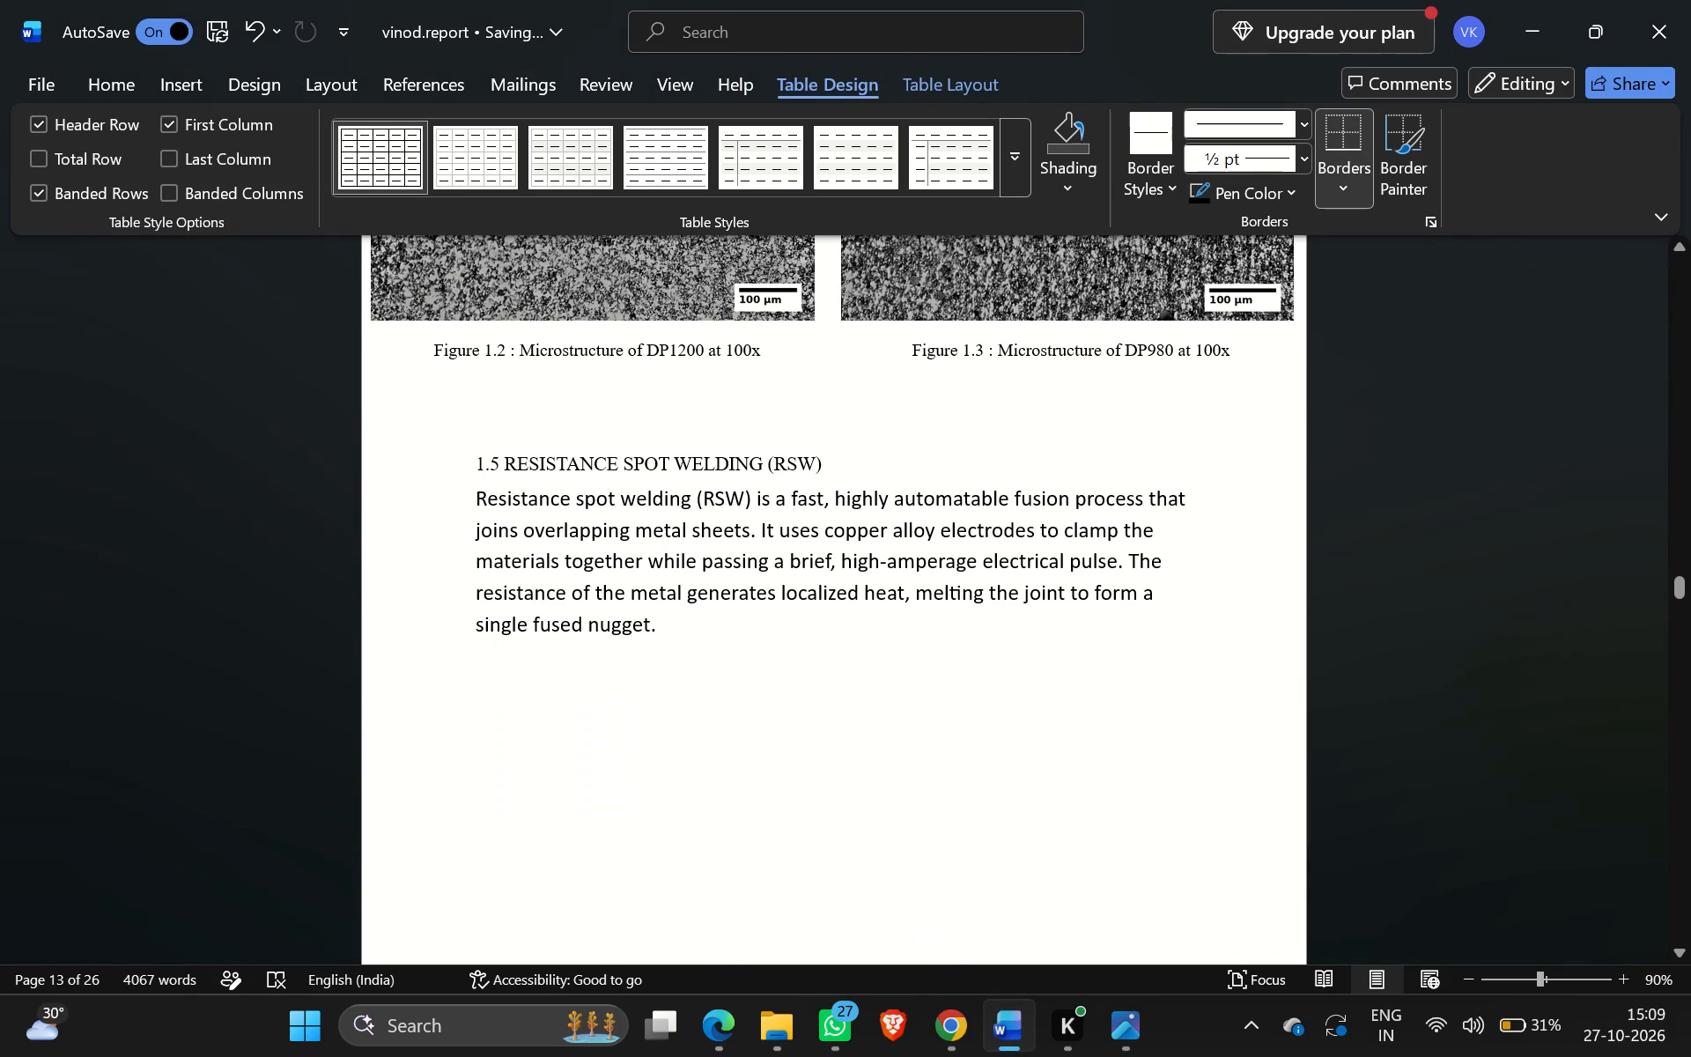
{"action": "left_click", "coordinate": [729, 836]}
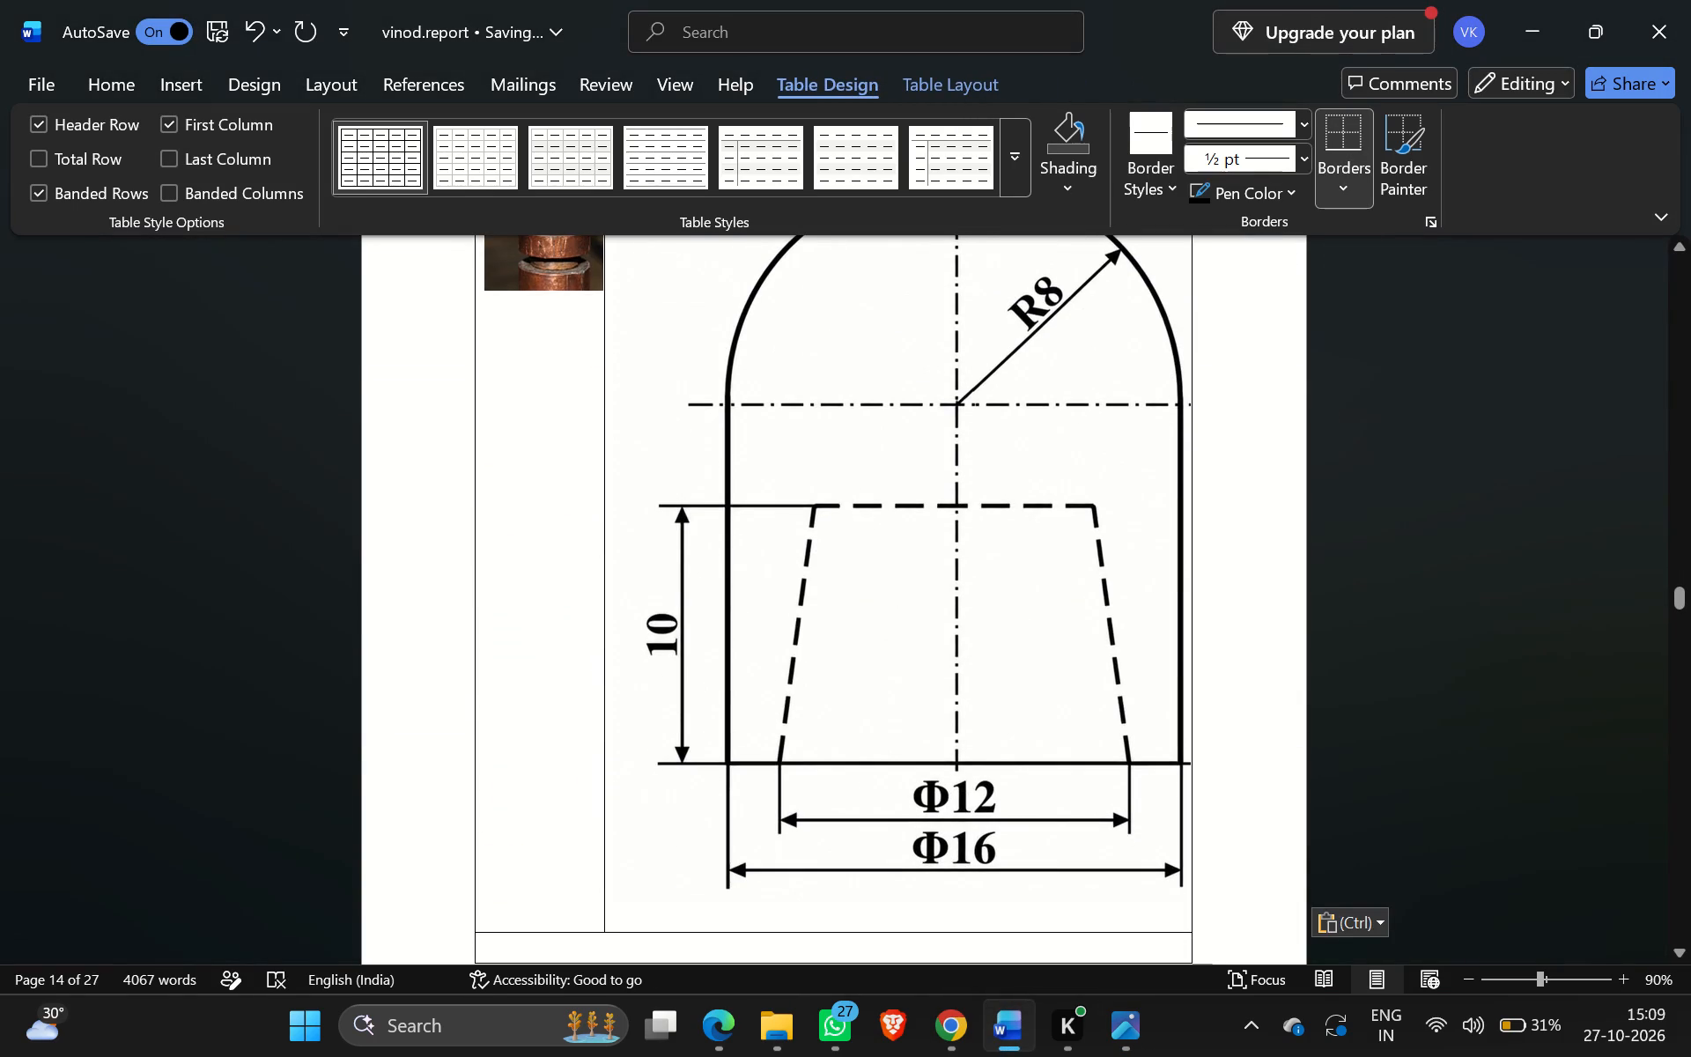
{"action": "left_click_drag", "start_coordinate": [606, 905], "coordinate": [874, 520]}
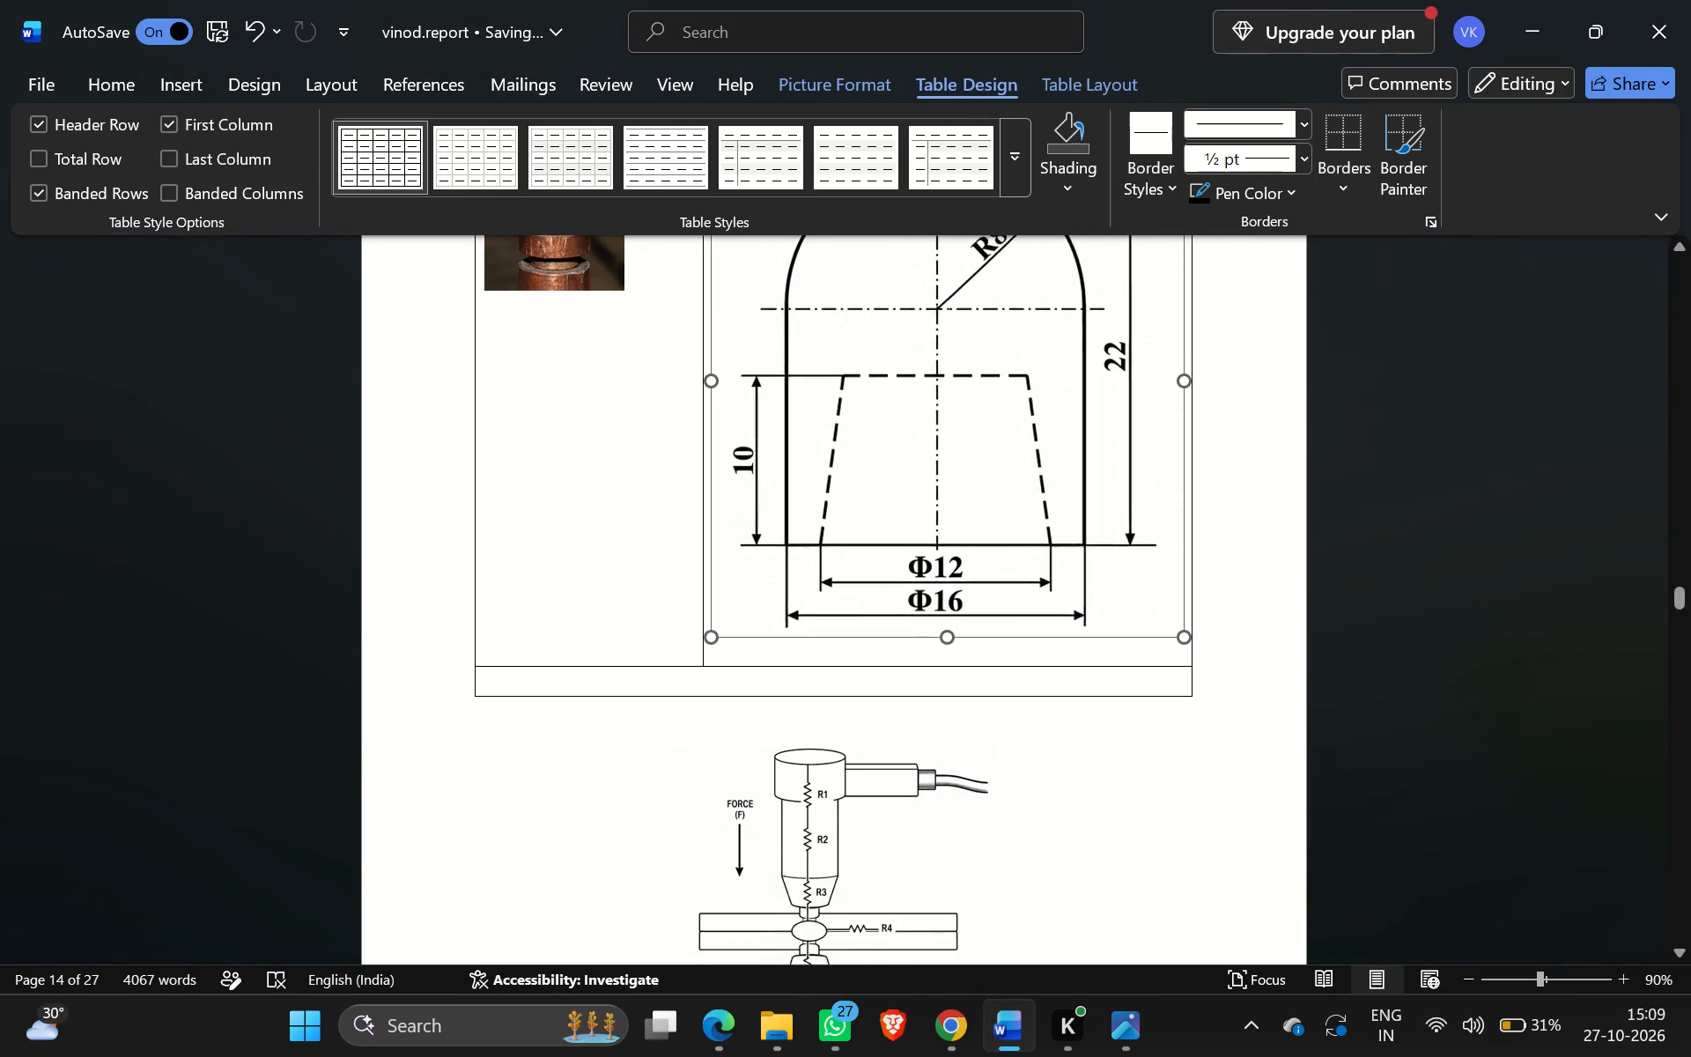
{"action": "left_click_drag", "start_coordinate": [874, 520], "coordinate": [891, 483]}
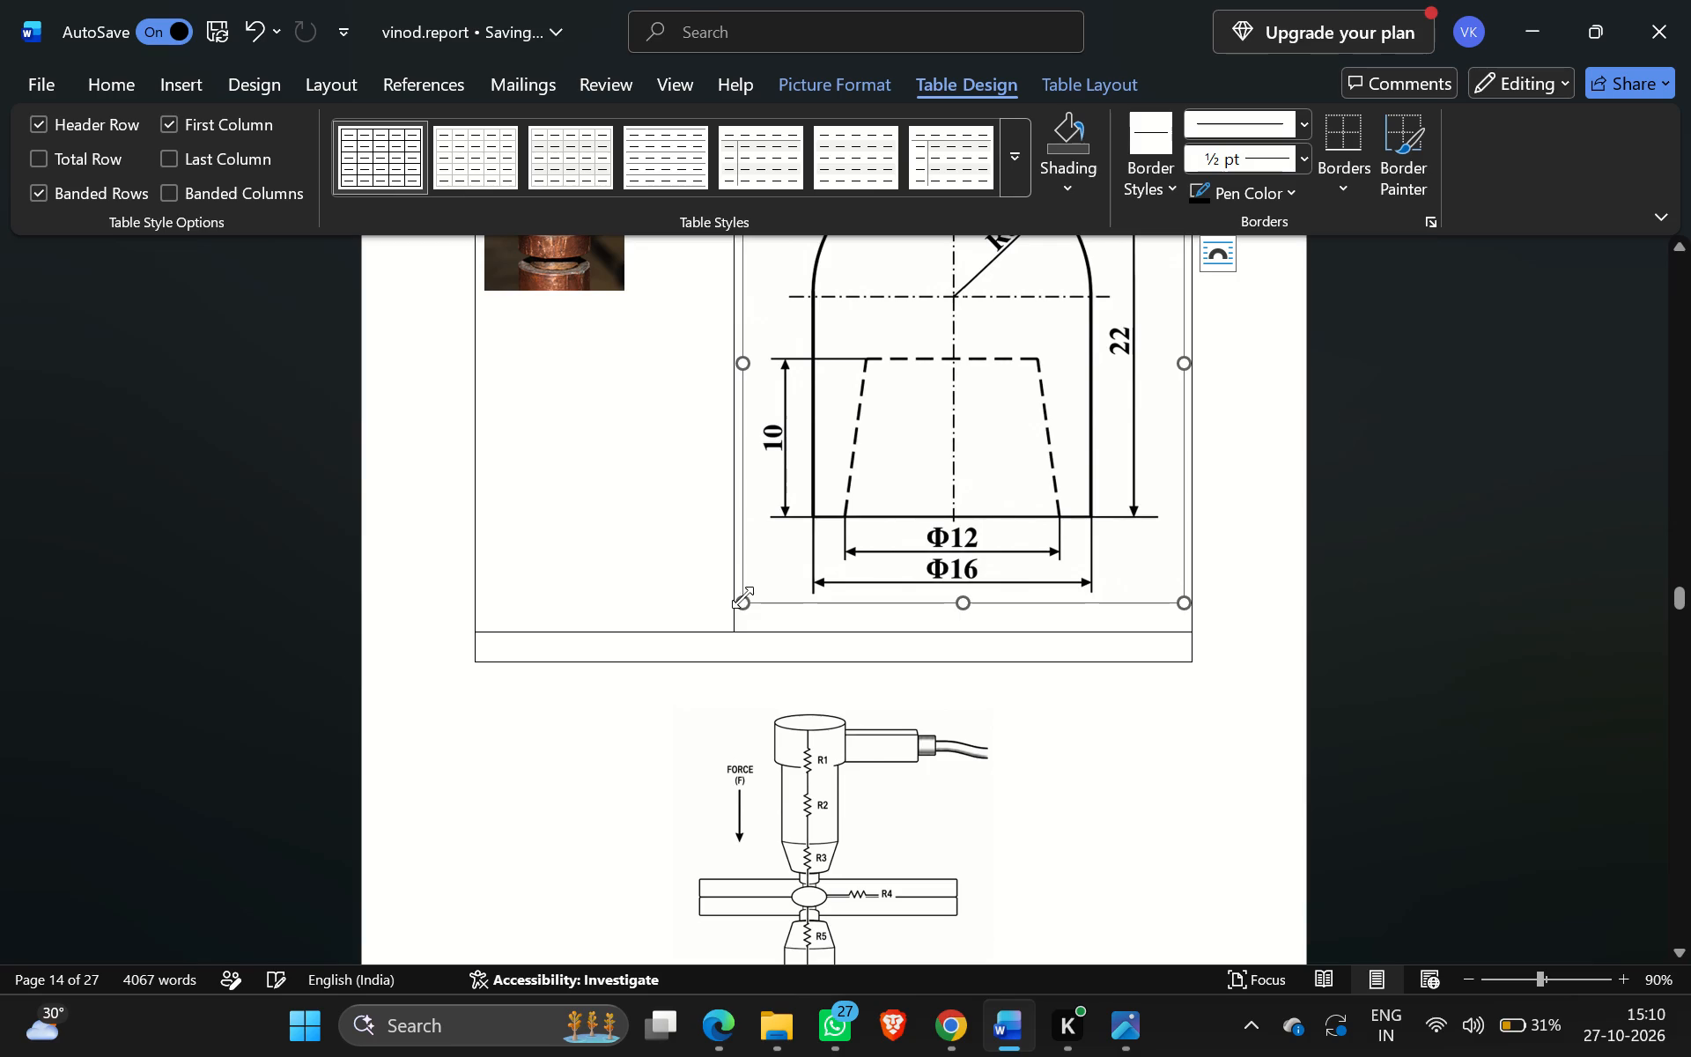
{"action": "left_click_drag", "start_coordinate": [742, 598], "coordinate": [949, 322]}
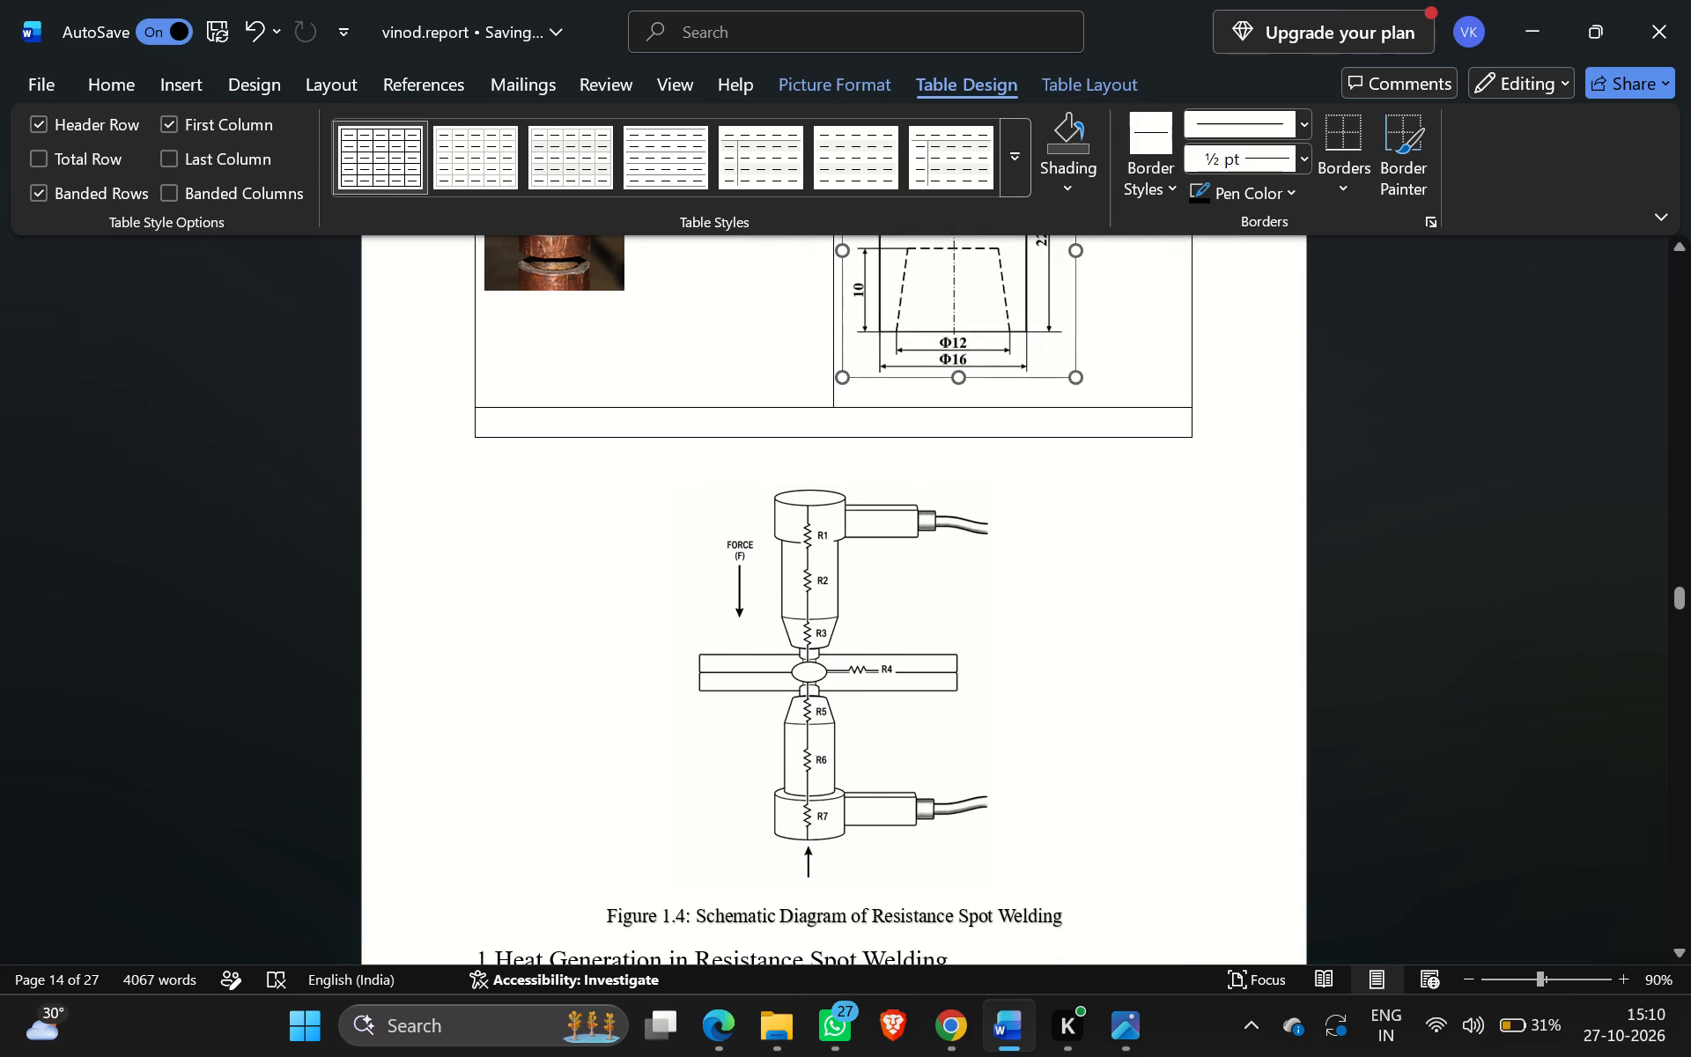
{"action": "left_click_drag", "start_coordinate": [949, 322], "coordinate": [949, 325]}
{"action": "scroll", "coordinate": [853, 402], "scroll_direction": "up", "scroll_amount": 1}
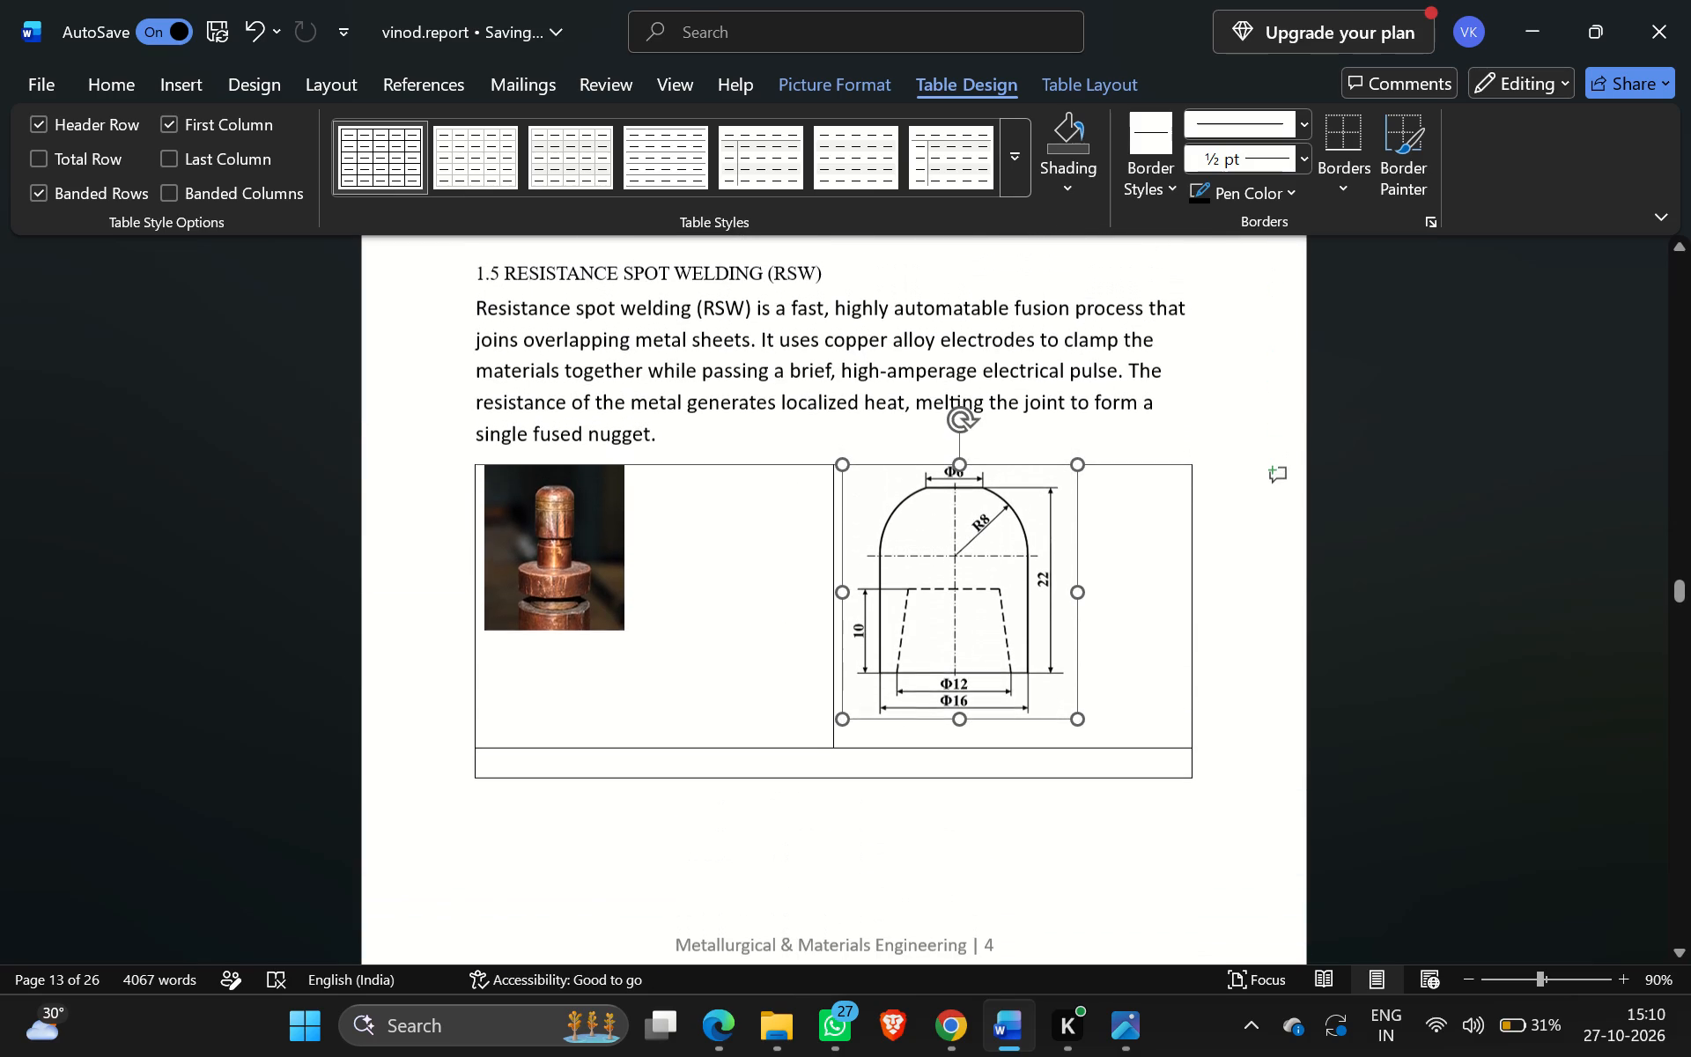
From File Explorer's Downloads folder, open the Spot Welding Nugget Dimensions image in Photos and copy it to the clipboard.
{"action": "left_click", "coordinate": [778, 756]}
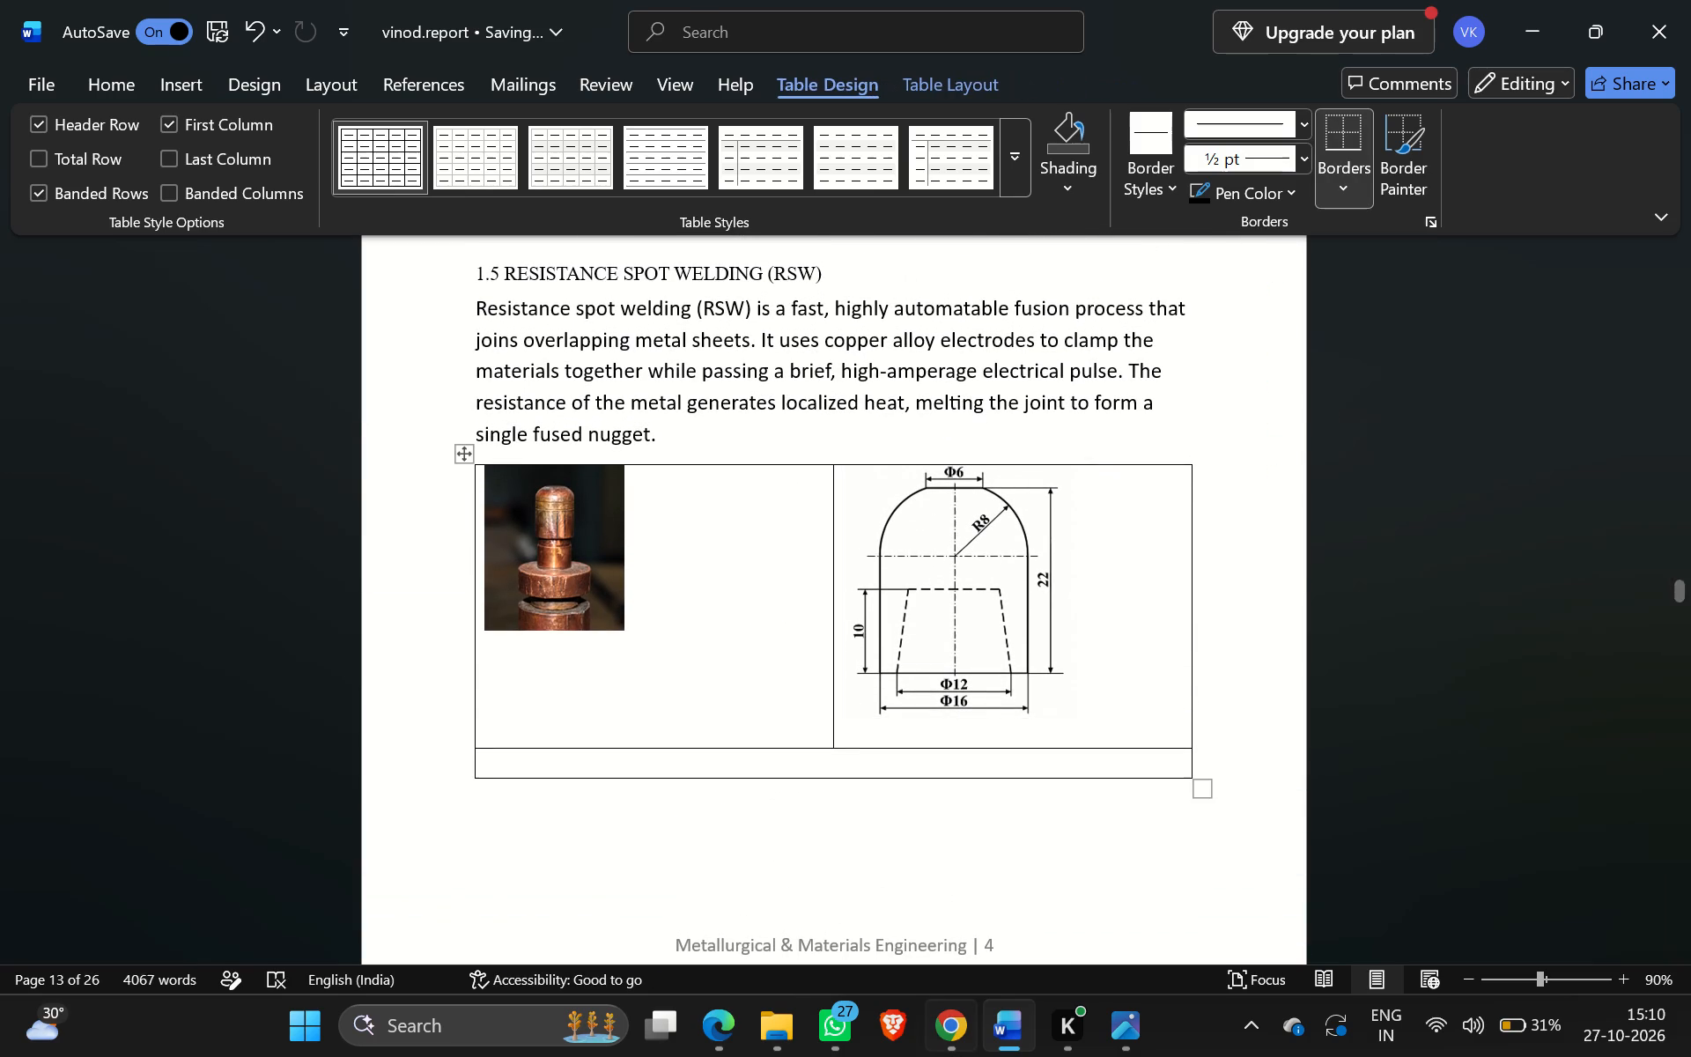
{"action": "left_click", "coordinate": [755, 1031]}
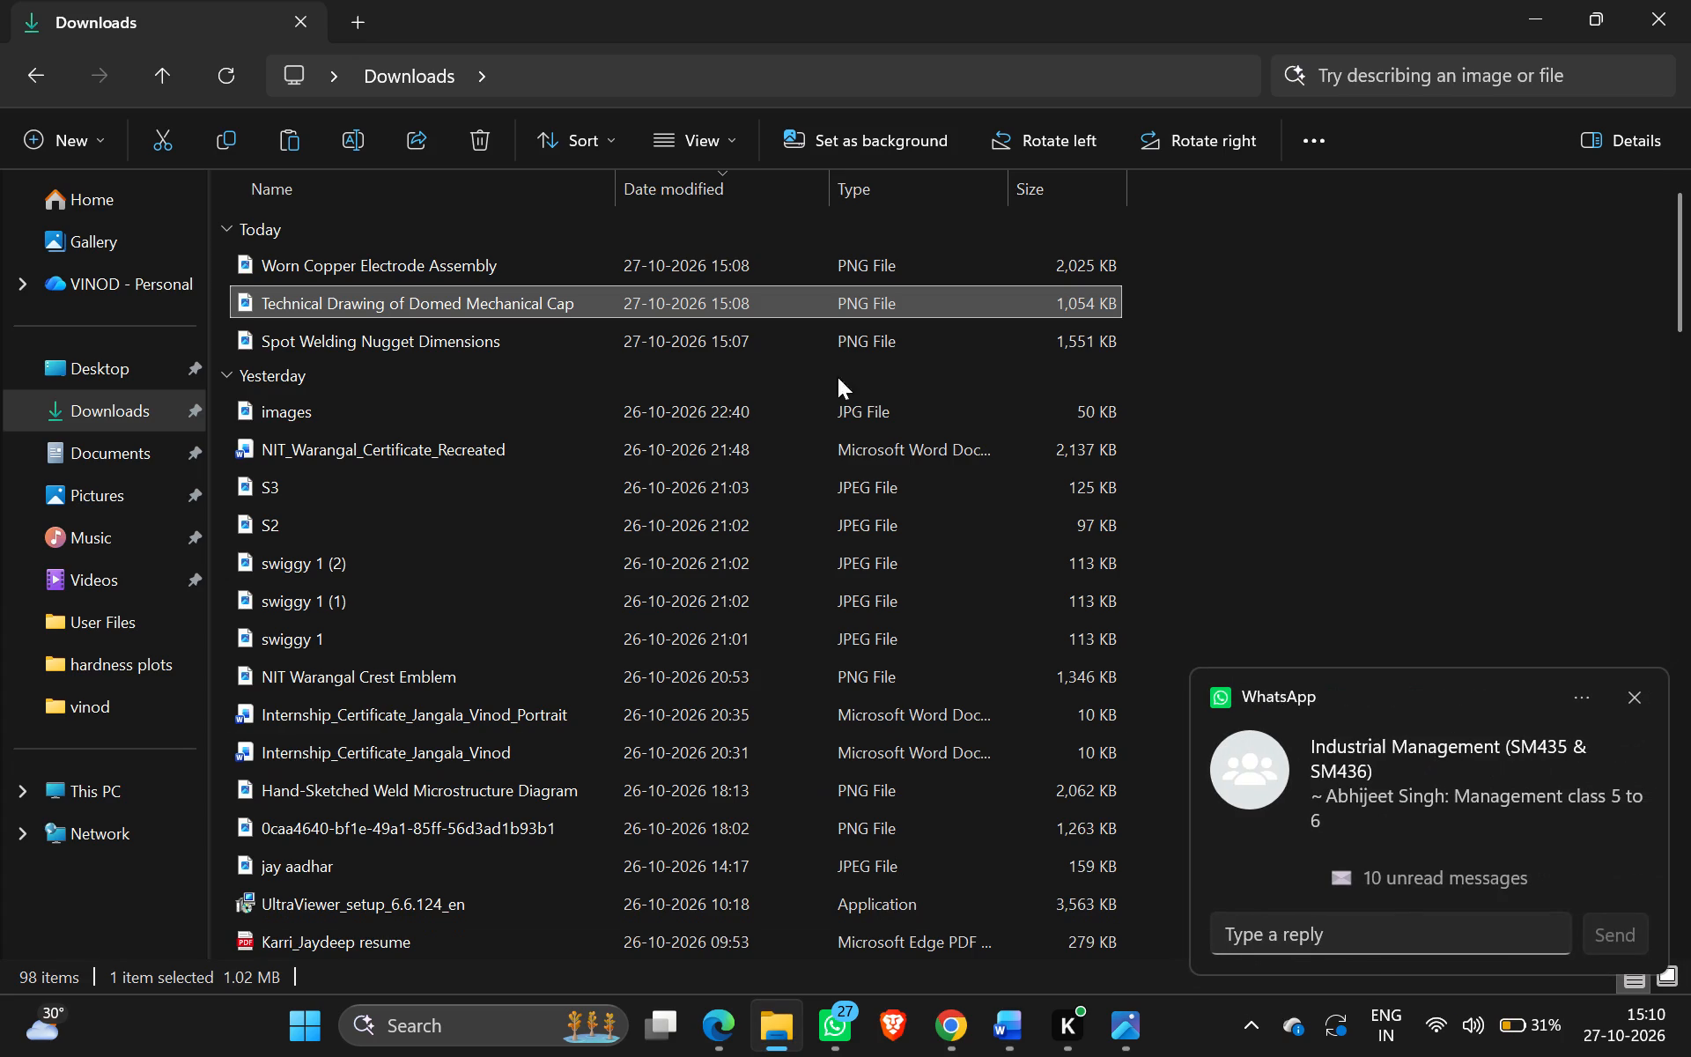
{"action": "double_click", "coordinate": [498, 337]}
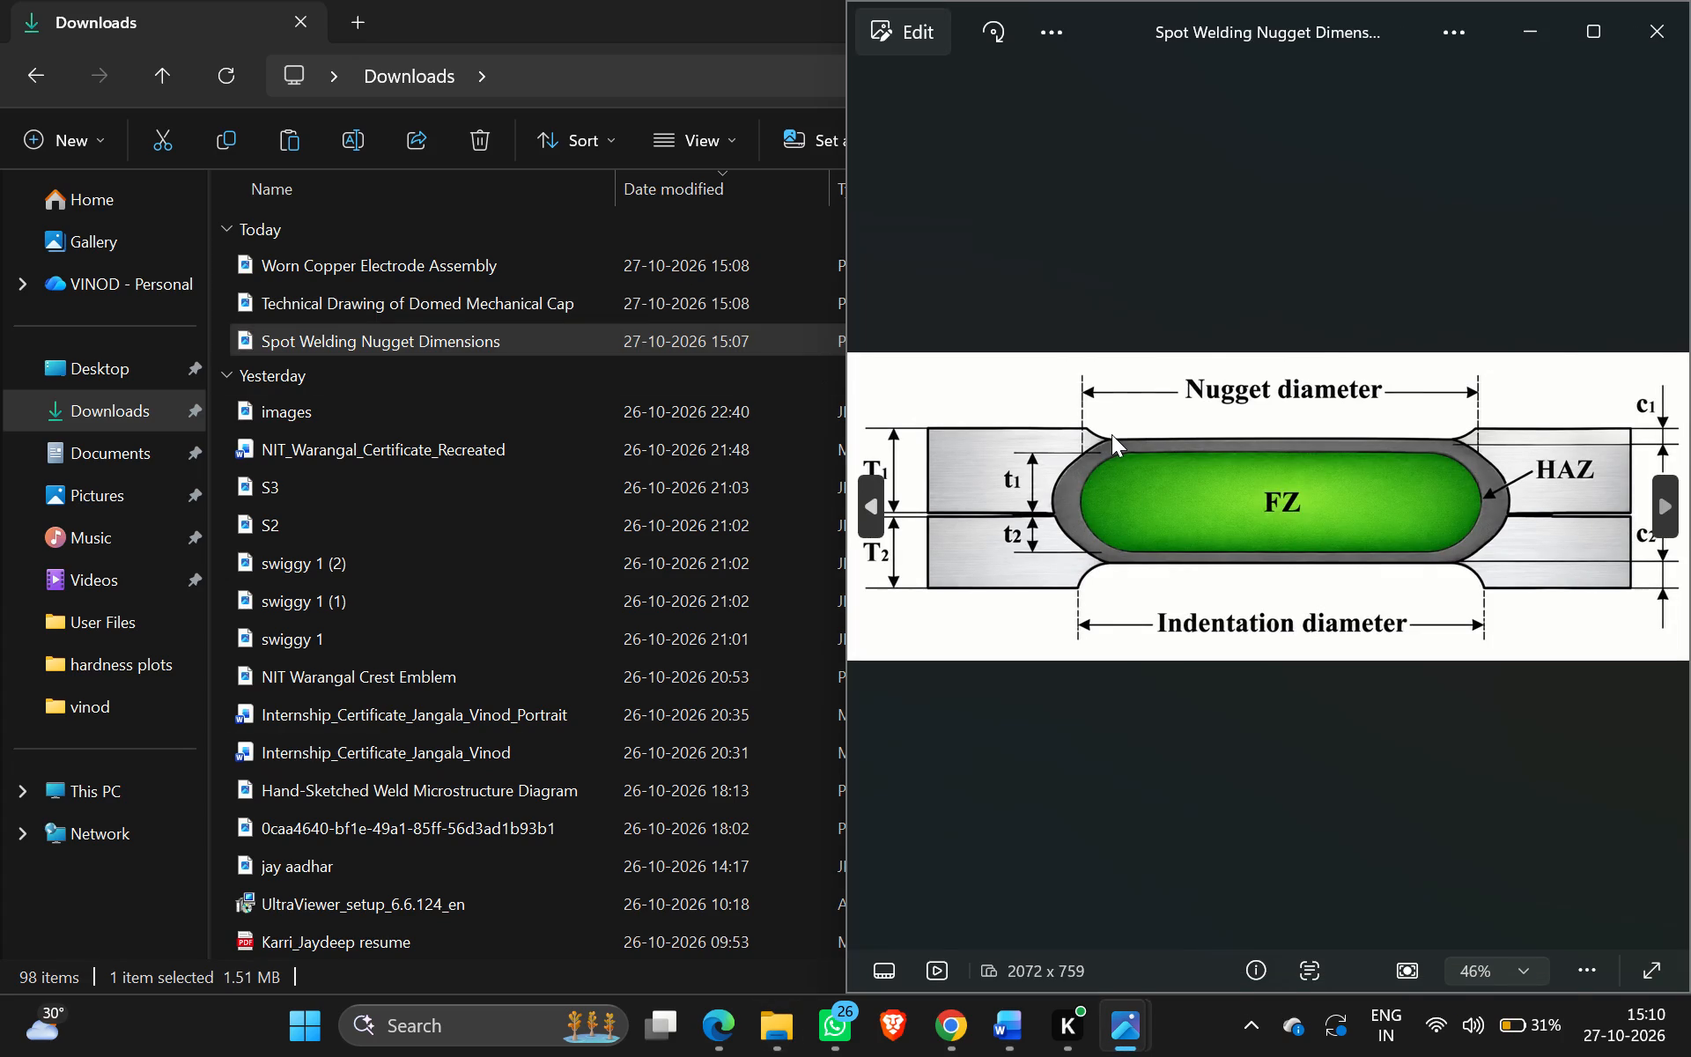
{"action": "key", "text": "ctrl+c"}
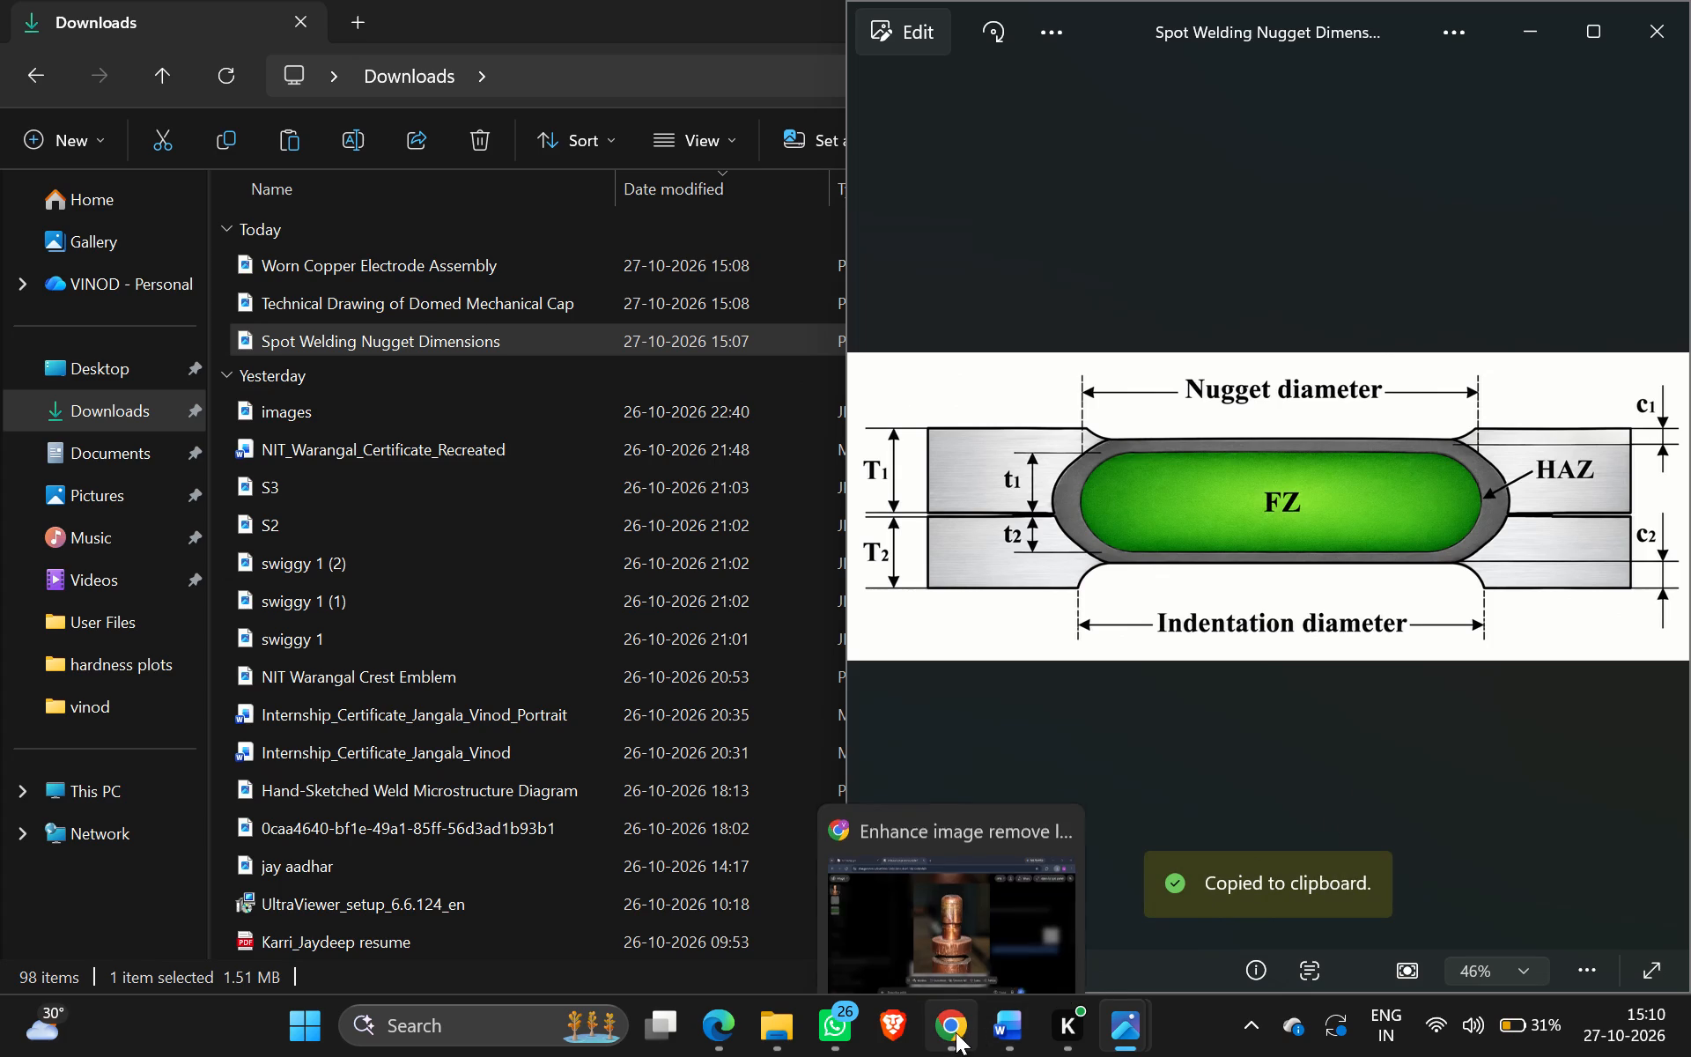
Return to the Word report and paste the weld nugget diagram into the single-cell bottom row of the table.
{"action": "left_click", "coordinate": [1012, 1030]}
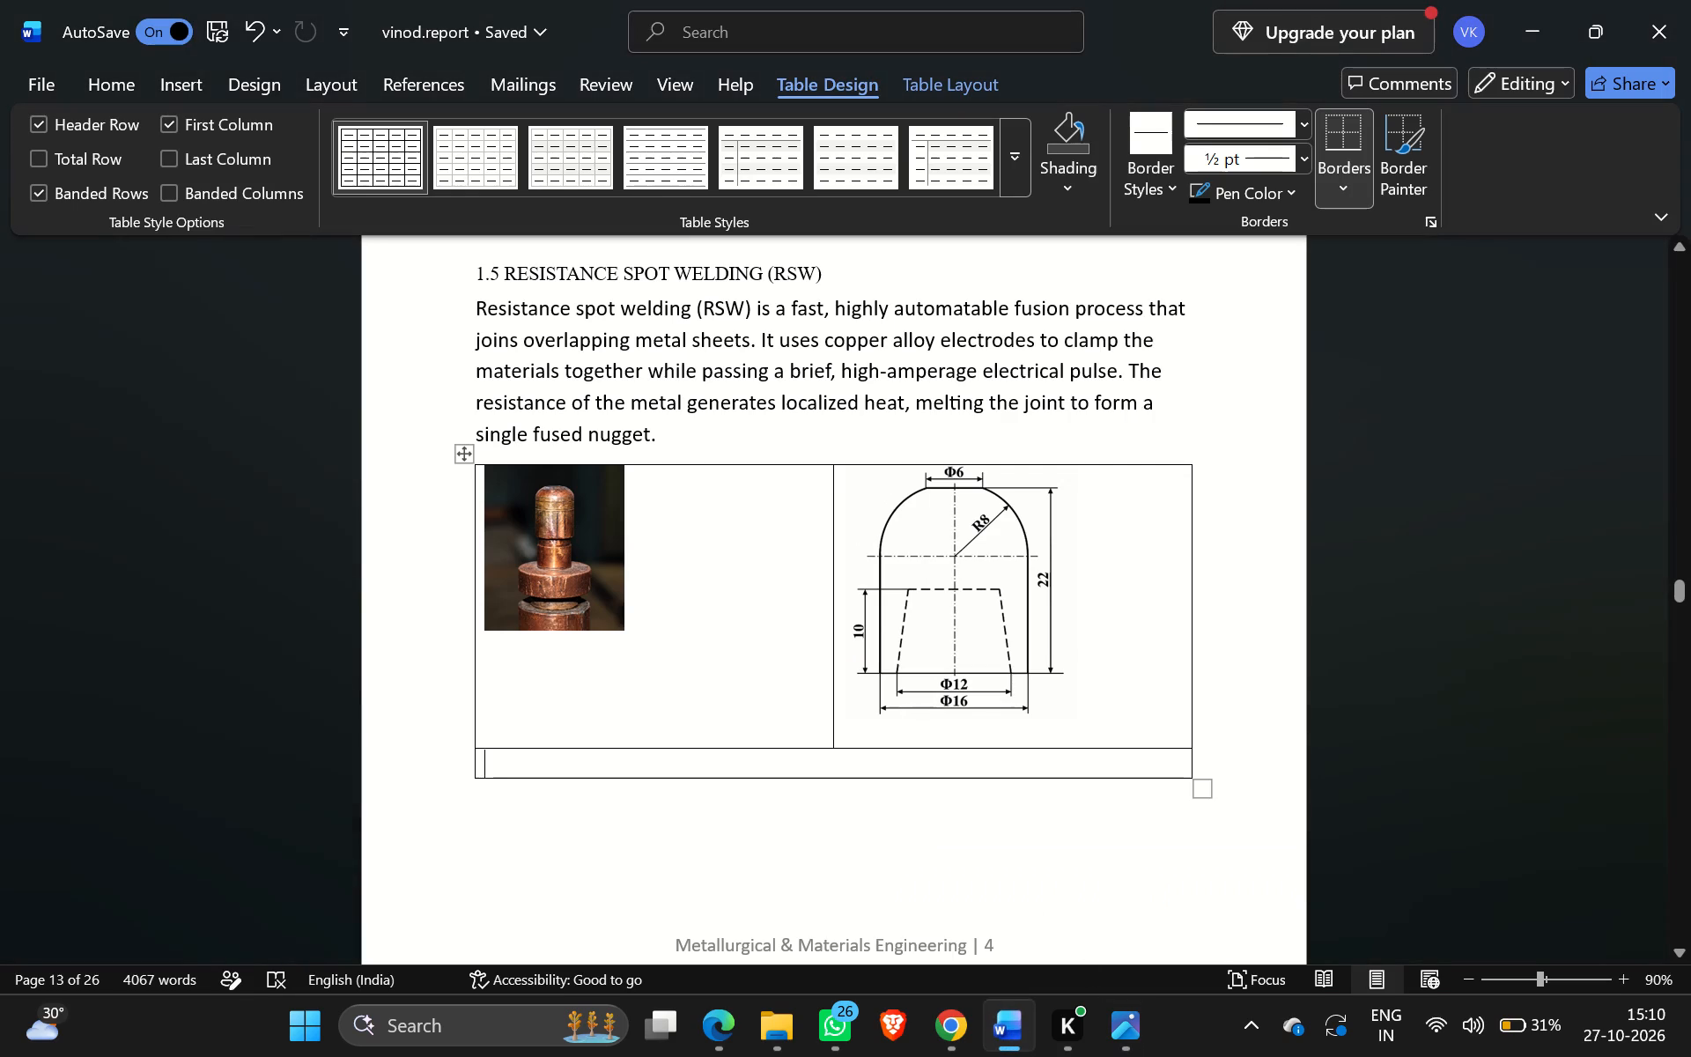
{"action": "left_click", "coordinate": [922, 764]}
{"action": "key", "text": "ctrl+v"}
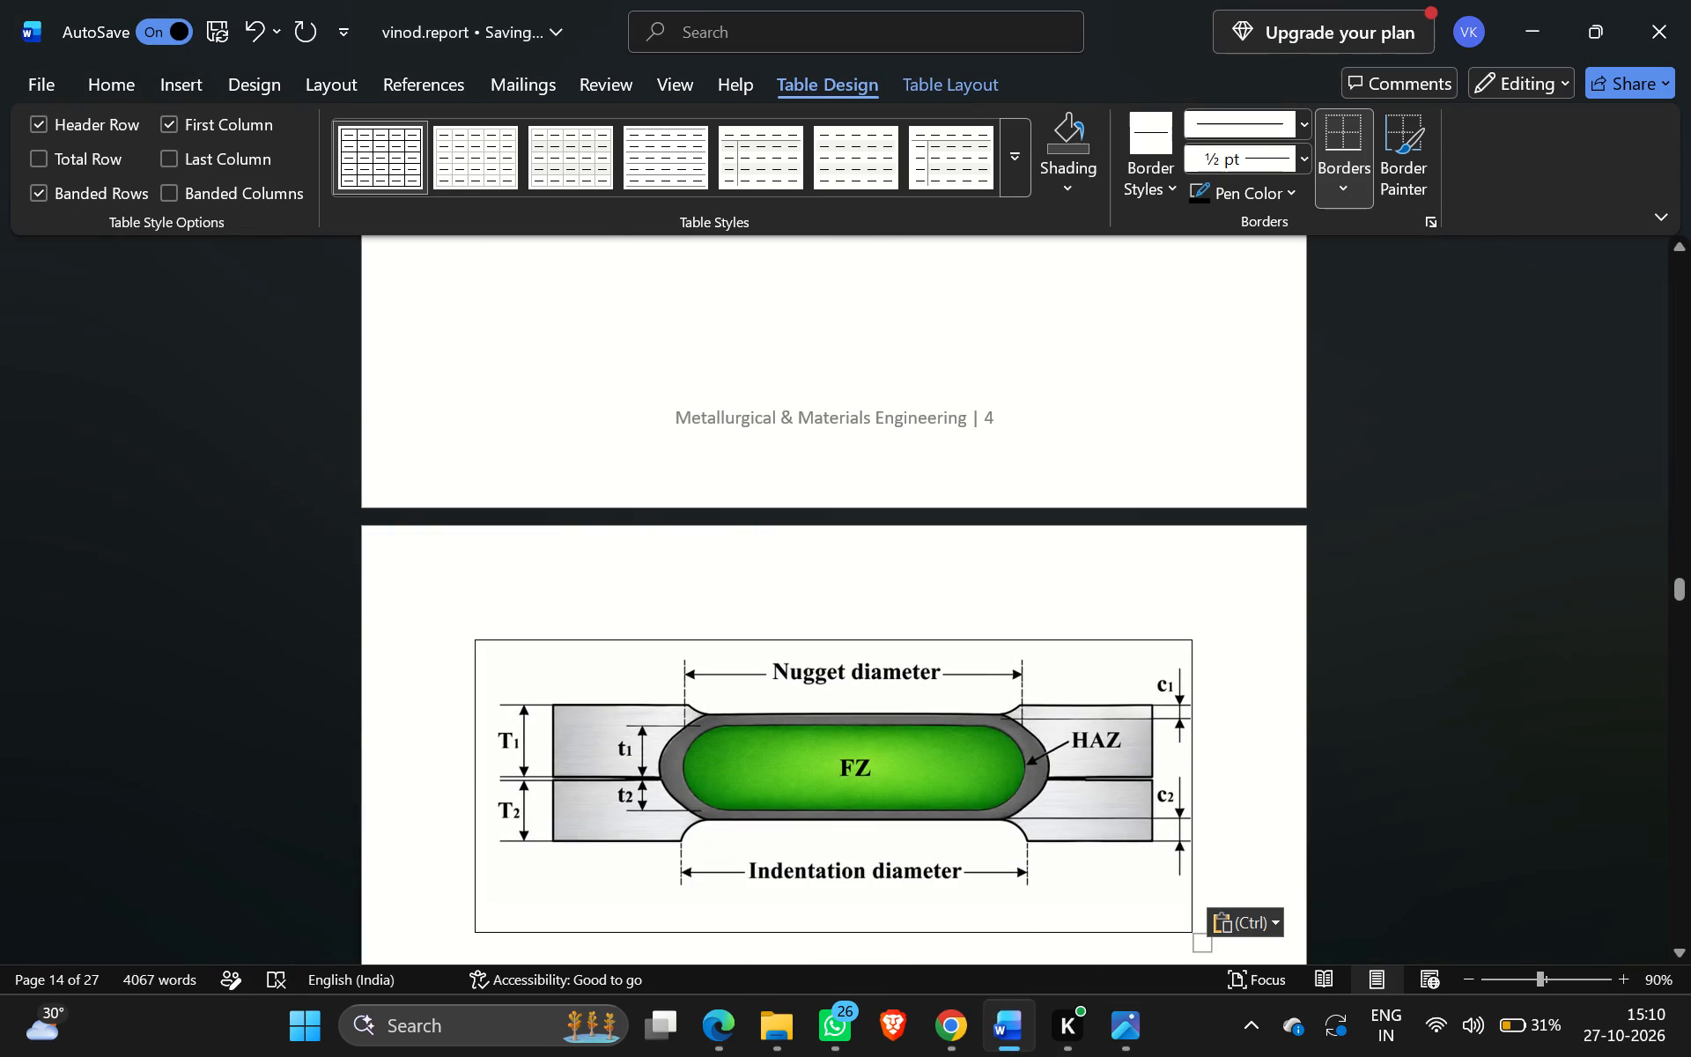
Enlarge the copper electrode photo proportionally until it takes up nearly half of the table's width.
{"action": "scroll", "coordinate": [712, 832], "scroll_direction": "up", "scroll_amount": 3}
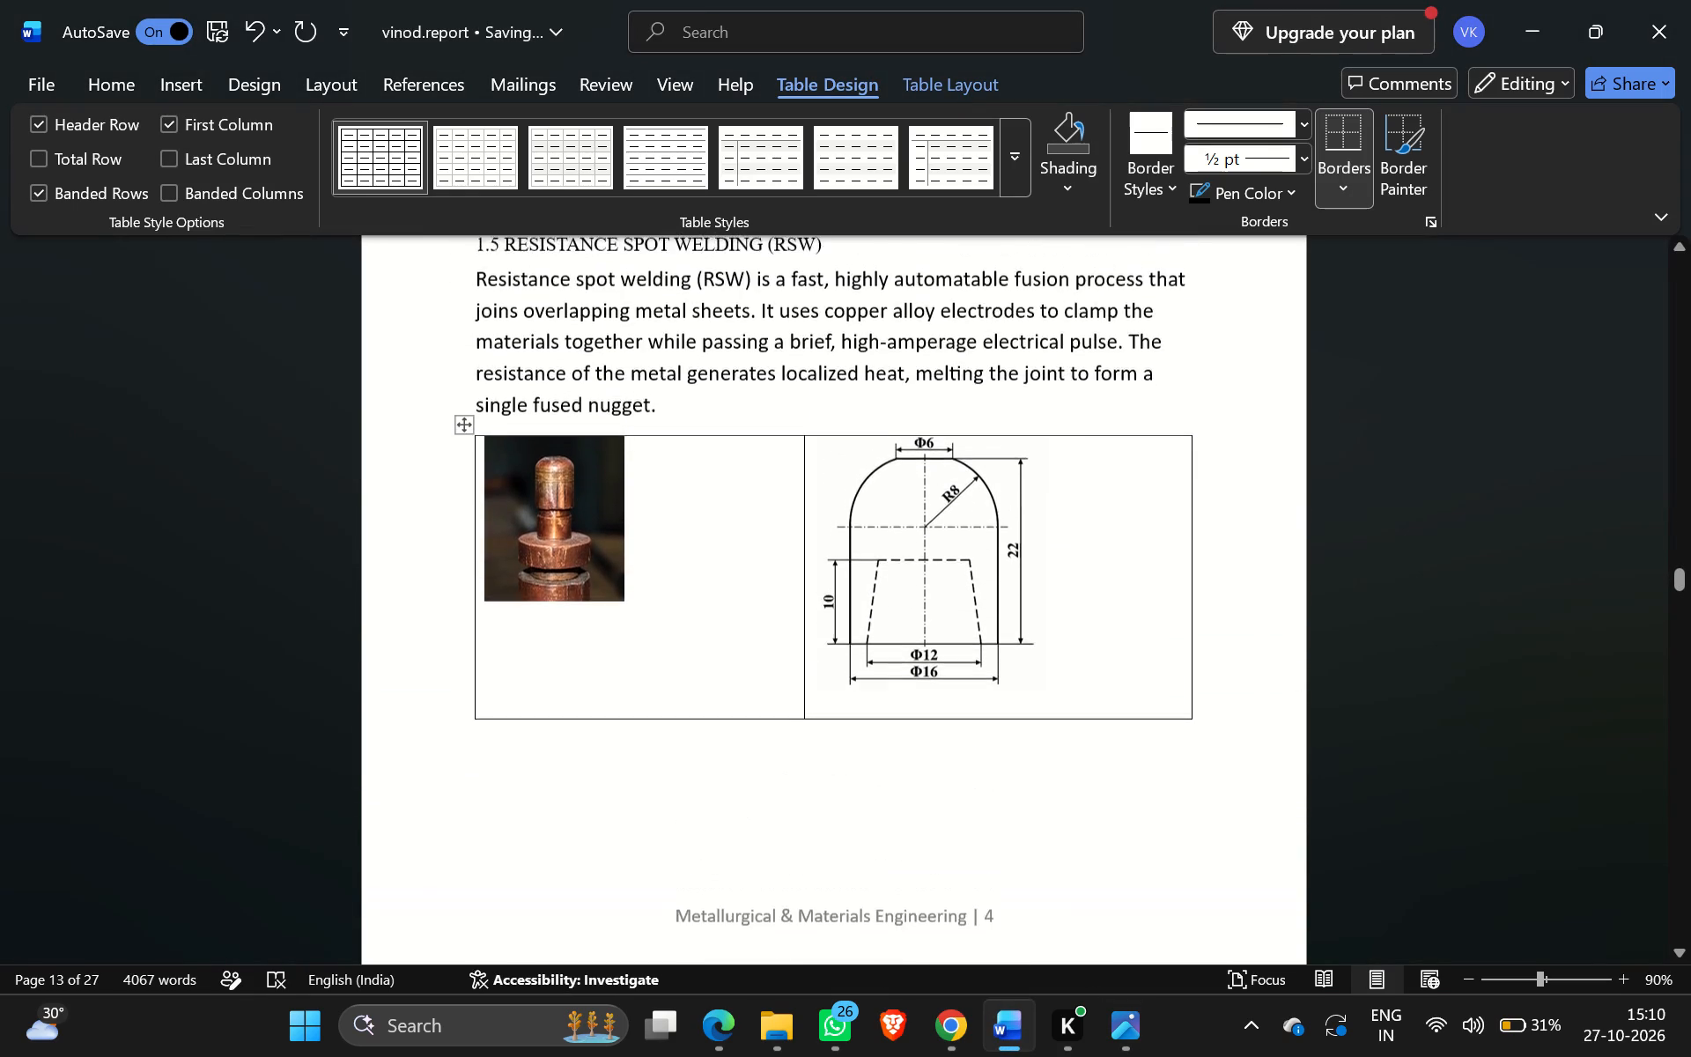
{"action": "scroll", "coordinate": [712, 832], "scroll_direction": "down", "scroll_amount": 4}
{"action": "scroll", "coordinate": [712, 832], "scroll_direction": "right", "scroll_amount": 1}
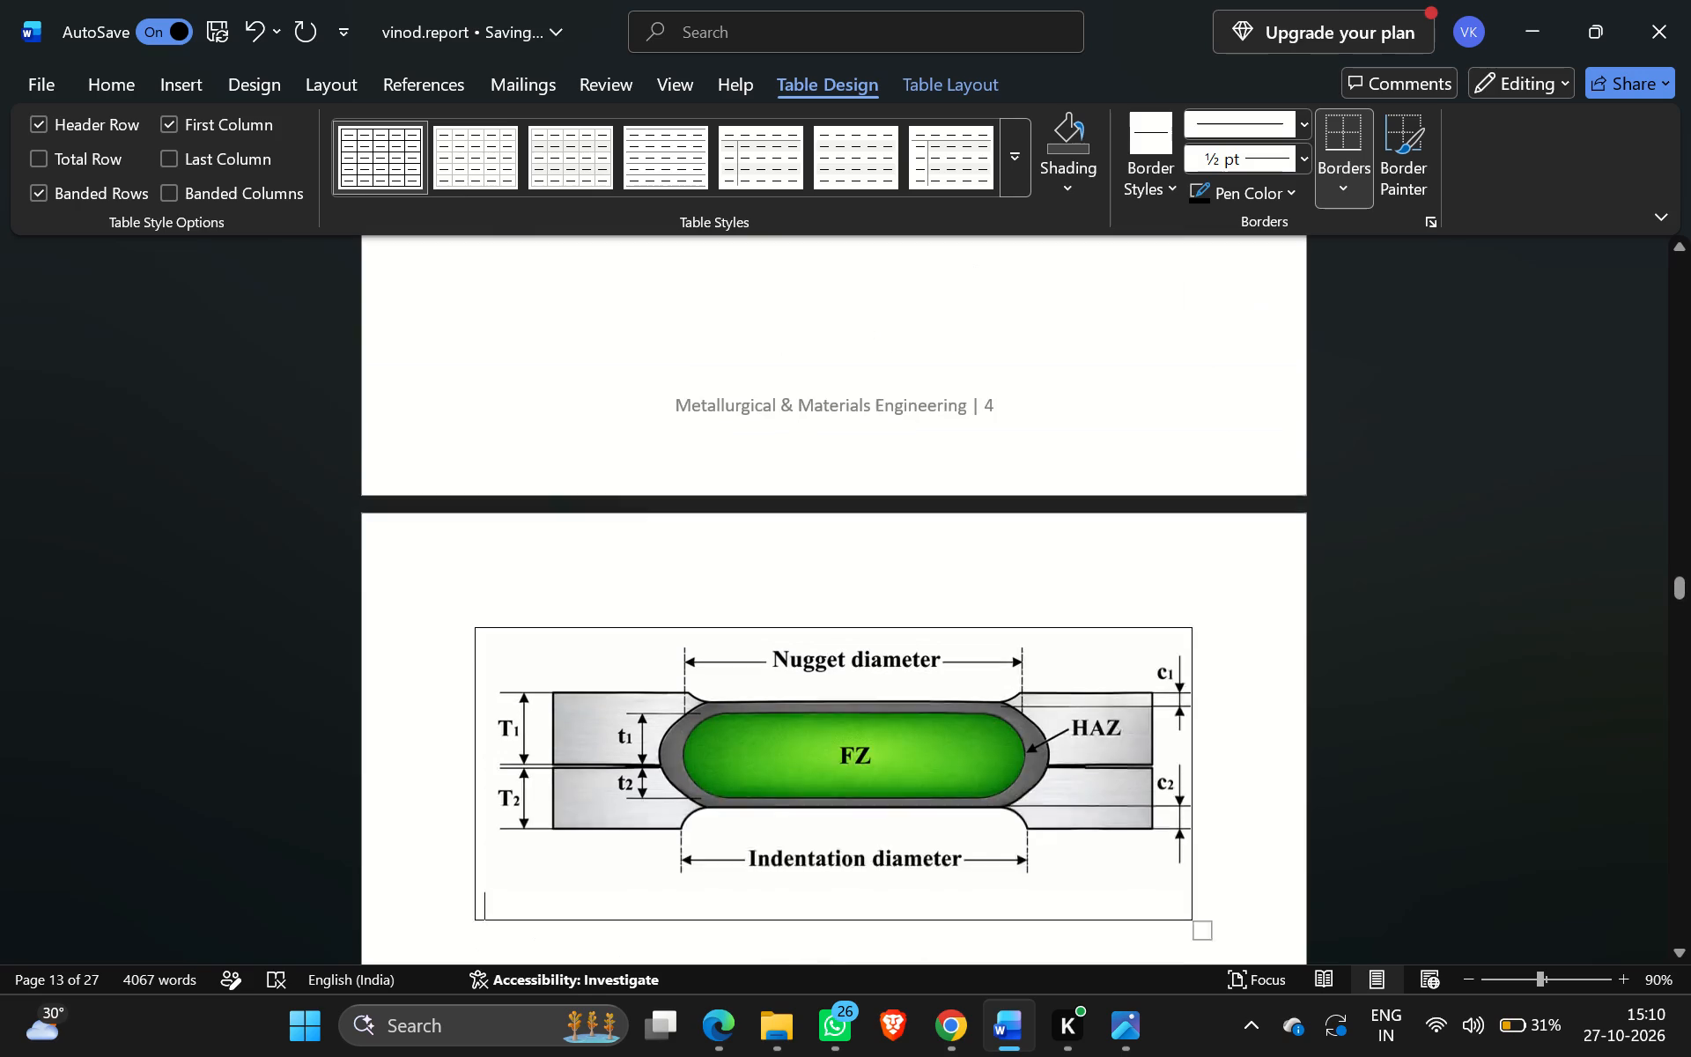
{"action": "scroll", "coordinate": [712, 832], "scroll_direction": "right", "scroll_amount": 1}
{"action": "scroll", "coordinate": [712, 832], "scroll_direction": "up", "scroll_amount": 2}
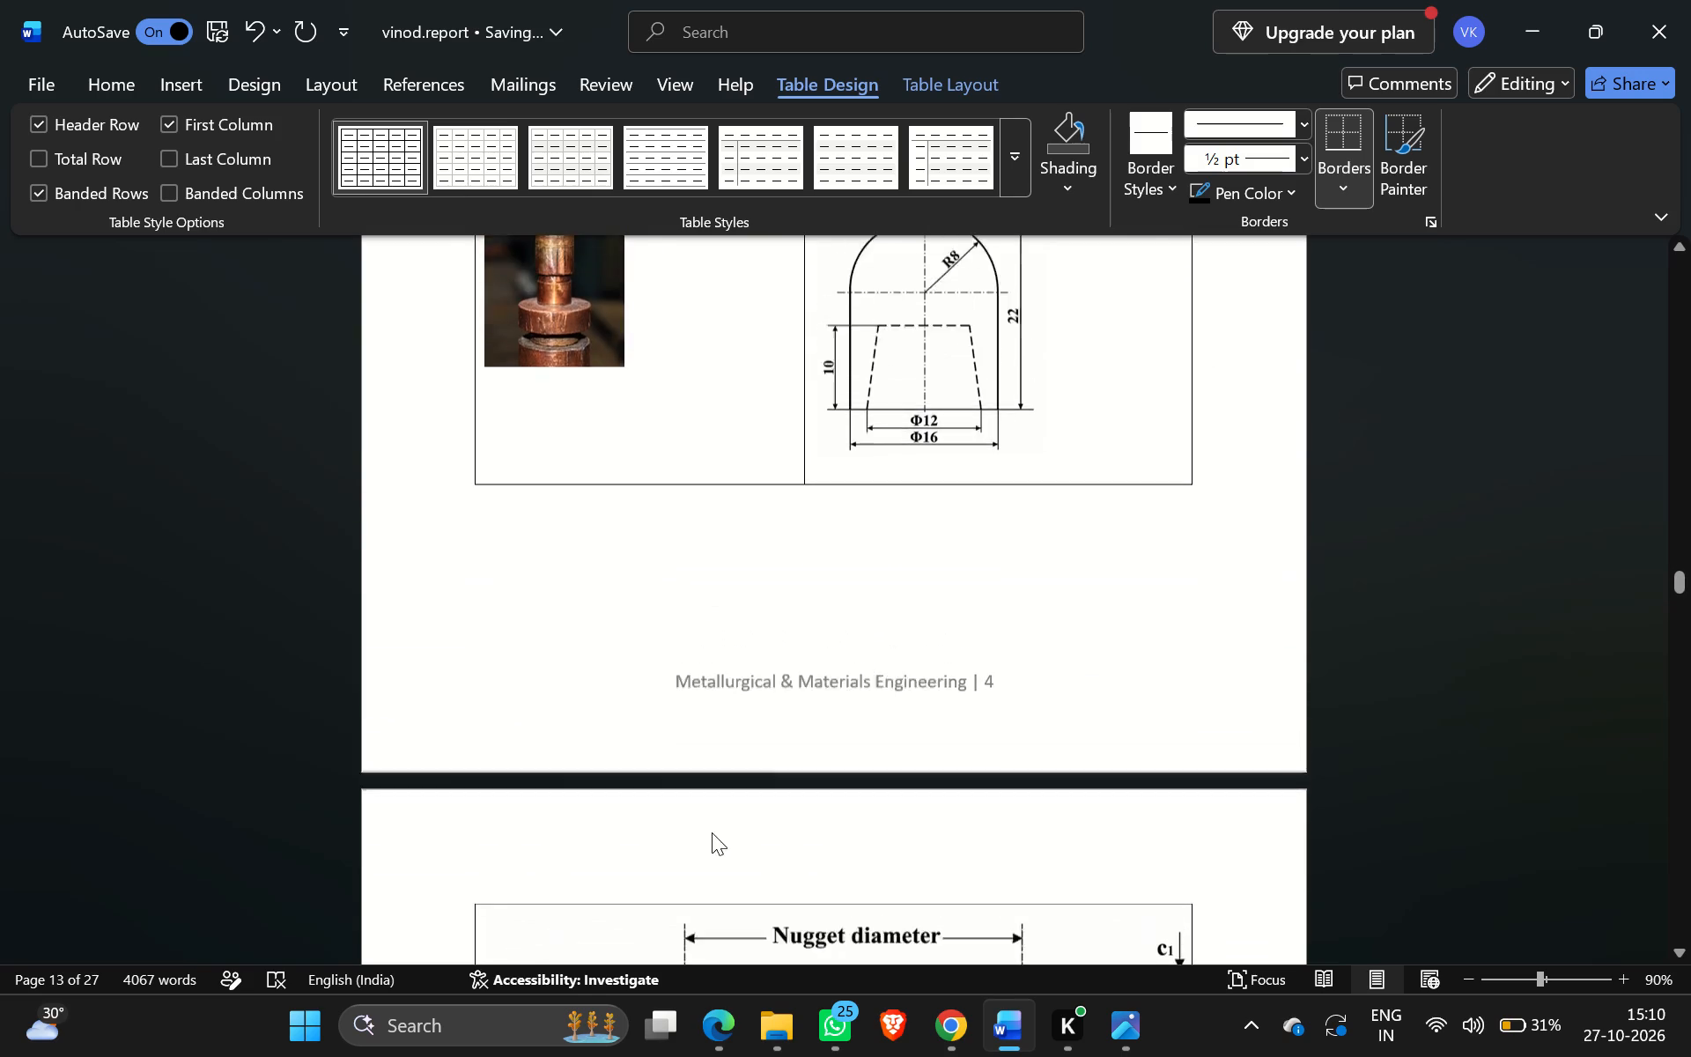
{"action": "scroll", "coordinate": [712, 832], "scroll_direction": "up", "scroll_amount": 1}
{"action": "left_click", "coordinate": [548, 425]}
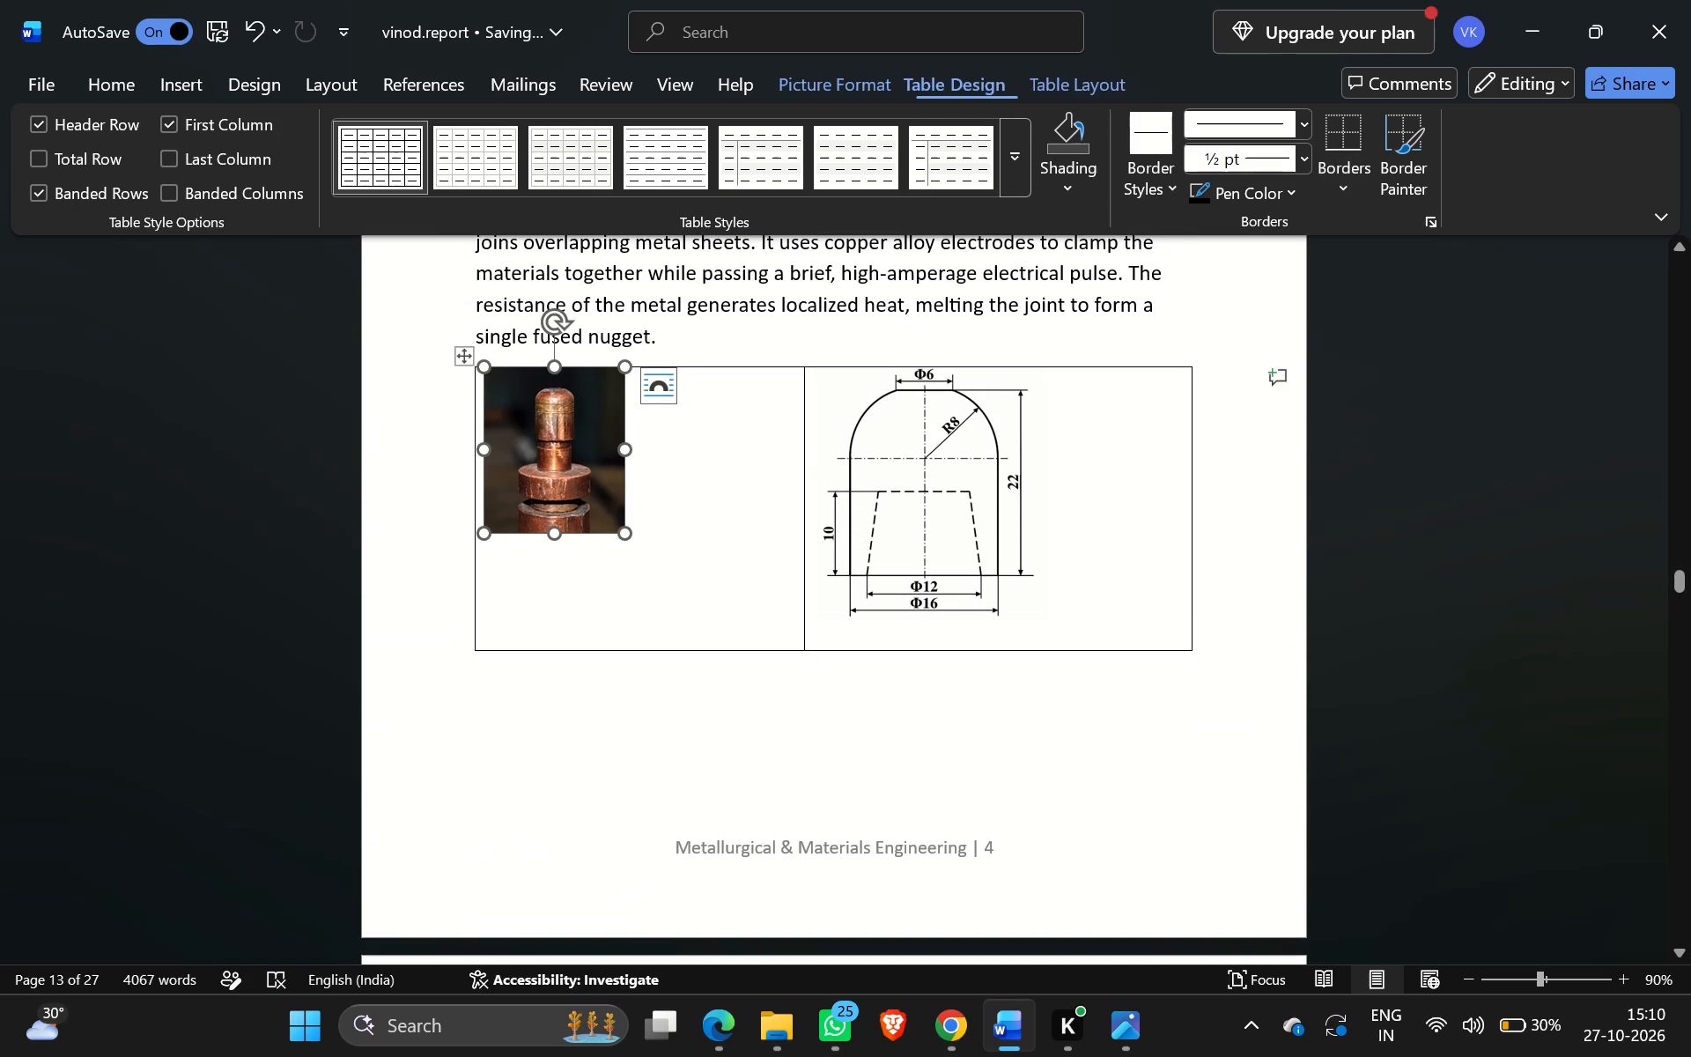
{"action": "left_click_drag", "start_coordinate": [619, 528], "coordinate": [755, 575]}
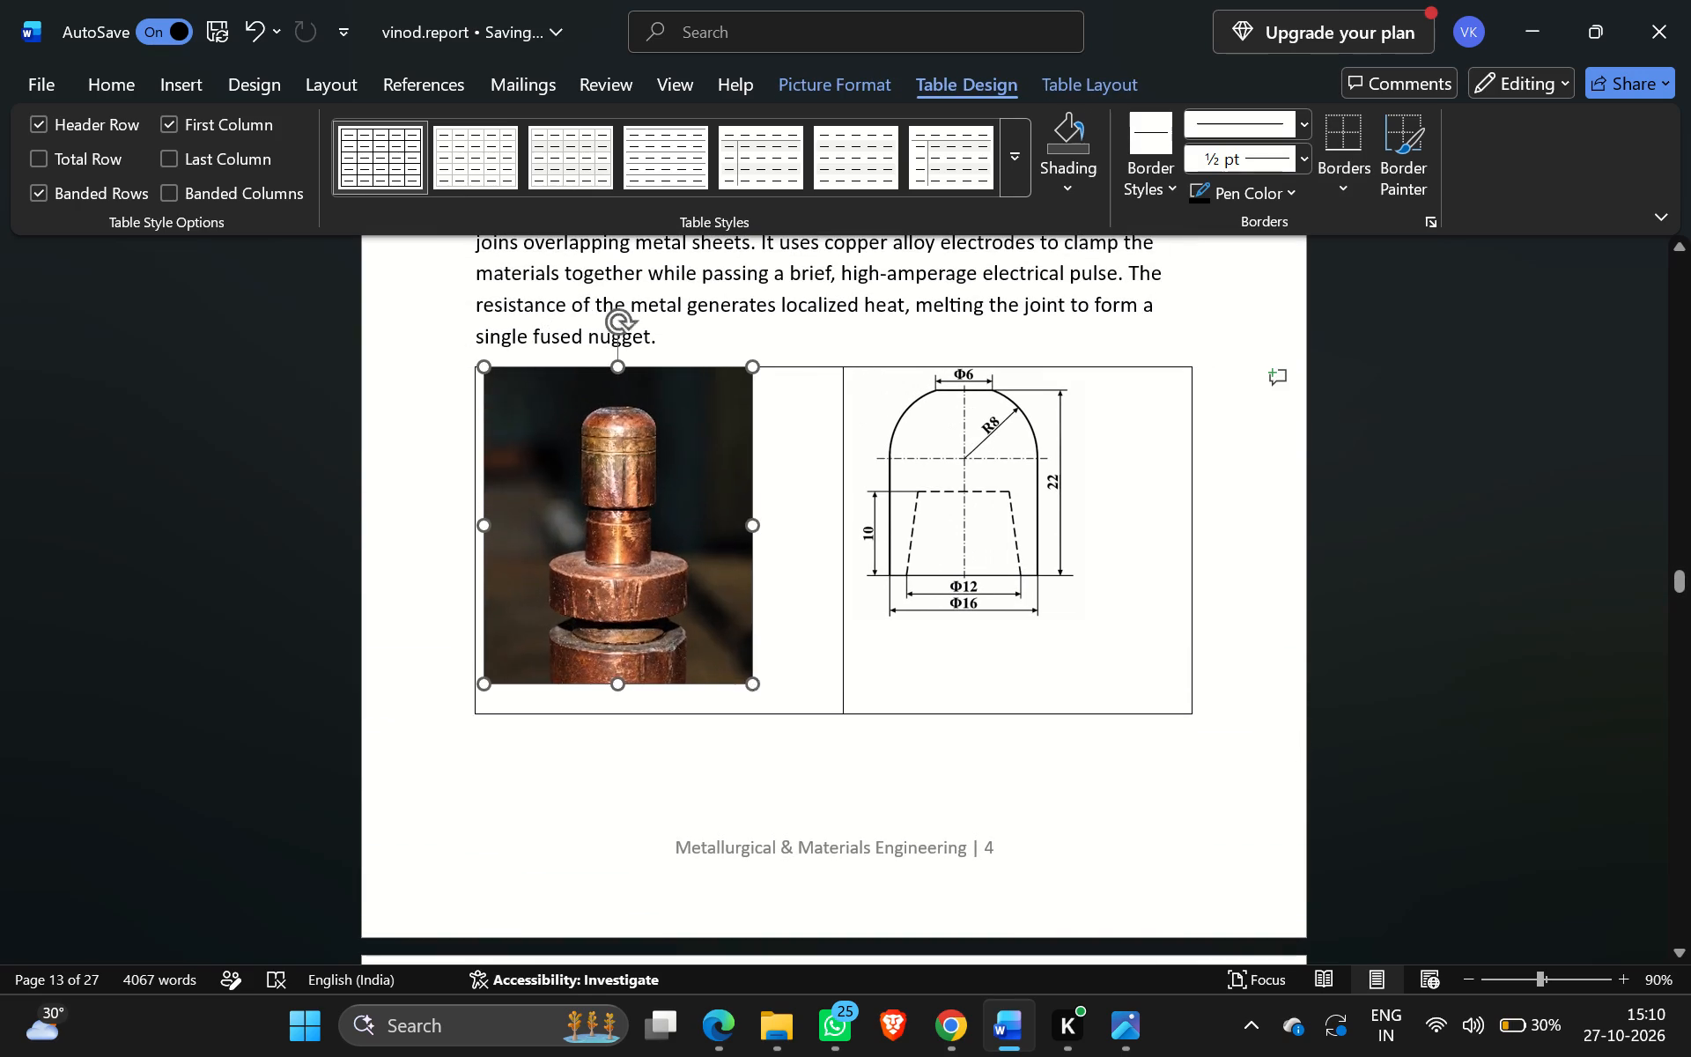
{"action": "left_click_drag", "start_coordinate": [755, 575], "coordinate": [817, 625]}
Enlarge the domed cap drawing proportionally to about the same height as the electrode photo beside it.
{"action": "left_click", "coordinate": [1006, 565]}
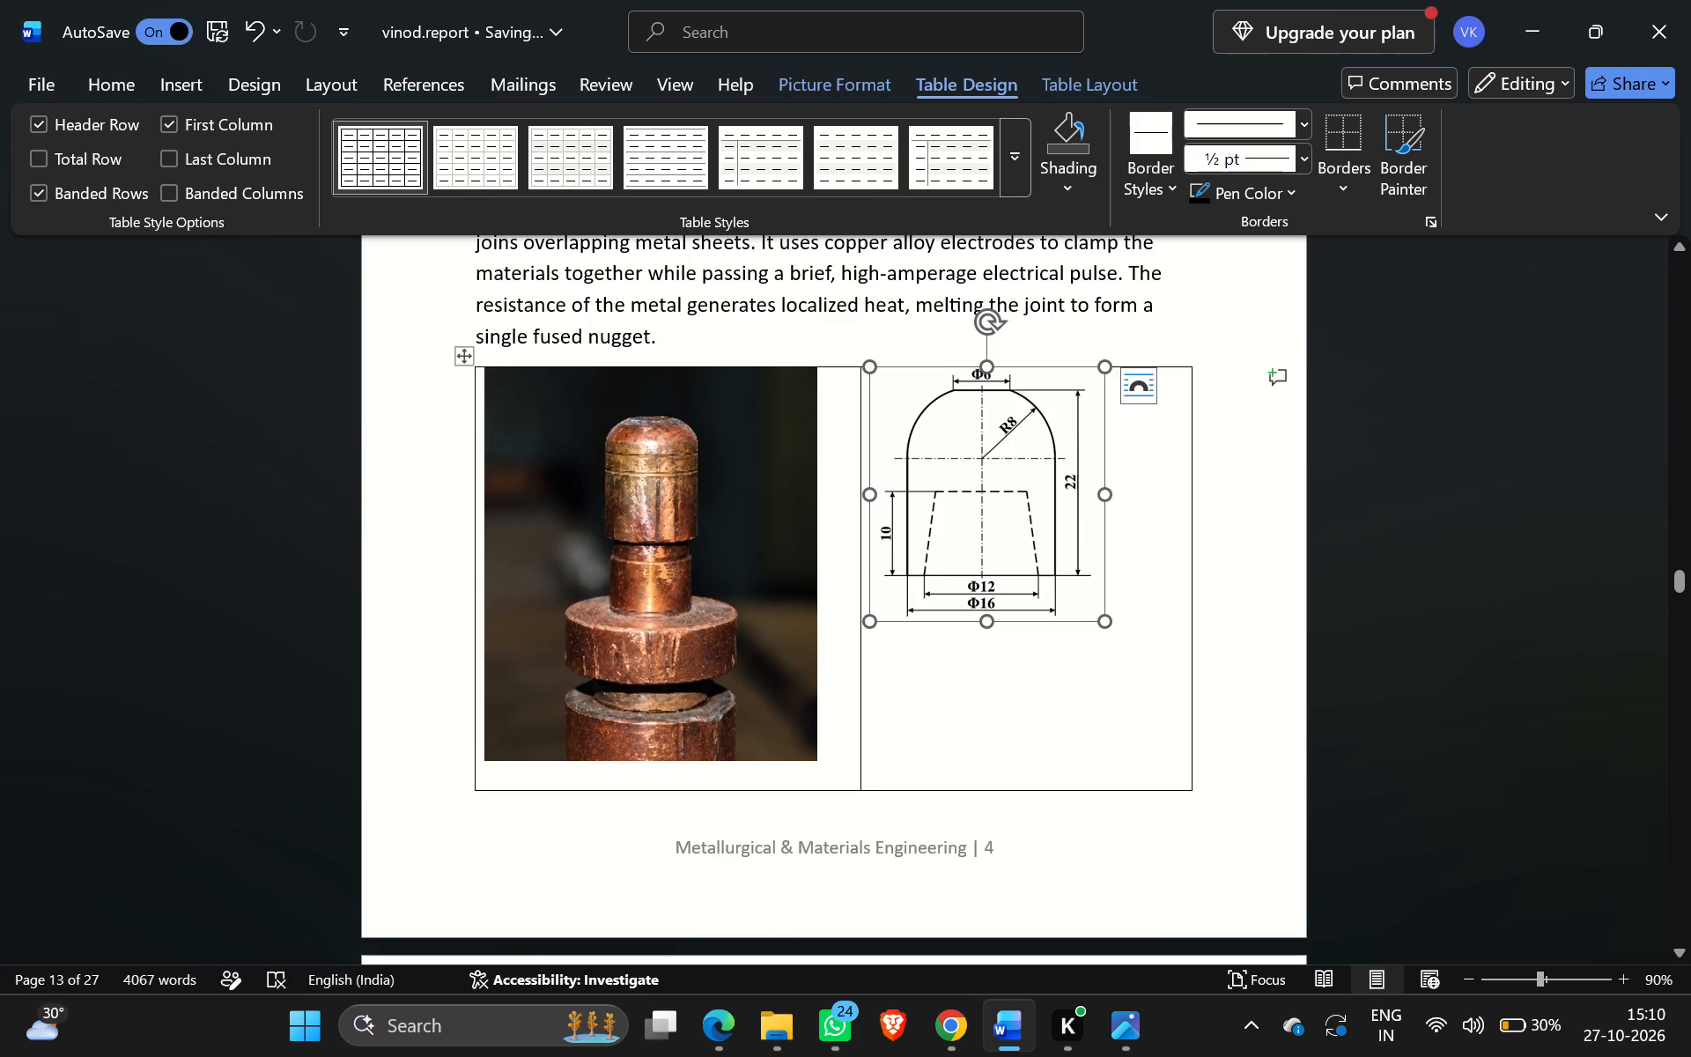
{"action": "left_click_drag", "start_coordinate": [1104, 624], "coordinate": [1137, 736]}
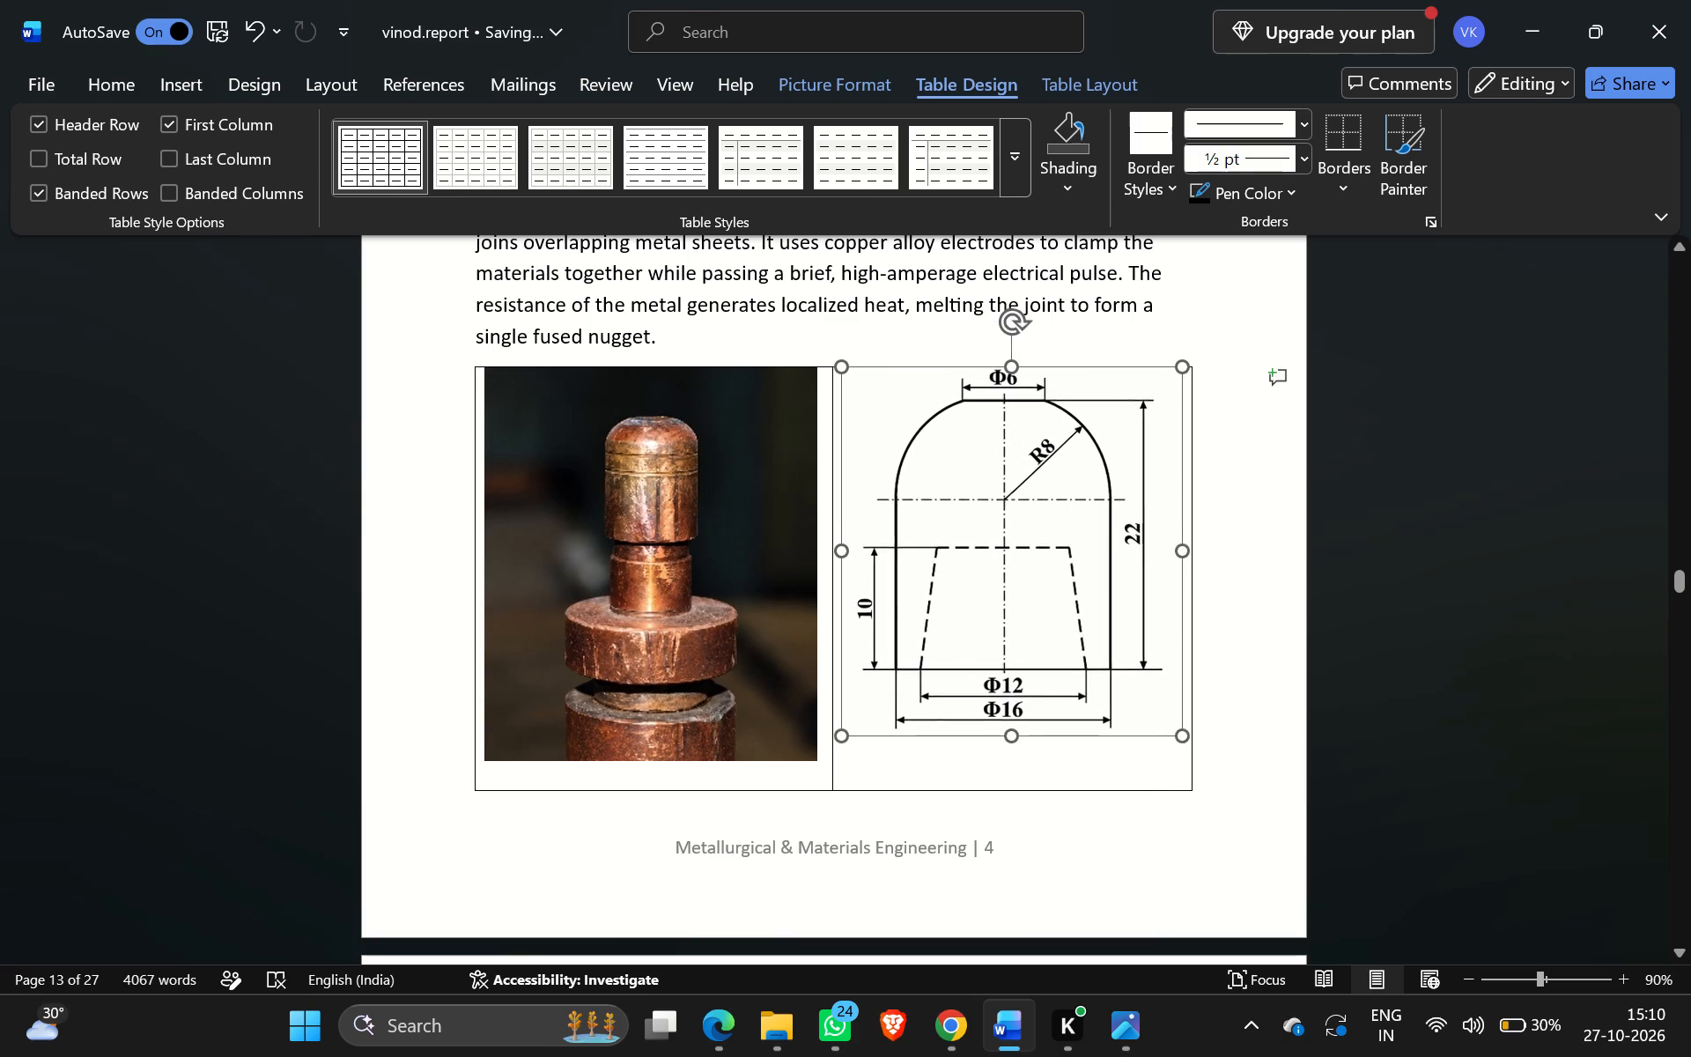
{"action": "left_click_drag", "start_coordinate": [1137, 736], "coordinate": [1149, 765]}
{"action": "left_click", "coordinate": [1239, 745]}
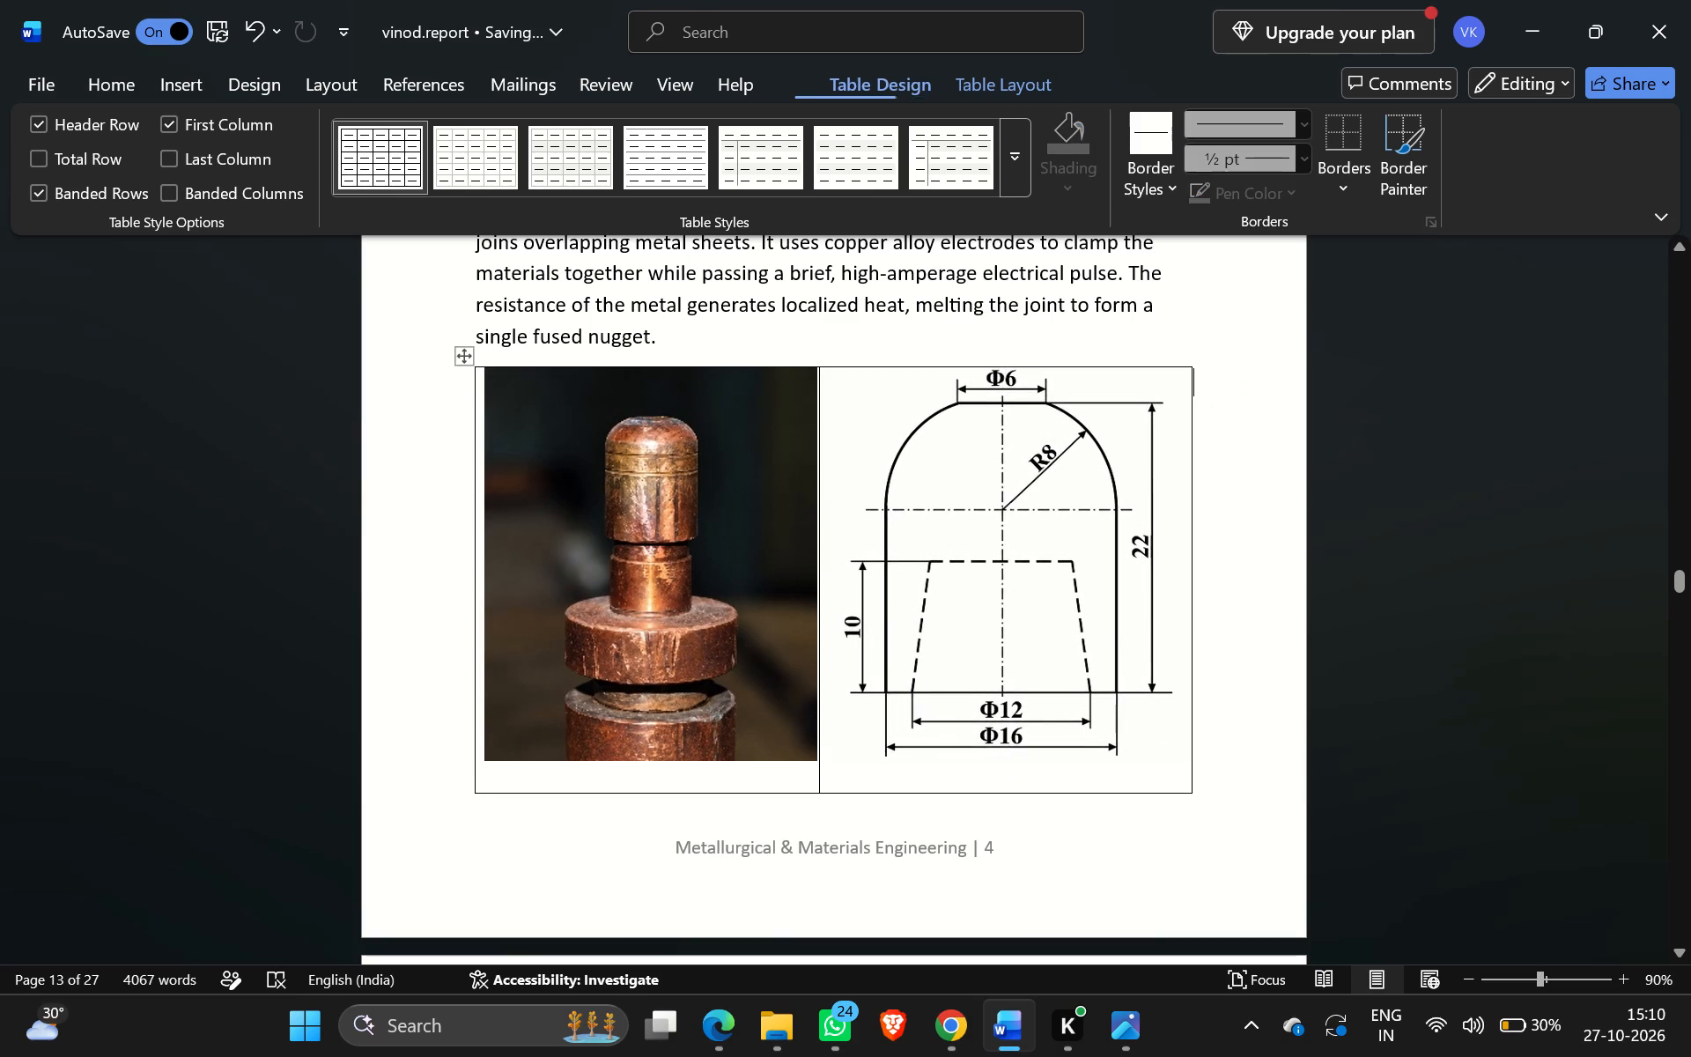
Apply No Border to the table cell holding the copper electrode photo.
{"action": "left_click", "coordinate": [779, 782]}
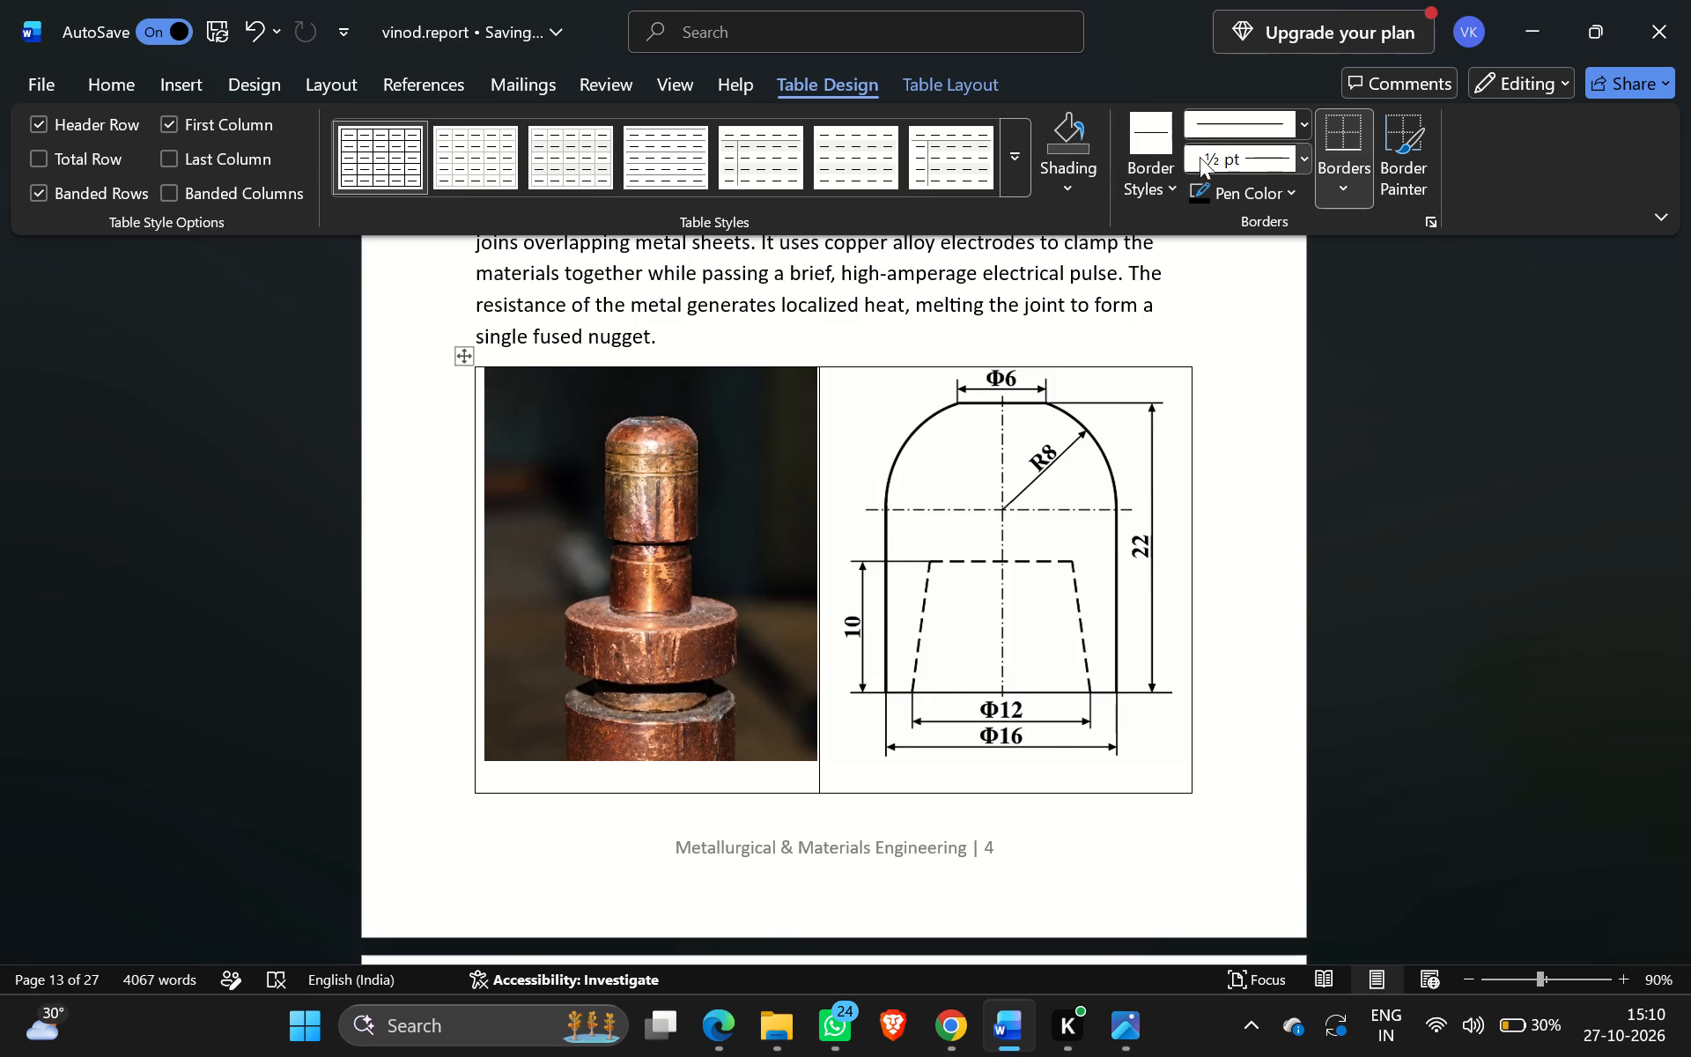
{"action": "left_click", "coordinate": [1328, 158]}
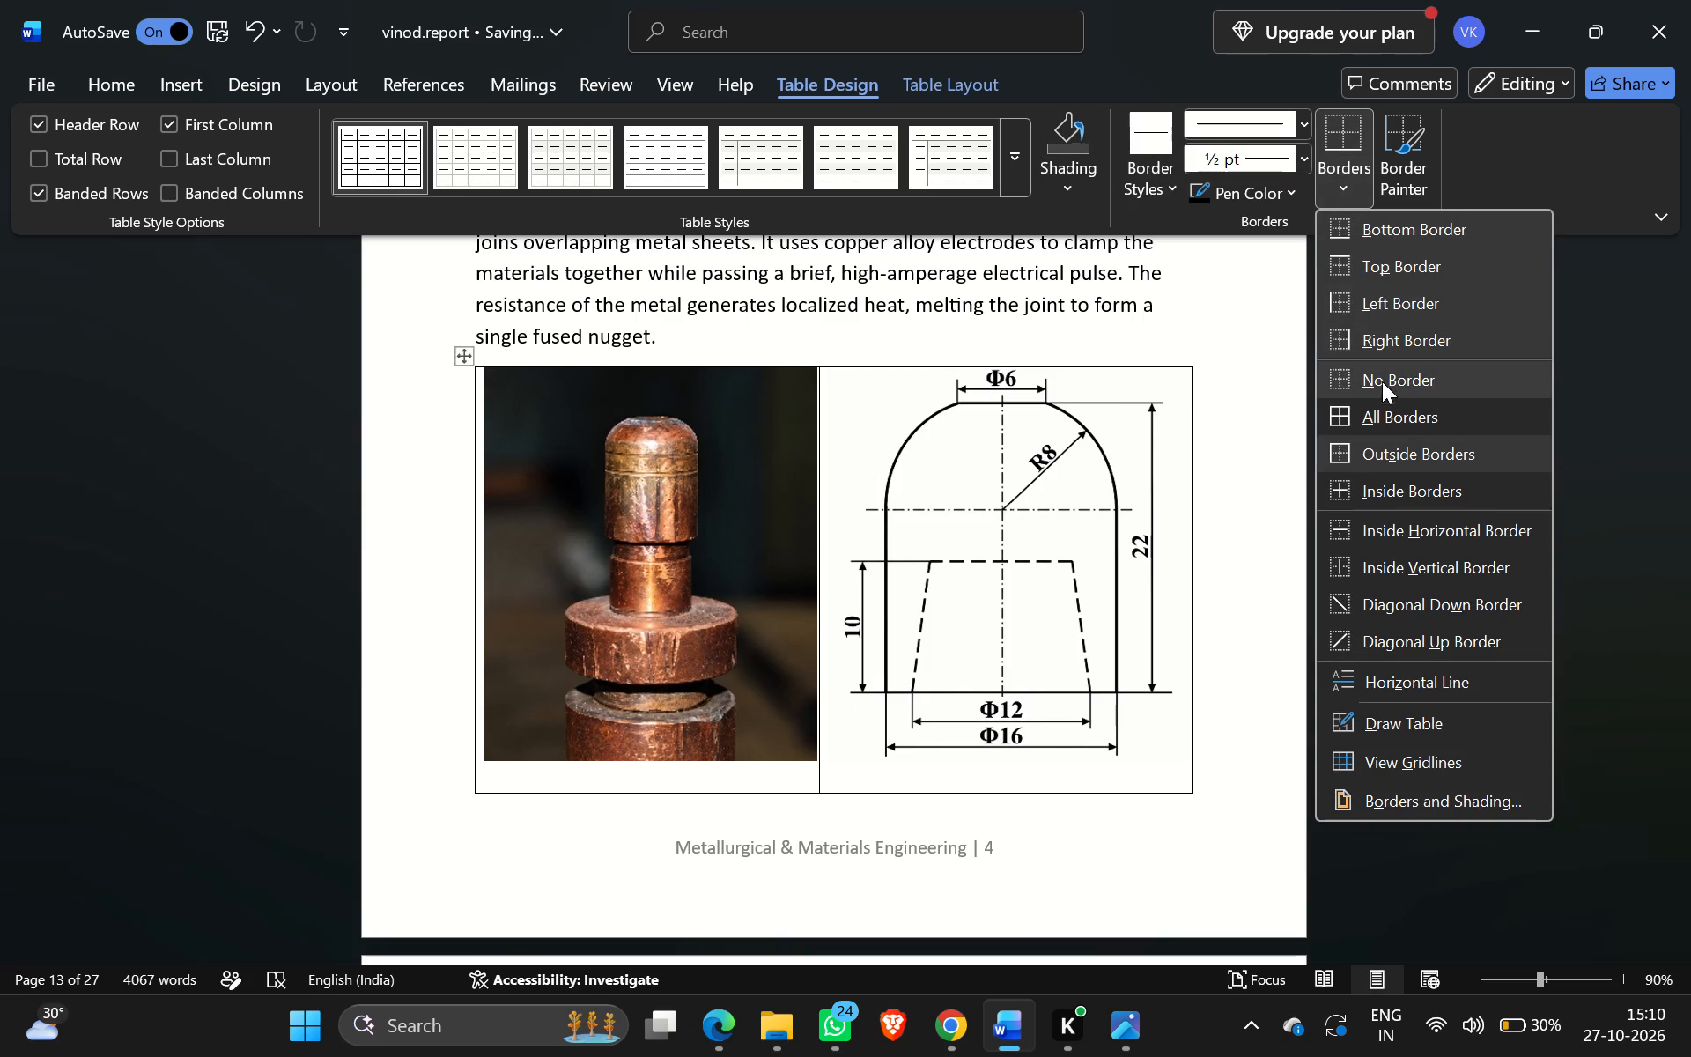
{"action": "left_click", "coordinate": [1384, 386]}
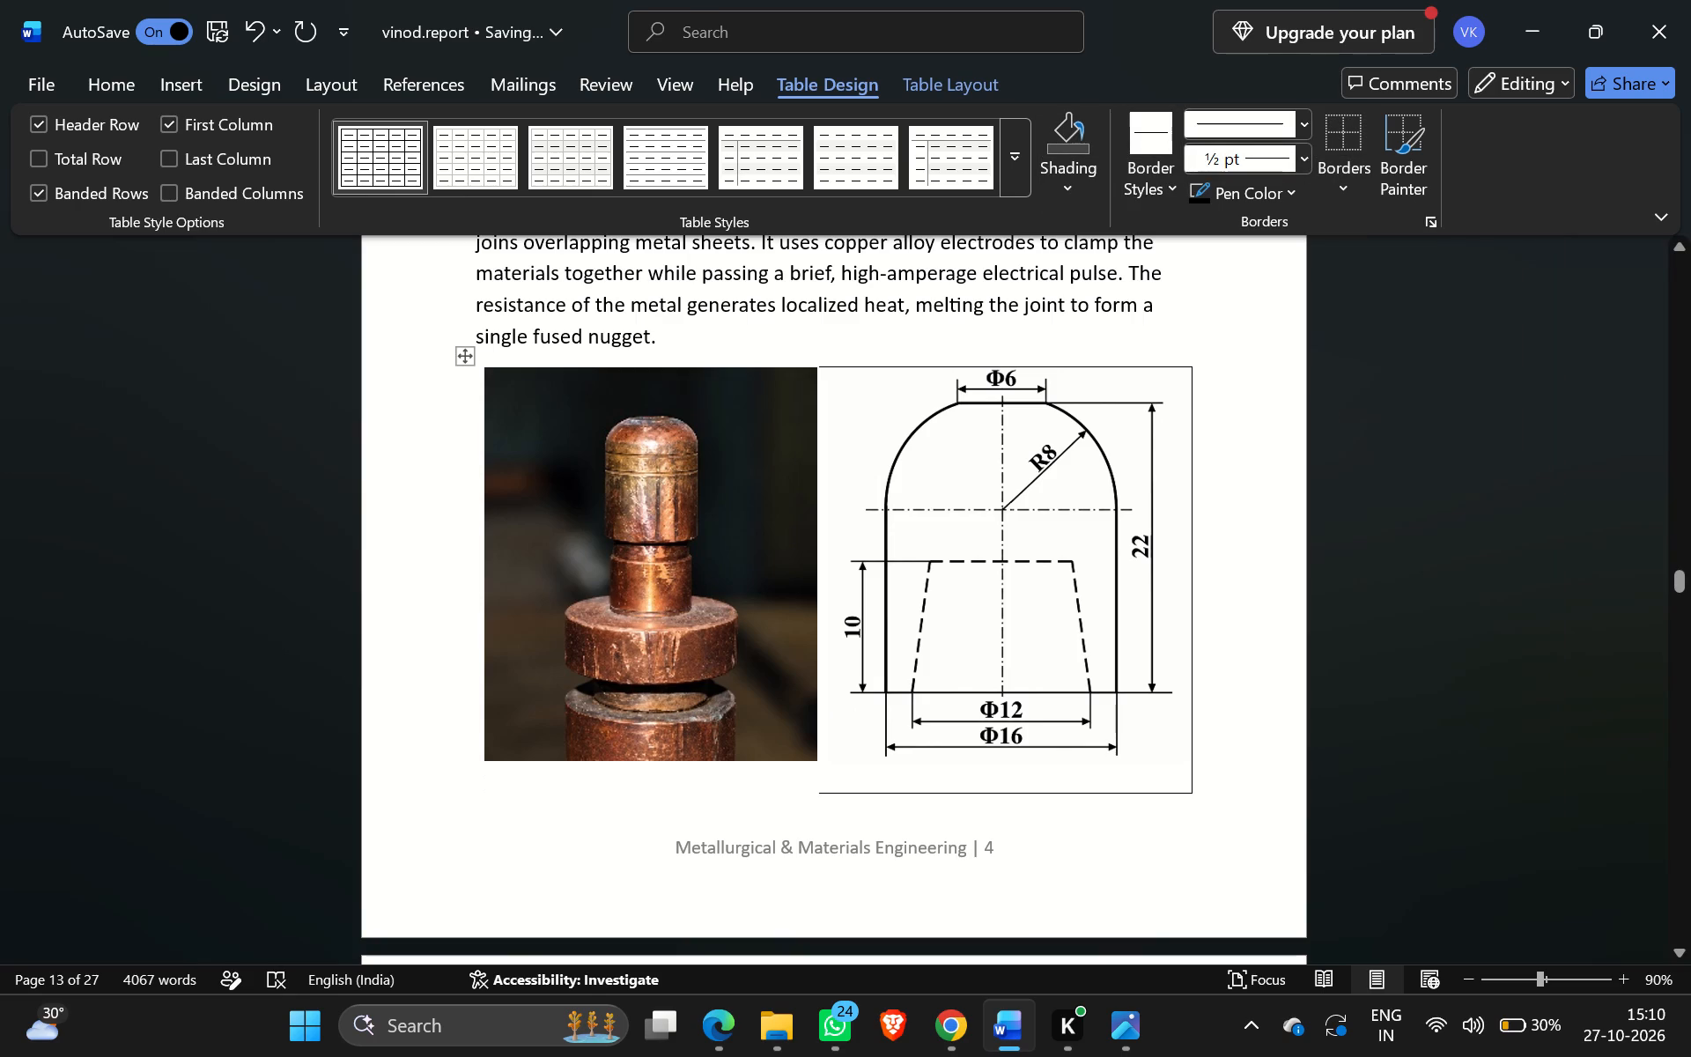
Apply No Border to the two remaining table cells, holding the domed cap drawing and the weld nugget diagram.
{"action": "left_click", "coordinate": [1105, 772]}
{"action": "left_click", "coordinate": [1348, 167]}
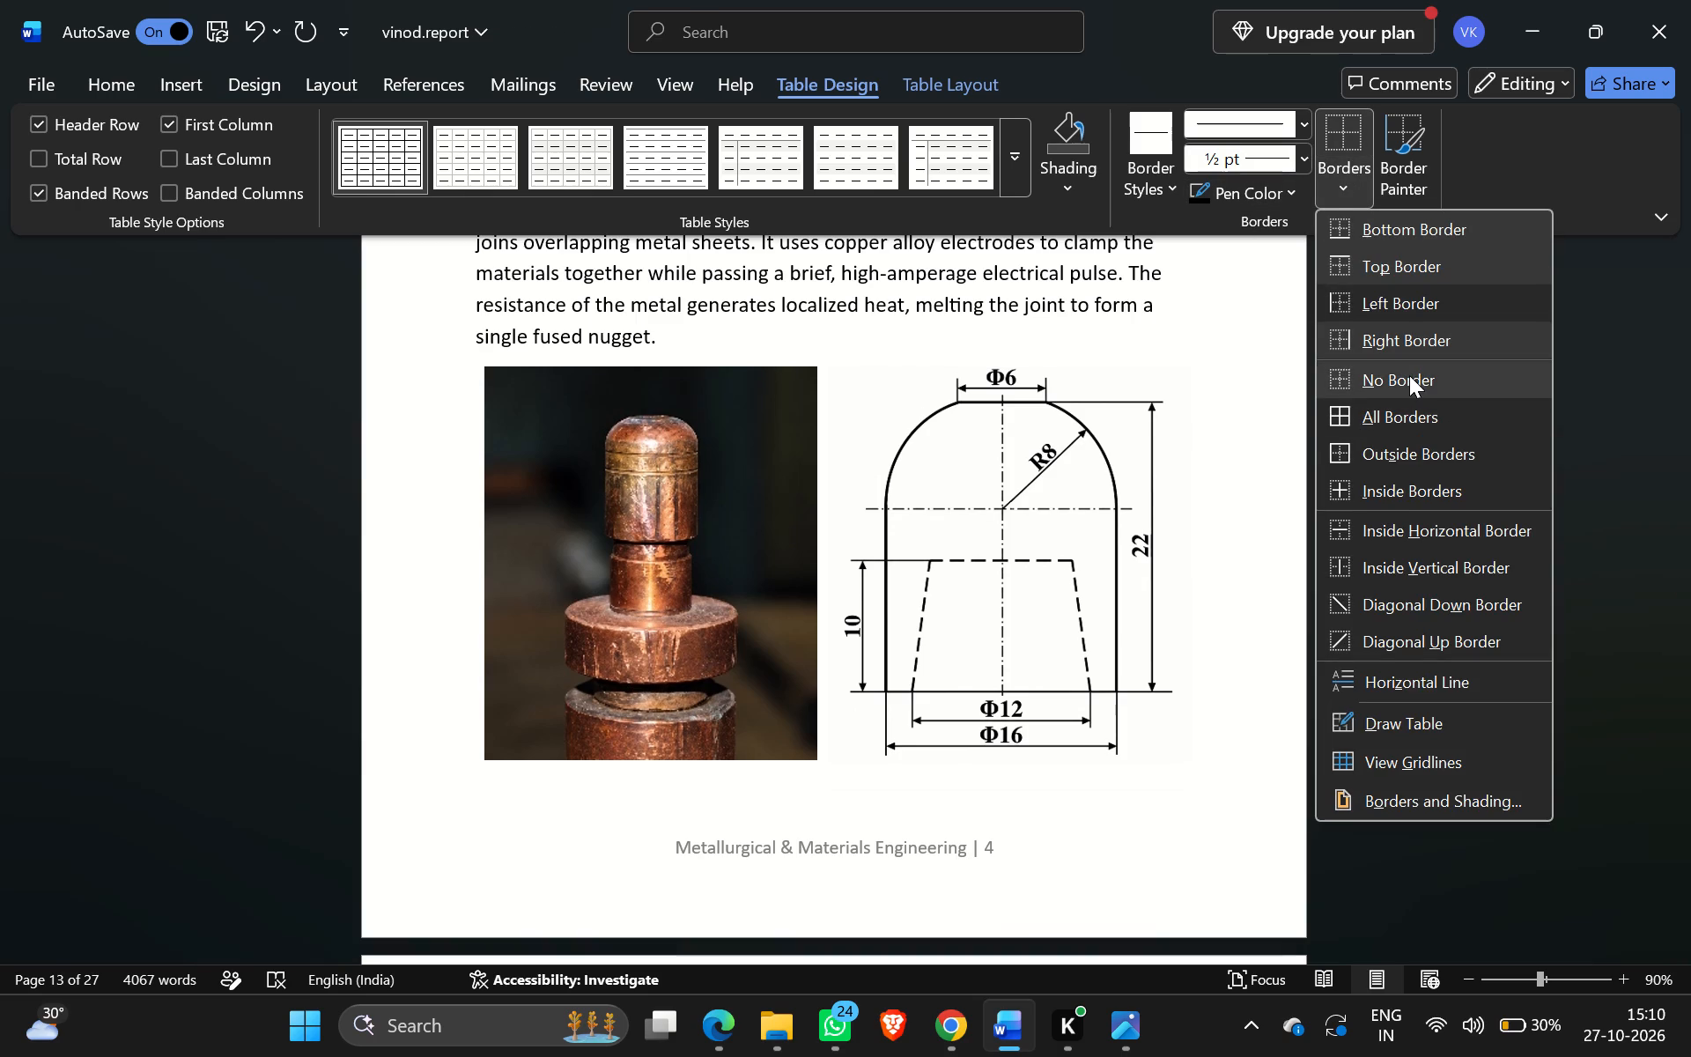
{"action": "left_click", "coordinate": [1409, 375]}
{"action": "scroll", "coordinate": [1120, 675], "scroll_direction": "down", "scroll_amount": 3}
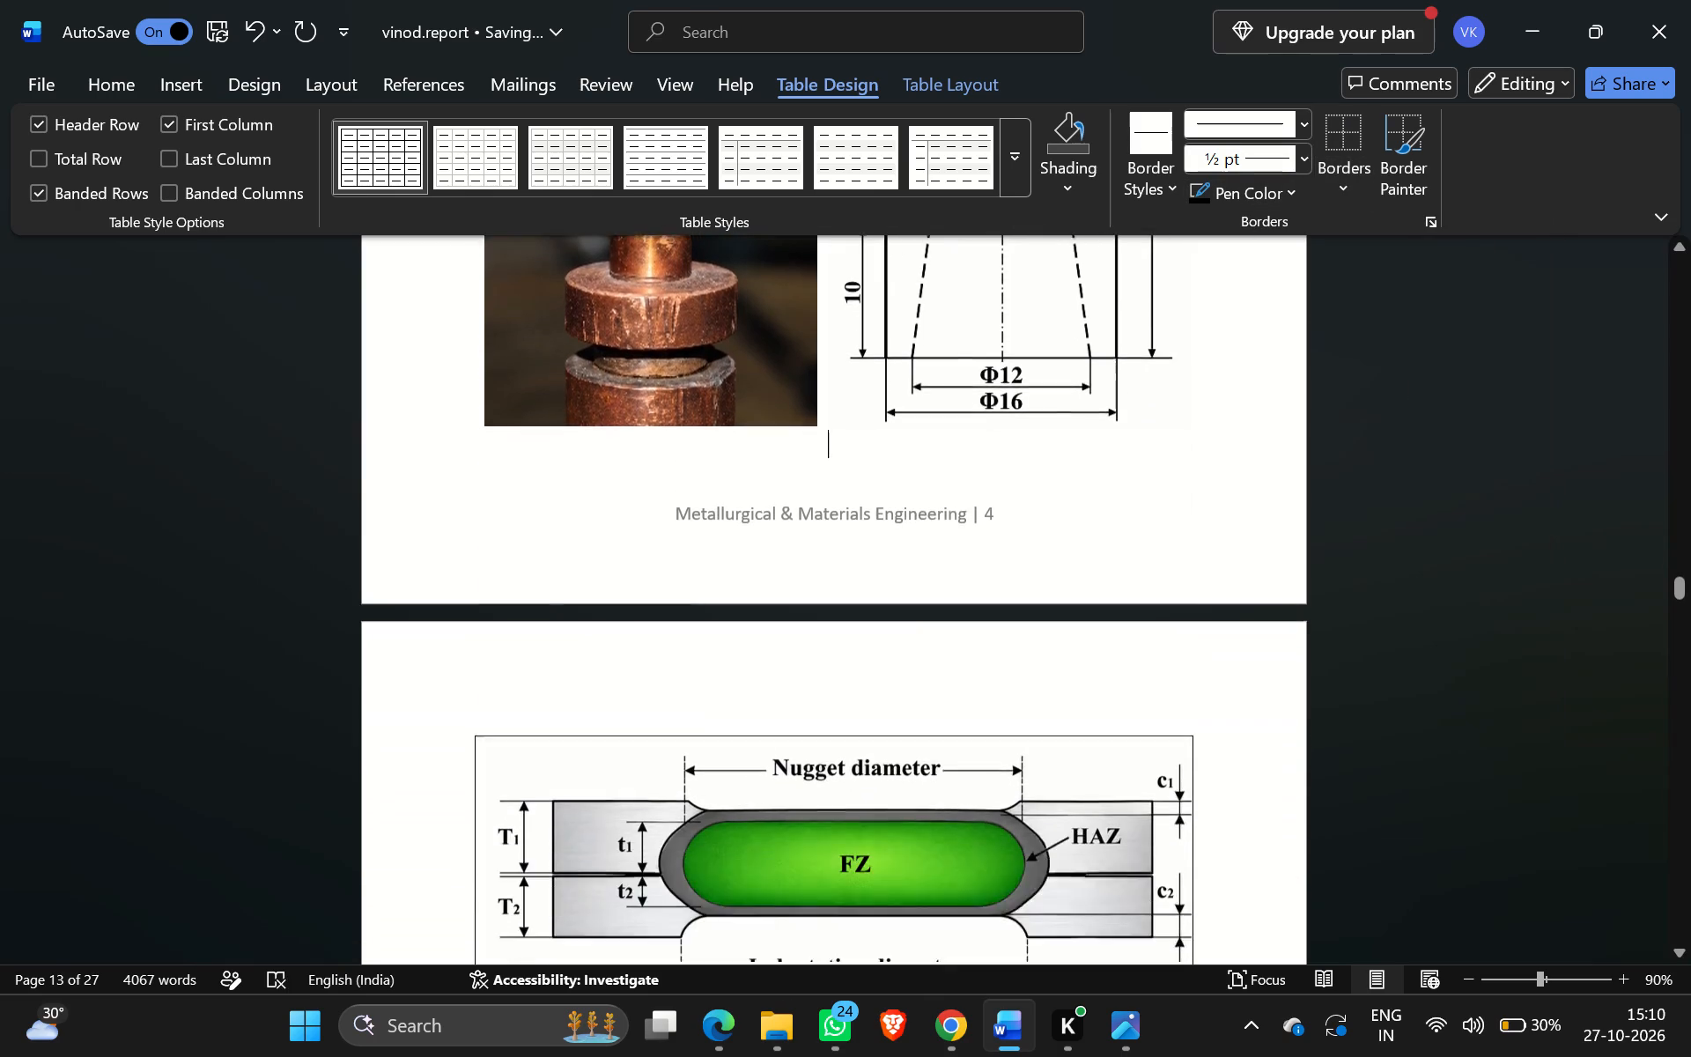
{"action": "scroll", "coordinate": [1132, 654], "scroll_direction": "down", "scroll_amount": 1}
{"action": "left_click", "coordinate": [938, 757]}
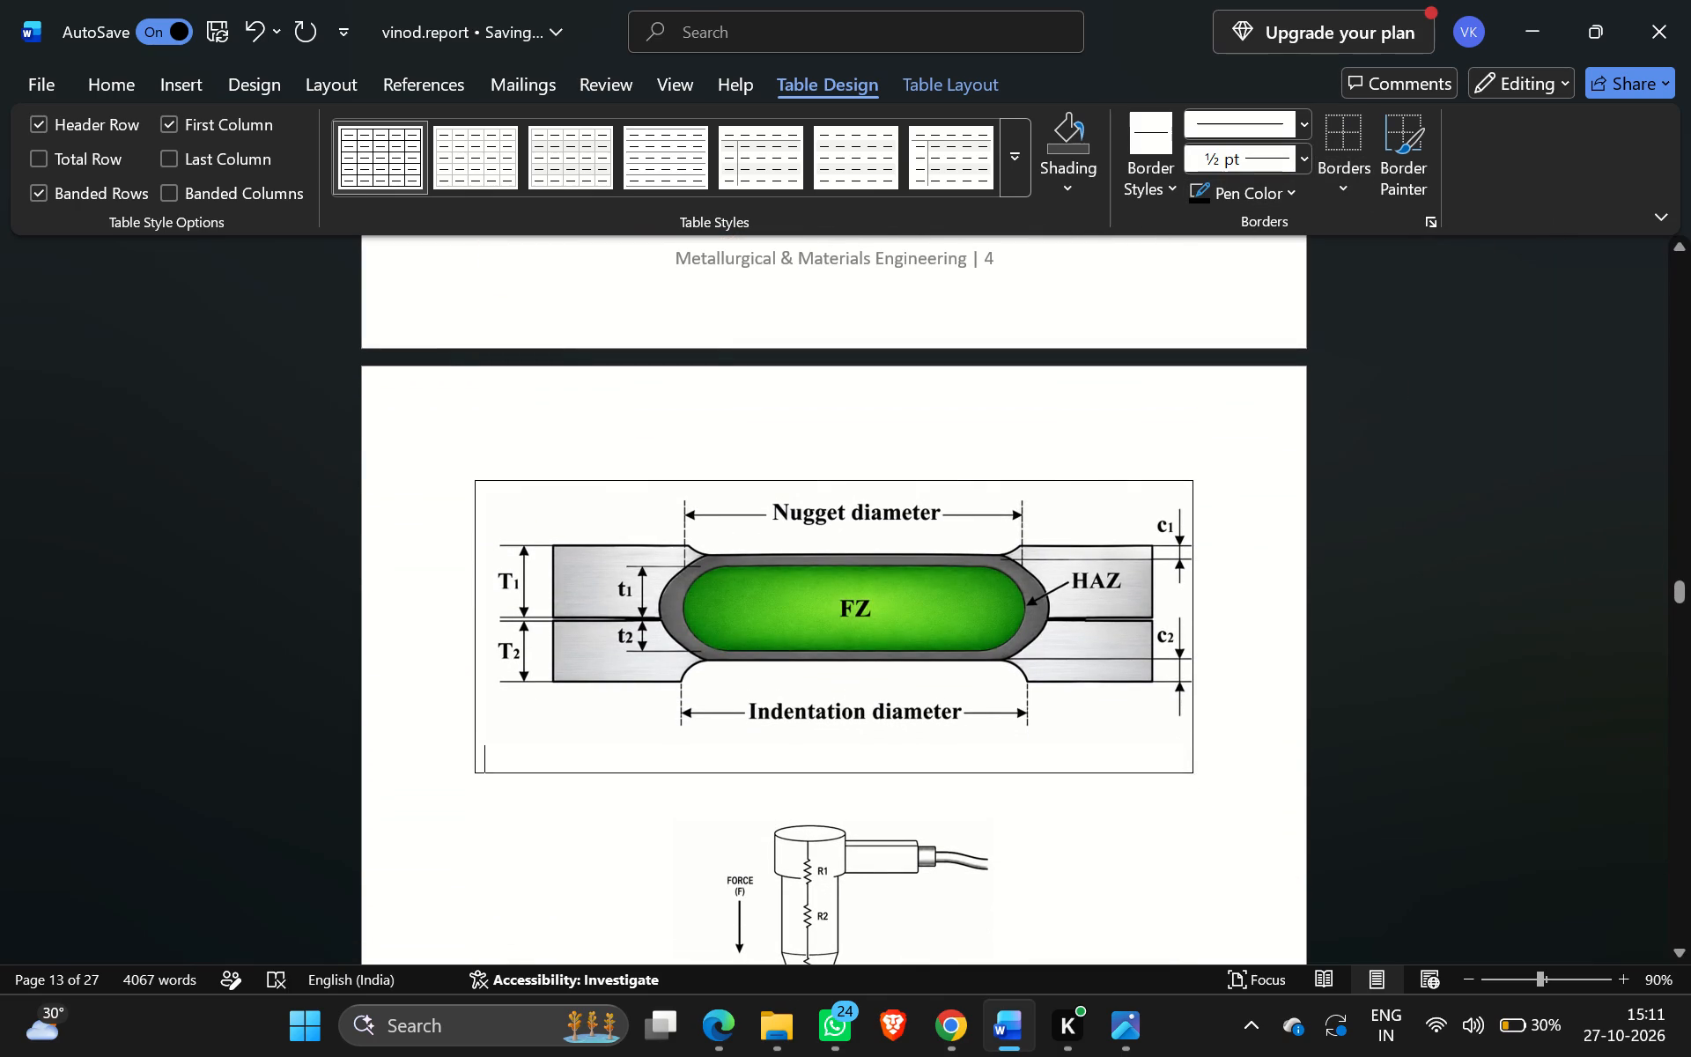
{"action": "left_click", "coordinate": [1324, 177]}
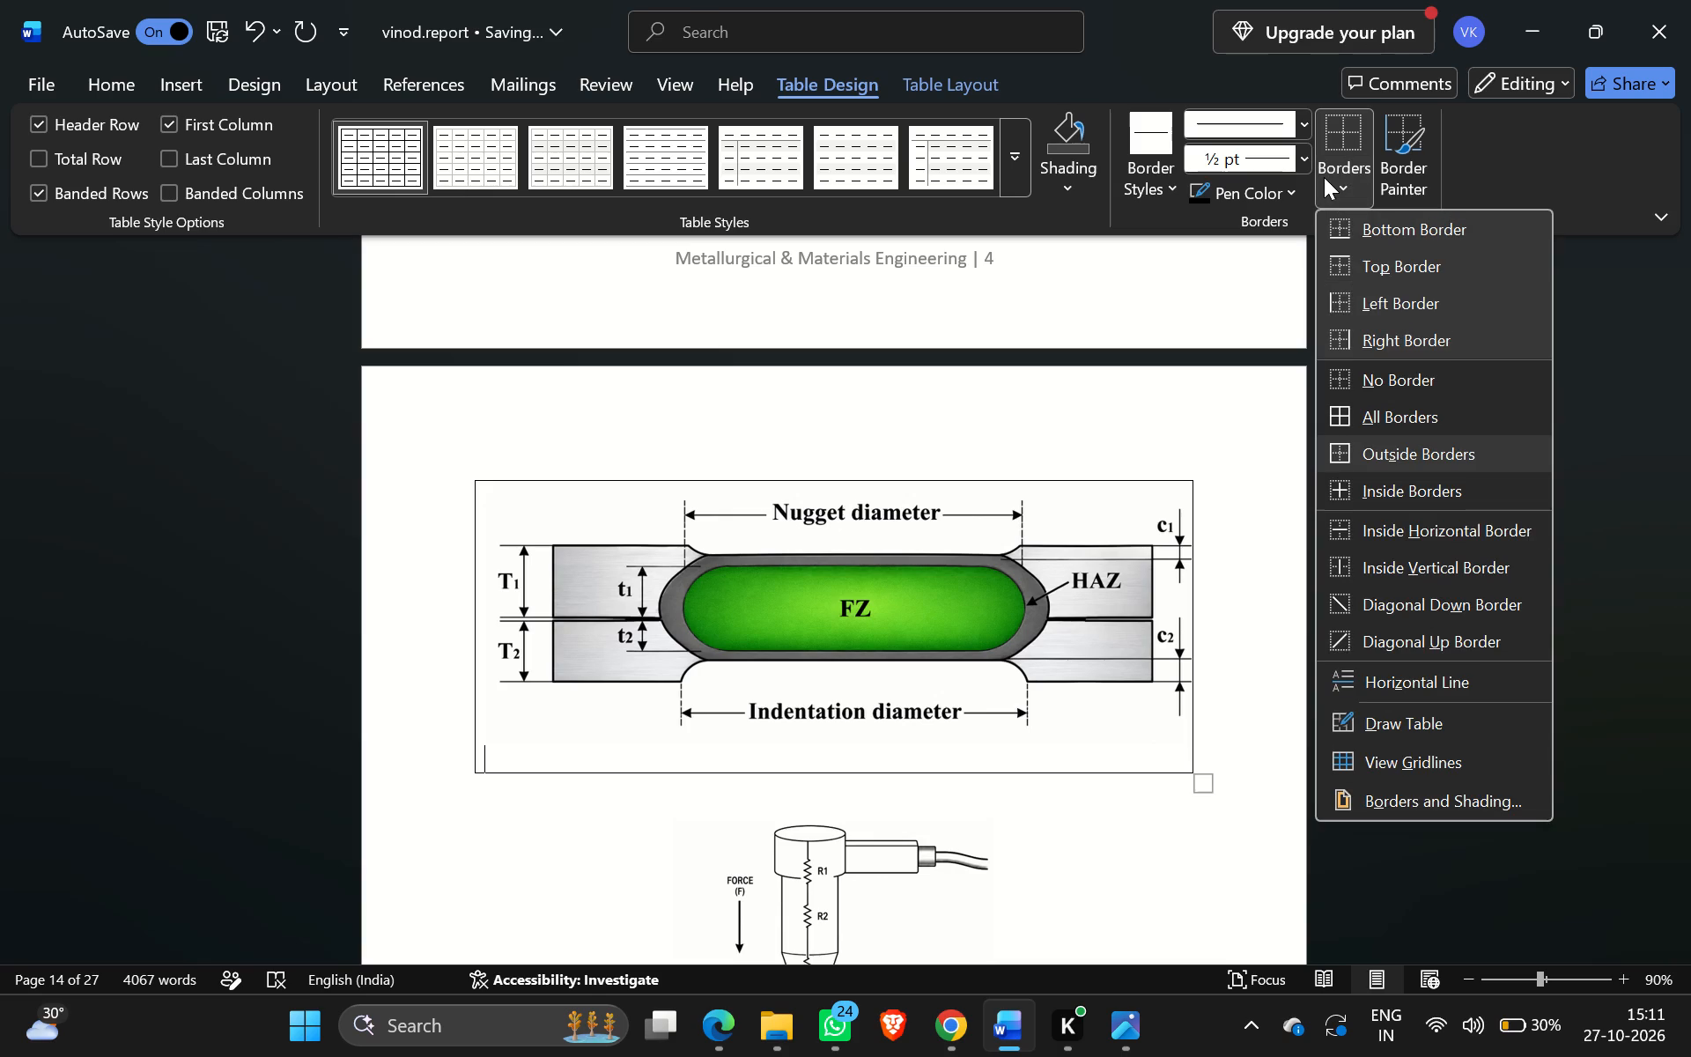
{"action": "left_click", "coordinate": [1392, 378]}
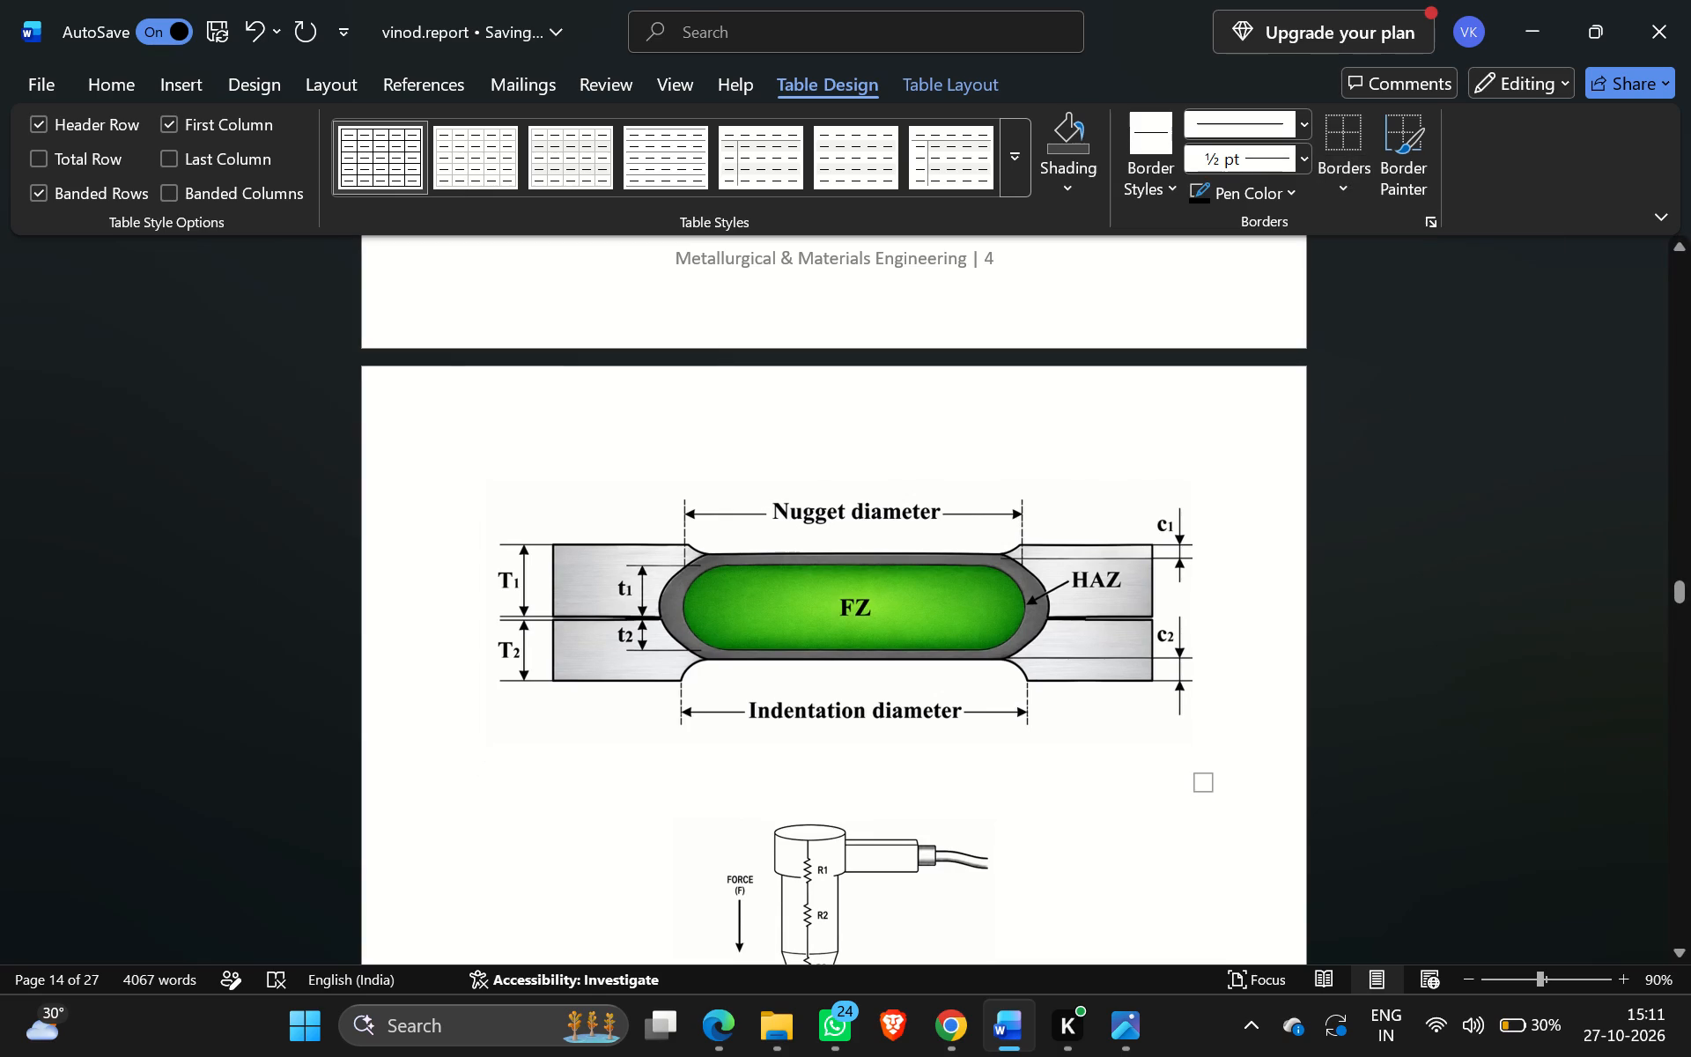
Review the borderless image table across both pages, including its spacing from the resistance diagram that follows.
{"action": "scroll", "coordinate": [1242, 694], "scroll_direction": "right", "scroll_amount": 1}
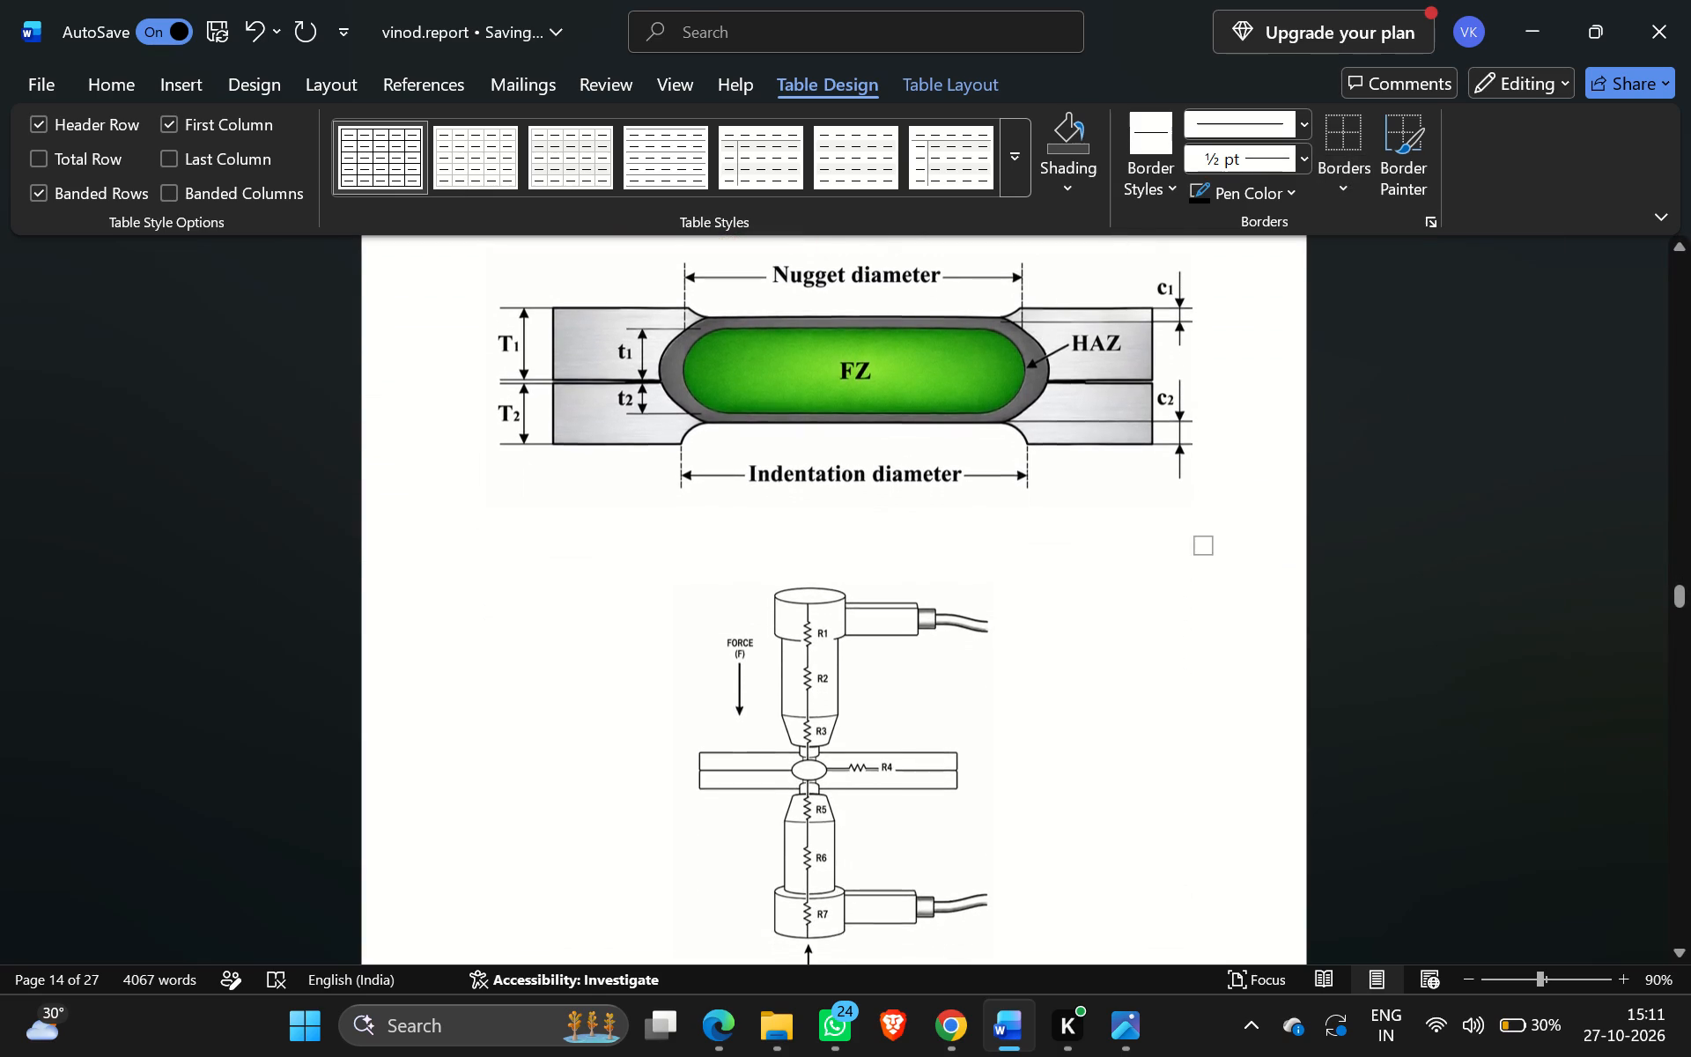
{"action": "scroll", "coordinate": [1285, 637], "scroll_direction": "down", "scroll_amount": 1}
{"action": "scroll", "coordinate": [1285, 637], "scroll_direction": "up", "scroll_amount": 3}
{"action": "scroll", "coordinate": [1285, 637], "scroll_direction": "right", "scroll_amount": 1}
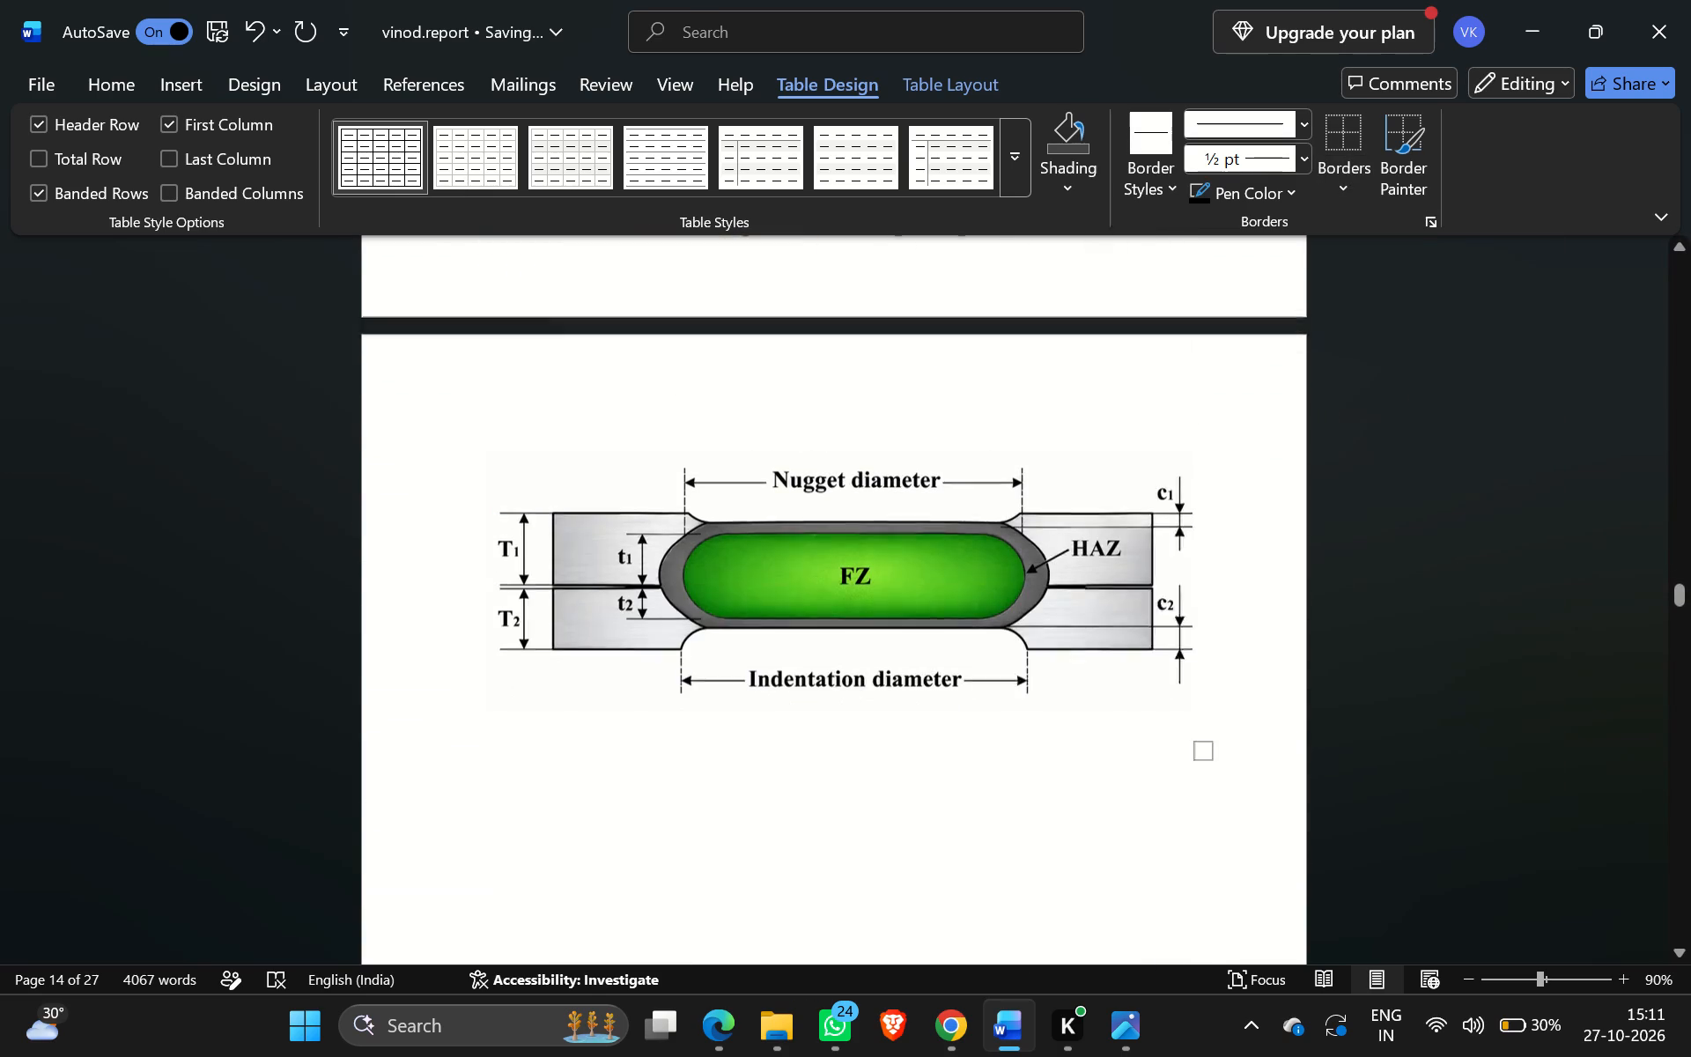
{"action": "scroll", "coordinate": [1285, 637], "scroll_direction": "right", "scroll_amount": 1}
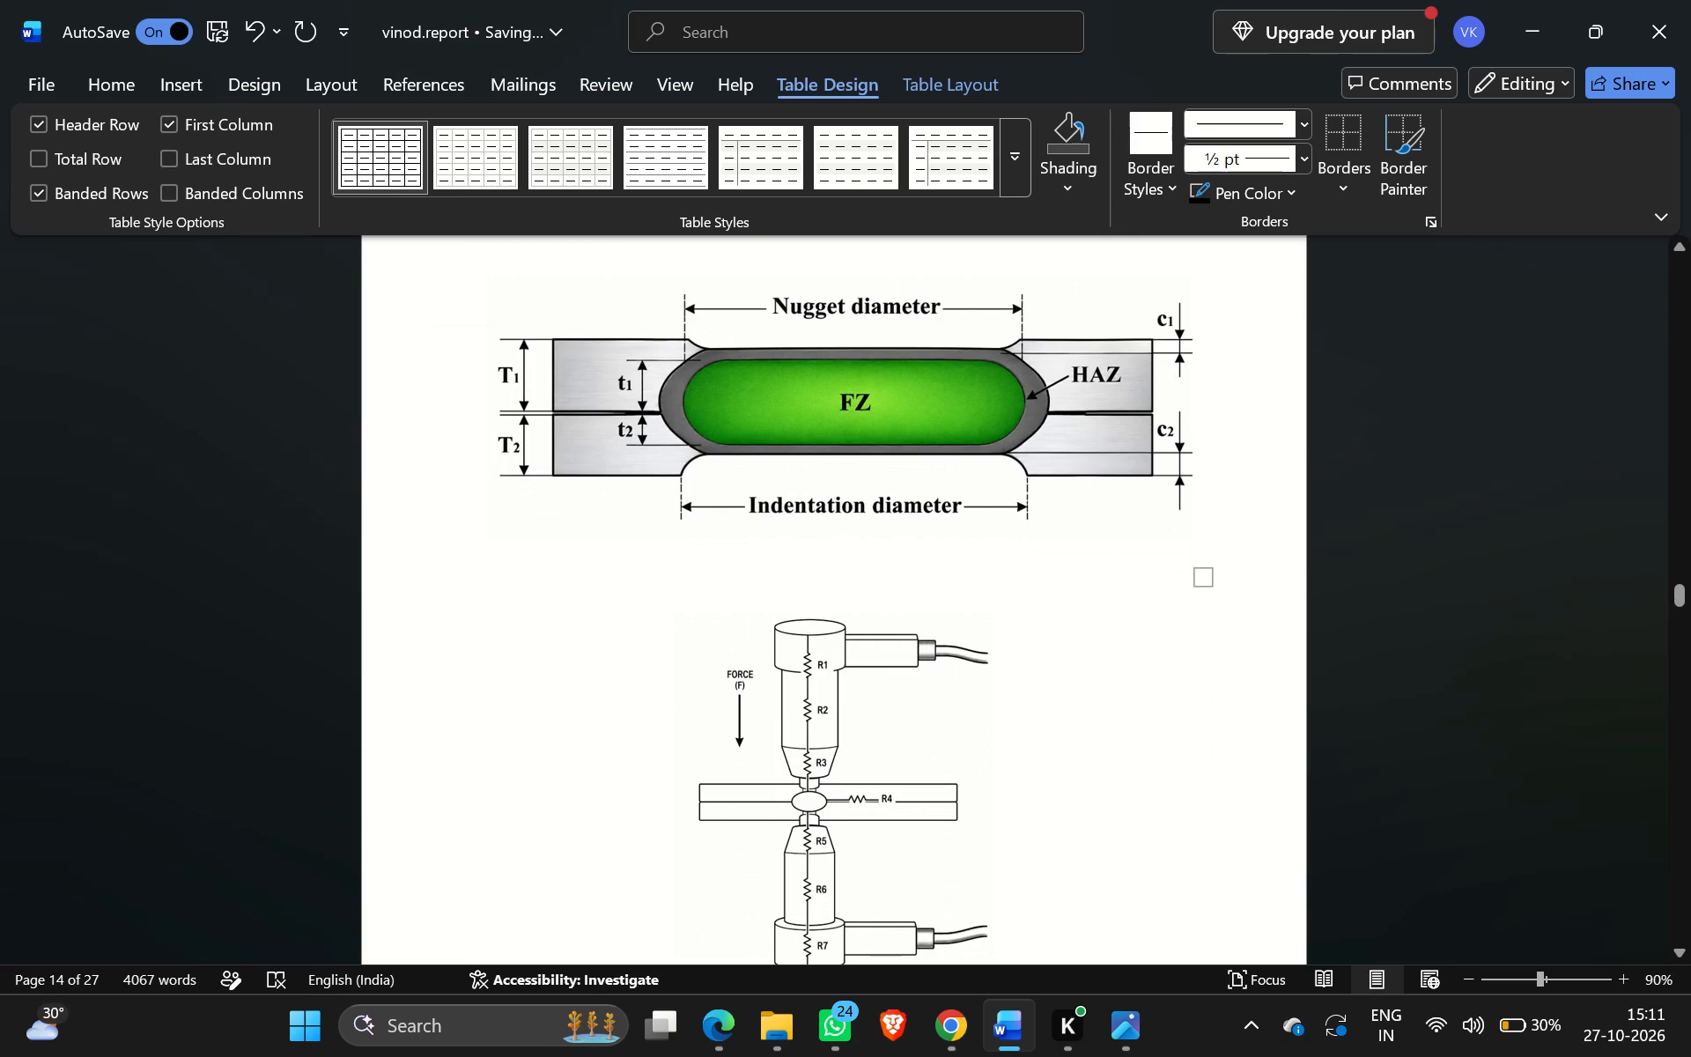
{"action": "scroll", "coordinate": [1285, 637], "scroll_direction": "up", "scroll_amount": 2}
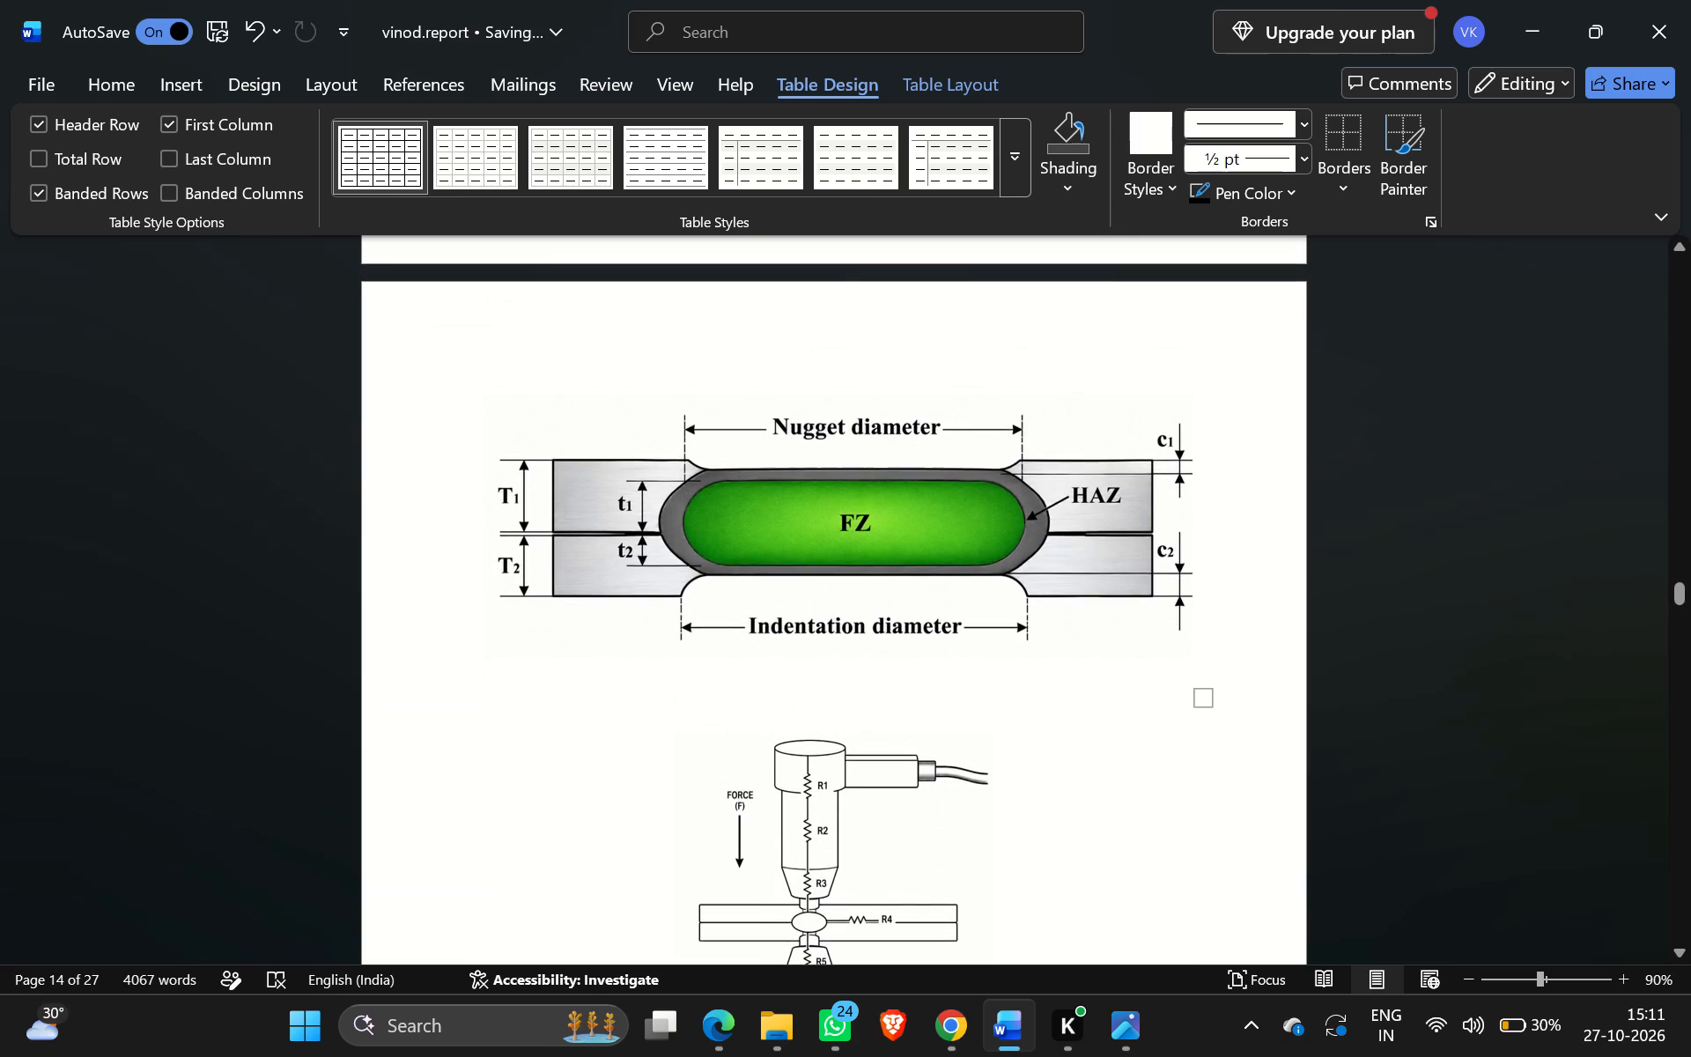
{"action": "scroll", "coordinate": [1285, 637], "scroll_direction": "up", "scroll_amount": 2}
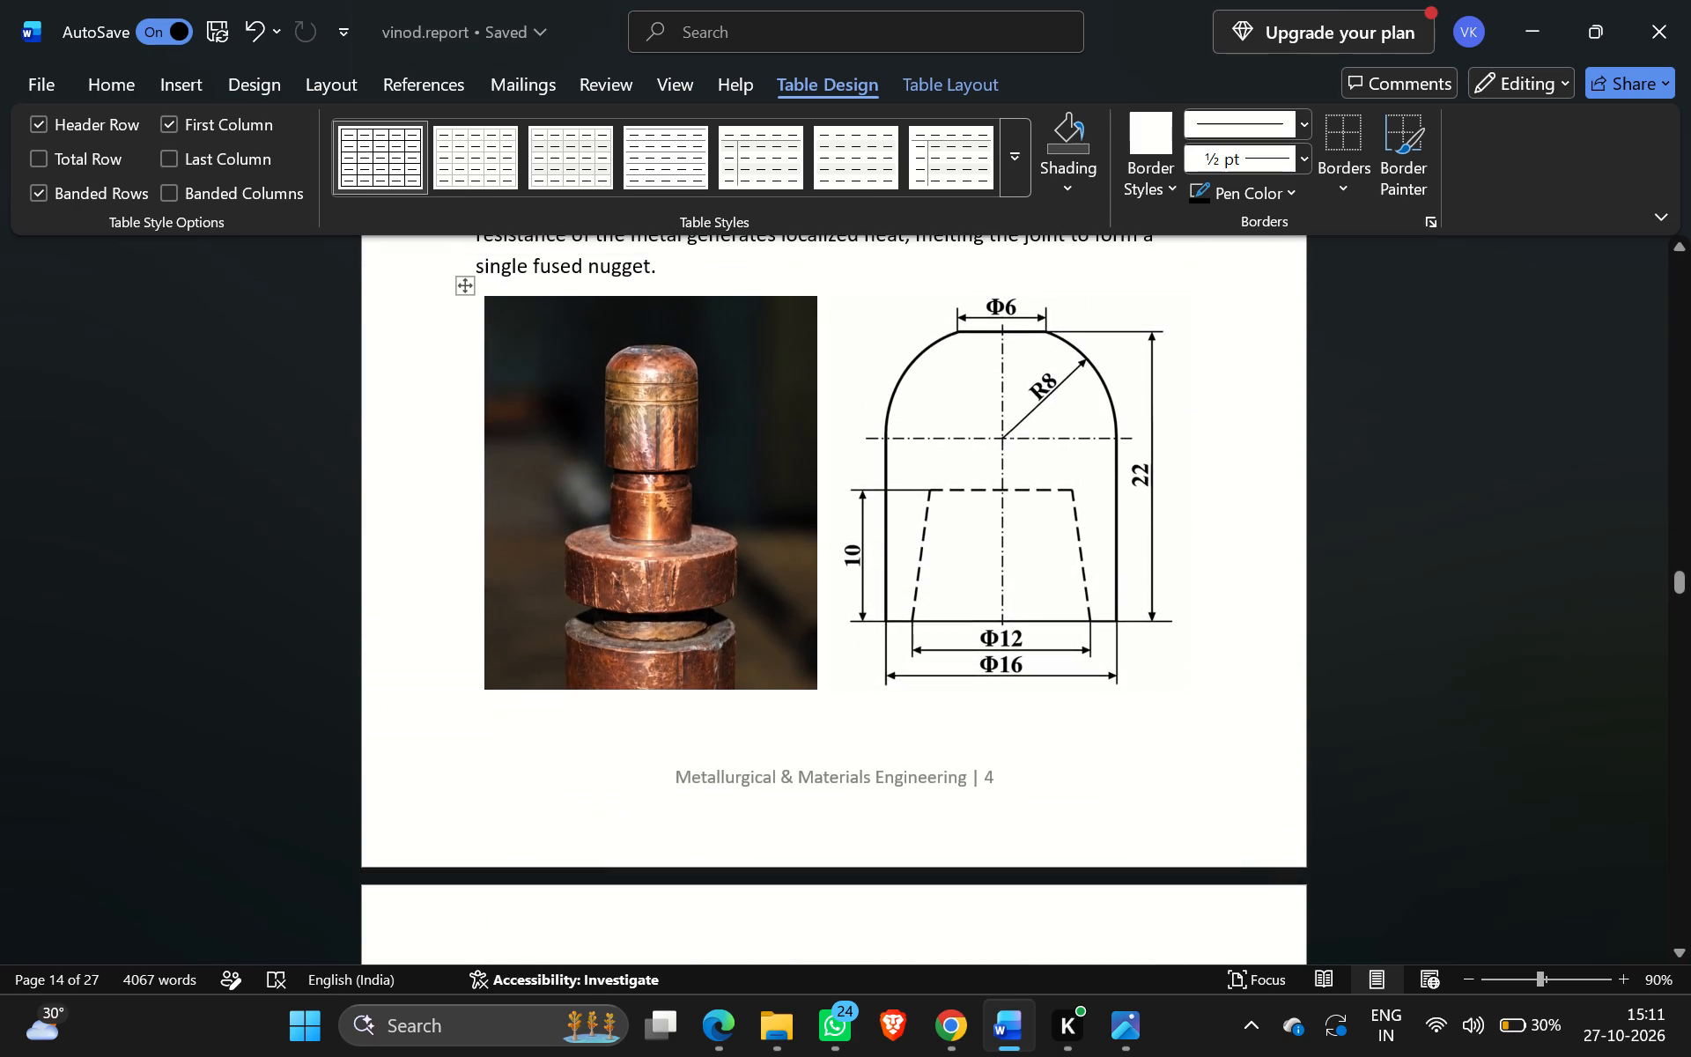
{"action": "scroll", "coordinate": [1285, 637], "scroll_direction": "up", "scroll_amount": 1}
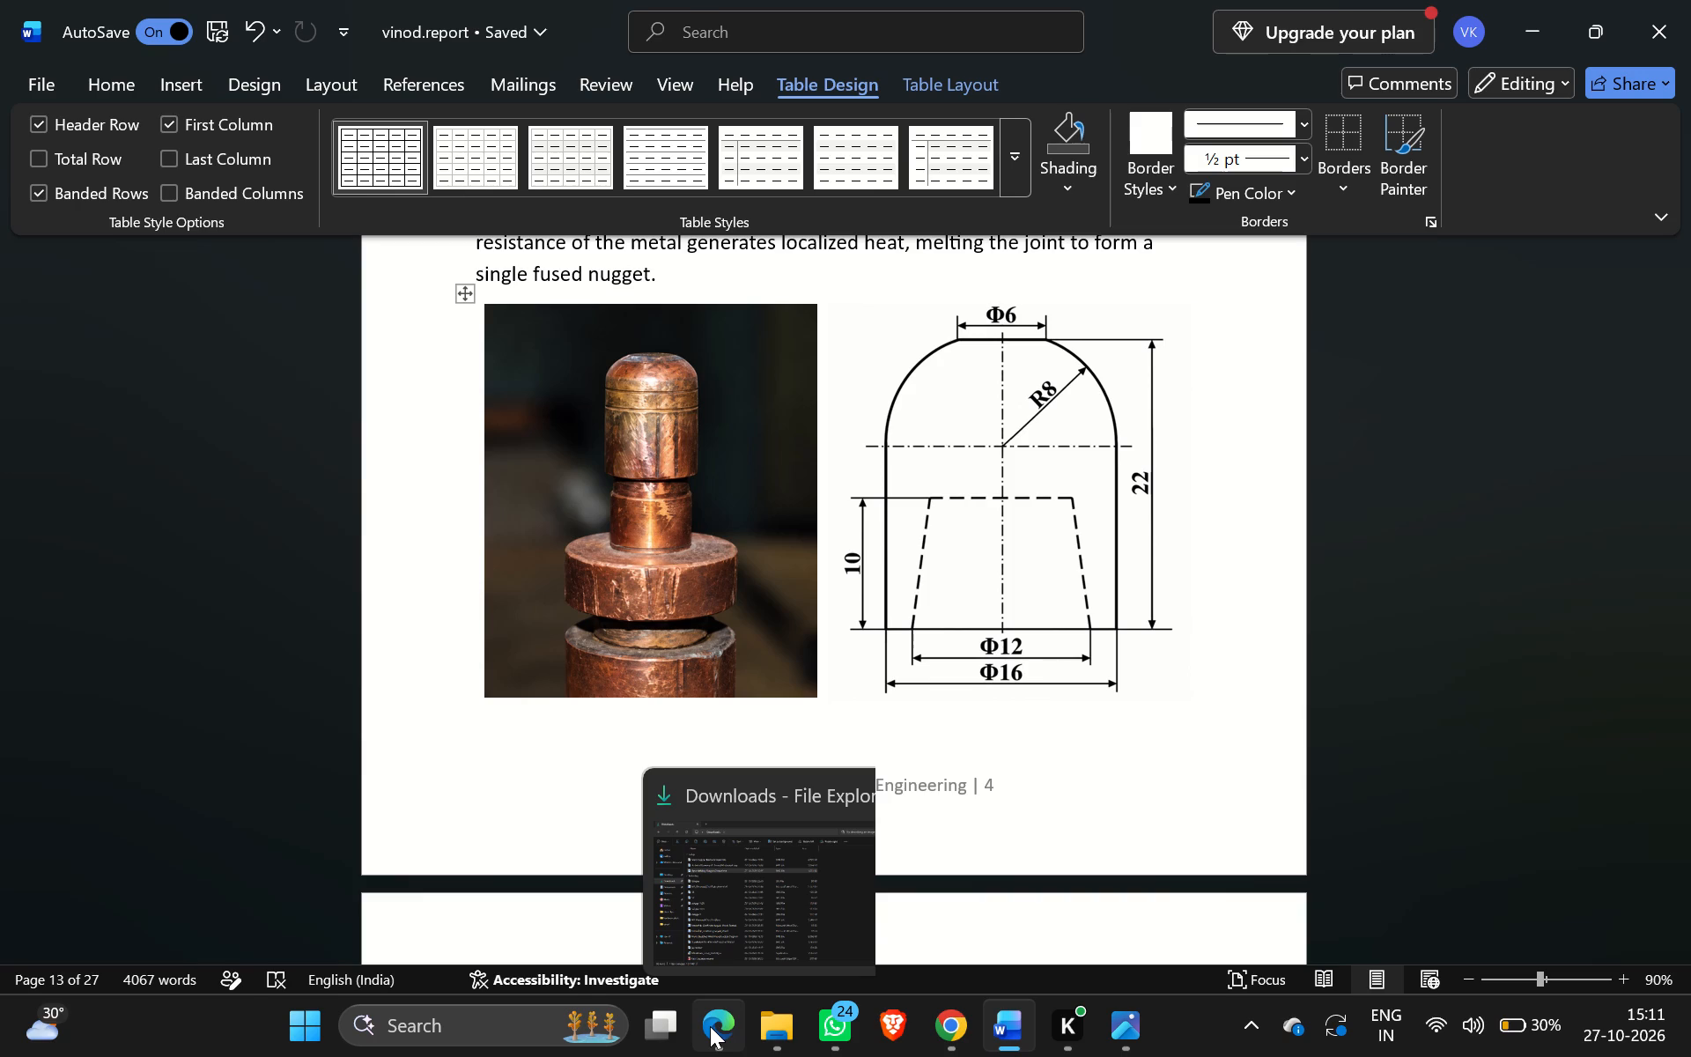
Consult the Fig. 1 caption in the source PDF and start a caption with the Figure label in the electrode photo's cell.
{"action": "left_click", "coordinate": [710, 1026]}
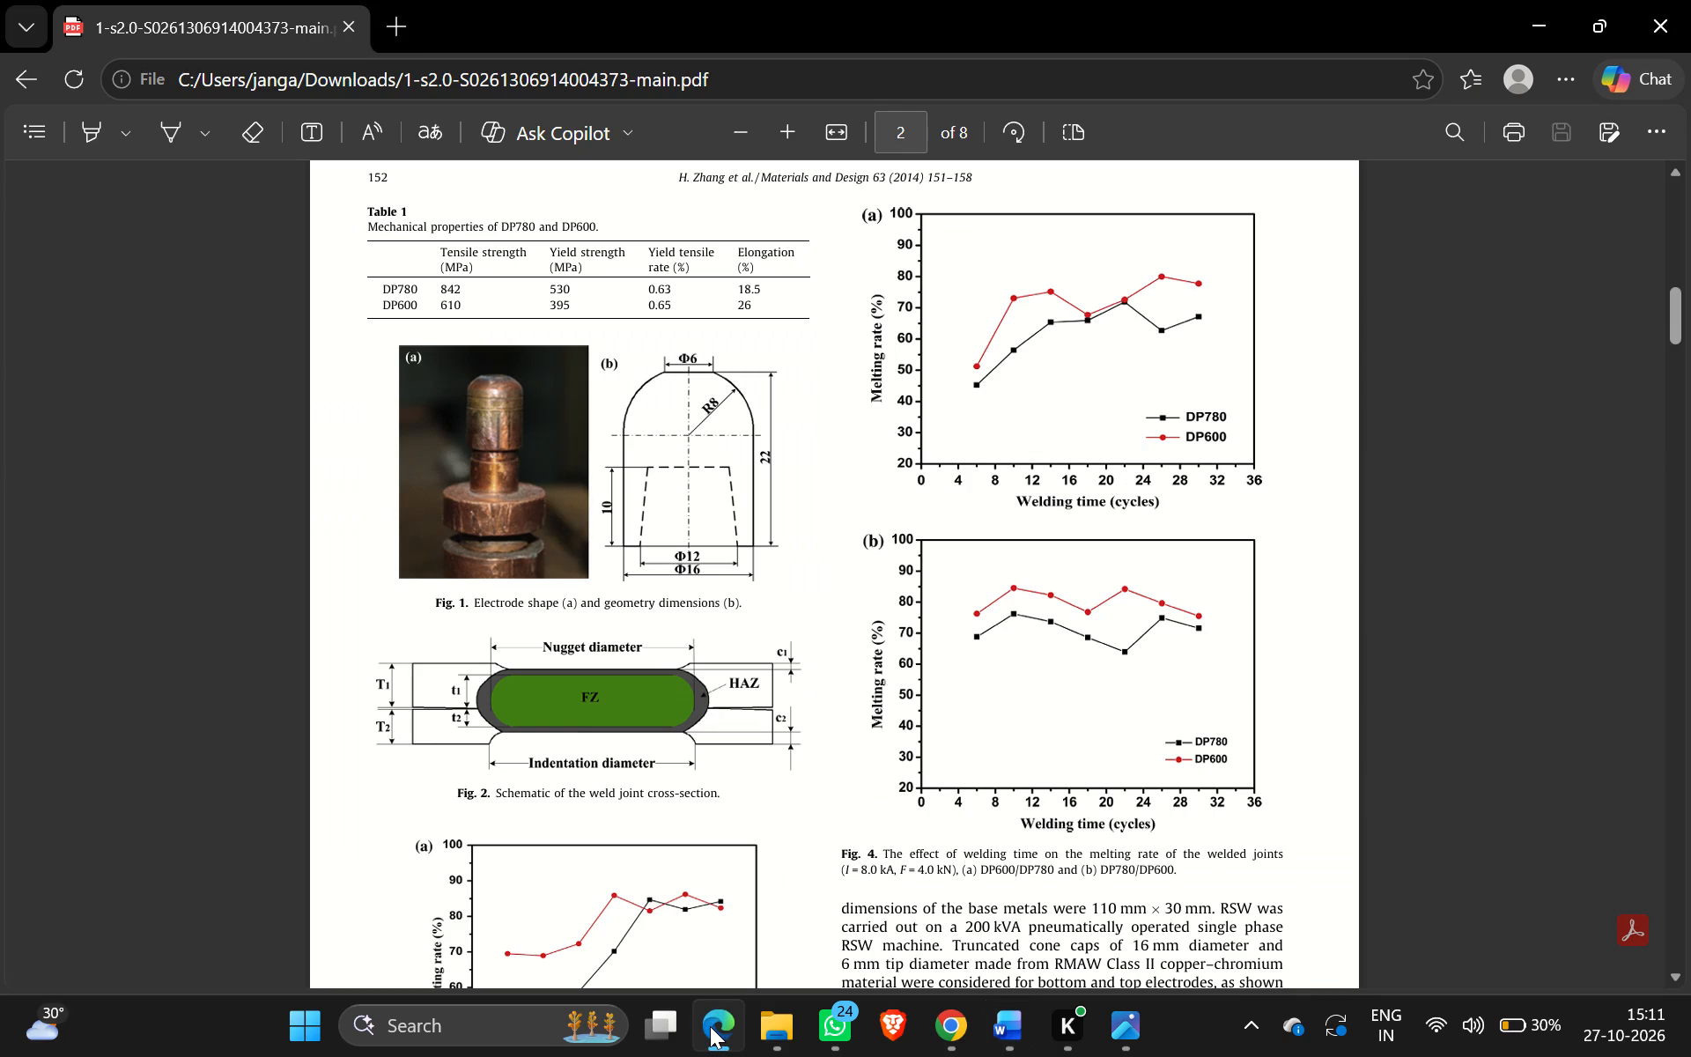
{"action": "scroll", "coordinate": [710, 1026], "scroll_direction": "down", "scroll_amount": 1}
{"action": "scroll", "coordinate": [915, 742], "scroll_direction": "down", "scroll_amount": 1}
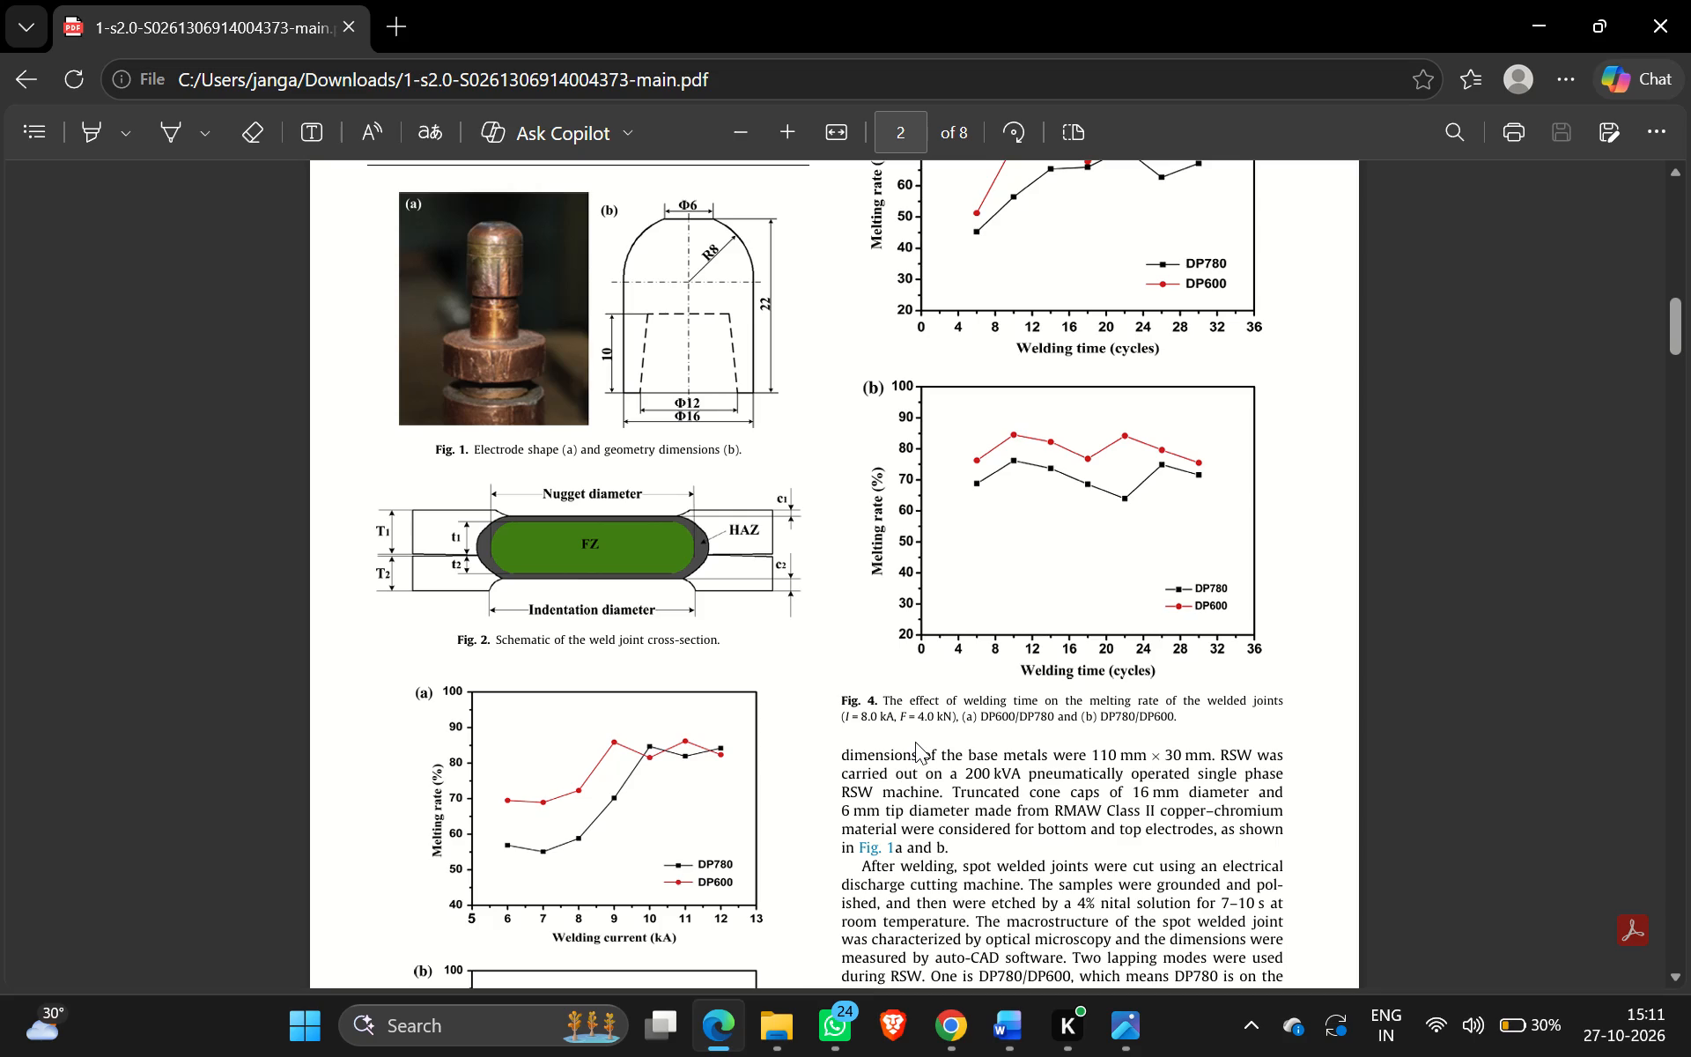
{"action": "left_click", "coordinate": [1014, 1043]}
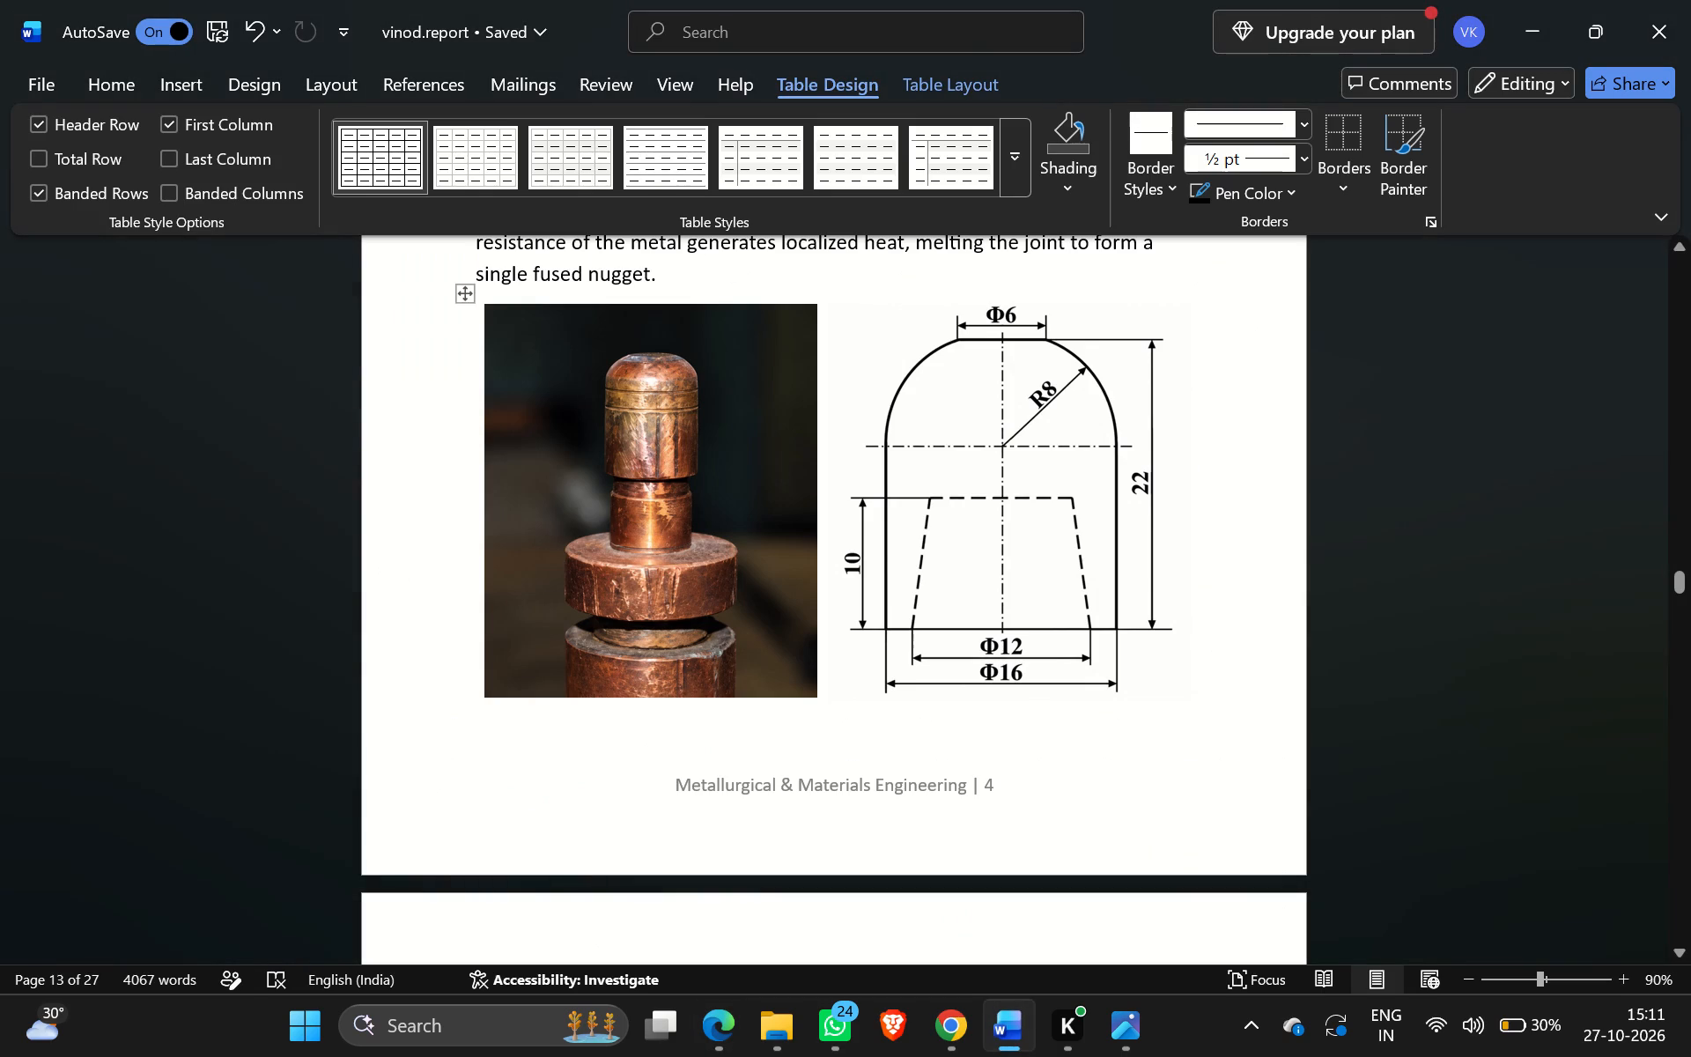
{"action": "left_click", "coordinate": [703, 646]}
{"action": "left_click", "coordinate": [853, 687]}
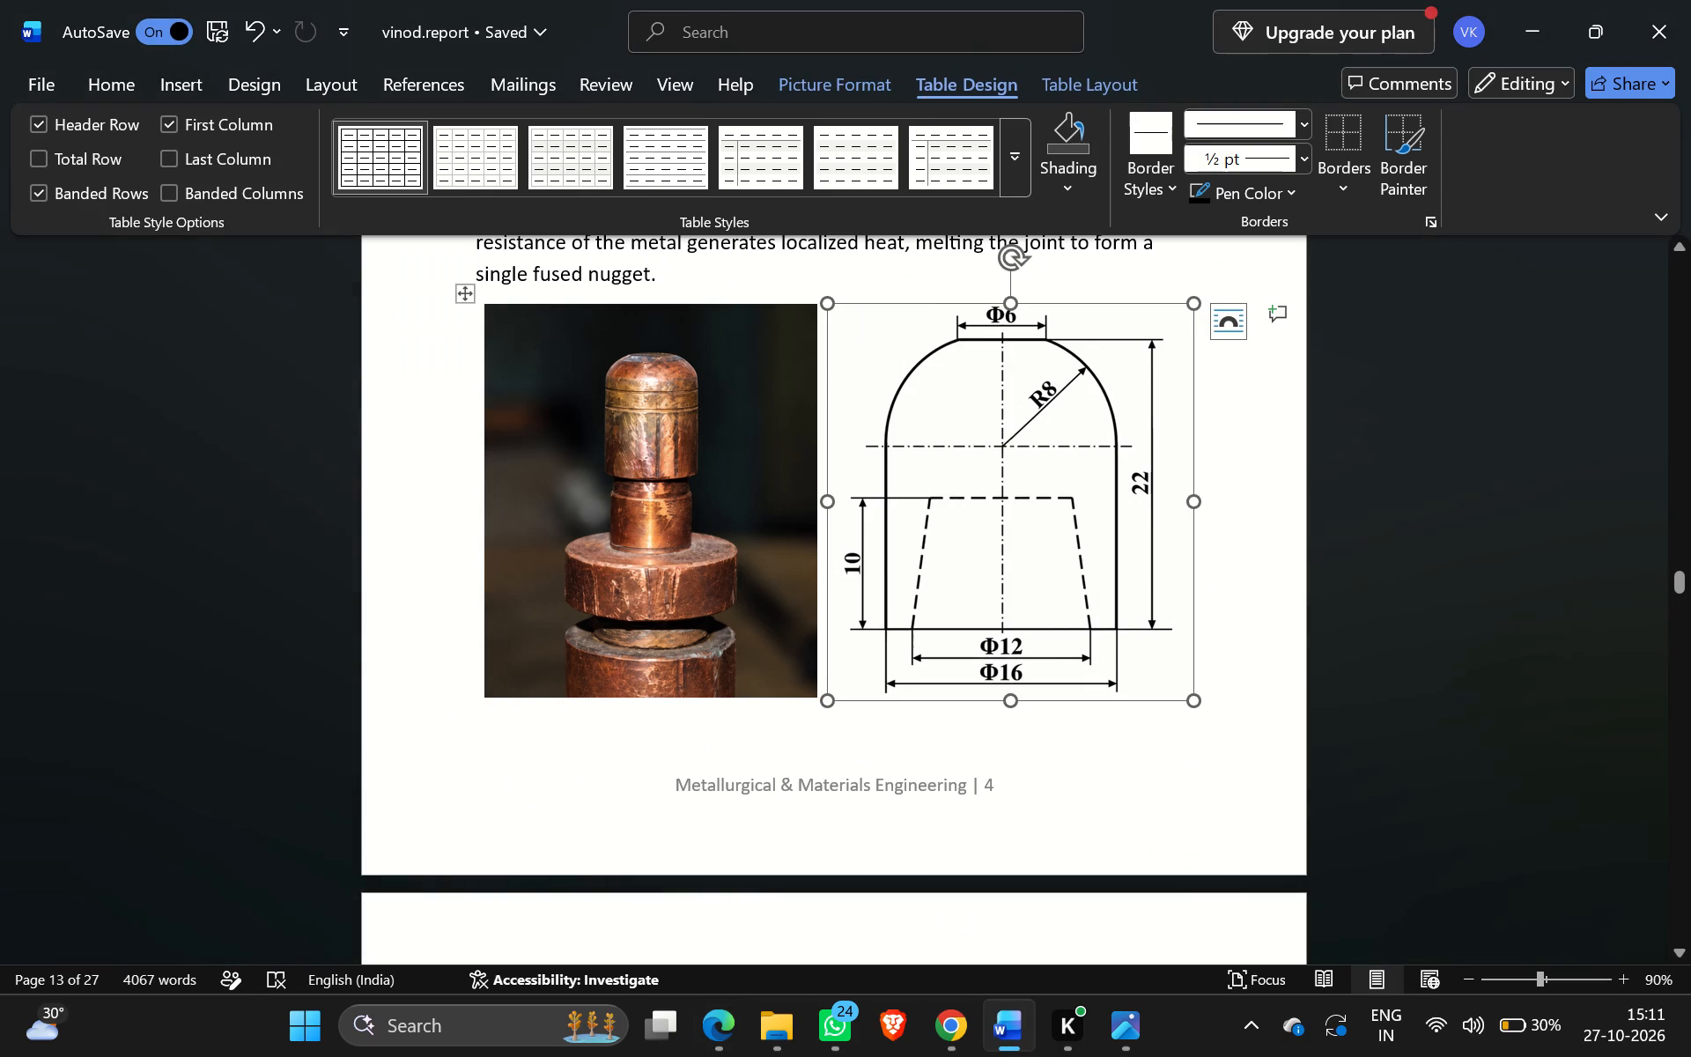
{"action": "left_click", "coordinate": [783, 719]}
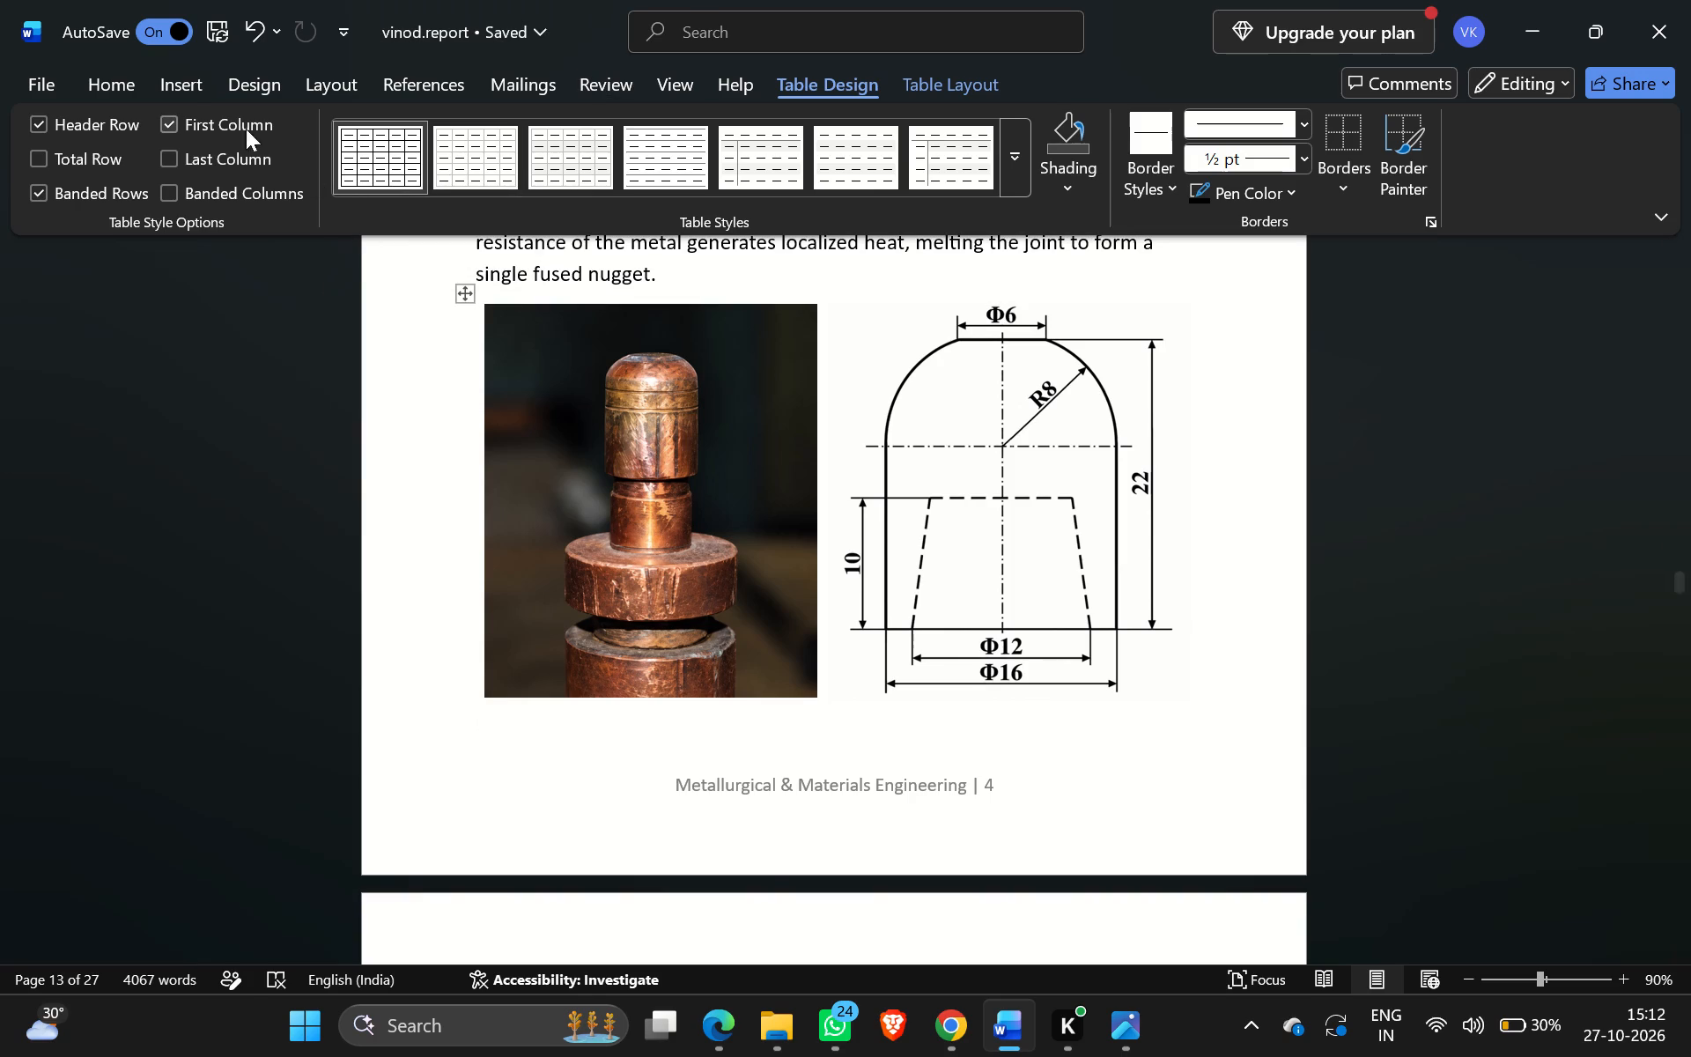
{"action": "left_click", "coordinate": [90, 93]}
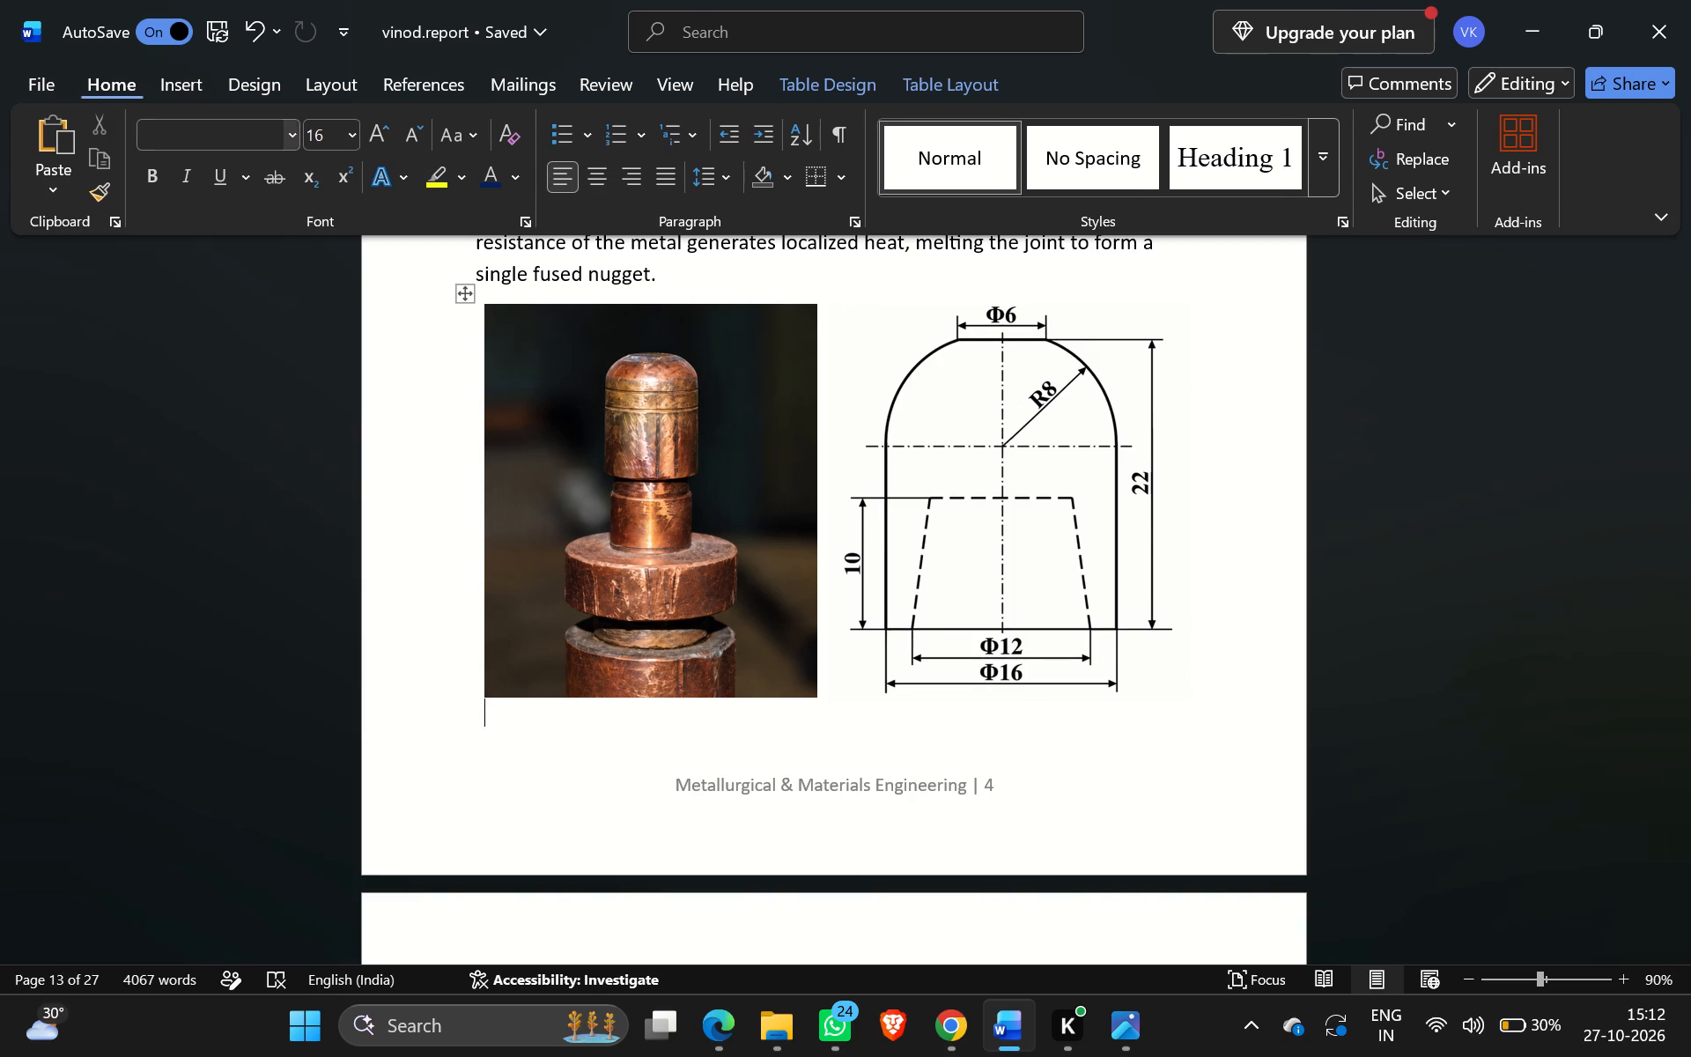
{"action": "left_click", "coordinate": [411, 90]}
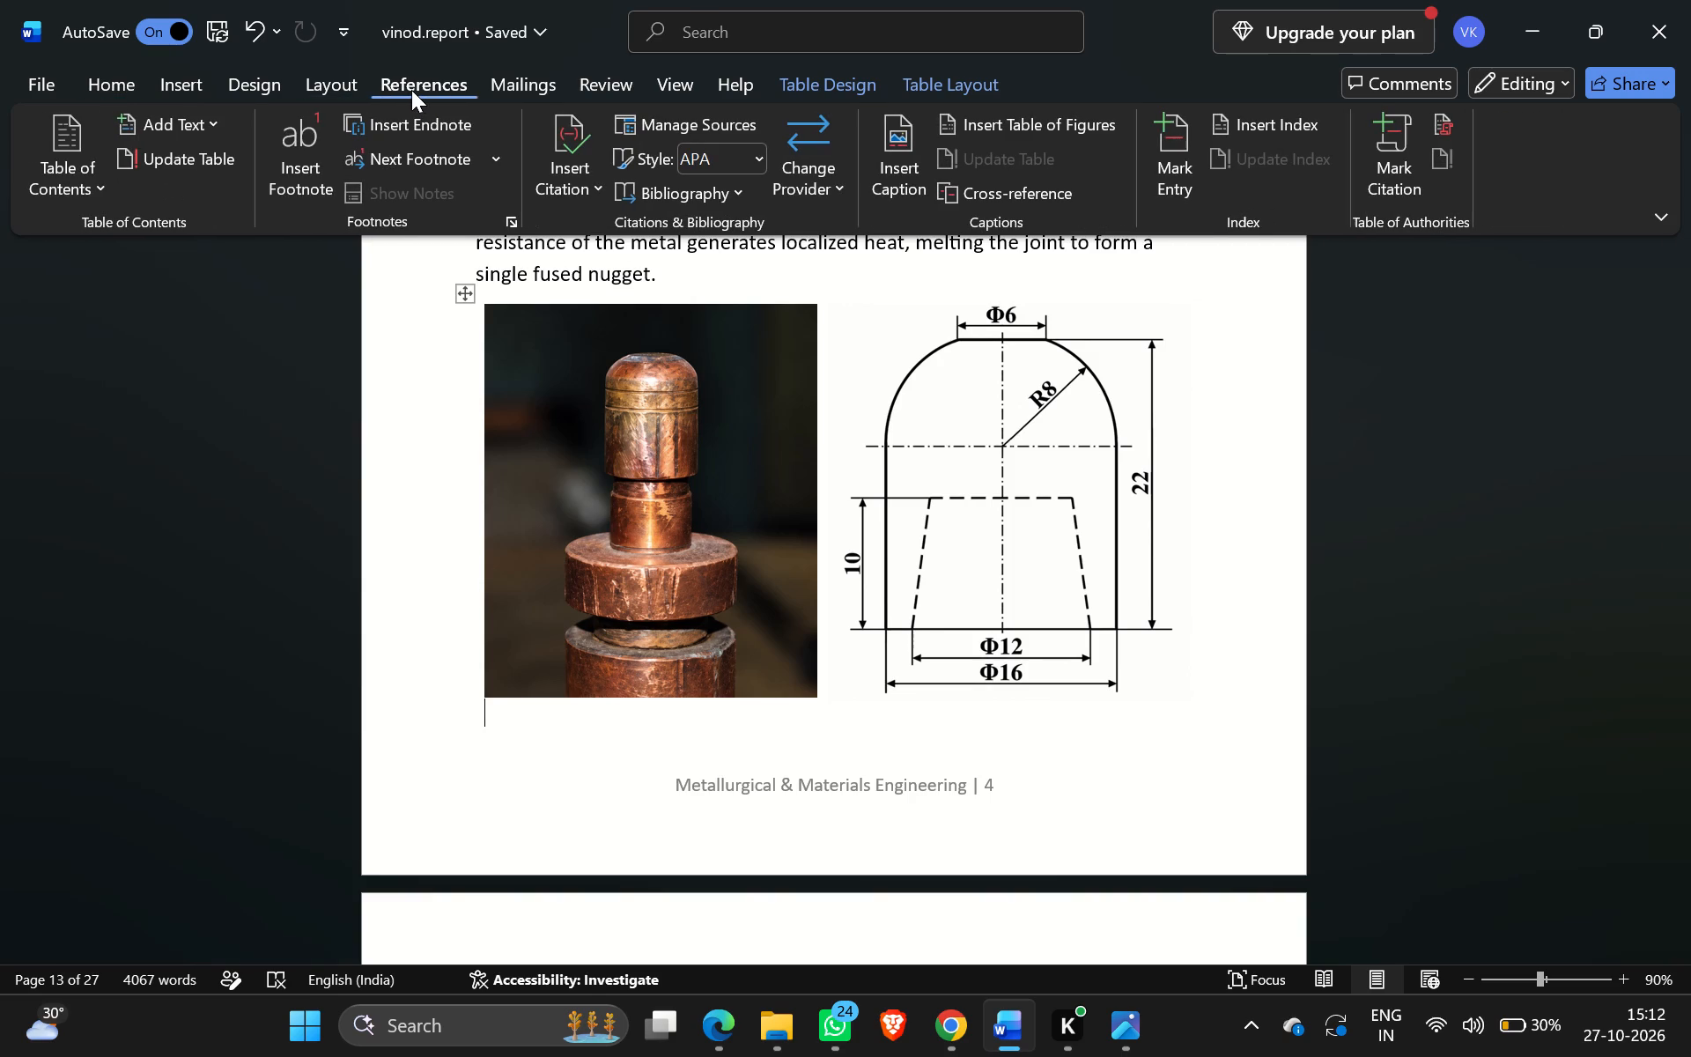
{"action": "left_click", "coordinate": [902, 175]}
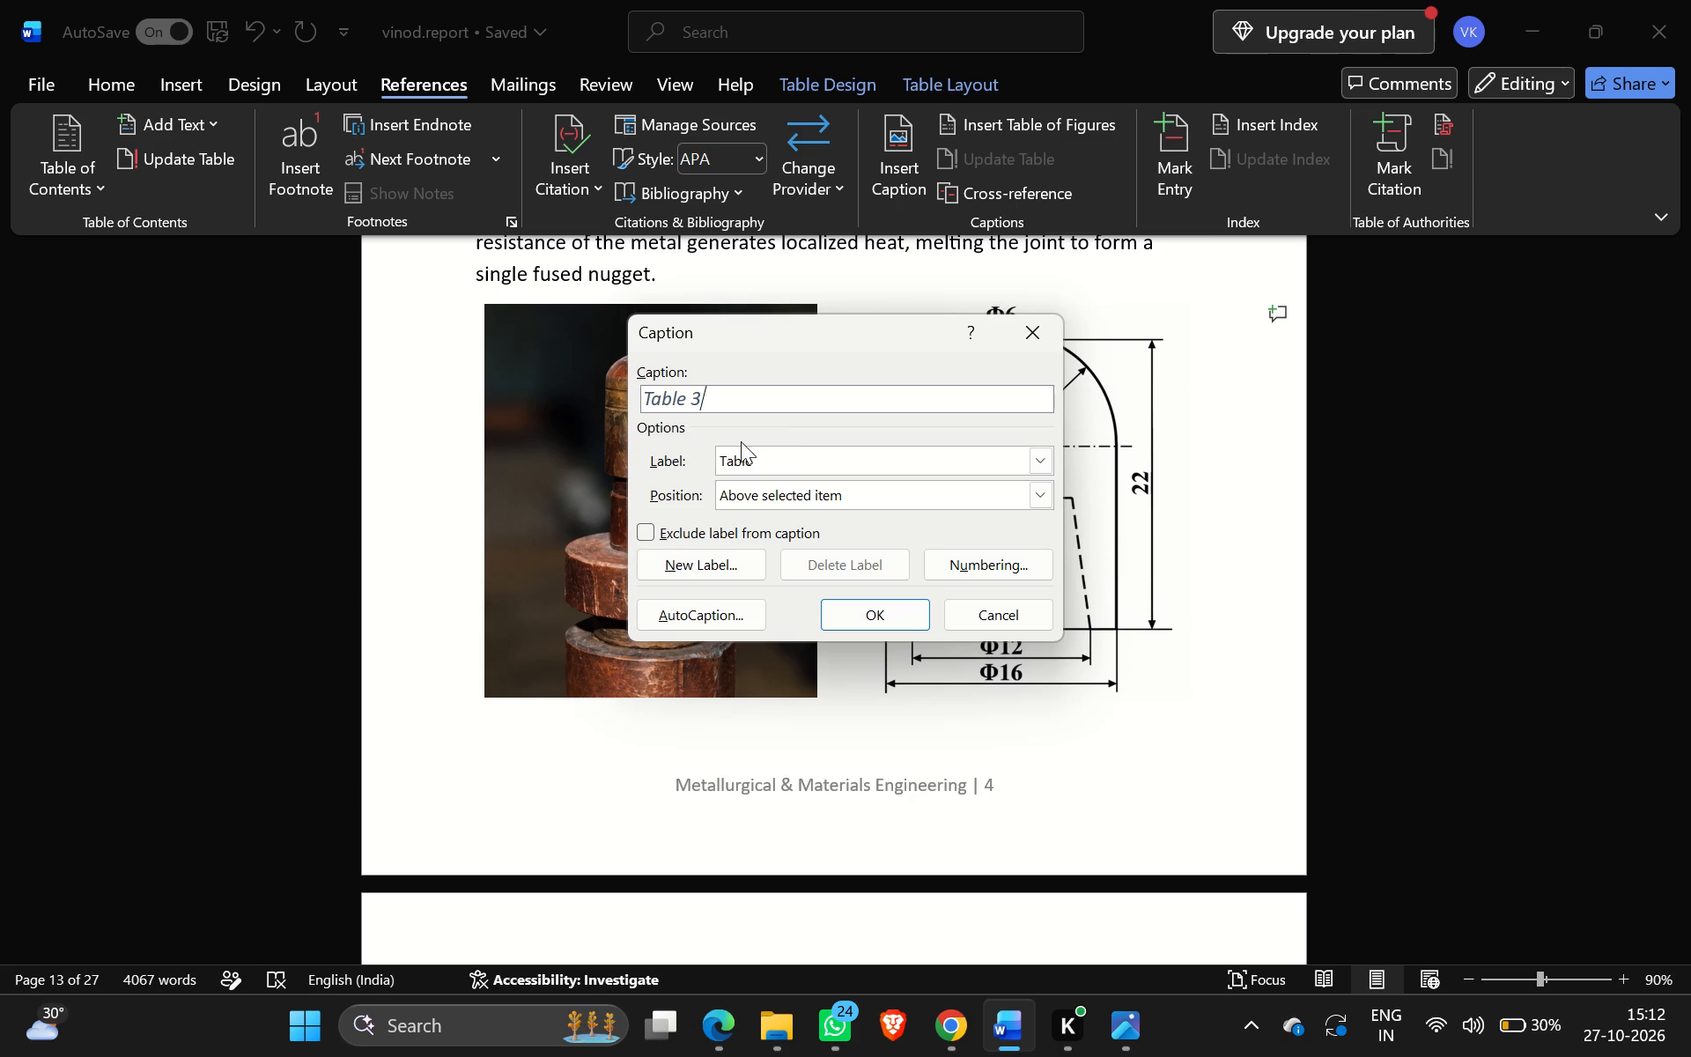
{"action": "left_click", "coordinate": [776, 467]}
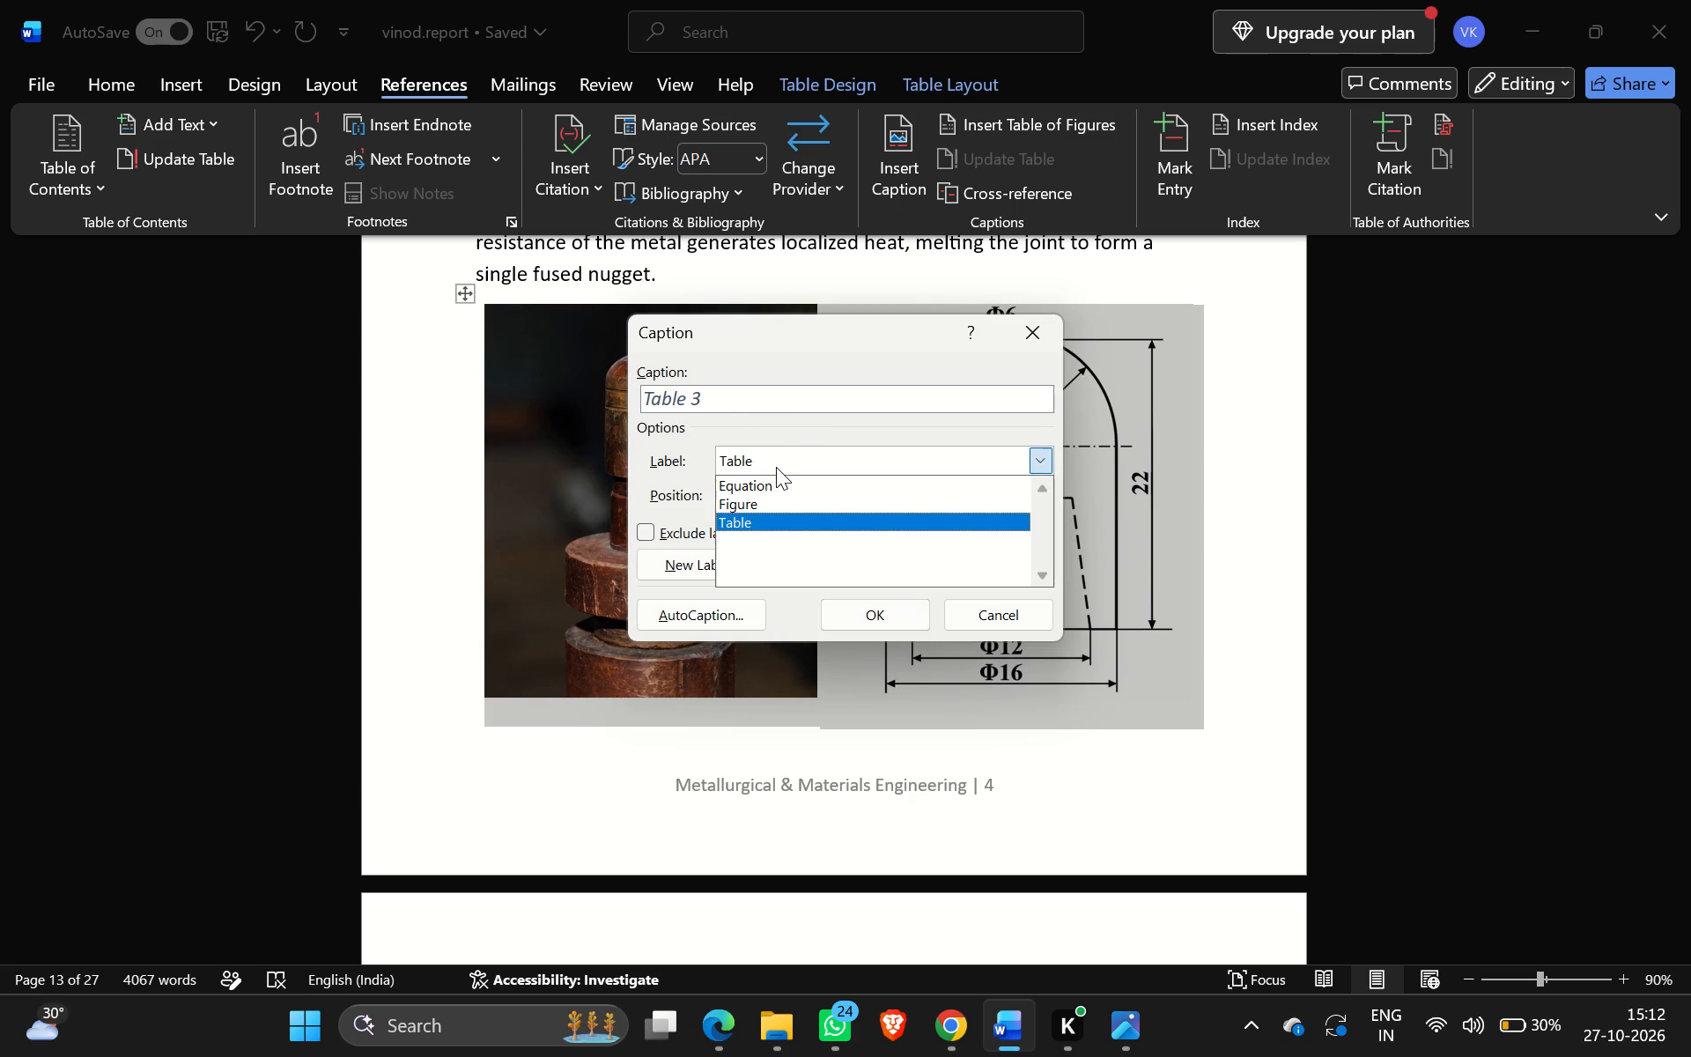
{"action": "left_click", "coordinate": [777, 502]}
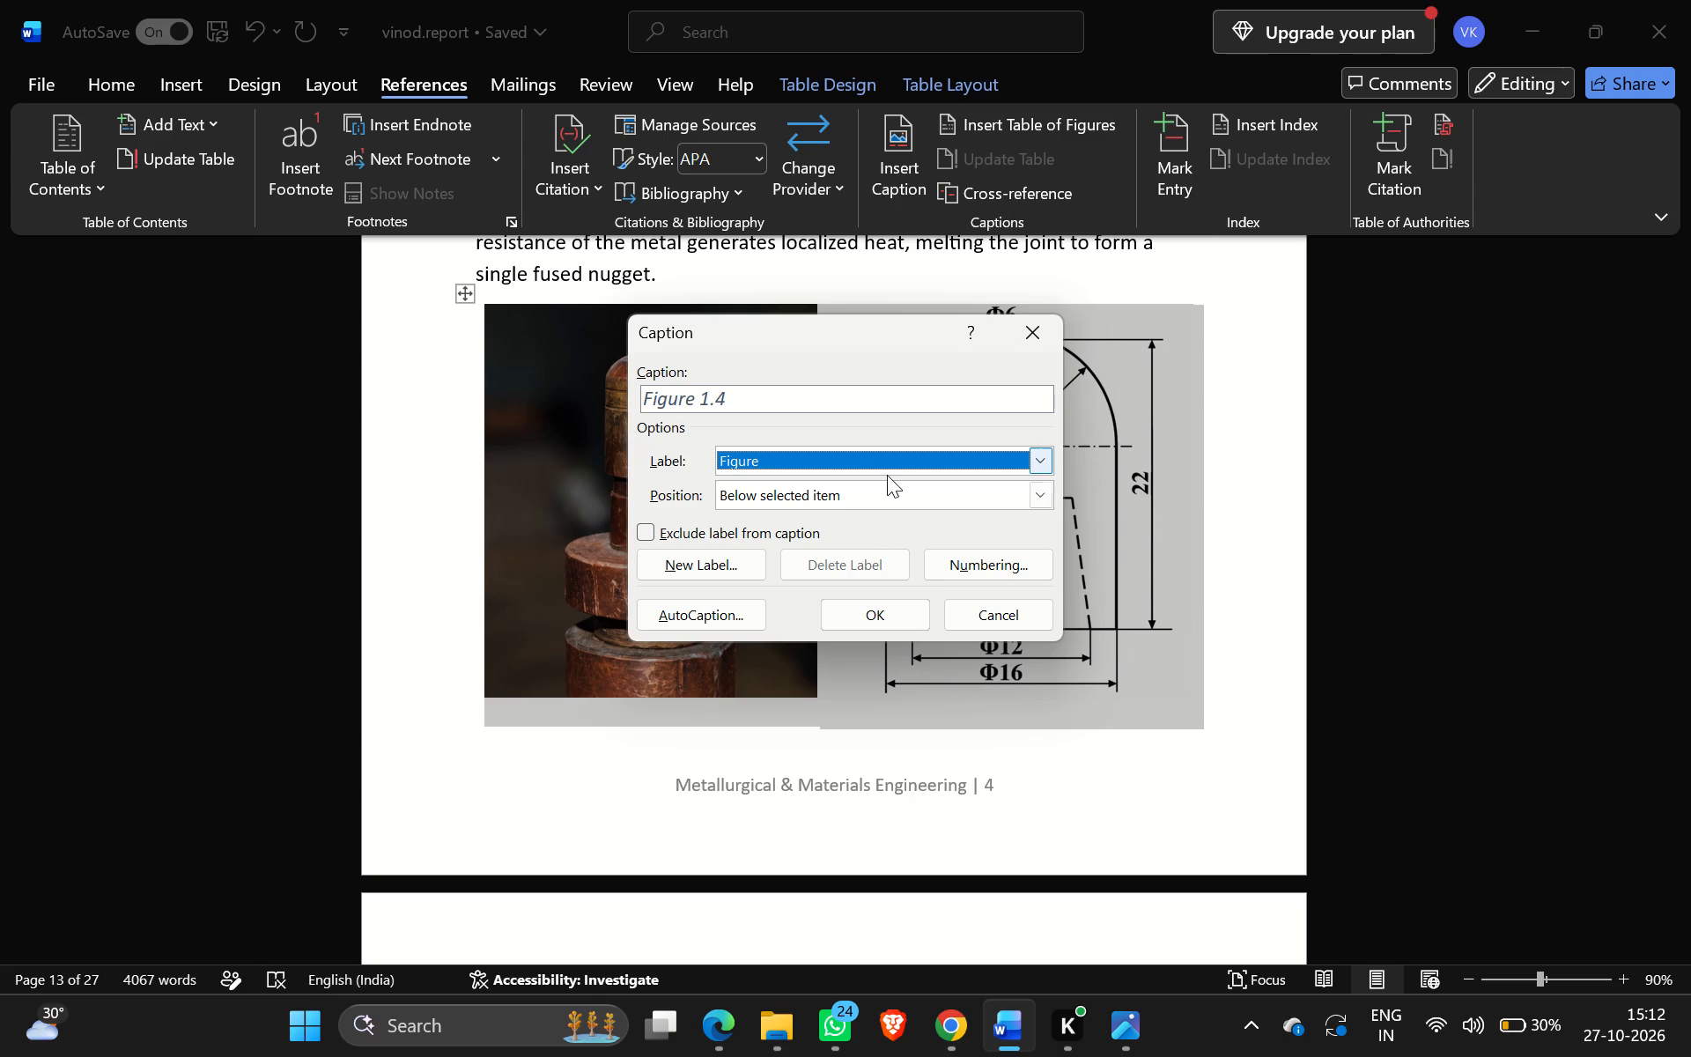
Add ": Electrode shape (a)" to the Figure 1.4 caption text, following the Fig. 1 wording in the source PDF.
{"action": "left_click", "coordinate": [814, 402]}
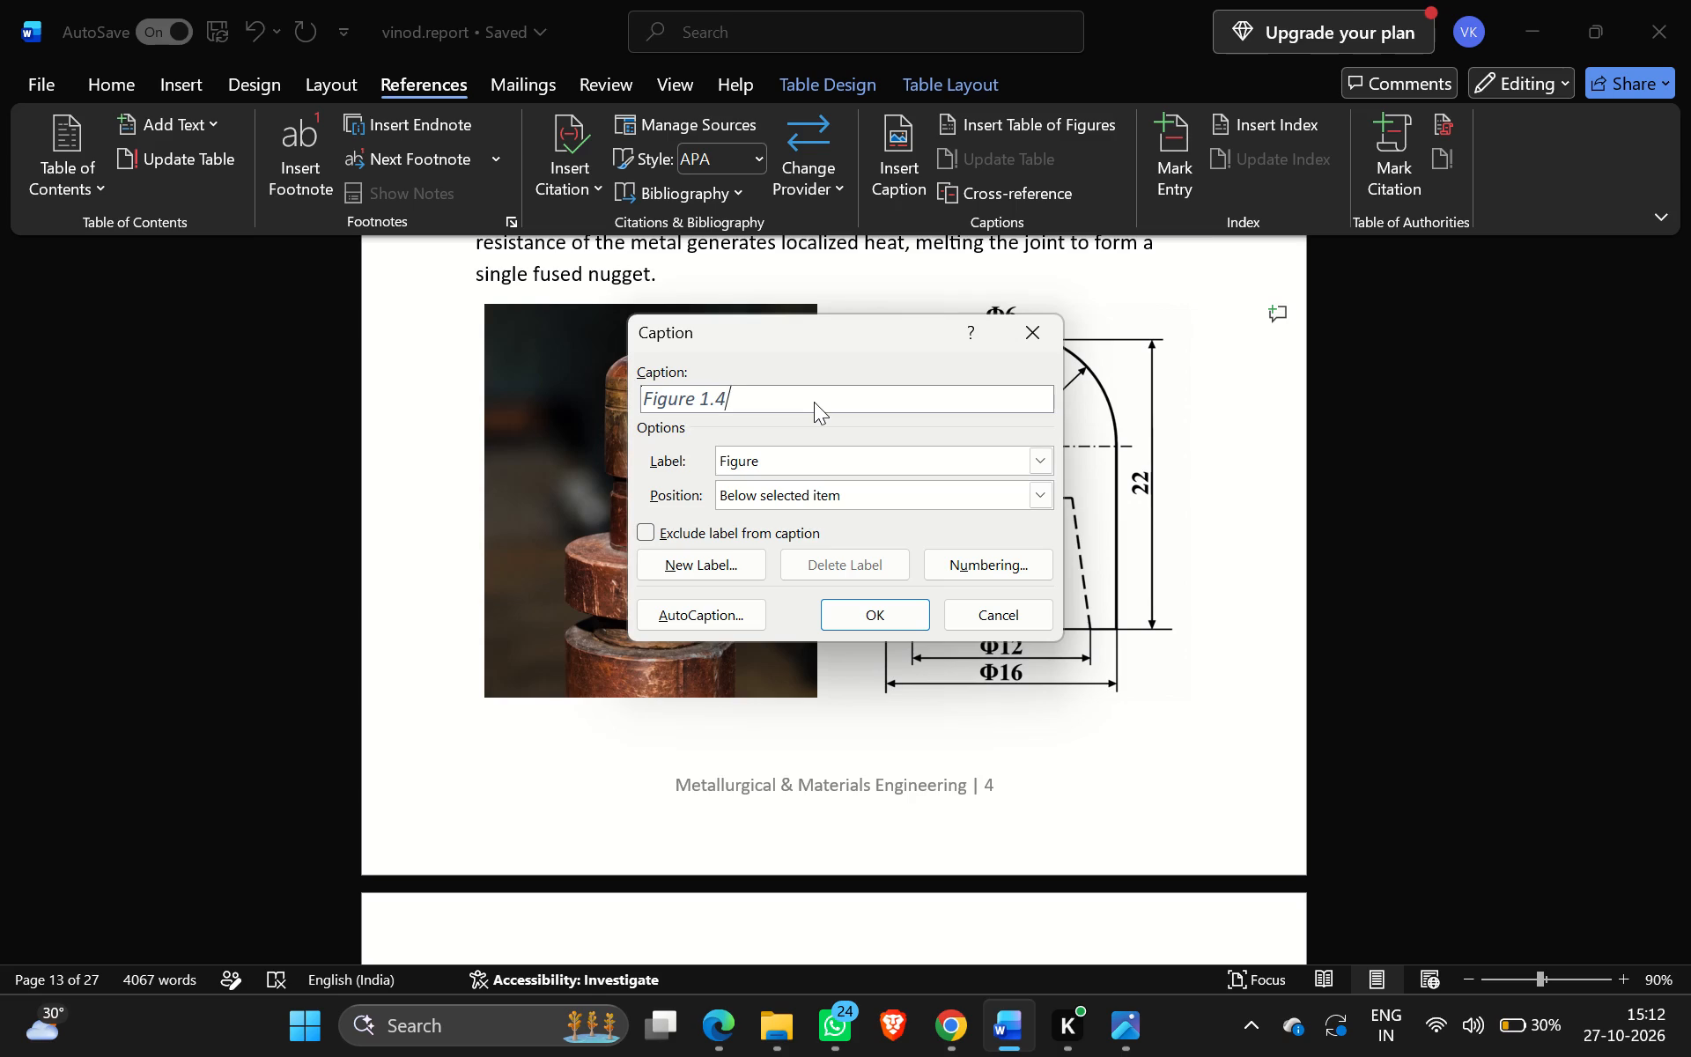
{"action": "key", "text": "space"}
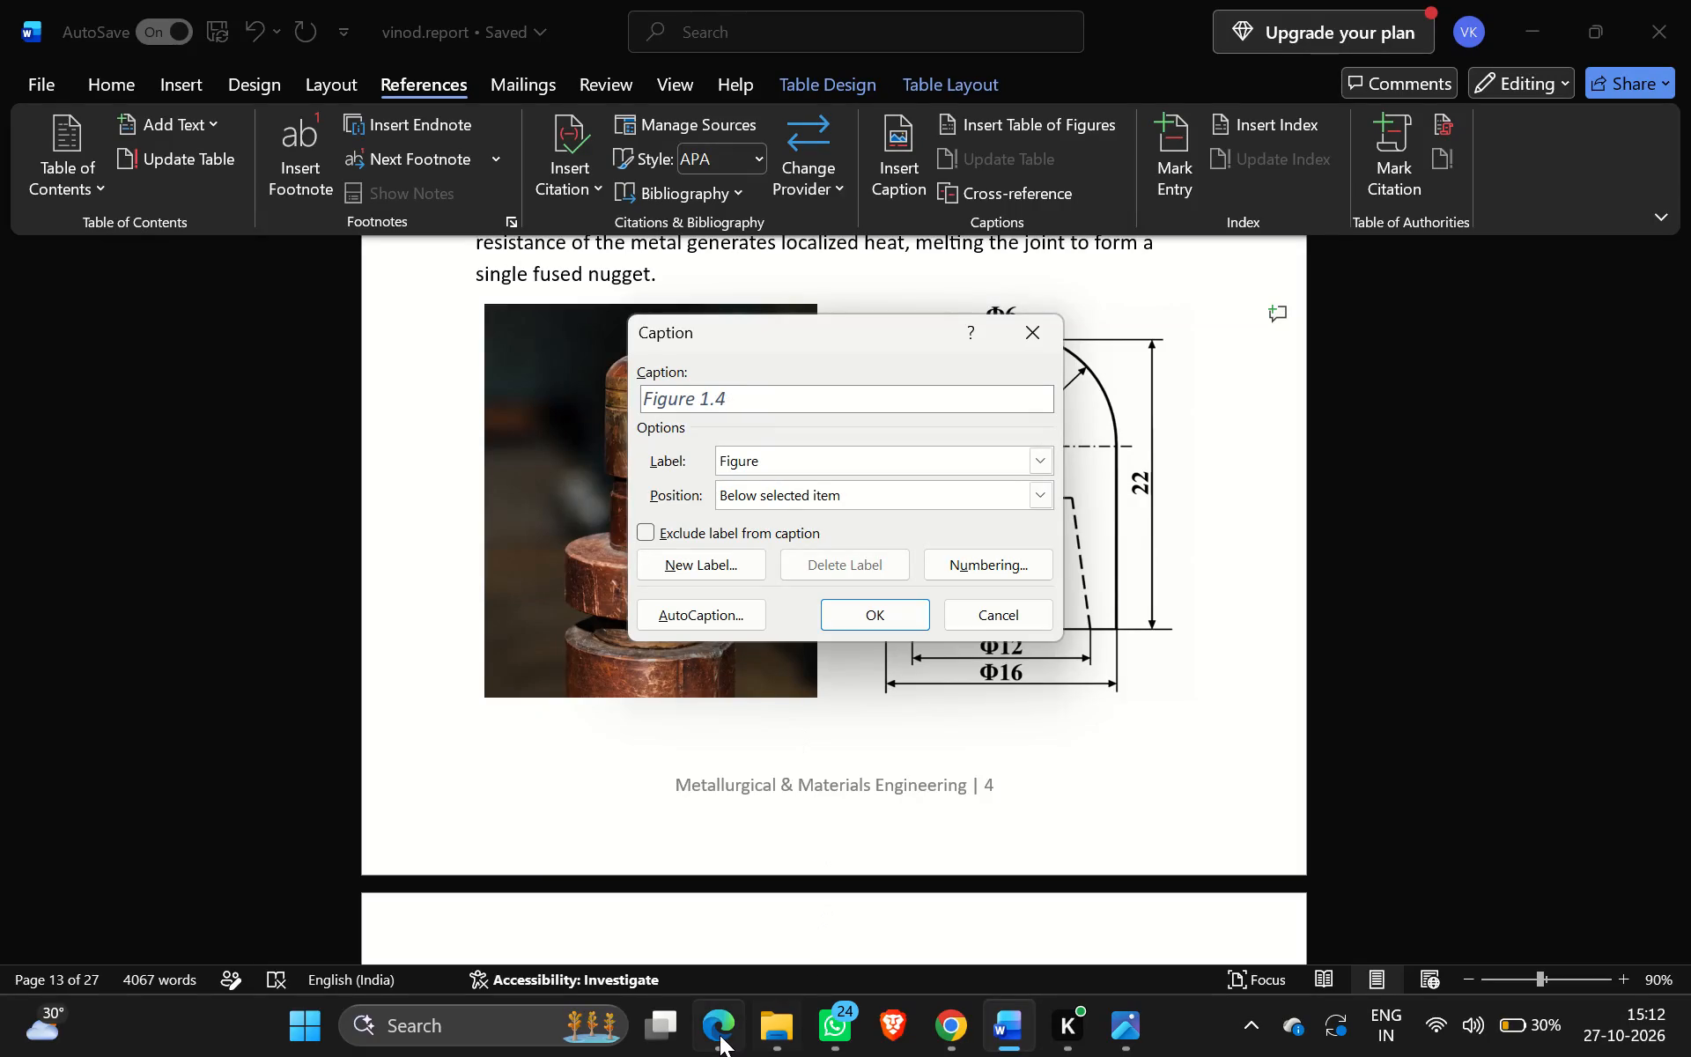
{"action": "left_click", "coordinate": [720, 1035]}
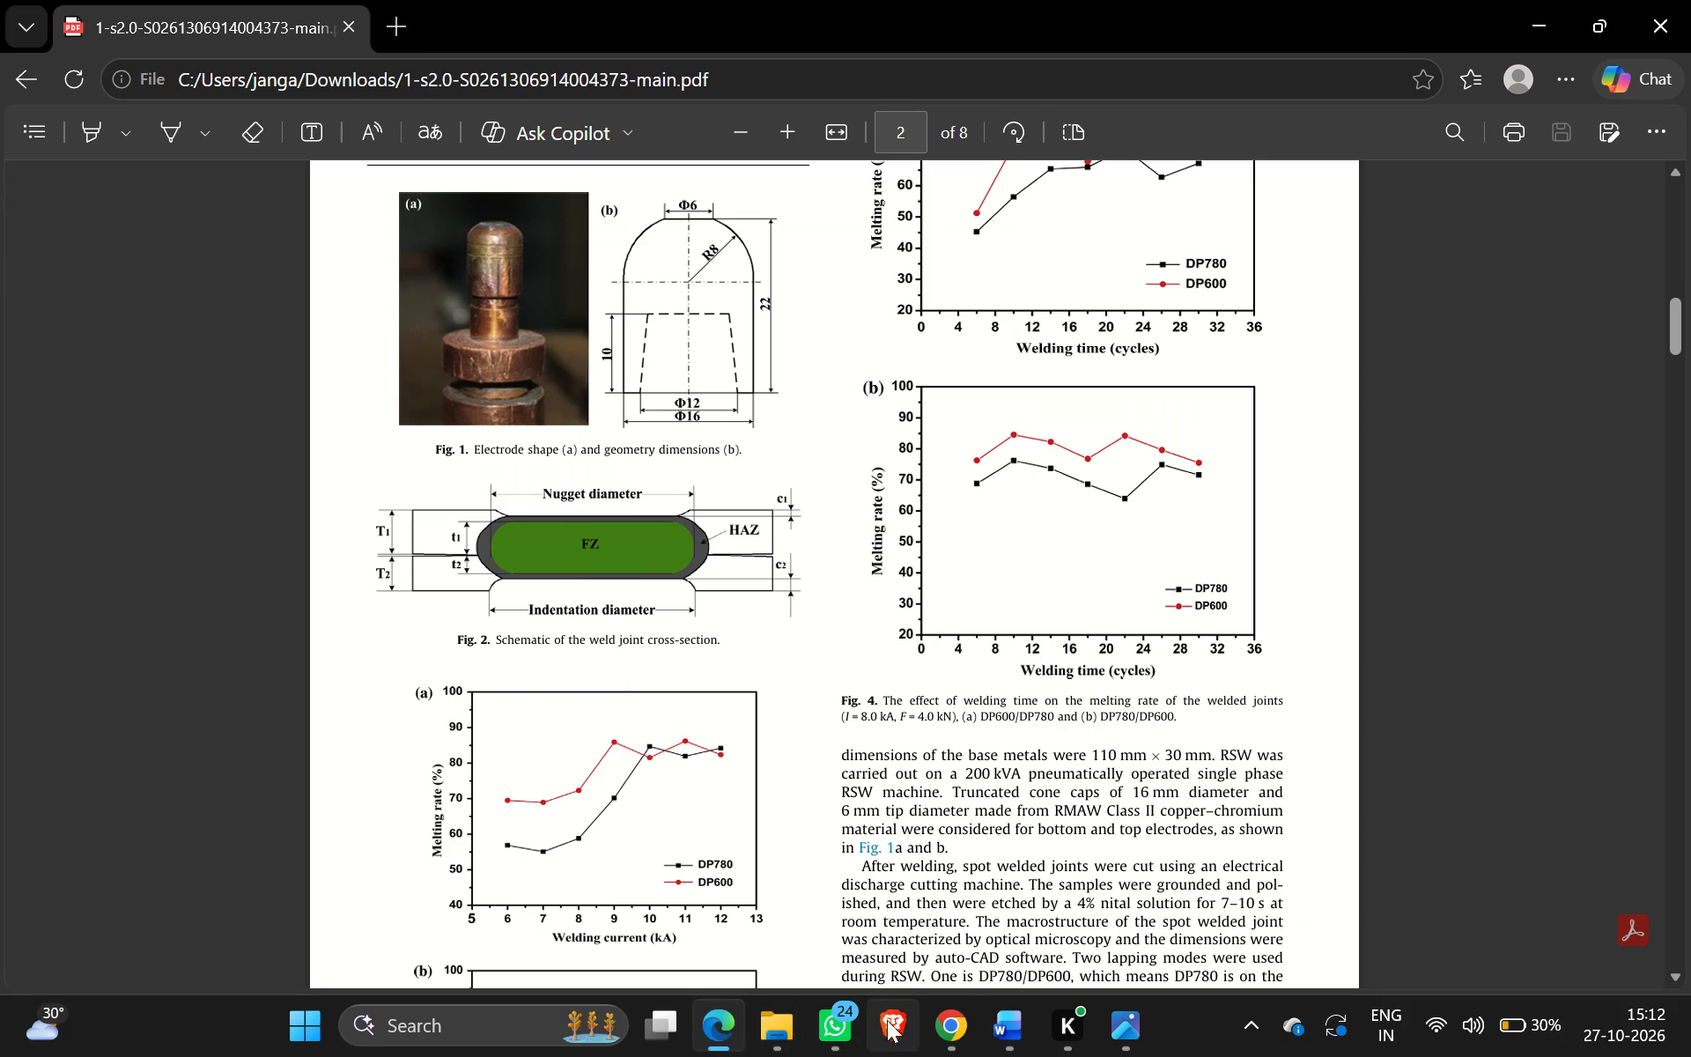
{"action": "left_click", "coordinate": [1014, 1020]}
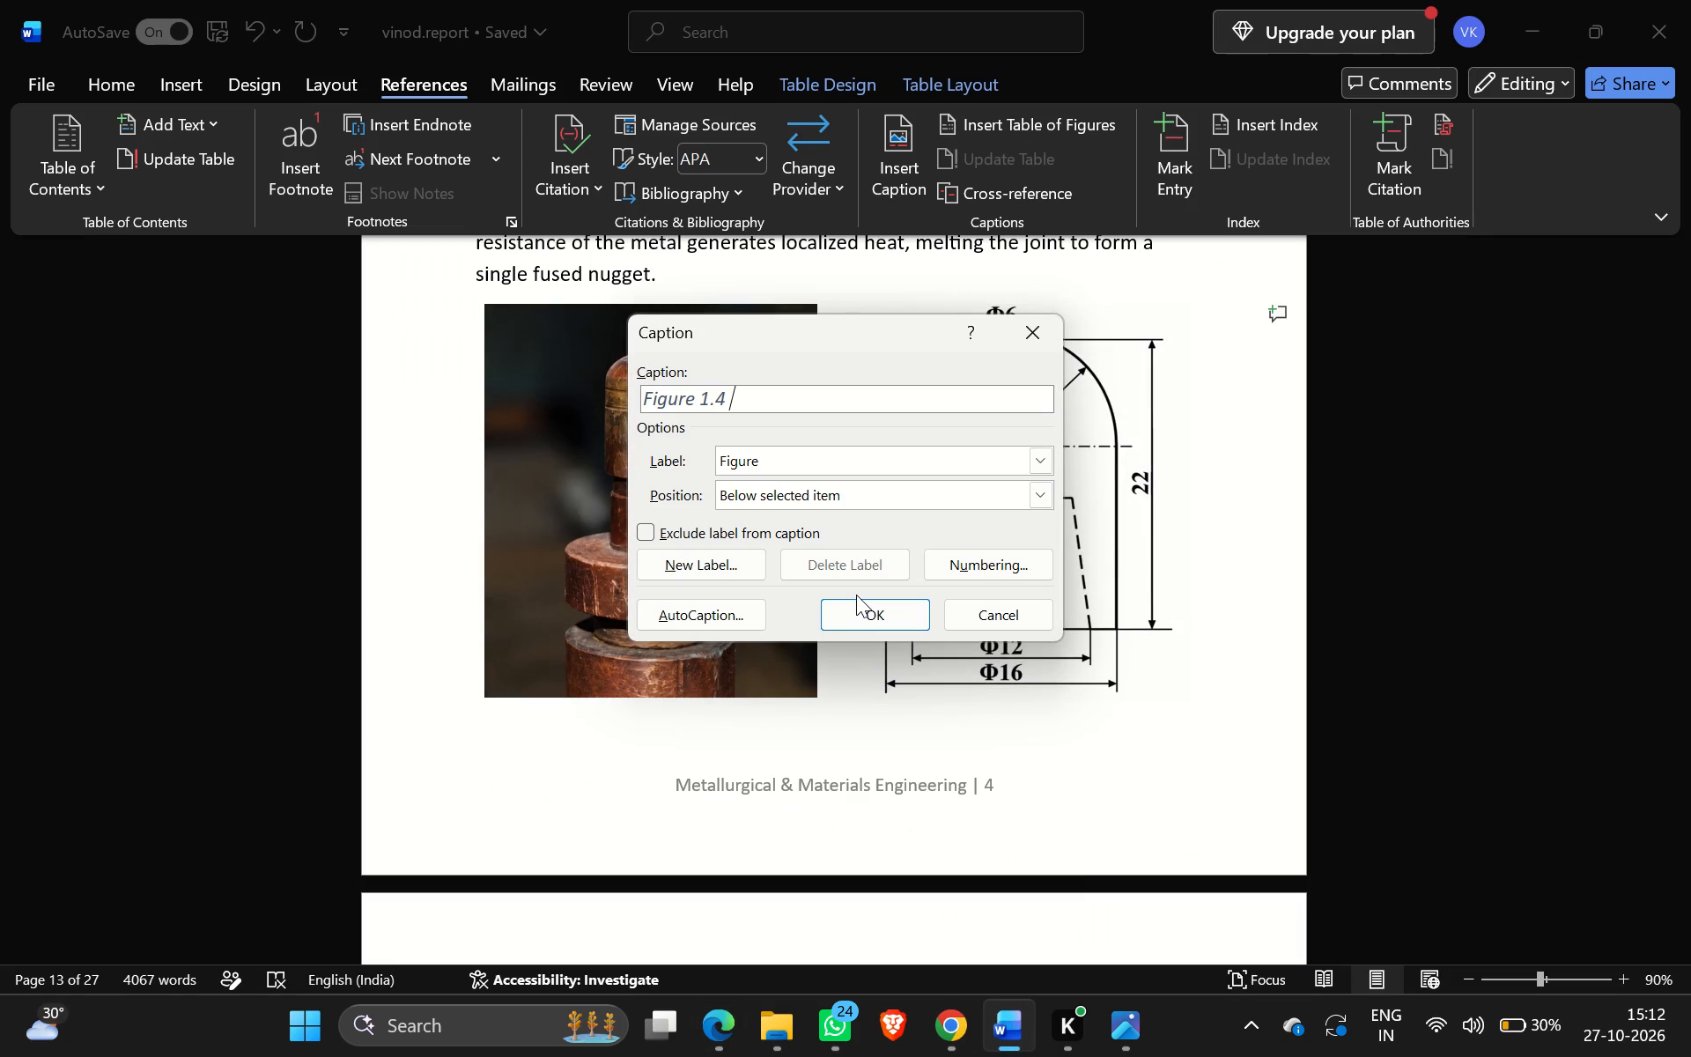
{"action": "key", "text": "BackSpace"}
{"action": "type", "text": ":"}
{"action": "key", "text": "space"}
{"action": "key", "text": "e"}
{"action": "type", "text": "lectrode"}
{"action": "key", "text": "space"}
{"action": "type", "text": "shape"}
{"action": "key", "text": "space"}
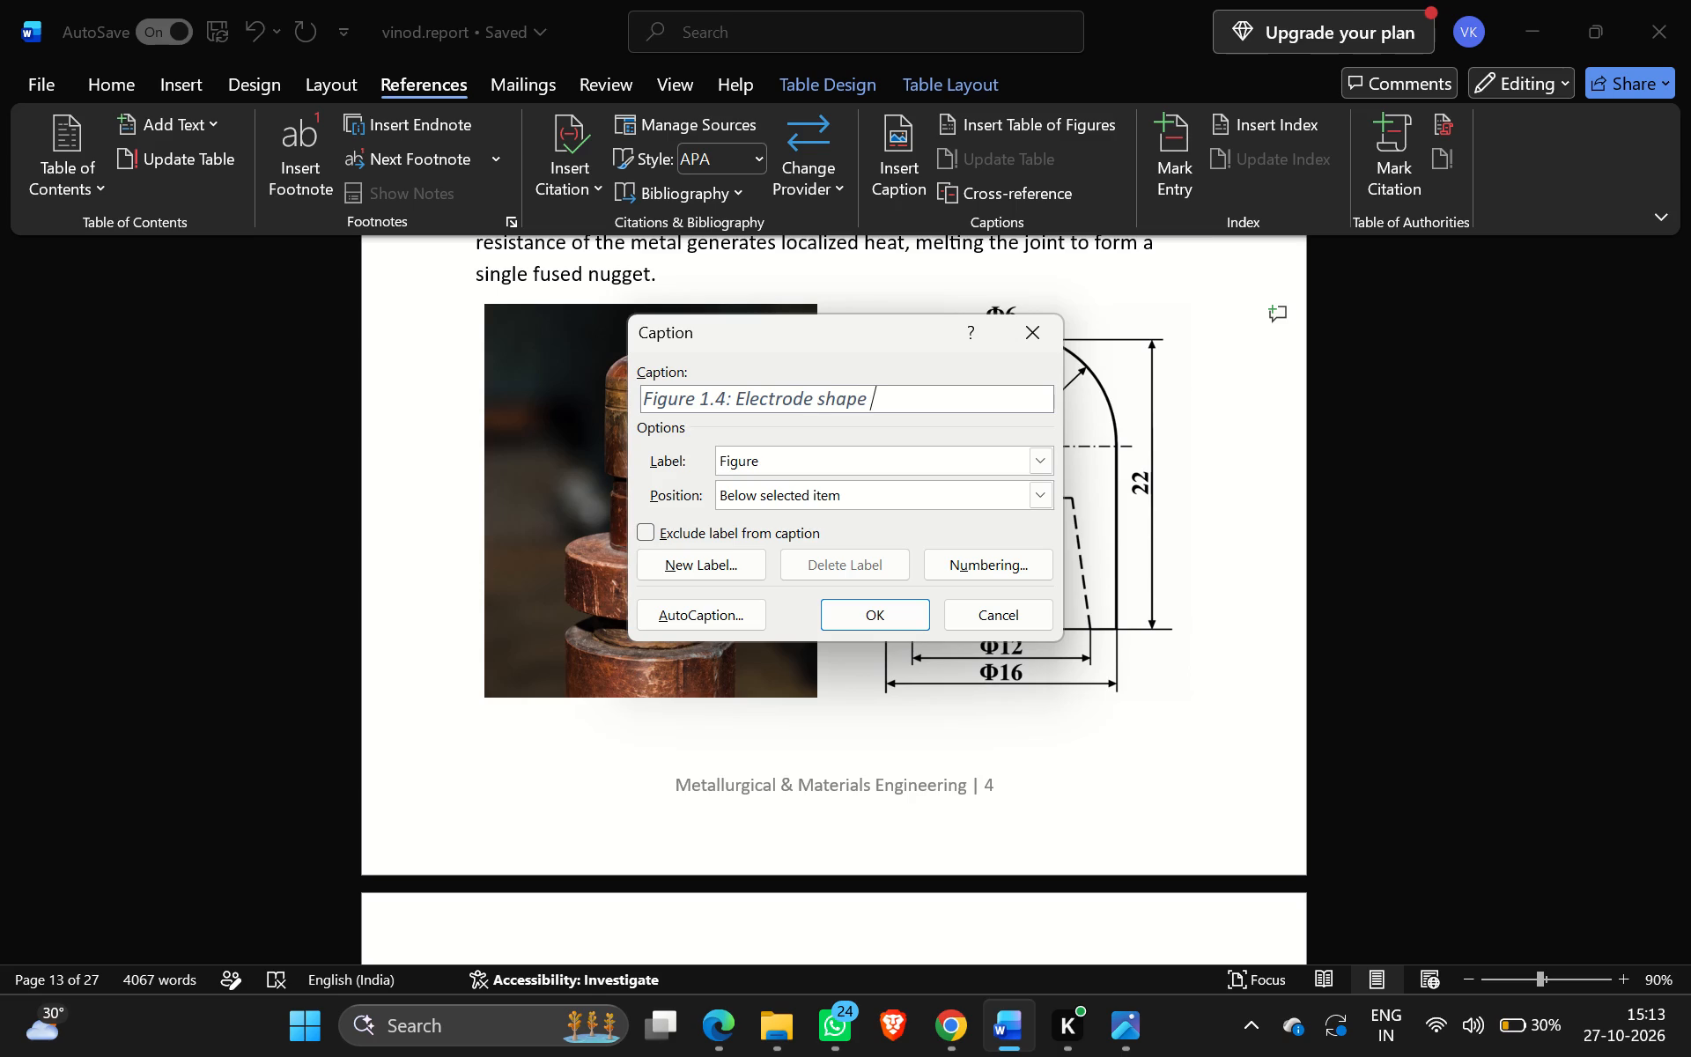
{"action": "key", "text": "BackSpace"}
{"action": "key", "text": "space"}
{"action": "key", "text": "shift+parenleft"}
{"action": "key", "text": "a"}
{"action": "key", "text": "ctrl+0"}
{"action": "key", "text": "shift+parenright"}
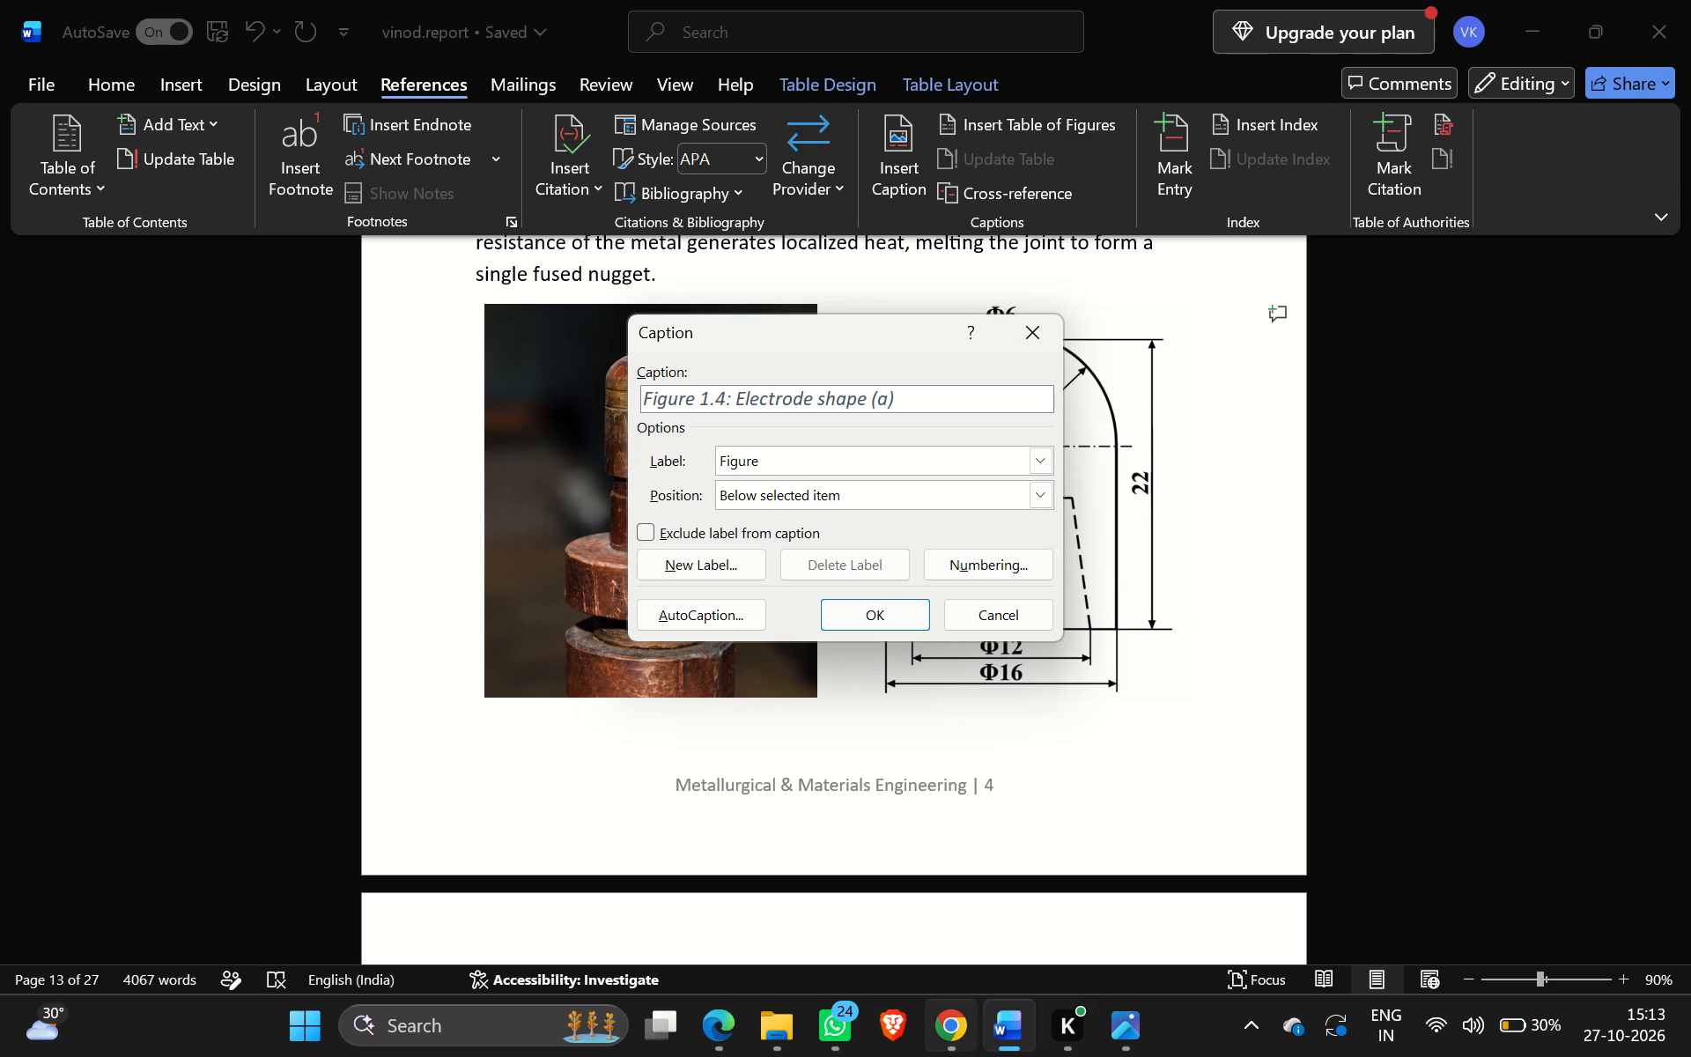
Complete the caption text with "and Geometry dimensions (b)", checking the source PDF, and insert the caption below the image table.
{"action": "left_click", "coordinate": [720, 1032]}
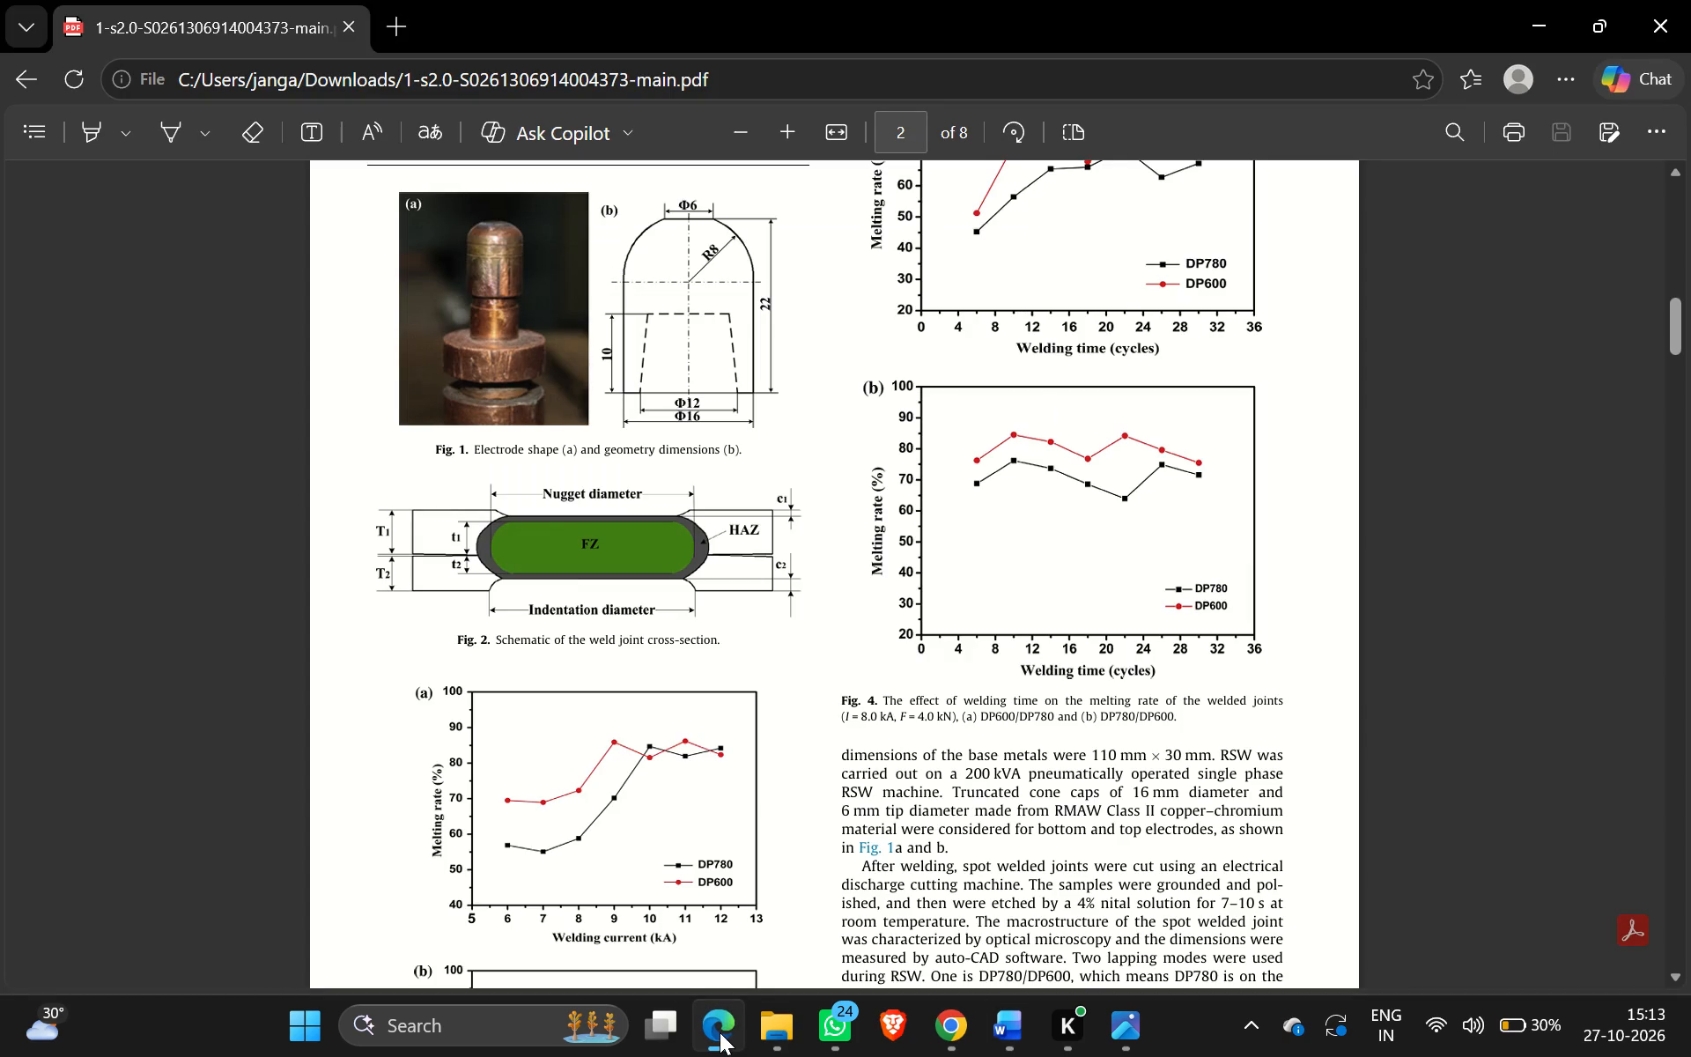
{"action": "left_click", "coordinate": [720, 1032]}
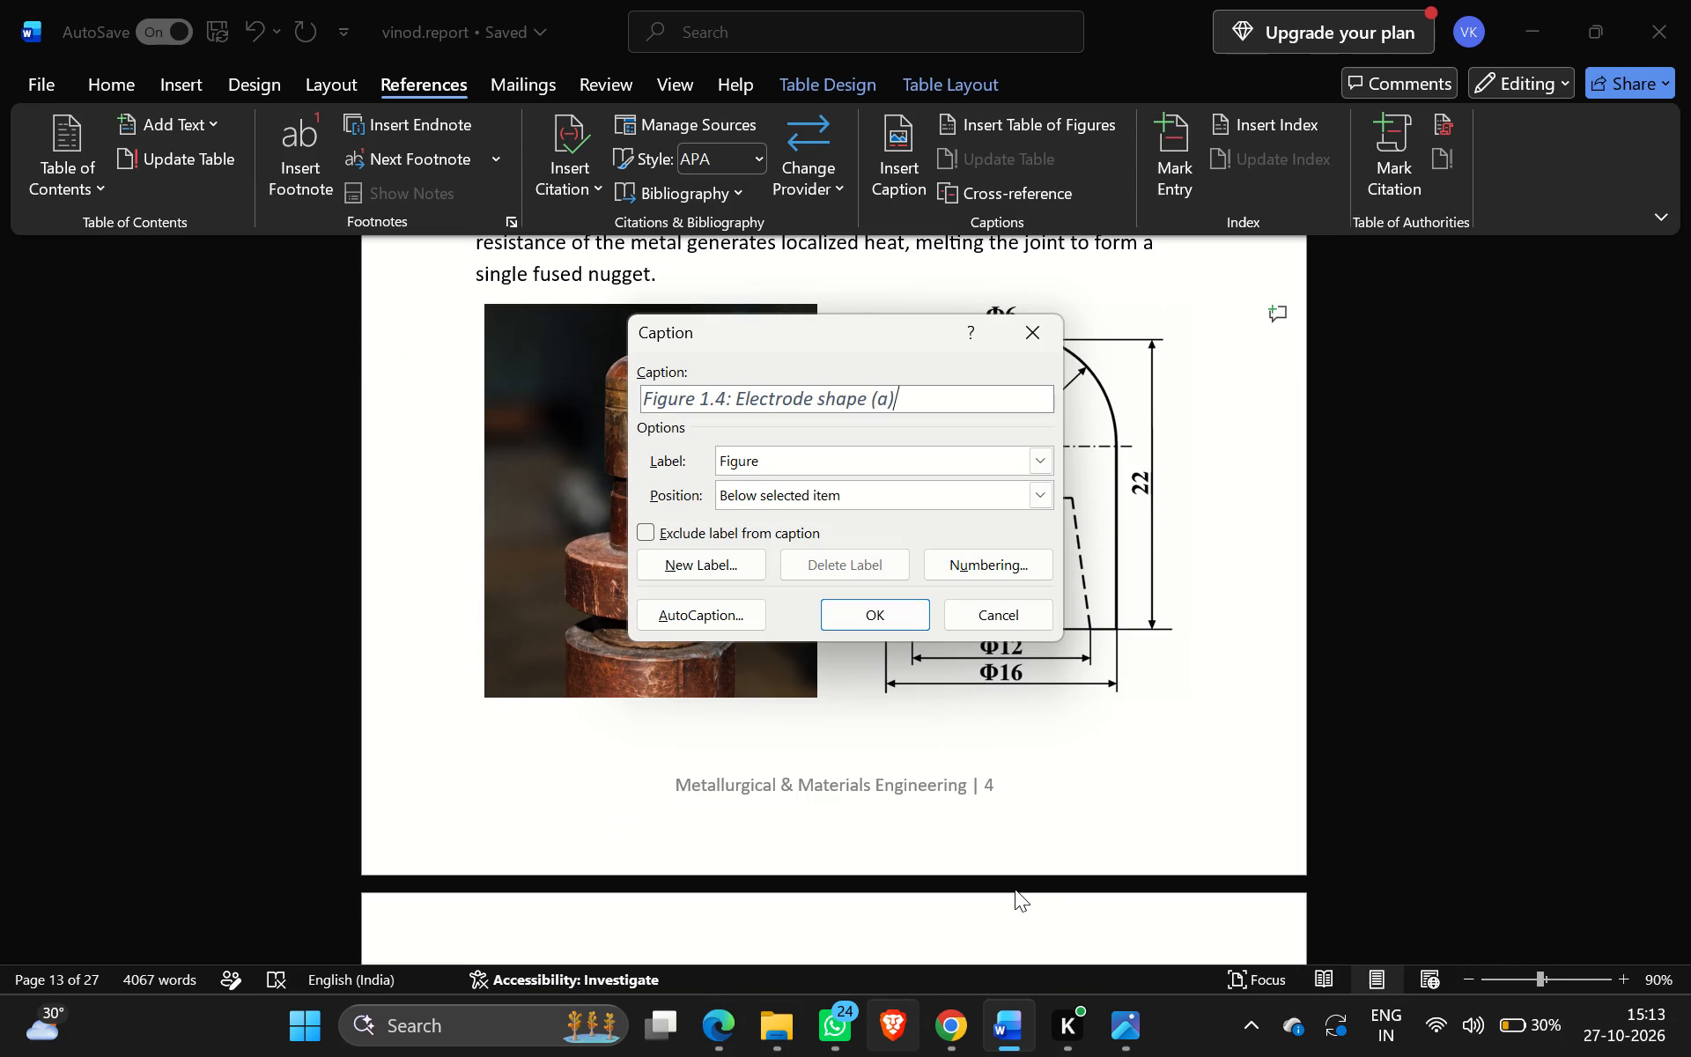
{"action": "key", "text": "space"}
{"action": "type", "text": "and"}
{"action": "key", "text": "space"}
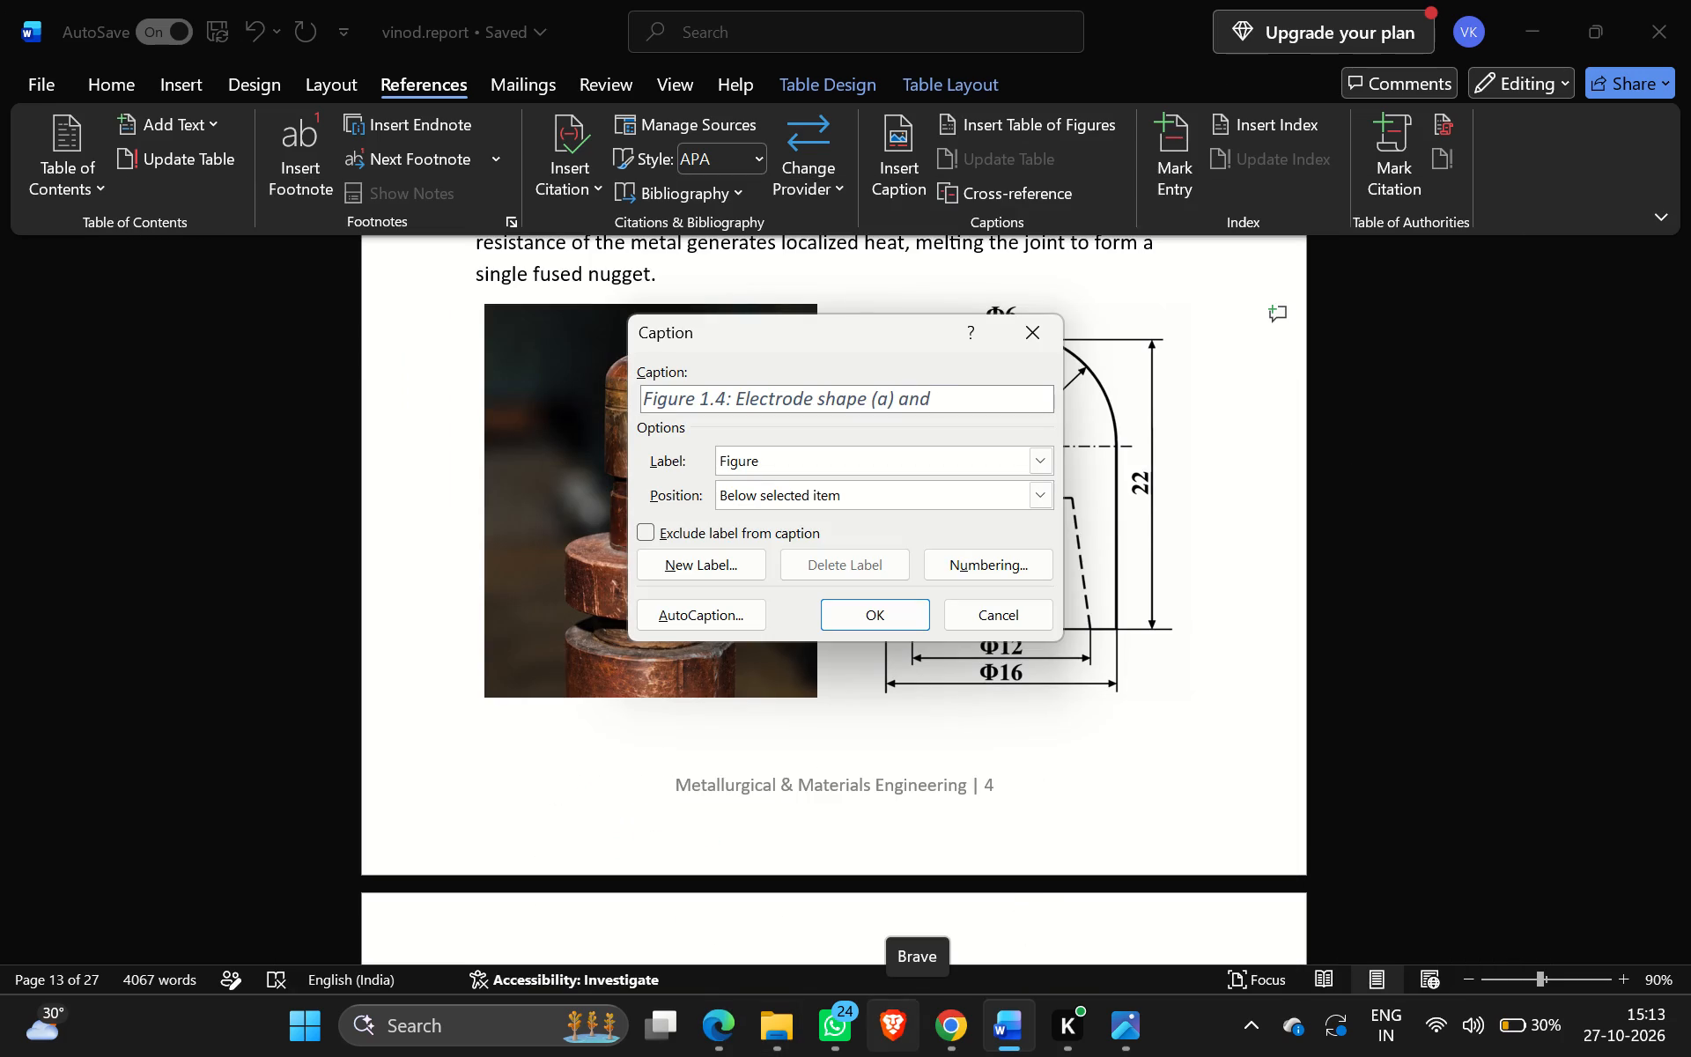
{"action": "type", "text": "eometry"}
{"action": "key", "text": "space"}
{"action": "type", "text": "dimension"}
{"action": "key", "text": "s"}
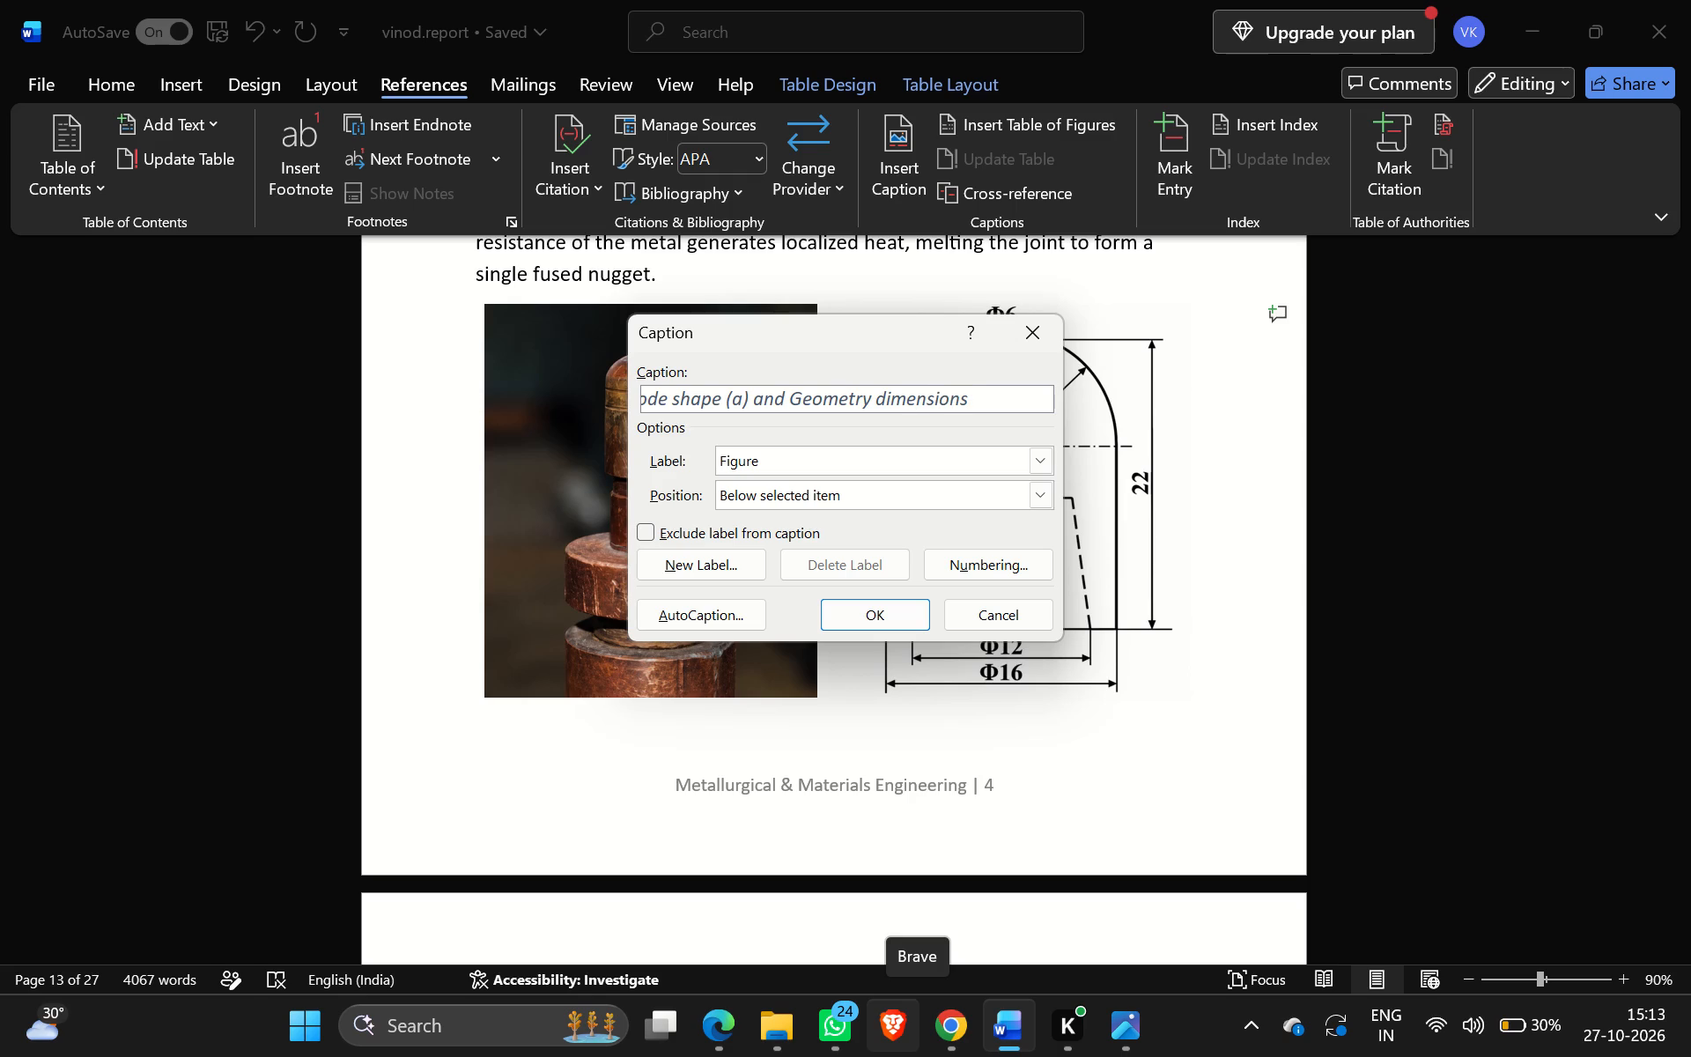
{"action": "key", "text": "space"}
{"action": "type", "text": "(b)"}
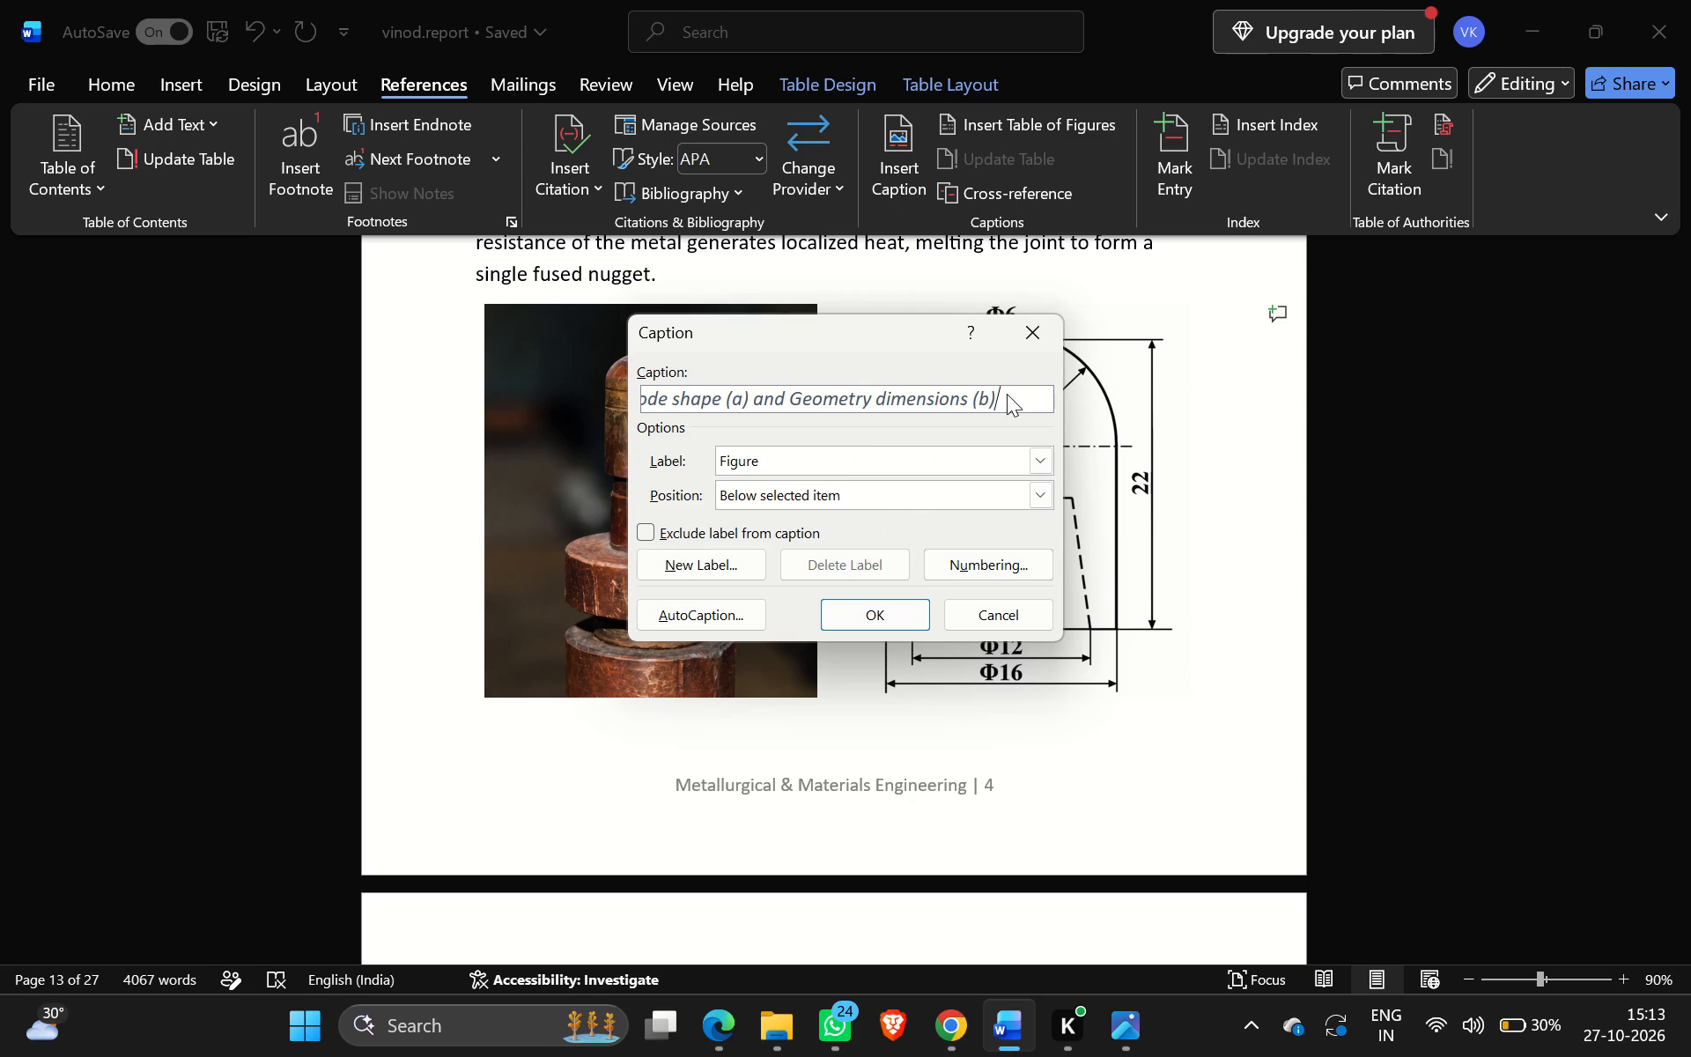
{"action": "key", "text": "ctrl+a"}
{"action": "left_click_drag", "start_coordinate": [1007, 394], "coordinate": [968, 395]}
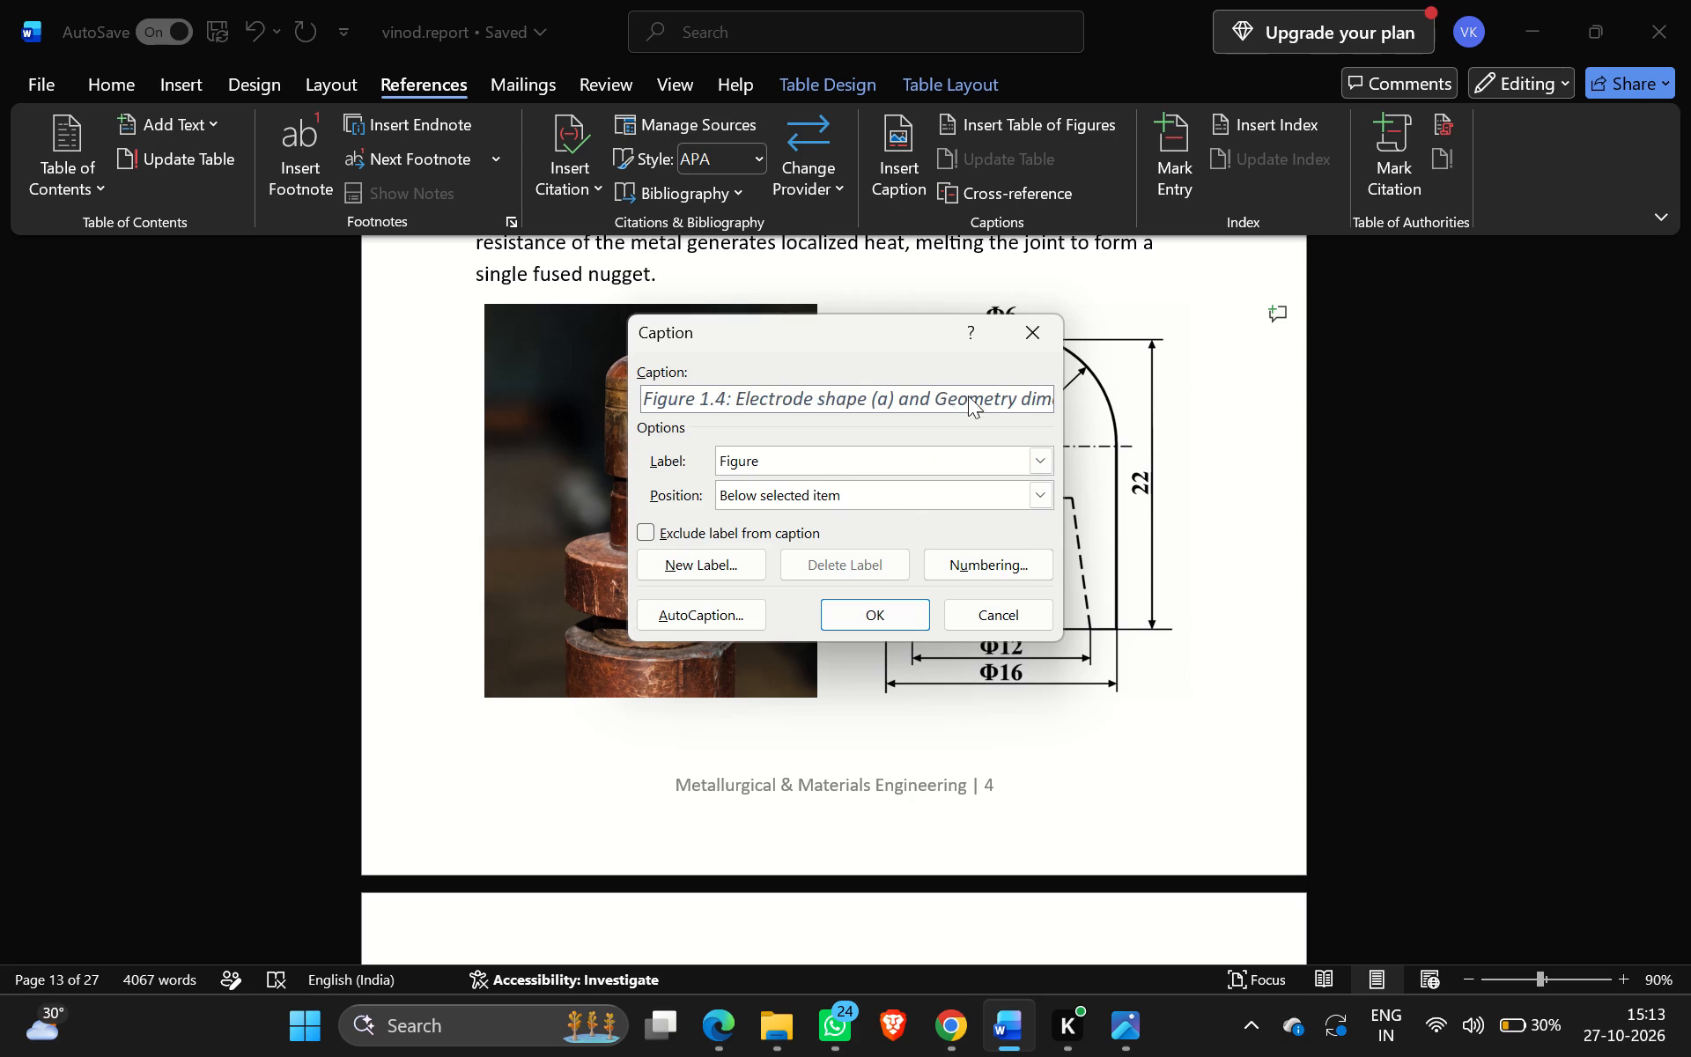
{"action": "left_click_drag", "start_coordinate": [968, 395], "coordinate": [1077, 398]}
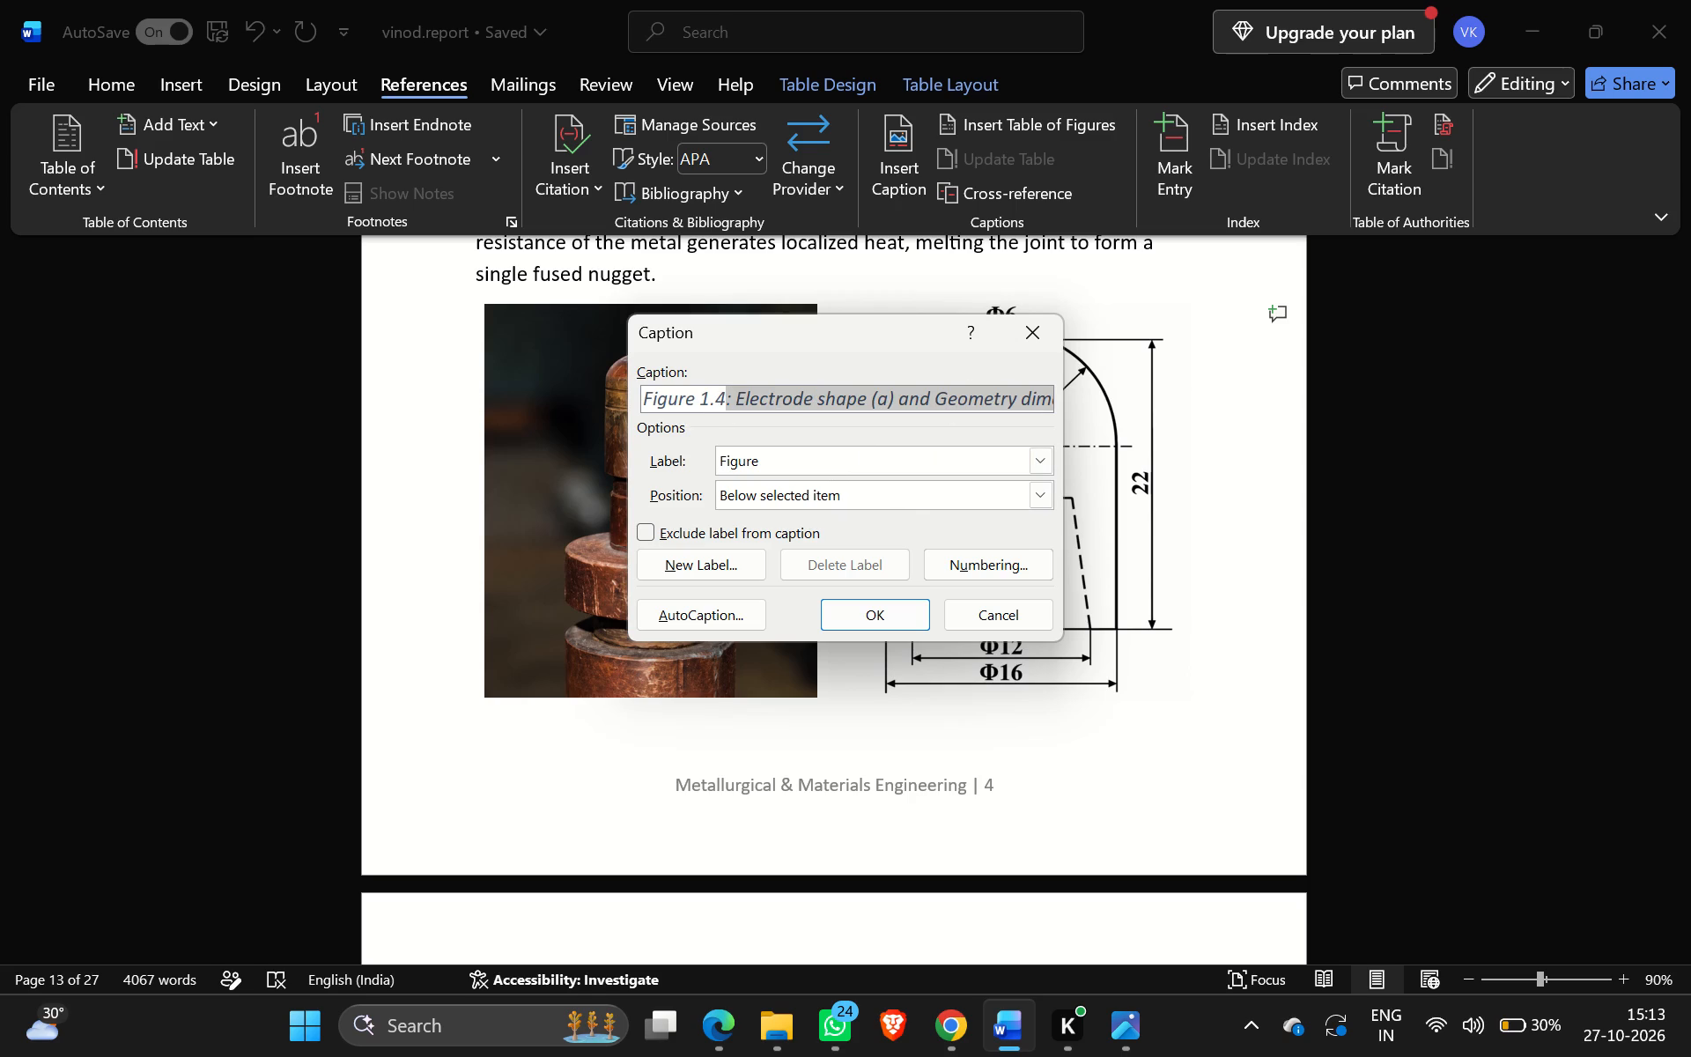
{"action": "left_click_drag", "start_coordinate": [1077, 398], "coordinate": [1077, 399]}
{"action": "left_click", "coordinate": [837, 722]}
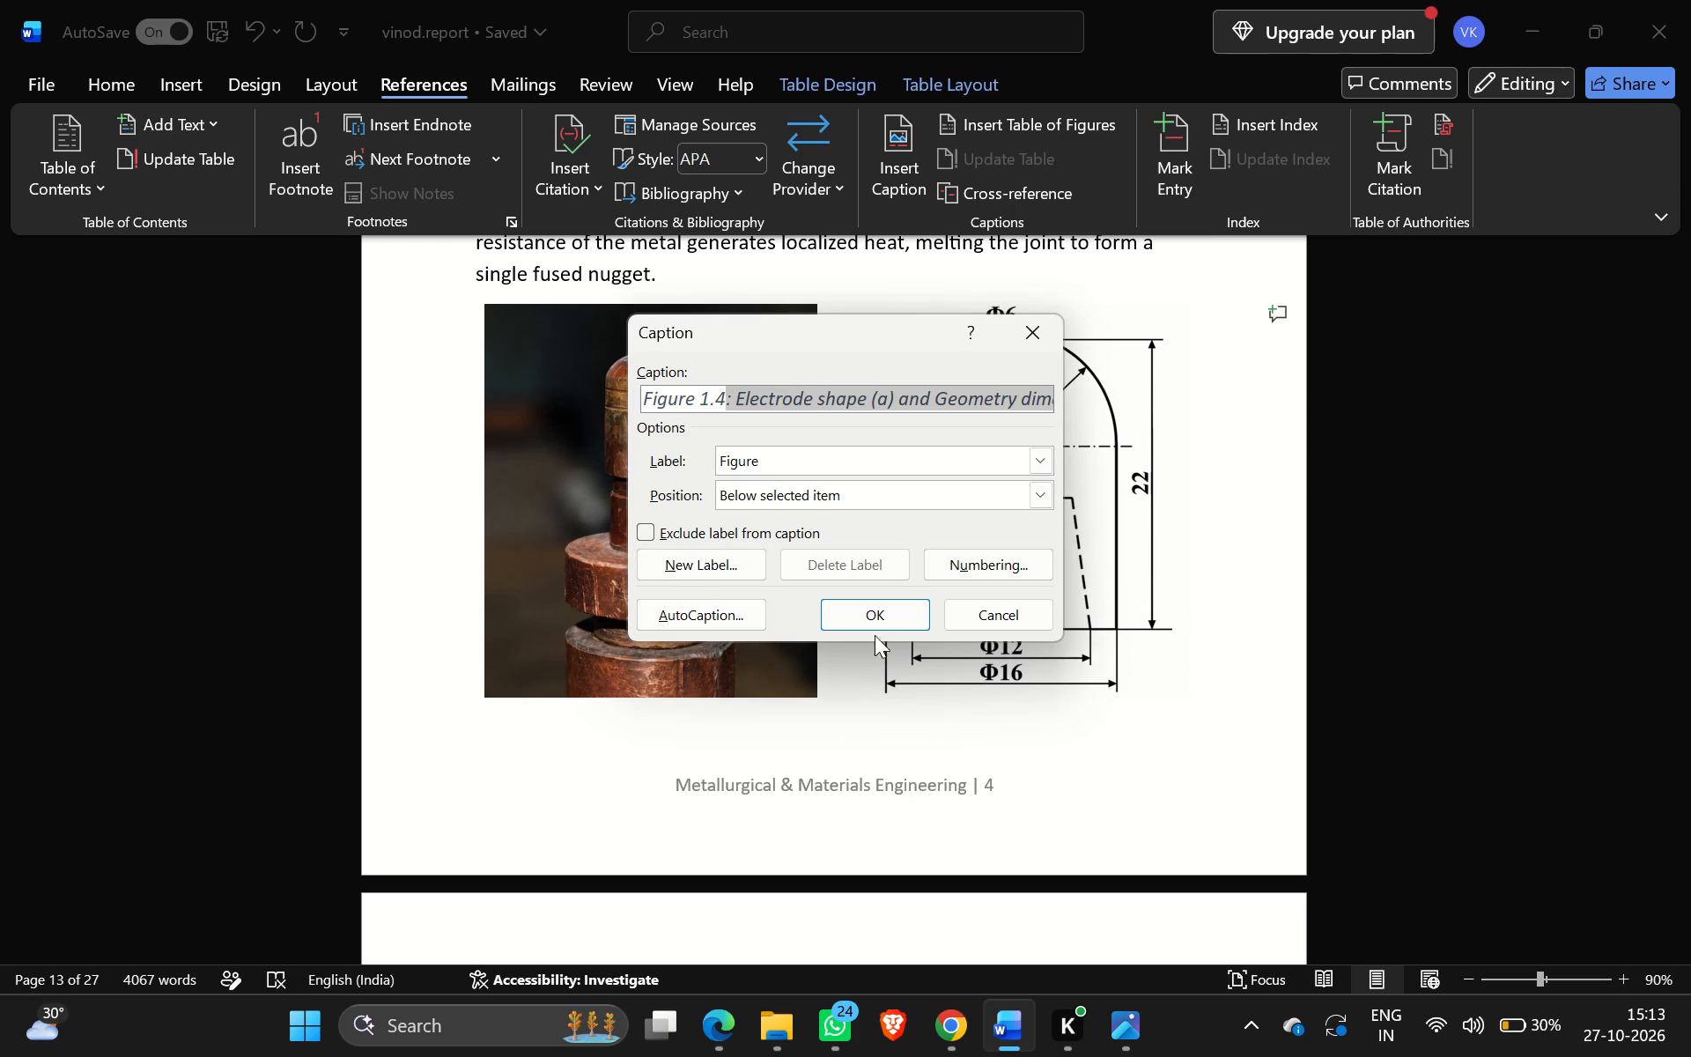
{"action": "left_click", "coordinate": [874, 615]}
Append "and" to the Figure 1.4 caption, followed by the text "2. Schematic of the weld joint cross-section" copied from the source PDF.
{"action": "scroll", "coordinate": [776, 762], "scroll_direction": "down", "scroll_amount": 2}
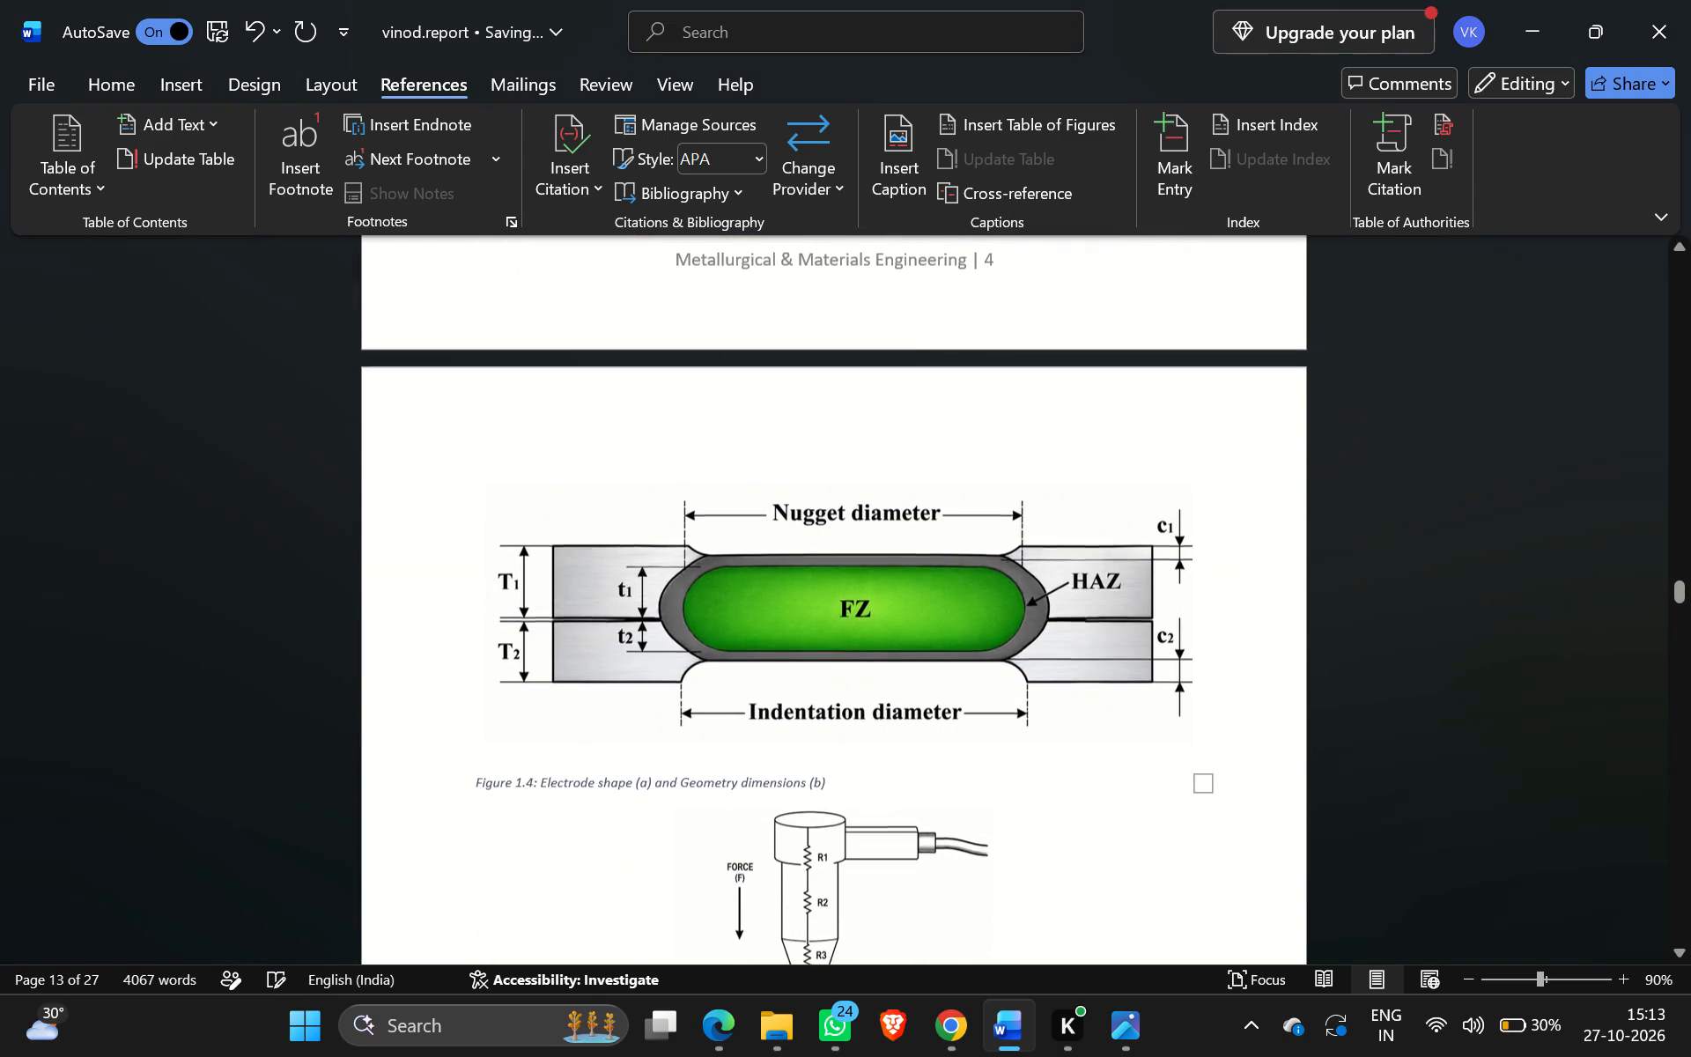
{"action": "scroll", "coordinate": [776, 762], "scroll_direction": "down", "scroll_amount": 2}
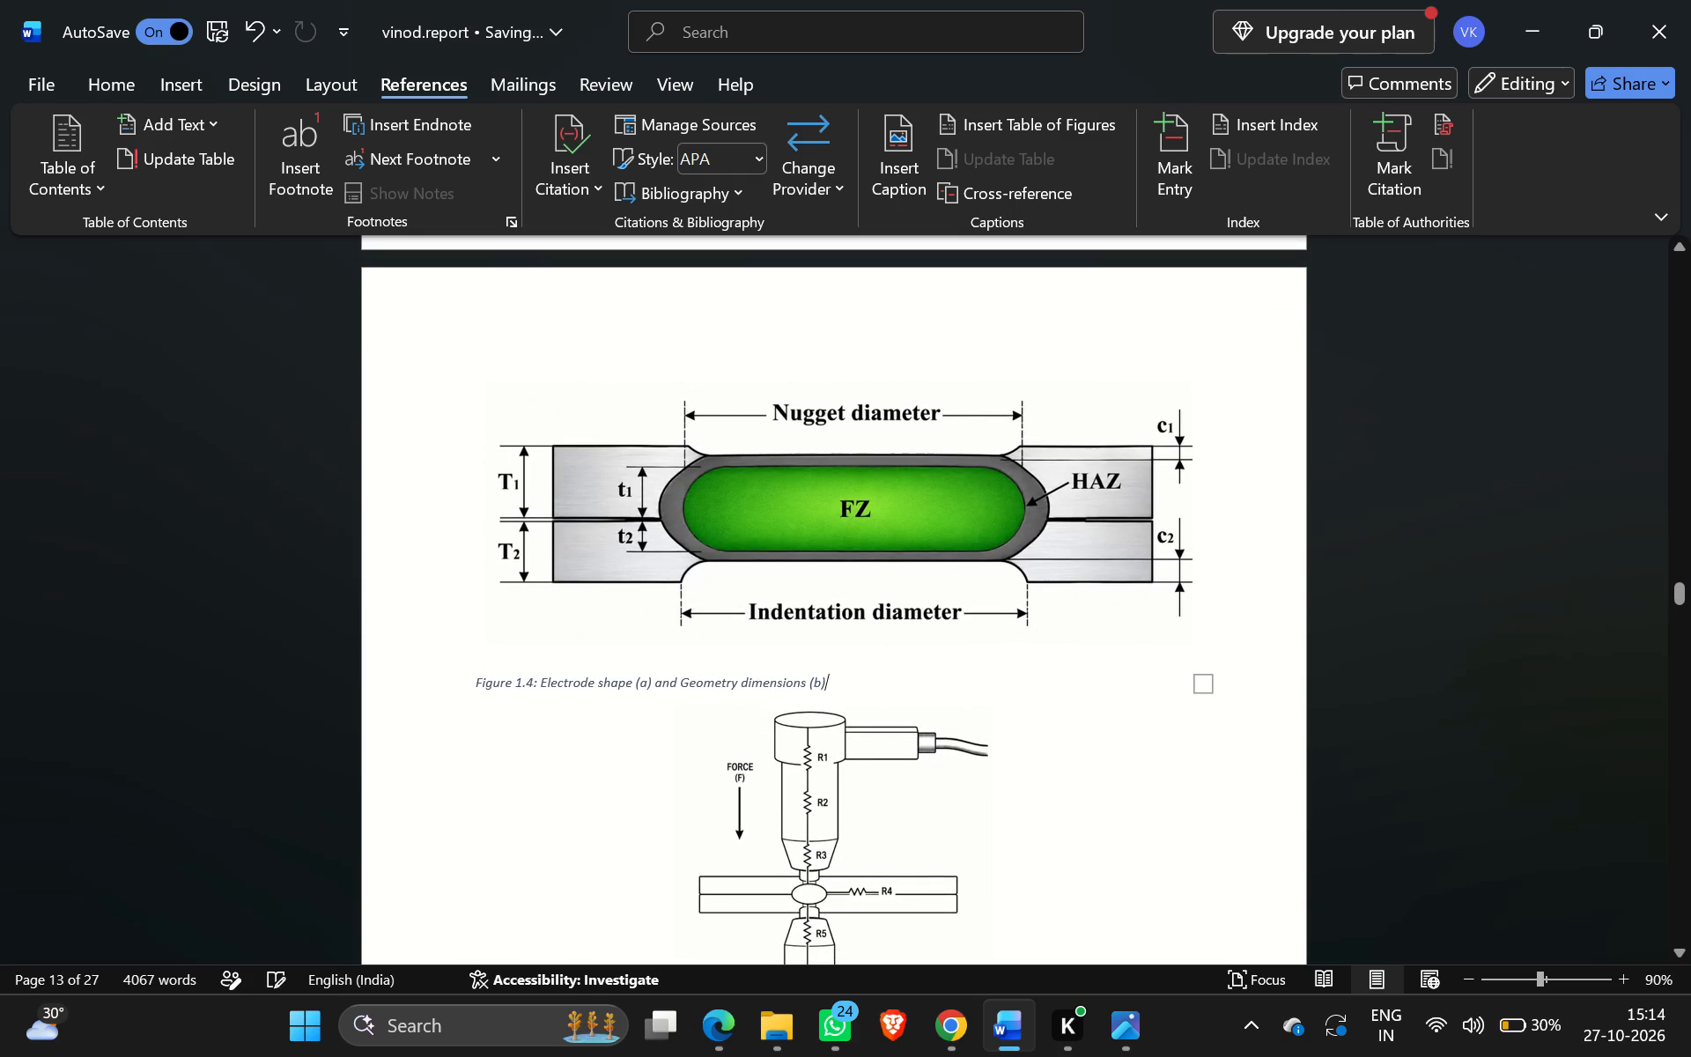
{"action": "key", "text": "space"}
{"action": "type", "text": "and"}
{"action": "key", "text": "space"}
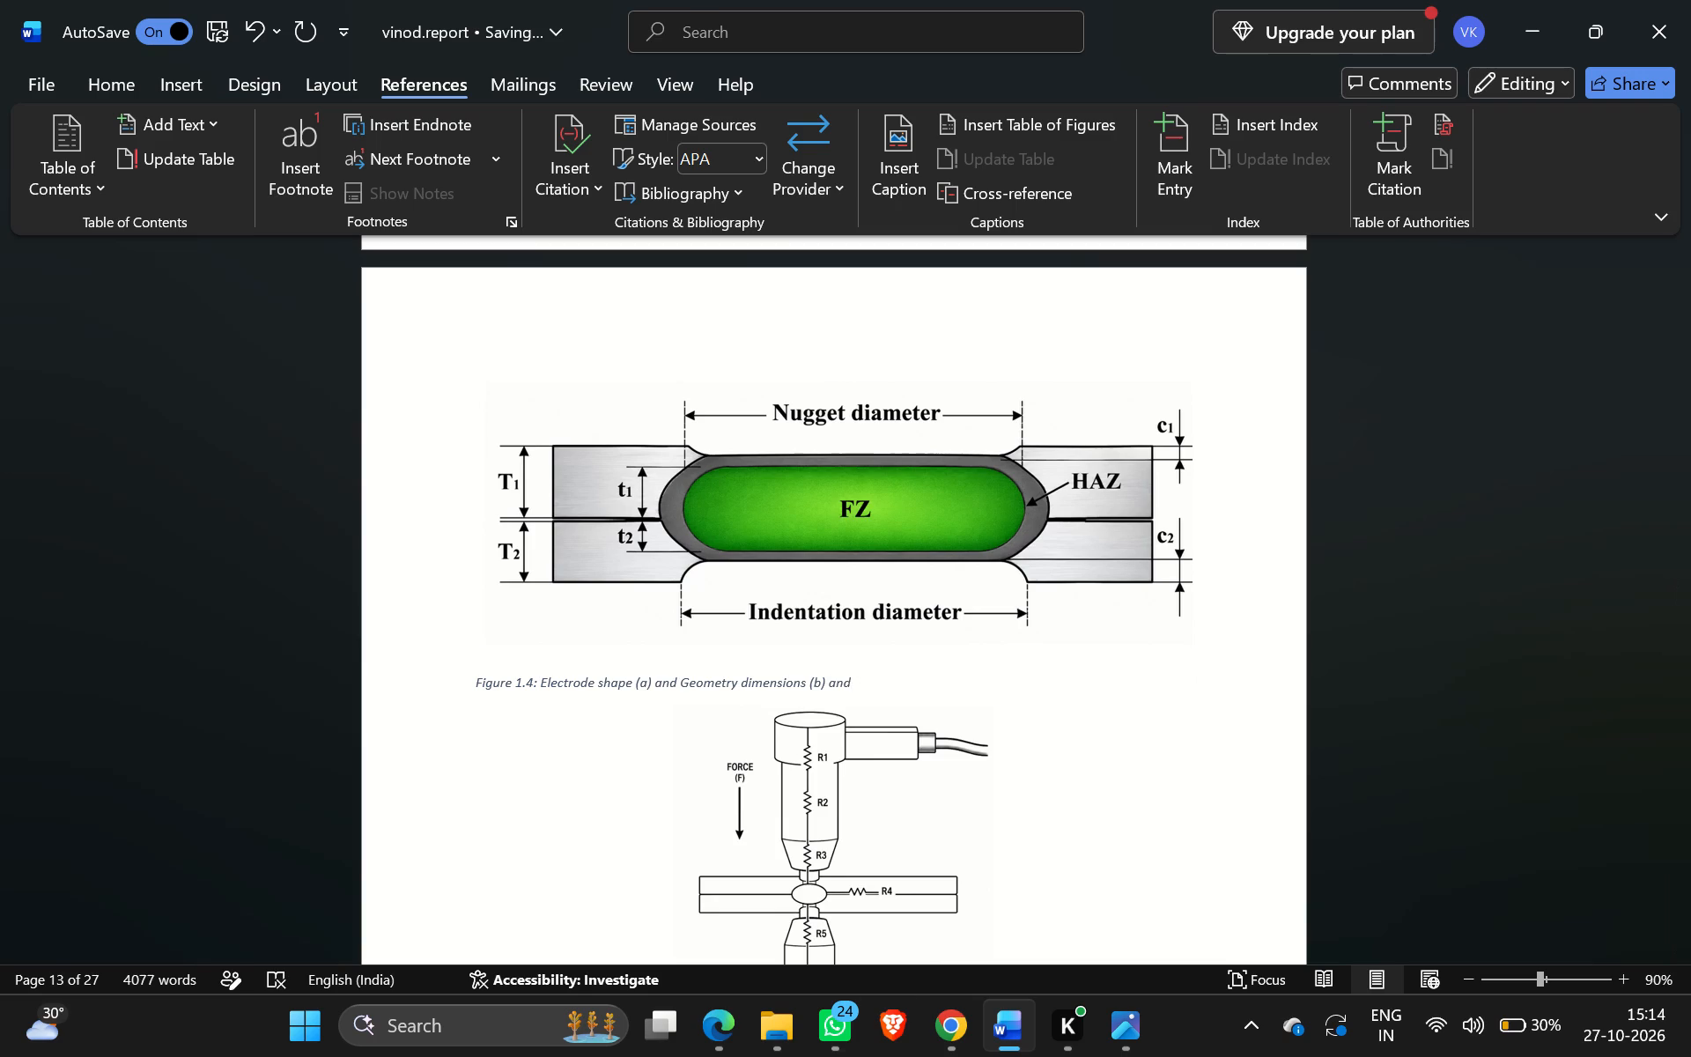
{"action": "left_click", "coordinate": [944, 1025]}
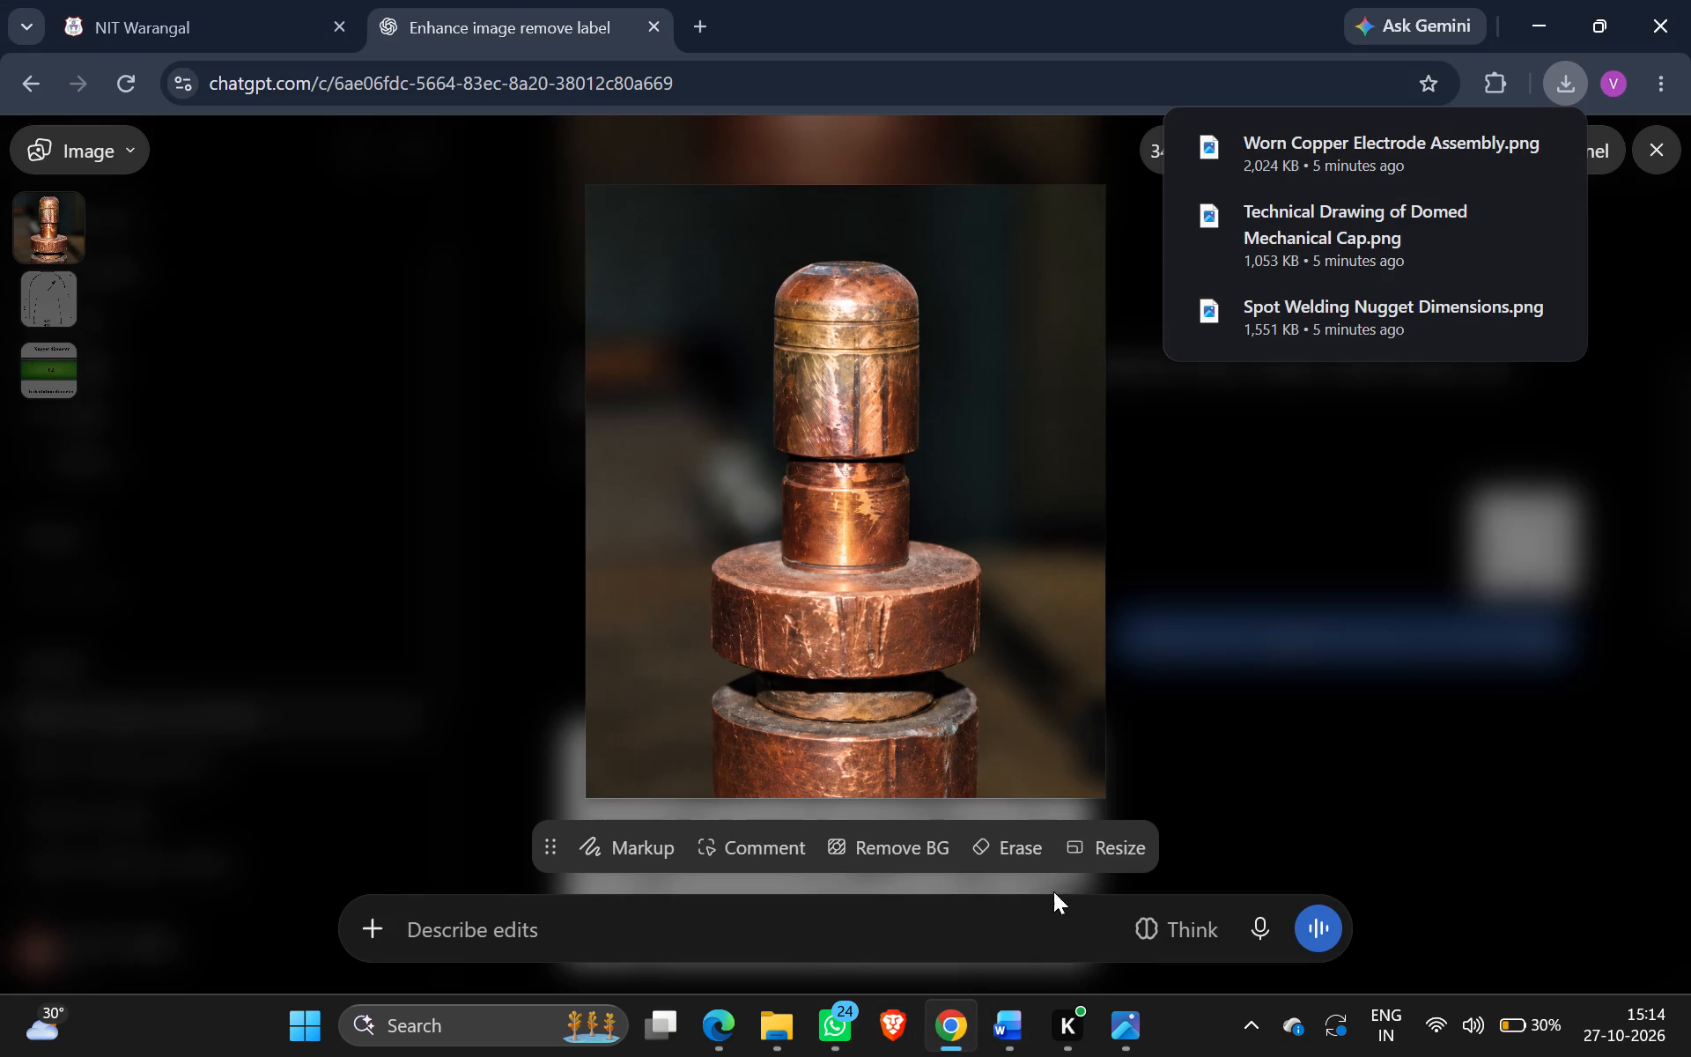
{"action": "left_click", "coordinate": [782, 1031]}
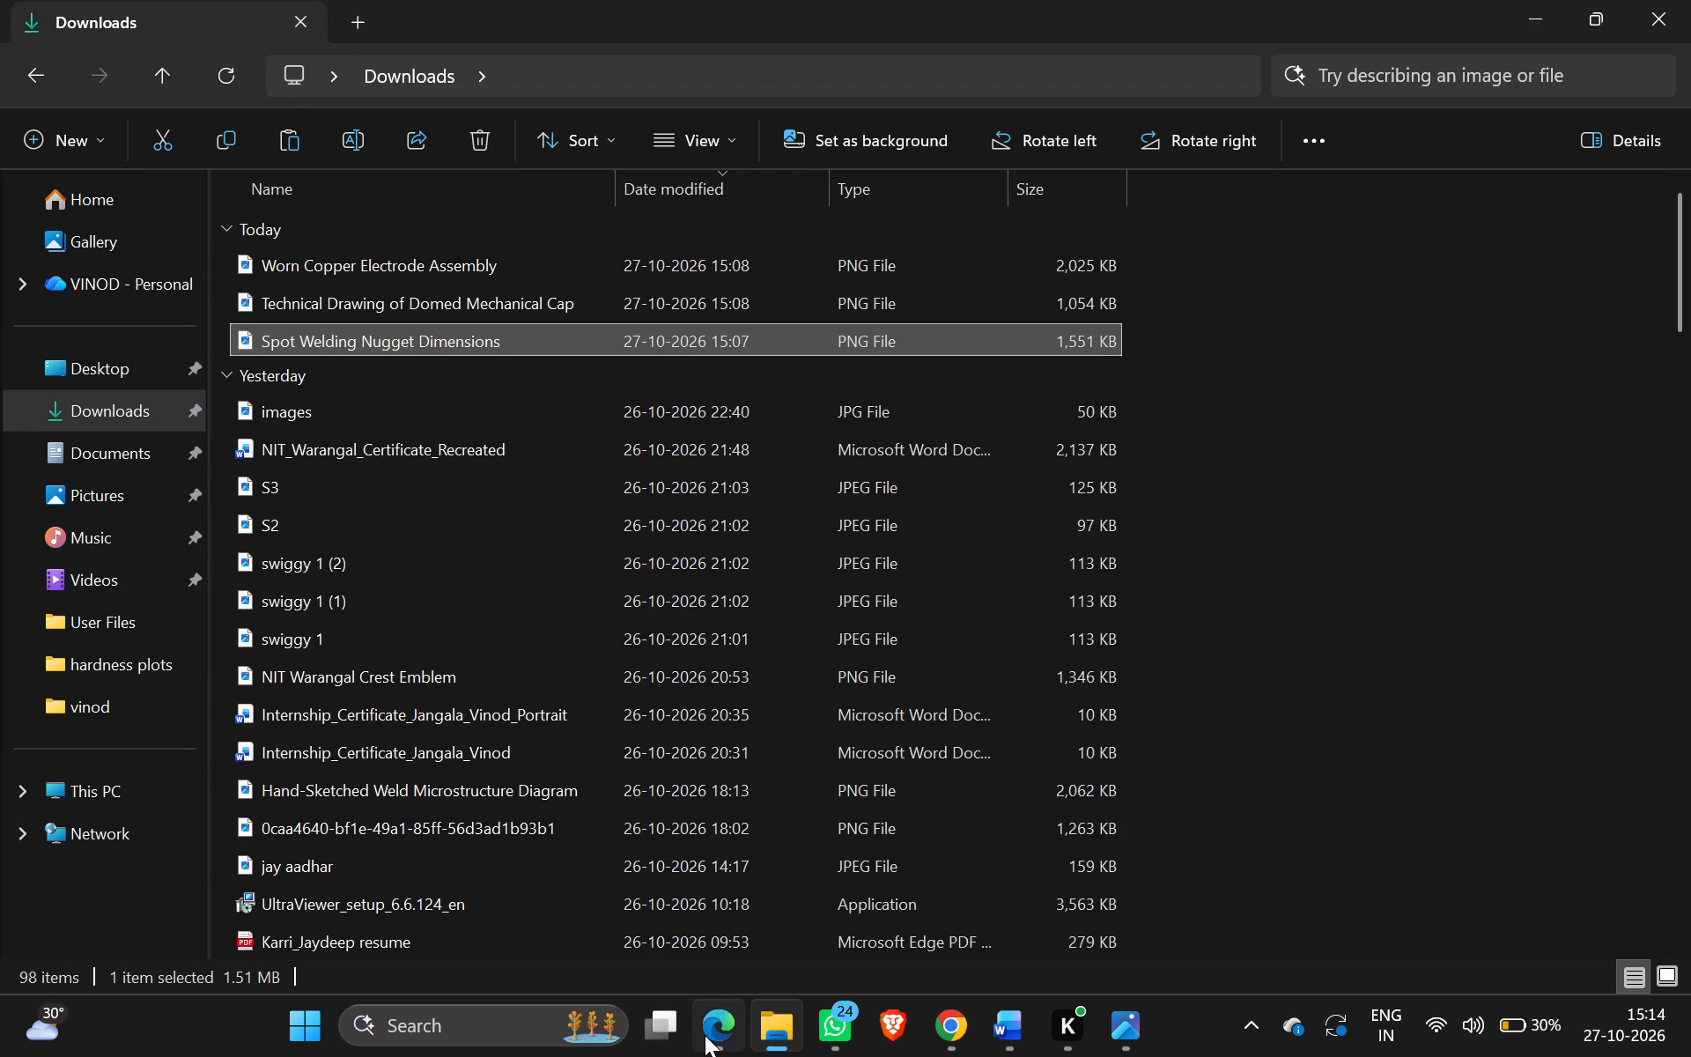
{"action": "left_click", "coordinate": [705, 1035]}
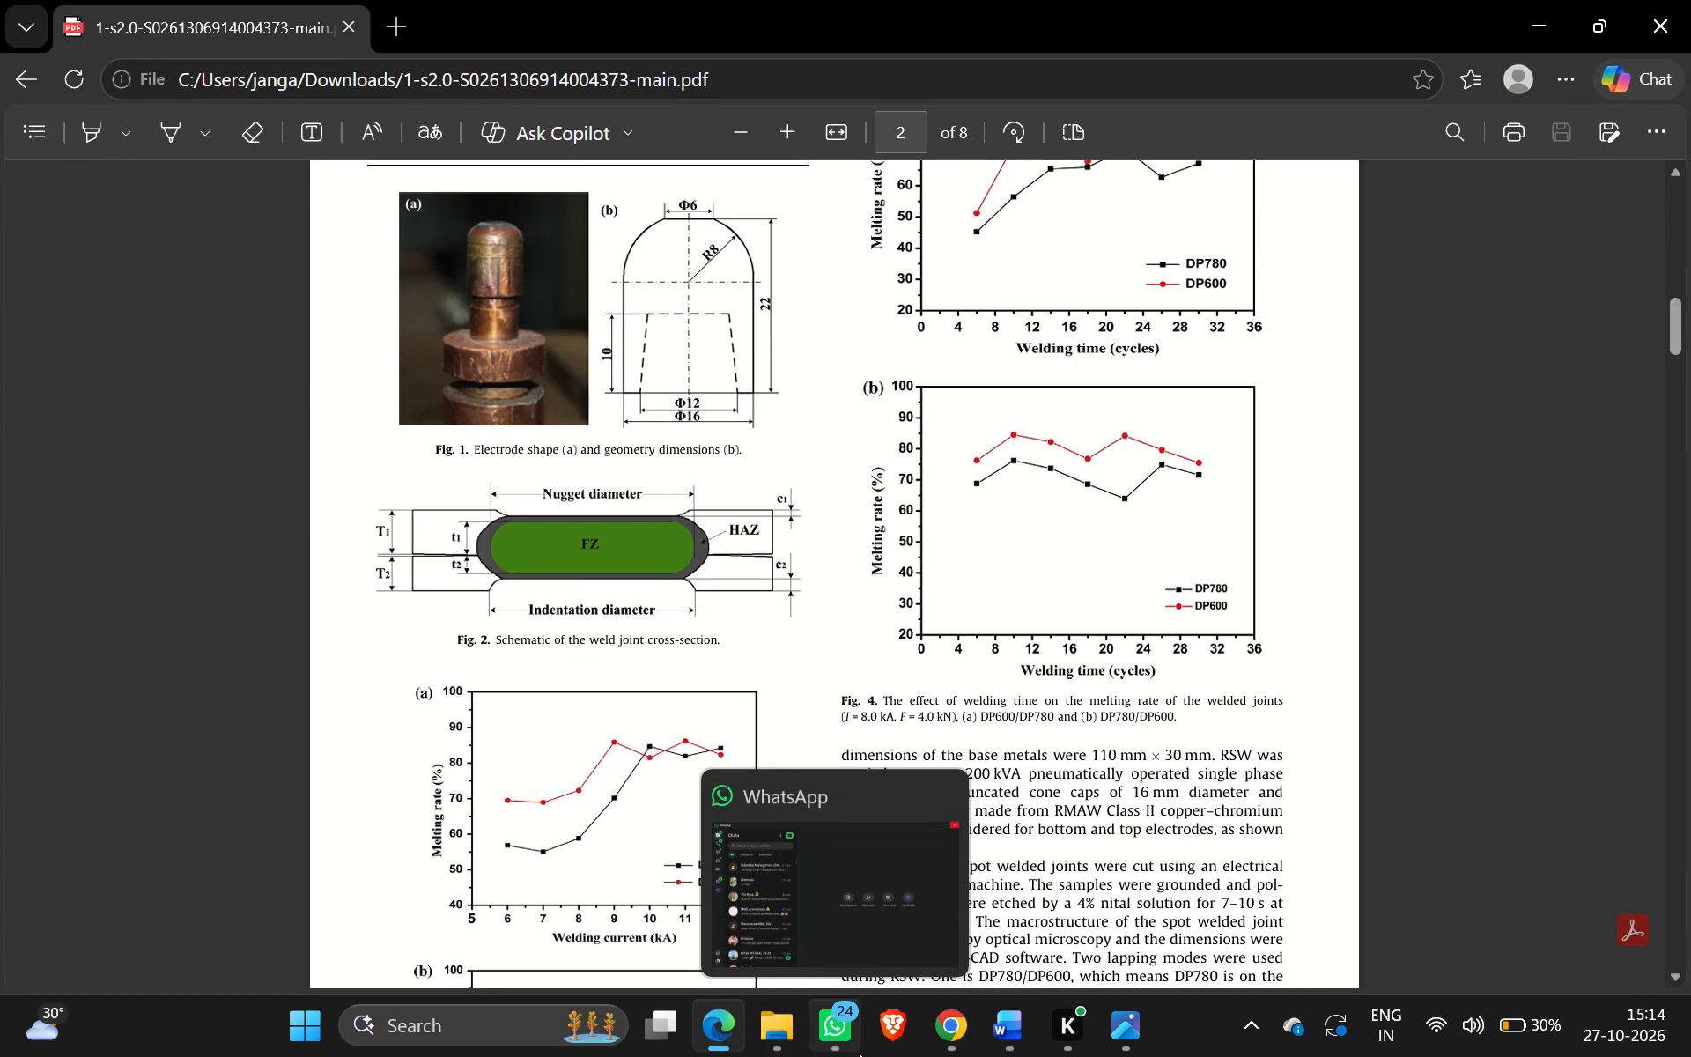
{"action": "left_click_drag", "start_coordinate": [485, 641], "coordinate": [764, 642]}
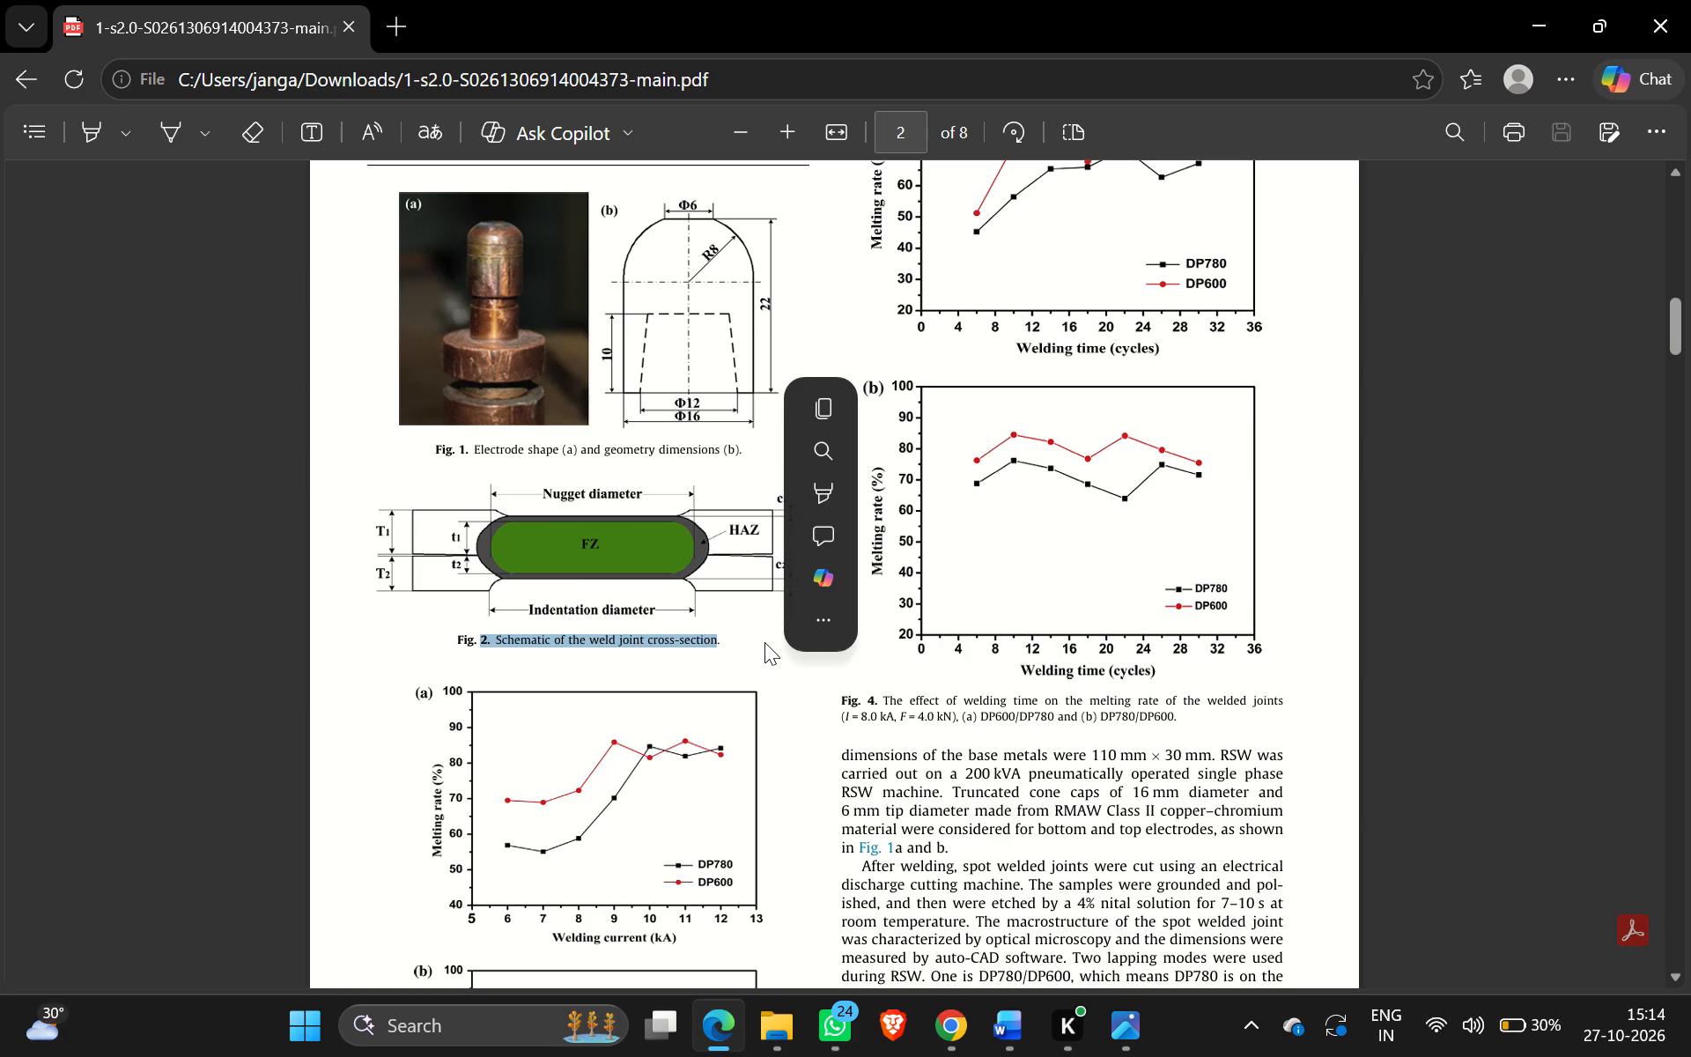
{"action": "key", "text": "ctrl+c"}
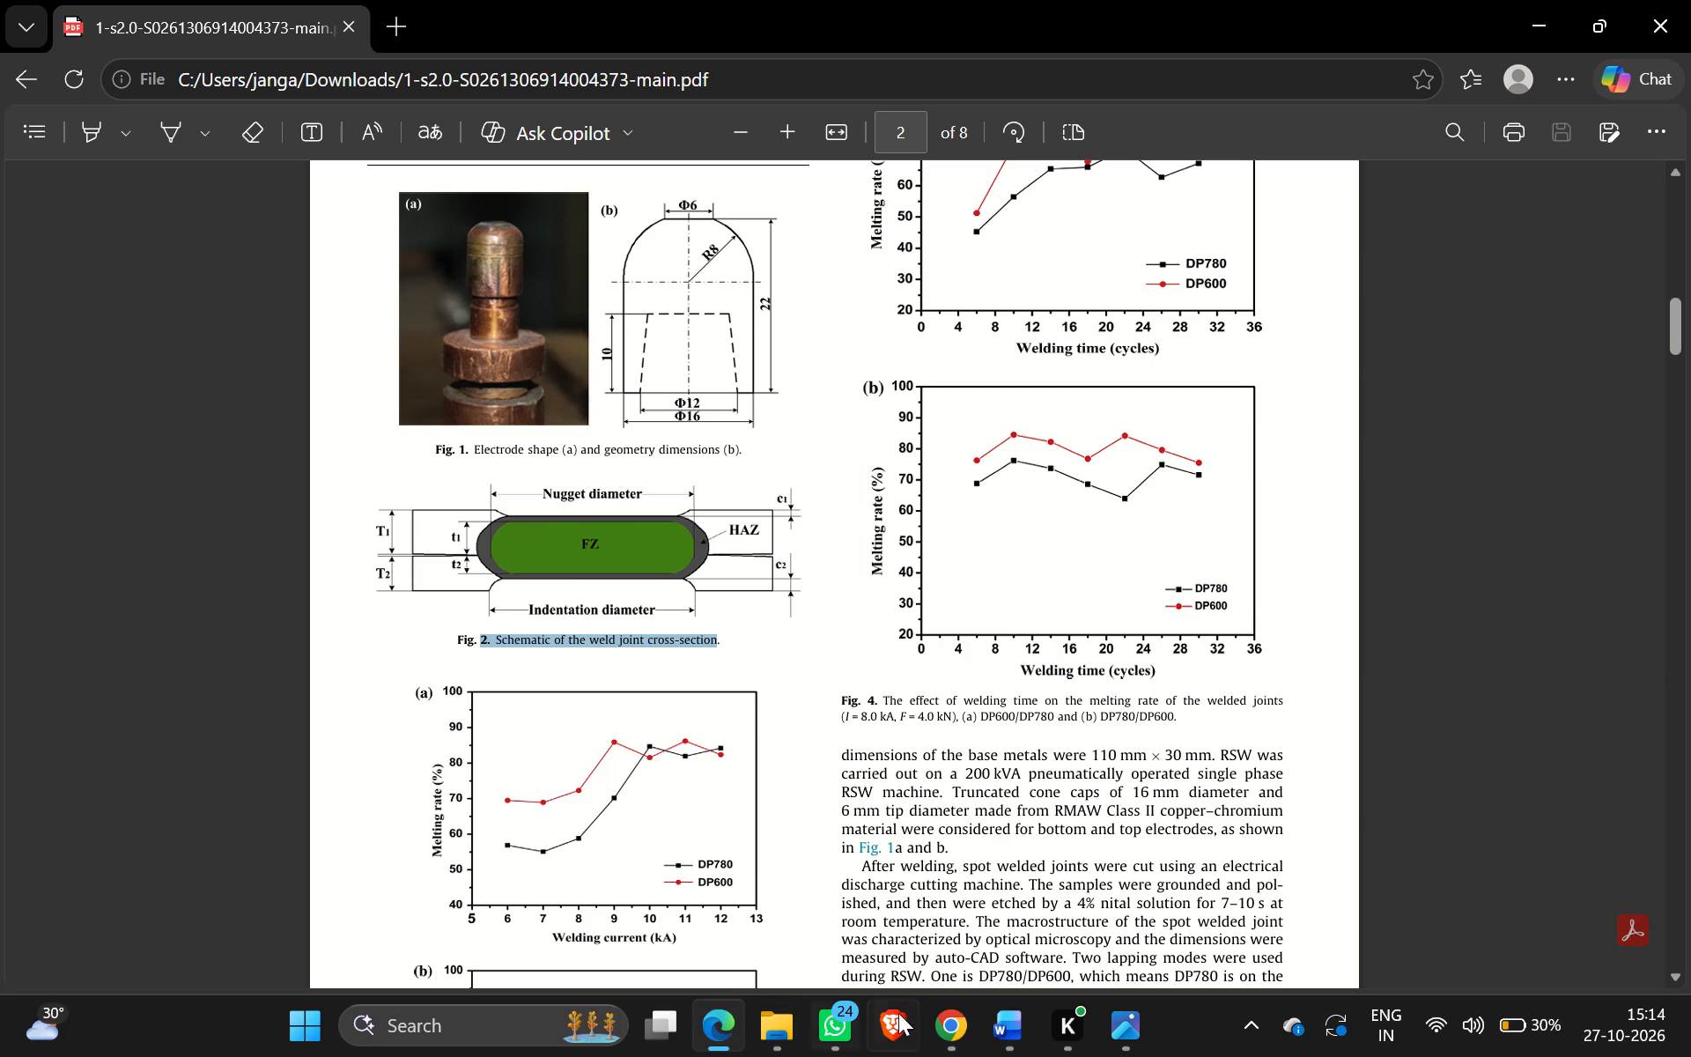
{"action": "left_click", "coordinate": [989, 1027]}
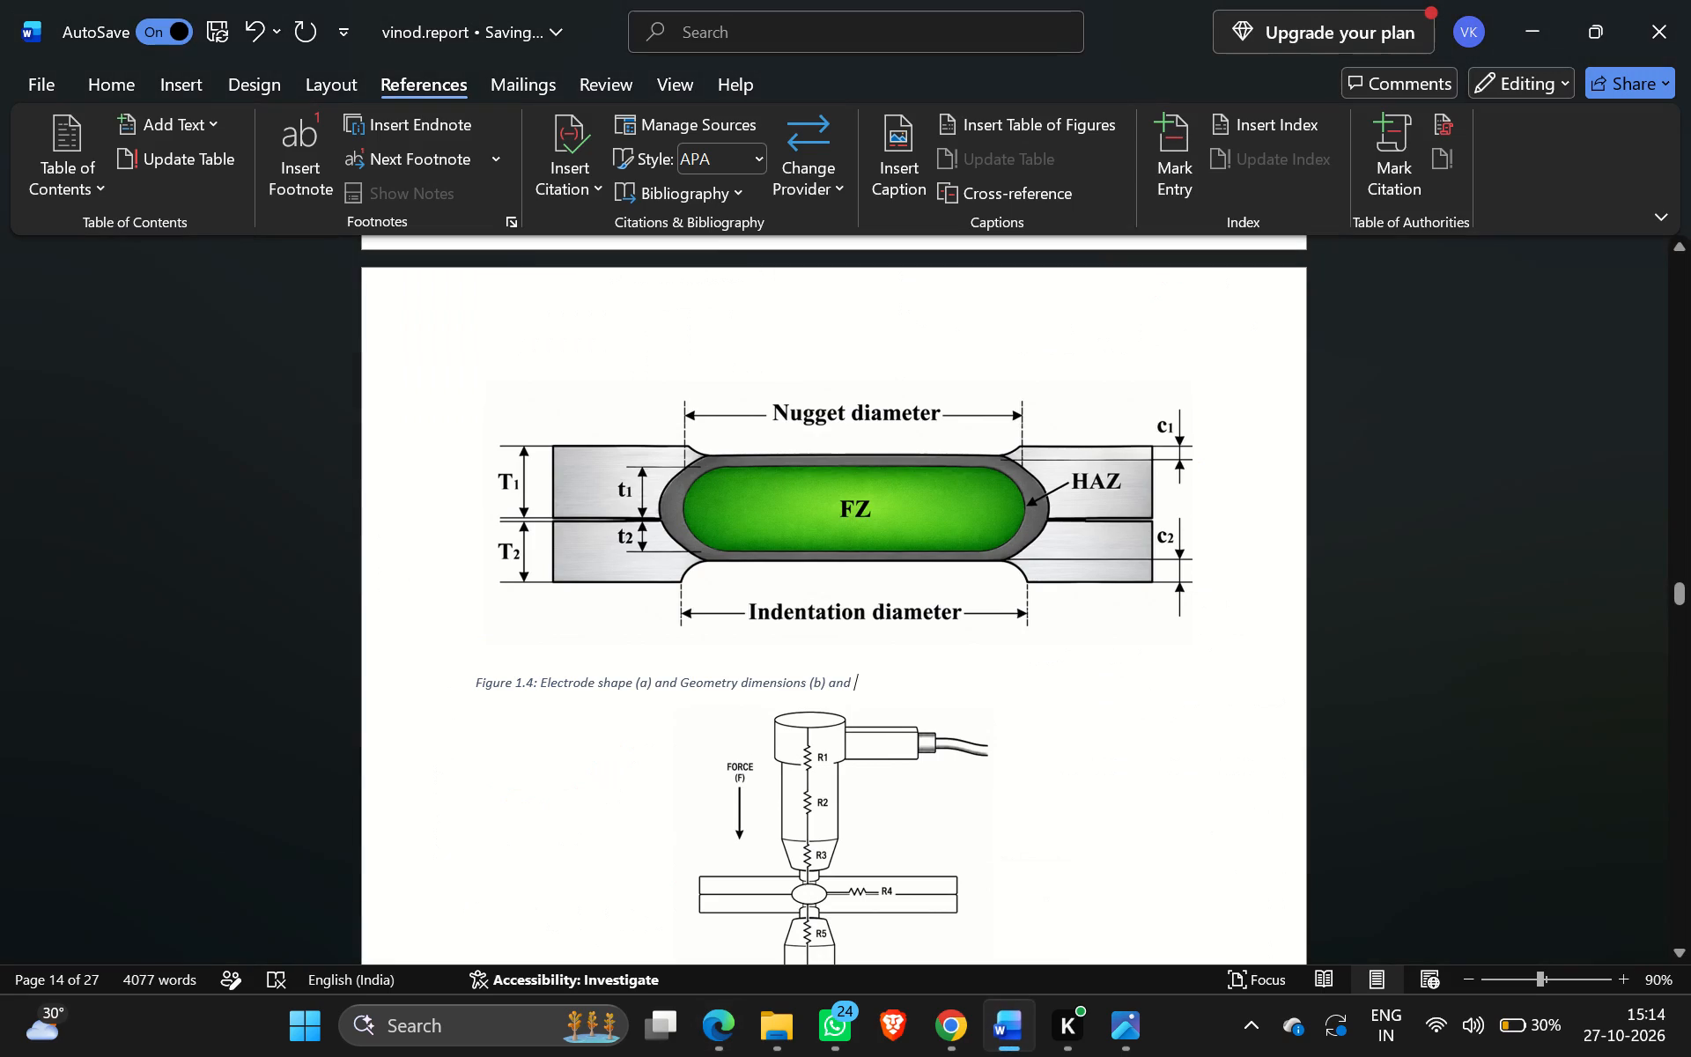
{"action": "key", "text": "ctrl+v"}
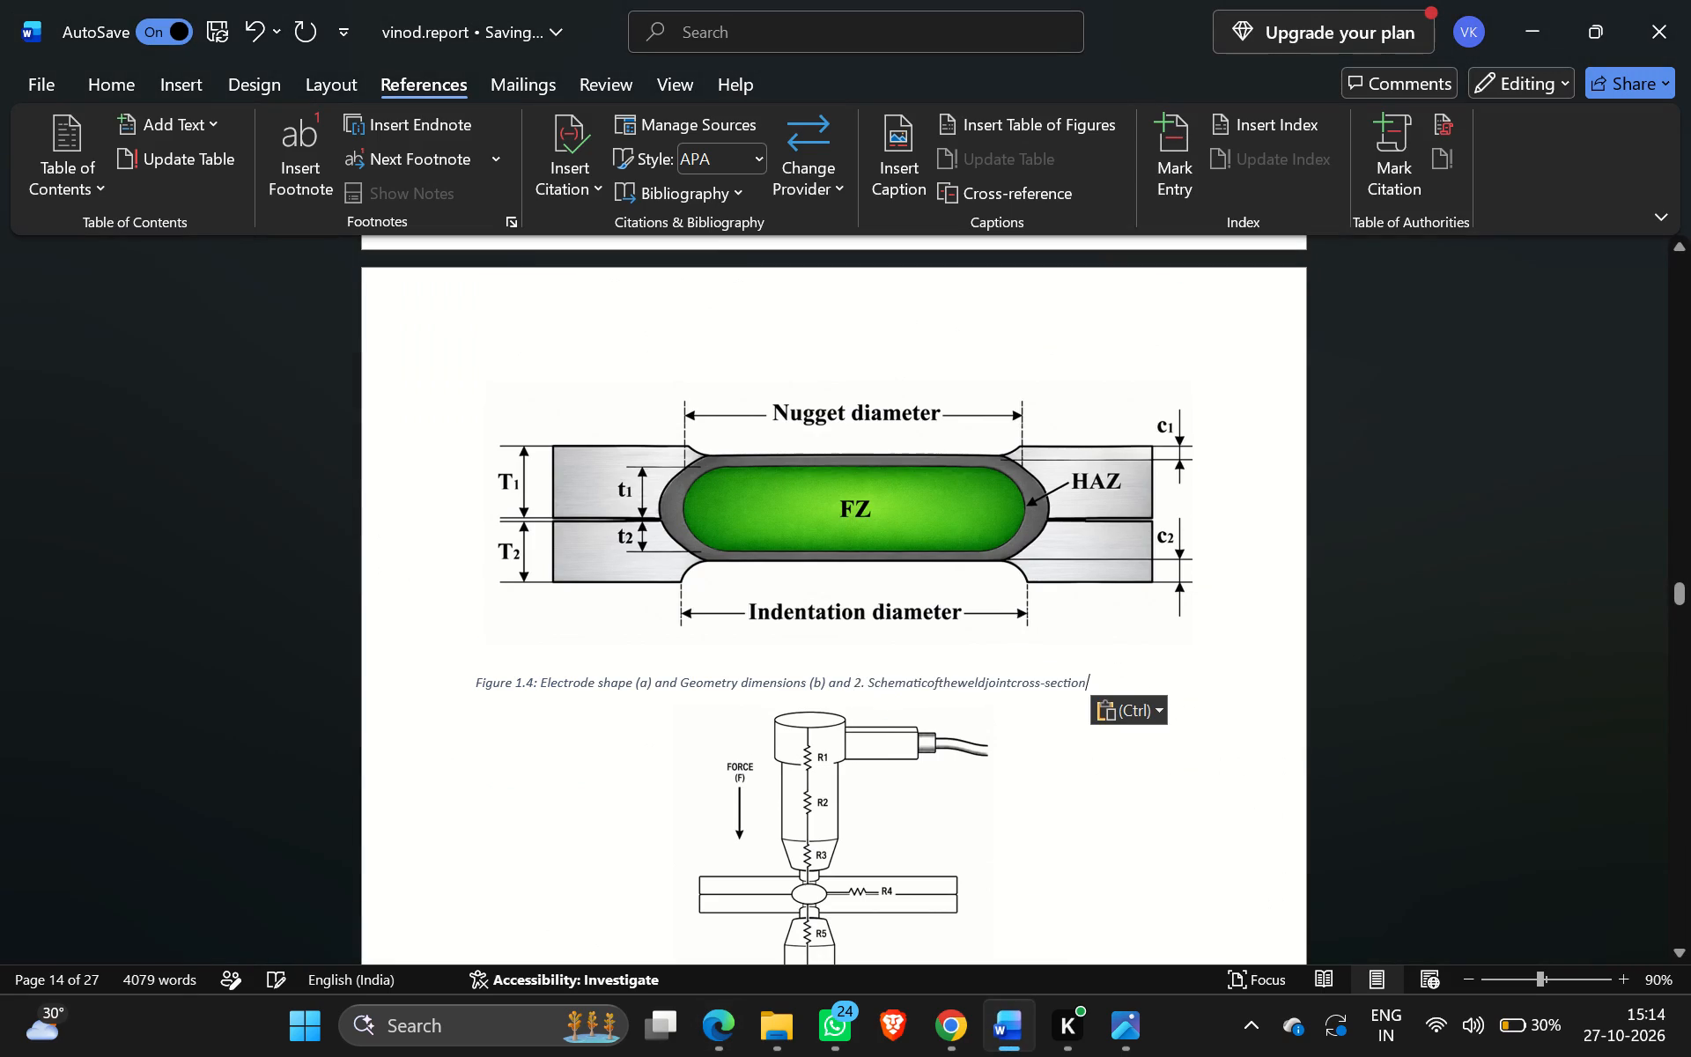
Delete the copied number "2." and the word "and" before "Schematic" in the Figure 1.4 caption.
{"action": "left_click", "coordinate": [866, 685]}
{"action": "key", "text": "BackSpace"}
{"action": "key", "text": "BackSpace"}
{"action": "key", "text": "BackSpace"}
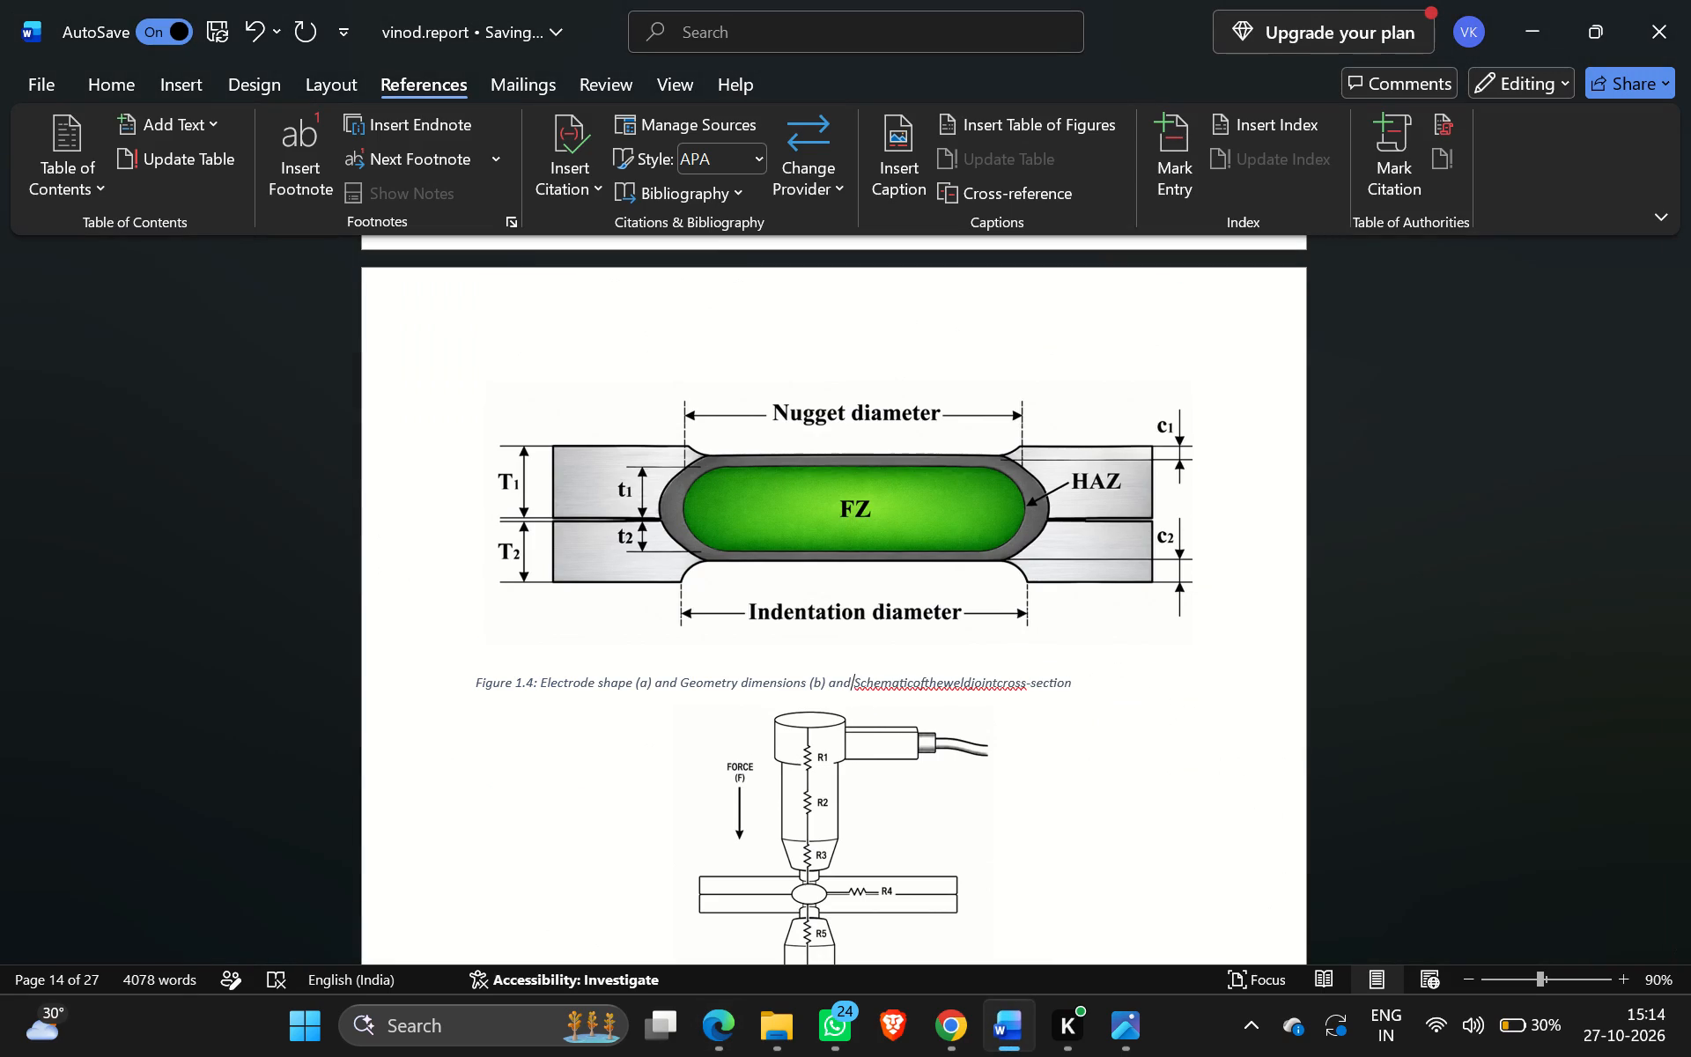
{"action": "key", "text": "BackSpace"}
{"action": "key", "text": "BackSpace"}
{"action": "key", "text": "BackSpace"}
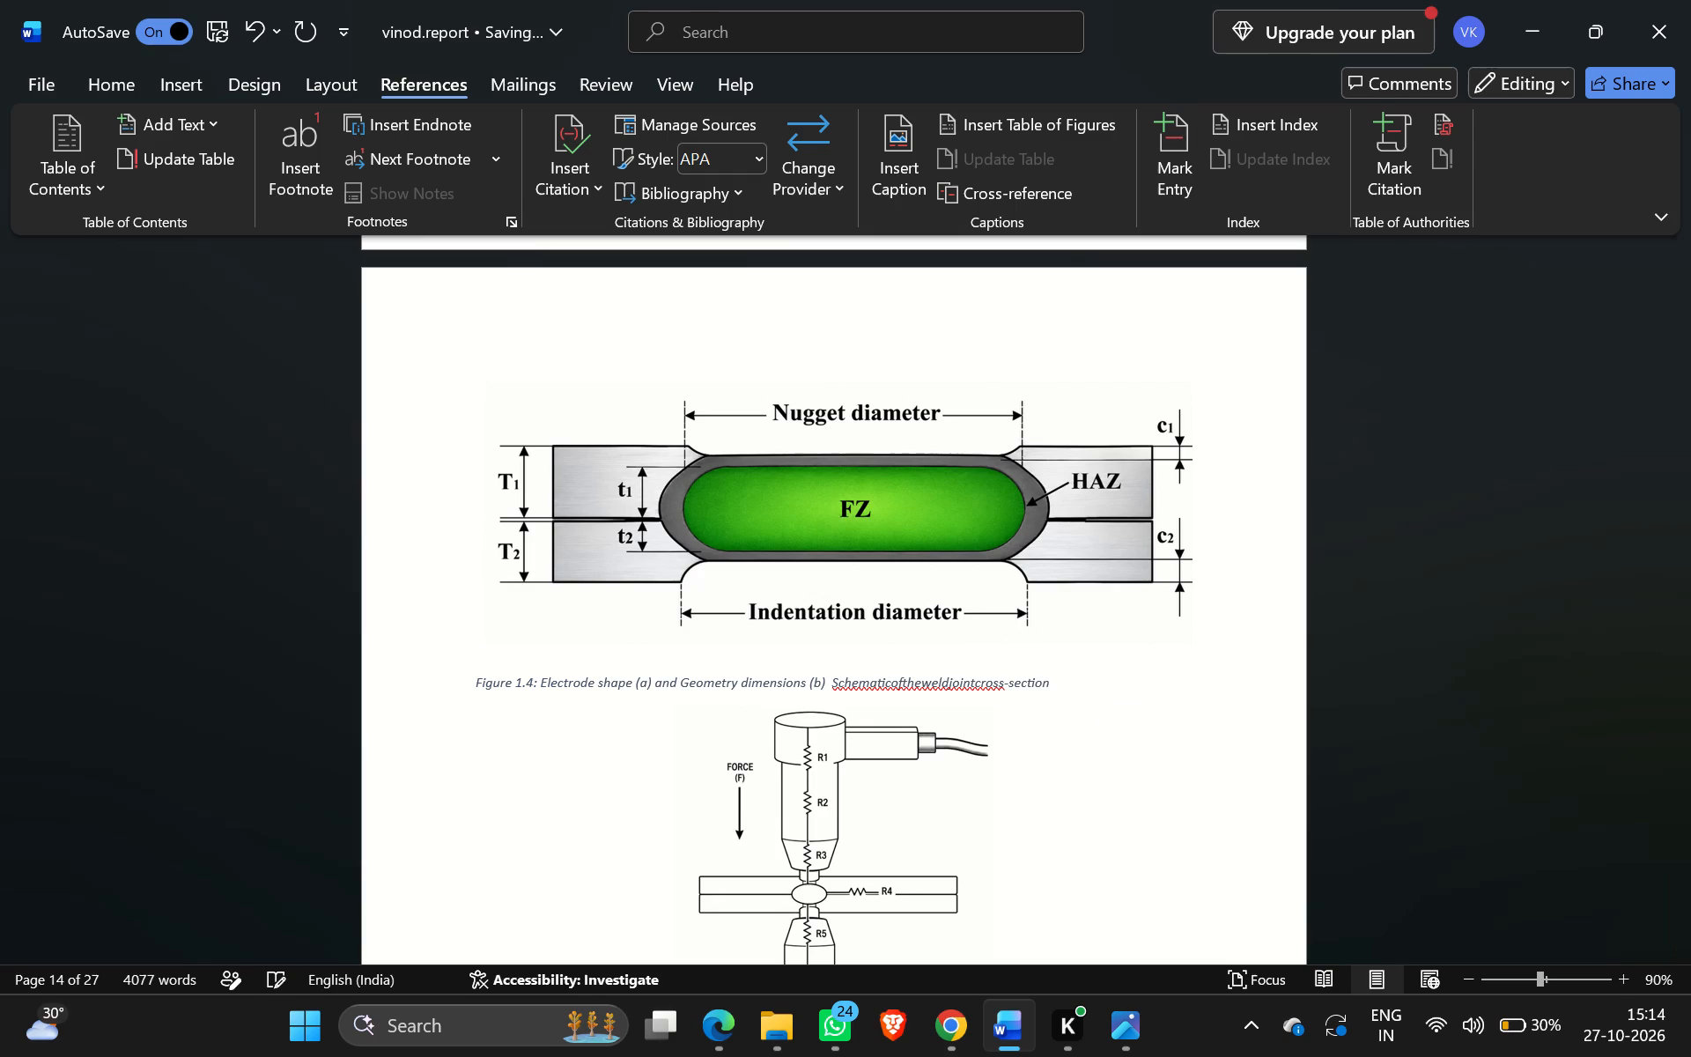
Insert the missing spaces in the Figure 1.4 caption so its ending reads "Schematic of the weld joint cross-section".
{"action": "left_click", "coordinate": [891, 682]}
{"action": "key", "text": "space"}
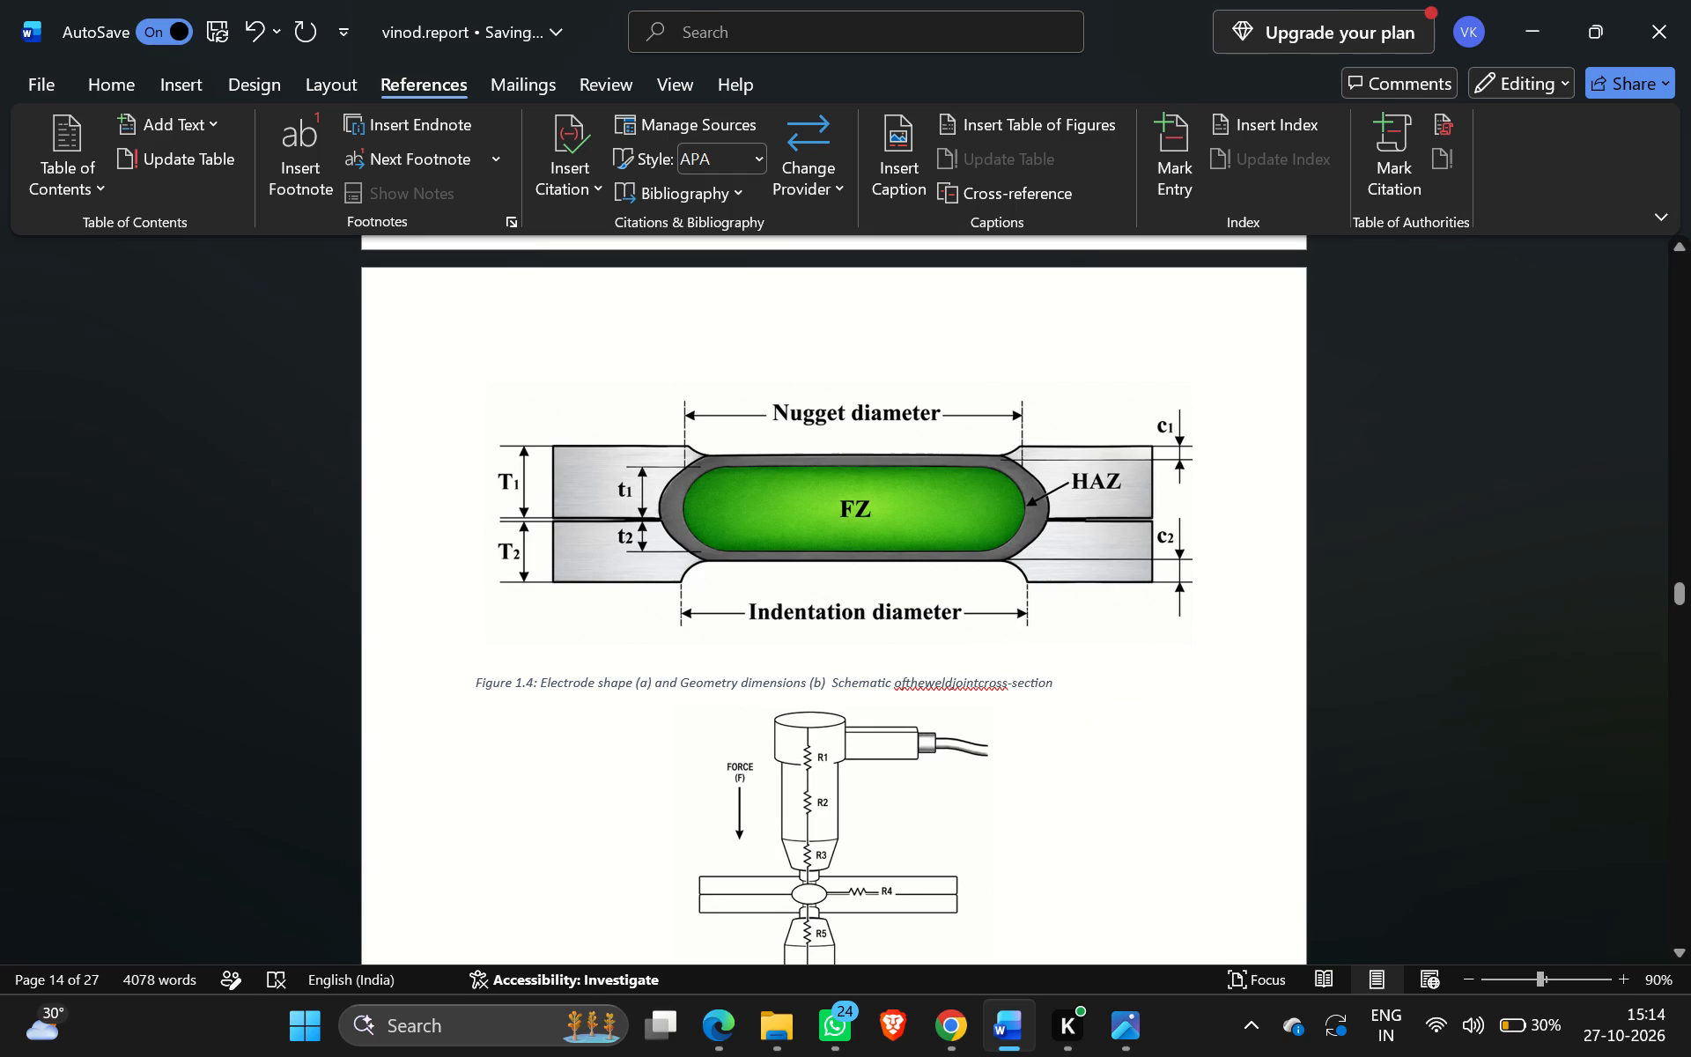
{"action": "left_click", "coordinate": [907, 682]}
{"action": "key", "text": "space"}
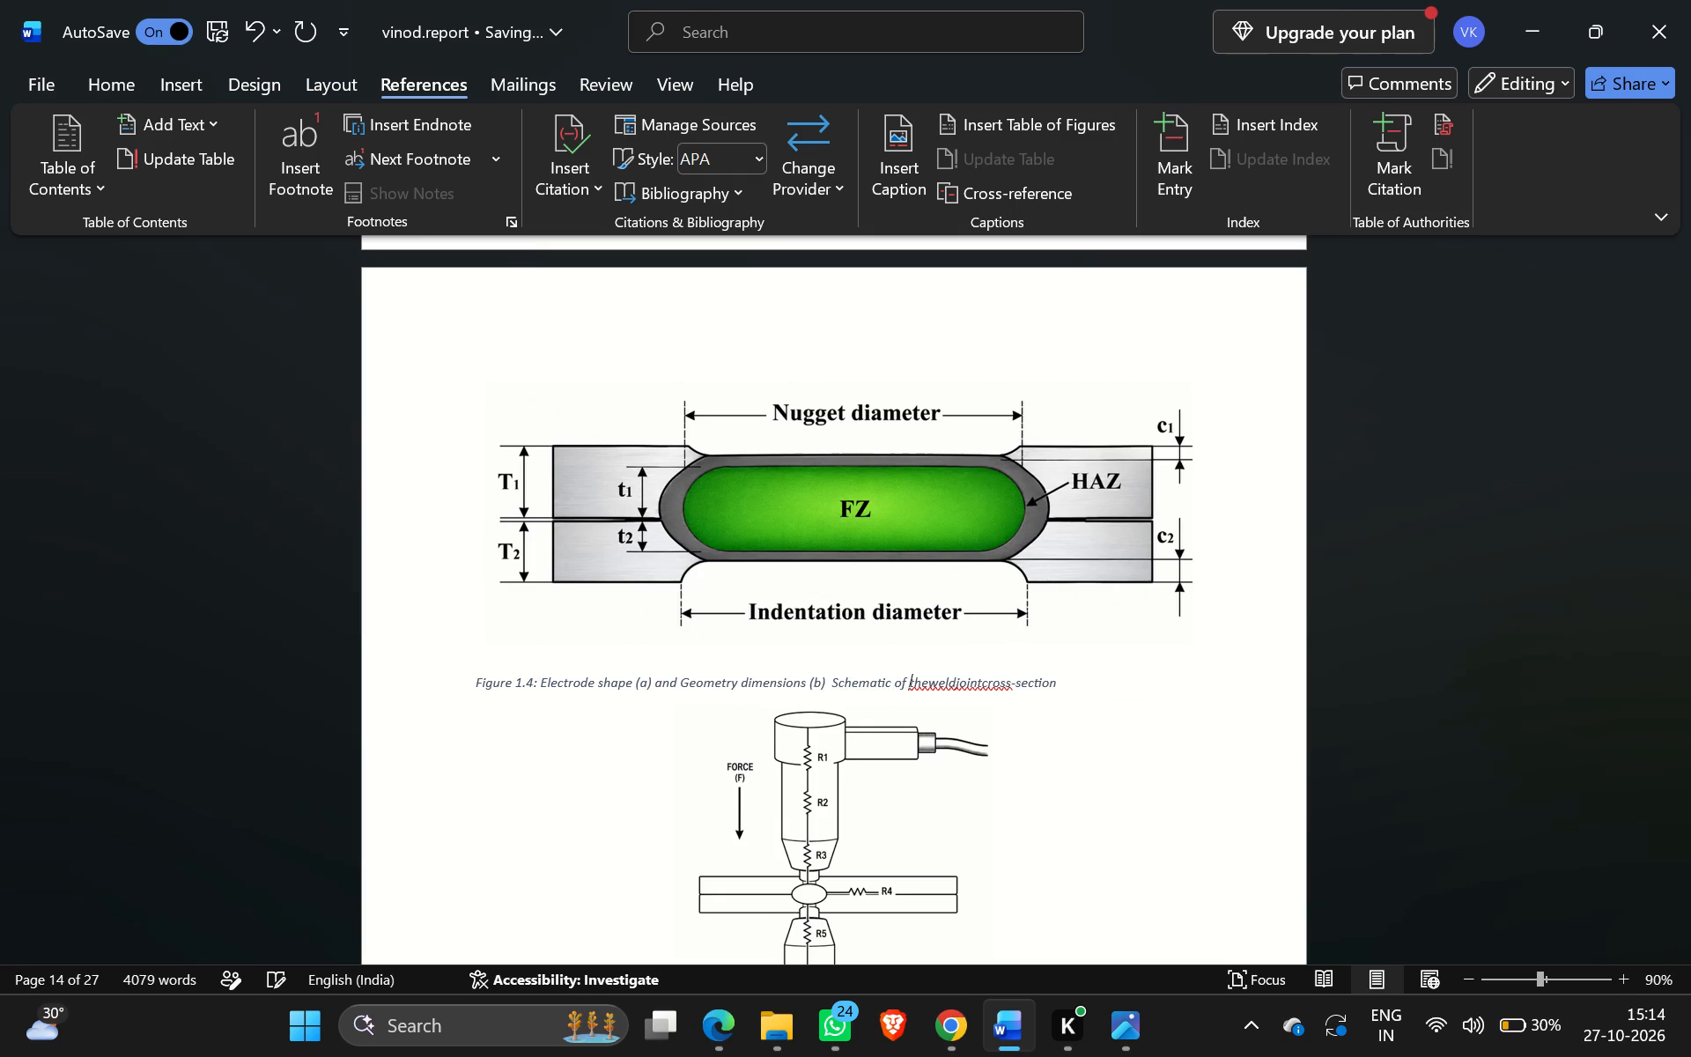
{"action": "key", "text": "Right"}
{"action": "key", "text": "Right"}
{"action": "key", "text": "Right"}
{"action": "key", "text": "space"}
{"action": "key", "text": "Right"}
{"action": "key", "text": "Right"}
{"action": "key", "text": "Right"}
{"action": "key", "text": "Right"}
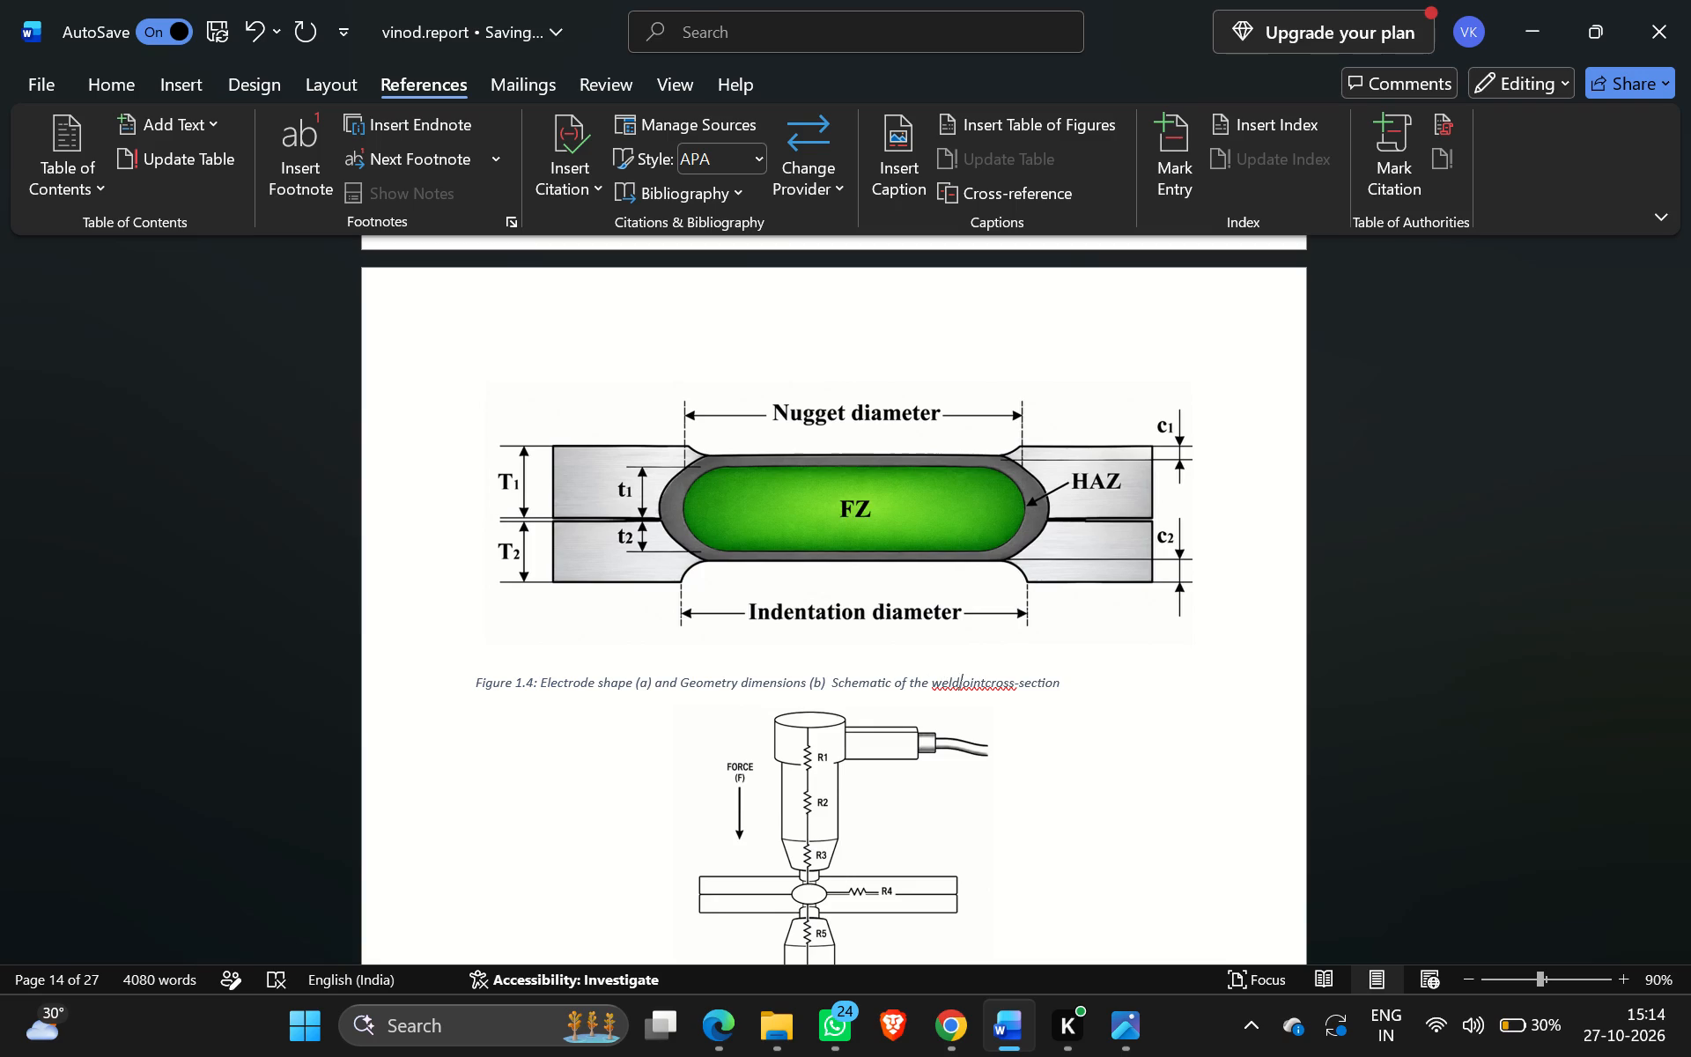
{"action": "key", "text": "space"}
{"action": "key", "text": "Right"}
{"action": "key", "text": "Right"}
{"action": "key", "text": "Right"}
{"action": "key", "text": "Right"}
{"action": "key", "text": "Right"}
{"action": "key", "text": "space"}
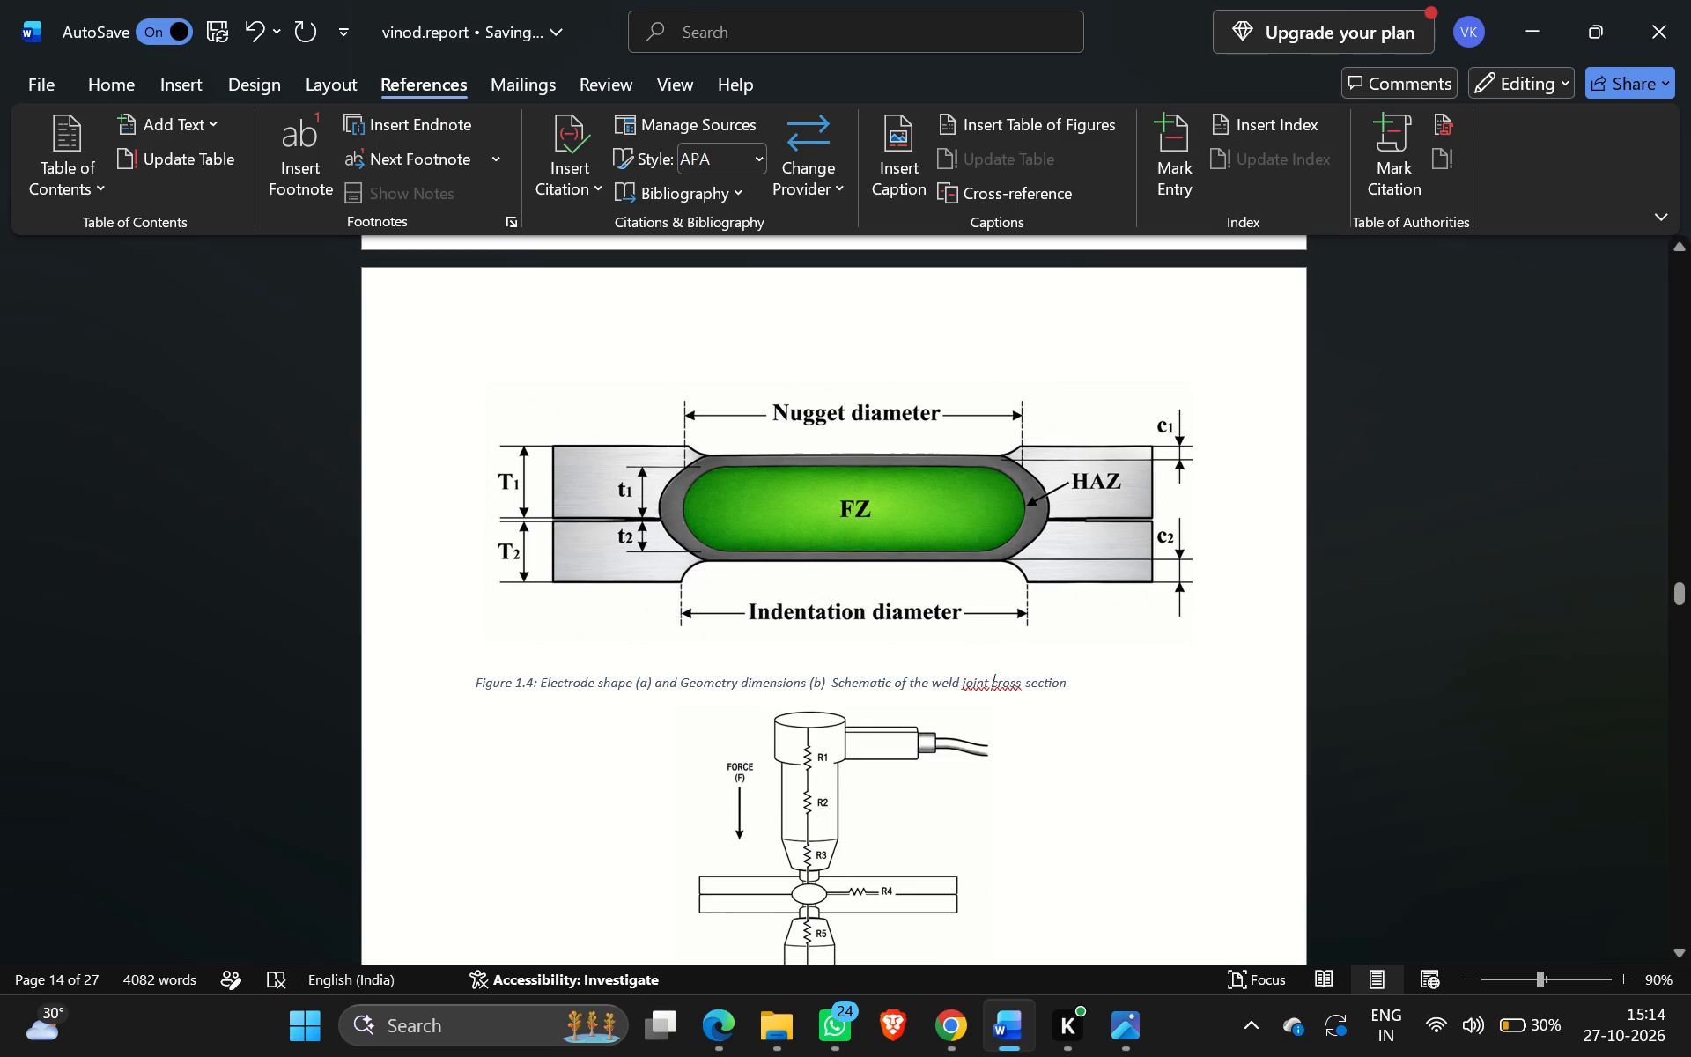
Retype the word "joint" in the Figure 1.4 caption.
{"action": "left_click", "coordinate": [981, 684]}
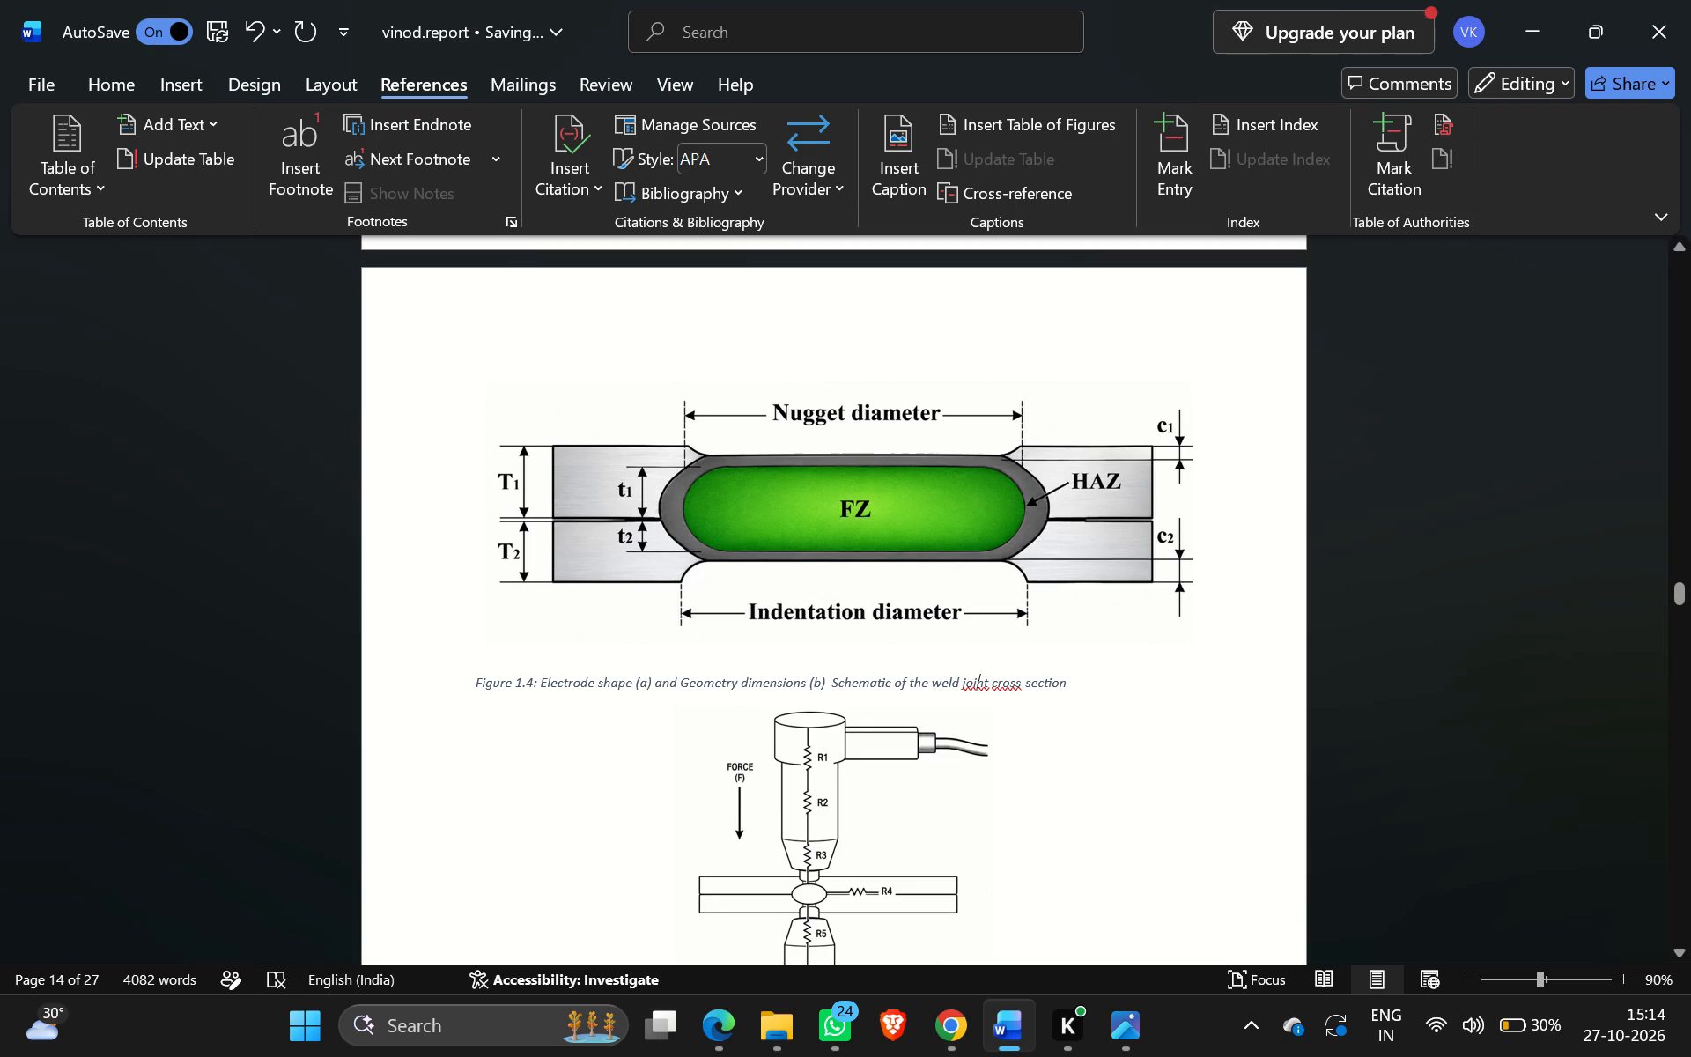
{"action": "left_click", "coordinate": [984, 683]}
{"action": "key", "text": "BackSpace"}
{"action": "key", "text": "BackSpace"}
{"action": "key", "text": "BackSpace"}
{"action": "key", "text": "BackSpace"}
{"action": "type", "text": "joi"}
{"action": "key", "text": "n"}
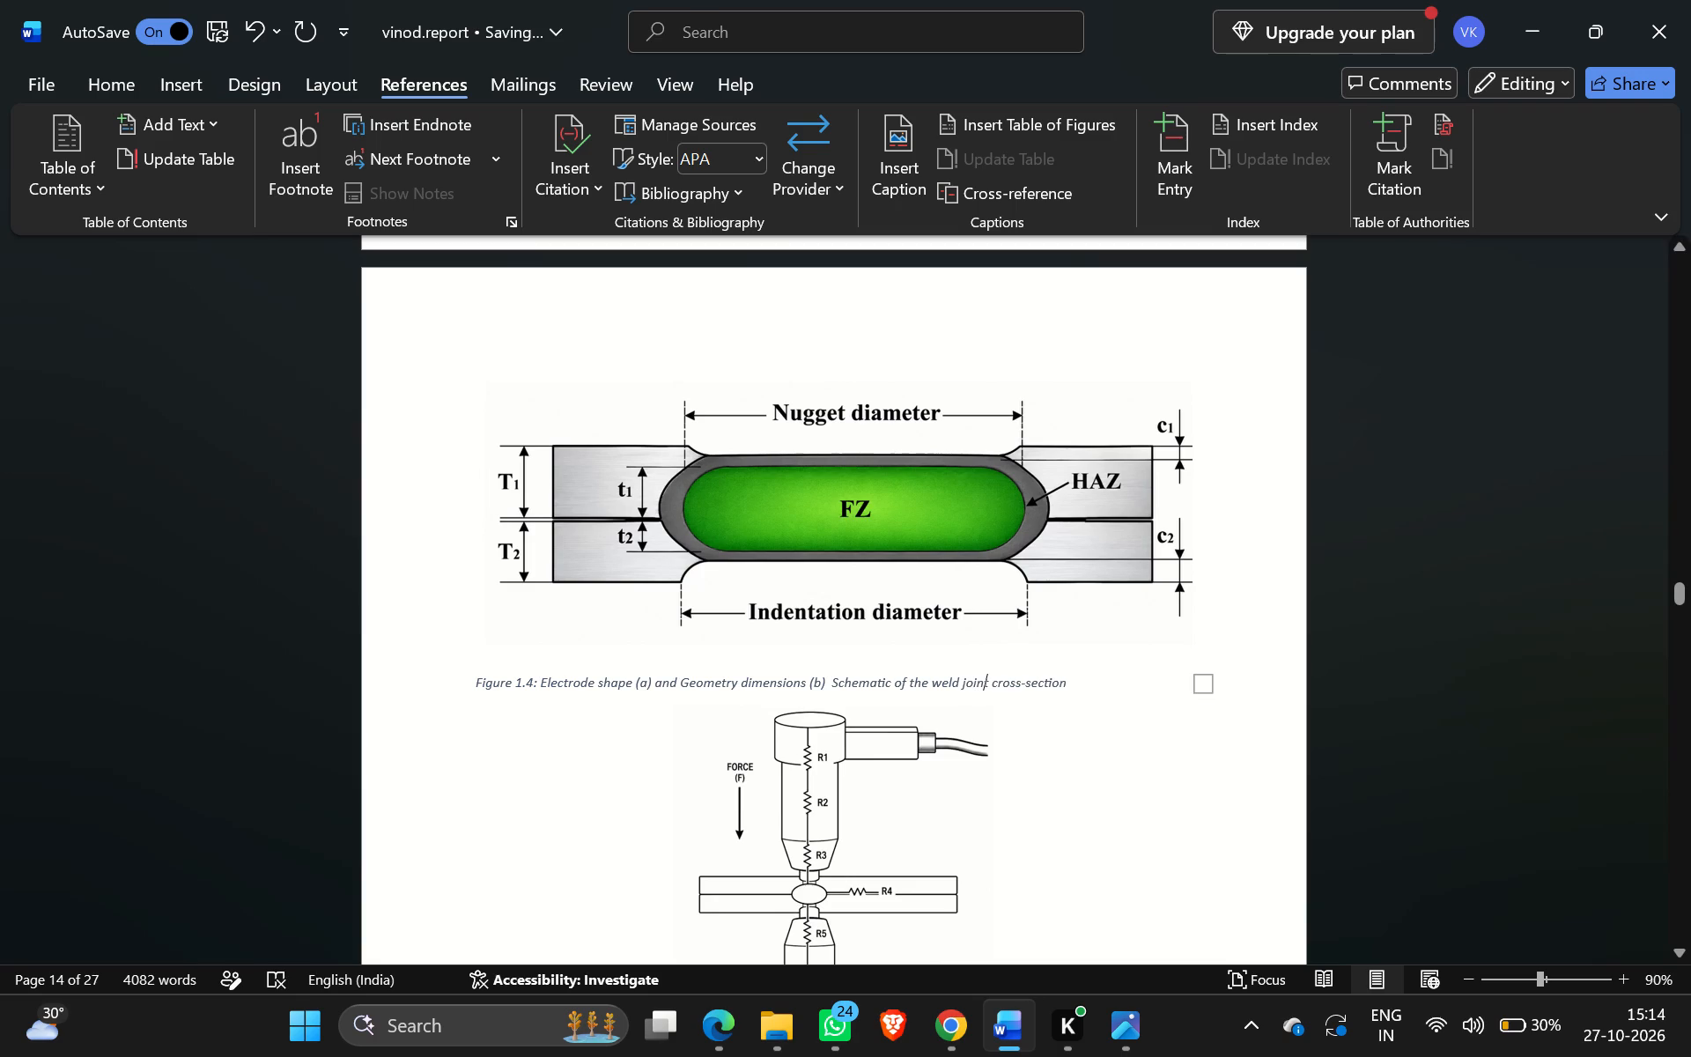
{"action": "left_click", "coordinate": [1008, 706]}
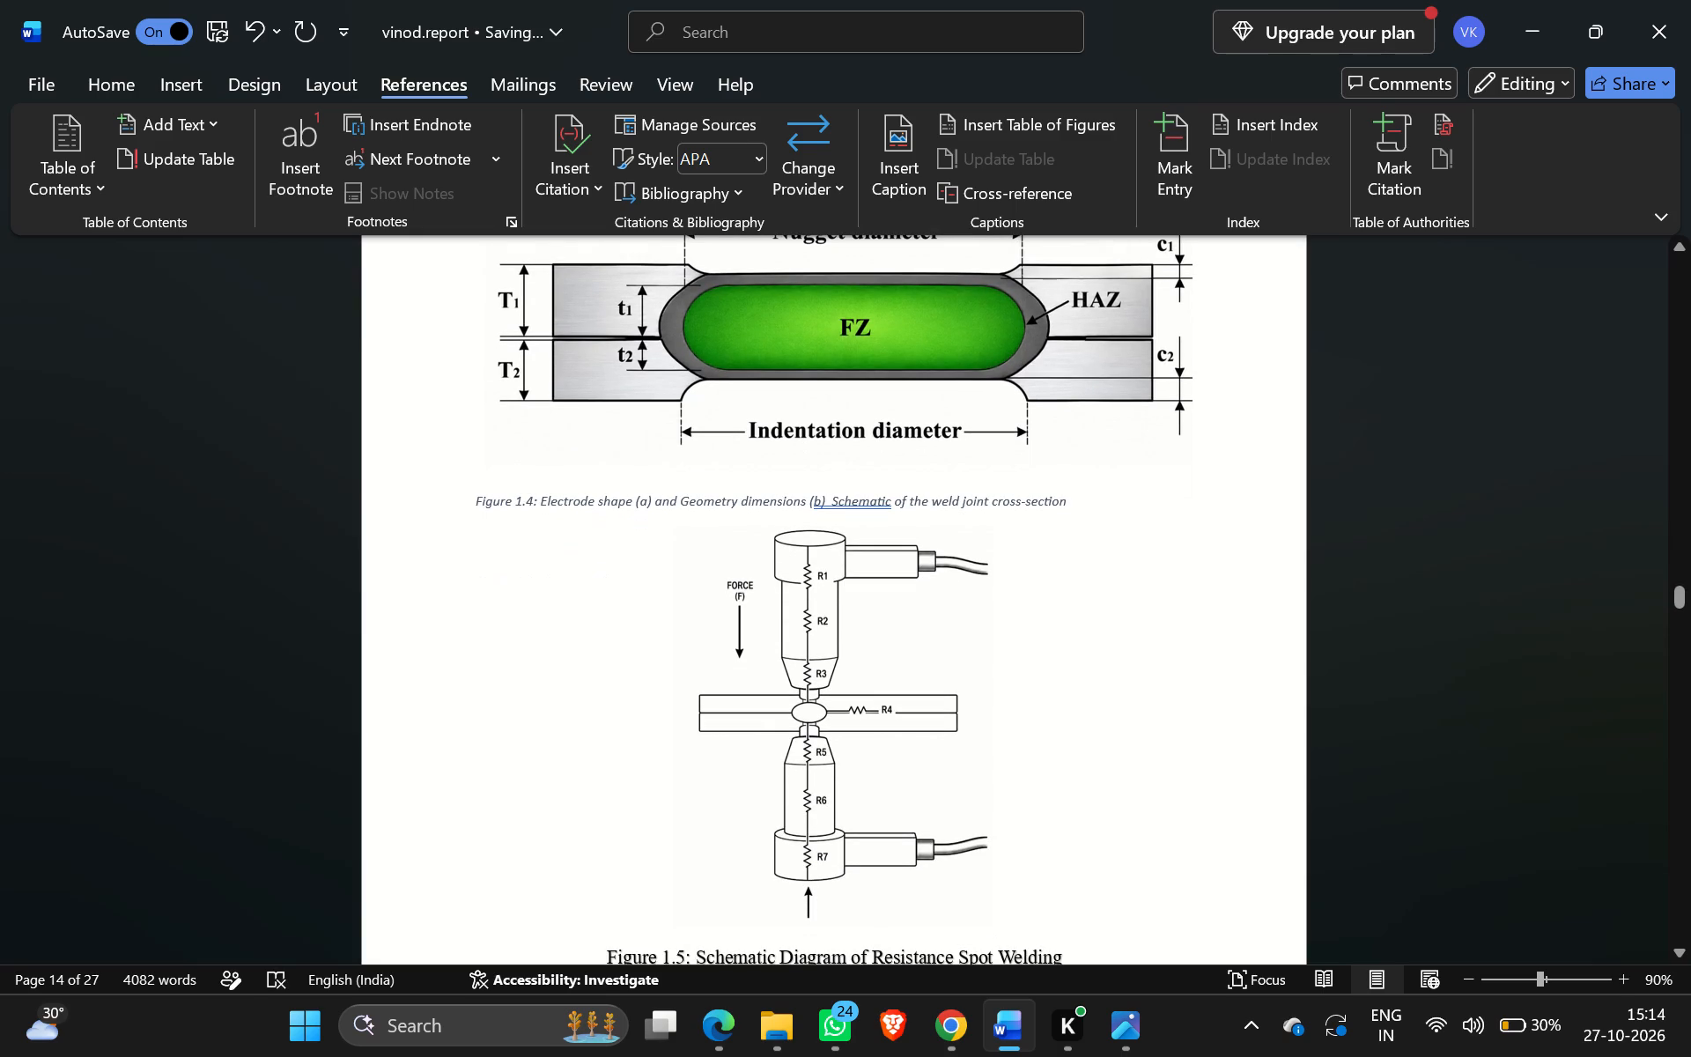
Remove the extra space before "Schematic" and the word "and" between "(a)" and "Geometry" in the Figure 1.4 caption.
{"action": "left_click", "coordinate": [831, 506]}
{"action": "key", "text": "BackSpace"}
{"action": "left_click", "coordinate": [681, 496]}
{"action": "key", "text": "BackSpace"}
{"action": "key", "text": "BackSpace"}
{"action": "key", "text": "BackSpace"}
{"action": "key", "text": "BackSpace"}
{"action": "key", "text": "BackSpace"}
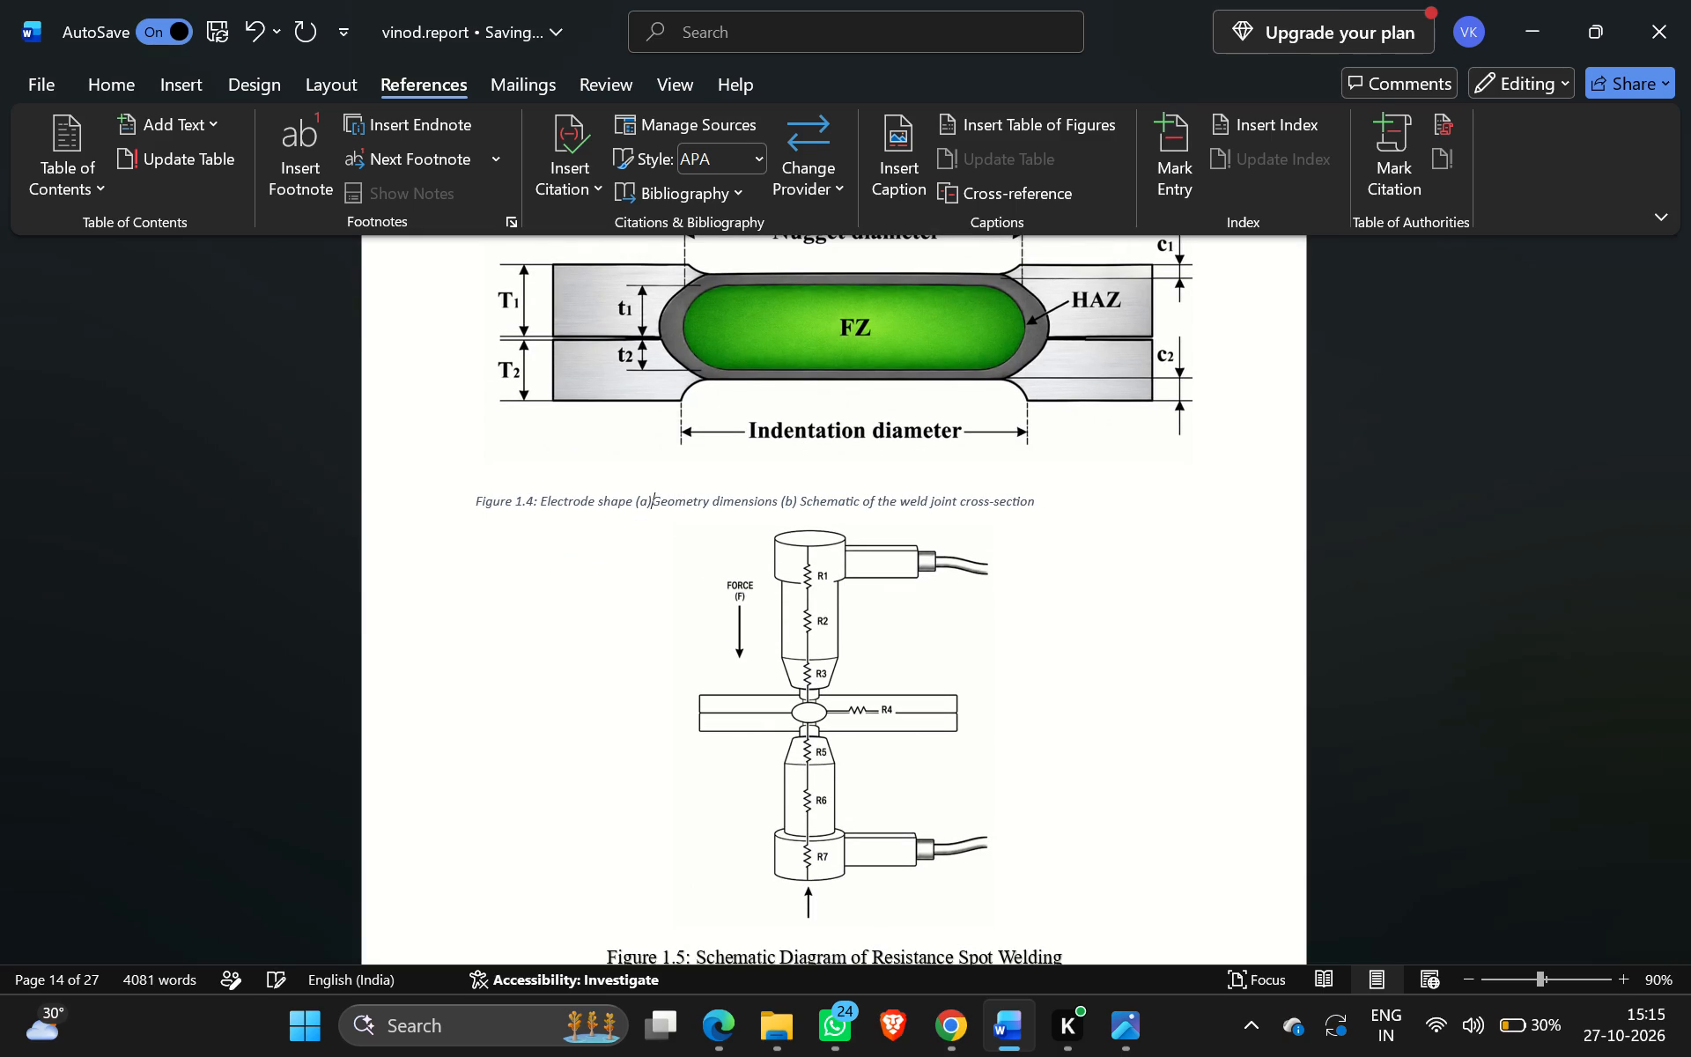
{"action": "key", "text": "space"}
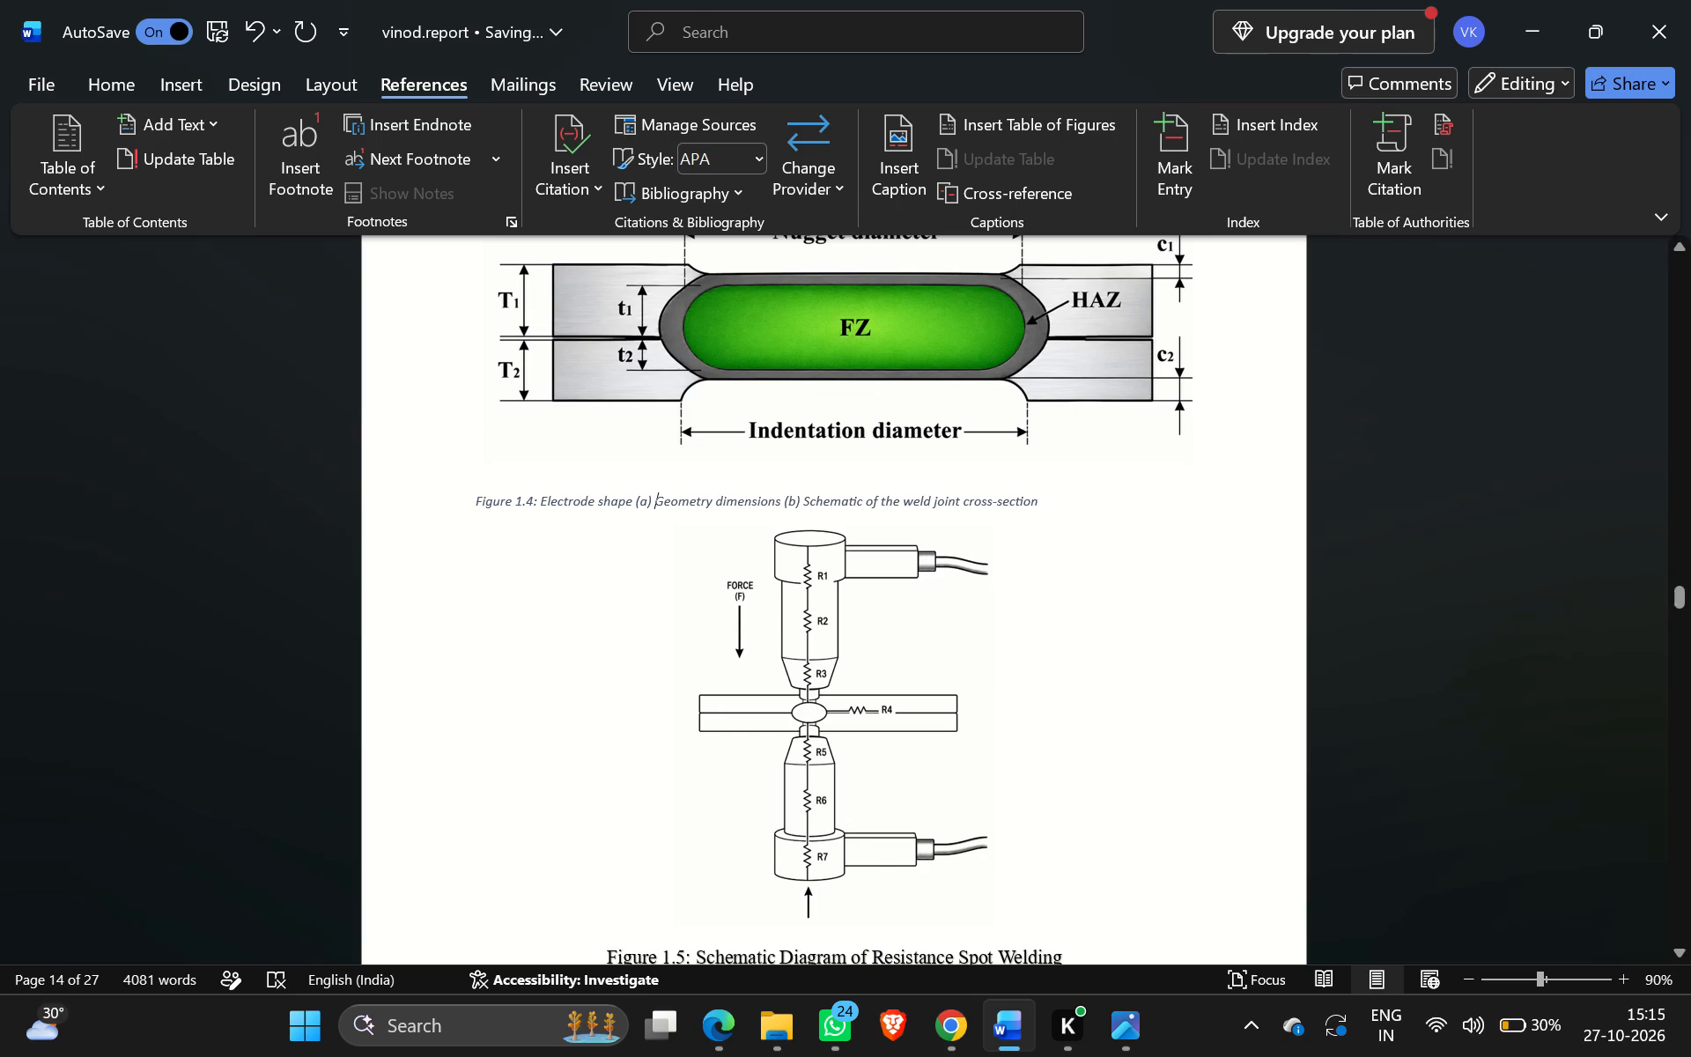
Remove the italics from the whole Figure 1.4 caption and set its font size to 11.
{"action": "left_click_drag", "start_coordinate": [475, 498], "coordinate": [1028, 477]}
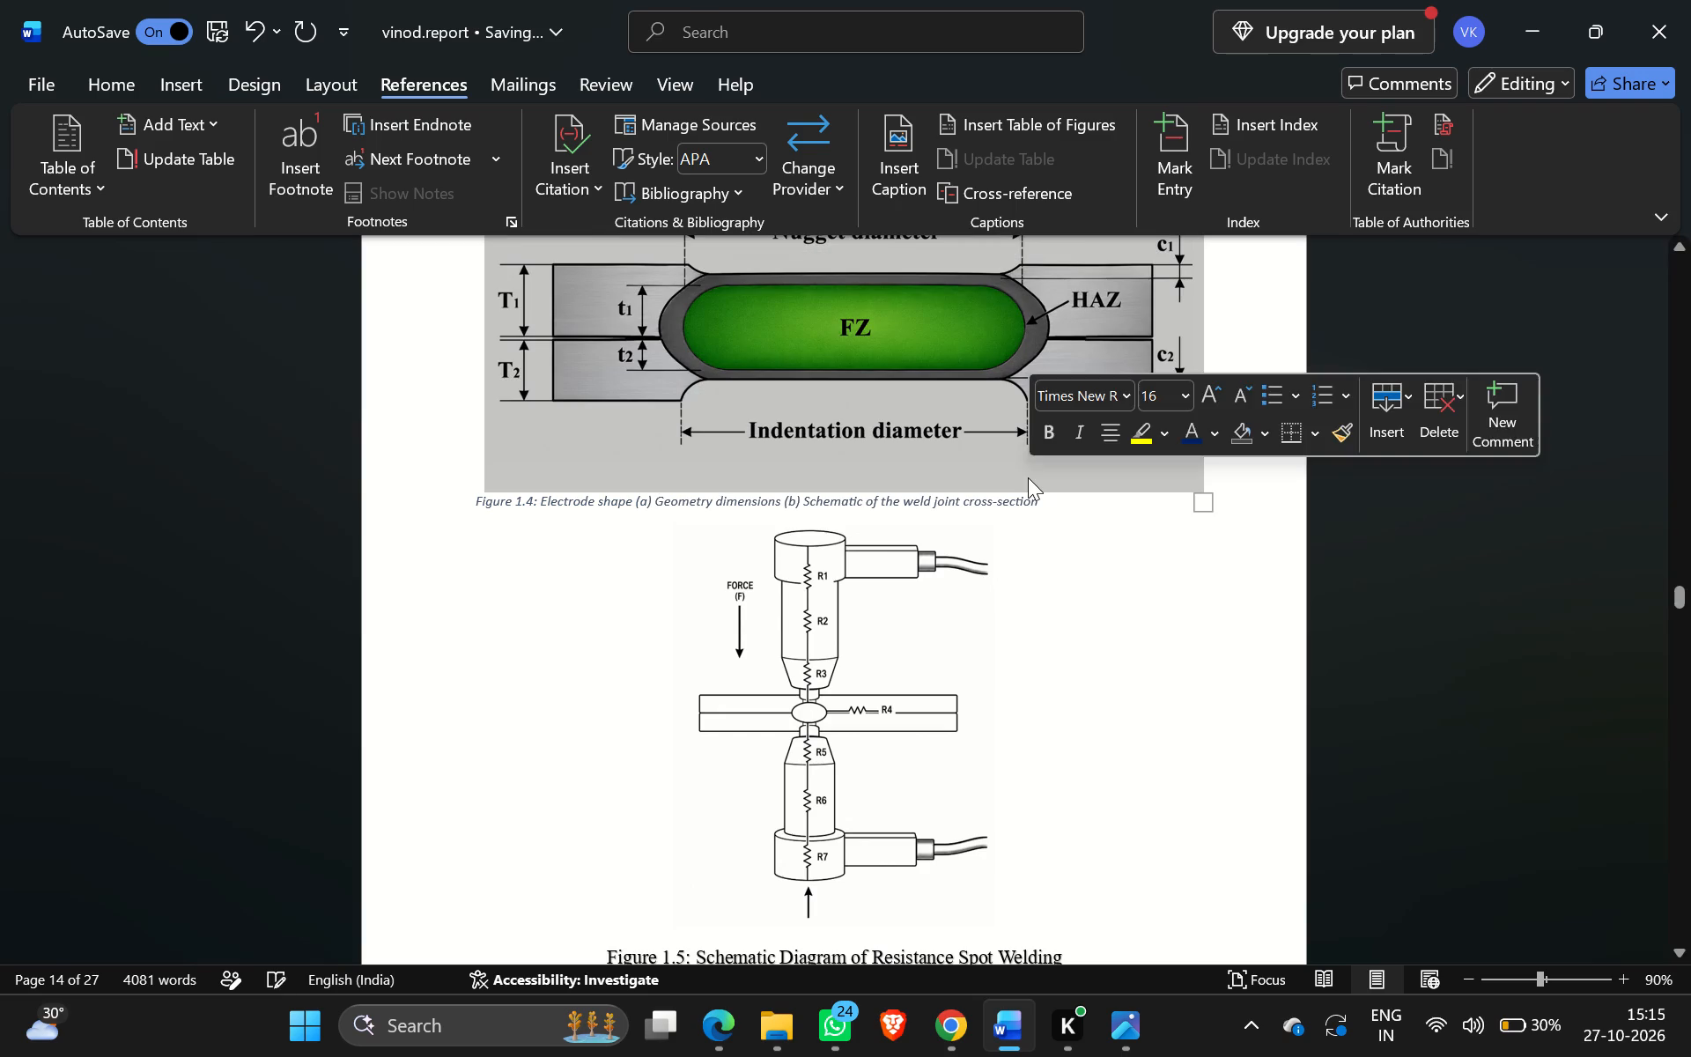
{"action": "left_click", "coordinate": [1109, 540]}
{"action": "left_click_drag", "start_coordinate": [1037, 502], "coordinate": [962, 507]}
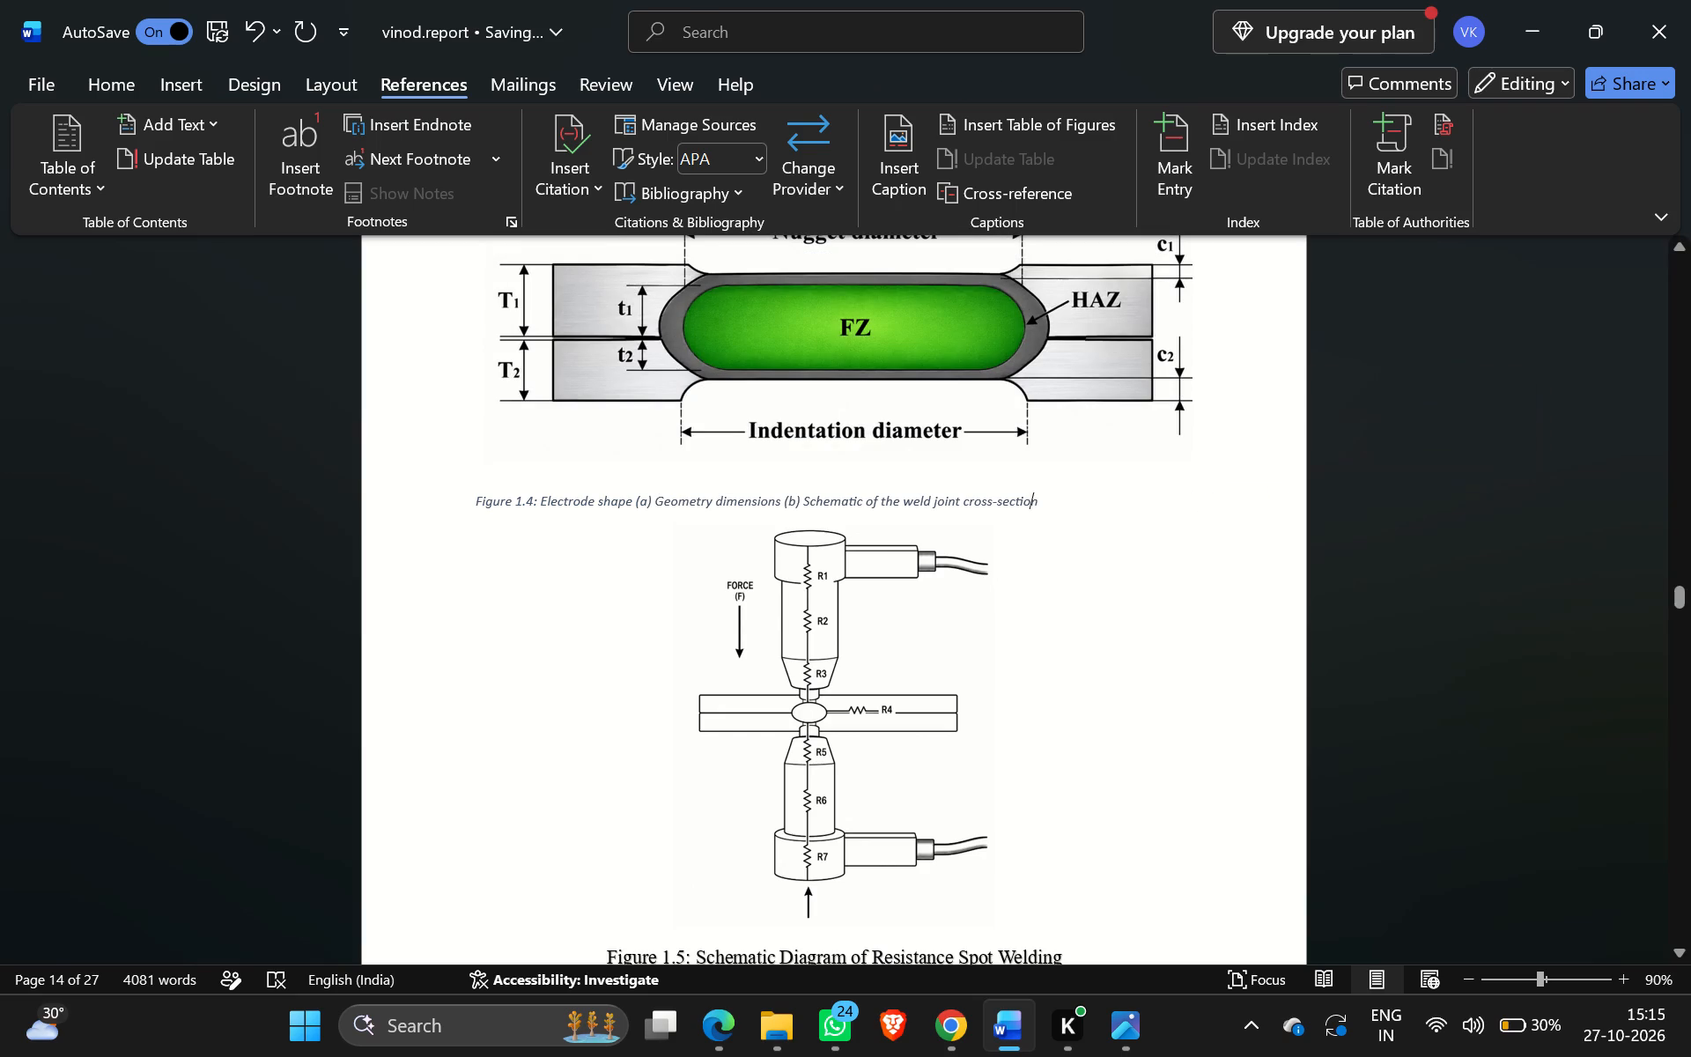
{"action": "left_click_drag", "start_coordinate": [962, 507], "coordinate": [476, 501]}
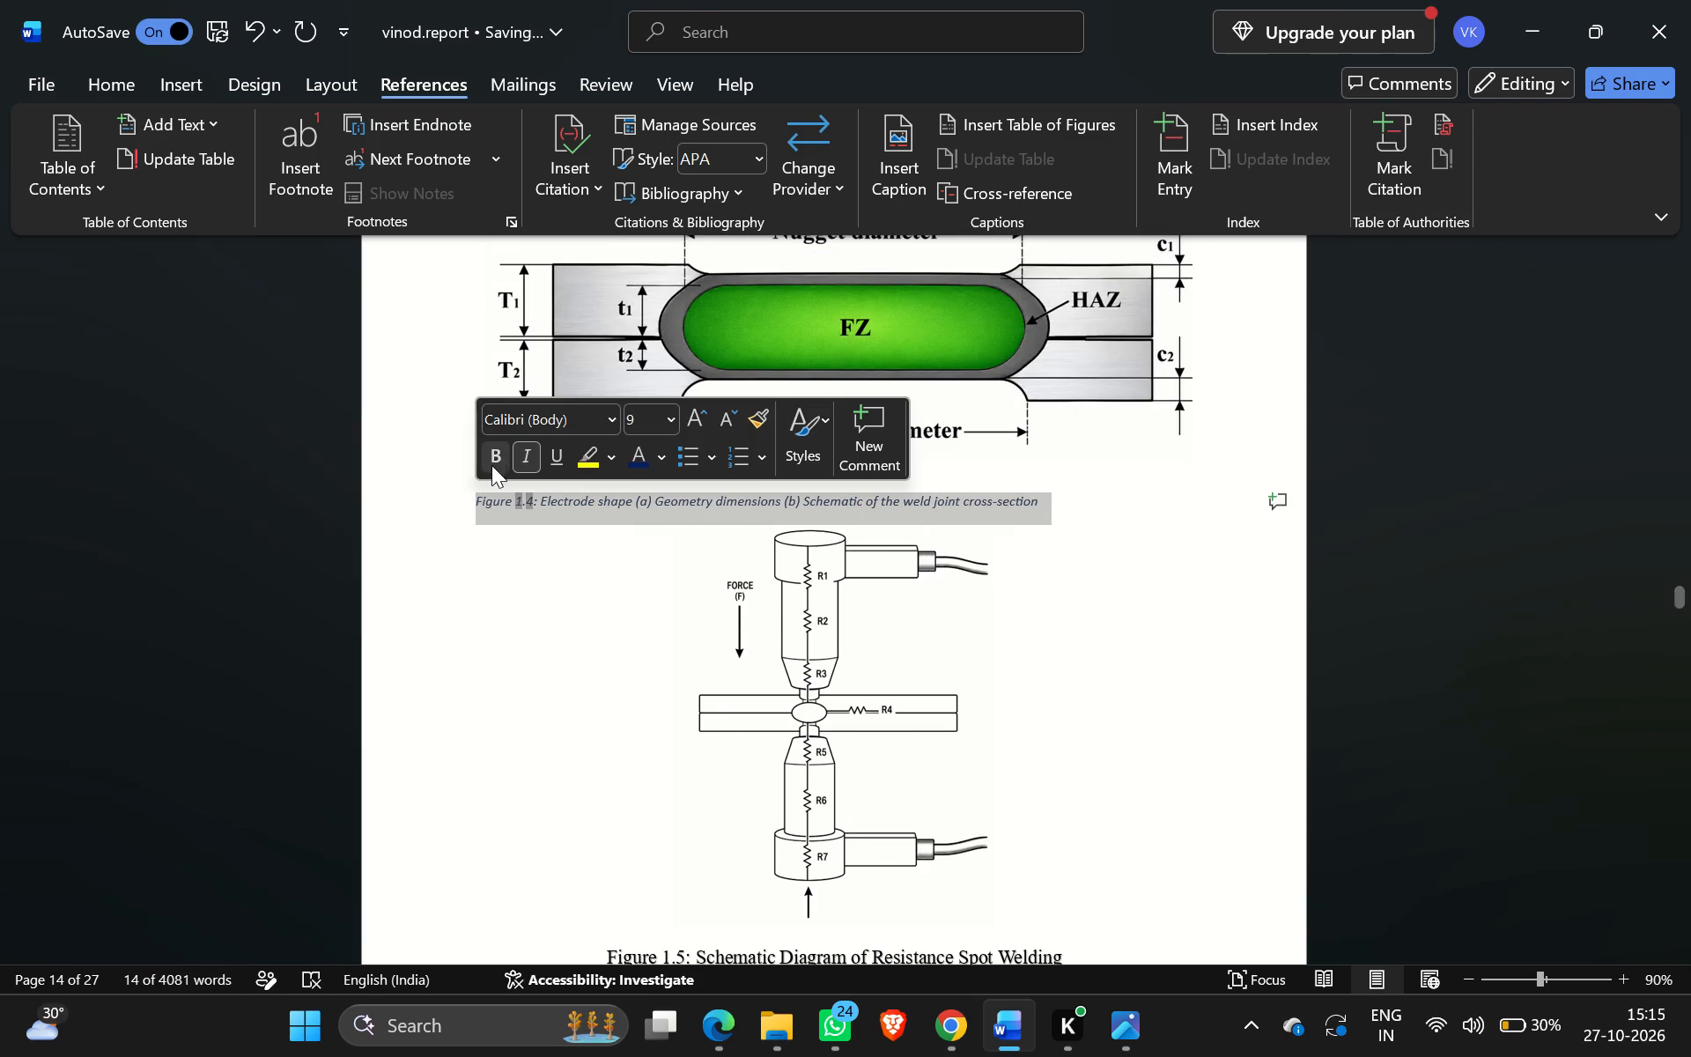
{"action": "left_click", "coordinate": [527, 454]}
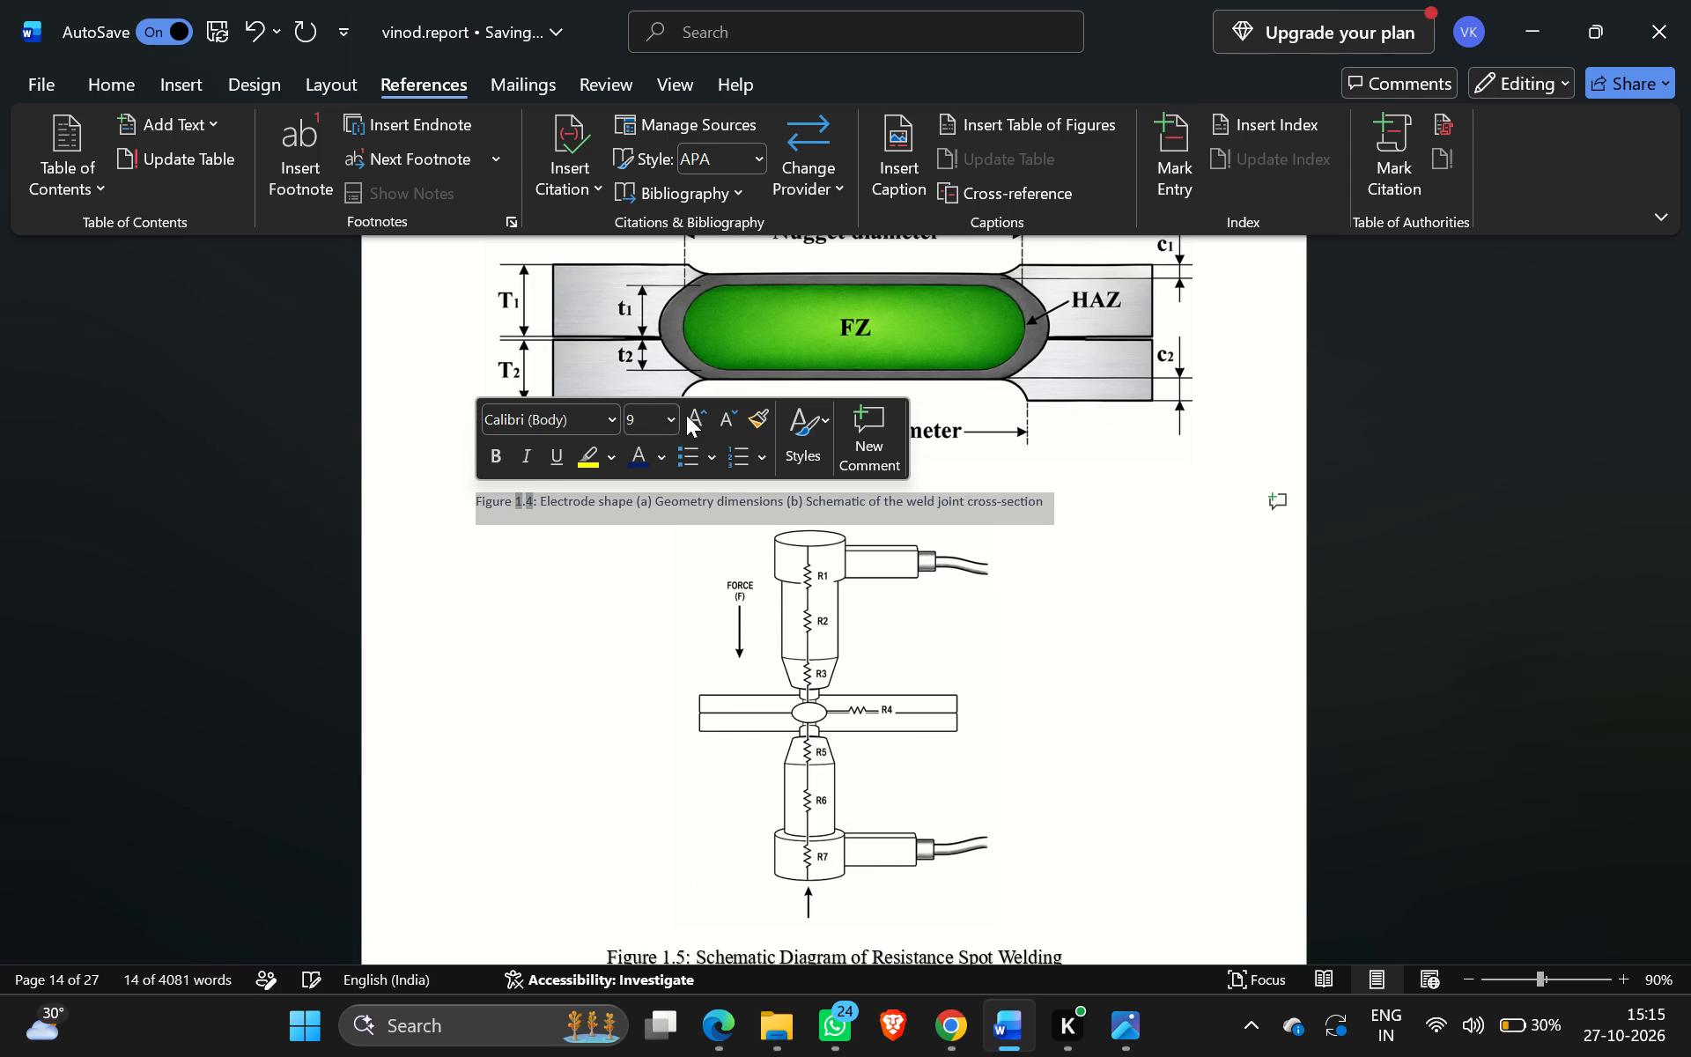
{"action": "left_click", "coordinate": [668, 422]}
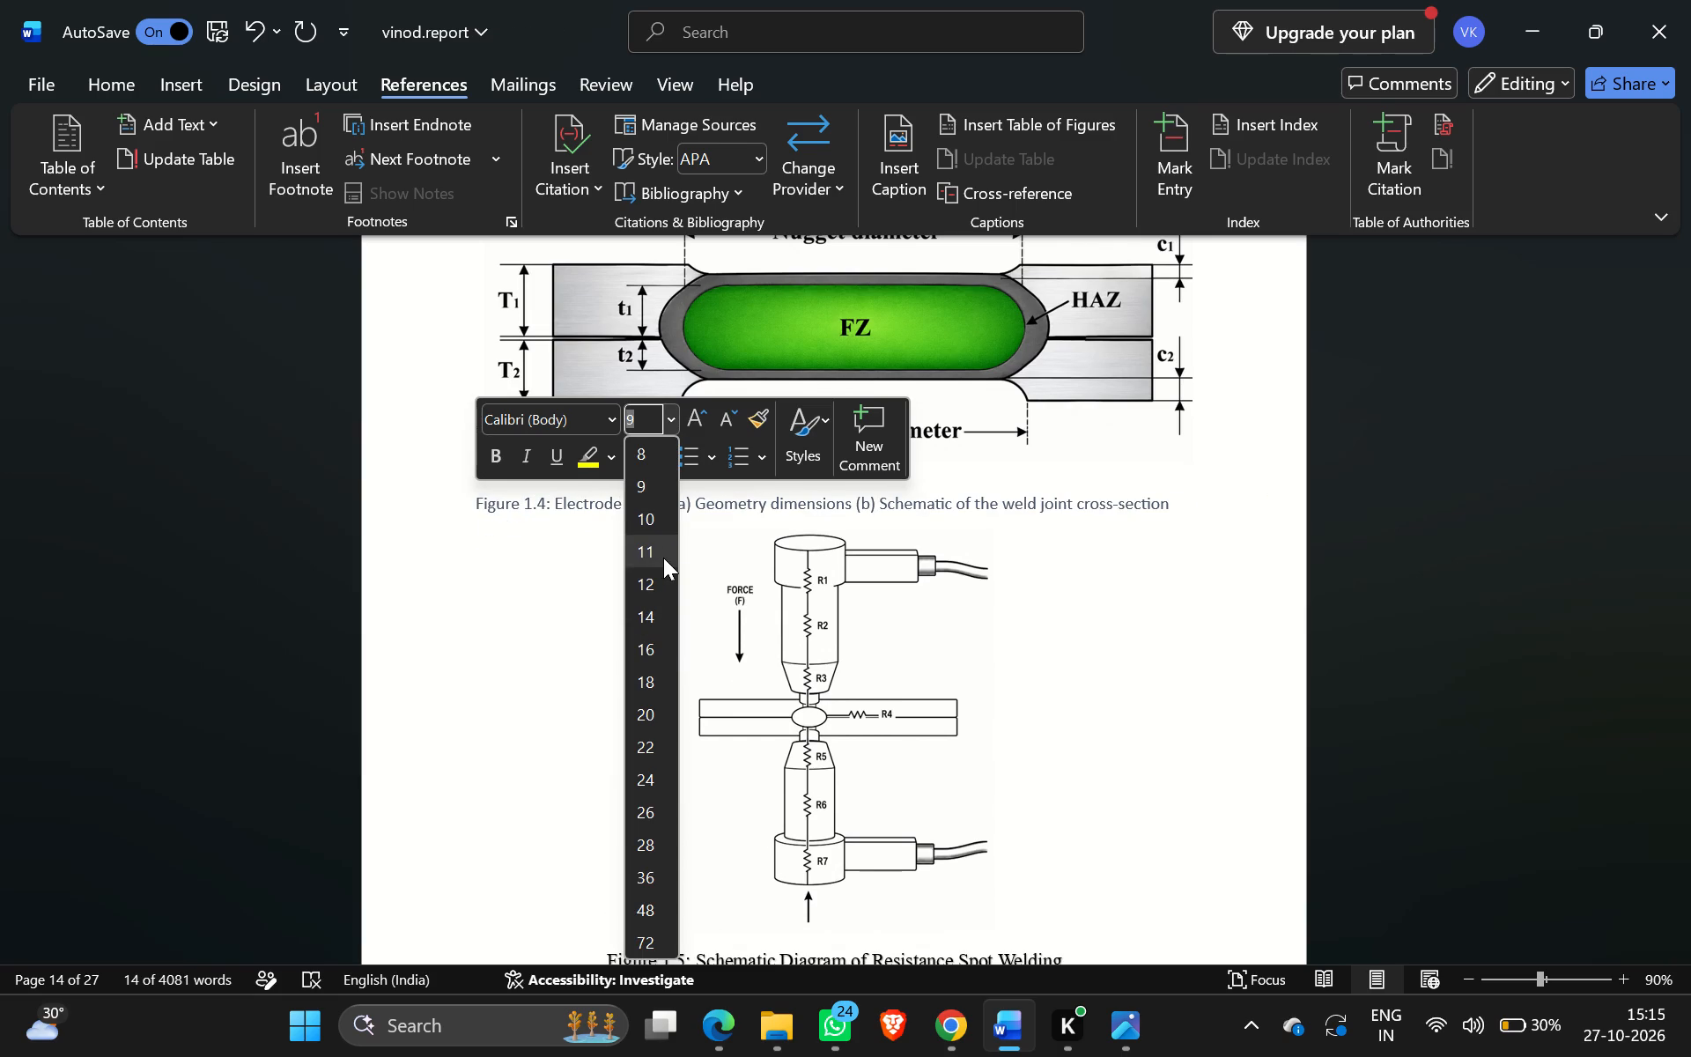
{"action": "left_click", "coordinate": [663, 558]}
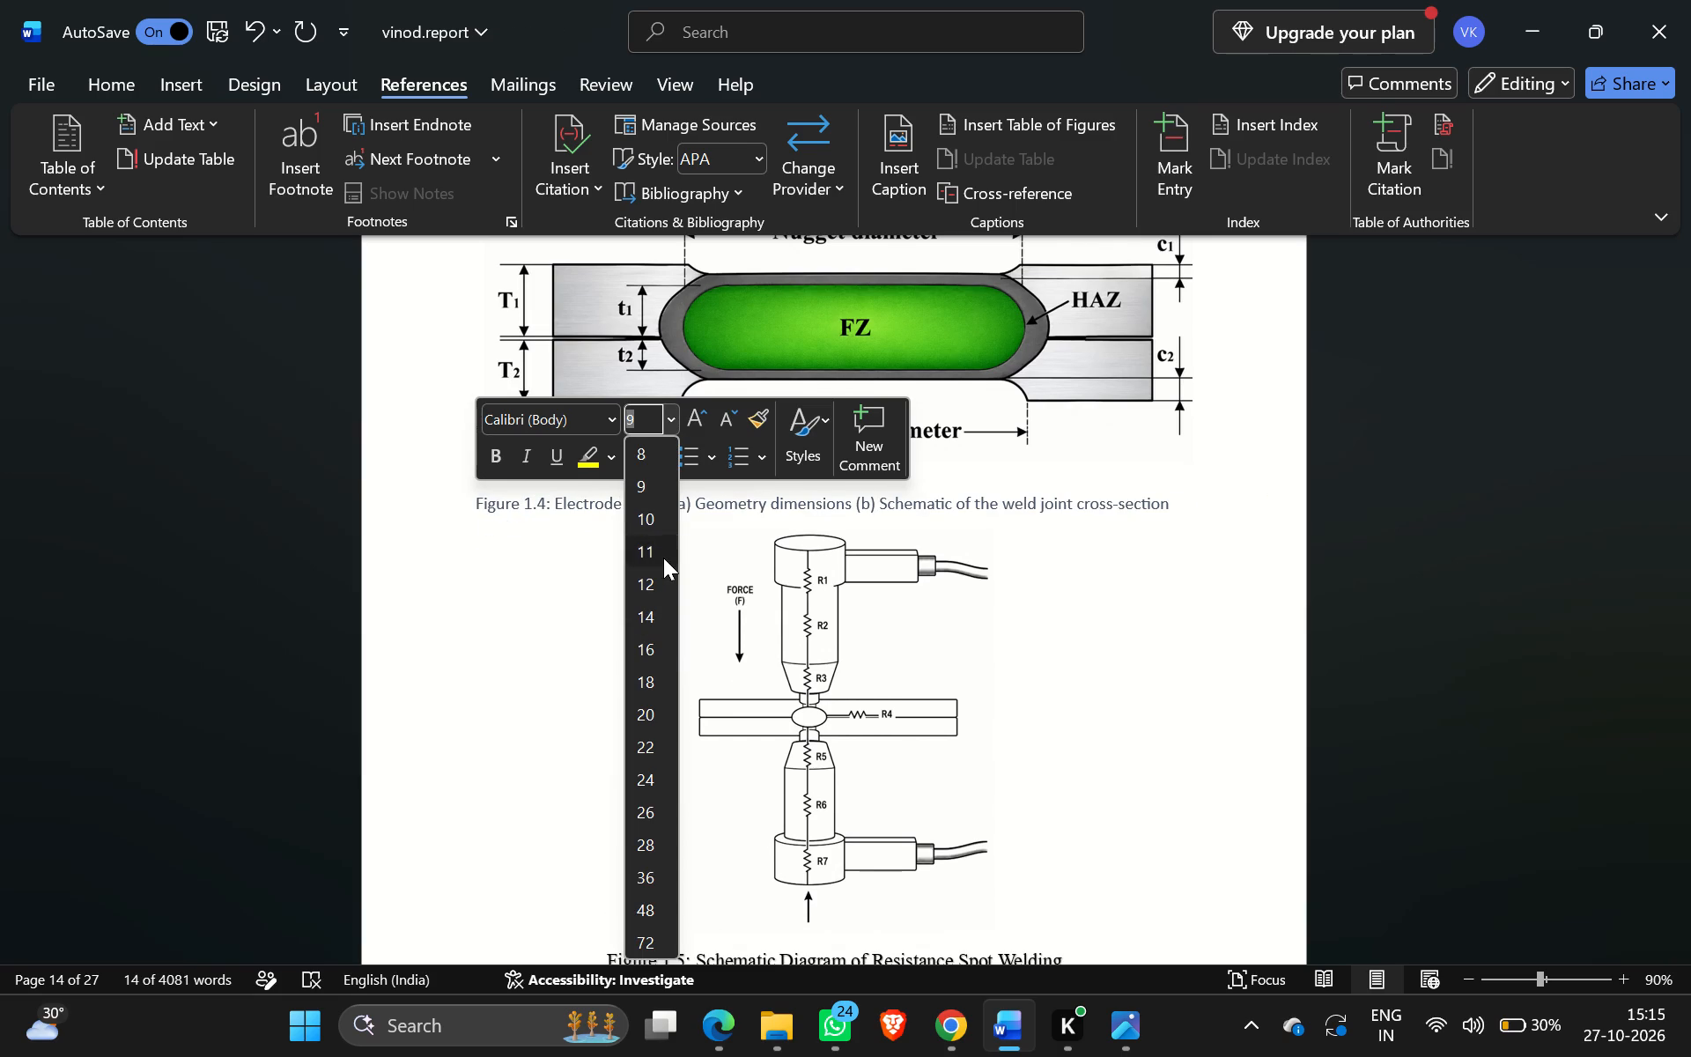
{"action": "left_click", "coordinate": [622, 610]}
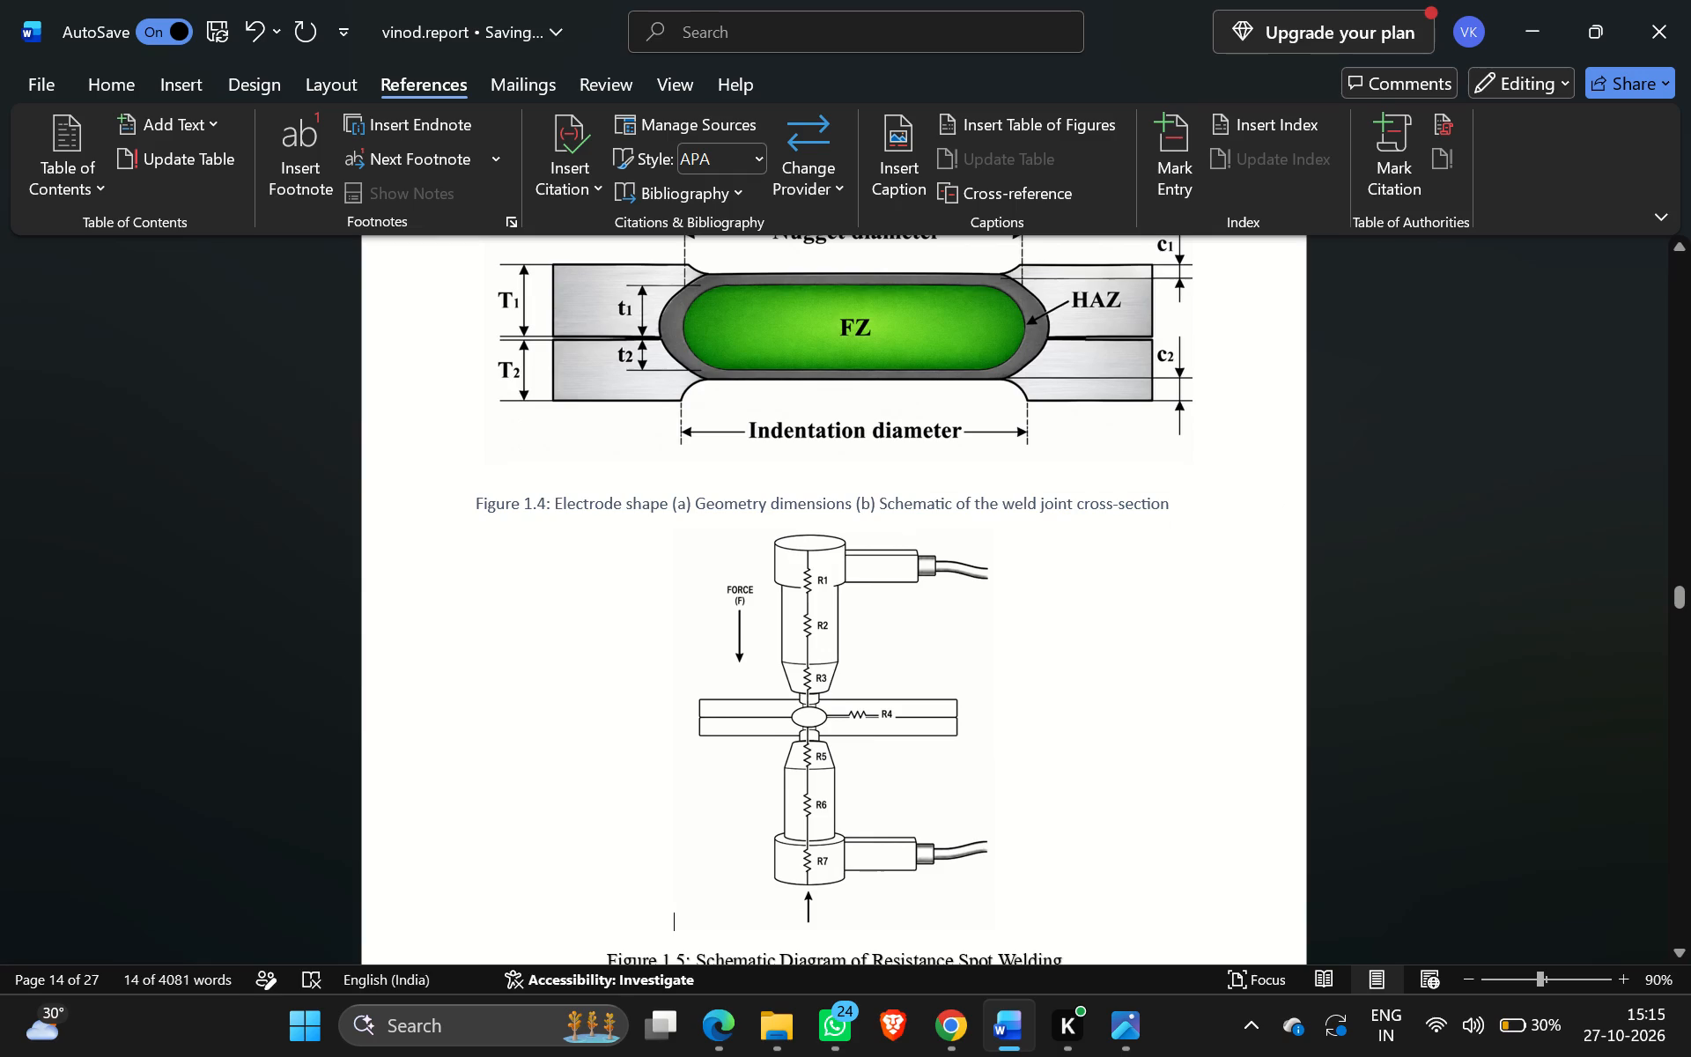
{"action": "scroll", "coordinate": [1001, 654], "scroll_direction": "up", "scroll_amount": 1}
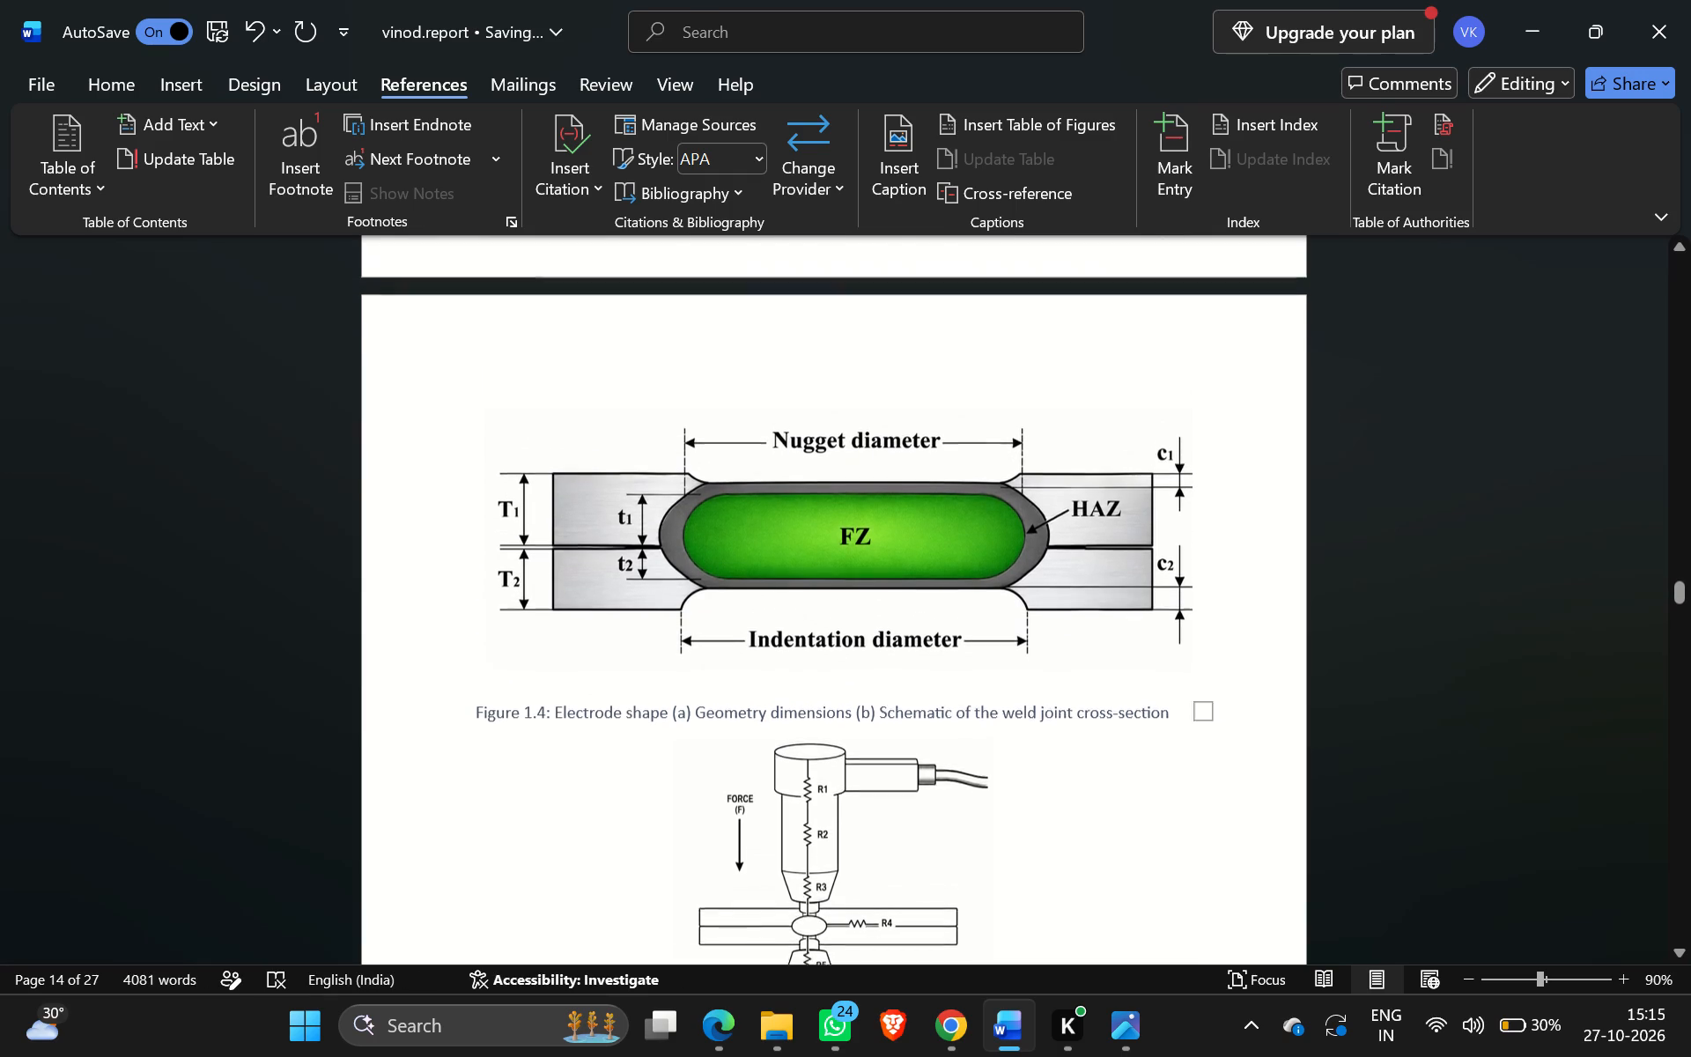
{"action": "scroll", "coordinate": [1001, 654], "scroll_direction": "up", "scroll_amount": 1}
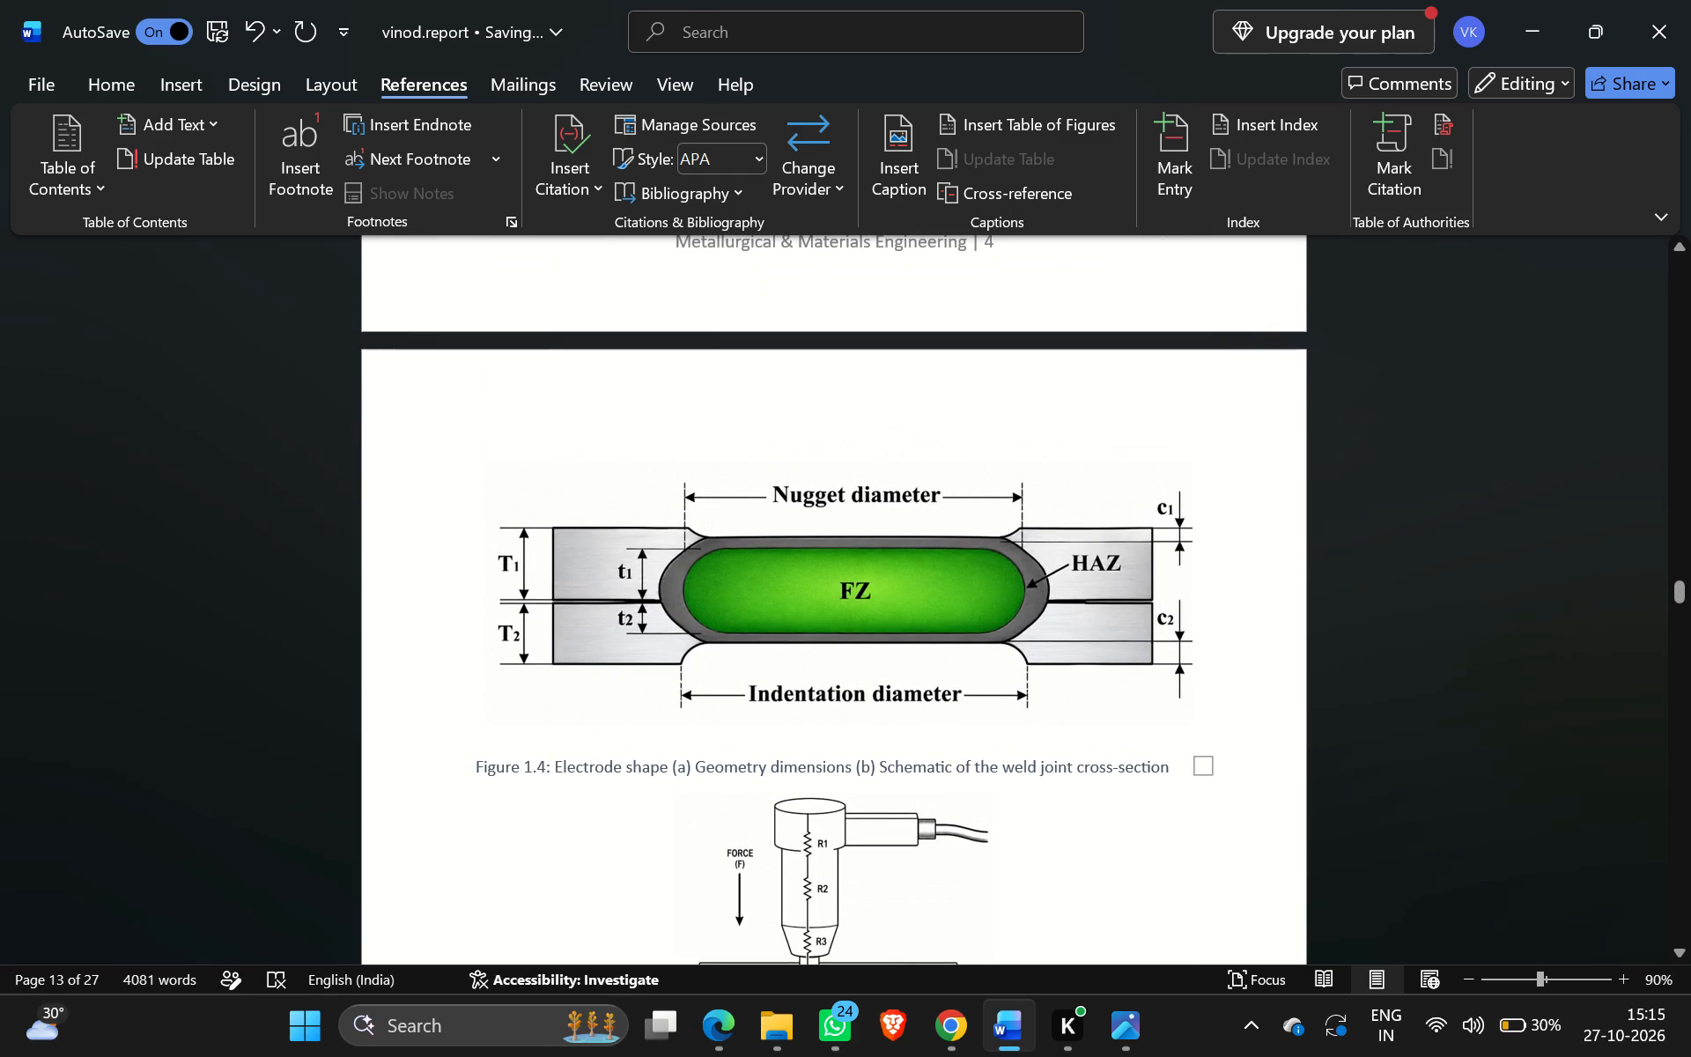
{"action": "scroll", "coordinate": [1001, 654], "scroll_direction": "up", "scroll_amount": 1}
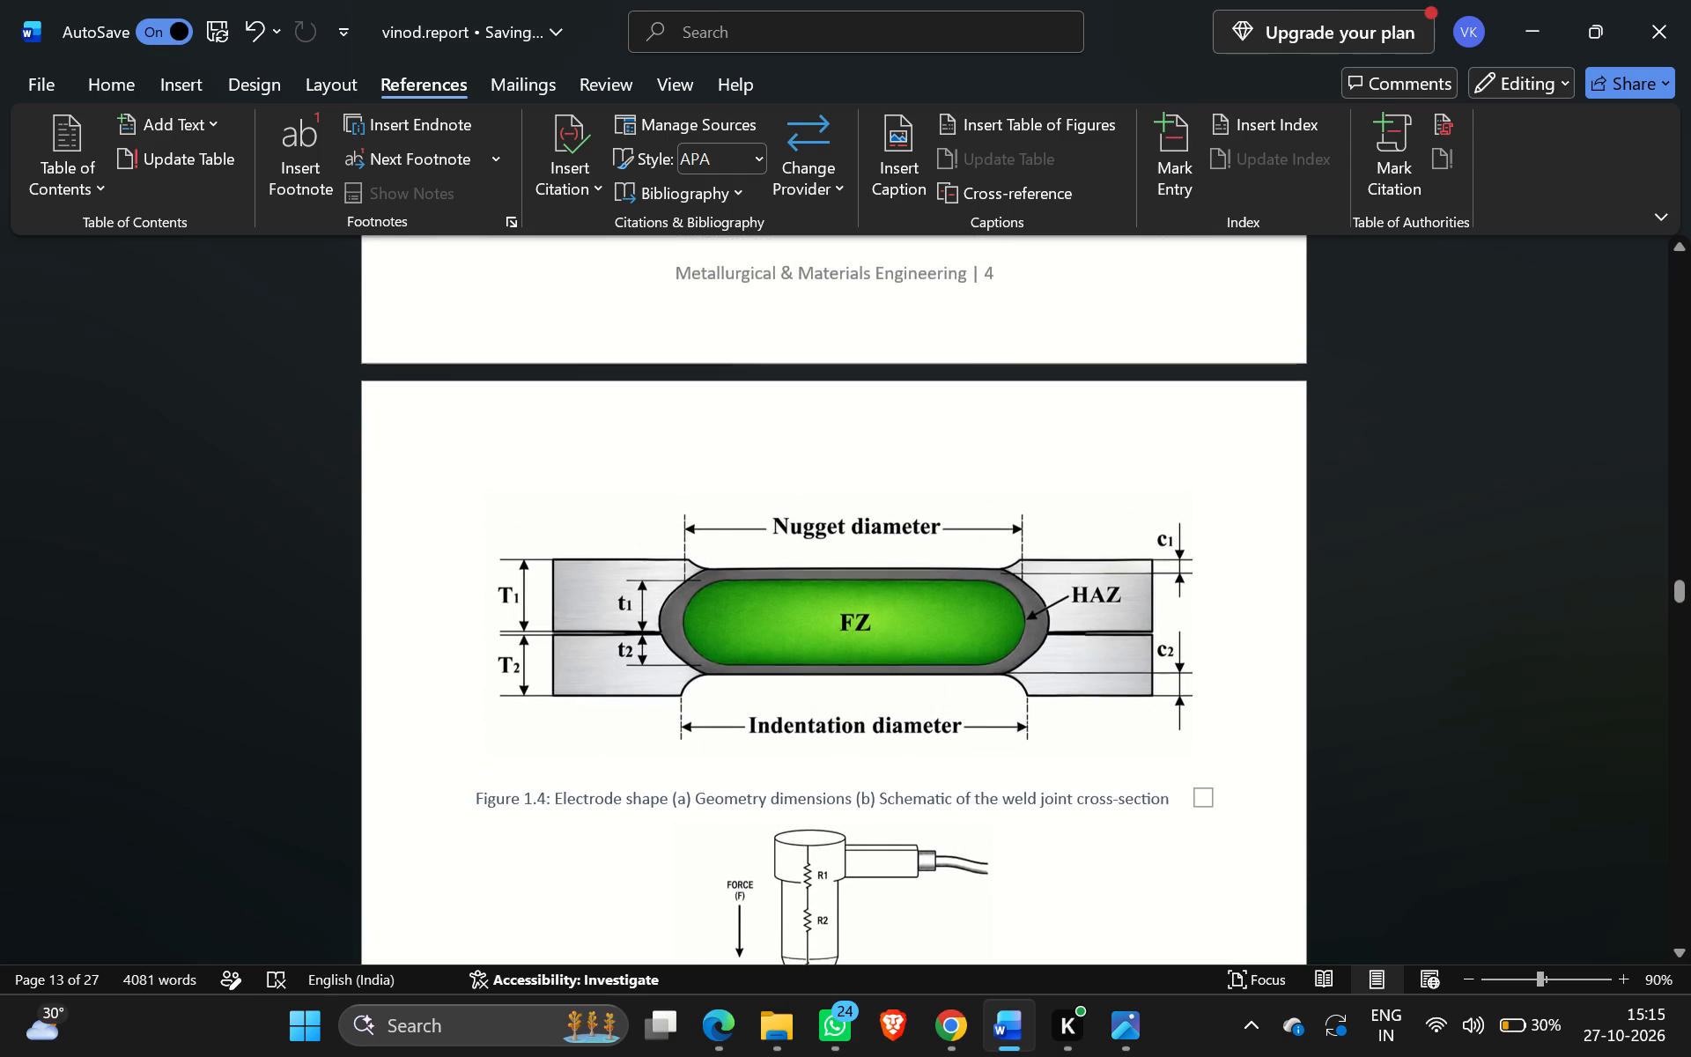
{"action": "scroll", "coordinate": [1001, 654], "scroll_direction": "up", "scroll_amount": 1}
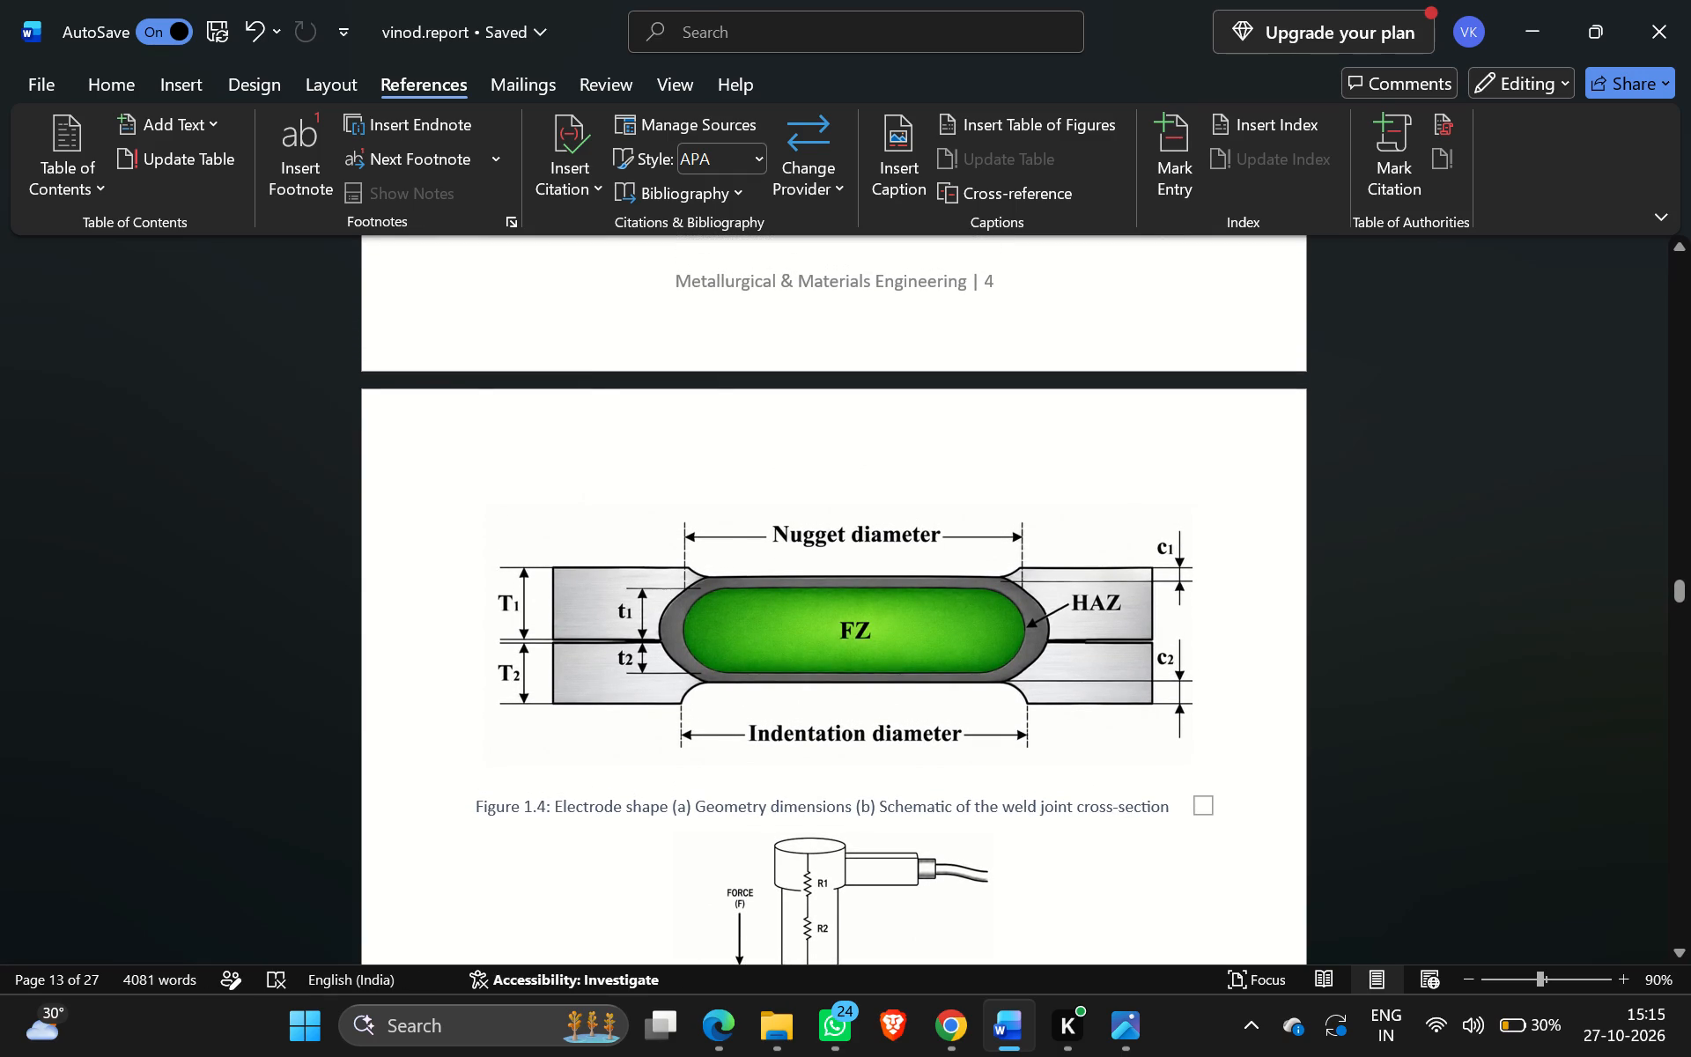
{"action": "left_click", "coordinate": [956, 1032]}
{"action": "left_click", "coordinate": [711, 950]}
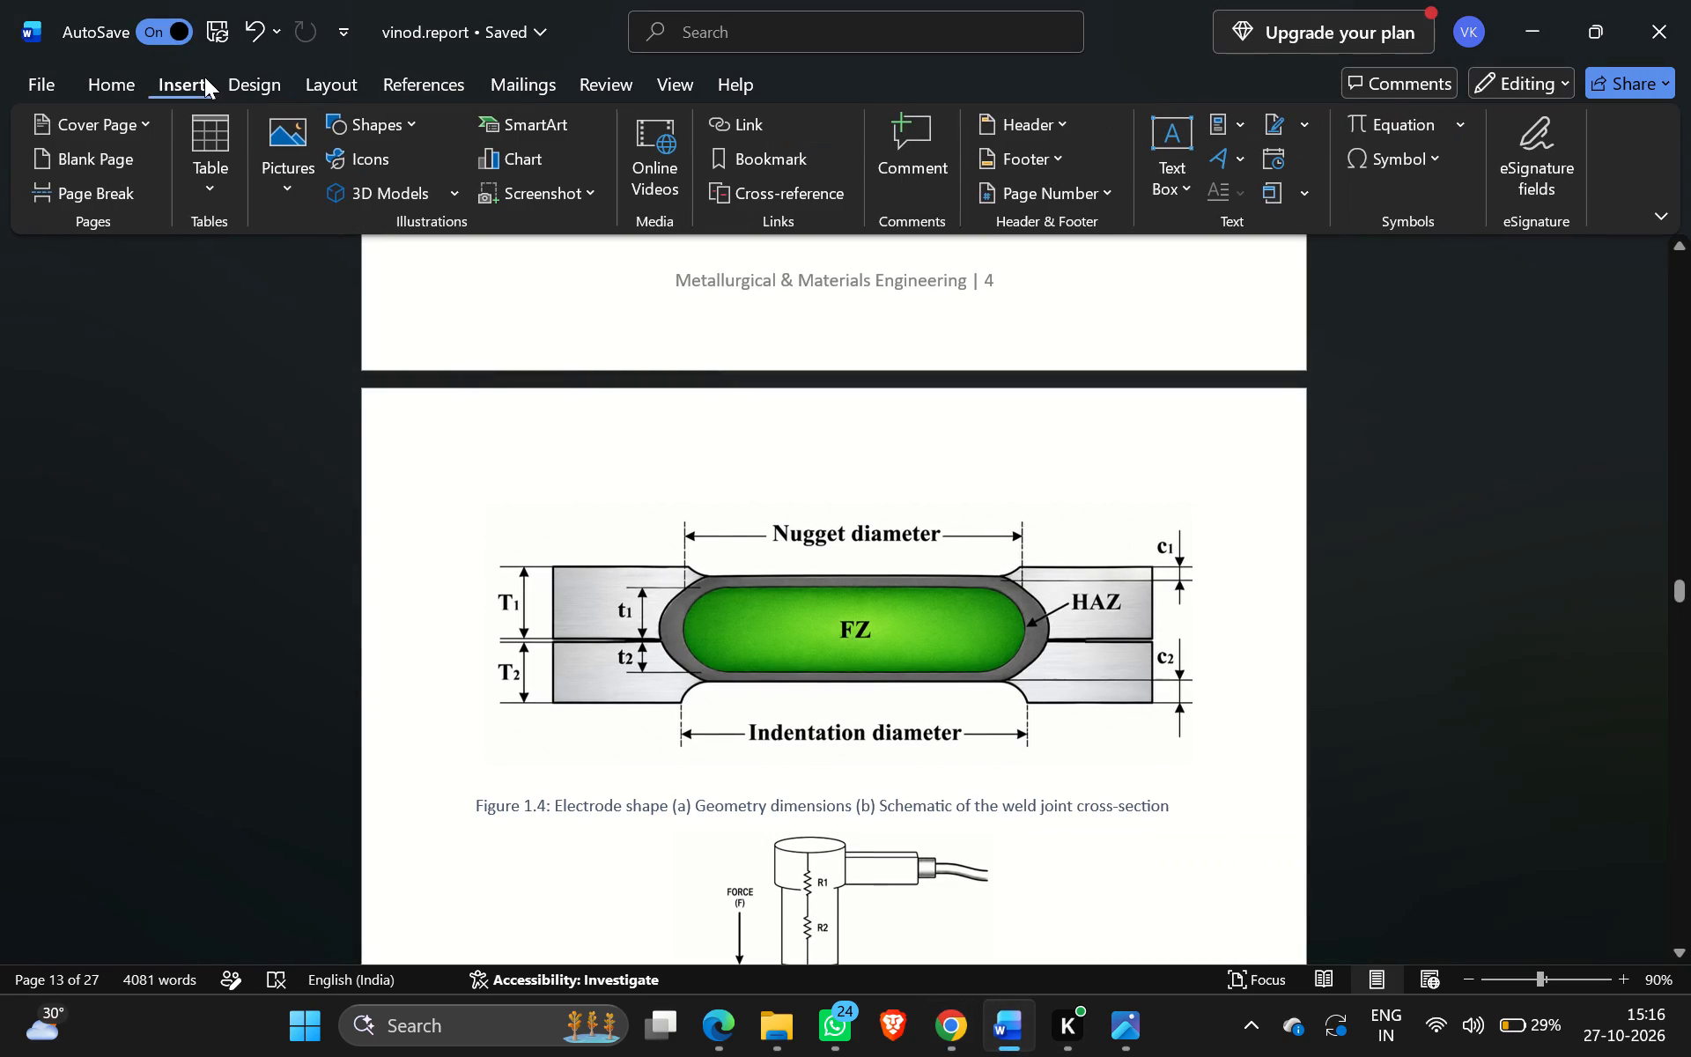
{"action": "left_click", "coordinate": [1171, 156]}
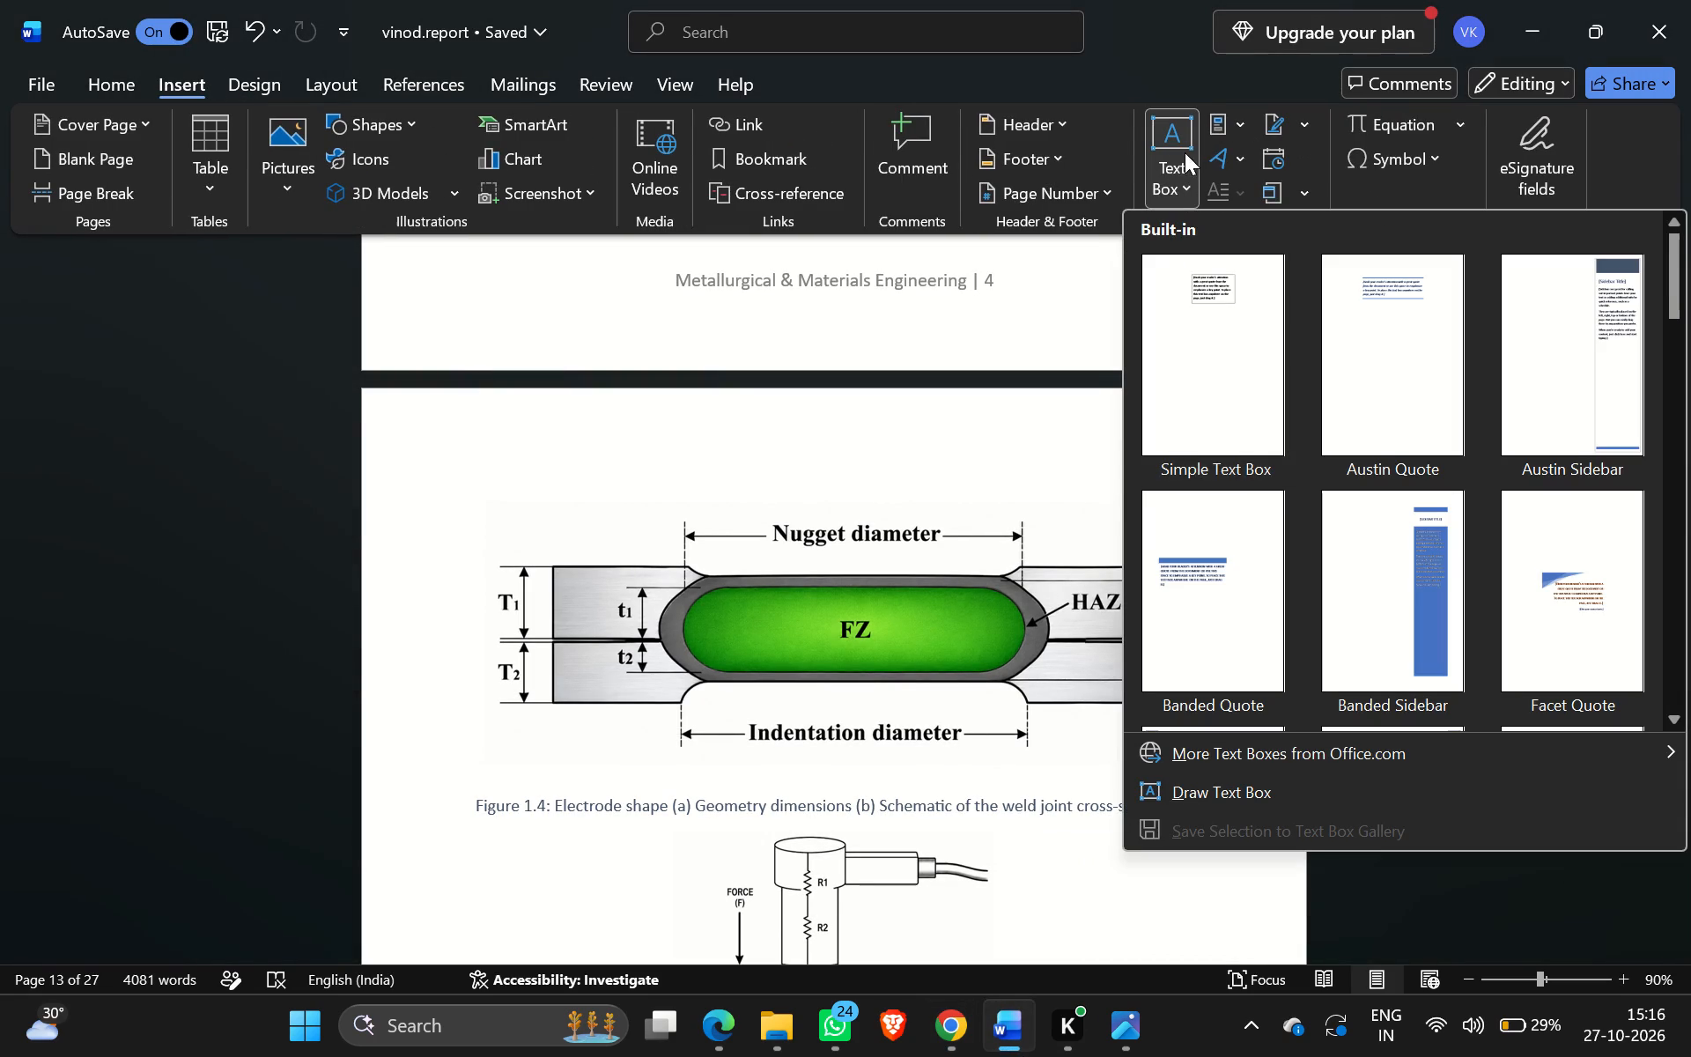
{"action": "left_click", "coordinate": [1177, 197]}
{"action": "left_click", "coordinate": [1177, 197]}
{"action": "left_click", "coordinate": [1224, 798]}
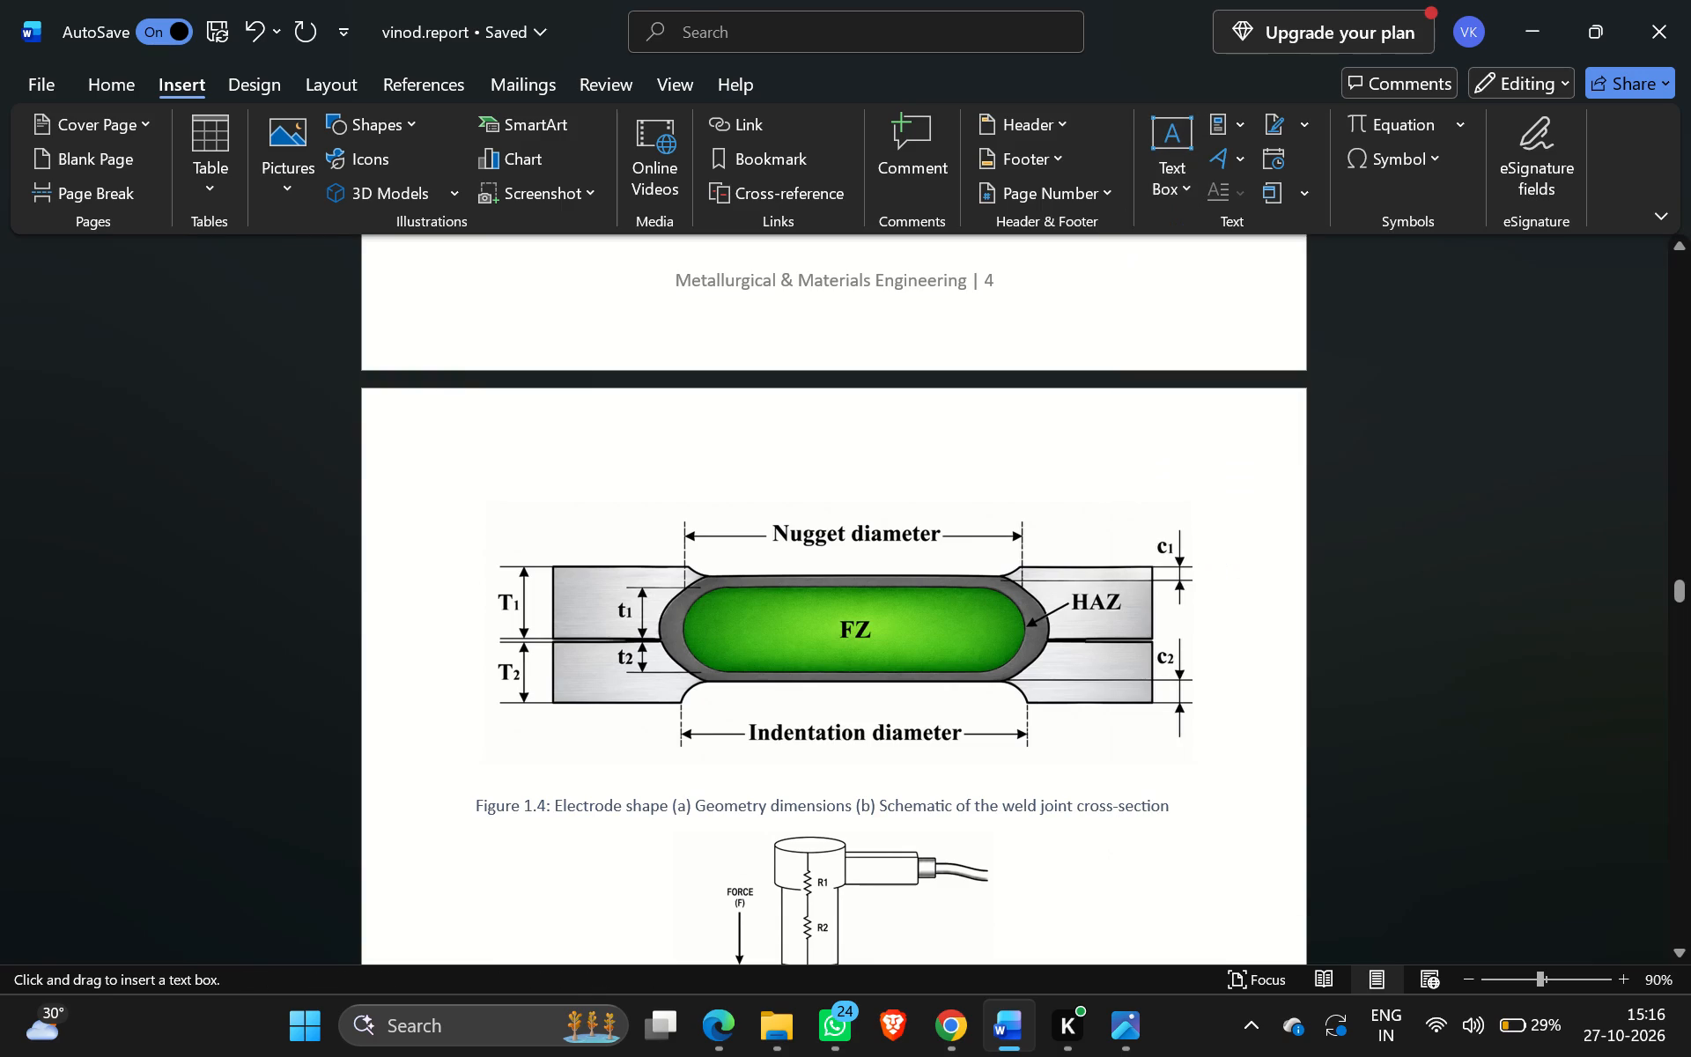
{"action": "left_click_drag", "start_coordinate": [509, 495], "coordinate": [562, 528]}
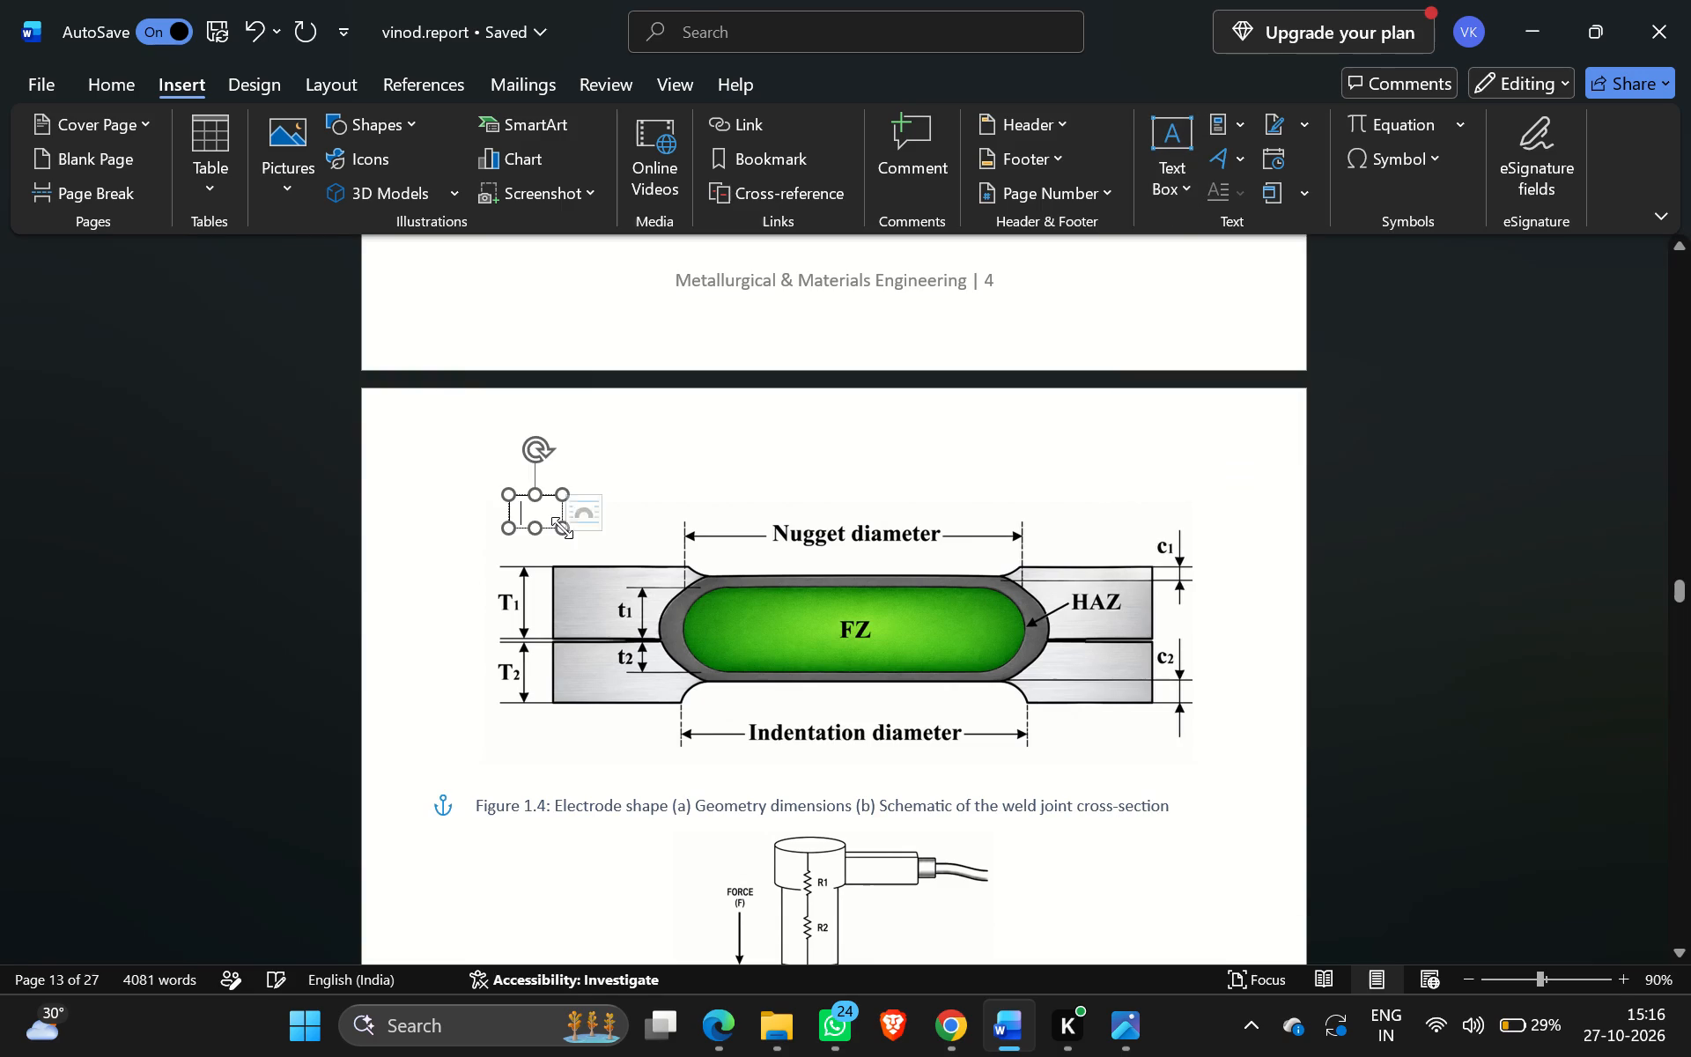
{"action": "key", "text": "c"}
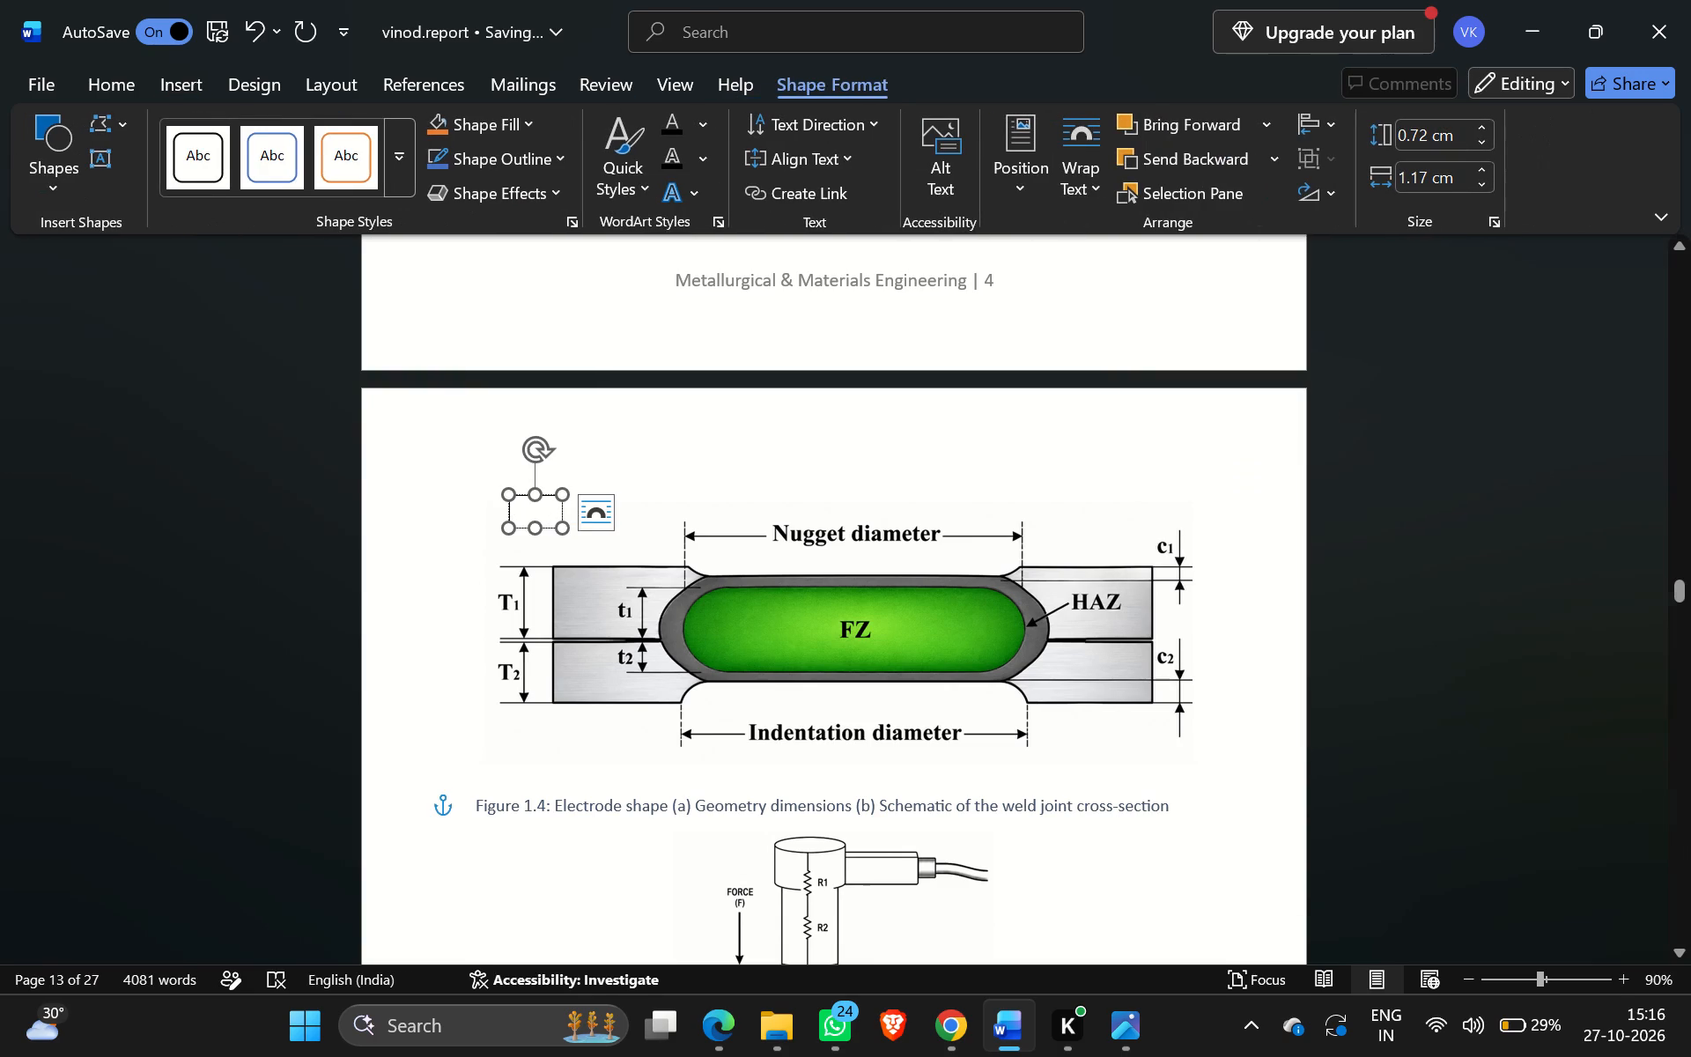
Set the letter "c" in the text box to font size 16 and make the box taller to fit it.
{"action": "left_click", "coordinate": [528, 514]}
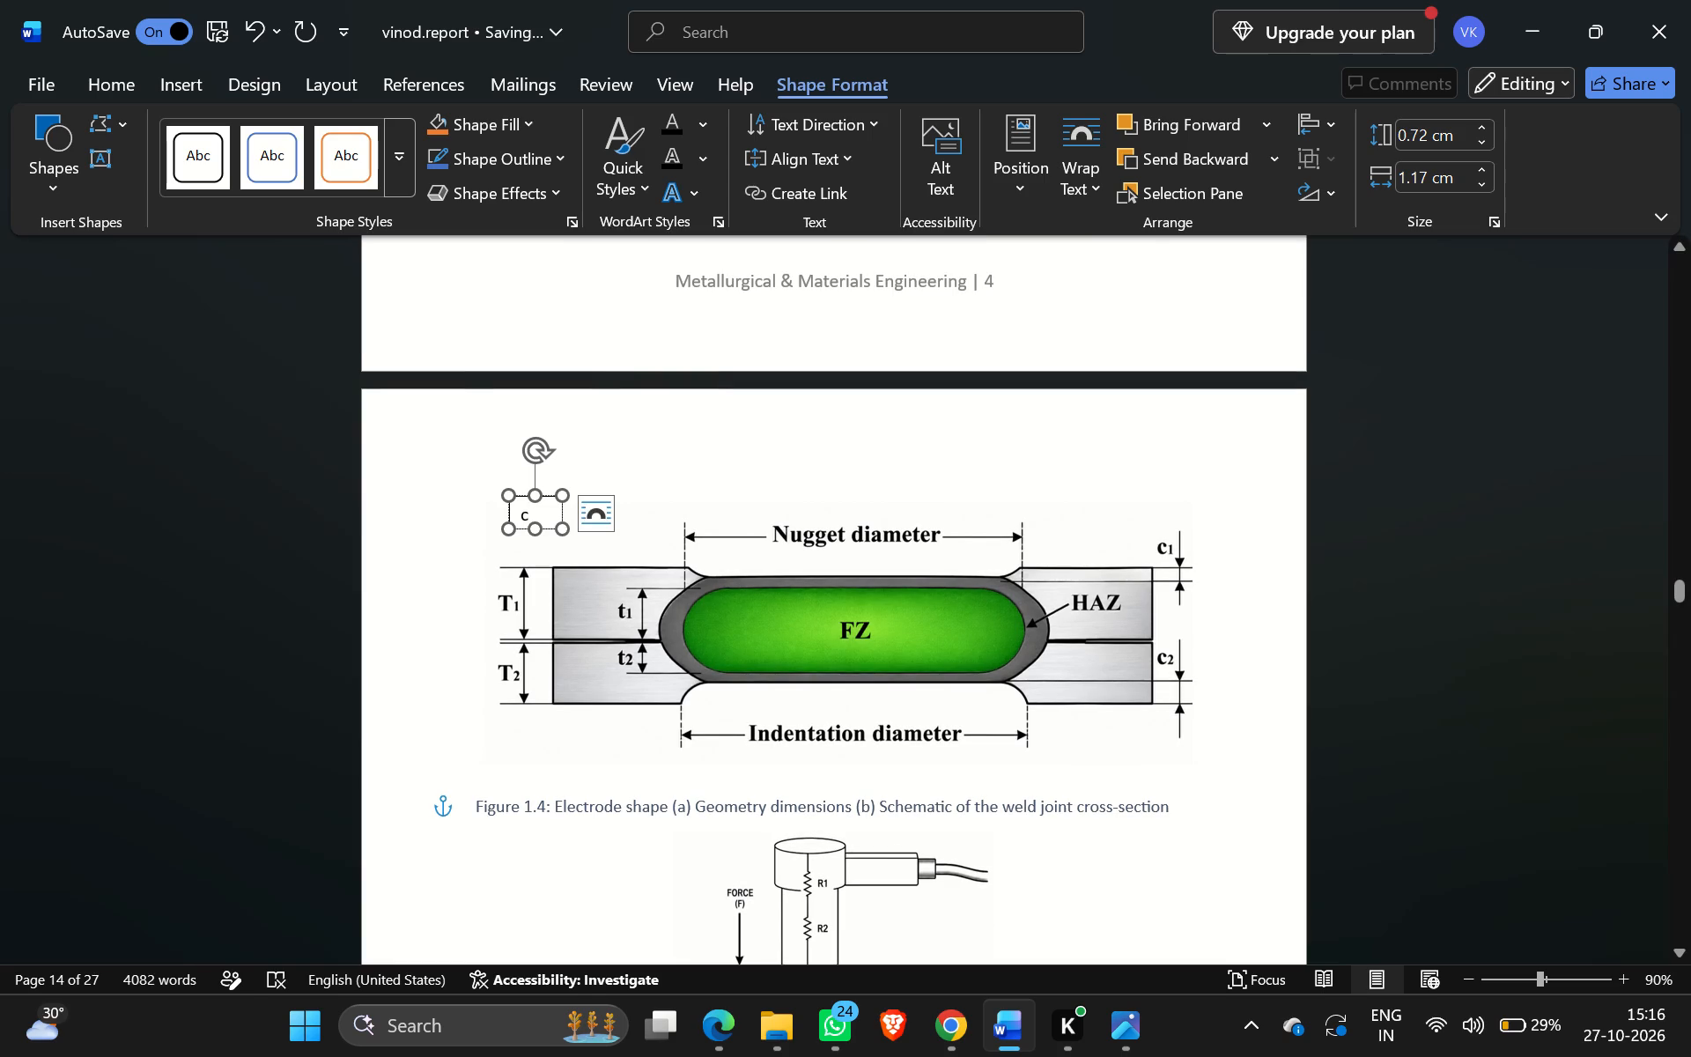
{"action": "left_click_drag", "start_coordinate": [528, 510], "coordinate": [521, 512]}
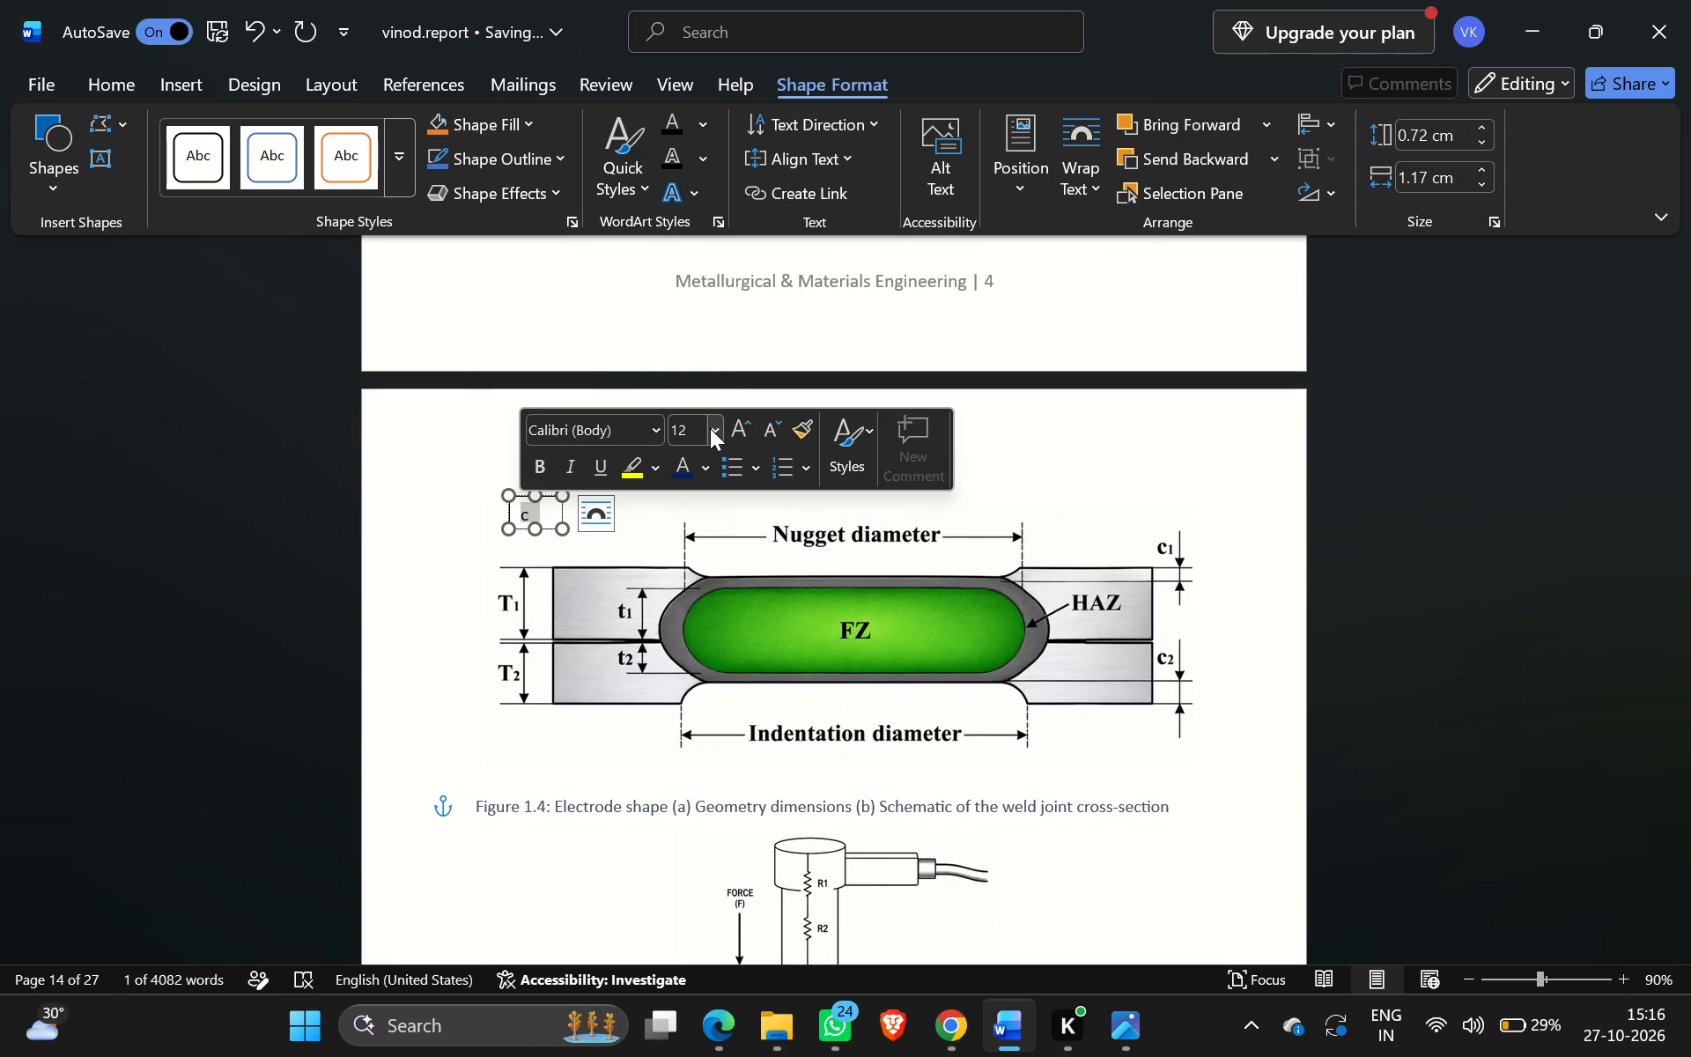
{"action": "left_click", "coordinate": [710, 428]}
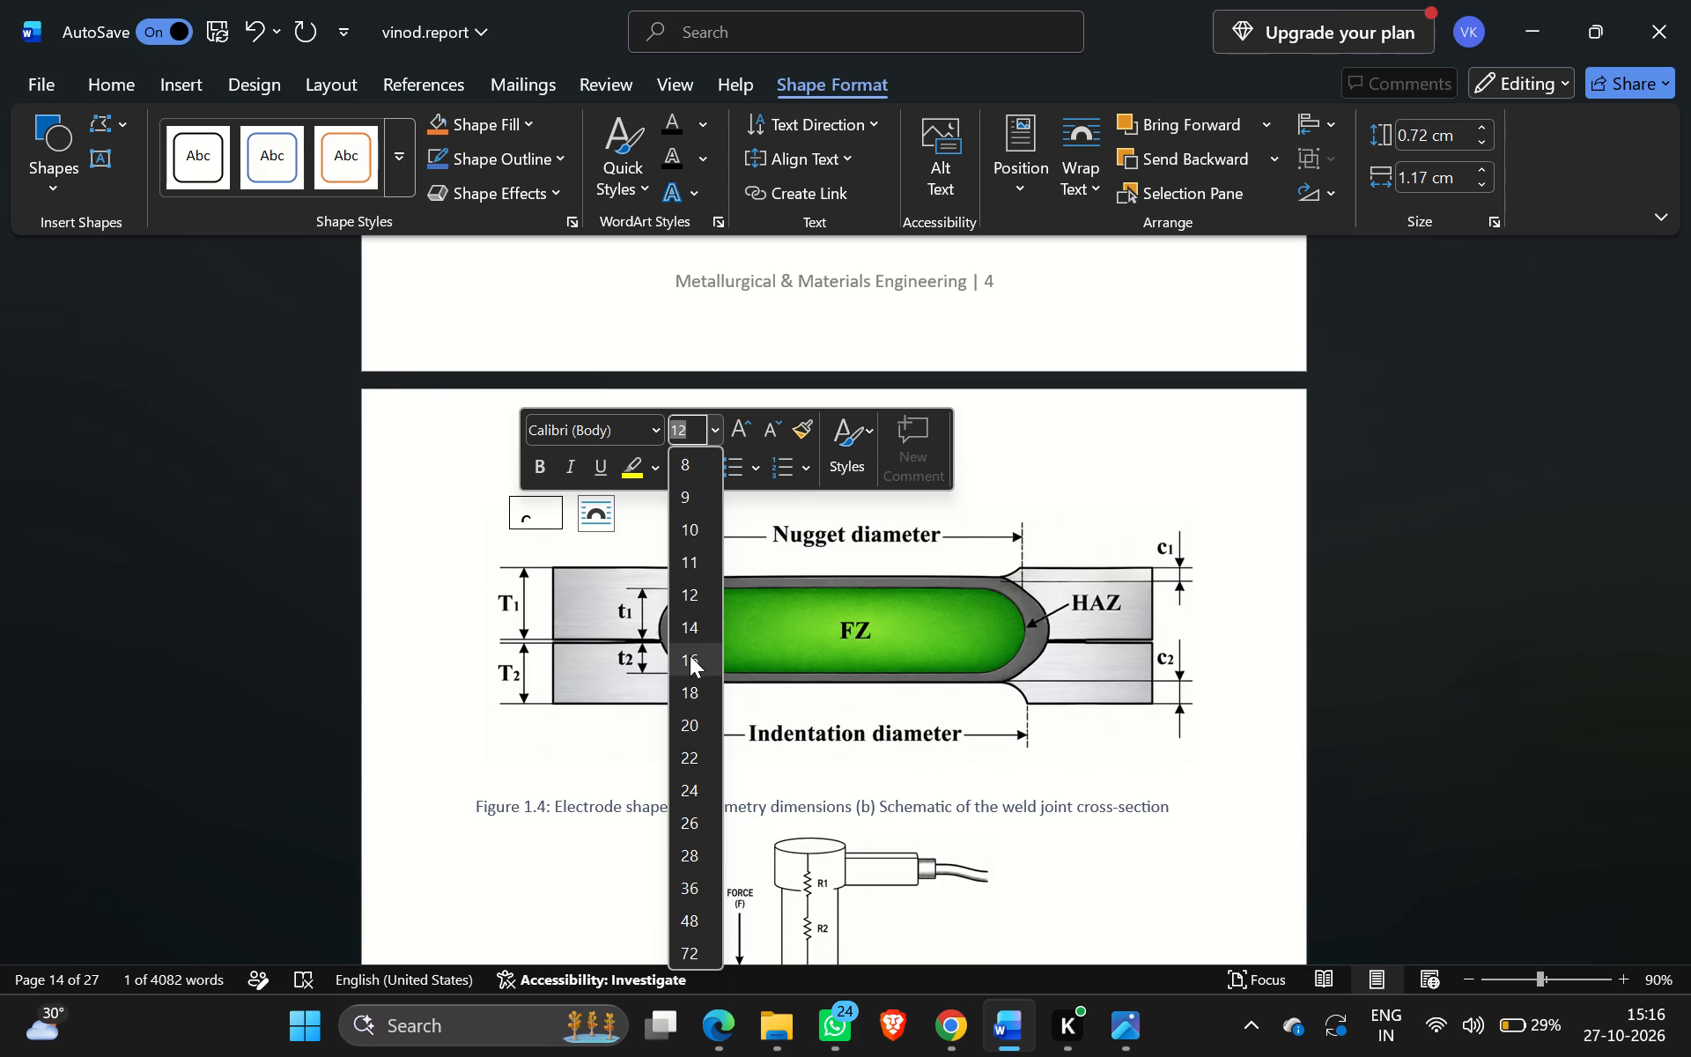
{"action": "left_click", "coordinate": [690, 657]}
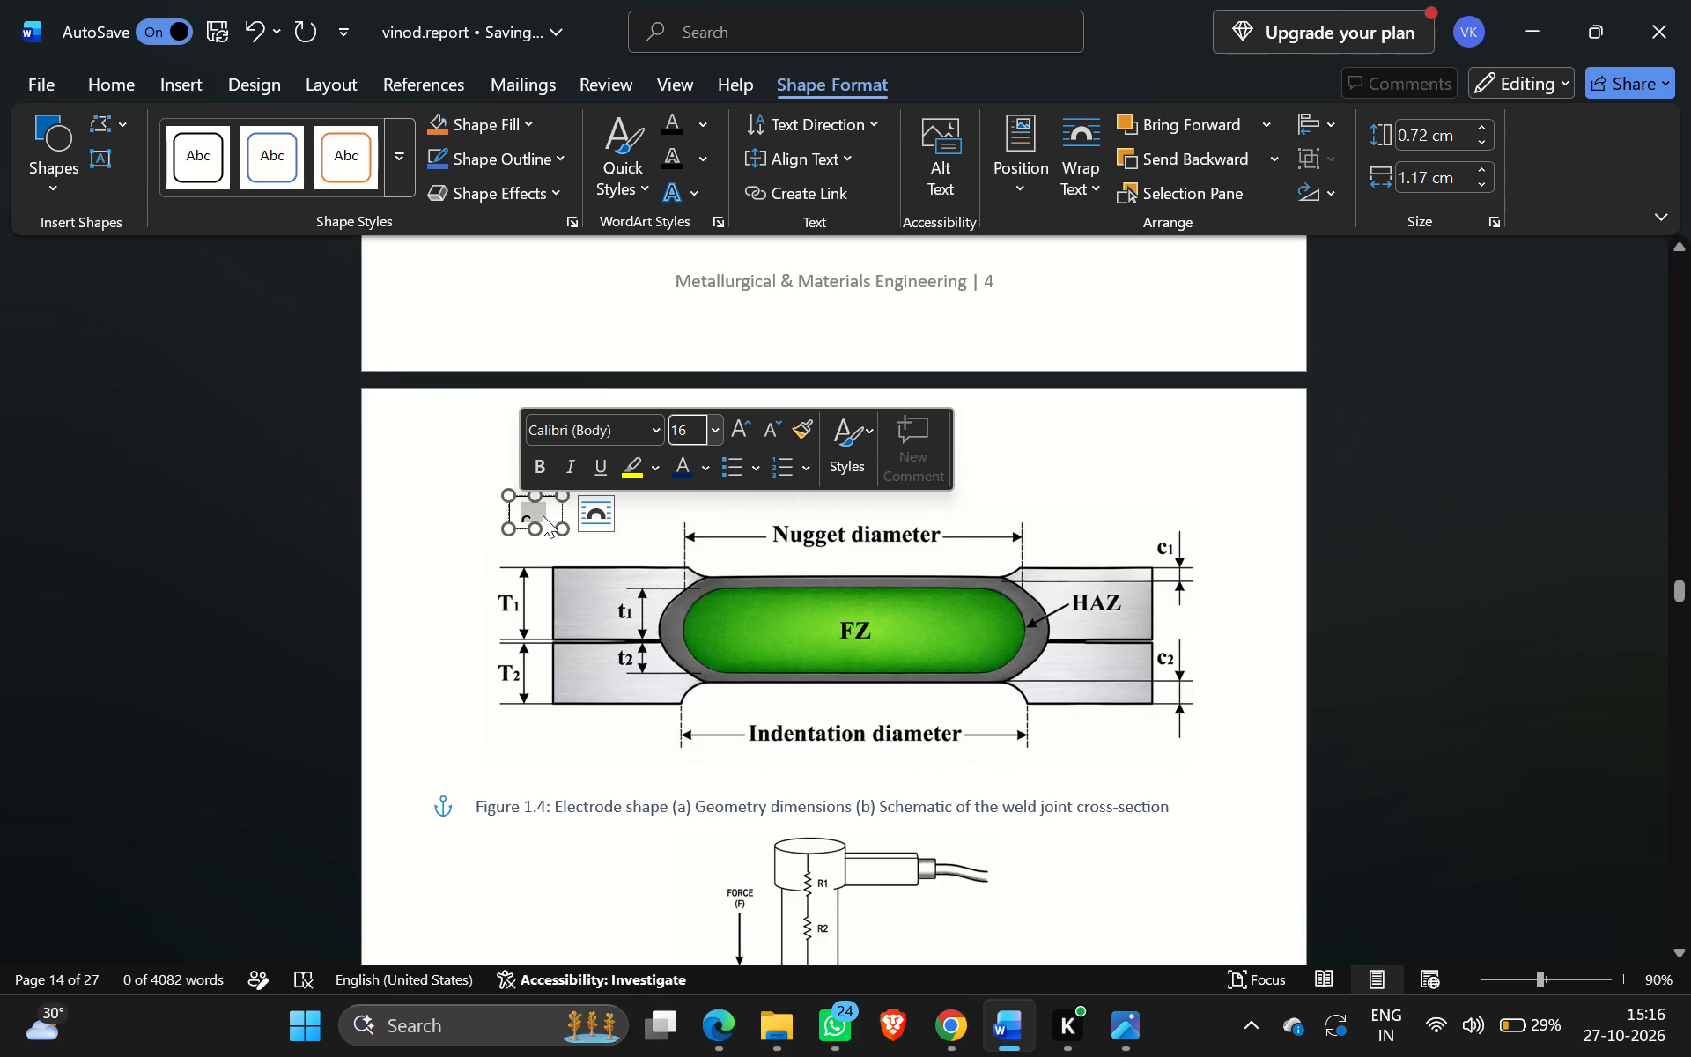
{"action": "left_click_drag", "start_coordinate": [532, 535], "coordinate": [522, 545]}
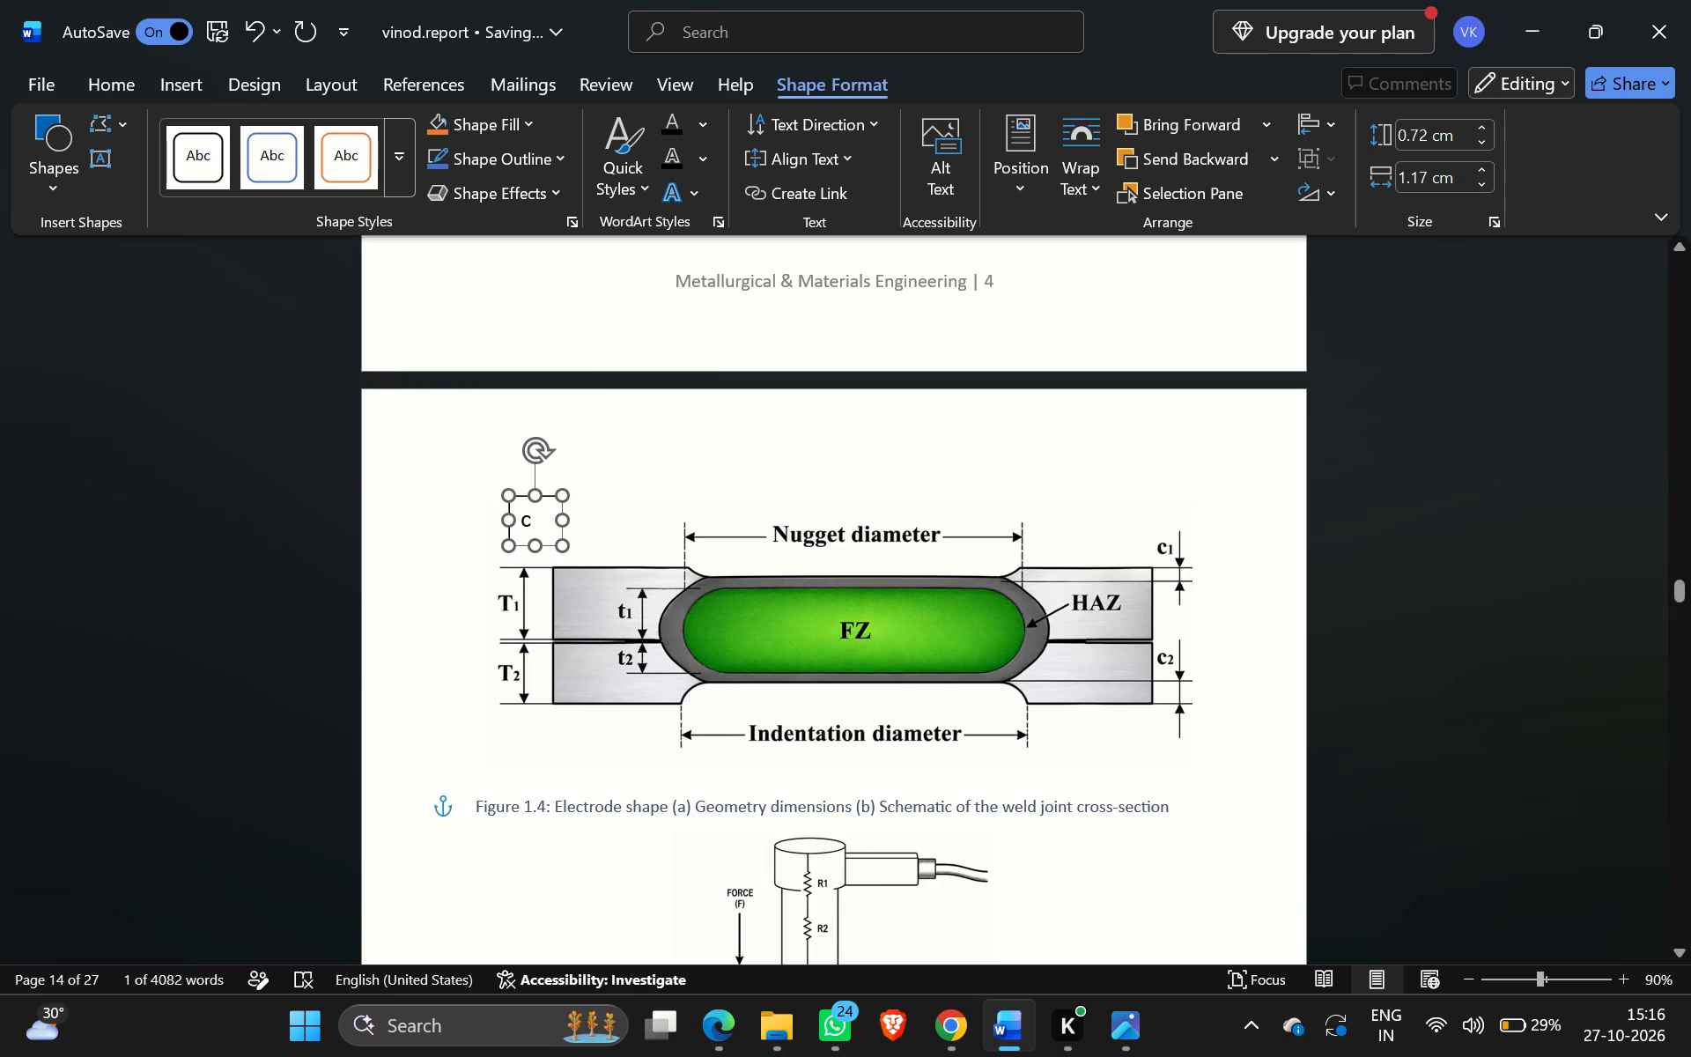
{"action": "left_click_drag", "start_coordinate": [522, 545], "coordinate": [523, 545]}
{"action": "left_click", "coordinate": [702, 425]}
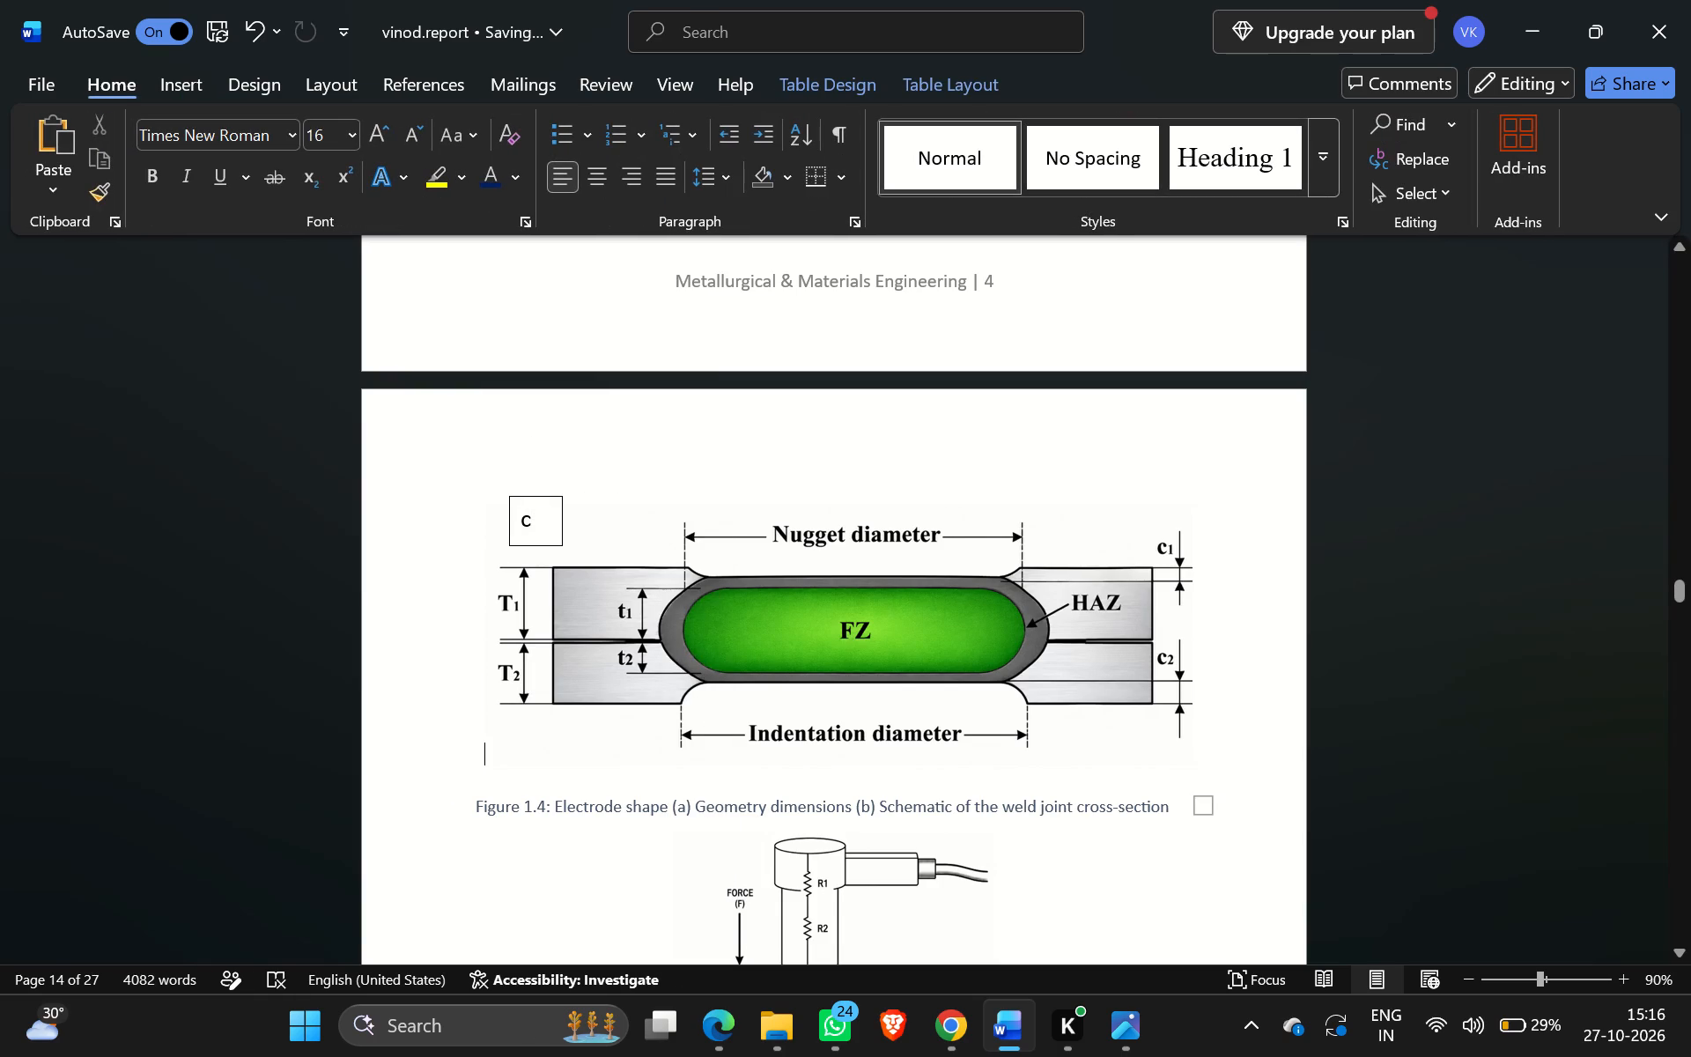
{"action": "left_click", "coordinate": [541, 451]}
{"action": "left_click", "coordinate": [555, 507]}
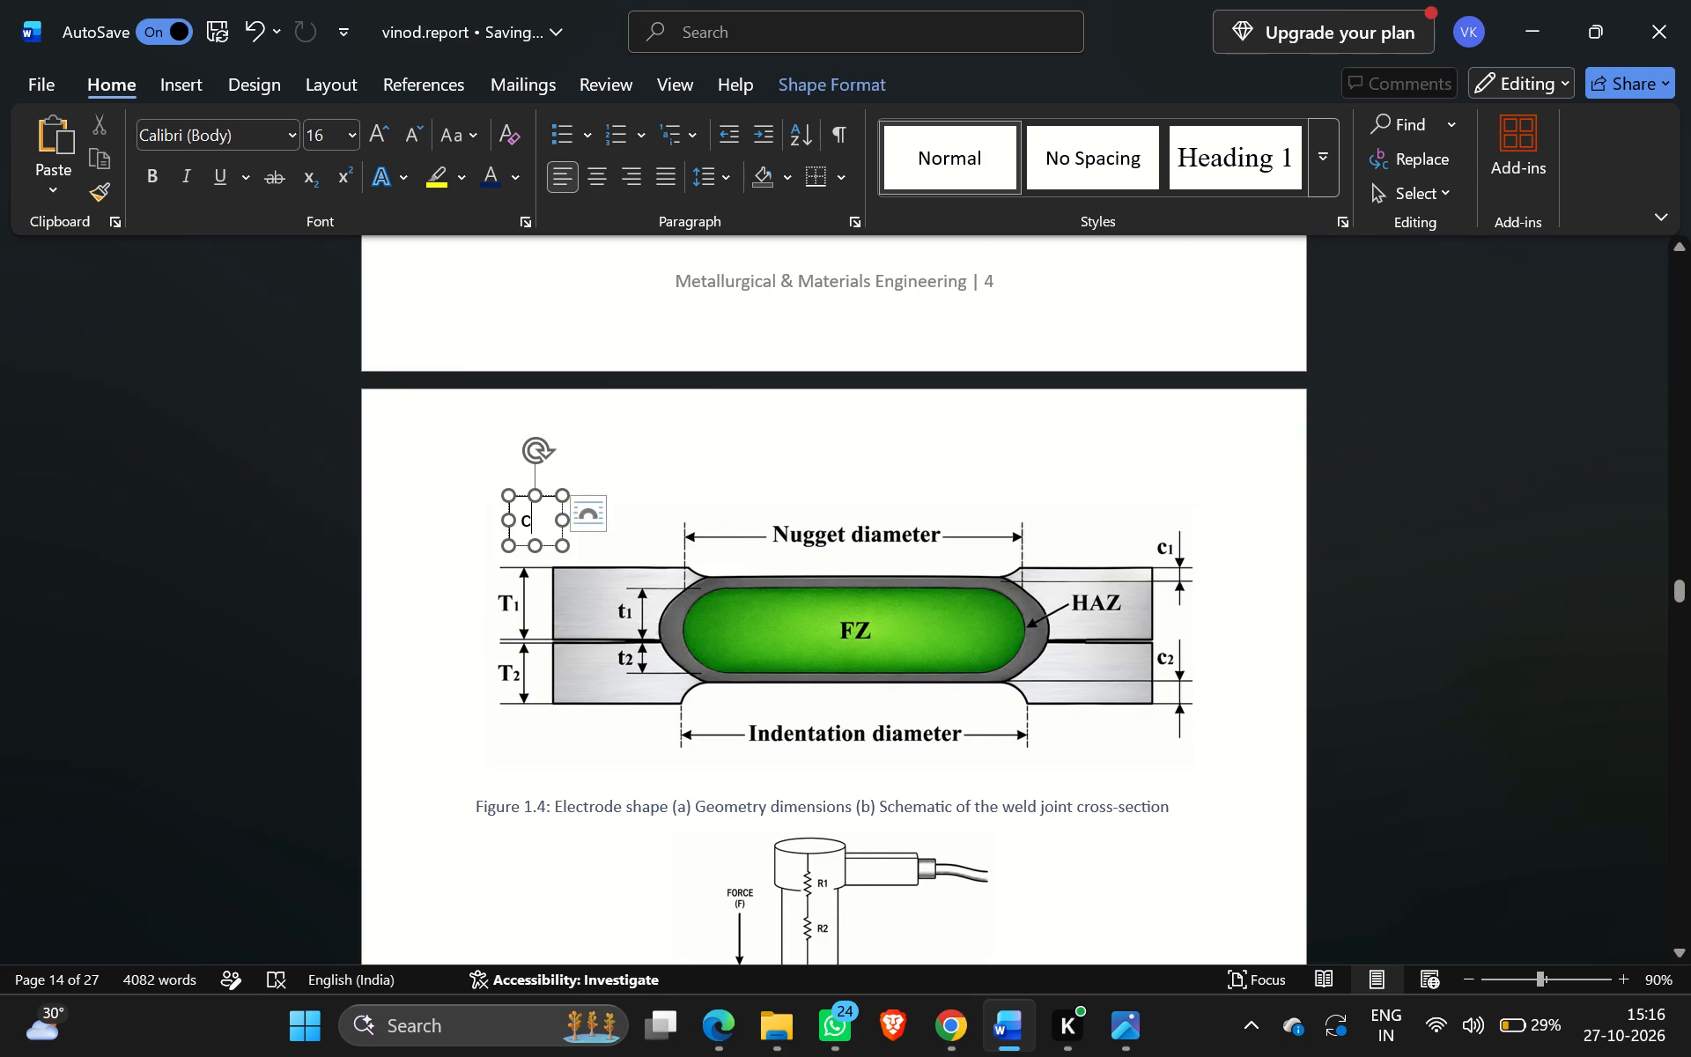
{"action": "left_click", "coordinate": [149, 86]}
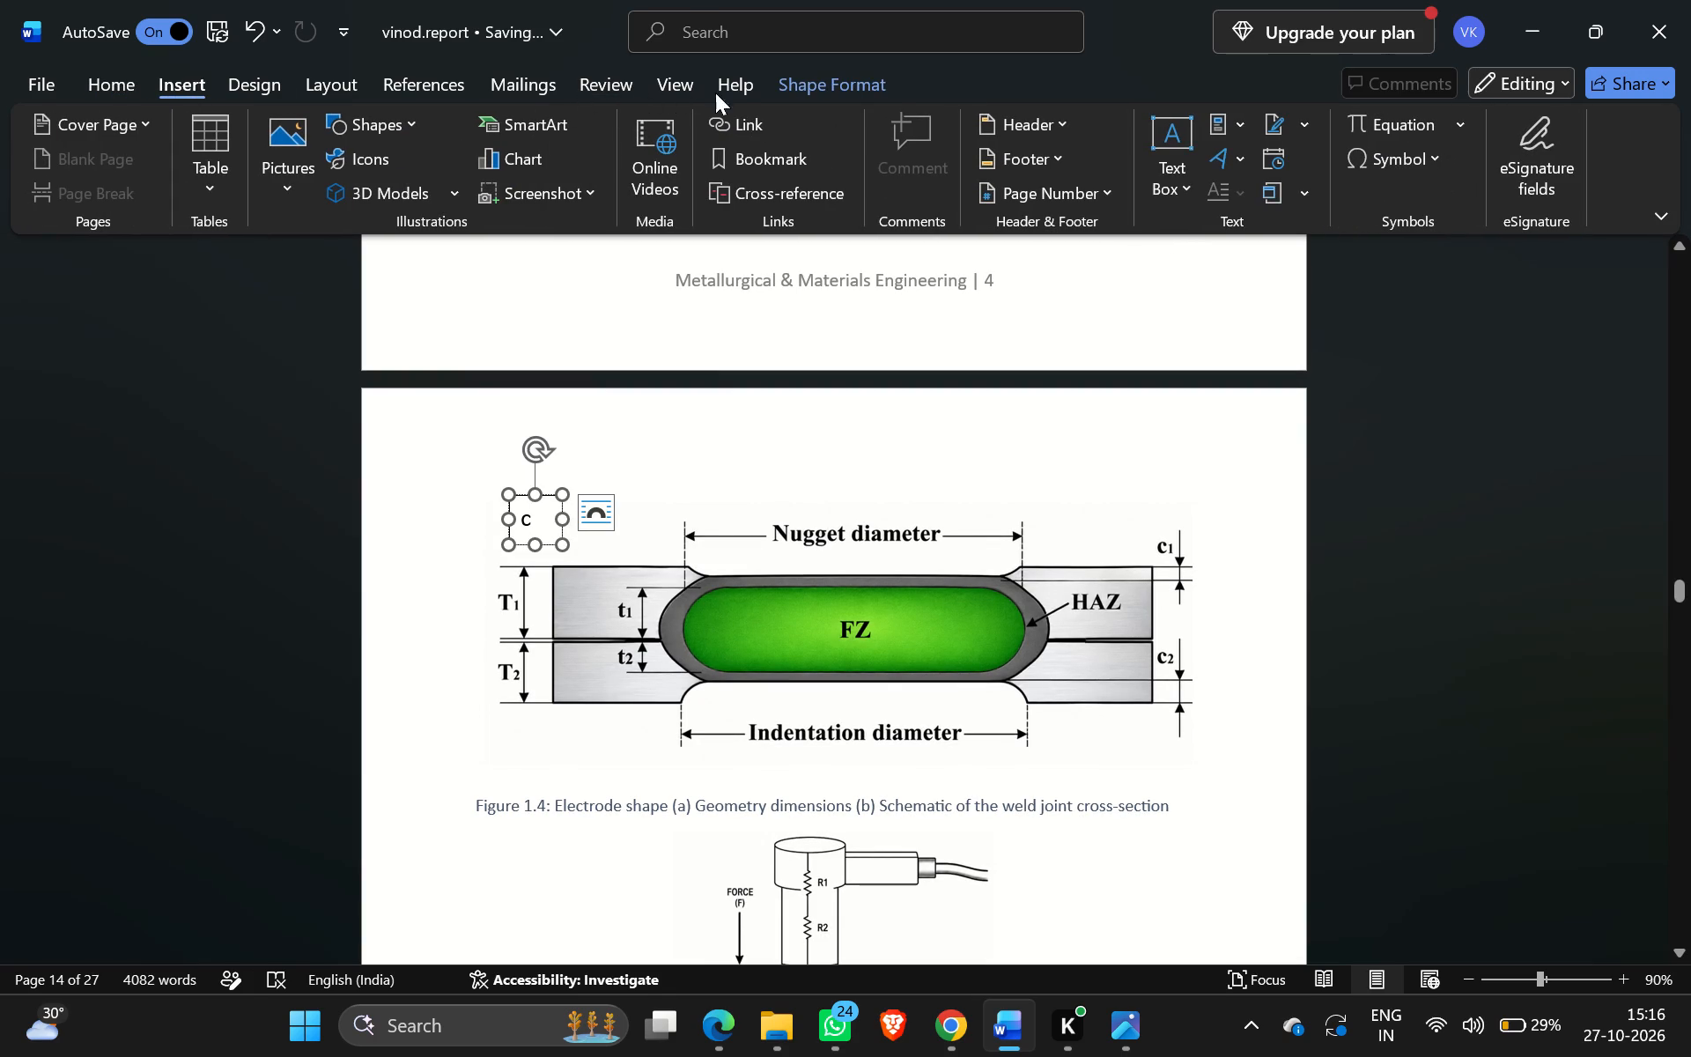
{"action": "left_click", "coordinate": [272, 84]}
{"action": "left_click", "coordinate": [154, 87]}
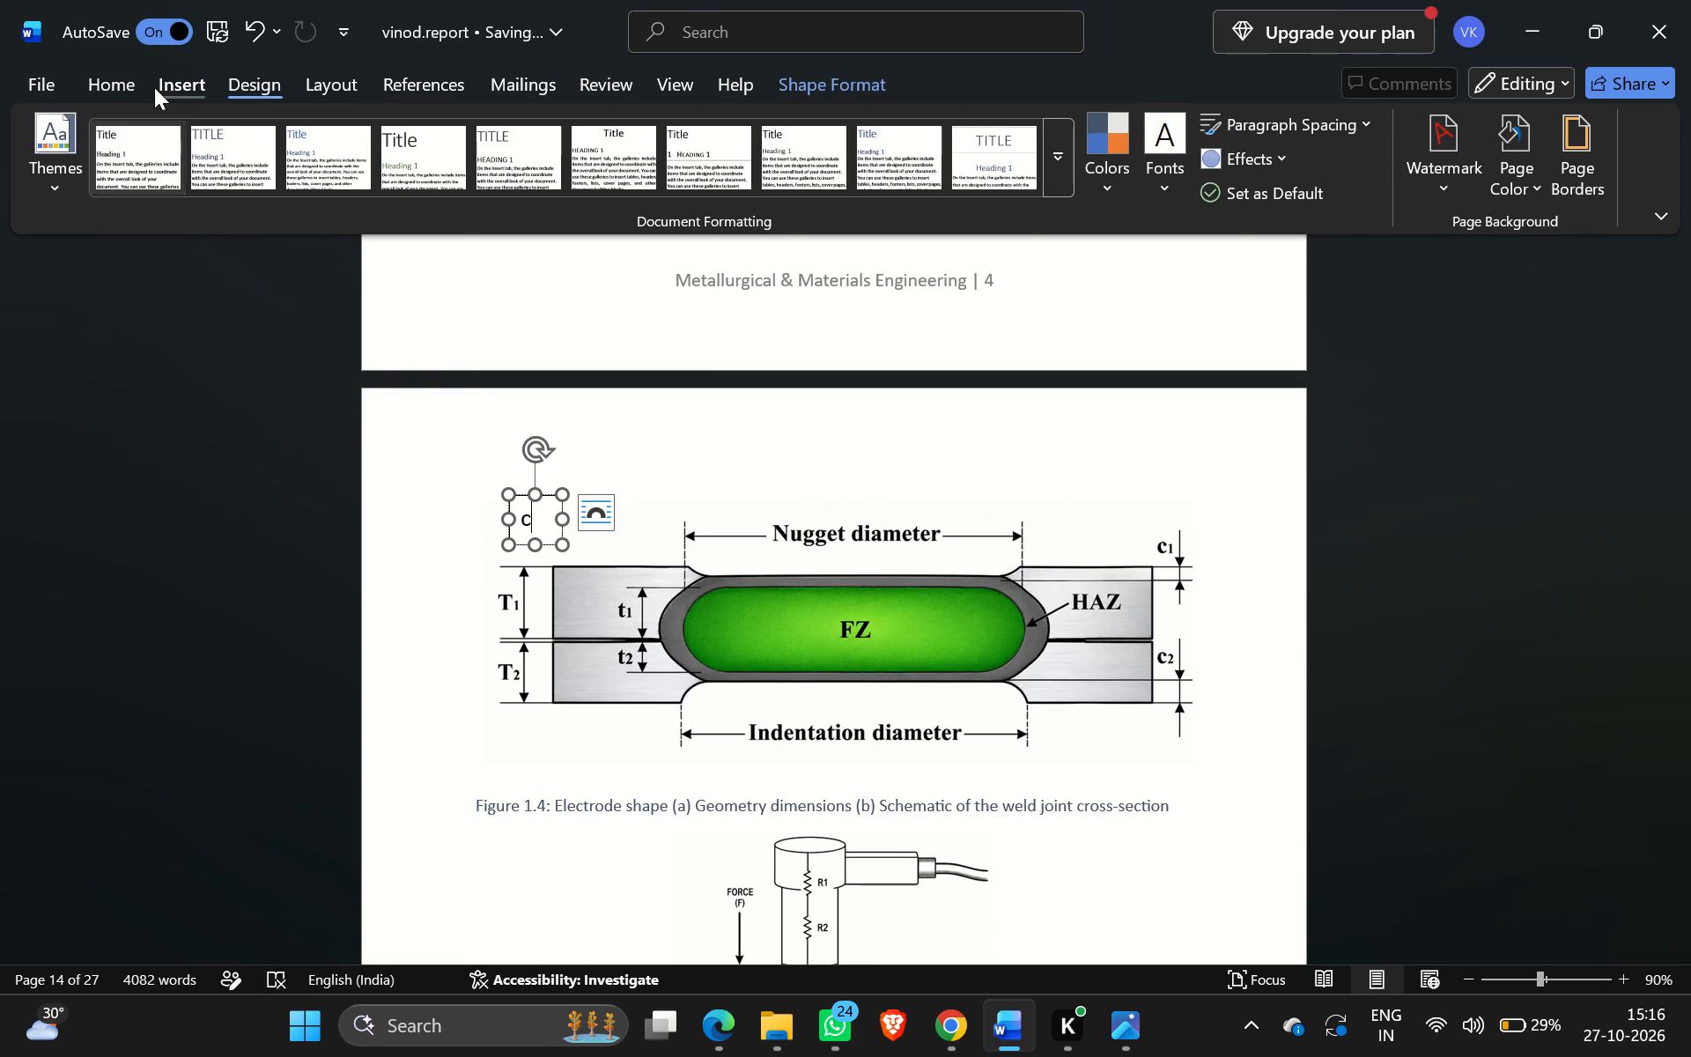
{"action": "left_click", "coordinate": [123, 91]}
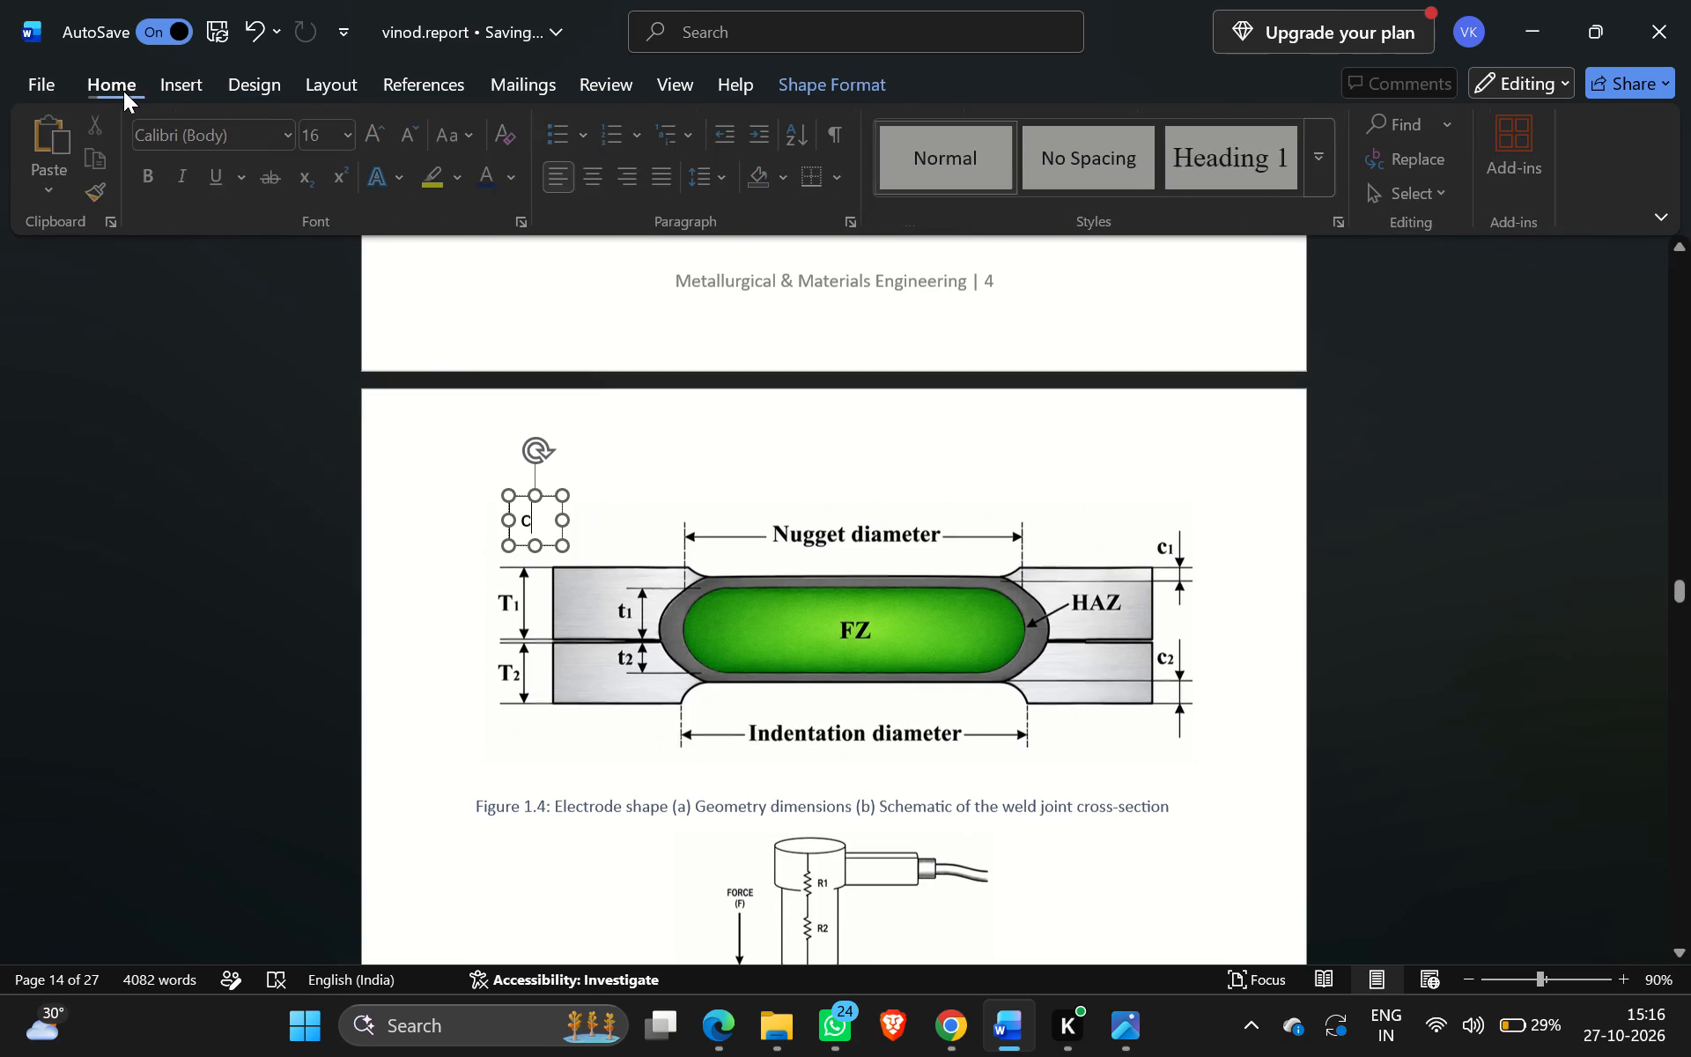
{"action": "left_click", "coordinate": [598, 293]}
Examine the position settings in the "c" text box's detailed layout options.
{"action": "scroll", "coordinate": [589, 367], "scroll_direction": "up", "scroll_amount": 1}
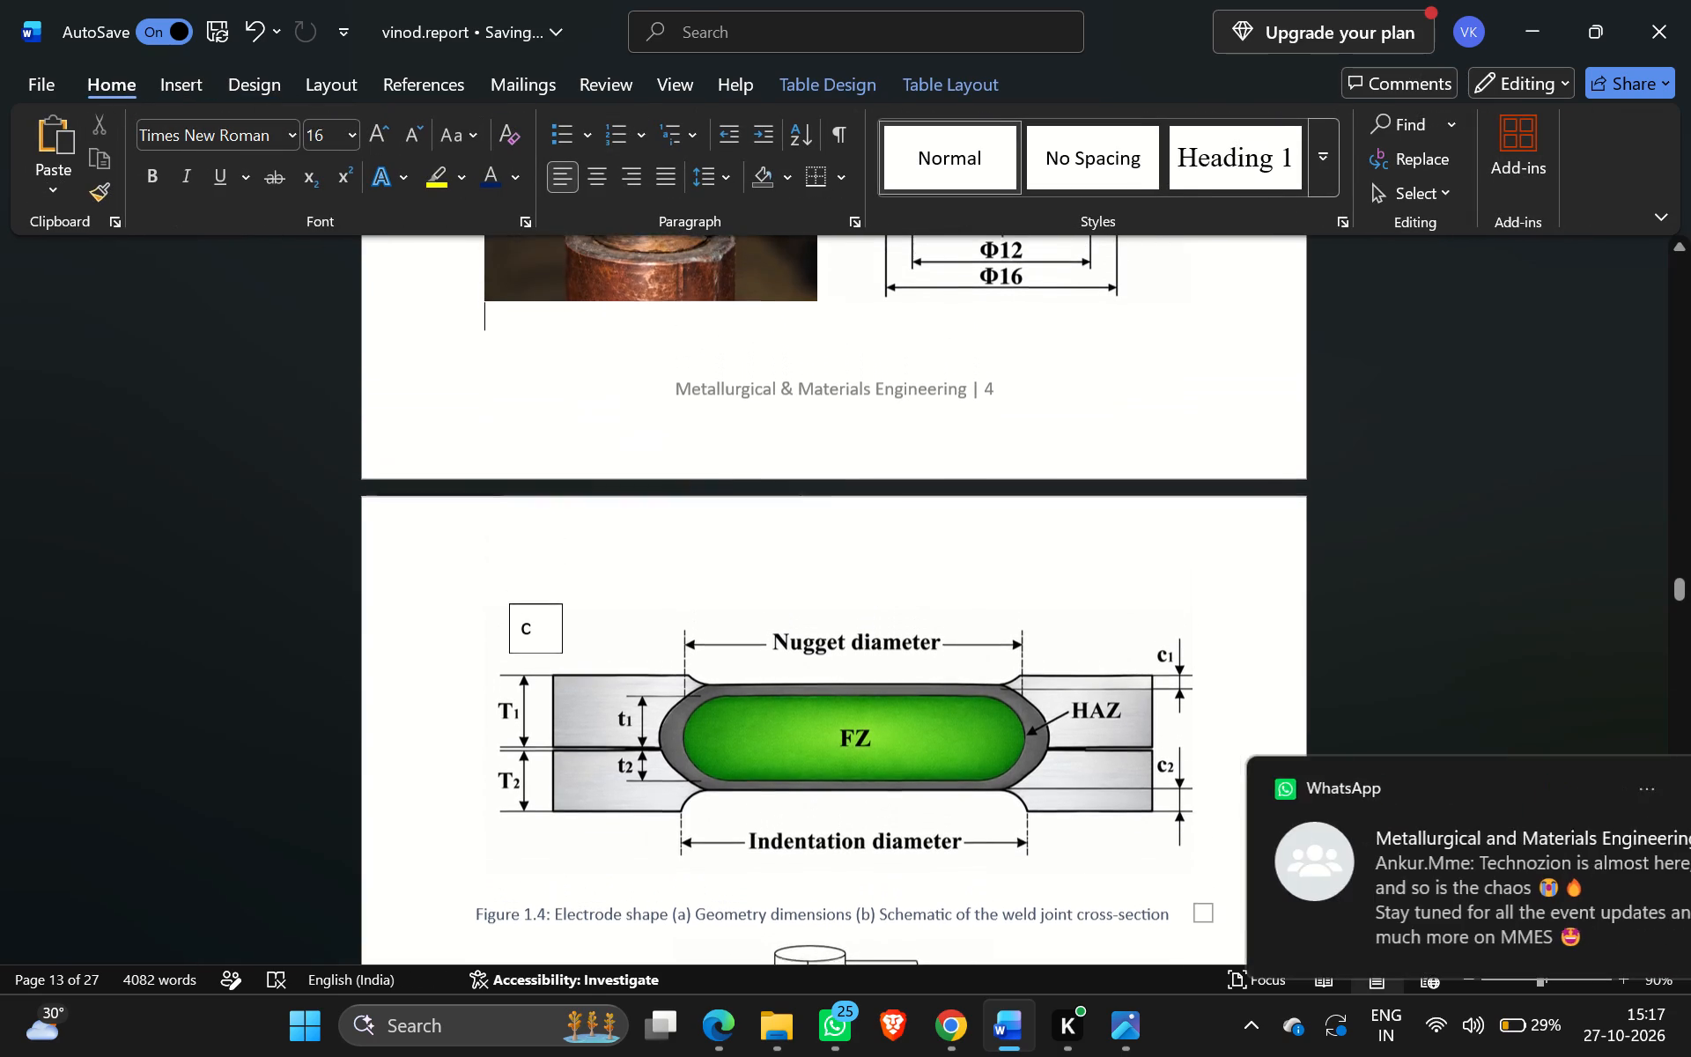
{"action": "scroll", "coordinate": [589, 367], "scroll_direction": "up", "scroll_amount": 1}
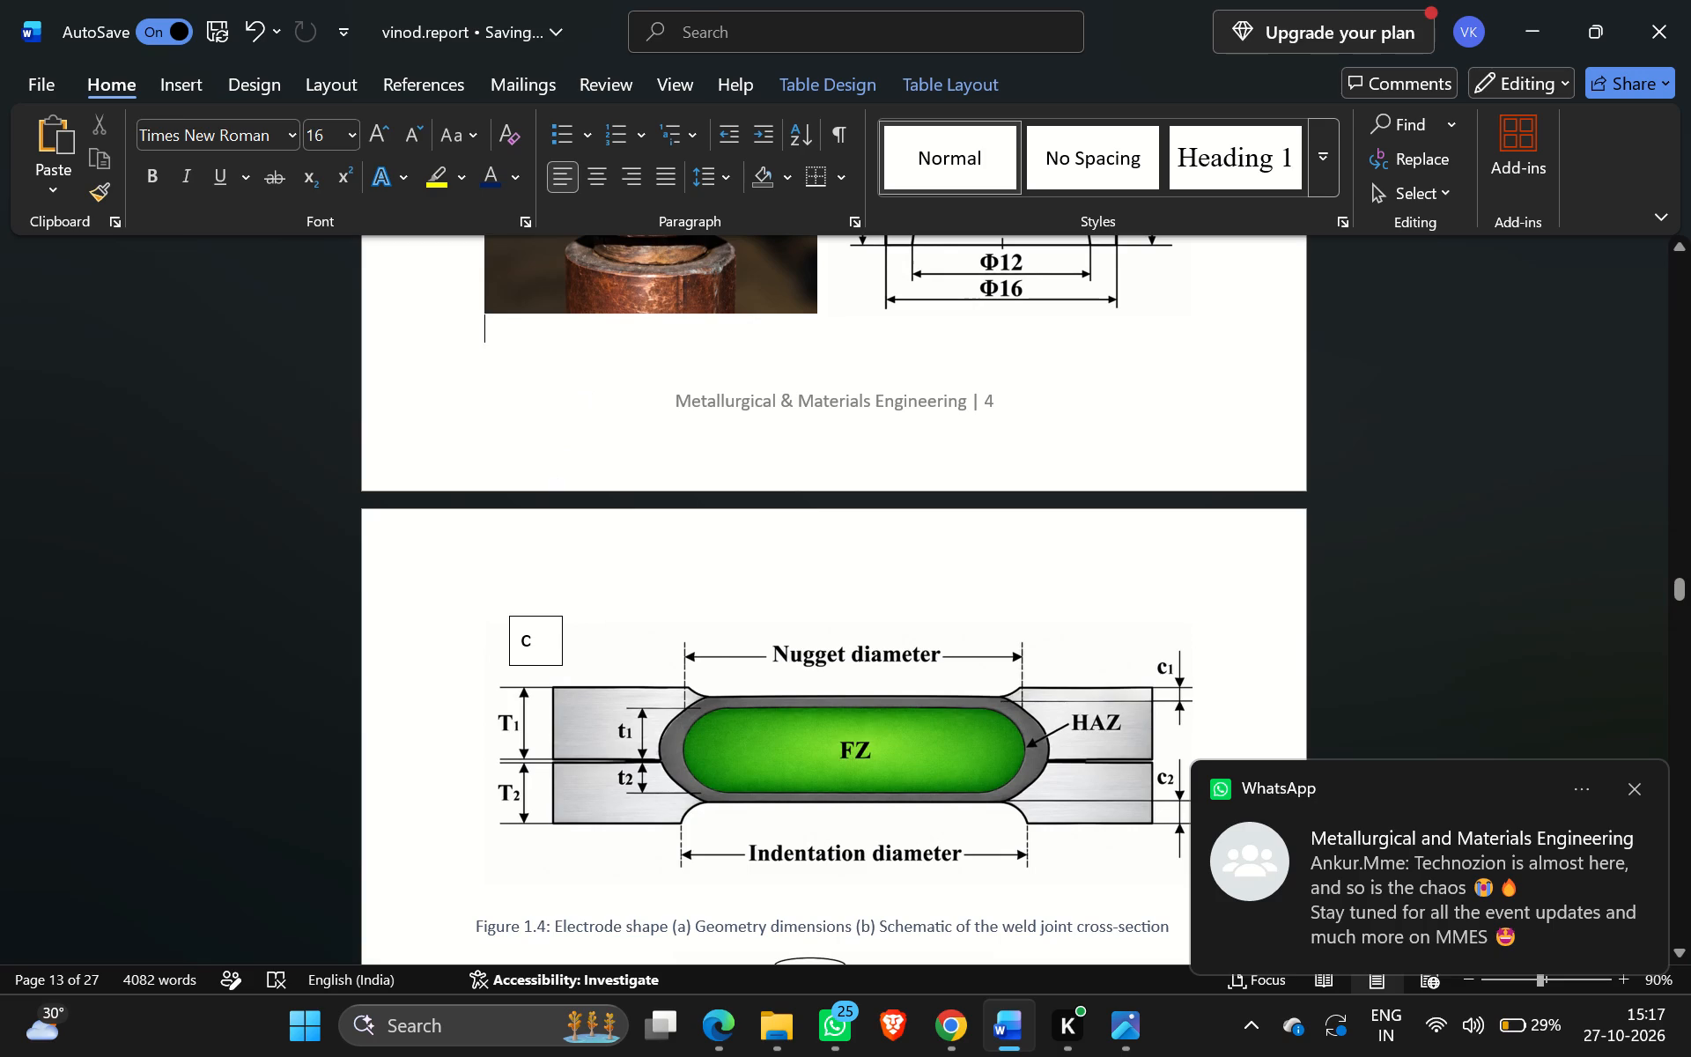
{"action": "left_click", "coordinate": [584, 639]}
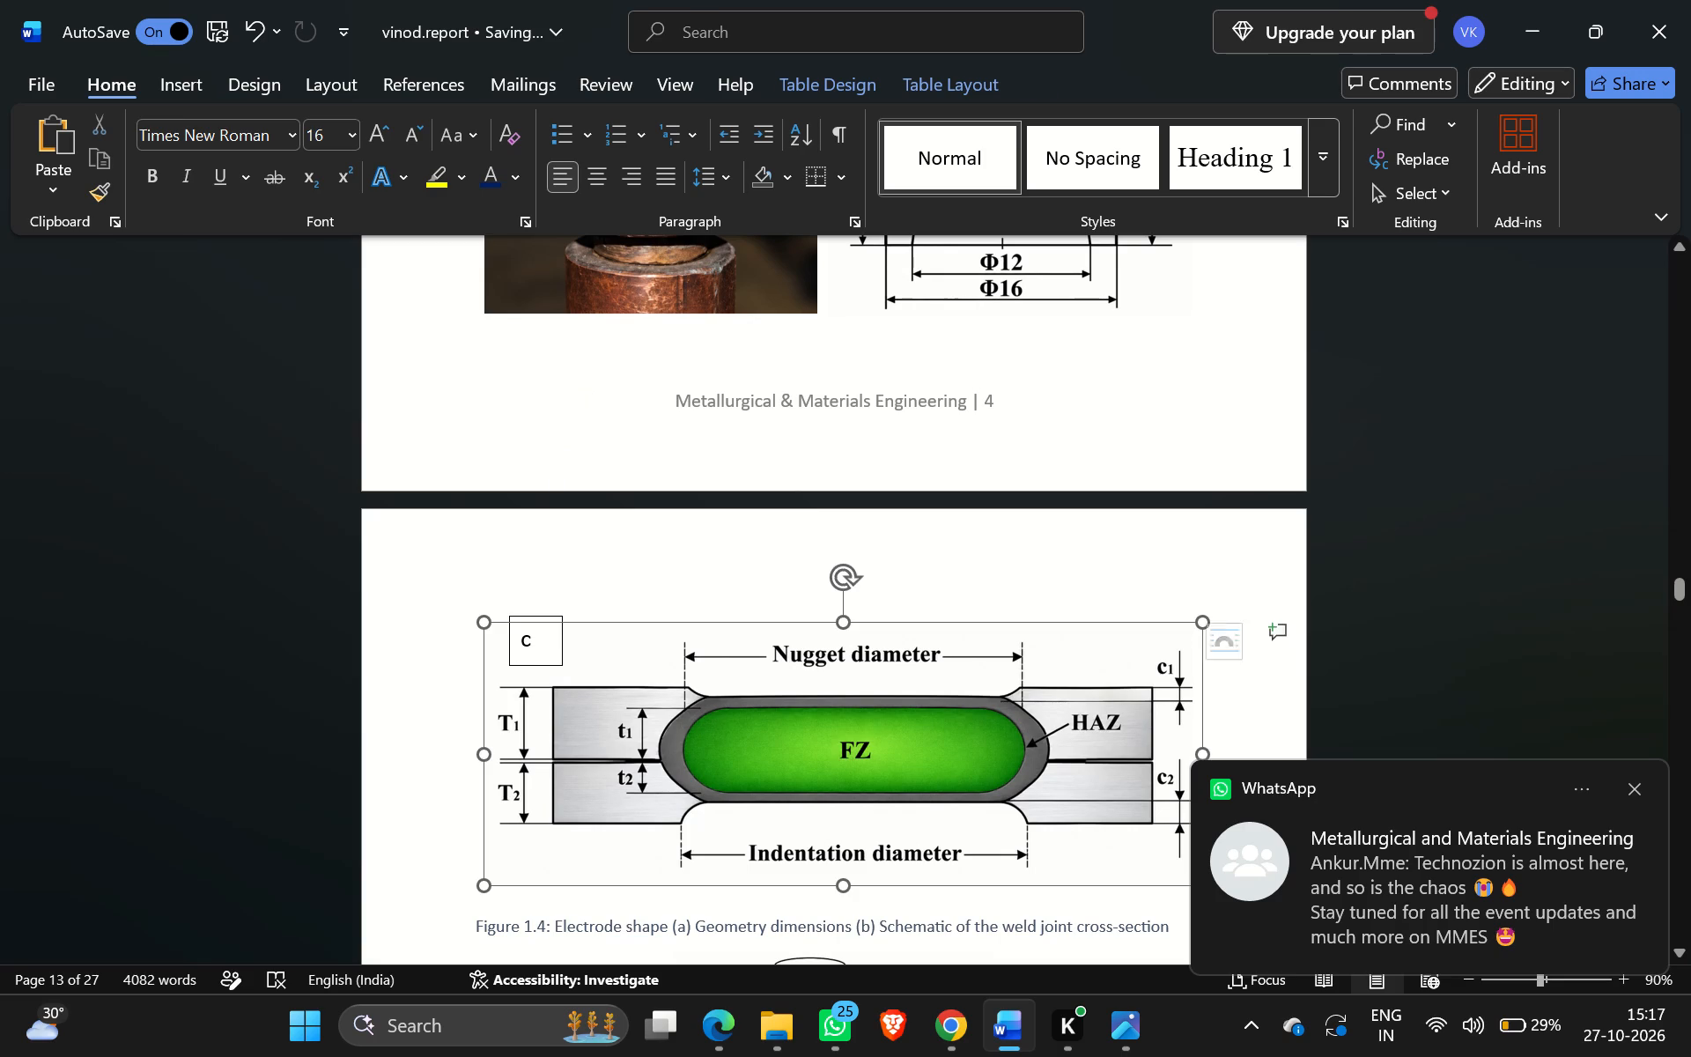
{"action": "left_click", "coordinate": [548, 617]}
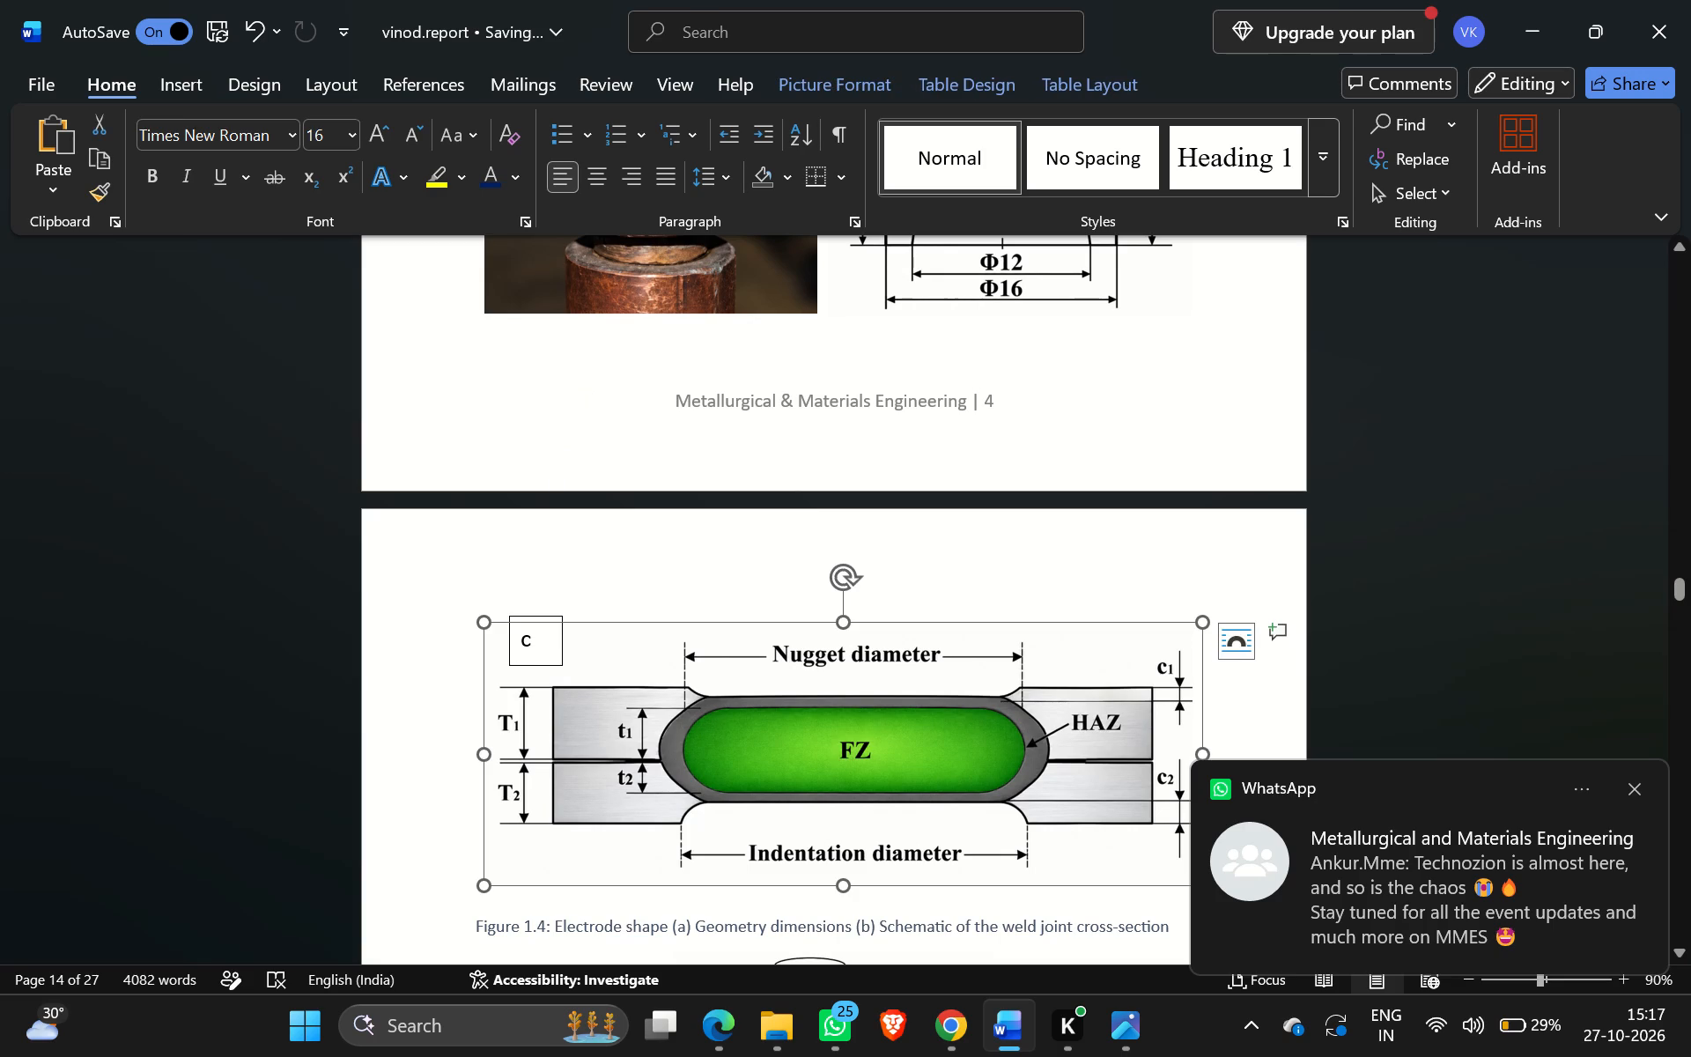
{"action": "left_click", "coordinate": [547, 654]}
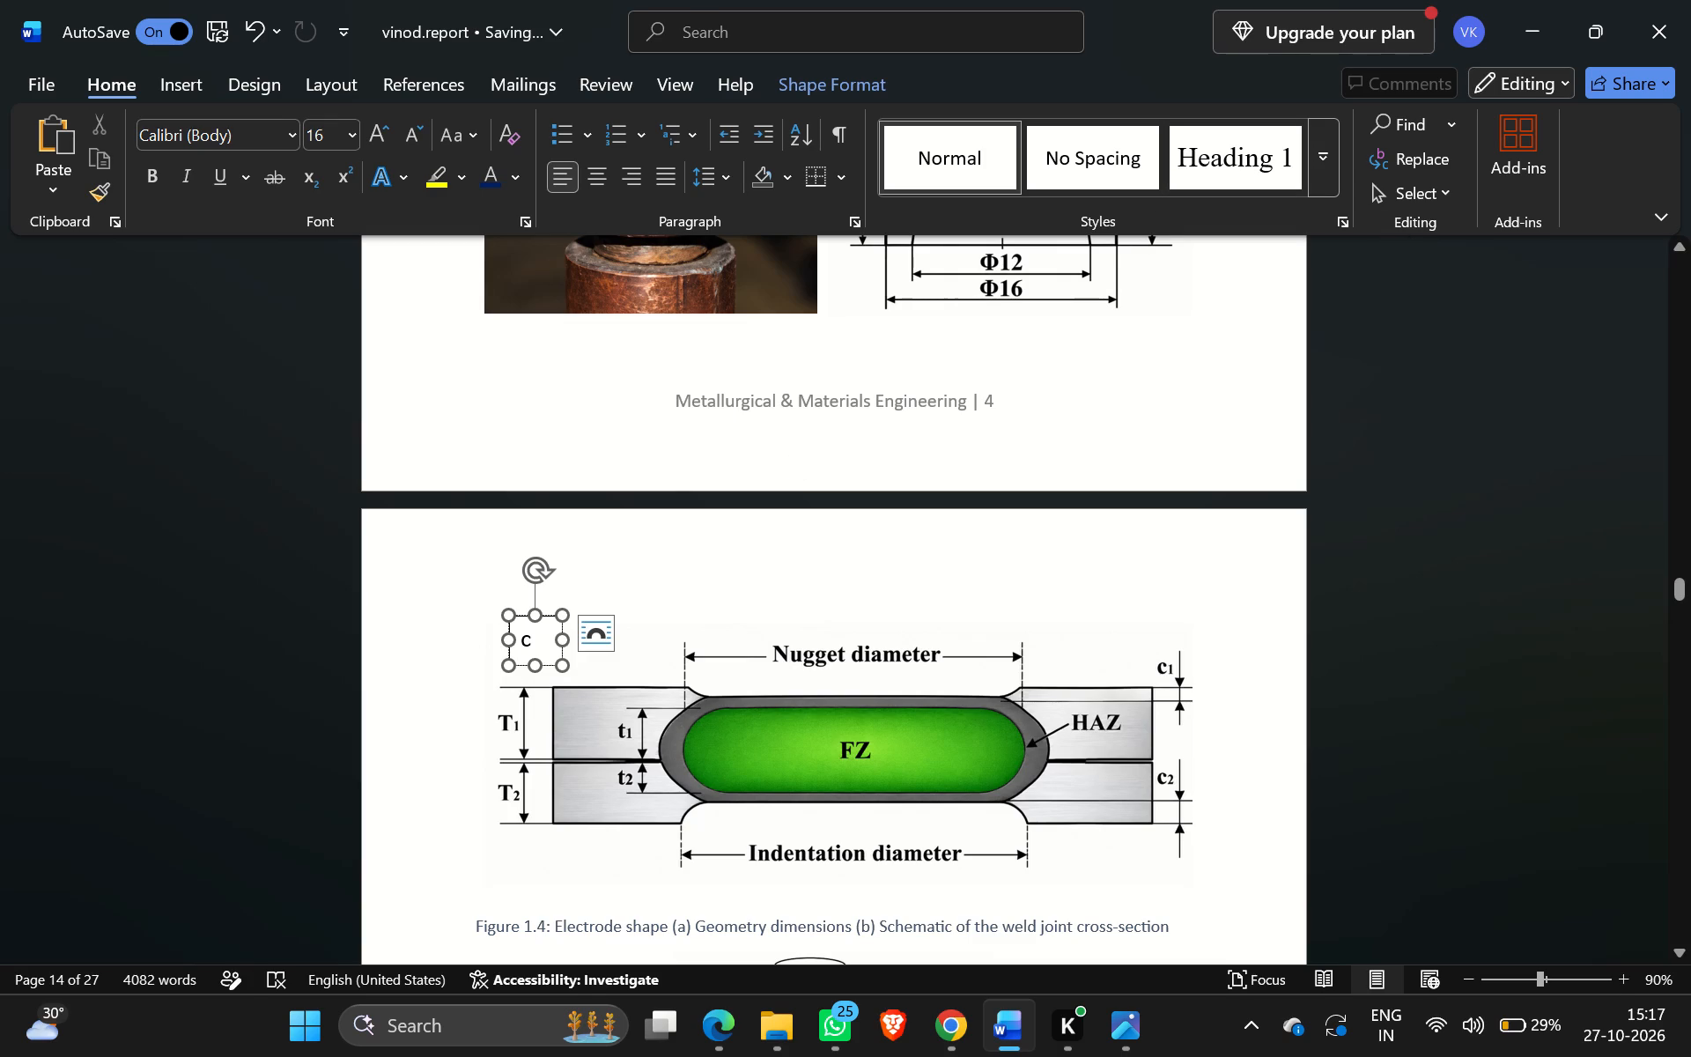
{"action": "left_click", "coordinate": [602, 633]}
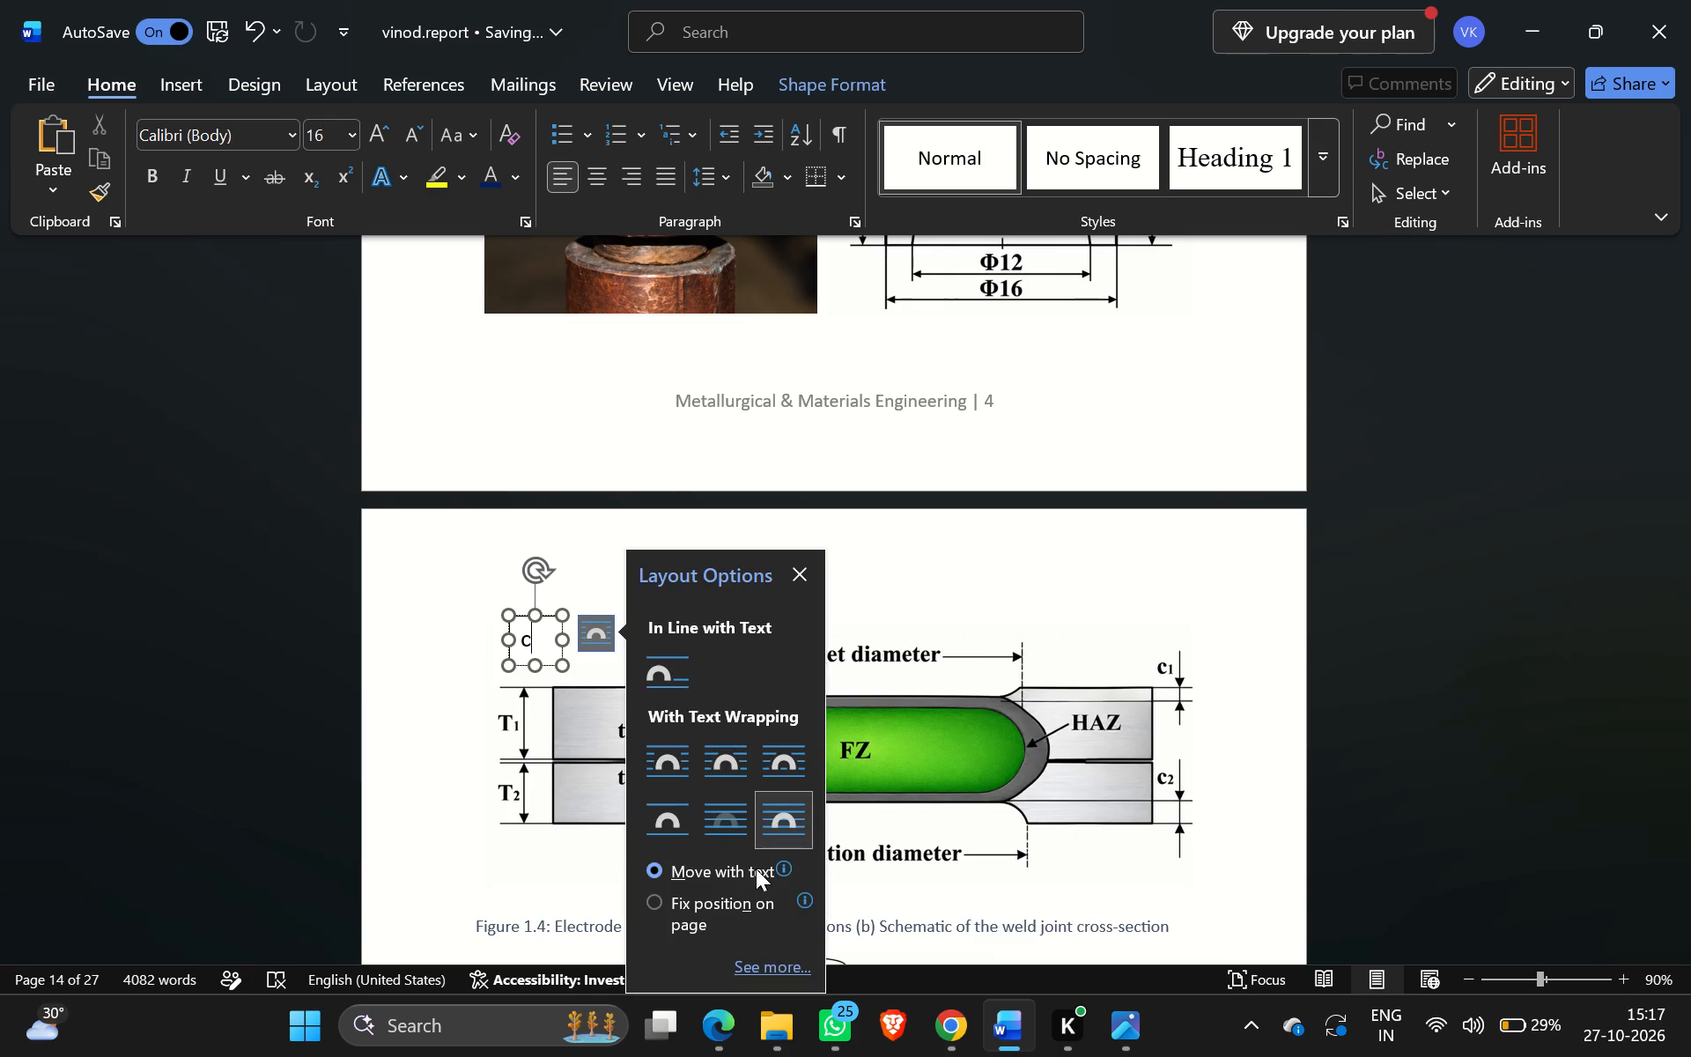
{"action": "left_click", "coordinate": [769, 973]}
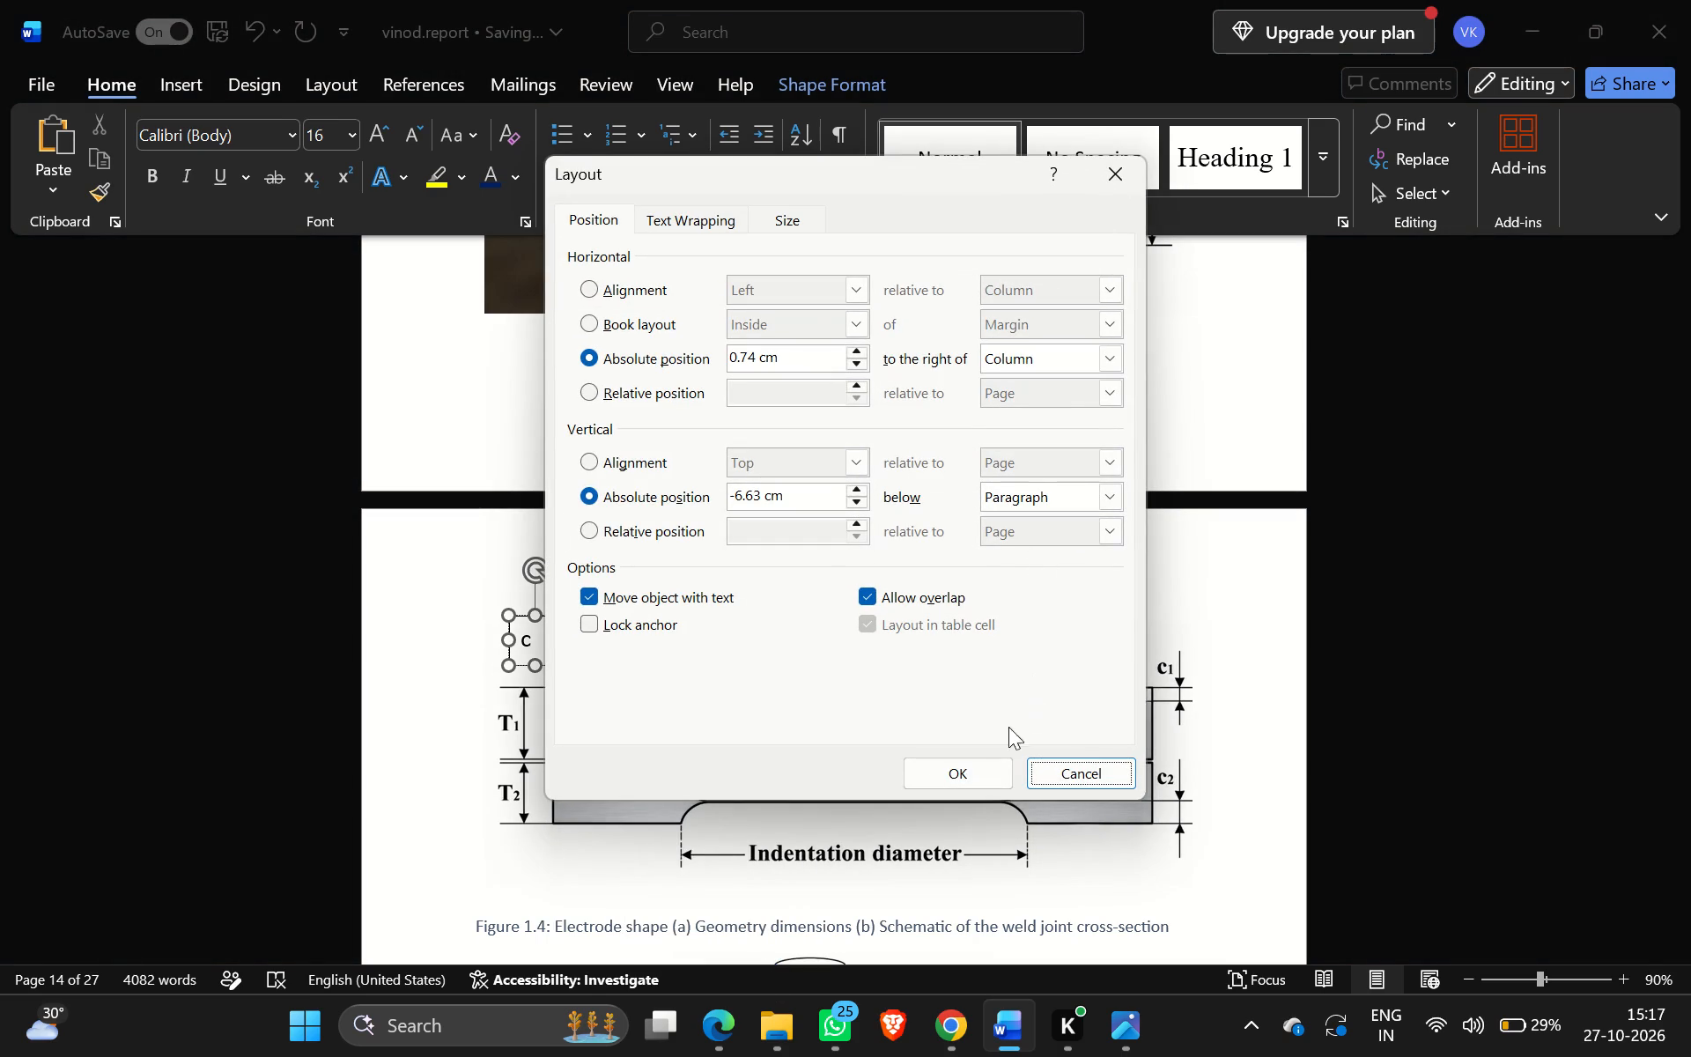
{"action": "left_click", "coordinate": [965, 767]}
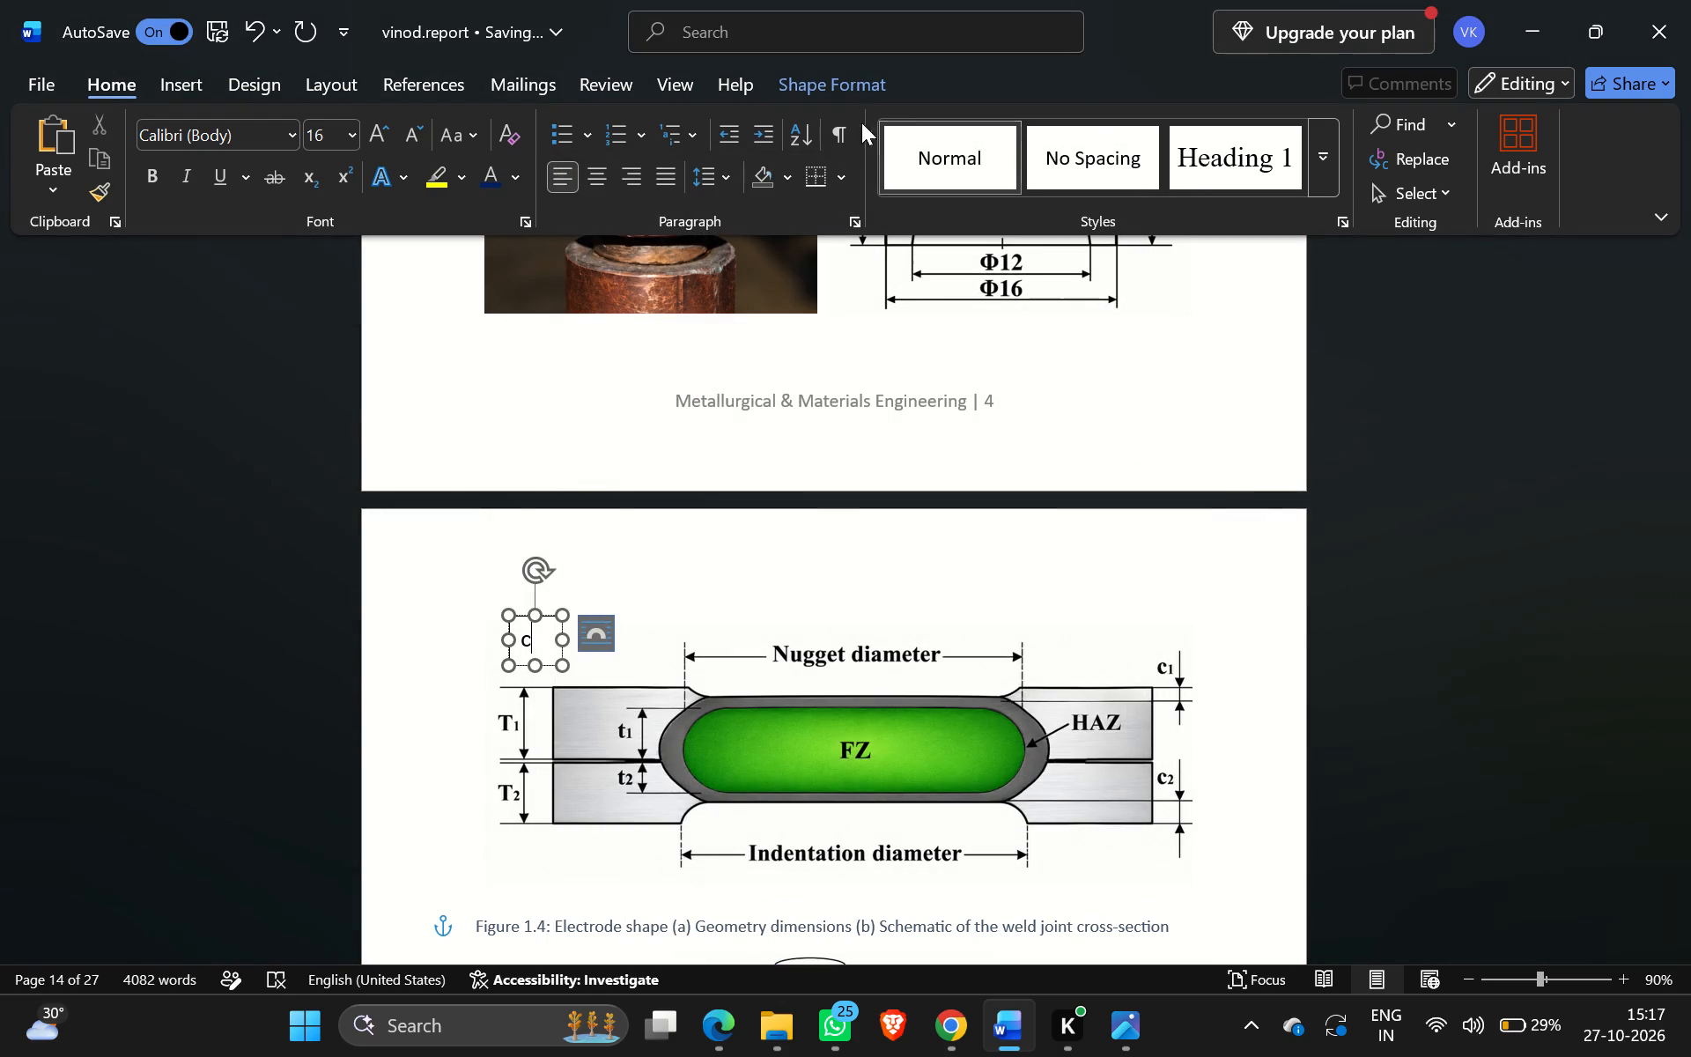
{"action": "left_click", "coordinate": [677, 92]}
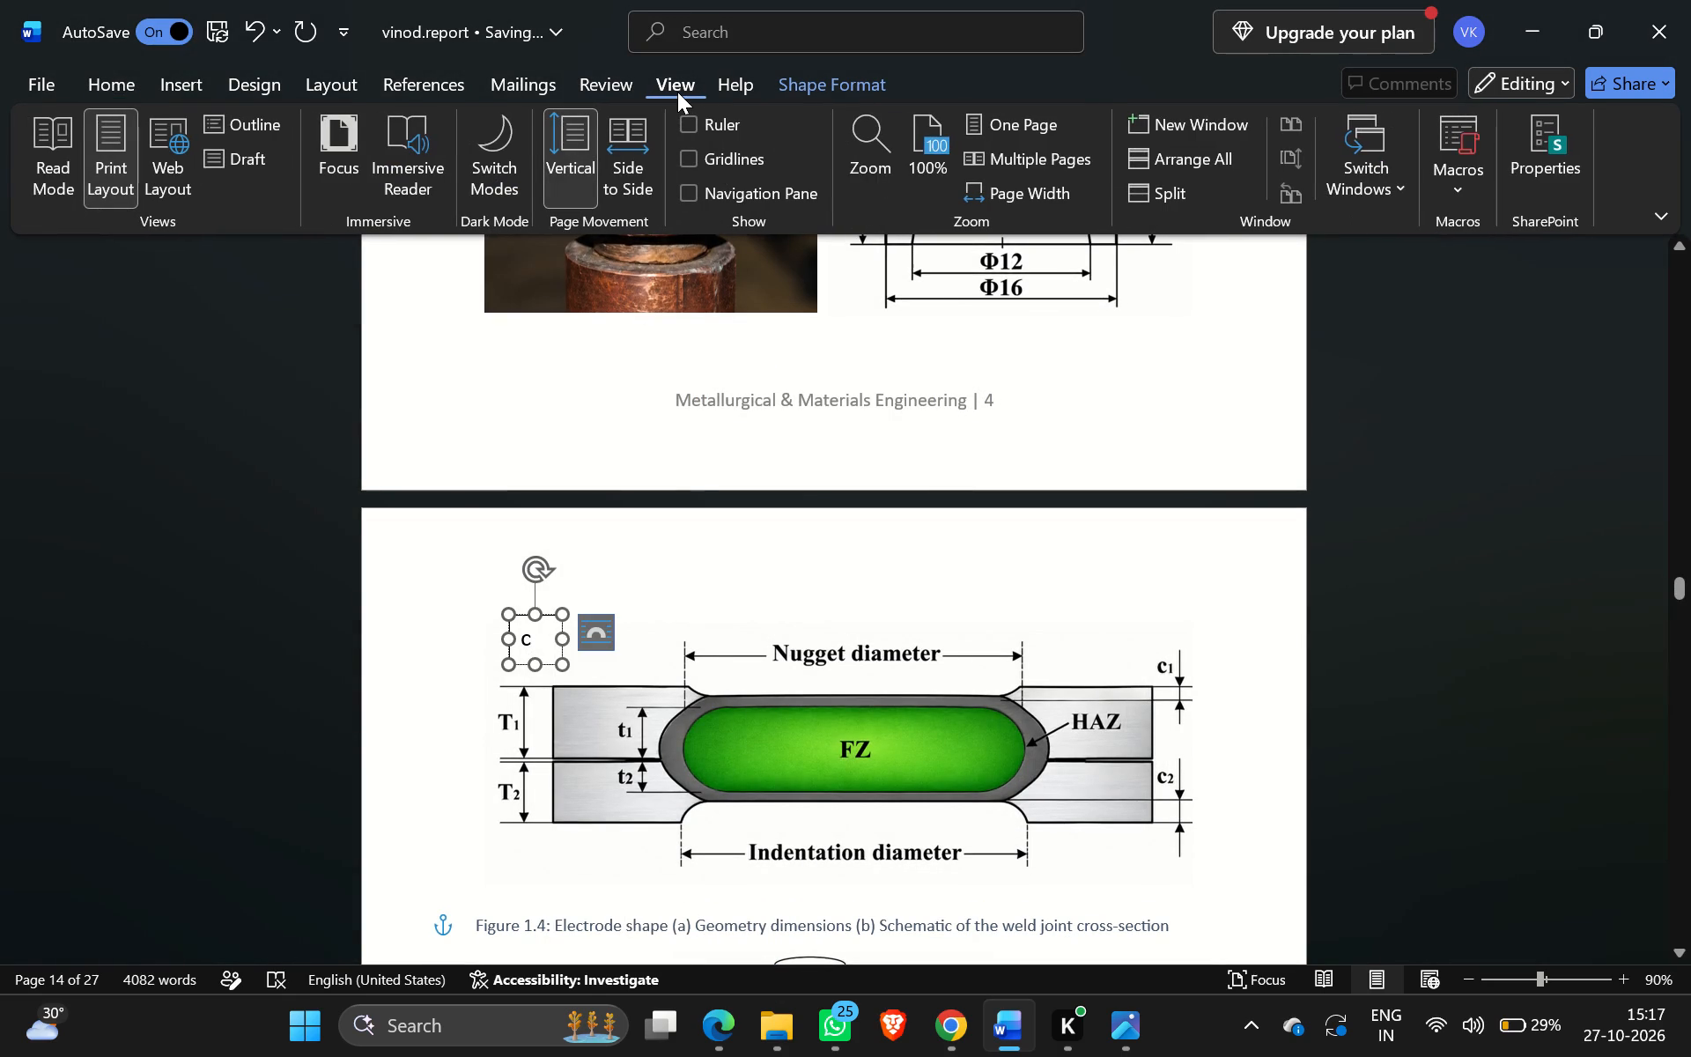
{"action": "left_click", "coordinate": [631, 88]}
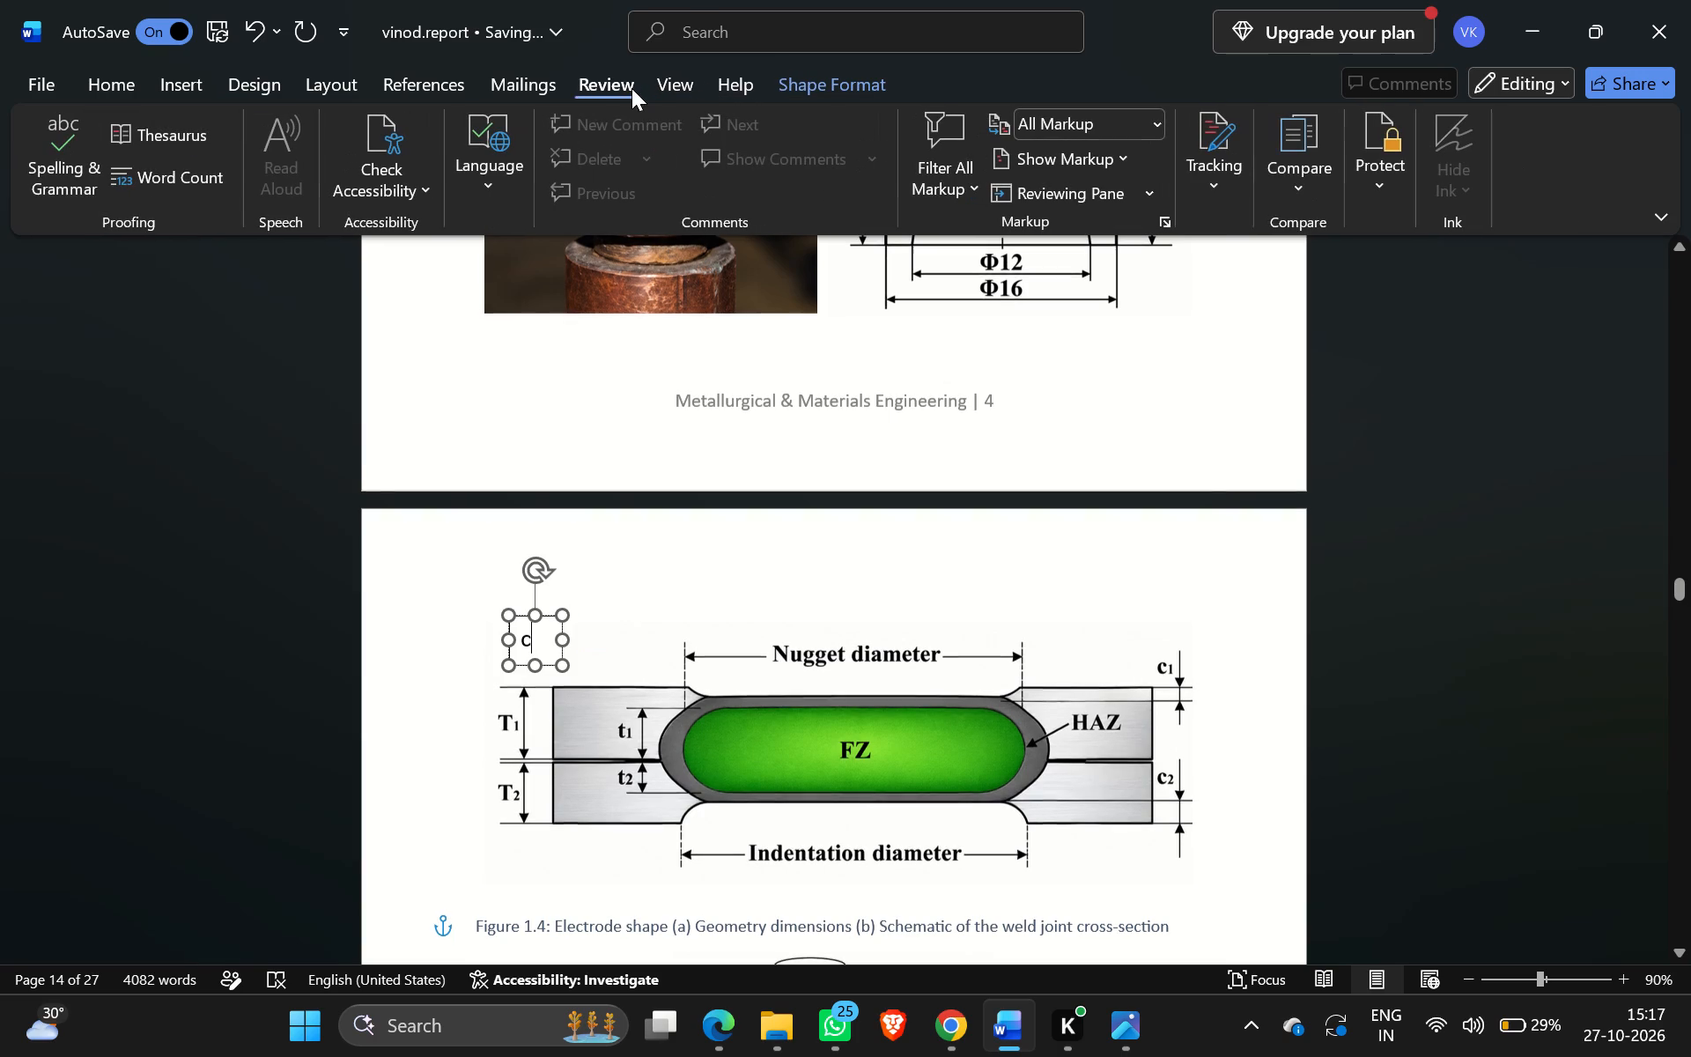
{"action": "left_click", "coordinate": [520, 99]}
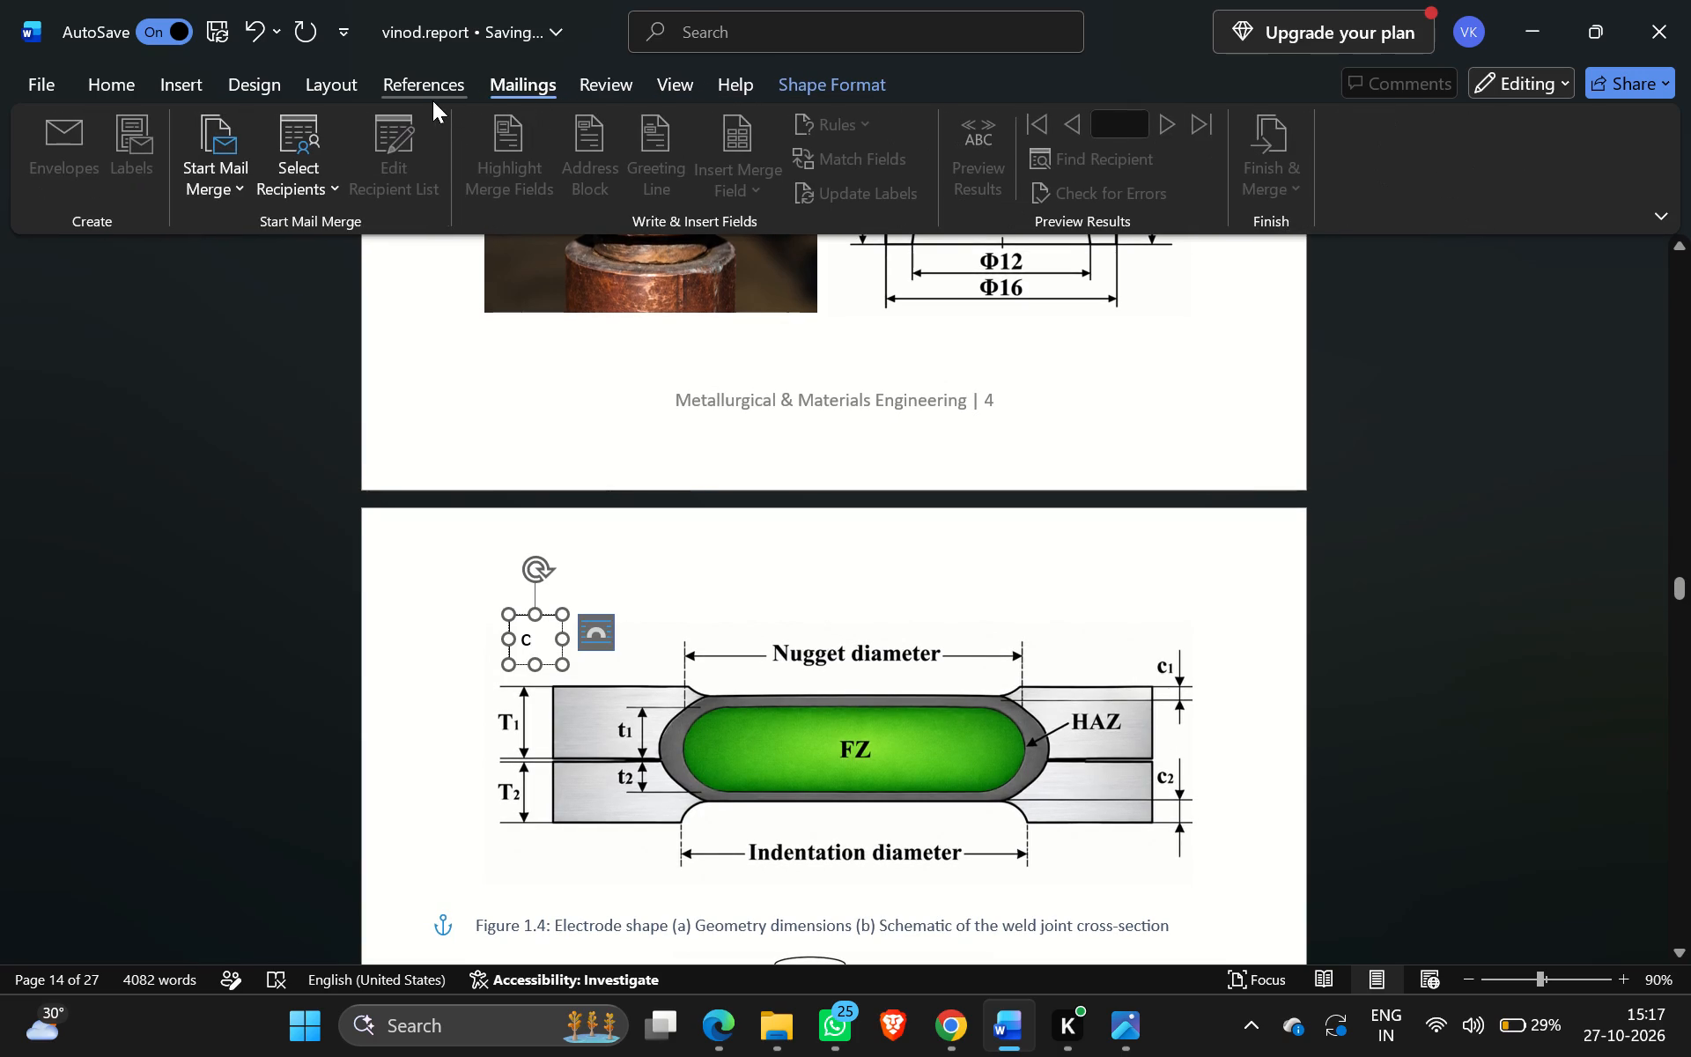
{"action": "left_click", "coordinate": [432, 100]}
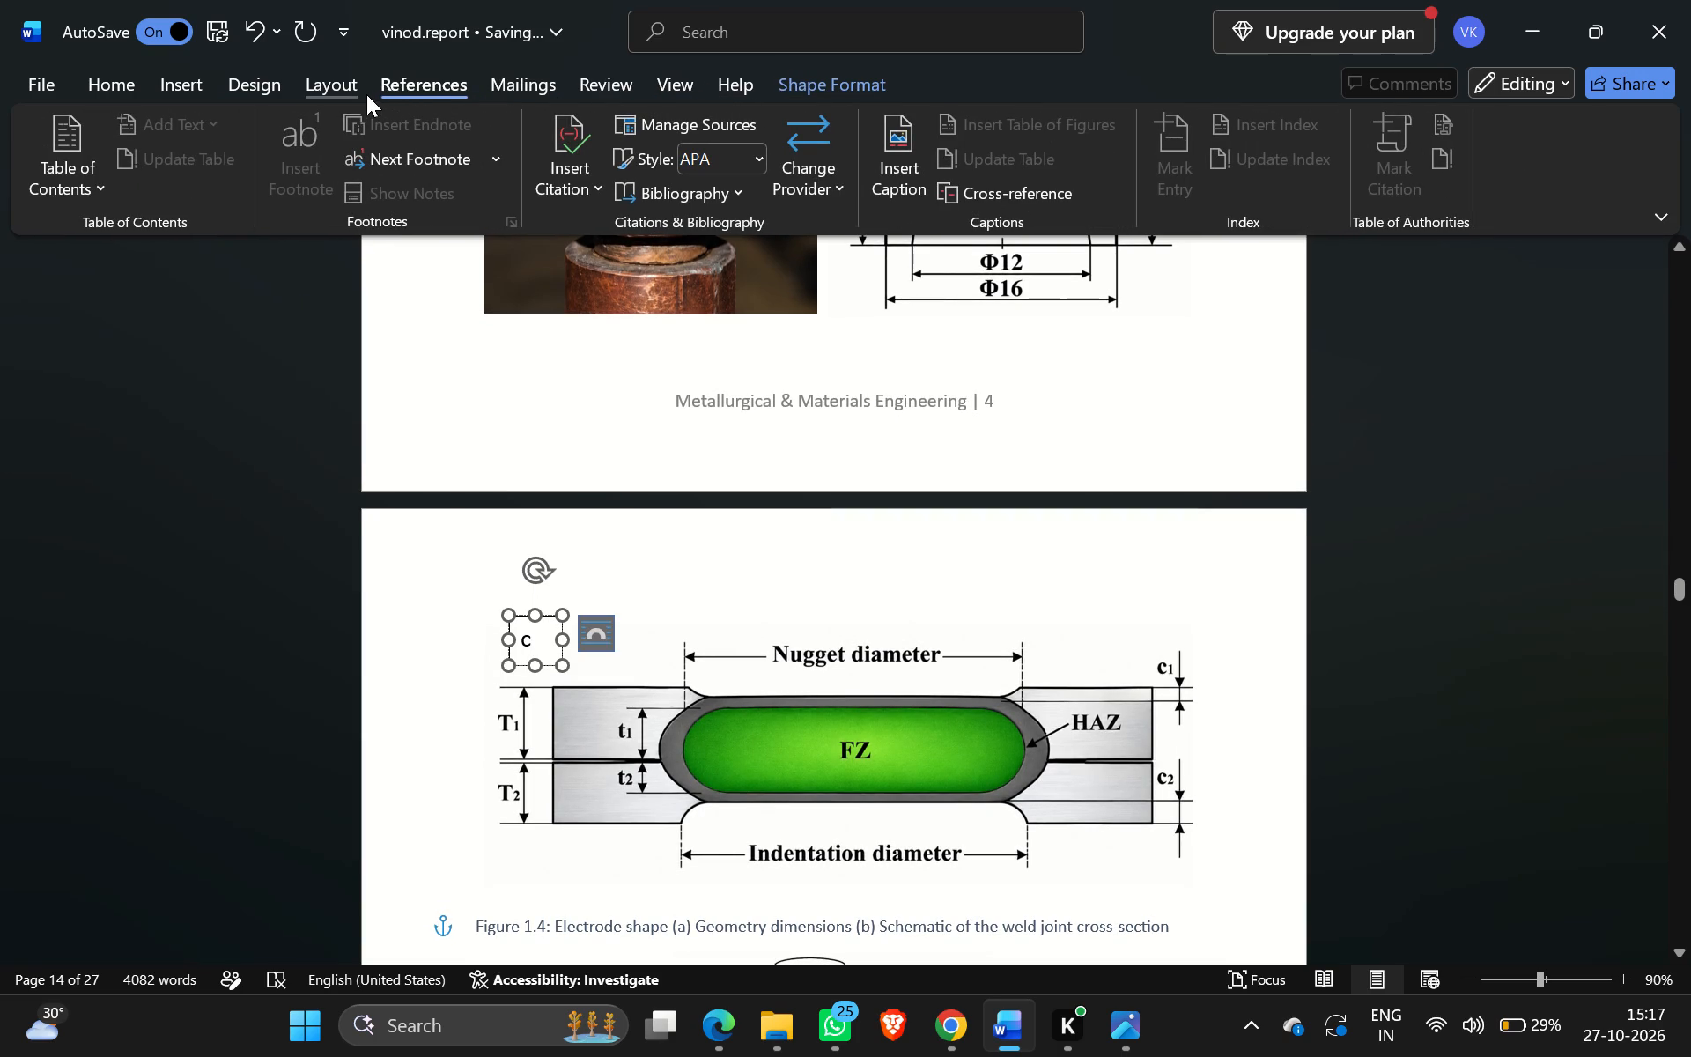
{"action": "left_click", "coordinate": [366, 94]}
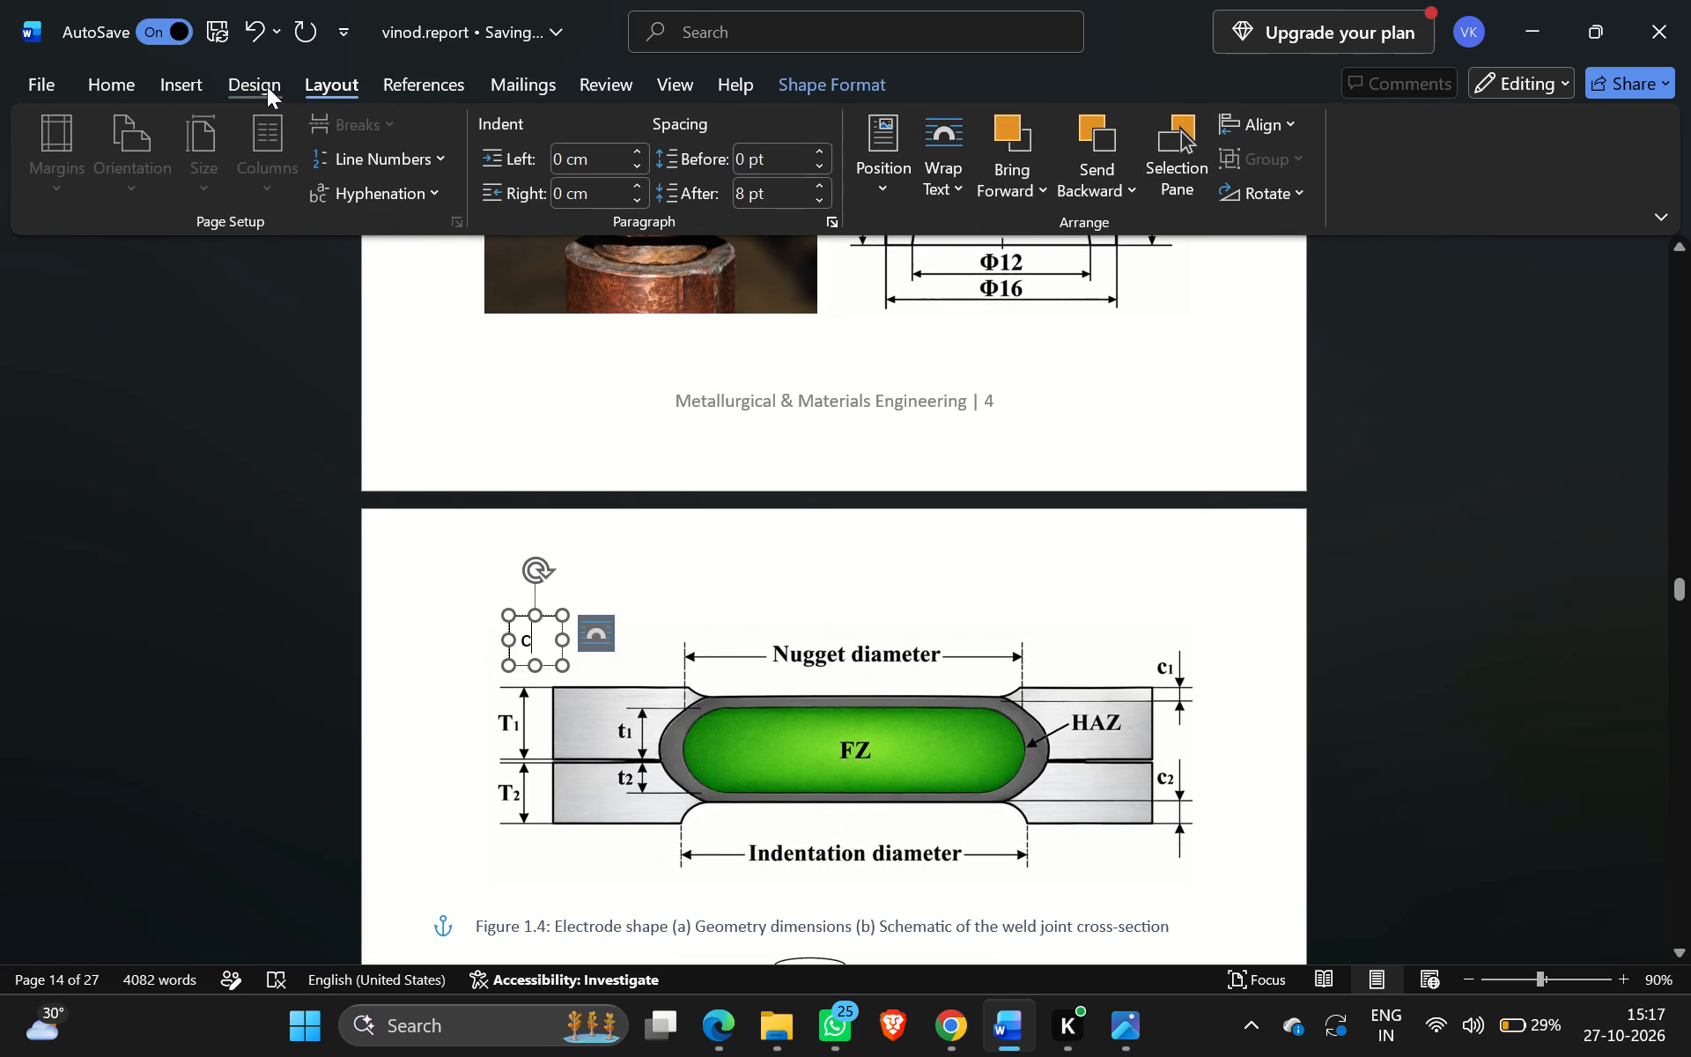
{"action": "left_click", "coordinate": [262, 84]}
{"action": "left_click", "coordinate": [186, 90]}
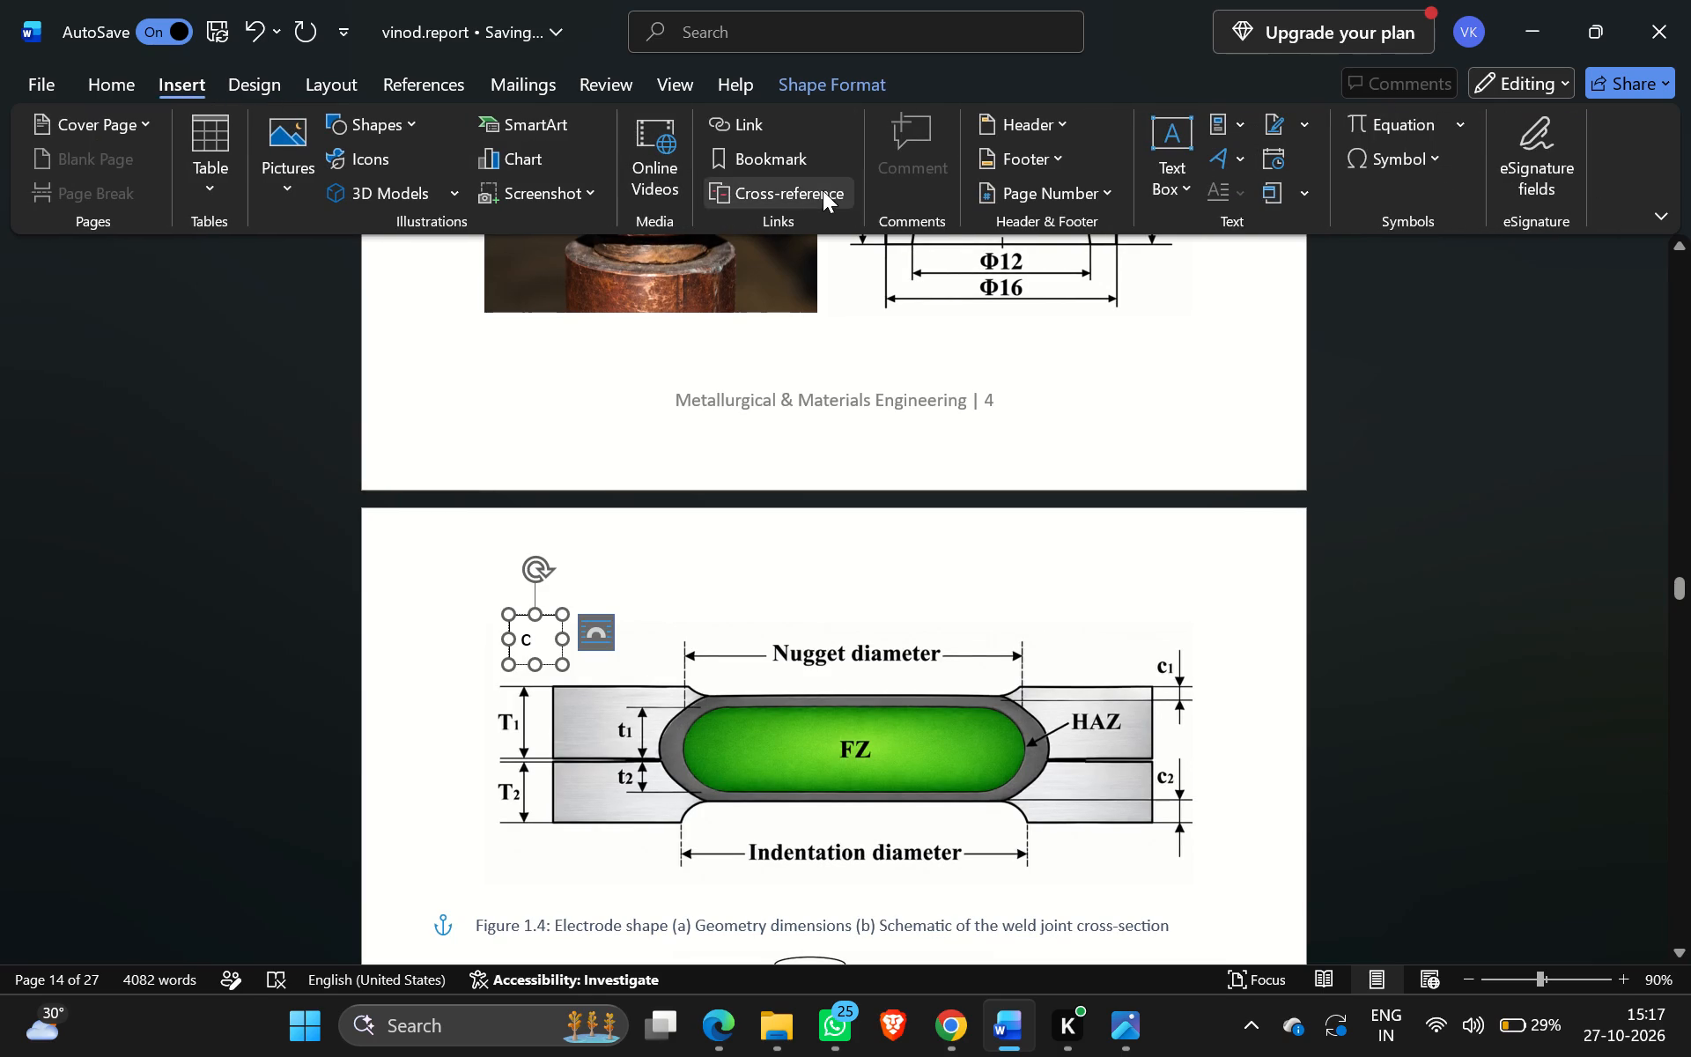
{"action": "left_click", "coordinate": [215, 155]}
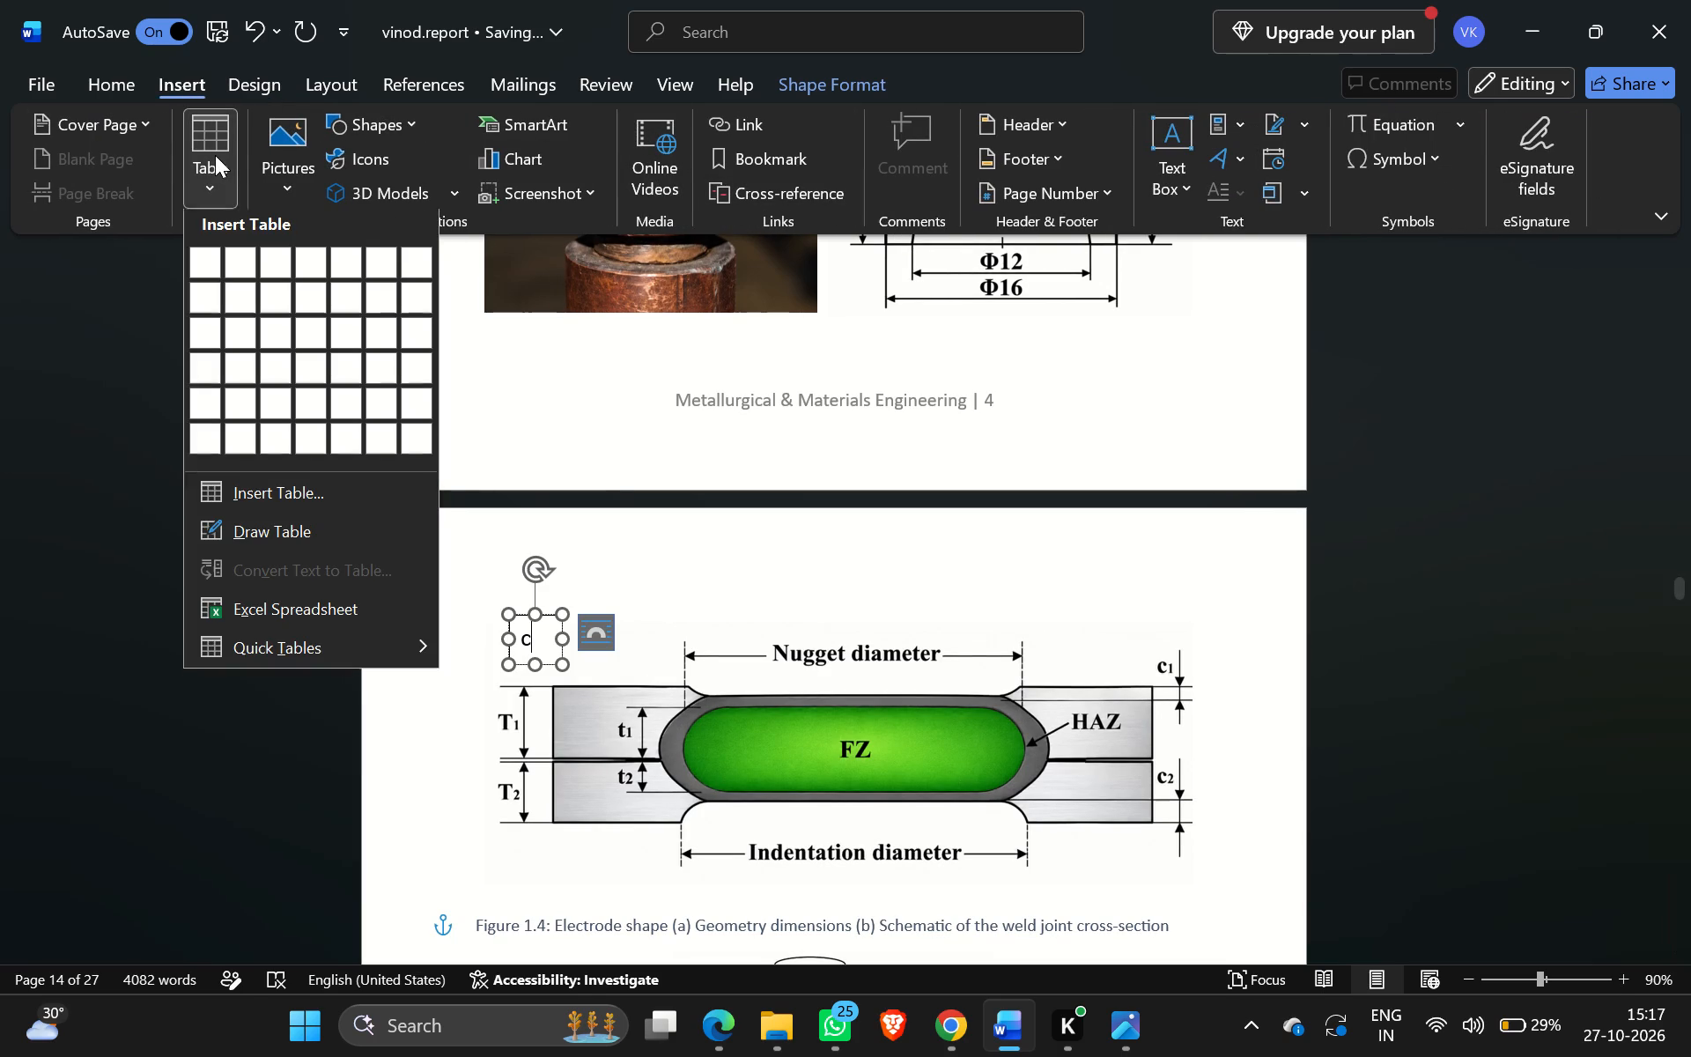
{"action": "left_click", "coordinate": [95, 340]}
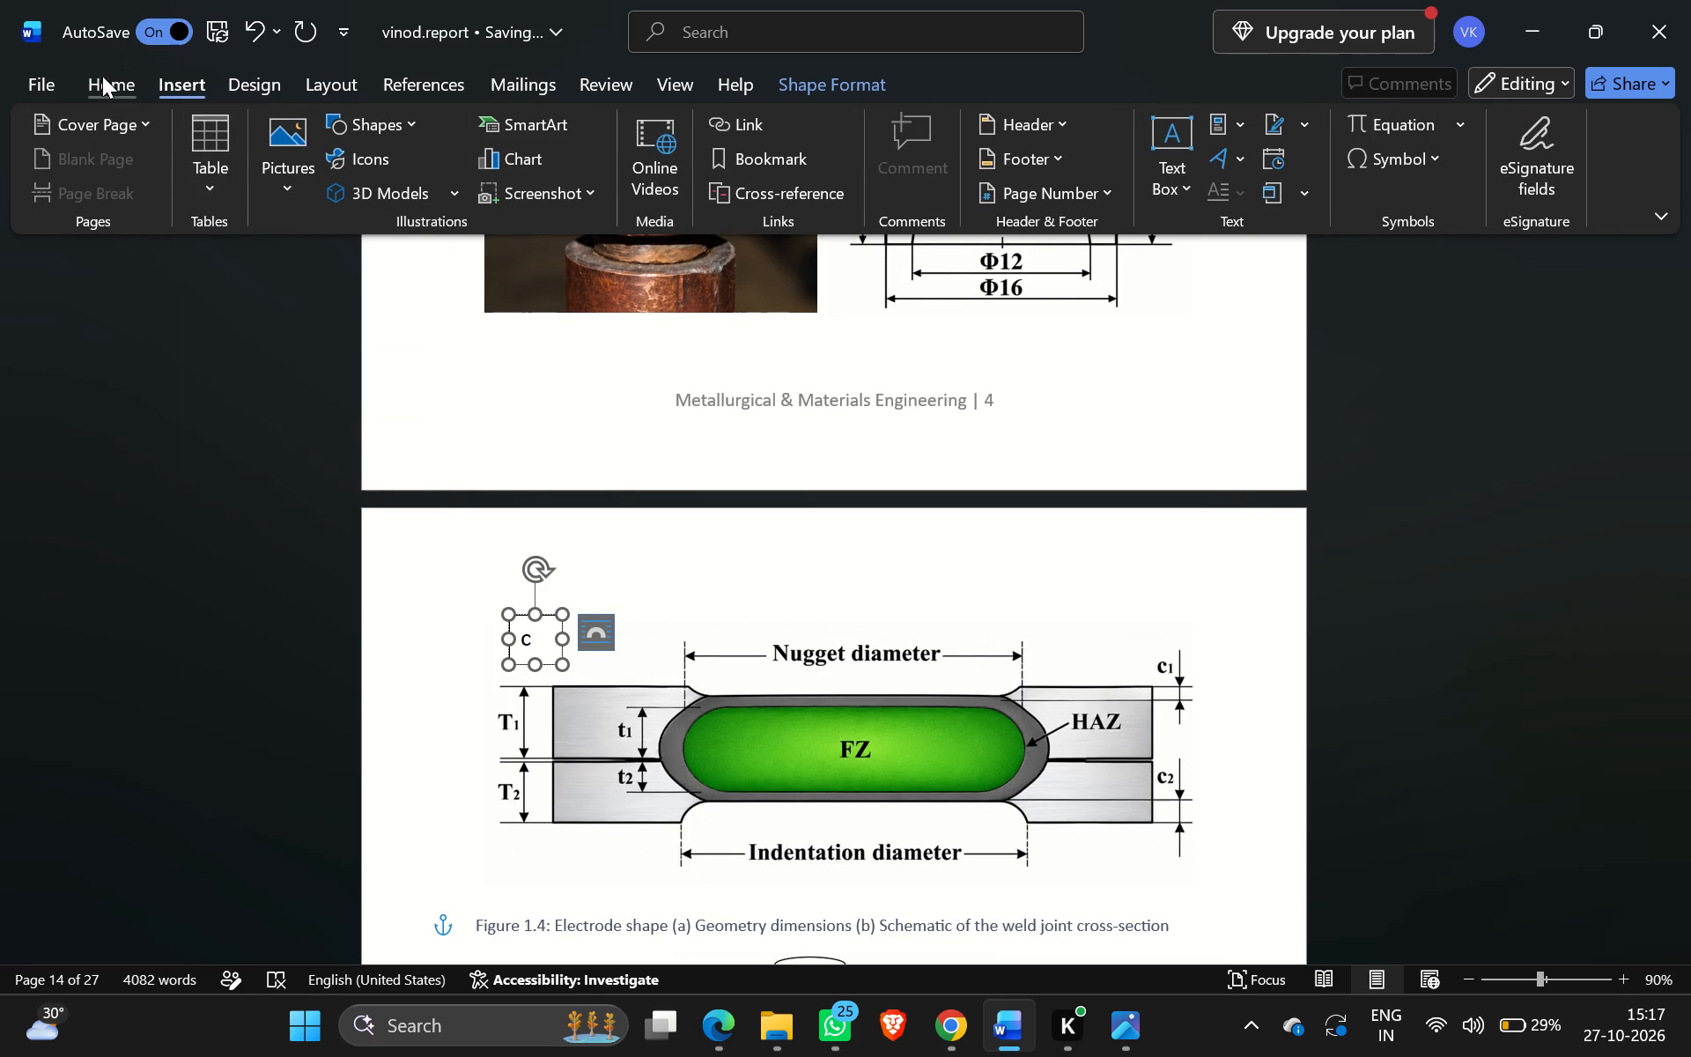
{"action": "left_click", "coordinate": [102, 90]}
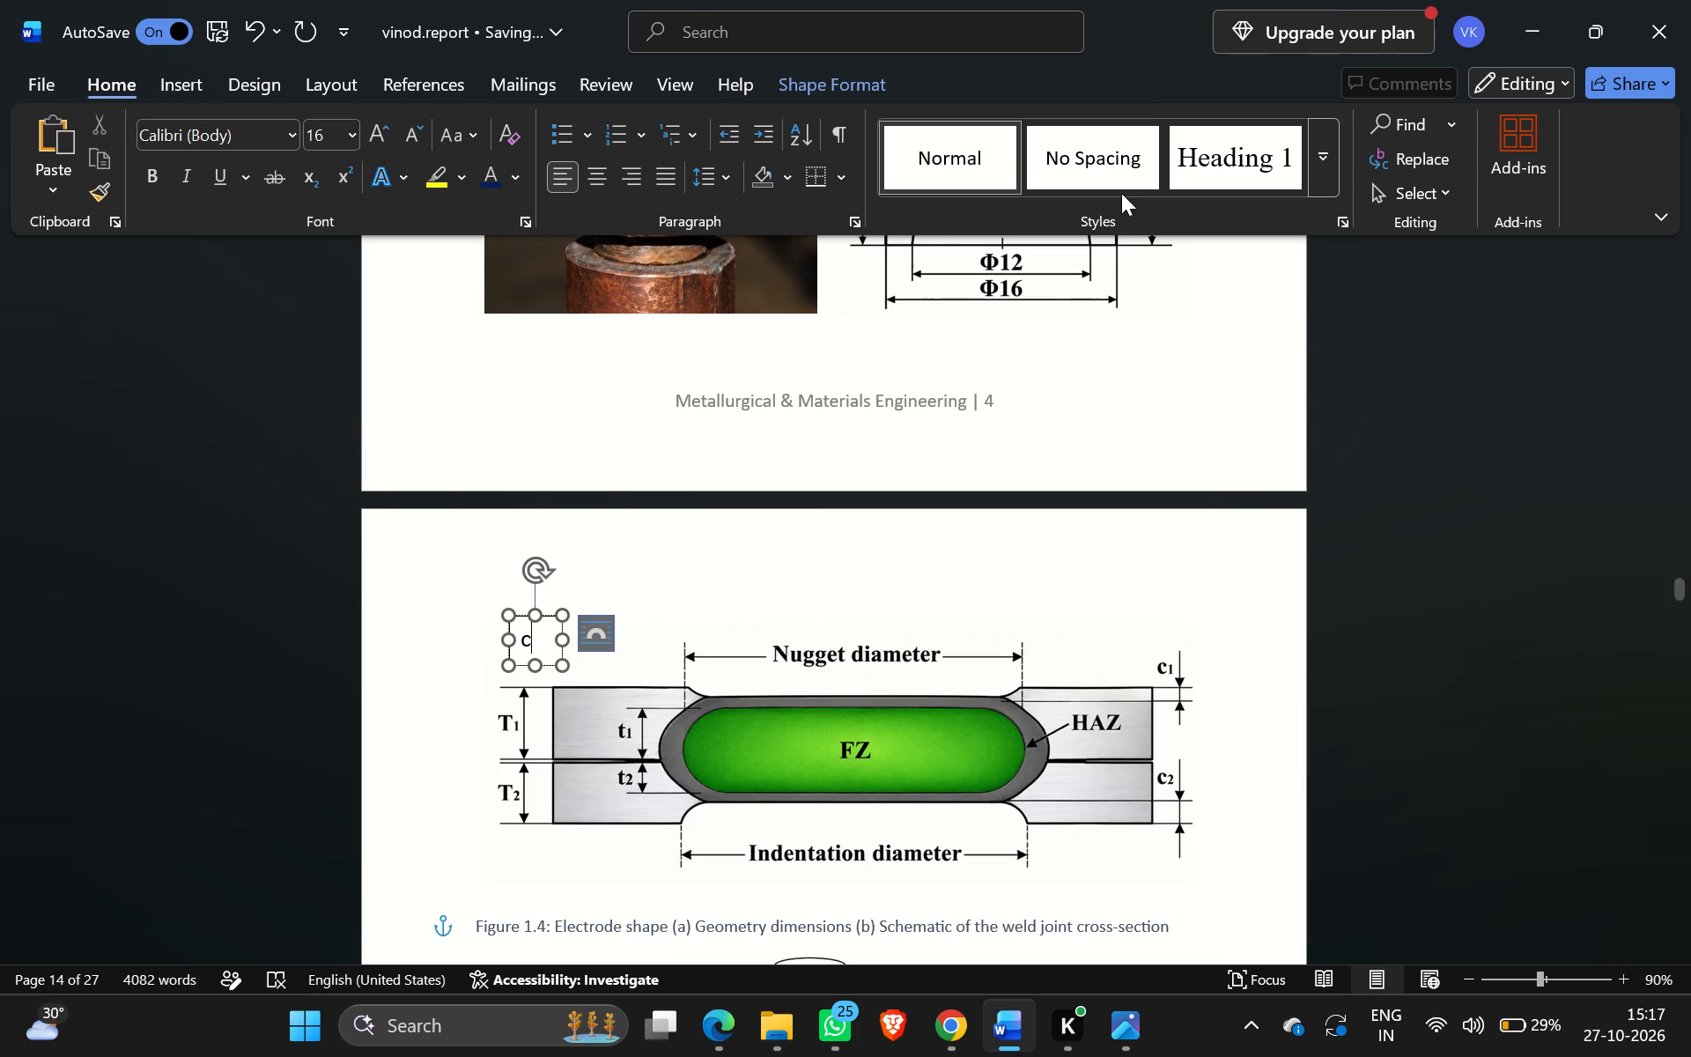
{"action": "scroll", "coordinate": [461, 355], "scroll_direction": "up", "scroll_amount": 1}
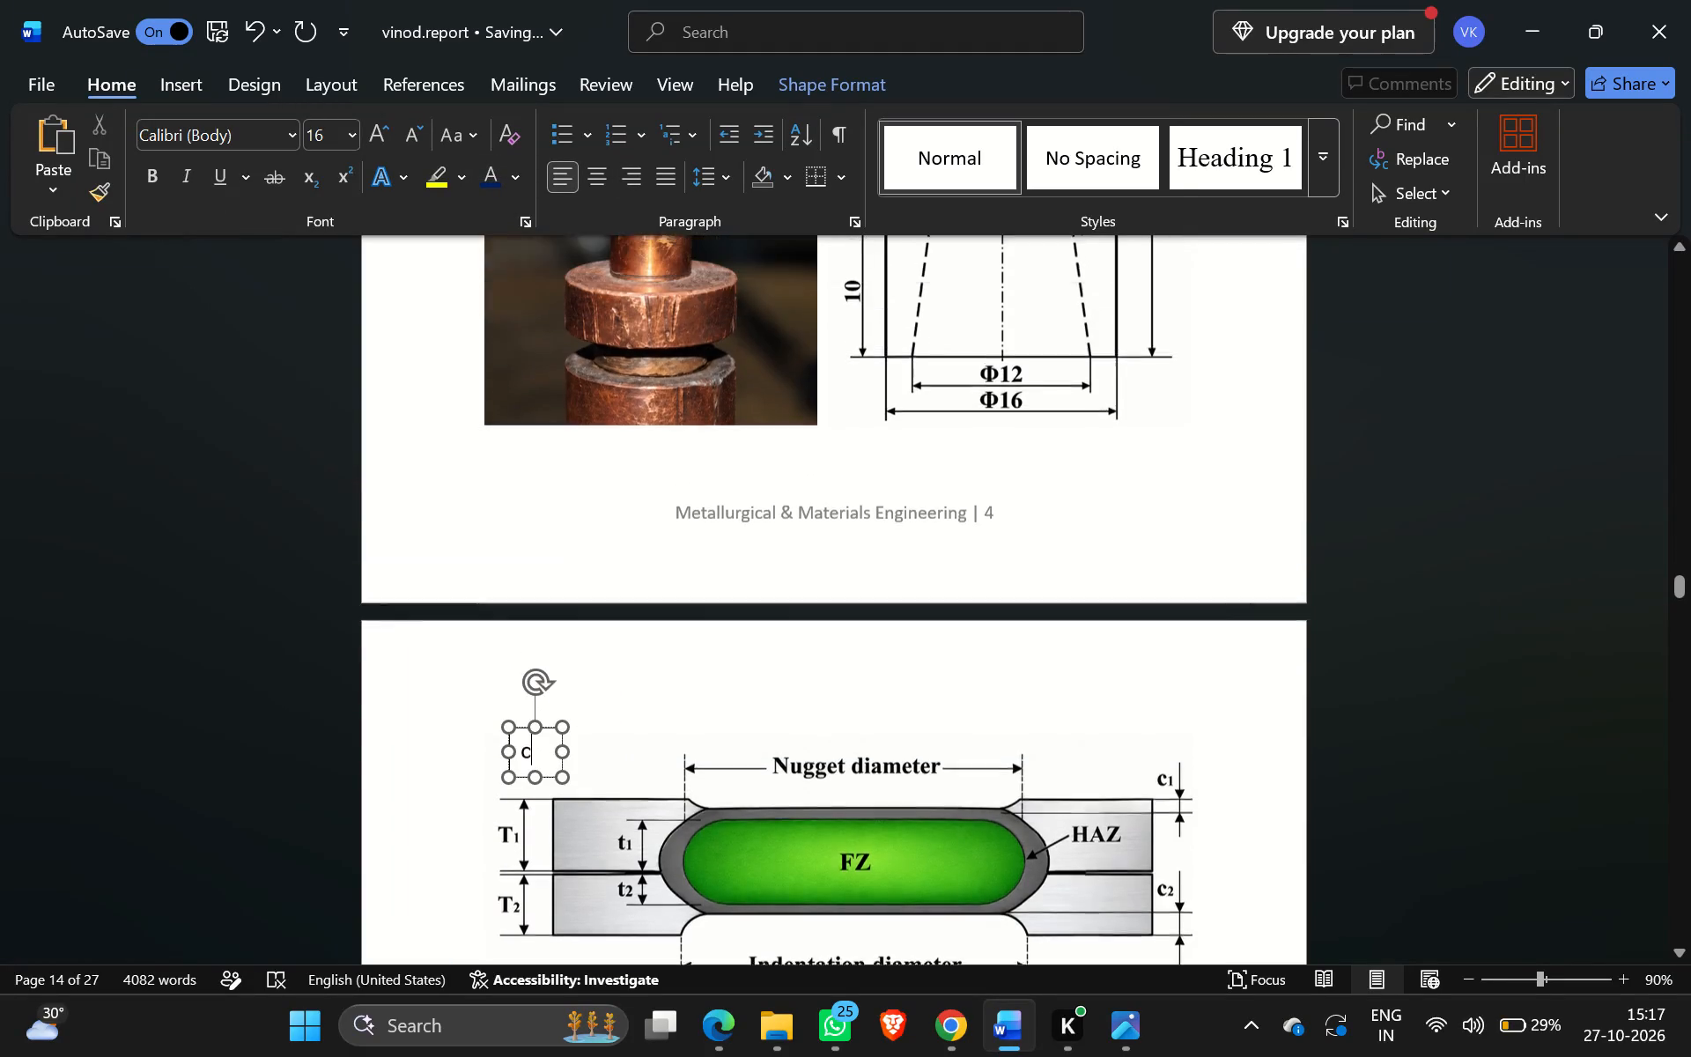
{"action": "scroll", "coordinate": [461, 355], "scroll_direction": "up", "scroll_amount": 2}
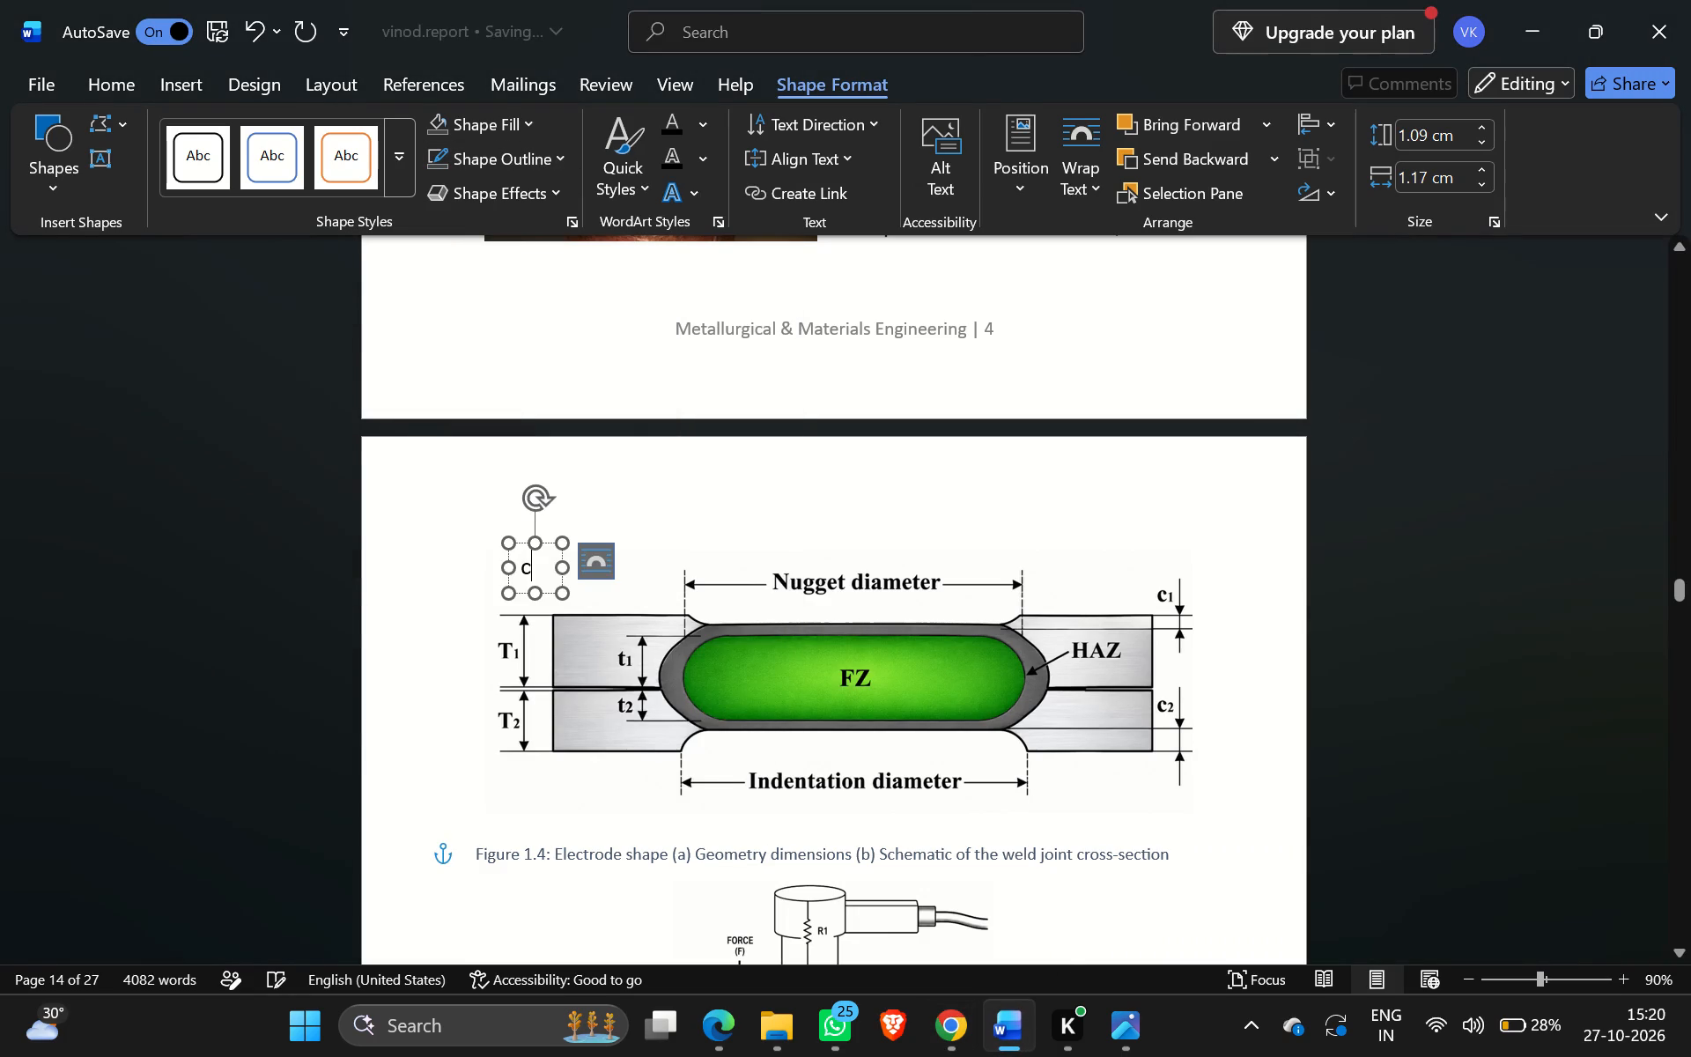
{"action": "left_click", "coordinate": [454, 680]}
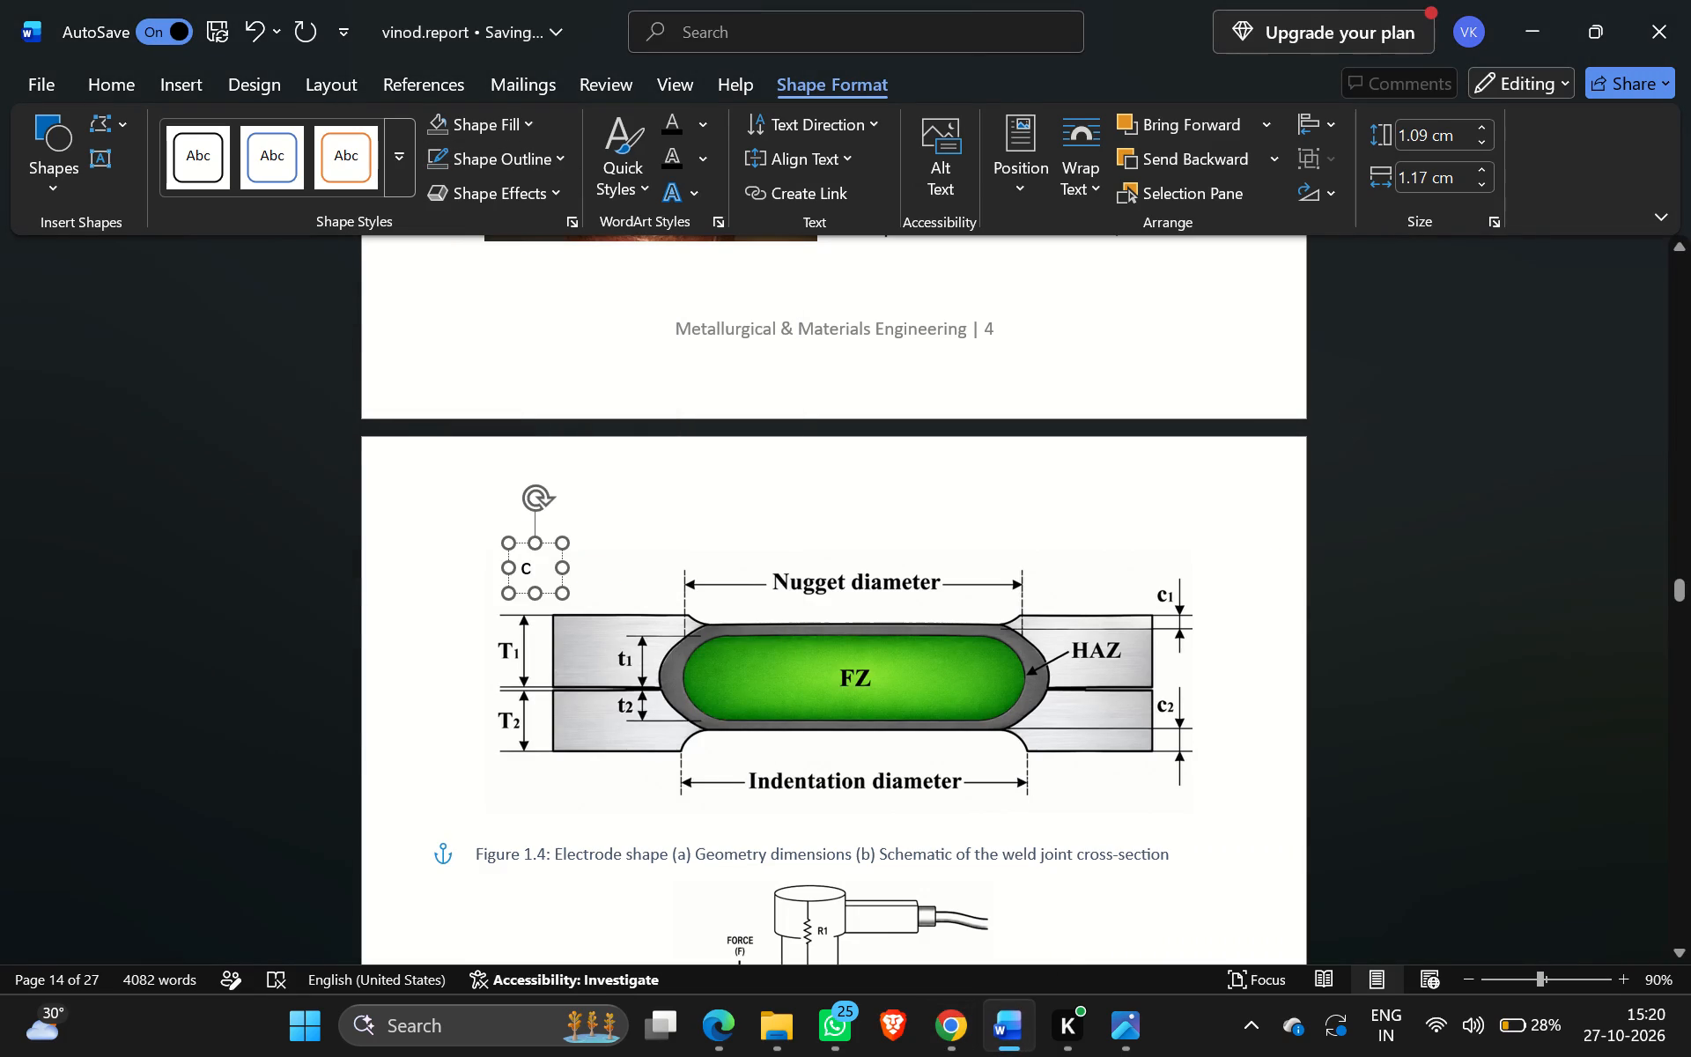
Draw a small text box of about 0.68 by 0.94 cm over the electrode photo's upper-left corner and enter "a" in it.
{"action": "left_click", "coordinate": [555, 906]}
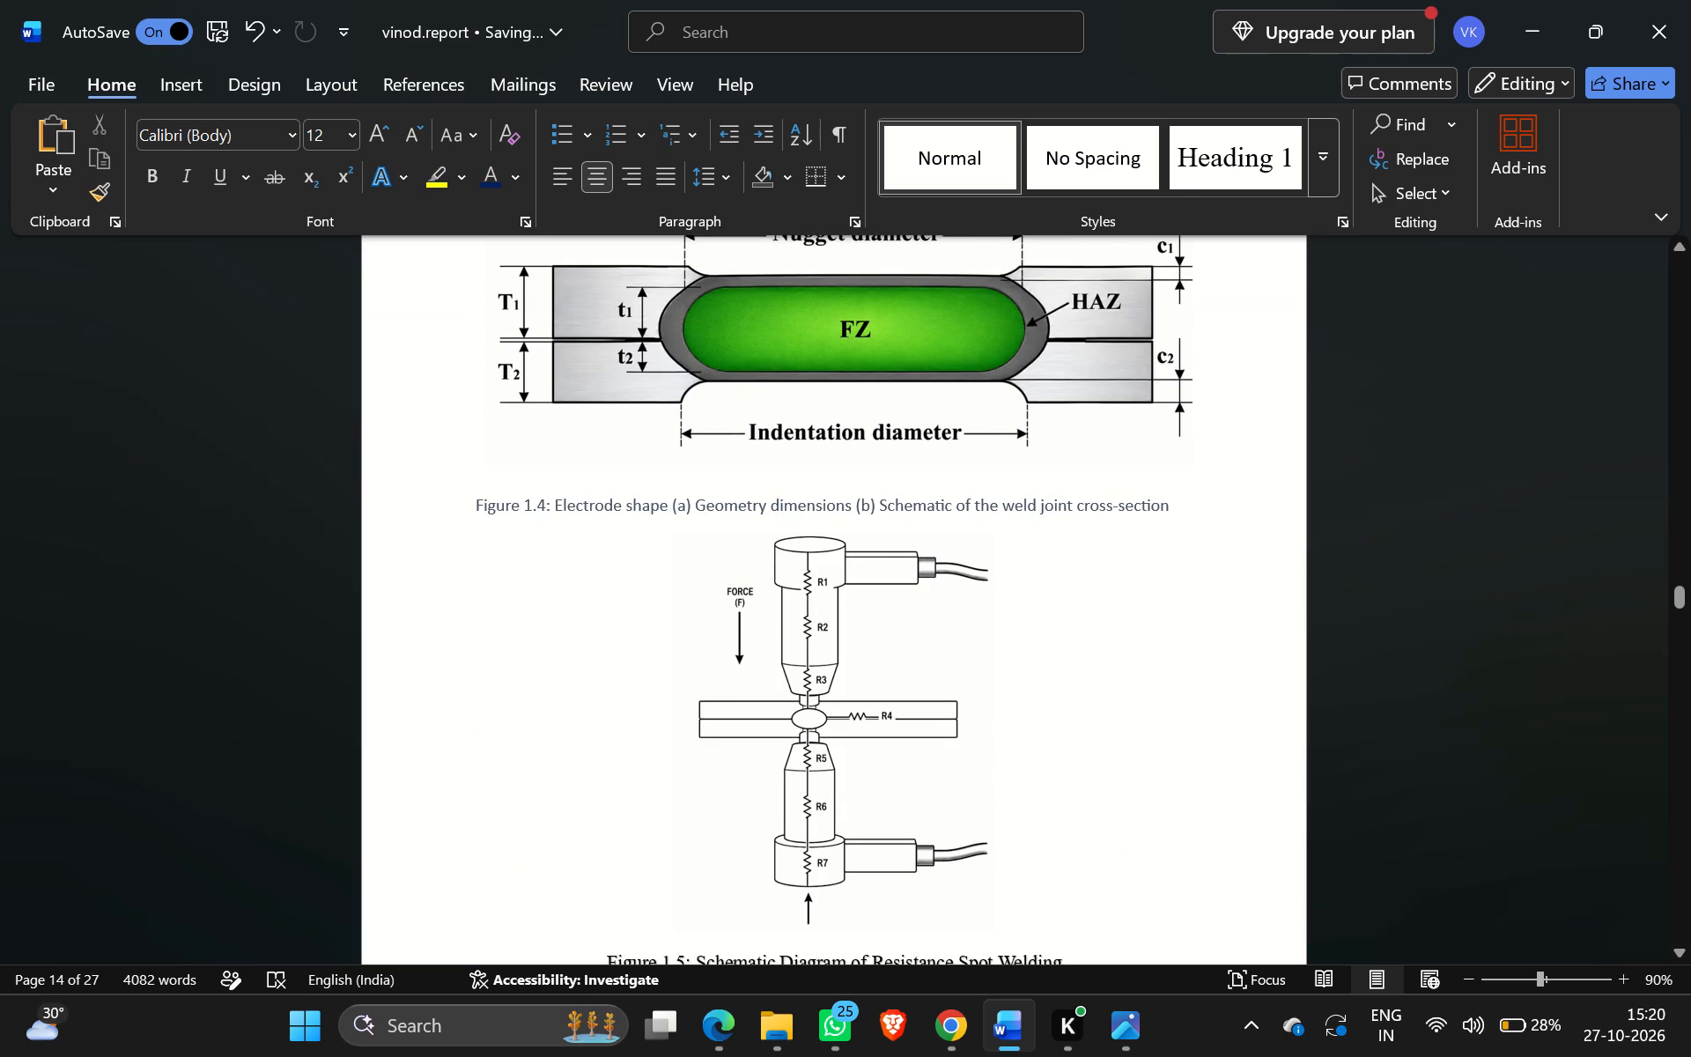
{"action": "scroll", "coordinate": [555, 906], "scroll_direction": "up", "scroll_amount": 2}
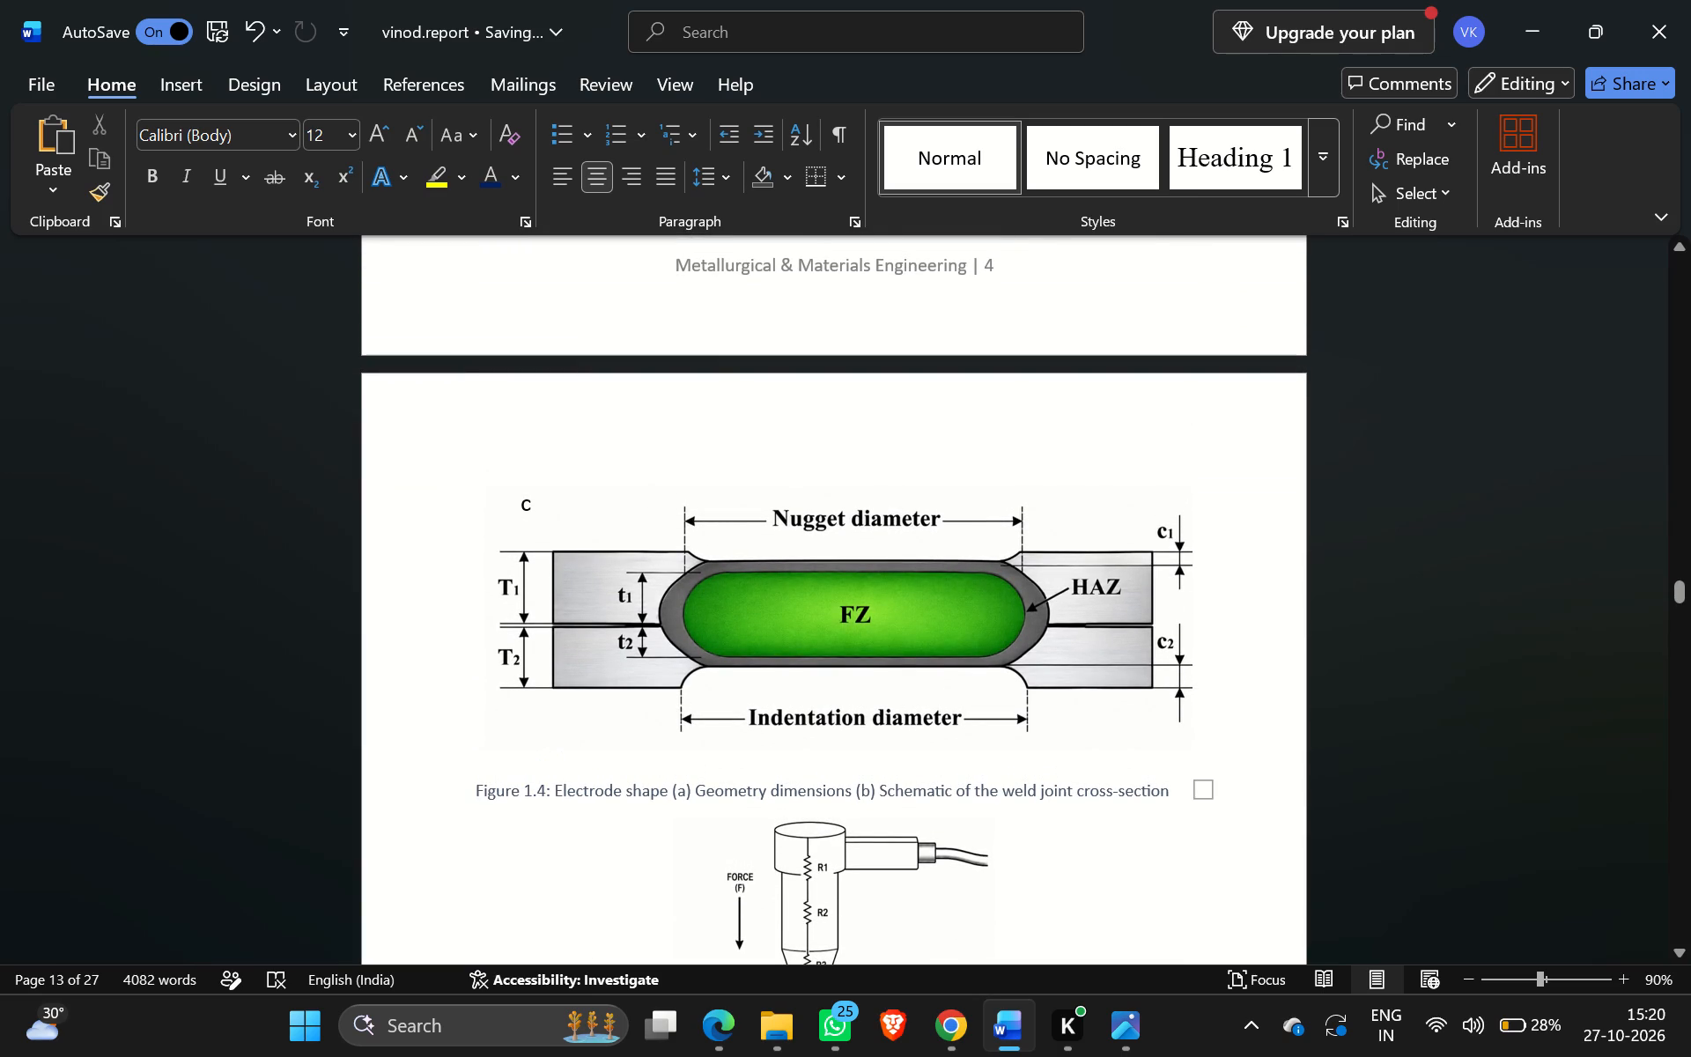
{"action": "scroll", "coordinate": [542, 507], "scroll_direction": "up", "scroll_amount": 2}
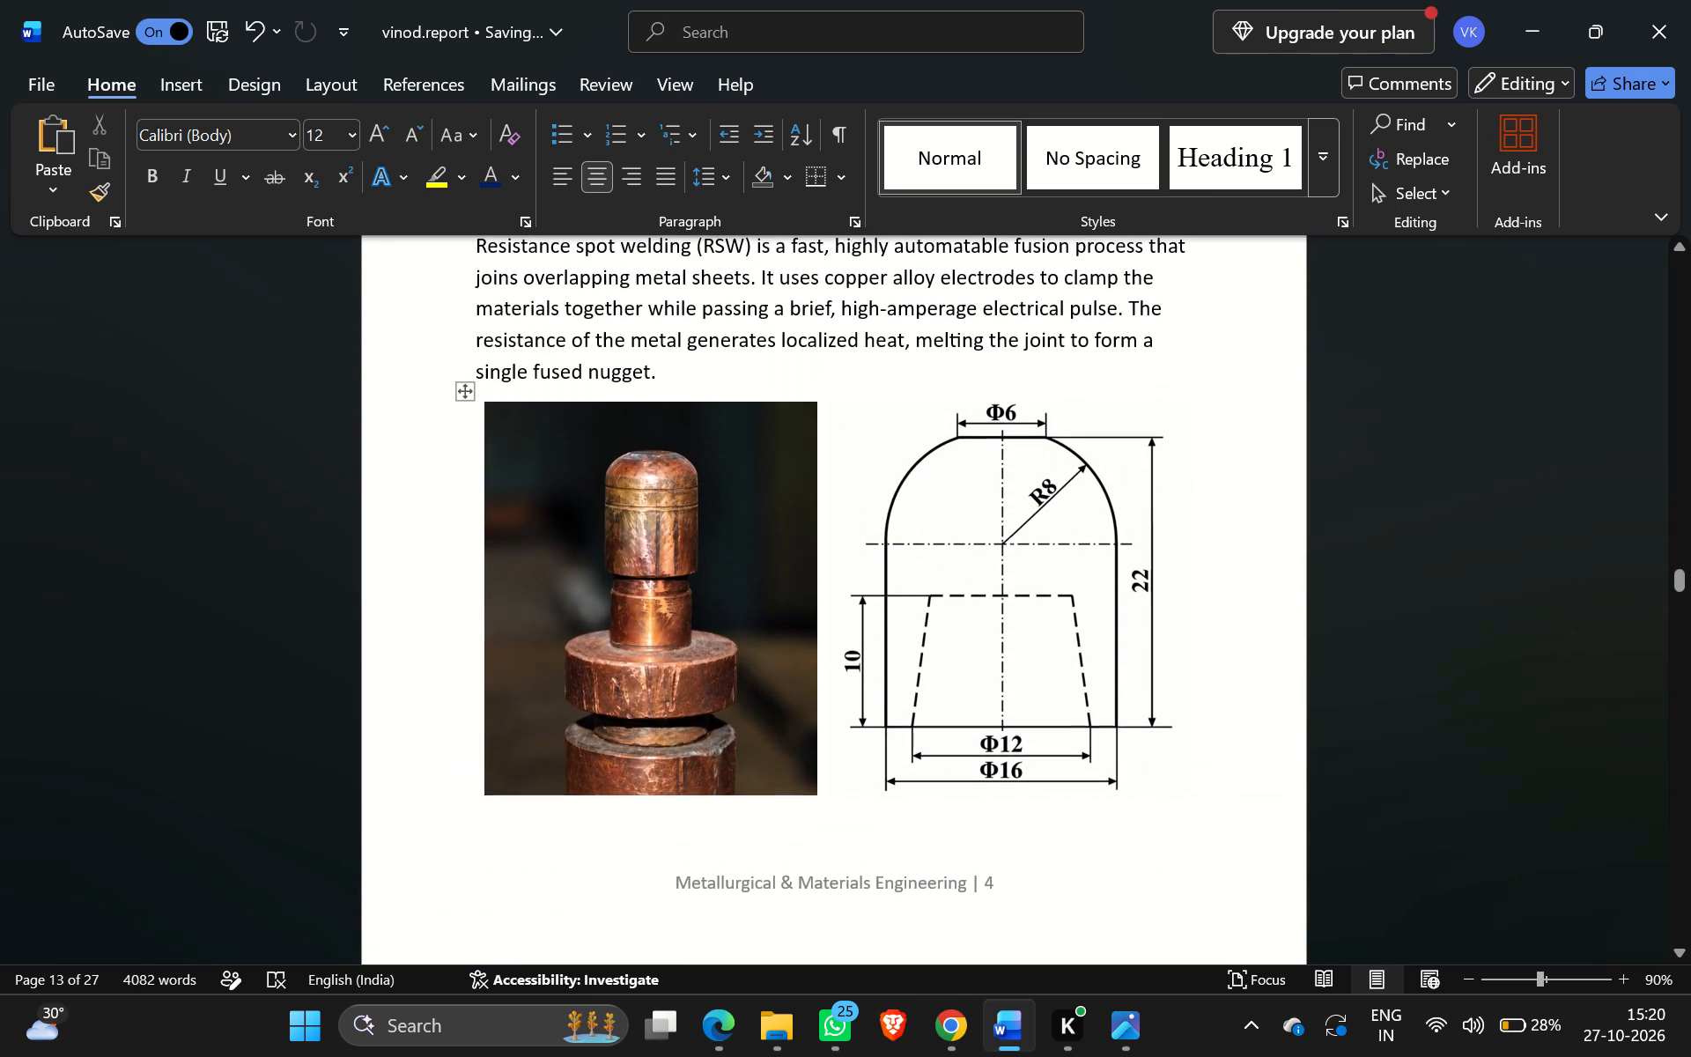
{"action": "left_click", "coordinate": [541, 446]}
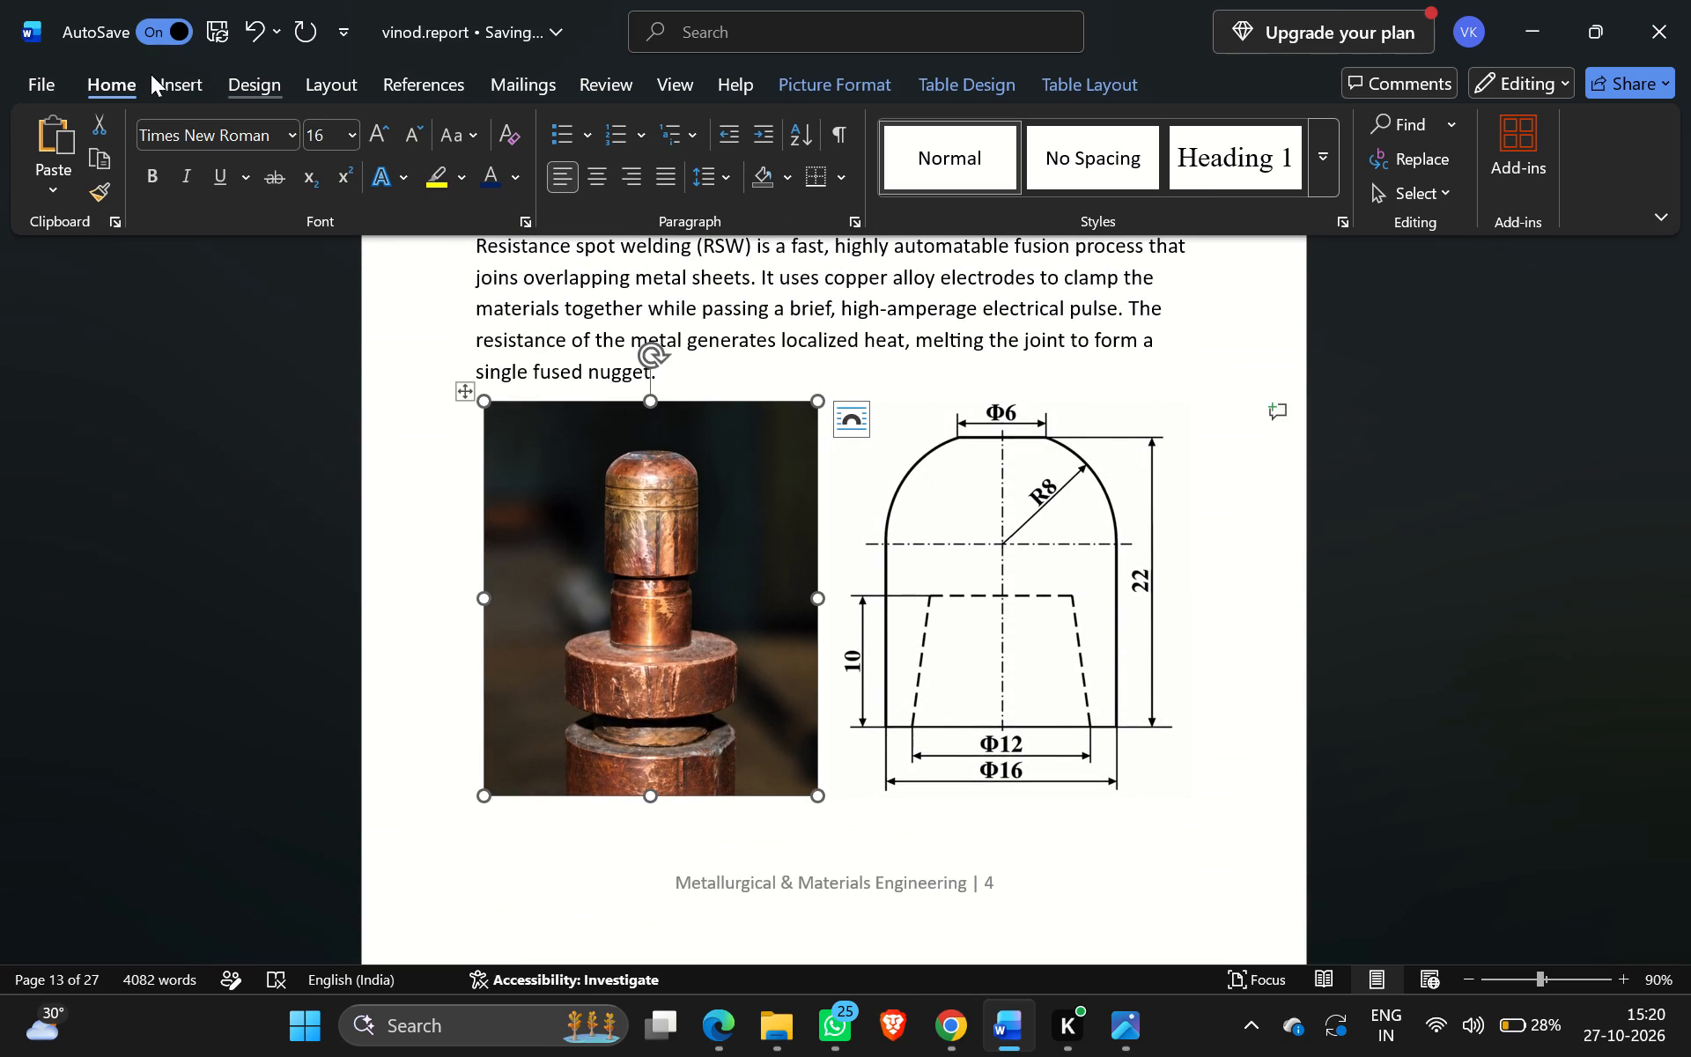
{"action": "left_click", "coordinate": [188, 84]}
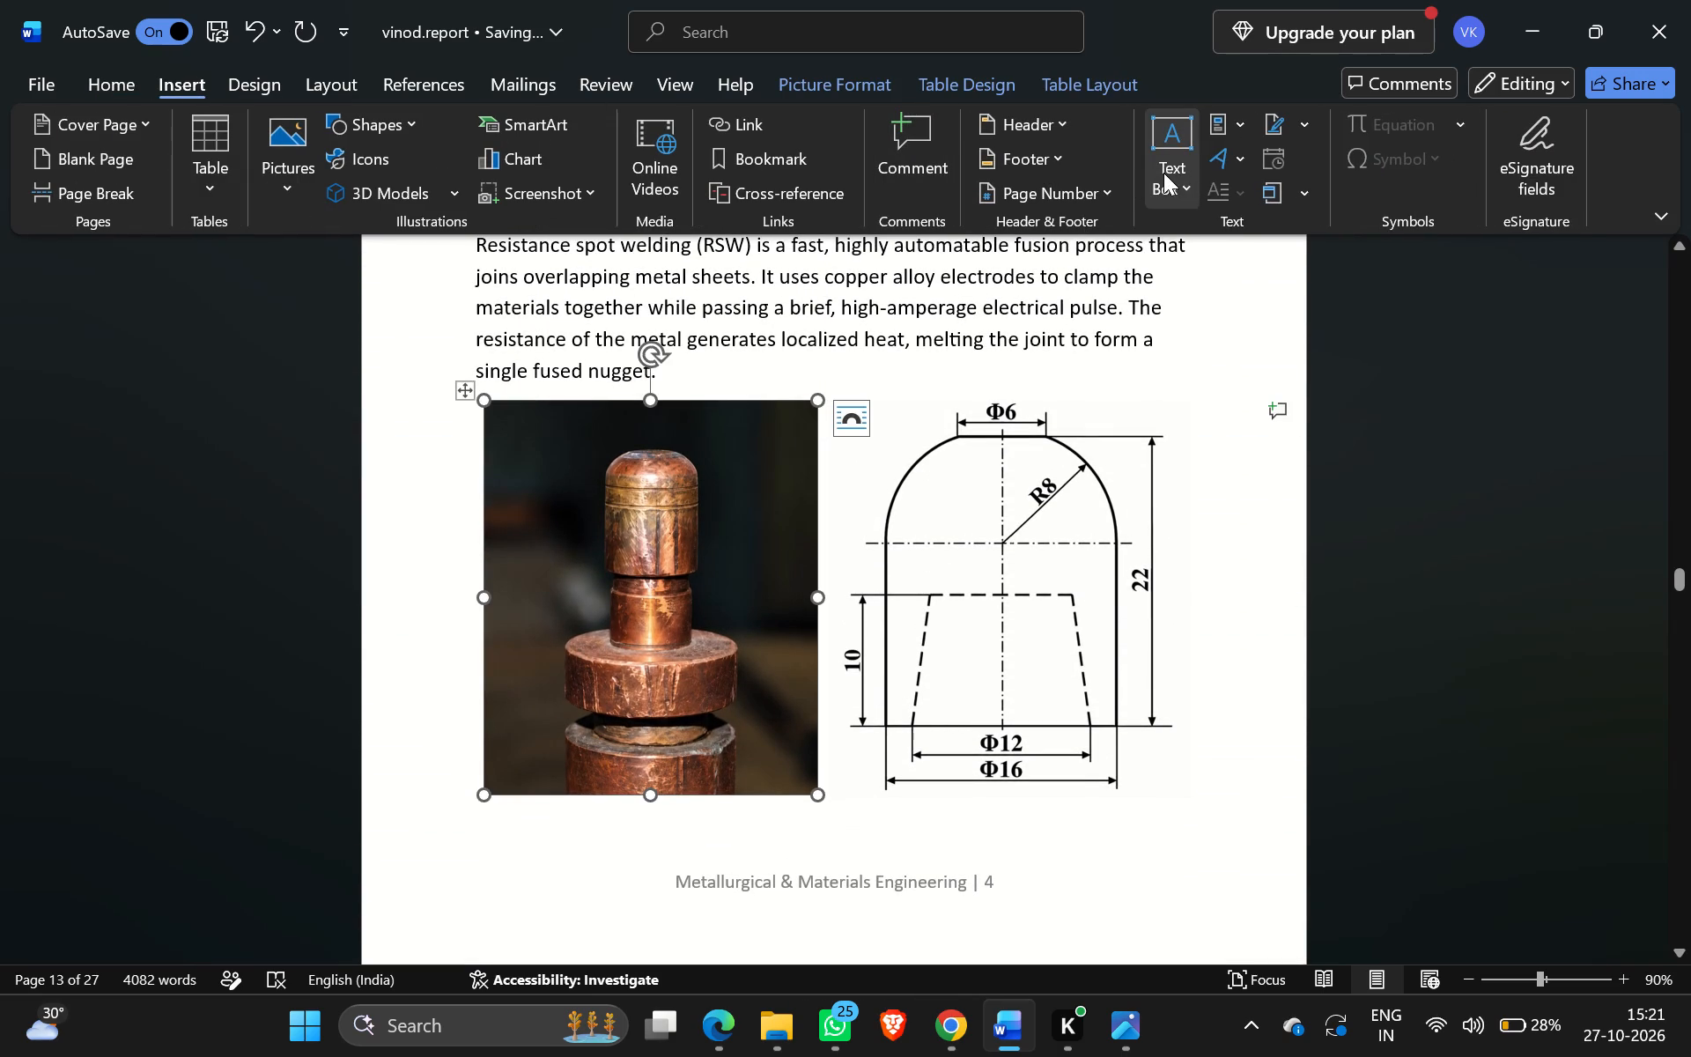
{"action": "left_click", "coordinate": [1163, 173]}
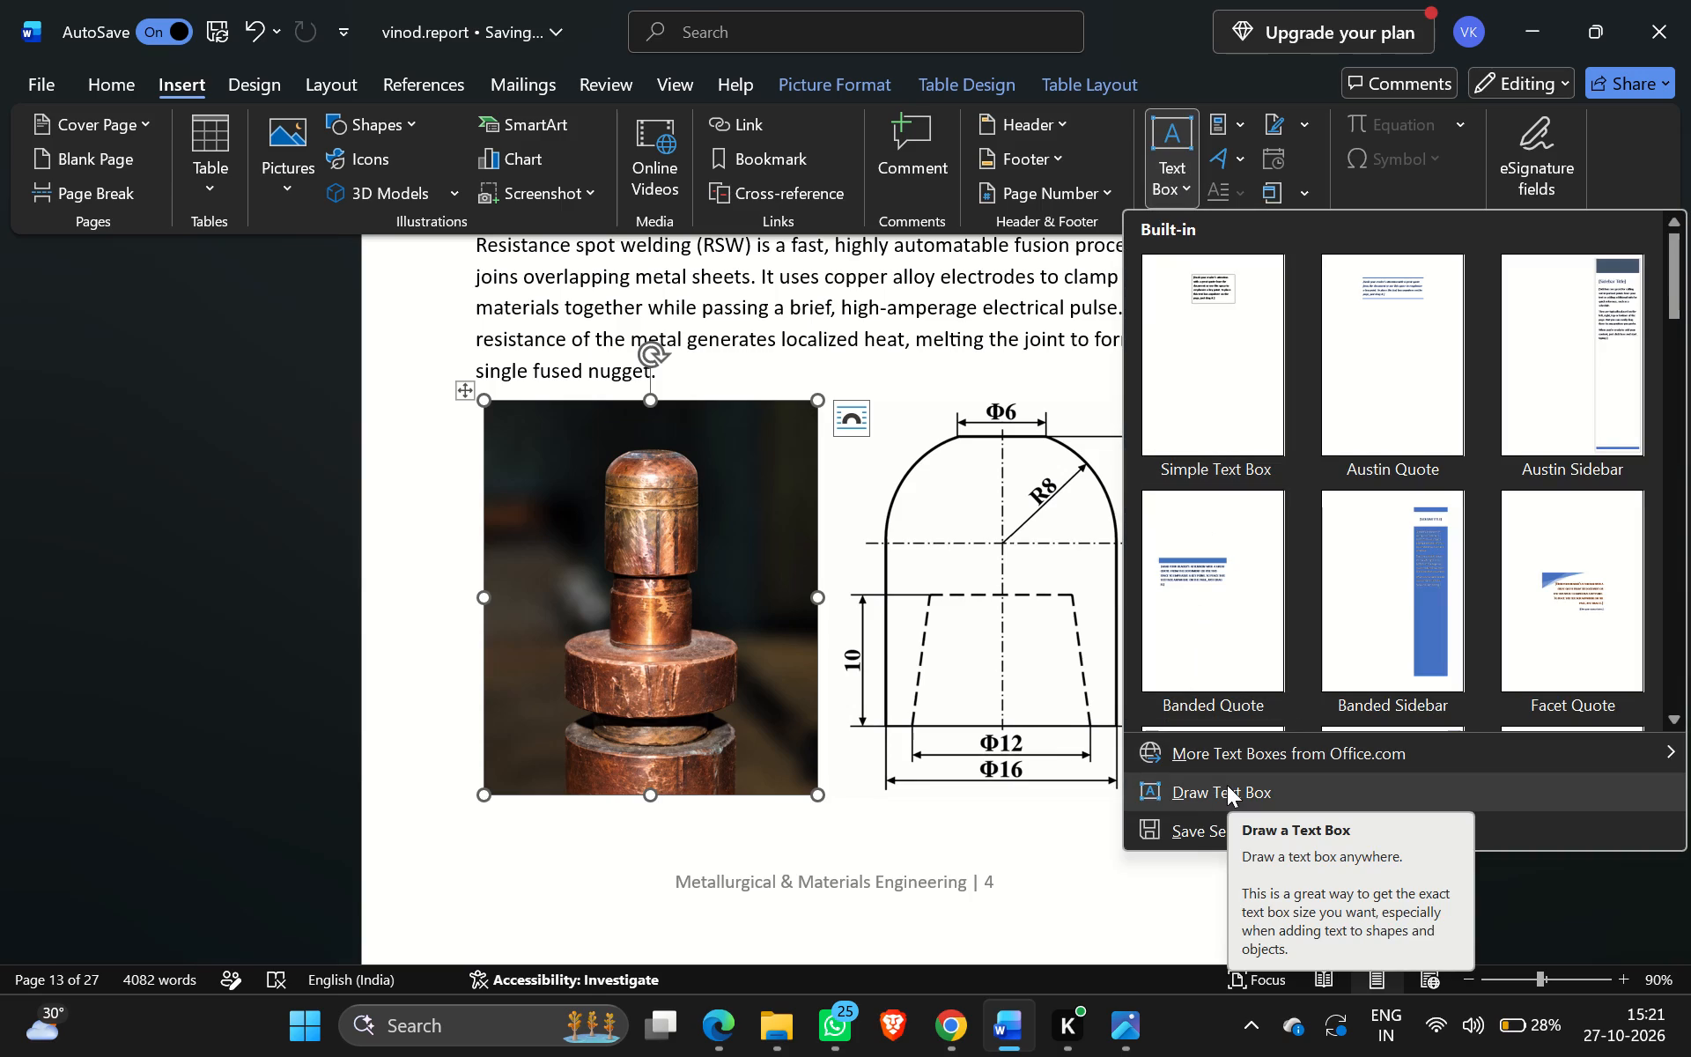
{"action": "left_click", "coordinate": [1227, 785]}
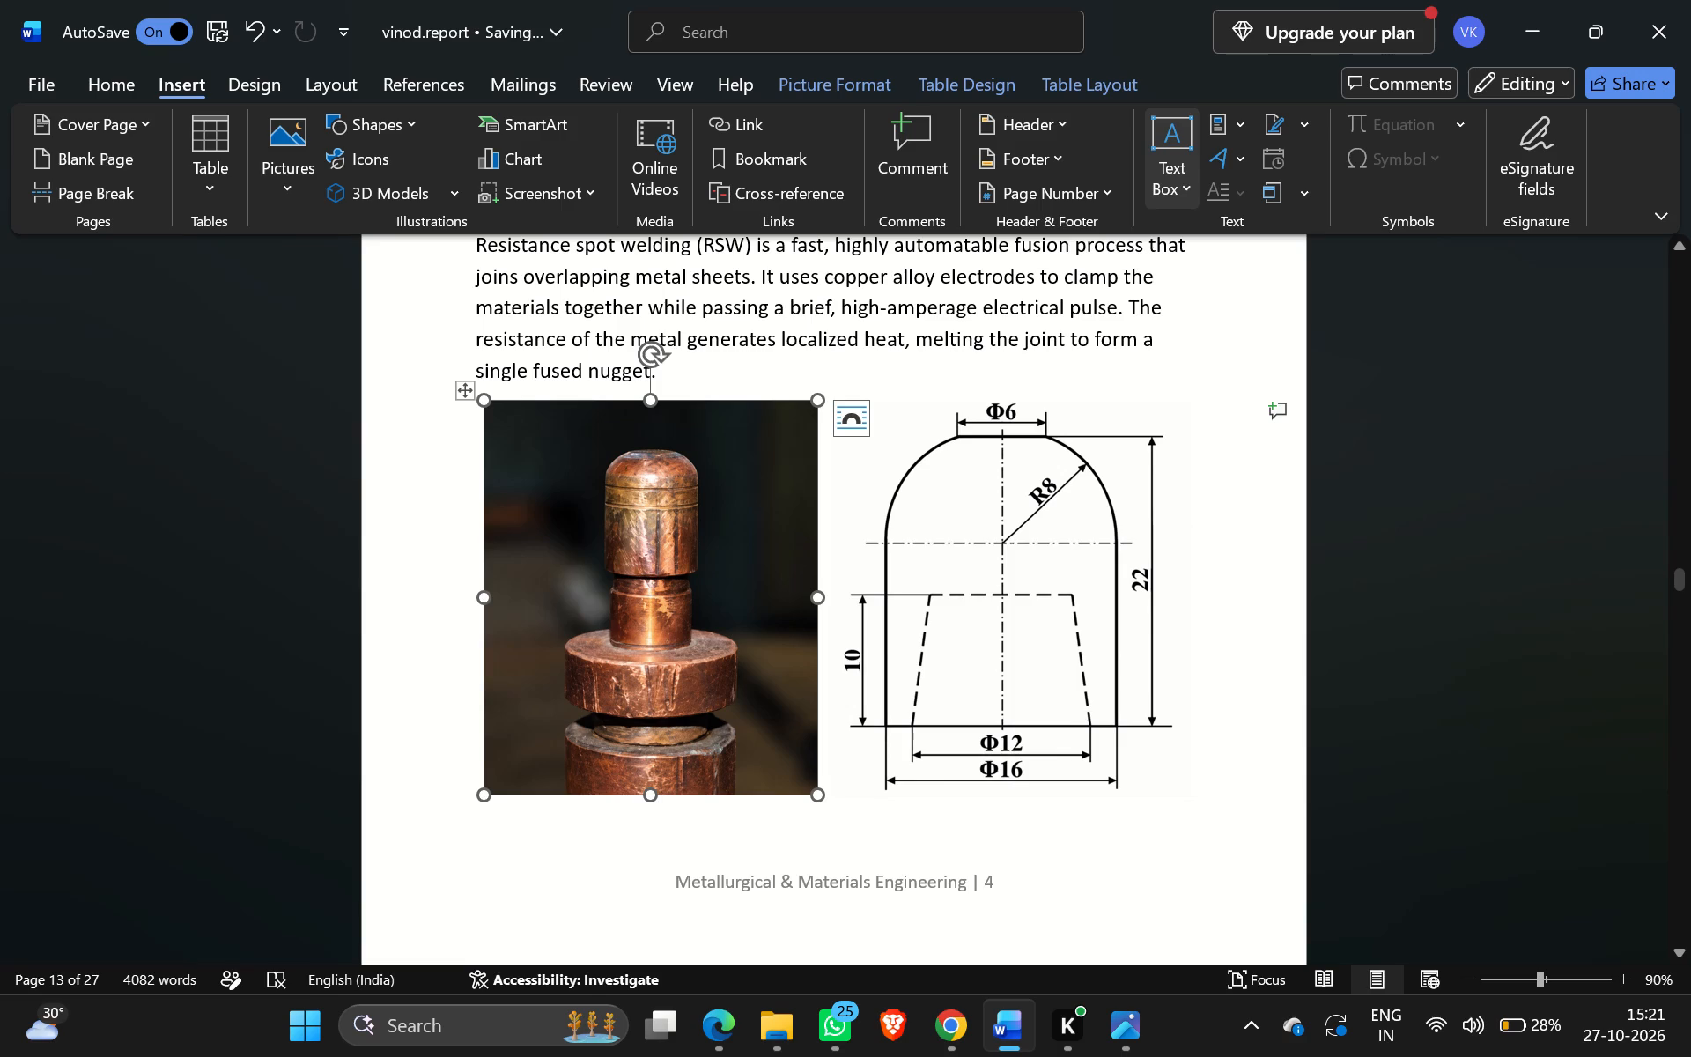
{"action": "left_click_drag", "start_coordinate": [488, 403], "coordinate": [510, 415]}
{"action": "left_click_drag", "start_coordinate": [510, 415], "coordinate": [503, 415]}
{"action": "left_click_drag", "start_coordinate": [503, 415], "coordinate": [524, 424]}
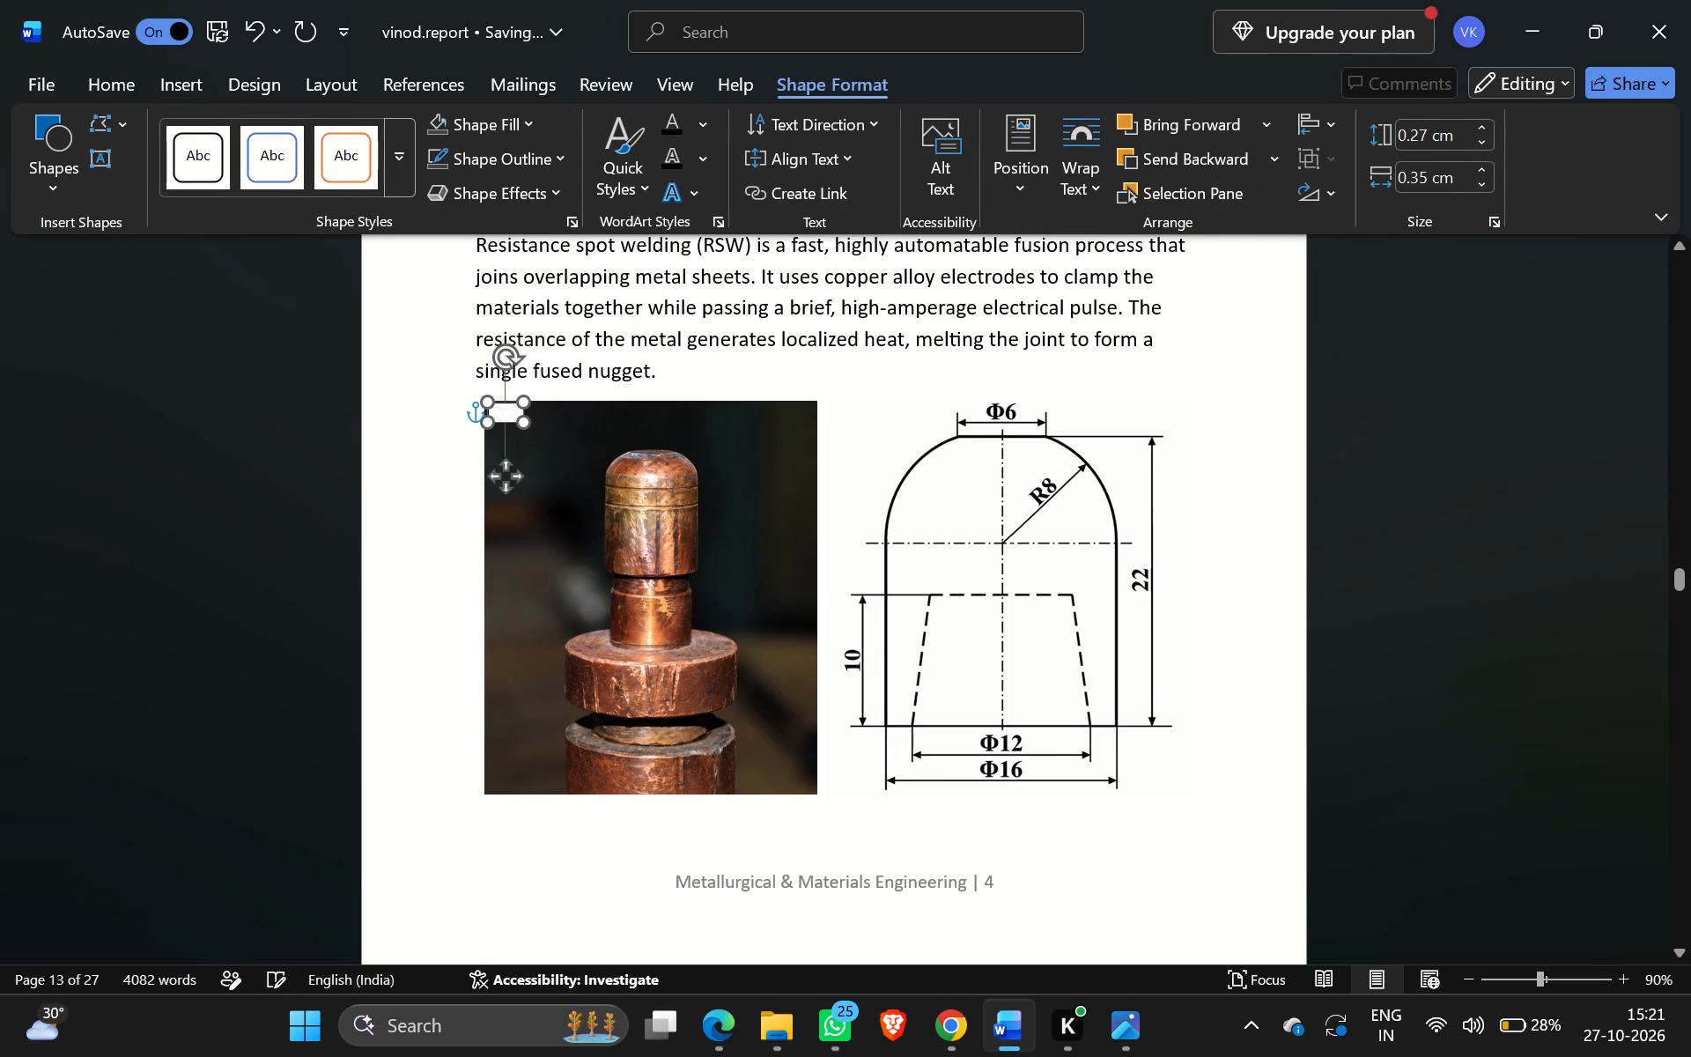
{"action": "left_click_drag", "start_coordinate": [524, 424], "coordinate": [541, 440]}
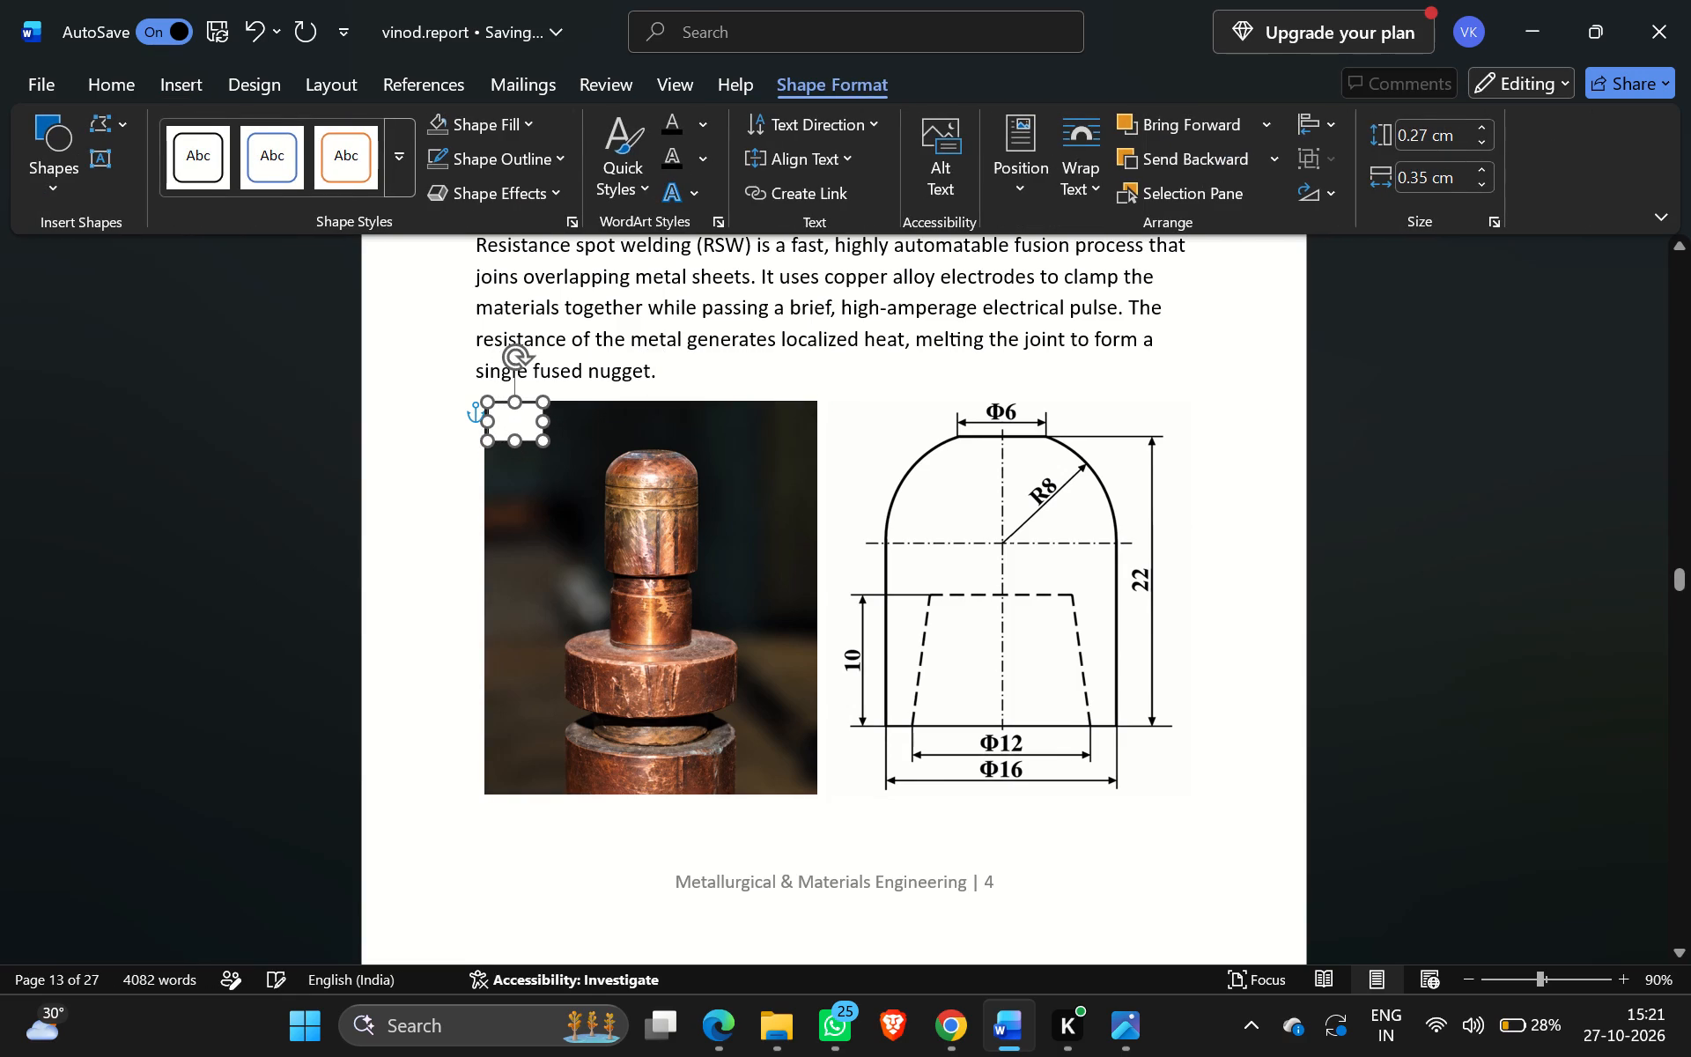
{"action": "left_click_drag", "start_coordinate": [541, 440], "coordinate": [530, 433]}
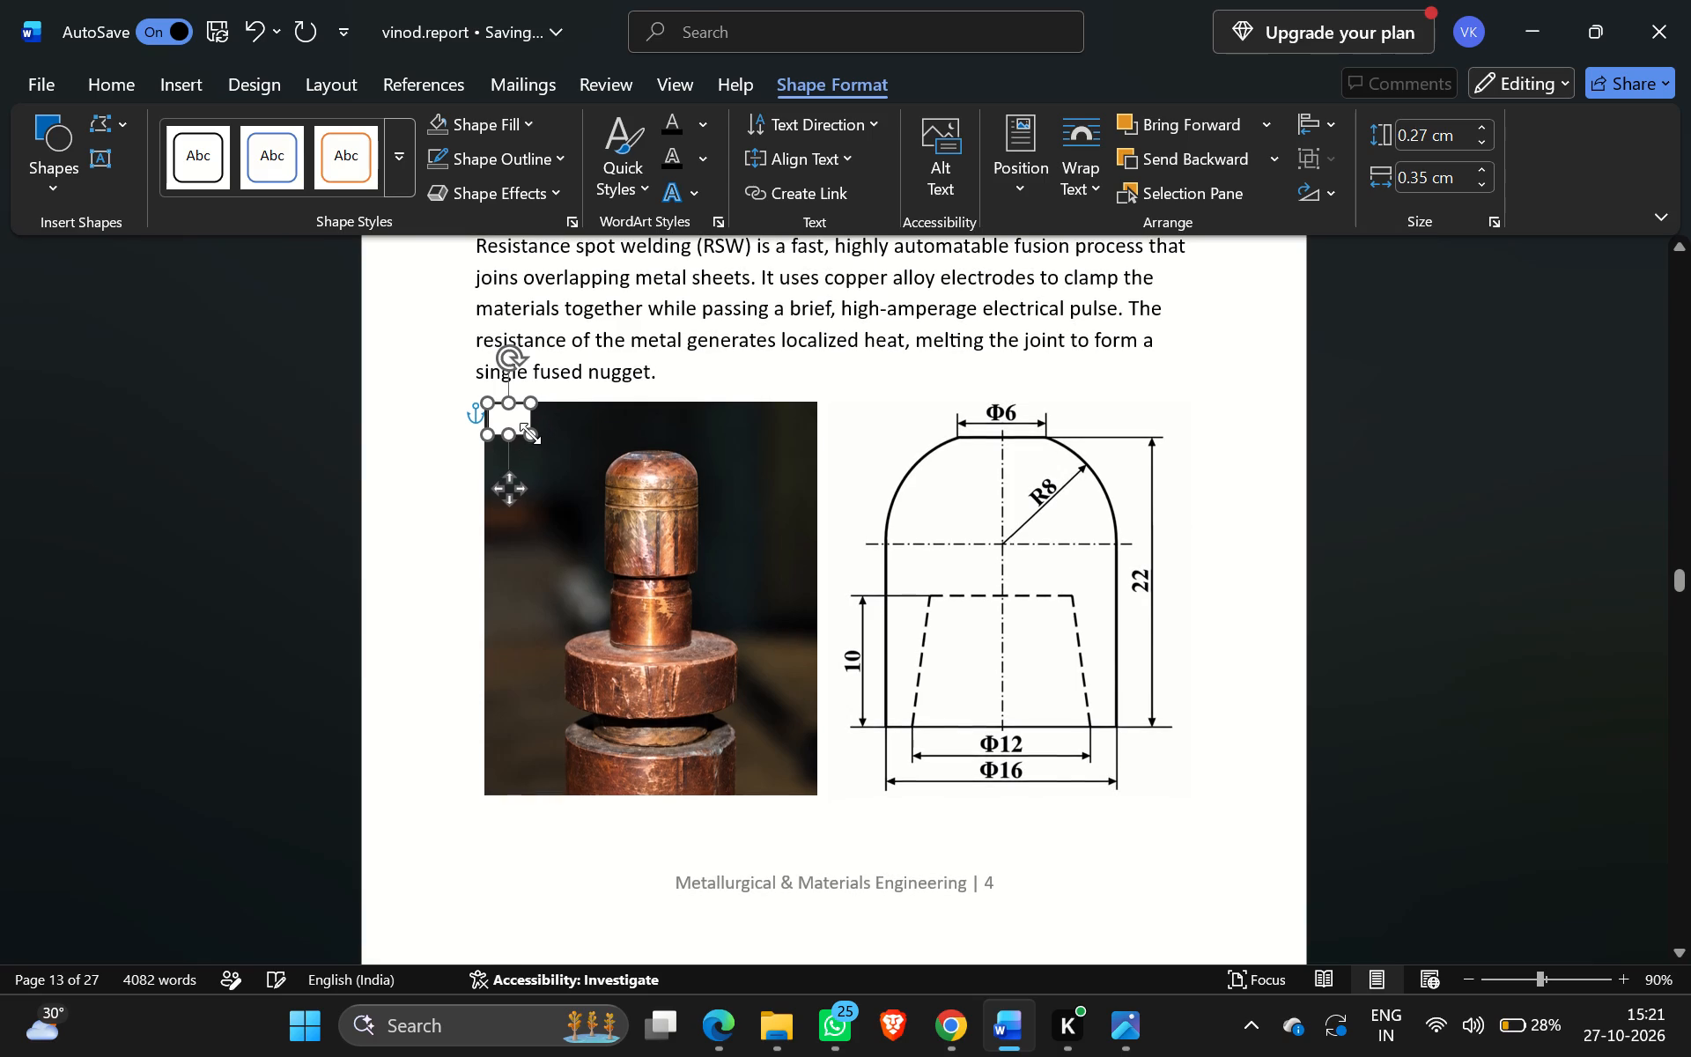
{"action": "key", "text": "a"}
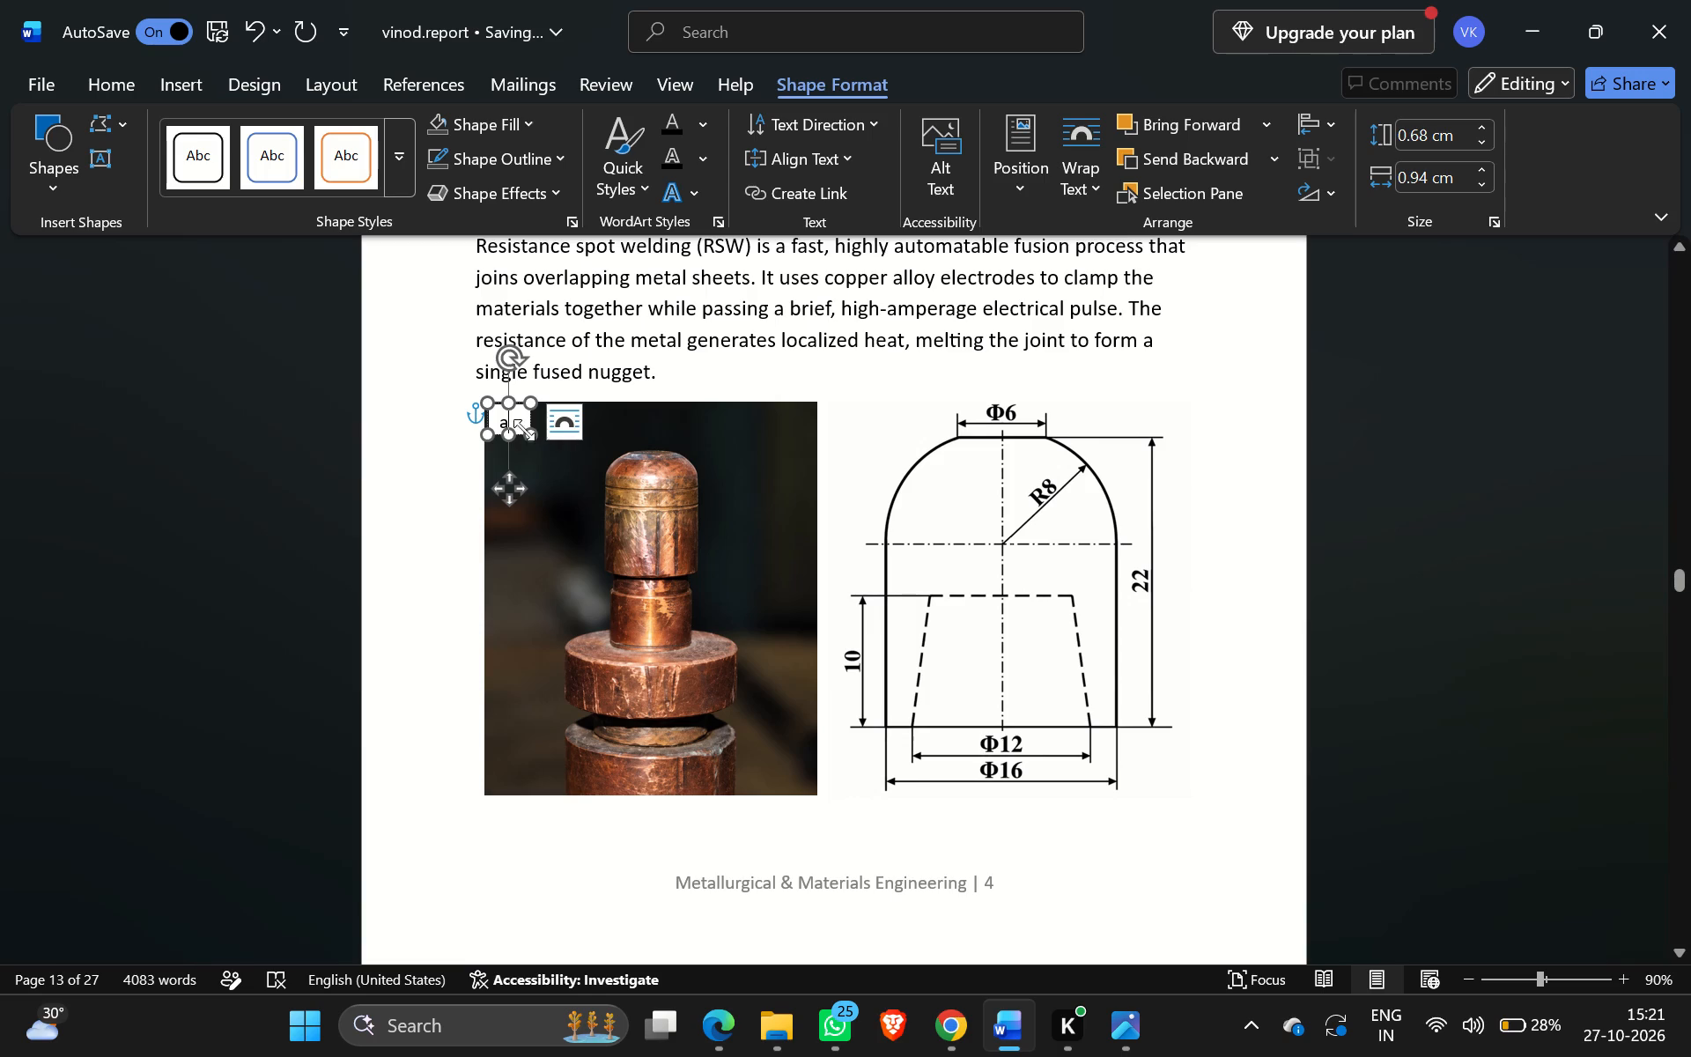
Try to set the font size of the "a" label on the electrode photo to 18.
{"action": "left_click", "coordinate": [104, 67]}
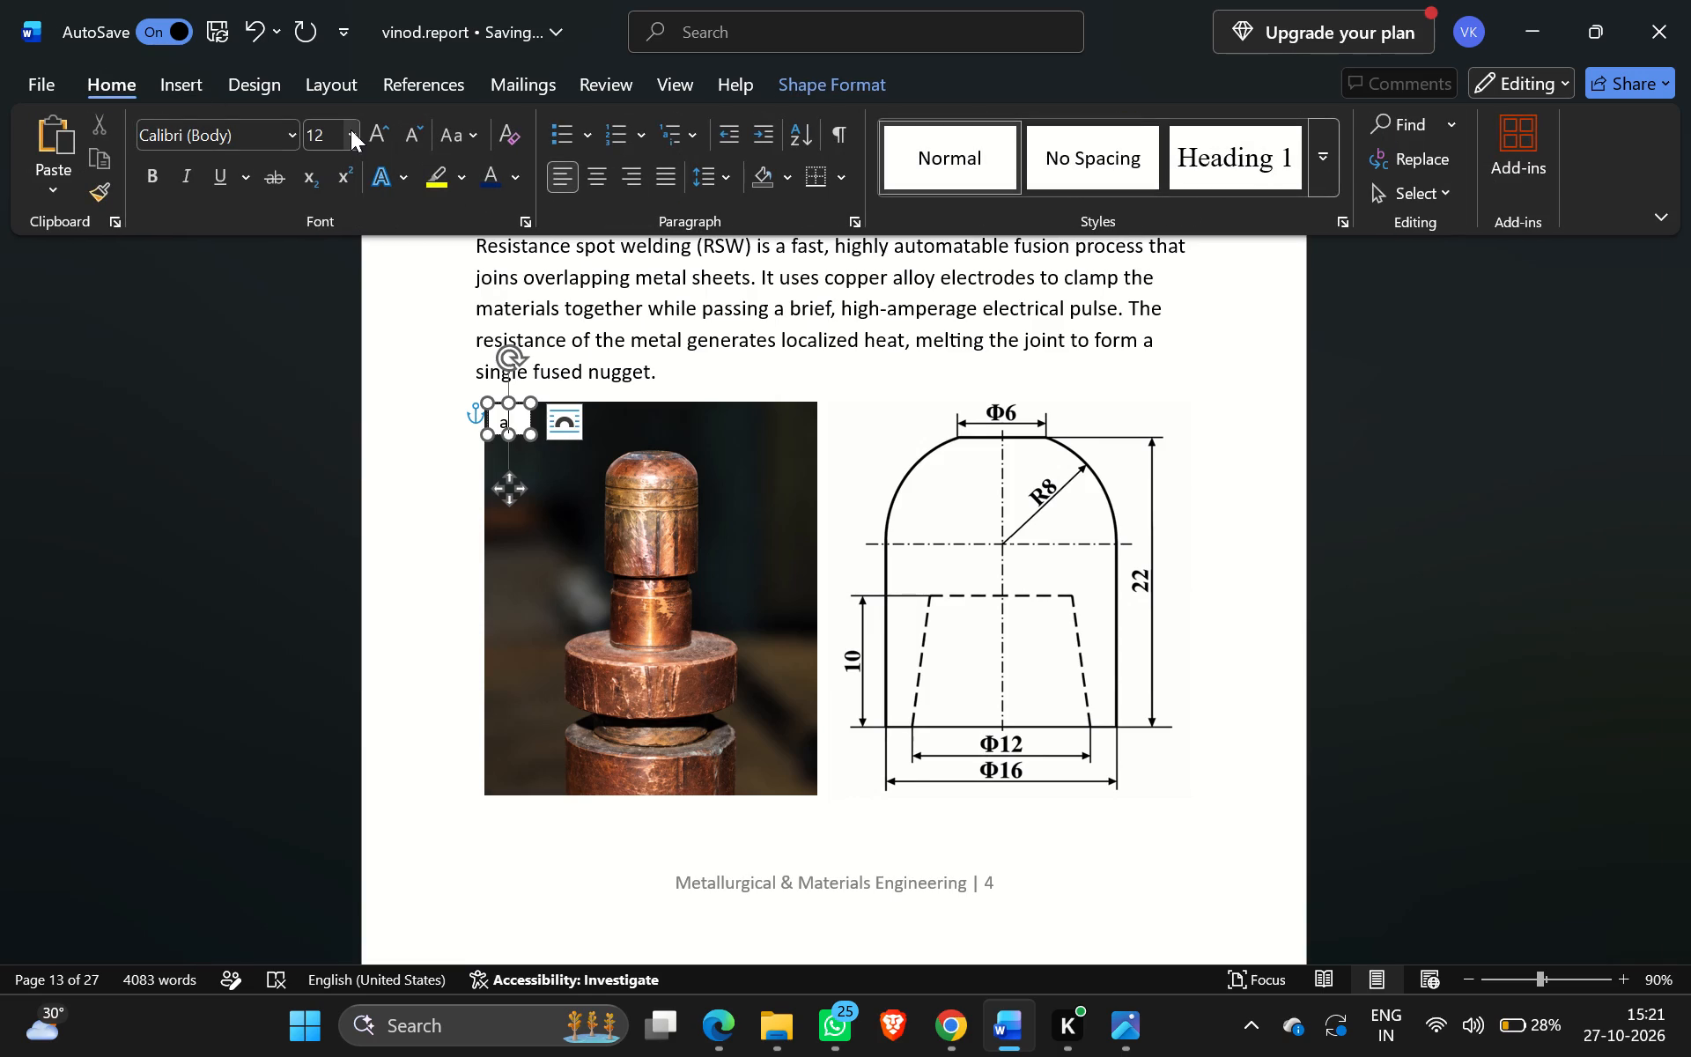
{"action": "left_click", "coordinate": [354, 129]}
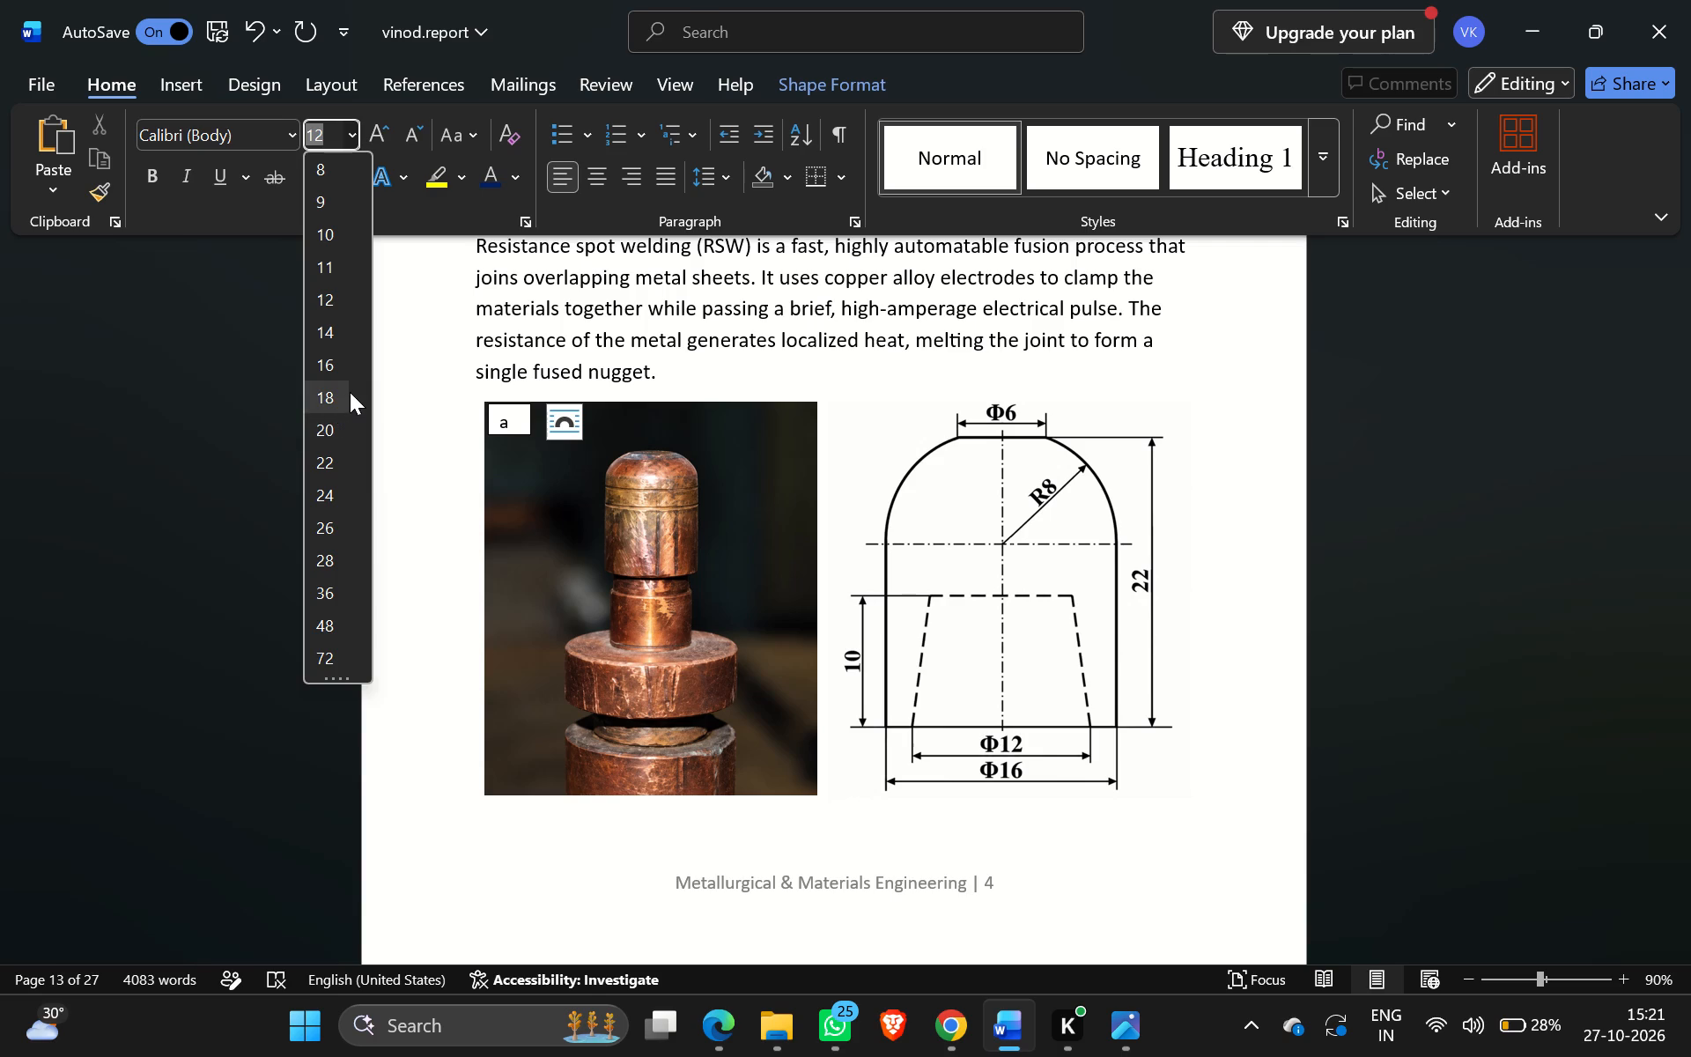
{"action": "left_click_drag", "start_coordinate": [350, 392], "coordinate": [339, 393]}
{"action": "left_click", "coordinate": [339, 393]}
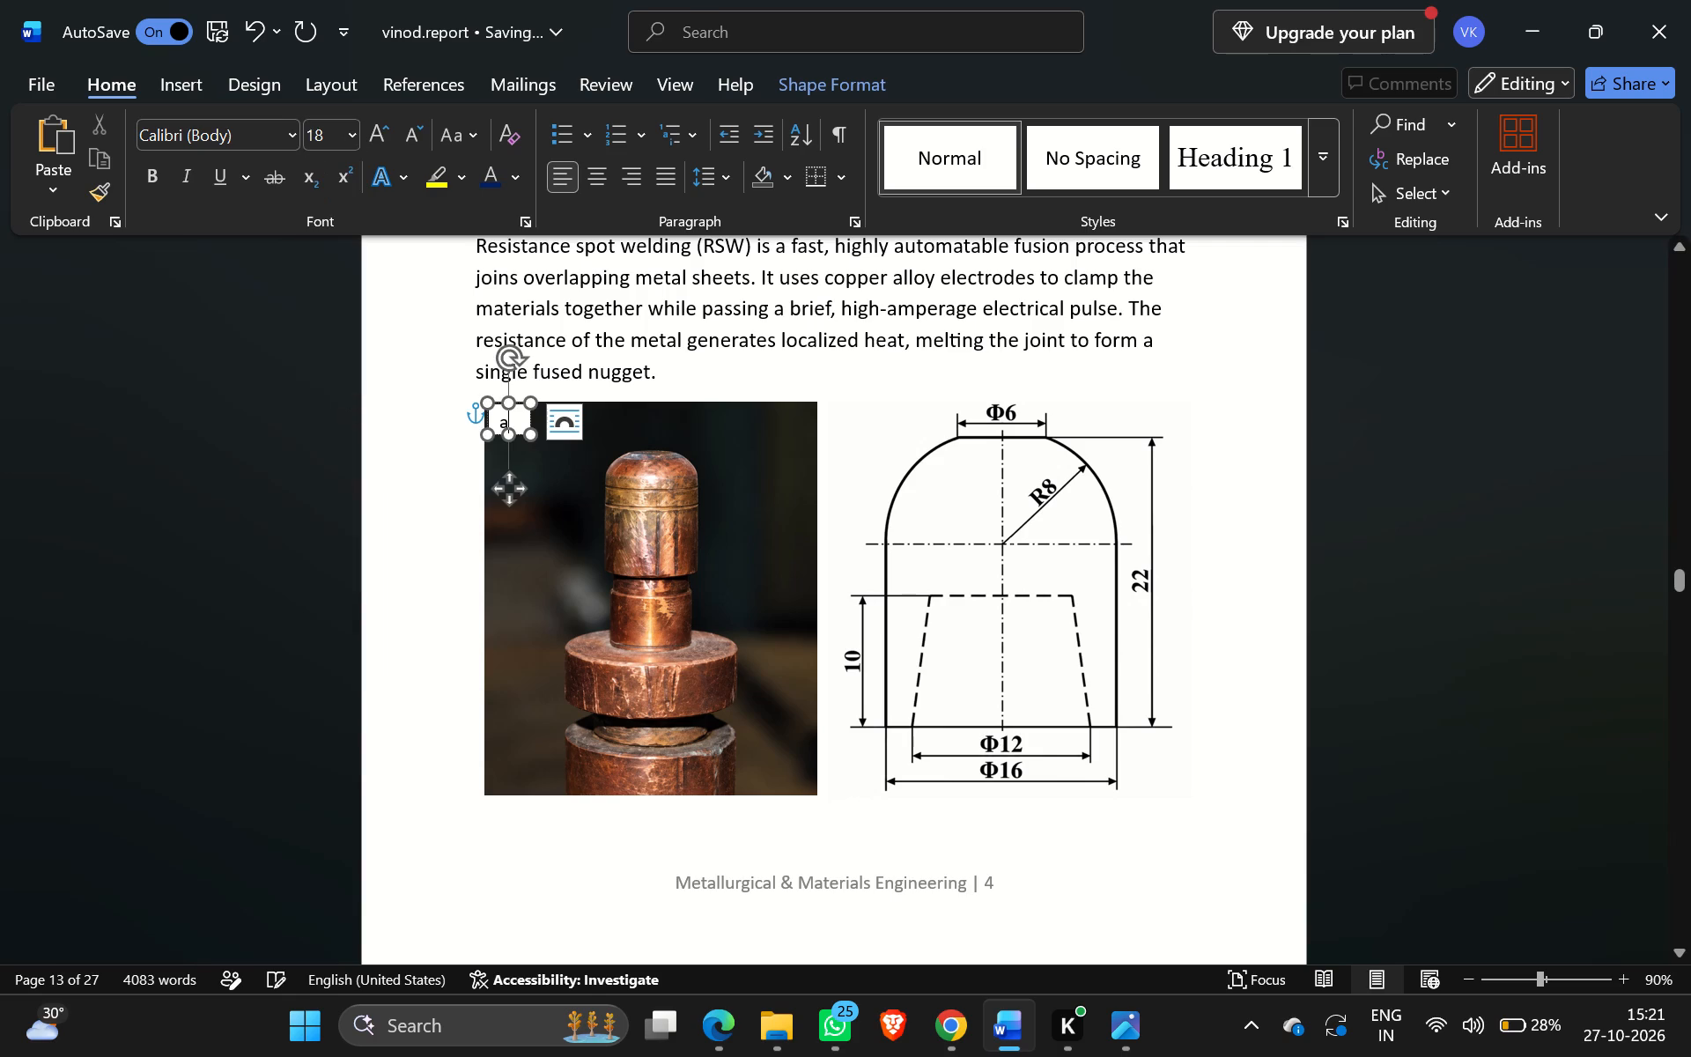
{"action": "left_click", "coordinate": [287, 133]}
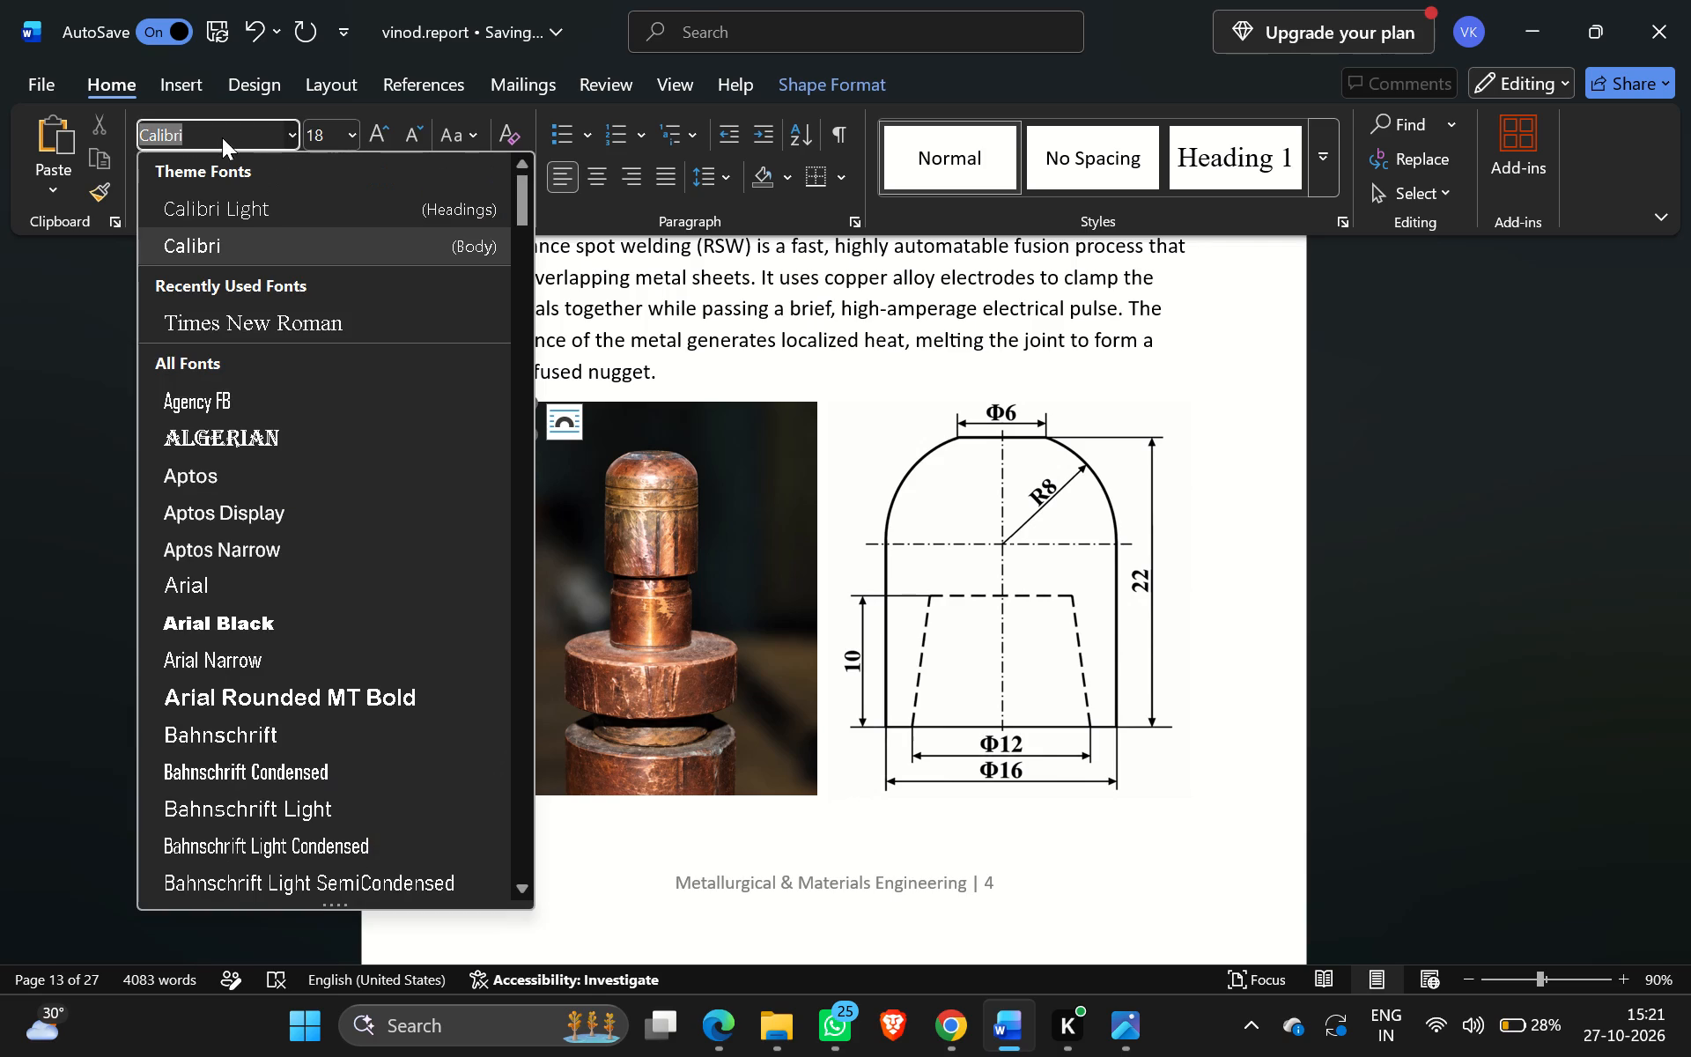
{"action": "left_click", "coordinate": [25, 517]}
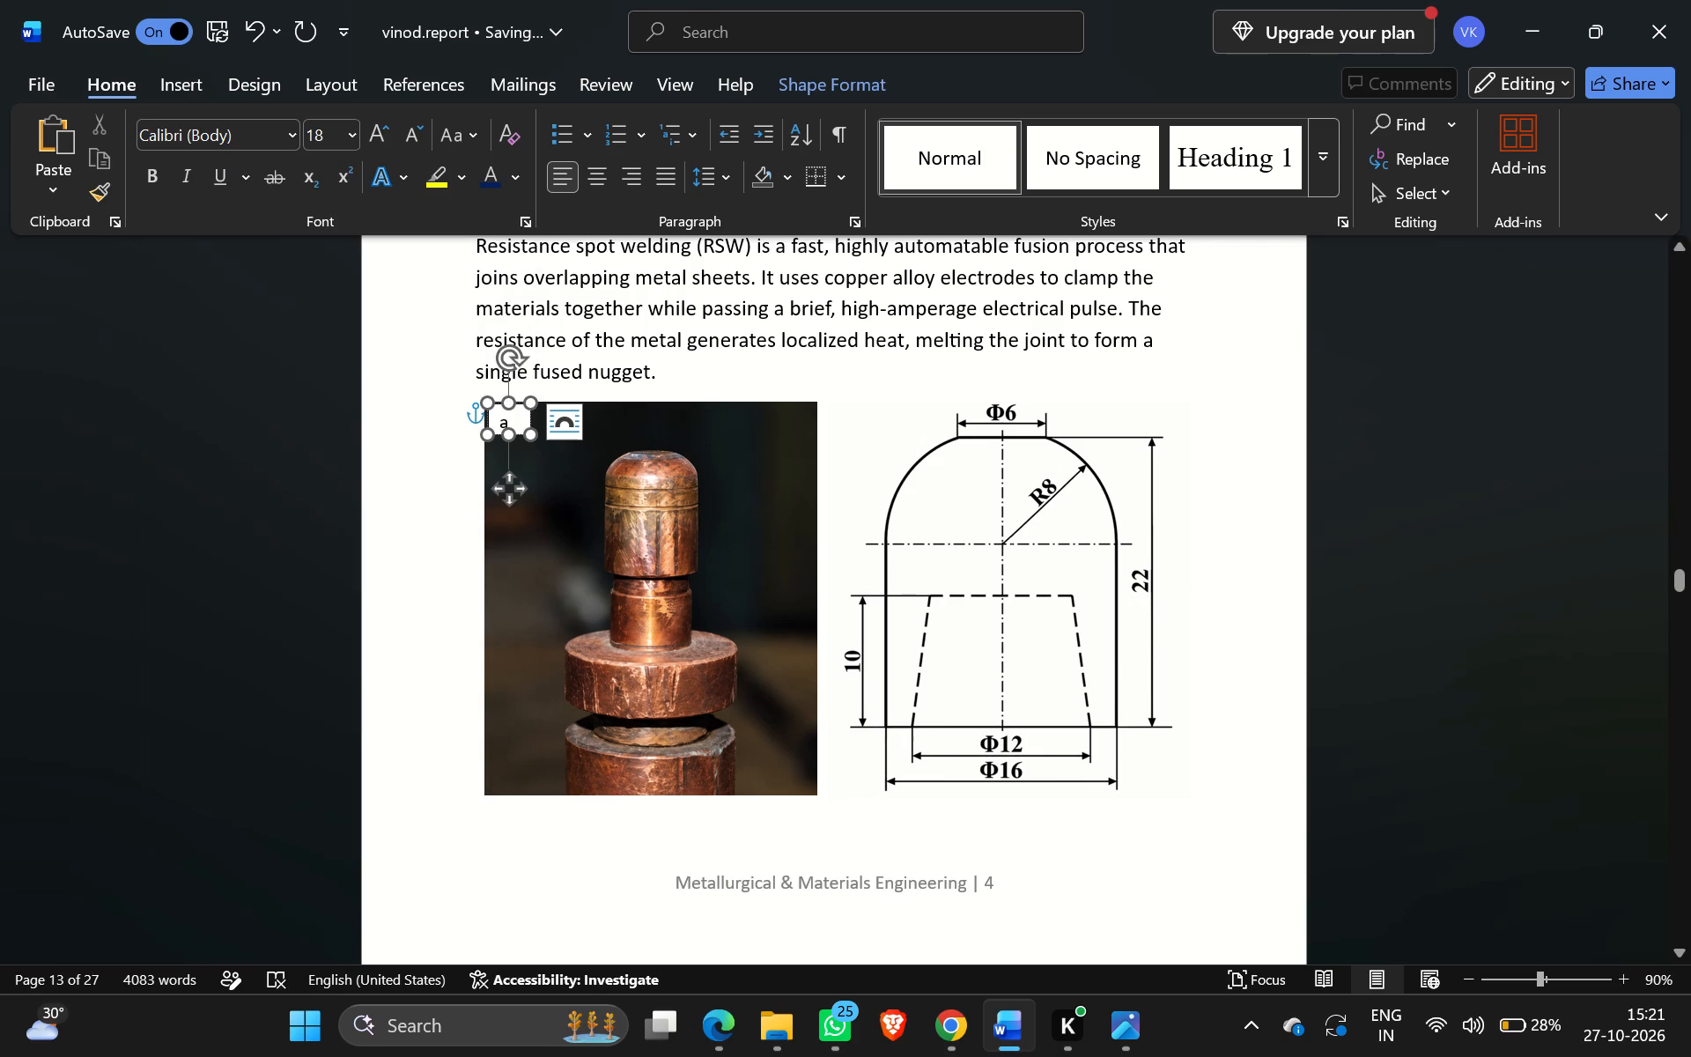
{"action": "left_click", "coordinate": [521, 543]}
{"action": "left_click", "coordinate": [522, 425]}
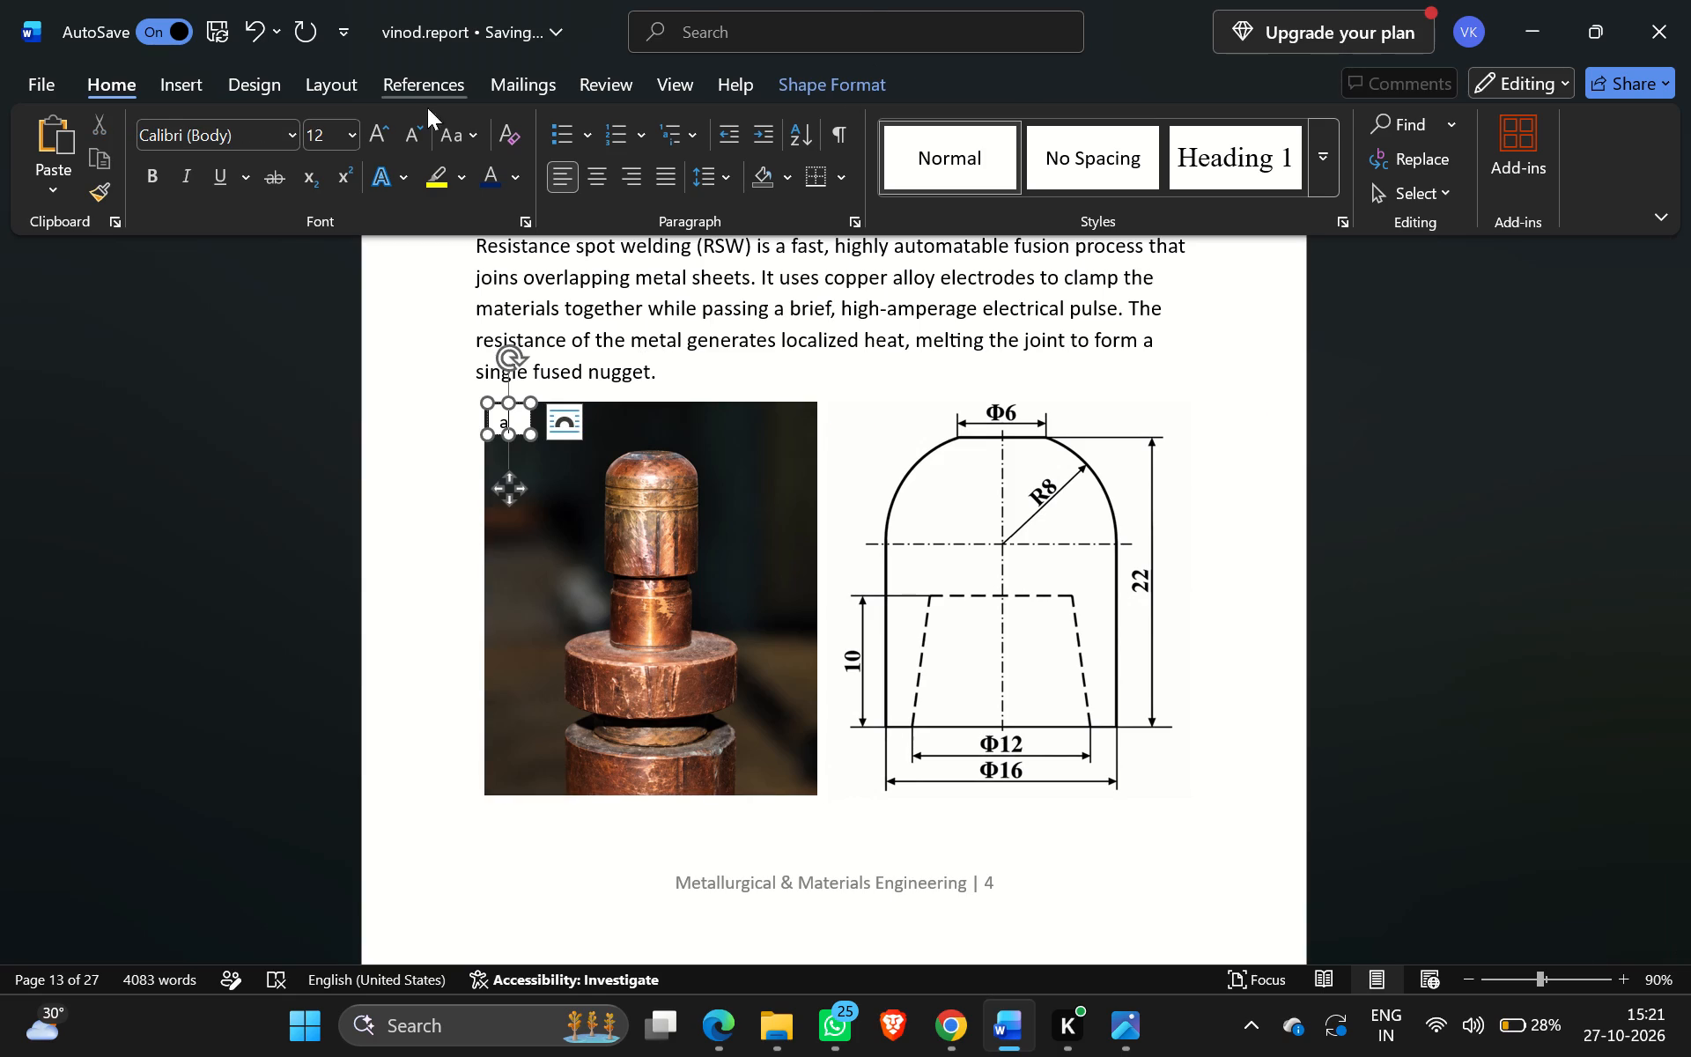
Set the "a" text box on the electrode photo to No Fill and No Outline.
{"action": "left_click", "coordinate": [151, 78]}
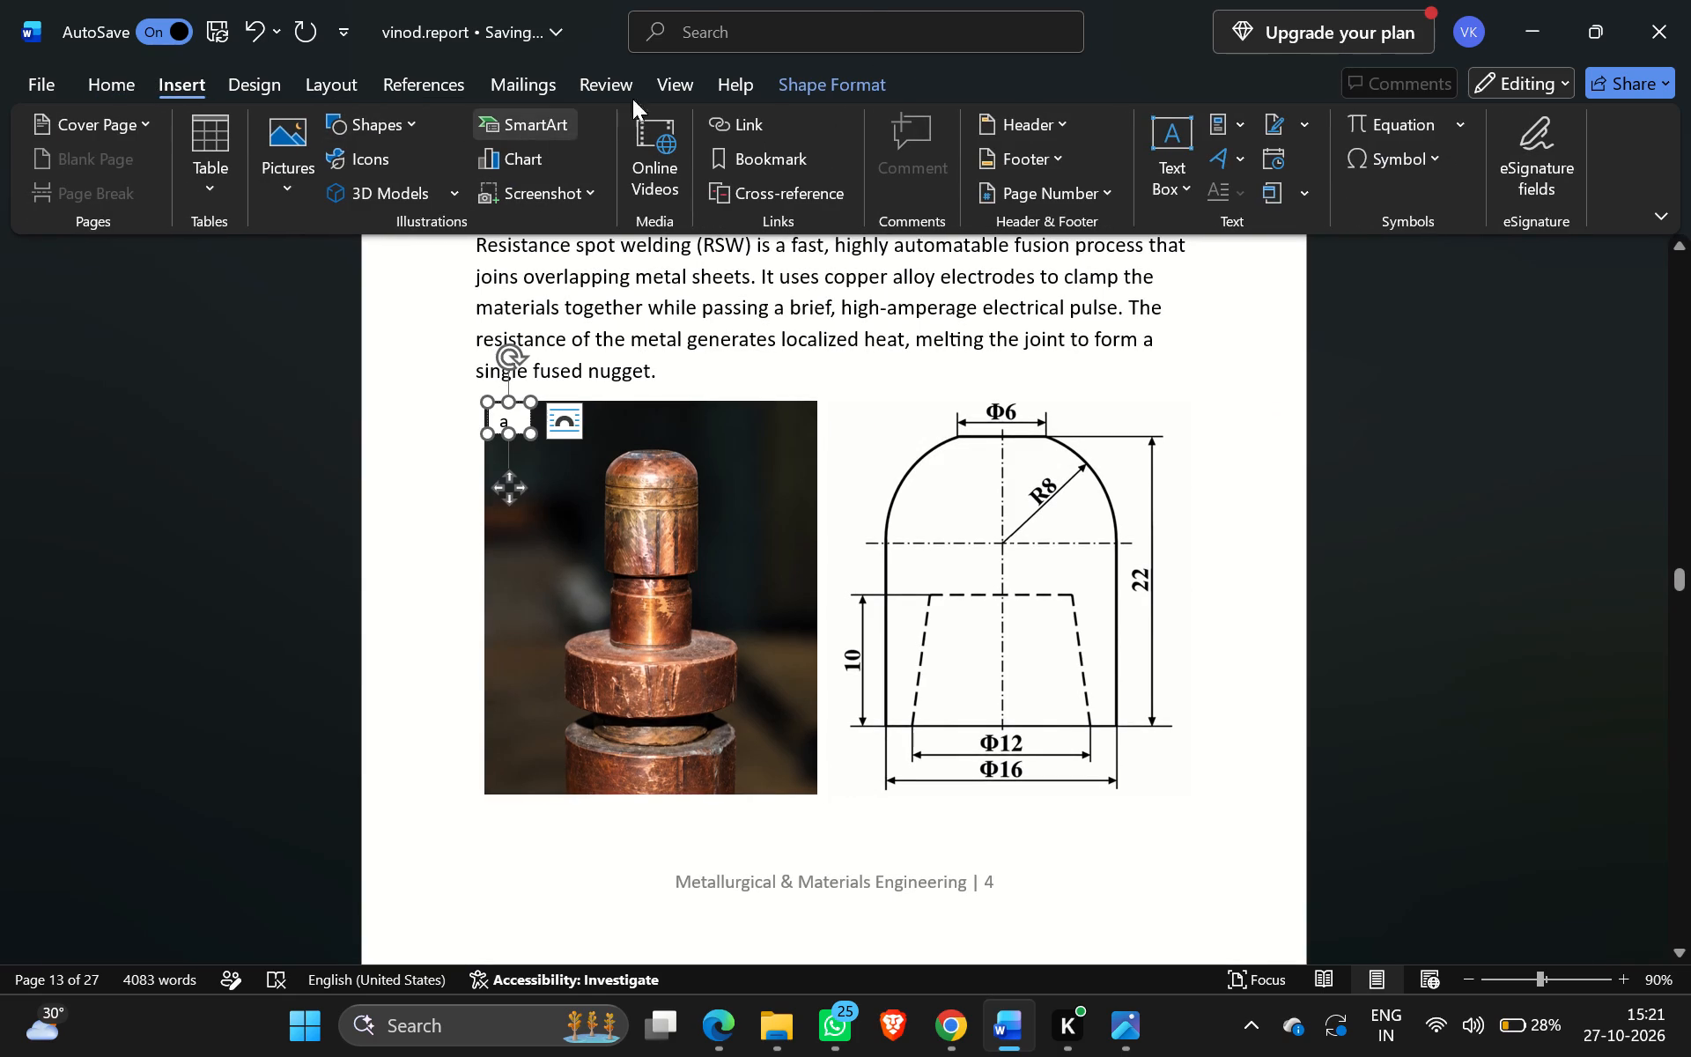
{"action": "left_click", "coordinate": [832, 77]}
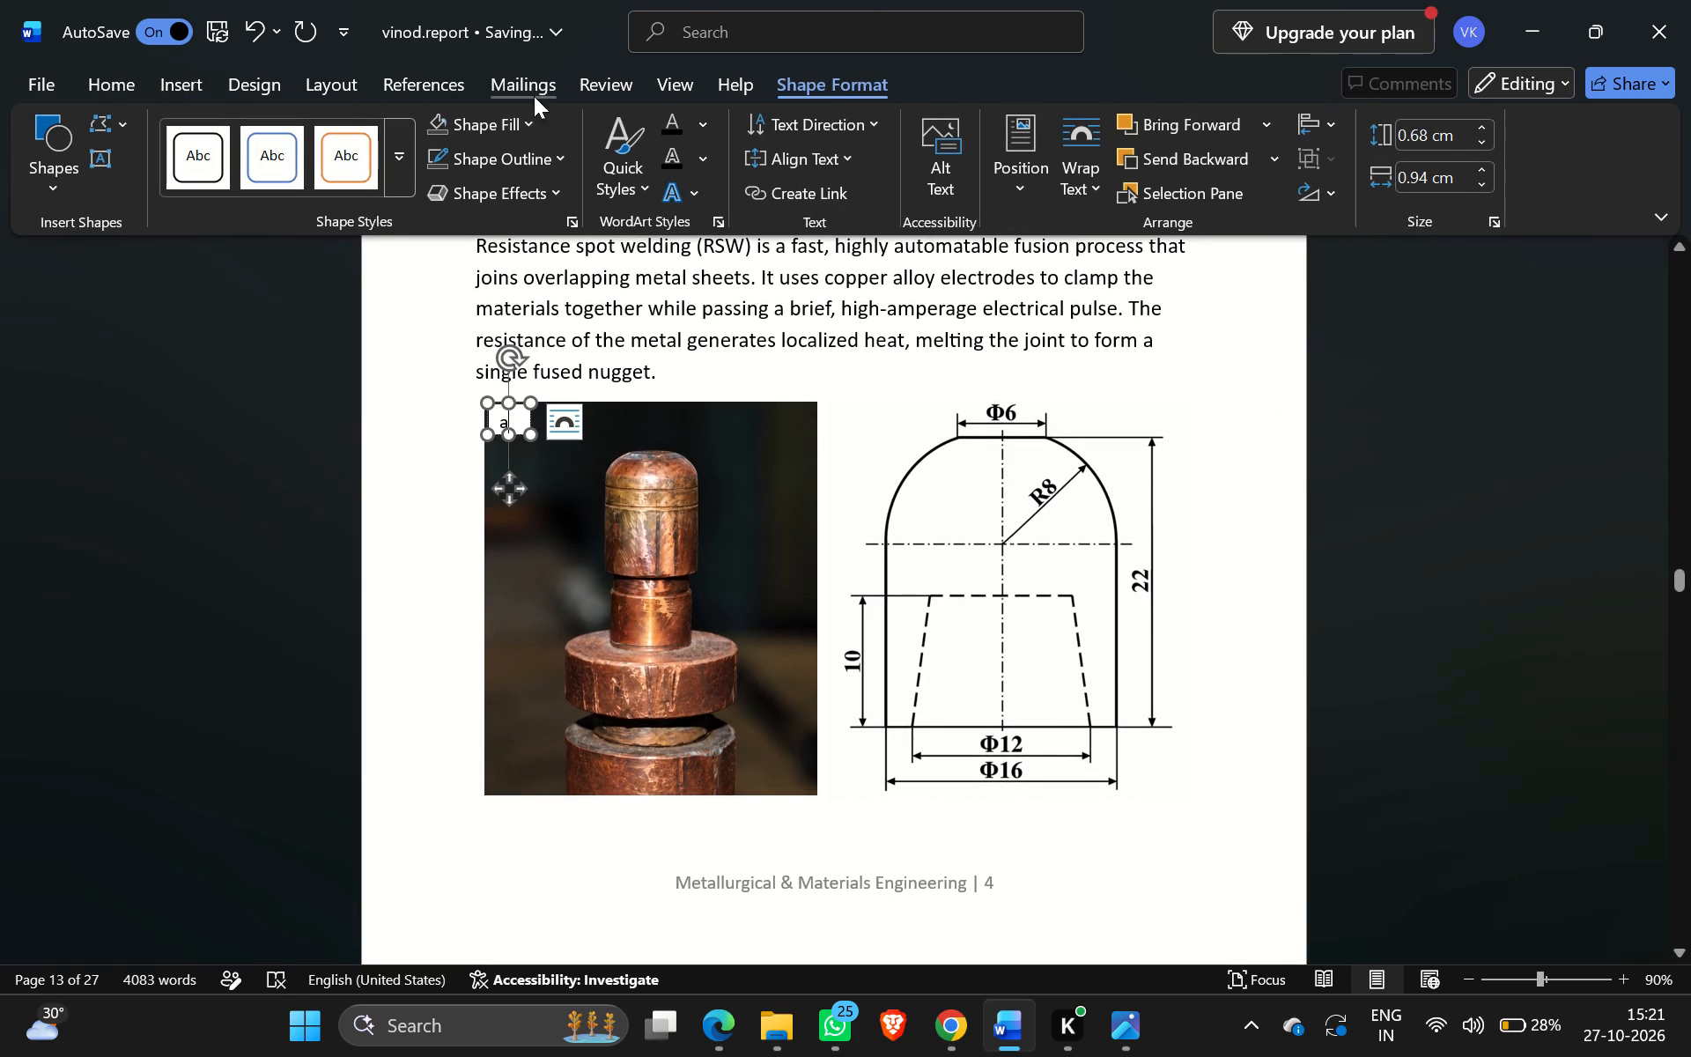
{"action": "left_click", "coordinate": [530, 122]}
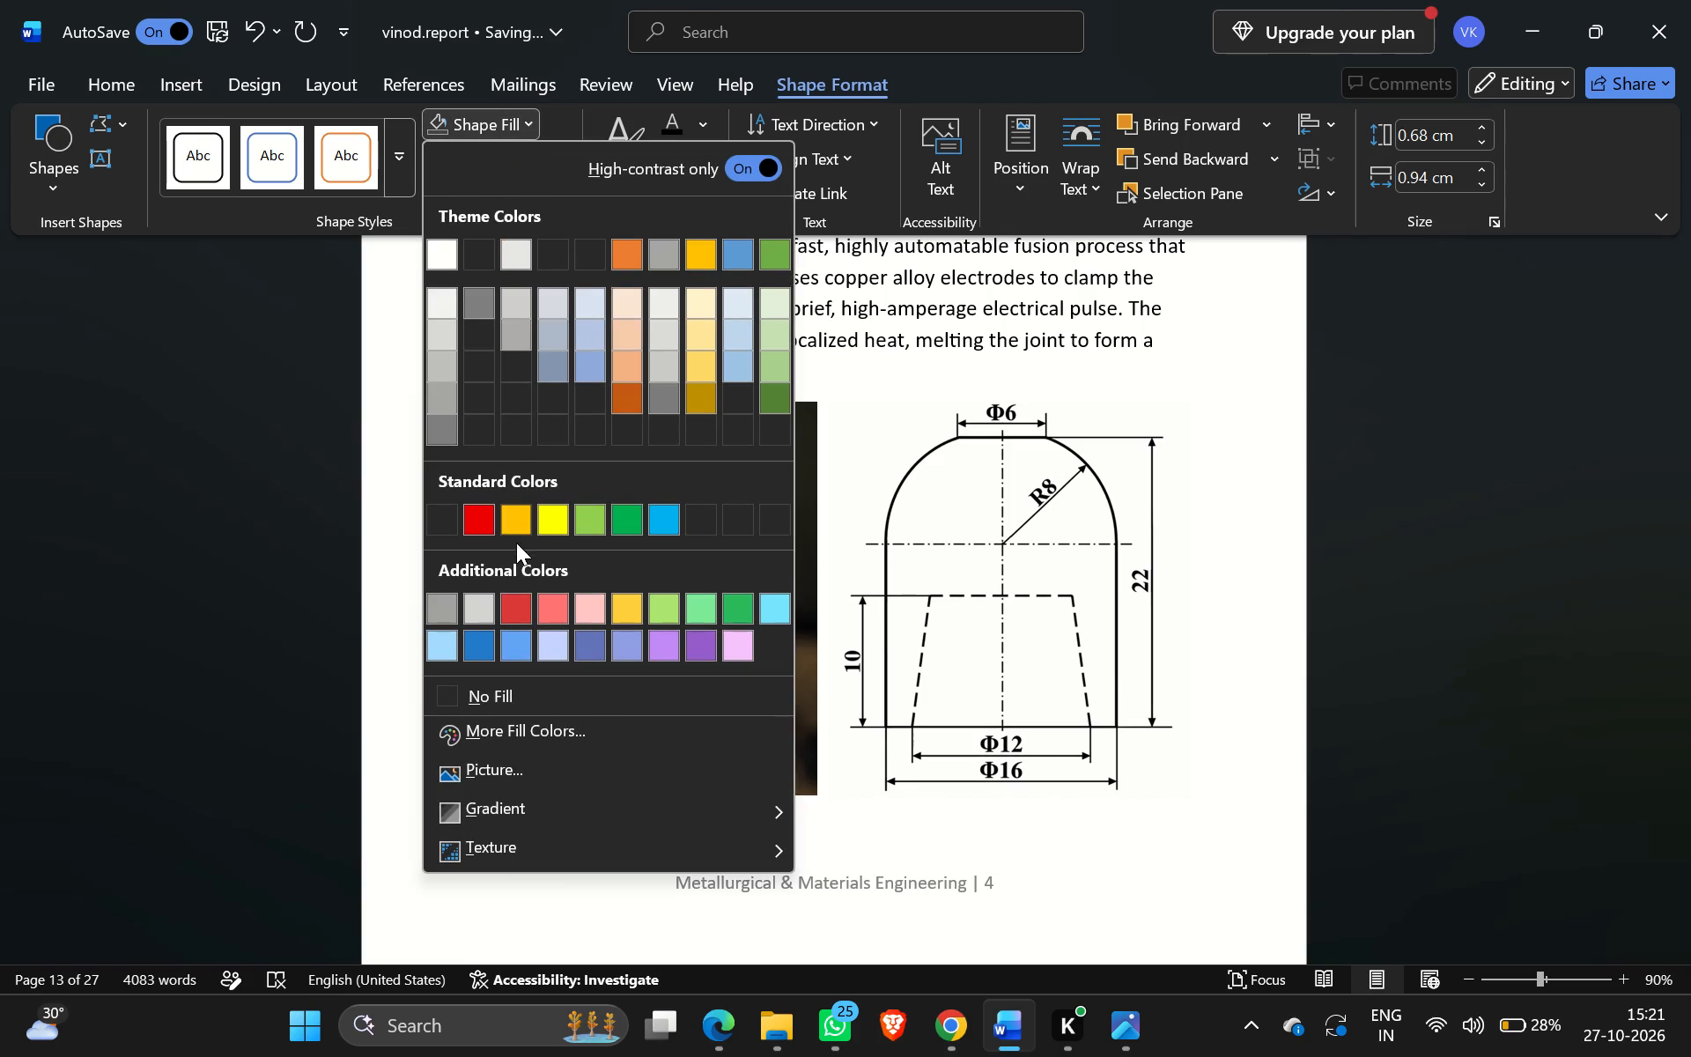
{"action": "left_click", "coordinate": [484, 689]}
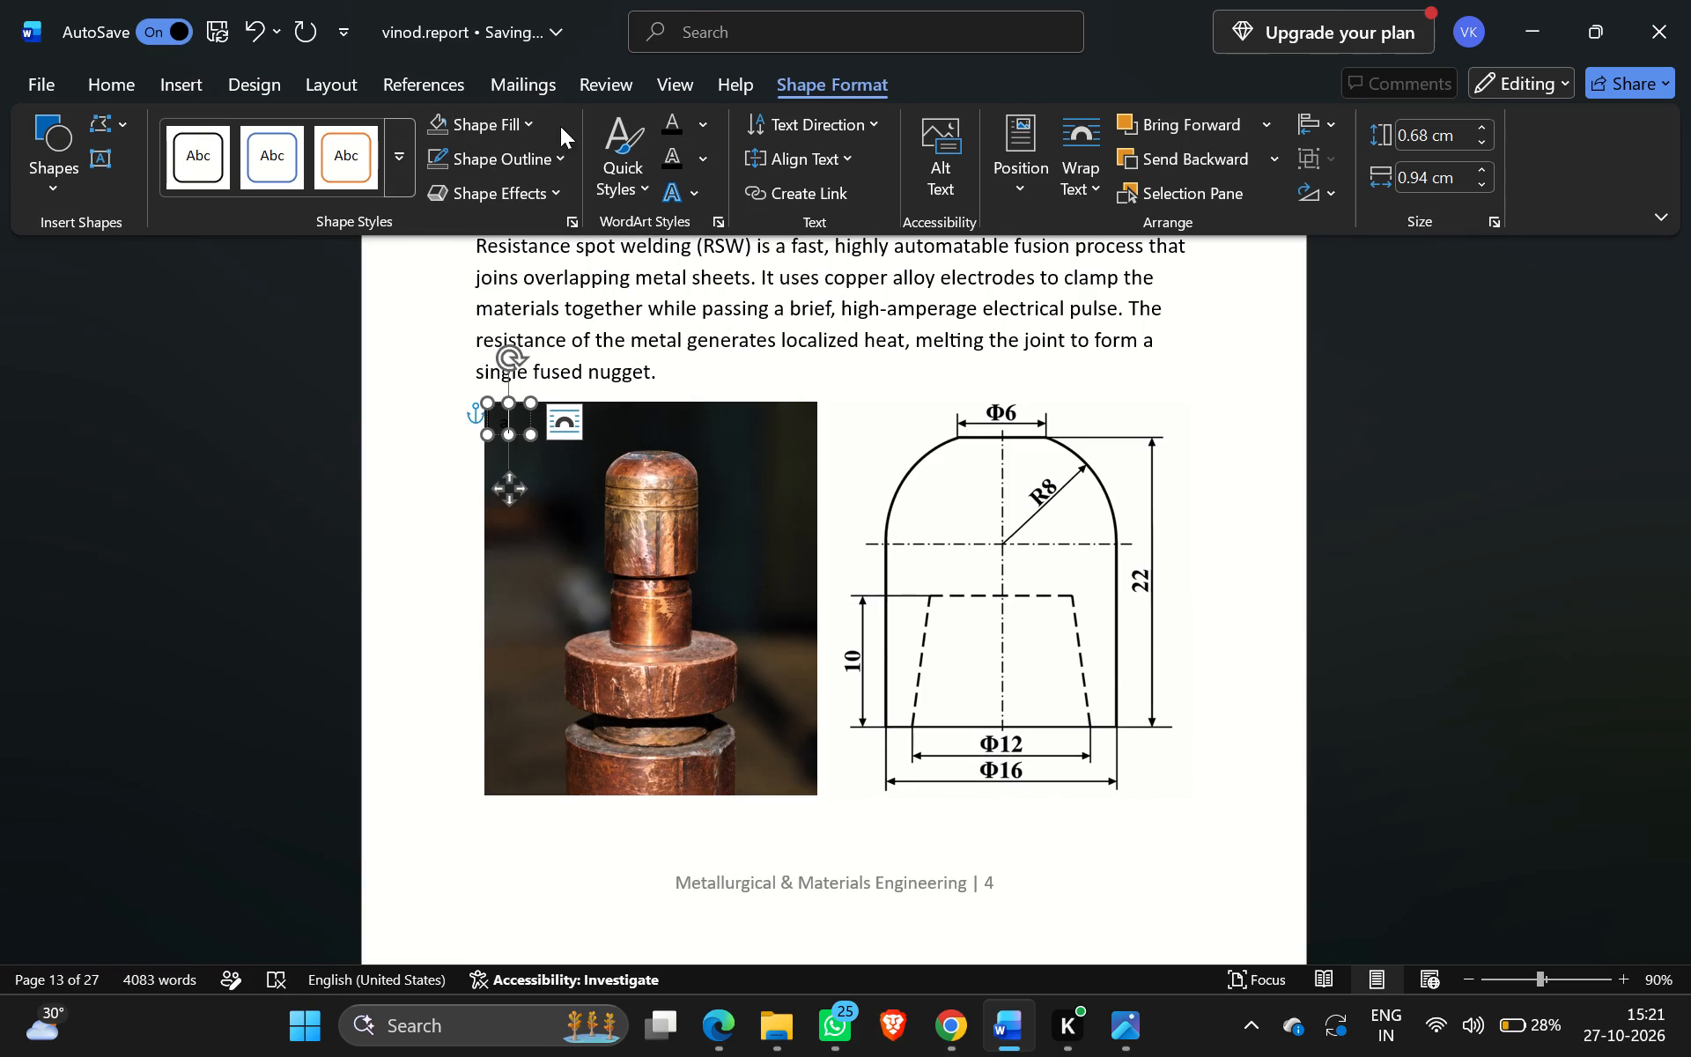
{"action": "left_click", "coordinate": [528, 154]}
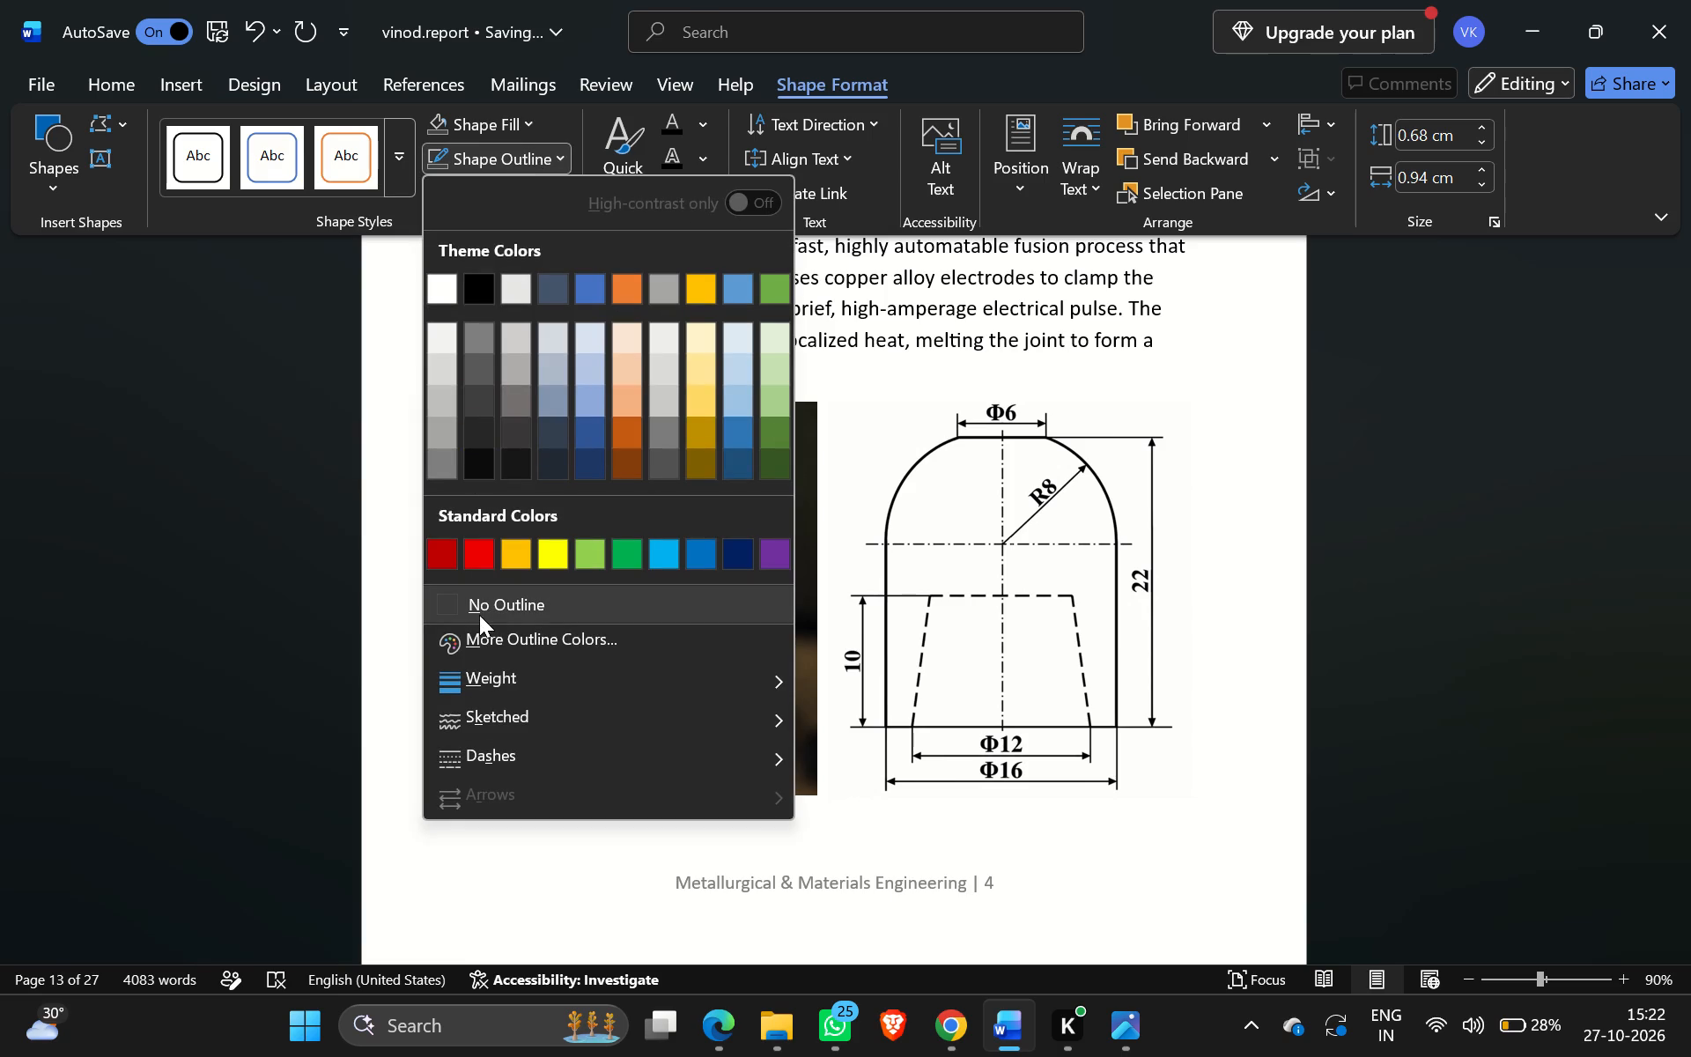
{"action": "left_click", "coordinate": [479, 615]}
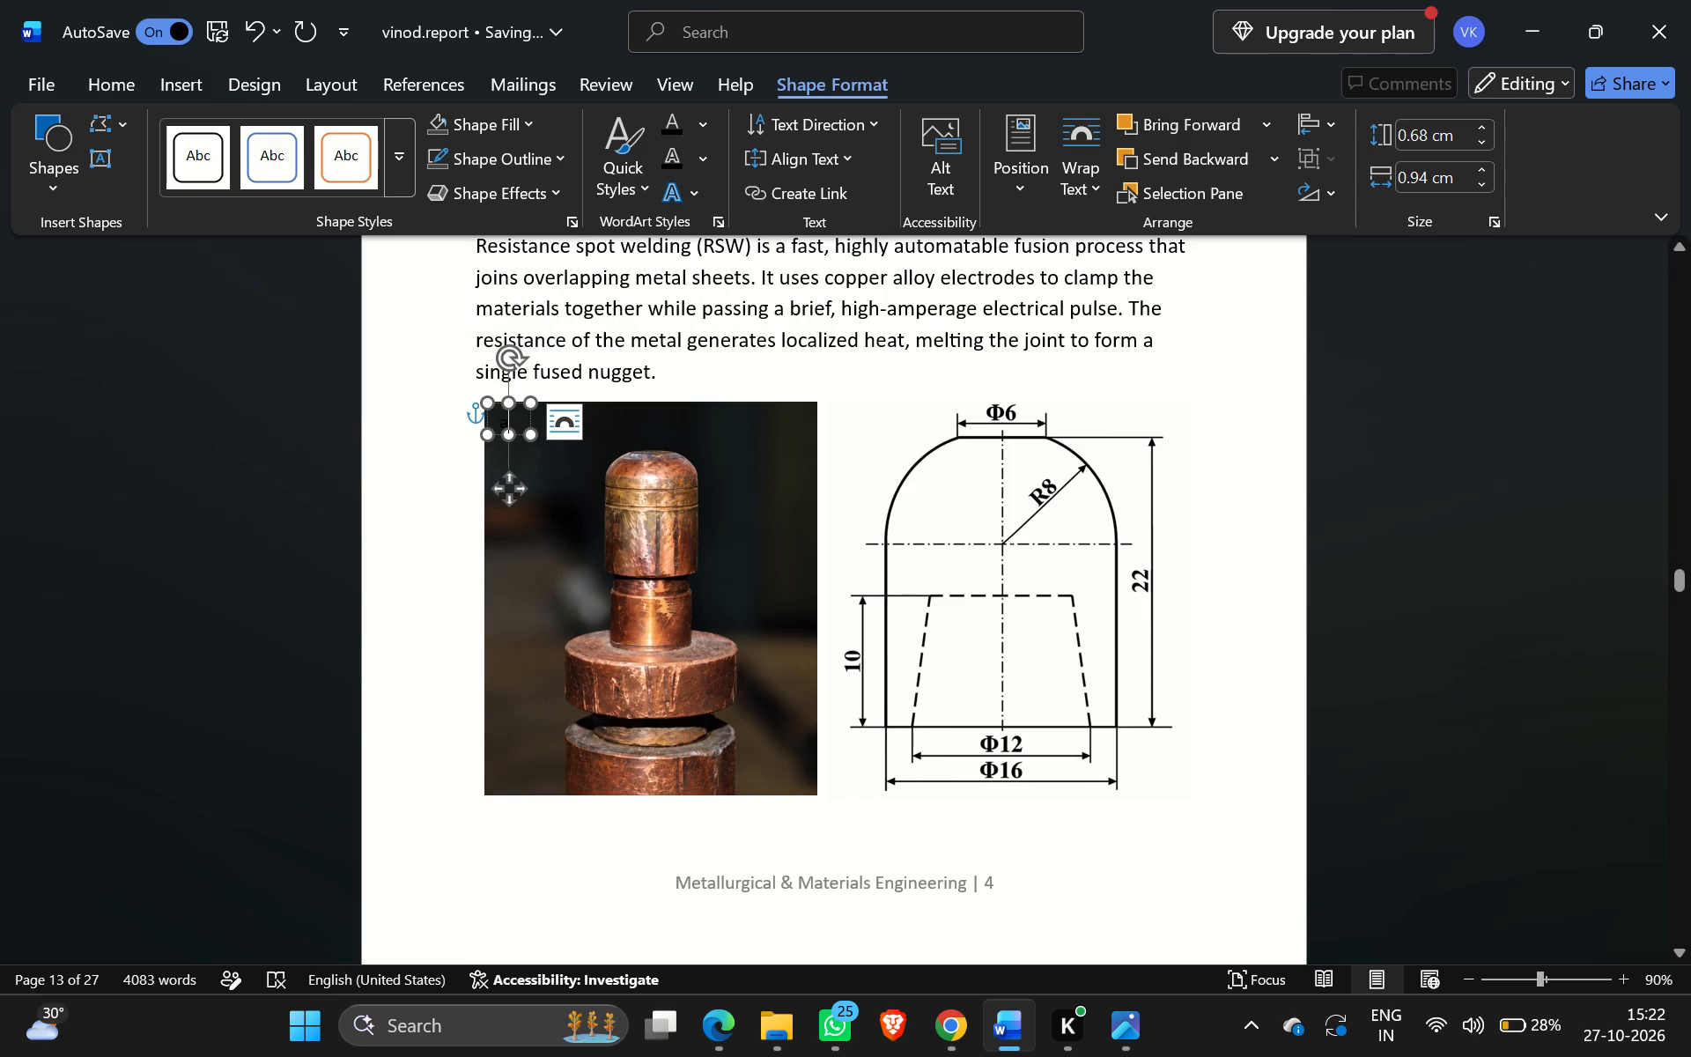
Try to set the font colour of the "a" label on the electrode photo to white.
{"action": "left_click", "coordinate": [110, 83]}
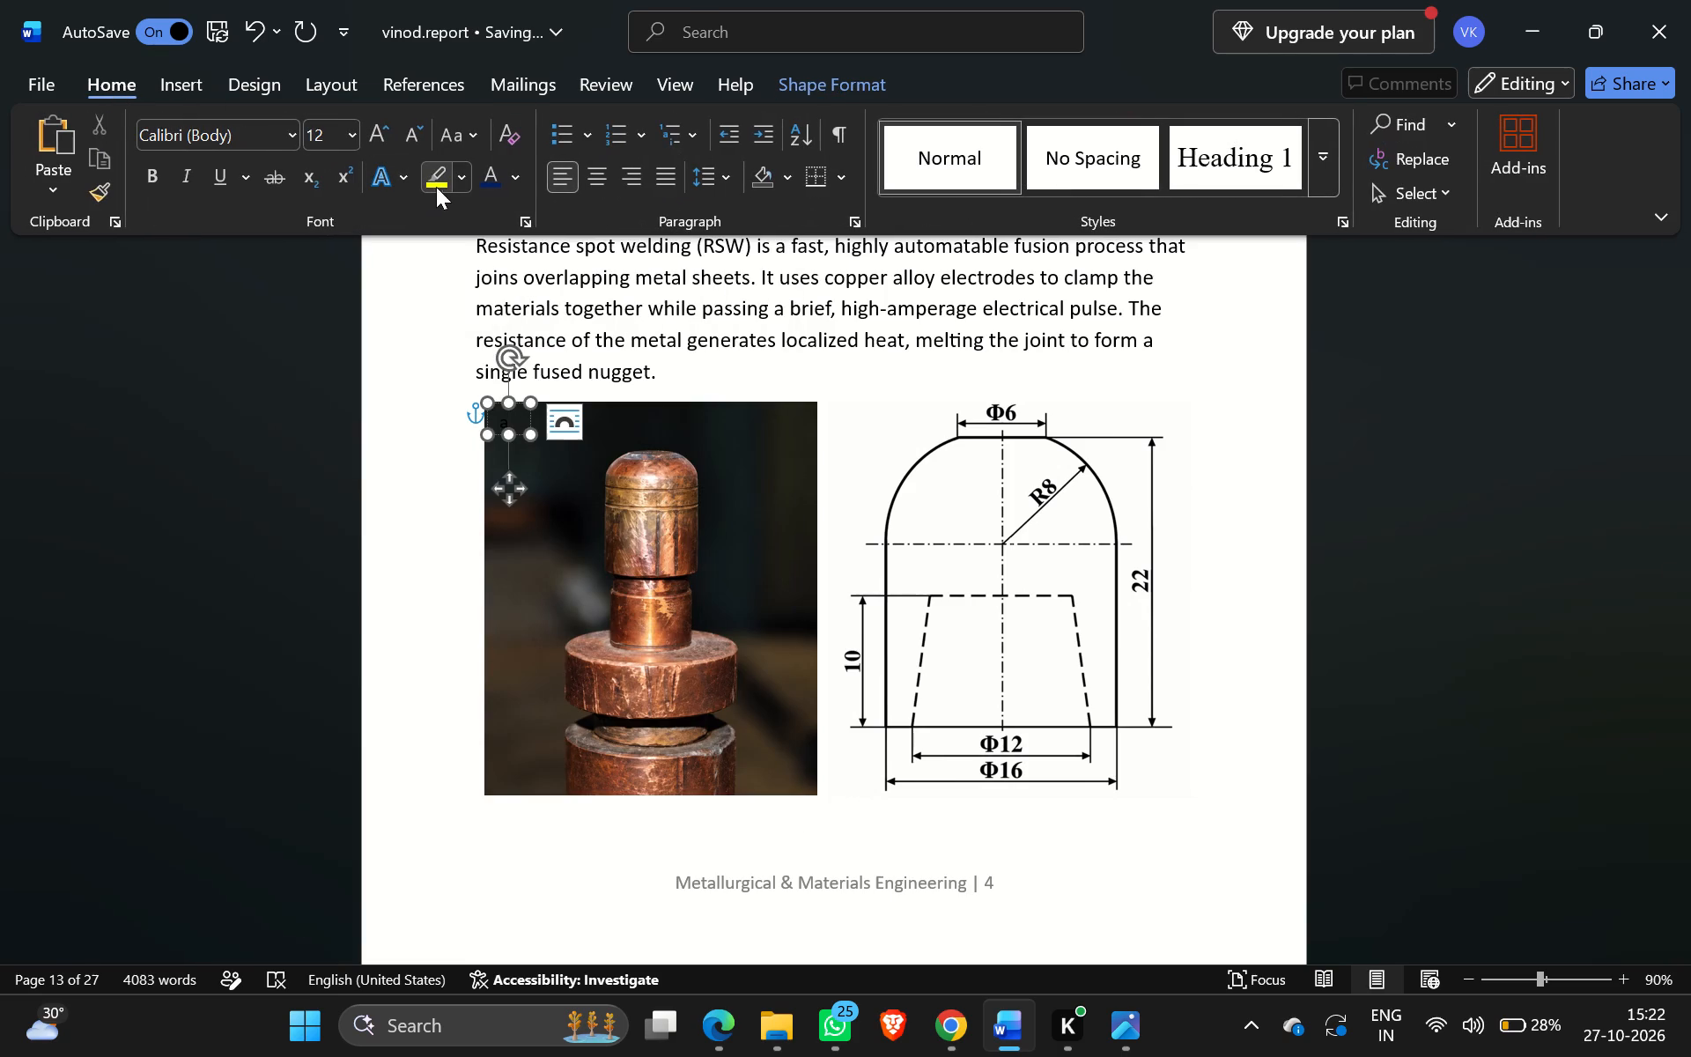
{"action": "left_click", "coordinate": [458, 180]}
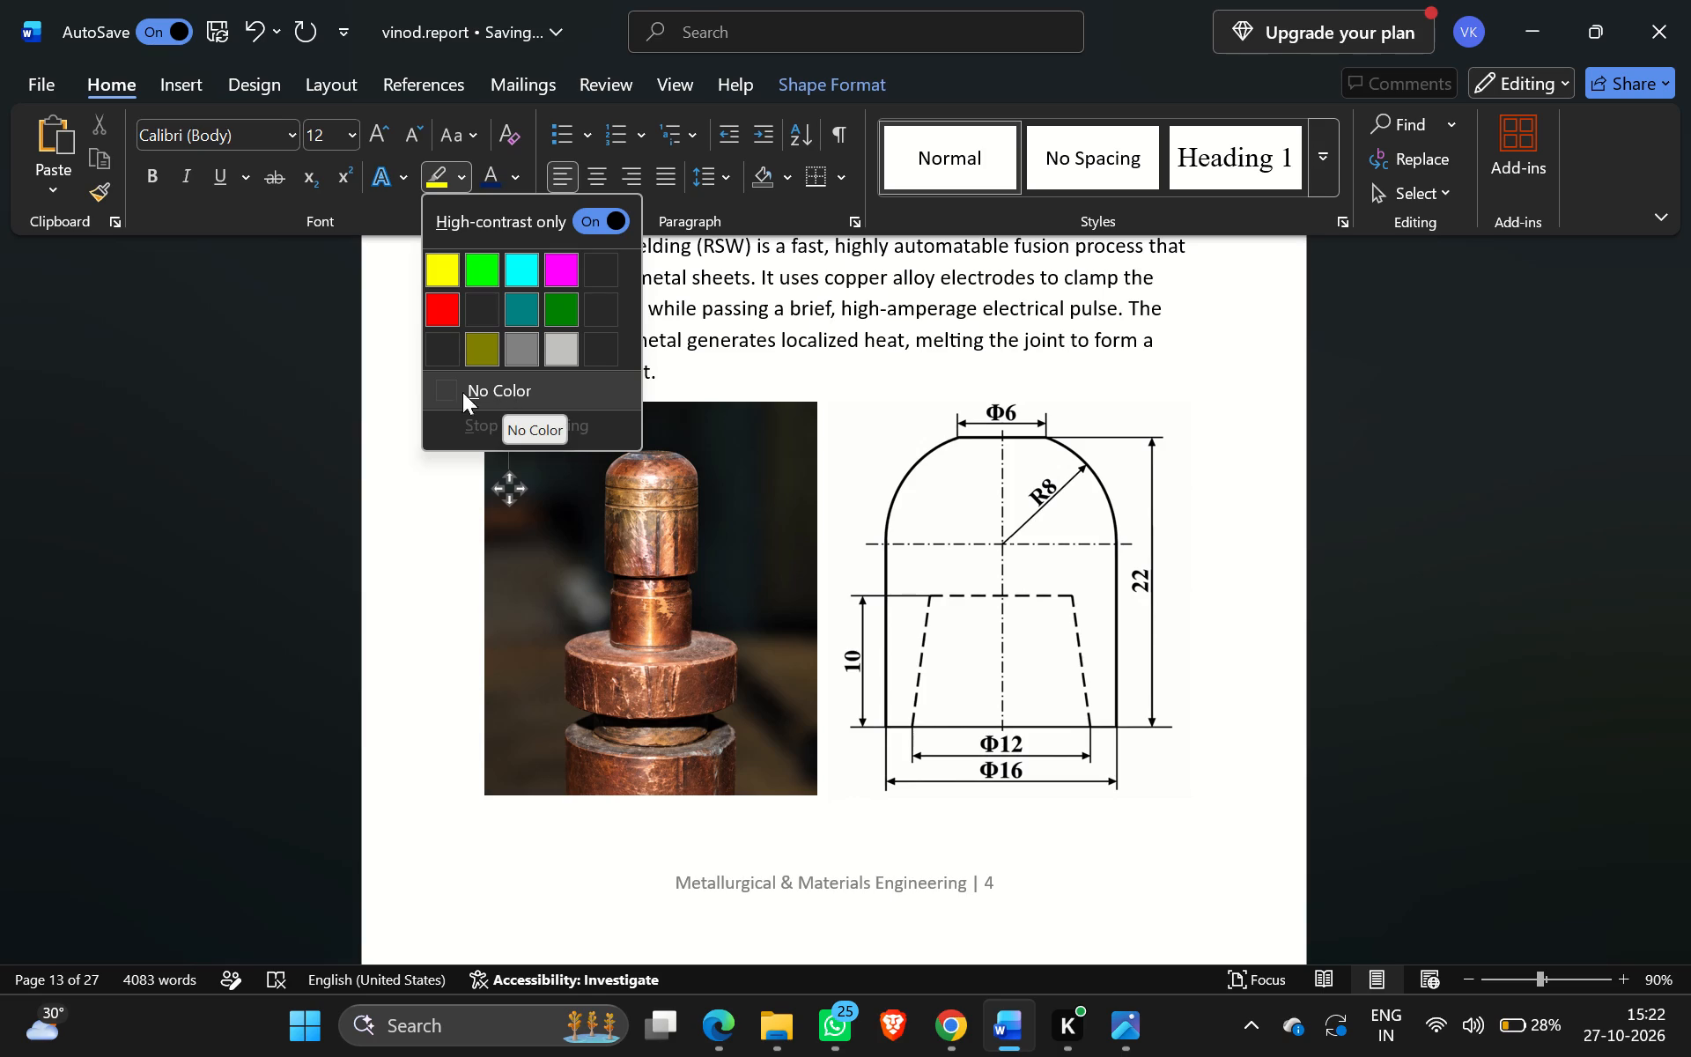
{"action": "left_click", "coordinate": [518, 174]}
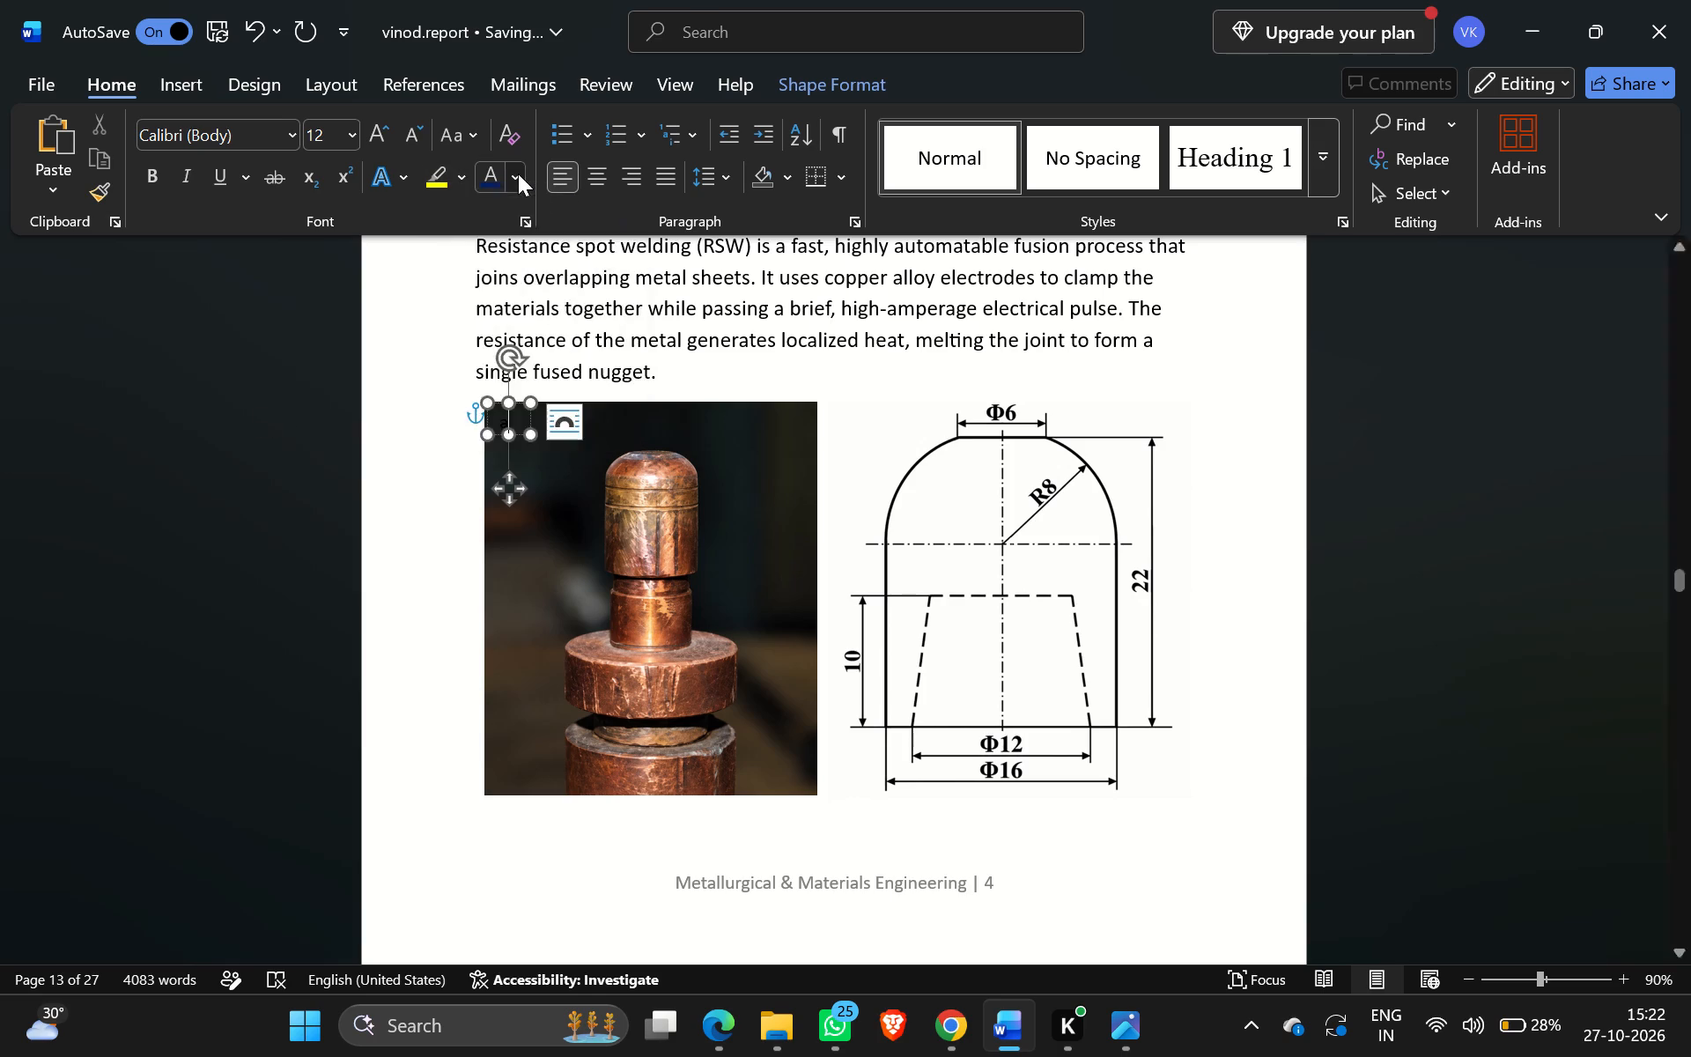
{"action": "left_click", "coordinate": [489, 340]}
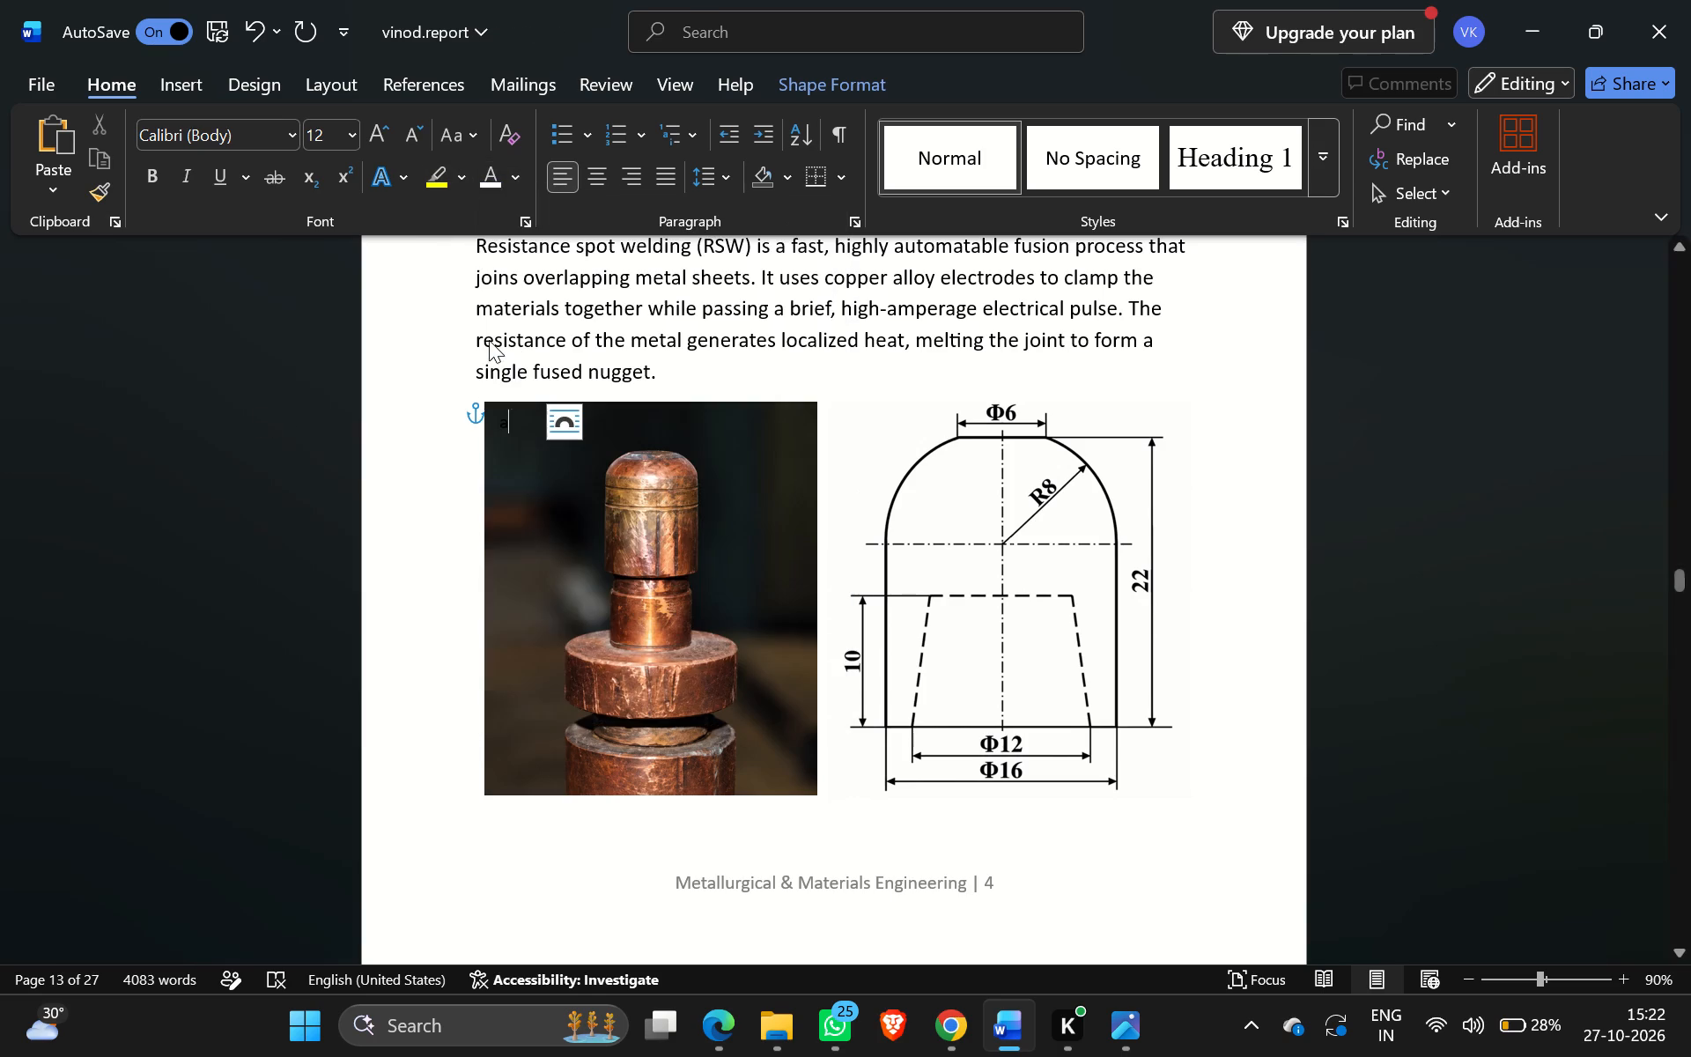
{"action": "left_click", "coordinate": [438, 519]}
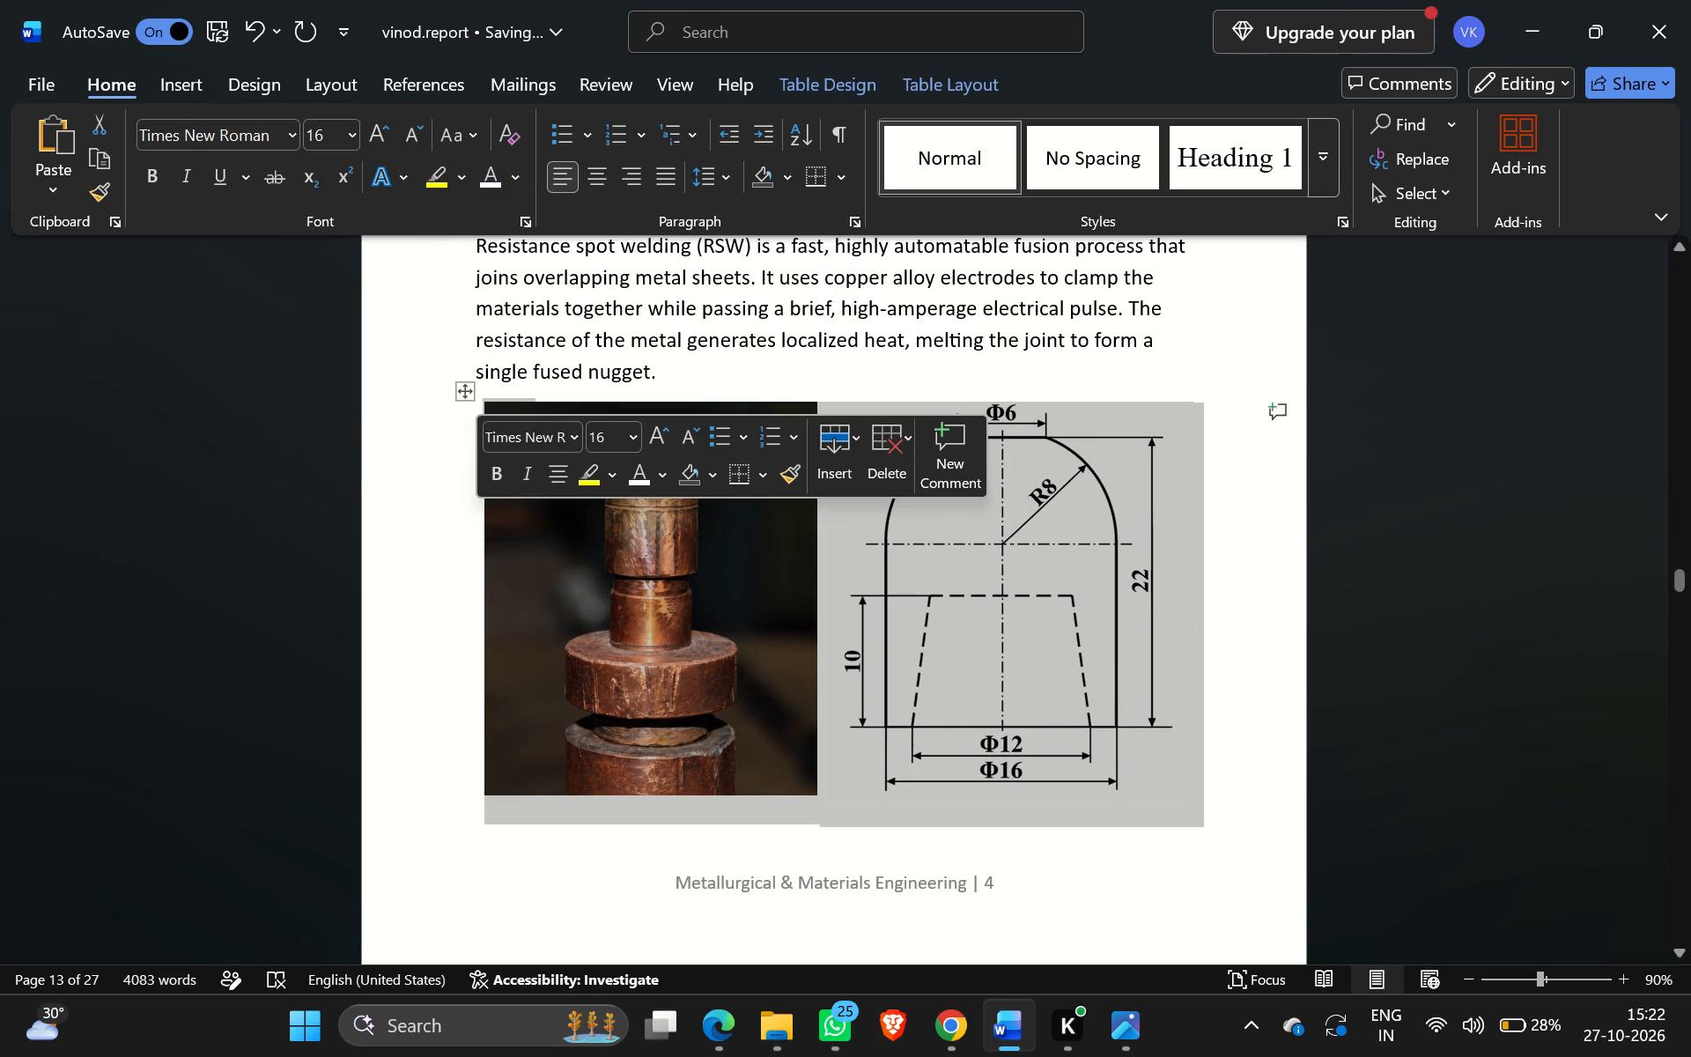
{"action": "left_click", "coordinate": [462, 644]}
Make the "a" text box on the electrode photo slightly taller by extending its lower edge.
{"action": "left_click", "coordinate": [510, 427]}
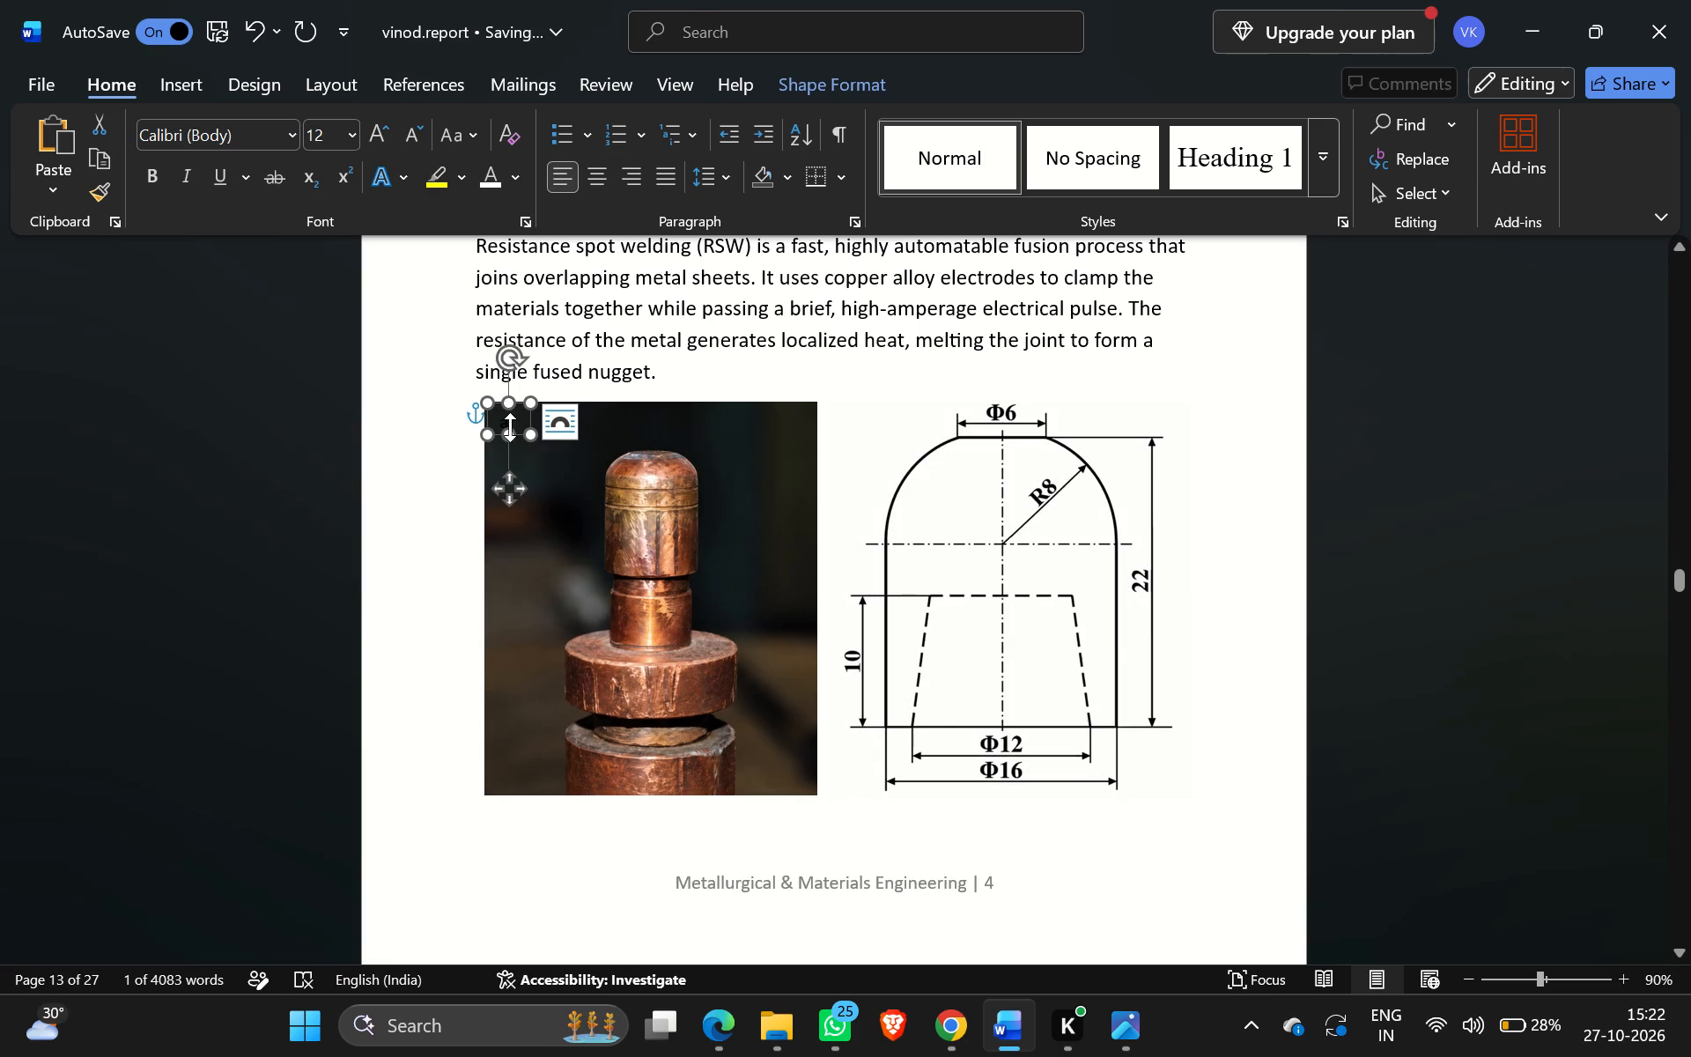
{"action": "left_click_drag", "start_coordinate": [509, 438], "coordinate": [535, 440]}
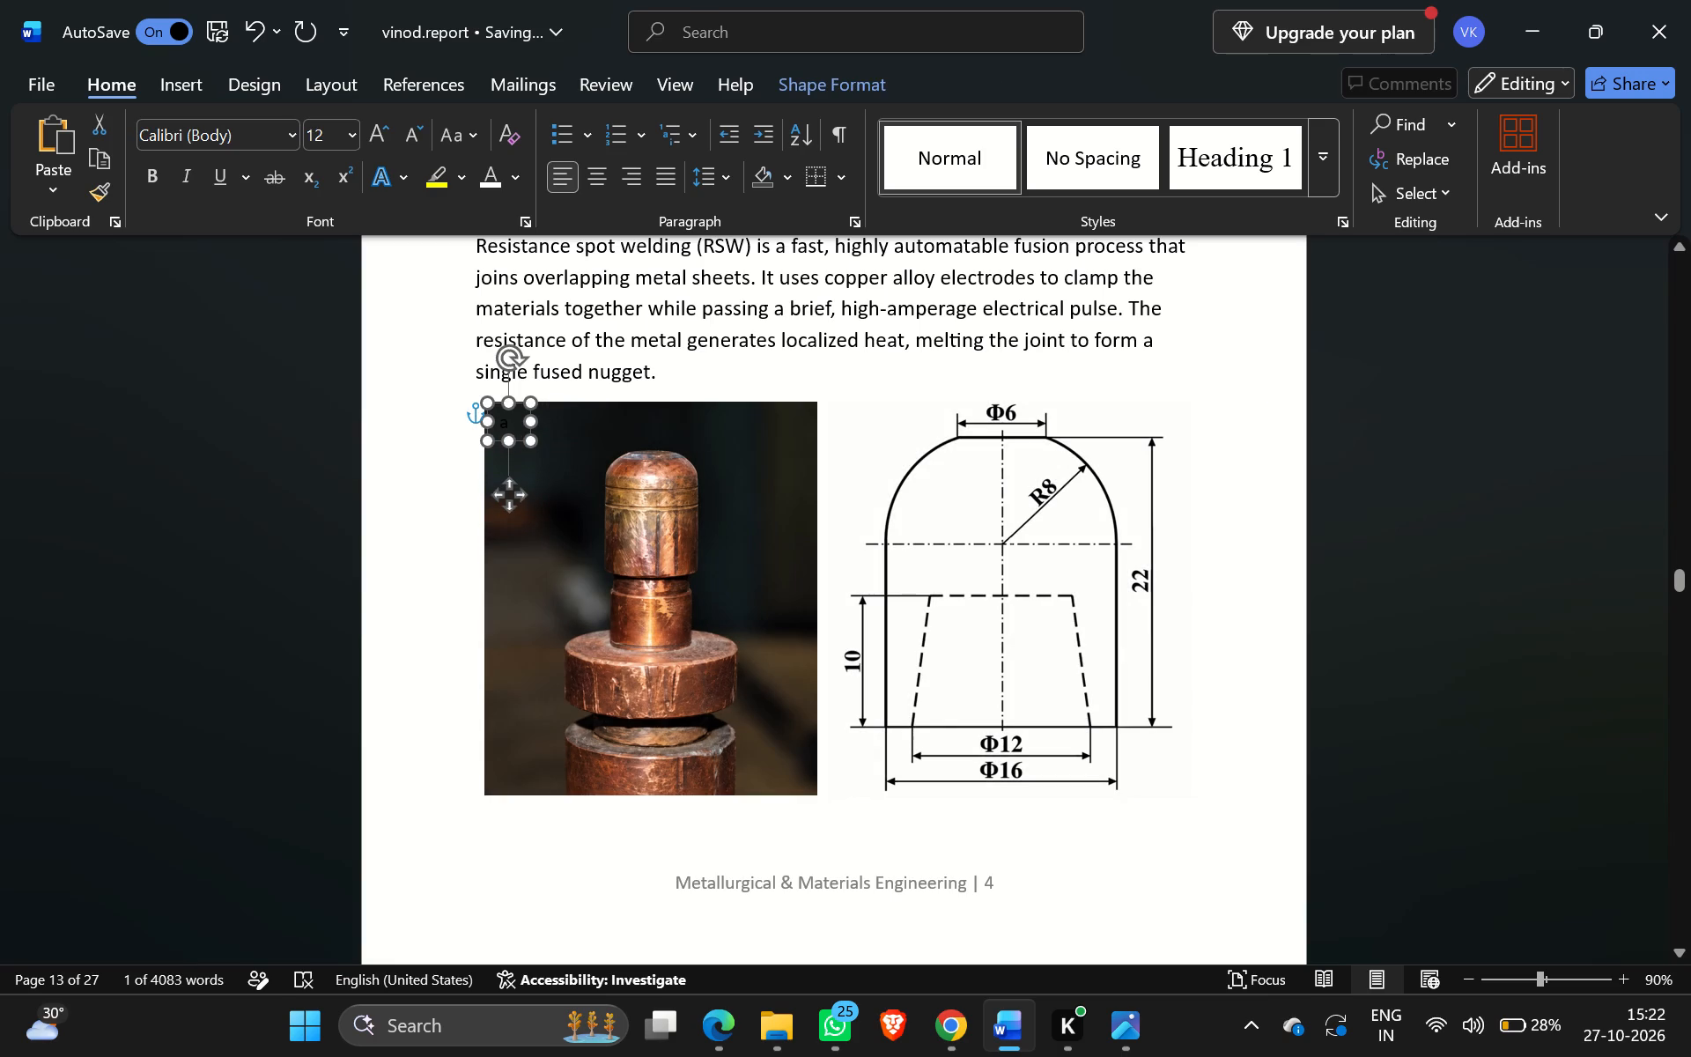
{"action": "left_click_drag", "start_coordinate": [535, 440], "coordinate": [537, 441]}
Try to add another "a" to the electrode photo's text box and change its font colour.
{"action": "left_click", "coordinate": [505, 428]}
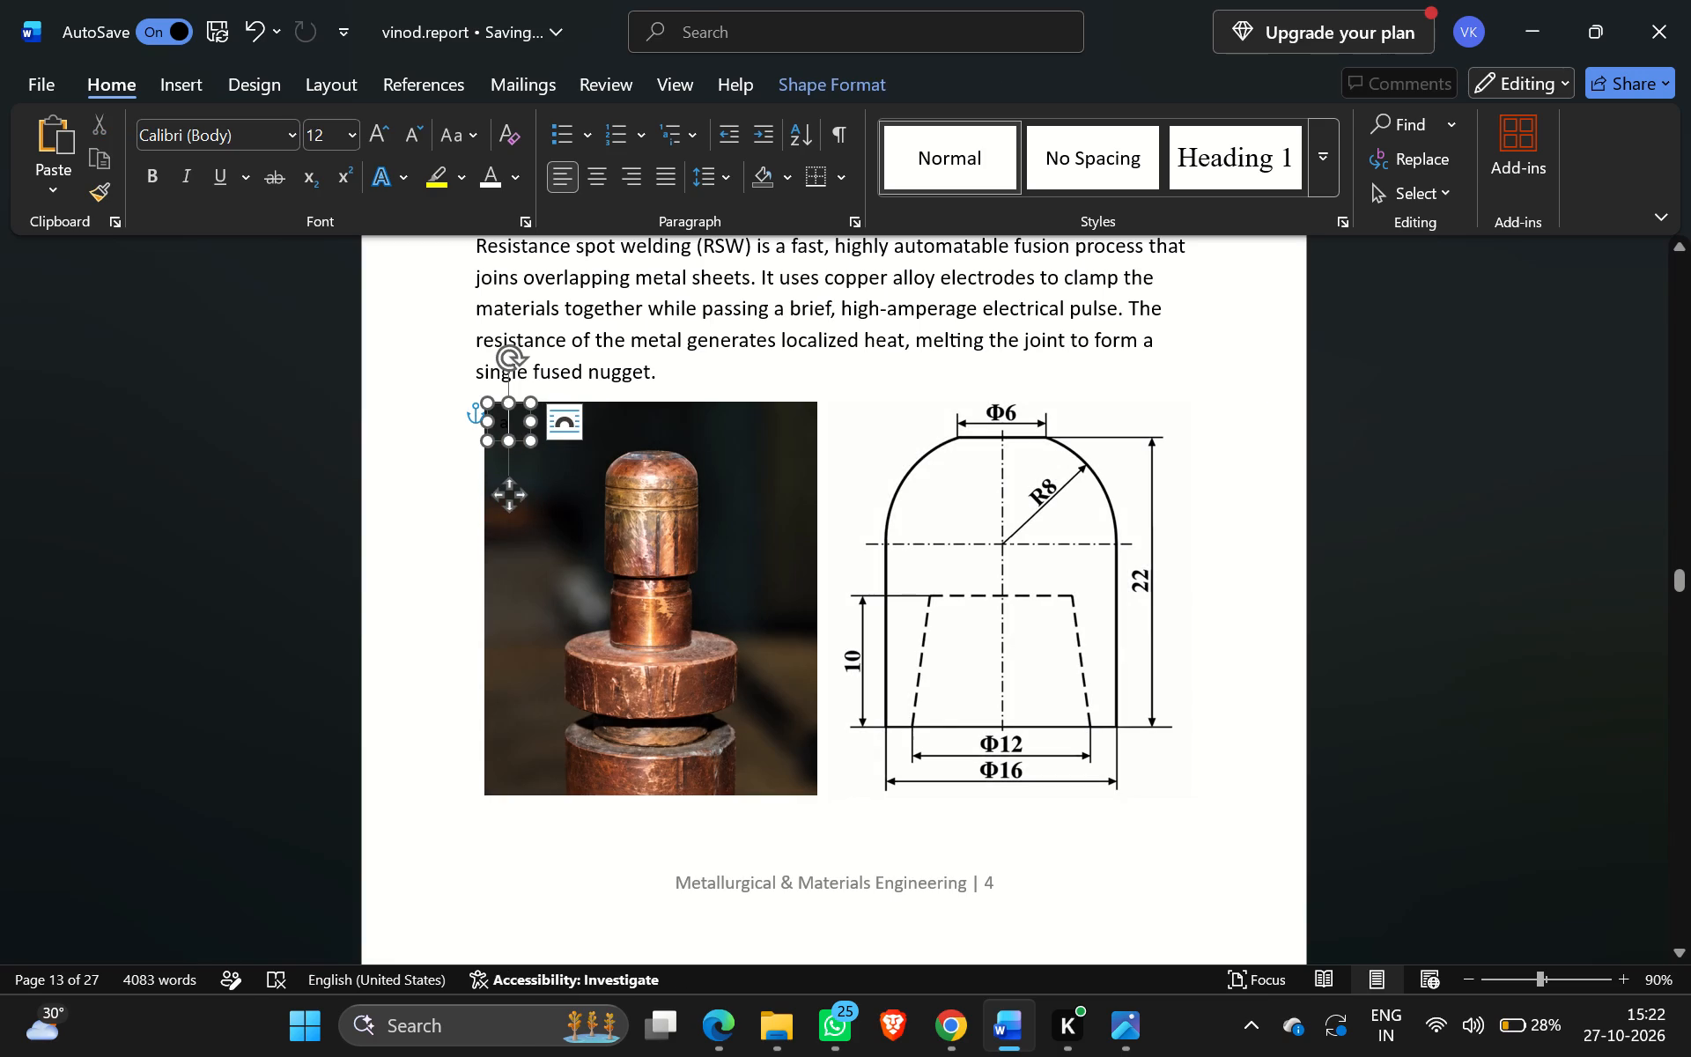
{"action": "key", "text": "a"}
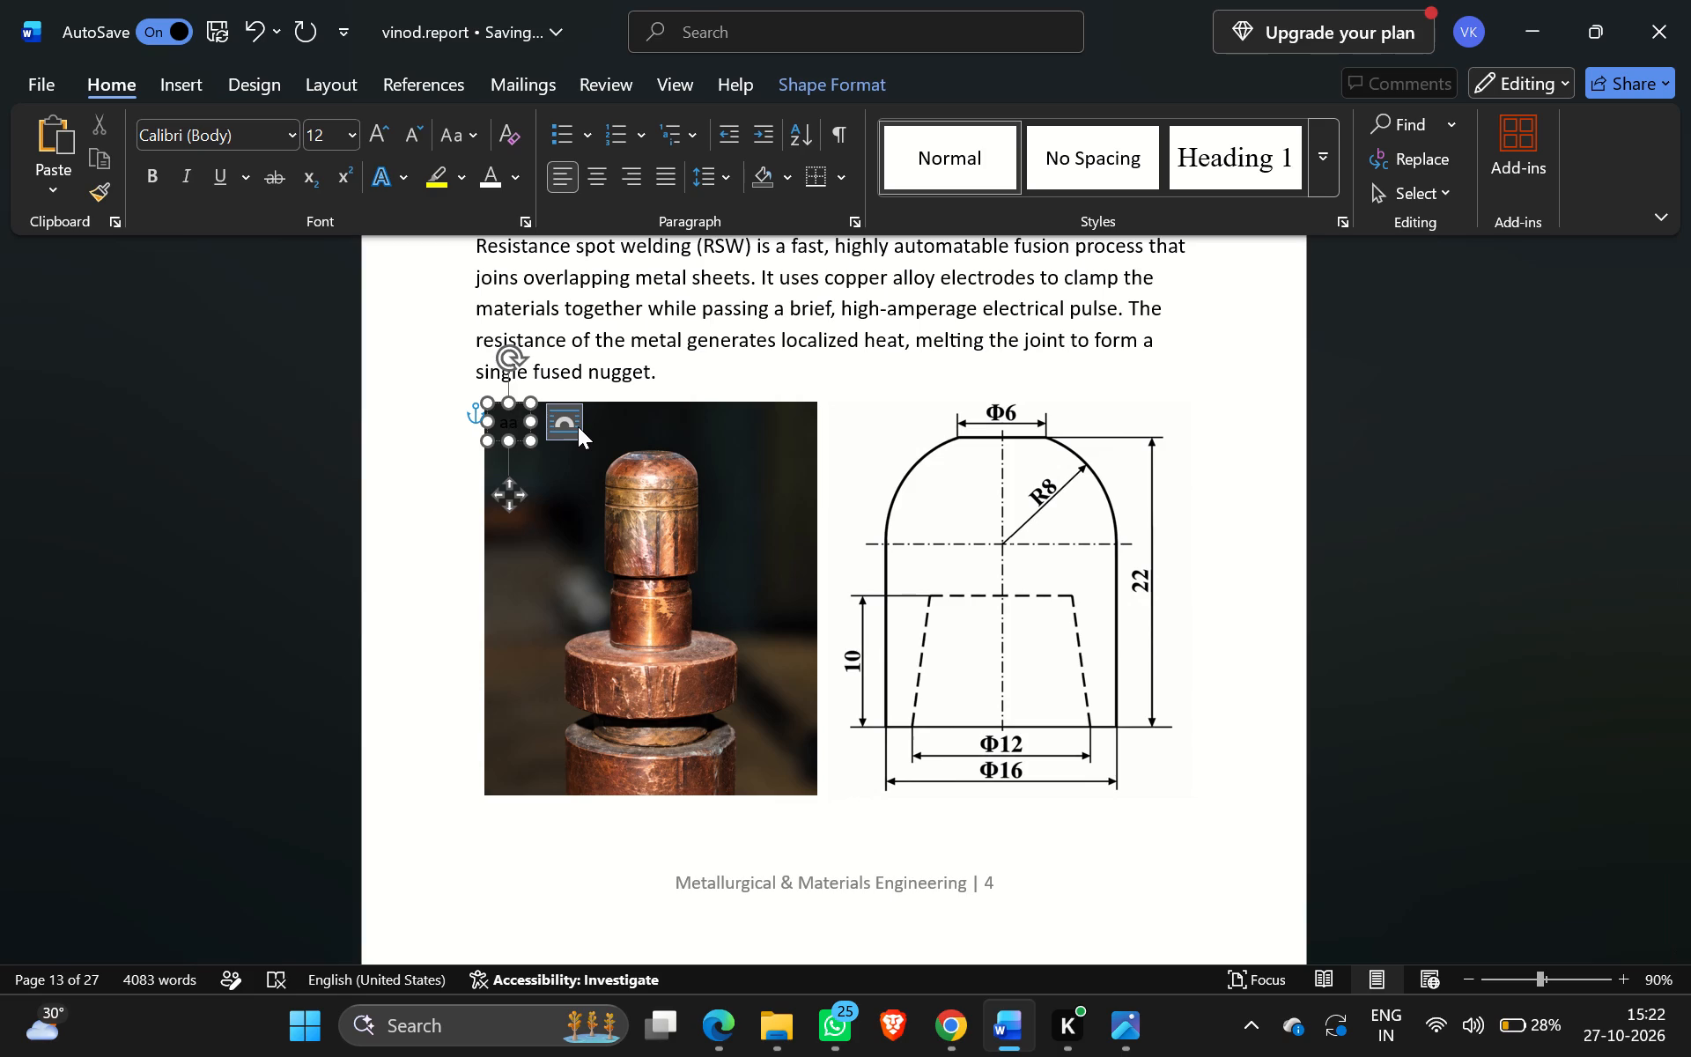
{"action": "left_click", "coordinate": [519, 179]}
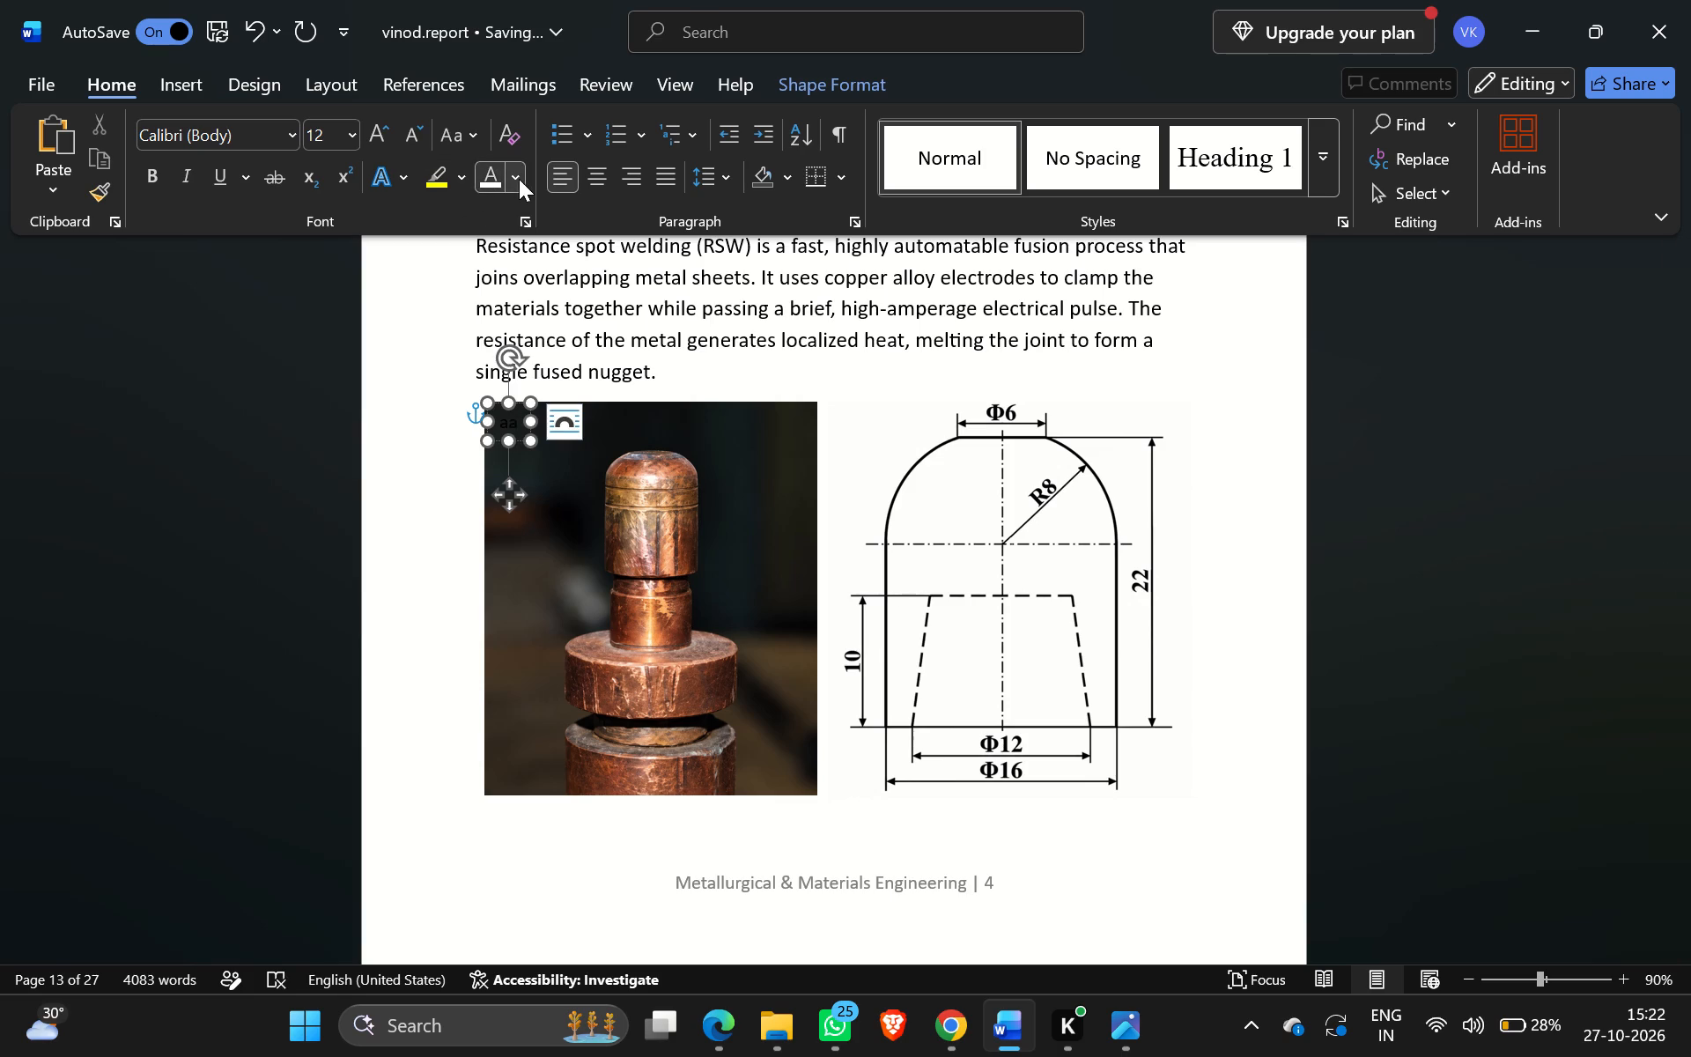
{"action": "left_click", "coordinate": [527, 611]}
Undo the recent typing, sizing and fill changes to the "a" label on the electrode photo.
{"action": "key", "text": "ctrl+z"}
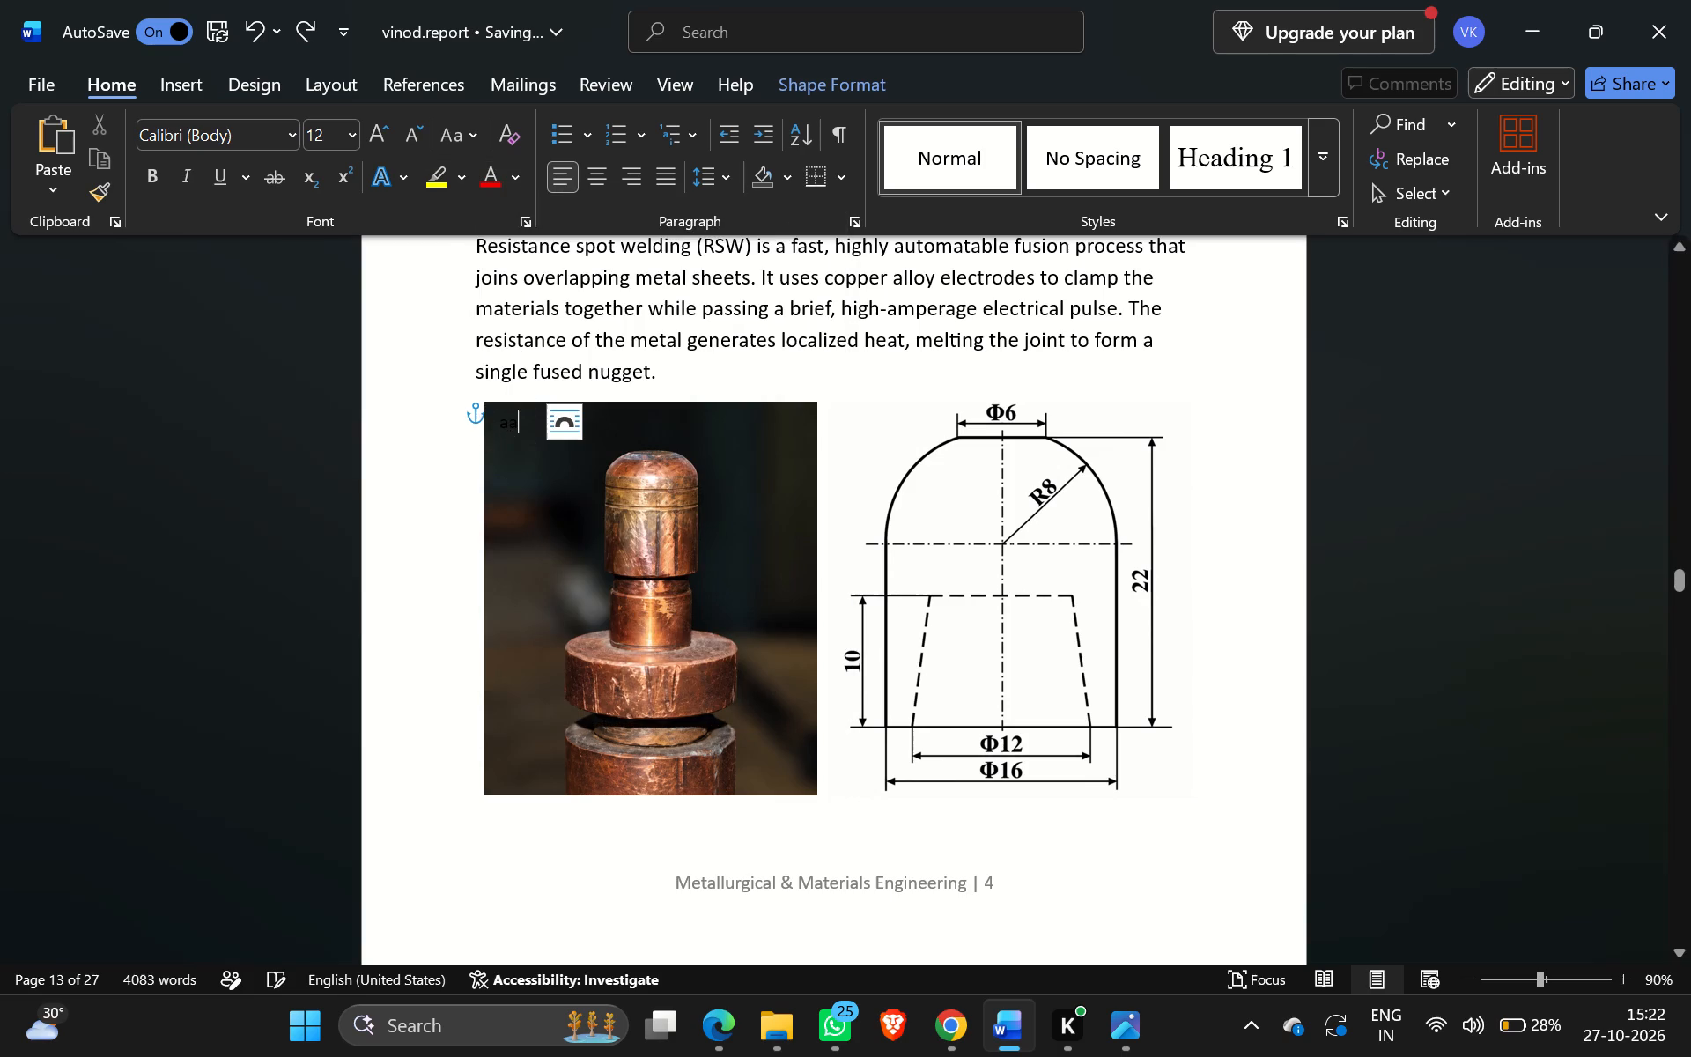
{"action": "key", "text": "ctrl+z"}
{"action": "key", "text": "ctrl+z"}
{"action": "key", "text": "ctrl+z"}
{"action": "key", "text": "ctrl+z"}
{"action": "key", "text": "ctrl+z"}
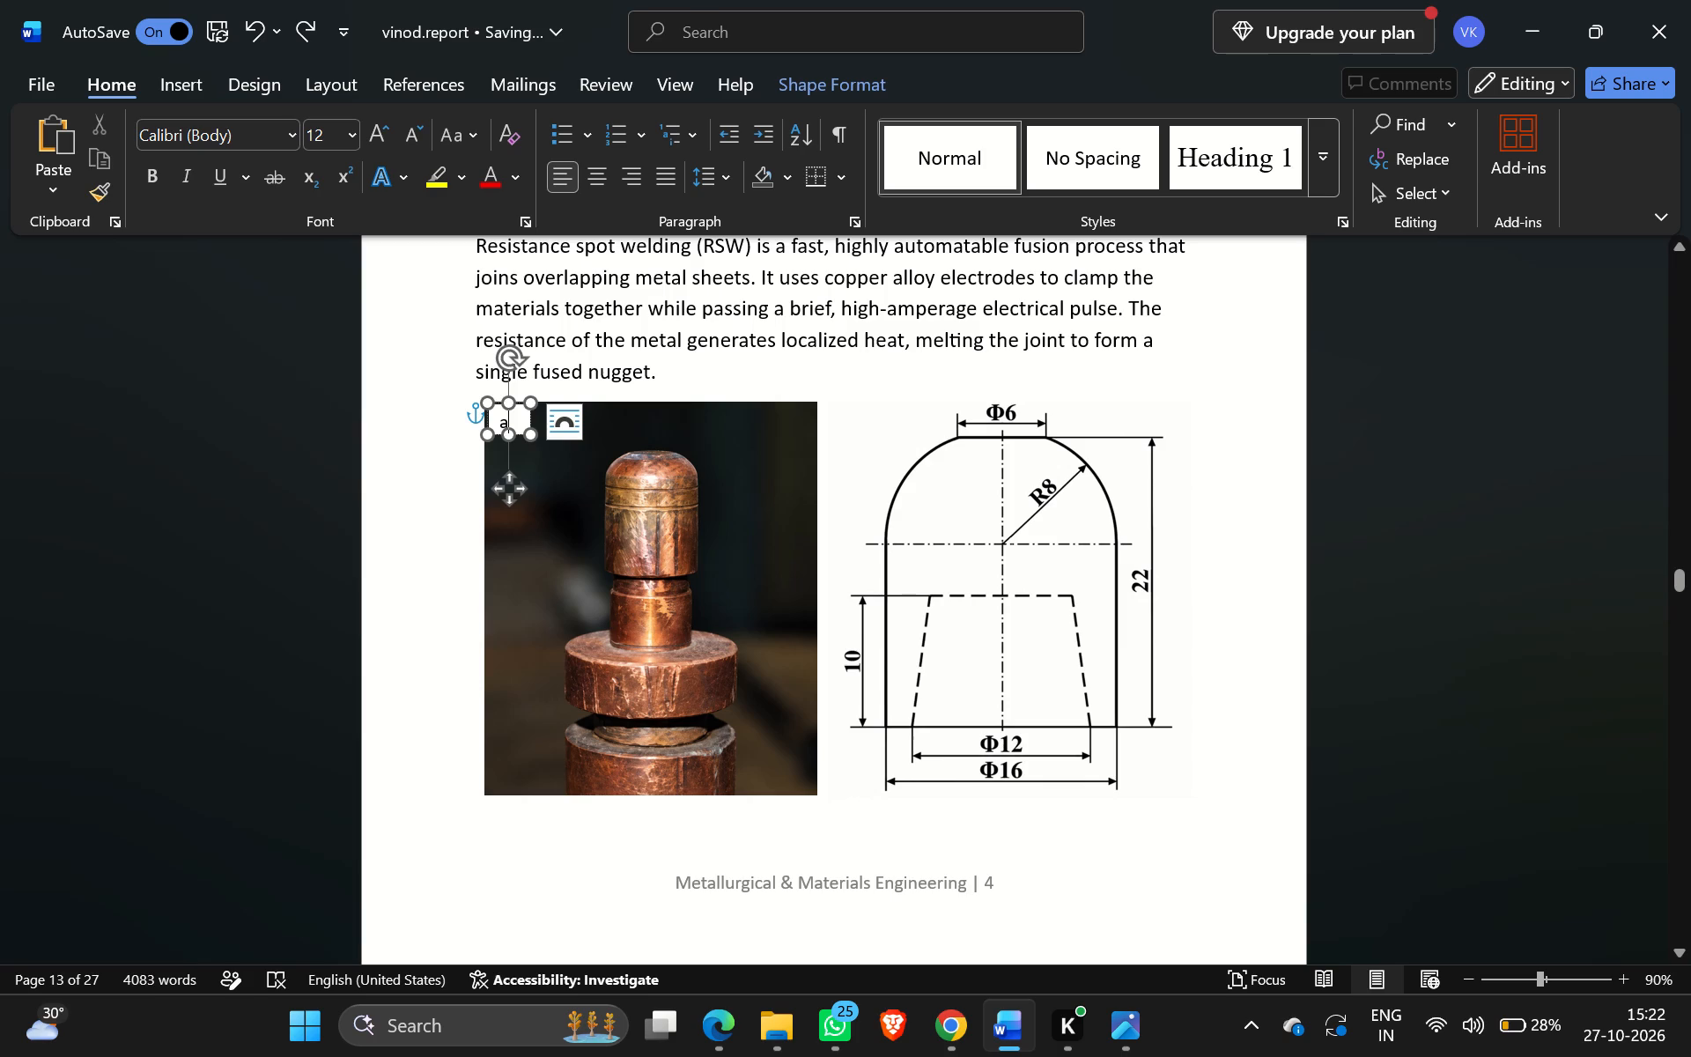
Draw a text box about 0.86 cm high and 0.92 cm wide in the cap drawing's upper-left corner, containing "b".
{"action": "left_click", "coordinate": [865, 446]}
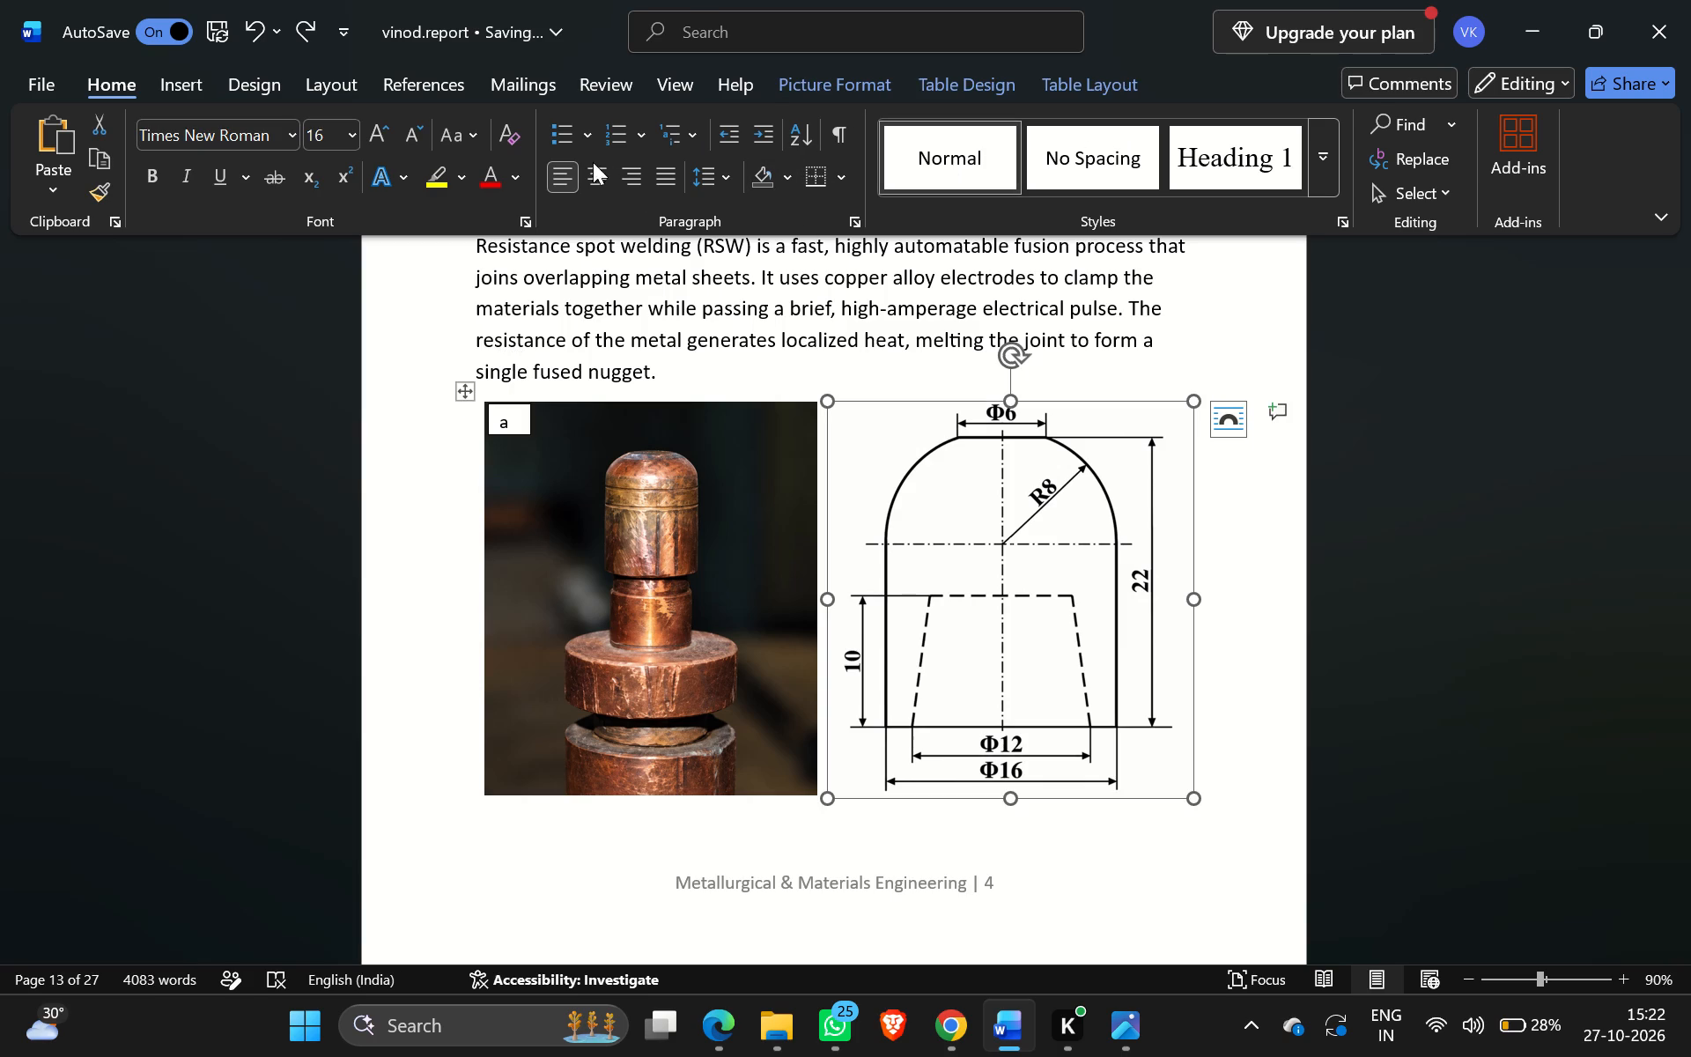
{"action": "left_click", "coordinate": [190, 100]}
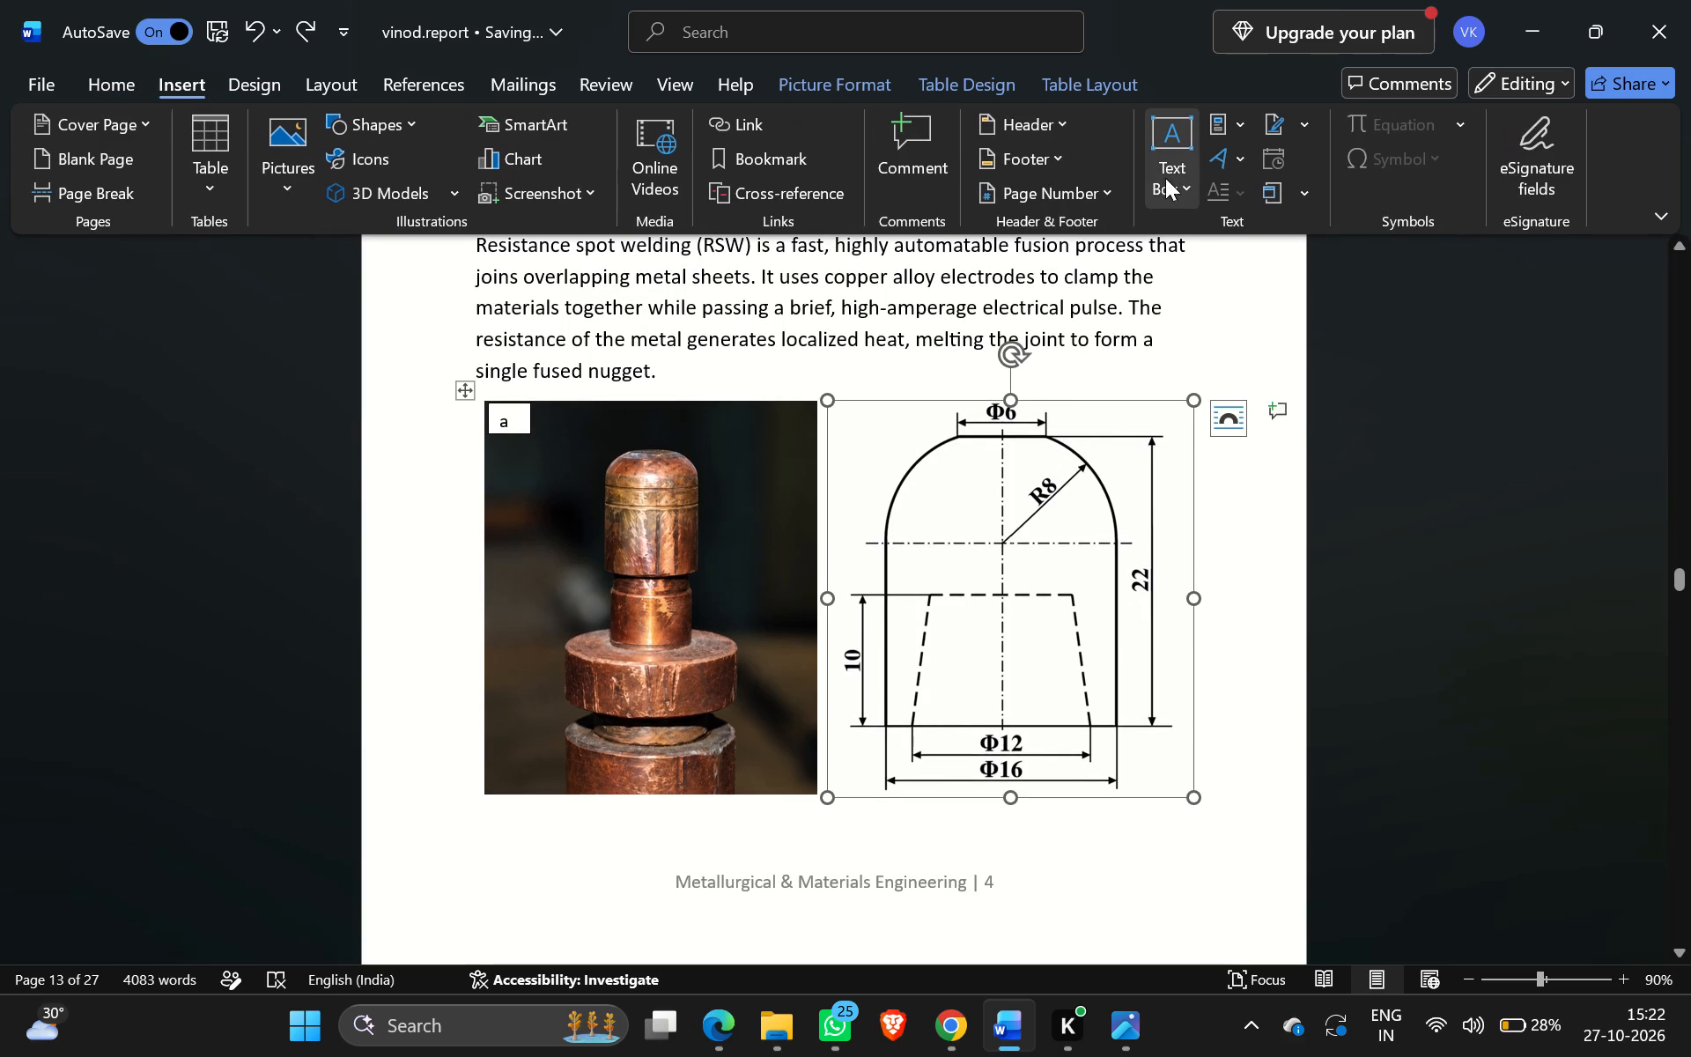
{"action": "left_click", "coordinate": [1184, 171]}
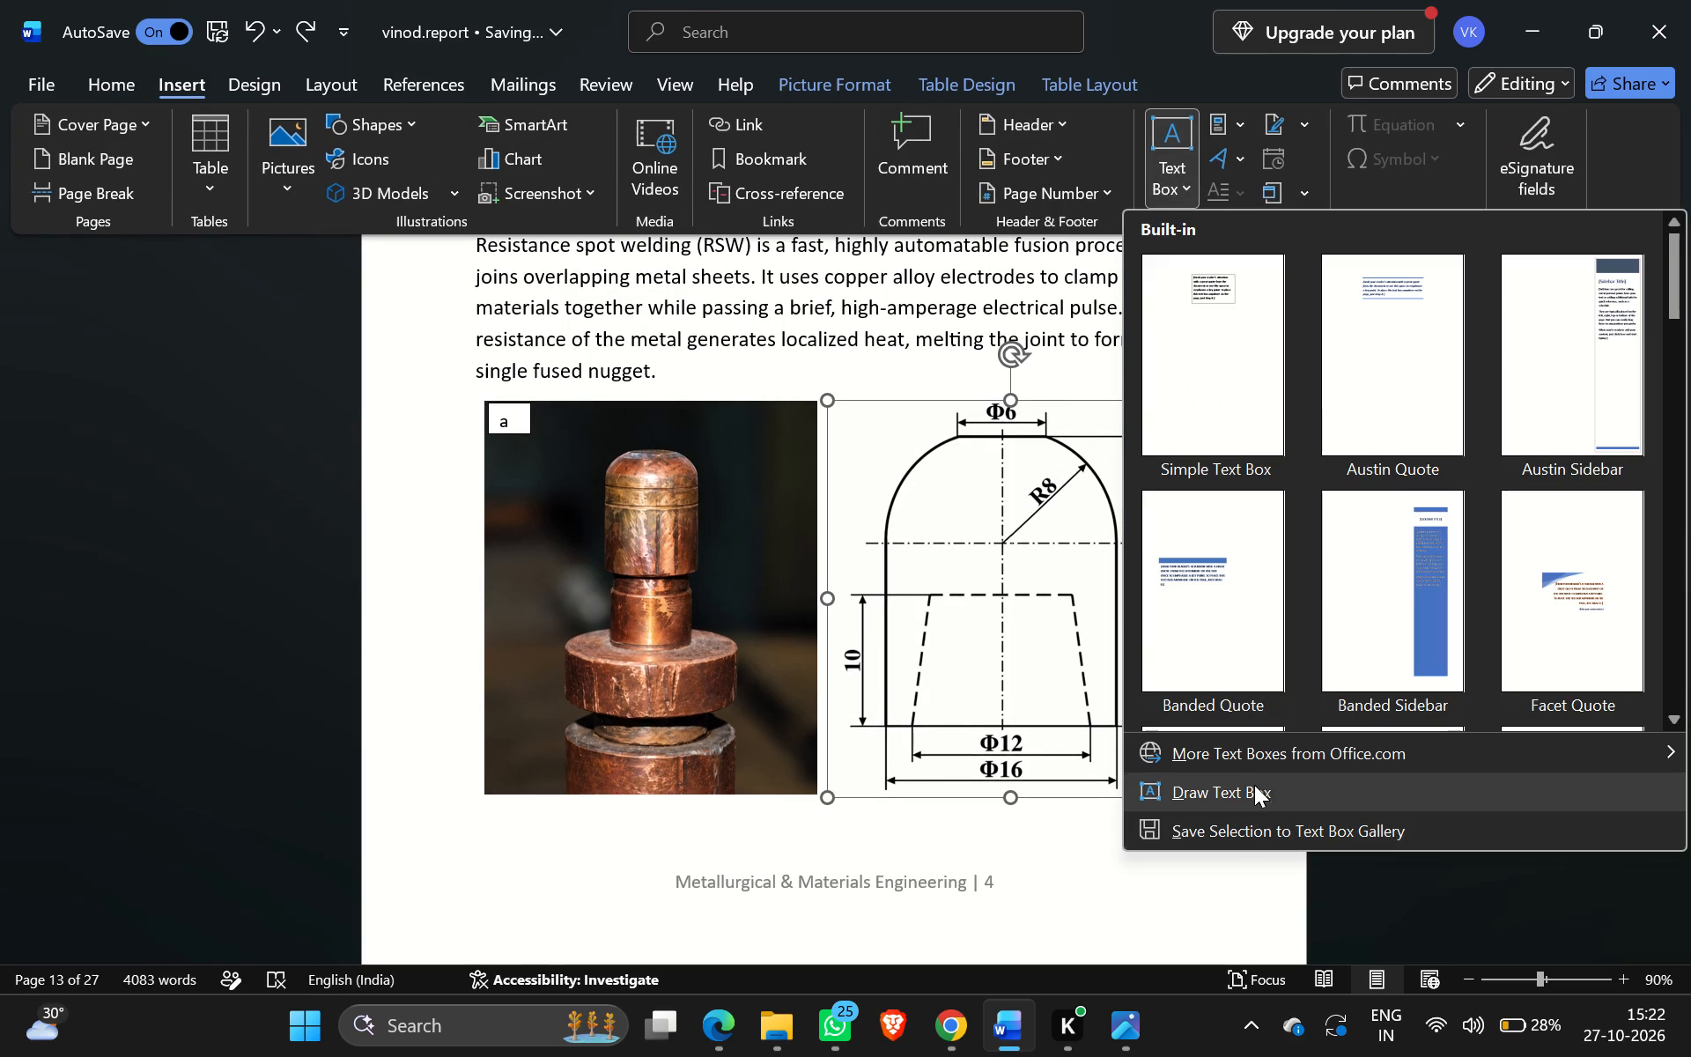
{"action": "left_click", "coordinate": [1253, 781]}
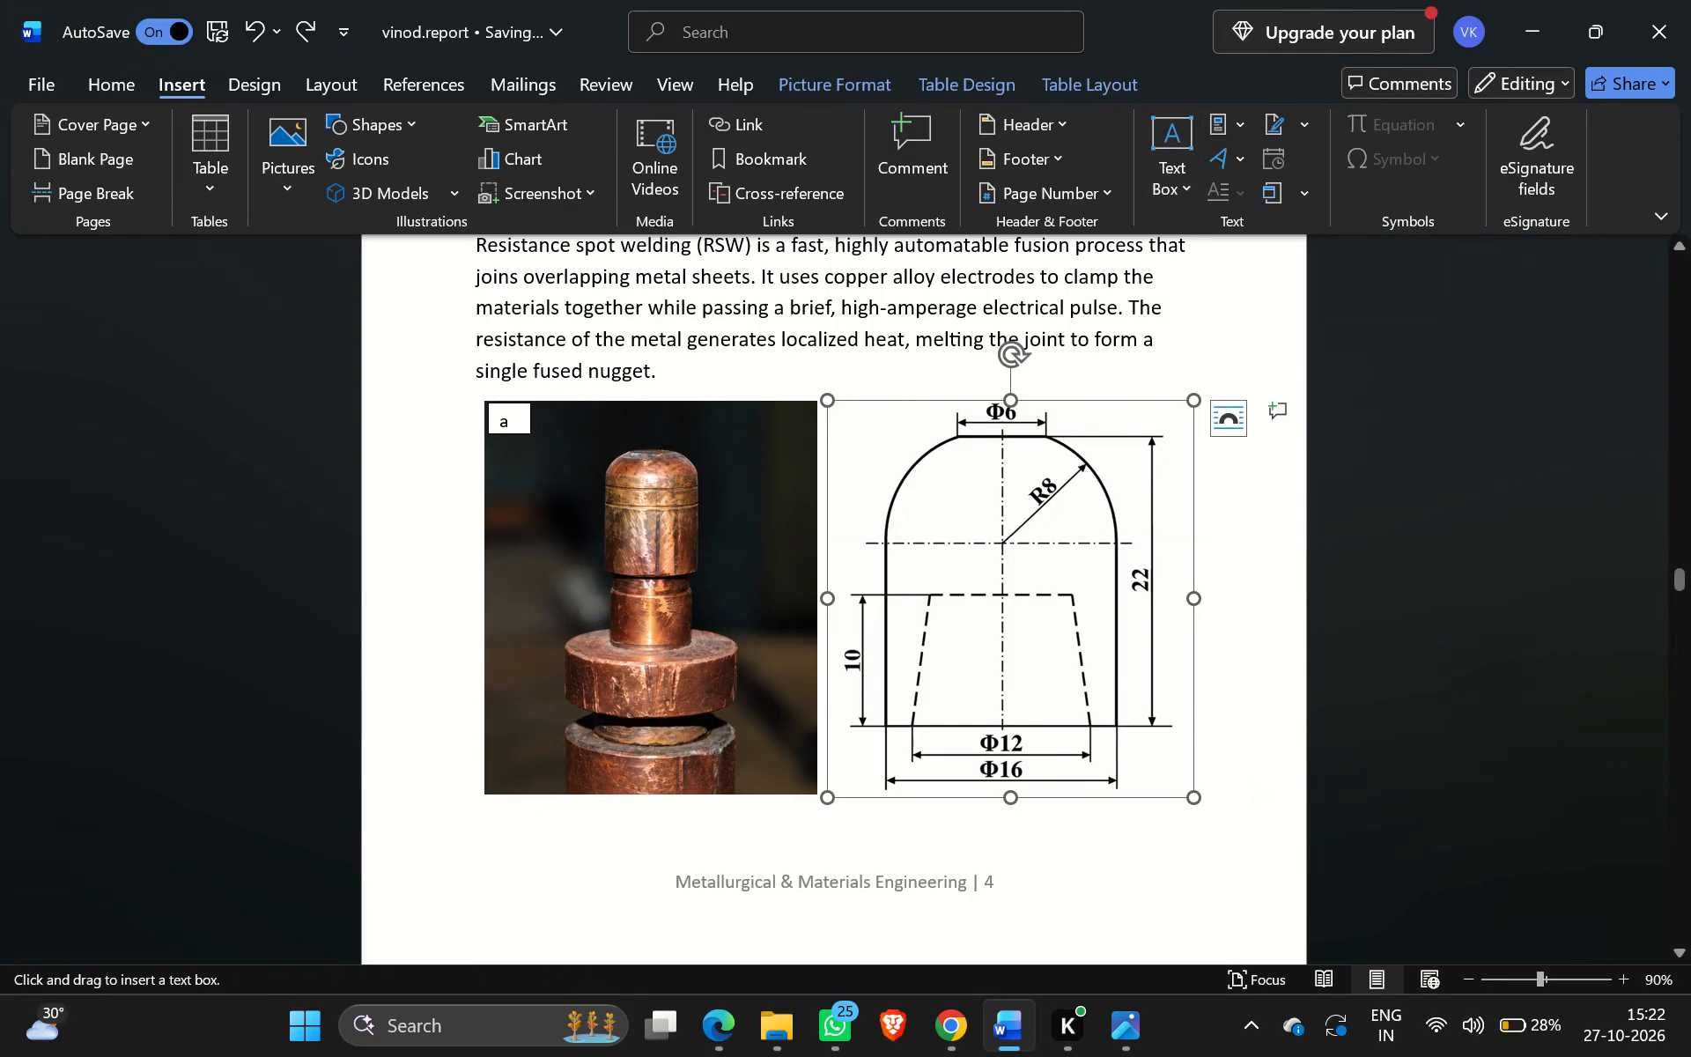
{"action": "left_click_drag", "start_coordinate": [834, 409], "coordinate": [874, 430]}
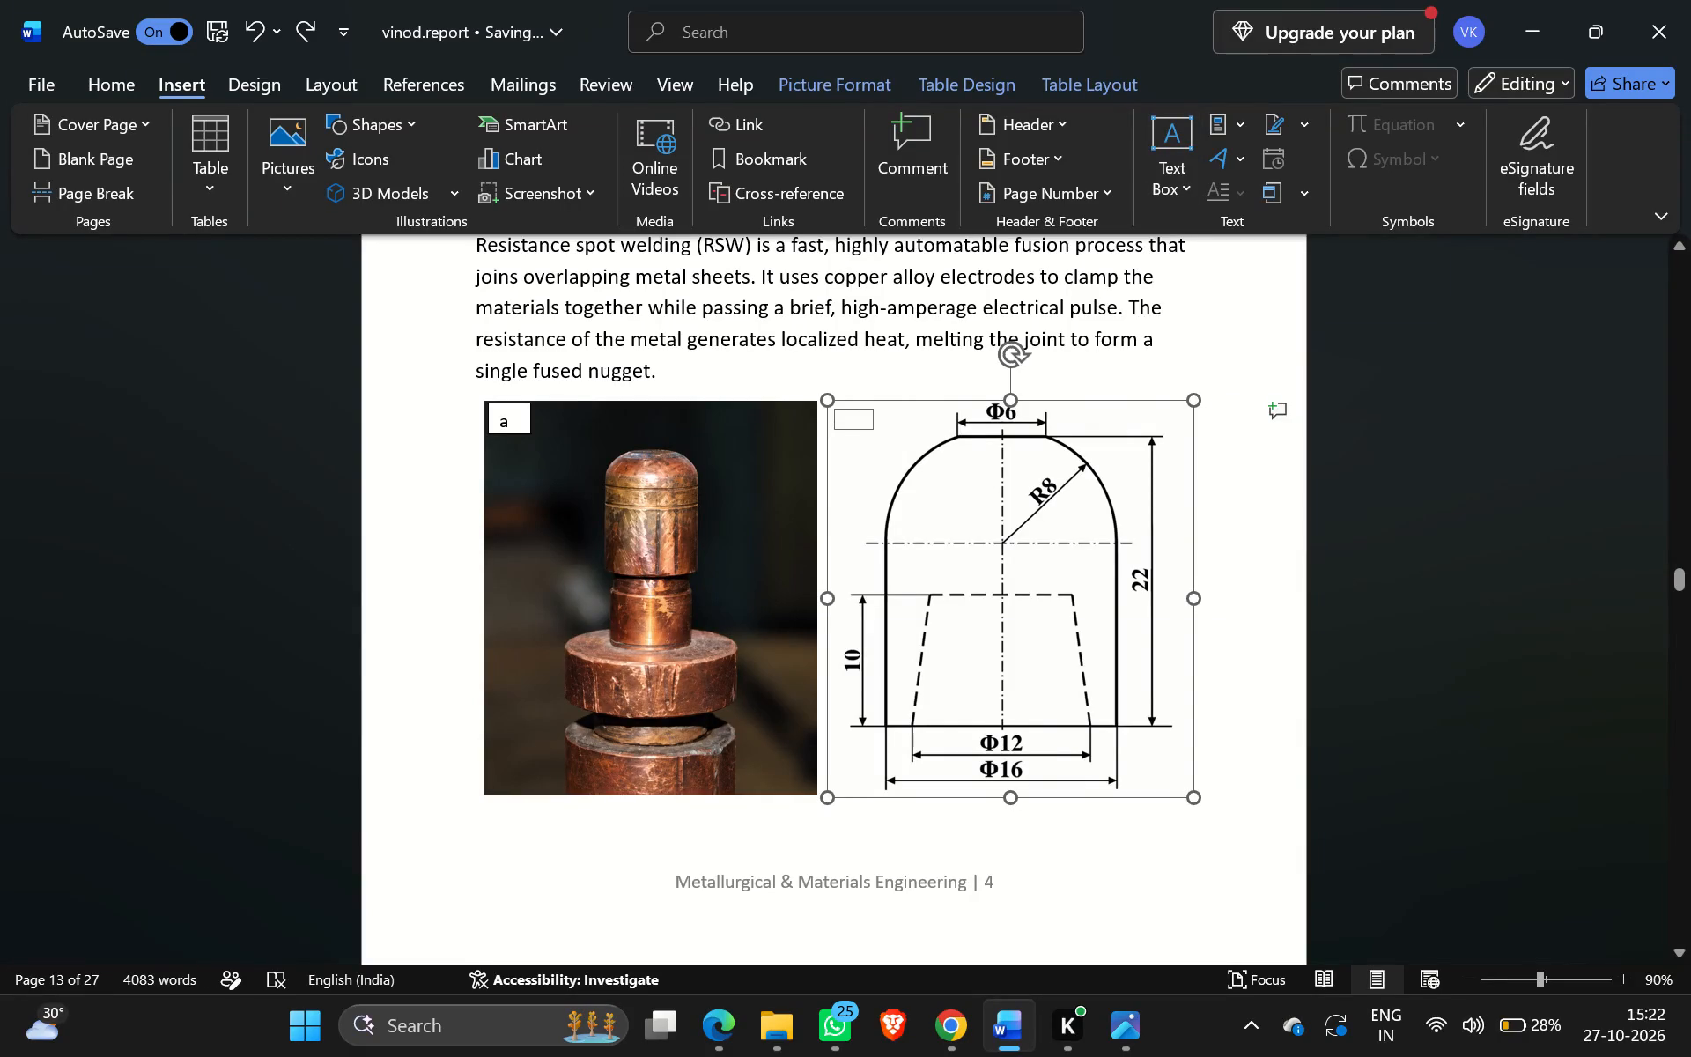
{"action": "left_click_drag", "start_coordinate": [874, 430], "coordinate": [885, 448]}
{"action": "left_click_drag", "start_coordinate": [885, 448], "coordinate": [885, 445]}
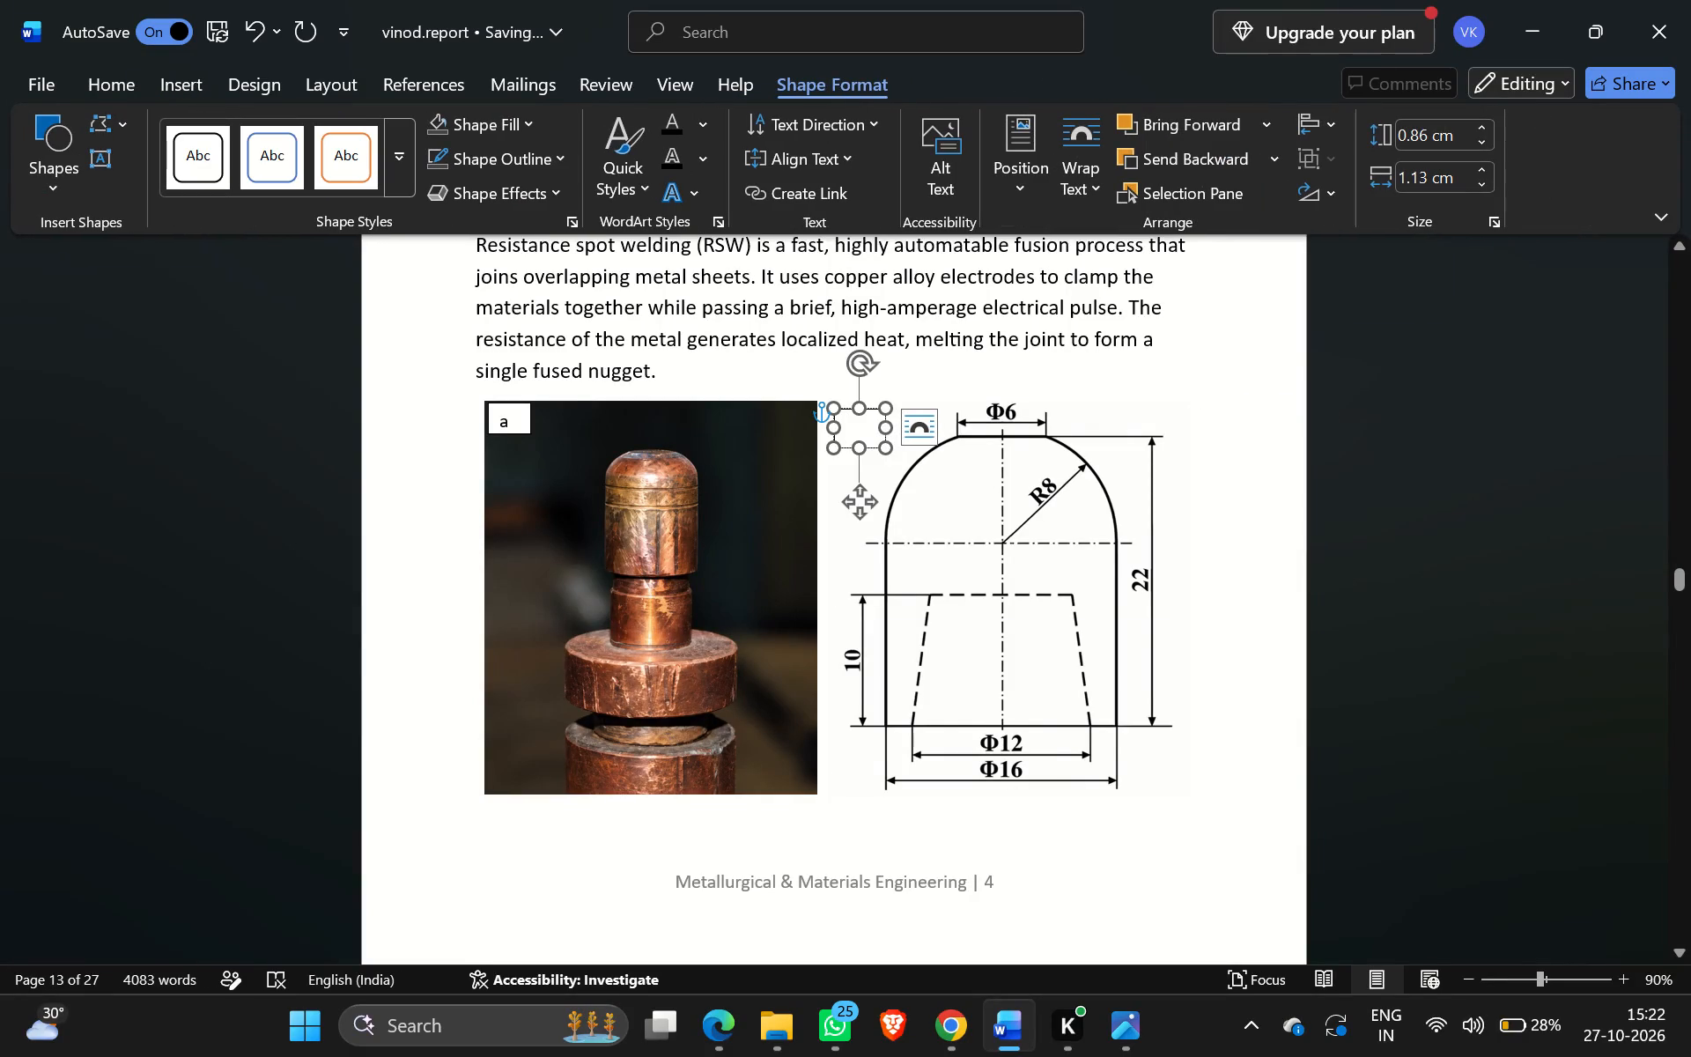
{"action": "key", "text": "b"}
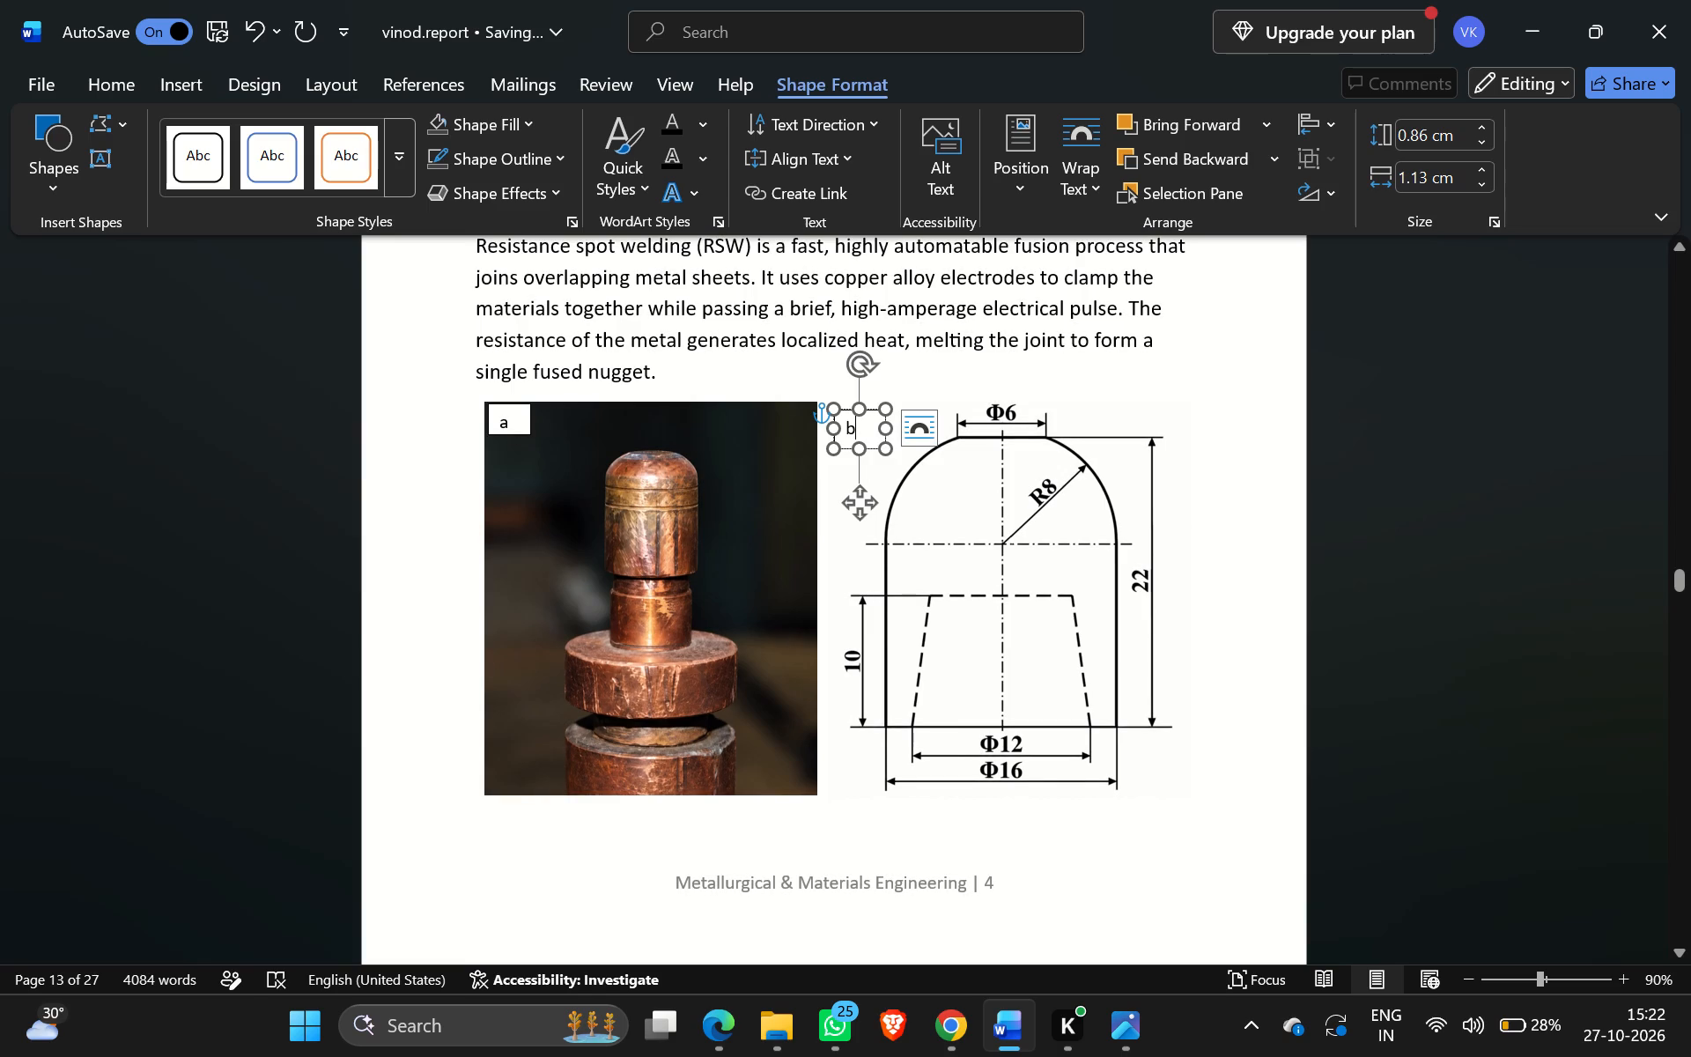
{"action": "double_click", "coordinate": [853, 428]}
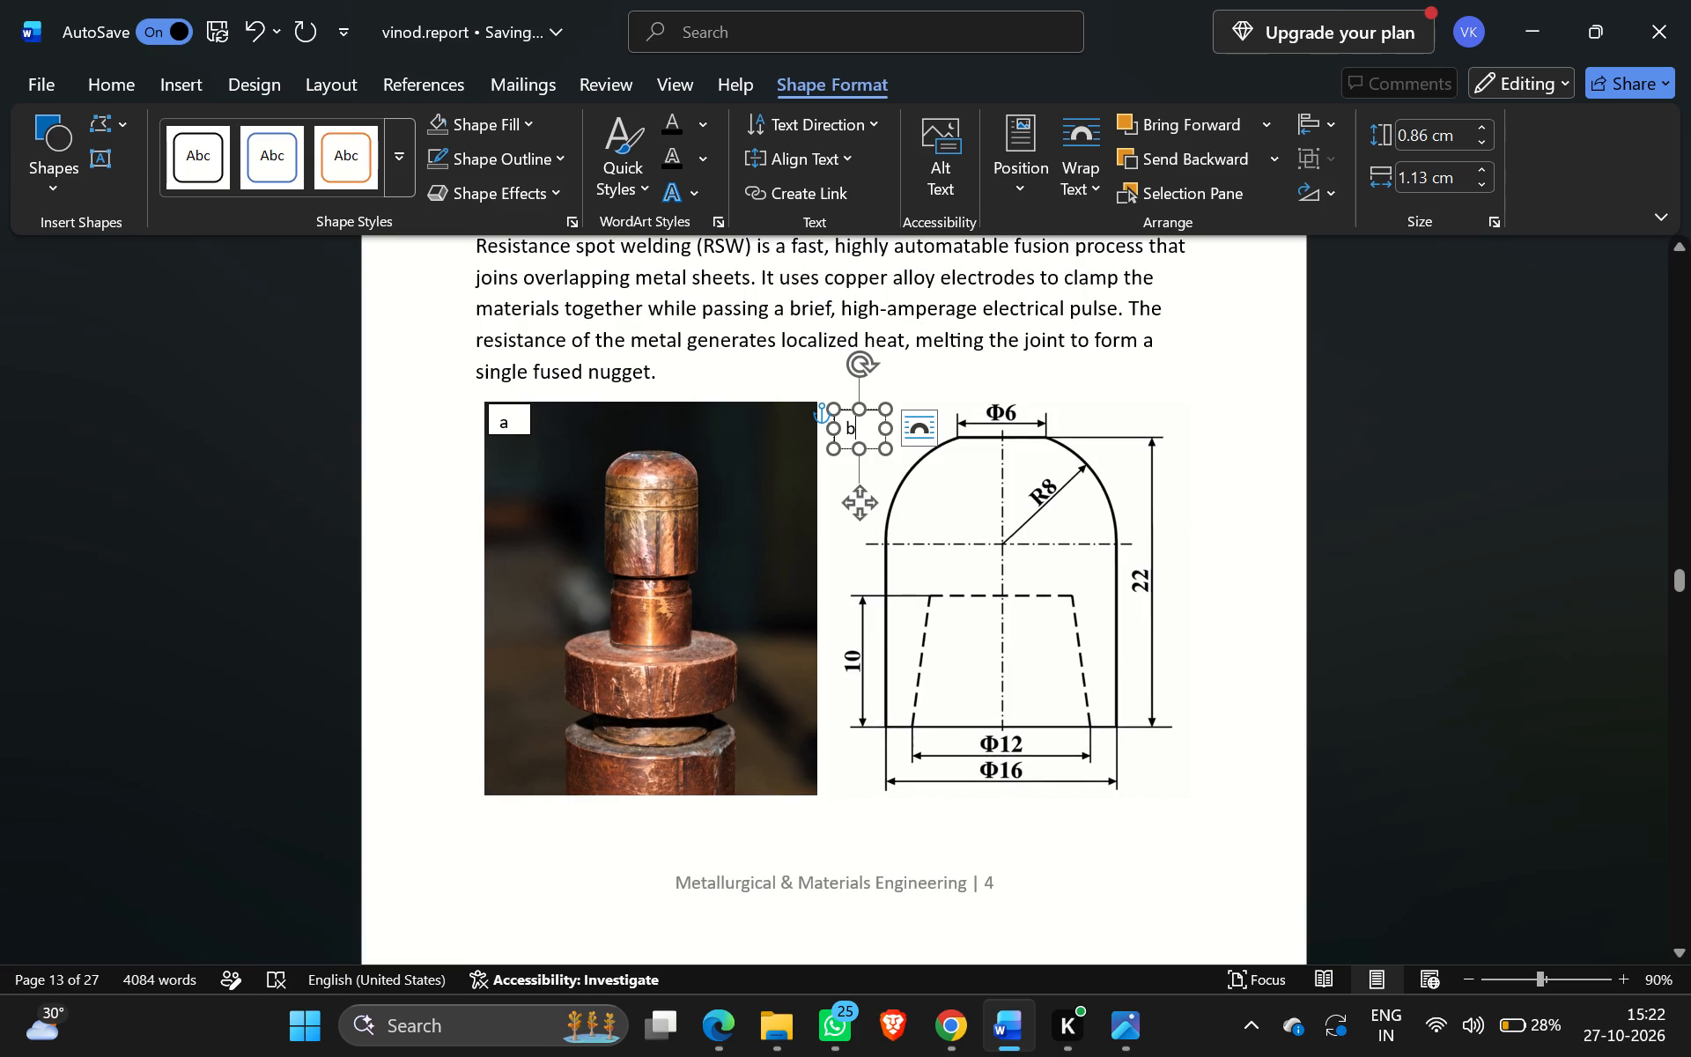
{"action": "left_click", "coordinate": [843, 428]}
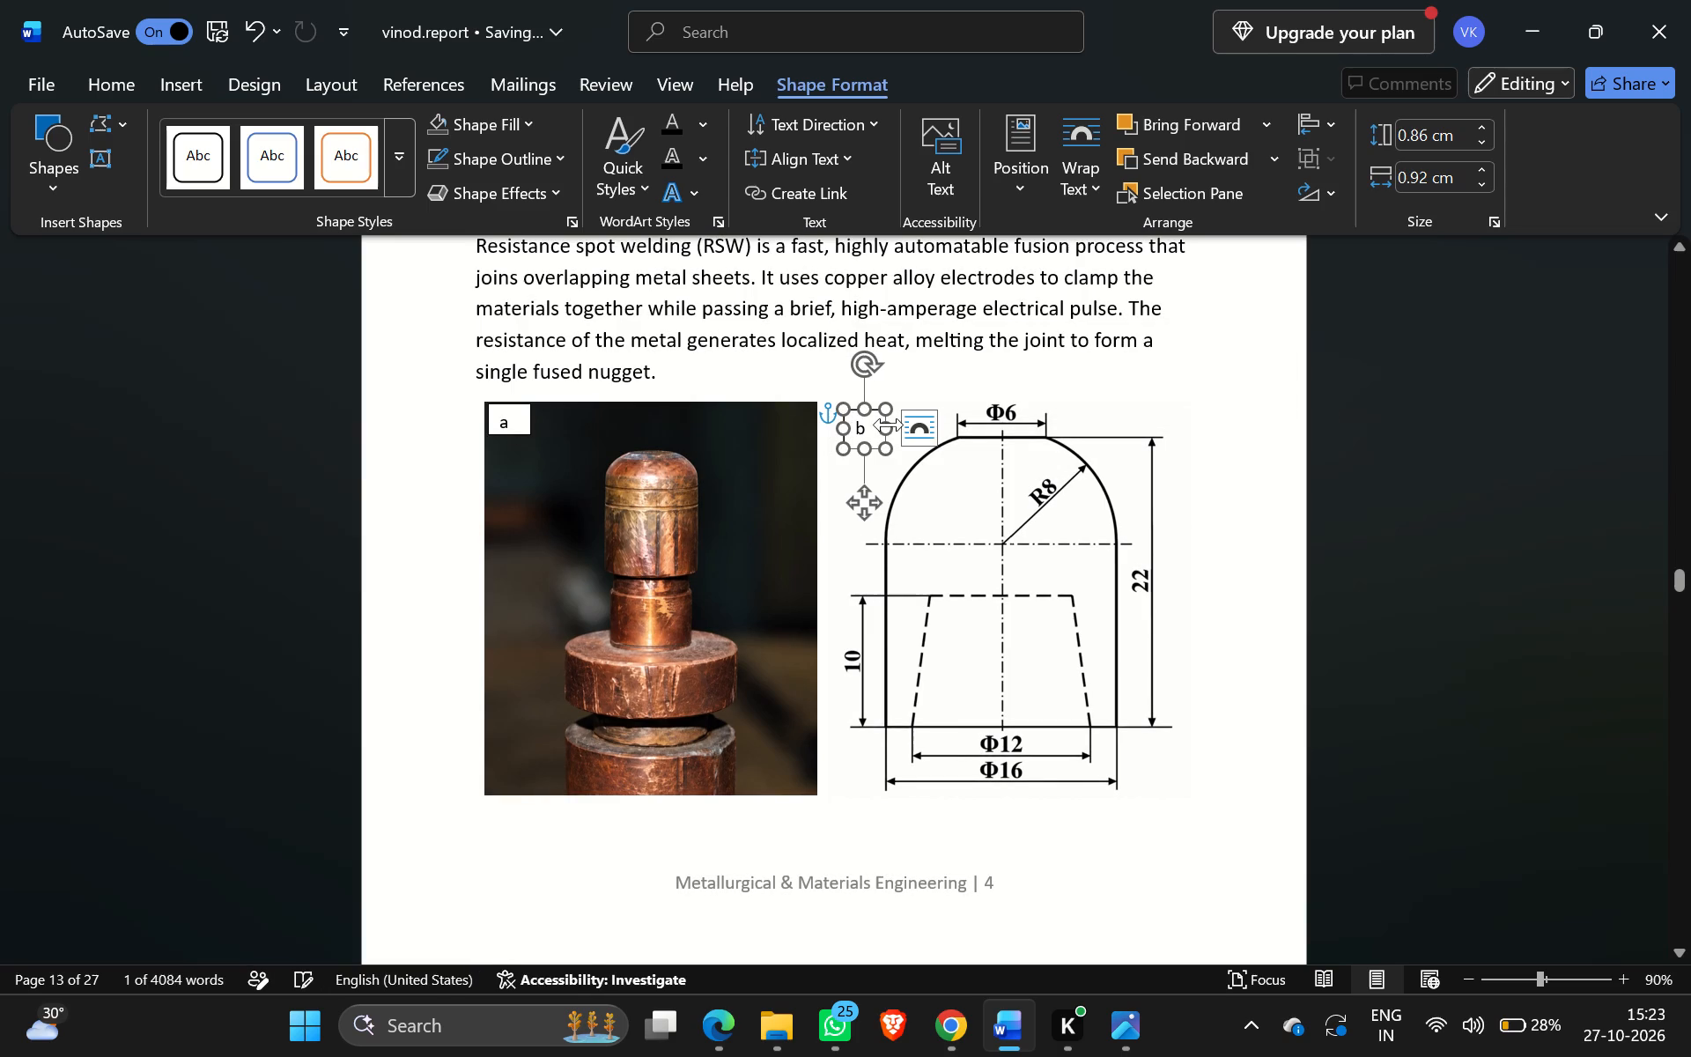
Set the "b" label on the cap drawing to font size 16 and its text box to No Outline.
{"action": "left_click_drag", "start_coordinate": [865, 430], "coordinate": [853, 431]}
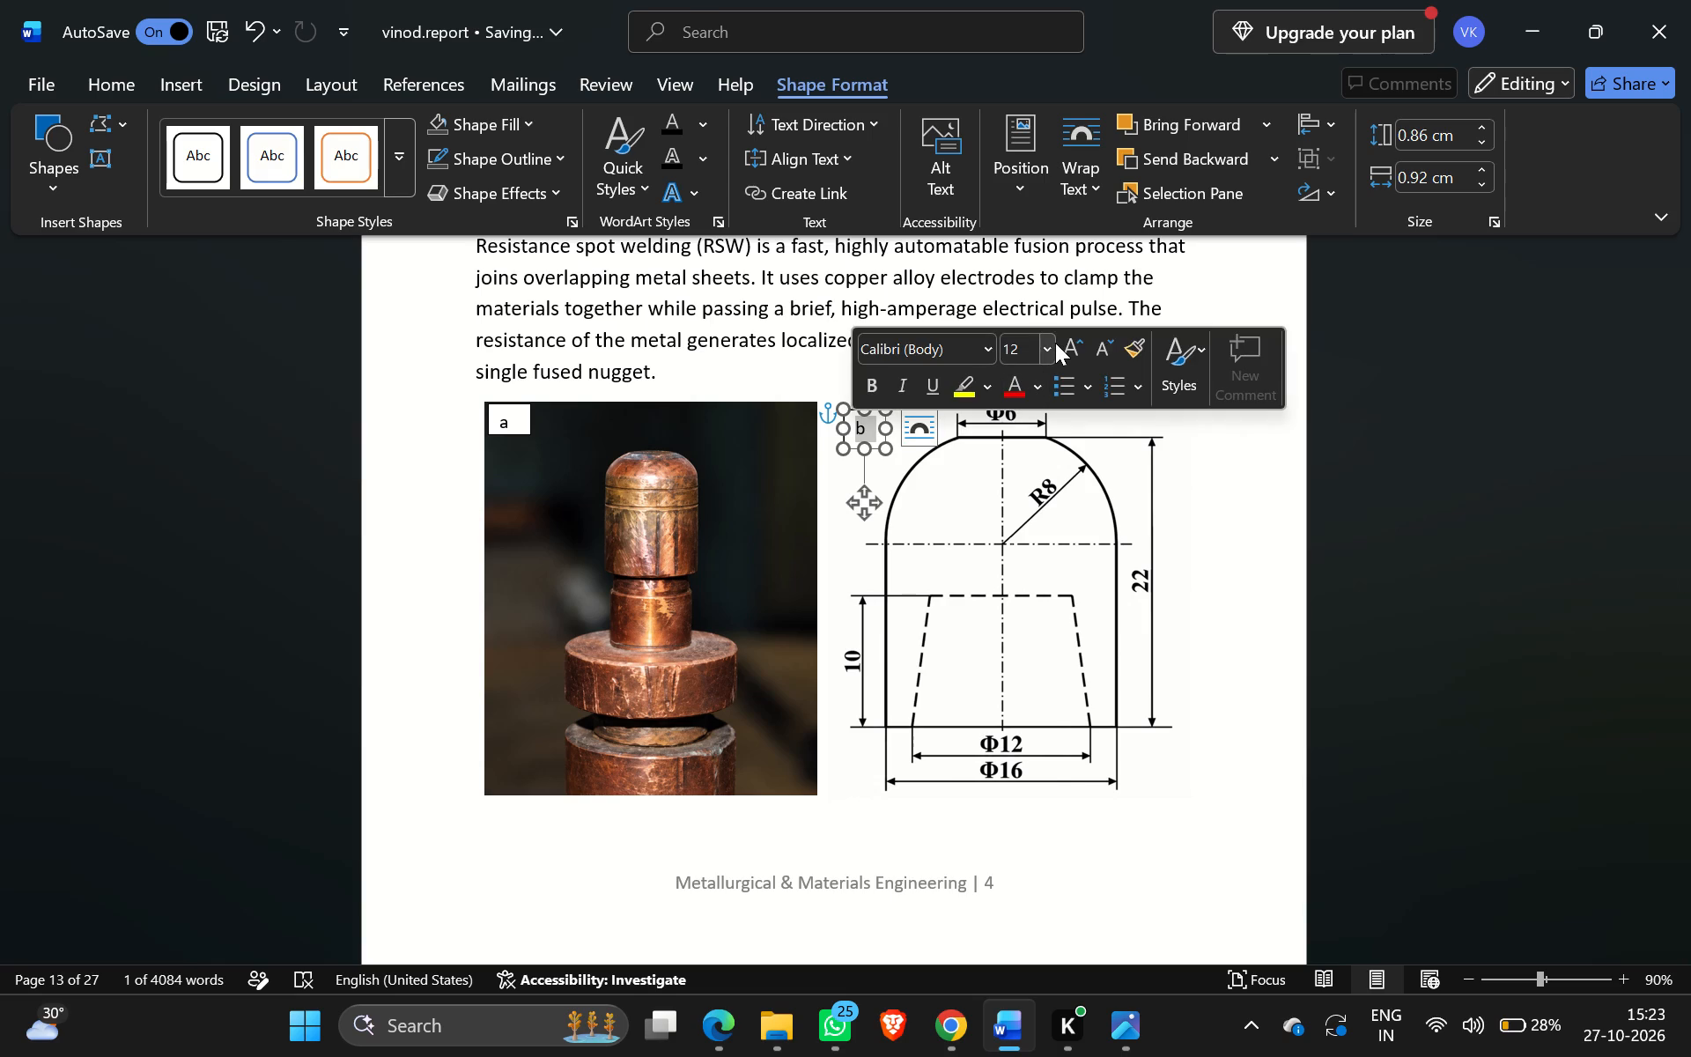
{"action": "left_click", "coordinate": [1055, 343]}
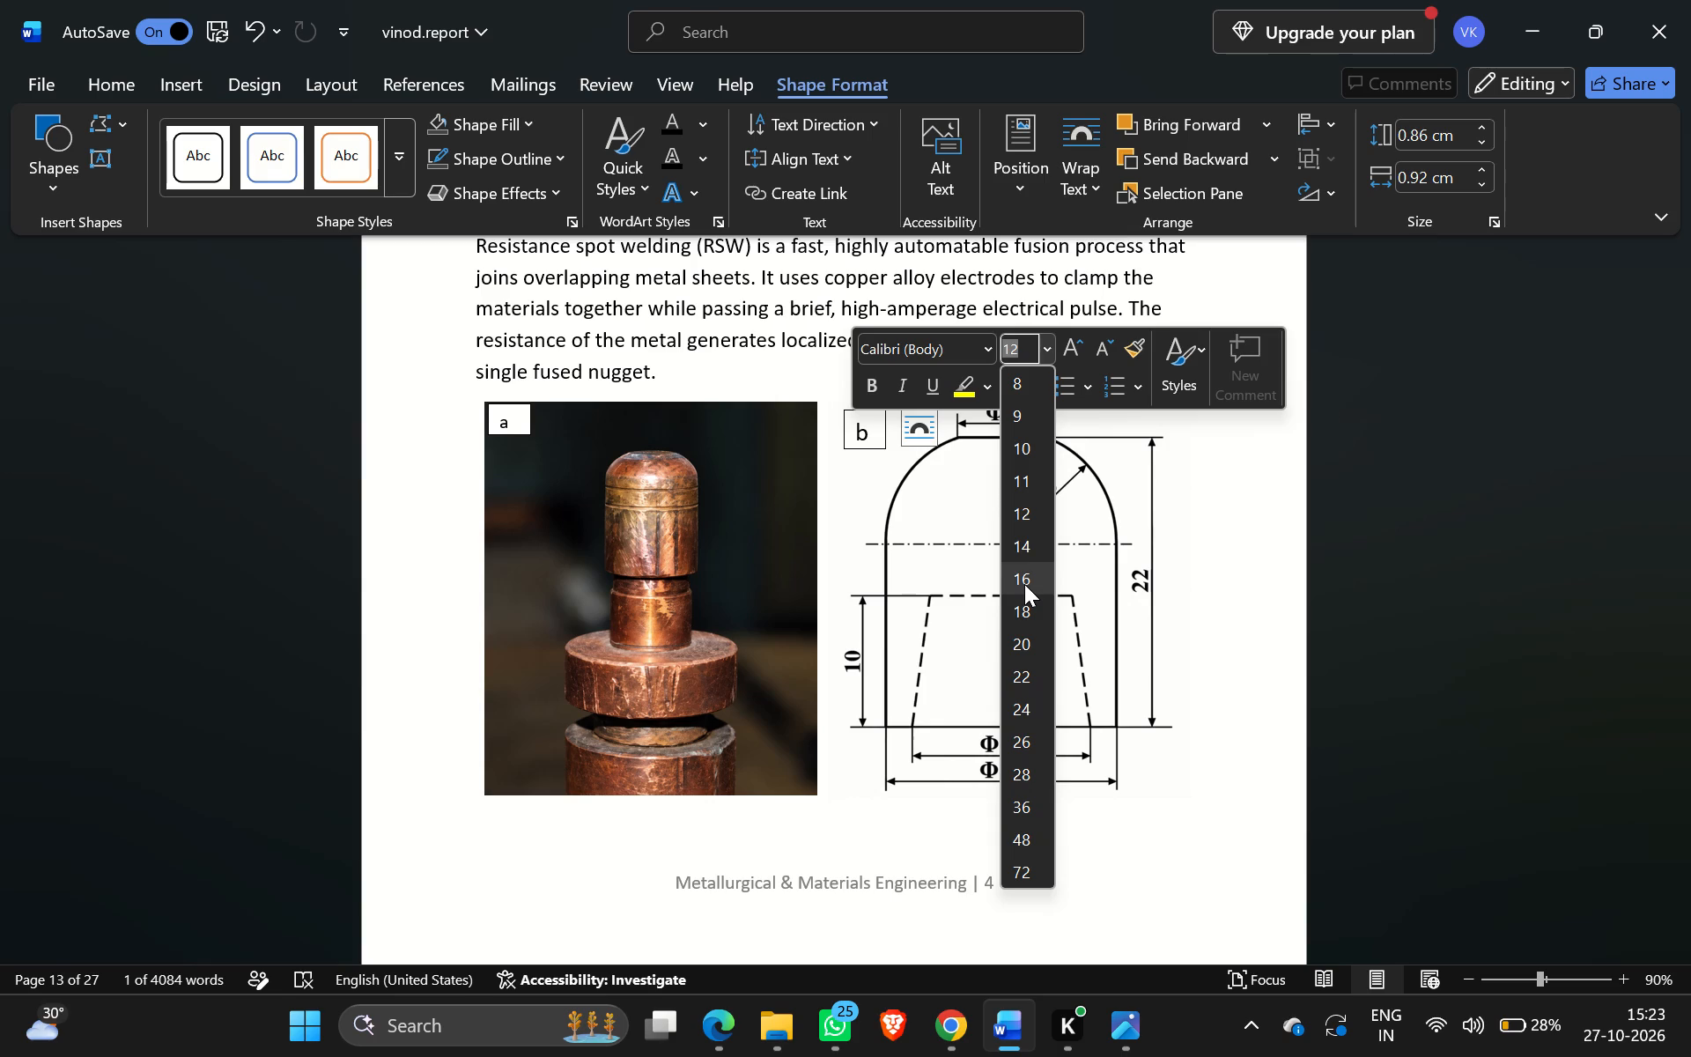
{"action": "left_click", "coordinate": [1024, 584]}
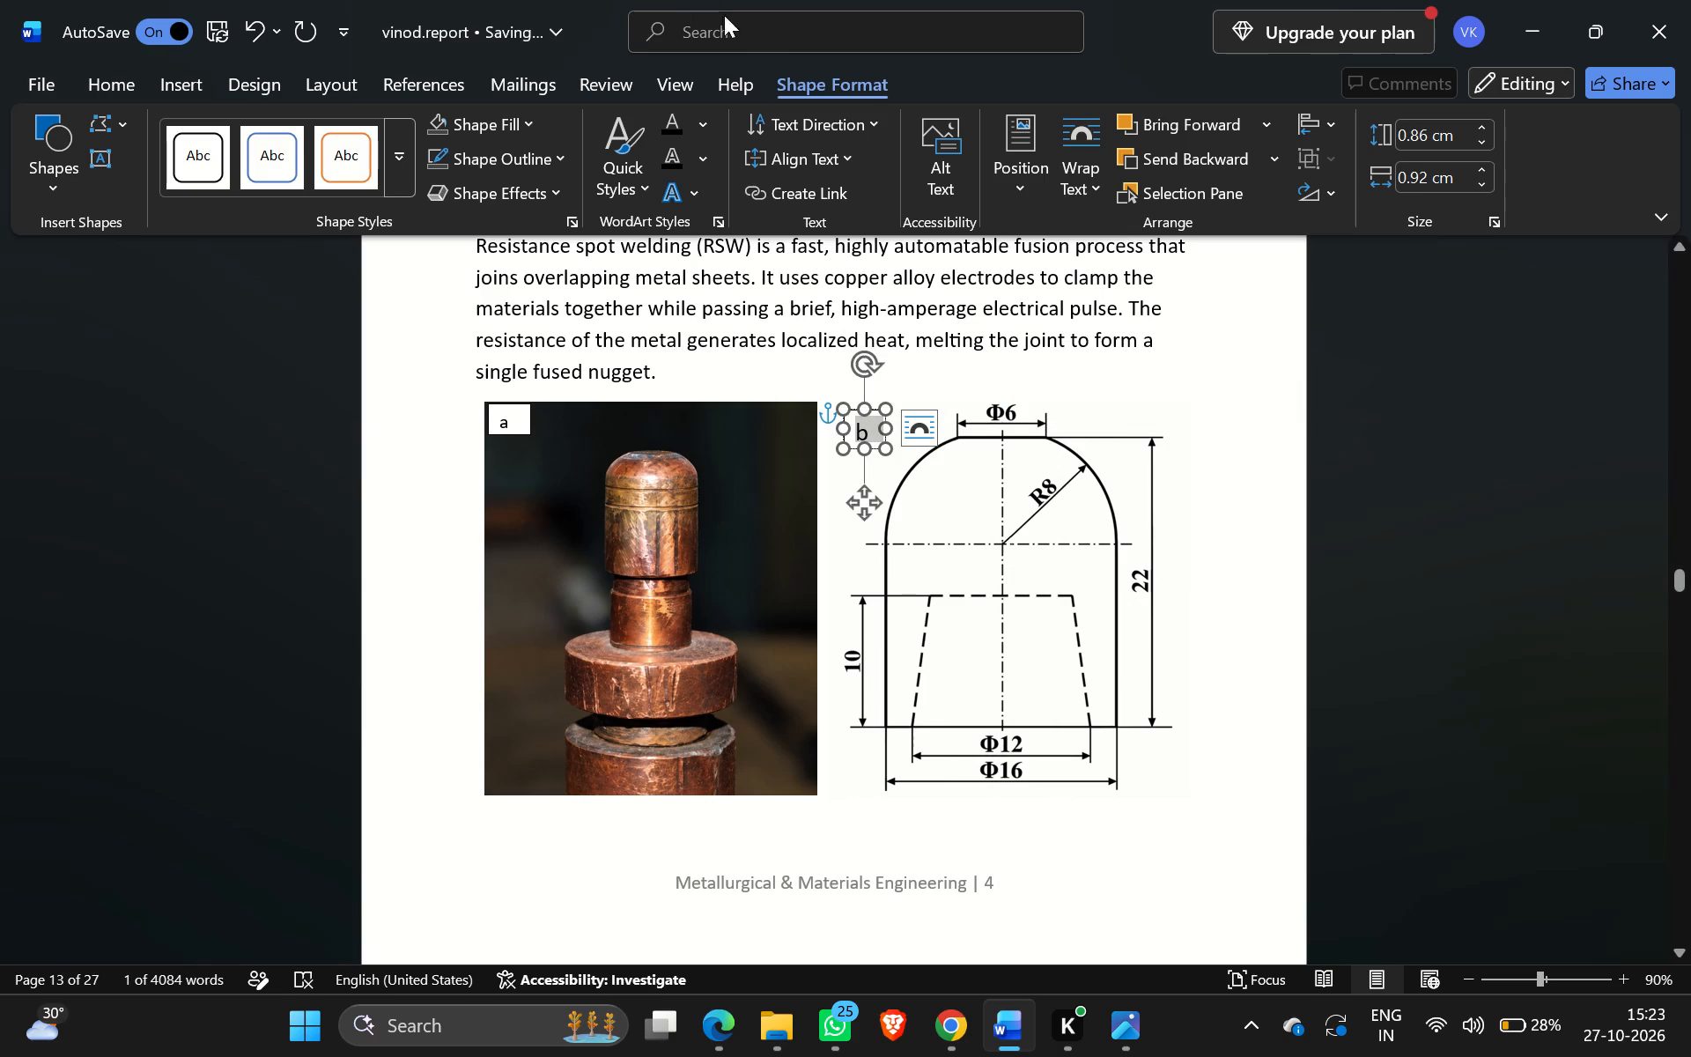
{"action": "left_click", "coordinate": [528, 153]}
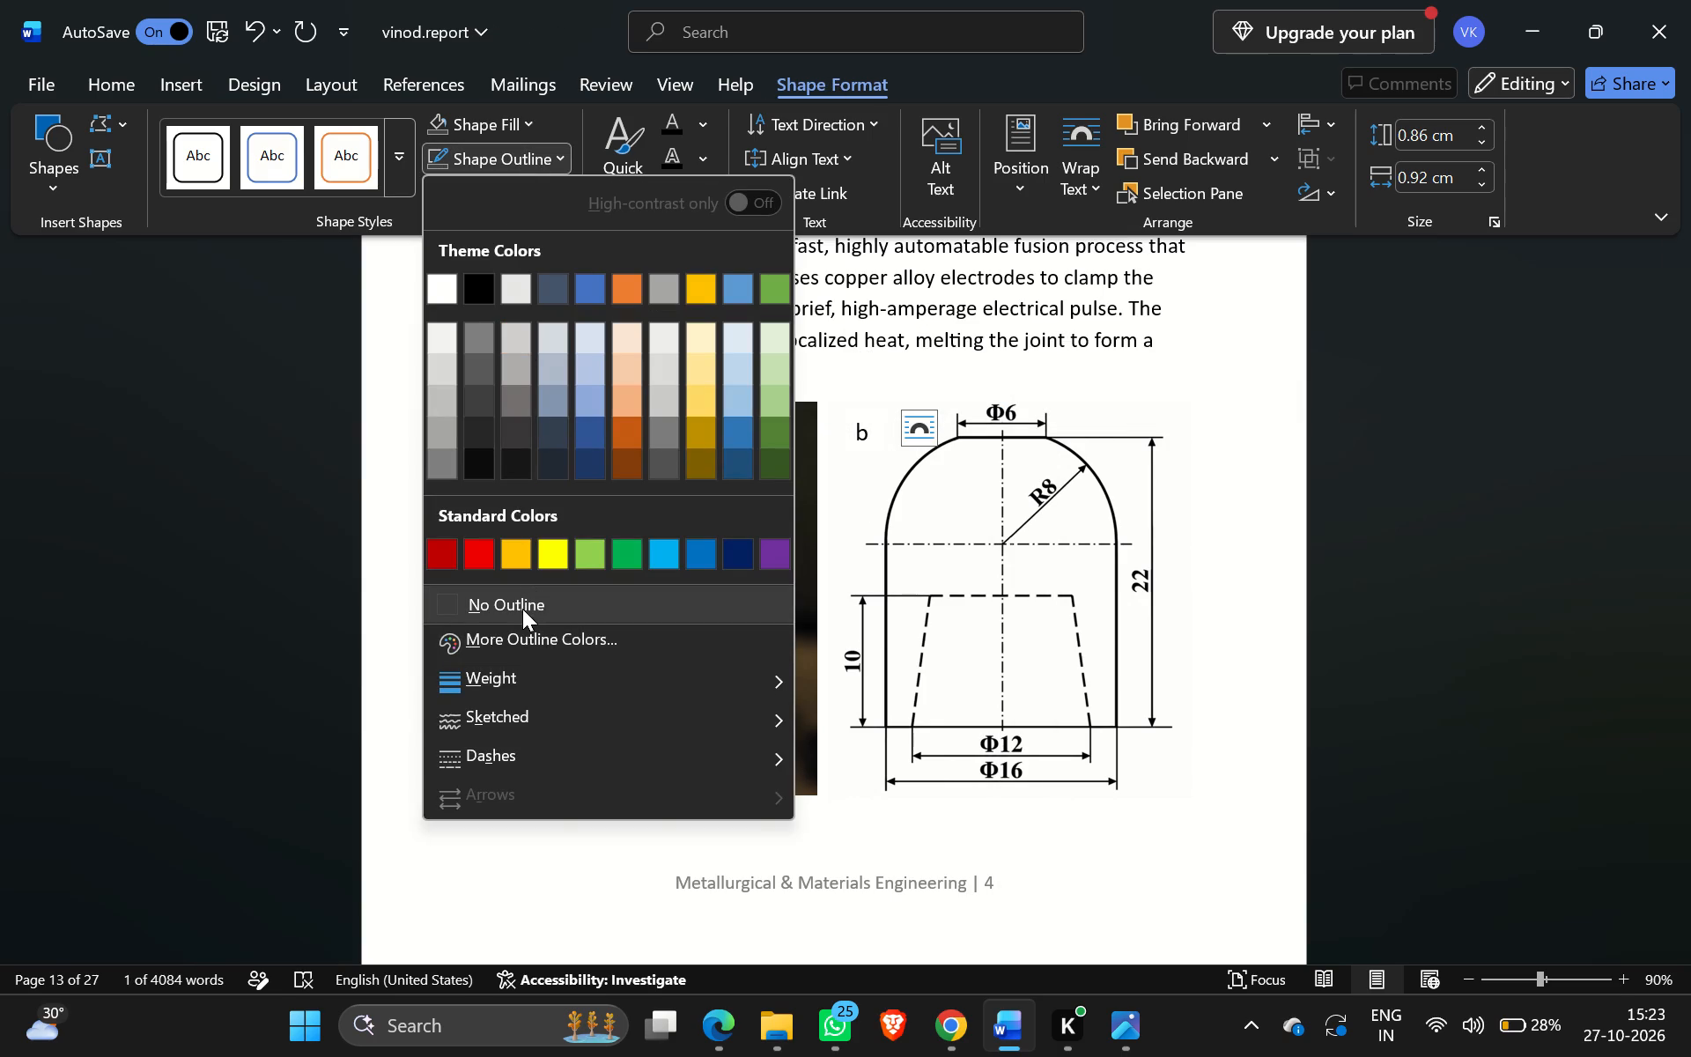
{"action": "left_click", "coordinate": [522, 609]}
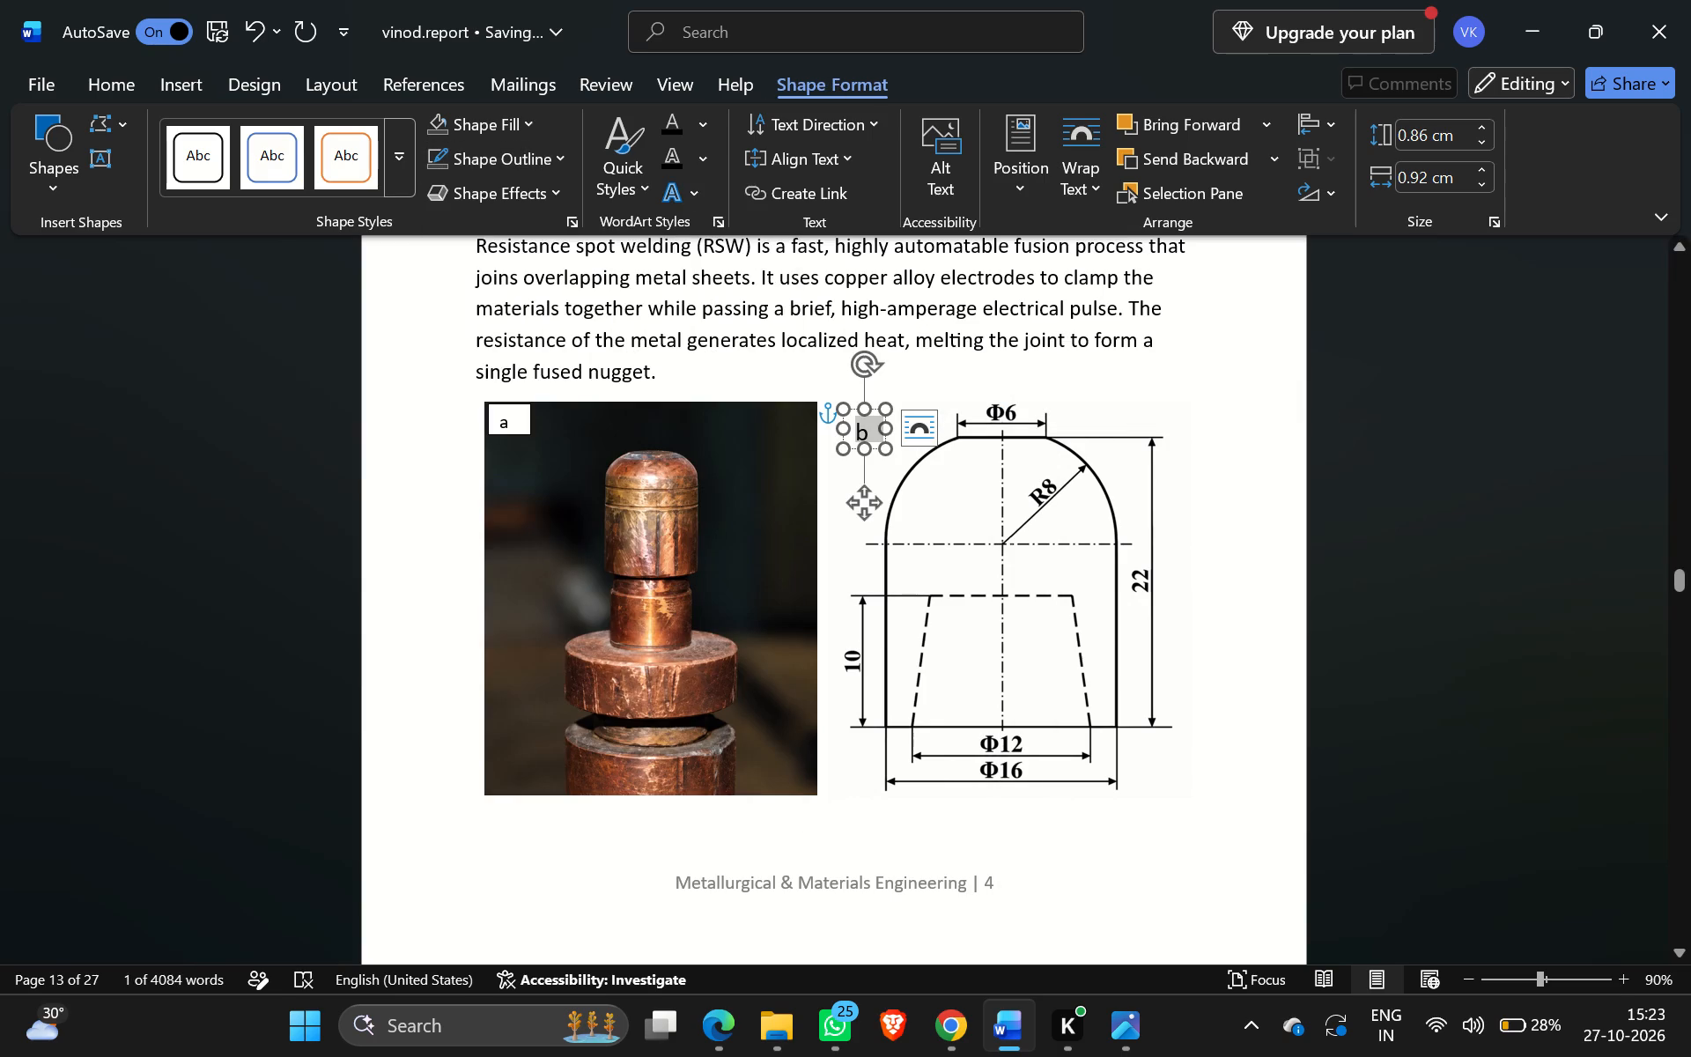
Set the "a" label on the electrode photo to font size 16 and extend its text box to 0.9 cm high.
{"action": "left_click", "coordinate": [521, 418]}
{"action": "left_click_drag", "start_coordinate": [515, 418], "coordinate": [501, 419]}
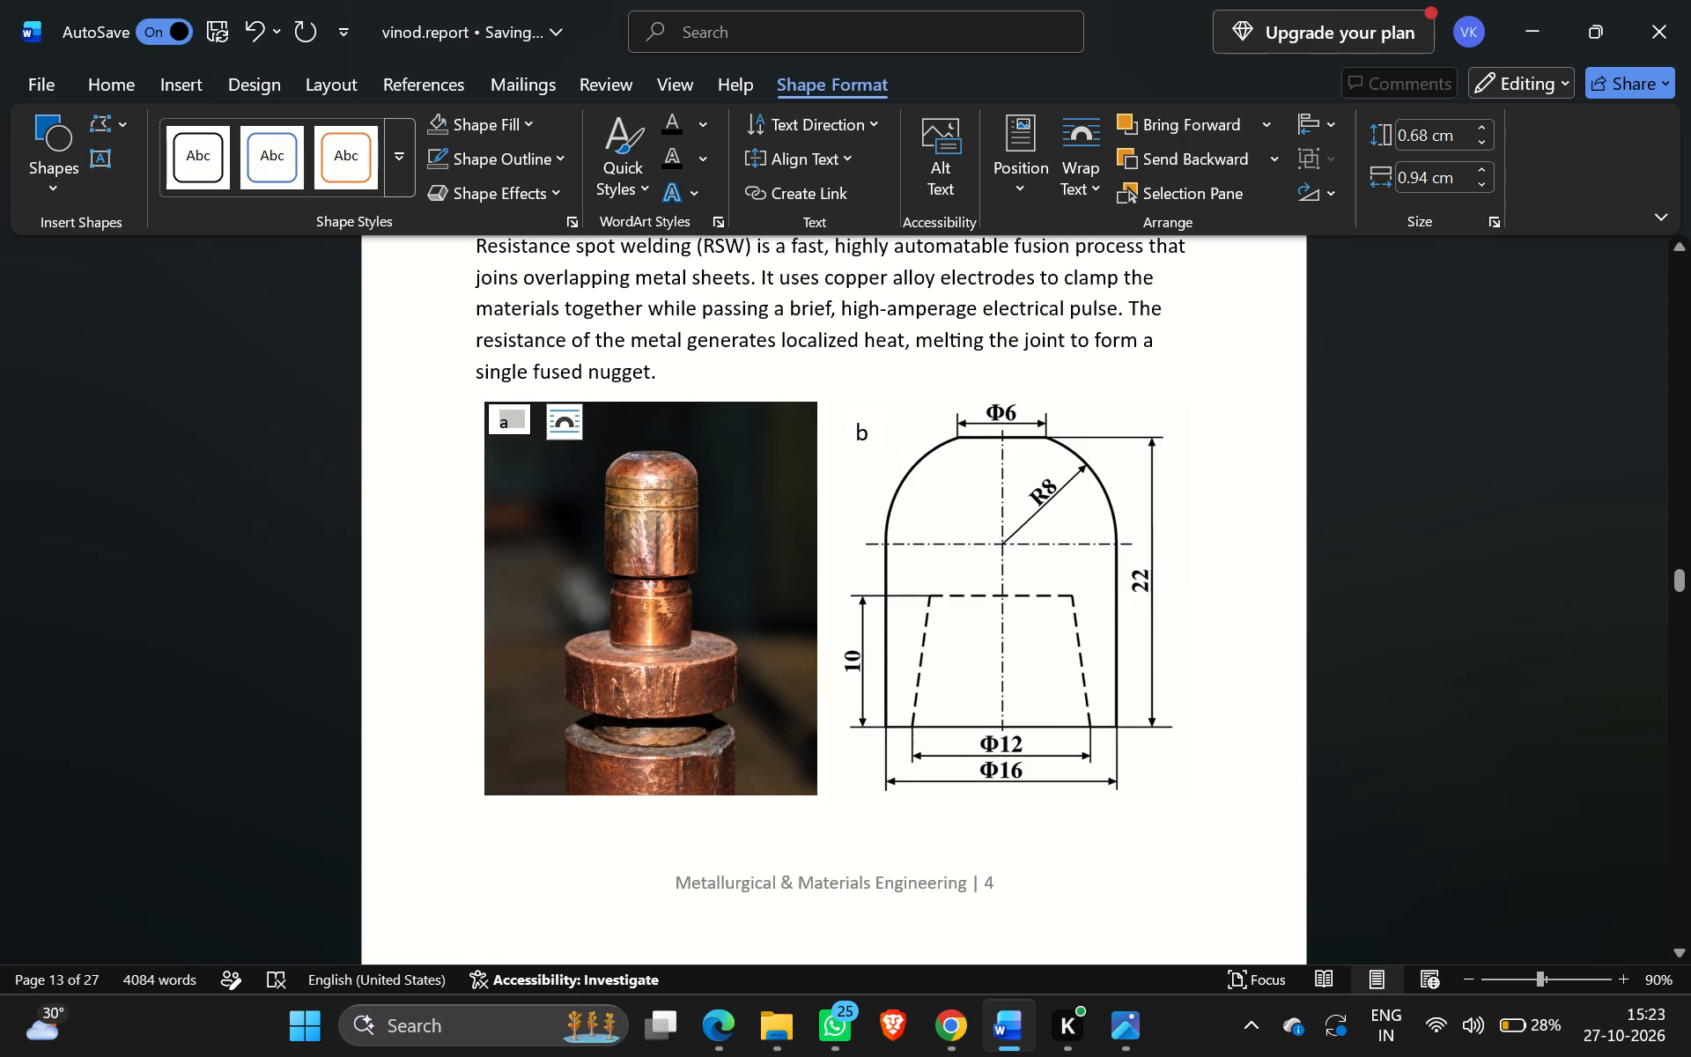
{"action": "left_click_drag", "start_coordinate": [501, 419], "coordinate": [499, 419]}
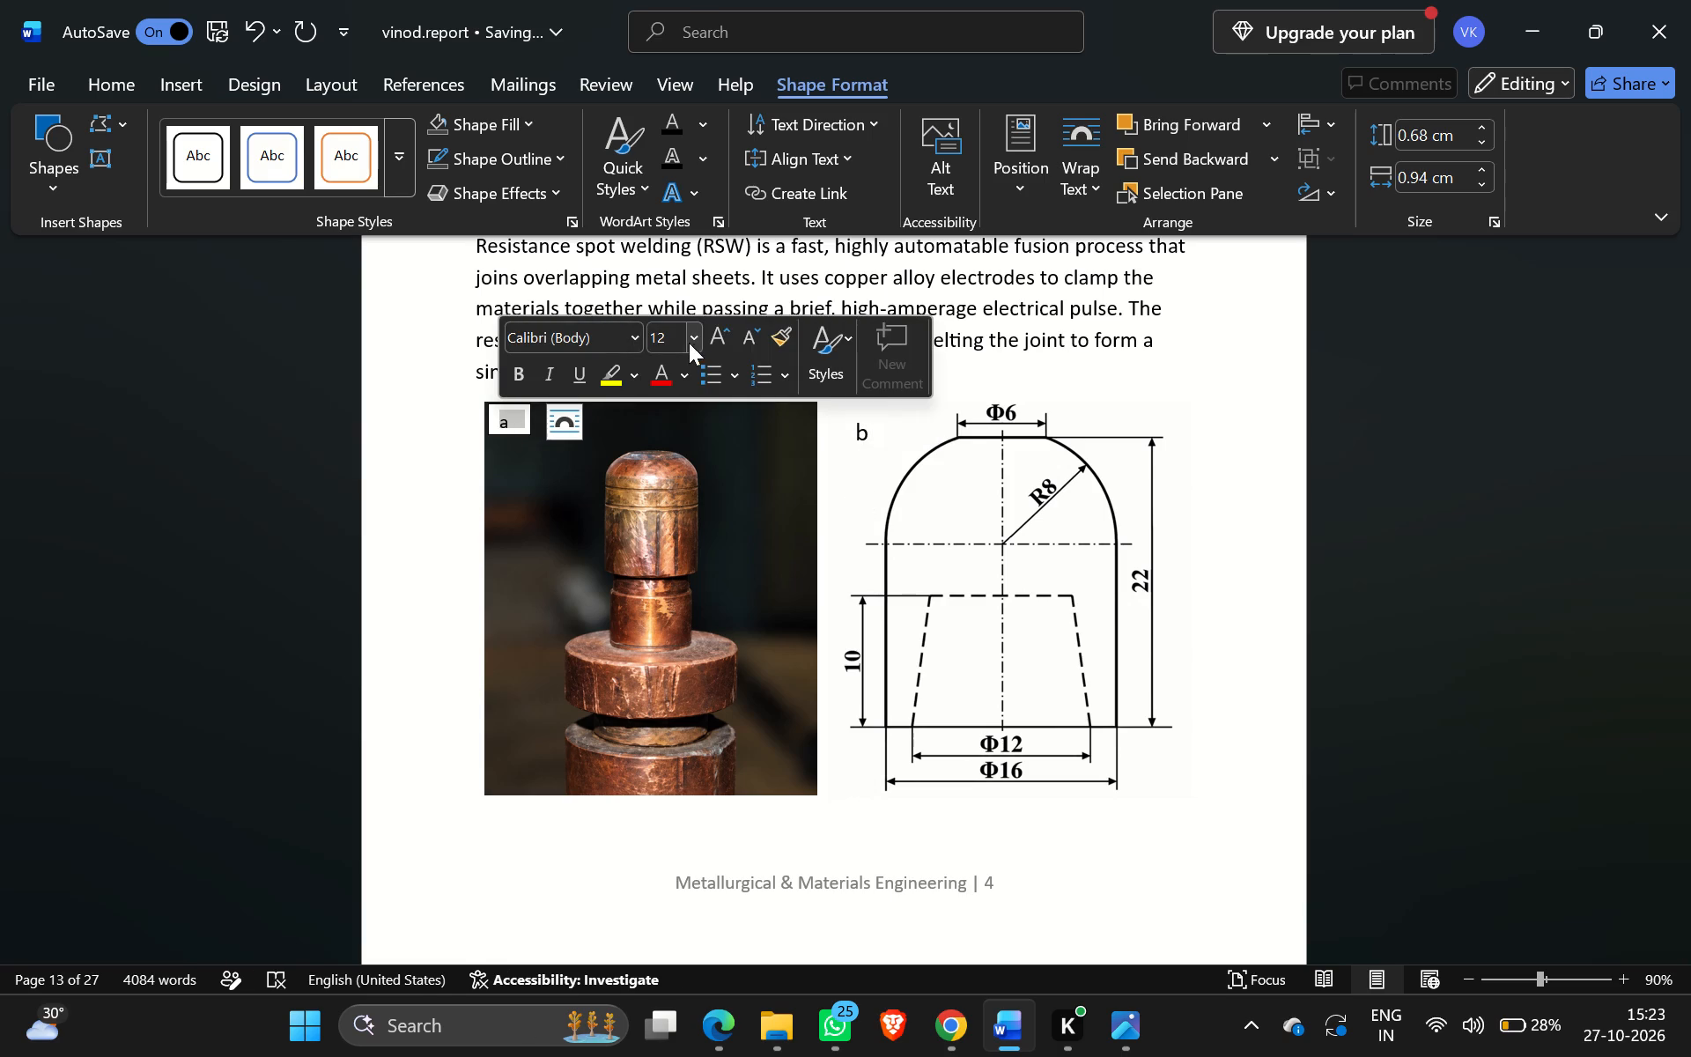
{"action": "left_click", "coordinate": [694, 344]}
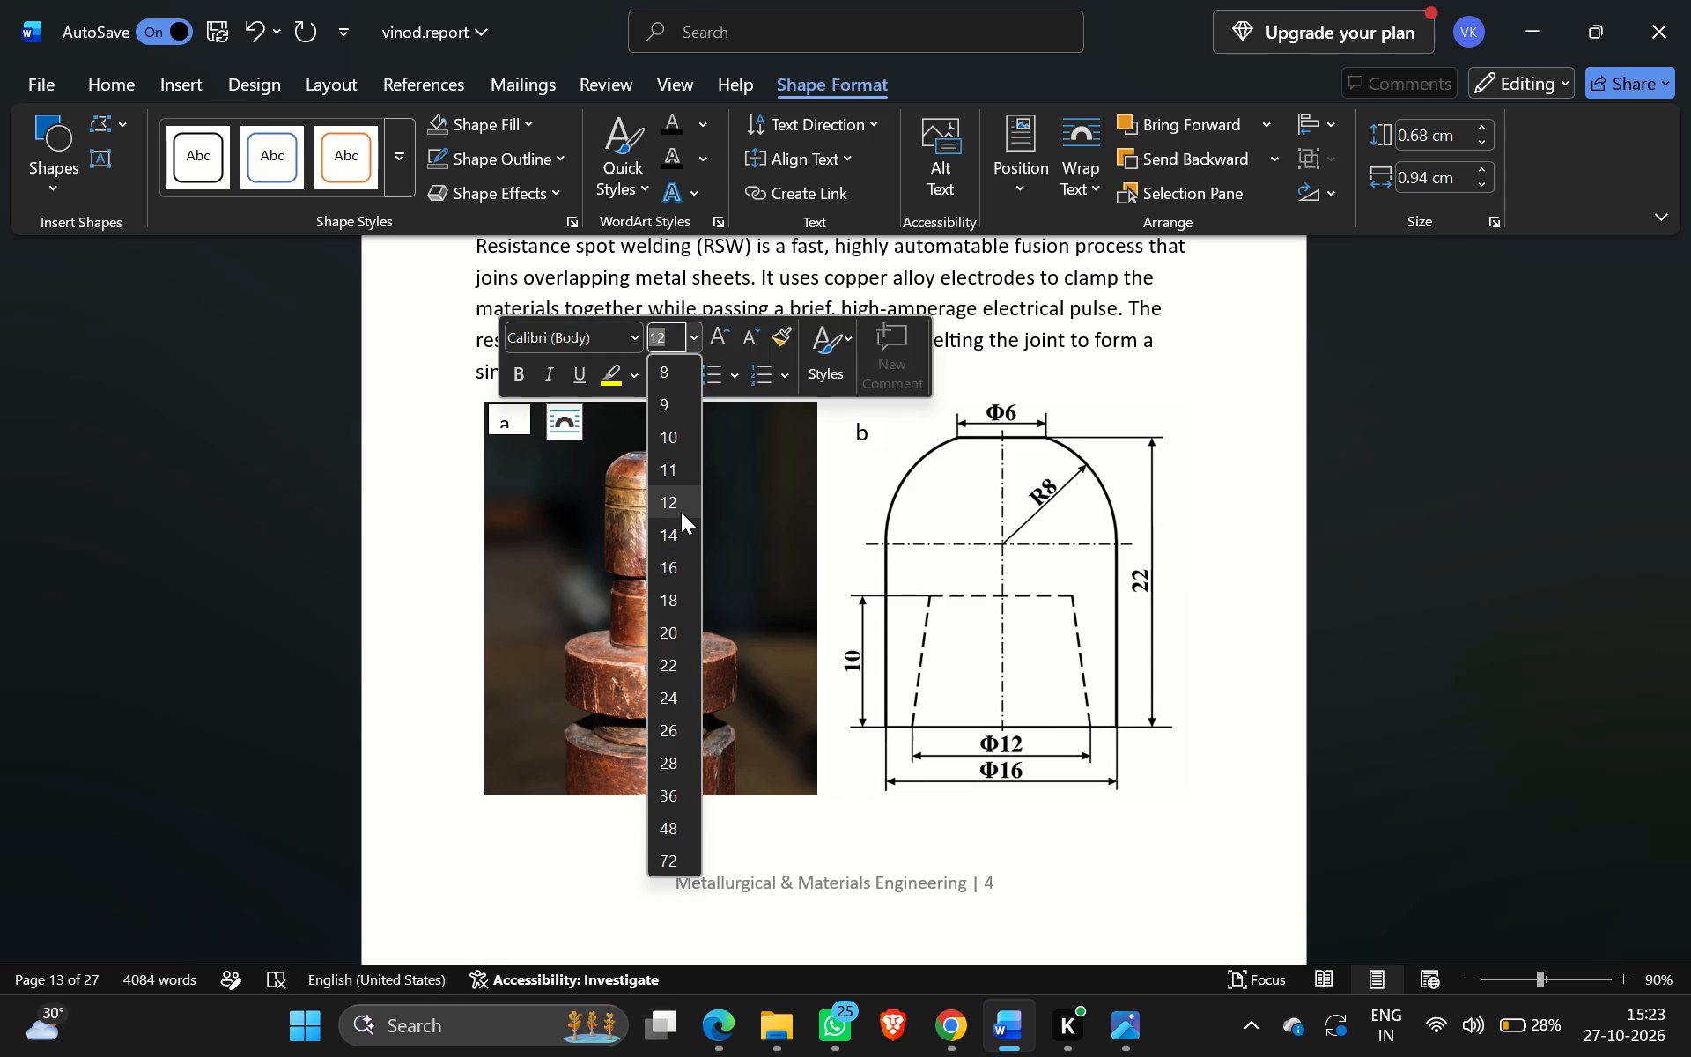
{"action": "left_click", "coordinate": [673, 566]}
{"action": "left_click_drag", "start_coordinate": [513, 433], "coordinate": [513, 444]}
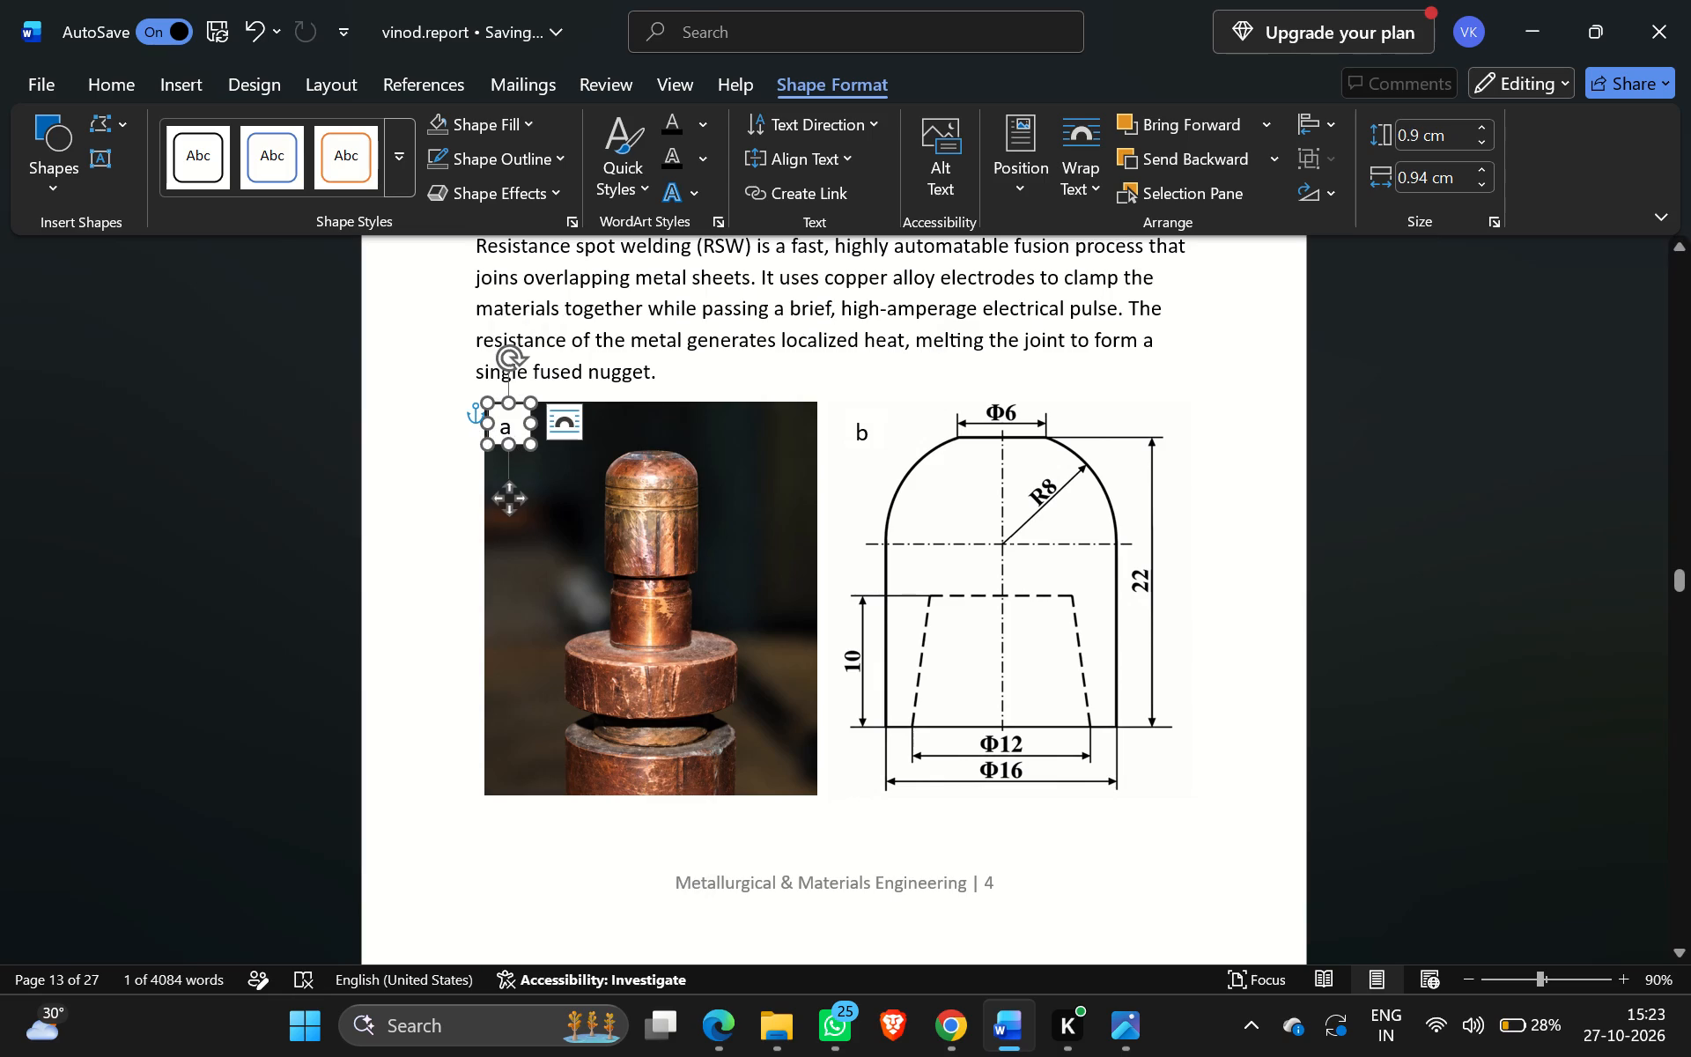
{"action": "left_click", "coordinate": [772, 369]}
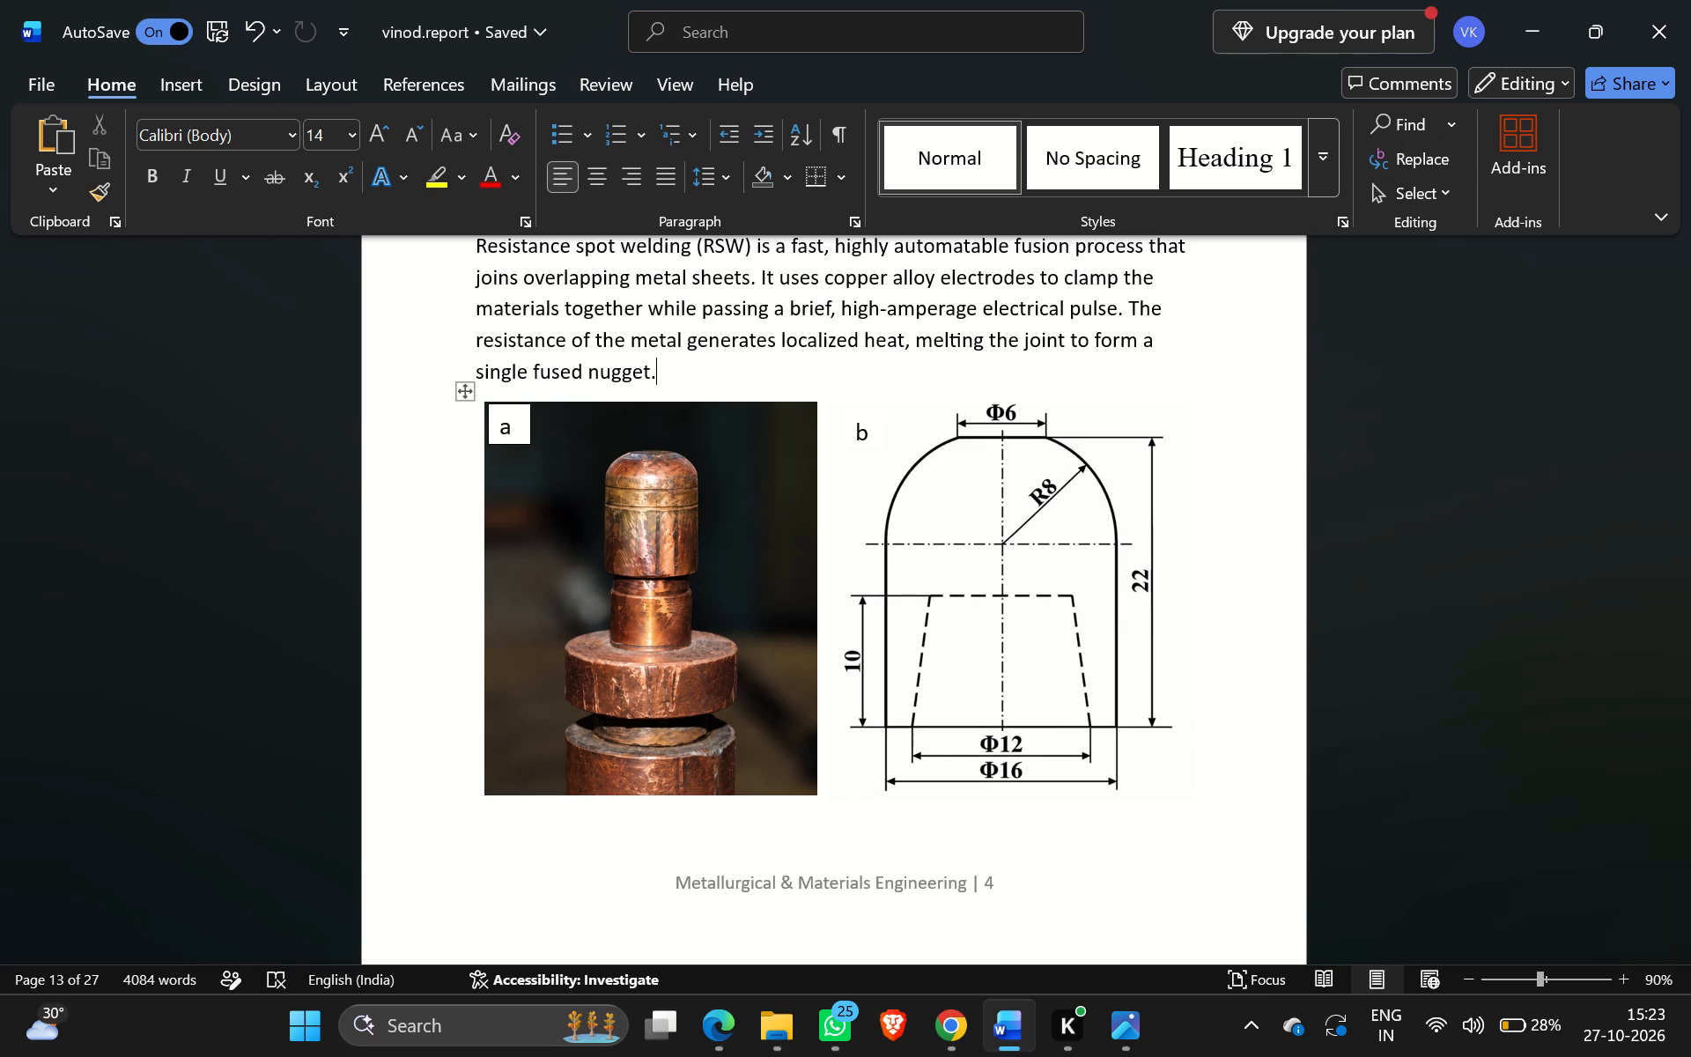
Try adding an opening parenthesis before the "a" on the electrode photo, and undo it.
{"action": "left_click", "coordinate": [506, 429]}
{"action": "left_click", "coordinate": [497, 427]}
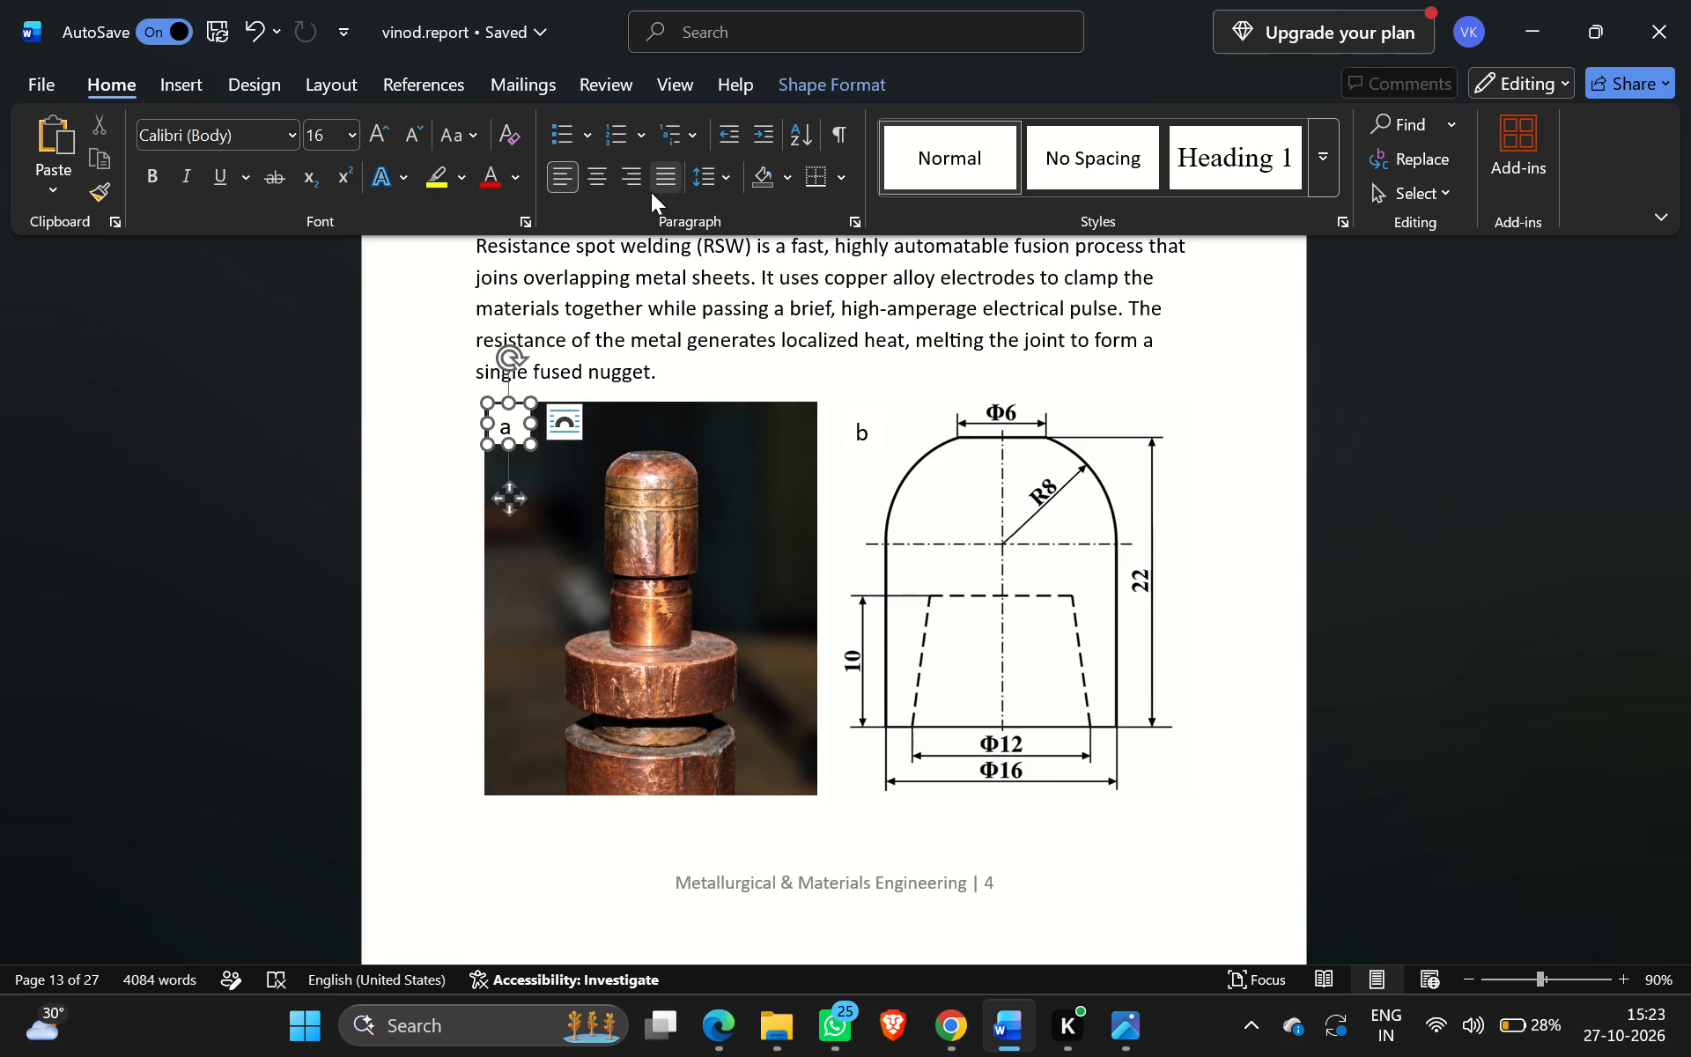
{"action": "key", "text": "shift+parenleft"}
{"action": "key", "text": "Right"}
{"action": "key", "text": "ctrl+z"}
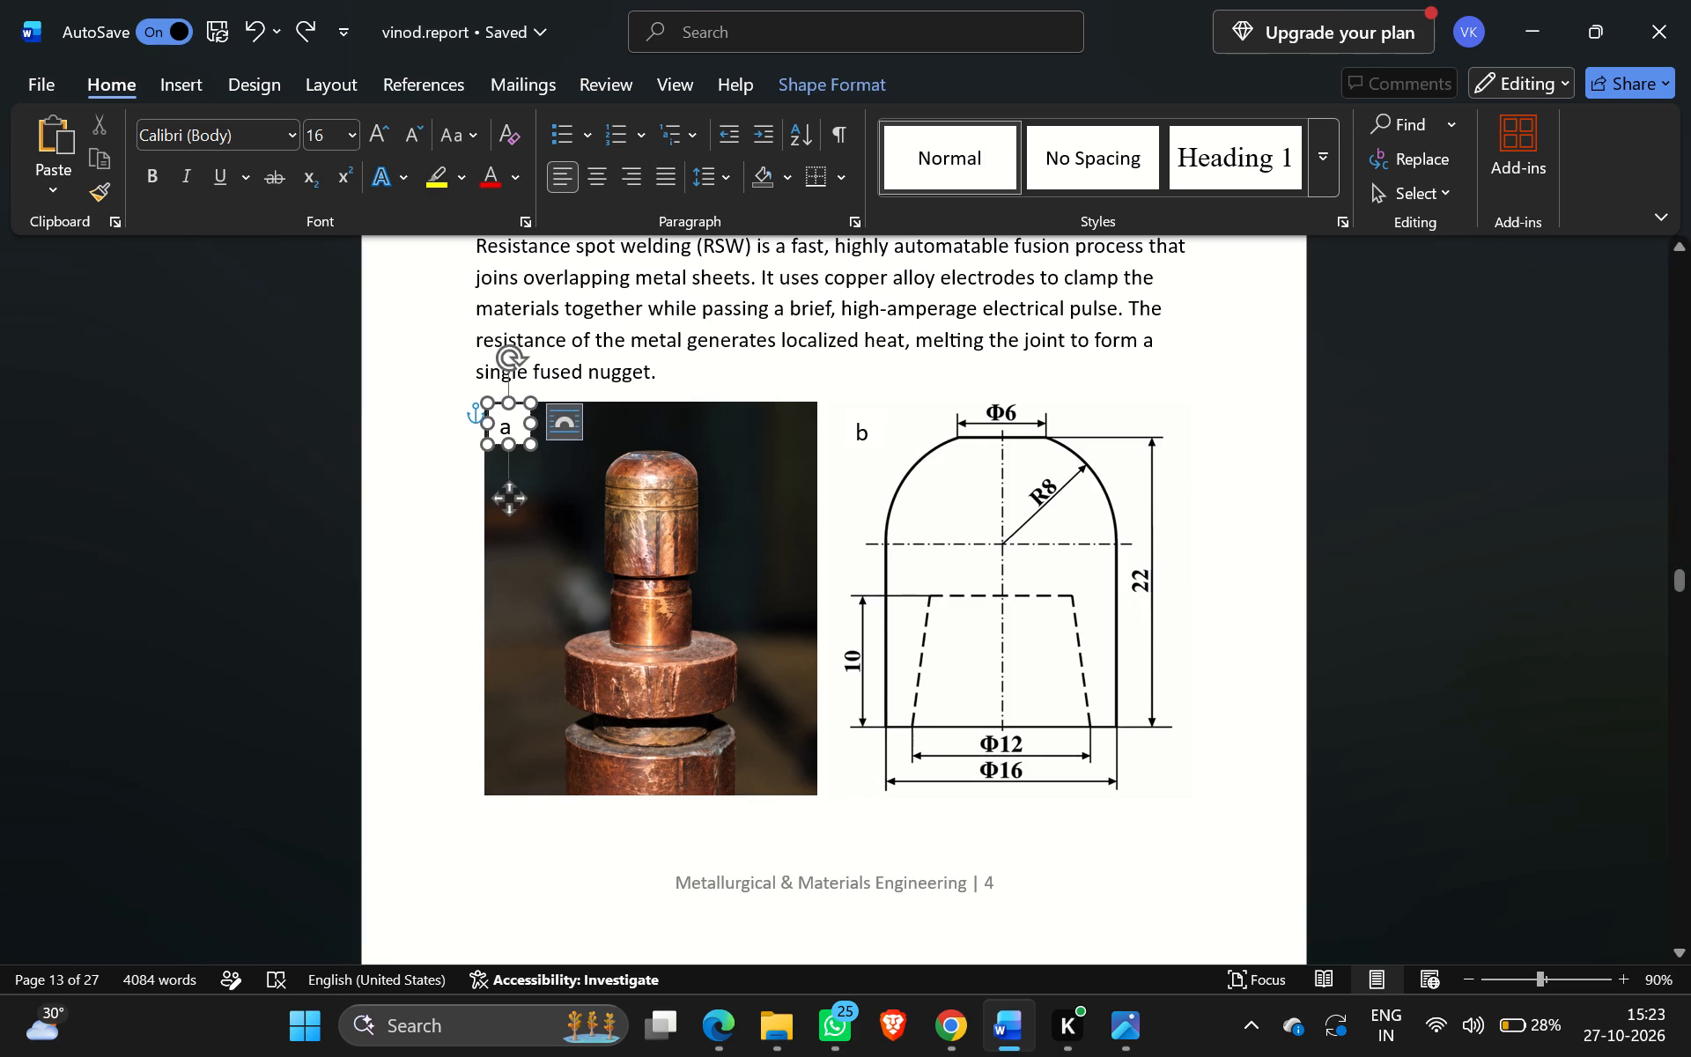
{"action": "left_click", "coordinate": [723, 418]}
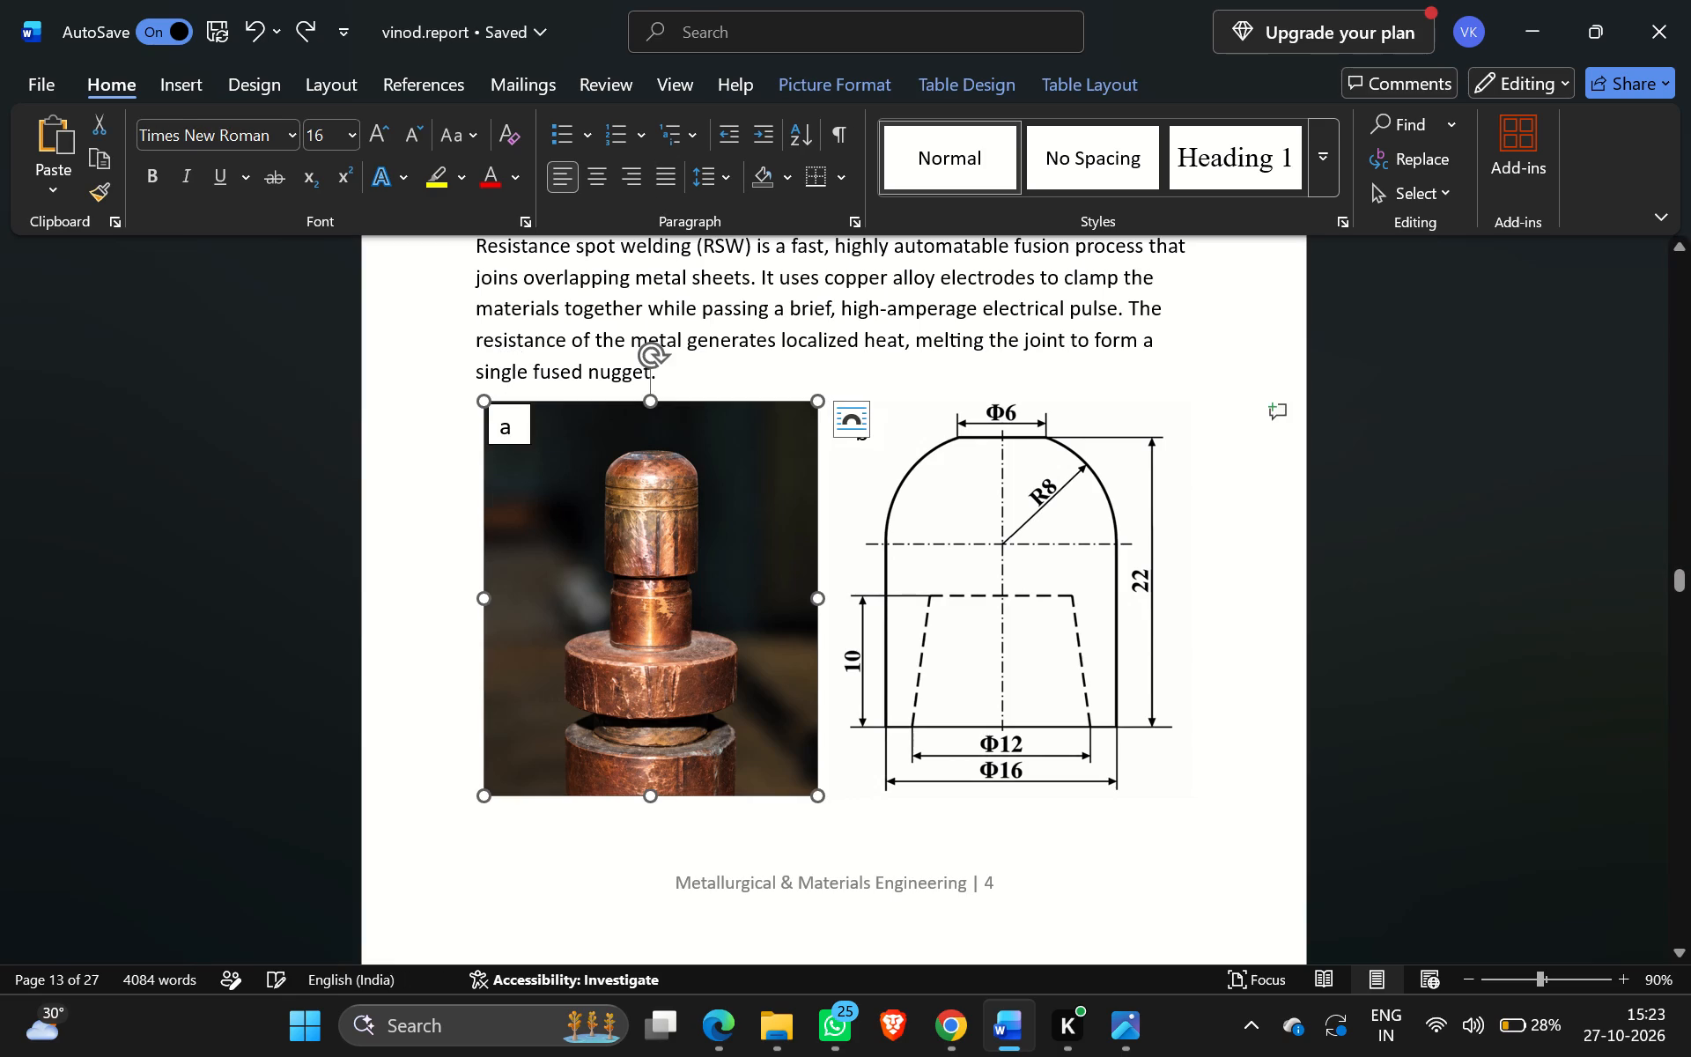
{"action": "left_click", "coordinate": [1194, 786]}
Set the font size of the "c" label on the weld nugget image to 16.
{"action": "scroll", "coordinate": [1194, 786], "scroll_direction": "down", "scroll_amount": 3}
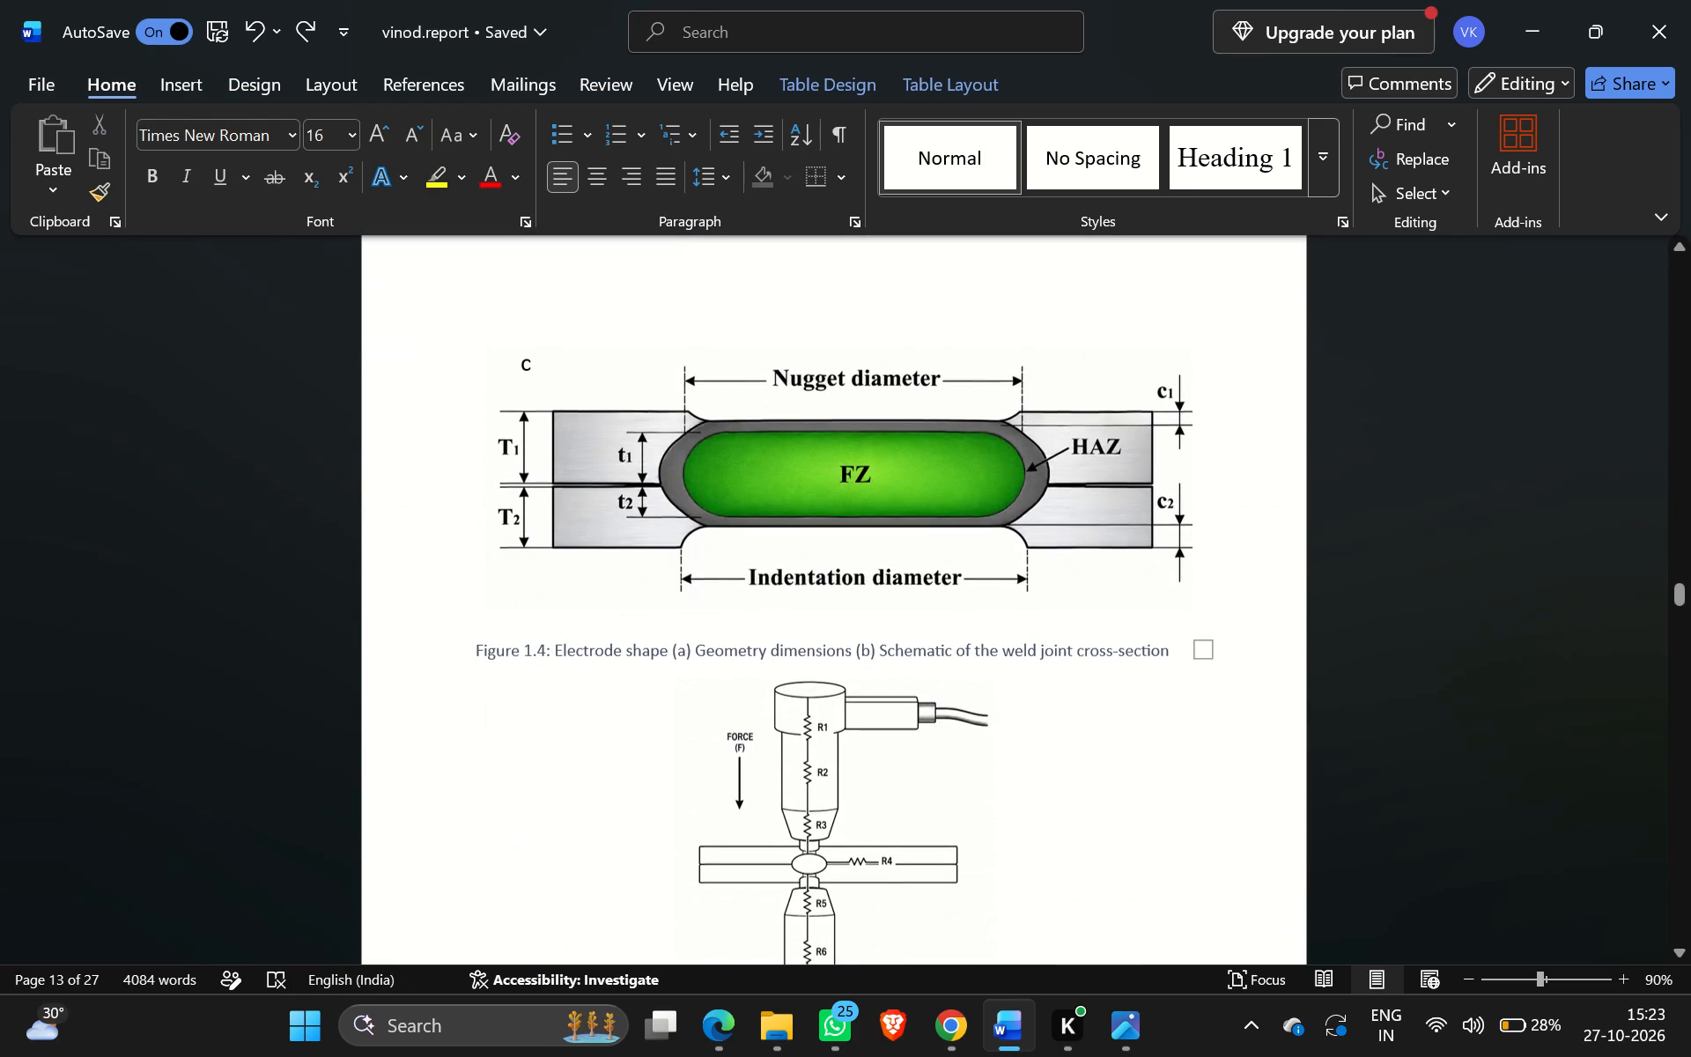
{"action": "left_click_drag", "start_coordinate": [531, 351], "coordinate": [491, 359]}
{"action": "left_click", "coordinate": [689, 281]}
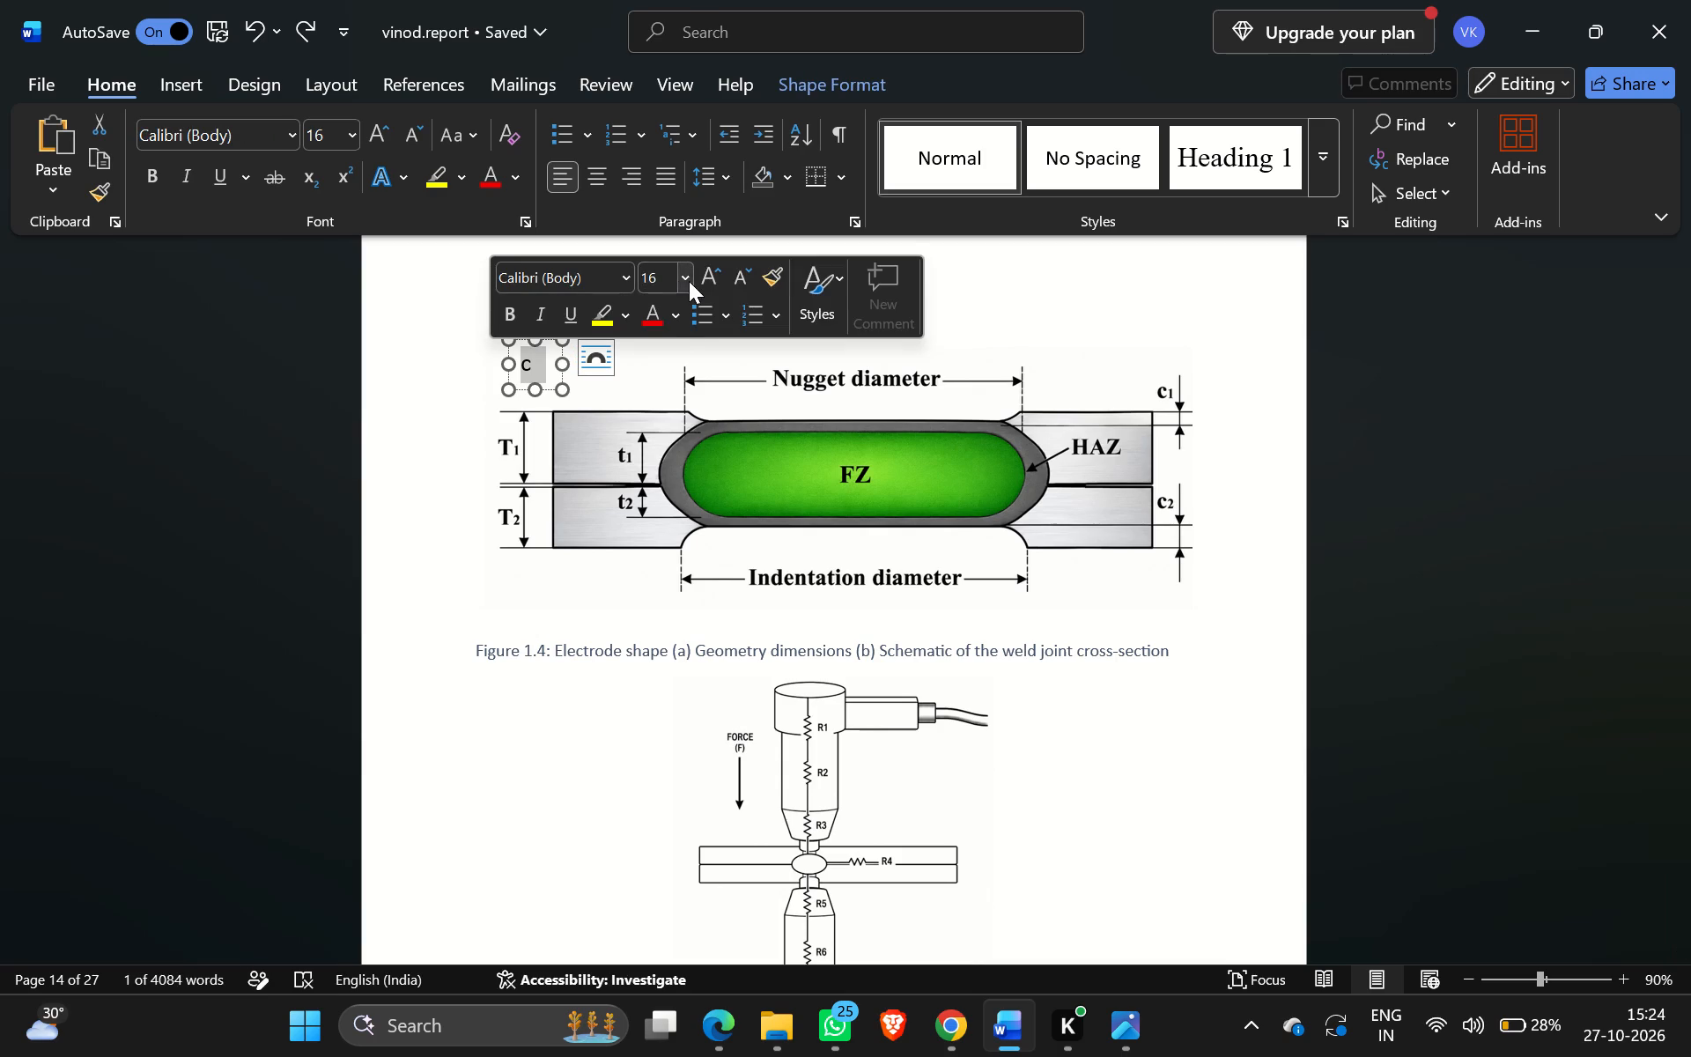
{"action": "left_click", "coordinate": [655, 514]}
Set the font colour of the whole Figure 1.5 caption, "Schematic Diagram of Resistance Spot Welding", to dark blue.
{"action": "left_click", "coordinate": [492, 773]}
{"action": "scroll", "coordinate": [492, 773], "scroll_direction": "right", "scroll_amount": 1}
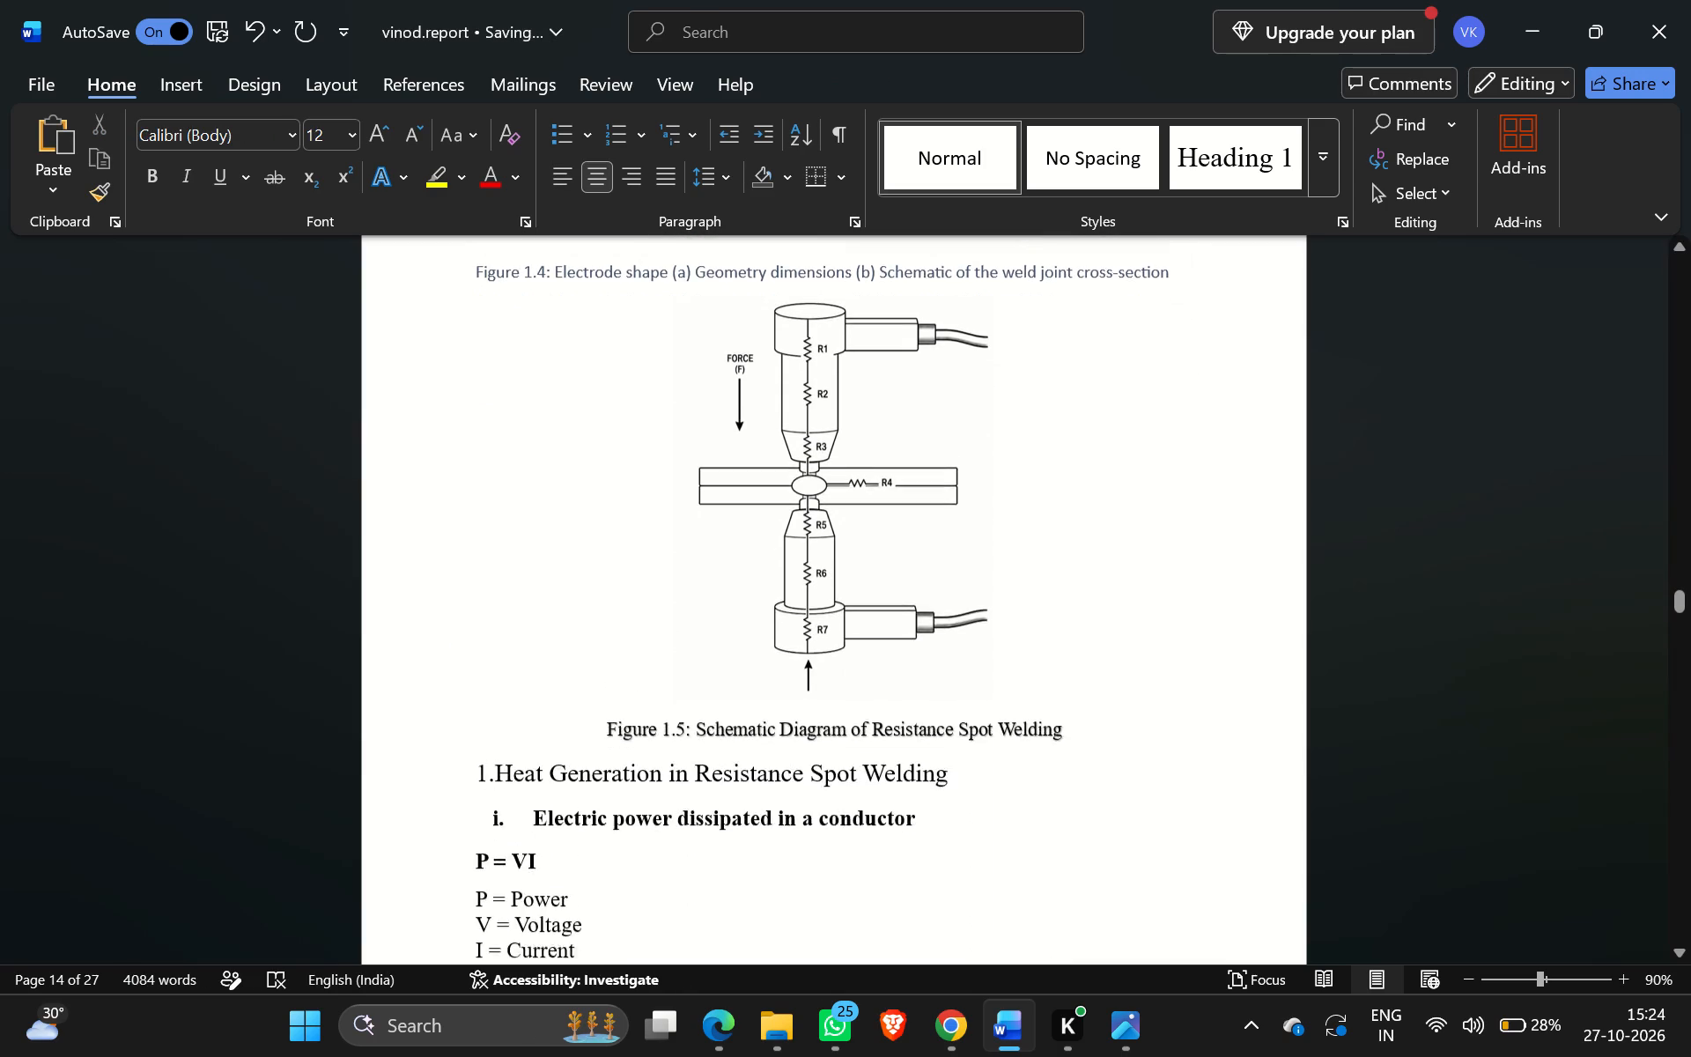
{"action": "scroll", "coordinate": [492, 773], "scroll_direction": "right", "scroll_amount": 1}
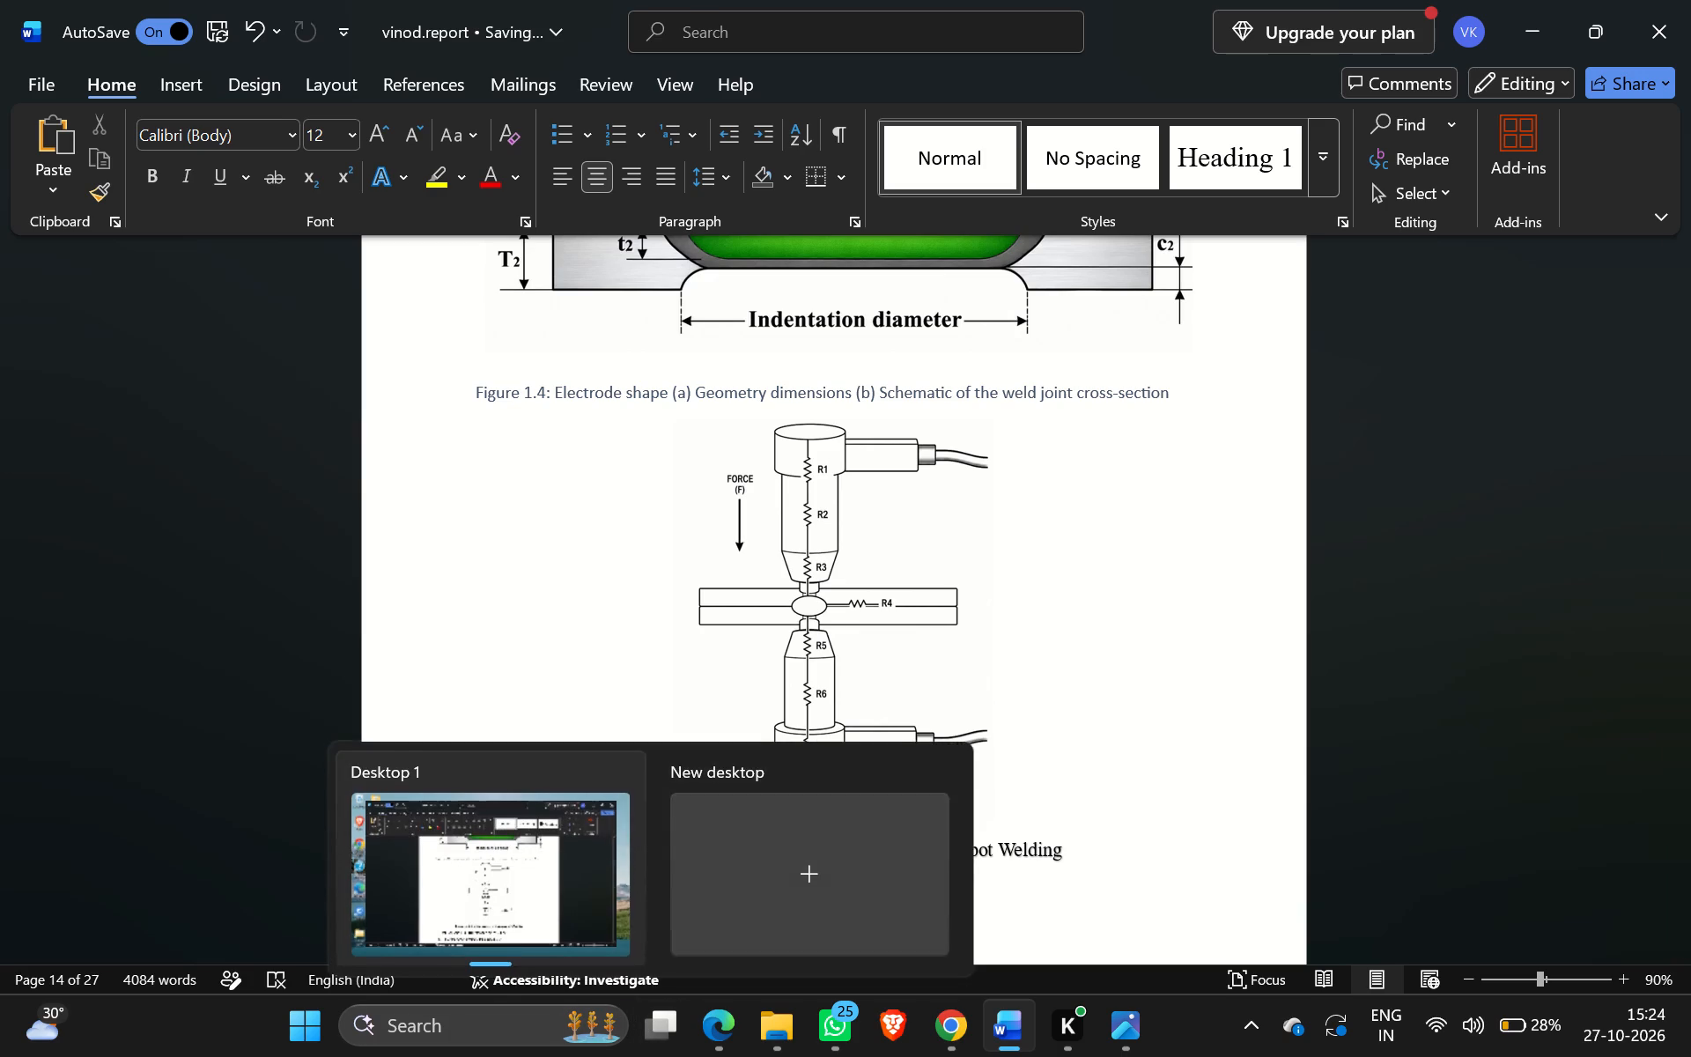
{"action": "left_click_drag", "start_coordinate": [610, 849], "coordinate": [929, 850]}
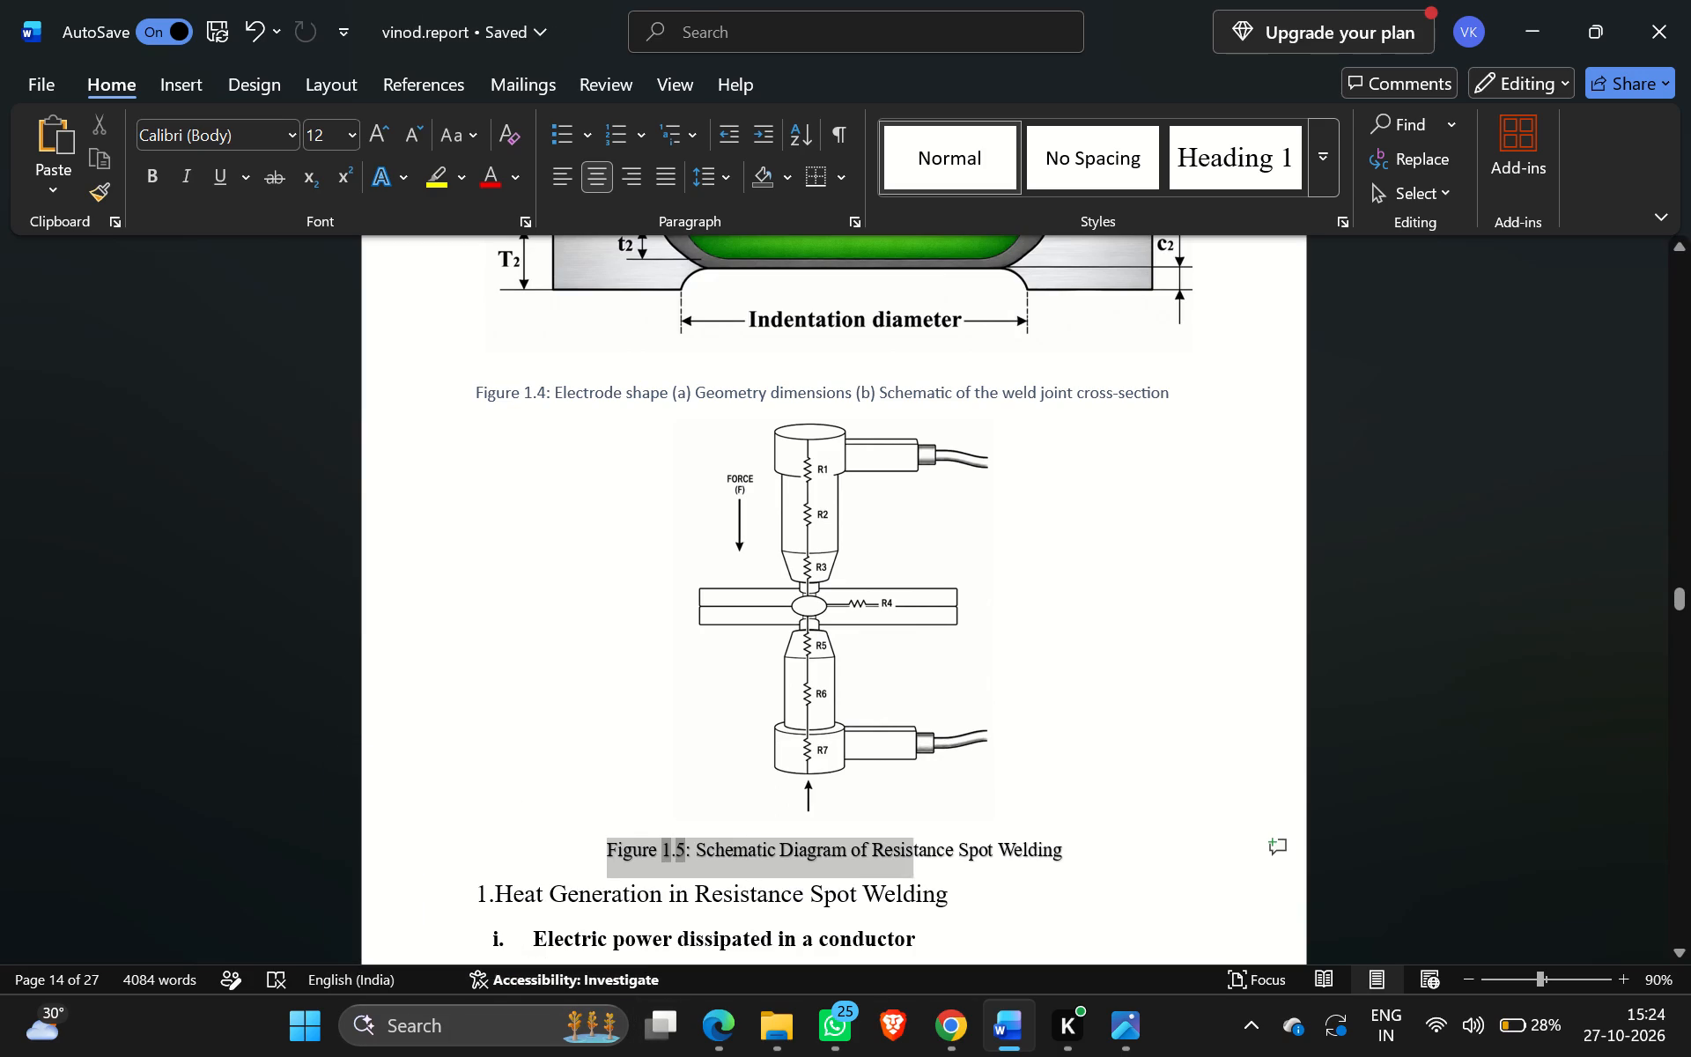
{"action": "left_click_drag", "start_coordinate": [929, 850], "coordinate": [1057, 863]}
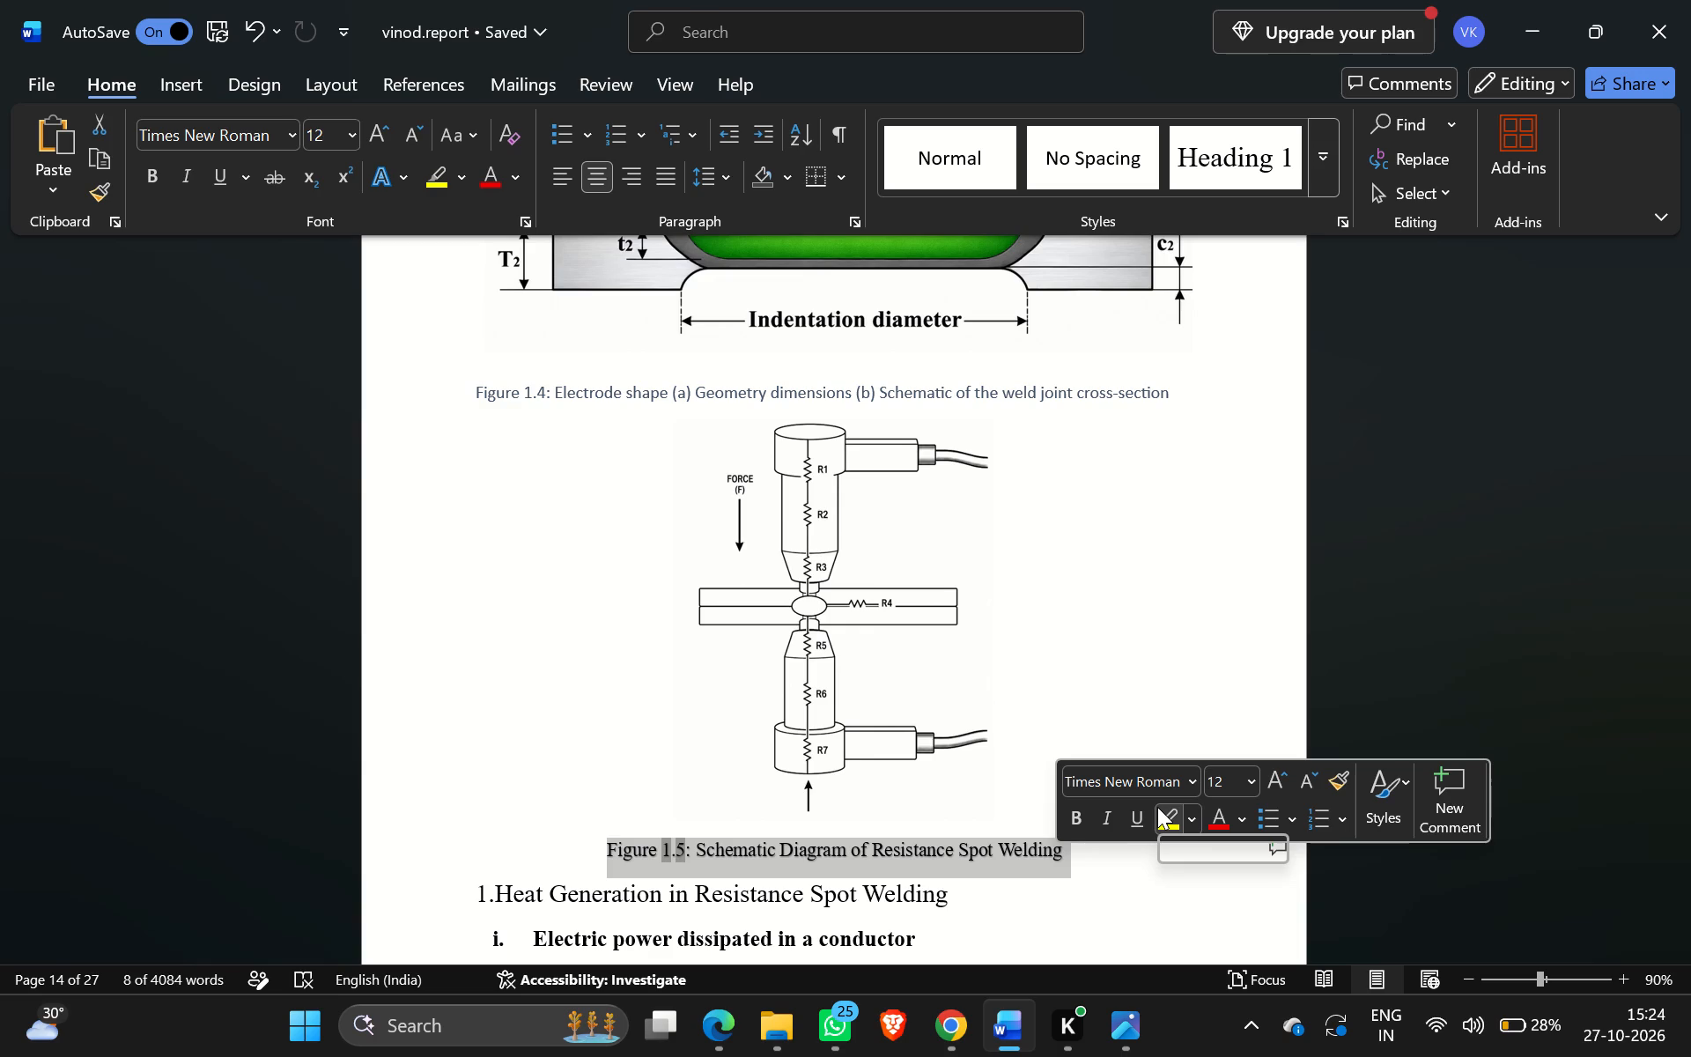
{"action": "left_click", "coordinate": [1191, 774]}
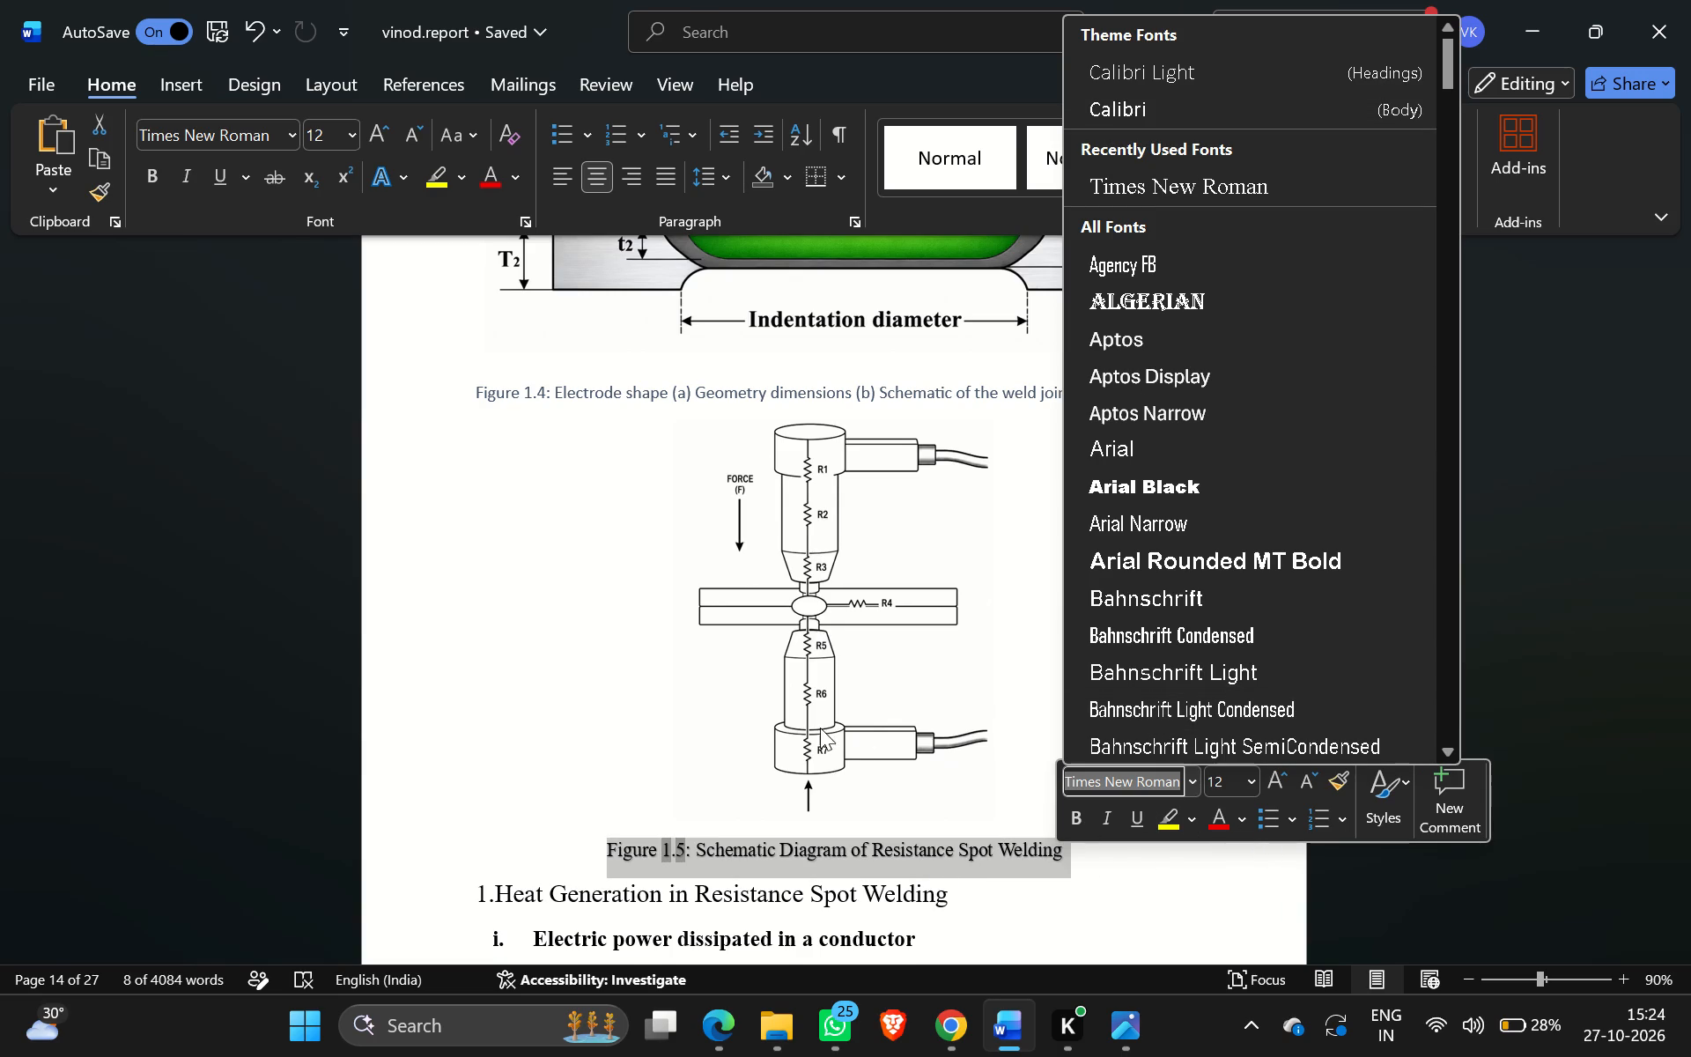
{"action": "left_click", "coordinate": [980, 817]}
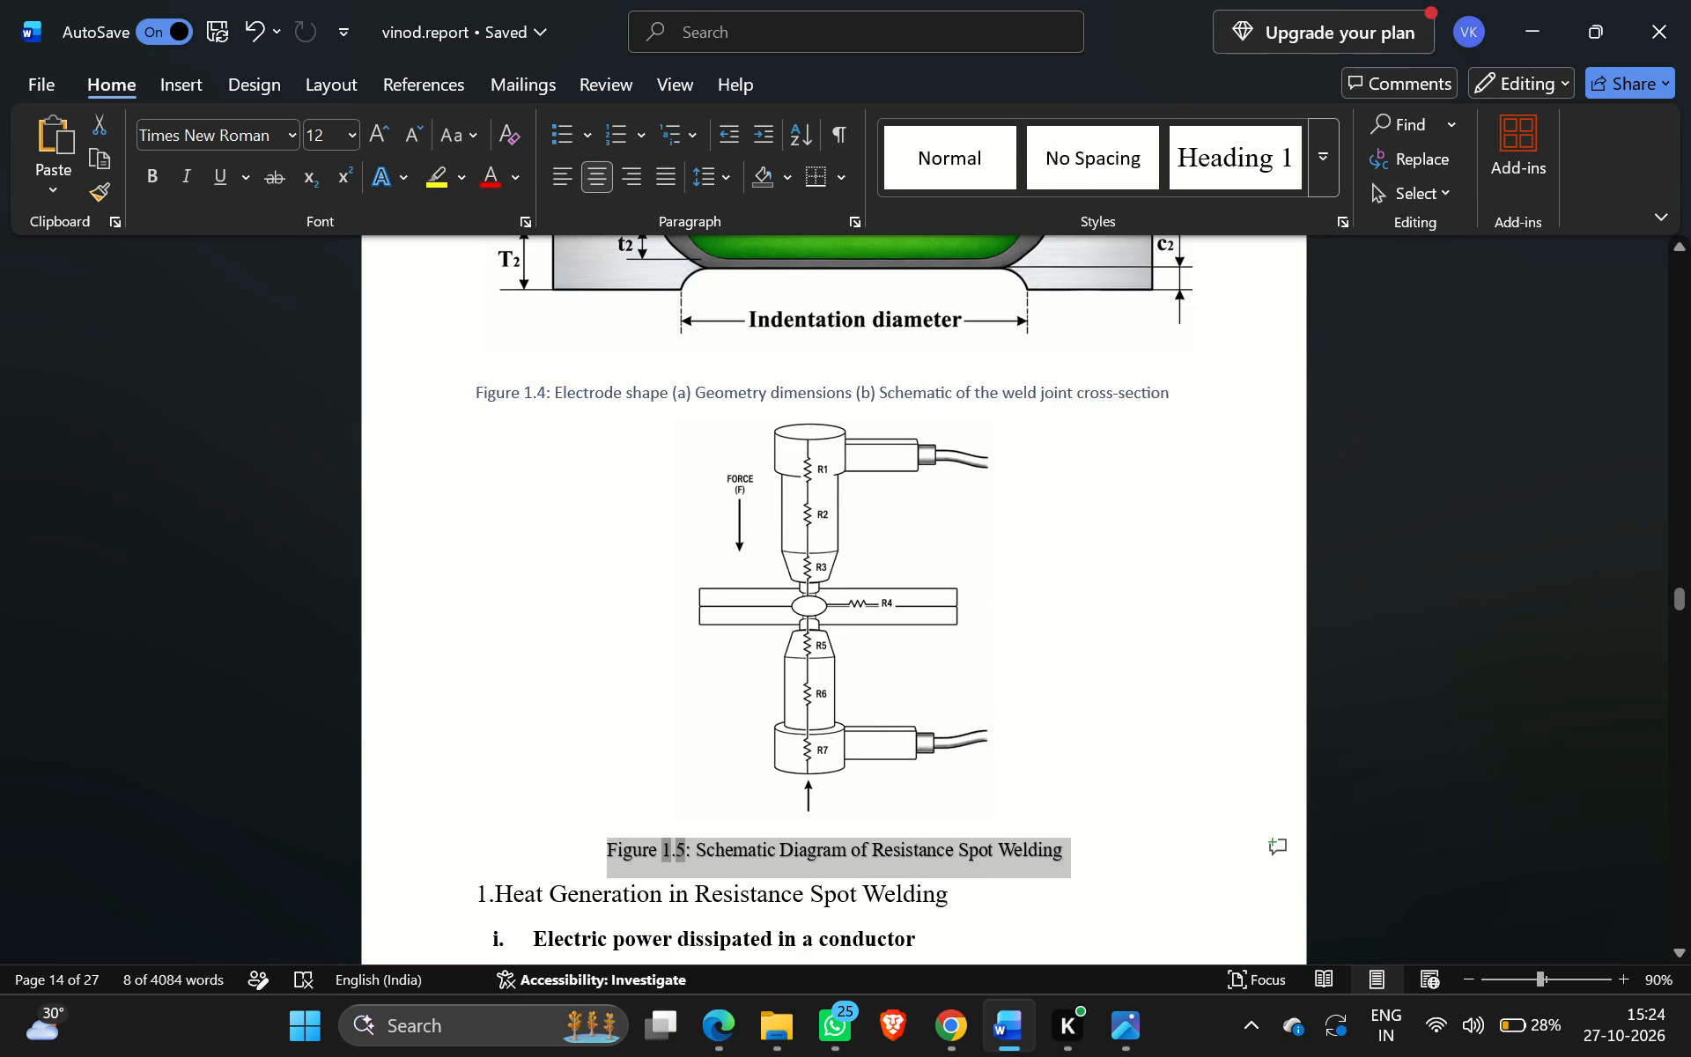
{"action": "left_click", "coordinate": [521, 179]}
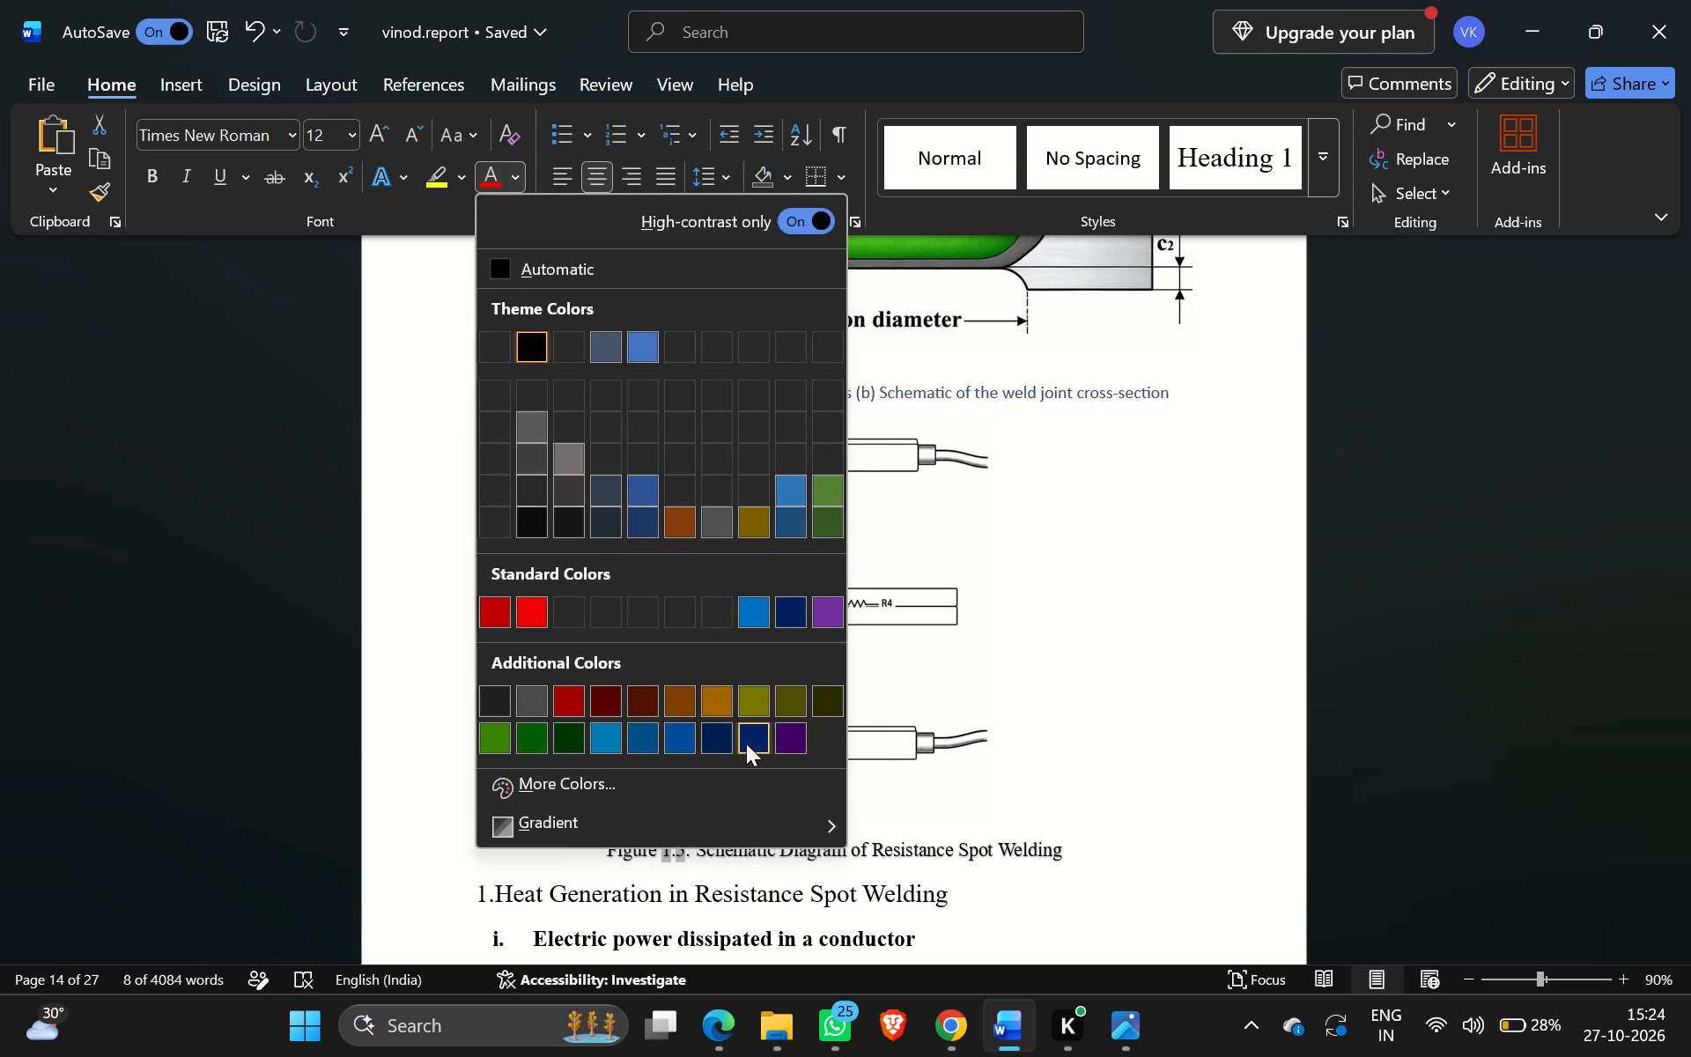
{"action": "left_click", "coordinate": [746, 743]}
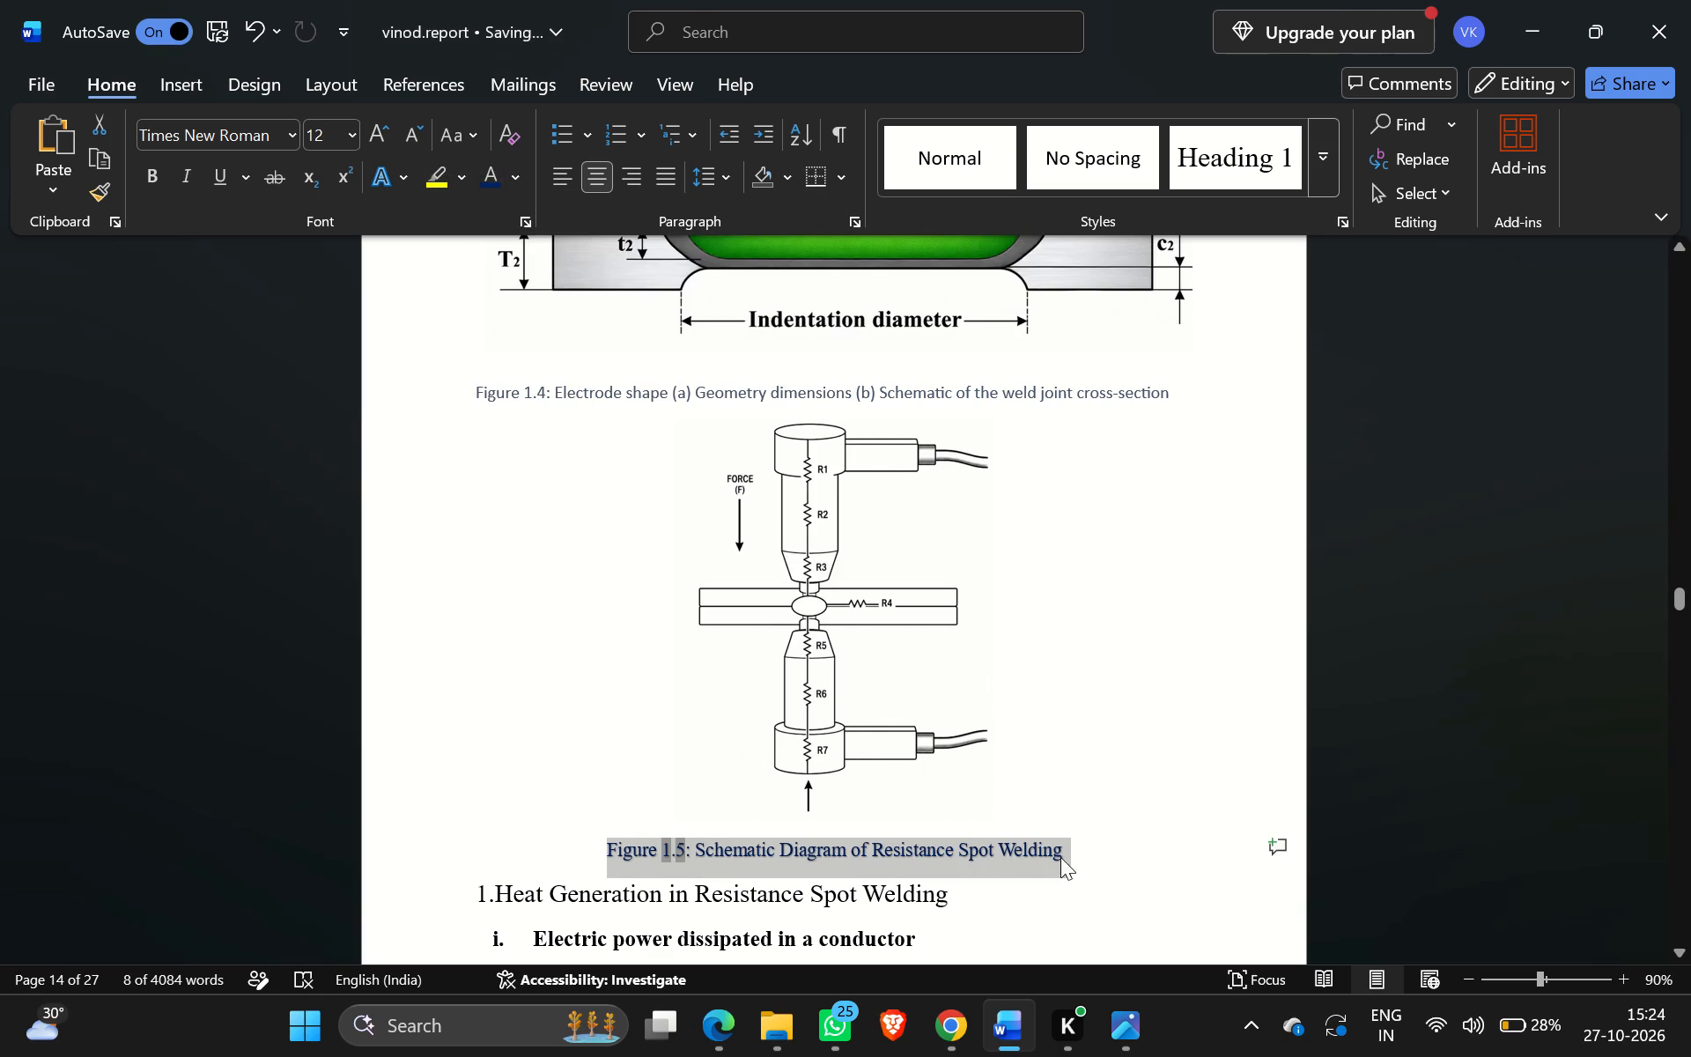
{"action": "left_click", "coordinate": [1184, 878]}
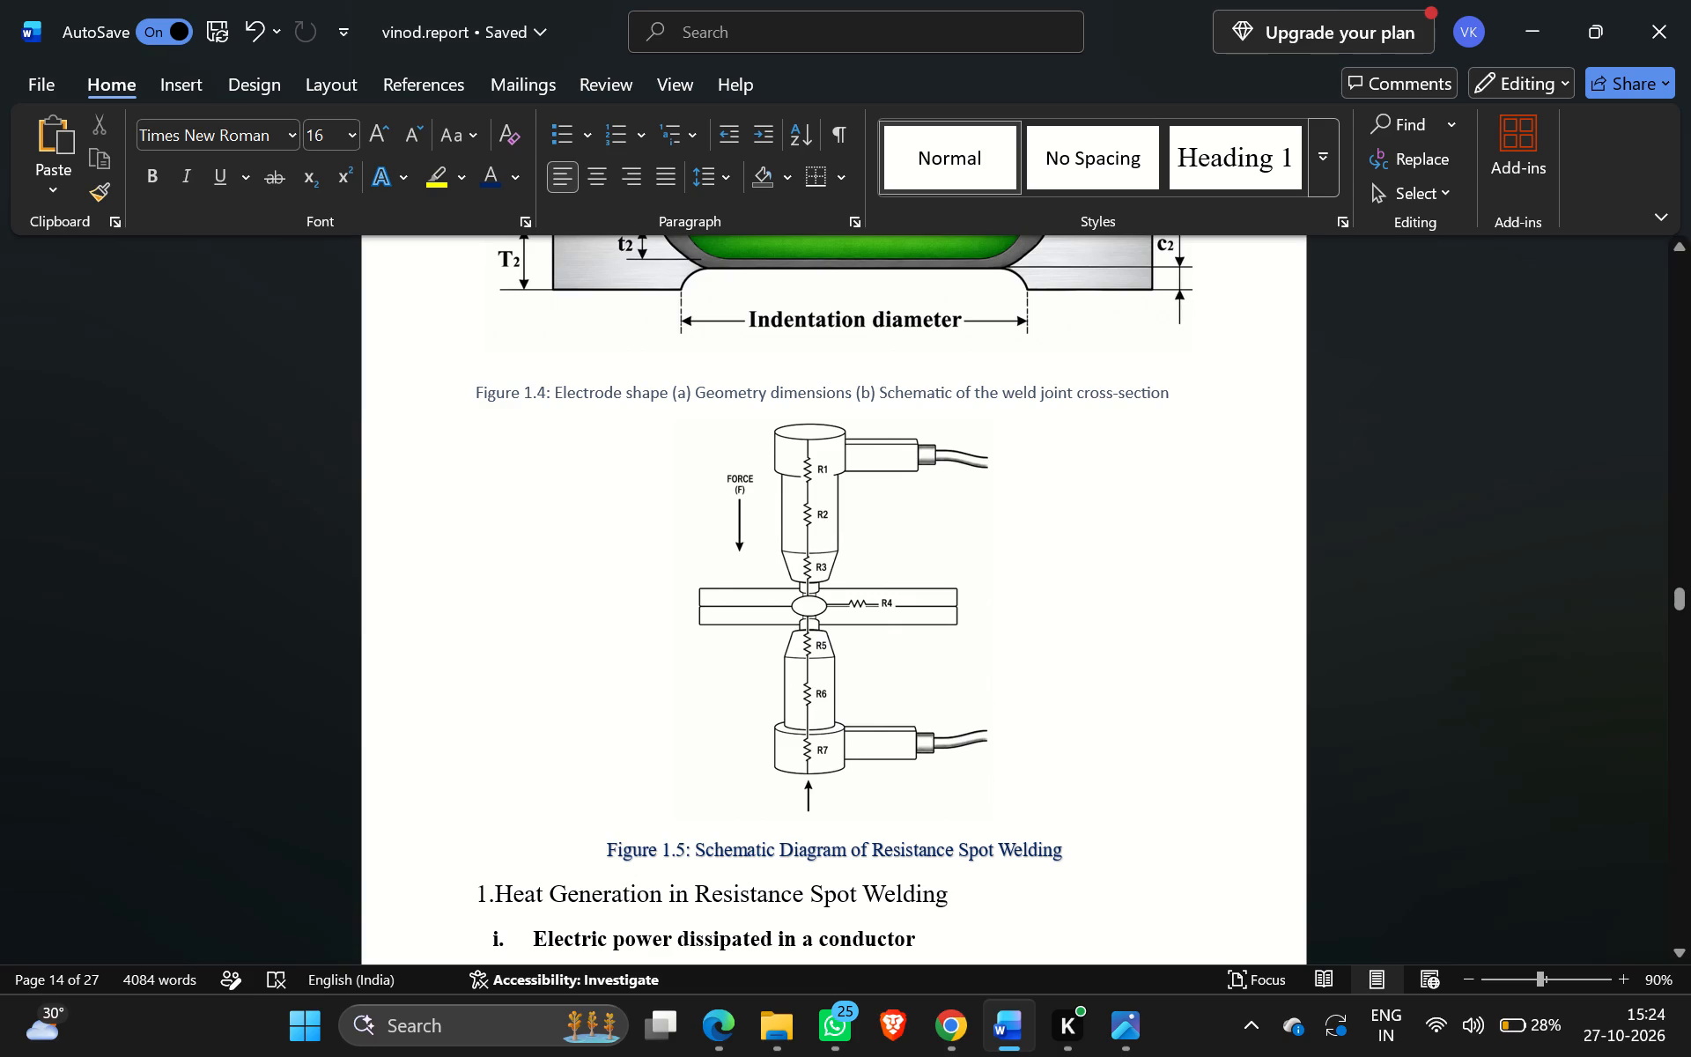
Set the font colour of the Figure 1.4 caption below the weld nugget image to the same dark blue.
{"action": "left_click_drag", "start_coordinate": [1185, 398], "coordinate": [528, 374]}
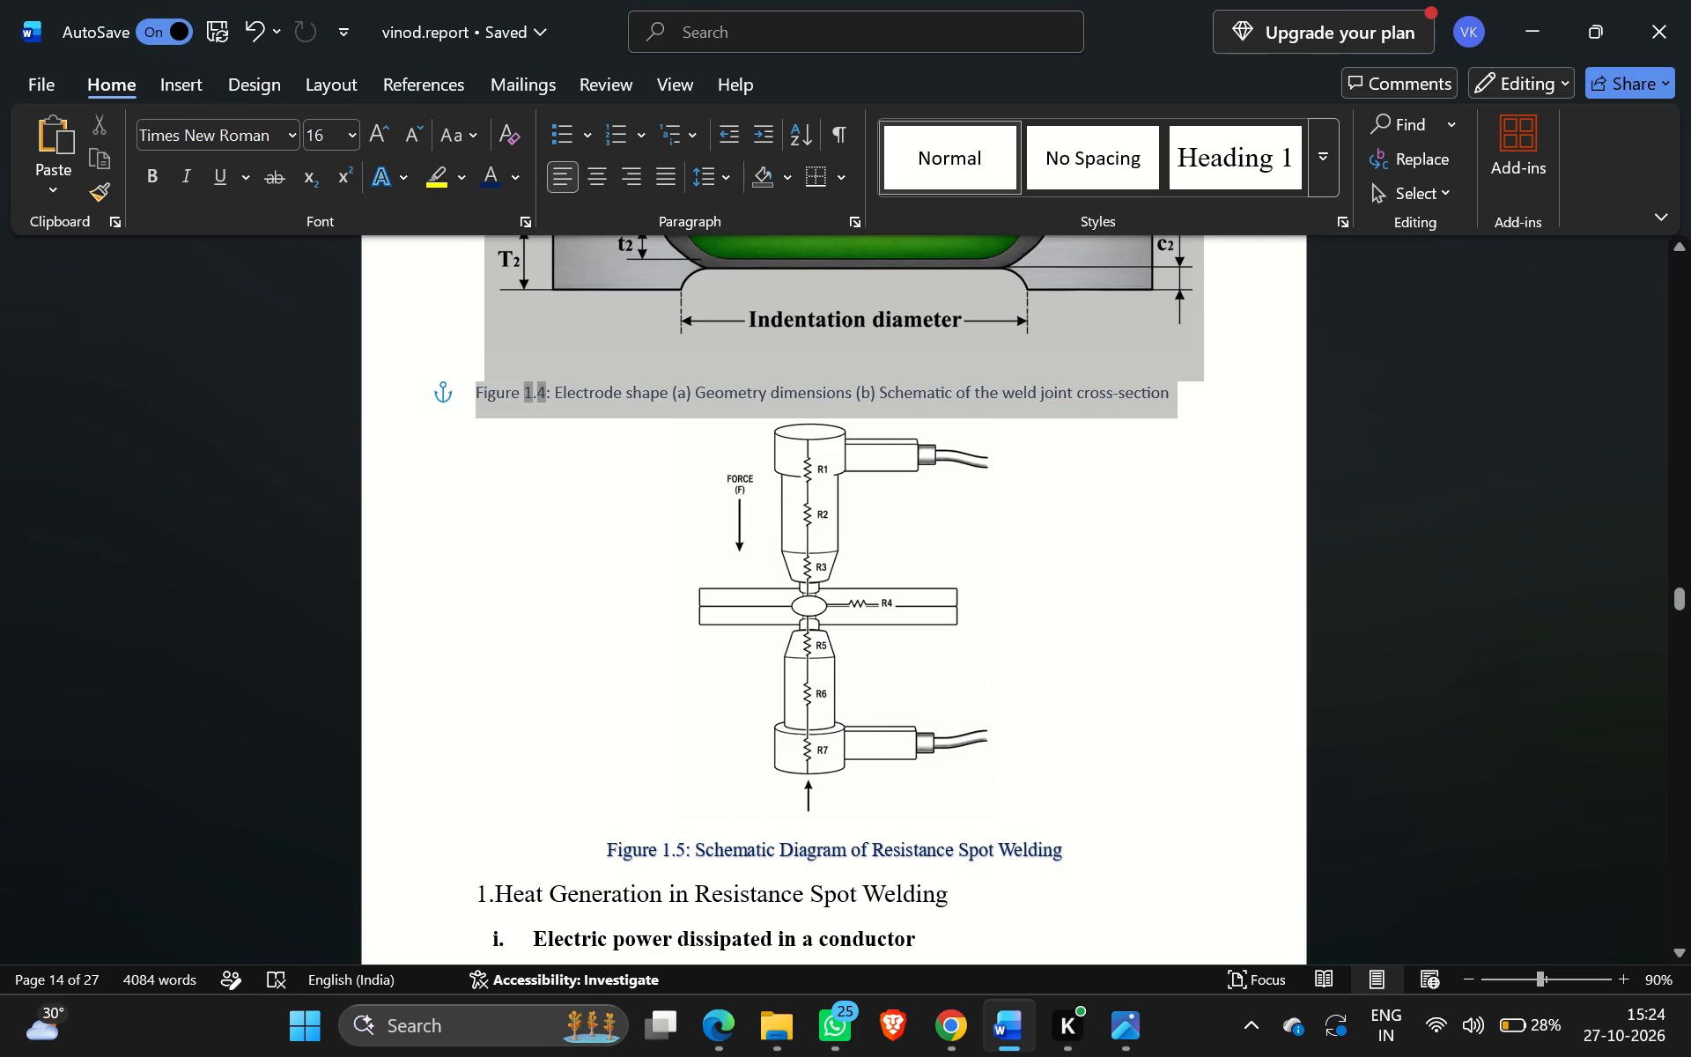
{"action": "left_click_drag", "start_coordinate": [528, 374], "coordinate": [480, 410]}
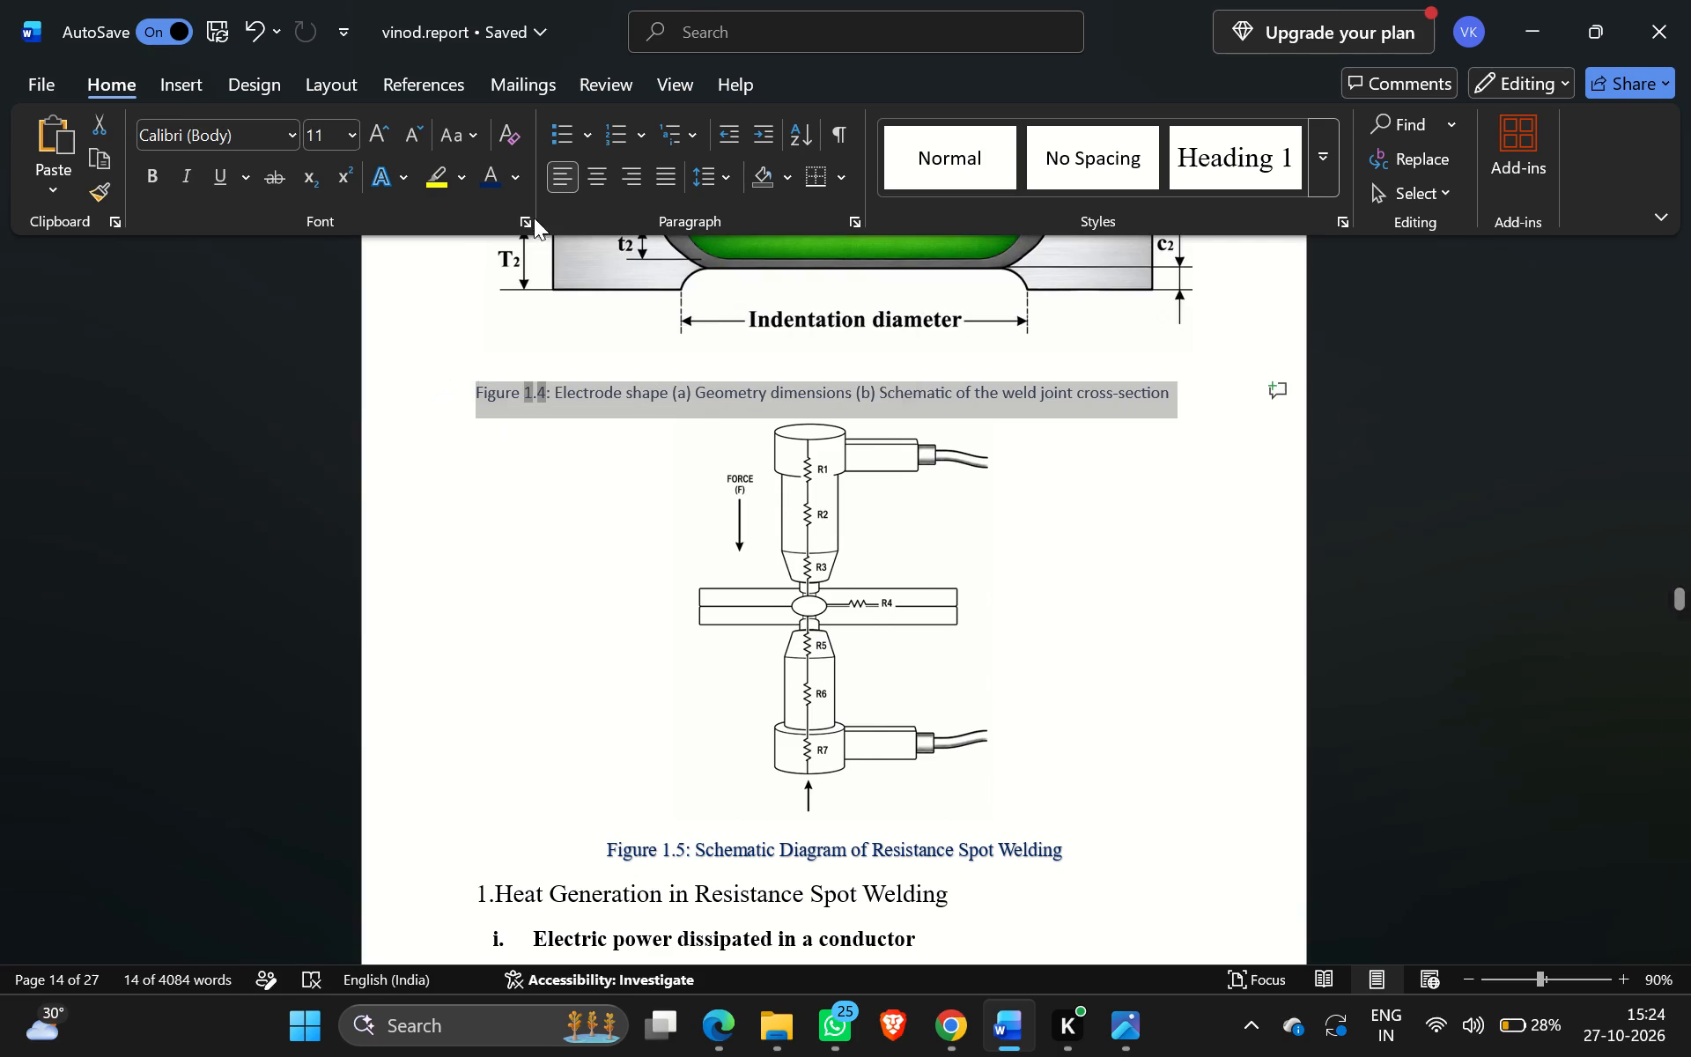
{"action": "left_click", "coordinate": [505, 174]}
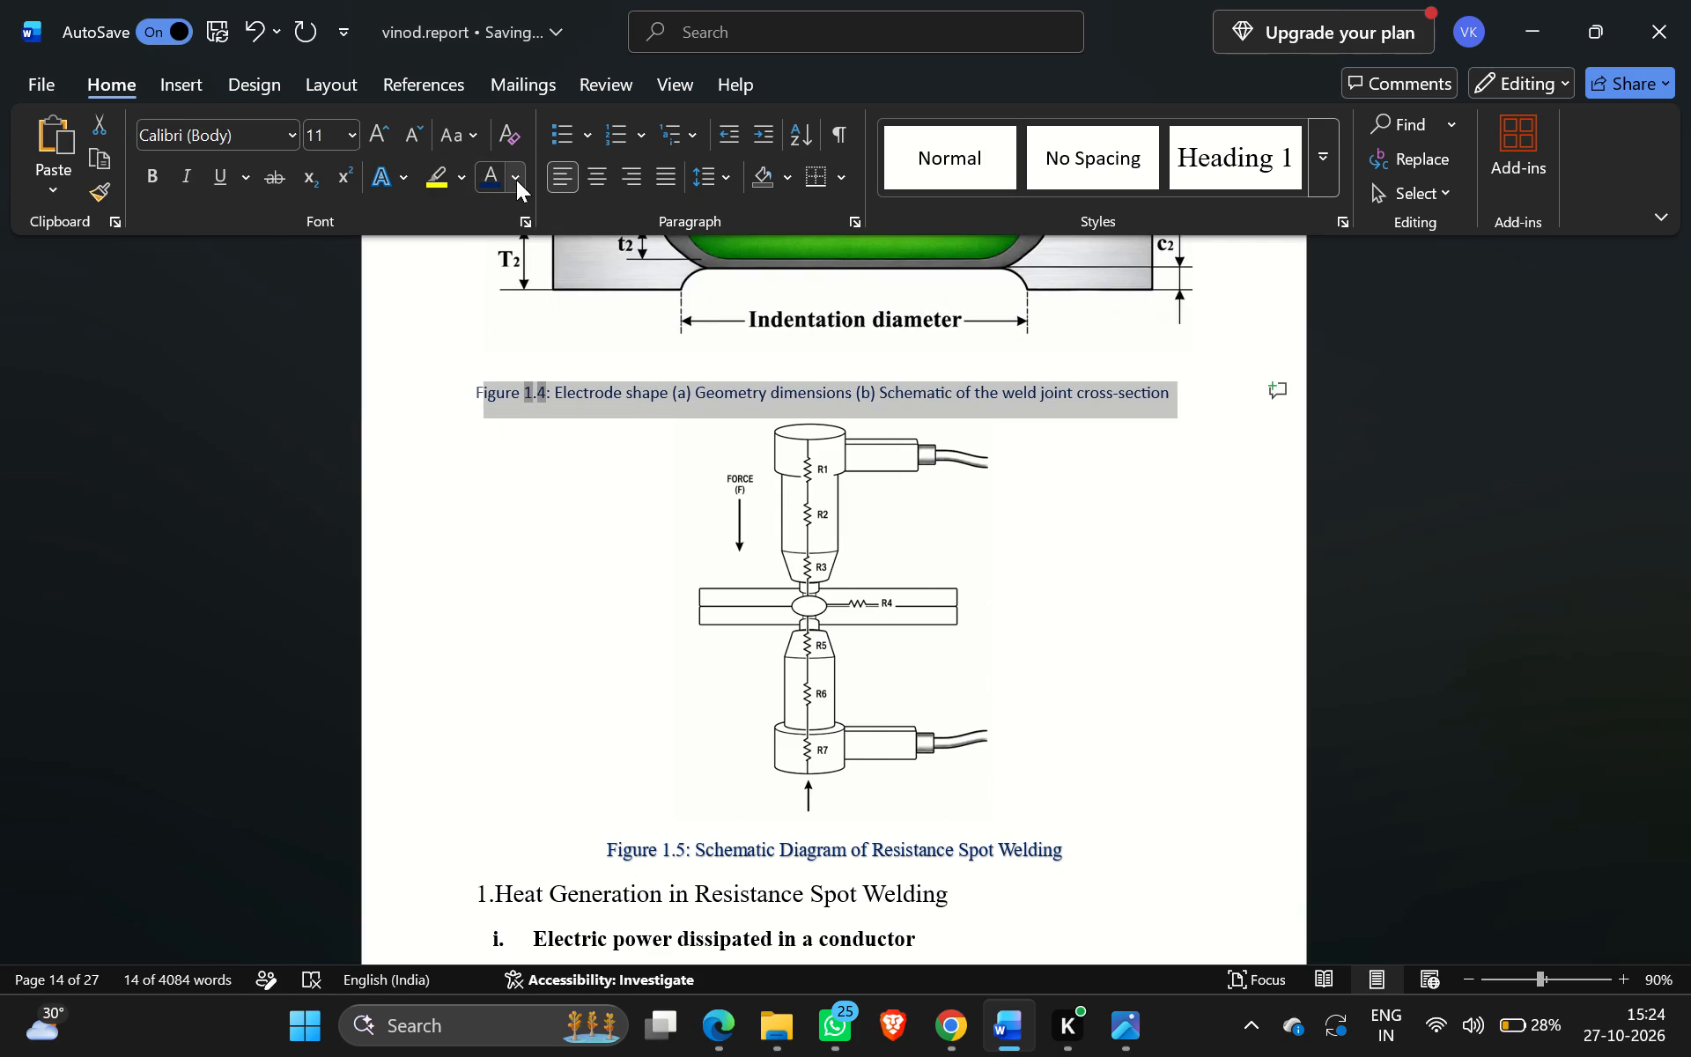
{"action": "left_click", "coordinate": [516, 180]}
{"action": "left_click", "coordinate": [753, 746]}
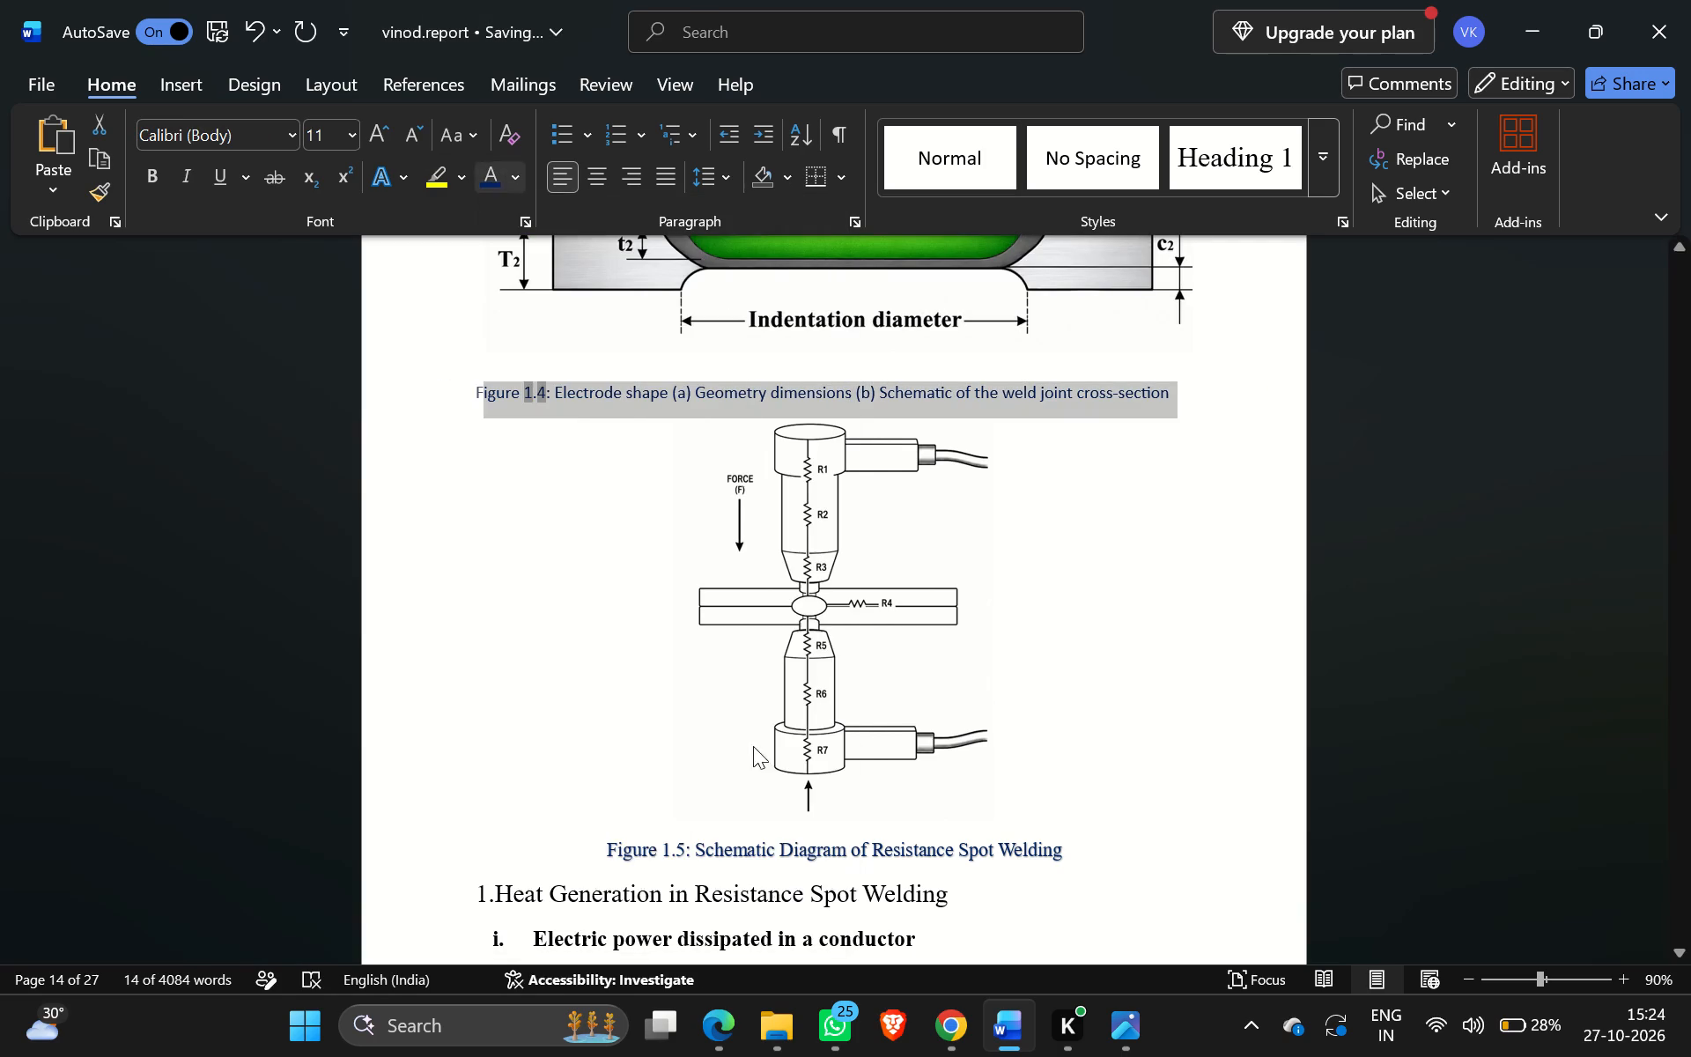
{"action": "left_click", "coordinate": [501, 468]}
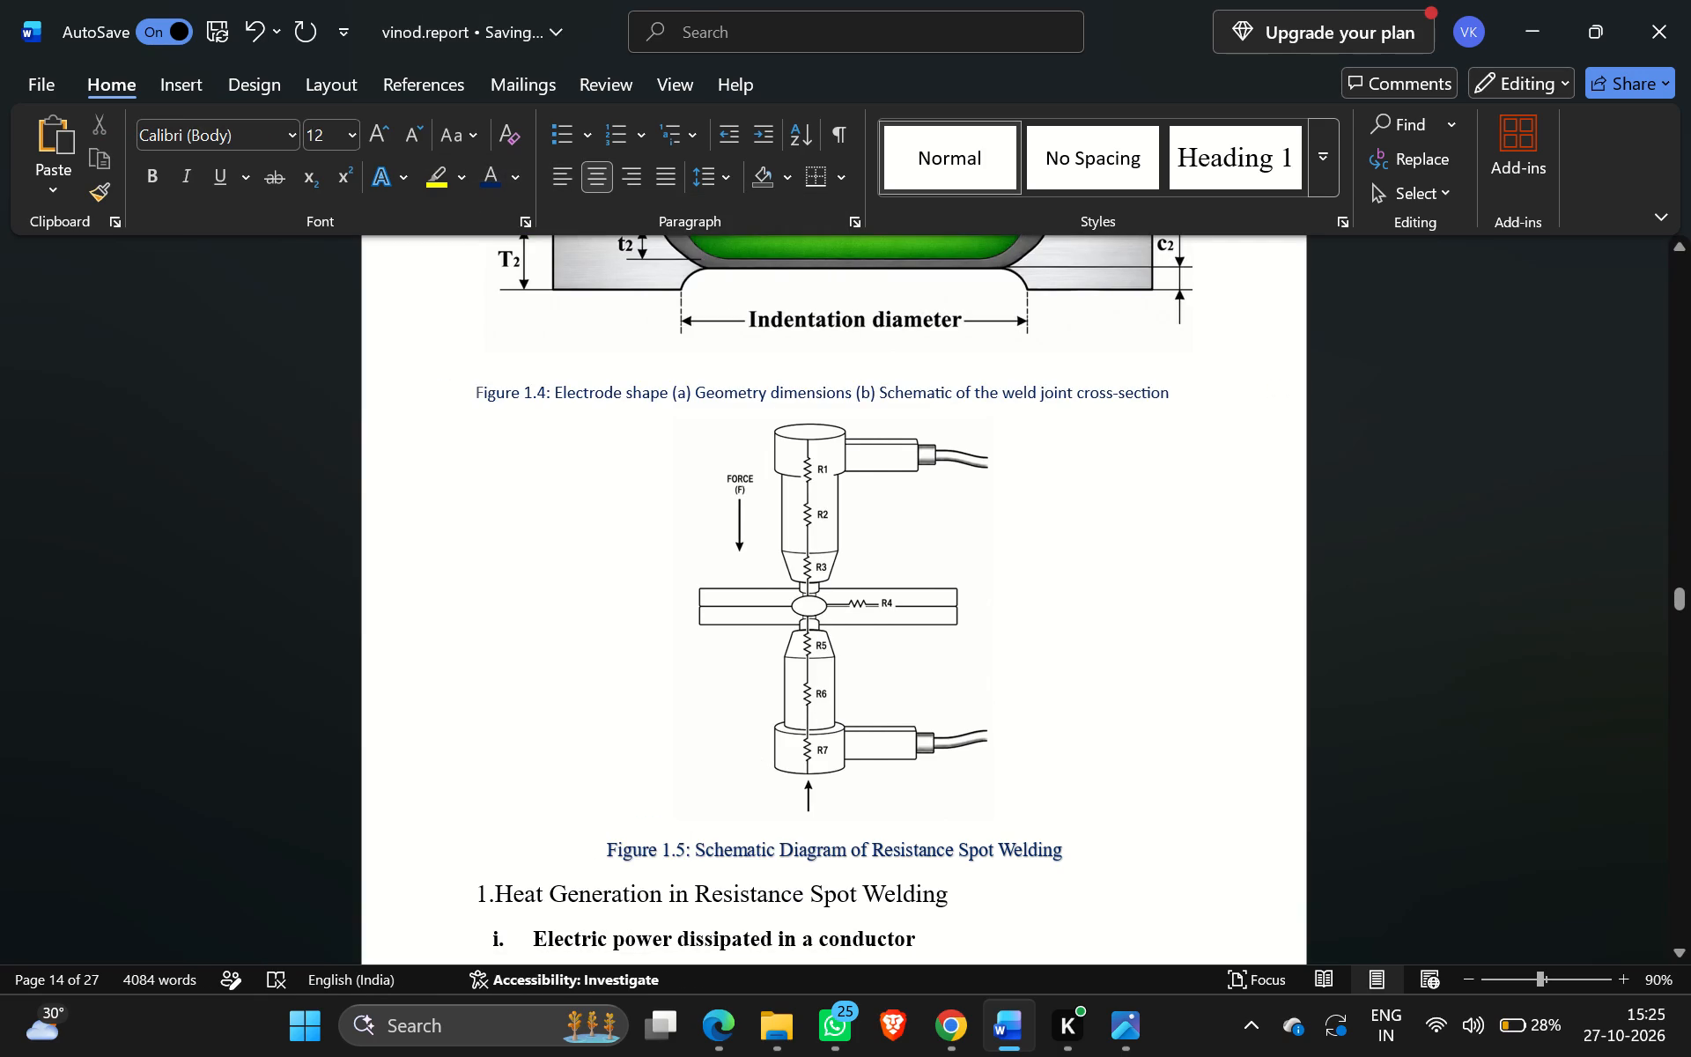
Check the font of the Figure 1.4 caption and set the Figure 1.5 caption to the matching Calibri (Body) font.
{"action": "scroll", "coordinate": [701, 551], "scroll_direction": "down", "scroll_amount": 3}
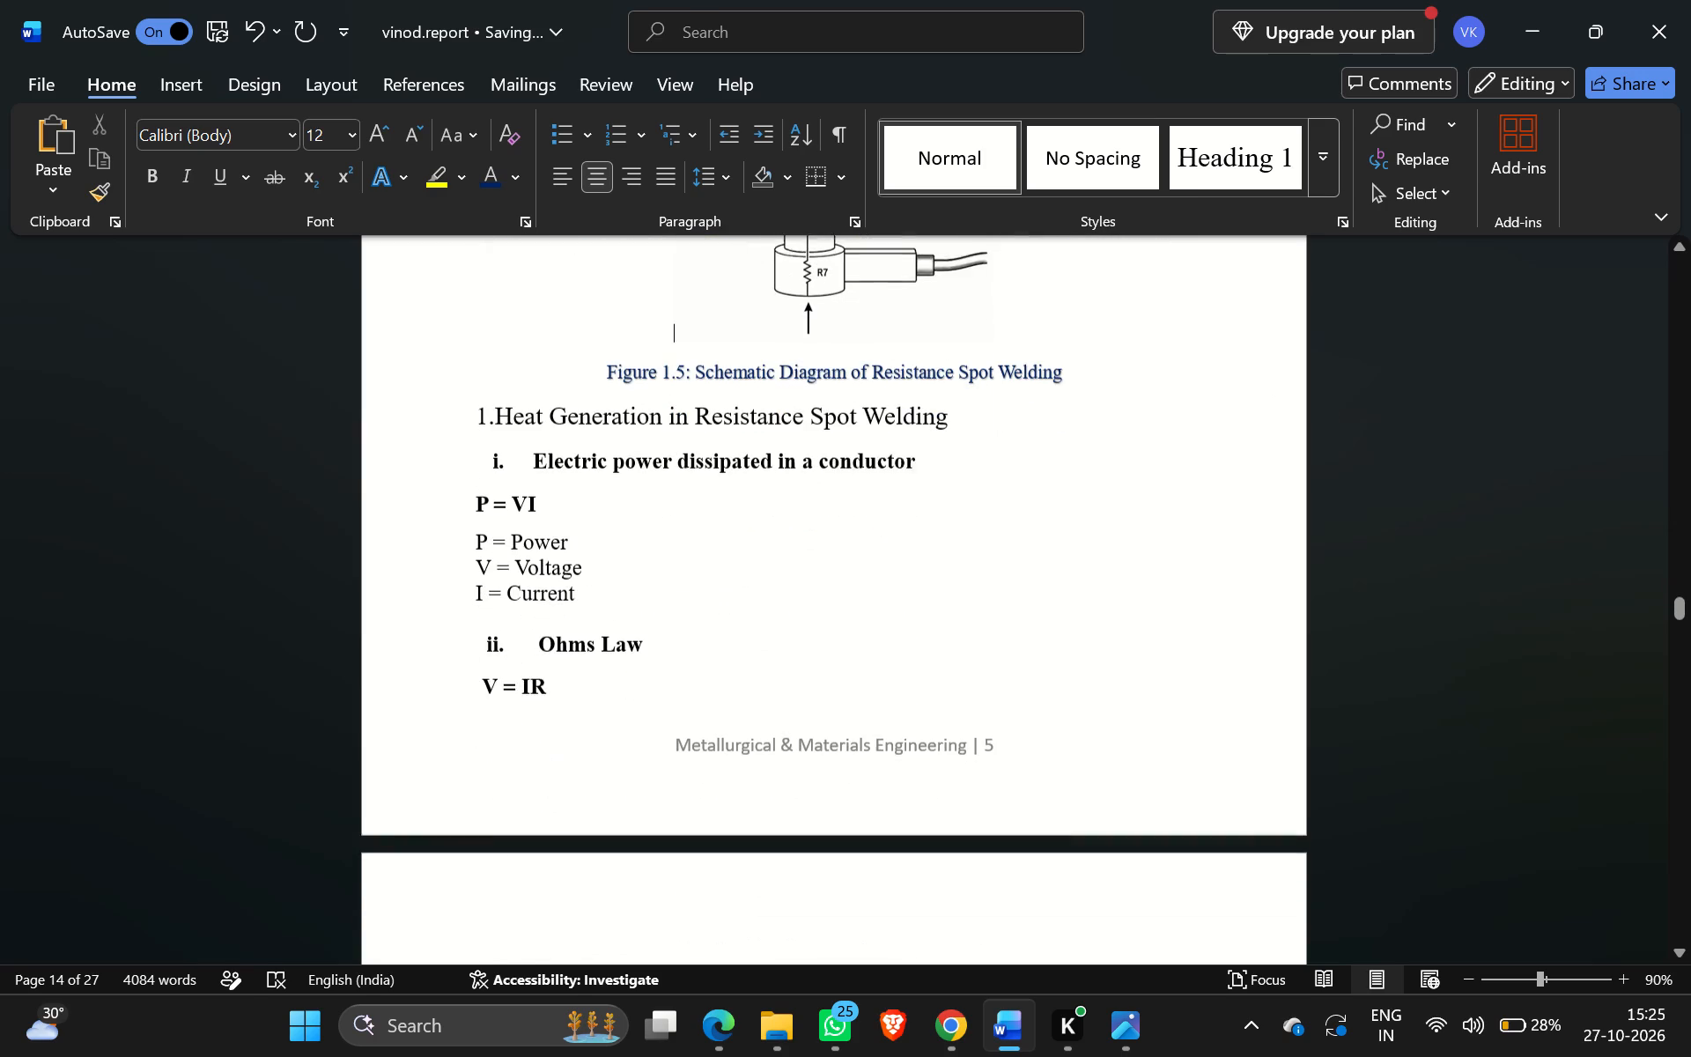
{"action": "left_click_drag", "start_coordinate": [596, 340], "coordinate": [1118, 344]}
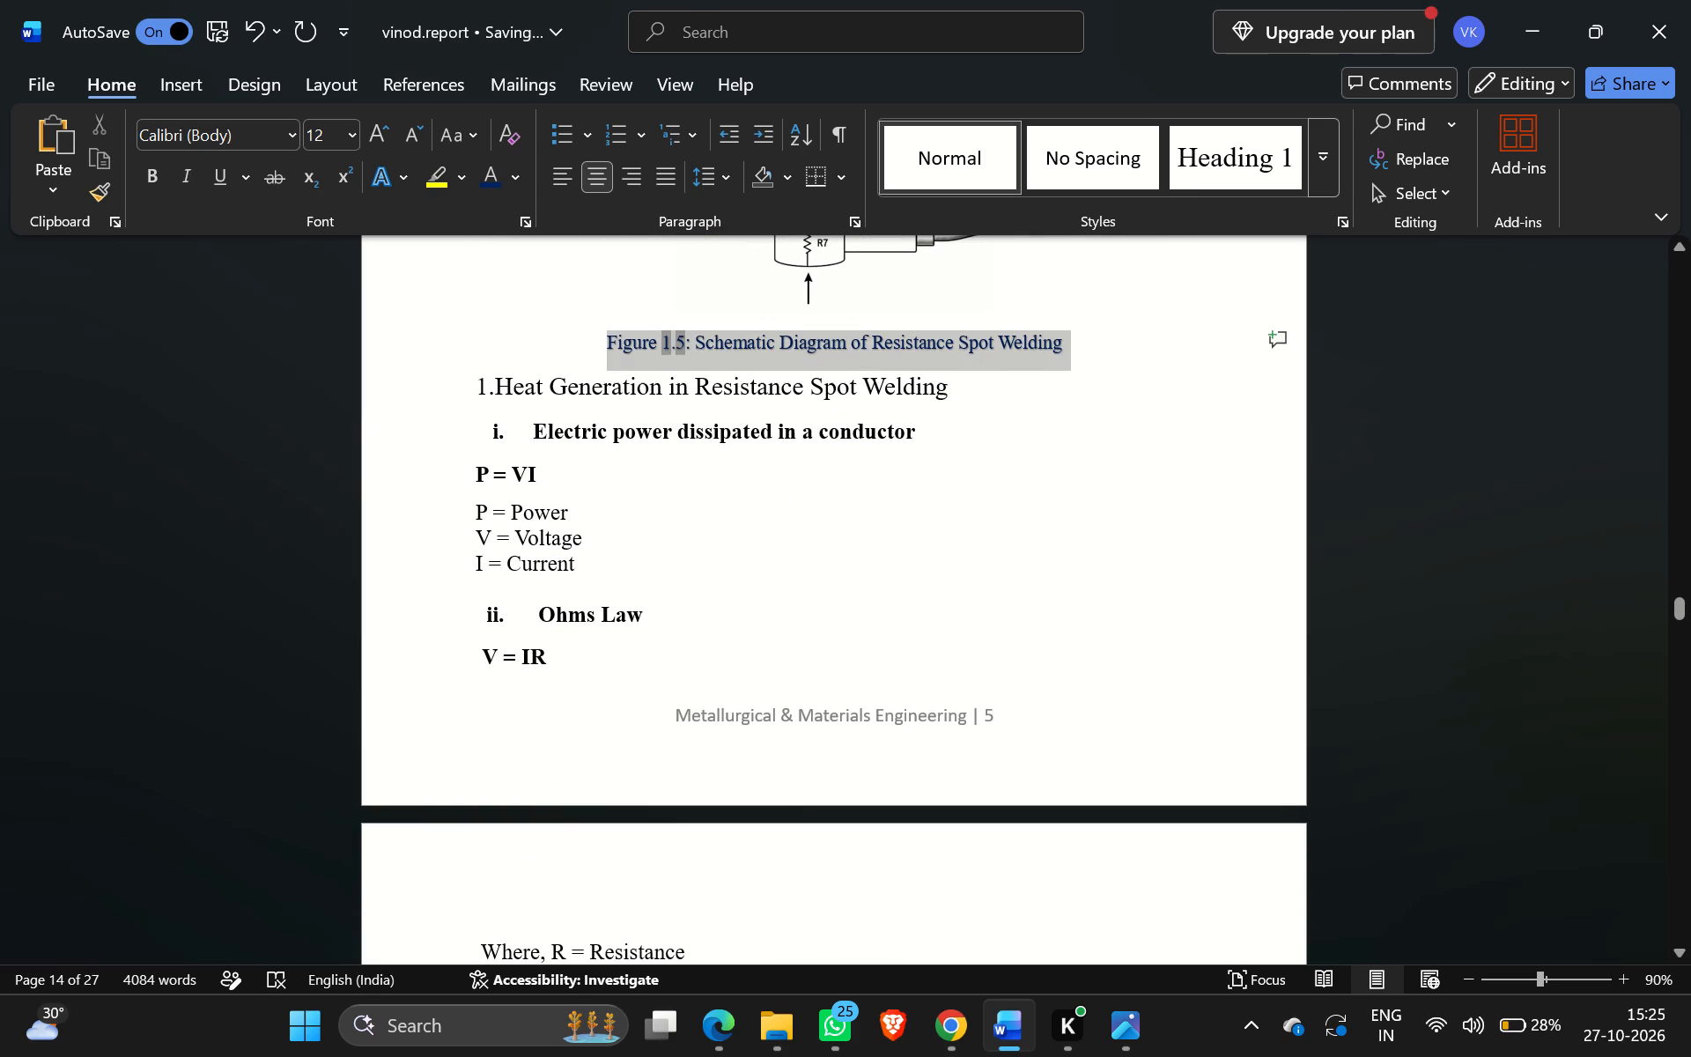
{"action": "left_click_drag", "start_coordinate": [1118, 344], "coordinate": [1079, 358]}
{"action": "scroll", "coordinate": [1079, 358], "scroll_direction": "up", "scroll_amount": 4}
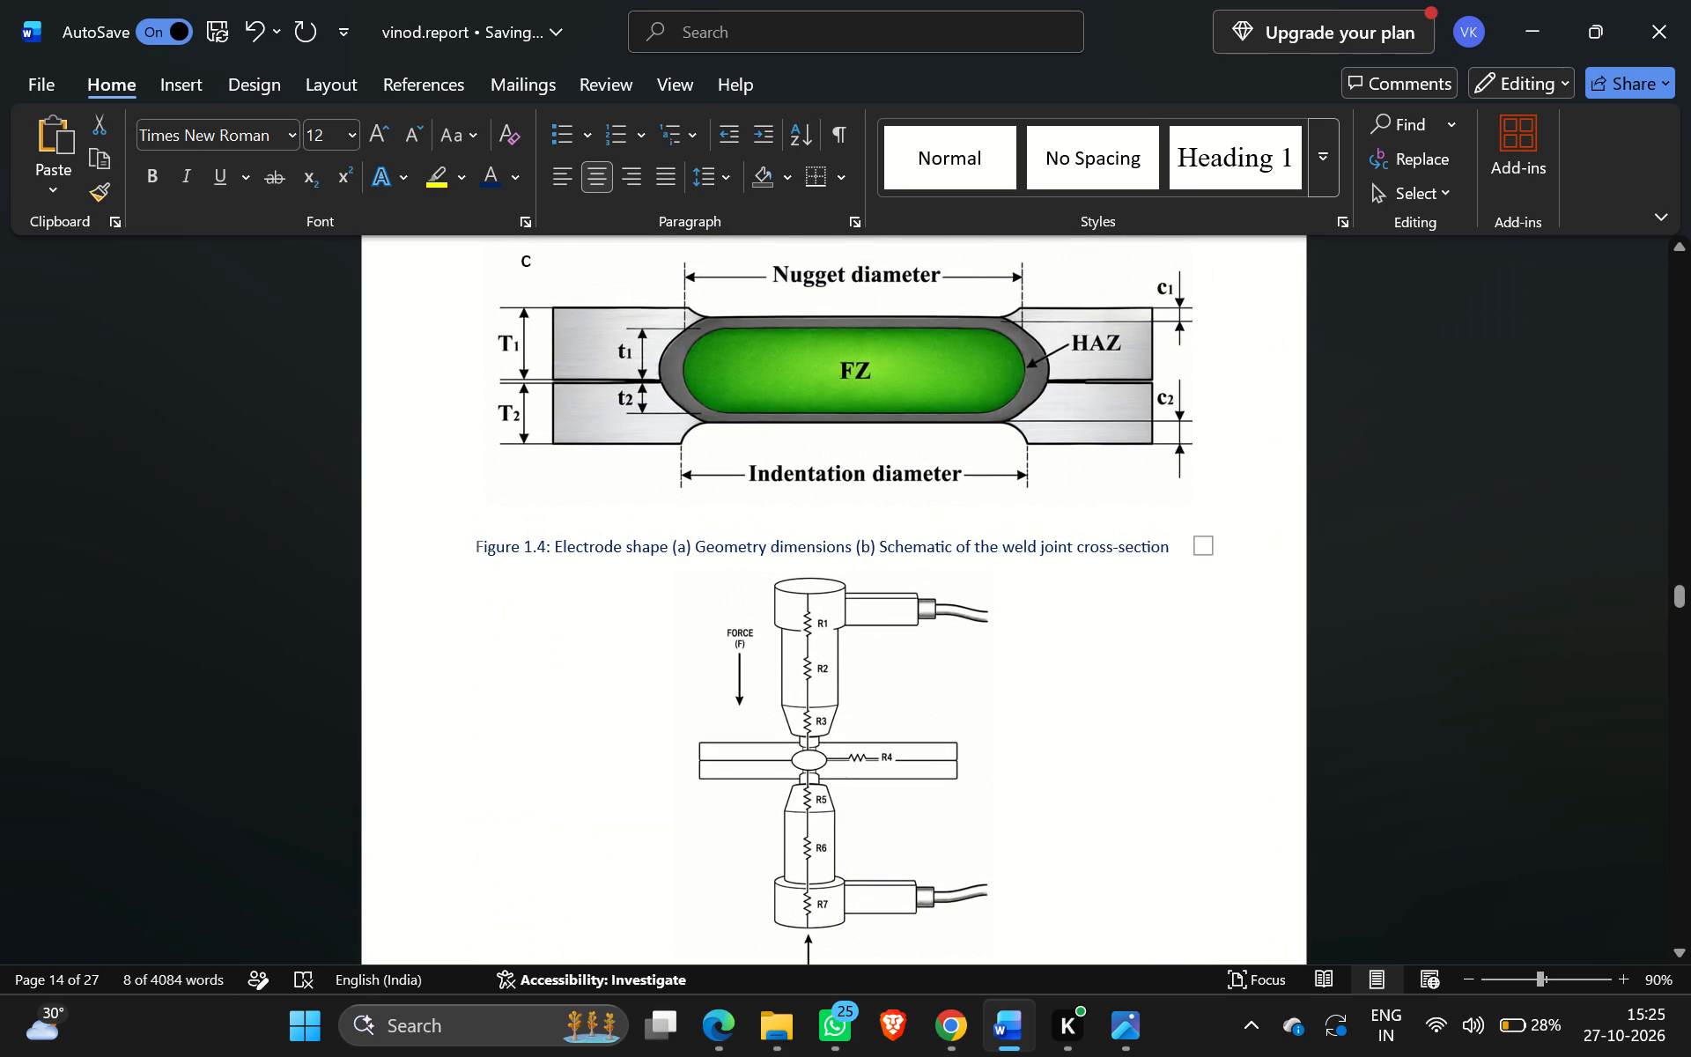
{"action": "left_click", "coordinate": [803, 554]}
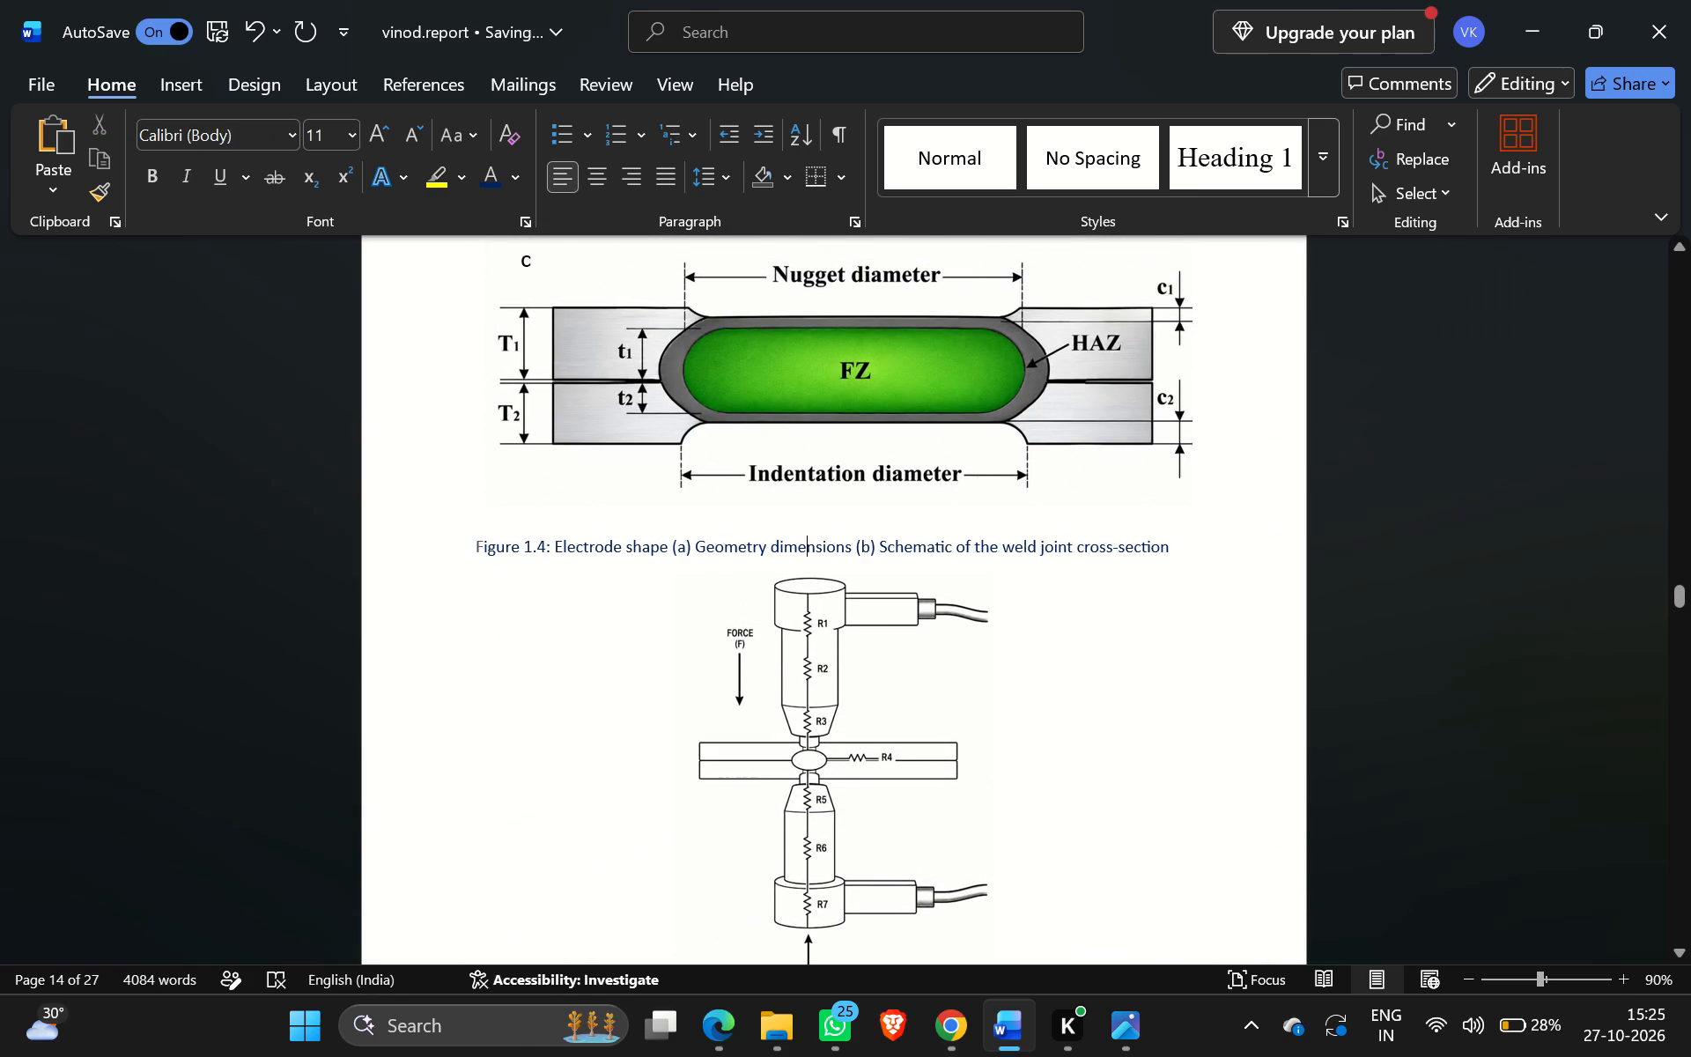
{"action": "double_click", "coordinate": [803, 554]}
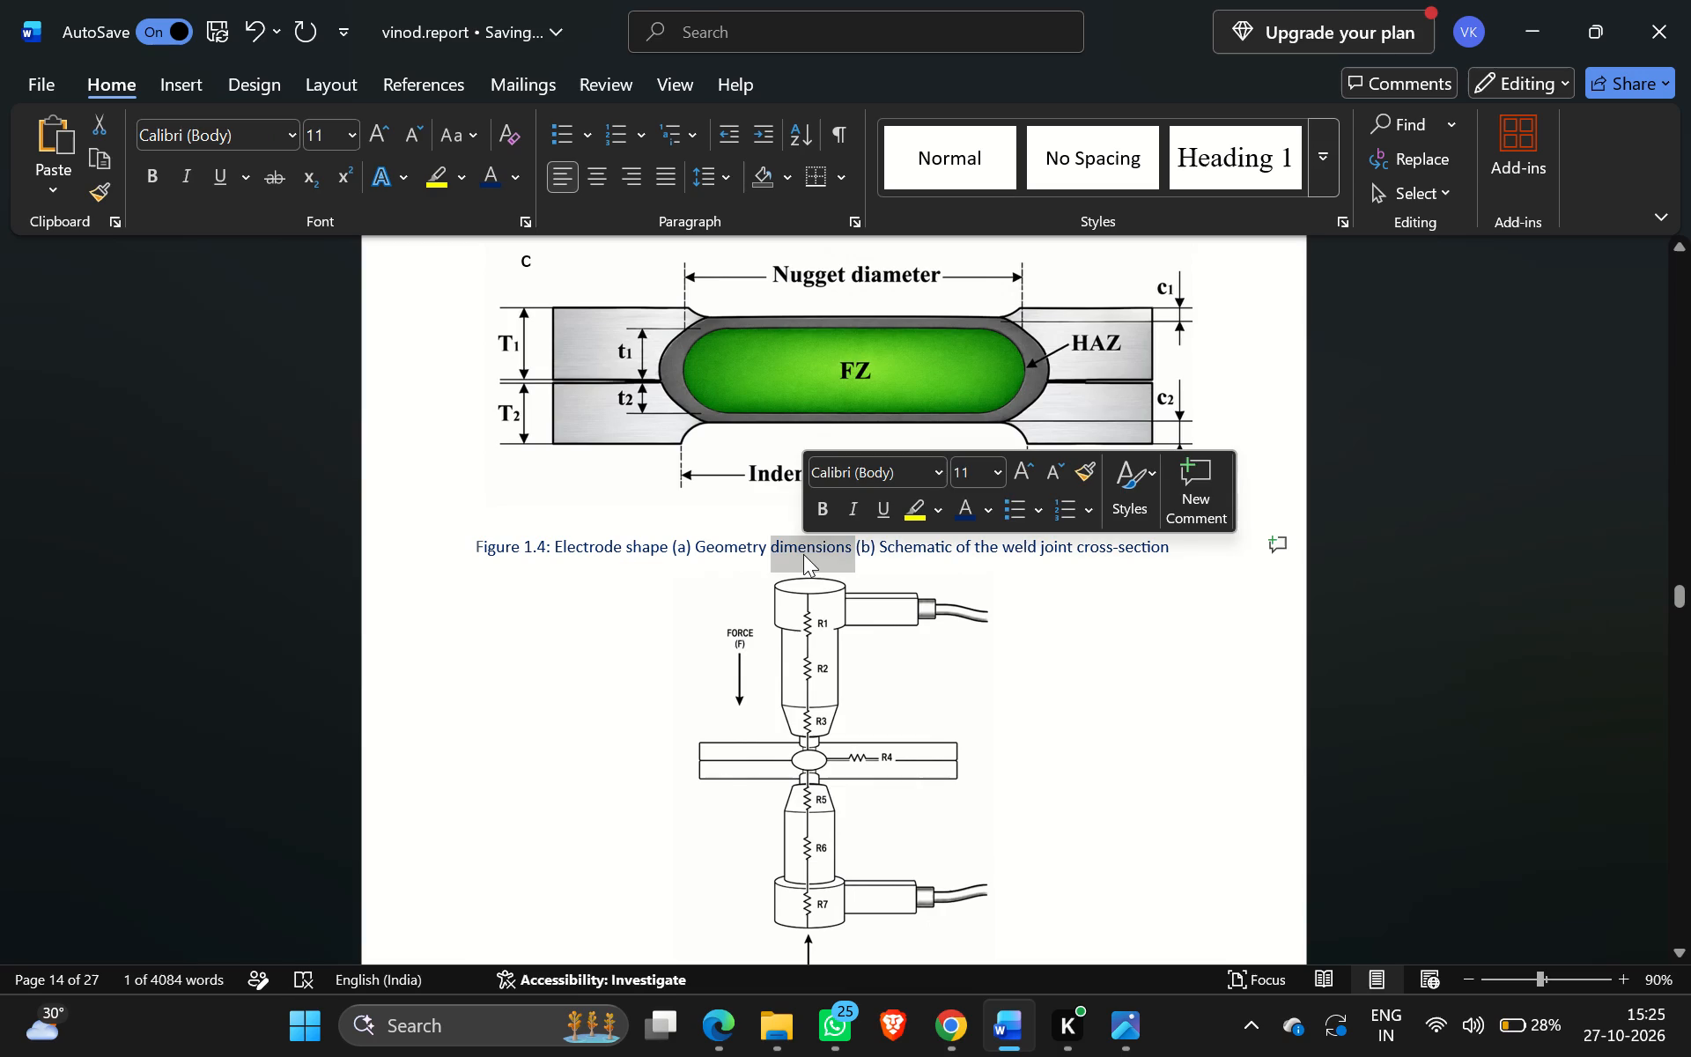
{"action": "scroll", "coordinate": [805, 780], "scroll_direction": "down", "scroll_amount": 4}
{"action": "scroll", "coordinate": [805, 780], "scroll_direction": "up", "scroll_amount": 1}
{"action": "left_click_drag", "start_coordinate": [590, 498], "coordinate": [802, 484]}
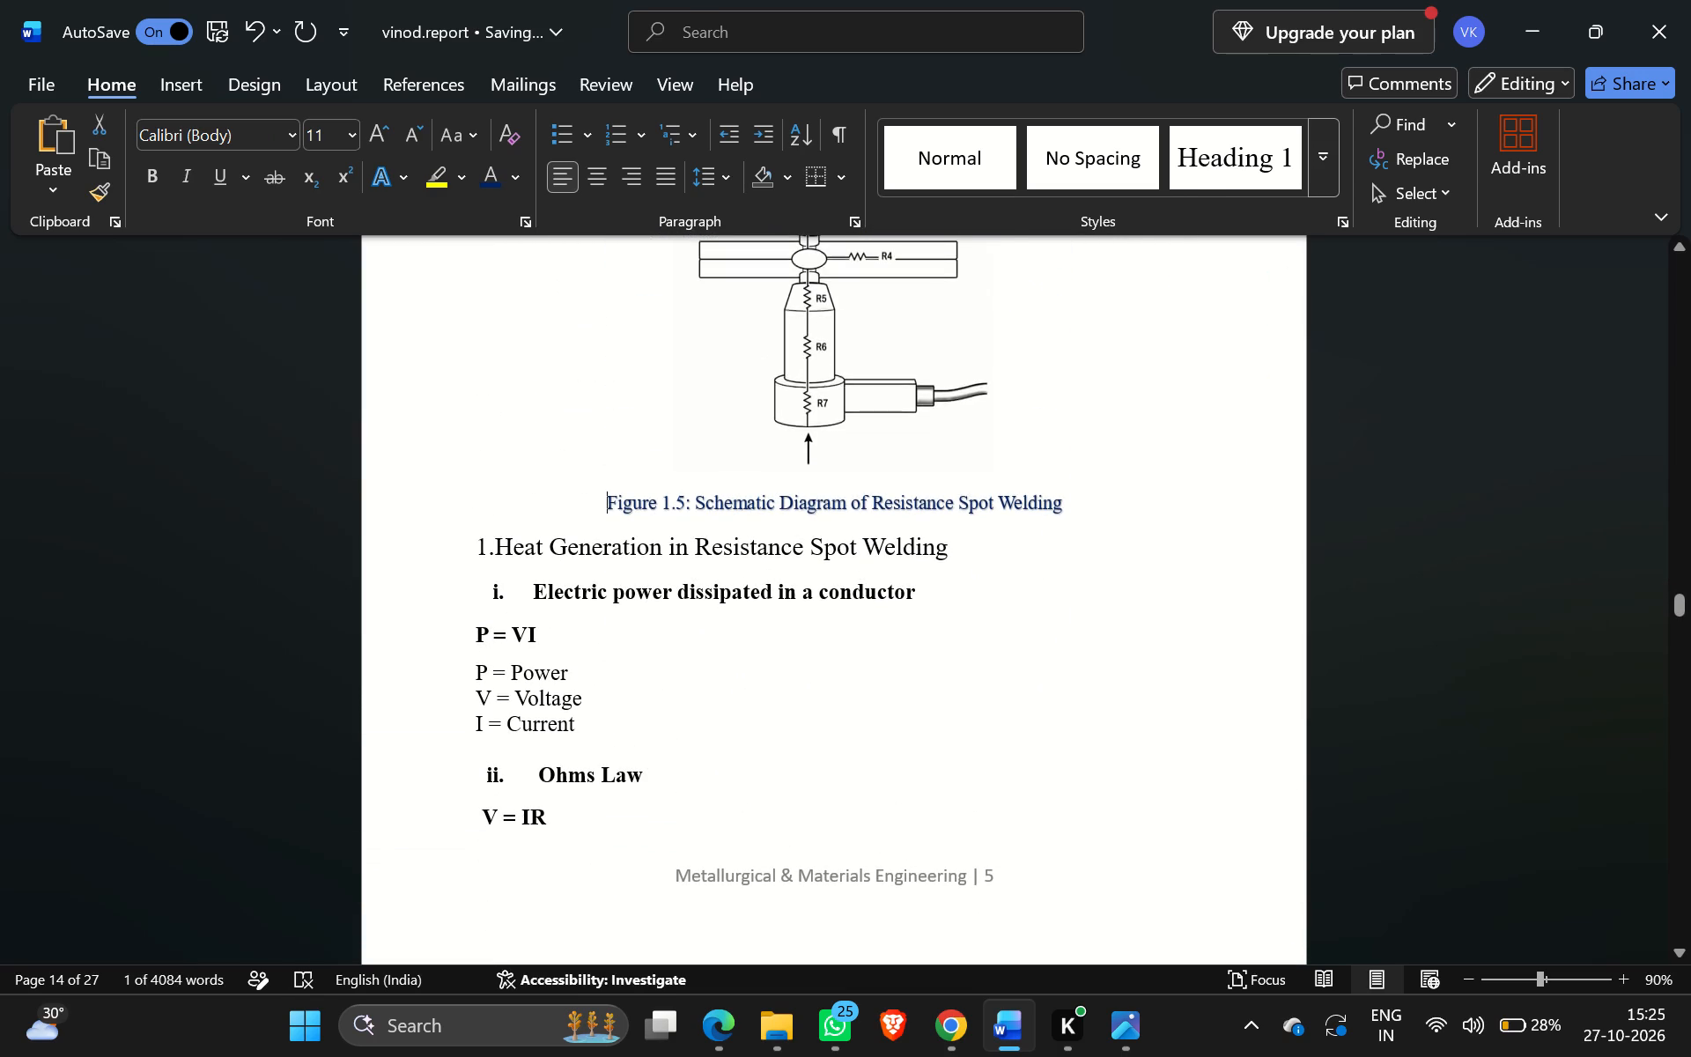
{"action": "left_click_drag", "start_coordinate": [802, 484], "coordinate": [1097, 529]}
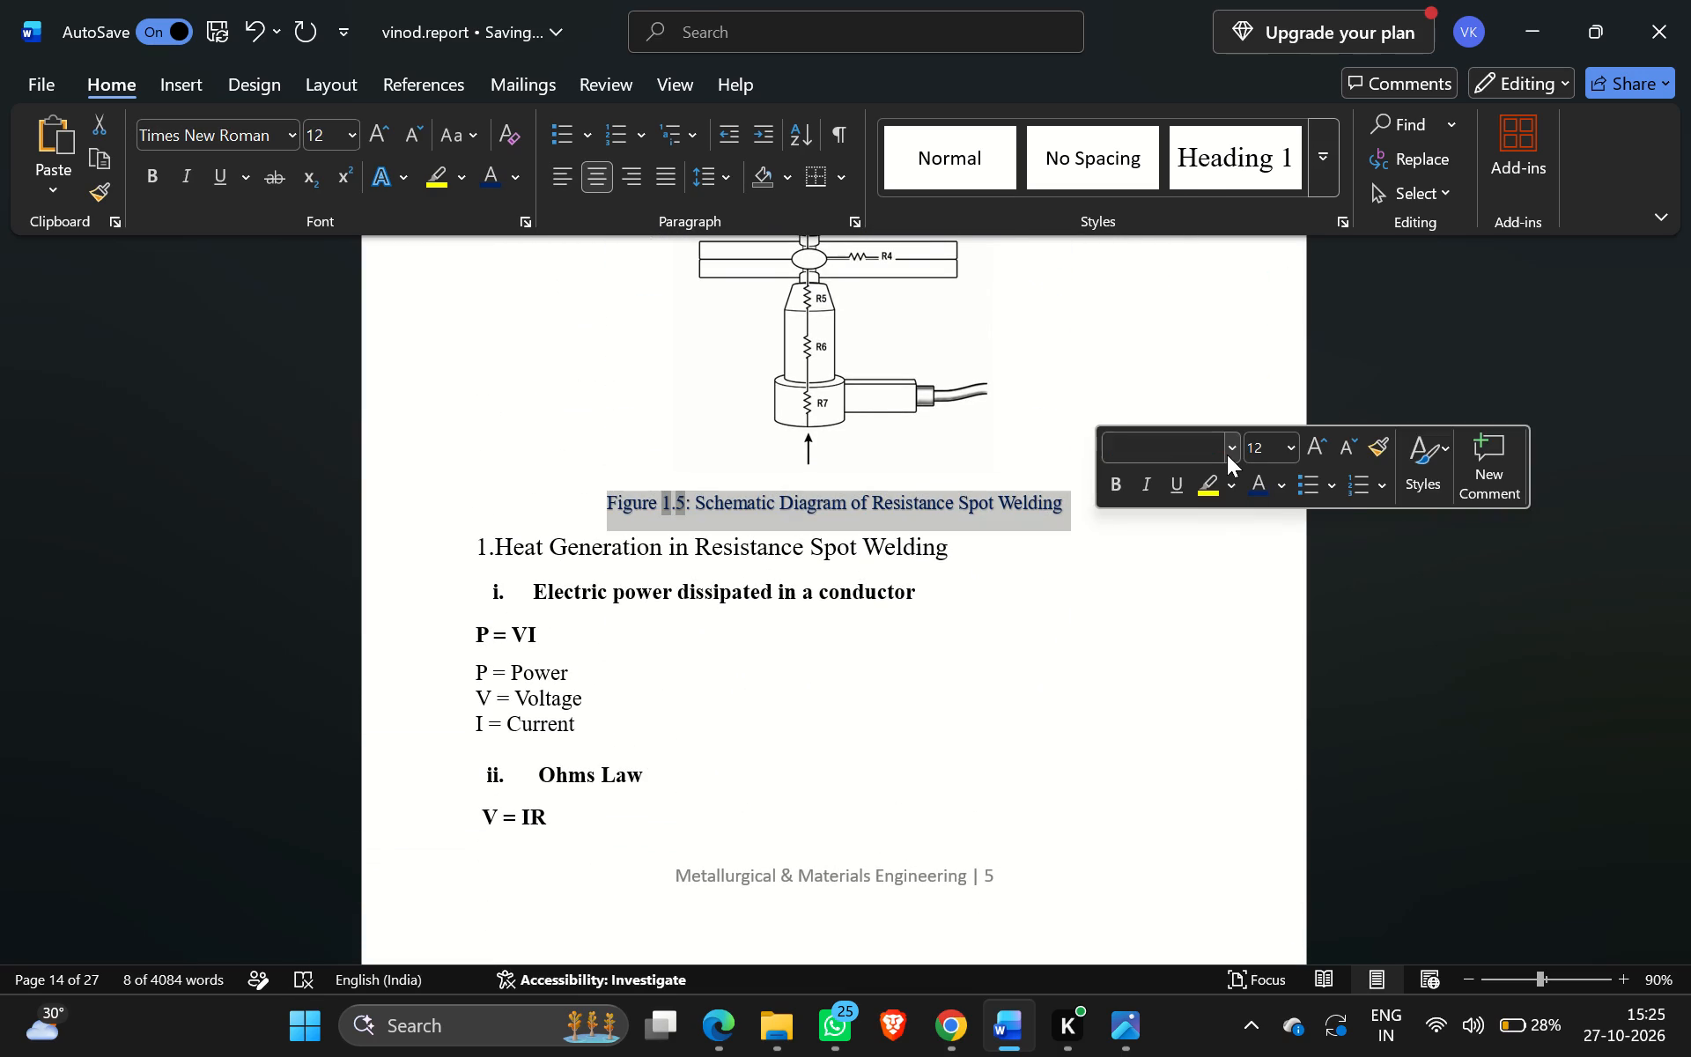
{"action": "left_click", "coordinate": [1229, 454]}
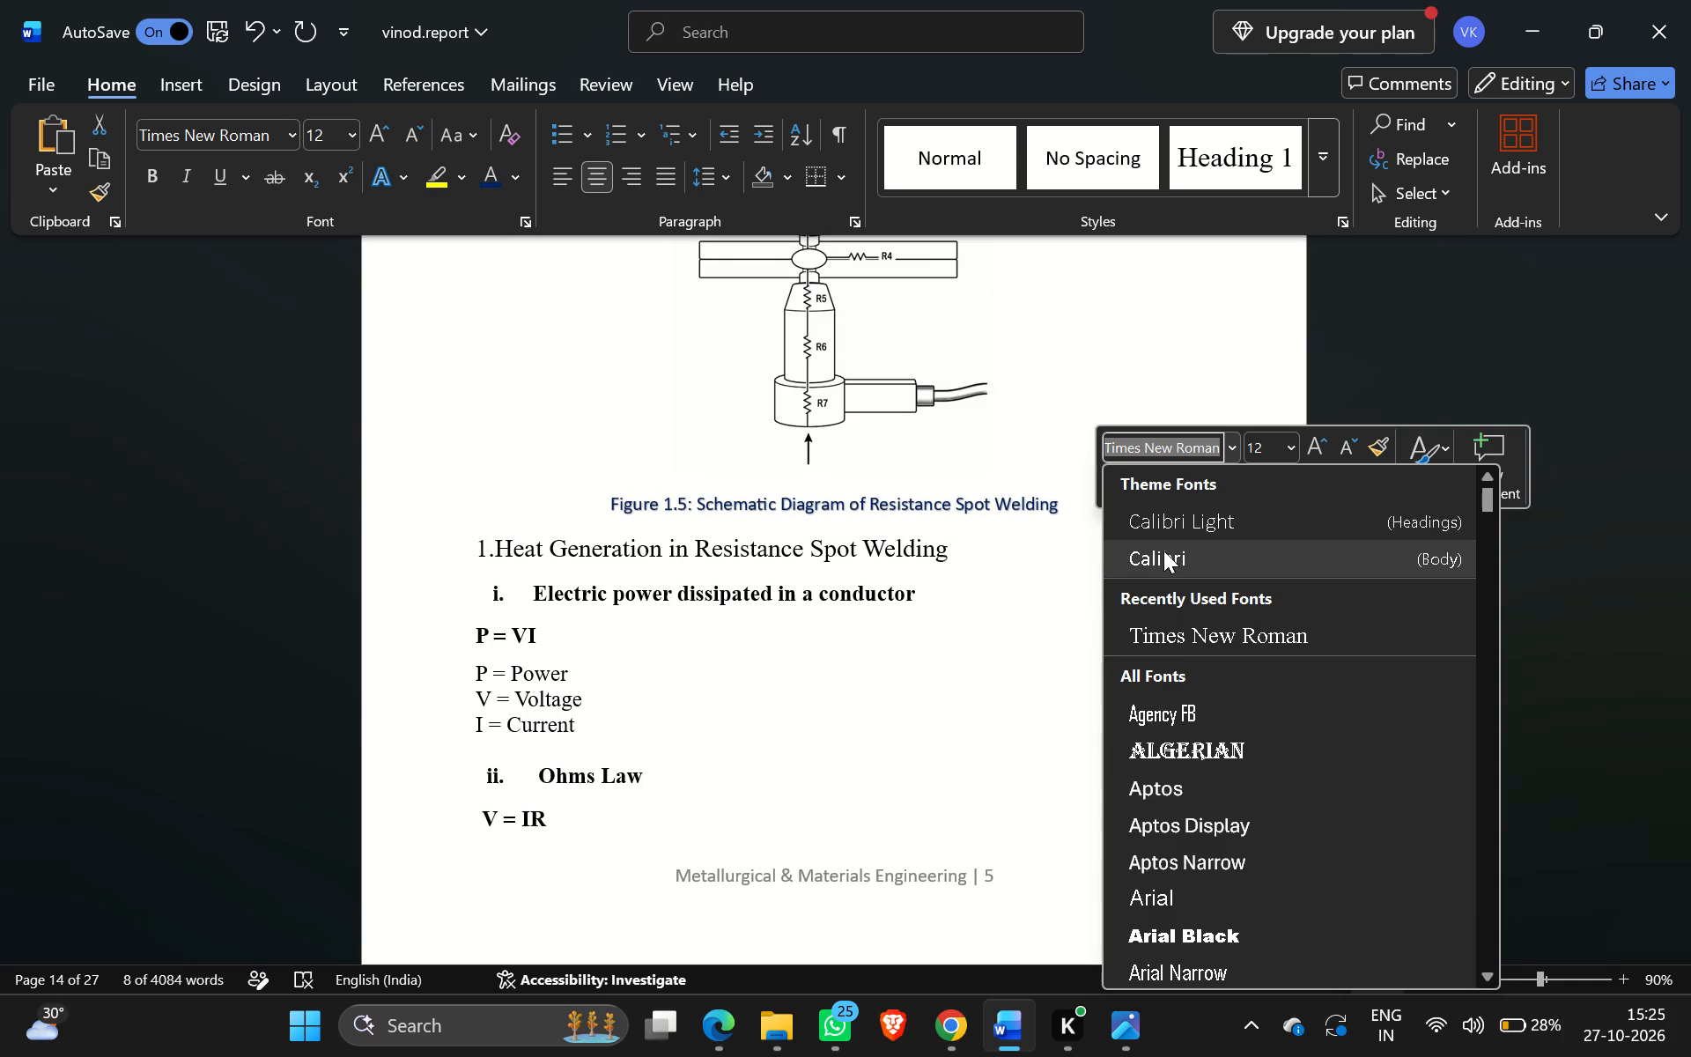
{"action": "left_click", "coordinate": [1163, 551]}
{"action": "left_click", "coordinate": [1087, 617]}
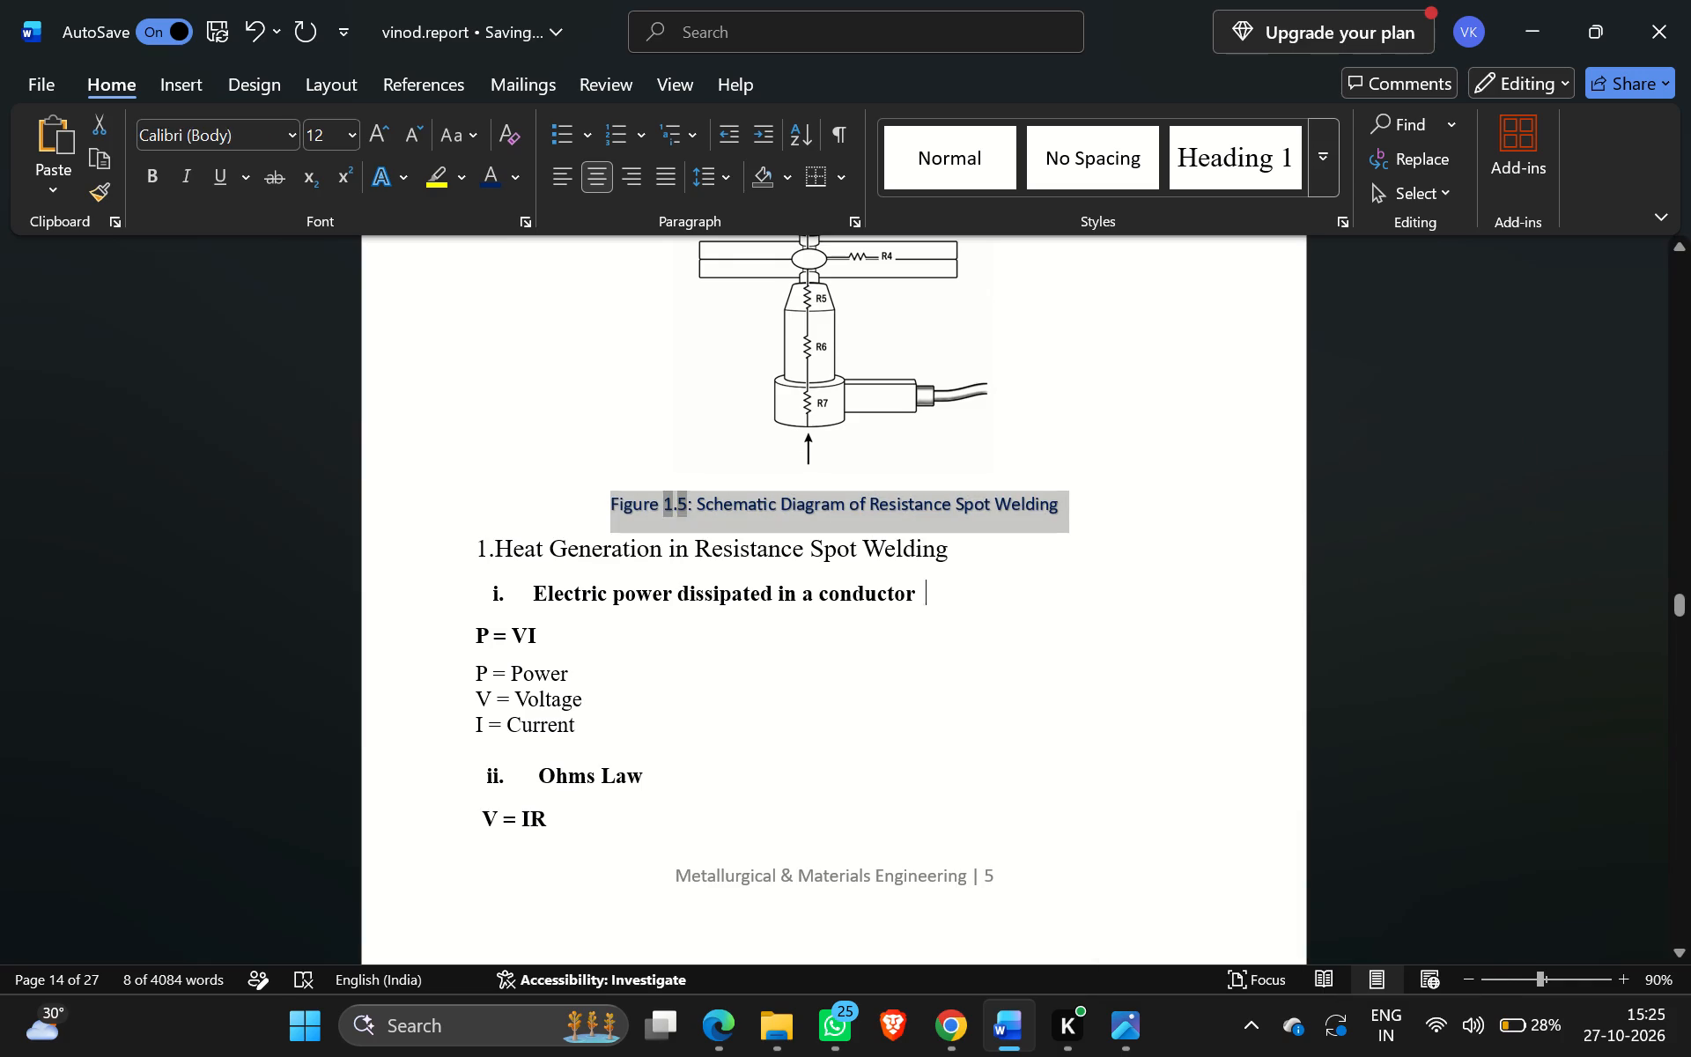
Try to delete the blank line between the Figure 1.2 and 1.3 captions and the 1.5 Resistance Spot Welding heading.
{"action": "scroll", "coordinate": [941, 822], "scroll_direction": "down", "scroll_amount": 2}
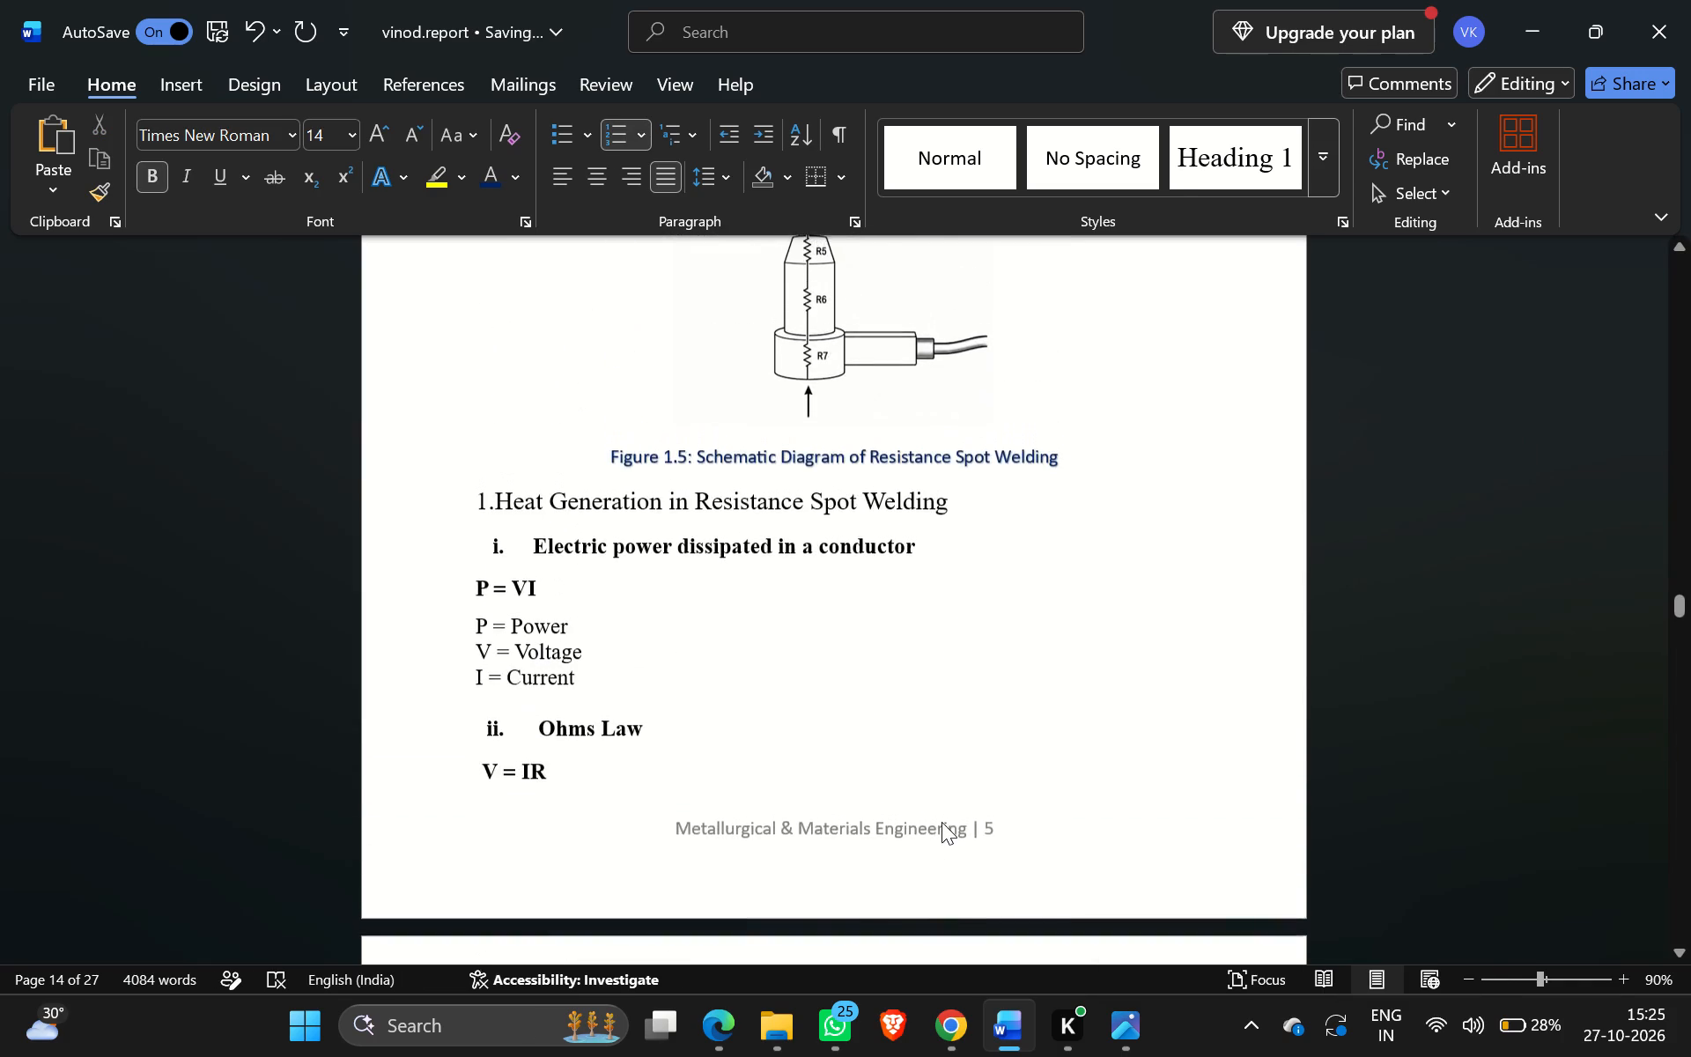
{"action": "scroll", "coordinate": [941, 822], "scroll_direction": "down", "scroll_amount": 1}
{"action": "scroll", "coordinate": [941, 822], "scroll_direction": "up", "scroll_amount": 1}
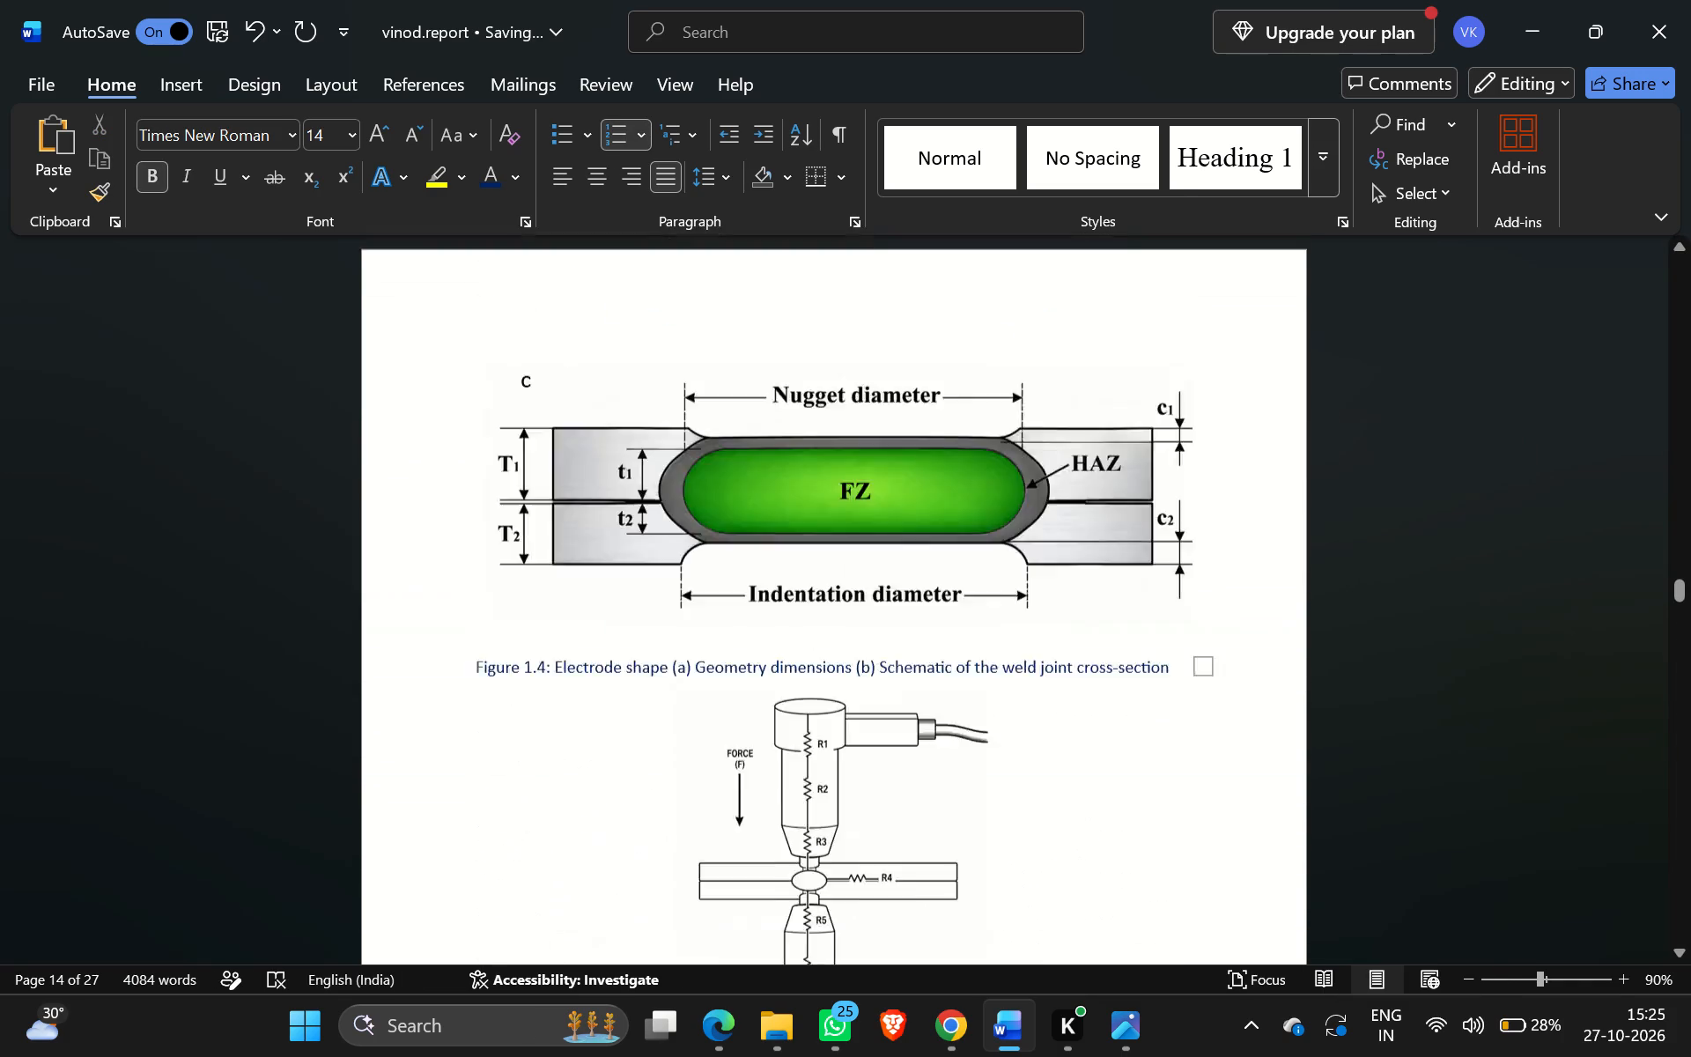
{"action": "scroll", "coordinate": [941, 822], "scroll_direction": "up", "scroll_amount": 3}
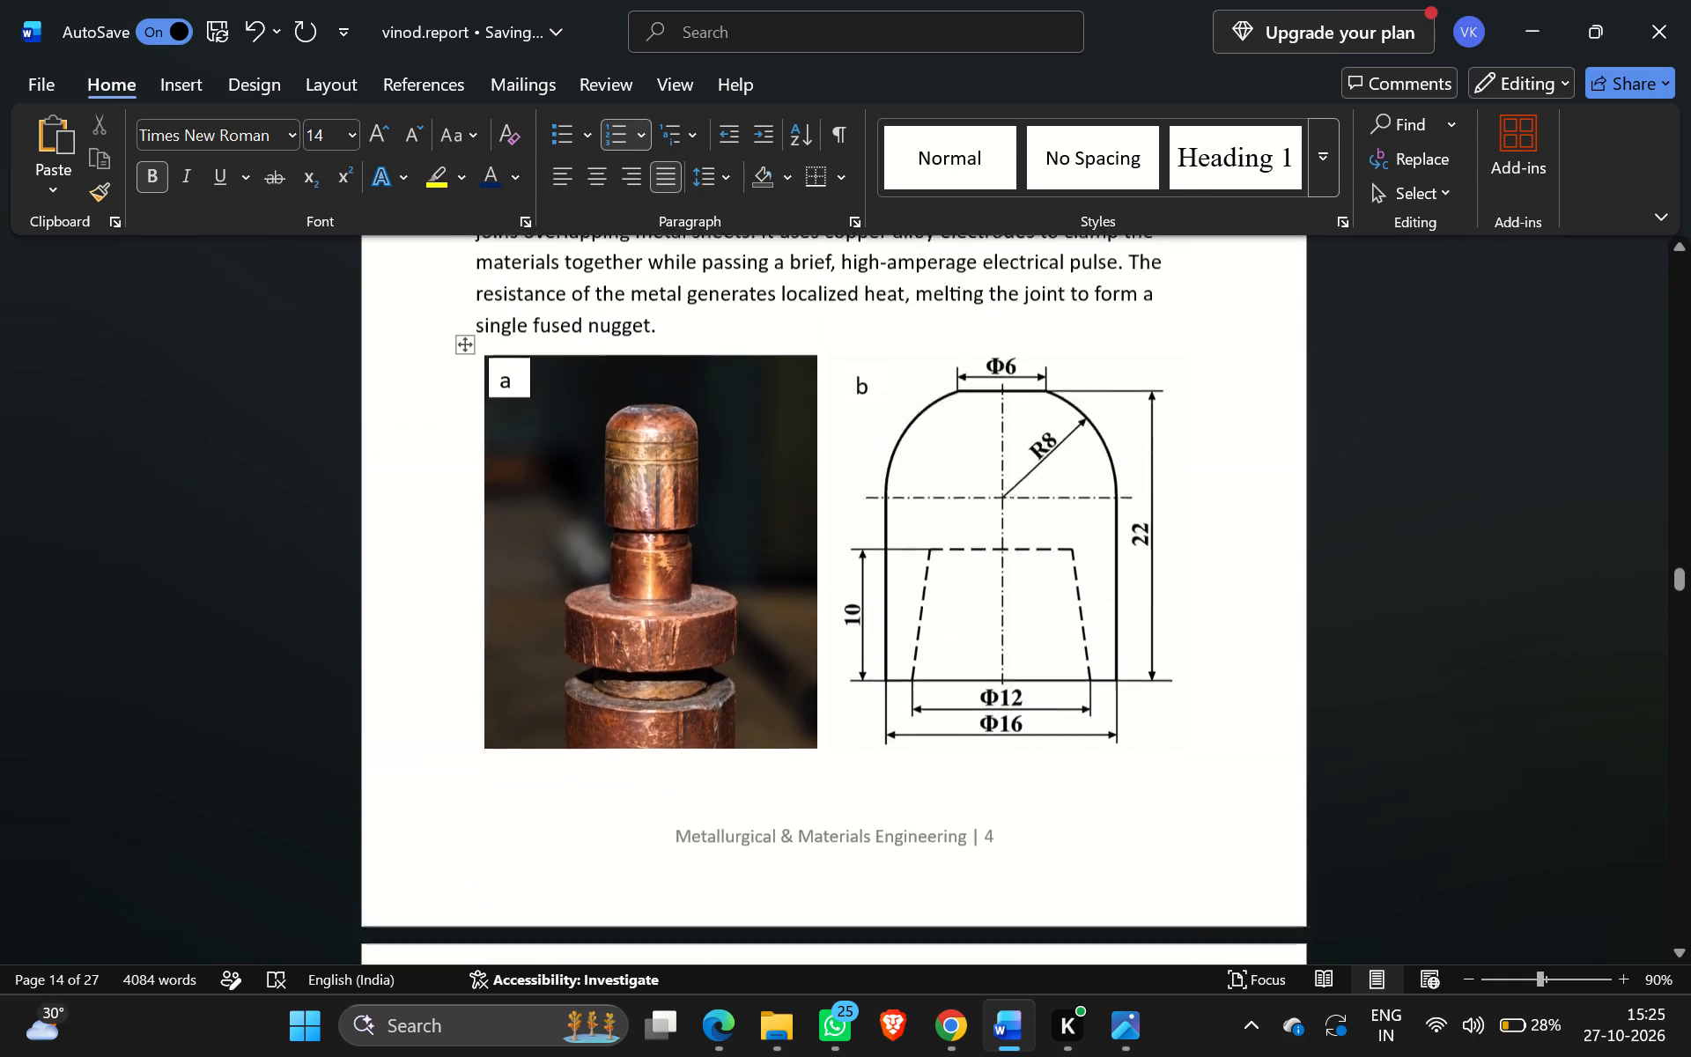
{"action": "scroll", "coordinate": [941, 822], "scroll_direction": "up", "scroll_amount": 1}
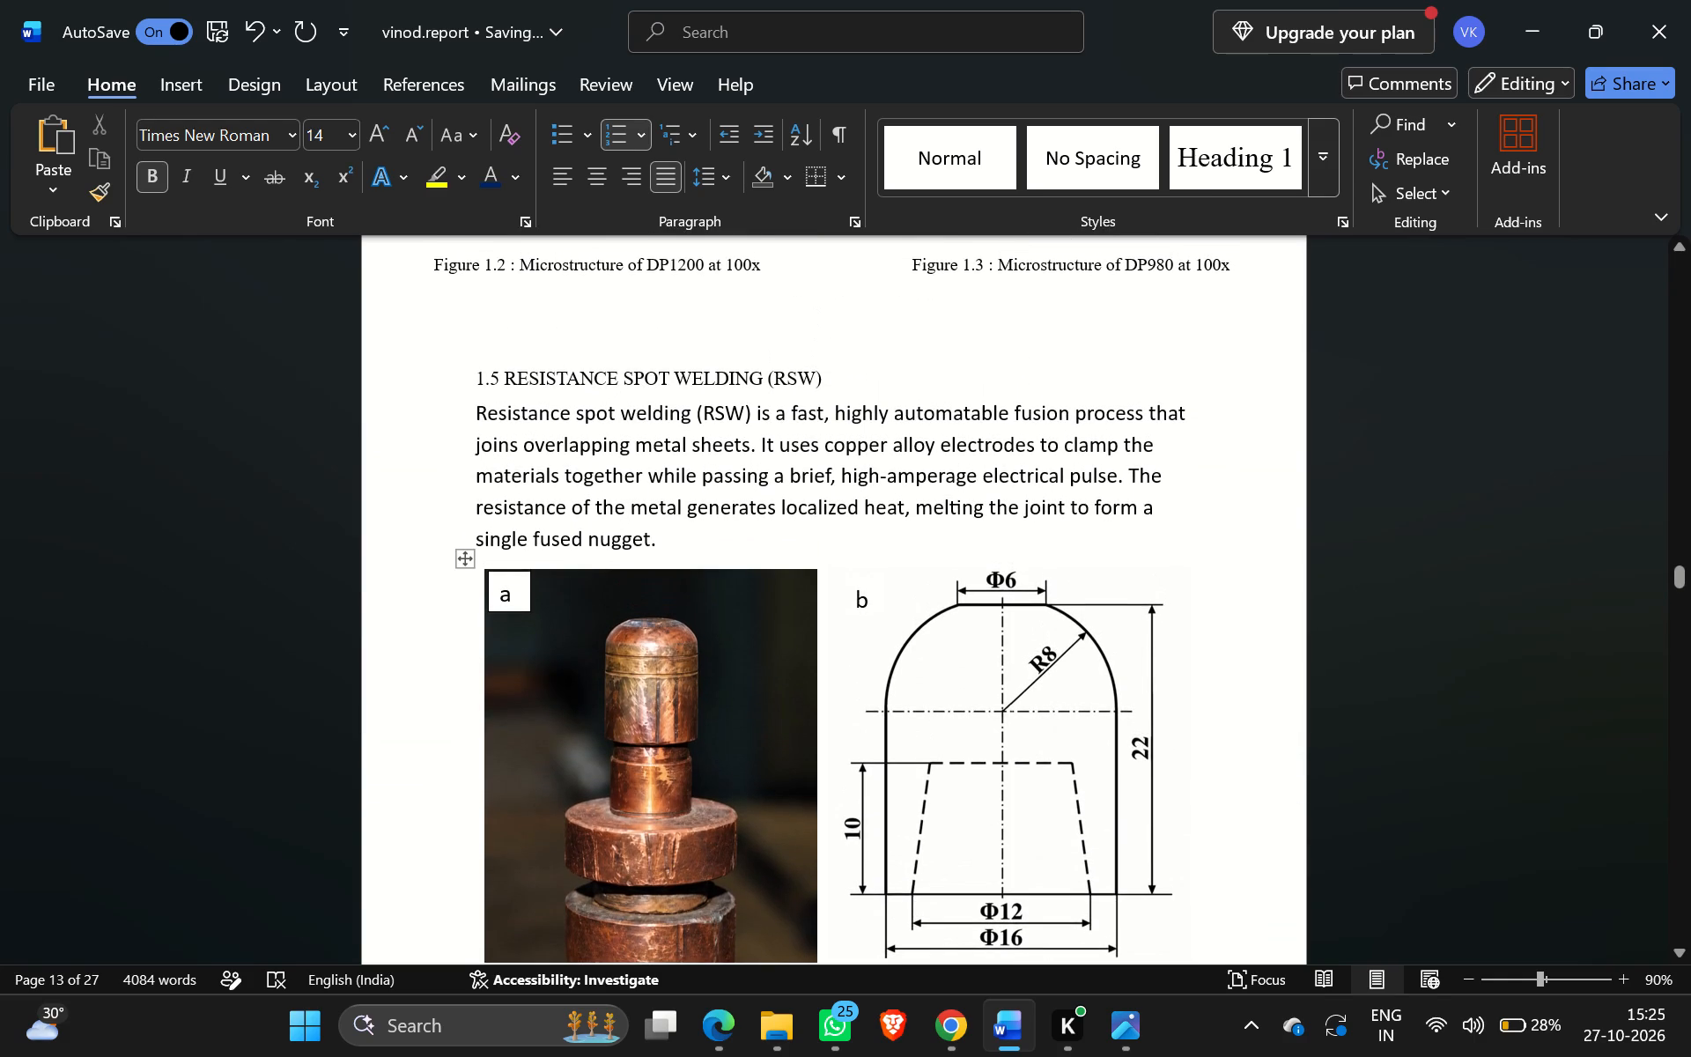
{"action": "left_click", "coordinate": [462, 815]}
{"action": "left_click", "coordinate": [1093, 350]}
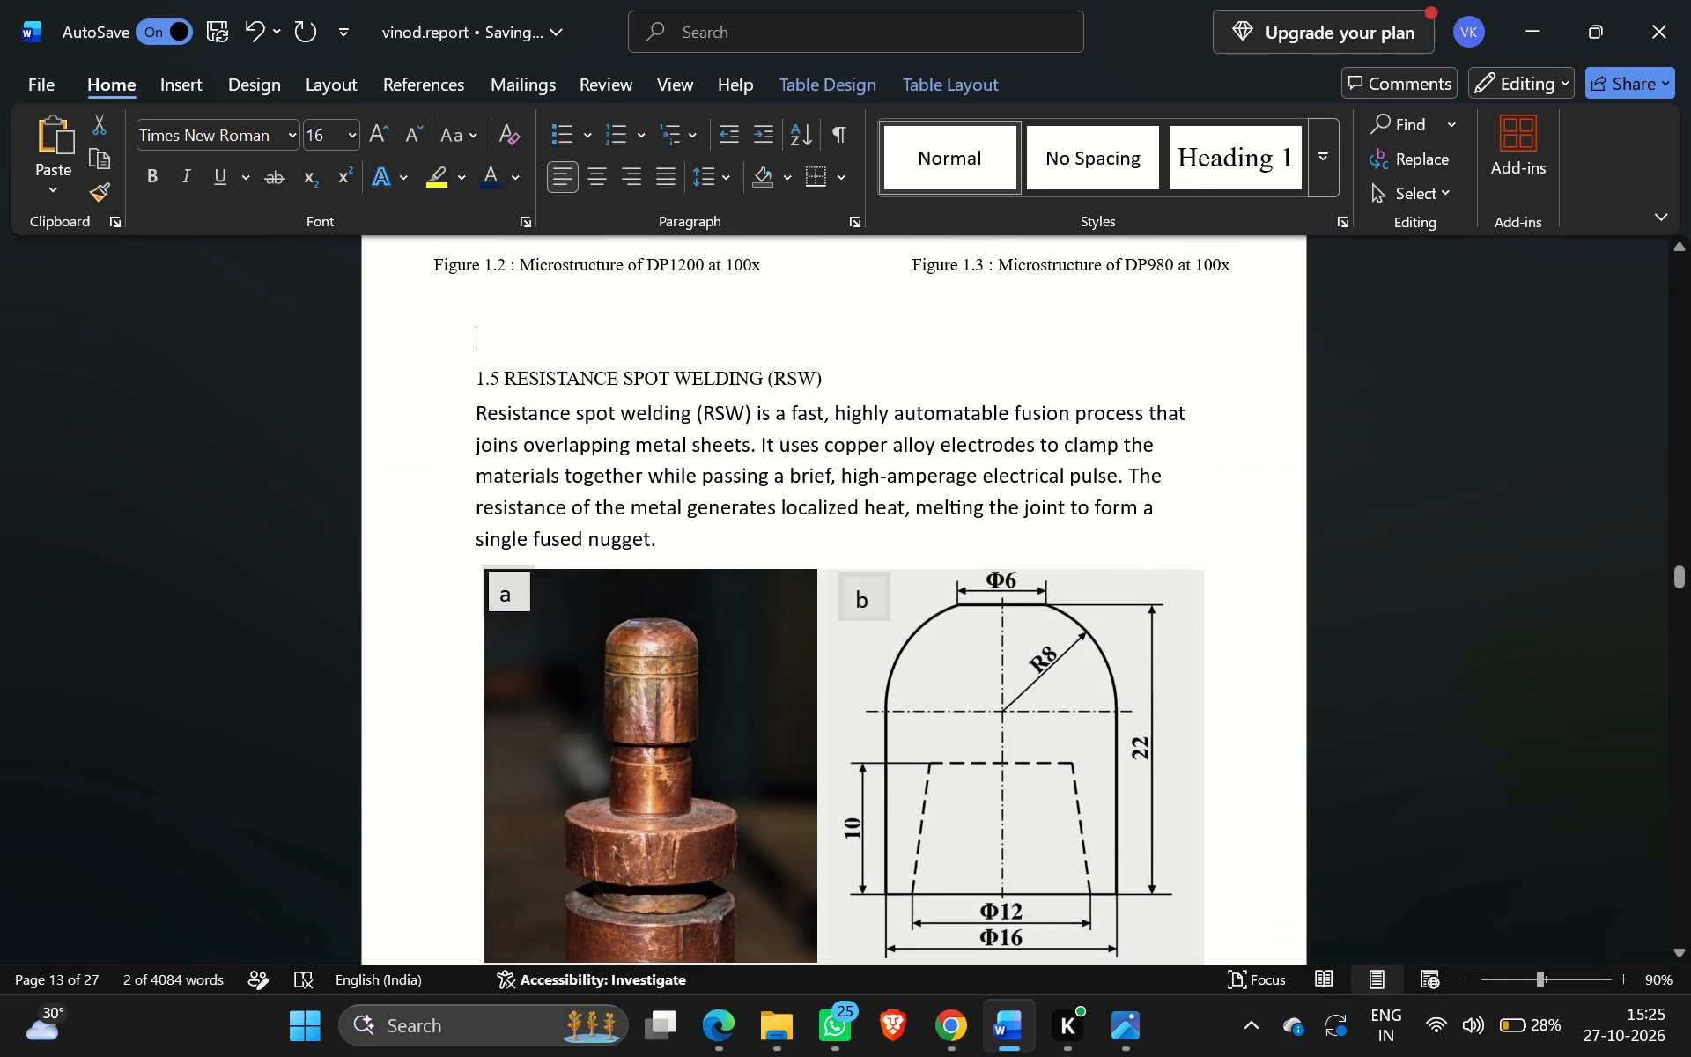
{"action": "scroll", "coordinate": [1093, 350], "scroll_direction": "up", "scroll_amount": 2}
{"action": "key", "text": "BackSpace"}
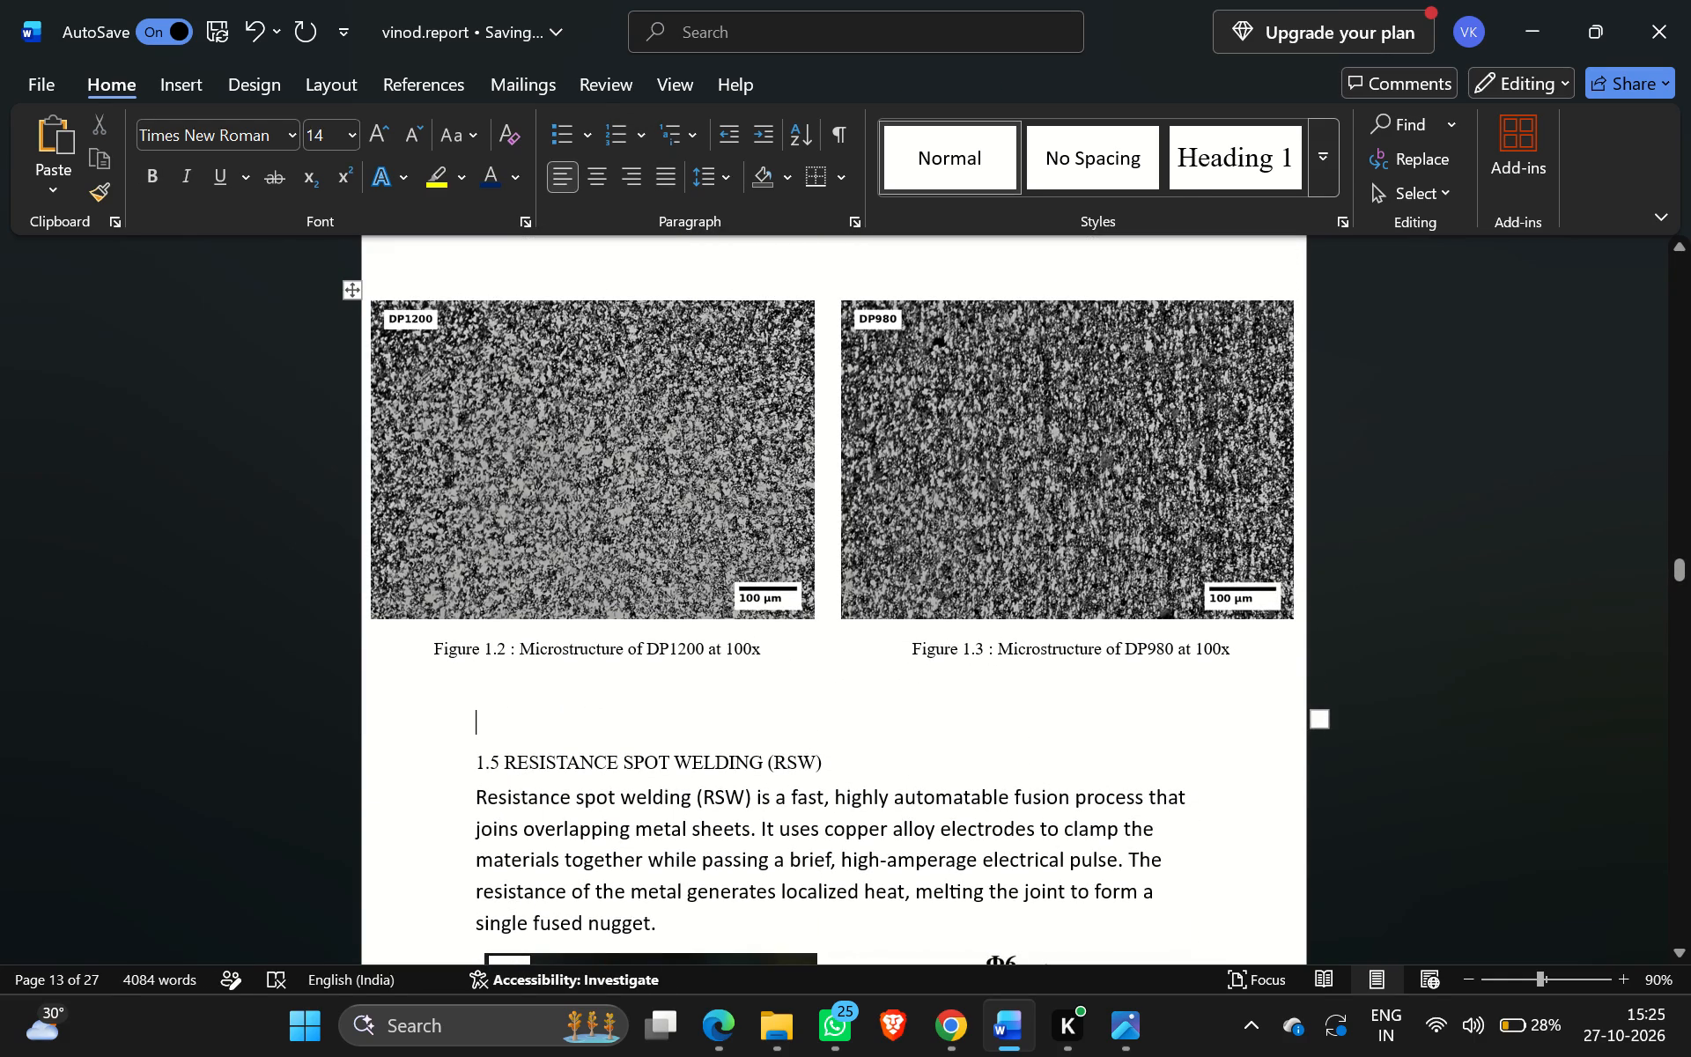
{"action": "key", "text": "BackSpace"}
Review the report's layout and spacing from the electrode shape figures through the materials section to the hardness plots in Results.
{"action": "scroll", "coordinate": [1137, 573], "scroll_direction": "down", "scroll_amount": 6}
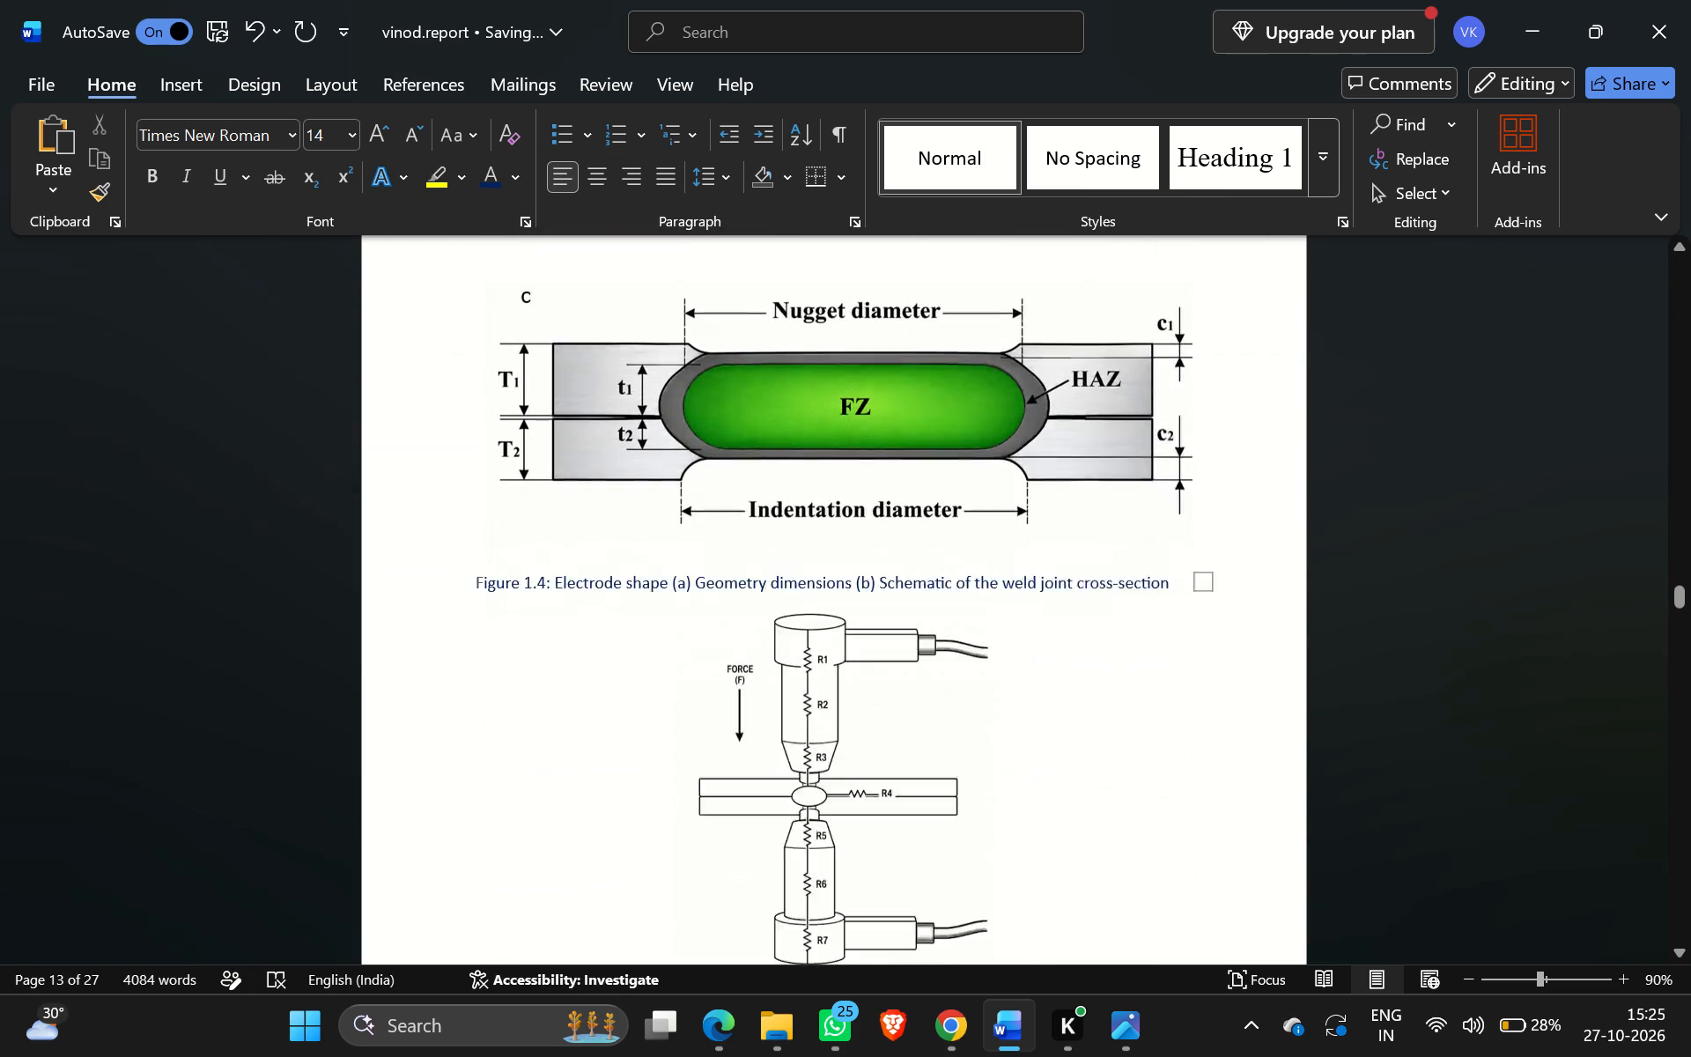
{"action": "scroll", "coordinate": [1137, 573], "scroll_direction": "up", "scroll_amount": 1}
{"action": "scroll", "coordinate": [1137, 573], "scroll_direction": "right", "scroll_amount": 1}
{"action": "scroll", "coordinate": [1137, 573], "scroll_direction": "up", "scroll_amount": 1}
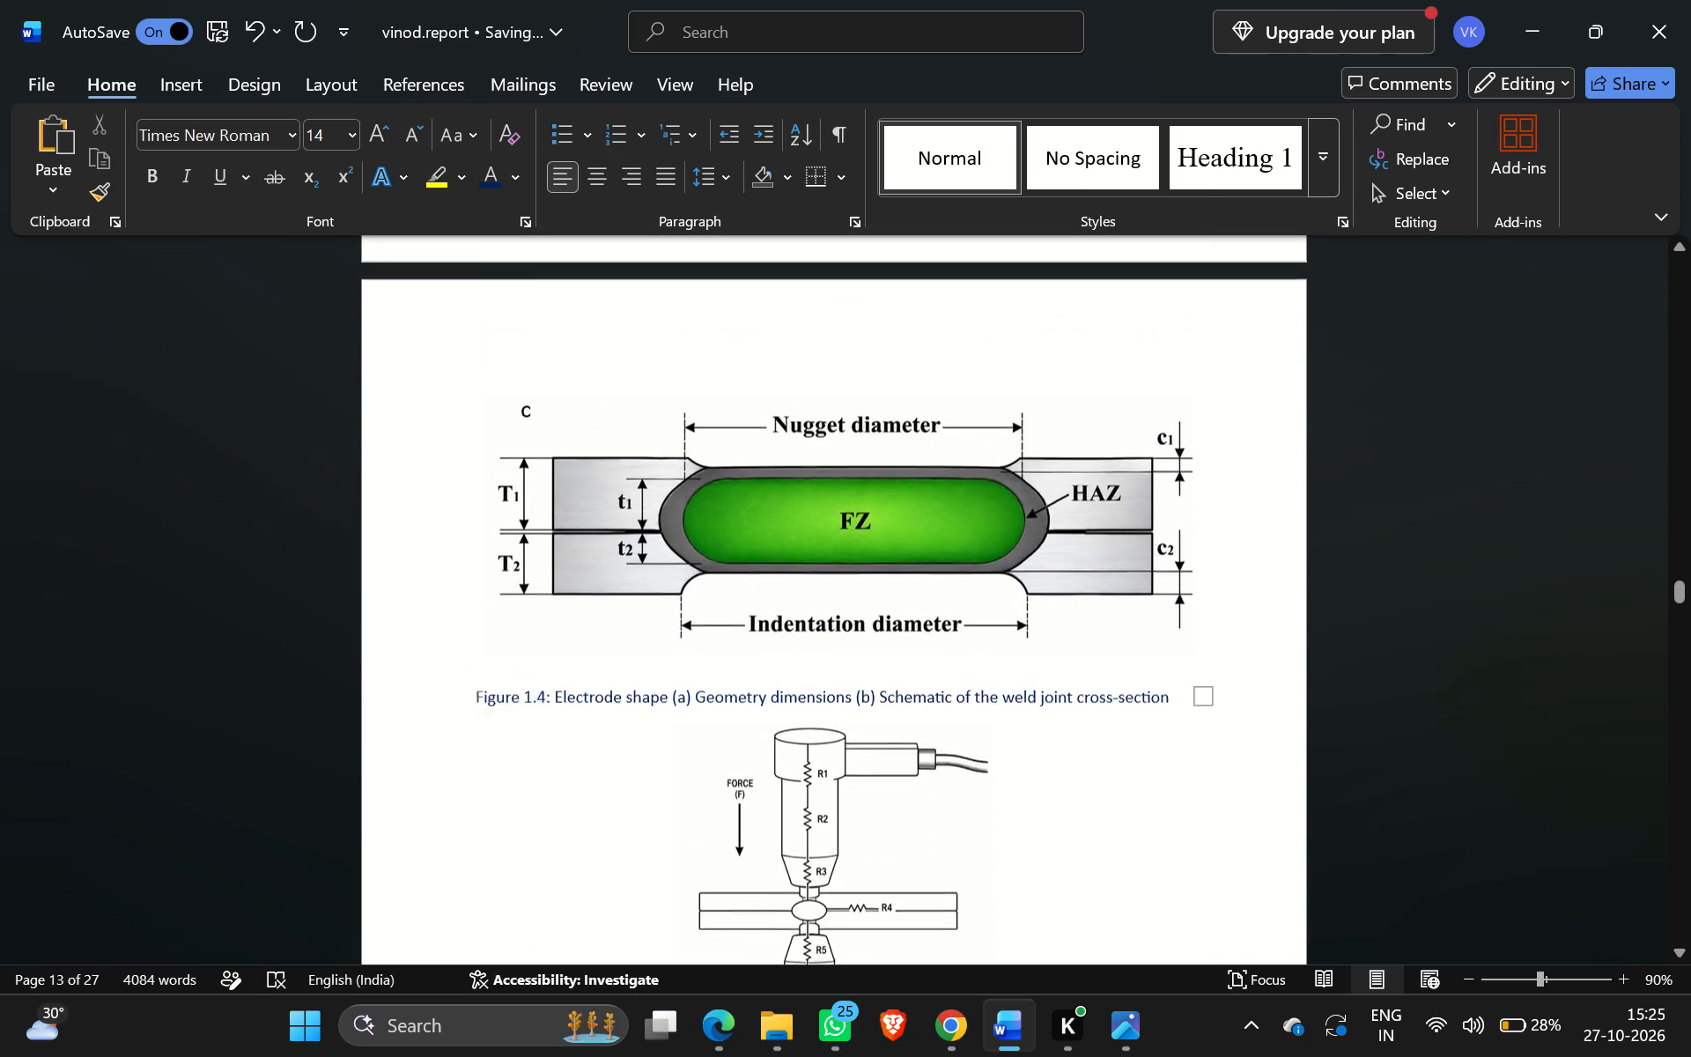
{"action": "scroll", "coordinate": [1137, 573], "scroll_direction": "up", "scroll_amount": 1}
{"action": "scroll", "coordinate": [1137, 573], "scroll_direction": "right", "scroll_amount": 1}
{"action": "scroll", "coordinate": [1137, 573], "scroll_direction": "down", "scroll_amount": 1}
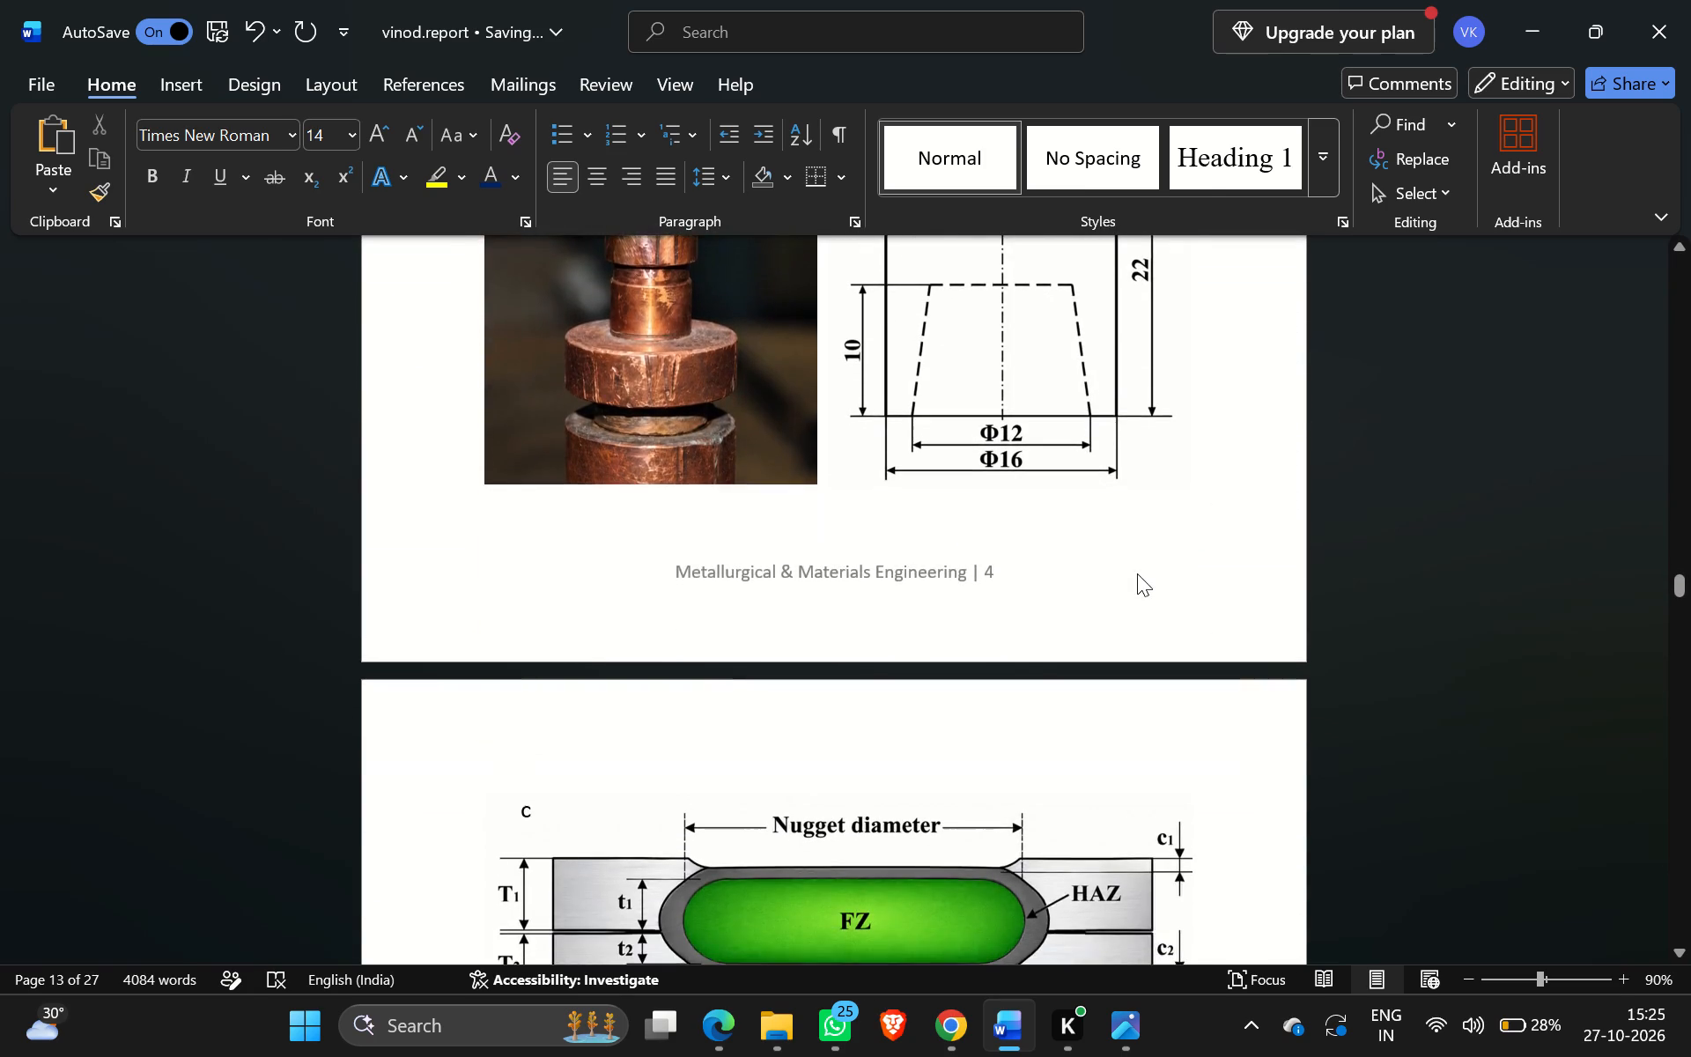
{"action": "scroll", "coordinate": [1137, 573], "scroll_direction": "down", "scroll_amount": 1}
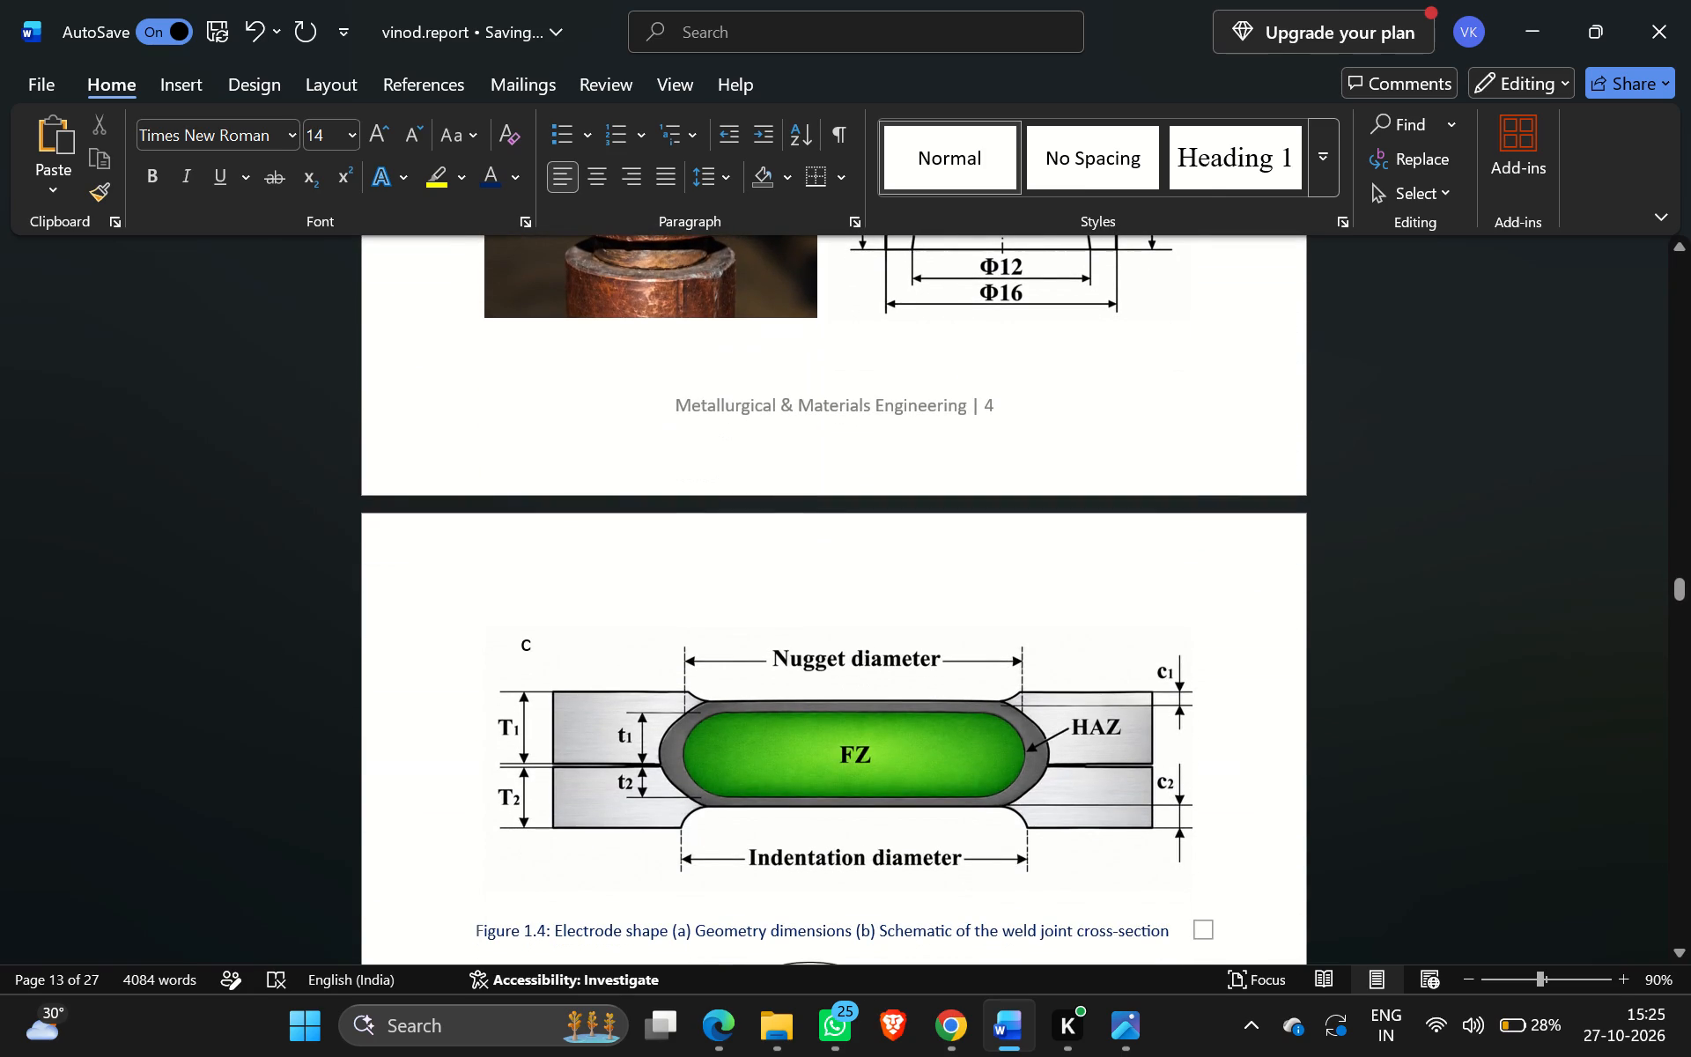
{"action": "scroll", "coordinate": [1137, 573], "scroll_direction": "down", "scroll_amount": 6}
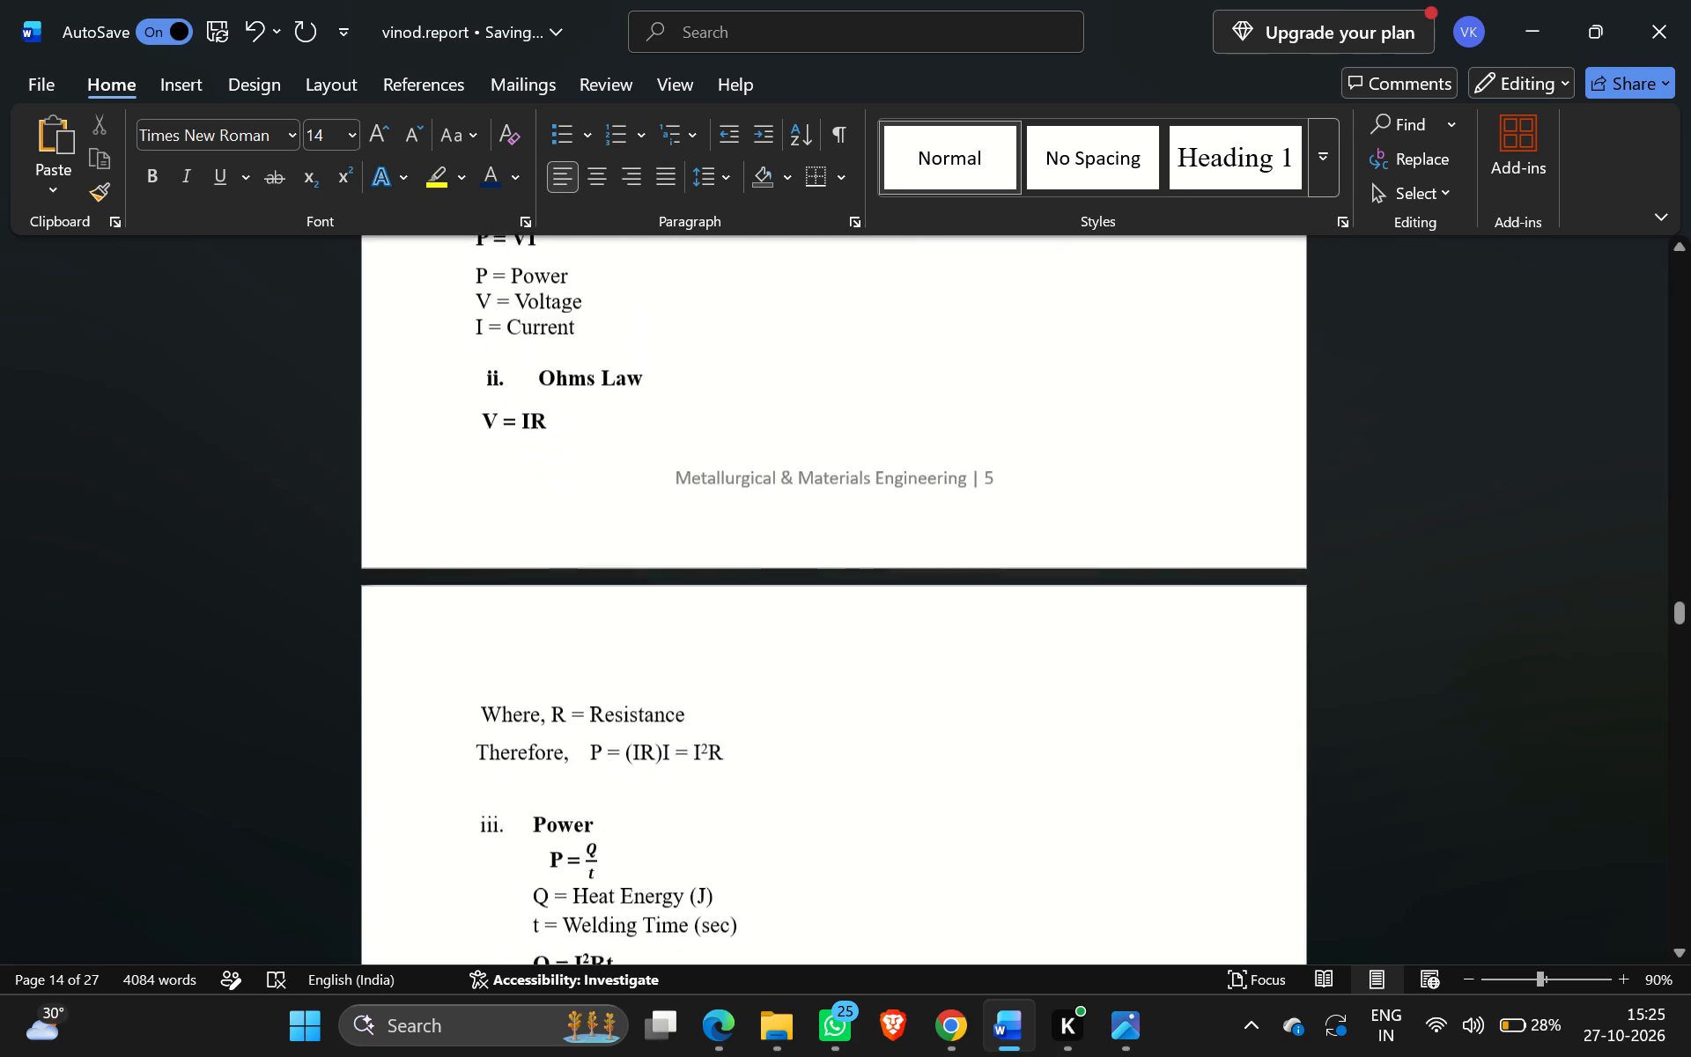
{"action": "scroll", "coordinate": [1137, 573], "scroll_direction": "down", "scroll_amount": 8}
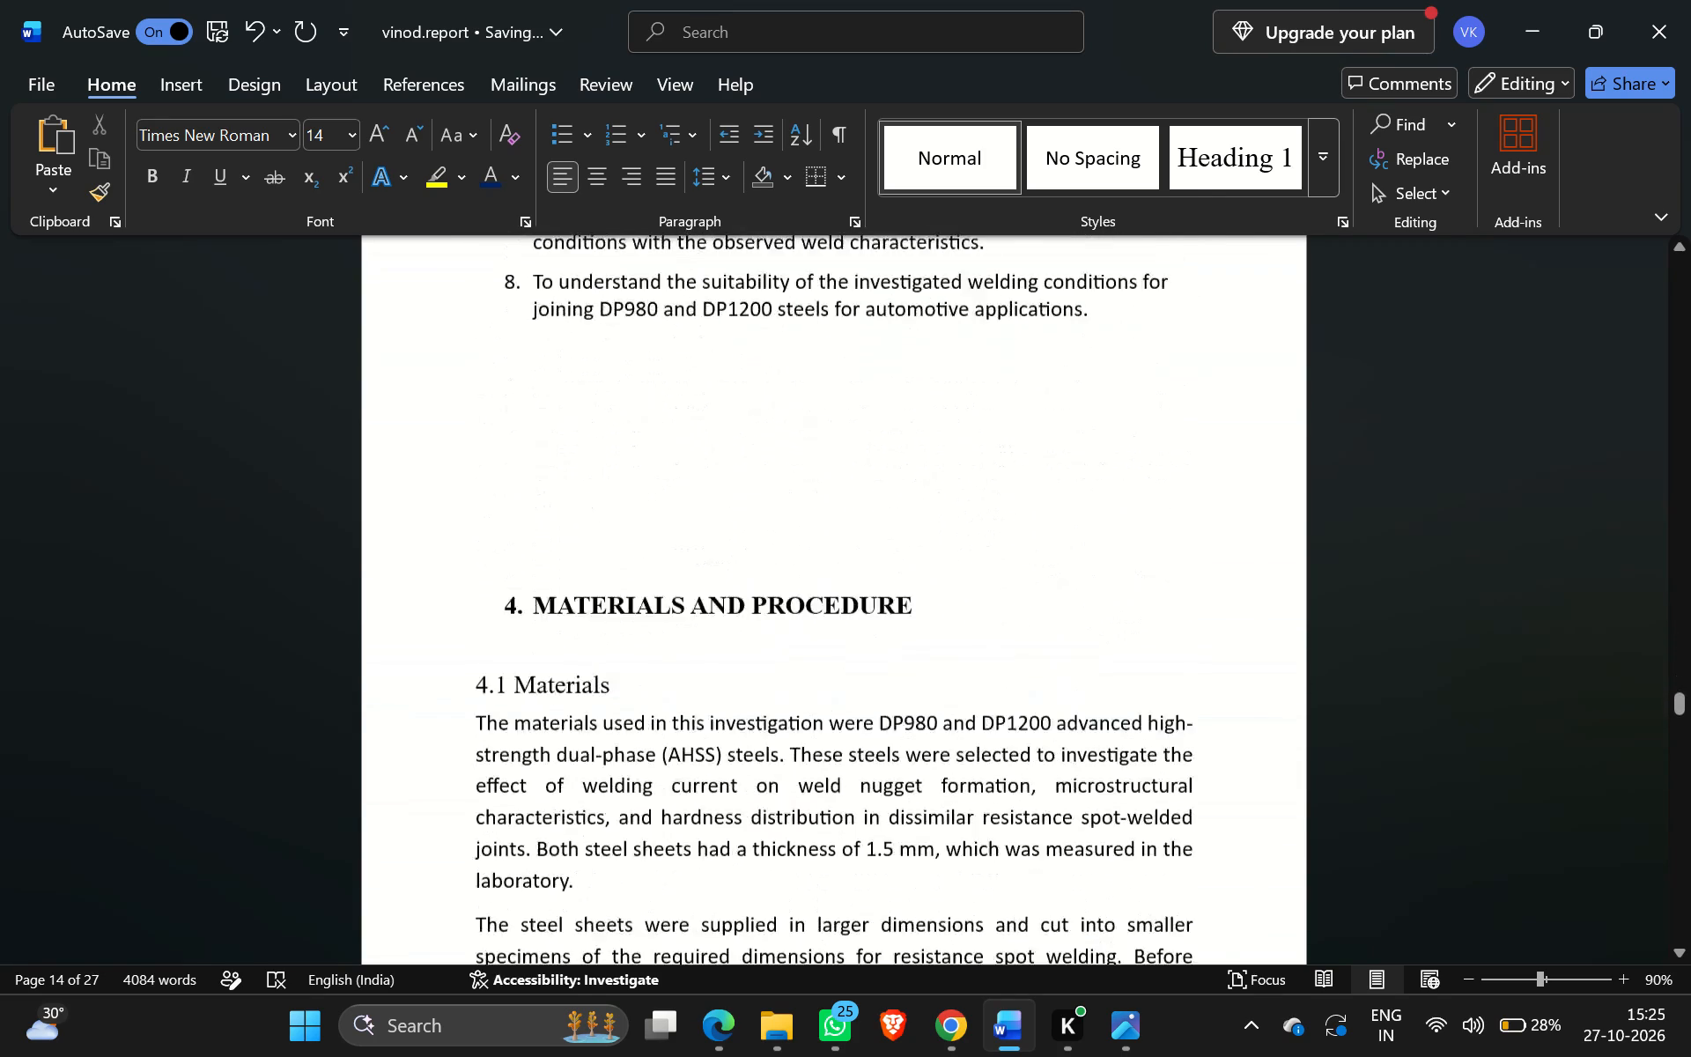
{"action": "scroll", "coordinate": [1137, 573], "scroll_direction": "down", "scroll_amount": 3}
{"action": "scroll", "coordinate": [1137, 573], "scroll_direction": "right", "scroll_amount": 1}
{"action": "scroll", "coordinate": [1137, 573], "scroll_direction": "up", "scroll_amount": 1}
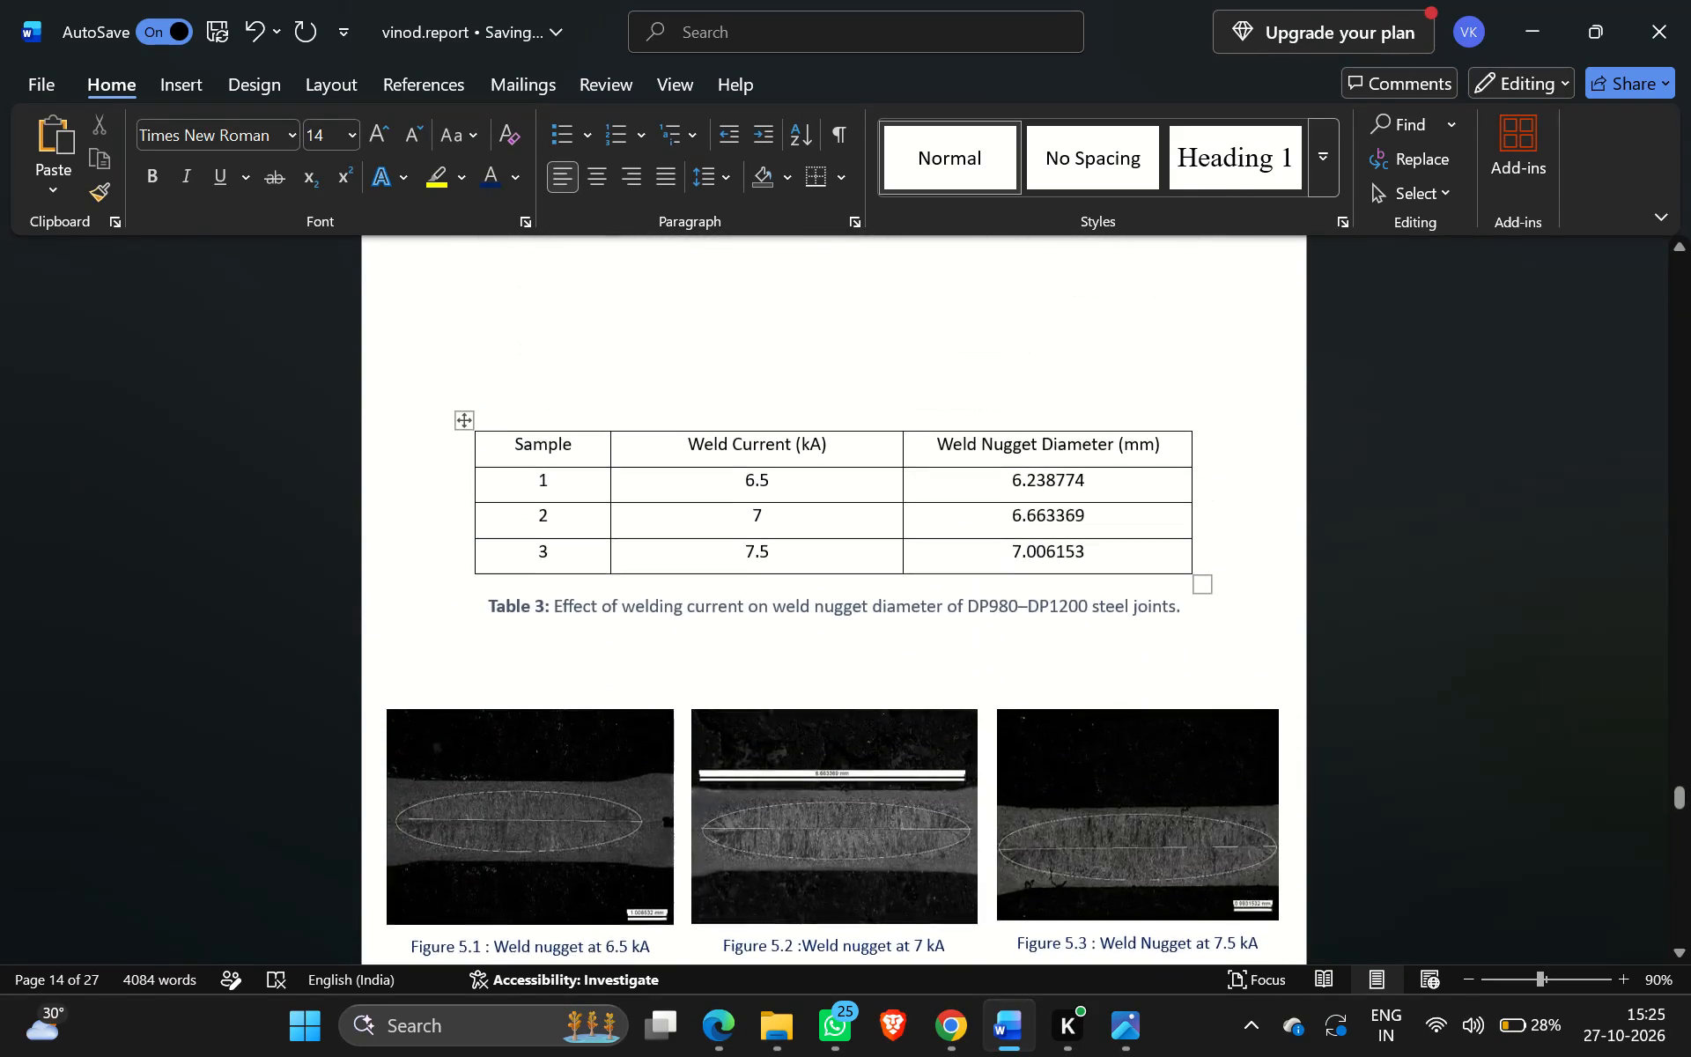
{"action": "scroll", "coordinate": [1137, 573], "scroll_direction": "up", "scroll_amount": 4}
{"action": "scroll", "coordinate": [1137, 573], "scroll_direction": "down", "scroll_amount": 2}
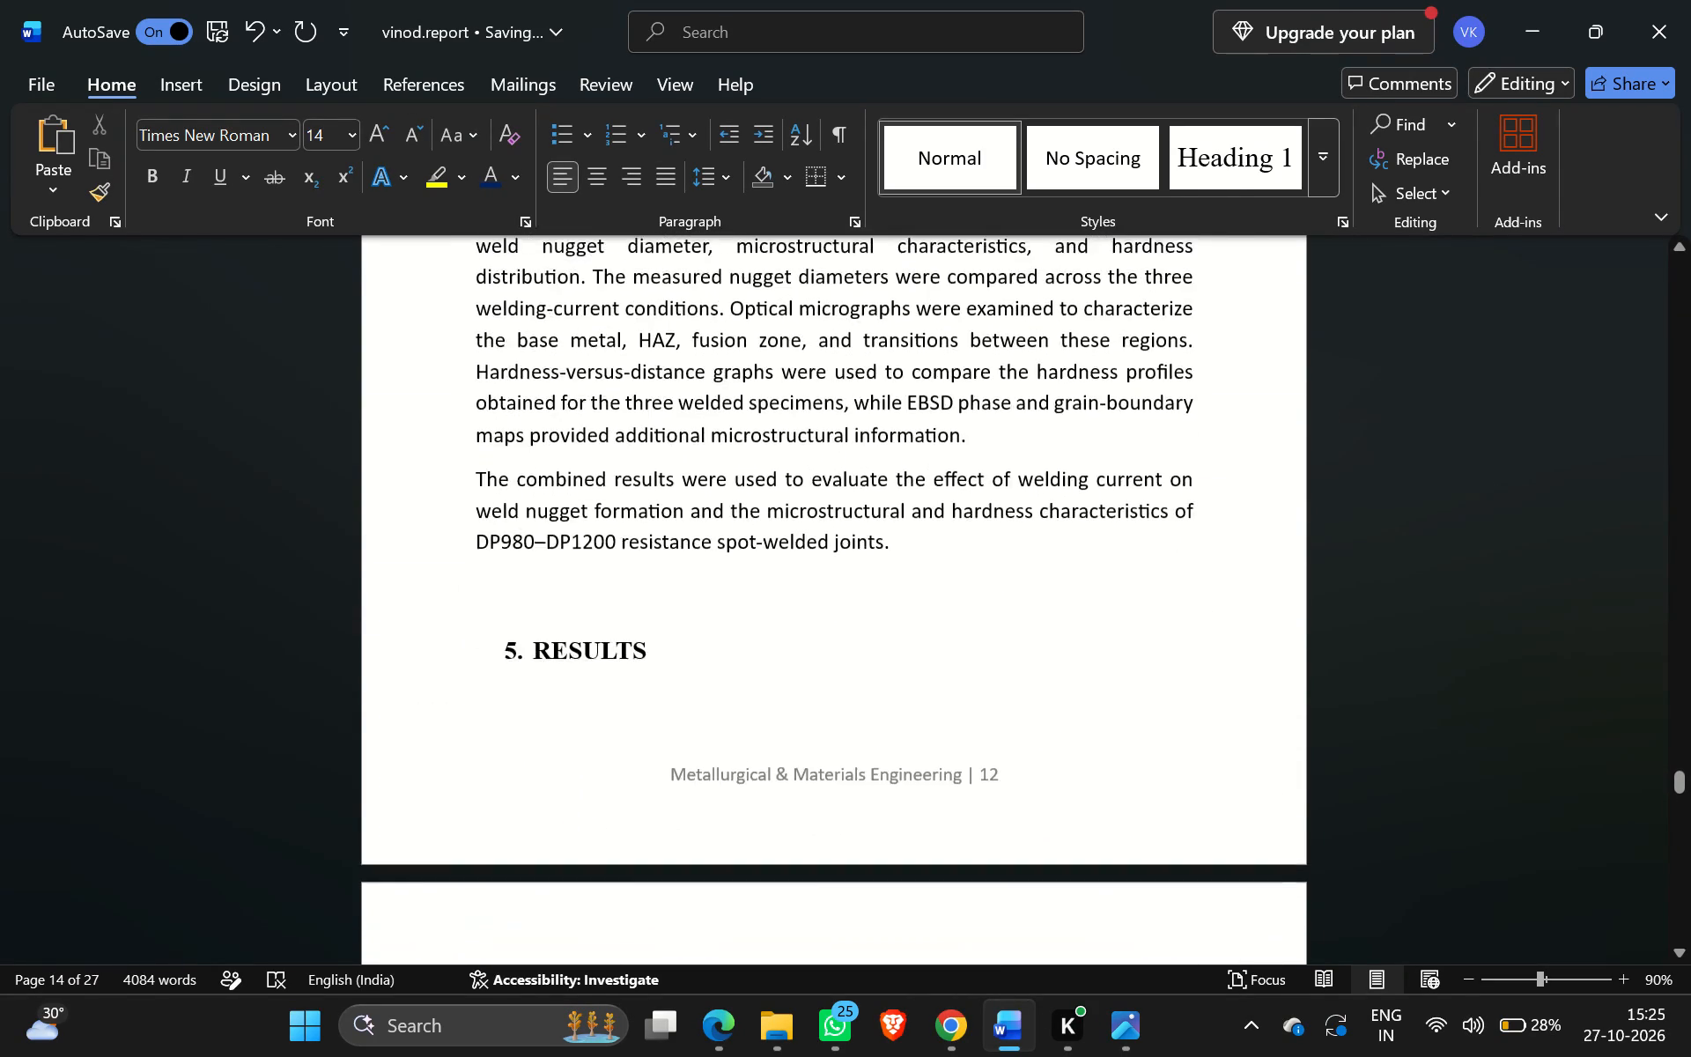
{"action": "scroll", "coordinate": [1137, 573], "scroll_direction": "down", "scroll_amount": 8}
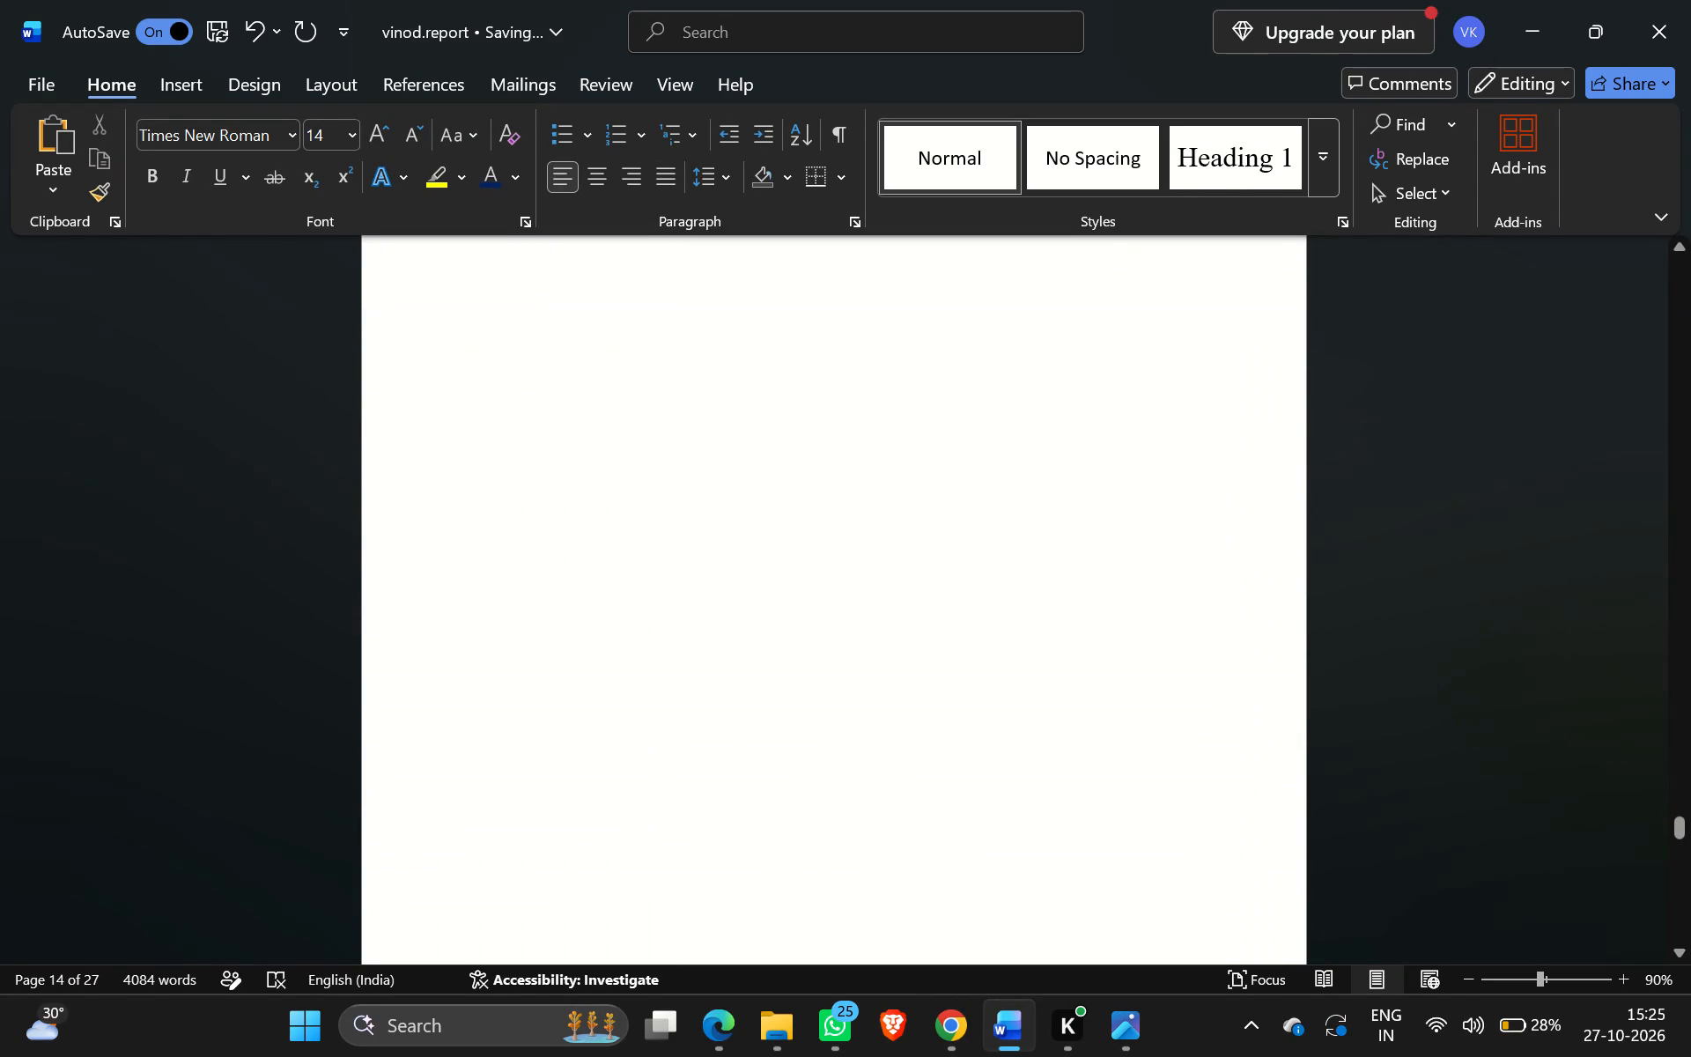
{"action": "scroll", "coordinate": [1137, 573], "scroll_direction": "down", "scroll_amount": 1}
{"action": "scroll", "coordinate": [1137, 573], "scroll_direction": "up", "scroll_amount": 1}
{"action": "scroll", "coordinate": [1137, 573], "scroll_direction": "down", "scroll_amount": 1}
{"action": "scroll", "coordinate": [1137, 573], "scroll_direction": "up", "scroll_amount": 1}
{"action": "scroll", "coordinate": [1137, 573], "scroll_direction": "down", "scroll_amount": 1}
{"action": "scroll", "coordinate": [1137, 573], "scroll_direction": "up", "scroll_amount": 1}
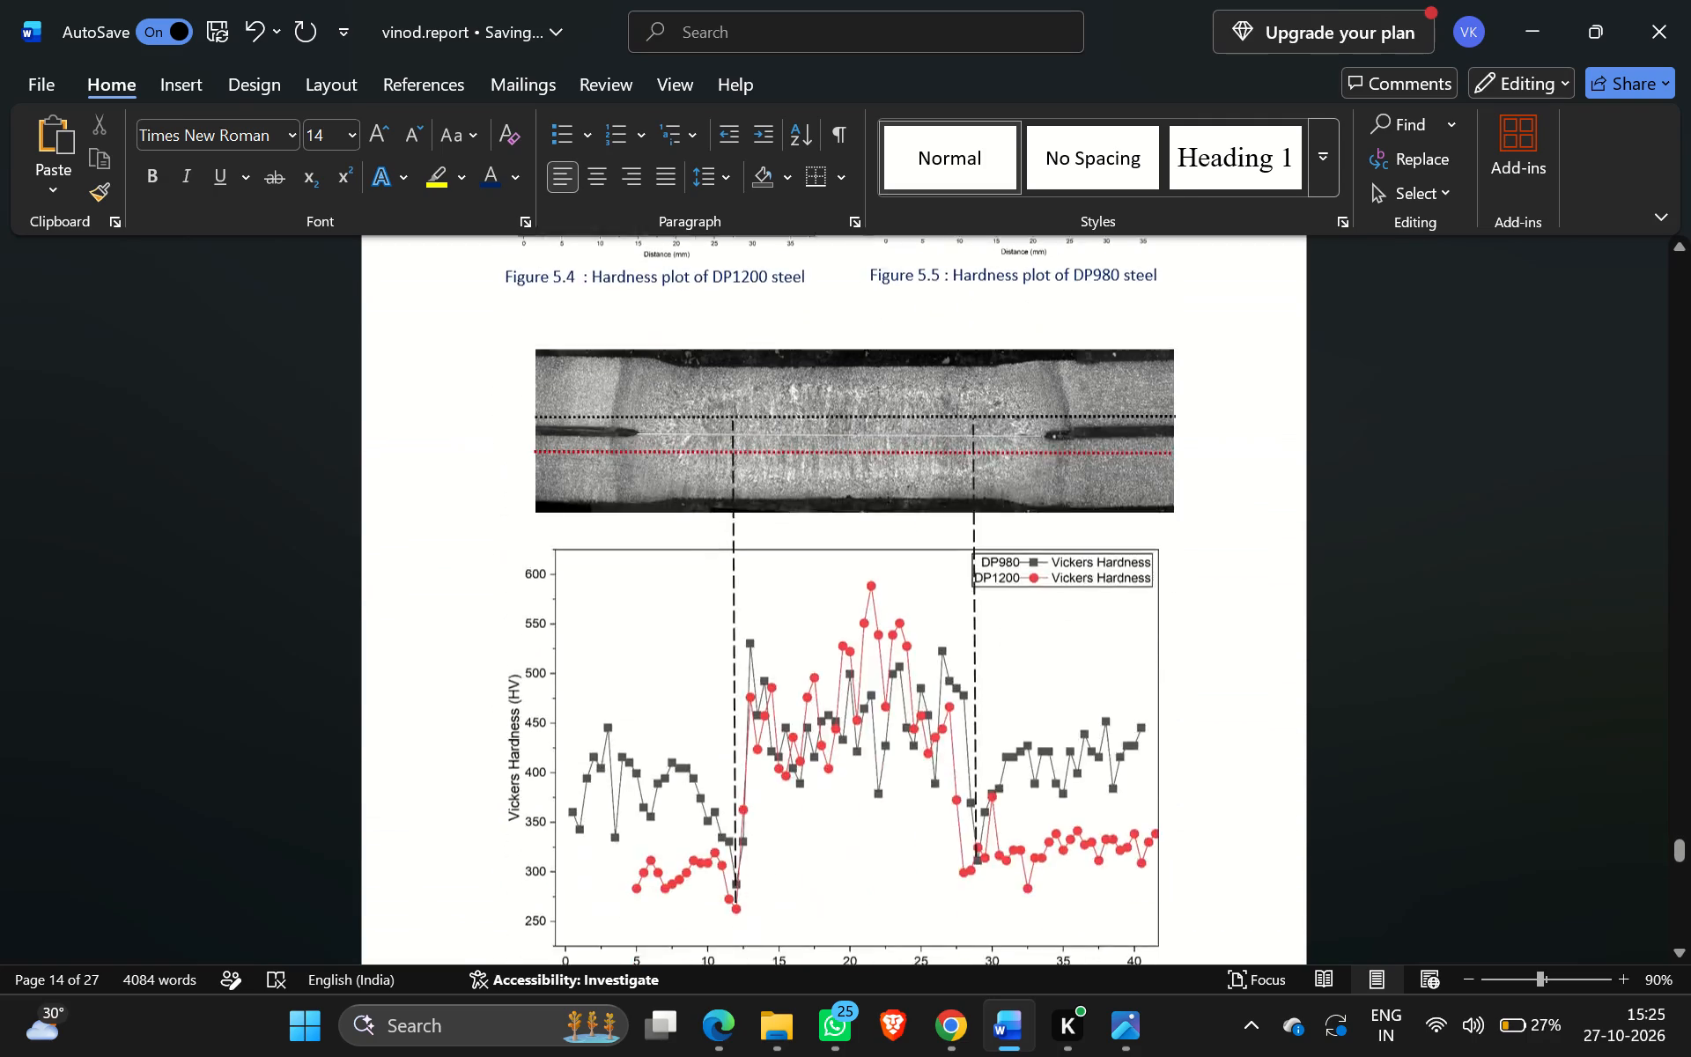
Remove the blank page between the Figure 5.1–5.3 weld nugget images and the hardness plots by deleting empty lines, then undo the last deletion.
{"action": "scroll", "coordinate": [1137, 573], "scroll_direction": "up", "scroll_amount": 1}
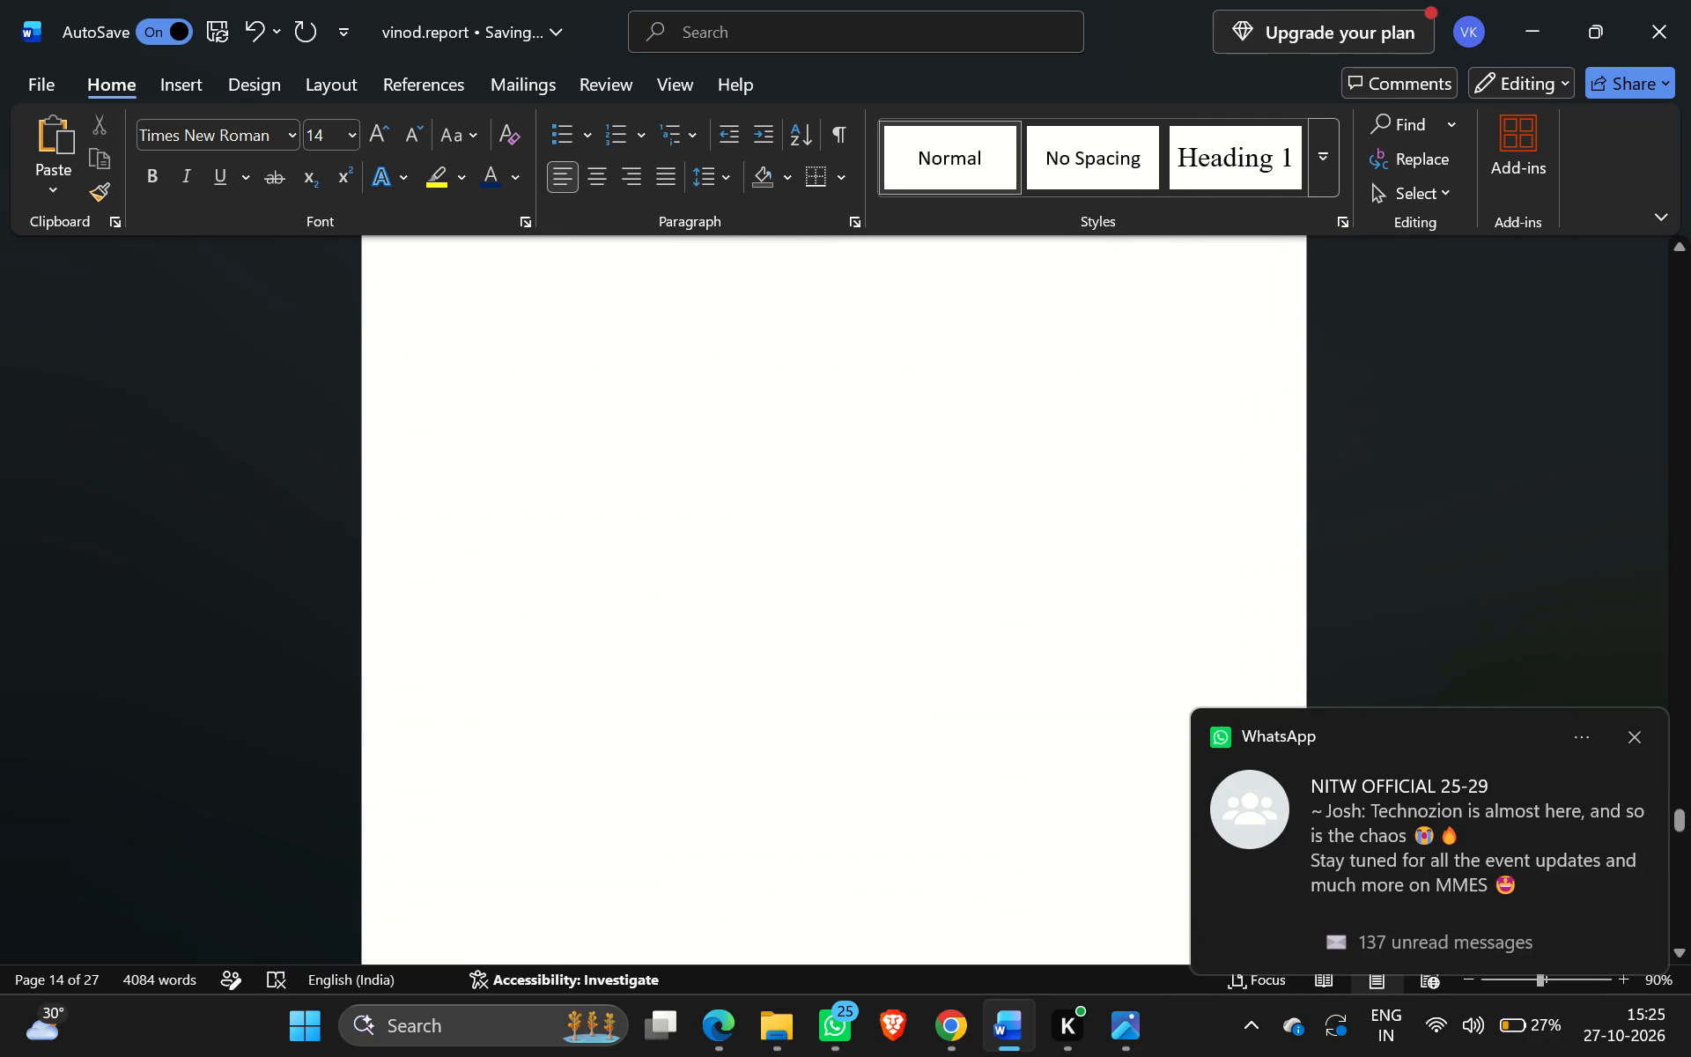
{"action": "scroll", "coordinate": [1137, 573], "scroll_direction": "up", "scroll_amount": 1}
{"action": "left_click", "coordinate": [854, 736]}
{"action": "key", "text": "BackSpace"}
{"action": "key", "text": "BackSpace"}
{"action": "key", "text": "BackSpace"}
{"action": "key", "text": "BackSpace"}
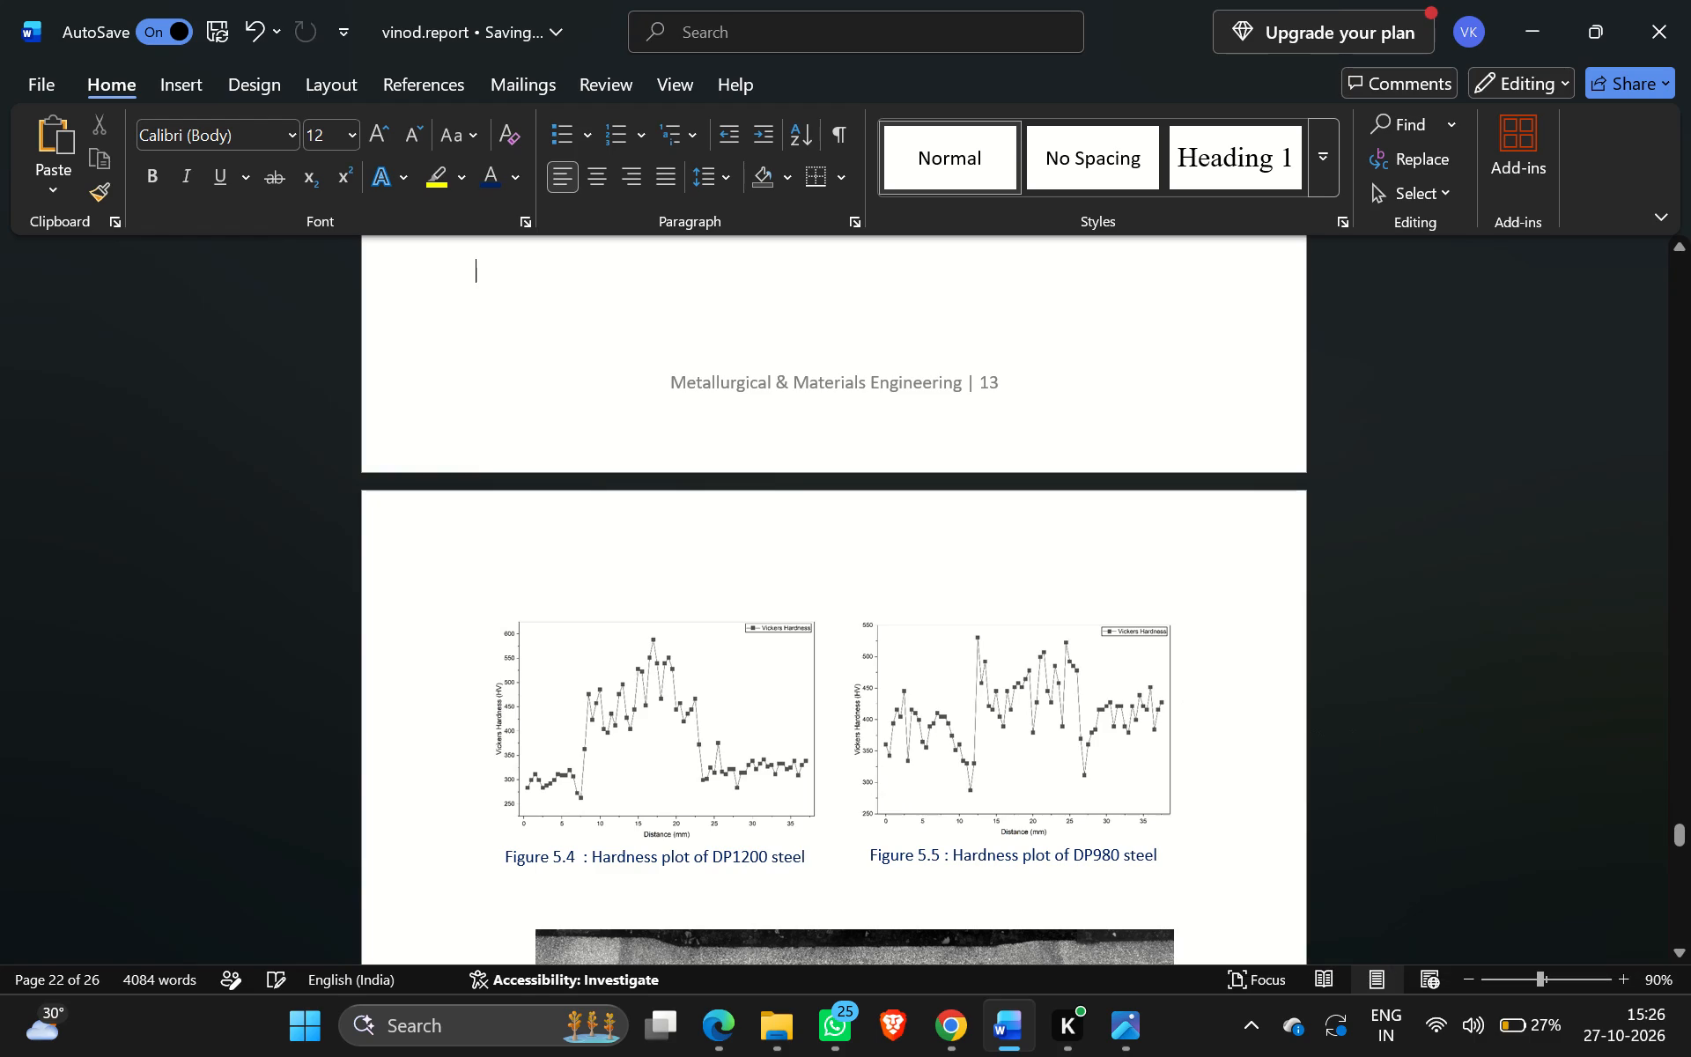
{"action": "key", "text": "ctrl+z"}
Check the page layout from the weld nugget figures through the conclusion and references, and back to the specimen preparation text.
{"action": "scroll", "coordinate": [854, 736], "scroll_direction": "up", "scroll_amount": 4}
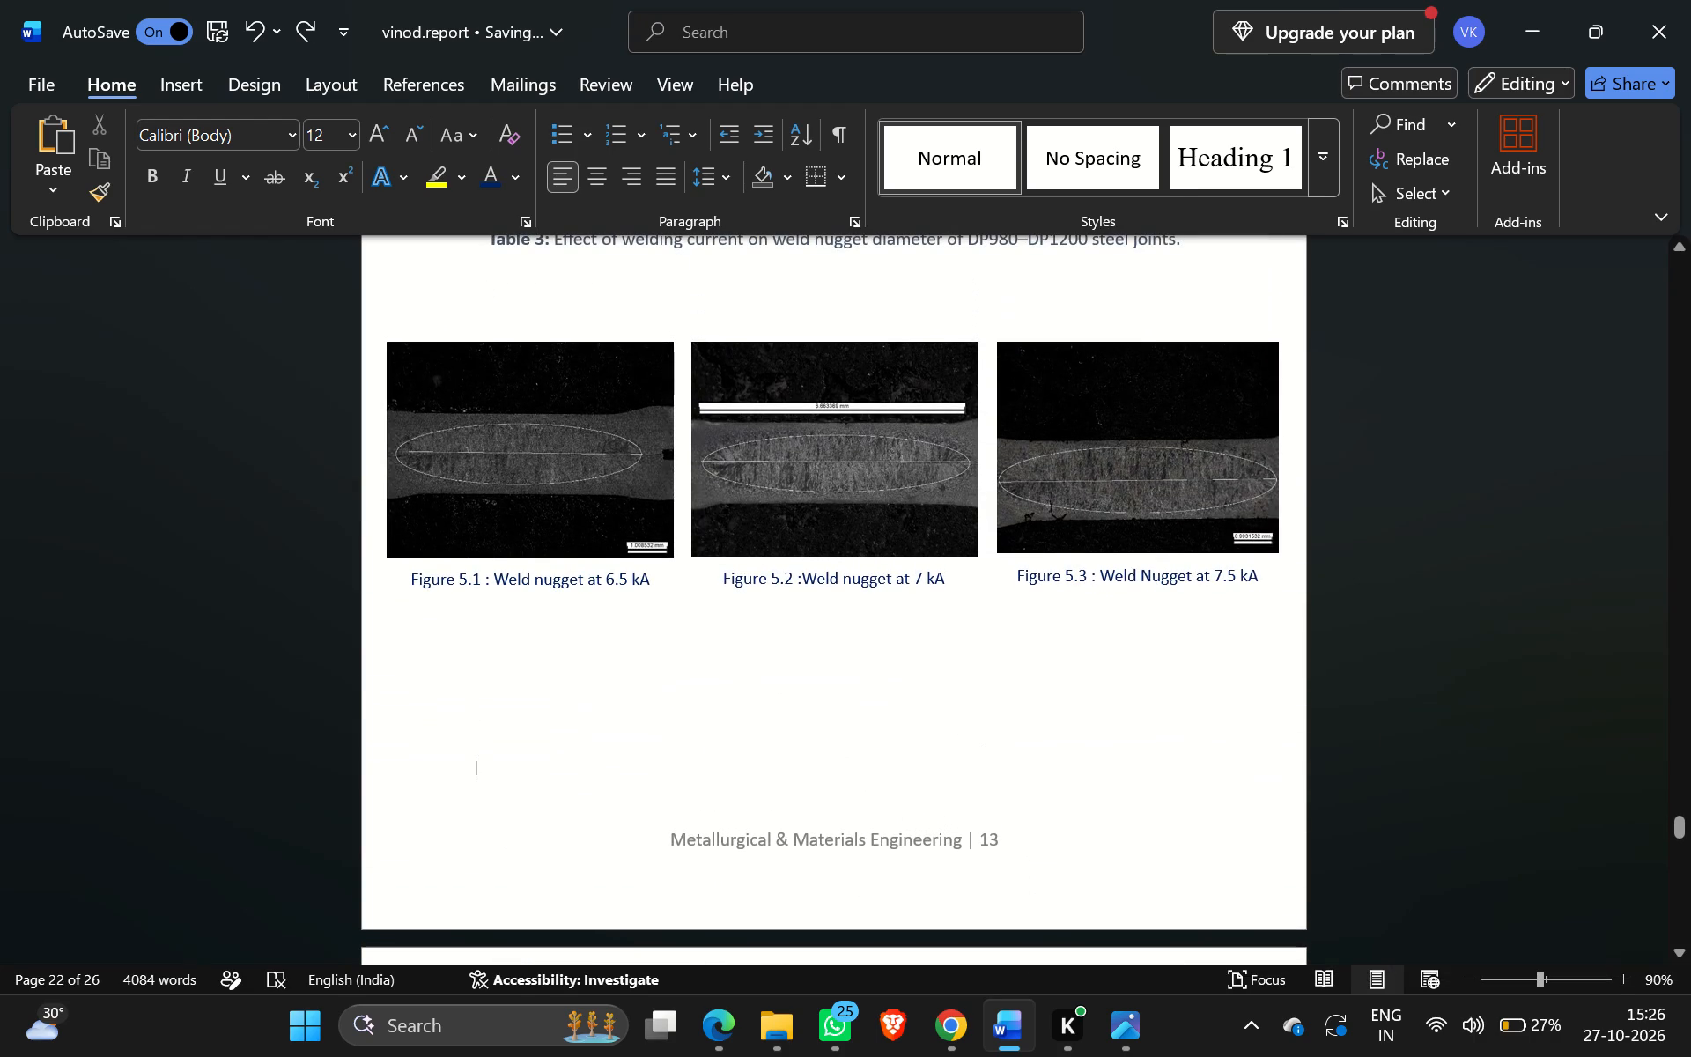
{"action": "scroll", "coordinate": [854, 736], "scroll_direction": "down", "scroll_amount": 6}
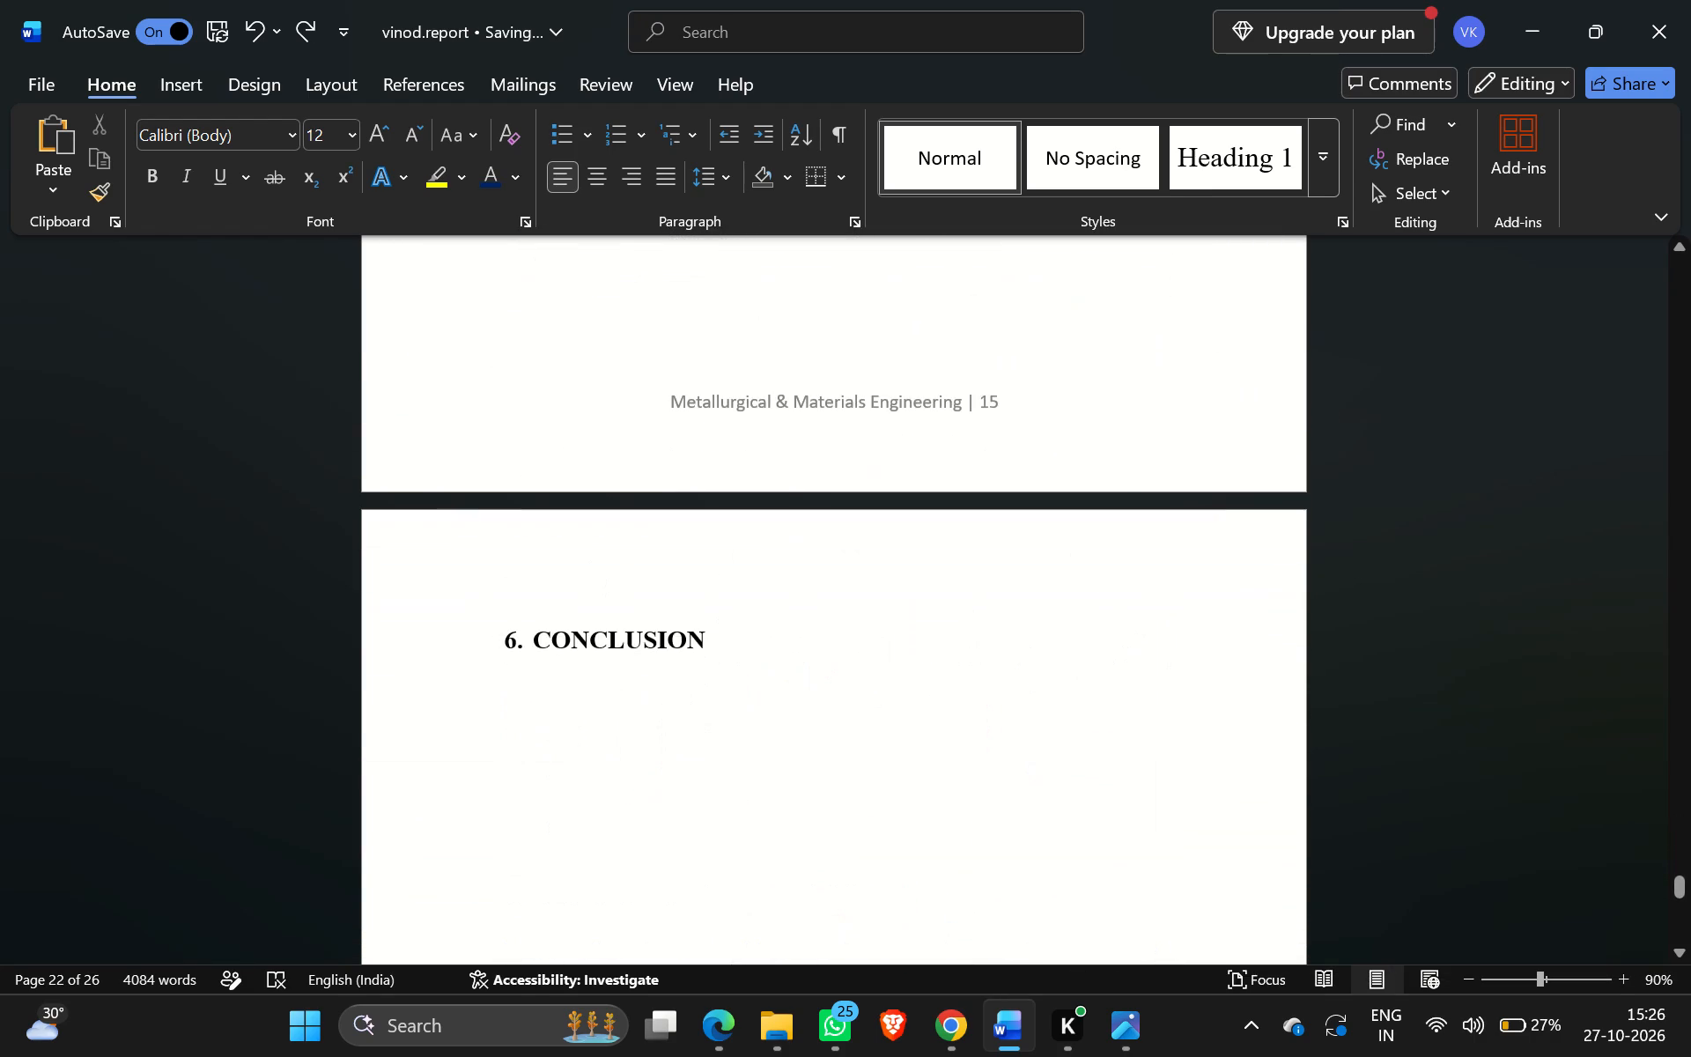
{"action": "scroll", "coordinate": [854, 736], "scroll_direction": "down", "scroll_amount": 8}
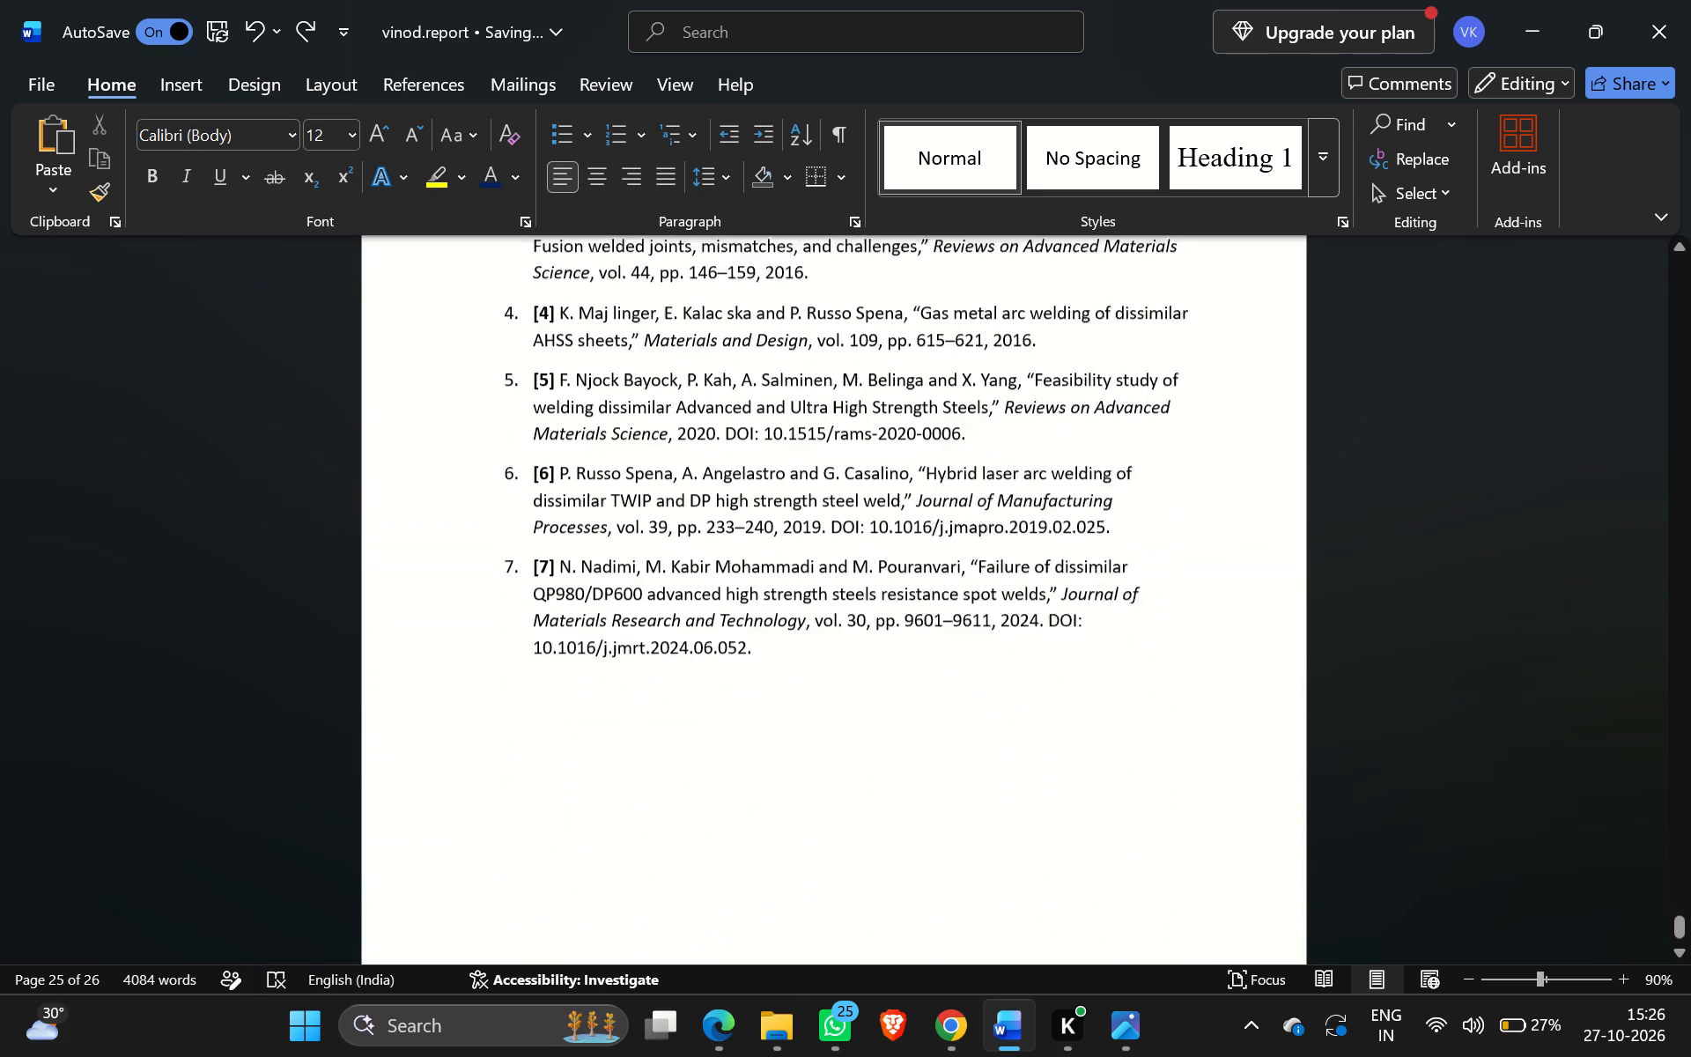
{"action": "scroll", "coordinate": [854, 736], "scroll_direction": "up", "scroll_amount": 15}
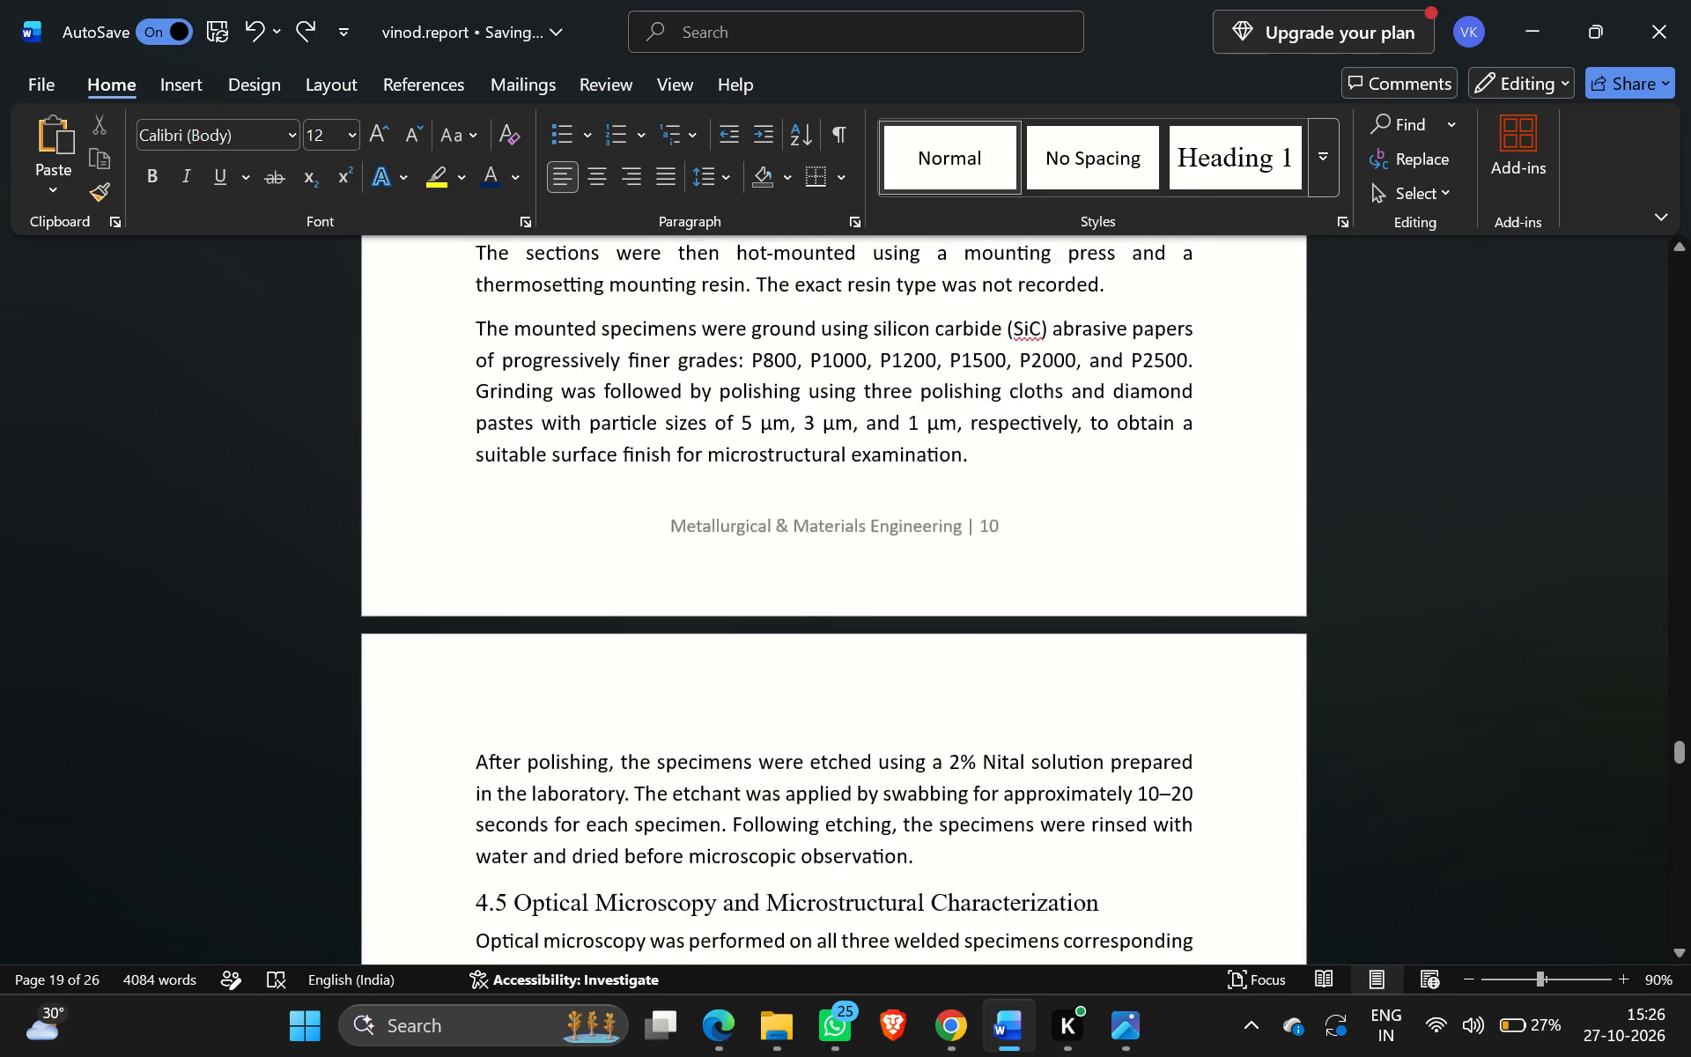
Delete the empty lines between objective 8 and the "MATERIALS AND PROCEDURE" heading.
{"action": "scroll", "coordinate": [854, 736], "scroll_direction": "up", "scroll_amount": 2}
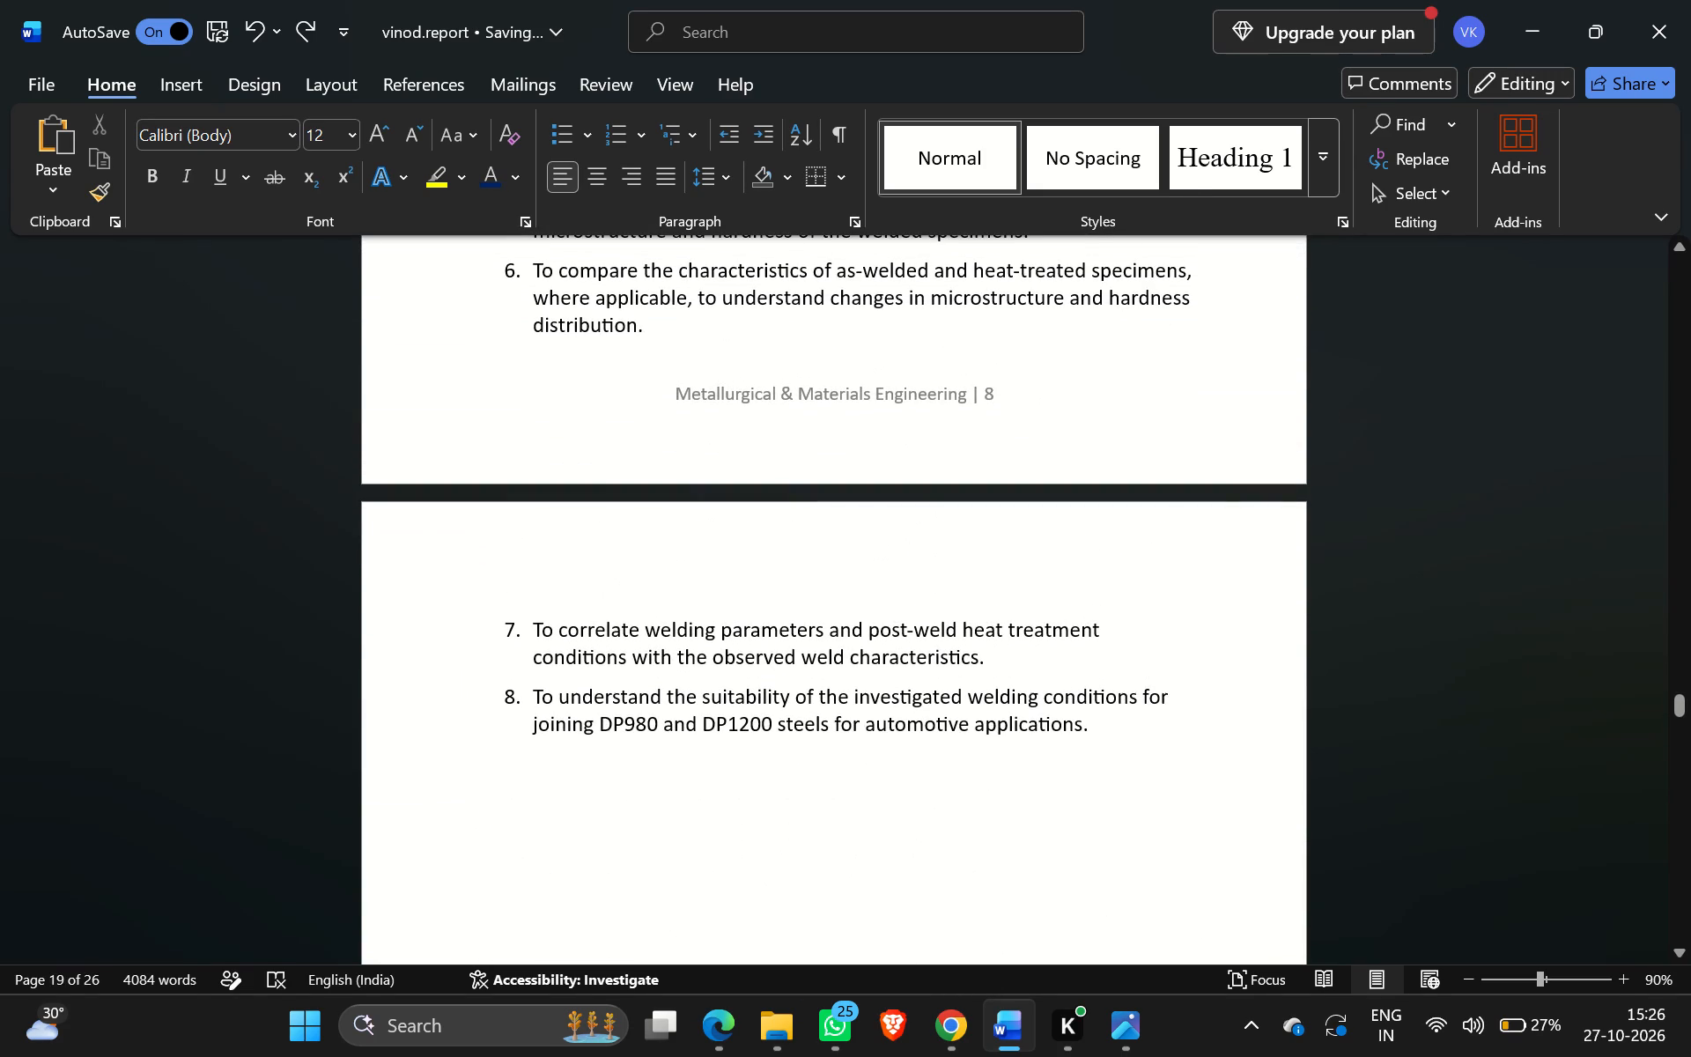
{"action": "left_click_drag", "start_coordinate": [552, 765], "coordinate": [723, 979]}
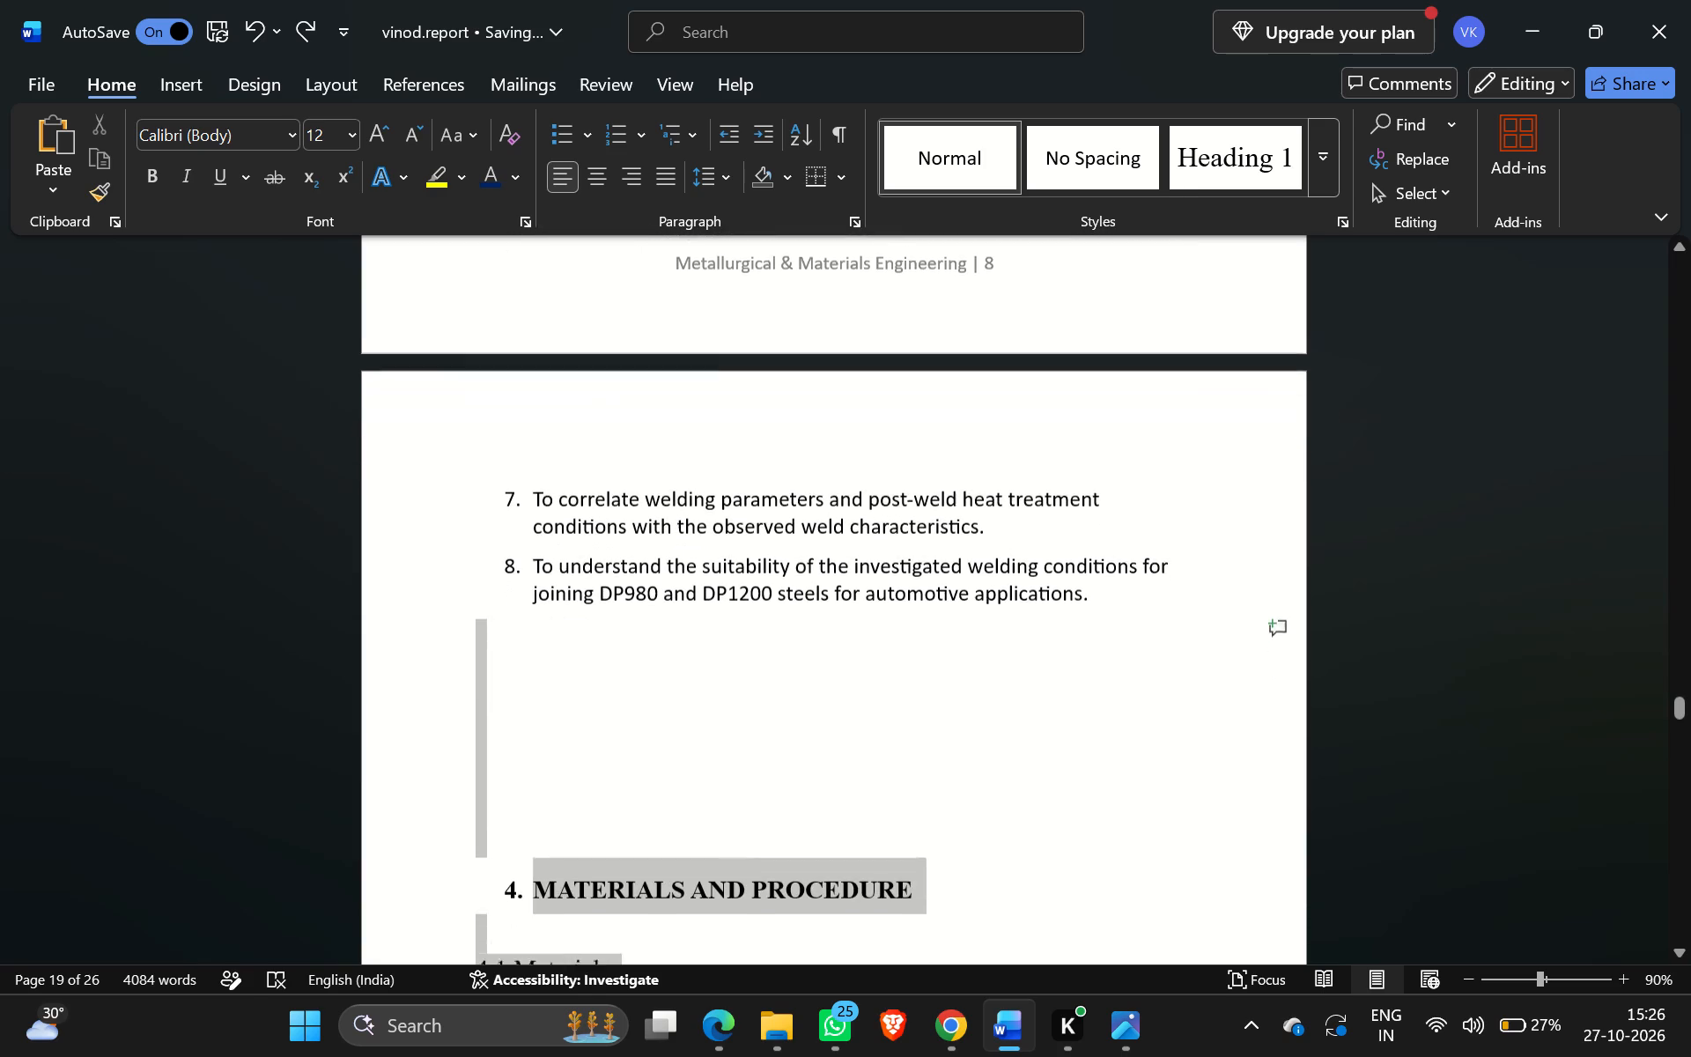
{"action": "left_click_drag", "start_coordinate": [723, 979], "coordinate": [754, 668]}
{"action": "key", "text": "BackSpace"}
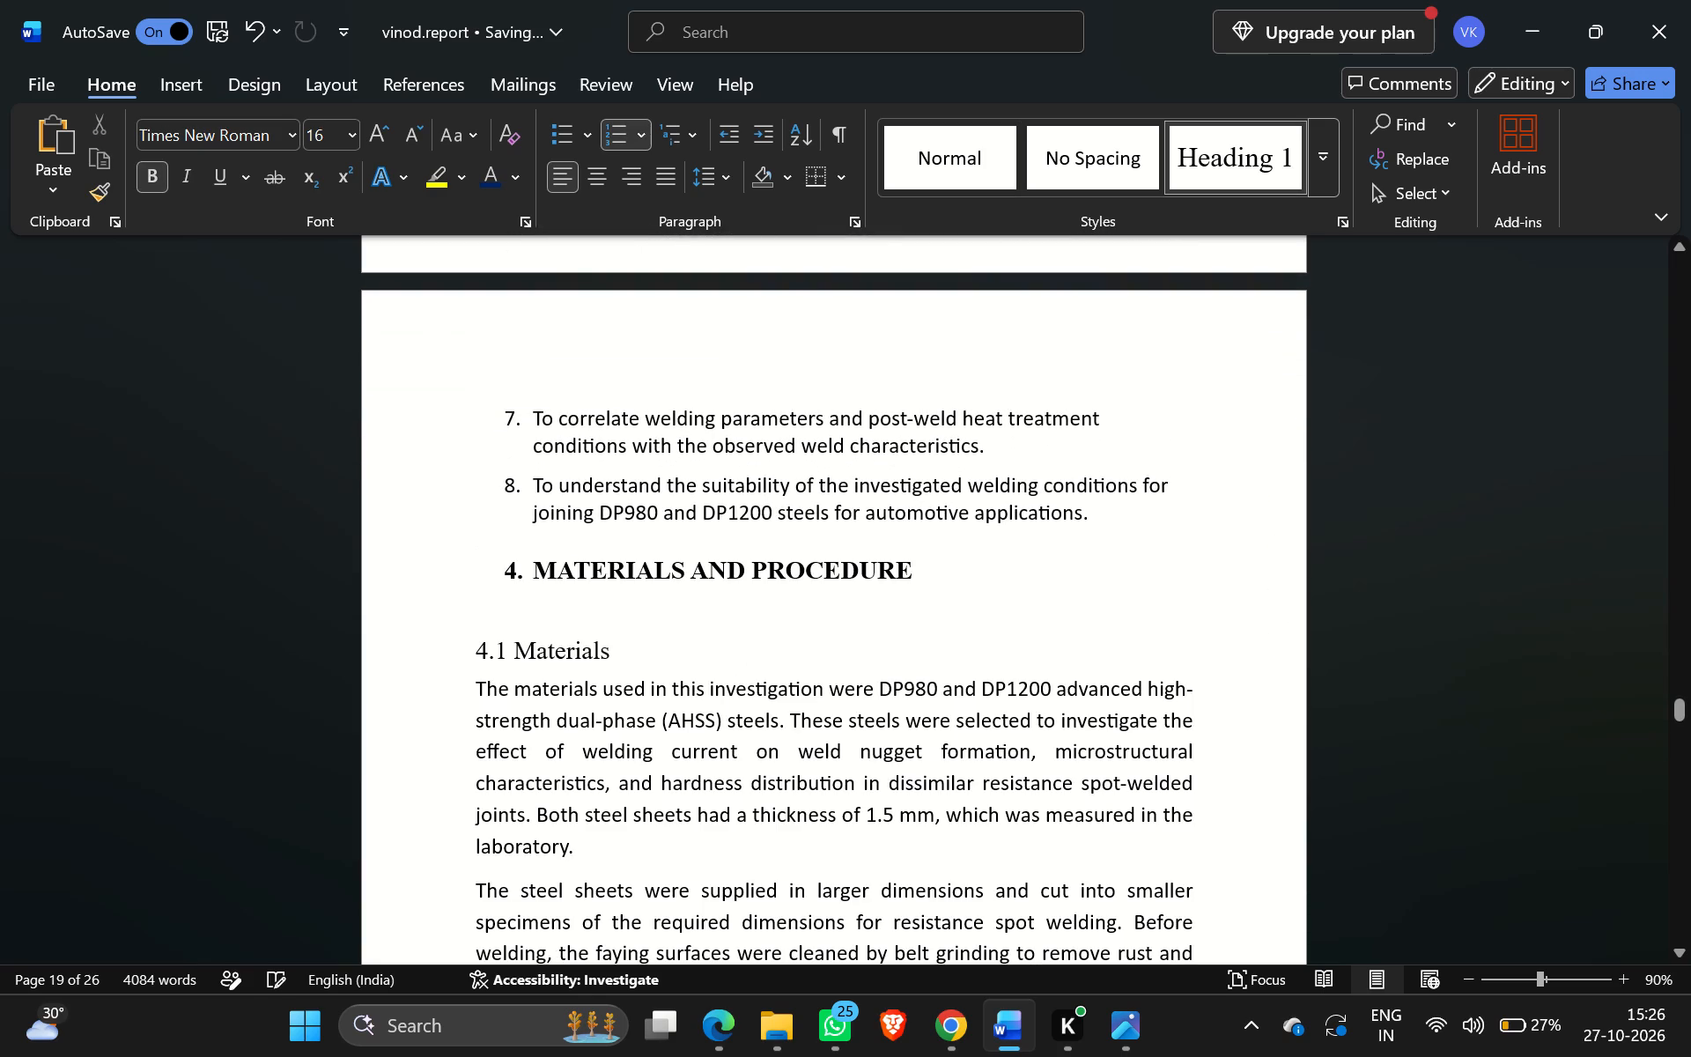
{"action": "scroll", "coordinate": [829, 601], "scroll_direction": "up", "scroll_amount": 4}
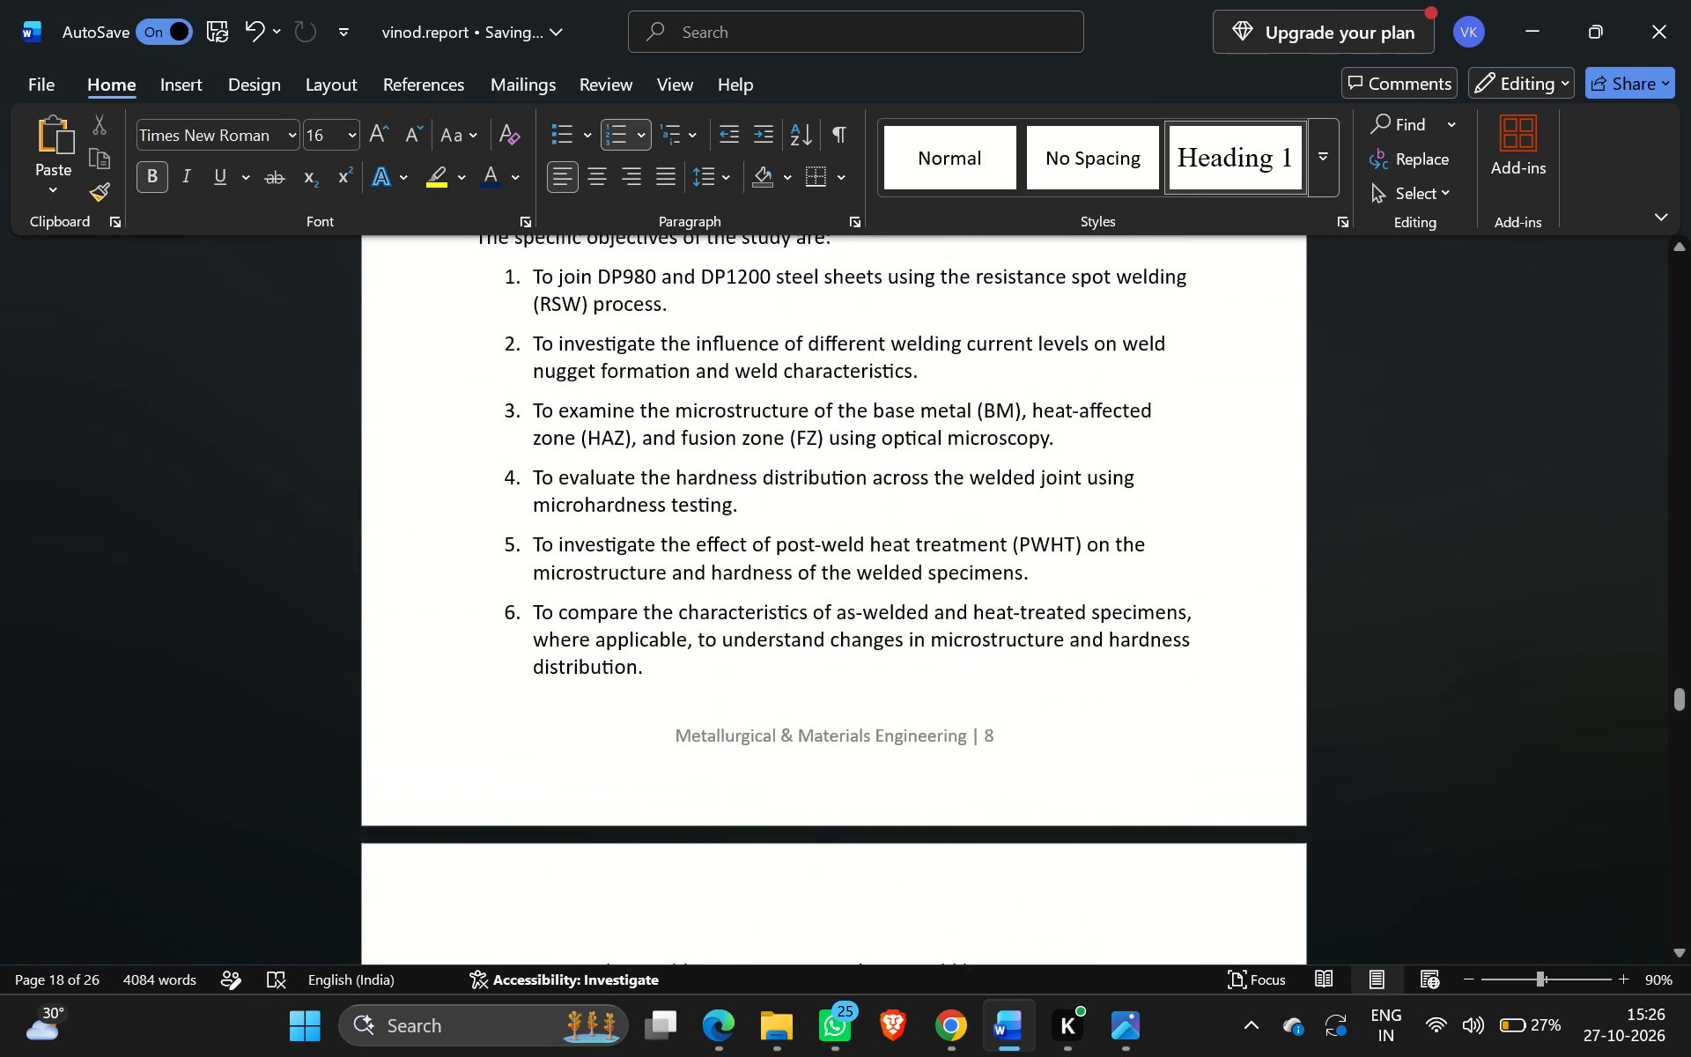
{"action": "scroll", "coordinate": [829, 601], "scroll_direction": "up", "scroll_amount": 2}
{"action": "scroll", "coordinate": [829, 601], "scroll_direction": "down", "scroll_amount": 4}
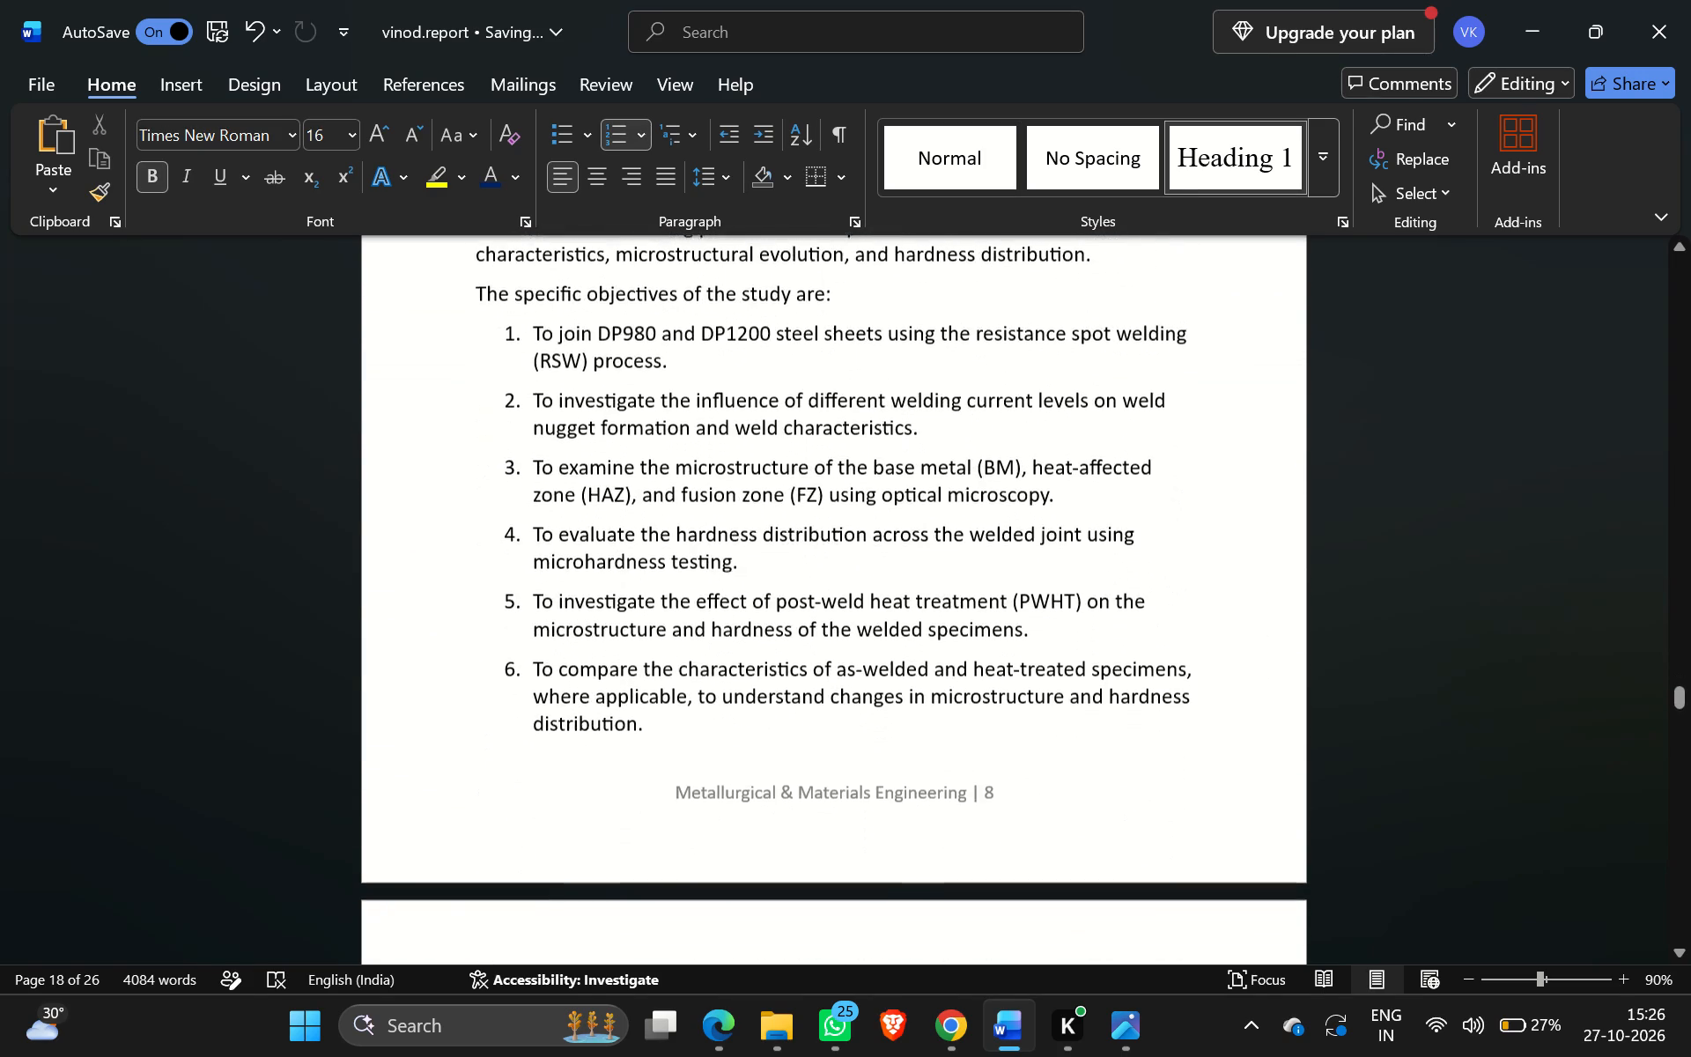
Review the report from the objectives list through the procedure sections, the nugget diameter table and the hardness graphs.
{"action": "scroll", "coordinate": [829, 601], "scroll_direction": "down", "scroll_amount": 9}
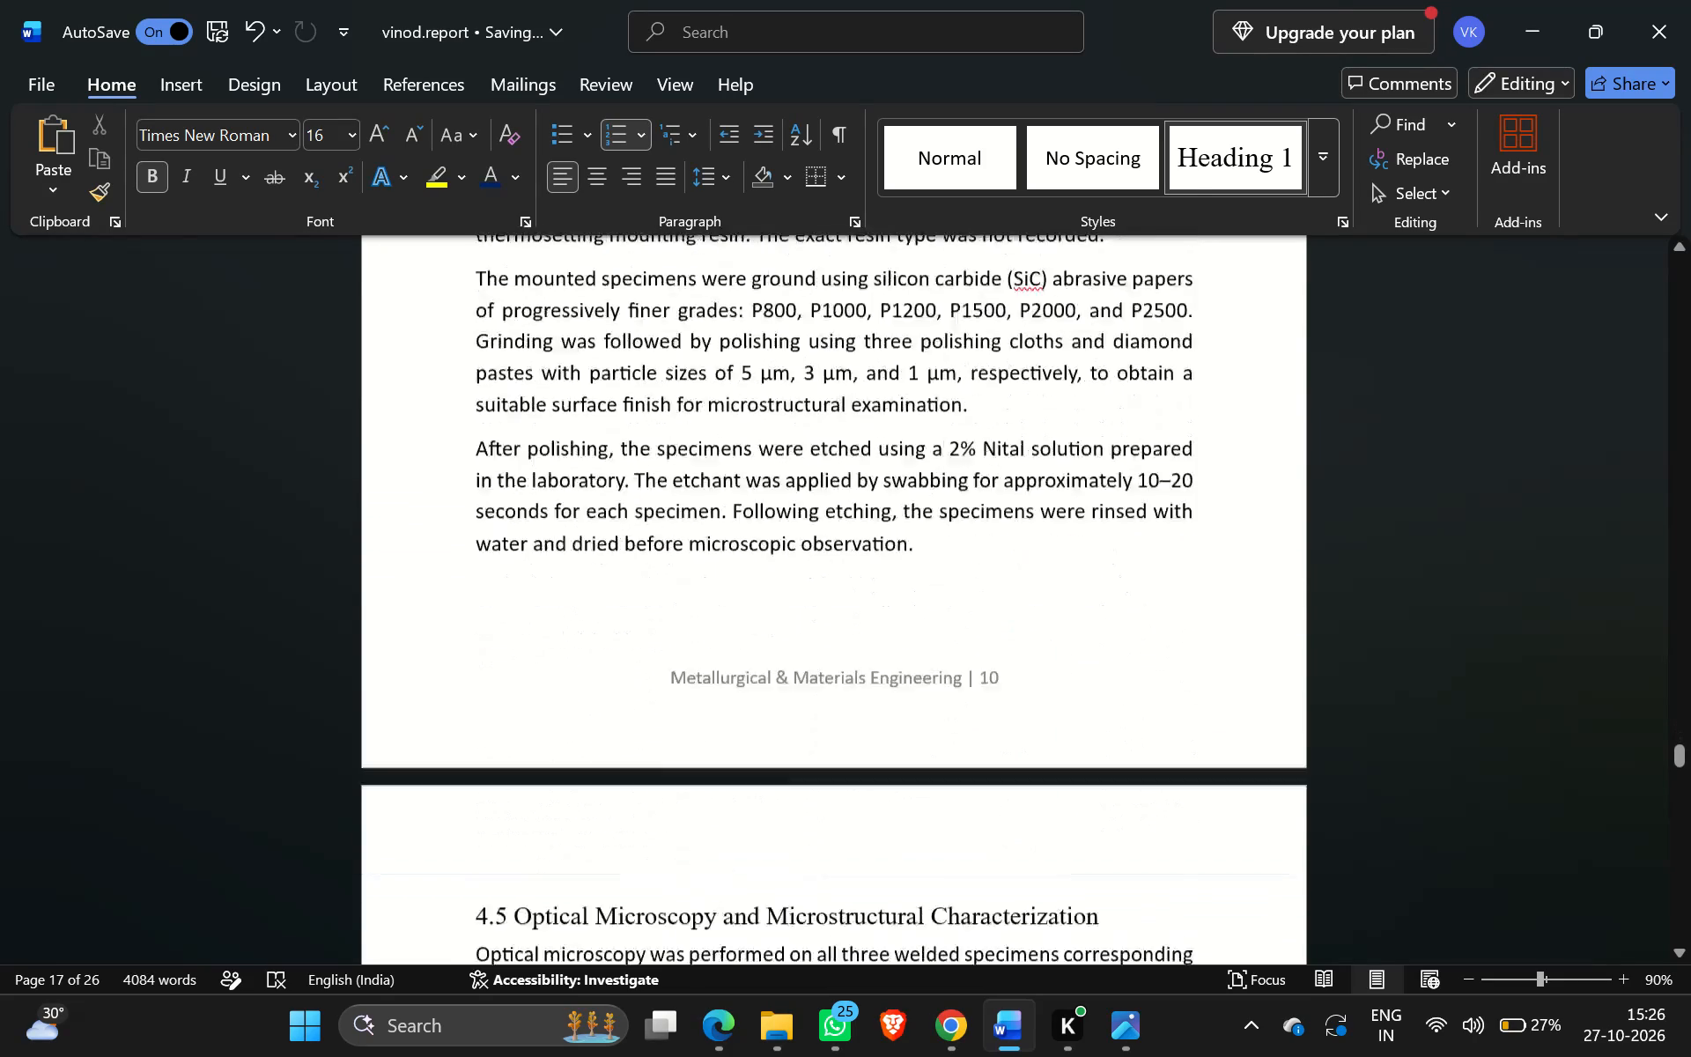
{"action": "scroll", "coordinate": [829, 601], "scroll_direction": "down", "scroll_amount": 4}
{"action": "scroll", "coordinate": [829, 601], "scroll_direction": "up", "scroll_amount": 4}
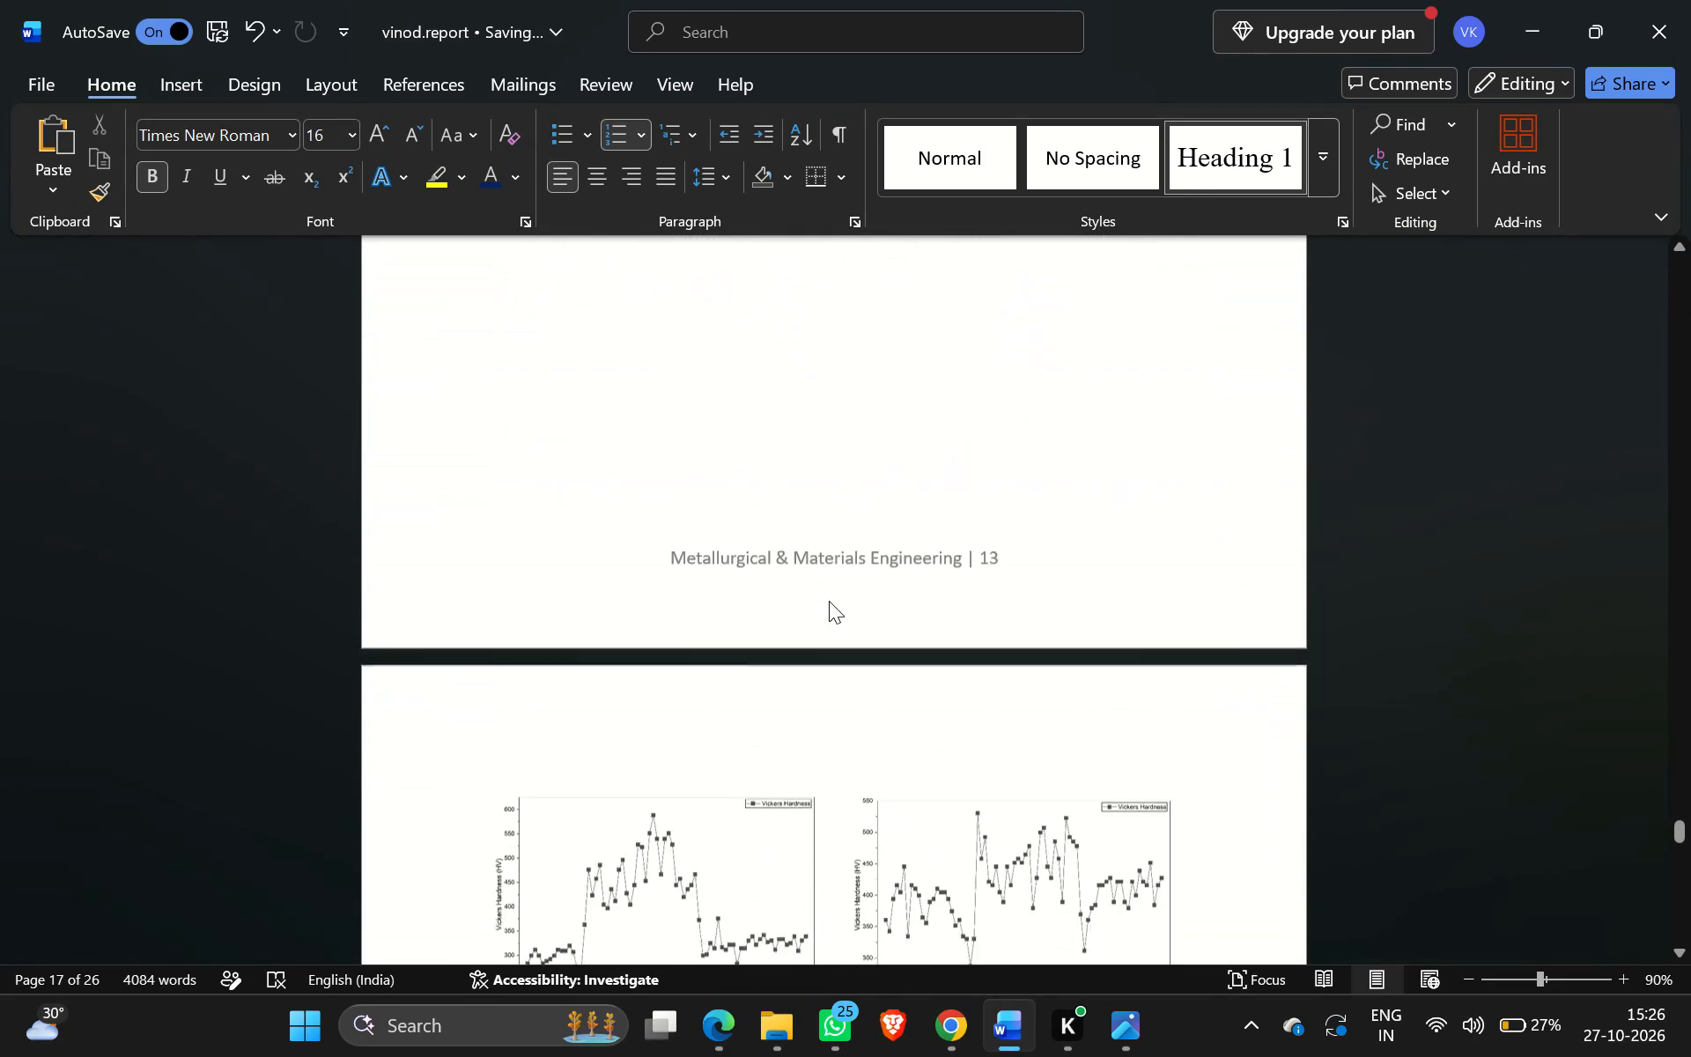
{"action": "scroll", "coordinate": [829, 601], "scroll_direction": "up", "scroll_amount": 8}
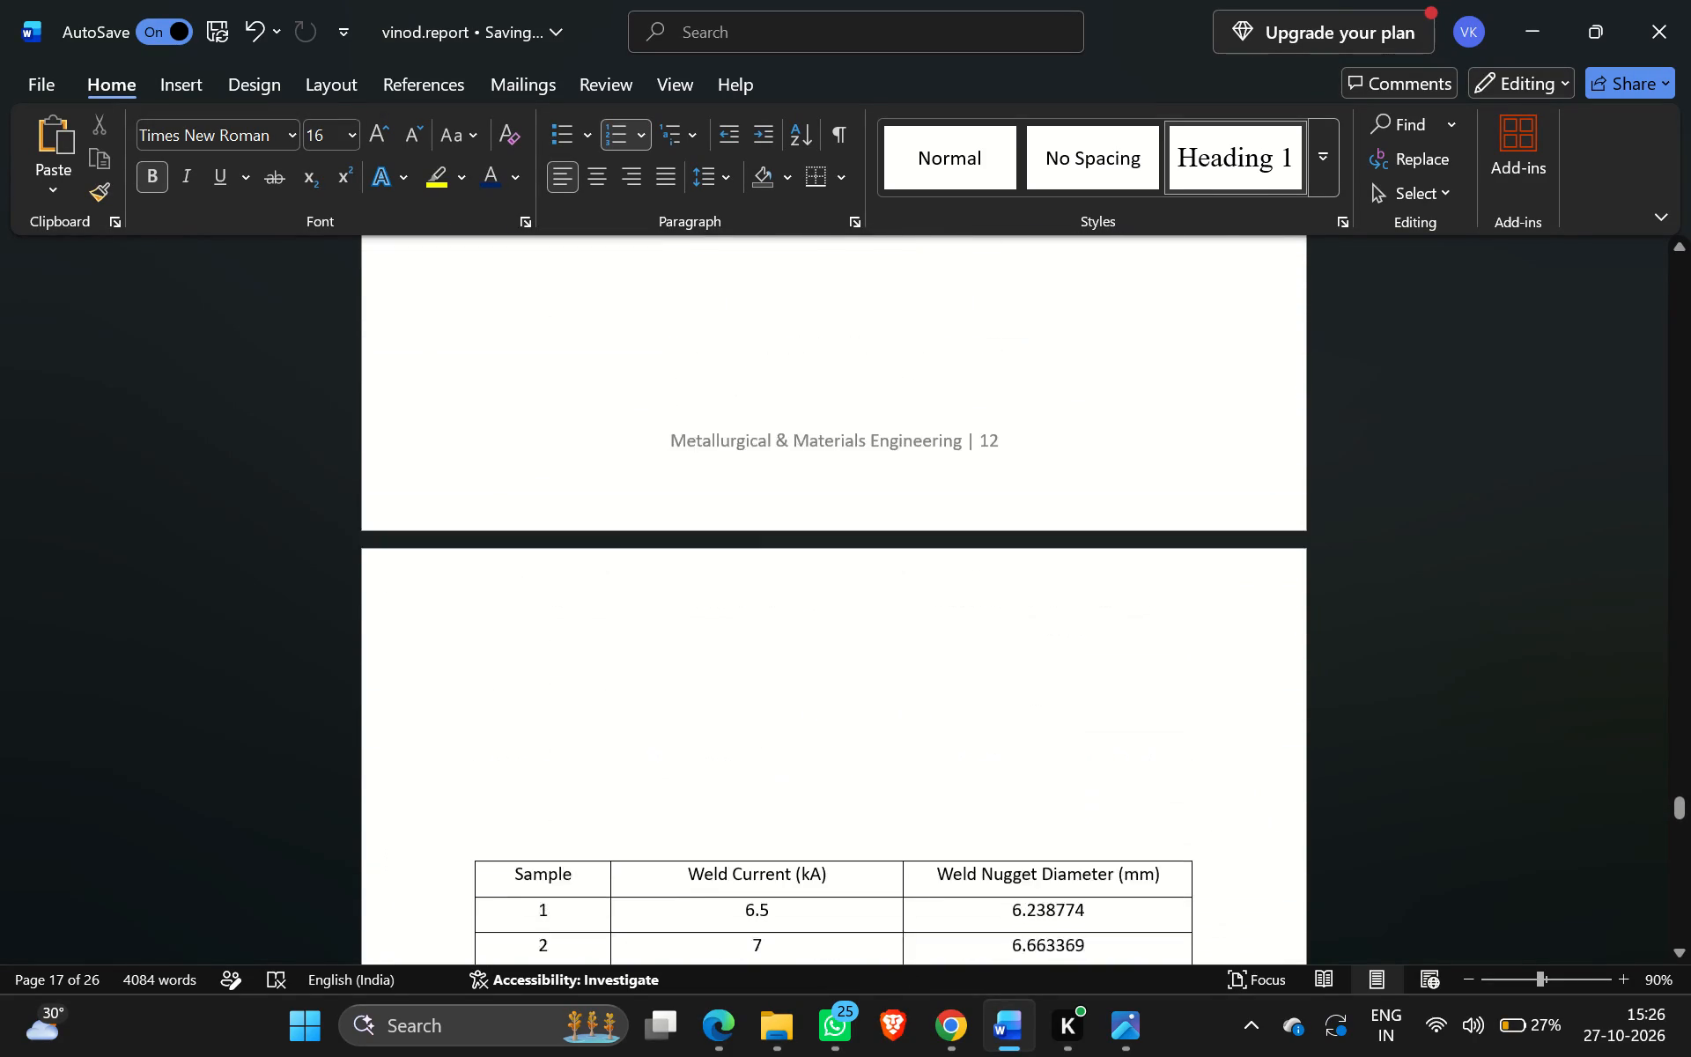
{"action": "scroll", "coordinate": [829, 601], "scroll_direction": "up", "scroll_amount": 3}
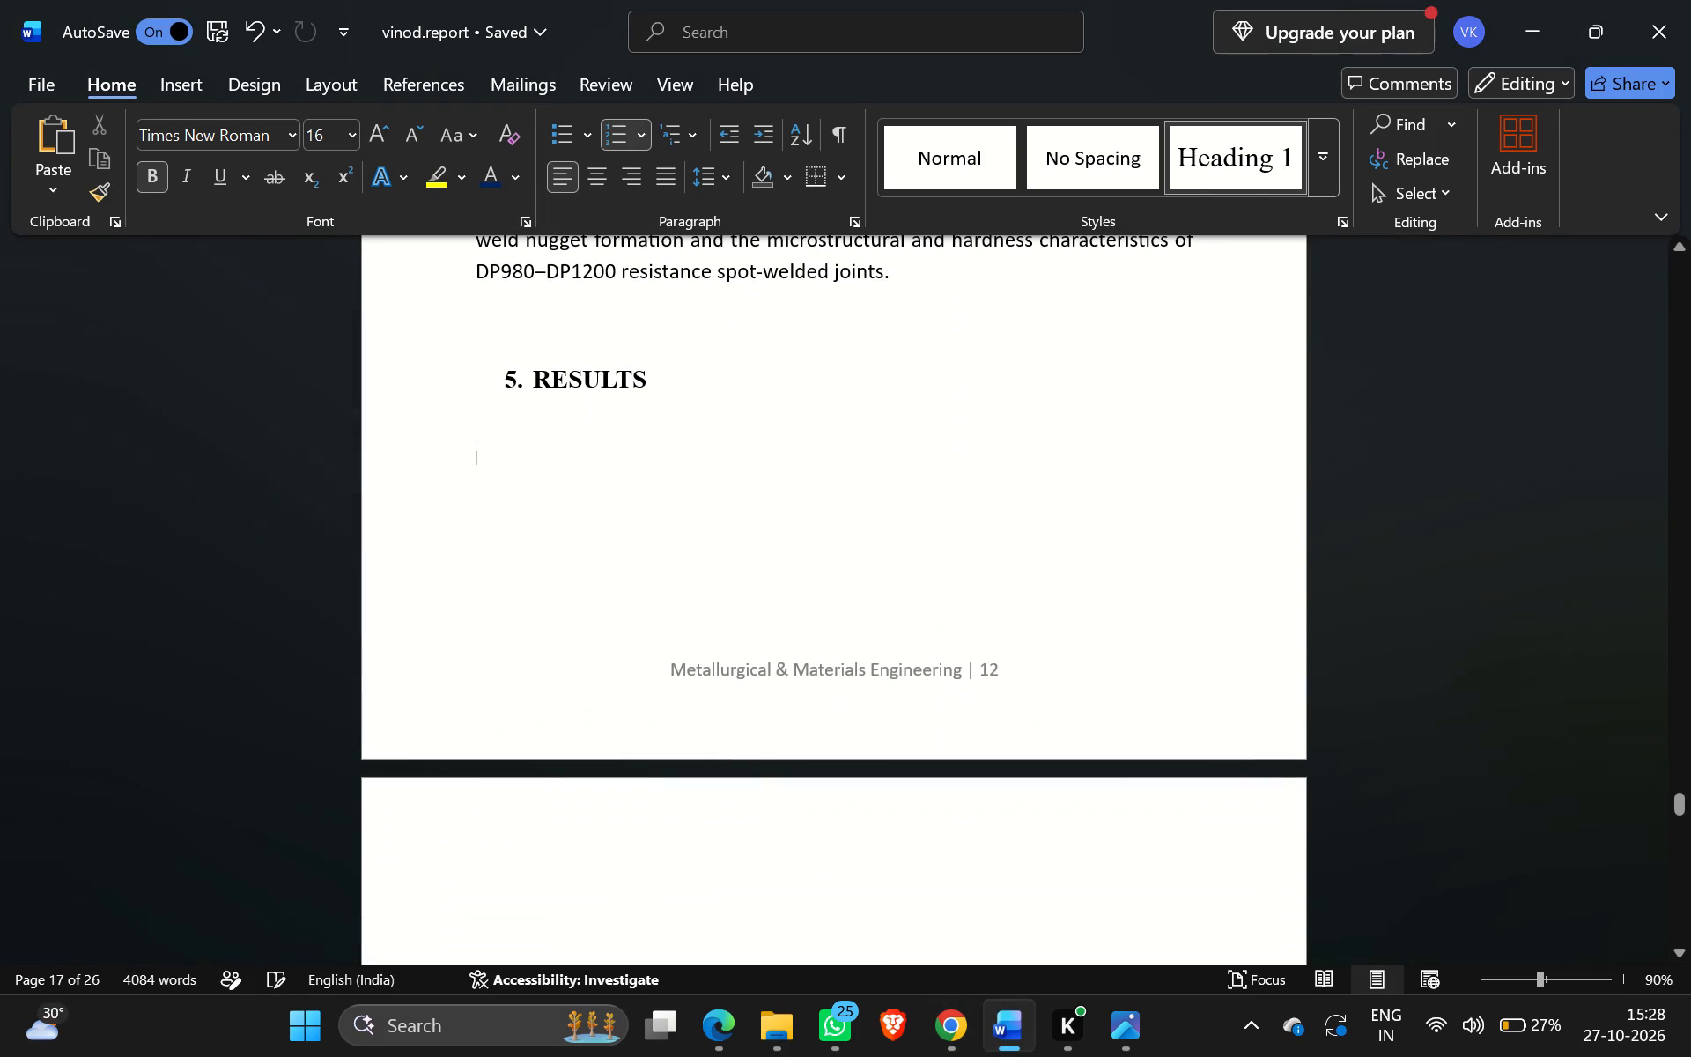
{"action": "key", "text": "ctrl+v"}
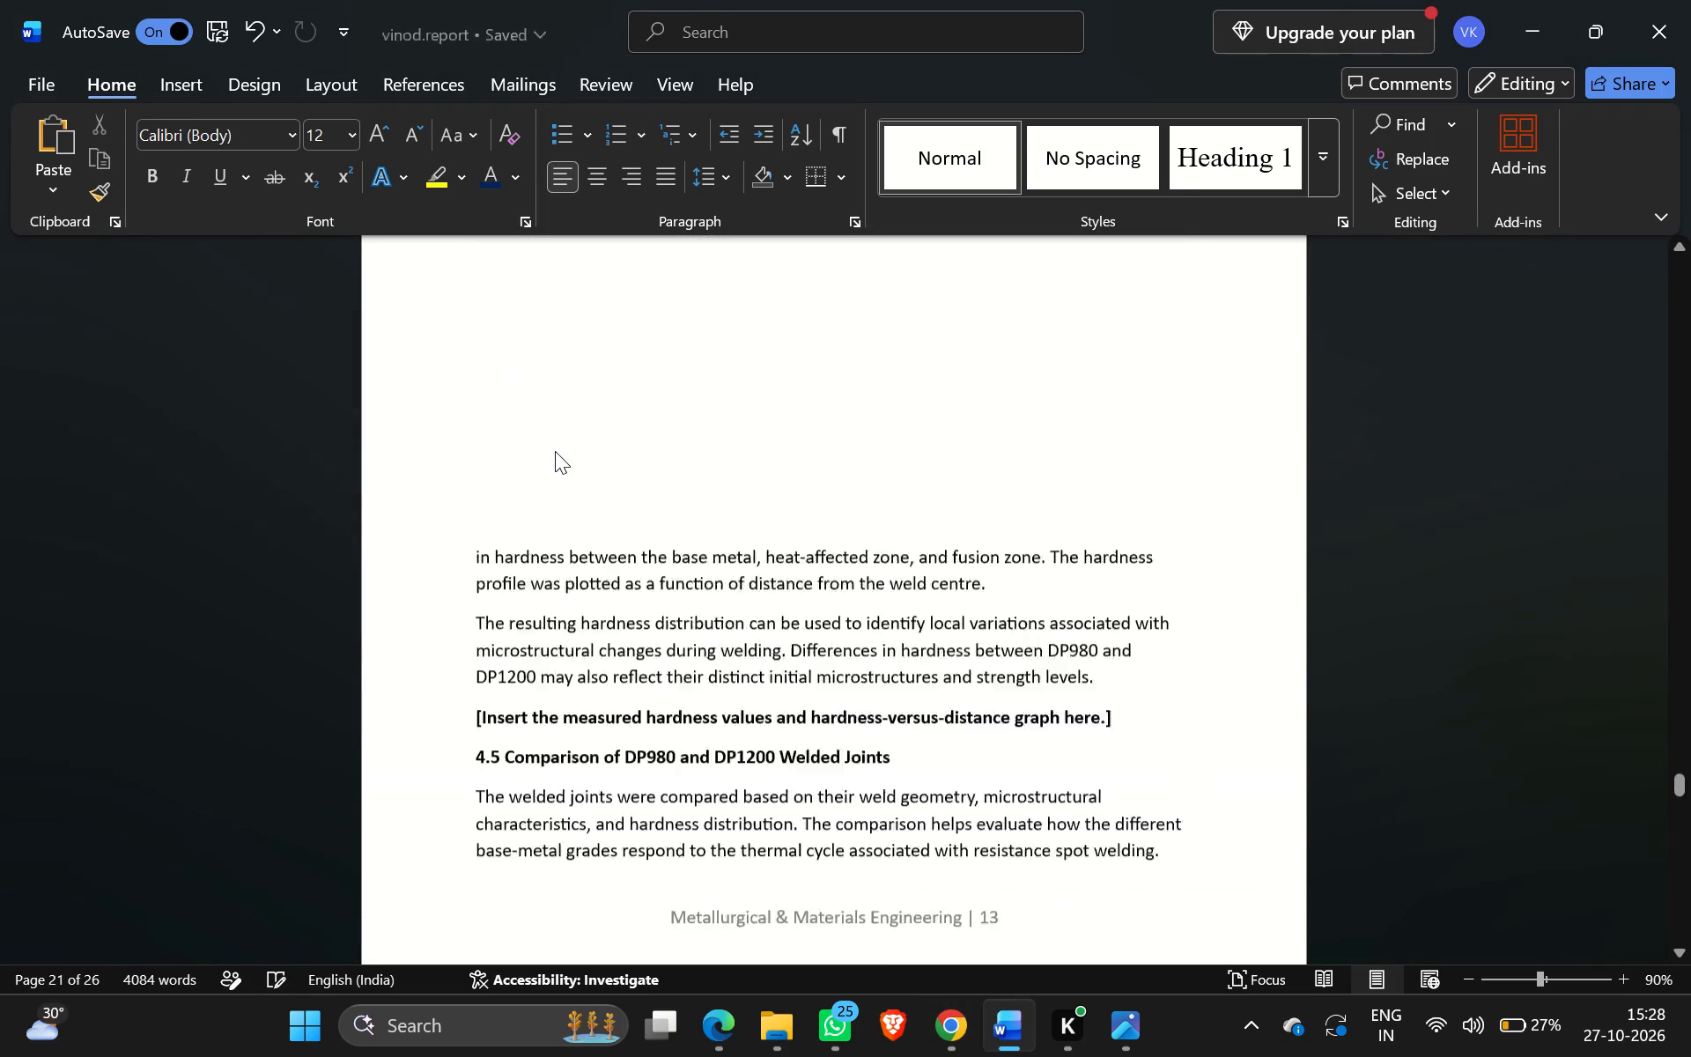
{"action": "scroll", "coordinate": [555, 451], "scroll_direction": "up", "scroll_amount": 5}
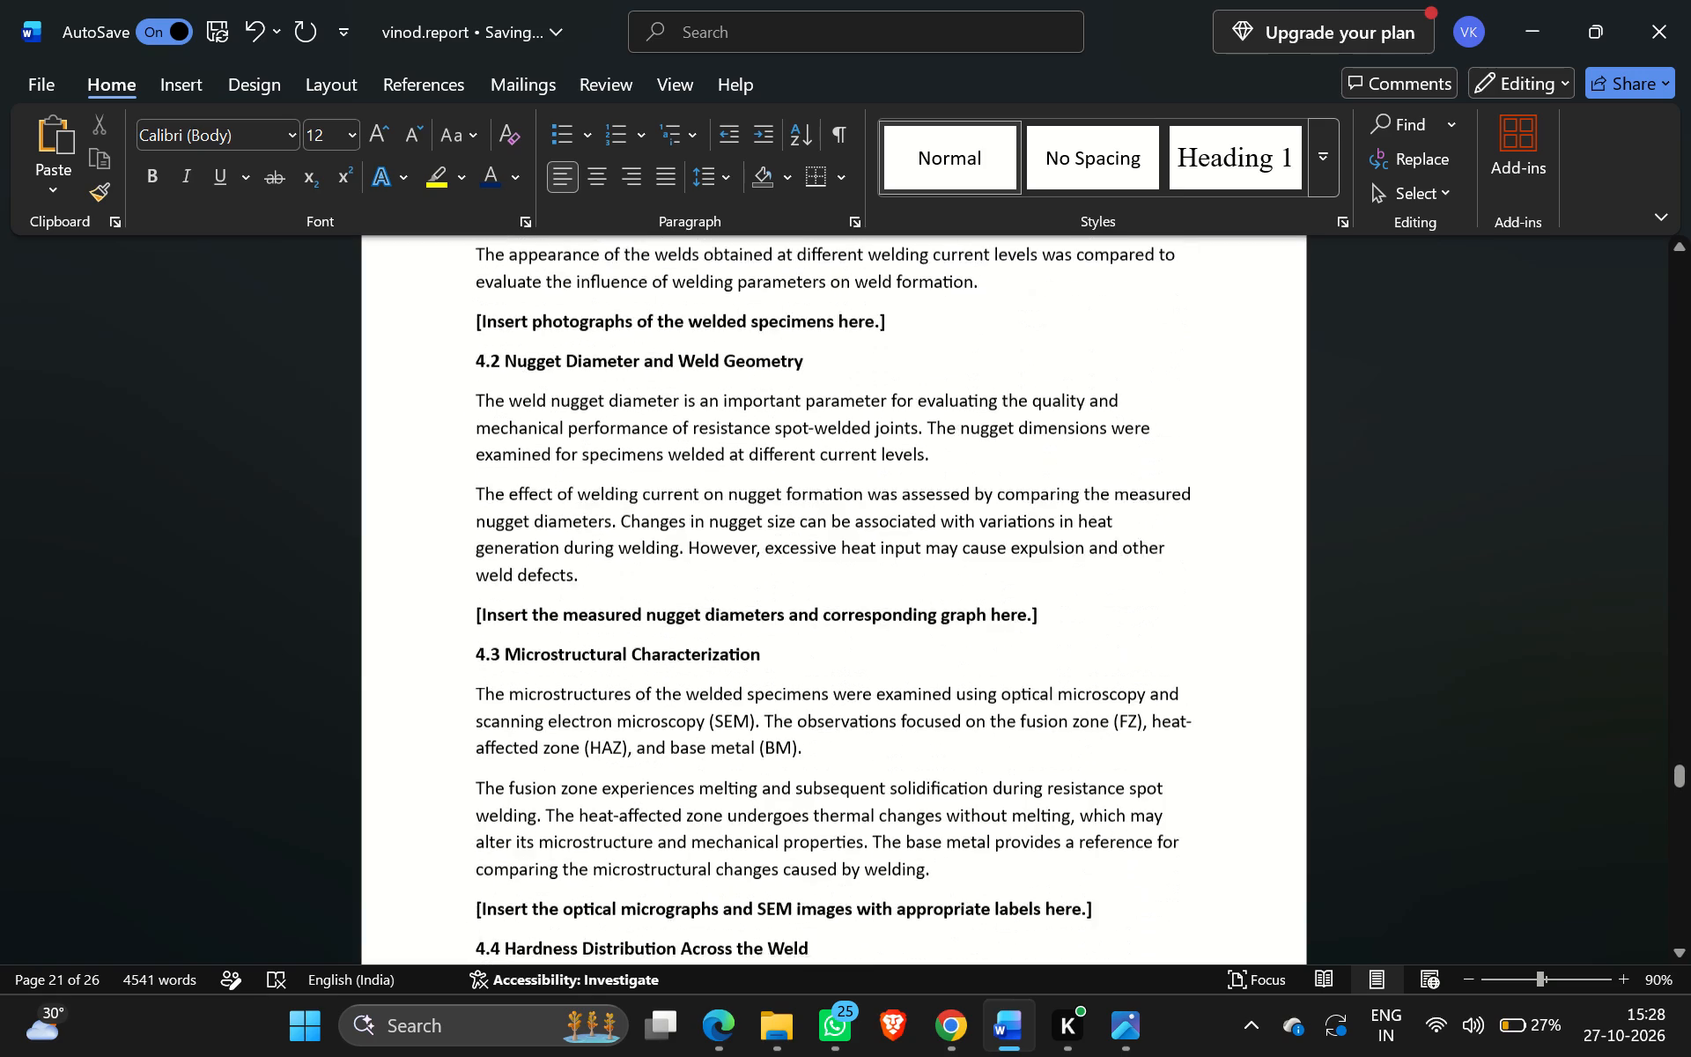
{"action": "scroll", "coordinate": [555, 451], "scroll_direction": "up", "scroll_amount": 5}
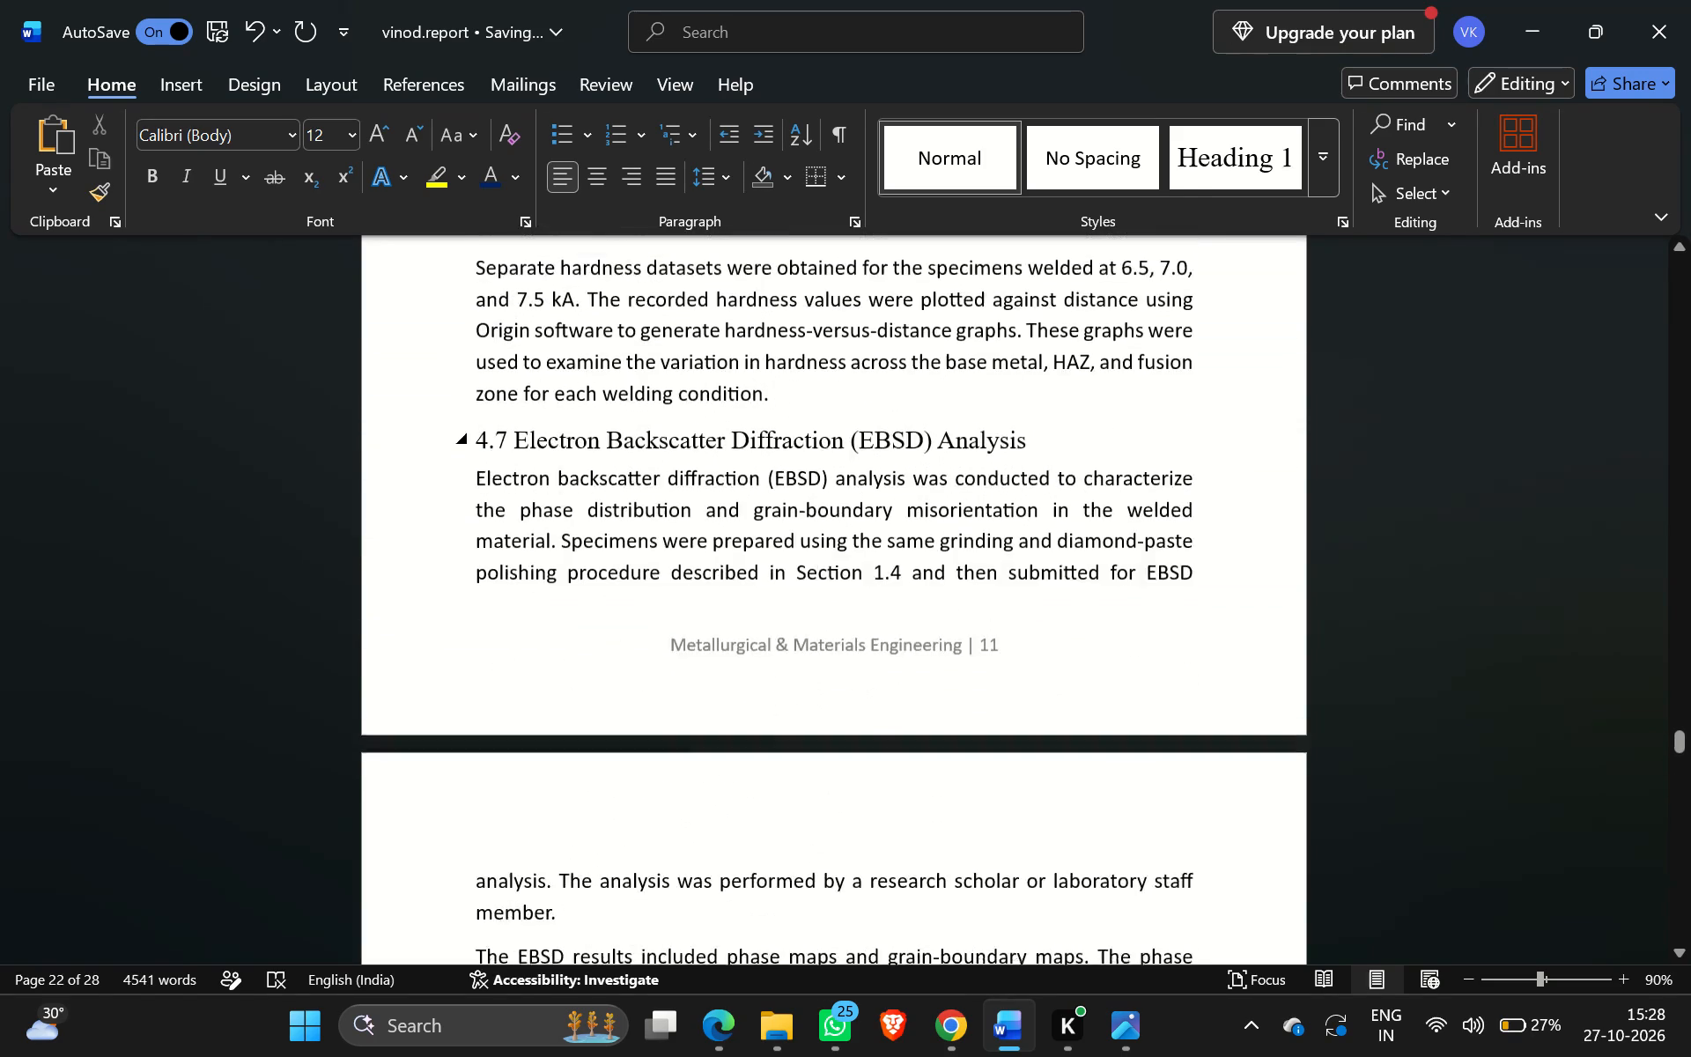
Delete the pasted "4. RESULTS AND DISCUSSION" line below the "5. RESULTS" heading, keeping a blank line beneath the heading.
{"action": "scroll", "coordinate": [555, 451], "scroll_direction": "right", "scroll_amount": 1}
{"action": "scroll", "coordinate": [555, 451], "scroll_direction": "up", "scroll_amount": 1}
{"action": "scroll", "coordinate": [555, 451], "scroll_direction": "right", "scroll_amount": 3}
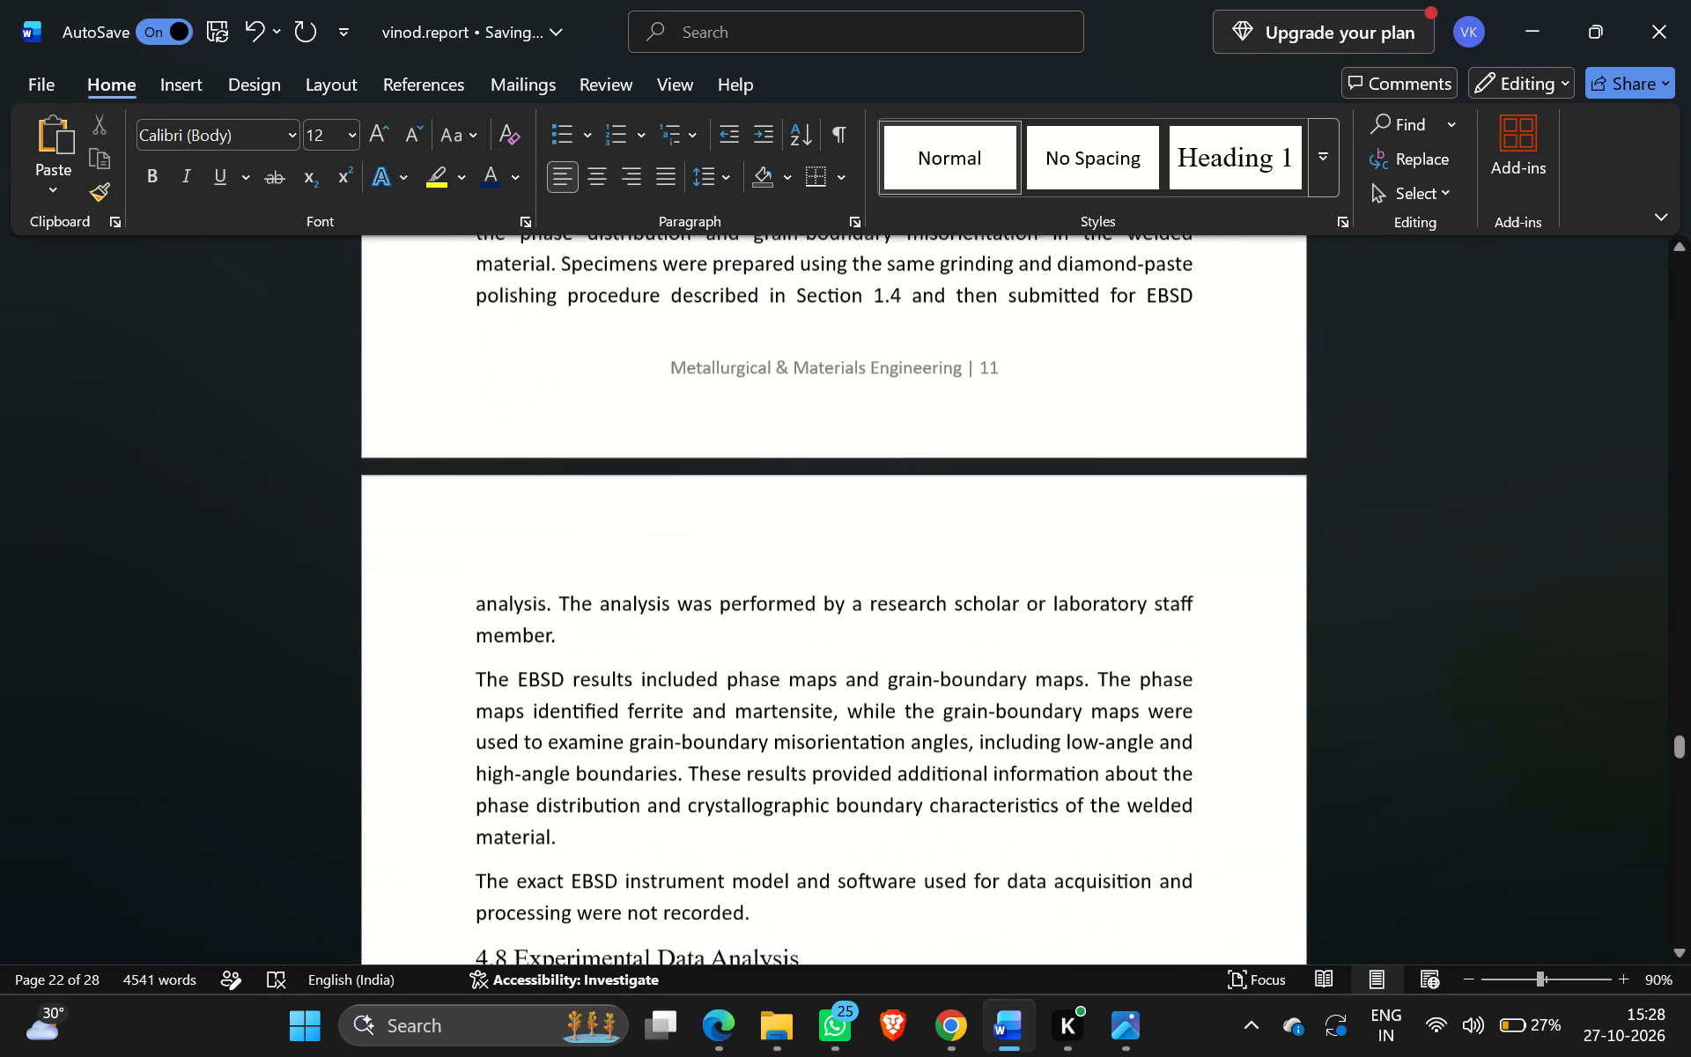
{"action": "scroll", "coordinate": [555, 451], "scroll_direction": "right", "scroll_amount": 2}
{"action": "scroll", "coordinate": [555, 451], "scroll_direction": "down", "scroll_amount": 2}
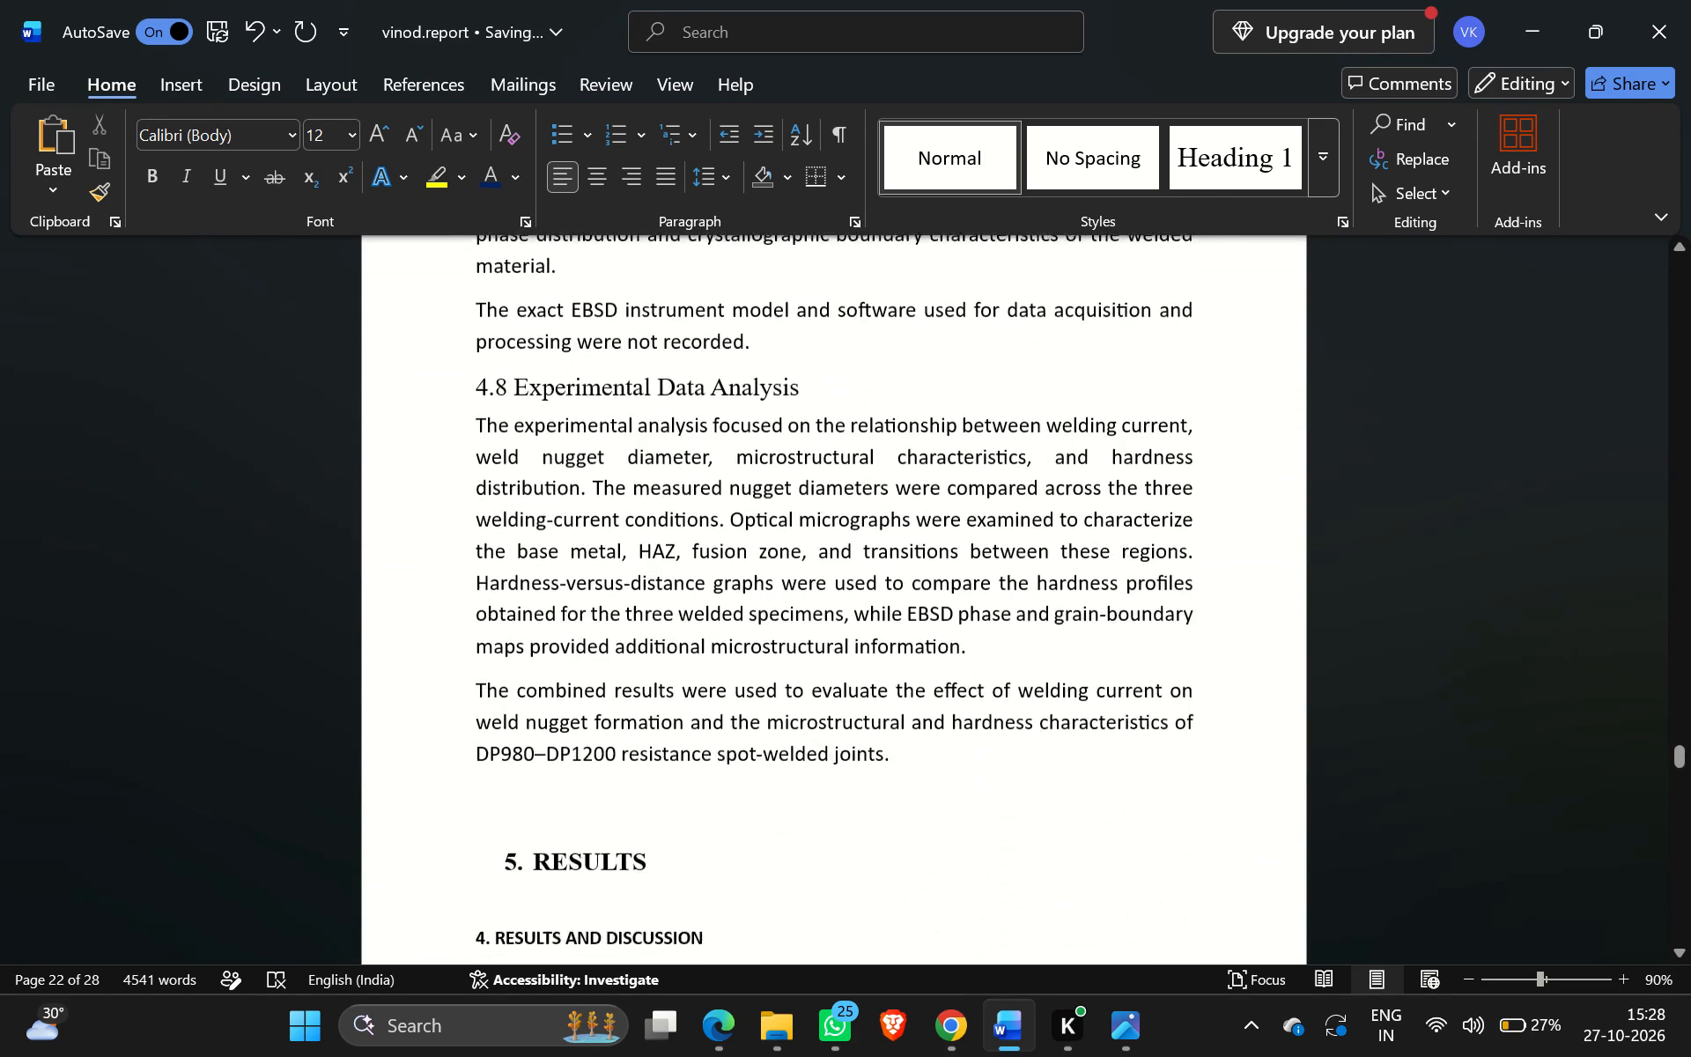
{"action": "scroll", "coordinate": [555, 451], "scroll_direction": "down", "scroll_amount": 2}
{"action": "scroll", "coordinate": [555, 451], "scroll_direction": "up", "scroll_amount": 2}
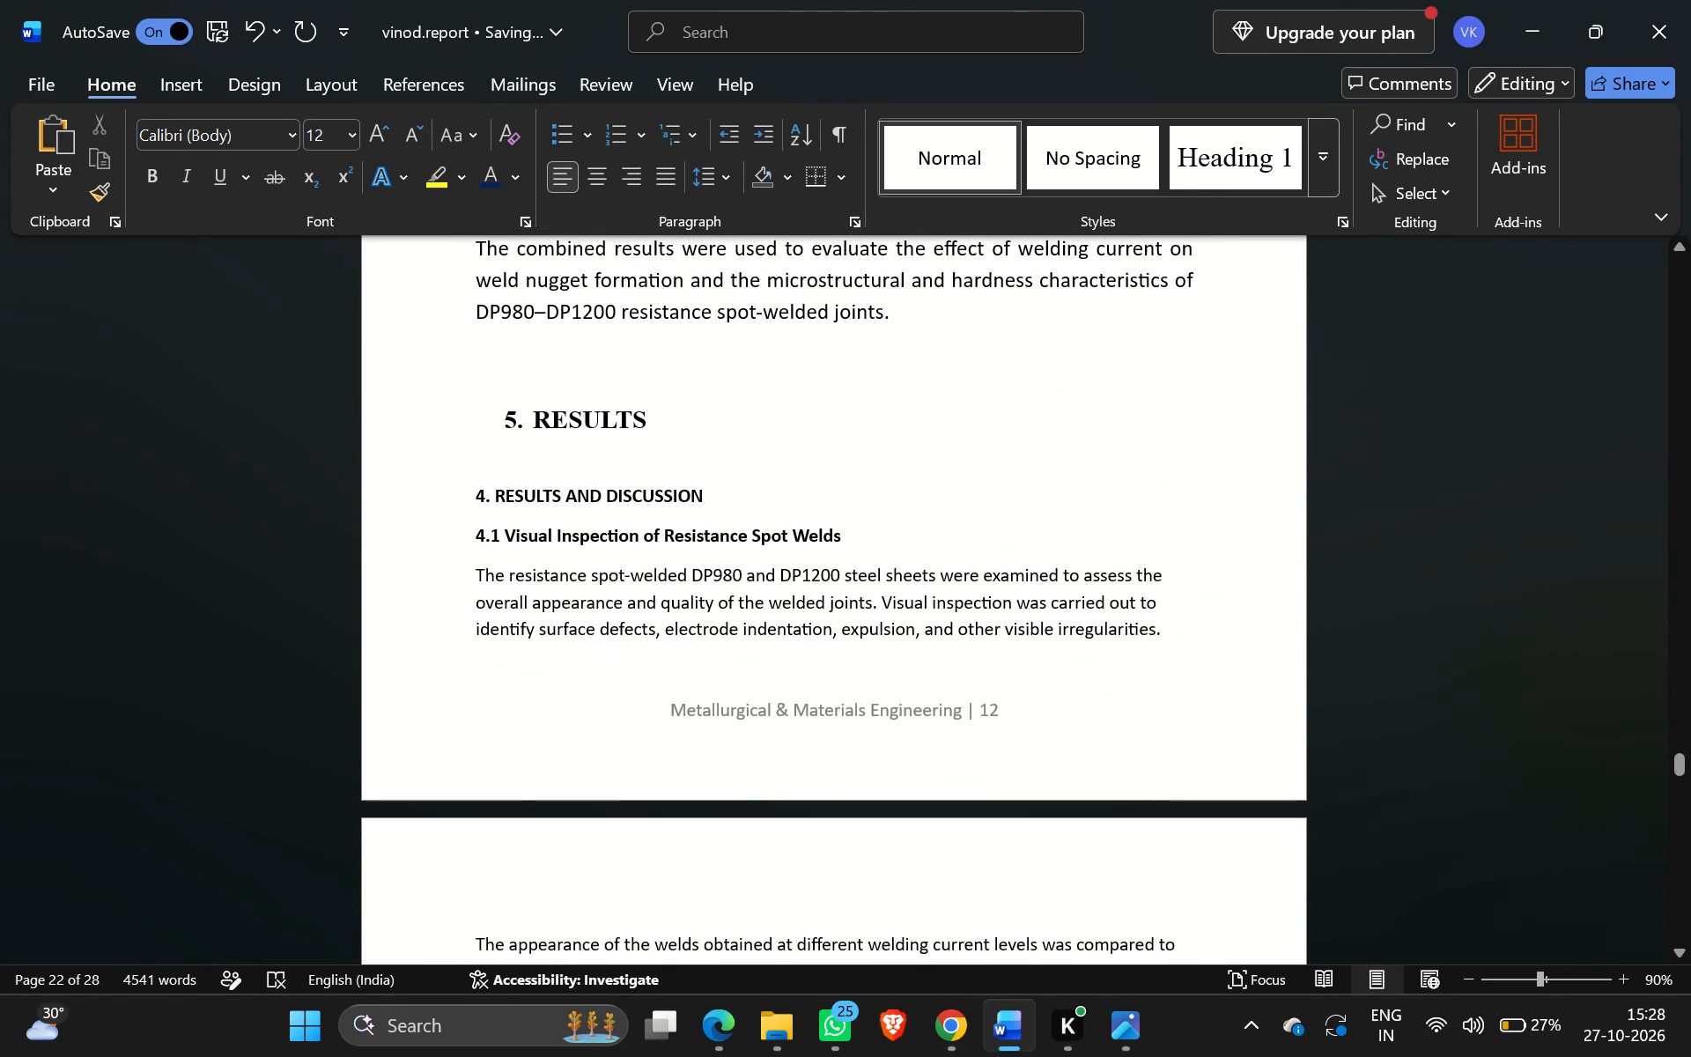
{"action": "left_click_drag", "start_coordinate": [460, 504], "coordinate": [746, 499]}
{"action": "key", "text": "BackSpace"}
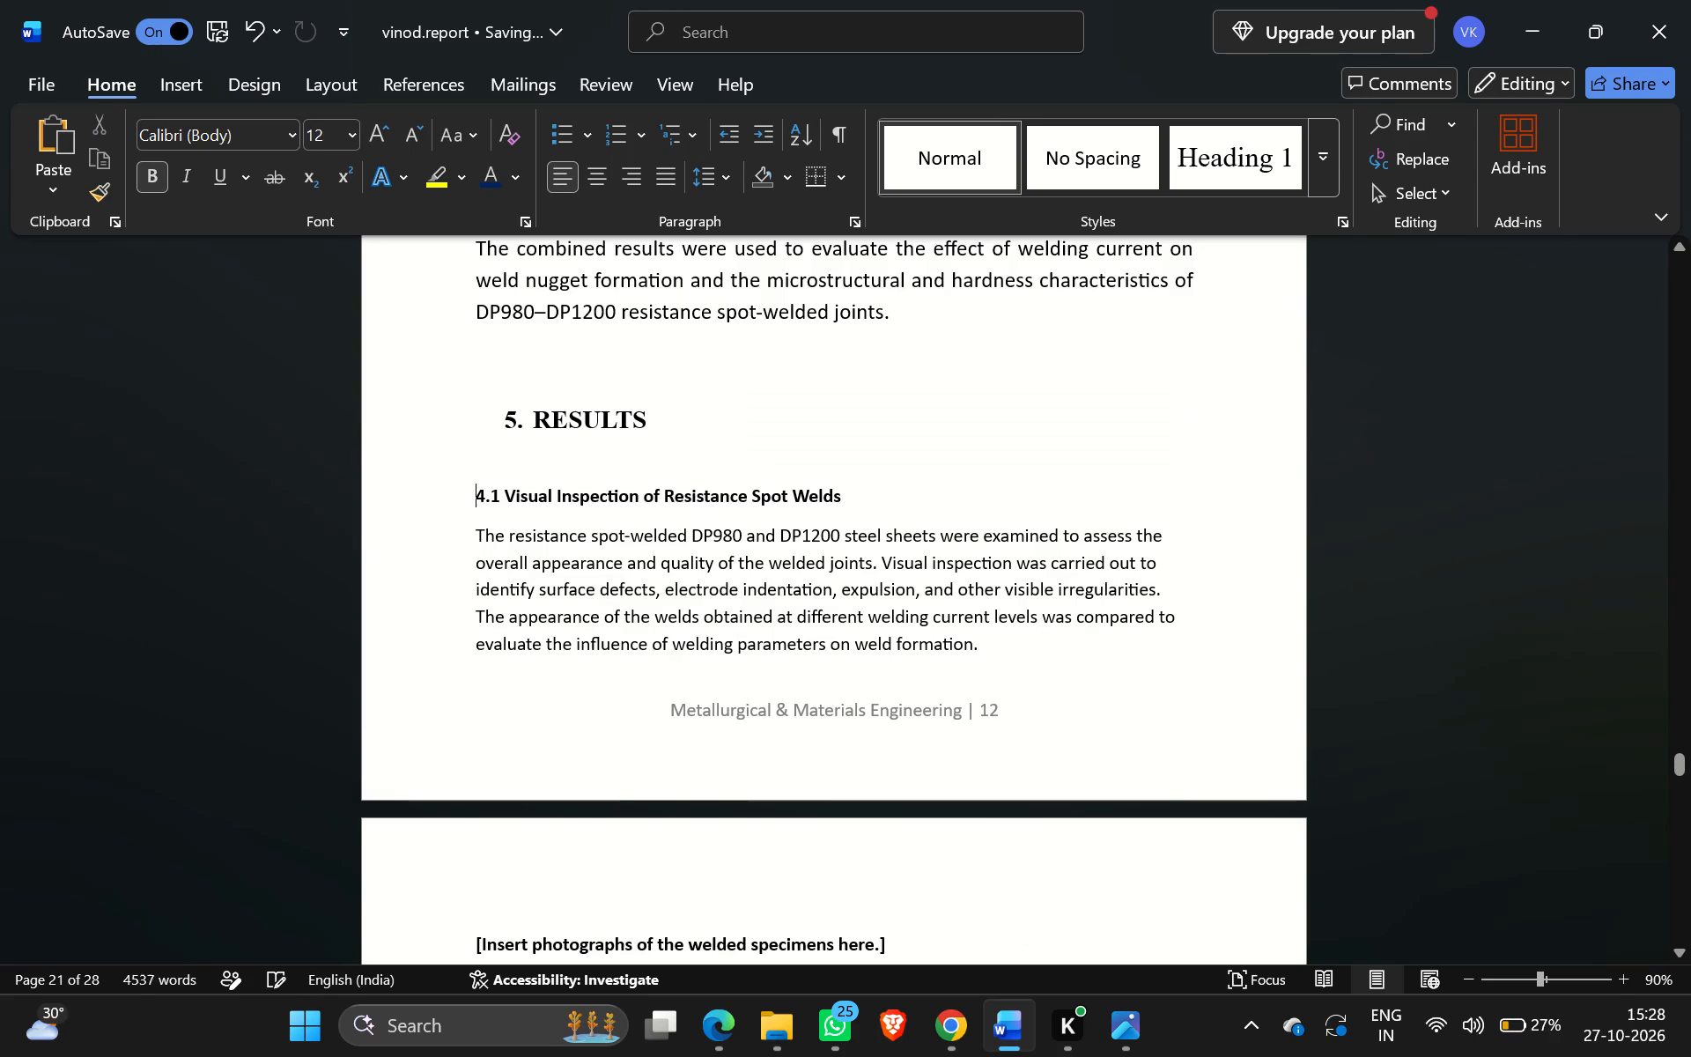
{"action": "key", "text": "BackSpace"}
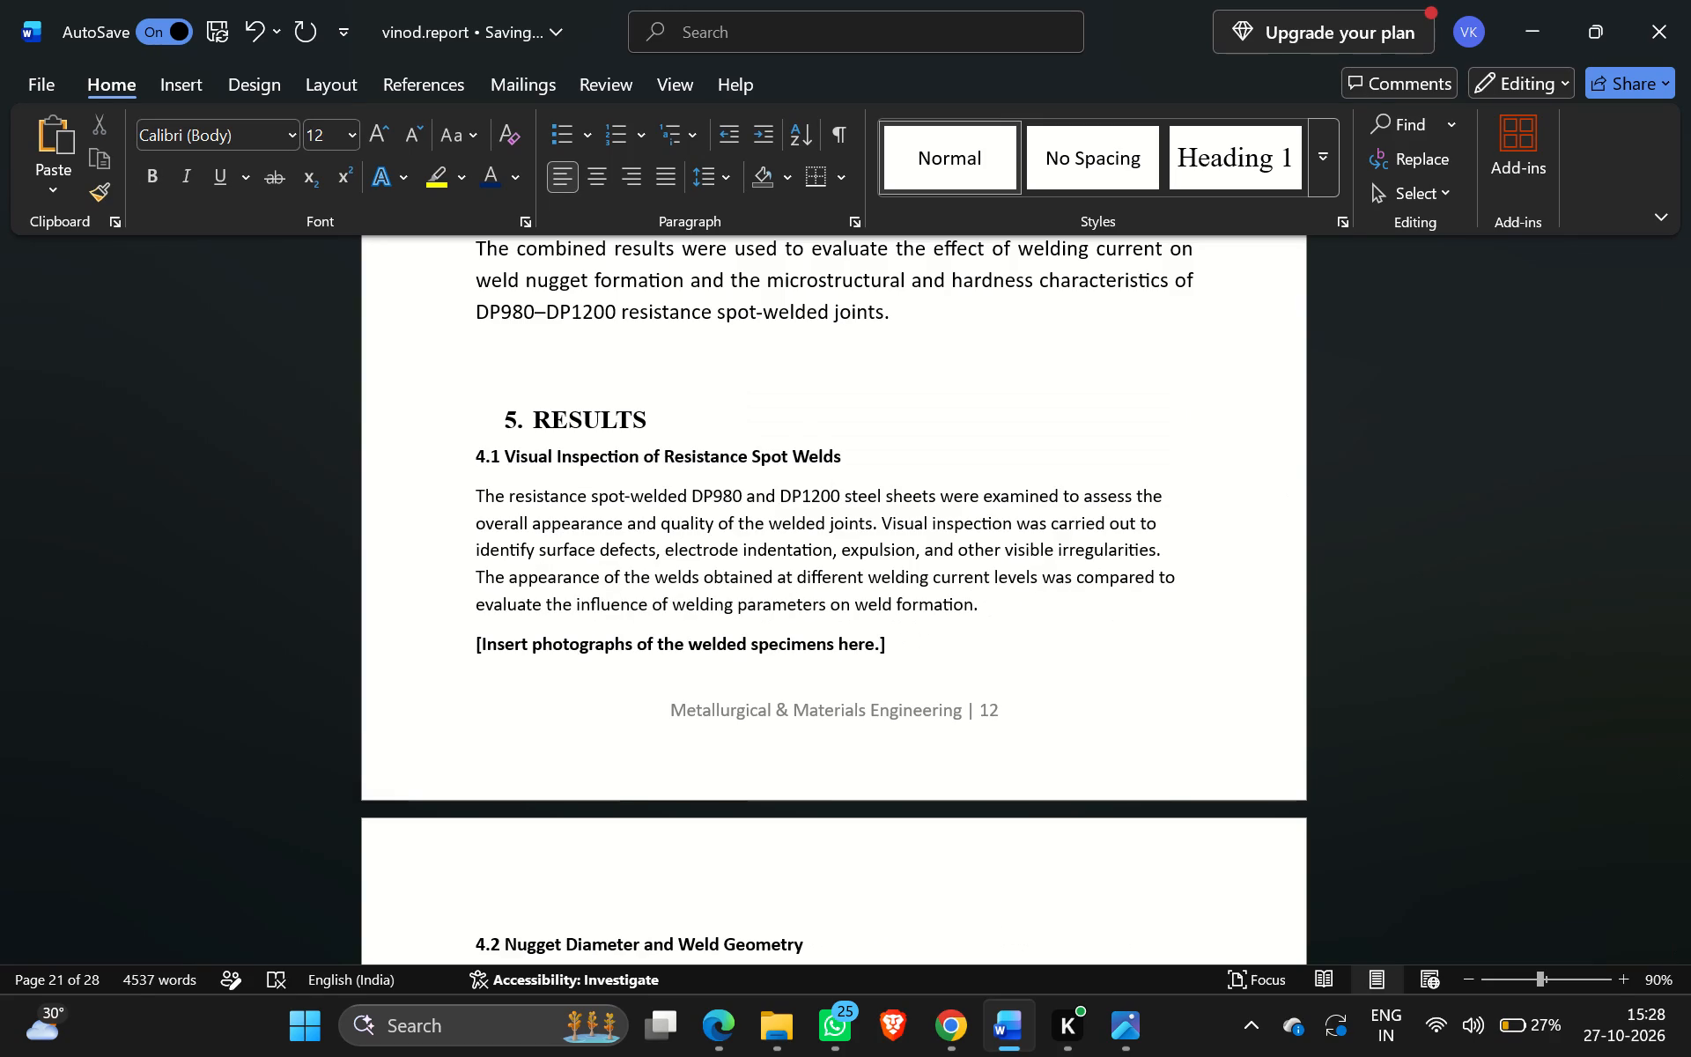
{"action": "key", "text": "Return"}
Renumber the "Visual Inspection of Resistance Spot Welds" subheading as 5.1 and apply the Heading 2 style.
{"action": "left_click", "coordinate": [498, 494]}
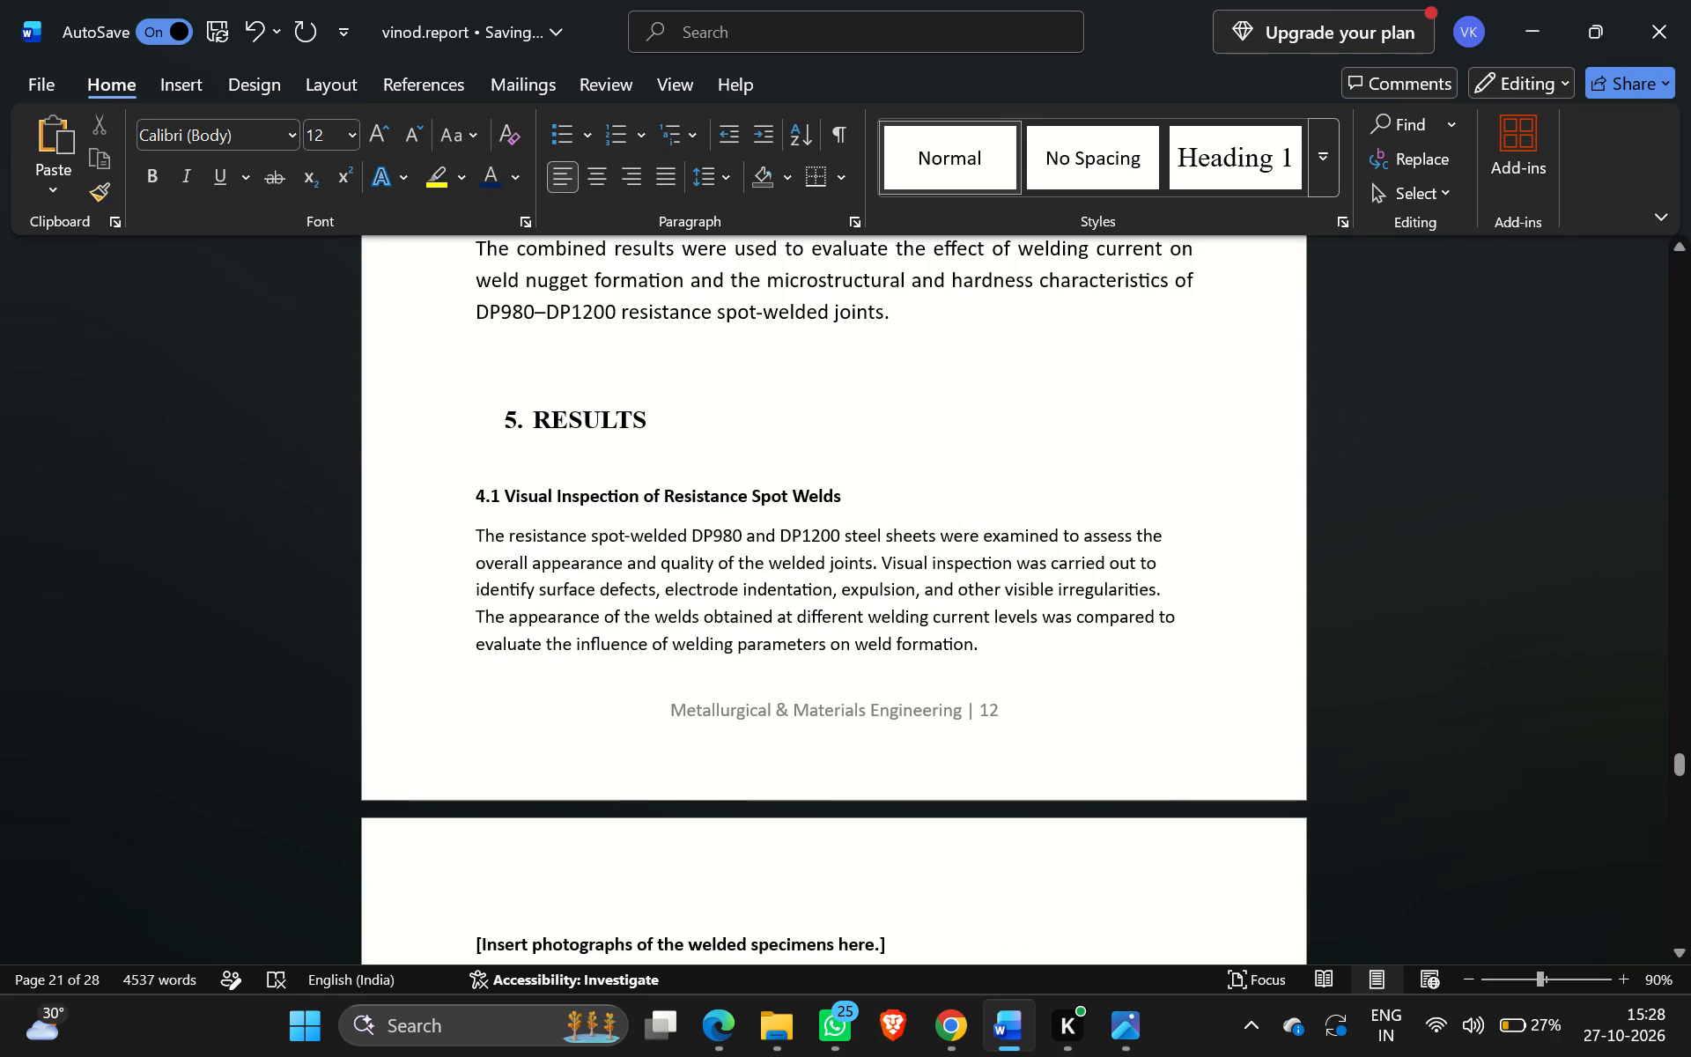
{"action": "key", "text": "BackSpace"}
{"action": "key", "text": "BackSpace"}
{"action": "key", "text": "BackSpace"}
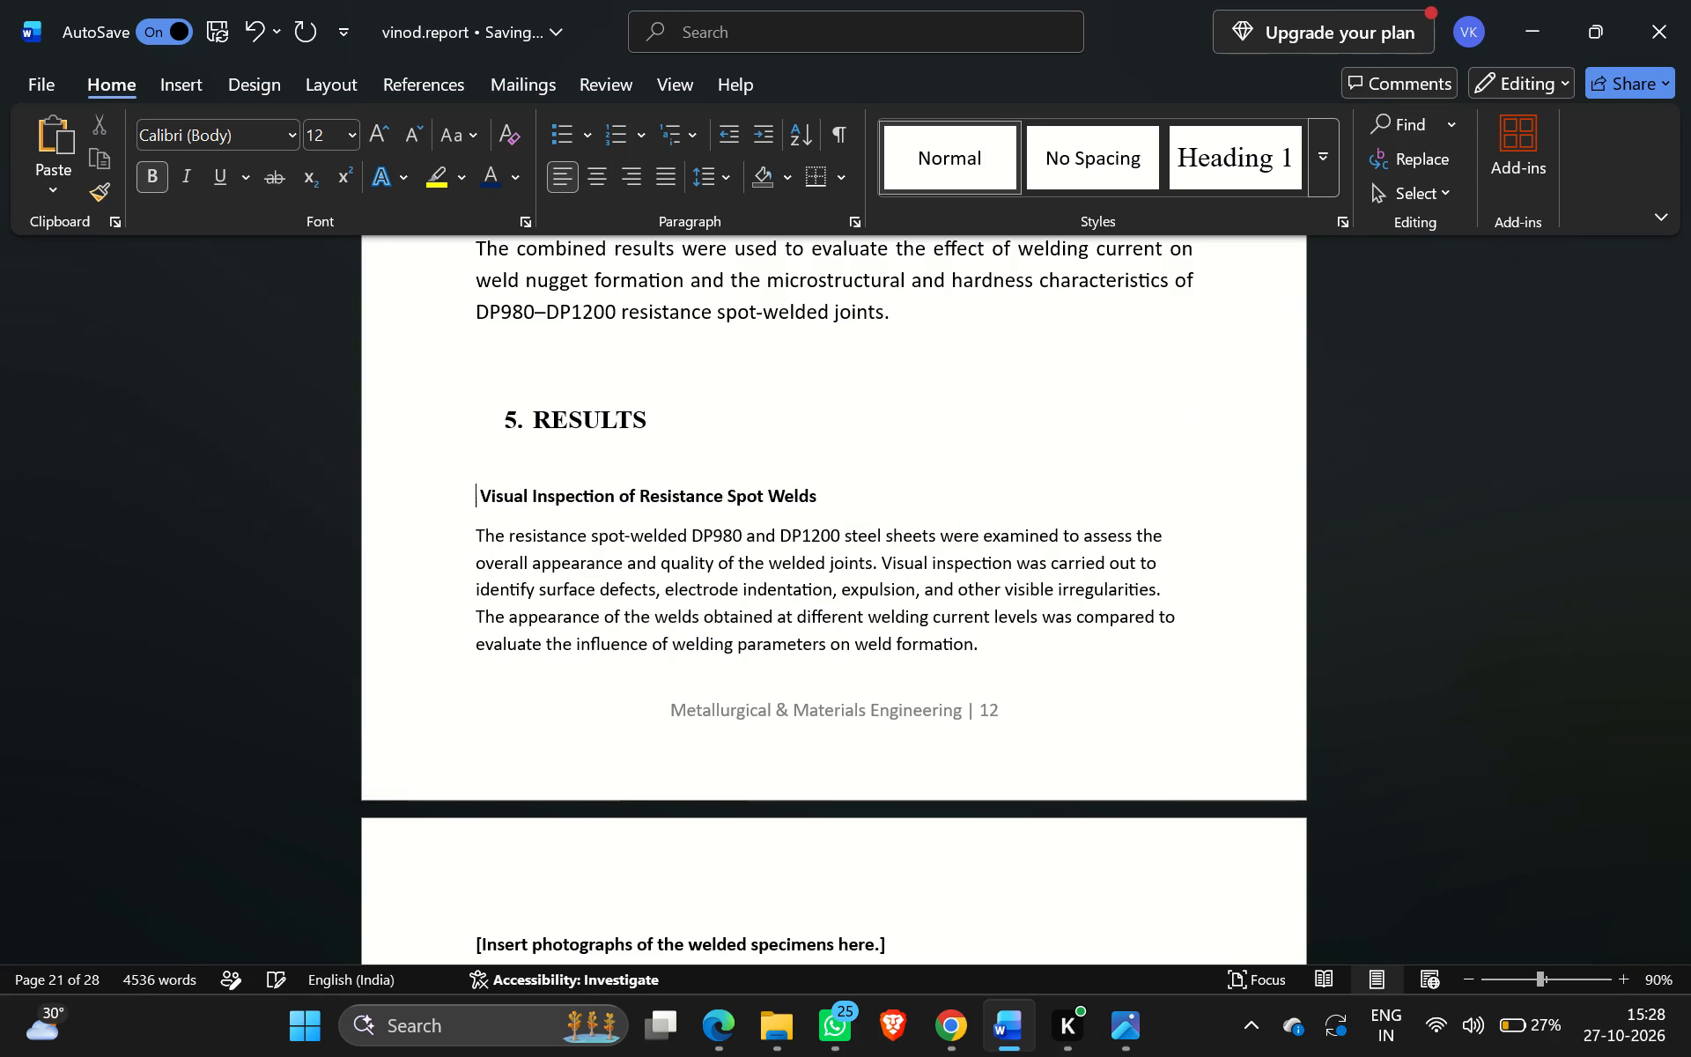
{"action": "left_click", "coordinate": [1334, 148]}
{"action": "left_click", "coordinate": [1356, 155]}
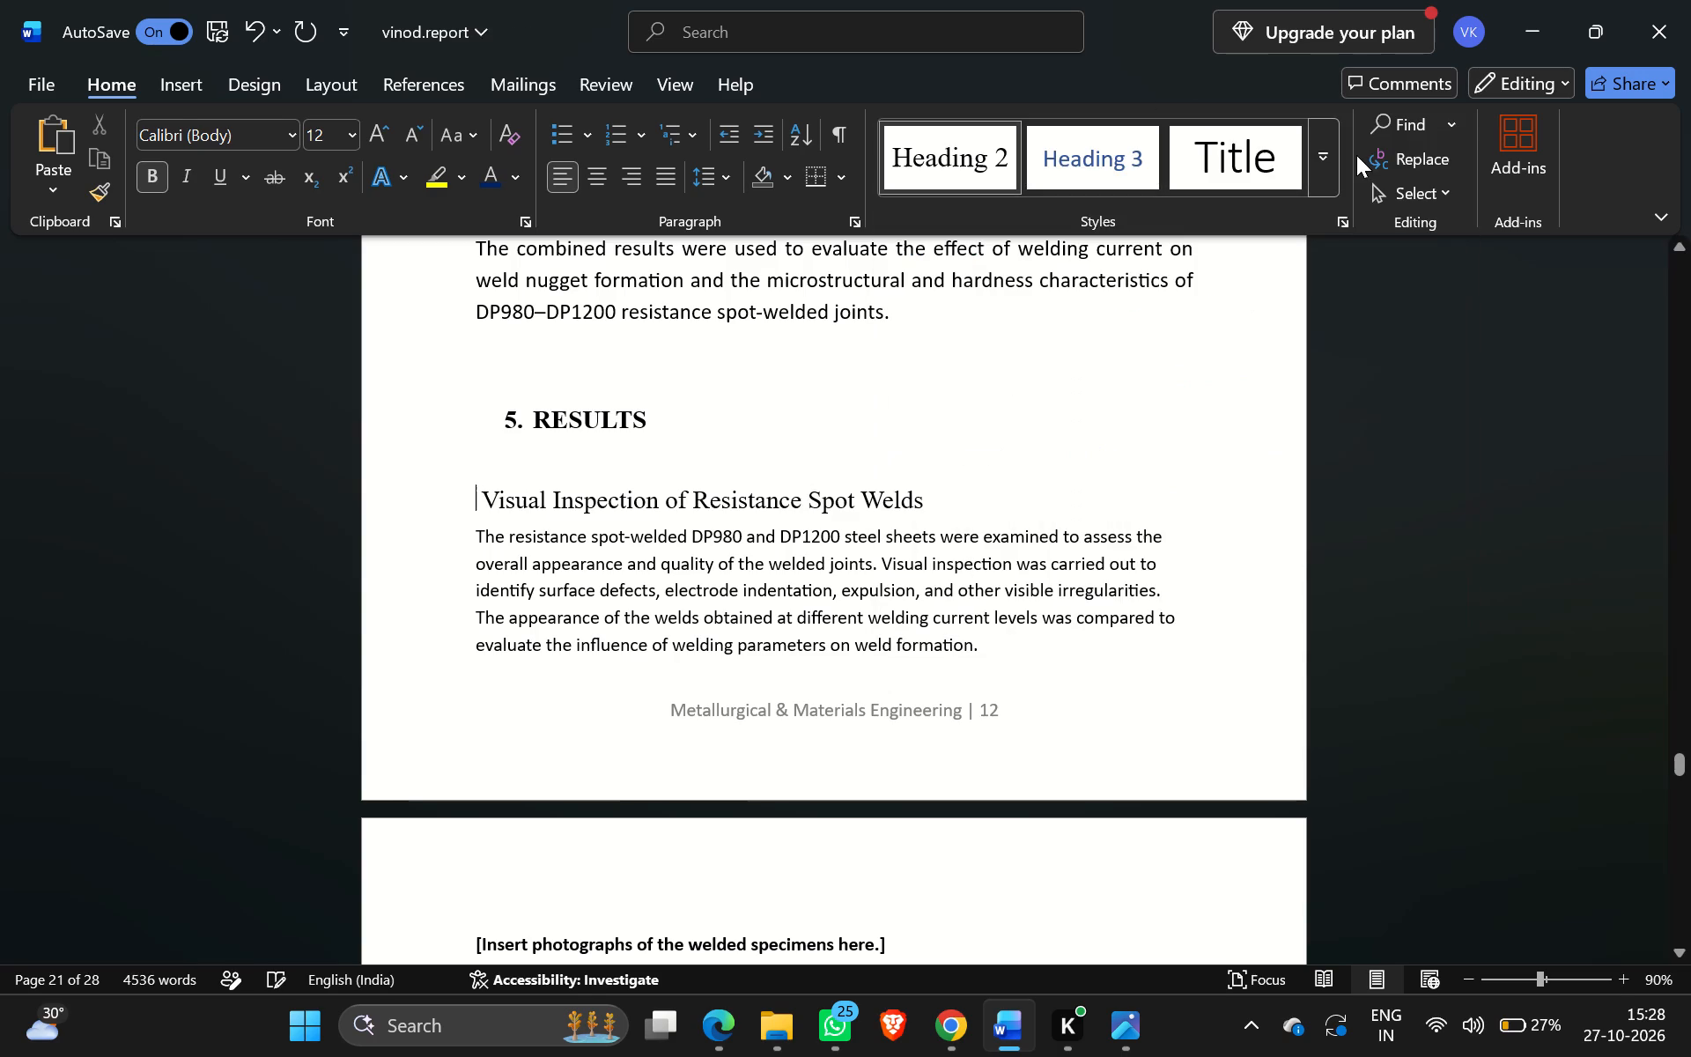
{"action": "type", "text": "5."}
{"action": "key", "text": "1"}
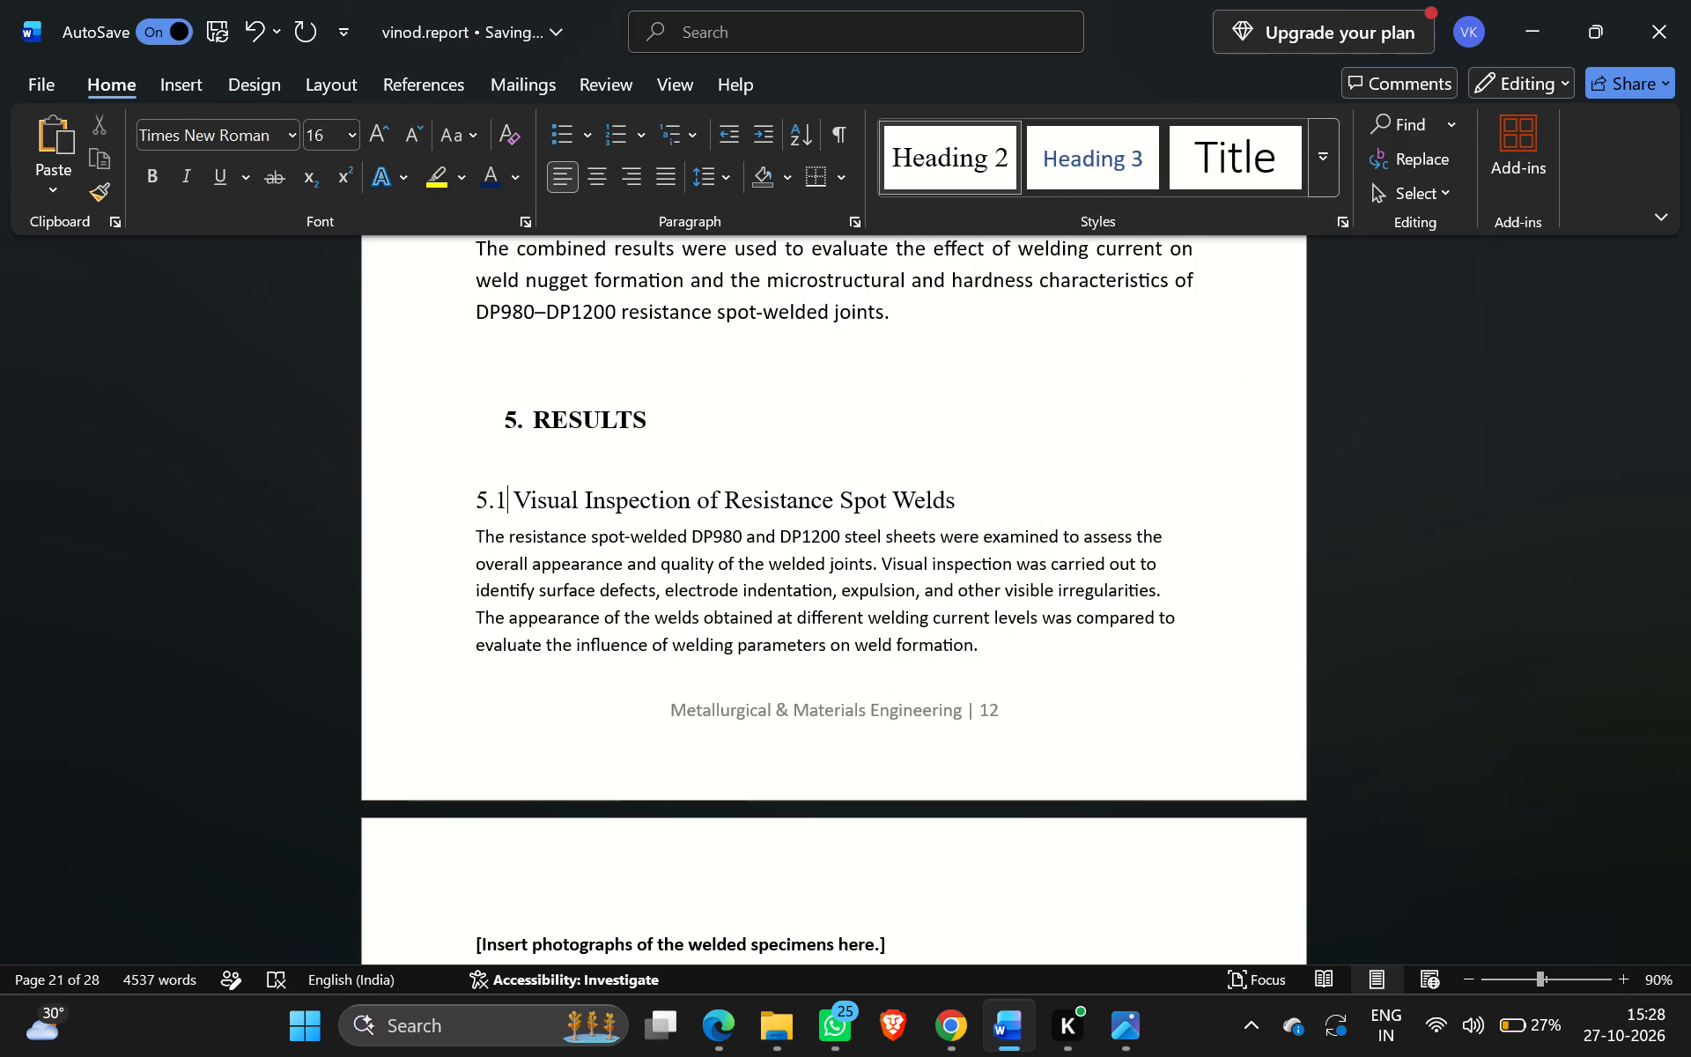
Renumber the "Nugget Diameter and Weld Geometry" subheading as 5.2 and apply the Heading 2 style.
{"action": "scroll", "coordinate": [947, 319], "scroll_direction": "down", "scroll_amount": 1}
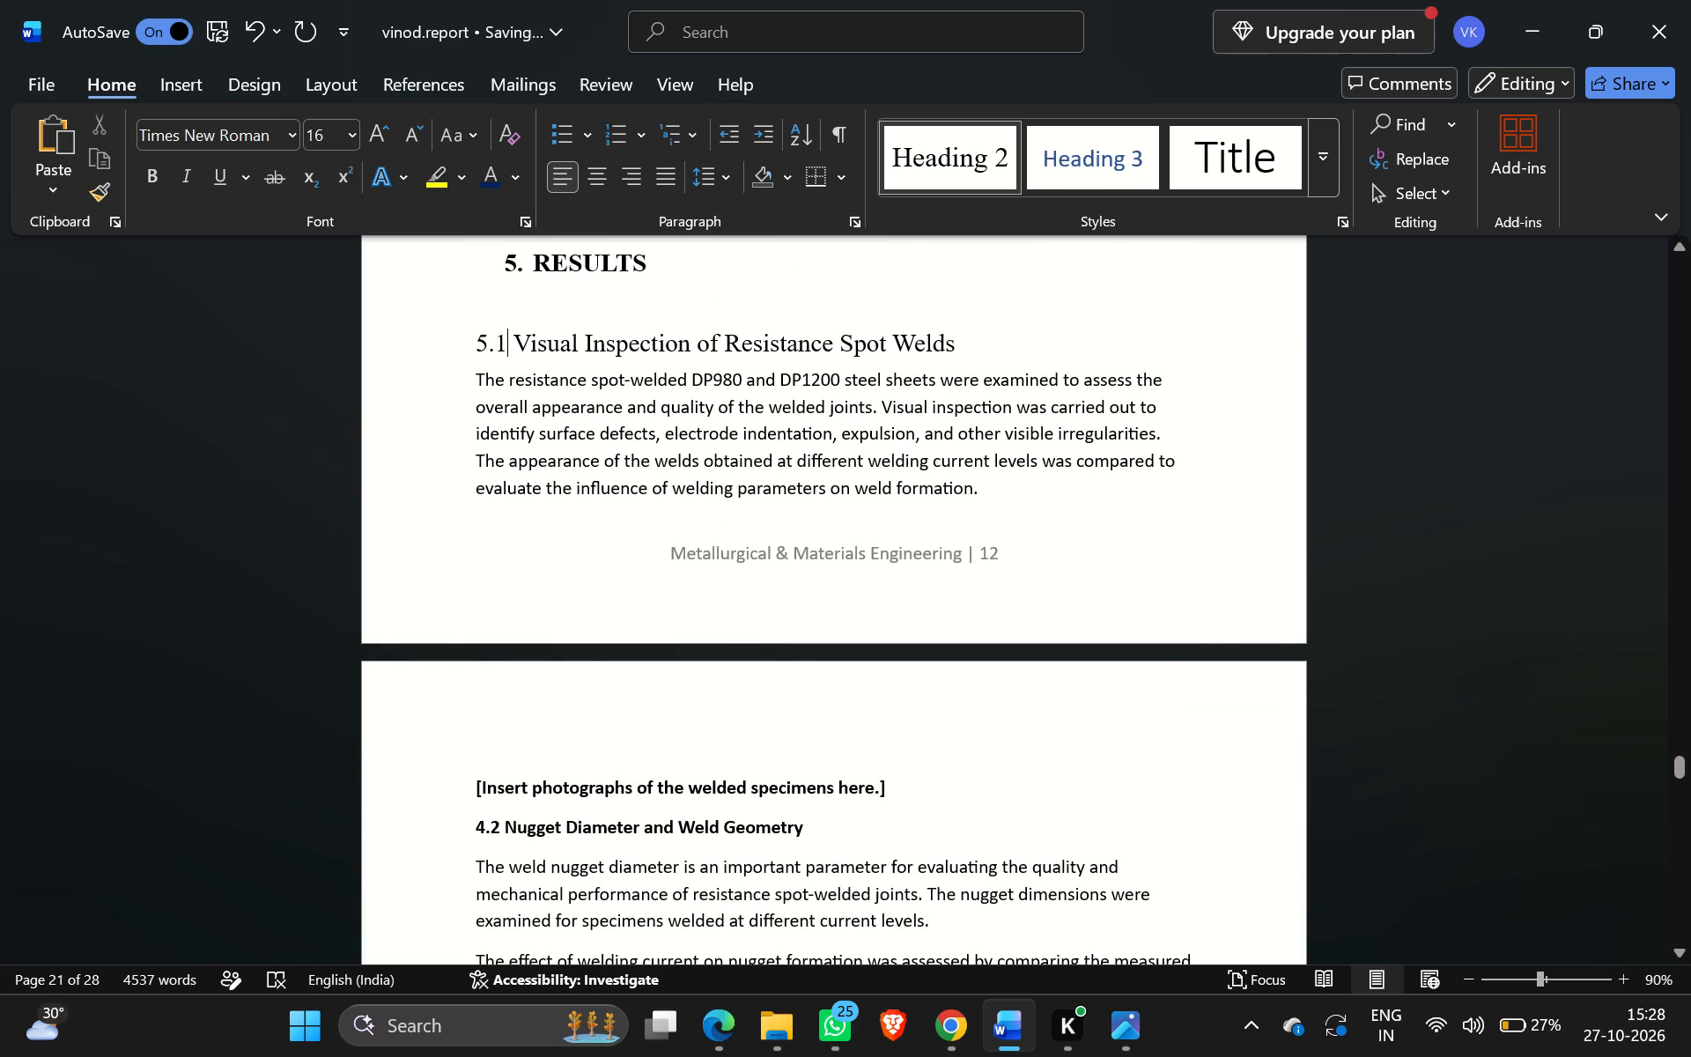
{"action": "left_click", "coordinate": [501, 828]}
{"action": "key", "text": "BackSpace"}
{"action": "key", "text": "BackSpace"}
{"action": "key", "text": "BackSpace"}
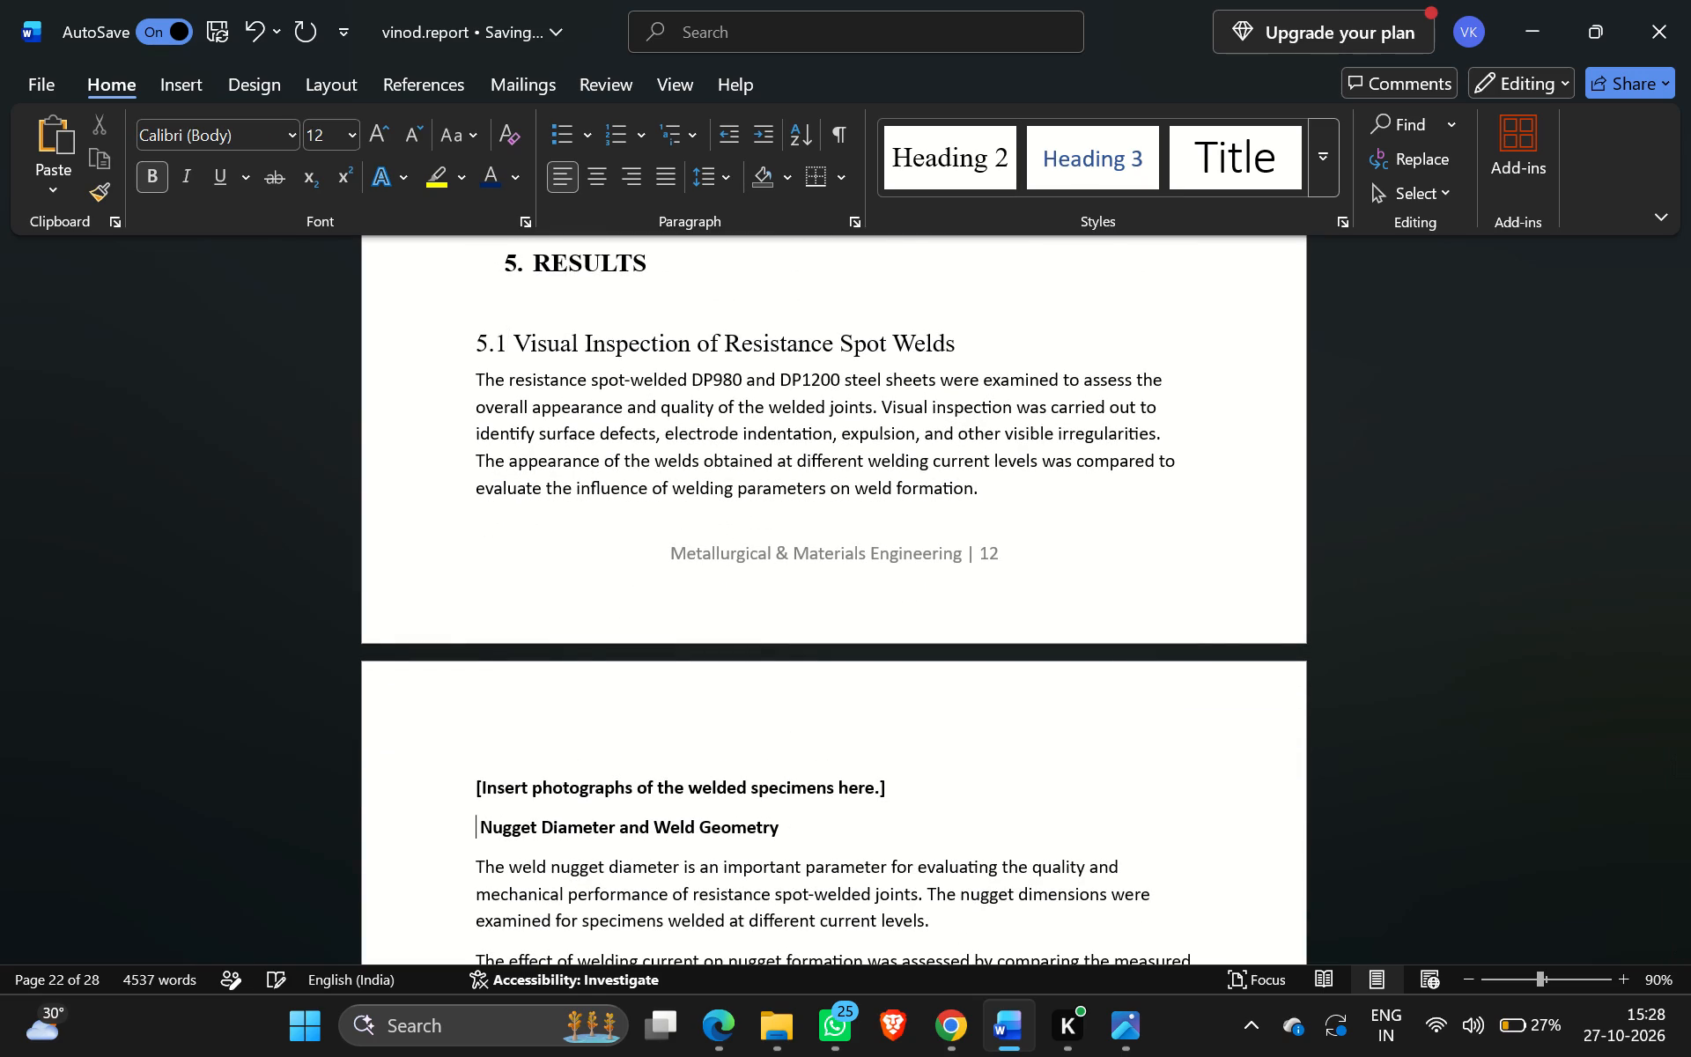
{"action": "type", "text": "5.2"}
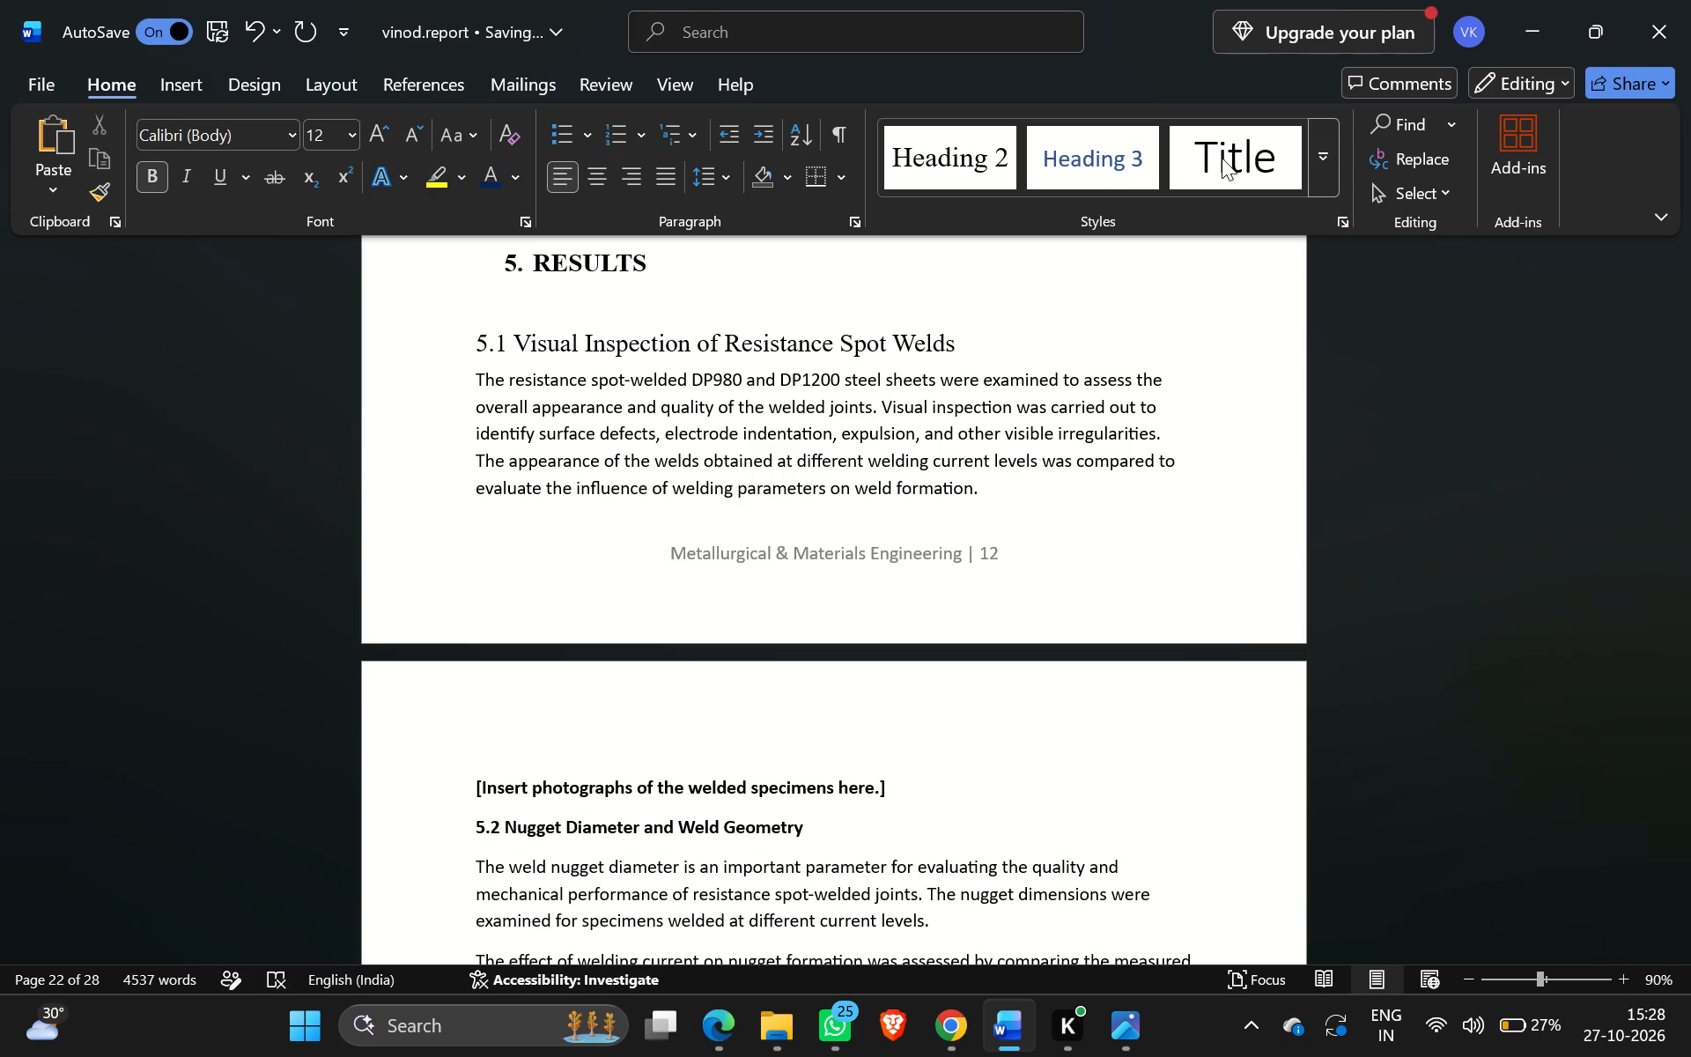
{"action": "left_click", "coordinate": [965, 144]}
Renumber the "Microstructural Characterization" subheading as 5.3 and apply the Heading 2 style.
{"action": "scroll", "coordinate": [745, 682], "scroll_direction": "down", "scroll_amount": 1}
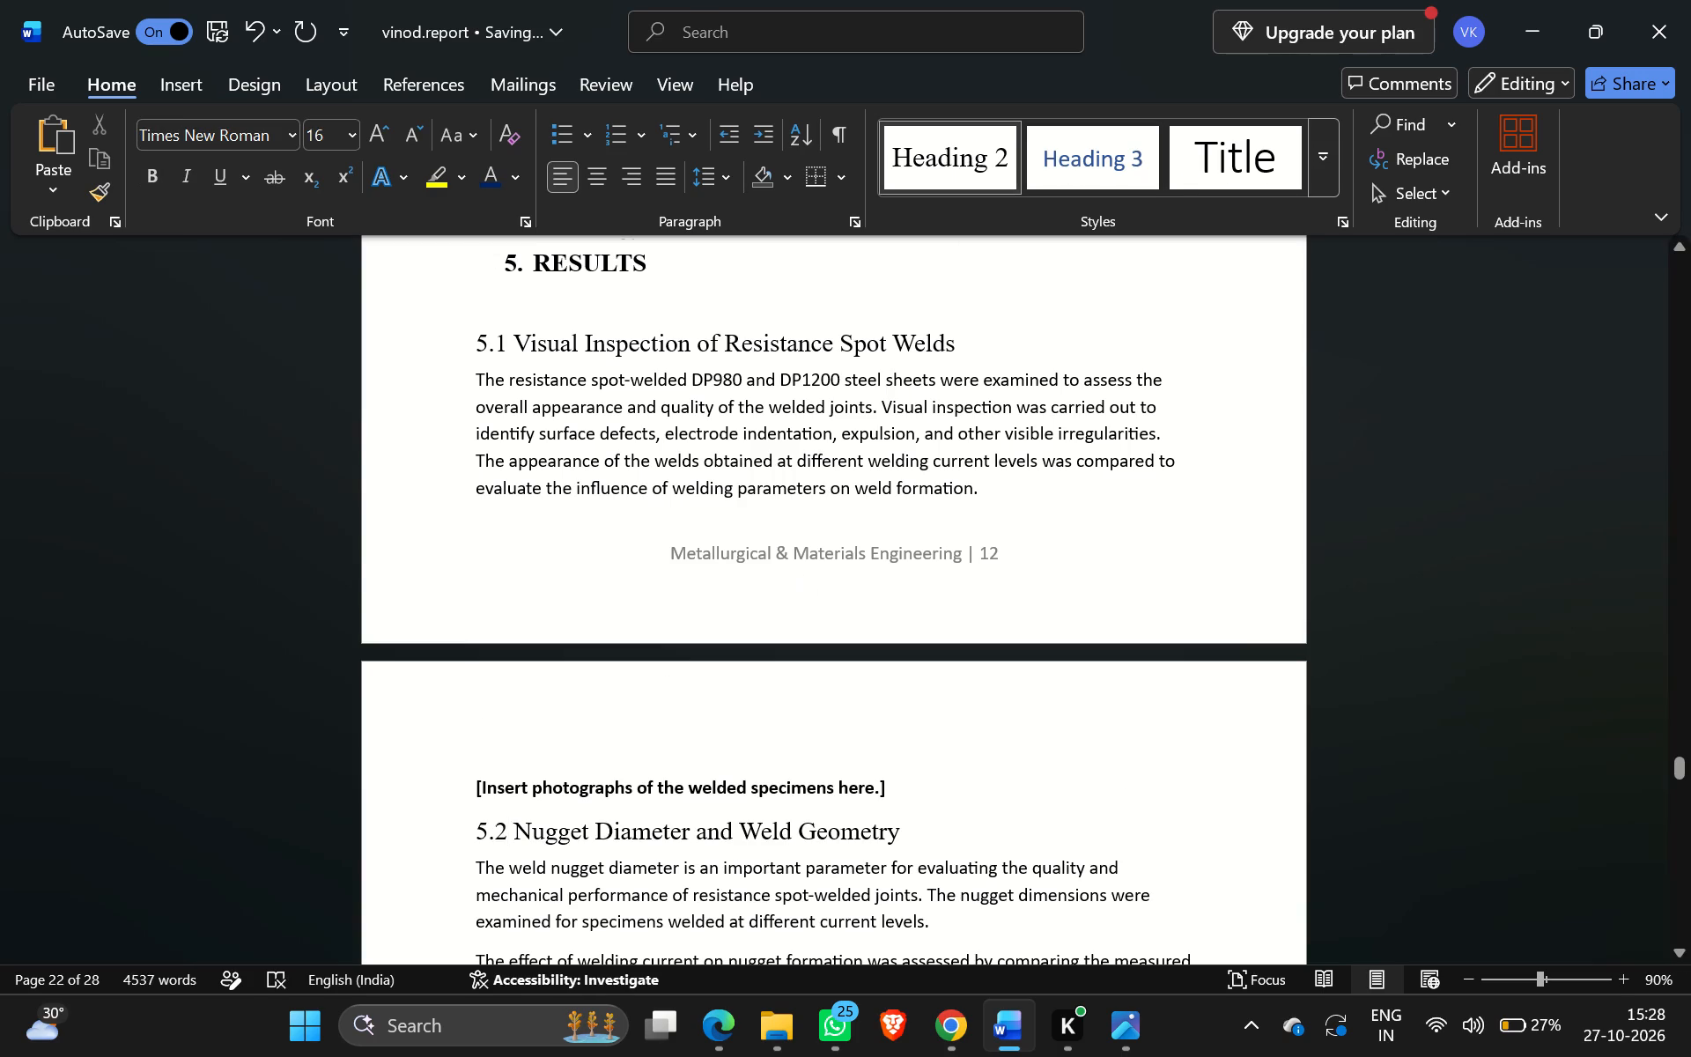
{"action": "scroll", "coordinate": [745, 682], "scroll_direction": "down", "scroll_amount": 2}
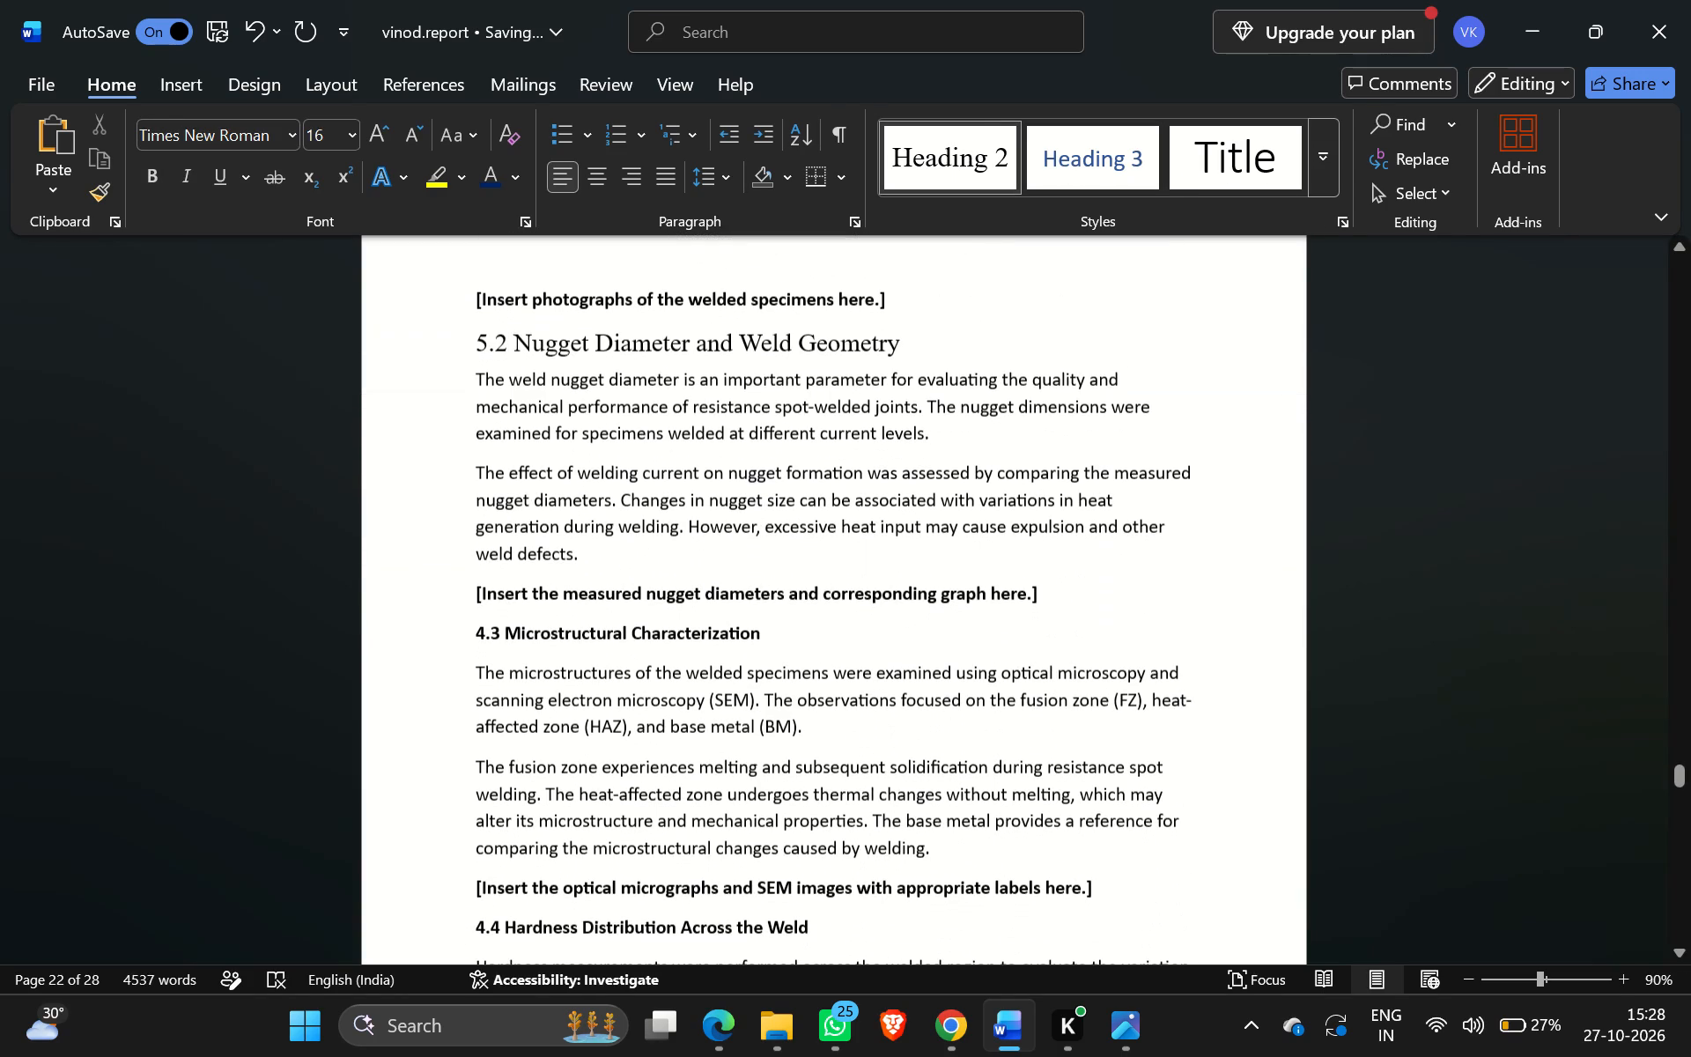
{"action": "left_click", "coordinate": [499, 638]}
{"action": "key", "text": "BackSpace"}
{"action": "key", "text": "BackSpace"}
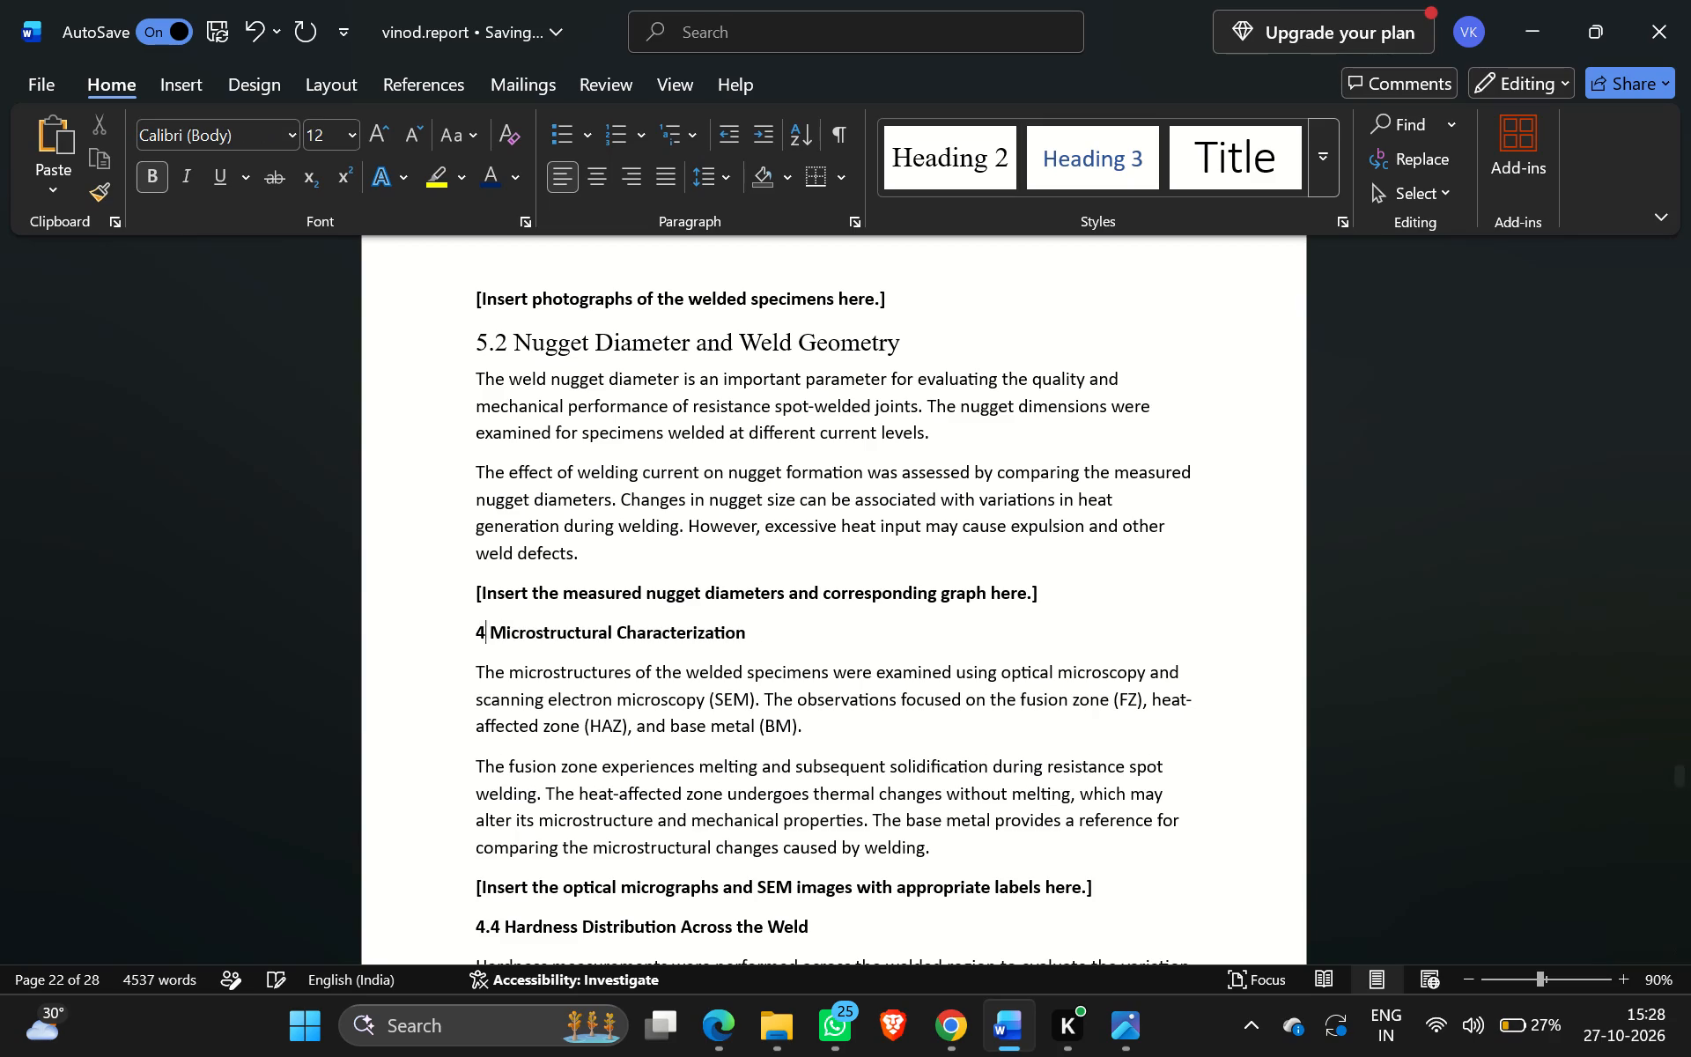
{"action": "key", "text": "BackSpace"}
{"action": "type", "text": "5.3"}
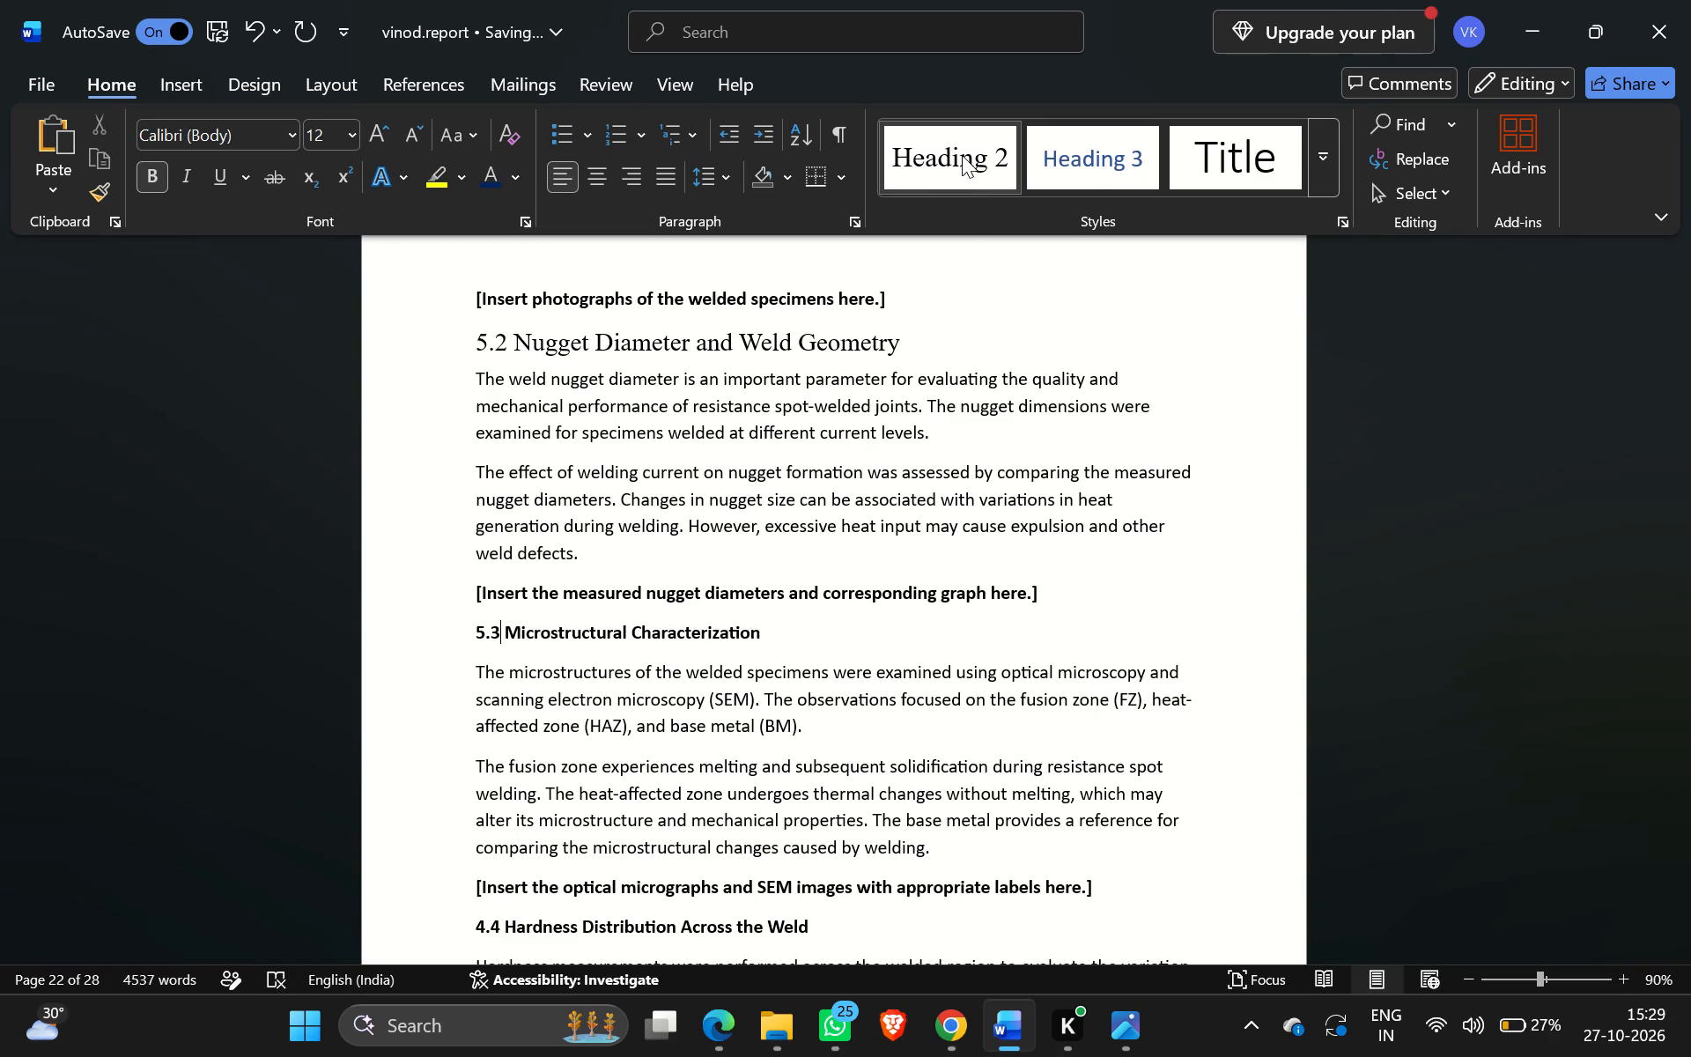
{"action": "left_click", "coordinate": [962, 155]}
Renumber the "Hardness Distribution Across the Weld" subheading as 5.4 and apply the Heading 2 style.
{"action": "scroll", "coordinate": [713, 844], "scroll_direction": "right", "scroll_amount": 1}
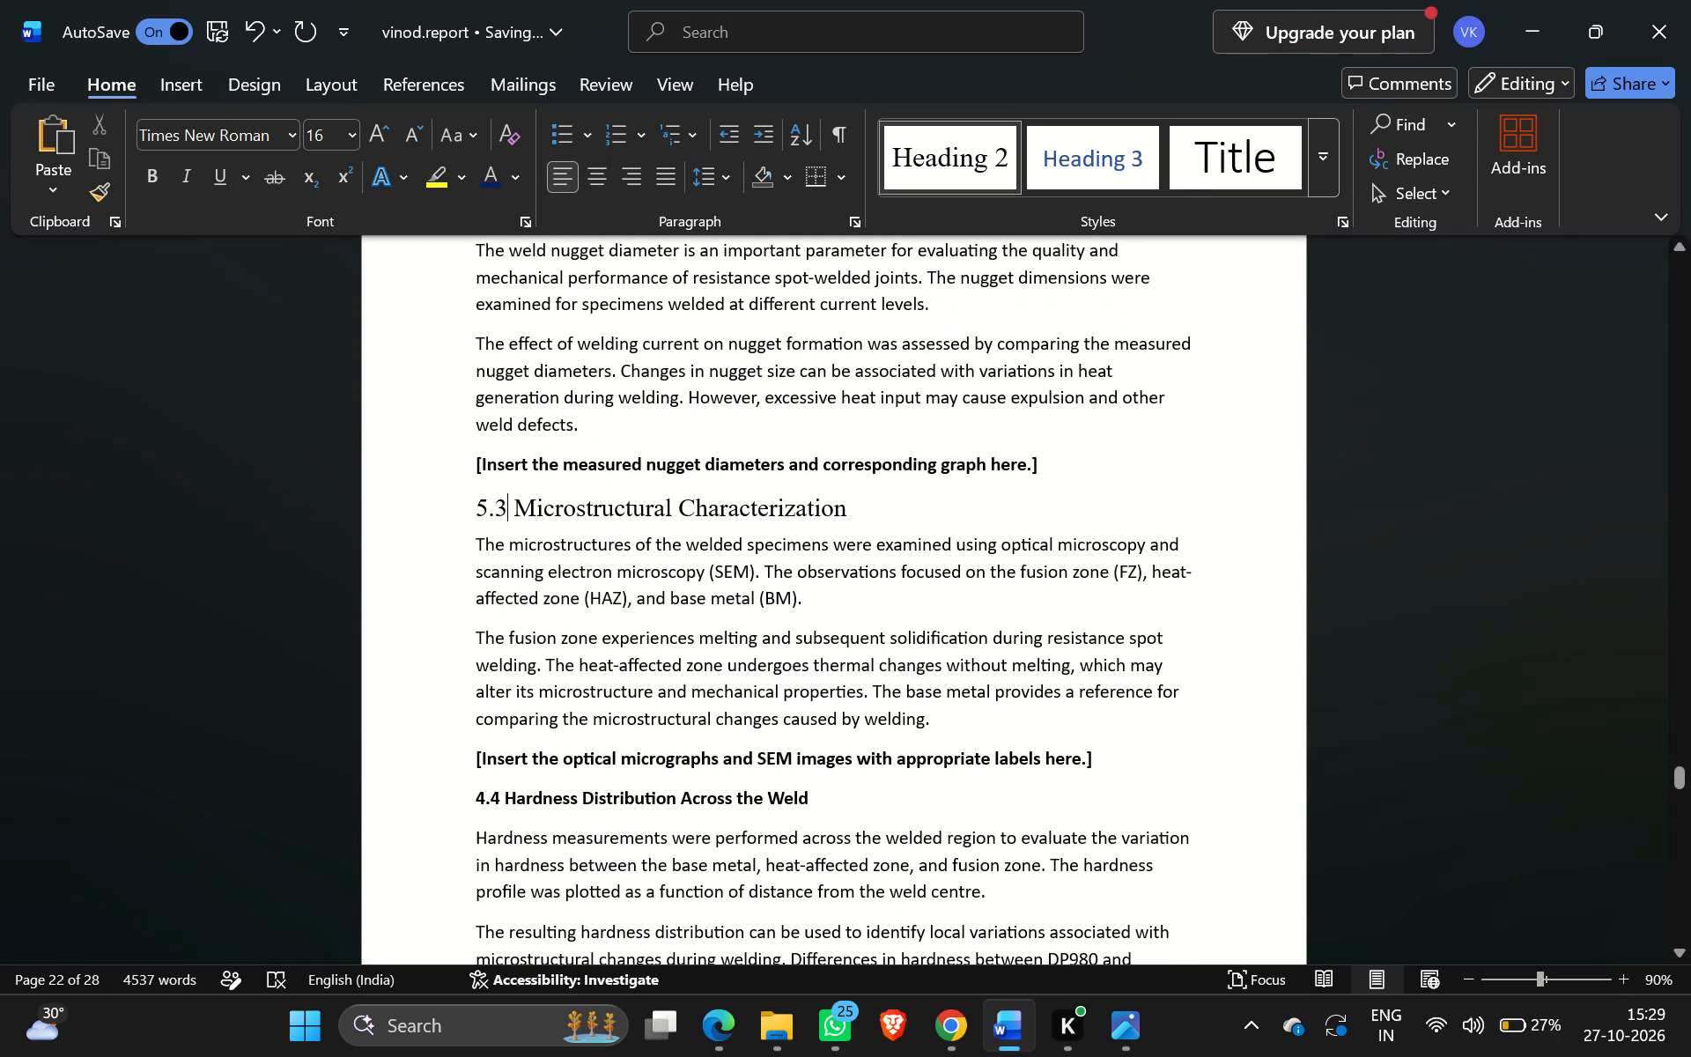
{"action": "left_click", "coordinate": [497, 801]}
{"action": "key", "text": "BackSpace"}
{"action": "key", "text": "BackSpace"}
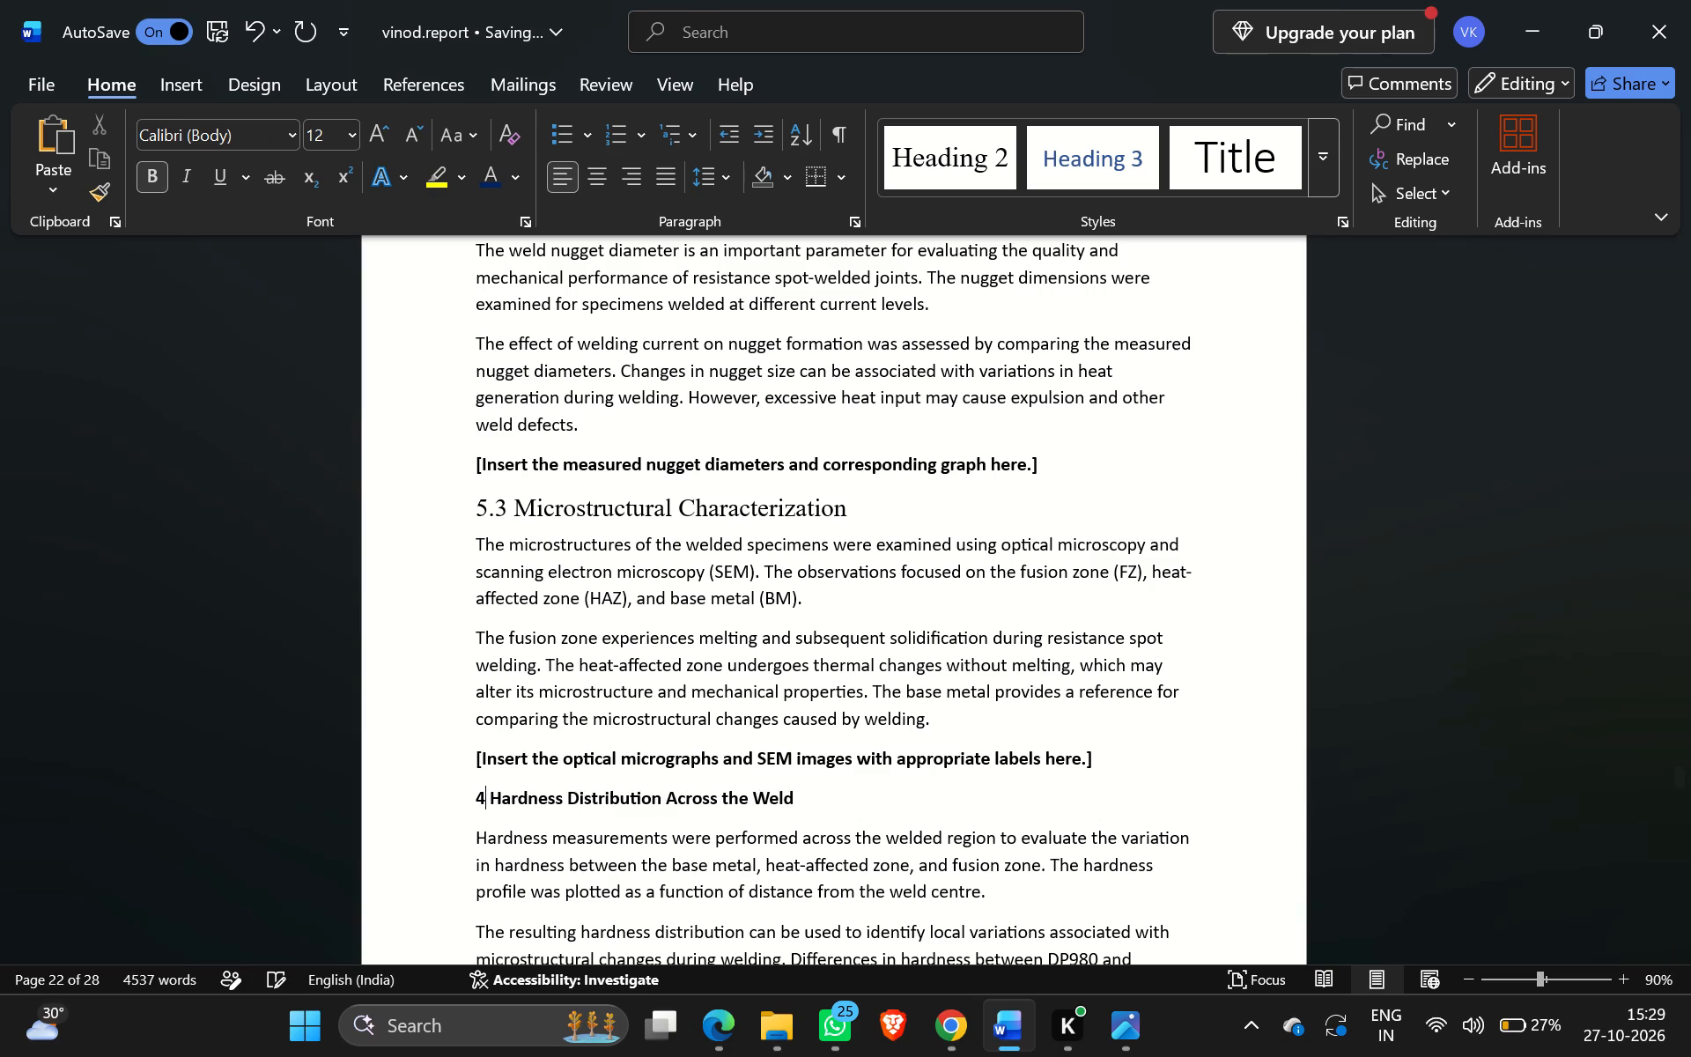
{"action": "key", "text": "BackSpace"}
{"action": "key", "text": "5"}
{"action": "type", "text": ".4"}
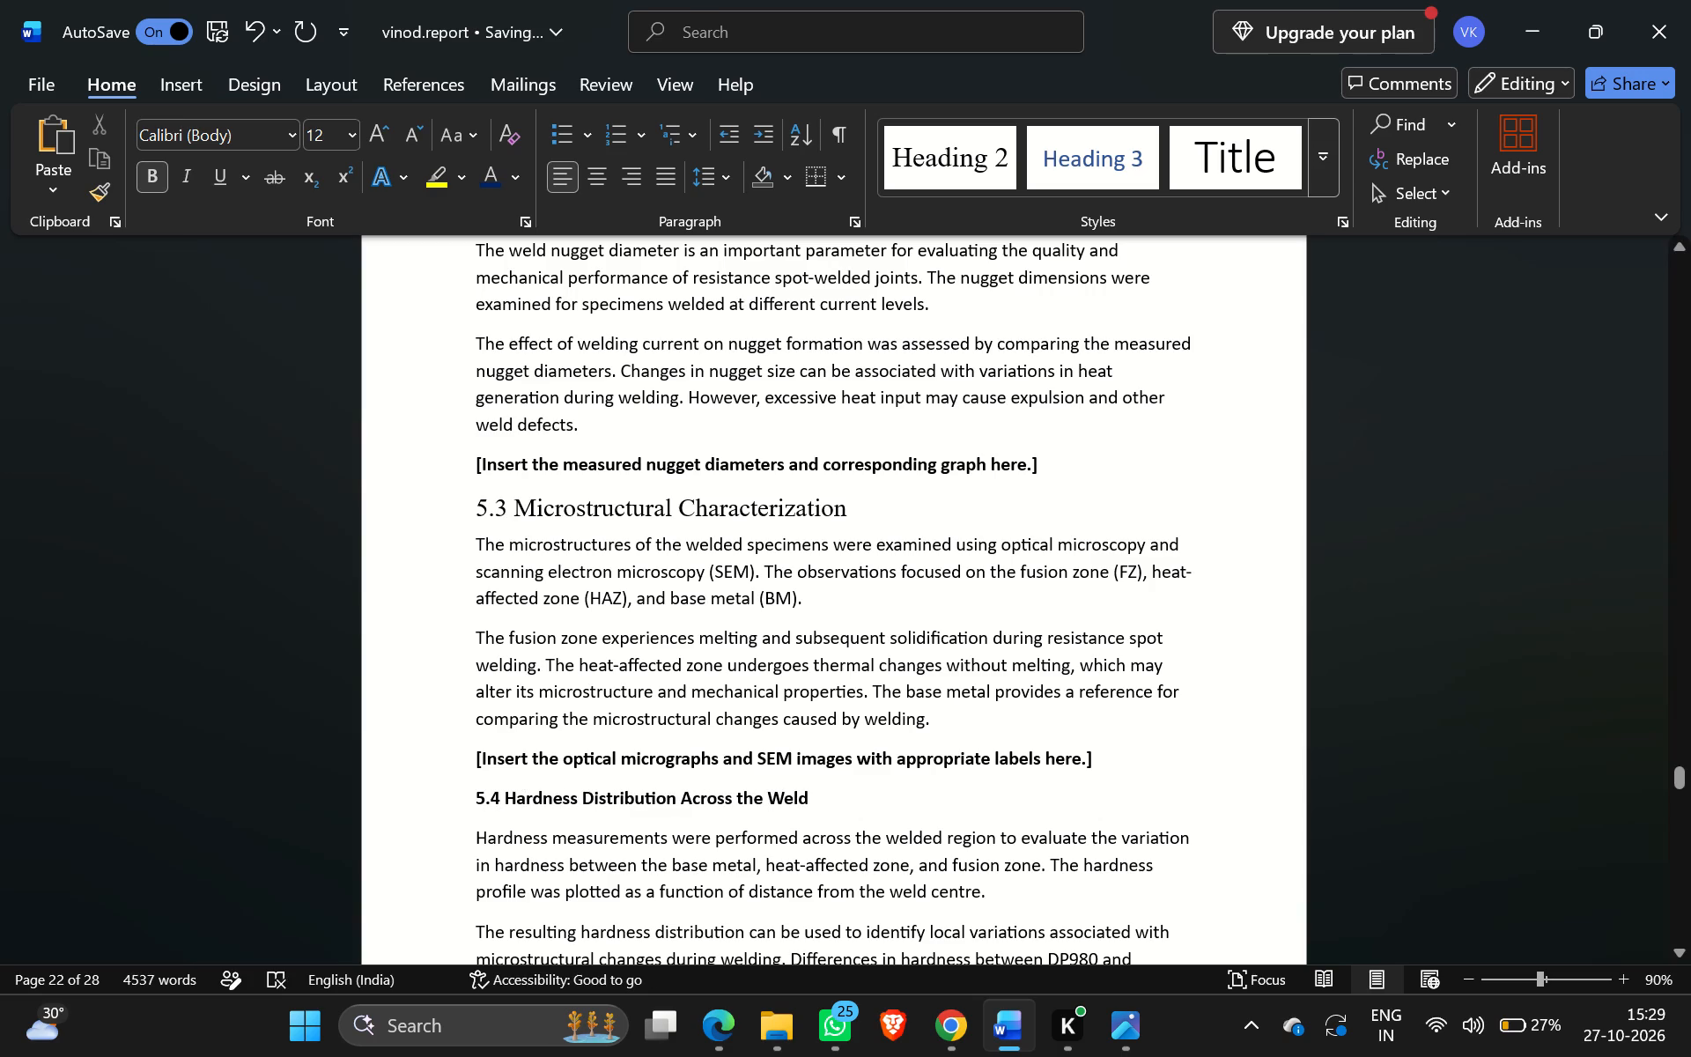
{"action": "left_click", "coordinate": [975, 178]}
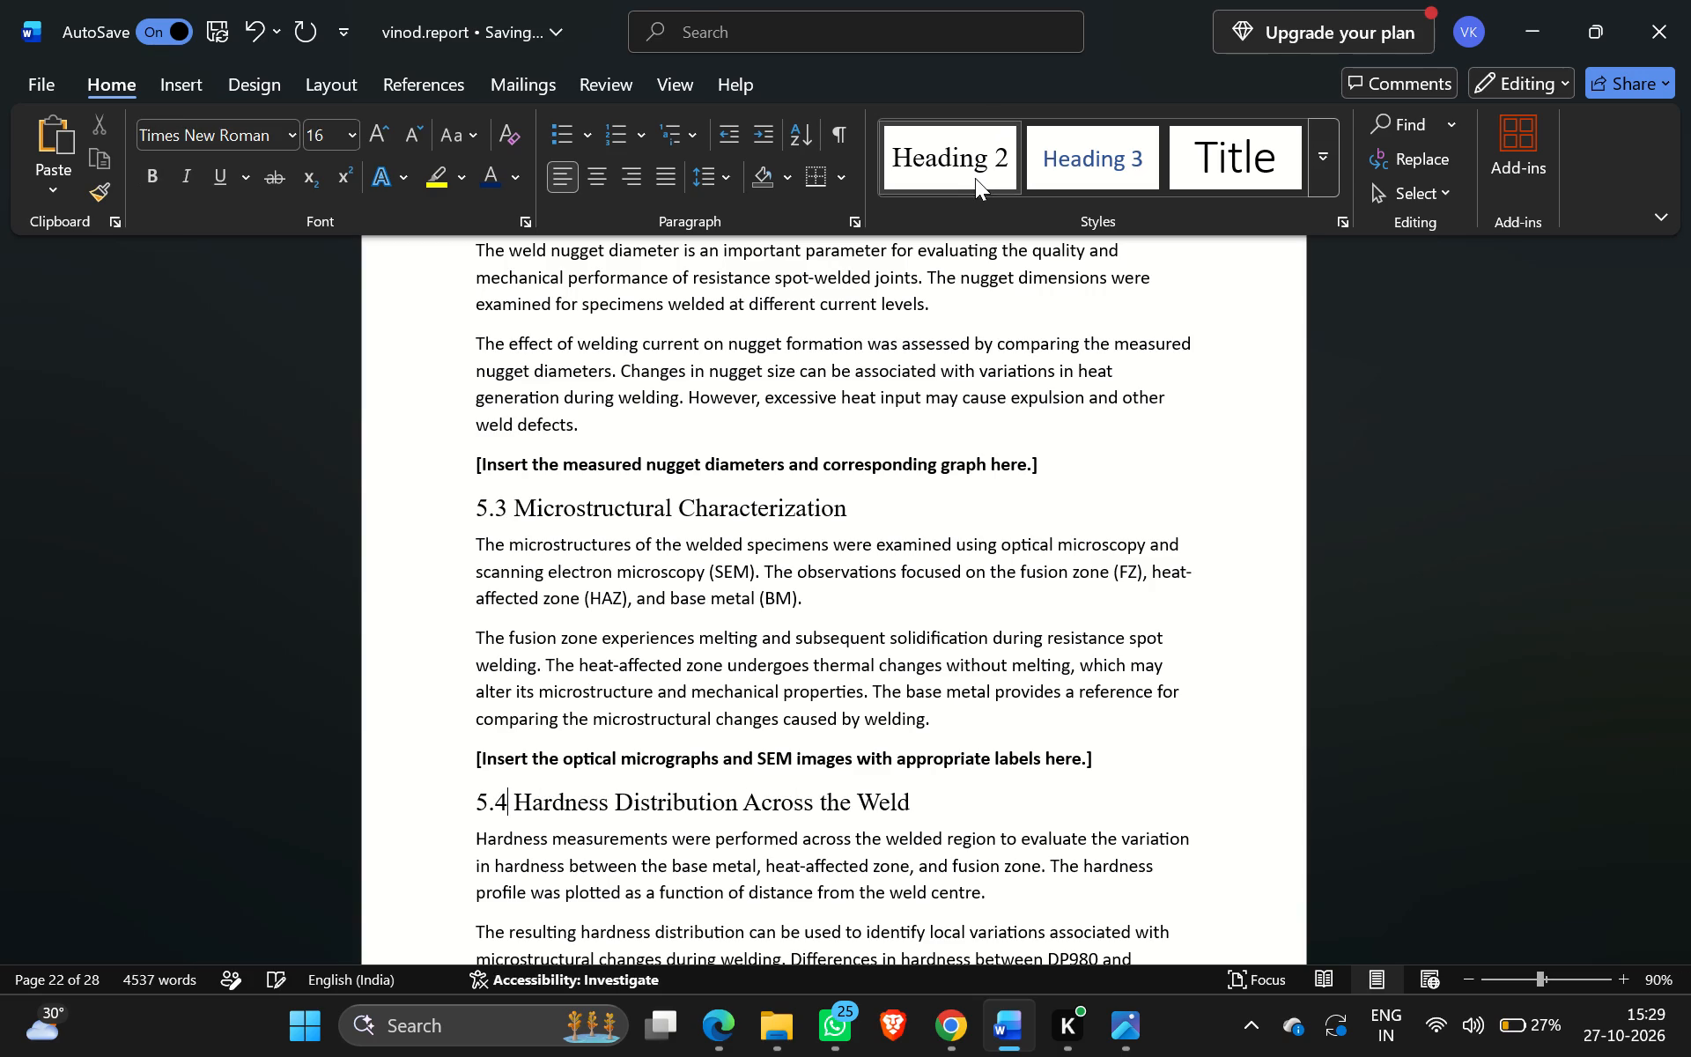
Renumber the "Comparison of DP980 and DP1200 Welded Joints" subheading as 5.5 and apply the Heading 2 style.
{"action": "scroll", "coordinate": [941, 412], "scroll_direction": "down", "scroll_amount": 3}
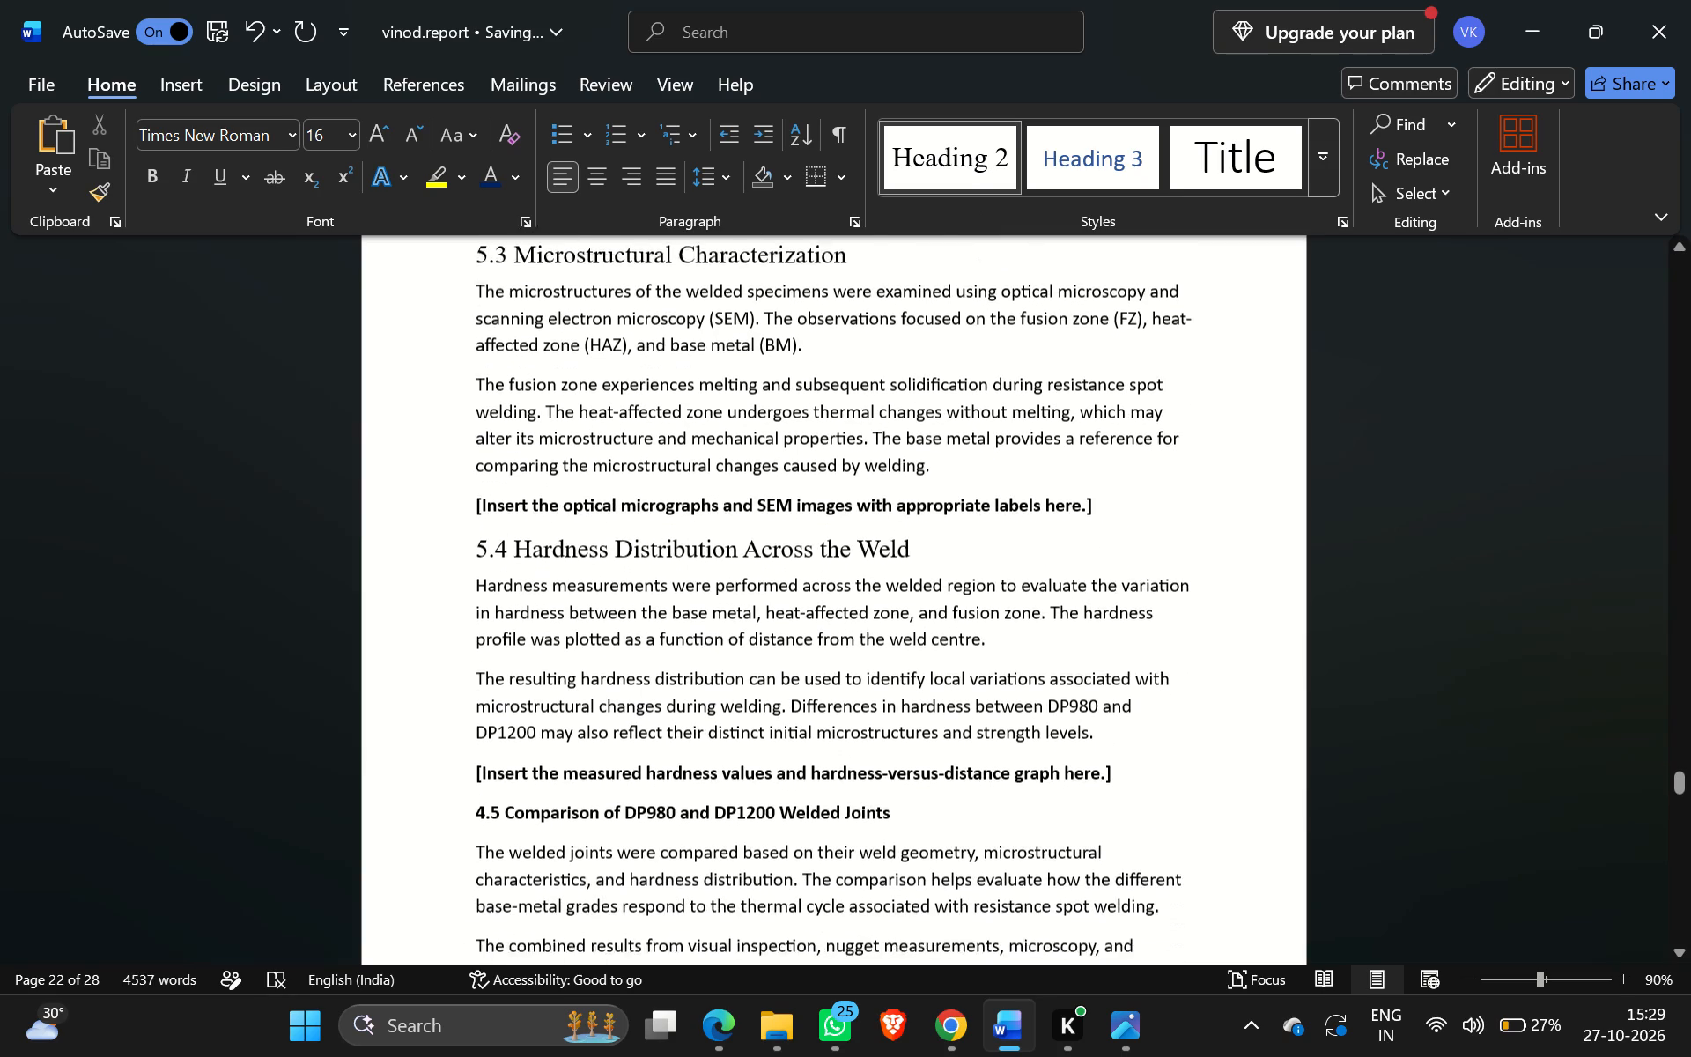
{"action": "scroll", "coordinate": [941, 412], "scroll_direction": "down", "scroll_amount": 1}
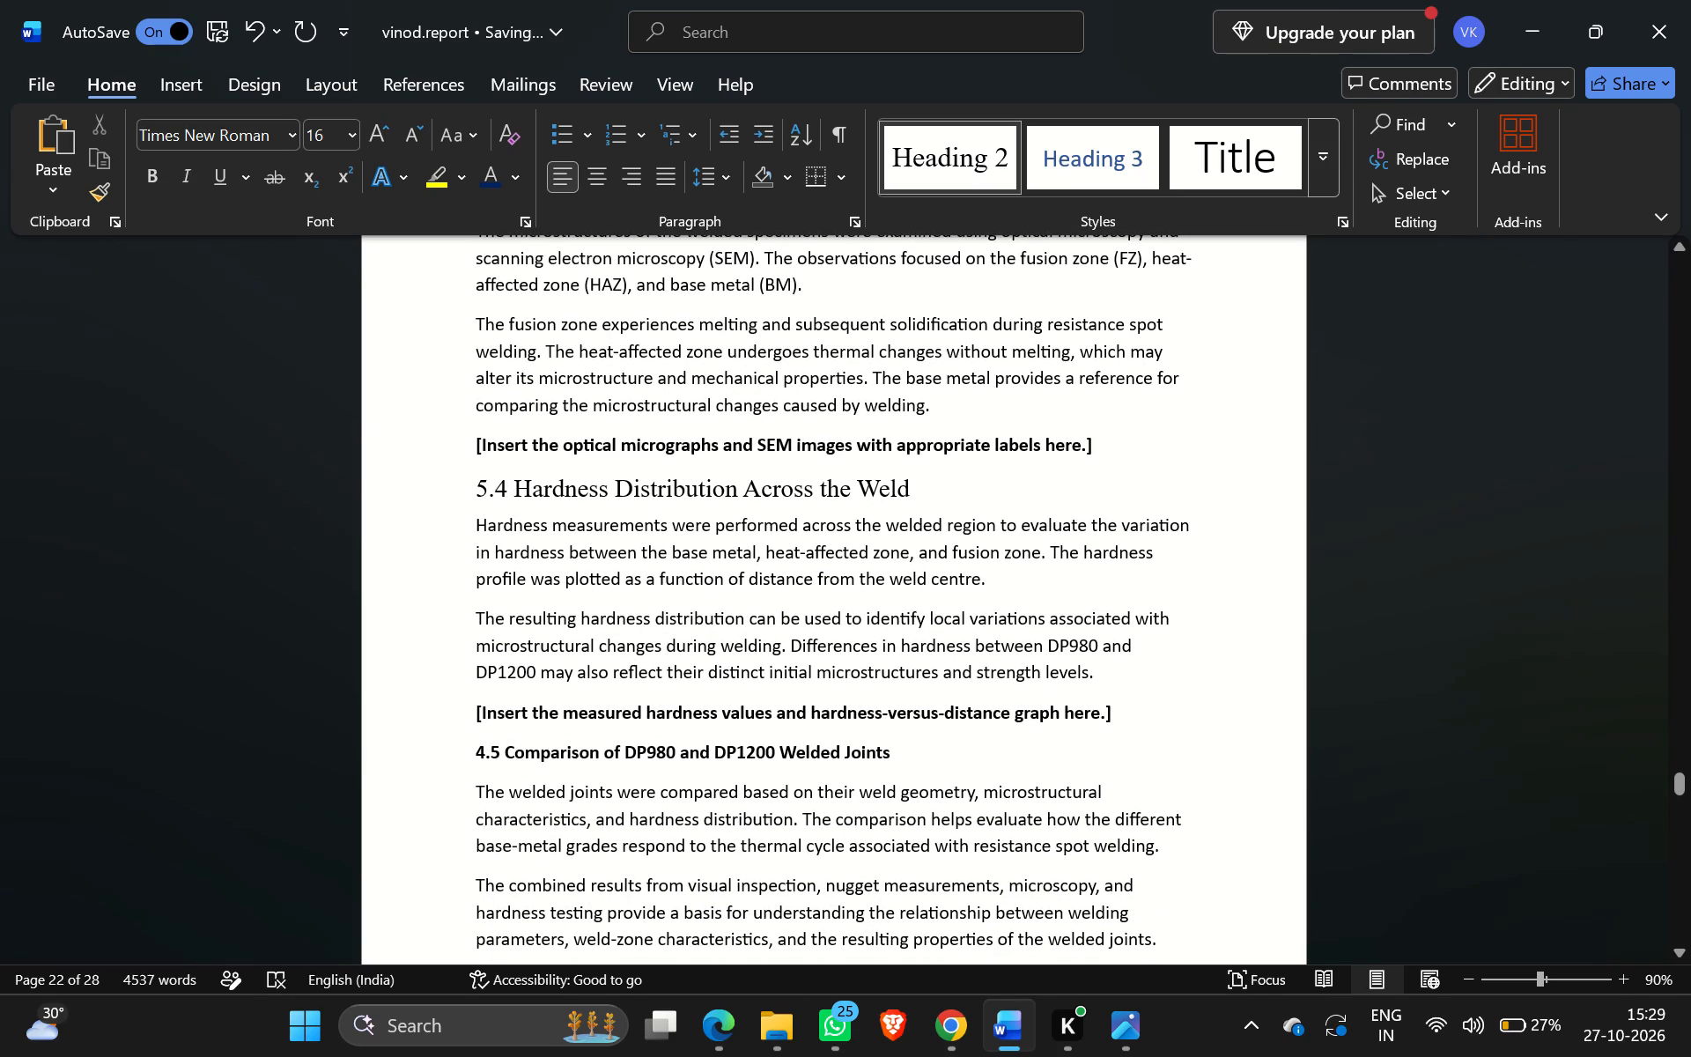
{"action": "left_click", "coordinate": [494, 752]}
{"action": "left_click", "coordinate": [501, 752]}
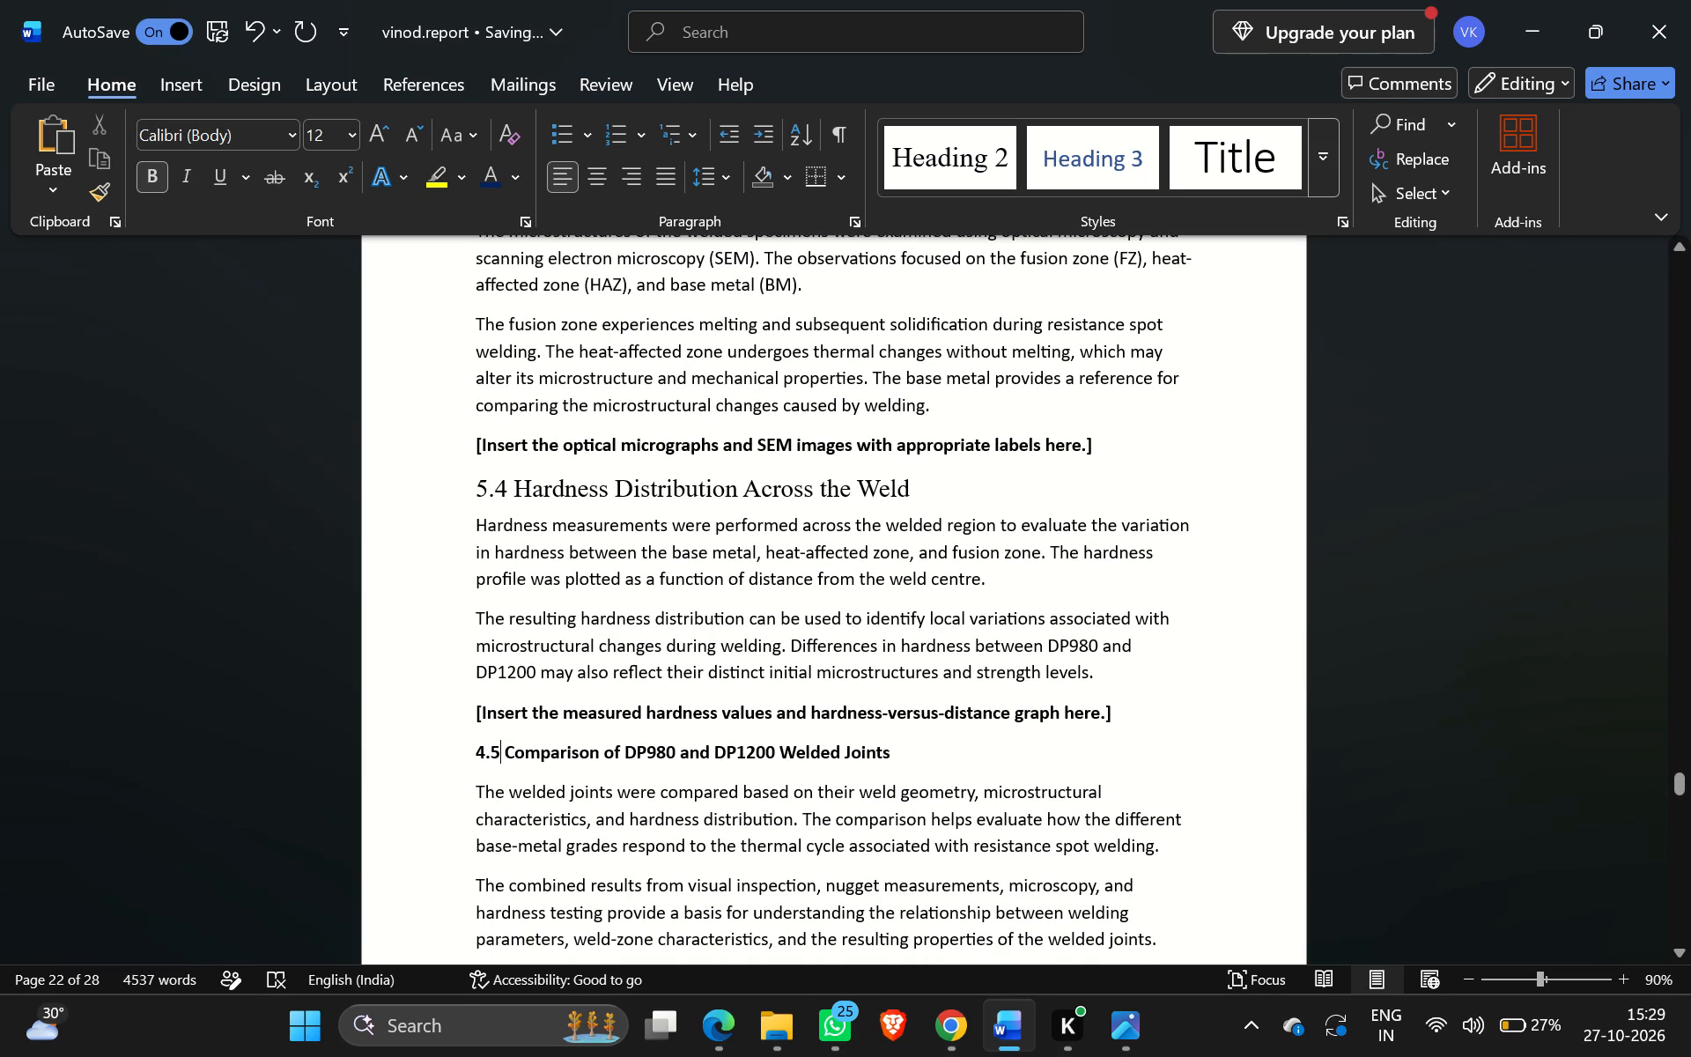
{"action": "key", "text": "BackSpace"}
{"action": "key", "text": "BackSpace"}
{"action": "key", "text": "BackSpace"}
{"action": "type", "text": "5.5"}
{"action": "left_click", "coordinate": [945, 157]}
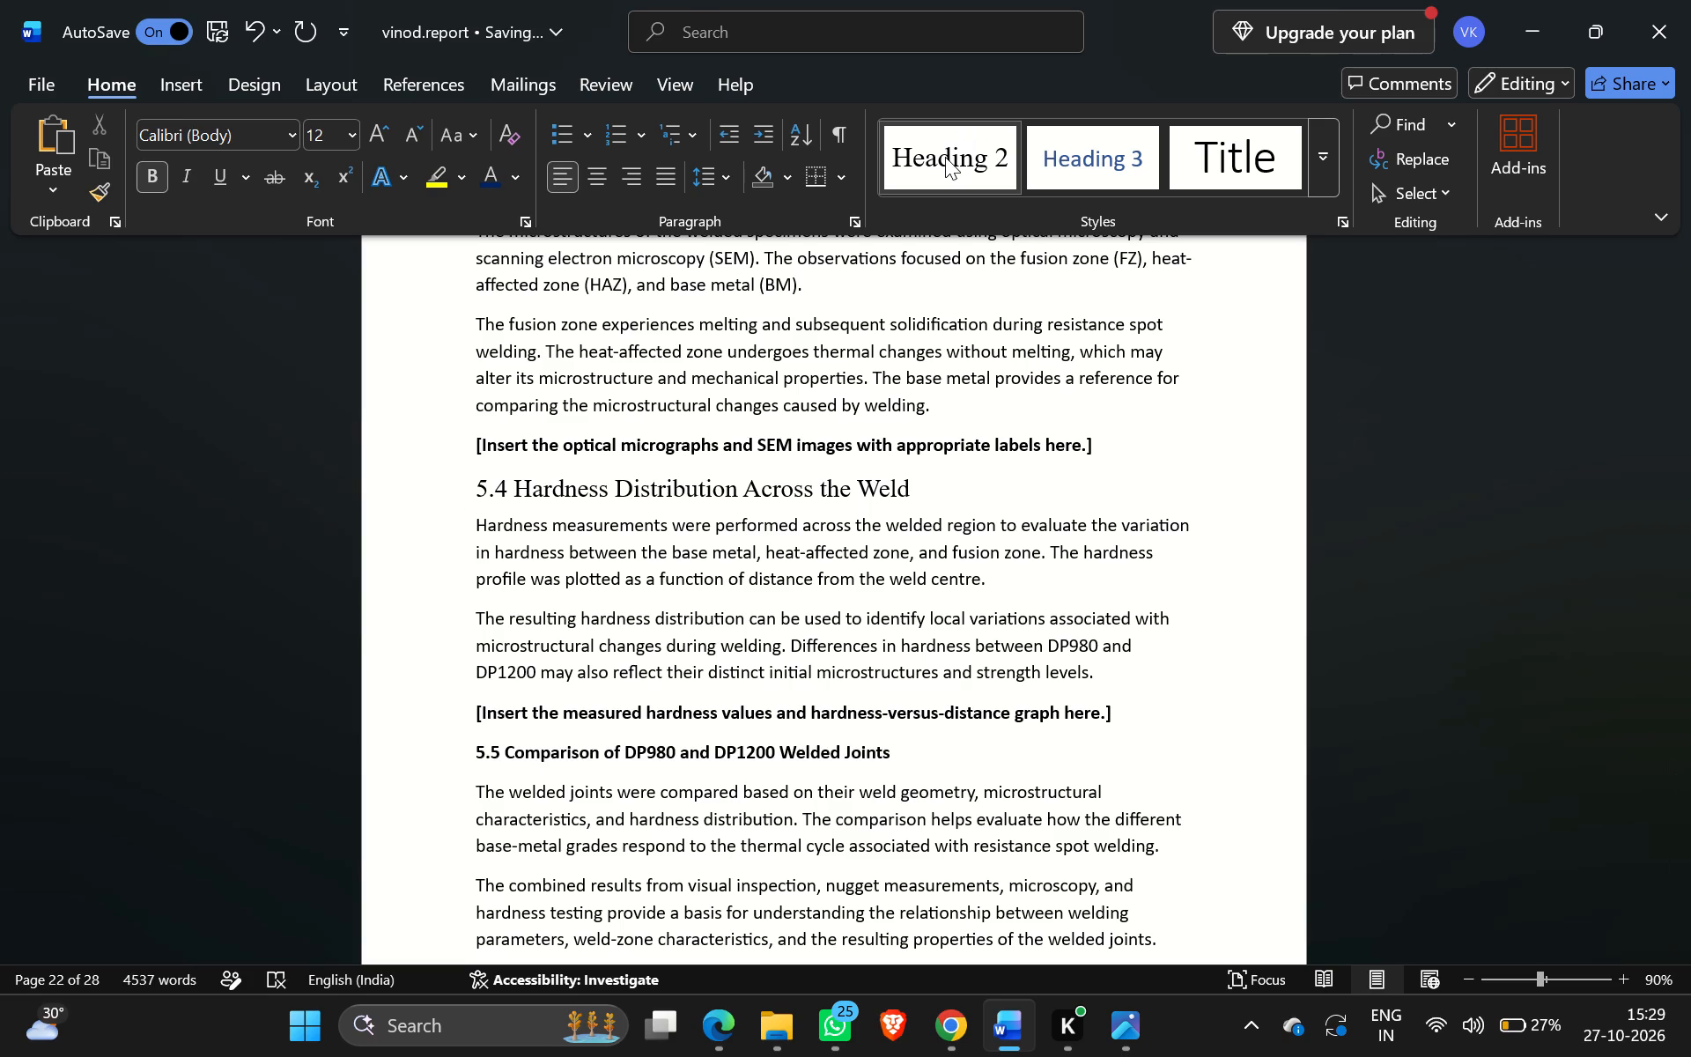
Renumber the "Summary of Results" subheading as 5.6 and apply the Heading 2 style.
{"action": "scroll", "coordinate": [848, 555], "scroll_direction": "down", "scroll_amount": 1}
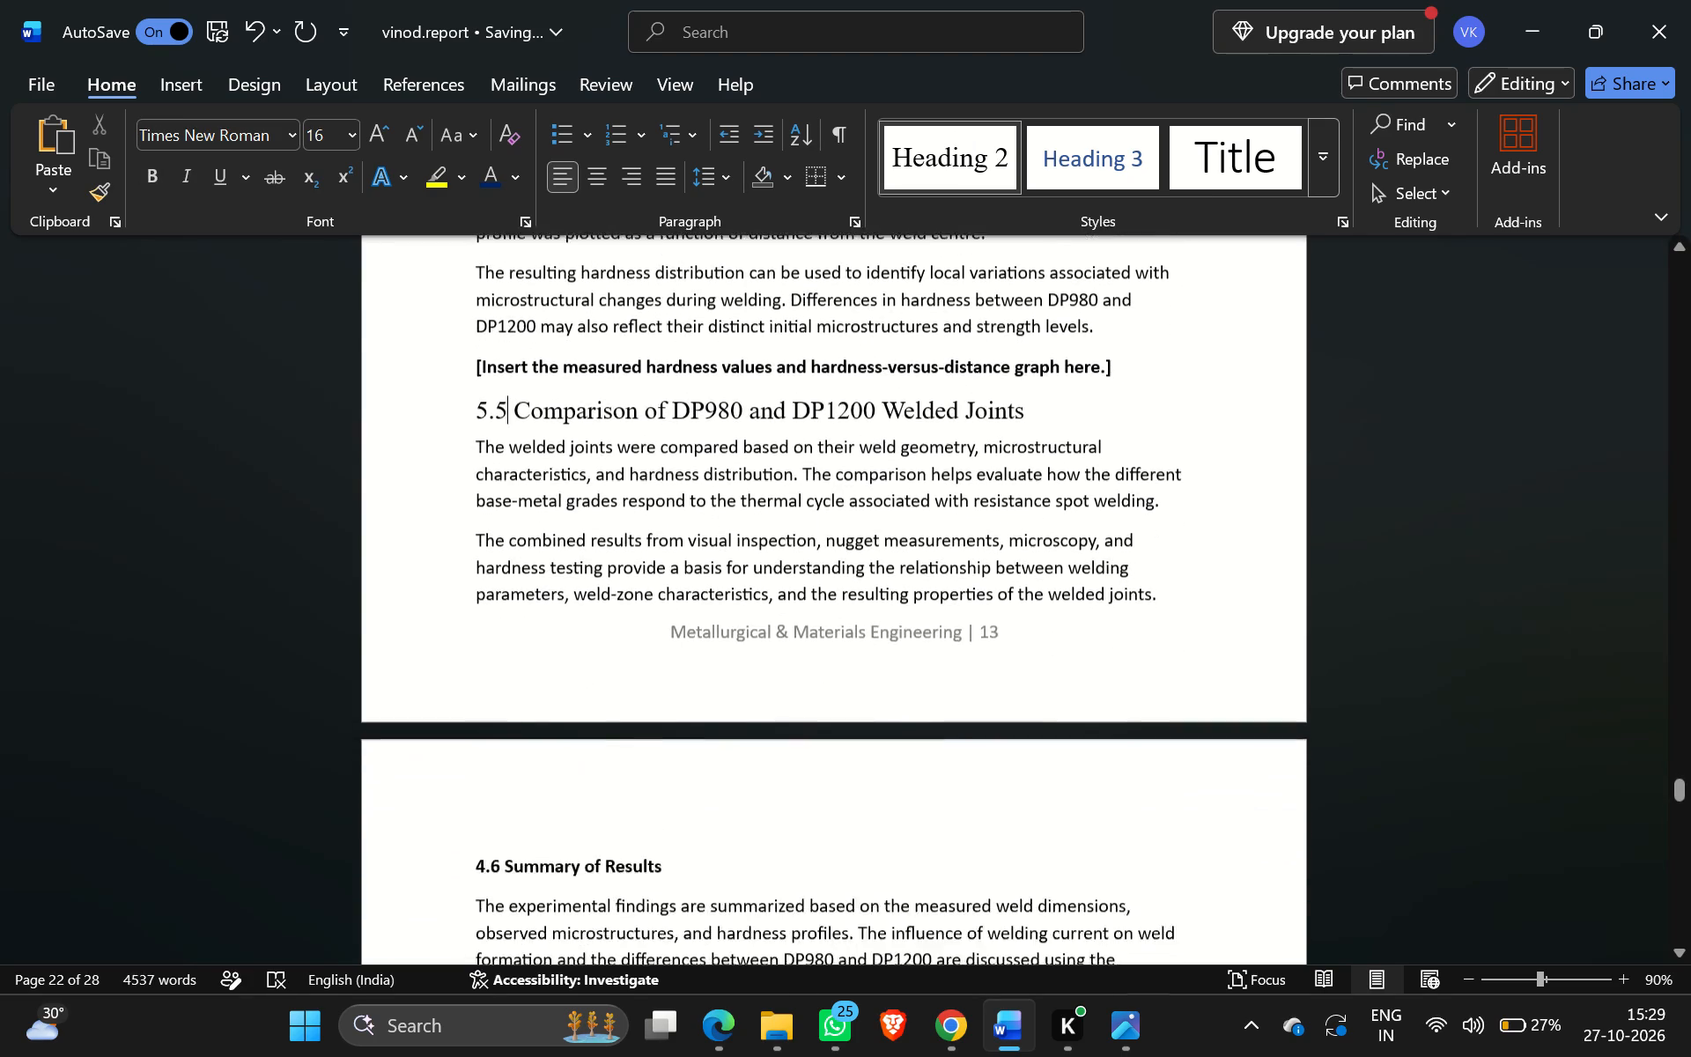
{"action": "scroll", "coordinate": [848, 555], "scroll_direction": "down", "scroll_amount": 1}
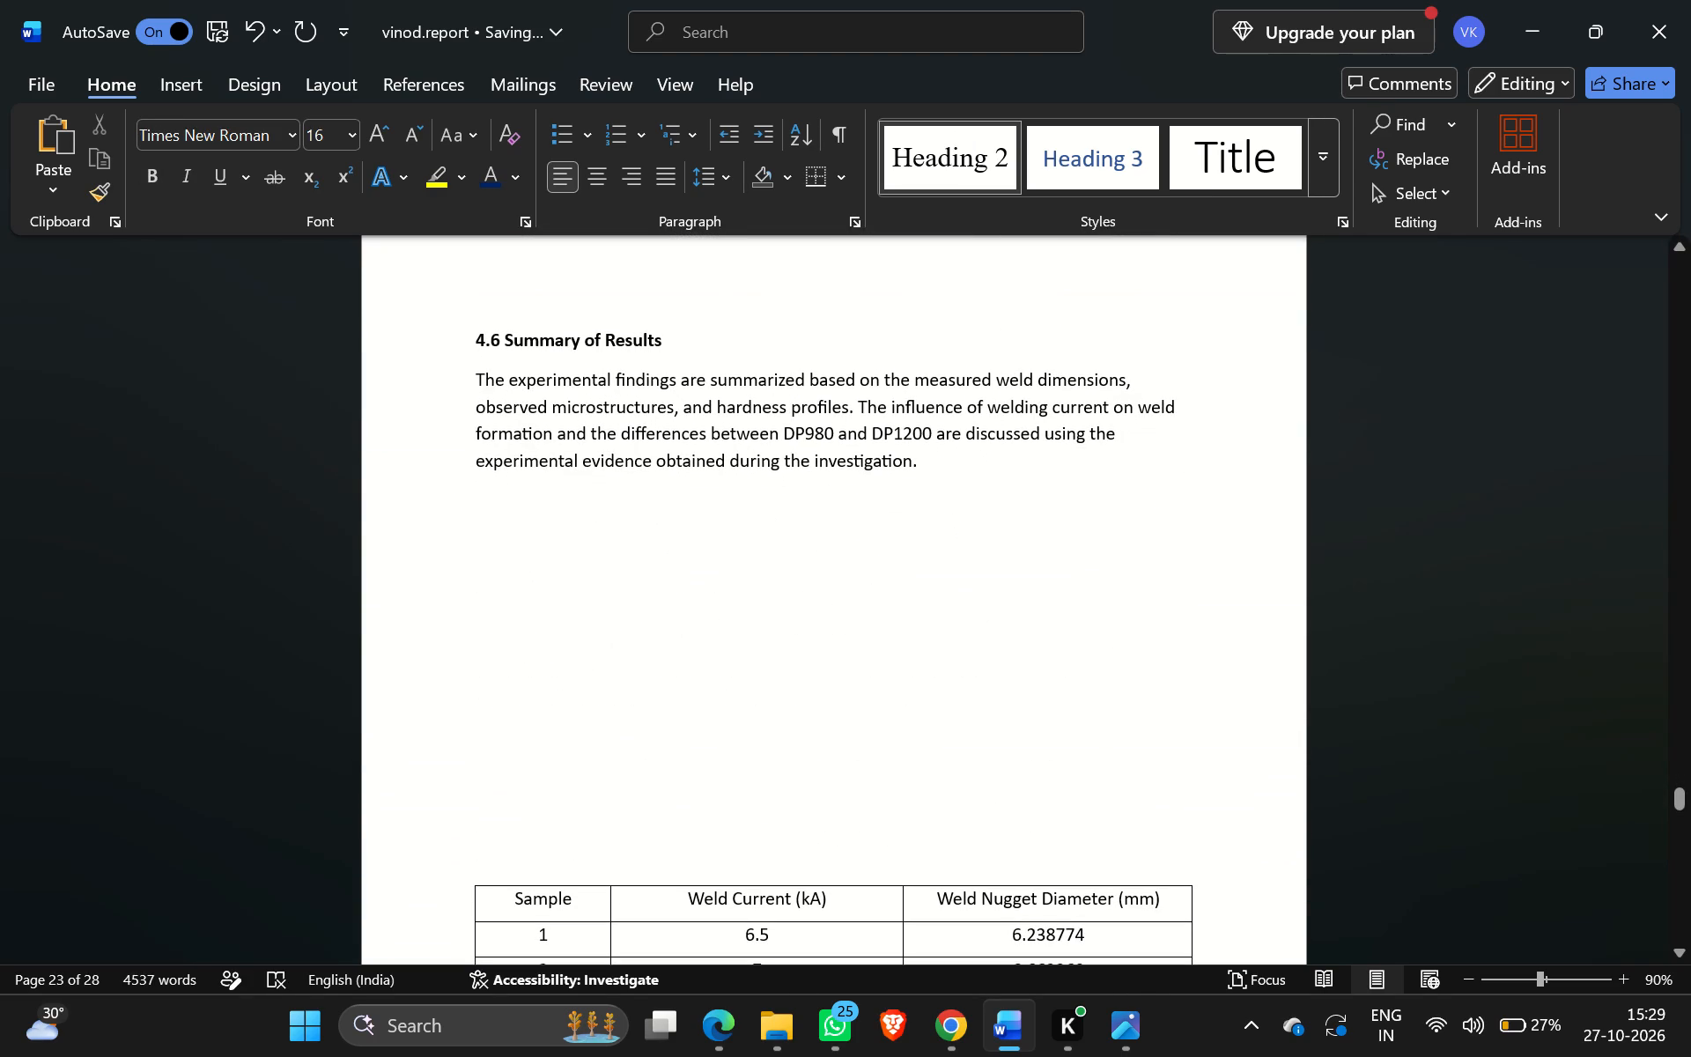
{"action": "left_click", "coordinate": [502, 339]}
{"action": "key", "text": "BackSpace"}
{"action": "key", "text": "BackSpace"}
{"action": "key", "text": "BackSpace"}
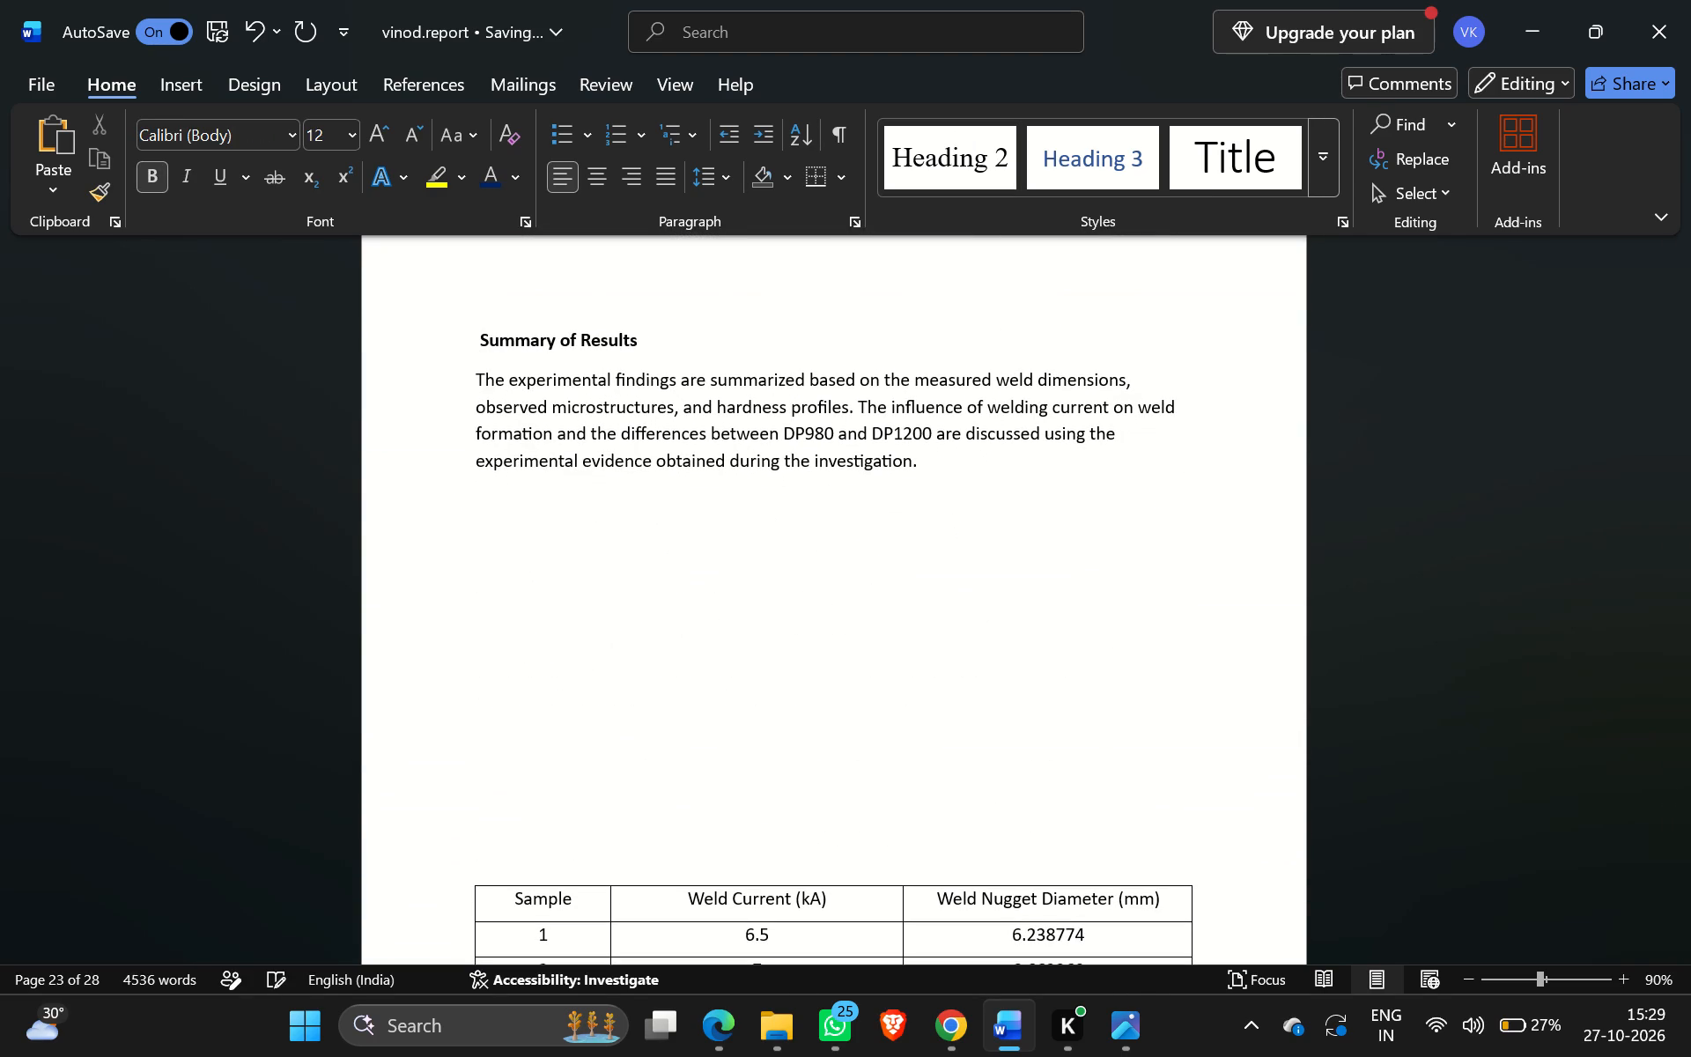
{"action": "type", "text": "5.6"}
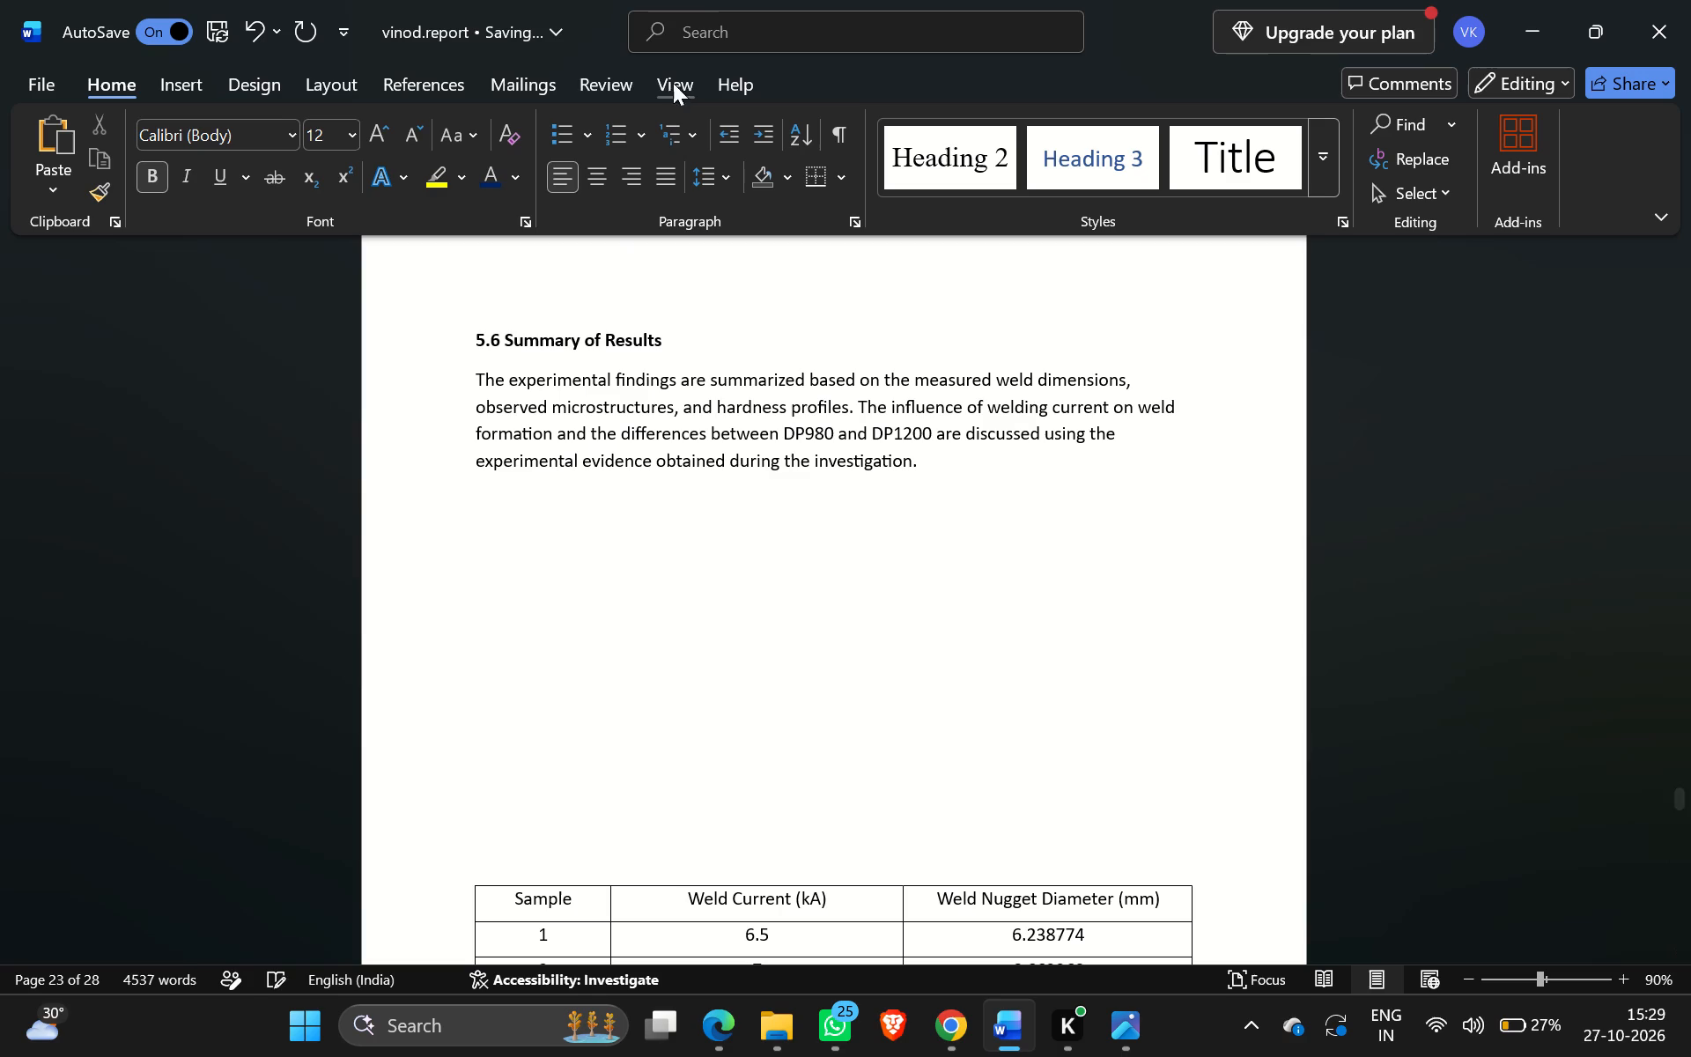
{"action": "left_click", "coordinate": [946, 148]}
Review the nugget diameter table and the Results subsections with their insert-figure placeholders.
{"action": "scroll", "coordinate": [729, 665], "scroll_direction": "right", "scroll_amount": 1}
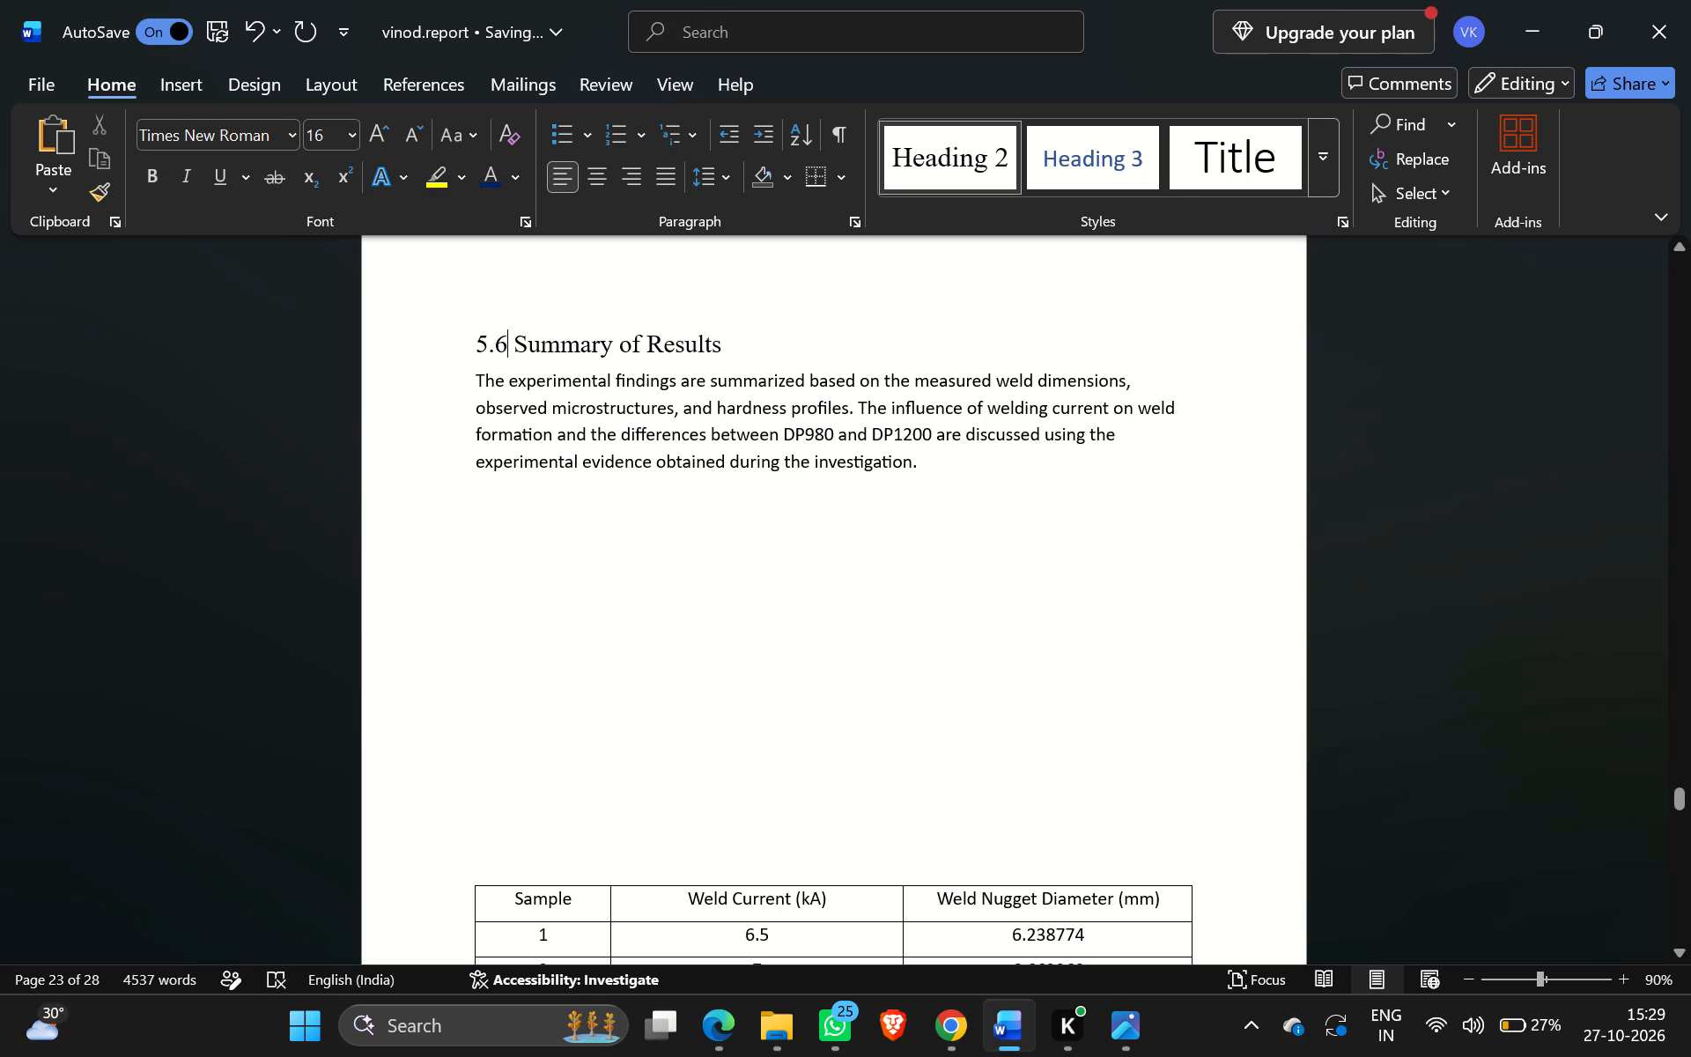
{"action": "scroll", "coordinate": [729, 665], "scroll_direction": "right", "scroll_amount": 3}
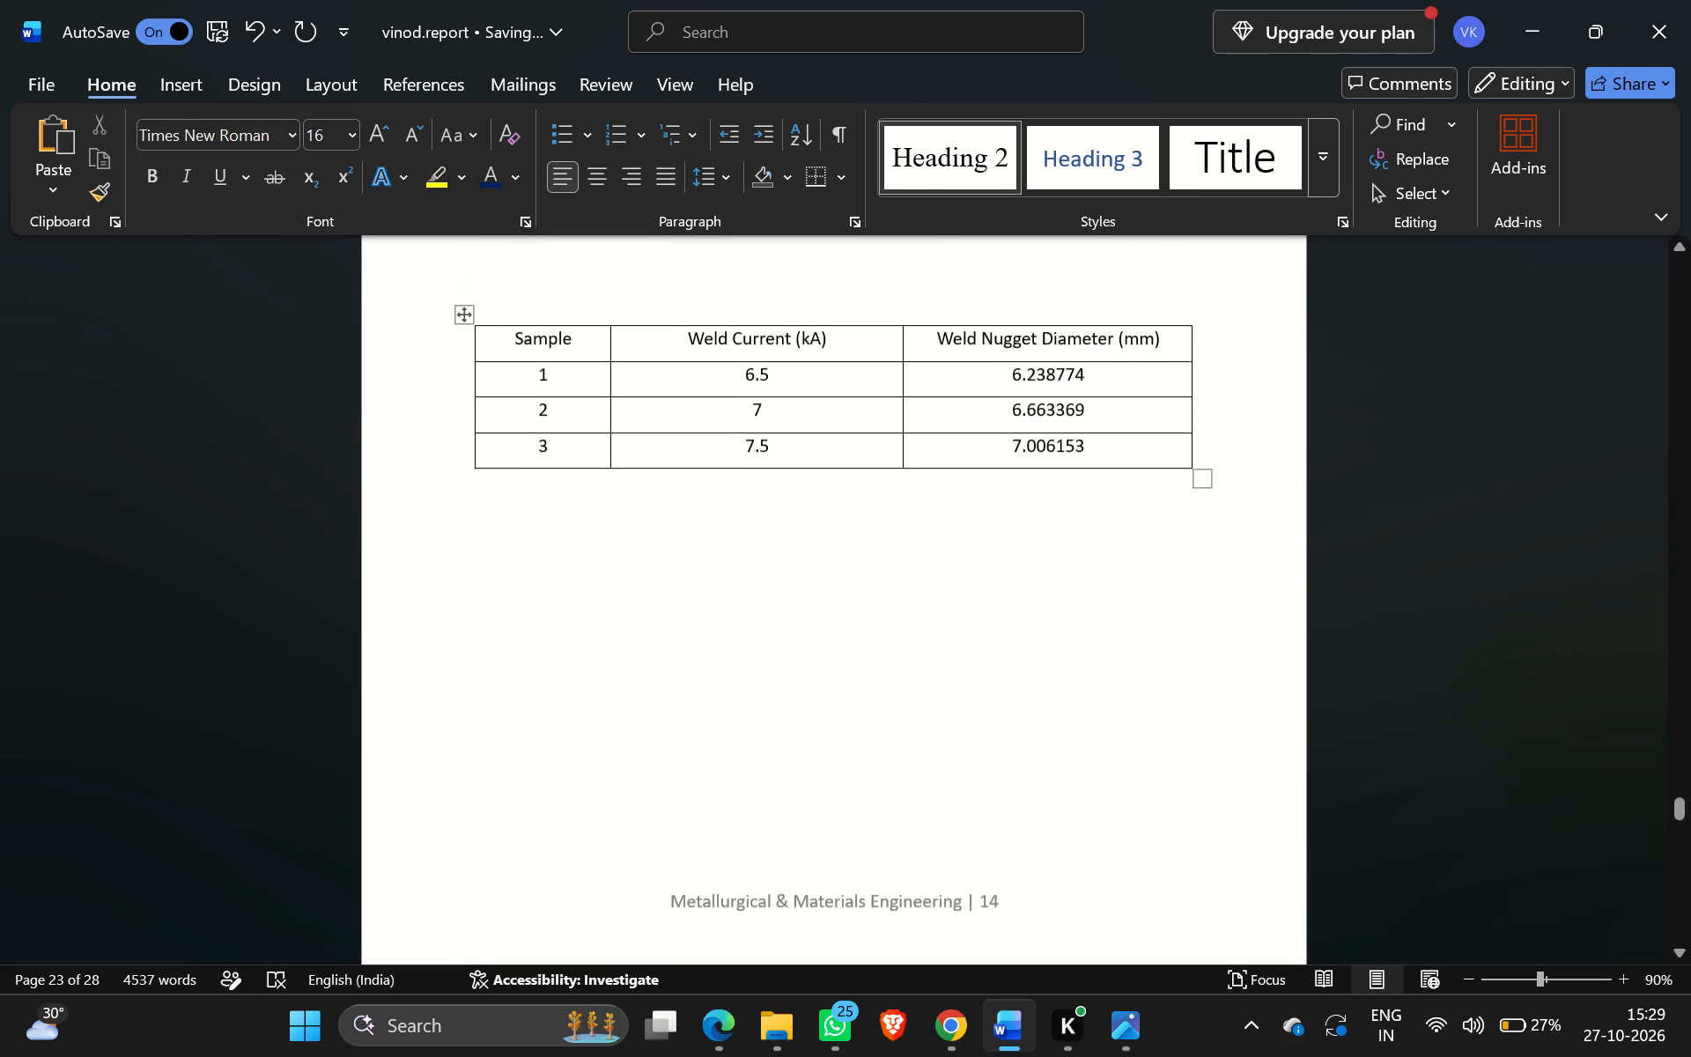
{"action": "scroll", "coordinate": [729, 665], "scroll_direction": "right", "scroll_amount": 1}
{"action": "scroll", "coordinate": [729, 665], "scroll_direction": "up", "scroll_amount": 5}
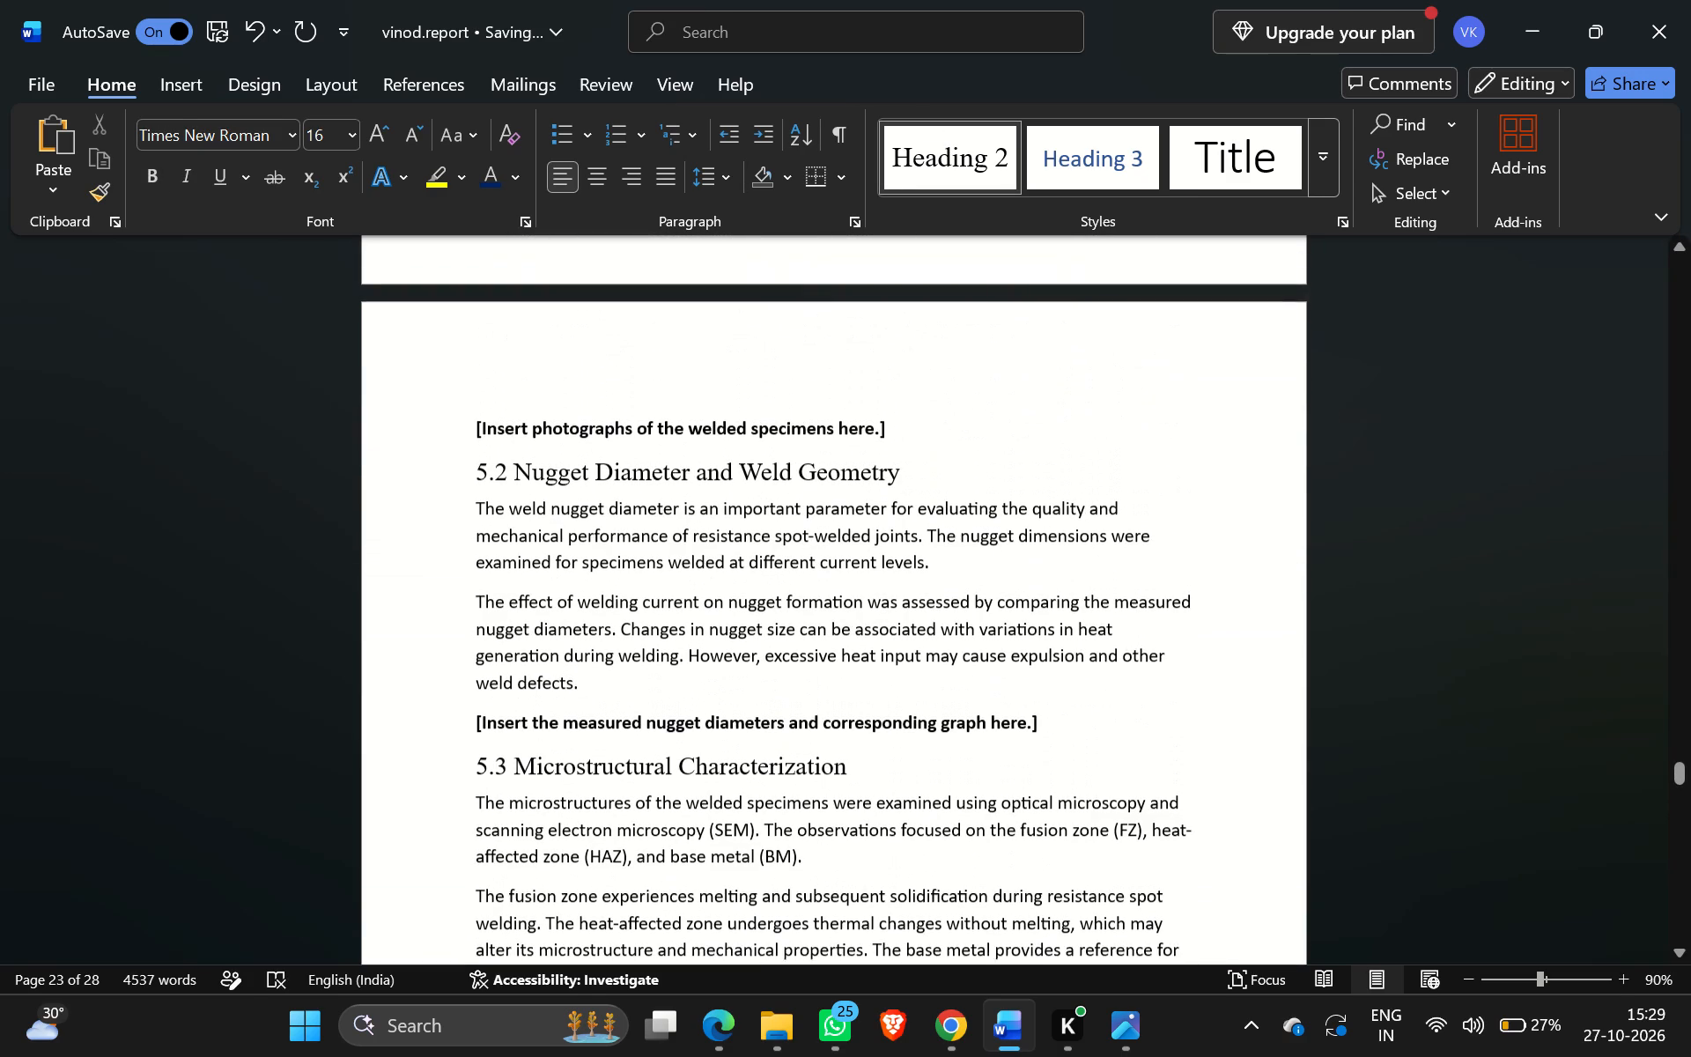
{"action": "scroll", "coordinate": [729, 665], "scroll_direction": "up", "scroll_amount": 2}
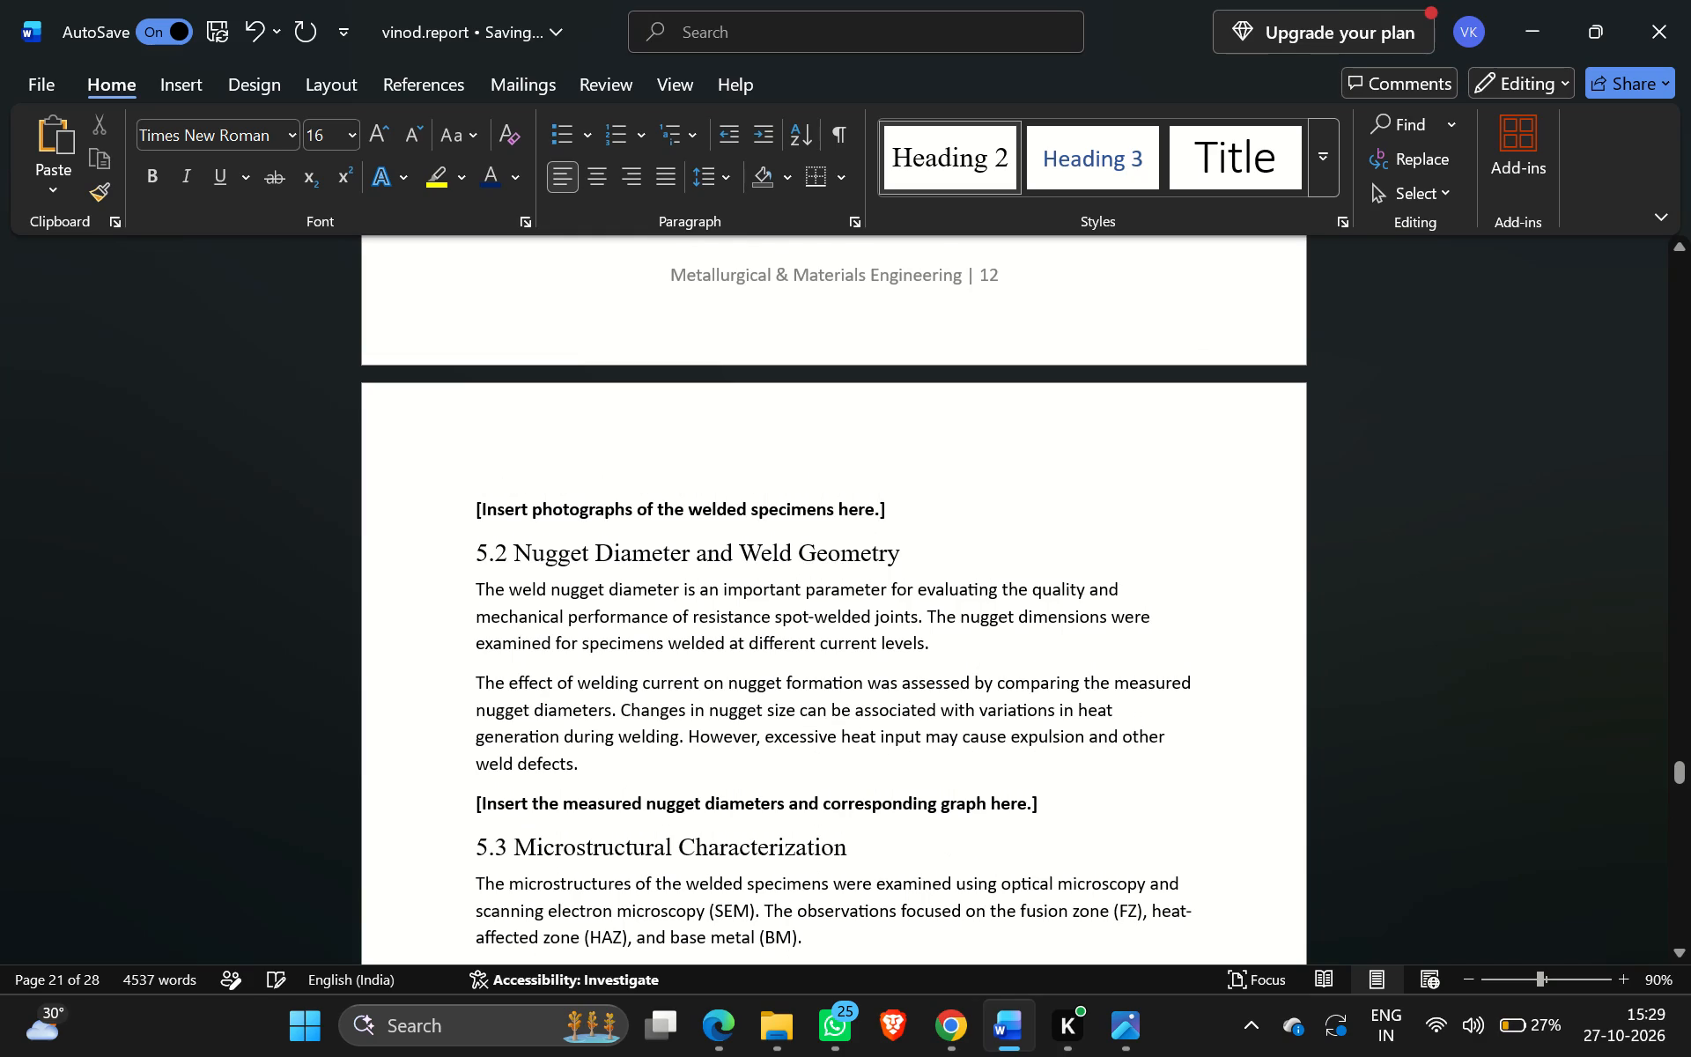
Move the table holding the three weld nugget figures (5.1 to 5.3) above the Table 3 caption.
{"action": "scroll", "coordinate": [729, 665], "scroll_direction": "down", "scroll_amount": 11}
{"action": "scroll", "coordinate": [729, 665], "scroll_direction": "right", "scroll_amount": 1}
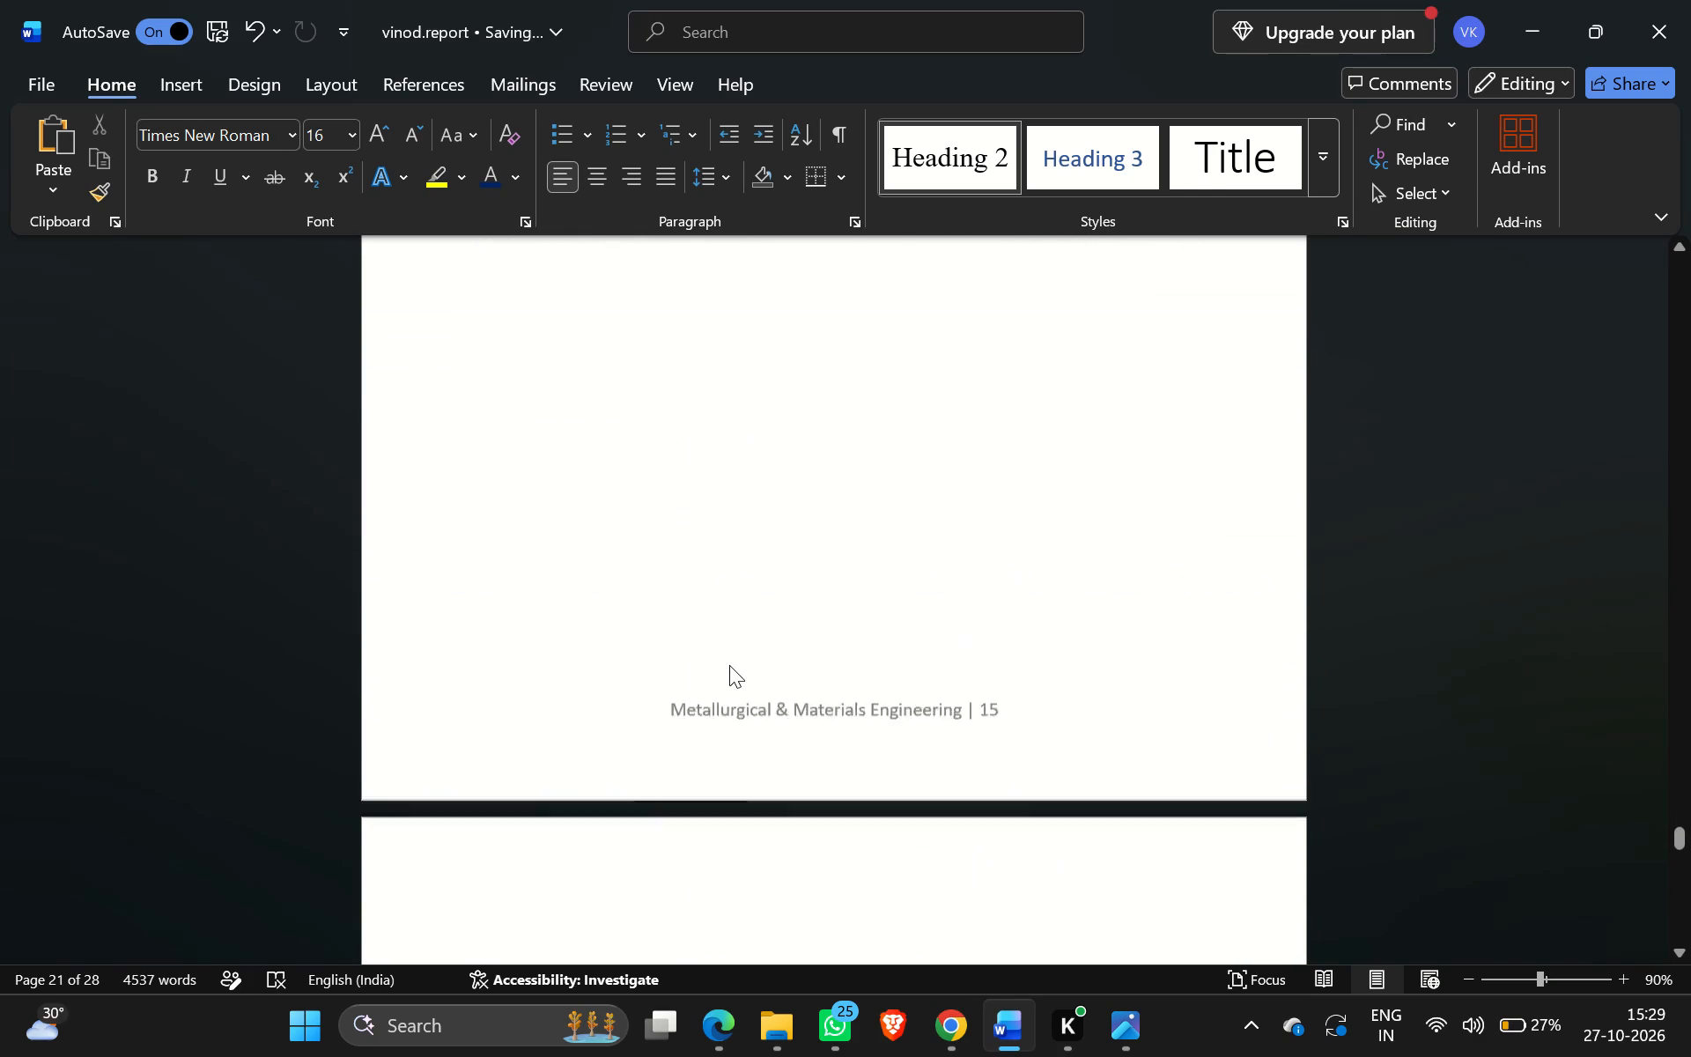
{"action": "scroll", "coordinate": [729, 665], "scroll_direction": "right", "scroll_amount": 1}
{"action": "left_click", "coordinate": [608, 725]}
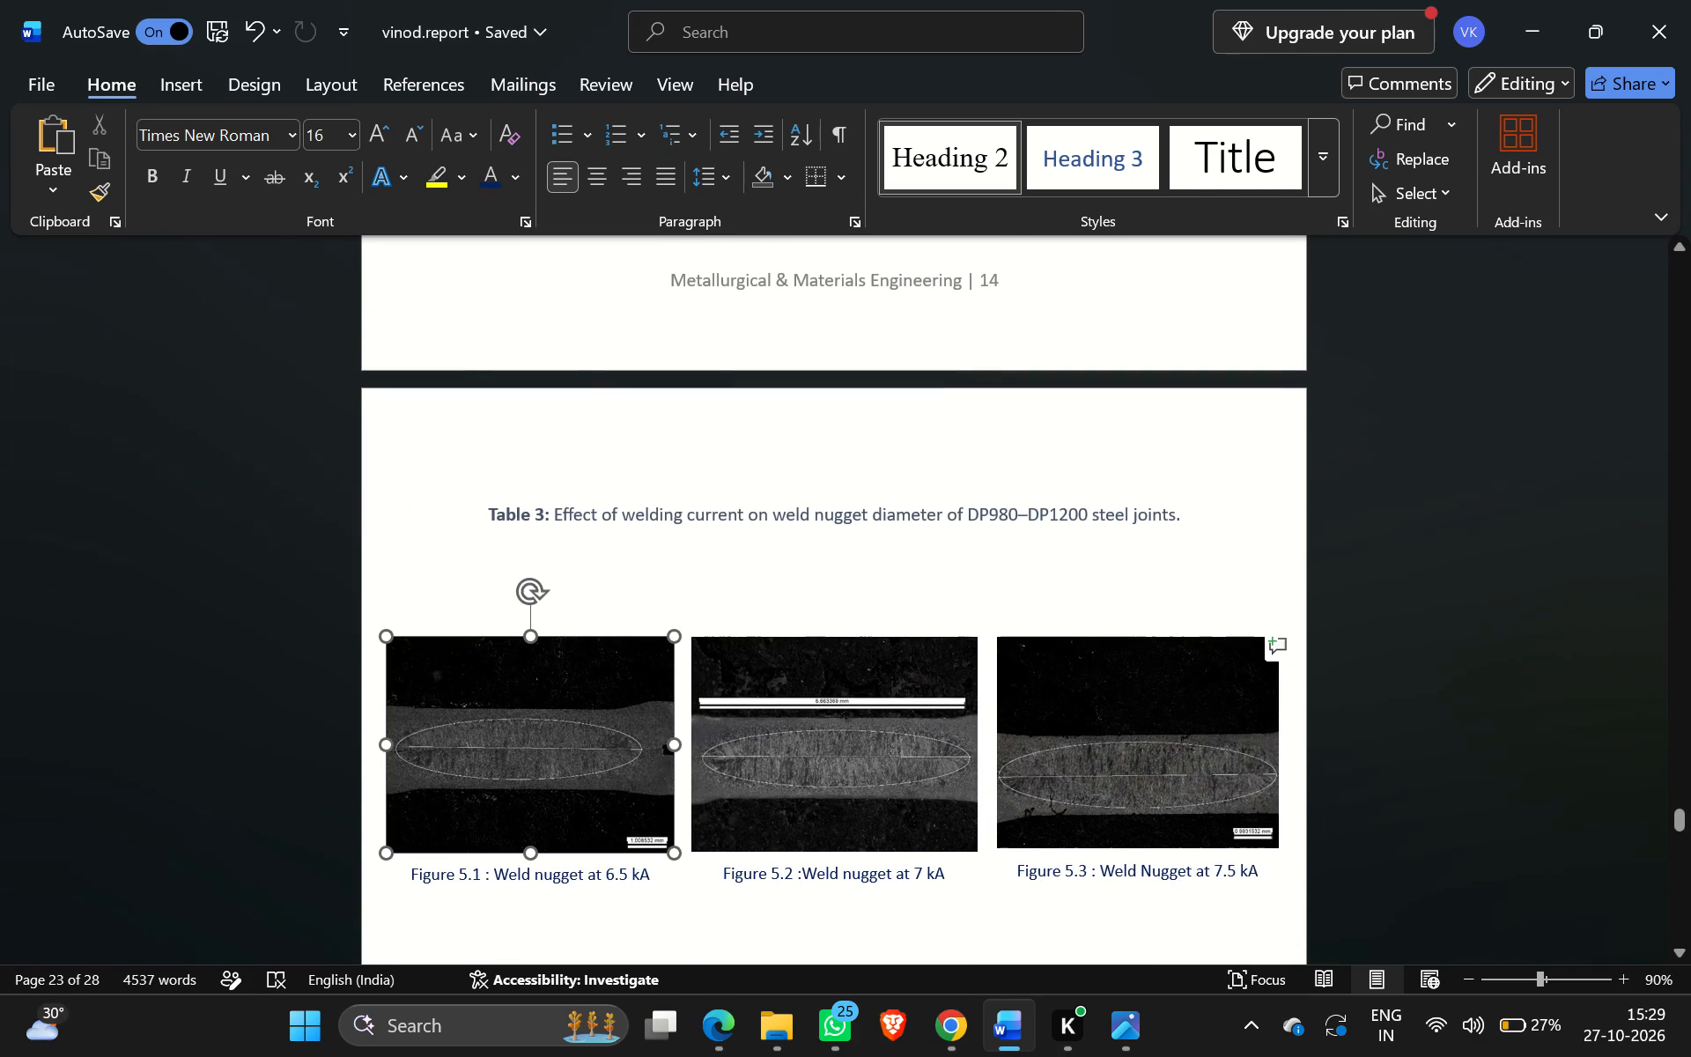
{"action": "left_click", "coordinate": [746, 609]}
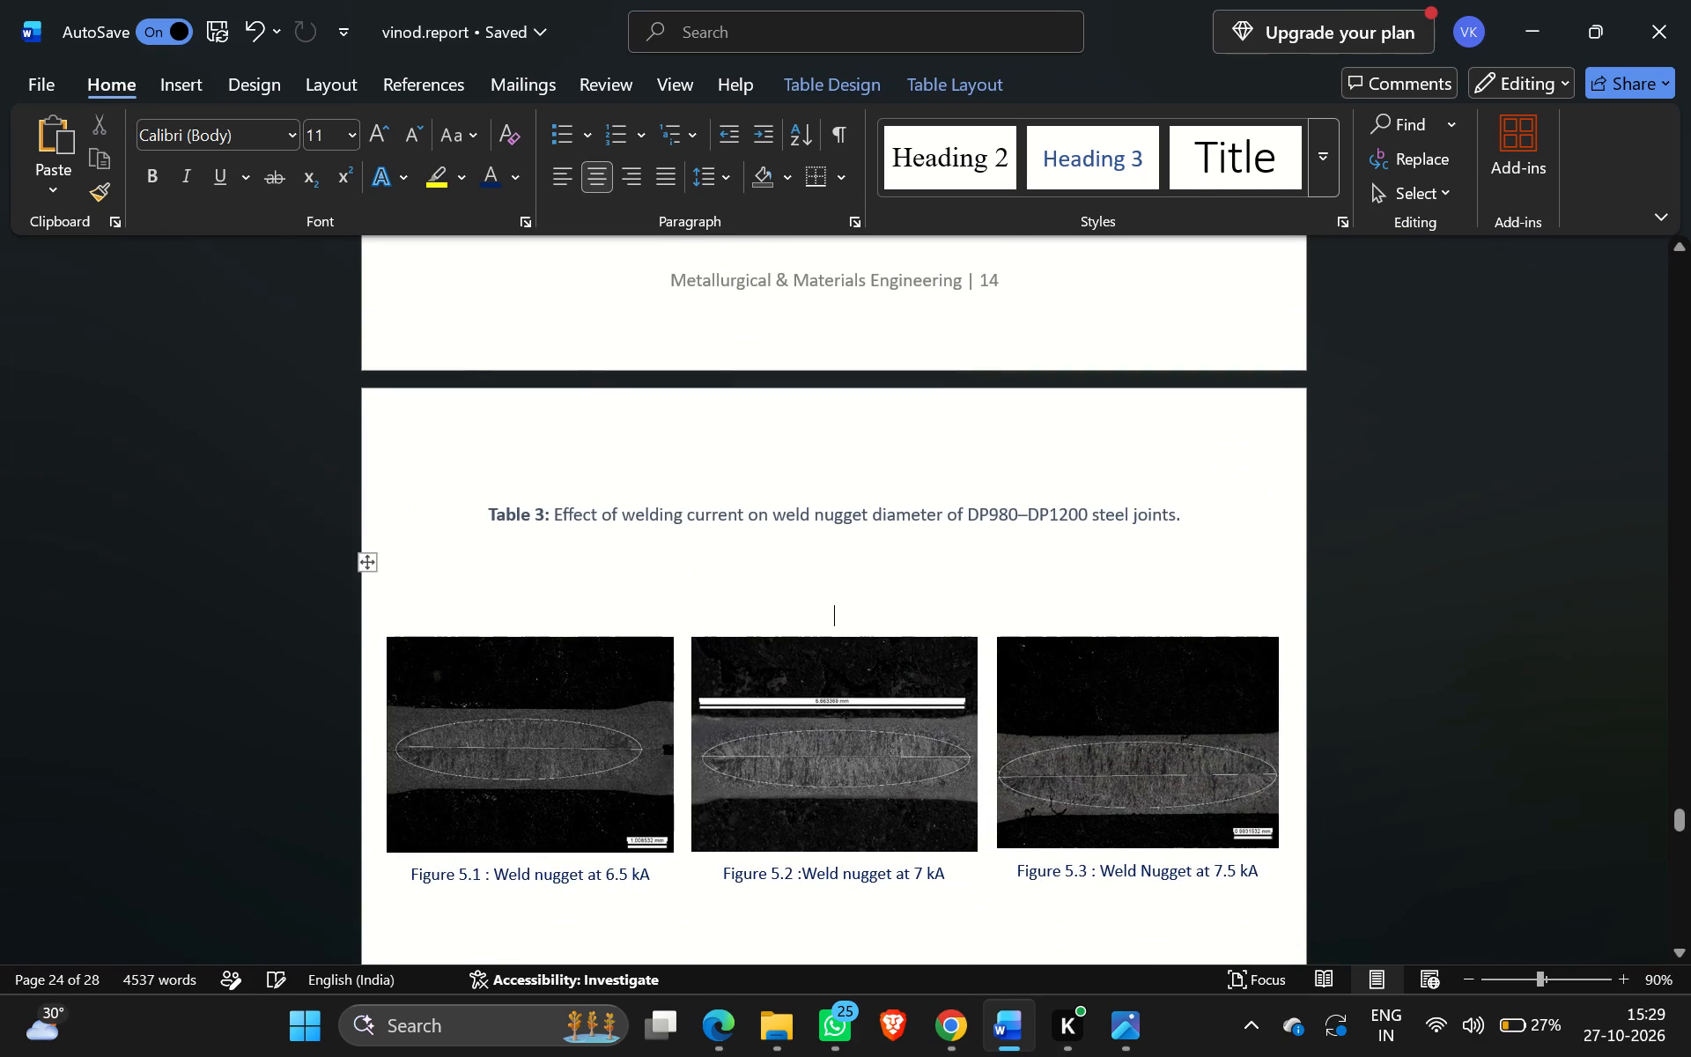
{"action": "left_click_drag", "start_coordinate": [361, 565], "coordinate": [400, 492]}
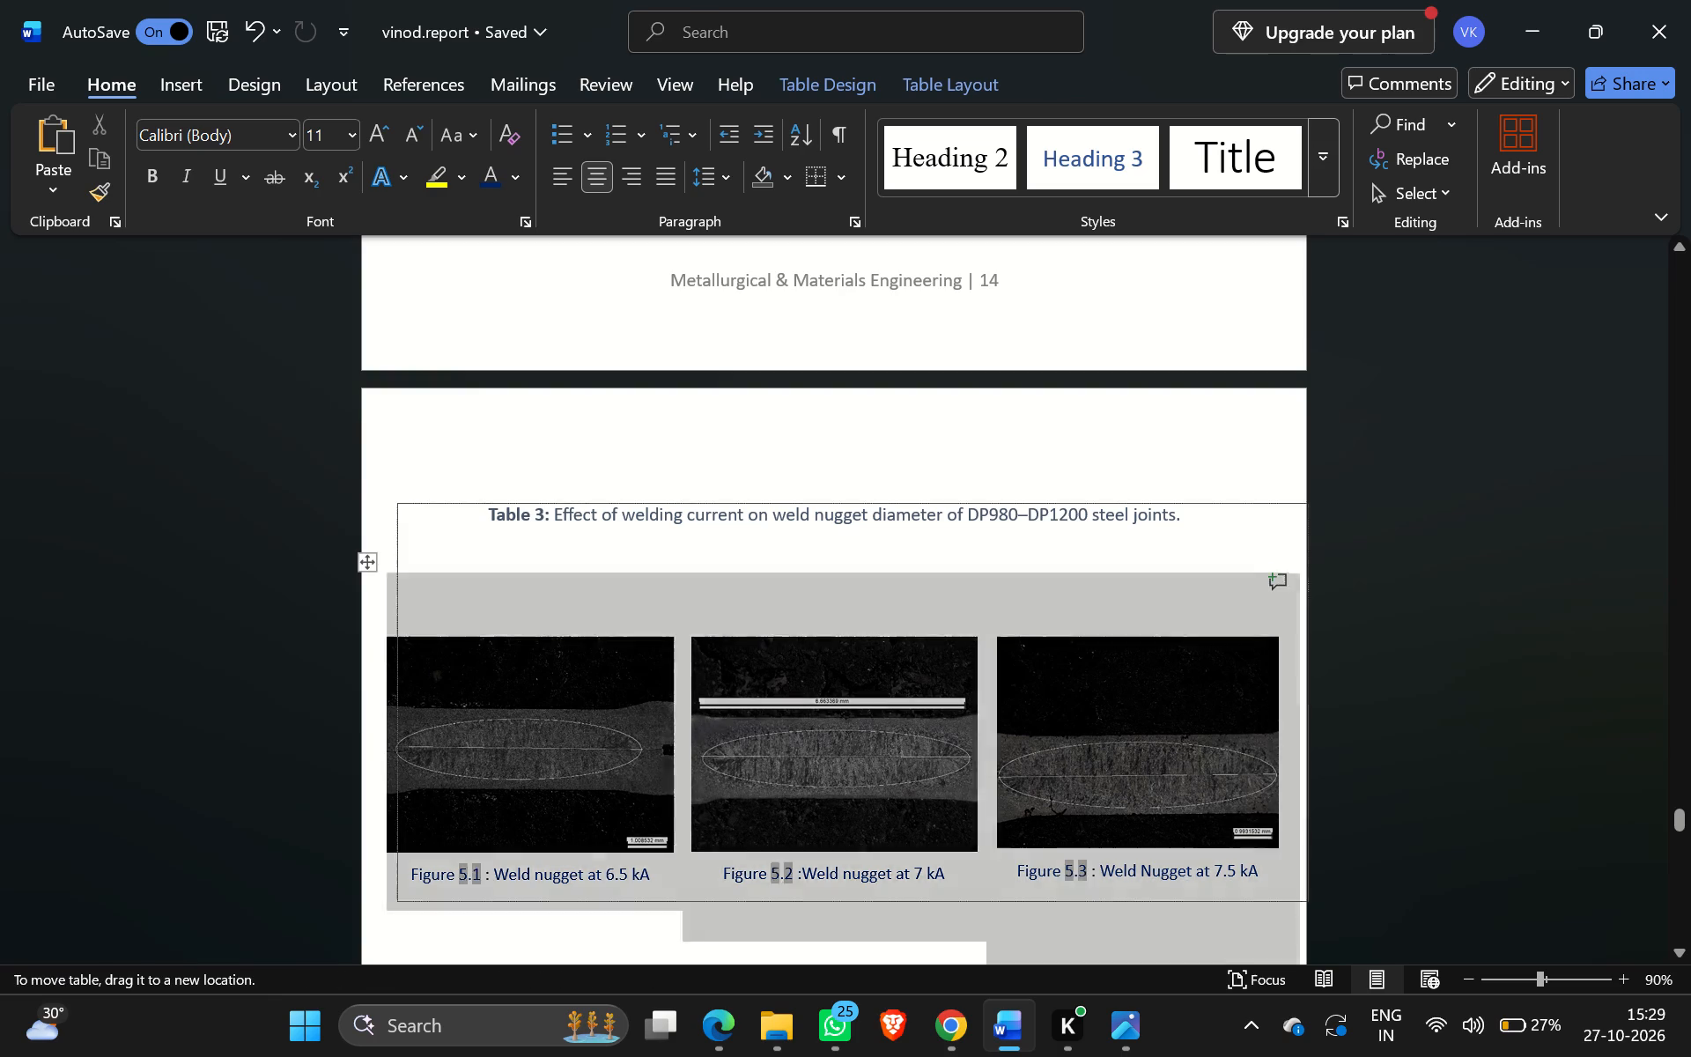
{"action": "left_click_drag", "start_coordinate": [400, 492], "coordinate": [435, 356]}
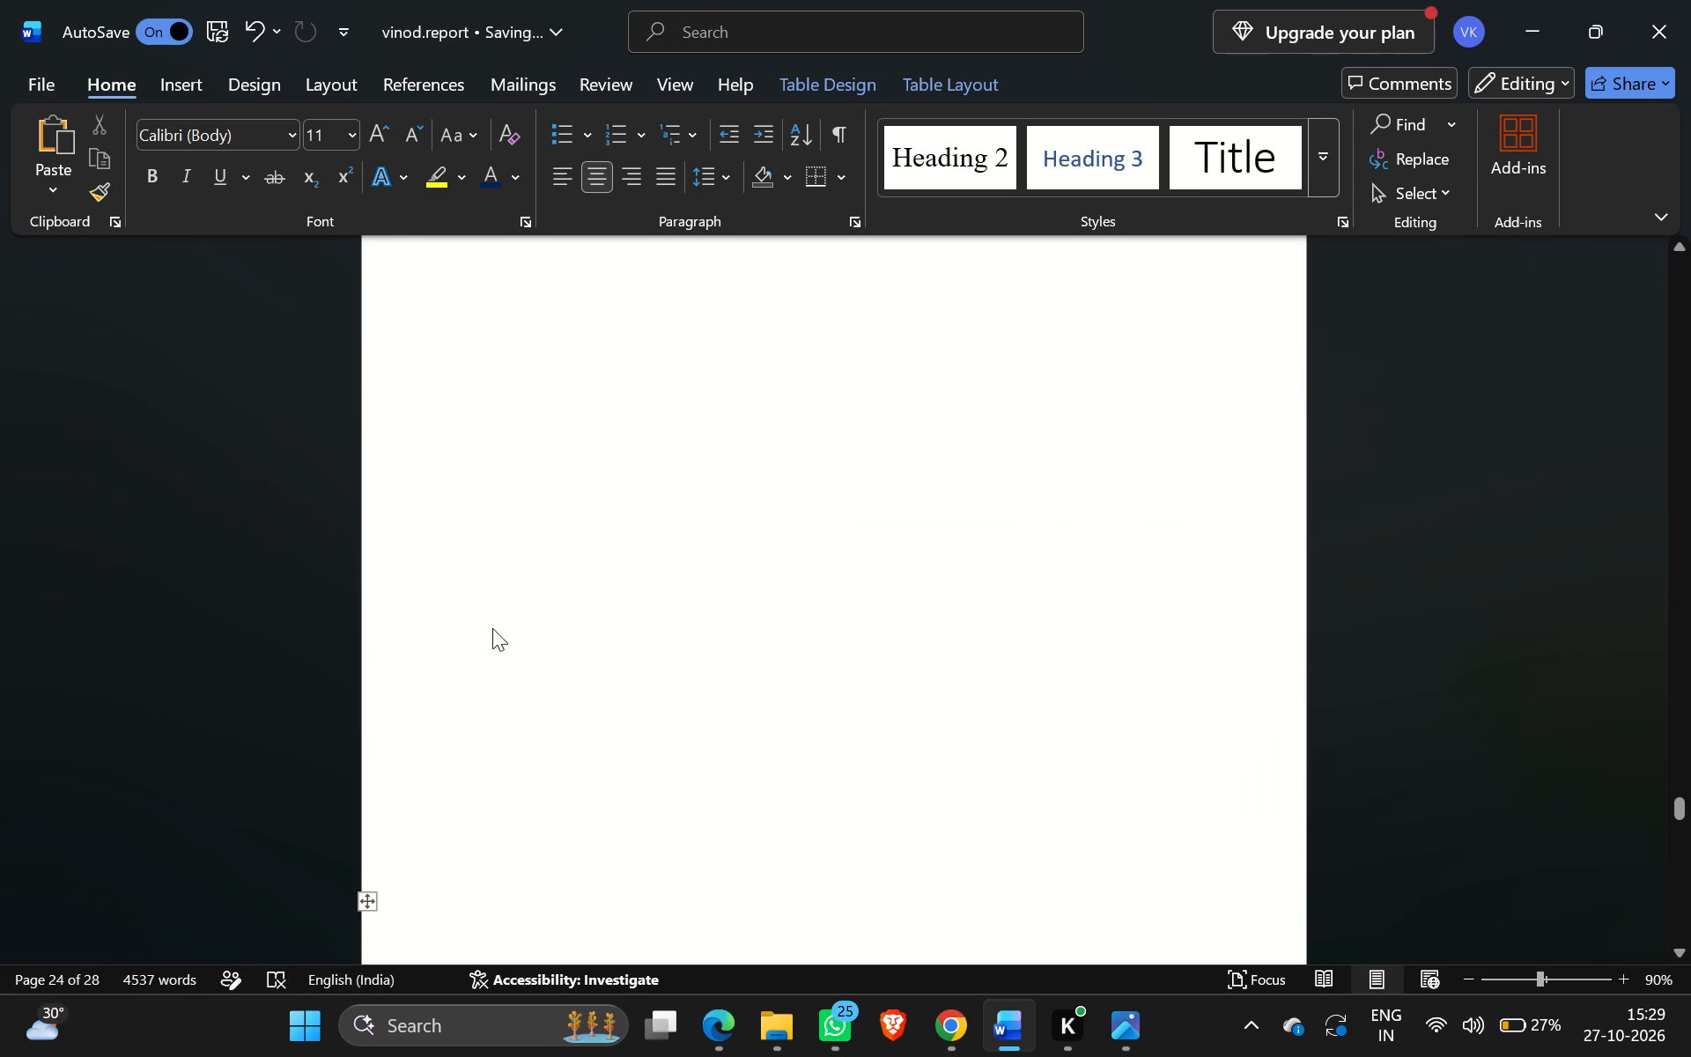
Copy the whole table containing the weld nugget images and their Figure 5.1 to 5.3 captions.
{"action": "scroll", "coordinate": [506, 668], "scroll_direction": "up", "scroll_amount": 4}
{"action": "scroll", "coordinate": [506, 668], "scroll_direction": "right", "scroll_amount": 2}
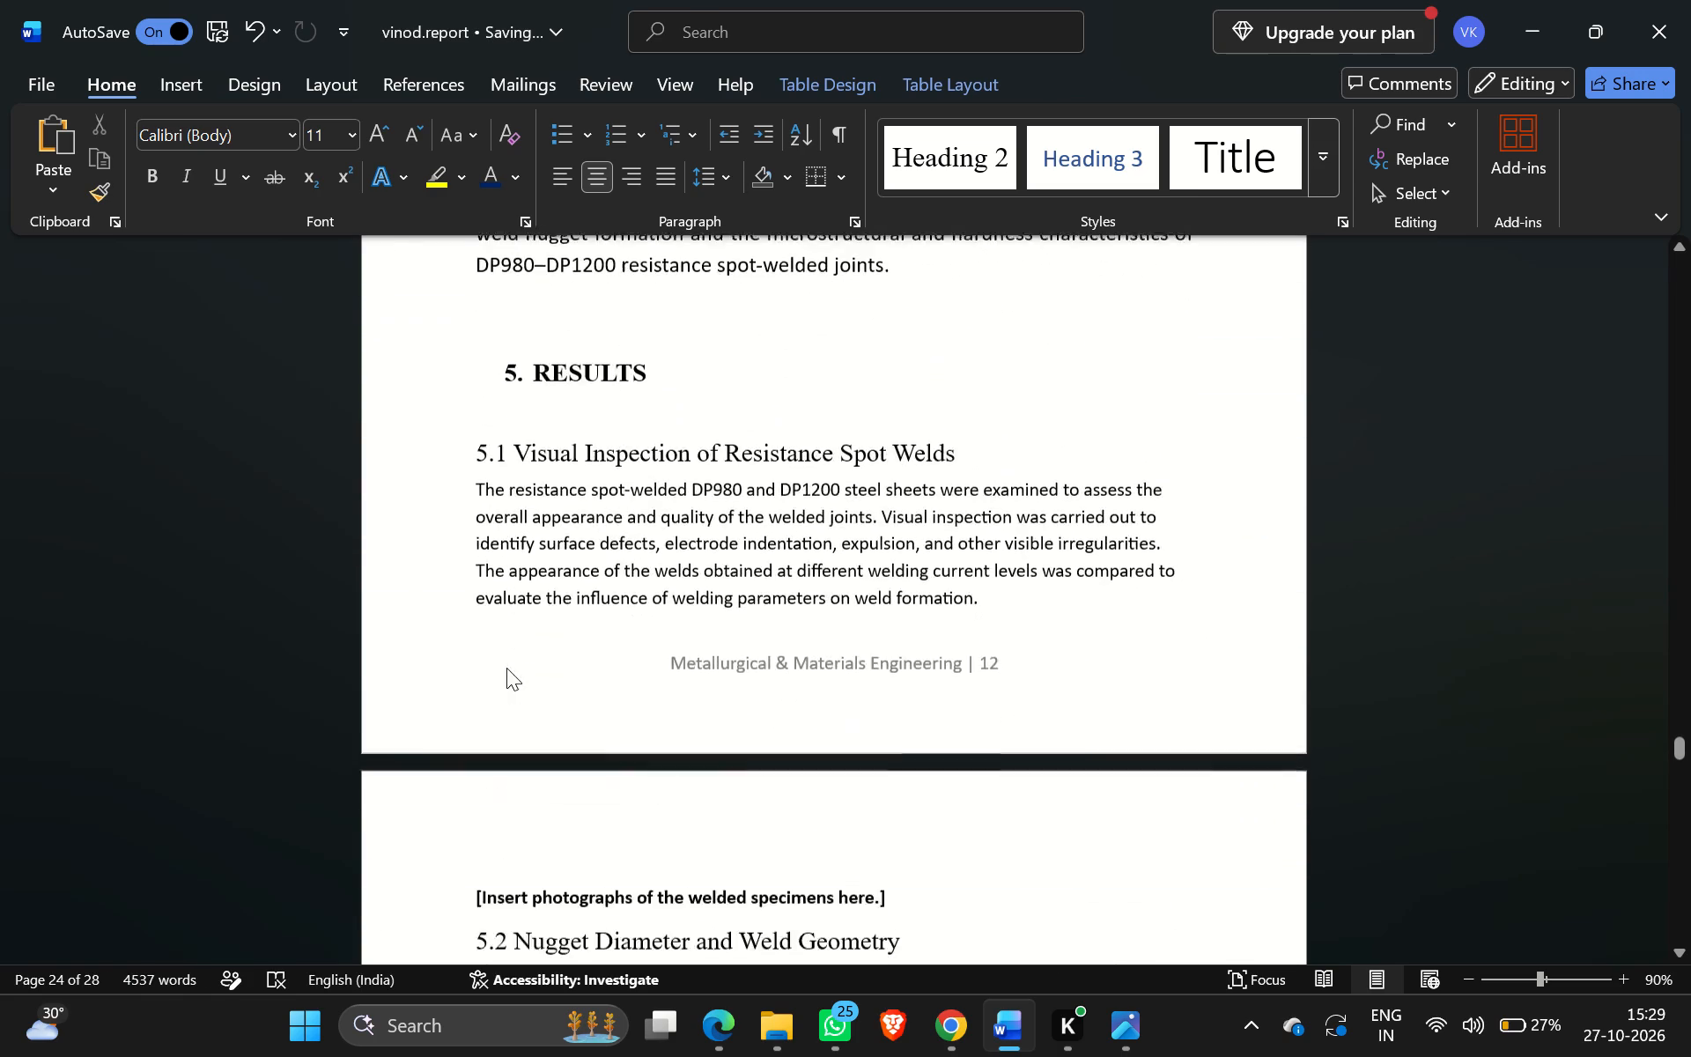
{"action": "scroll", "coordinate": [506, 668], "scroll_direction": "right", "scroll_amount": 1}
{"action": "scroll", "coordinate": [506, 668], "scroll_direction": "down", "scroll_amount": 5}
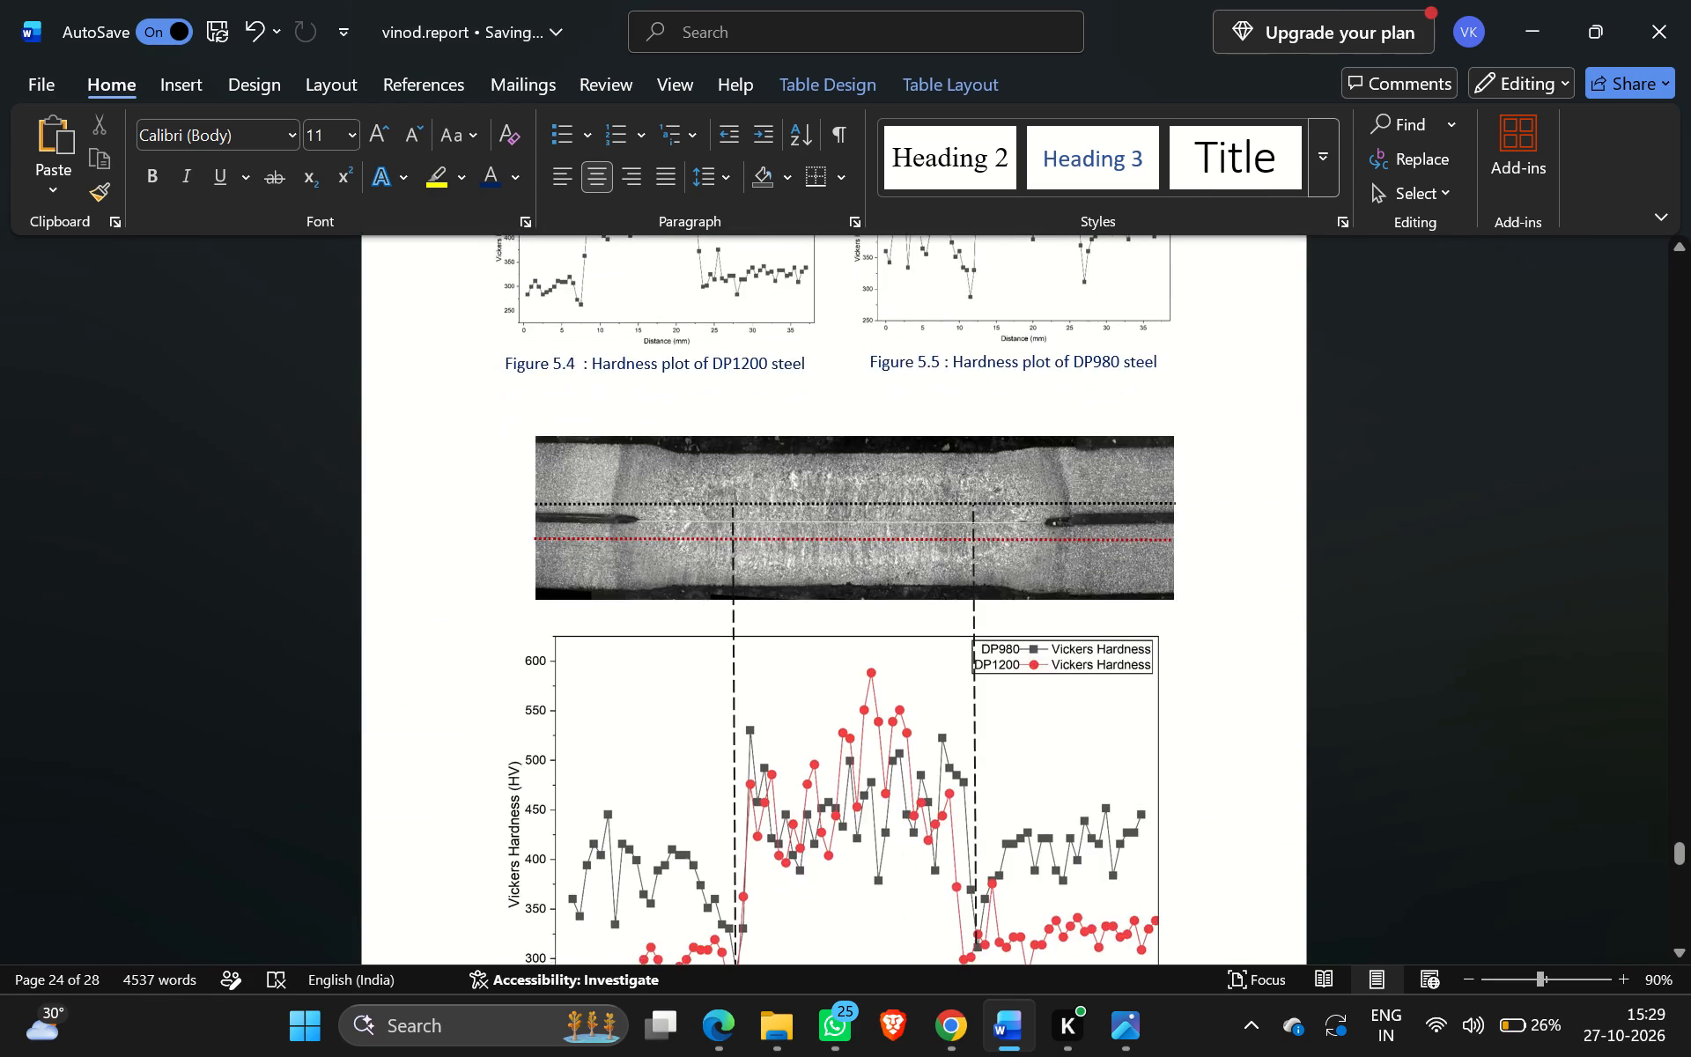
{"action": "scroll", "coordinate": [506, 668], "scroll_direction": "up", "scroll_amount": 8}
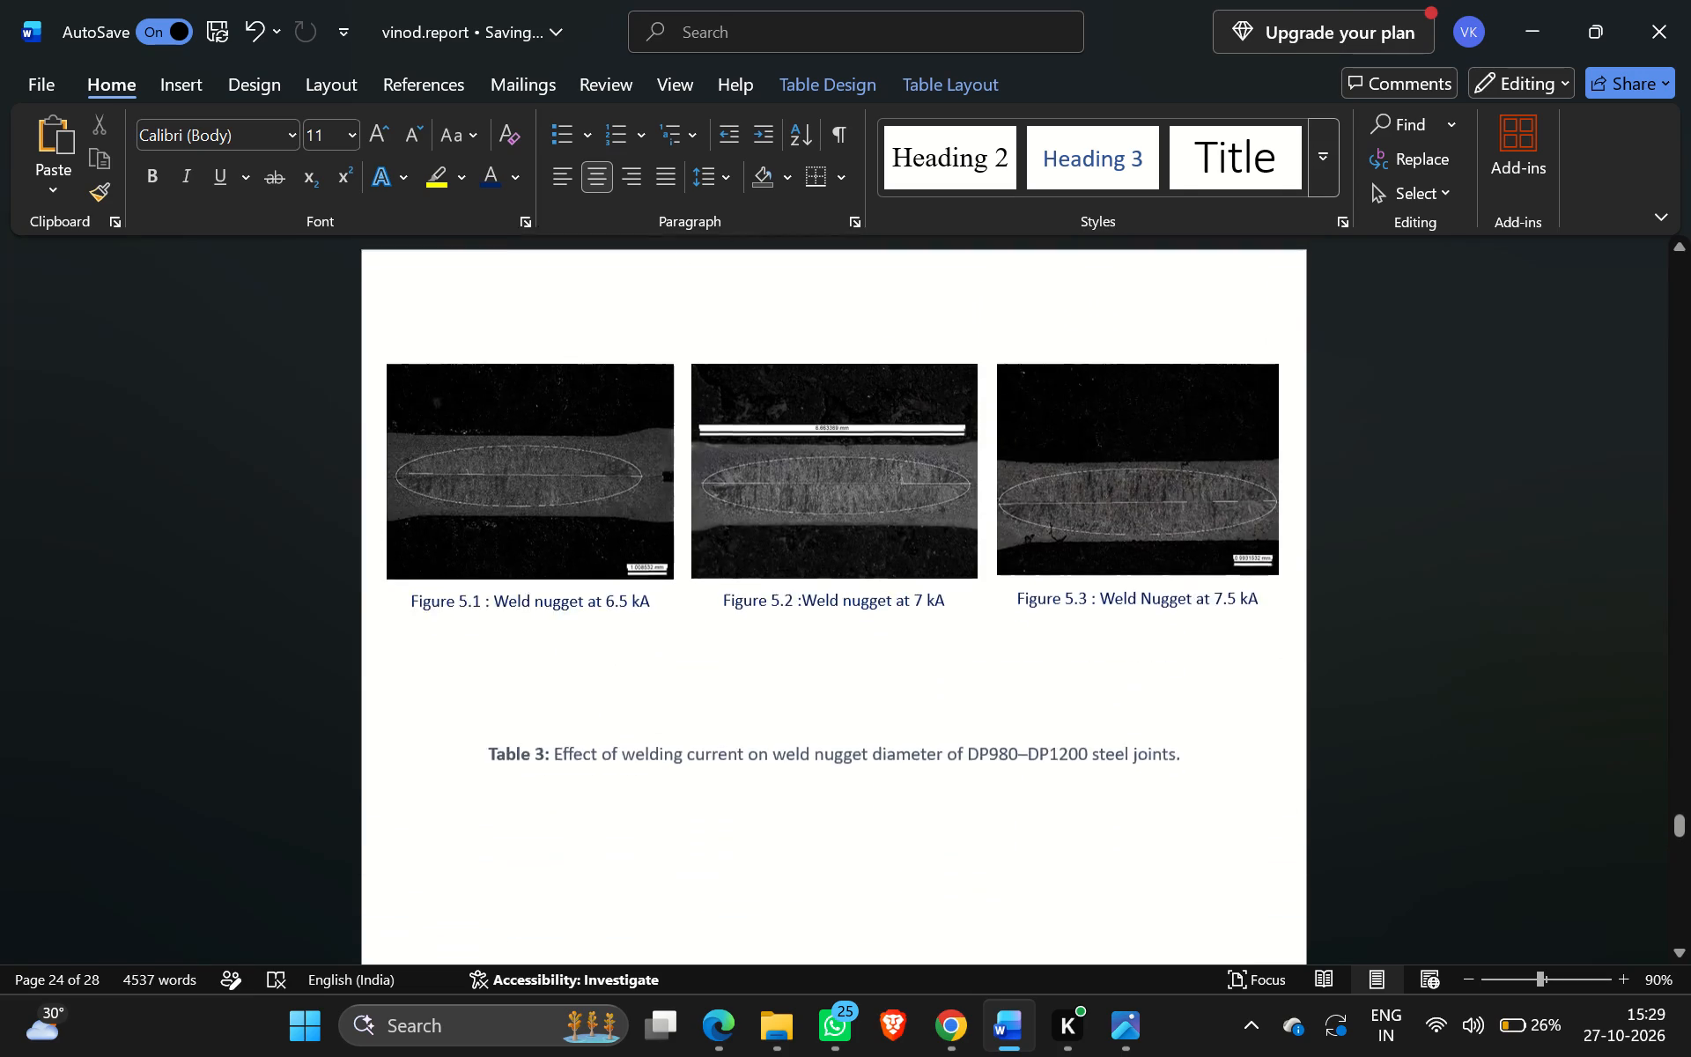
{"action": "scroll", "coordinate": [506, 668], "scroll_direction": "up", "scroll_amount": 1}
{"action": "left_click", "coordinate": [619, 573]}
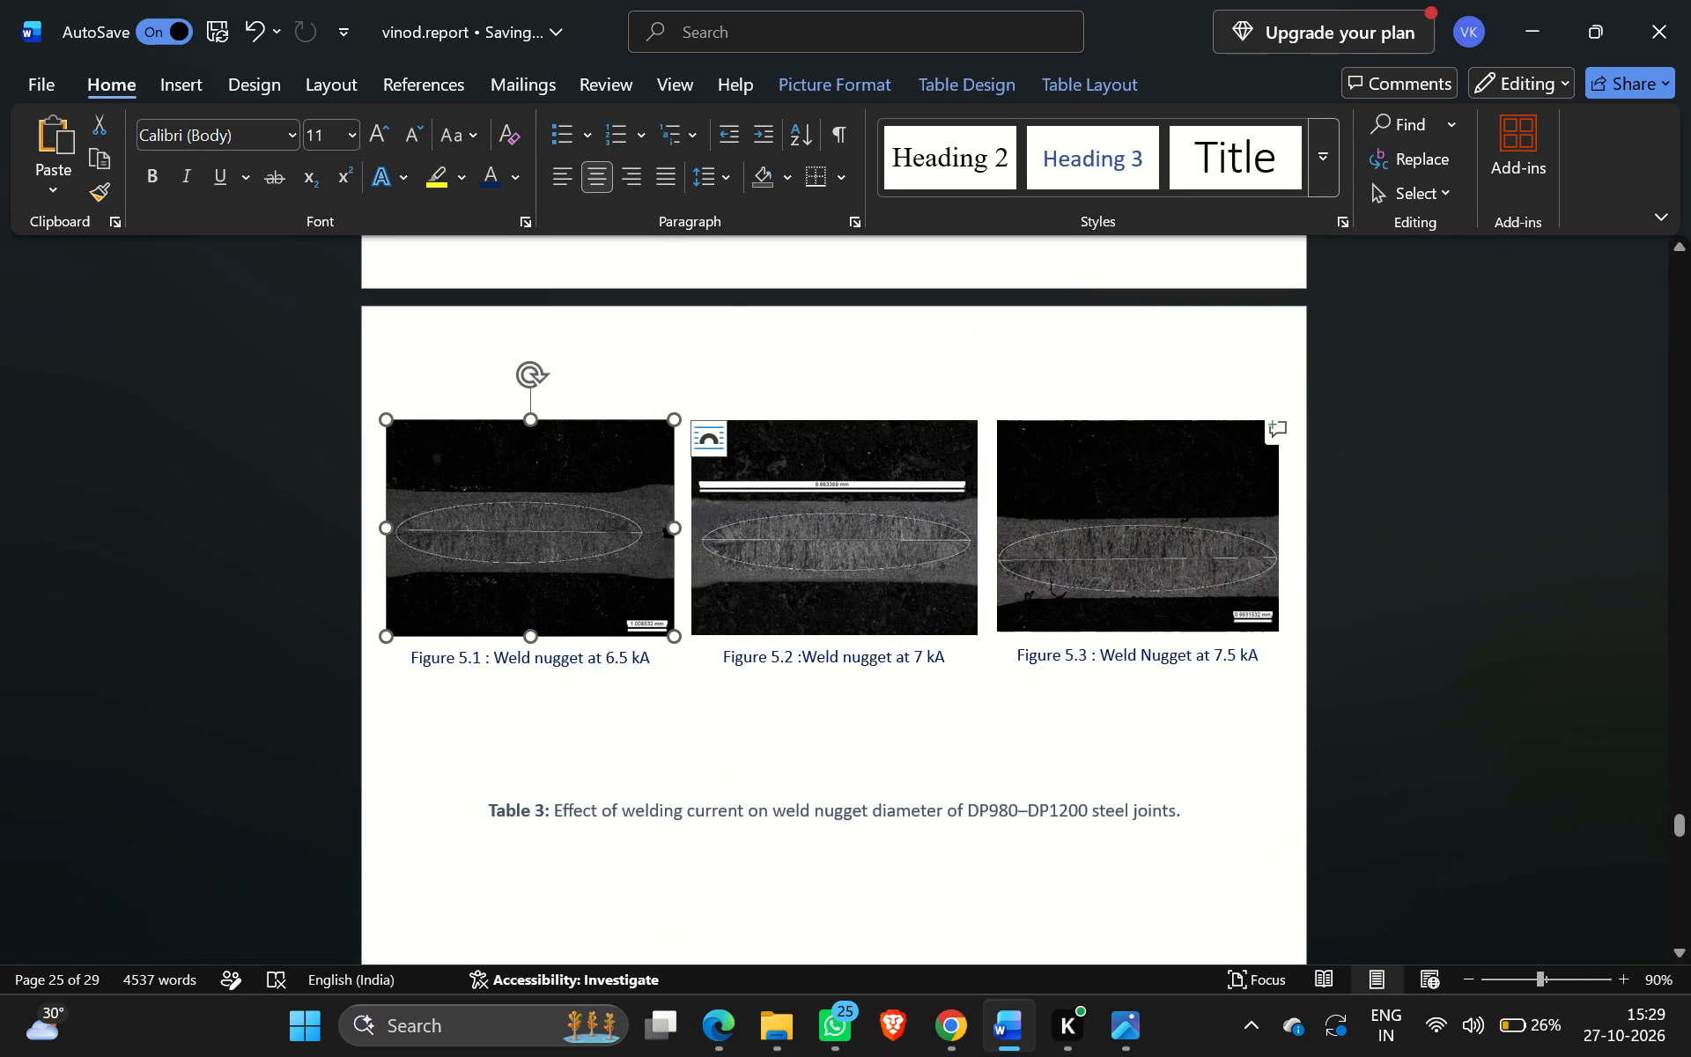
{"action": "left_click", "coordinate": [771, 362]}
{"action": "left_click", "coordinate": [494, 378]}
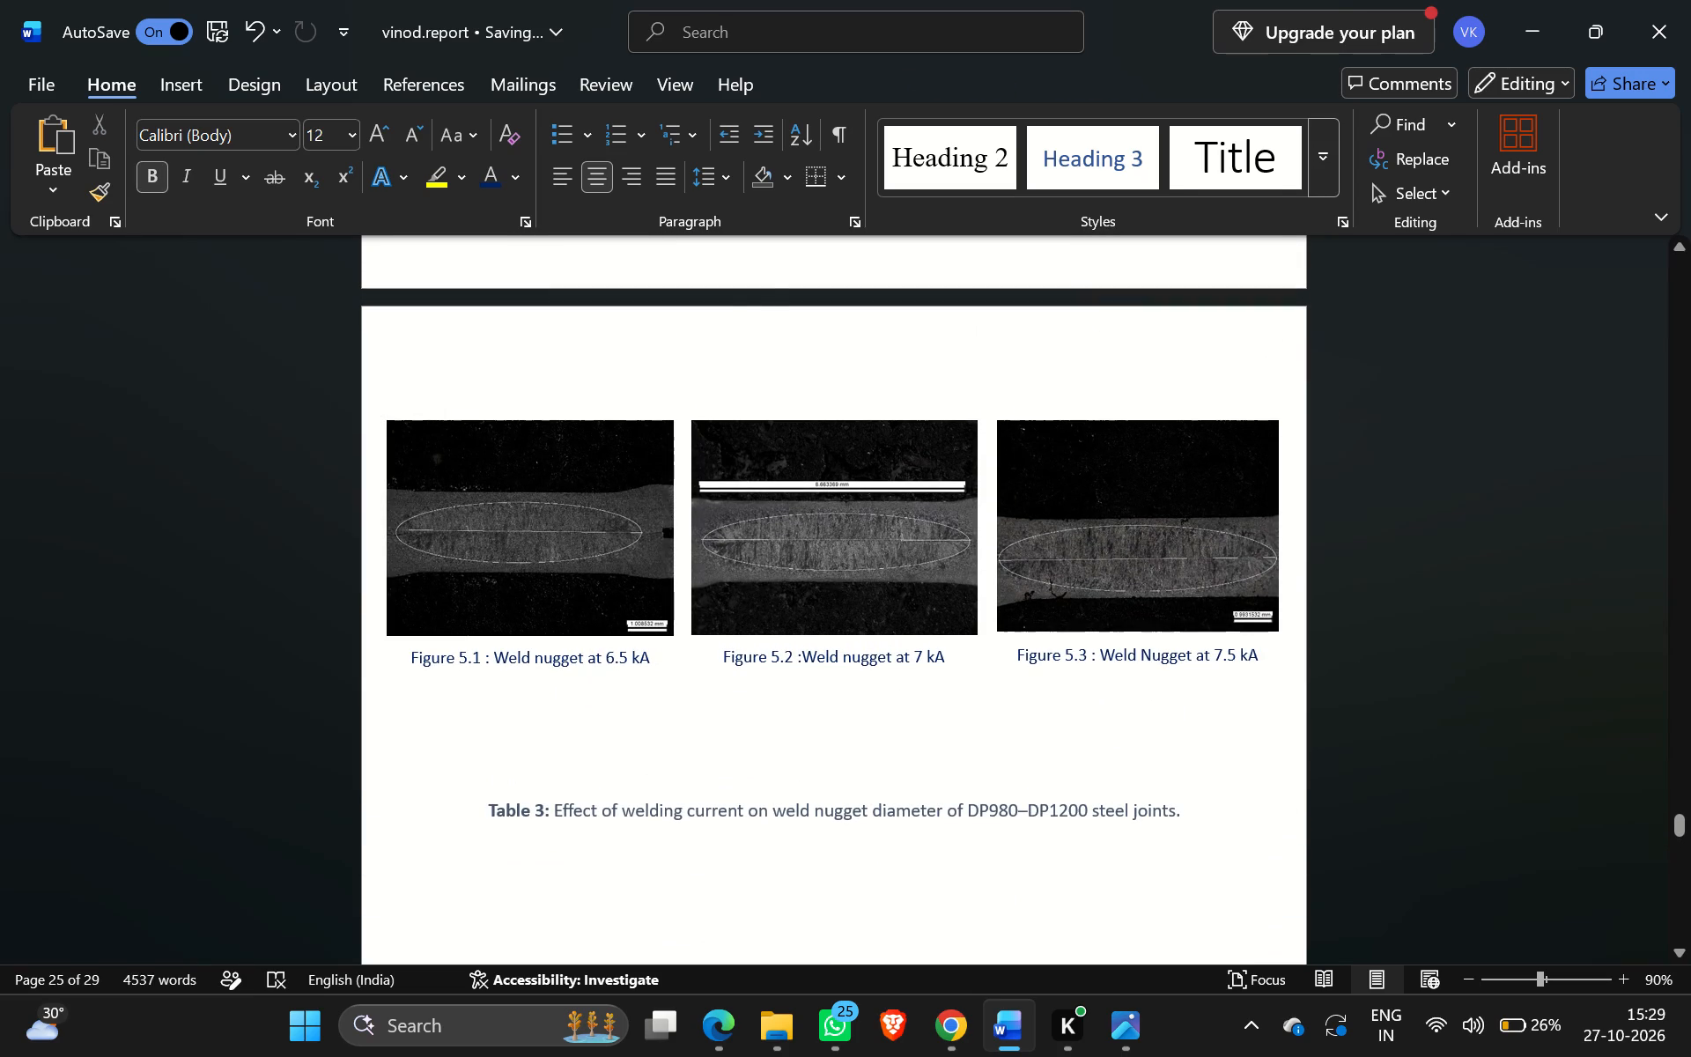
{"action": "left_click", "coordinate": [388, 361]}
{"action": "left_click", "coordinate": [378, 401]}
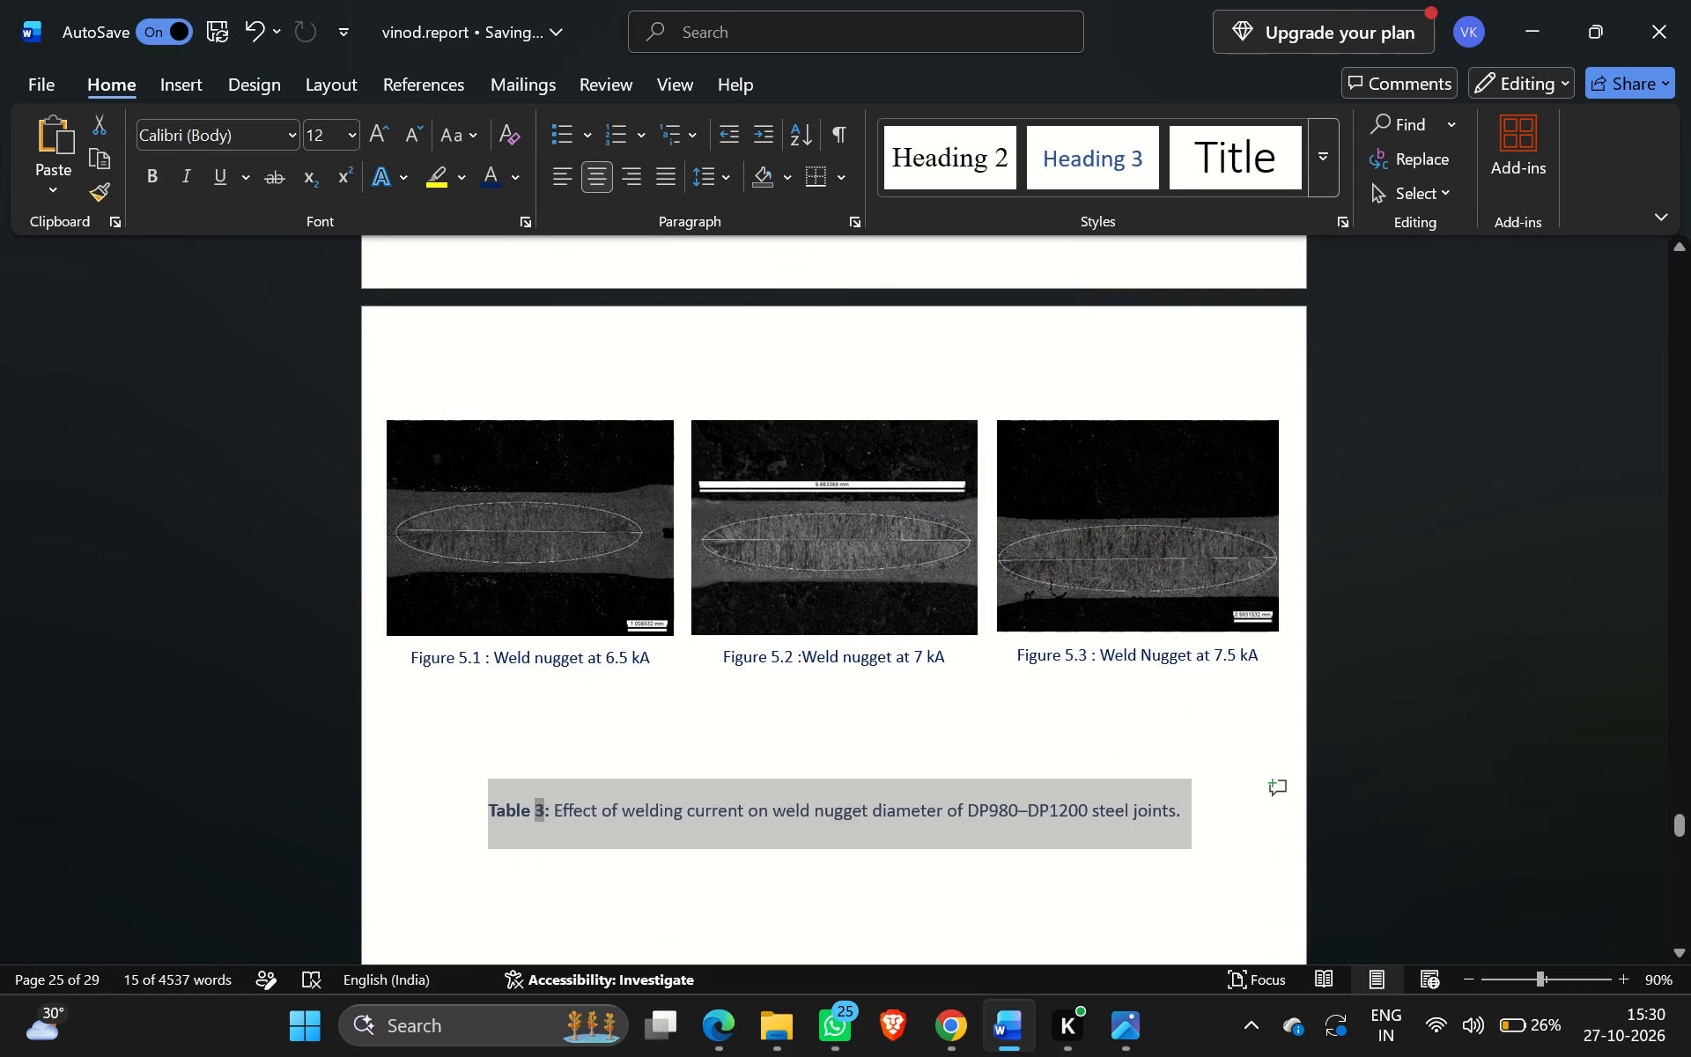
{"action": "left_click", "coordinate": [373, 527]}
{"action": "left_click", "coordinate": [390, 381]}
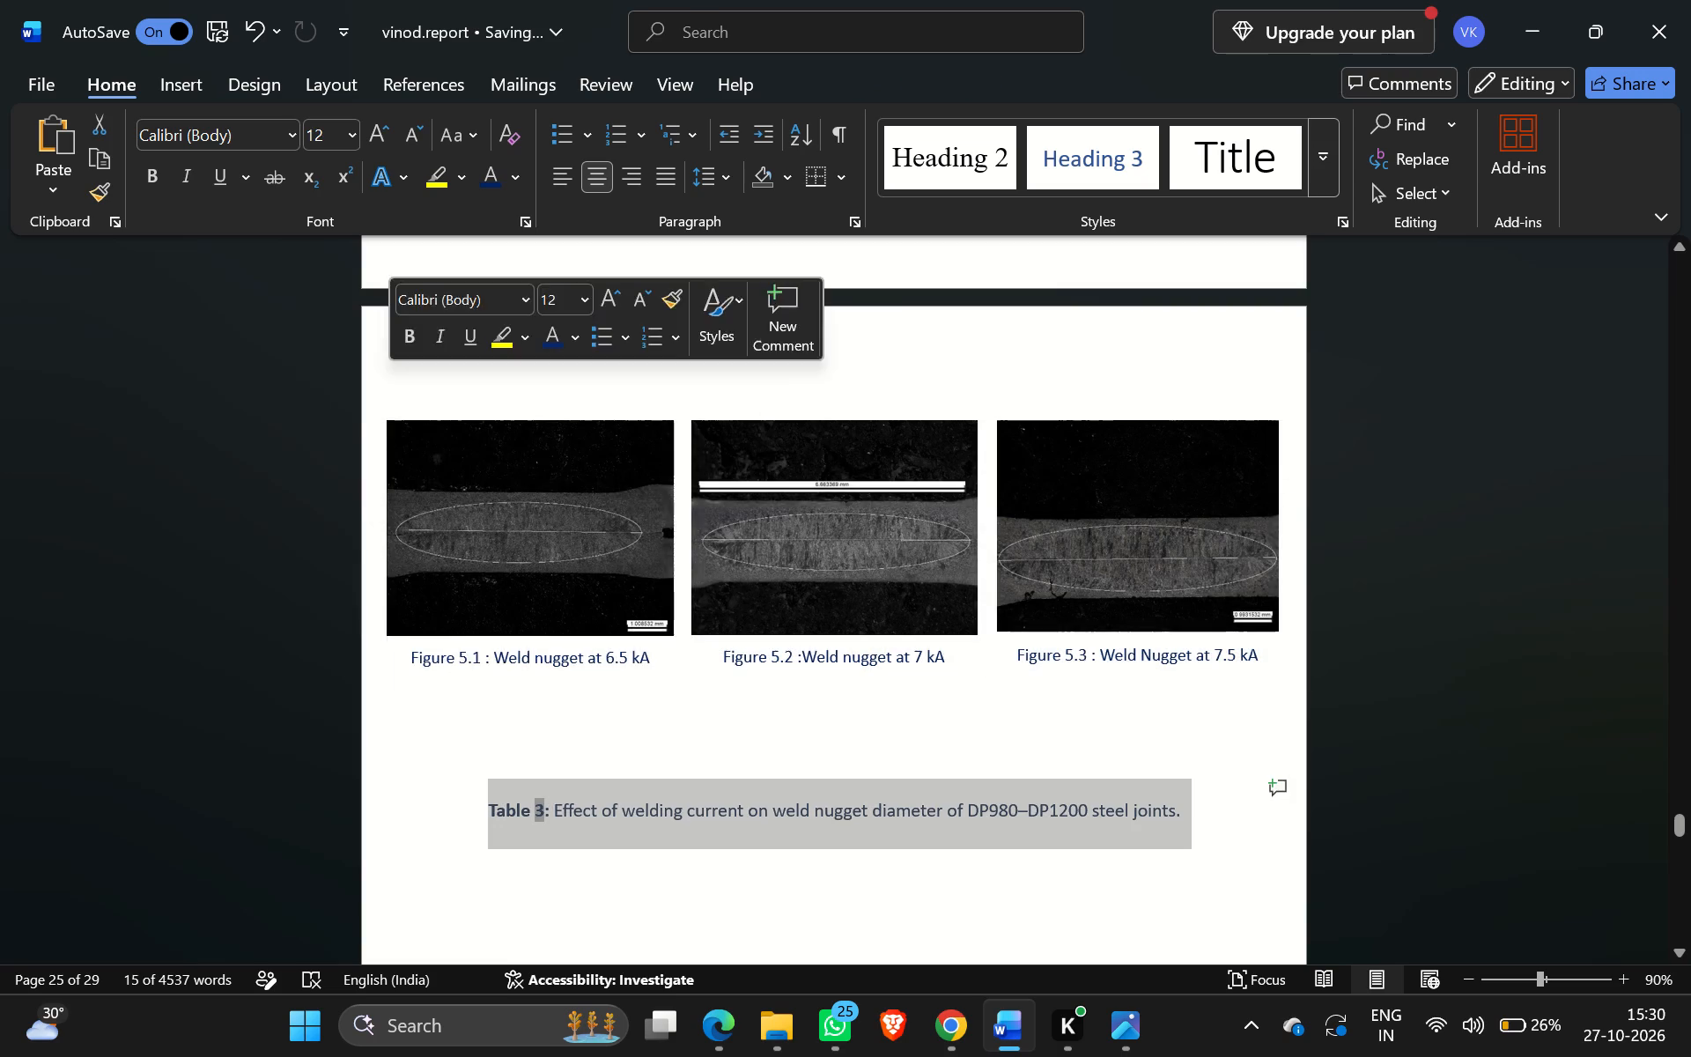
{"action": "scroll", "coordinate": [390, 381], "scroll_direction": "up", "scroll_amount": 1}
{"action": "left_click", "coordinate": [368, 703]}
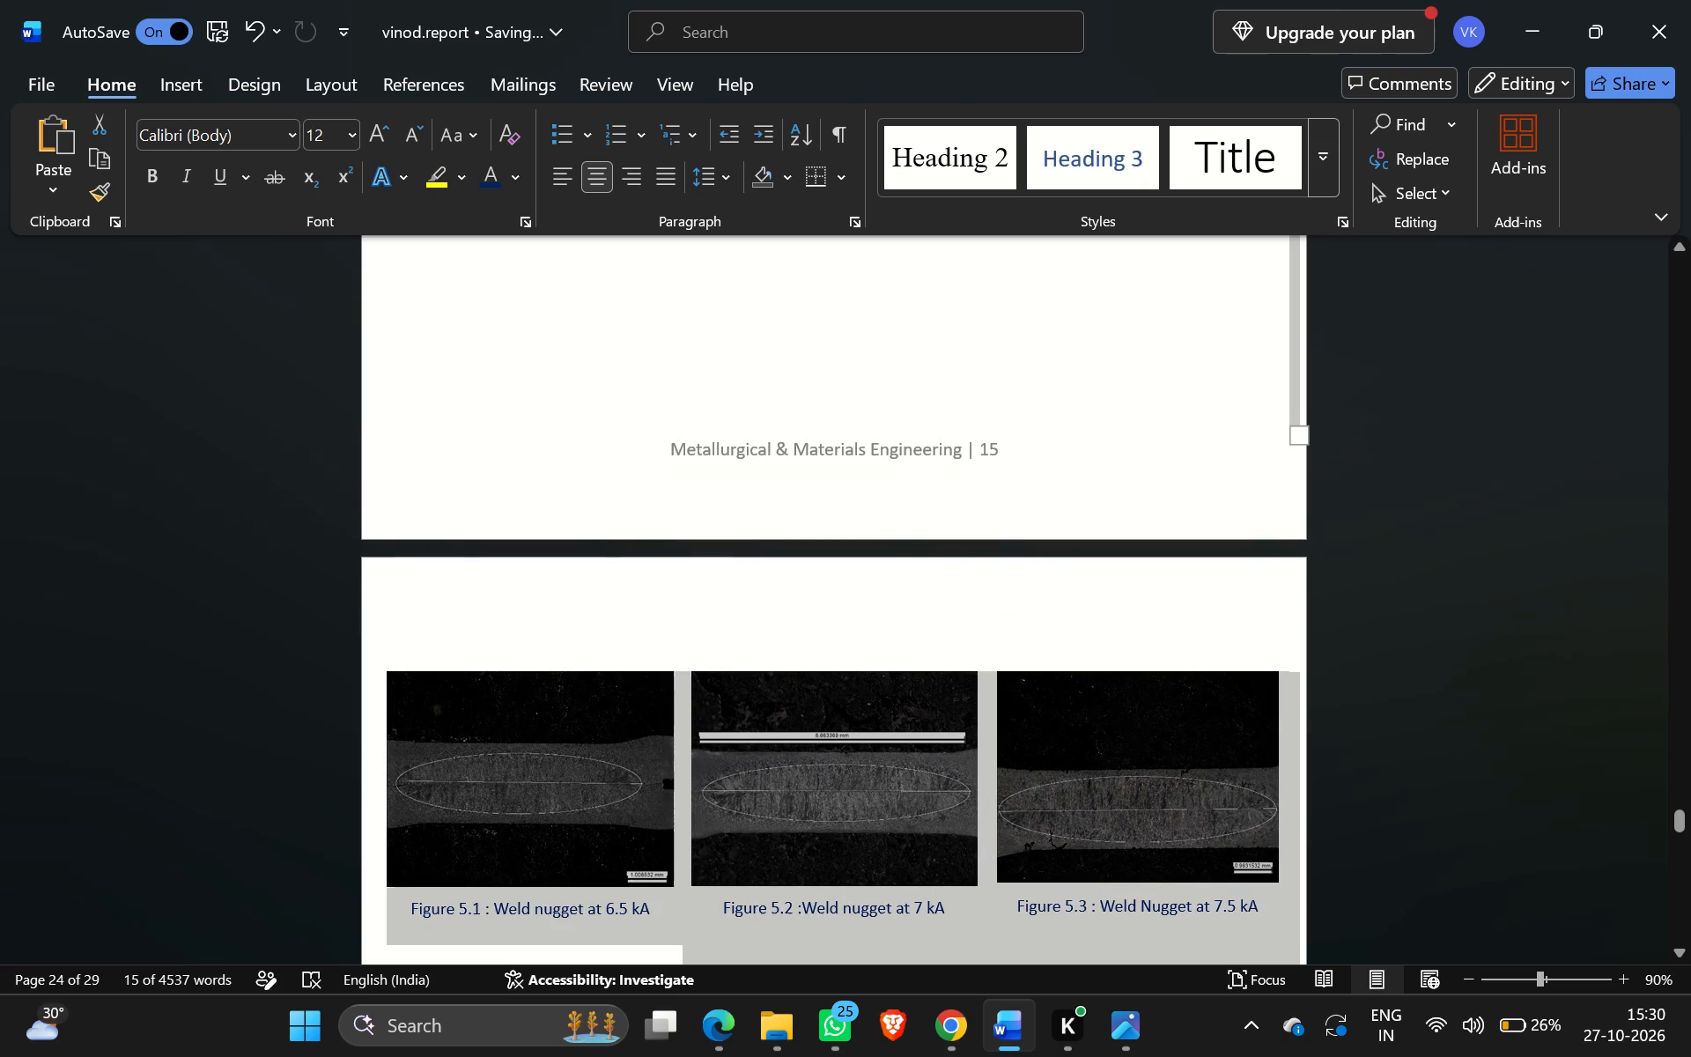
{"action": "key", "text": "ctrl+c"}
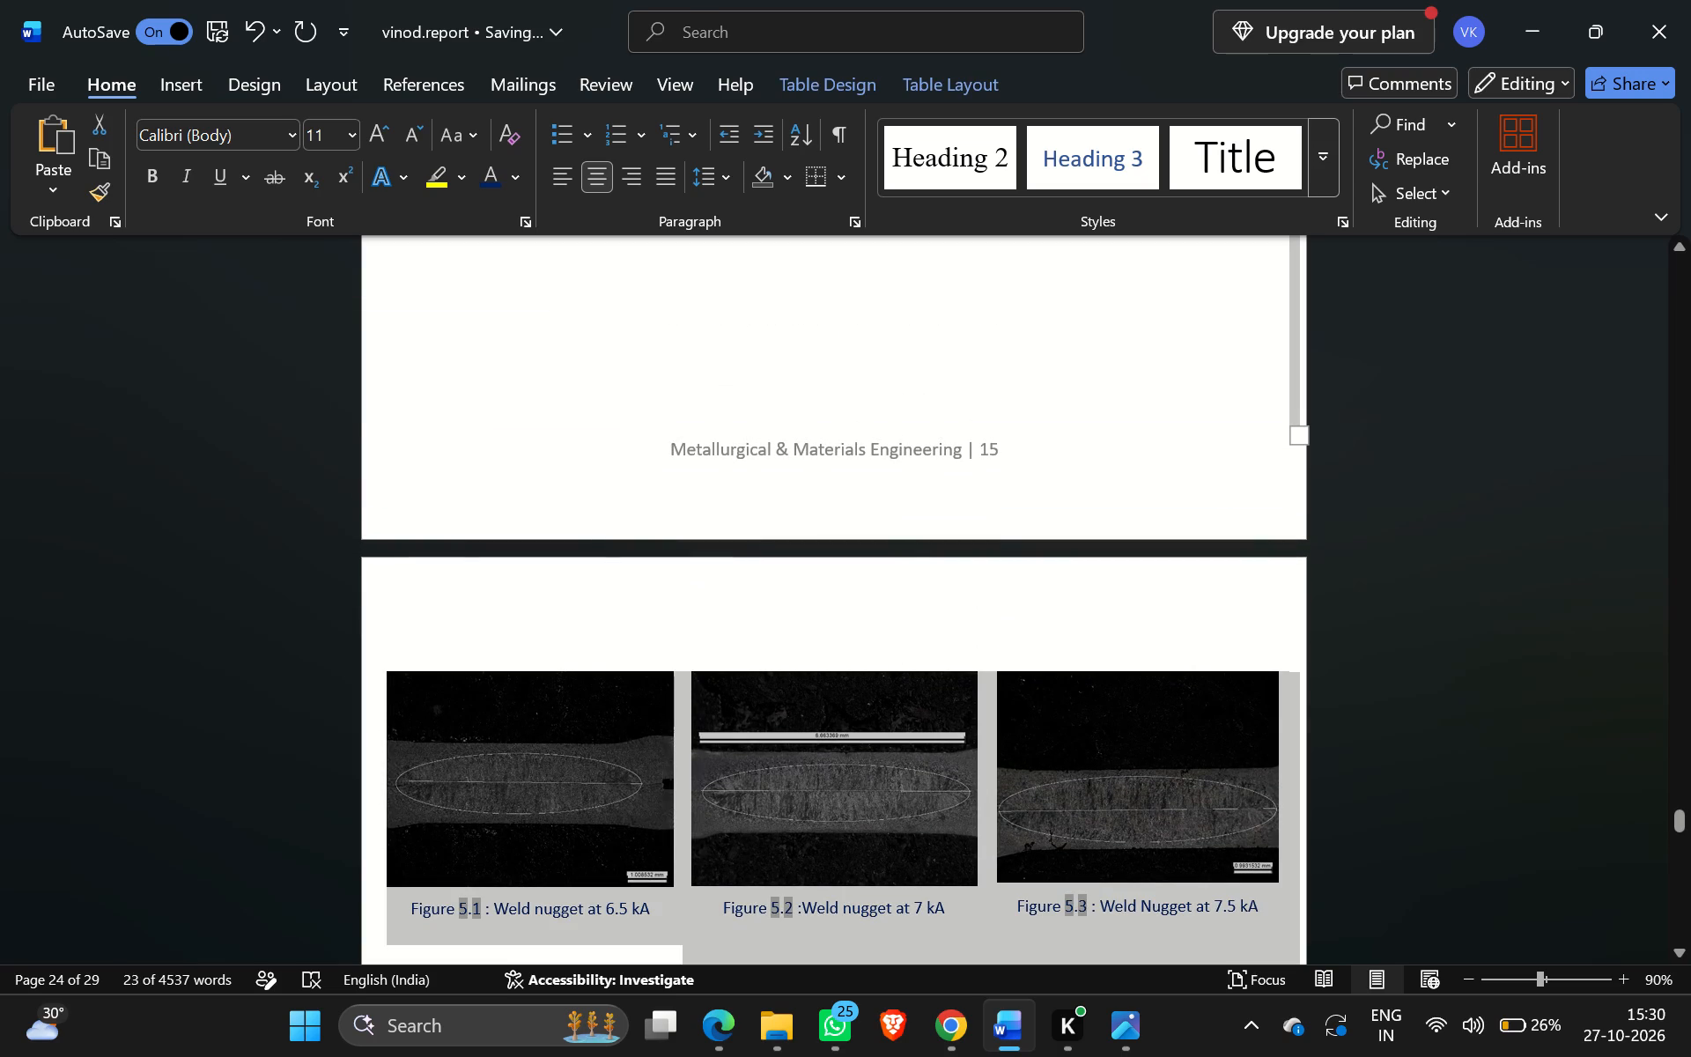
Delete the placeholder "[Insert the measured nugget diameters and corresponding graph here.]" at the end of section 5.2, leaving its line empty.
{"action": "scroll", "coordinate": [498, 693], "scroll_direction": "up", "scroll_amount": 11}
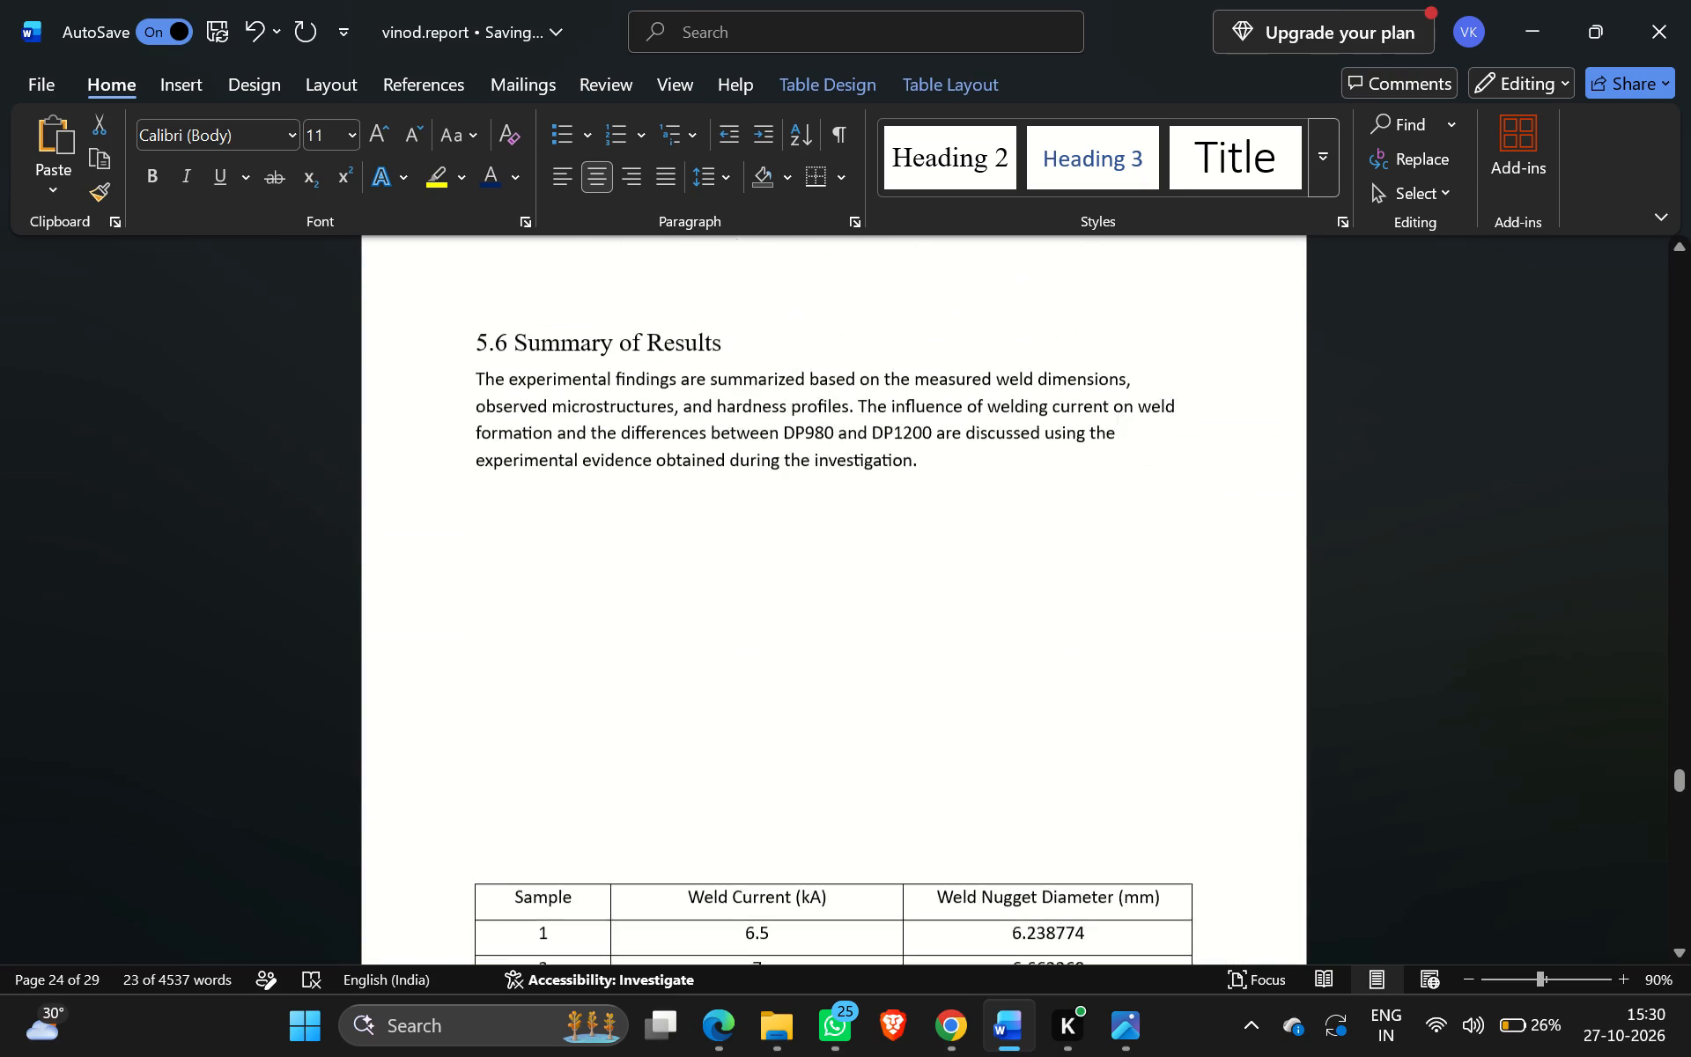
{"action": "scroll", "coordinate": [498, 693], "scroll_direction": "up", "scroll_amount": 6}
{"action": "scroll", "coordinate": [498, 693], "scroll_direction": "right", "scroll_amount": 2}
{"action": "scroll", "coordinate": [498, 693], "scroll_direction": "down", "scroll_amount": 2}
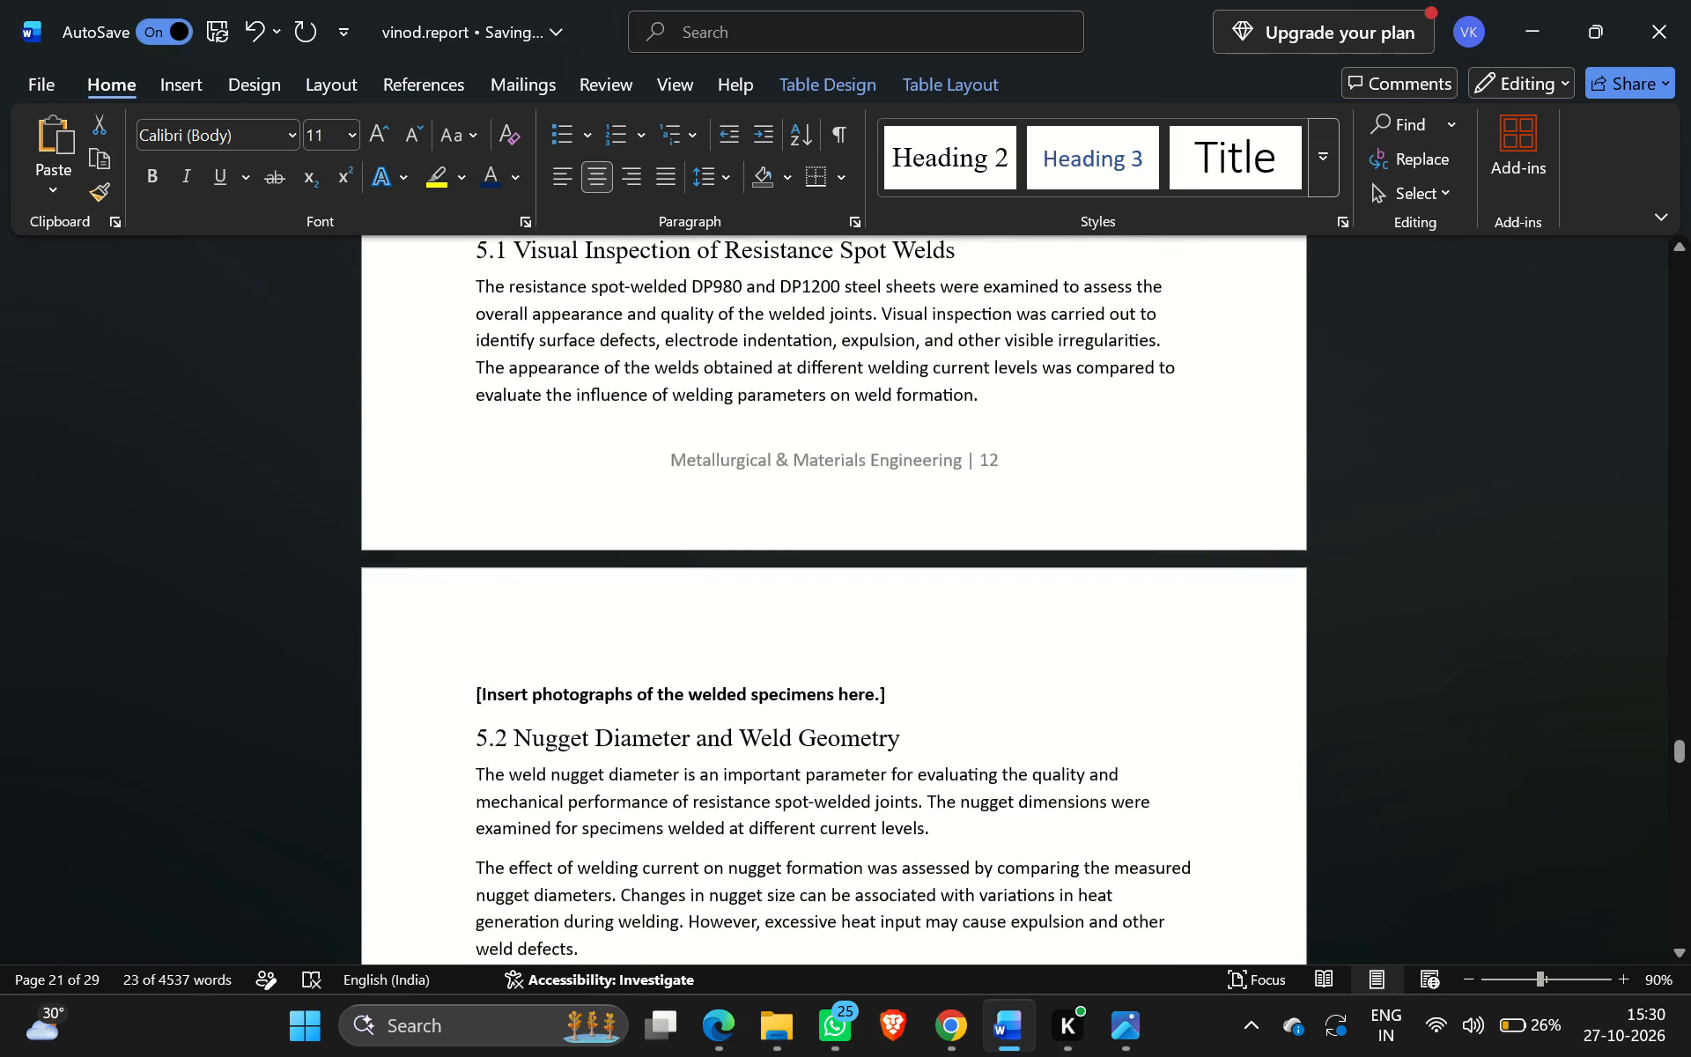
{"action": "scroll", "coordinate": [498, 693], "scroll_direction": "down", "scroll_amount": 3}
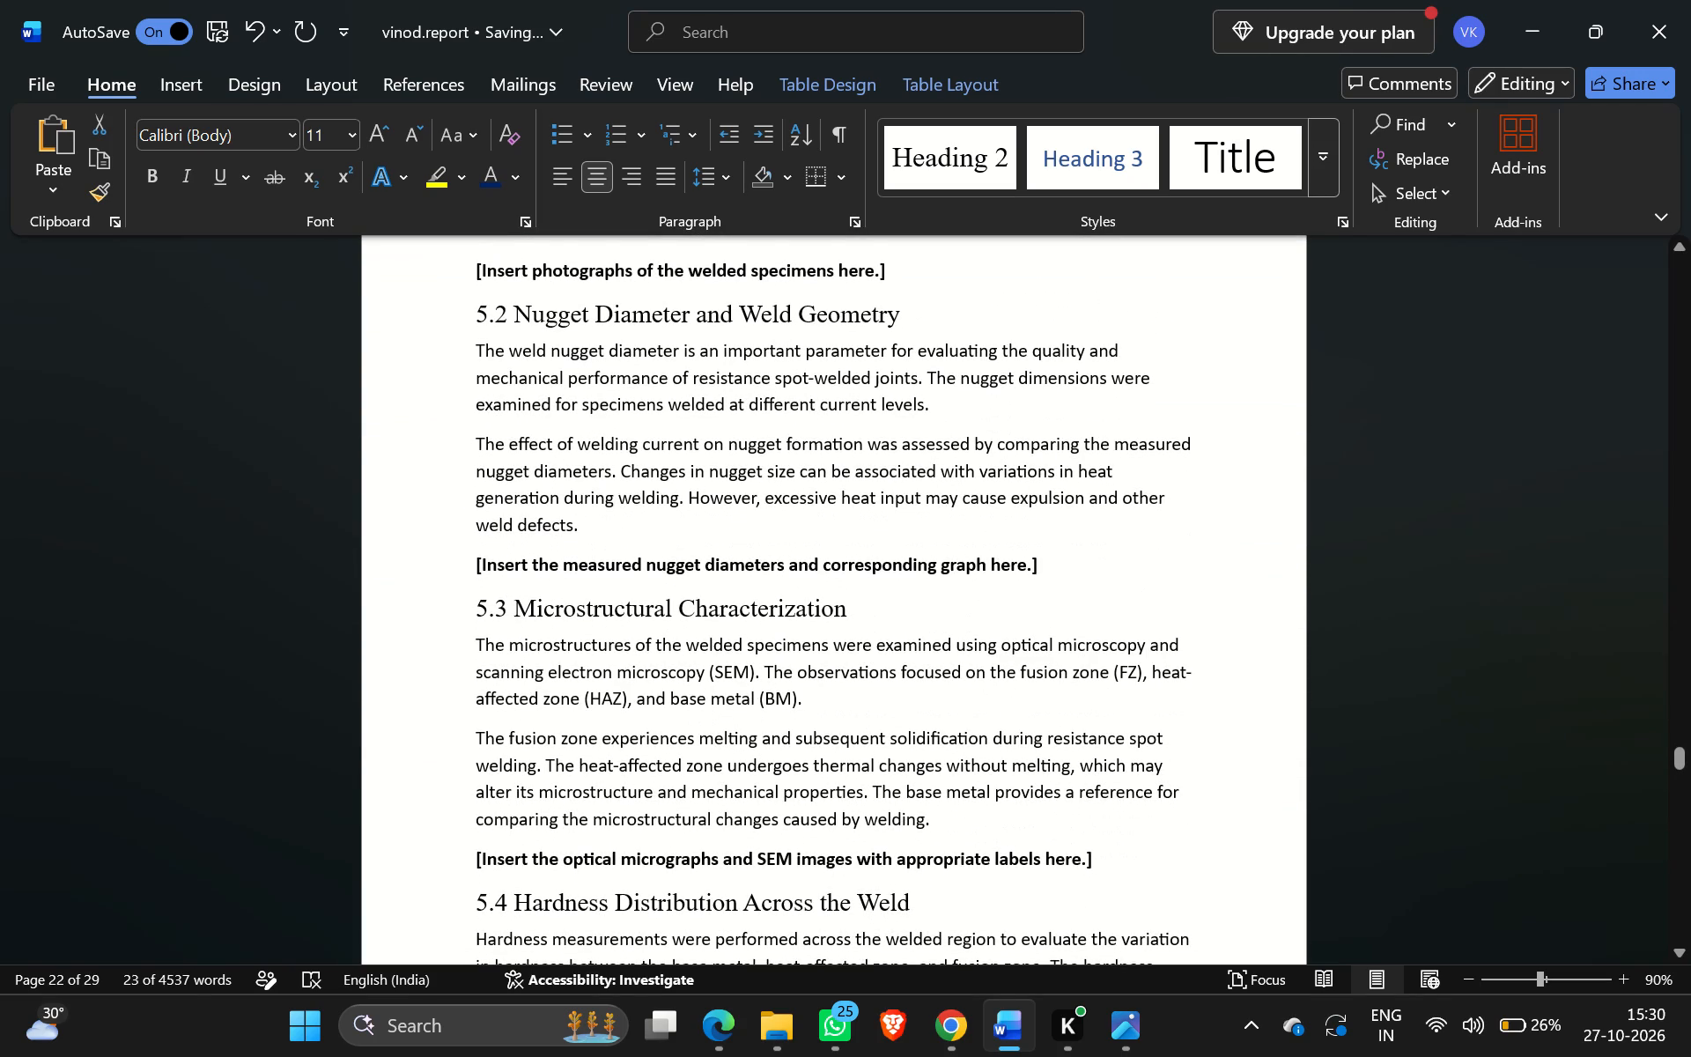
{"action": "left_click", "coordinate": [1050, 573]}
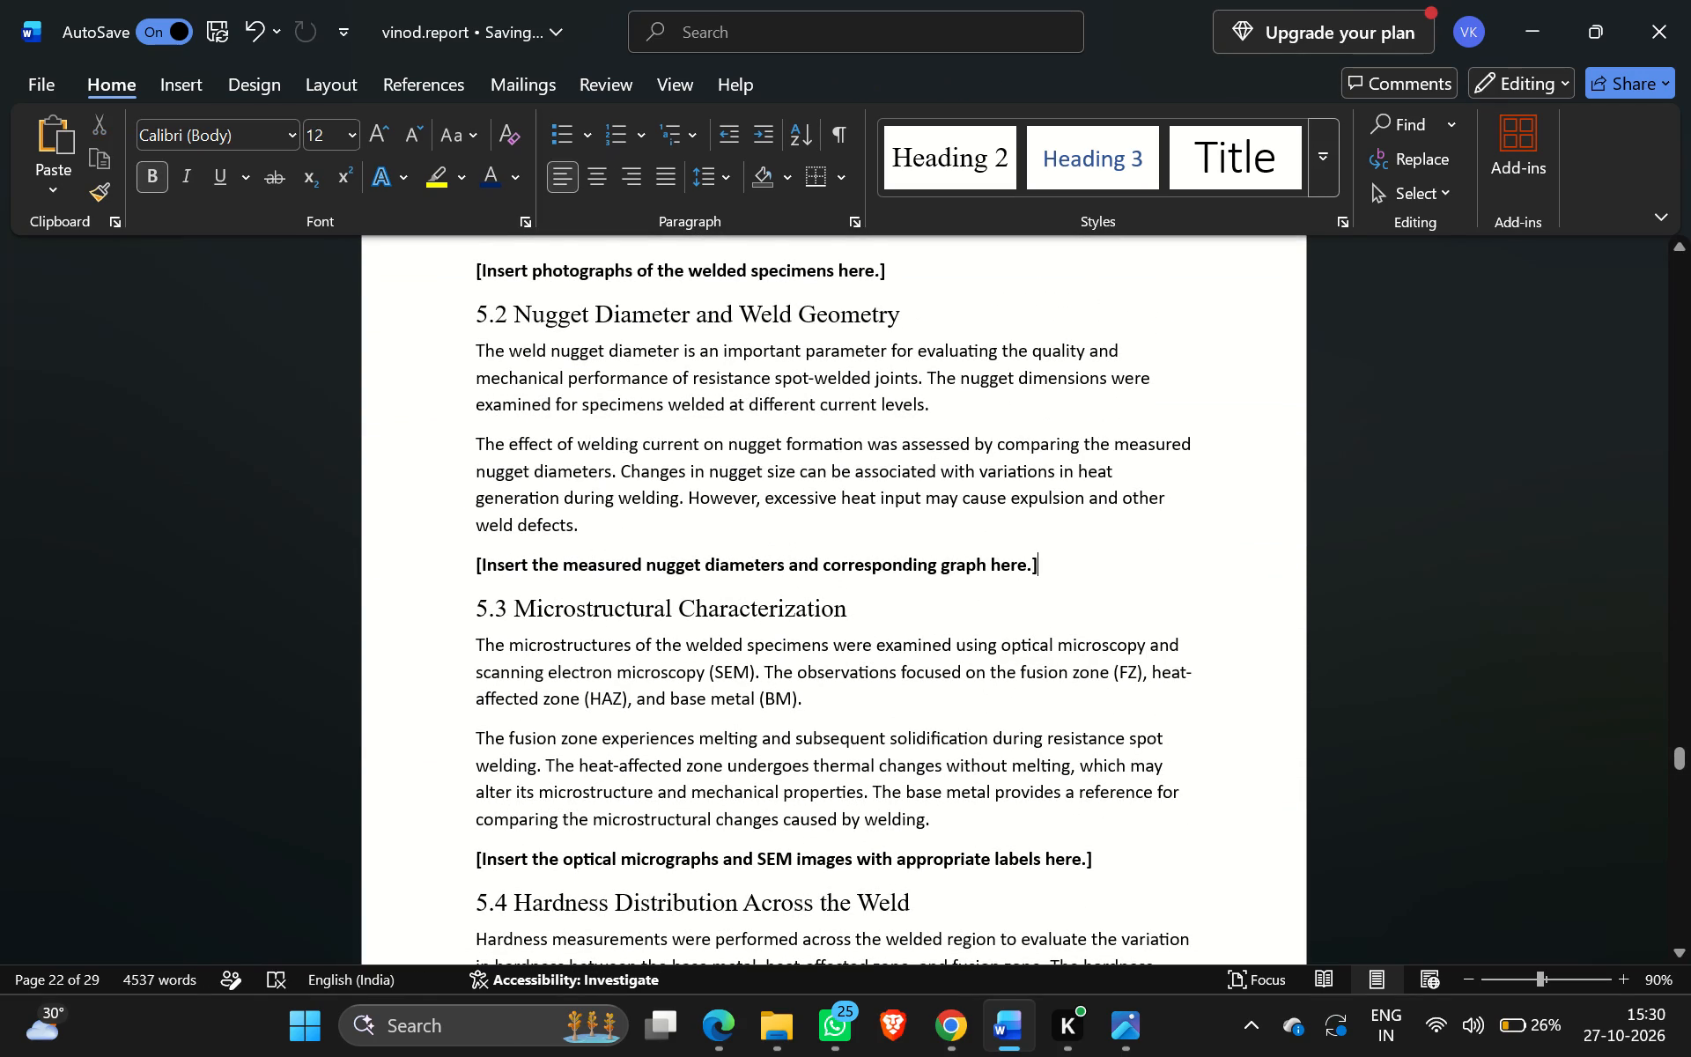
{"action": "key", "text": "BackSpace"}
{"action": "key", "text": "BackSpace"}
{"action": "key", "text": "BackSpace"}
{"action": "key", "text": "BackSpace"}
{"action": "key", "text": "BackSpace"}
{"action": "key", "text": "BackSpace"}
{"action": "key", "text": "BackSpace"}
{"action": "key", "text": "BackSpace"}
{"action": "key", "text": "BackSpace"}
{"action": "key", "text": "BackSpace"}
{"action": "key", "text": "BackSpace"}
{"action": "key", "text": "BackSpace"}
{"action": "key", "text": "BackSpace"}
{"action": "key", "text": "BackSpace"}
{"action": "key", "text": "BackSpace"}
{"action": "key", "text": "BackSpace"}
{"action": "key", "text": "BackSpace"}
{"action": "key", "text": "BackSpace"}
{"action": "key", "text": "BackSpace"}
{"action": "key", "text": "BackSpace"}
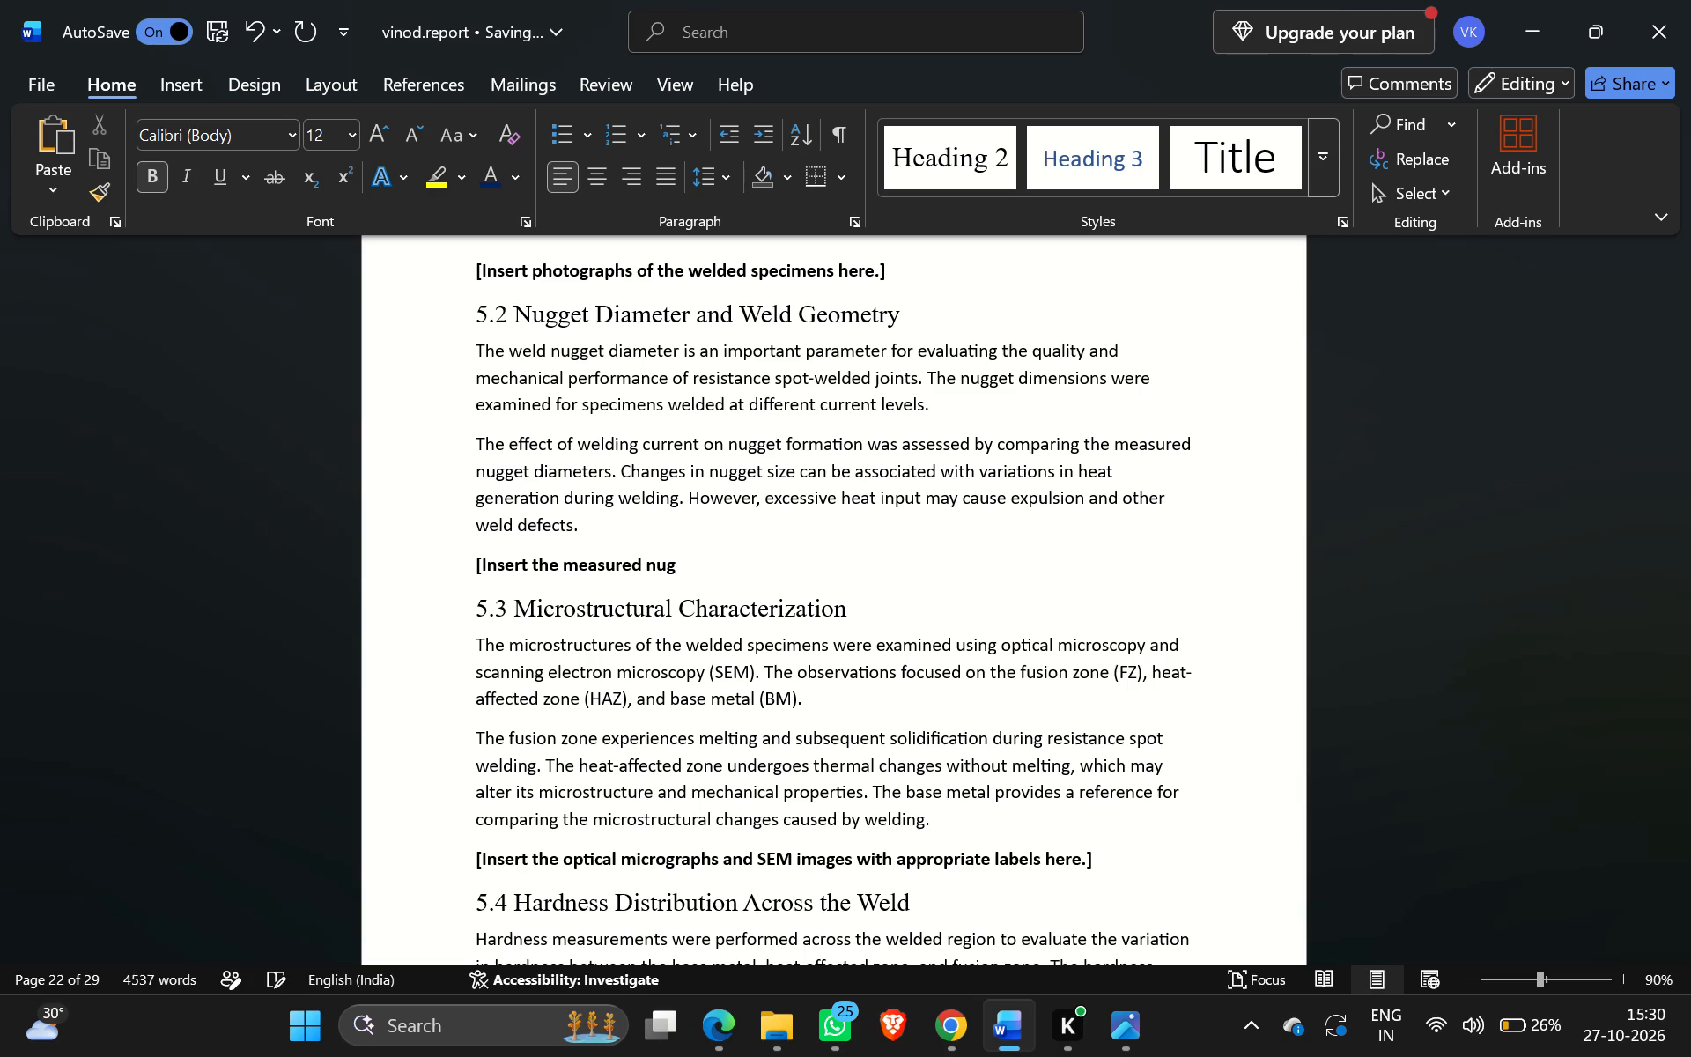
{"action": "key", "text": "BackSpace"}
{"action": "key", "text": "BackSpace"}
{"action": "key", "text": "BackSpace"}
{"action": "key", "text": "BackSpace"}
{"action": "key", "text": "BackSpace"}
{"action": "key", "text": "BackSpace"}
{"action": "key", "text": "BackSpace"}
{"action": "key", "text": "BackSpace"}
{"action": "key", "text": "BackSpace"}
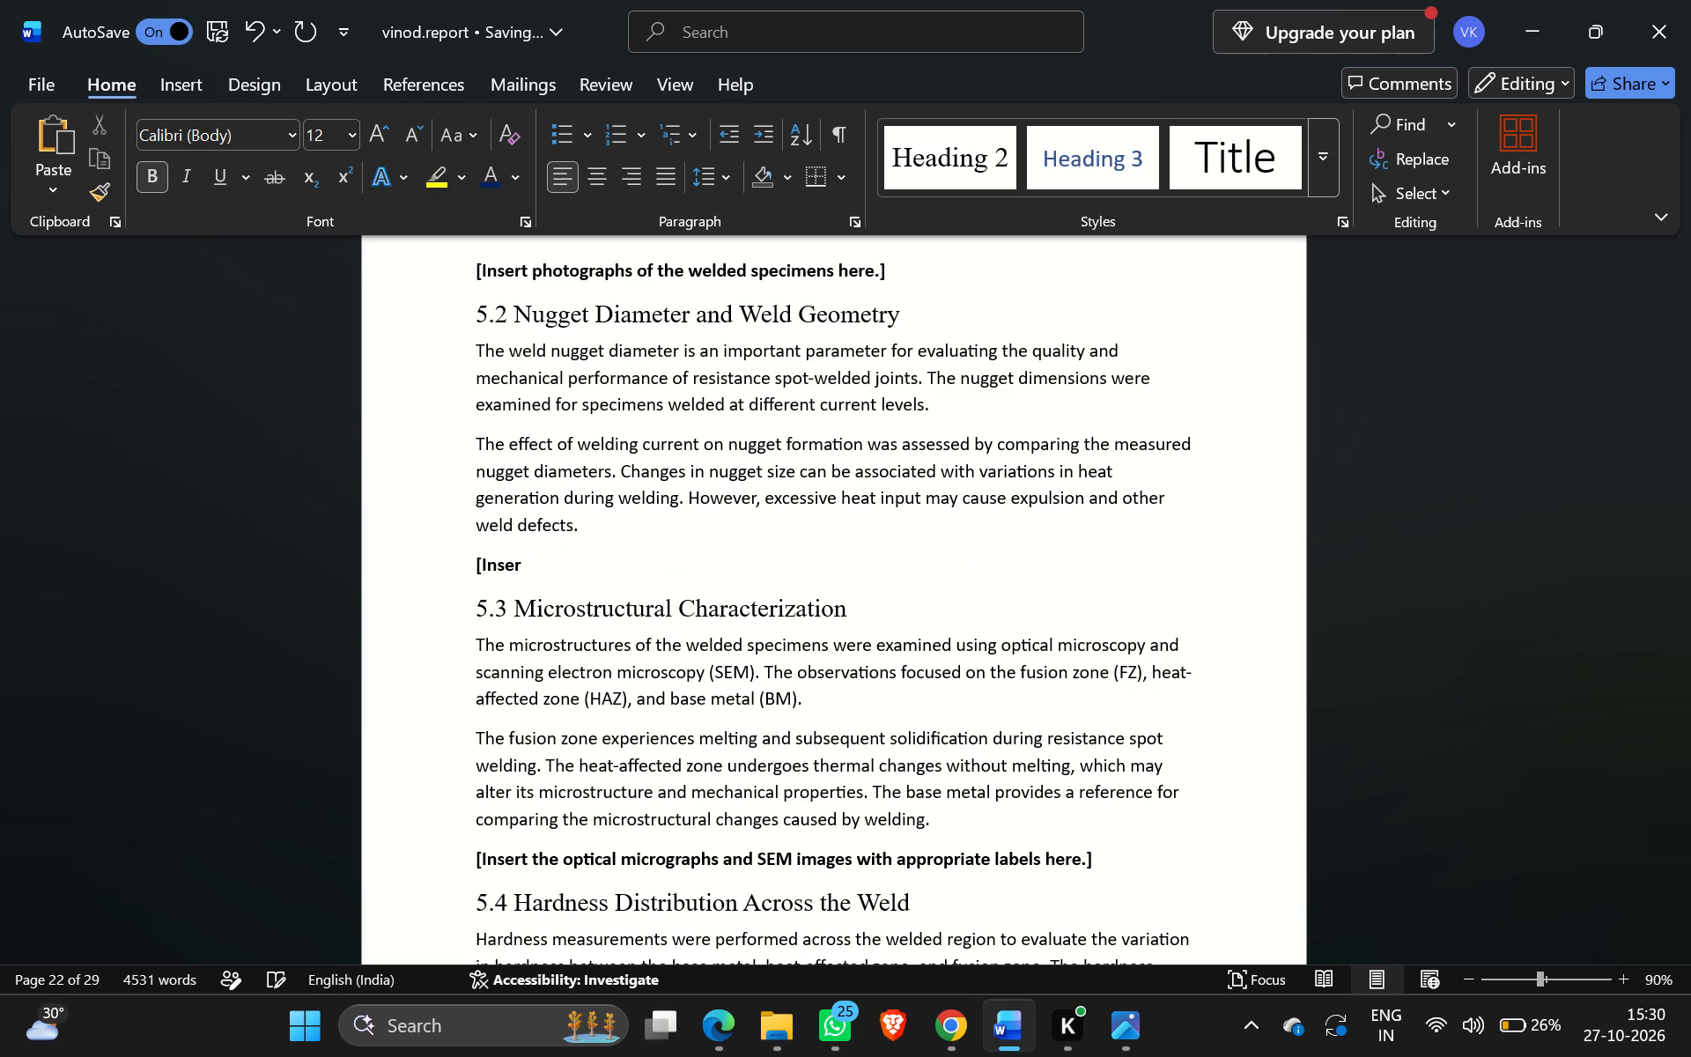
{"action": "key", "text": "BackSpace"}
{"action": "key", "text": "BackSpace"}
{"action": "key", "text": "BackSpace"}
{"action": "key", "text": "BackSpace"}
{"action": "key", "text": "BackSpace"}
{"action": "key", "text": "BackSpace"}
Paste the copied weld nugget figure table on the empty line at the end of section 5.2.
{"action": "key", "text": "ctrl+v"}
Review the sections from Materials and Procedure through Results 5.2, and check where the pasted figure table sits.
{"action": "scroll", "coordinate": [1050, 573], "scroll_direction": "up", "scroll_amount": 4}
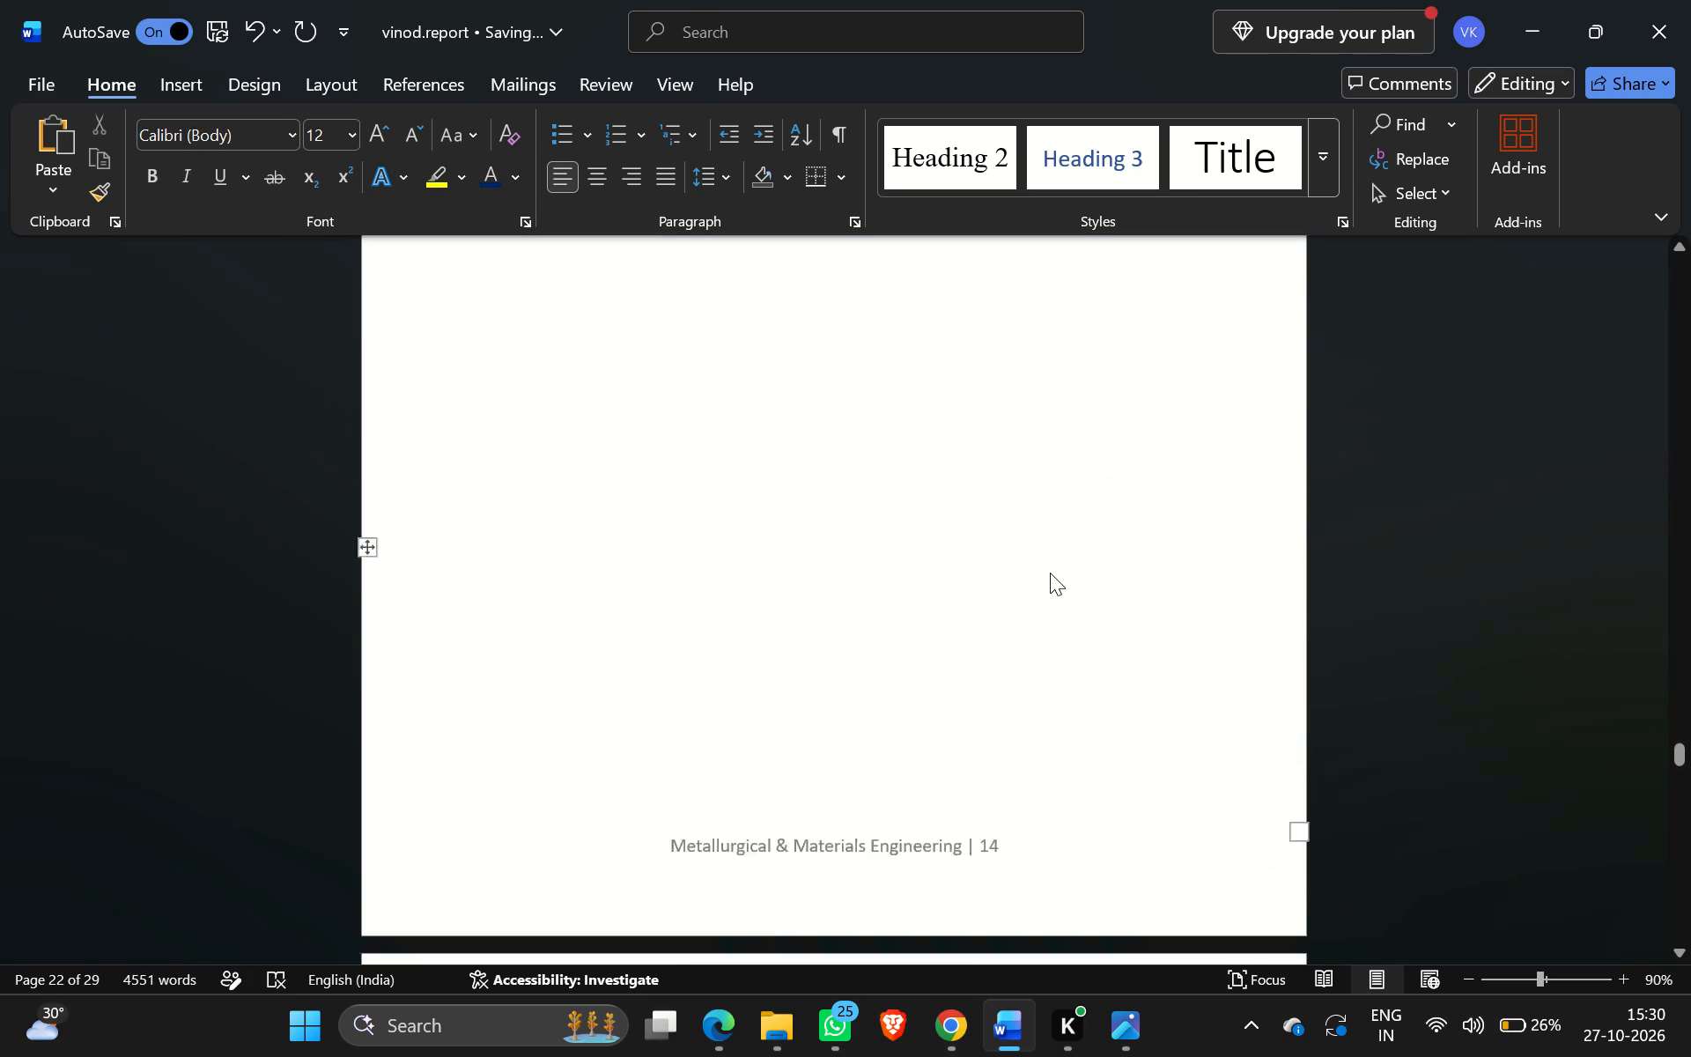
{"action": "scroll", "coordinate": [1050, 573], "scroll_direction": "up", "scroll_amount": 10}
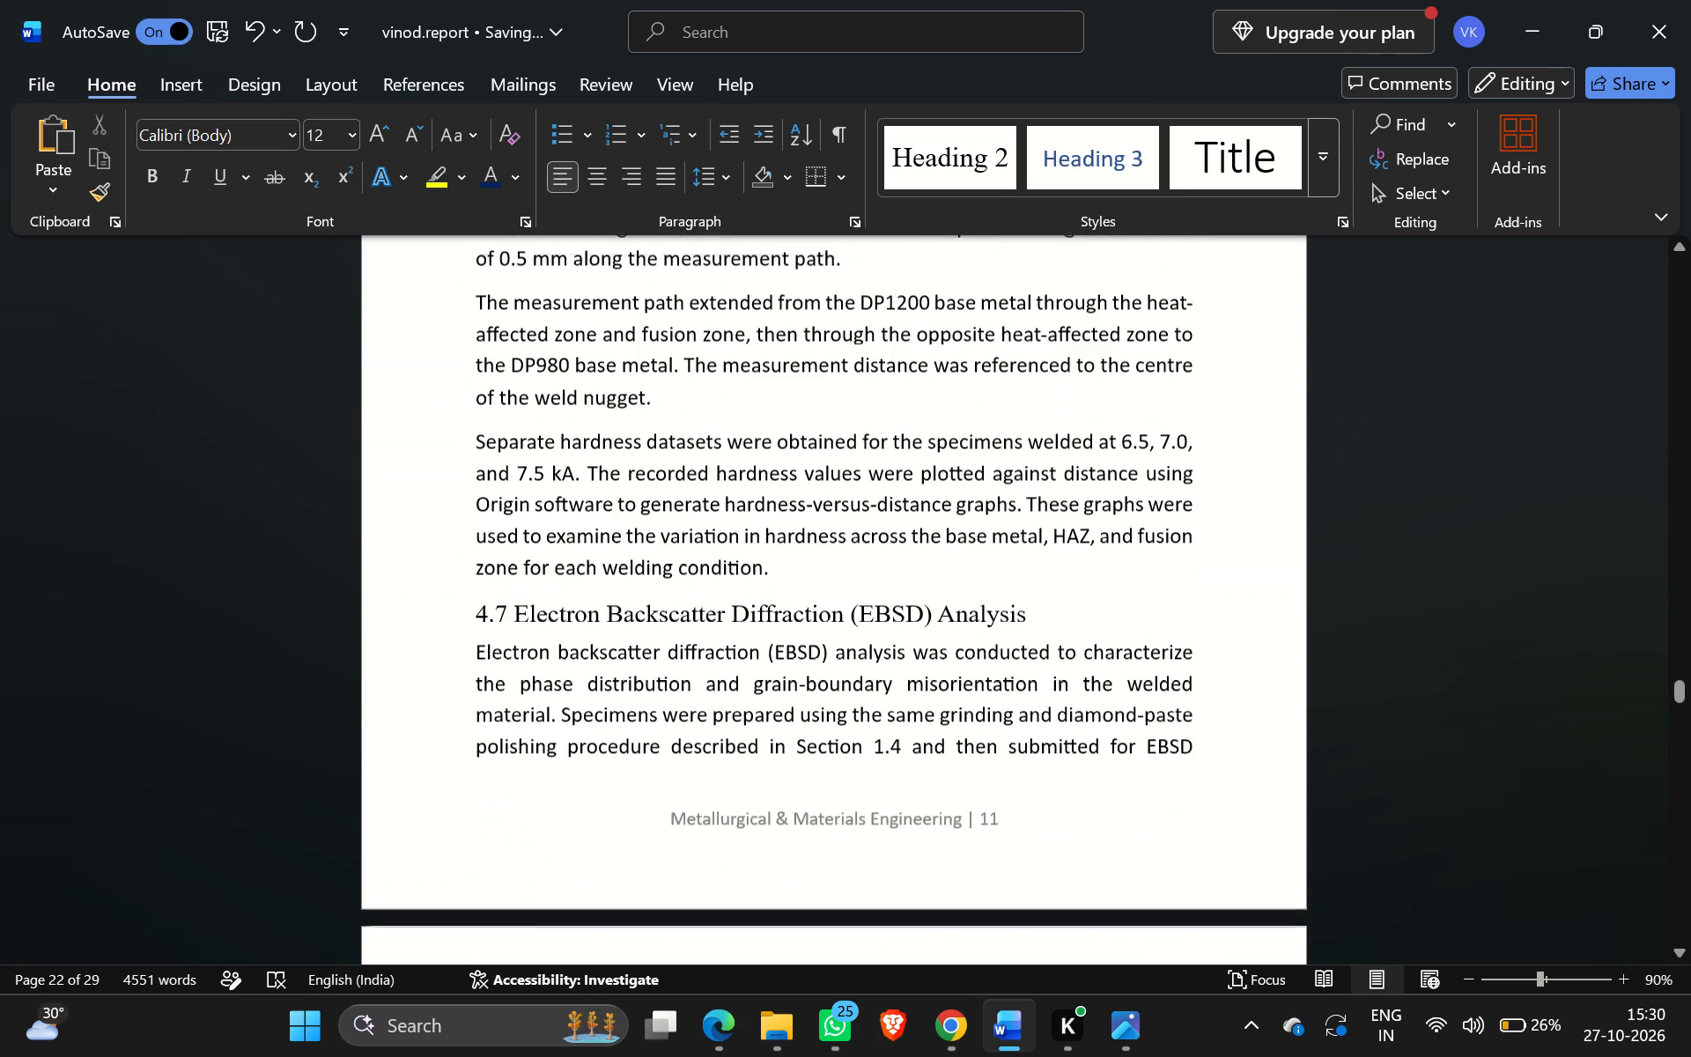
{"action": "scroll", "coordinate": [1050, 573], "scroll_direction": "up", "scroll_amount": 6}
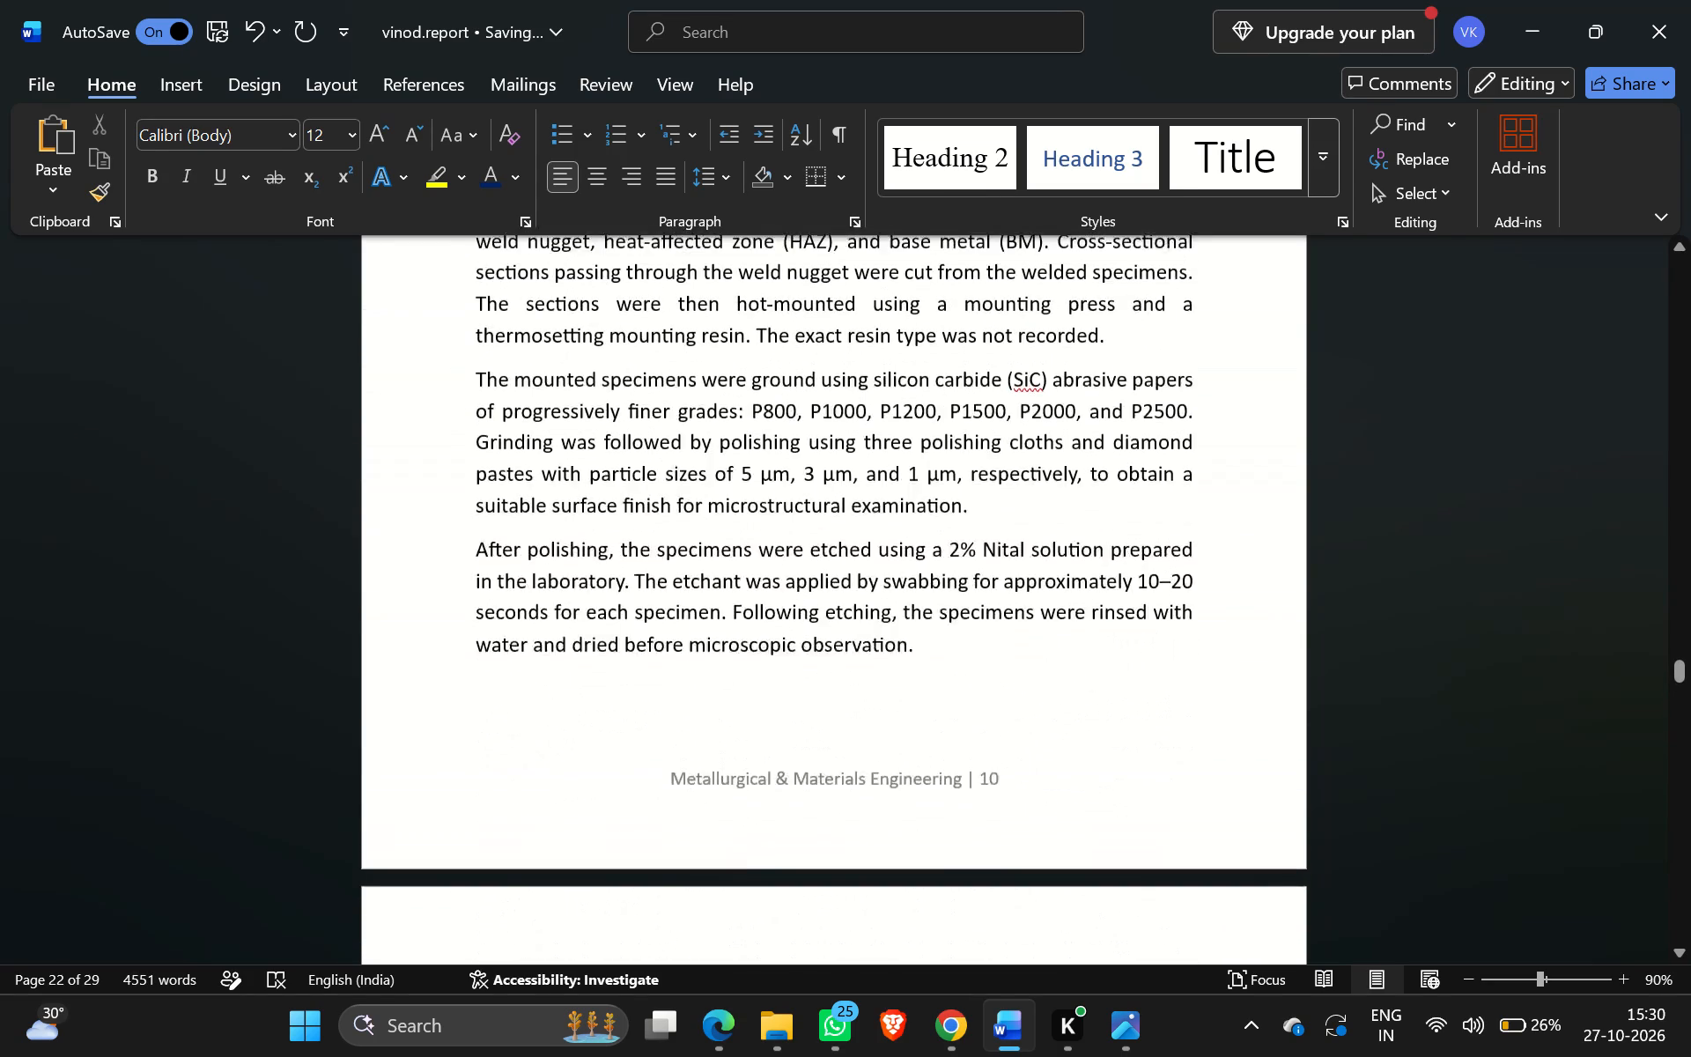
{"action": "scroll", "coordinate": [1050, 573], "scroll_direction": "up", "scroll_amount": 4}
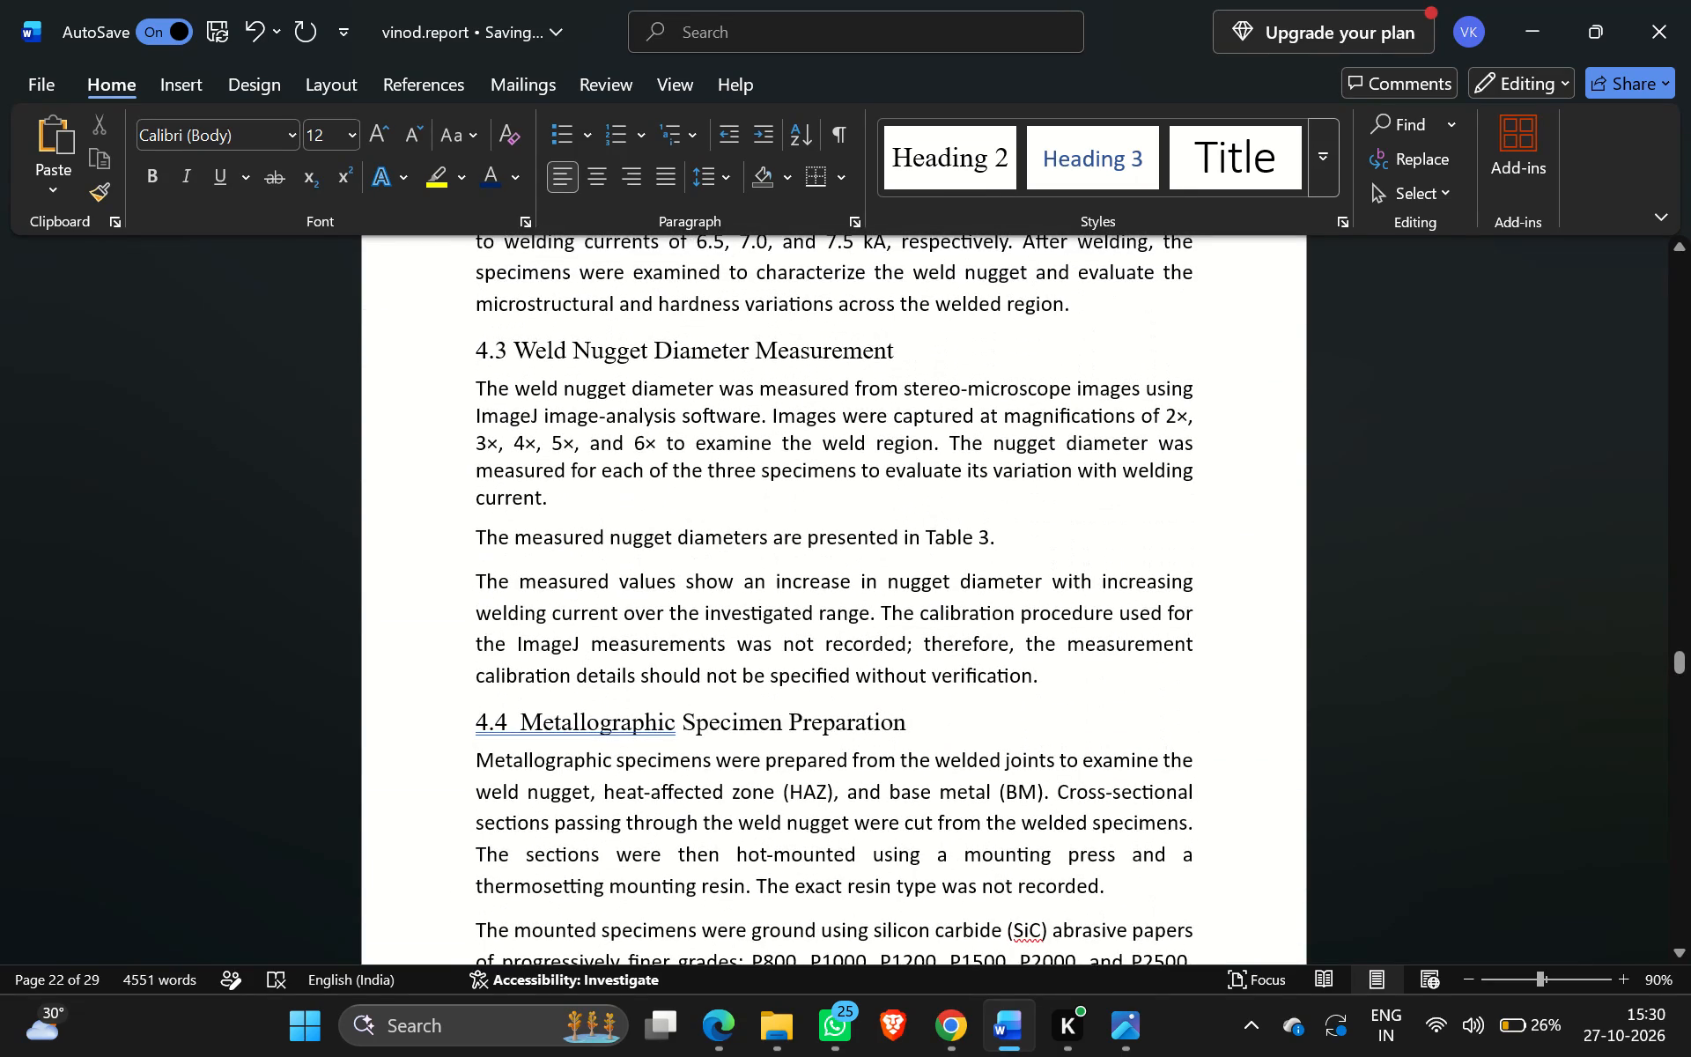
{"action": "scroll", "coordinate": [1050, 573], "scroll_direction": "up", "scroll_amount": 7}
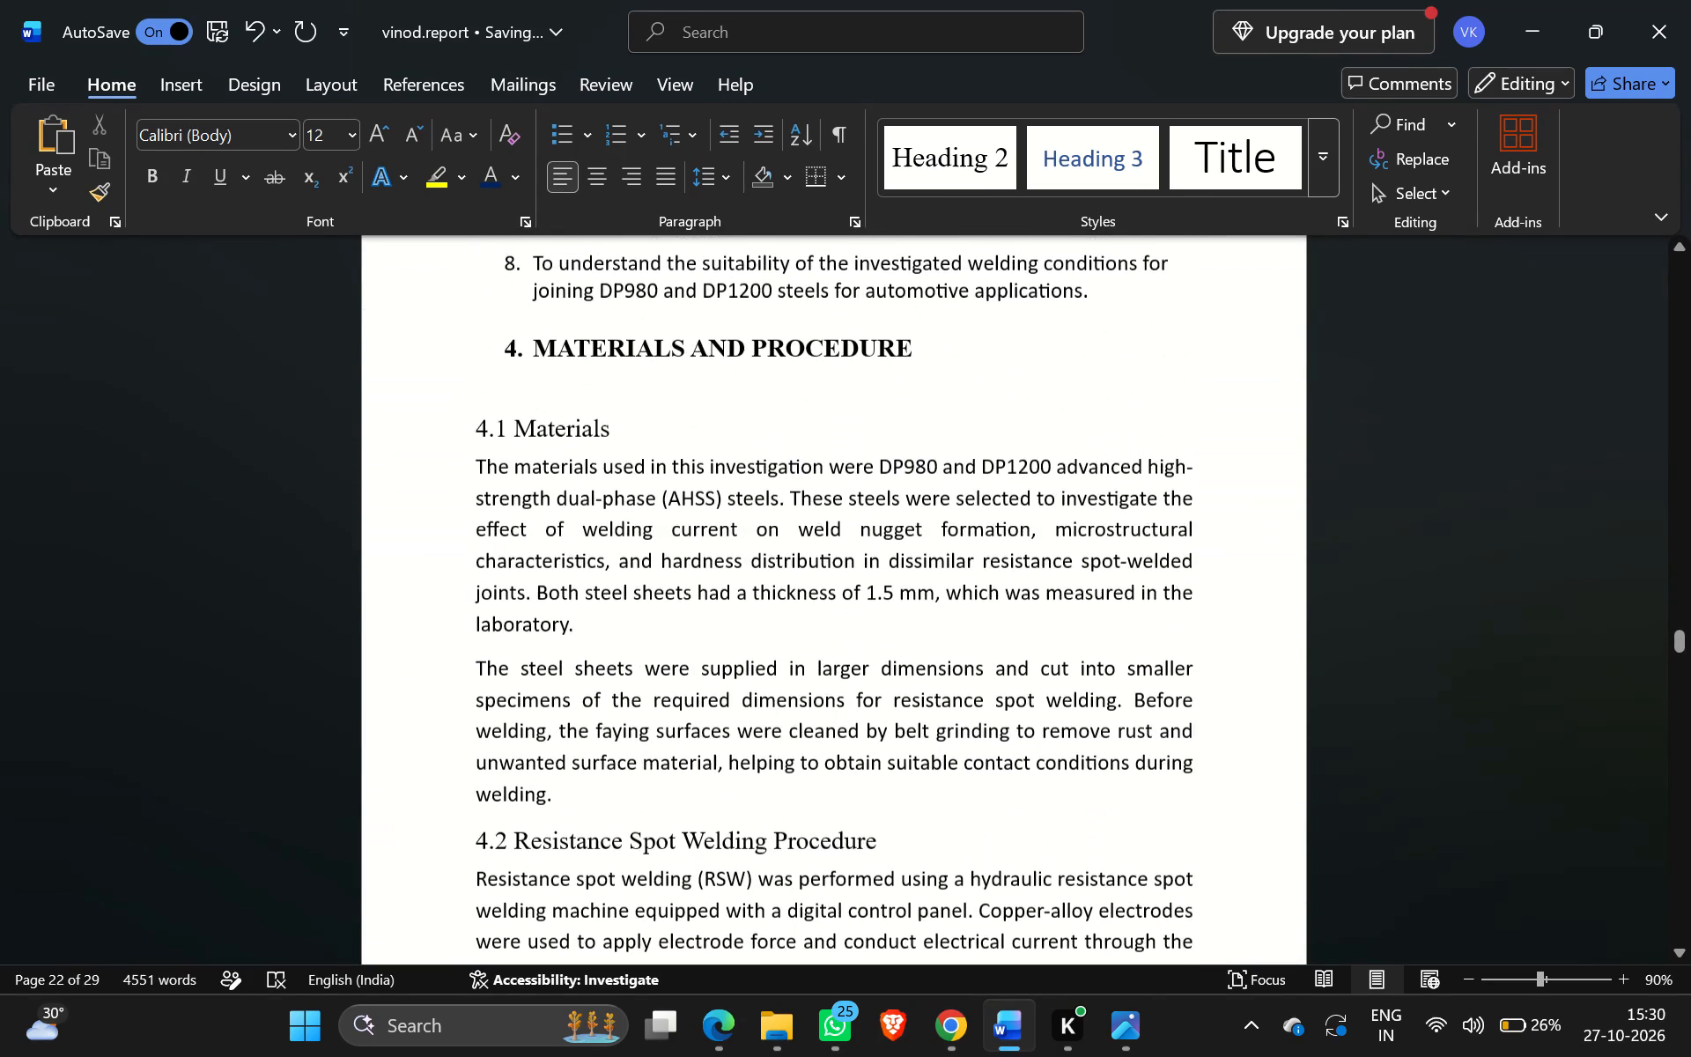
{"action": "scroll", "coordinate": [1050, 573], "scroll_direction": "up", "scroll_amount": 1}
{"action": "scroll", "coordinate": [1050, 573], "scroll_direction": "down", "scroll_amount": 11}
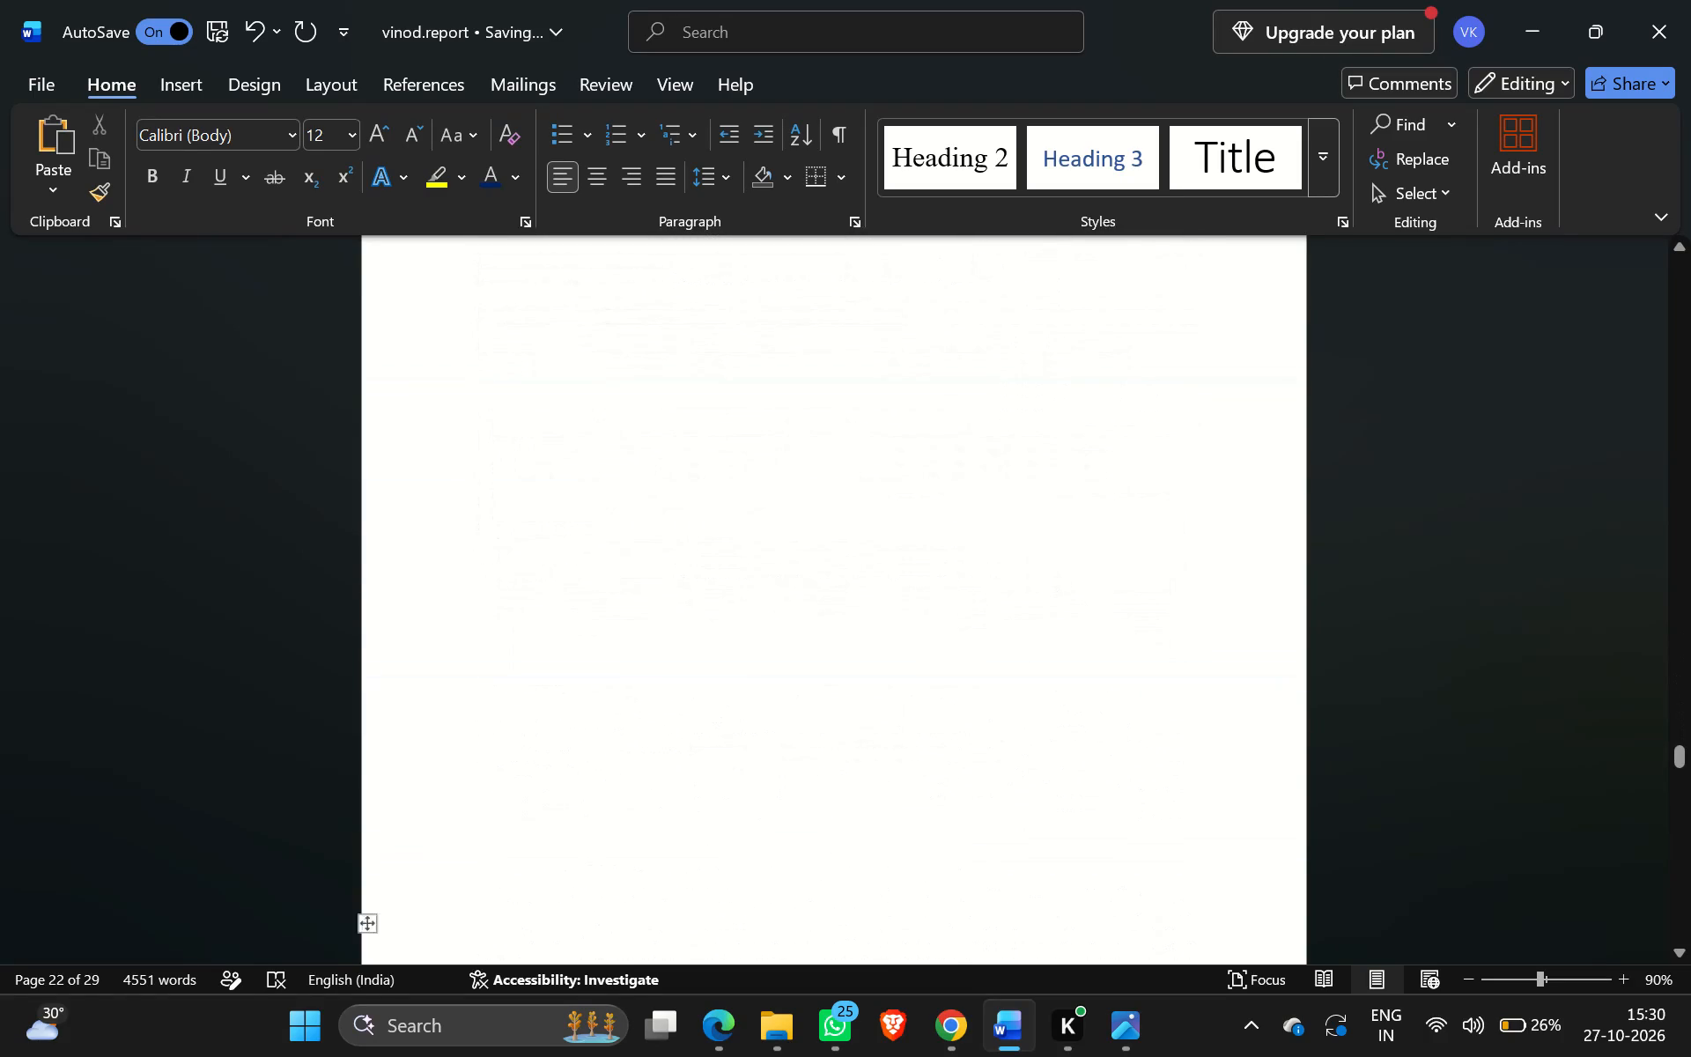
{"action": "scroll", "coordinate": [1050, 573], "scroll_direction": "up", "scroll_amount": 2}
{"action": "scroll", "coordinate": [1050, 573], "scroll_direction": "right", "scroll_amount": 1}
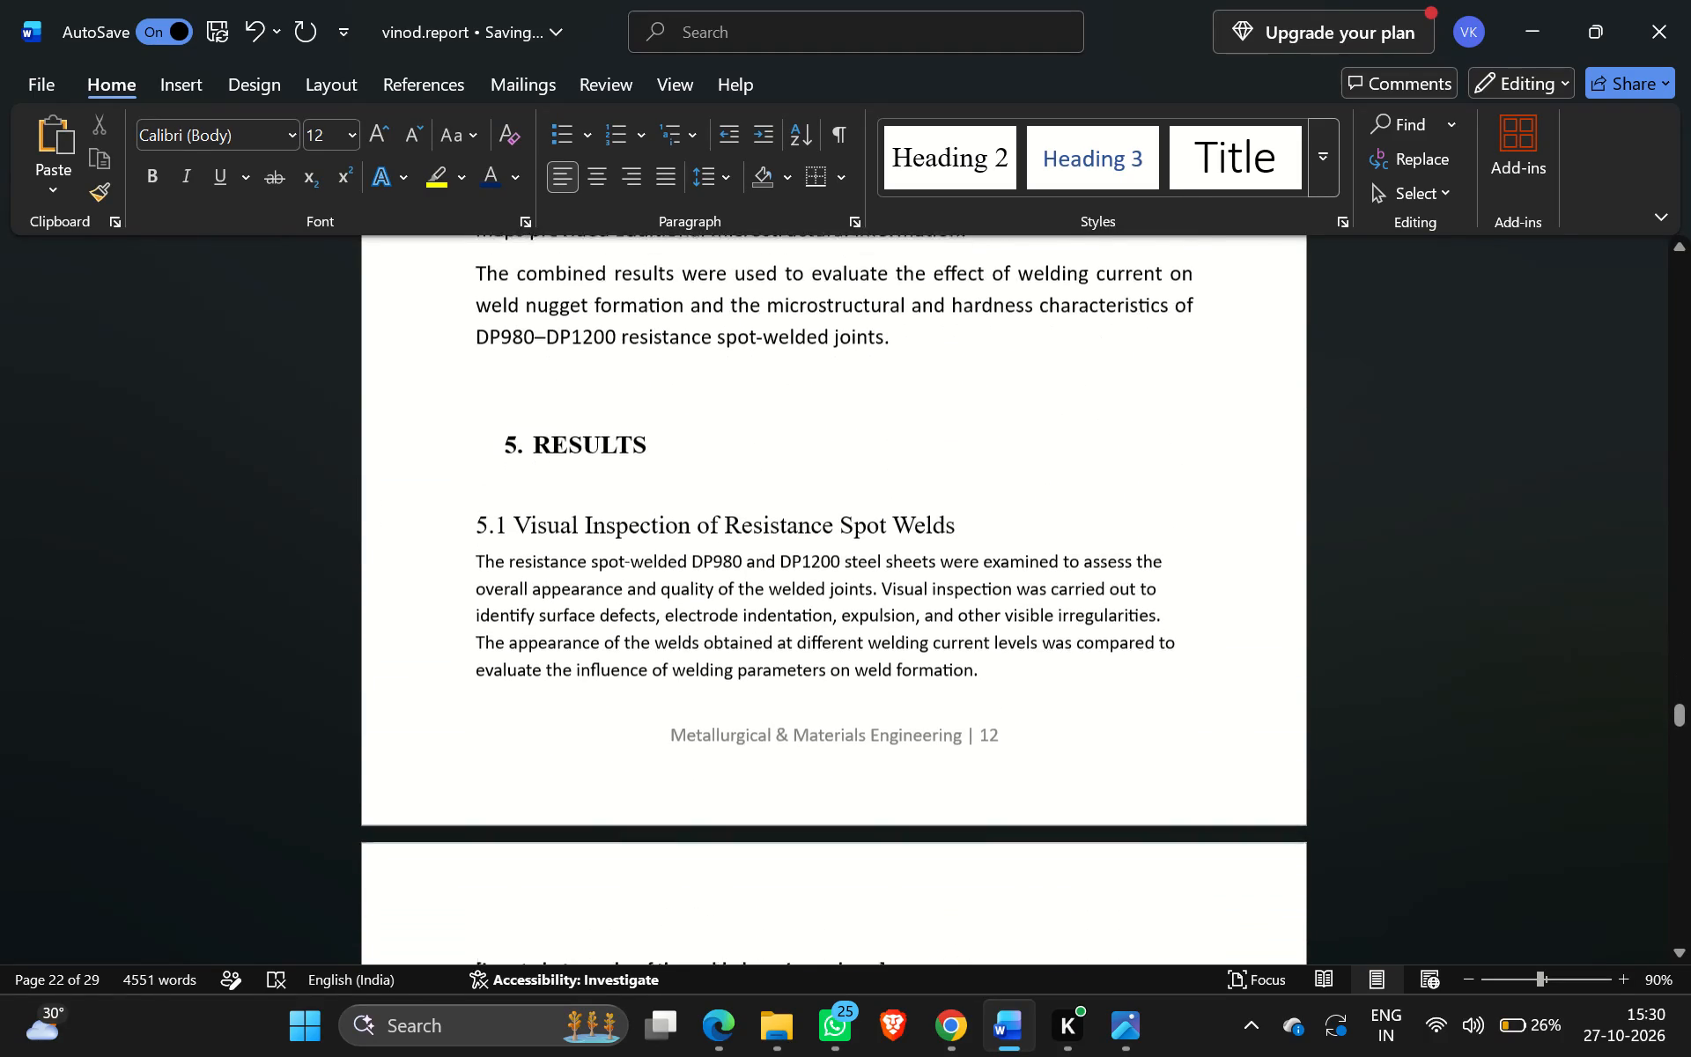
{"action": "scroll", "coordinate": [1050, 573], "scroll_direction": "down", "scroll_amount": 3}
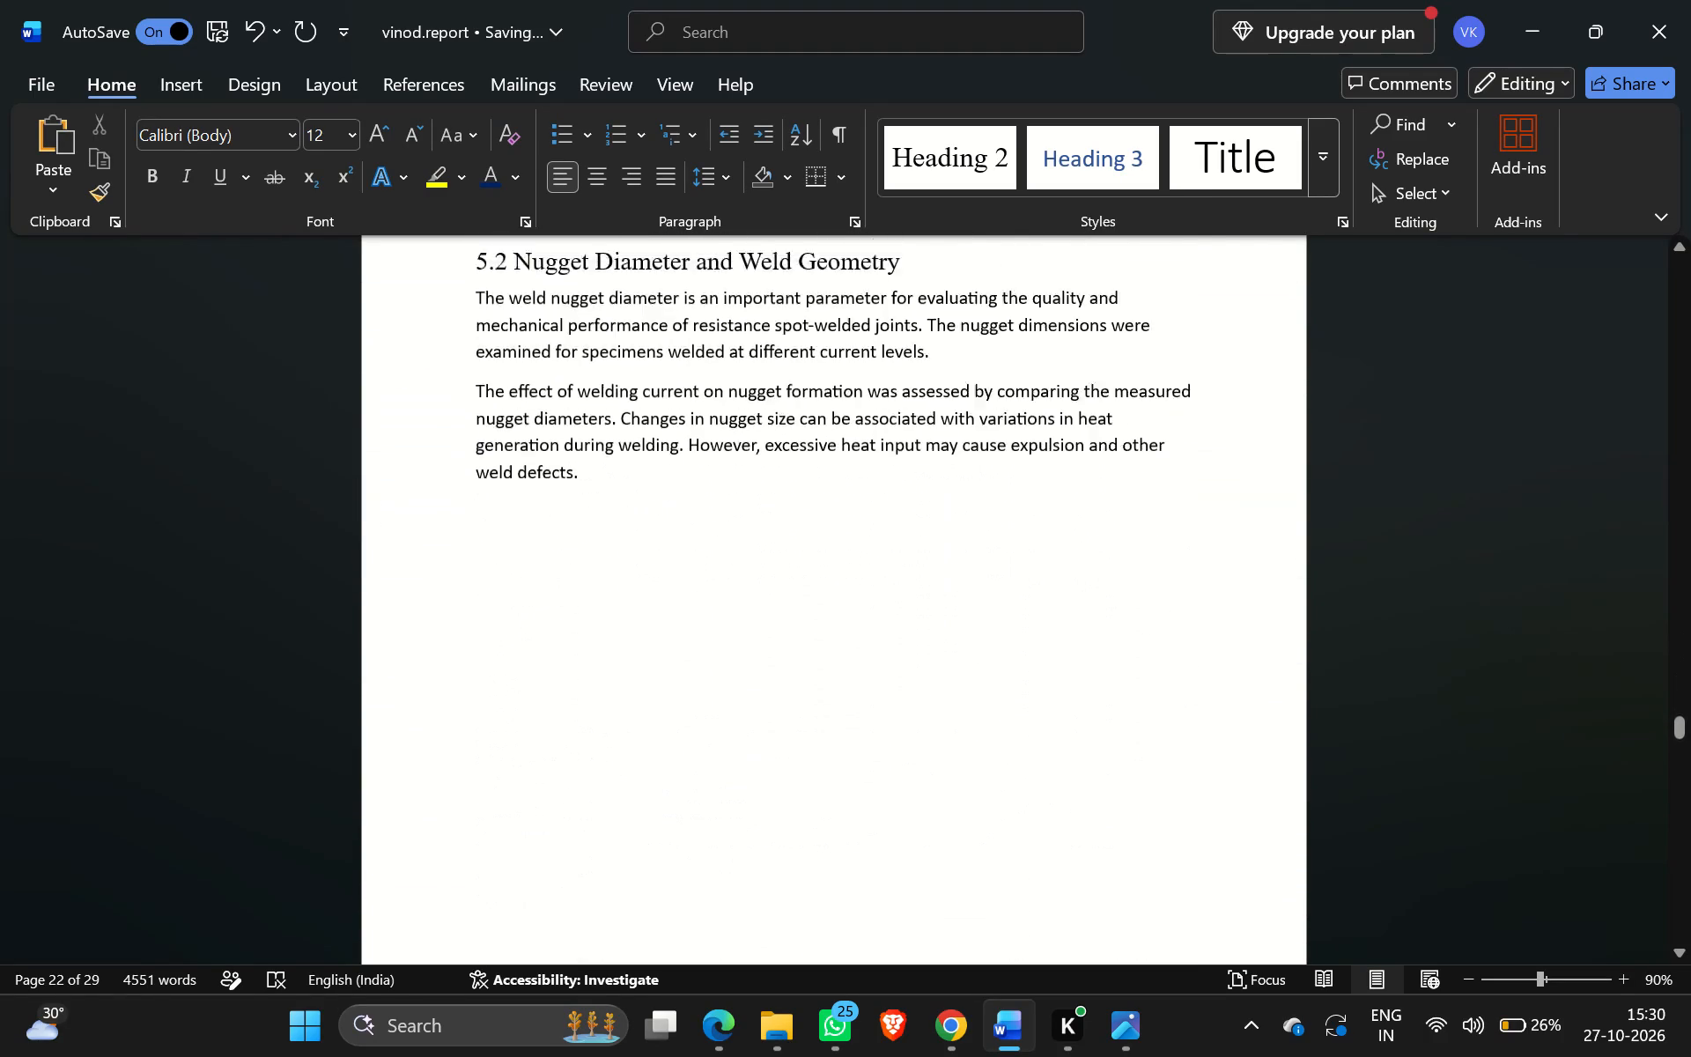
{"action": "scroll", "coordinate": [1050, 573], "scroll_direction": "down", "scroll_amount": 7}
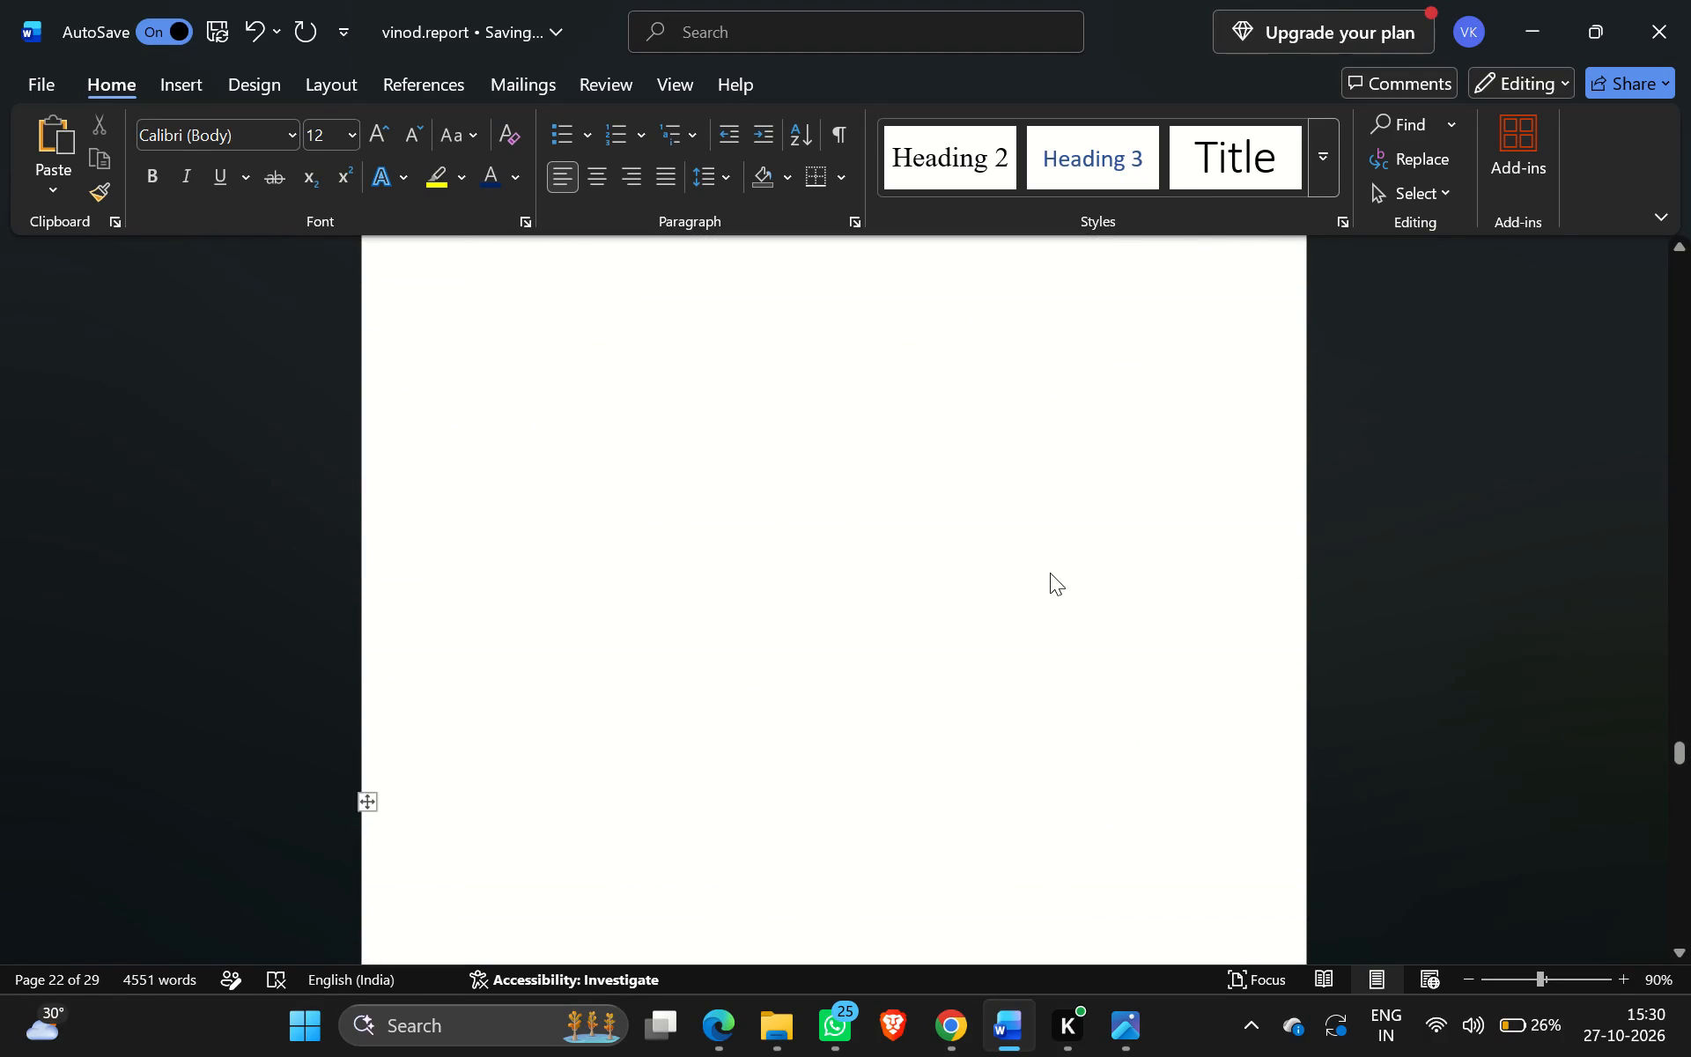
{"action": "scroll", "coordinate": [1050, 573], "scroll_direction": "right", "scroll_amount": 2}
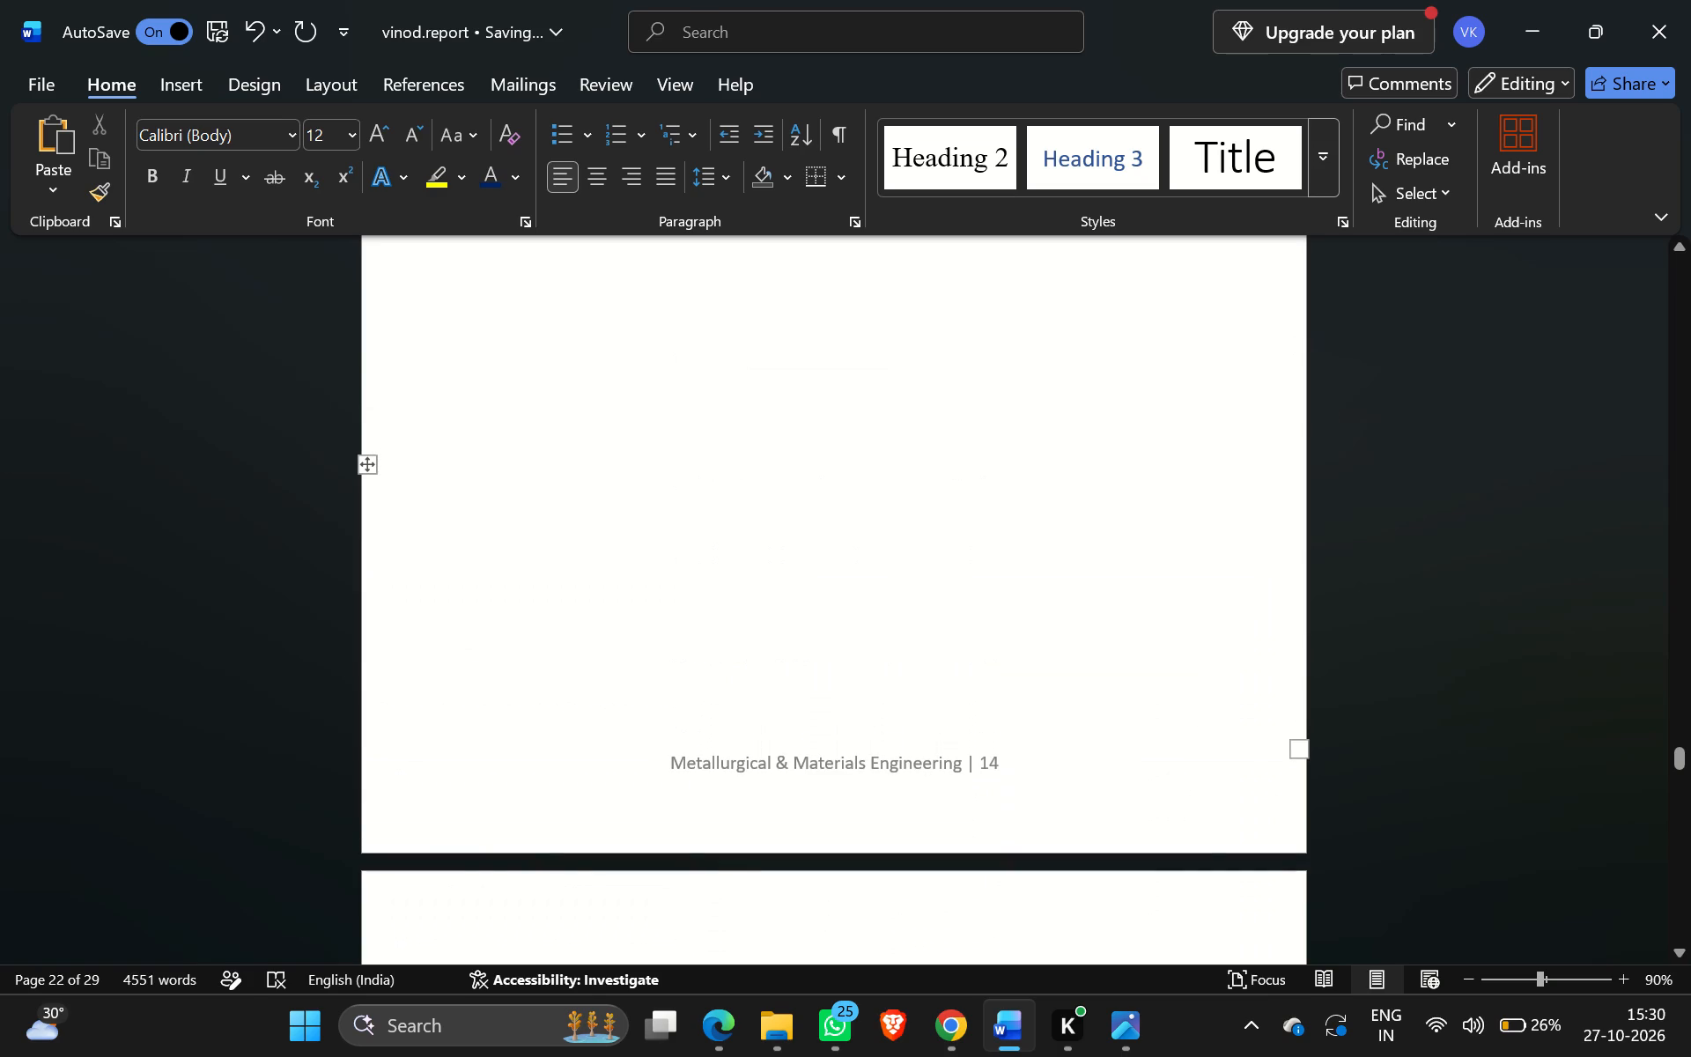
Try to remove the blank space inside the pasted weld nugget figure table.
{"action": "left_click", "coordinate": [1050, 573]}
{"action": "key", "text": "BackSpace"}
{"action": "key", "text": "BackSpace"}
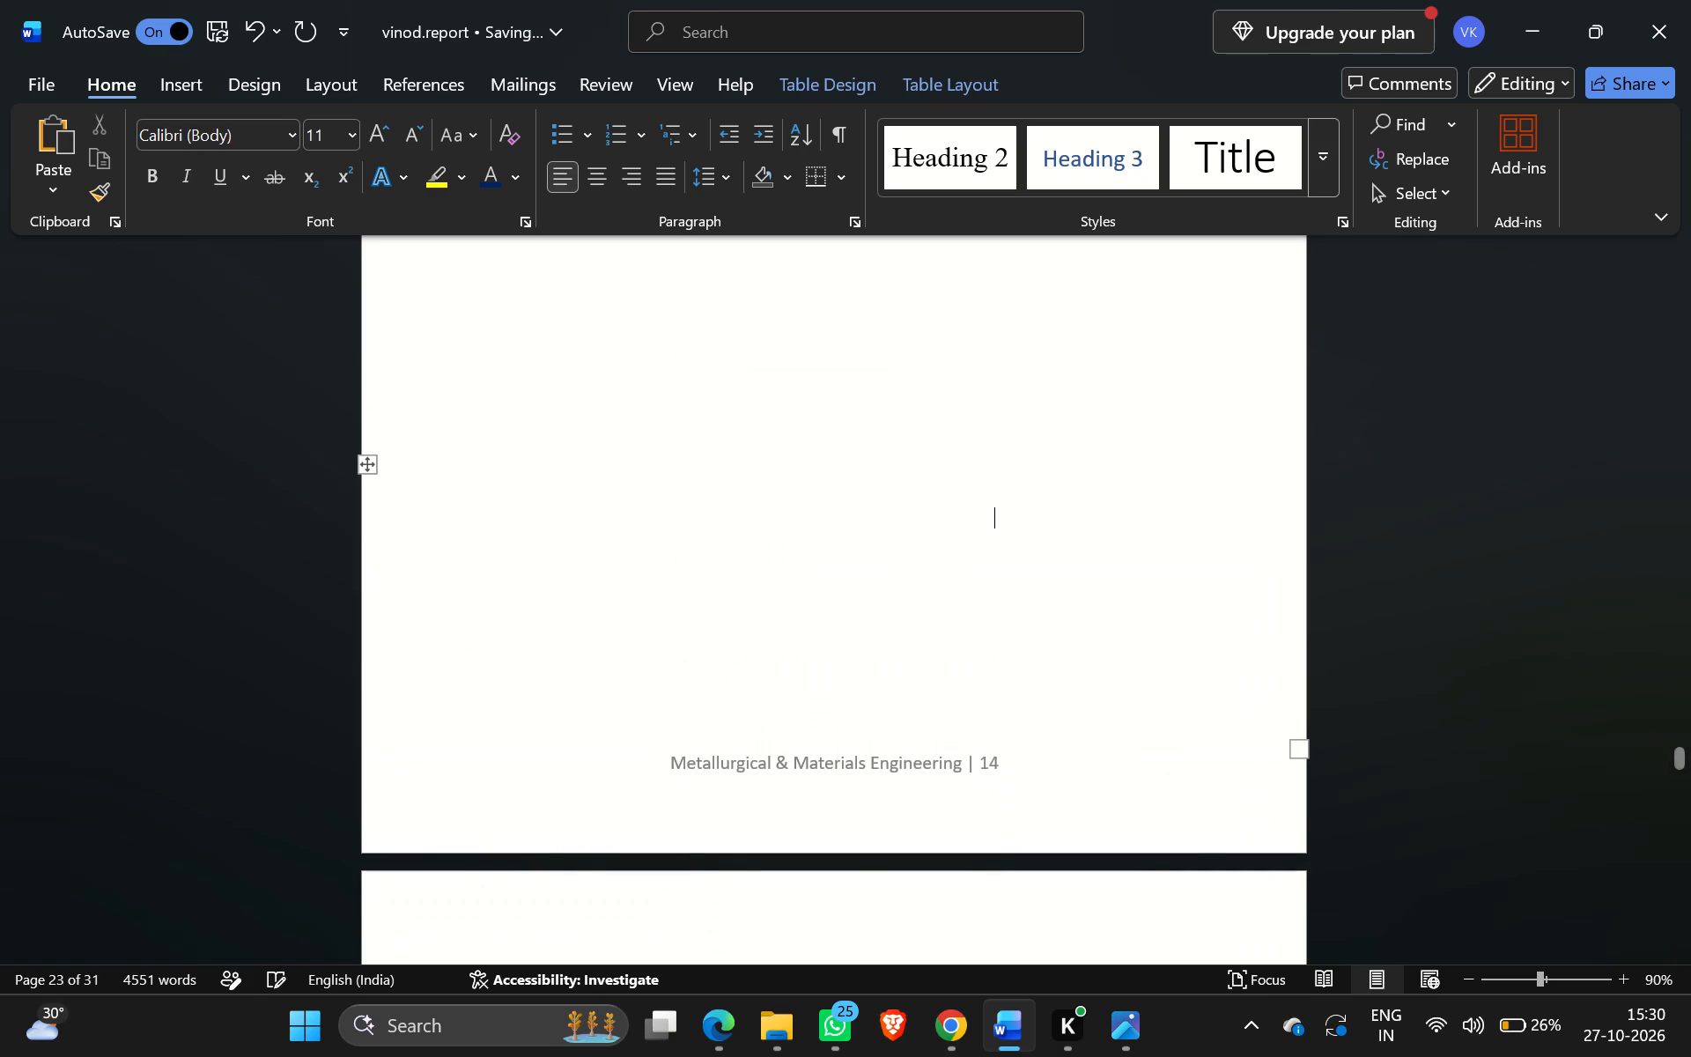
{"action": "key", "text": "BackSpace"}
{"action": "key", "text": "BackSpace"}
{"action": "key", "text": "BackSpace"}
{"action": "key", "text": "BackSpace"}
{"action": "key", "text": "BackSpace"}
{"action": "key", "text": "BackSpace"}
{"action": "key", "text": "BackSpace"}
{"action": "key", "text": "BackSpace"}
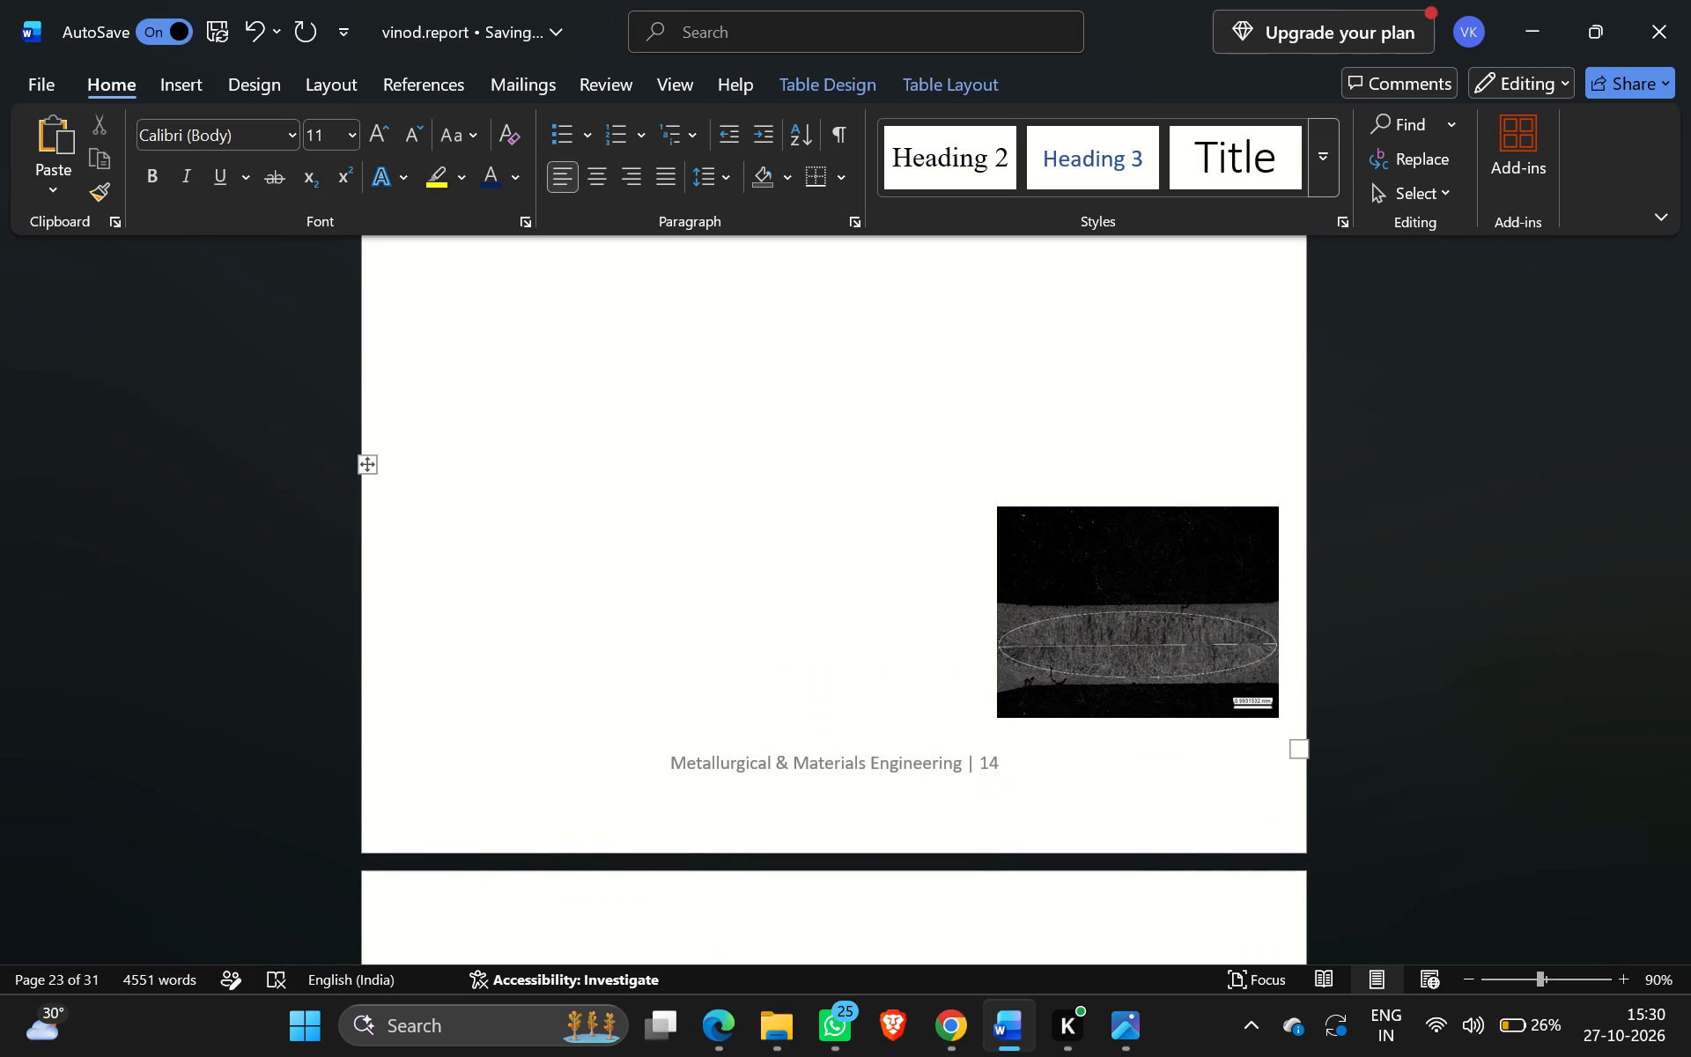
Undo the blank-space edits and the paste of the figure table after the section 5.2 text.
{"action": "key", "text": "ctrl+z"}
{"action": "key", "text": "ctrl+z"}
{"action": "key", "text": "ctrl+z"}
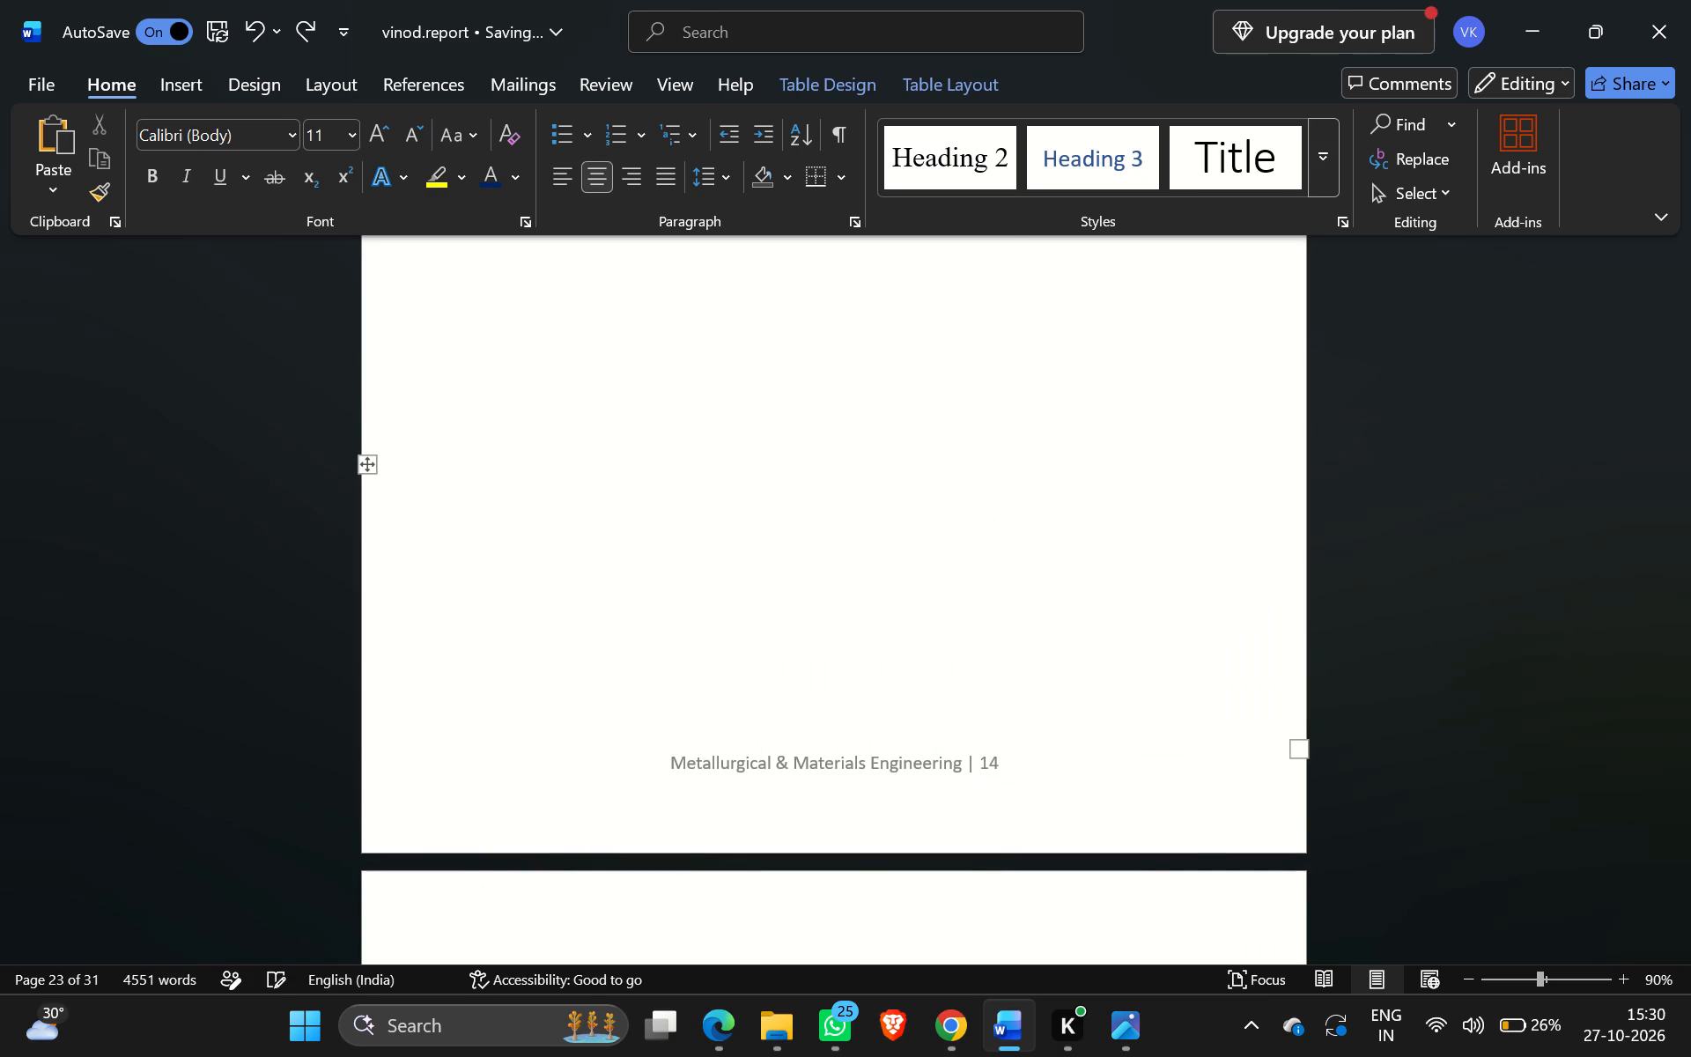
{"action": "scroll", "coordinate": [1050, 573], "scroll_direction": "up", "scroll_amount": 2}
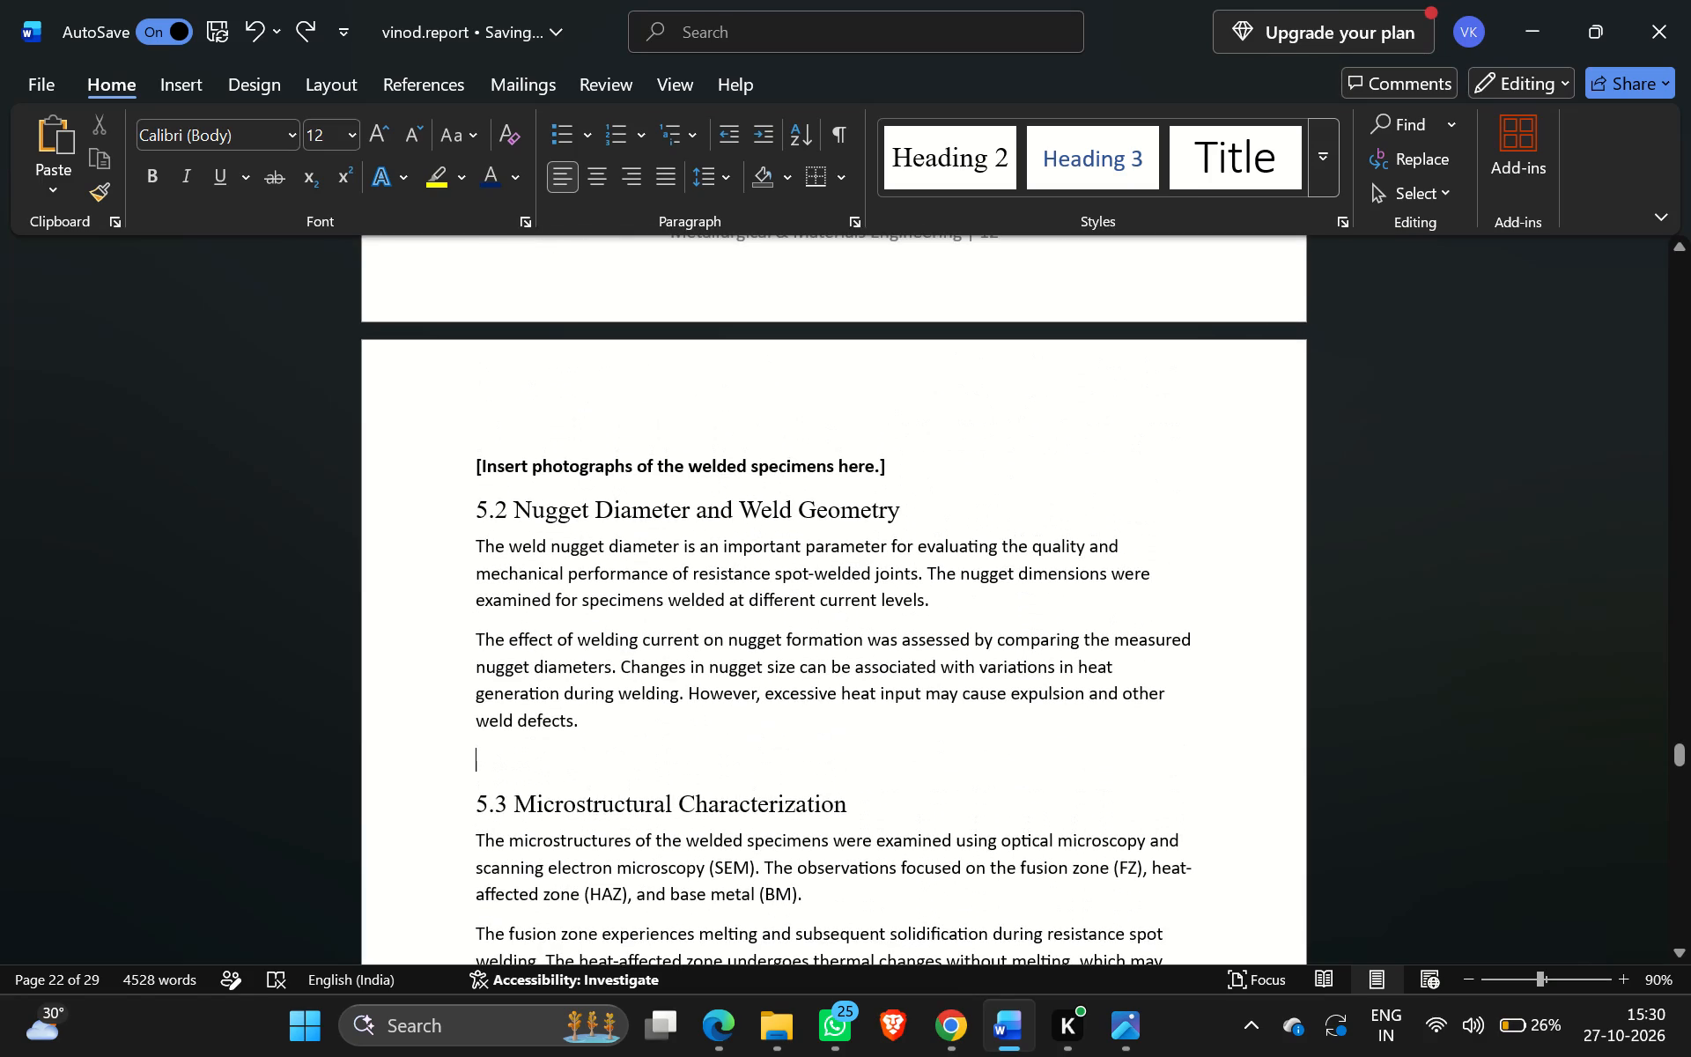
Try to remove the blank space in the row above the original weld nugget figures (Figures 5.1 to 5.3).
{"action": "scroll", "coordinate": [959, 772], "scroll_direction": "down", "scroll_amount": 9}
{"action": "scroll", "coordinate": [959, 772], "scroll_direction": "up", "scroll_amount": 1}
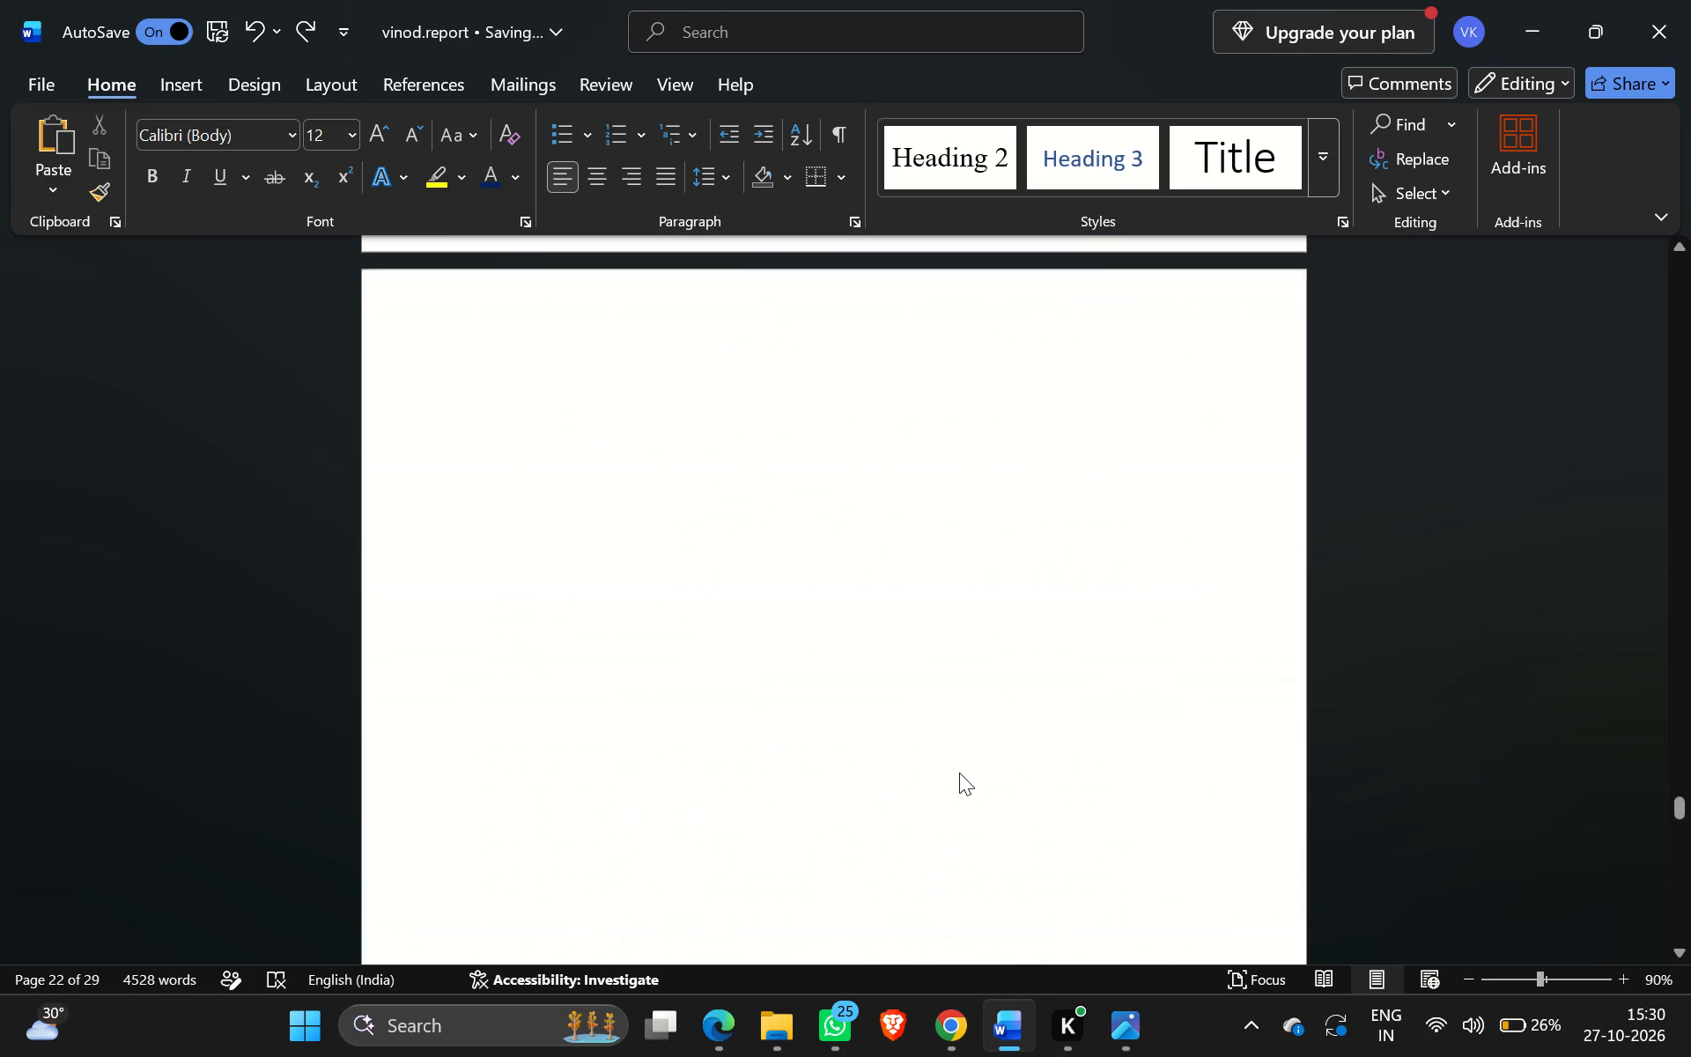
{"action": "scroll", "coordinate": [959, 772], "scroll_direction": "up", "scroll_amount": 2}
{"action": "scroll", "coordinate": [959, 772], "scroll_direction": "down", "scroll_amount": 7}
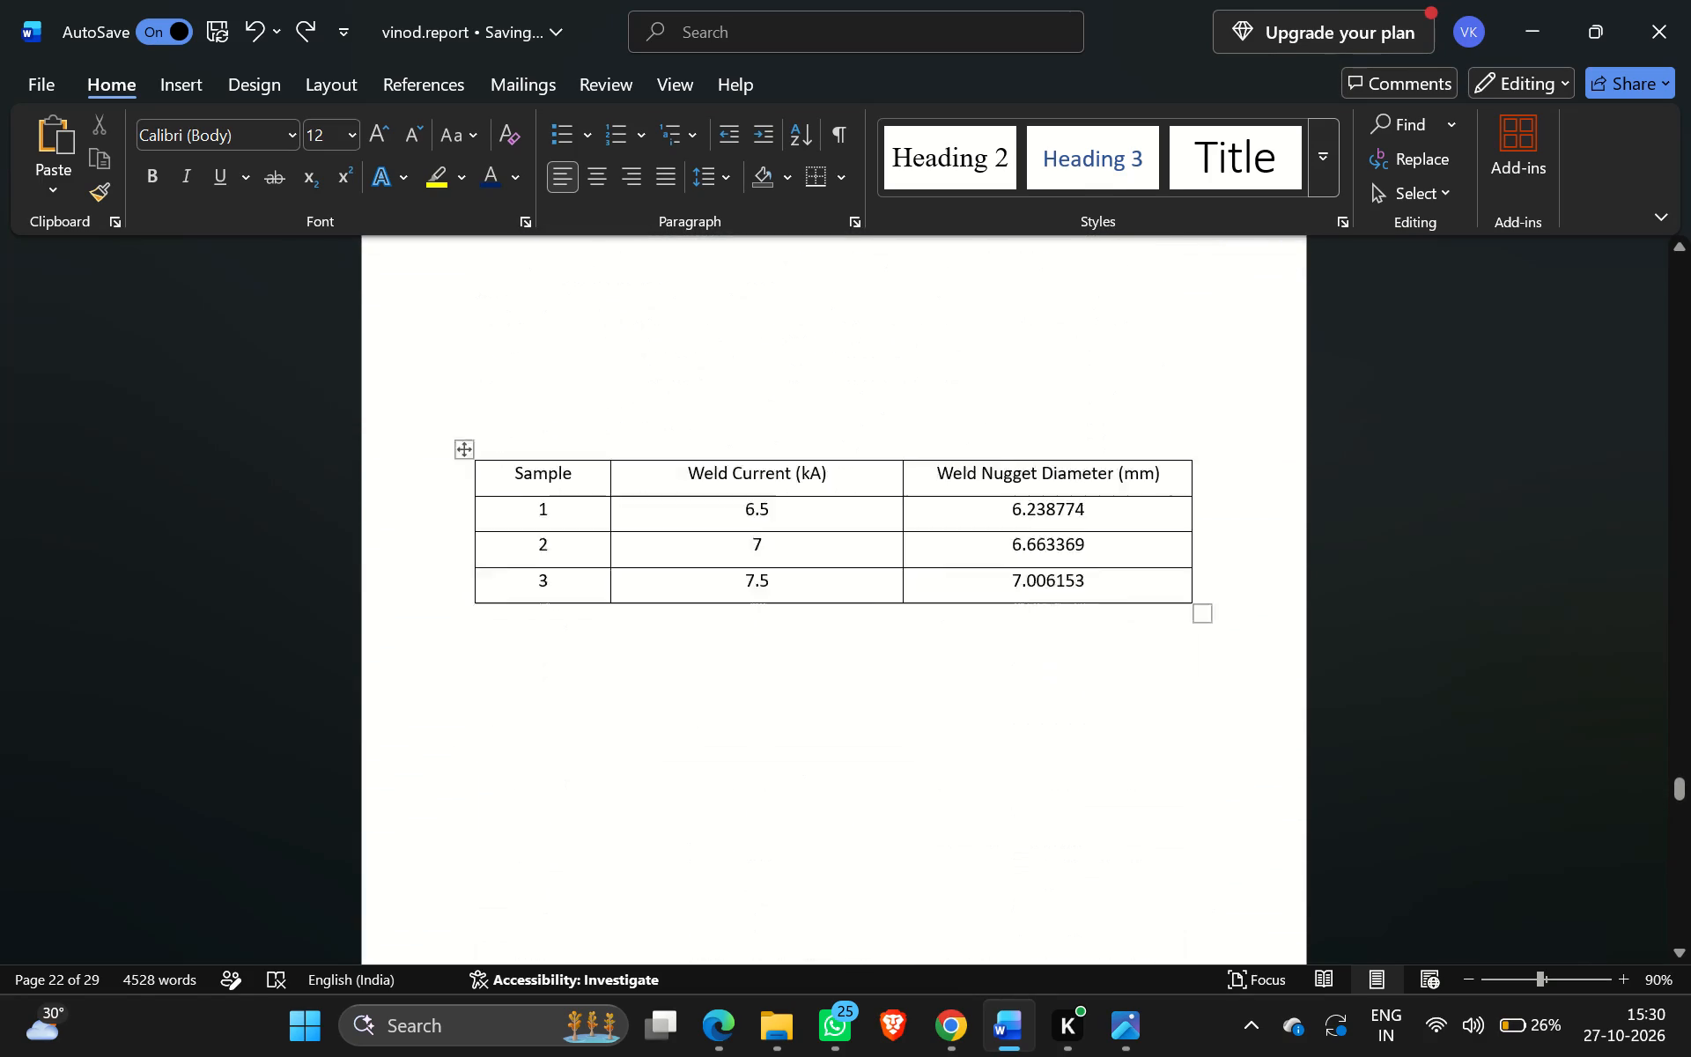
{"action": "scroll", "coordinate": [959, 772], "scroll_direction": "down", "scroll_amount": 4}
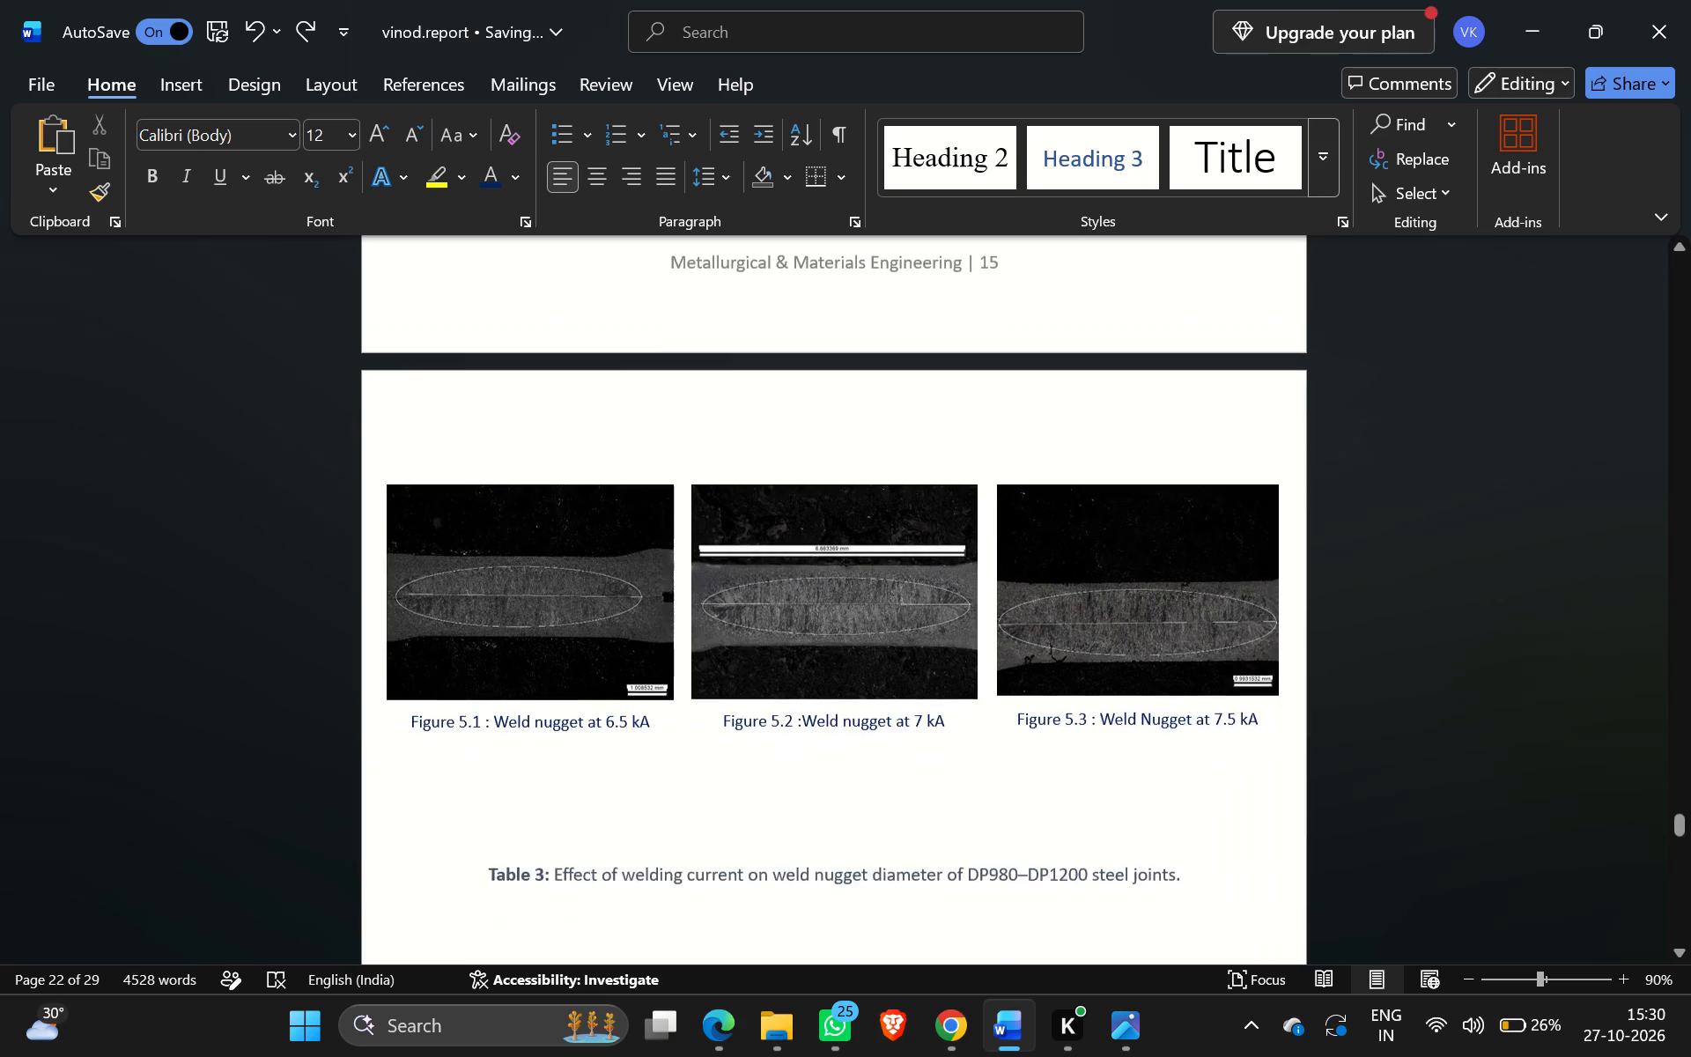
{"action": "scroll", "coordinate": [959, 772], "scroll_direction": "down", "scroll_amount": 1}
{"action": "left_click", "coordinate": [959, 772]}
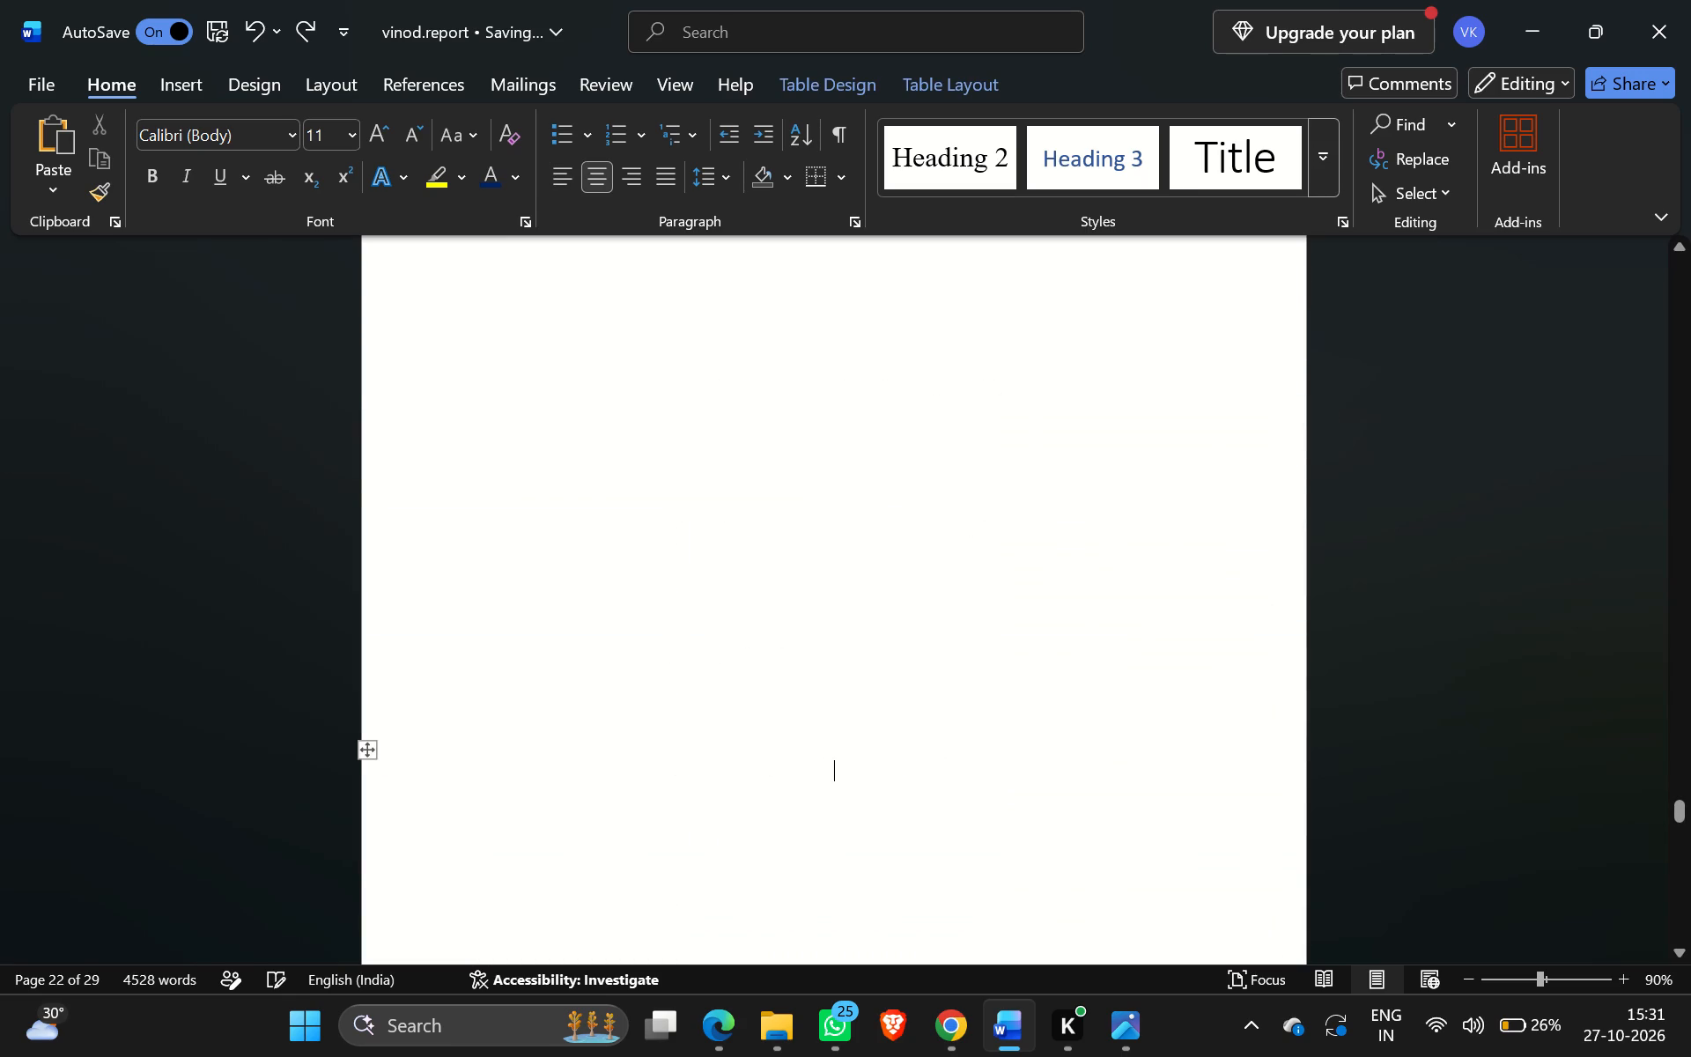
{"action": "key", "text": "BackSpace"}
{"action": "key", "text": "BackSpace"}
{"action": "key", "text": "BackSpace"}
{"action": "key", "text": "BackSpace"}
{"action": "key", "text": "BackSpace"}
{"action": "key", "text": "BackSpace"}
{"action": "key", "text": "BackSpace"}
{"action": "key", "text": "BackSpace"}
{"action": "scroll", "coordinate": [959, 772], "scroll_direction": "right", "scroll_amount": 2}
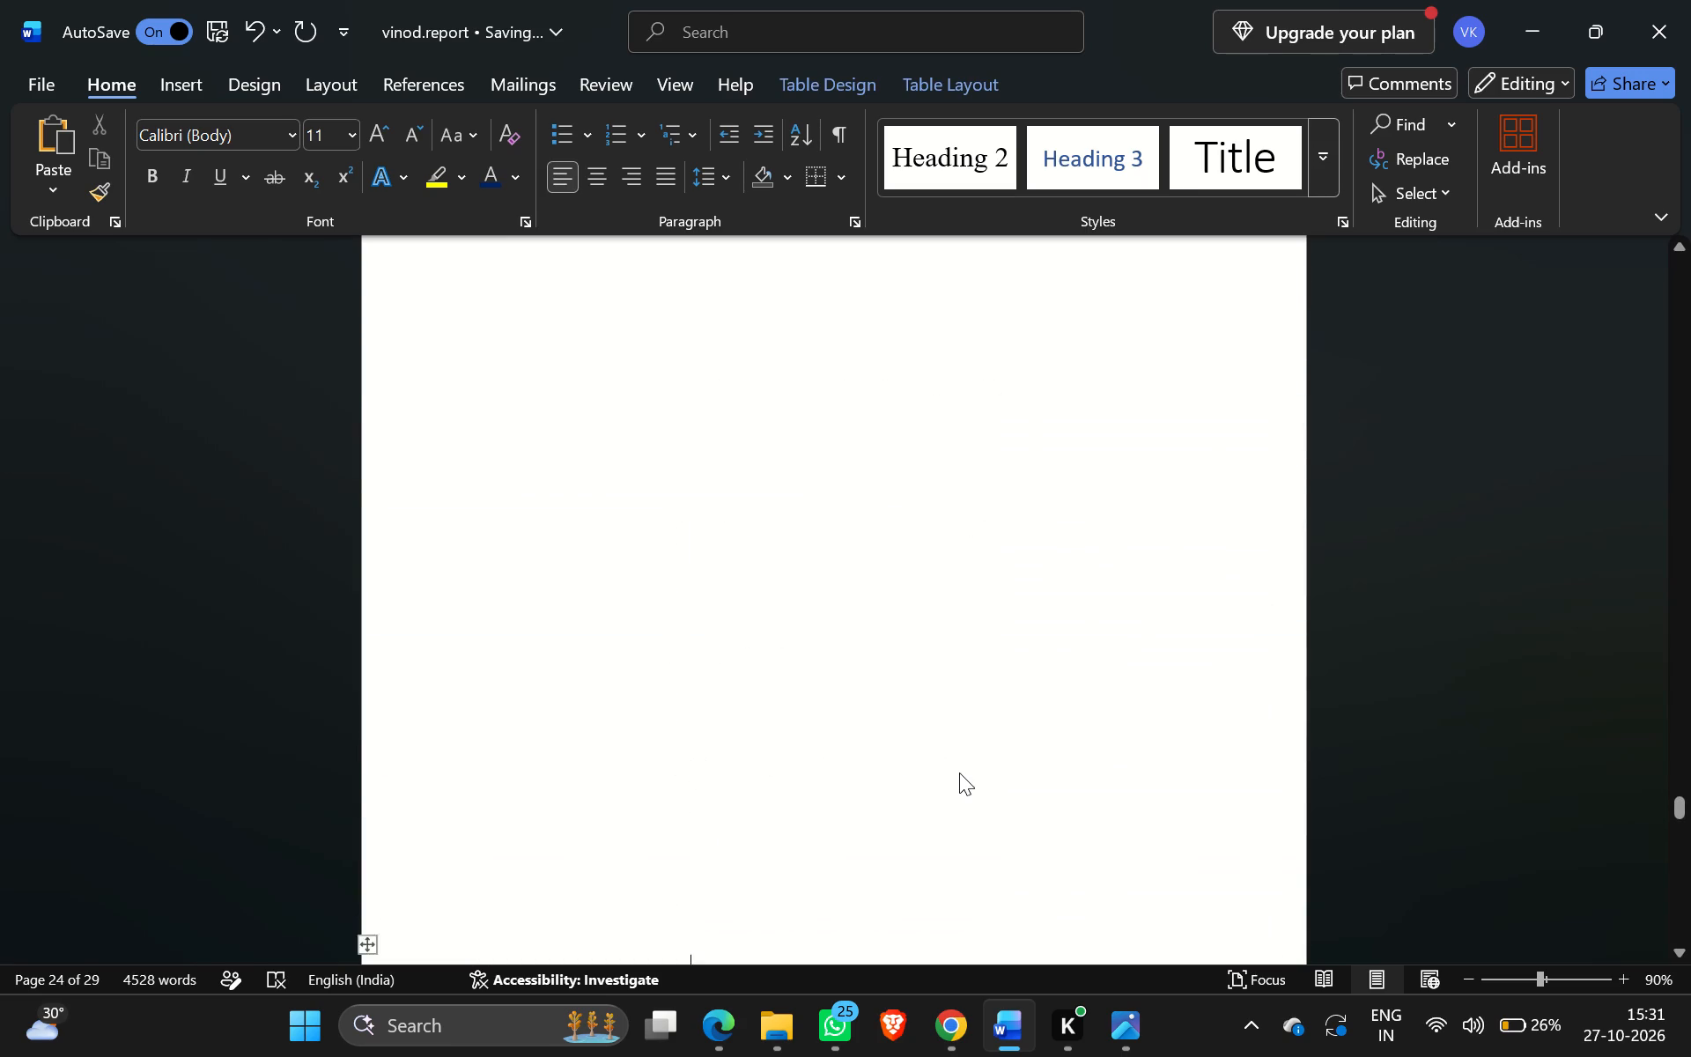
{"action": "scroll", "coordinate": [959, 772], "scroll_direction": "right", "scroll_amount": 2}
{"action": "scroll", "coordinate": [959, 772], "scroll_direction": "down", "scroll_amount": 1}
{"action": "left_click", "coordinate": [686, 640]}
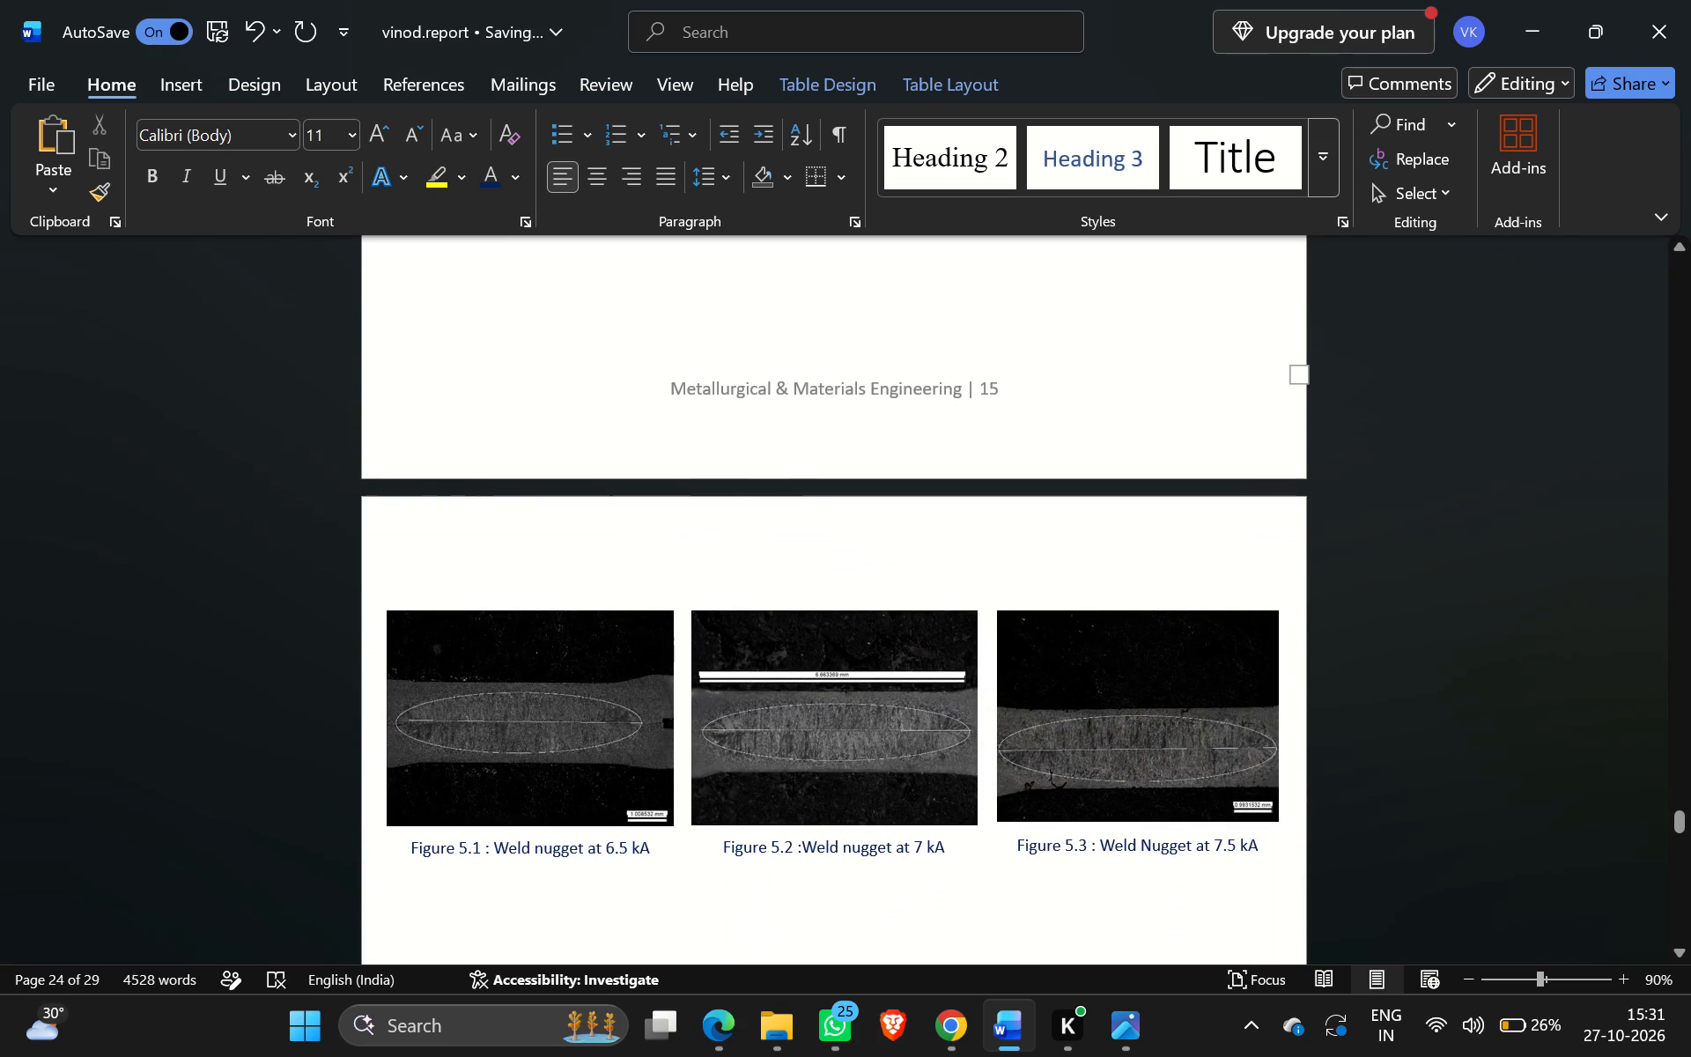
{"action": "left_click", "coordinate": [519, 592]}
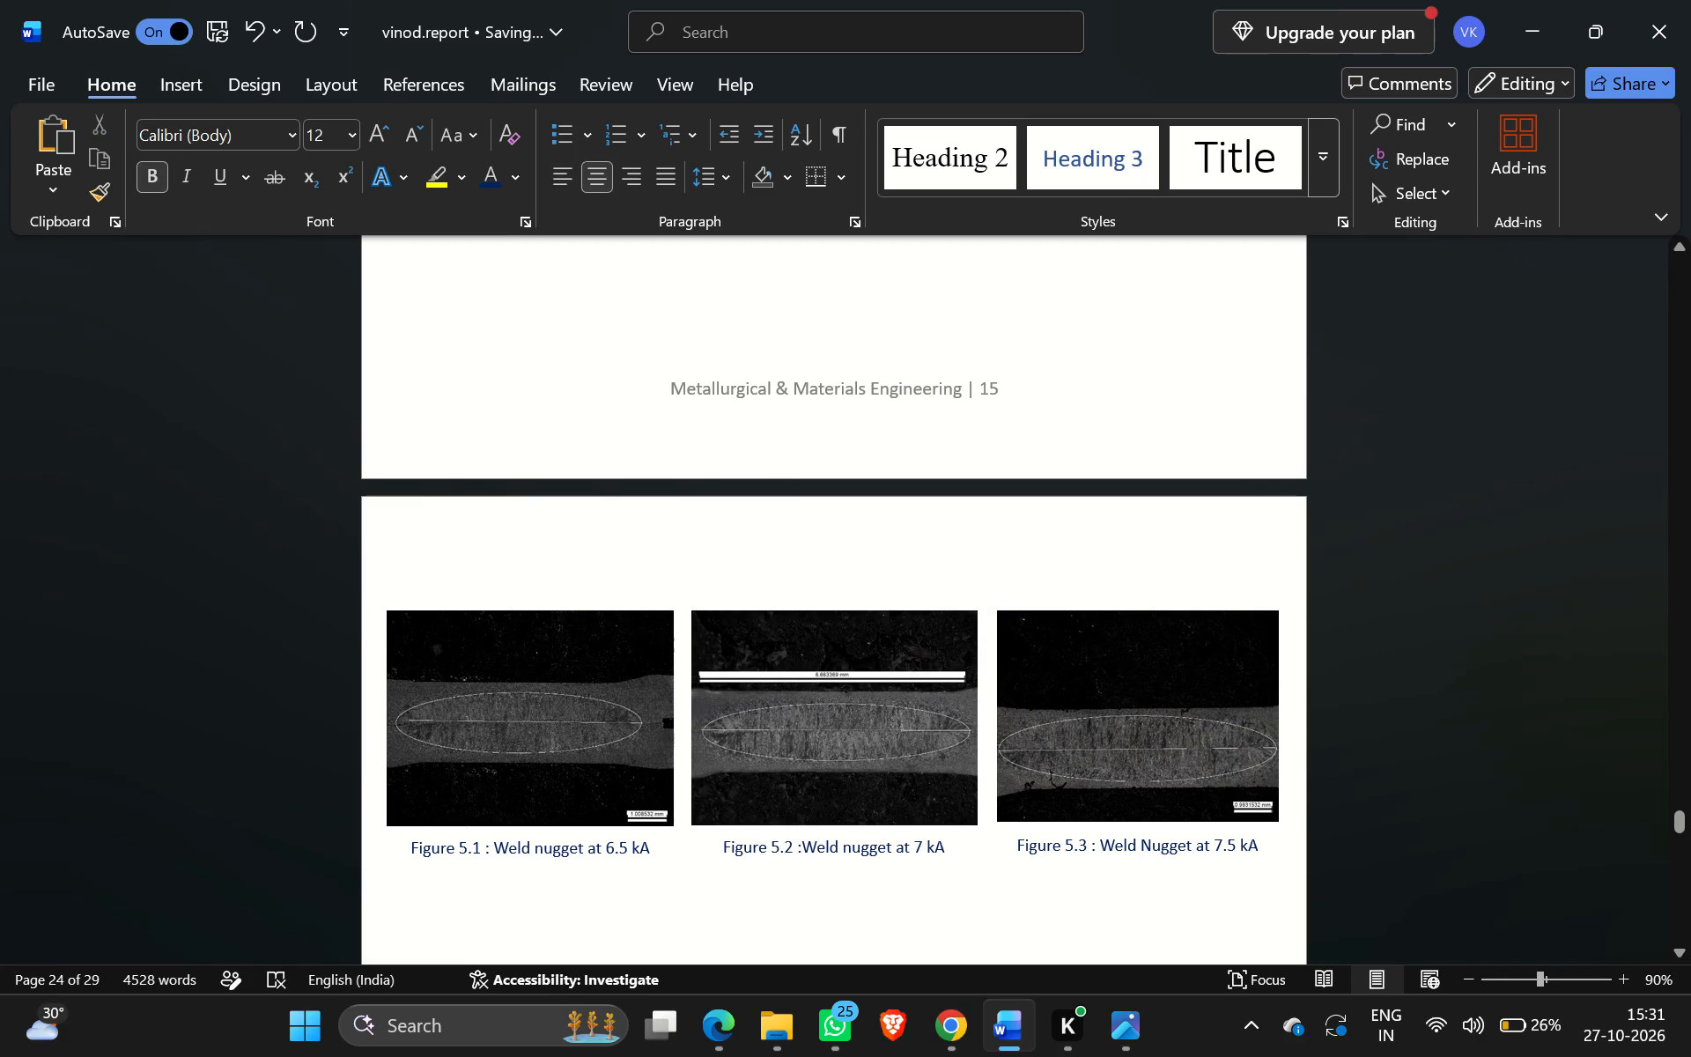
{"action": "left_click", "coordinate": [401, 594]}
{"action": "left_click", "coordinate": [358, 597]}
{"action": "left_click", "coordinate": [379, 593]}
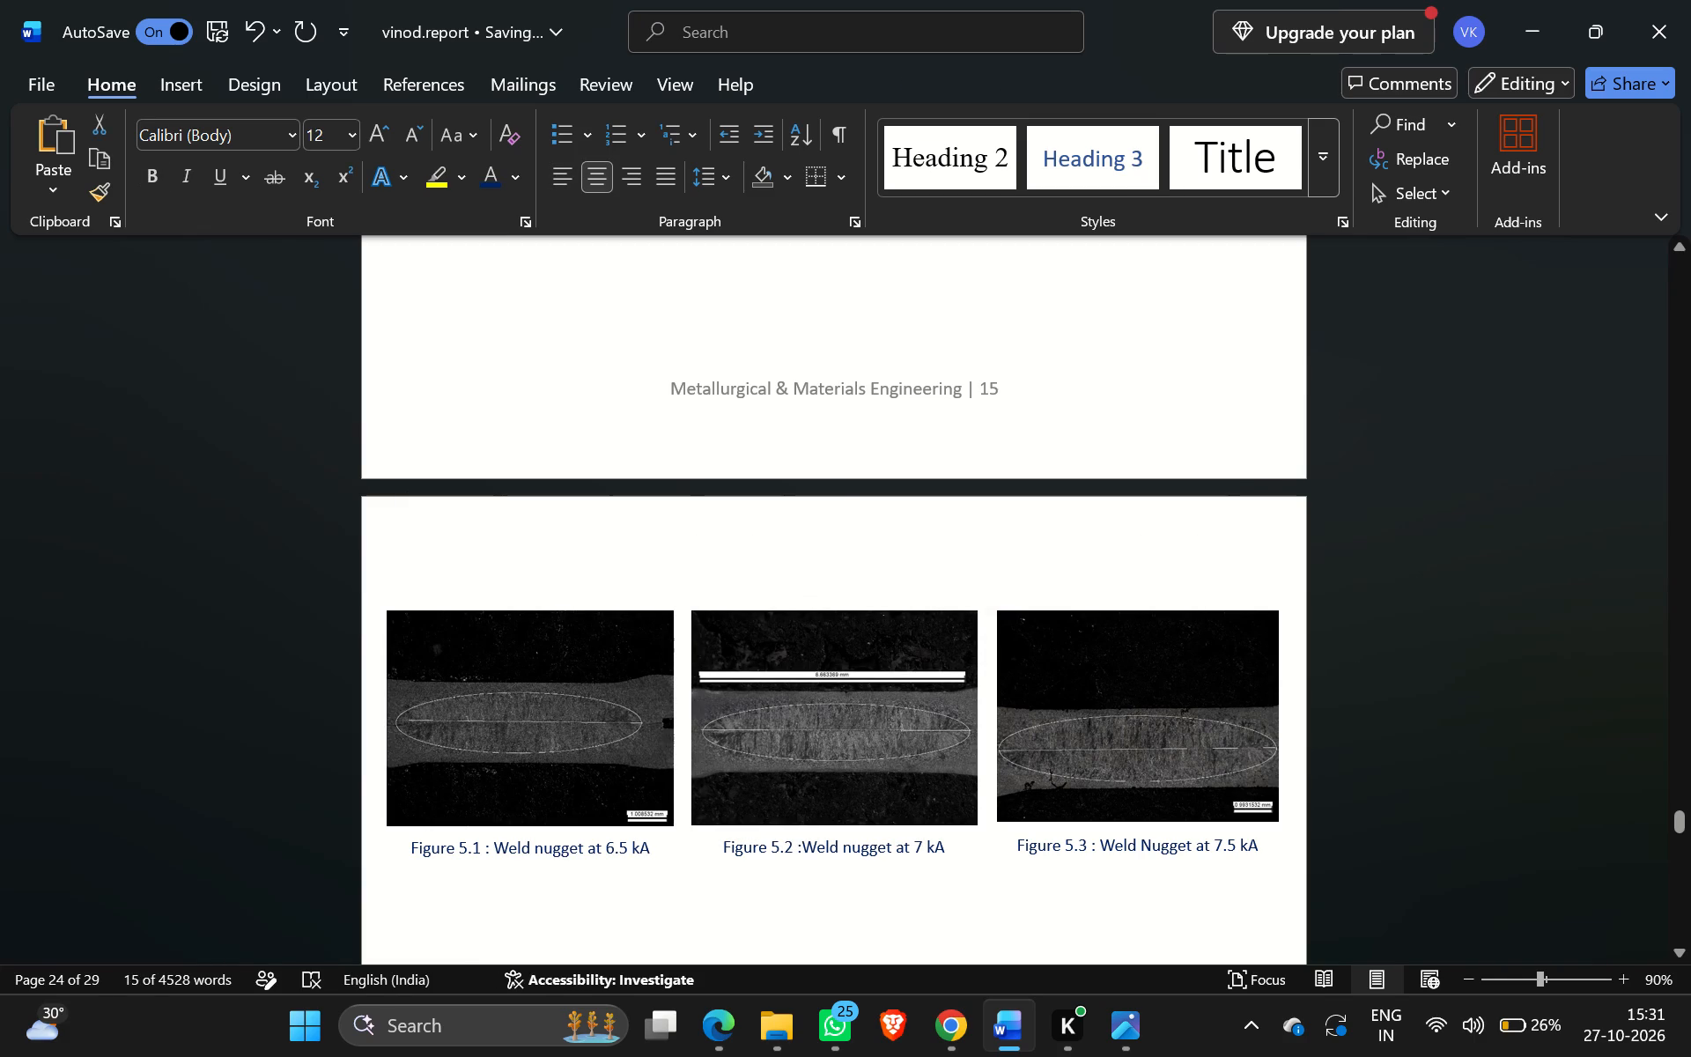
Move the original weld nugget figure table up from page 15 to the start of the page containing section 5.2.
{"action": "scroll", "coordinate": [484, 455], "scroll_direction": "up", "scroll_amount": 1}
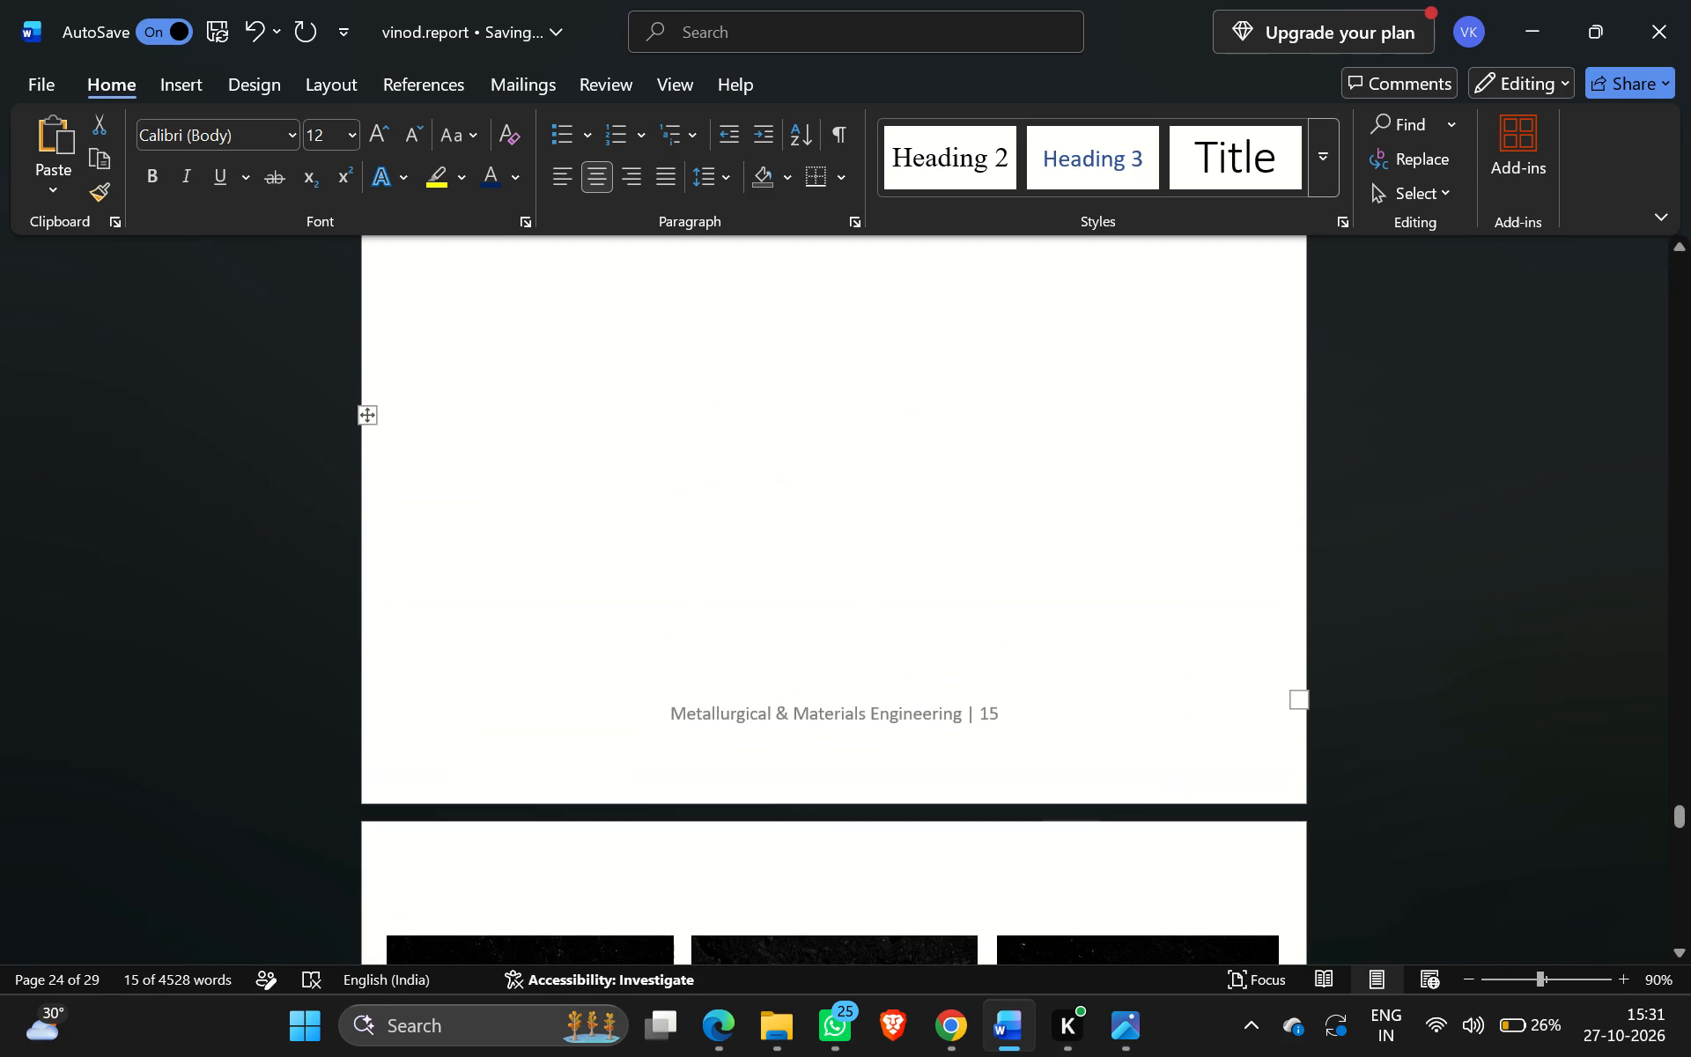
{"action": "left_click_drag", "start_coordinate": [369, 418], "coordinate": [375, 735]}
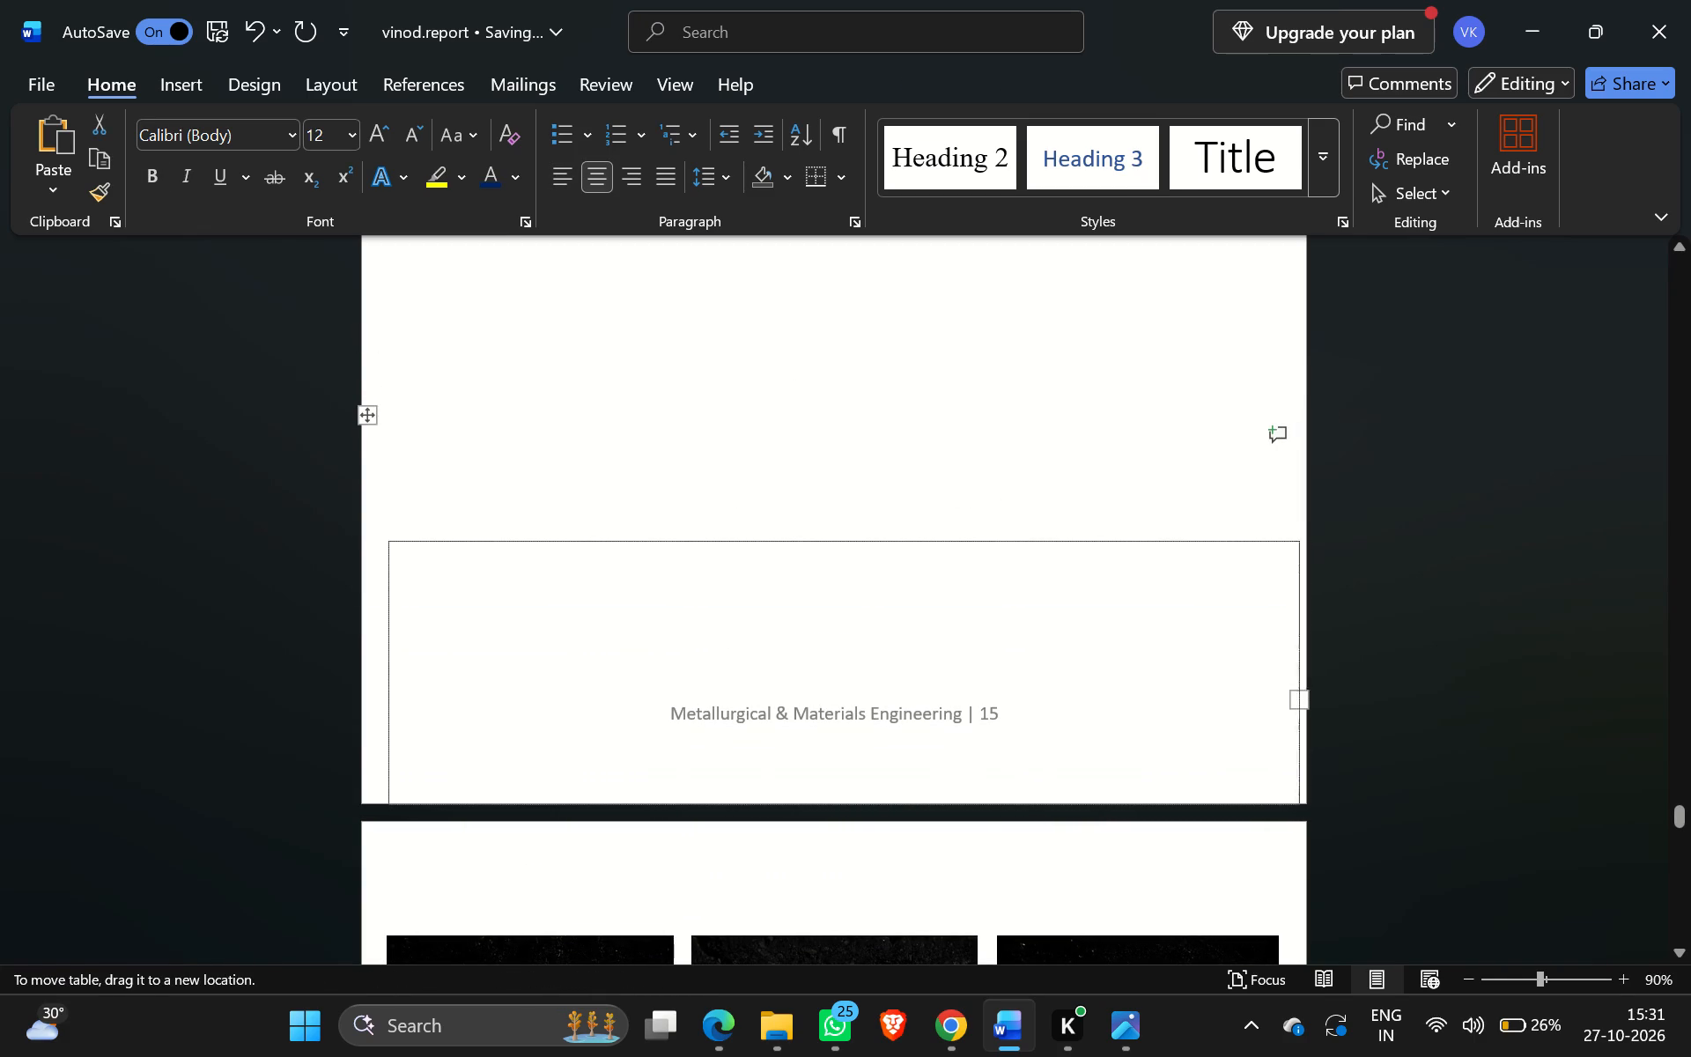
{"action": "left_click_drag", "start_coordinate": [375, 735], "coordinate": [355, 713]}
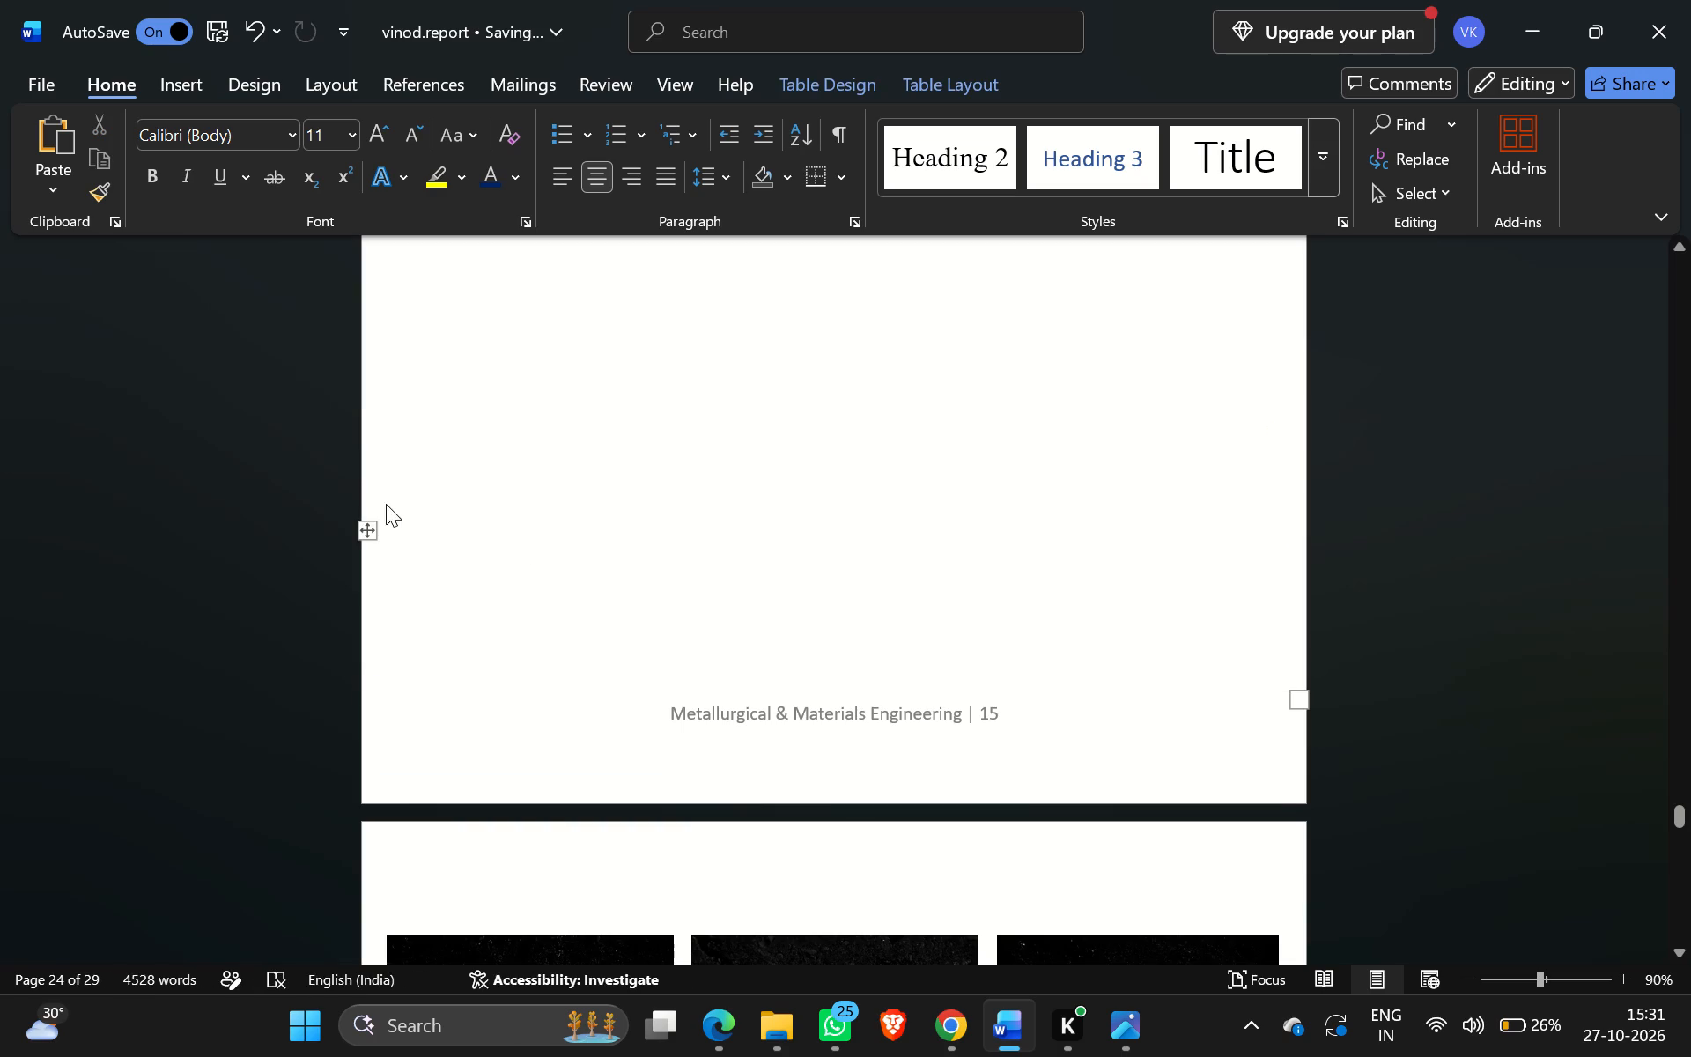
{"action": "left_click_drag", "start_coordinate": [364, 526], "coordinate": [383, 255]}
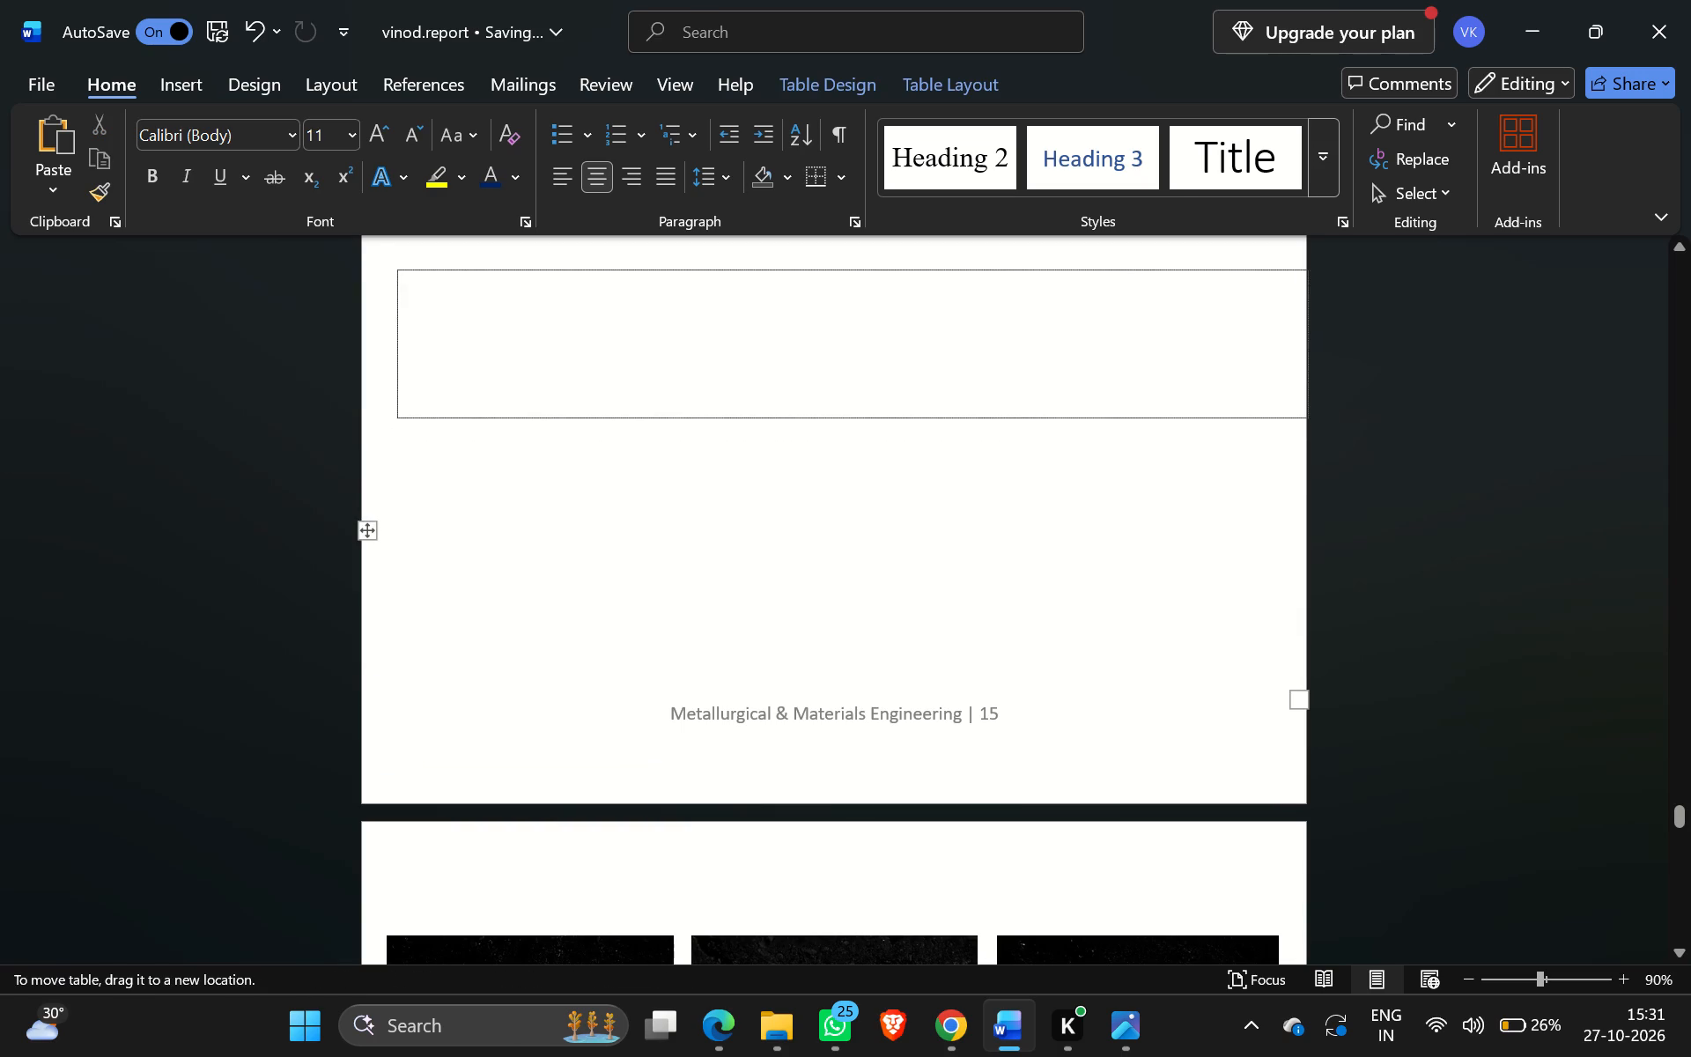
{"action": "left_click_drag", "start_coordinate": [383, 255], "coordinate": [385, 257]}
{"action": "scroll", "coordinate": [395, 440], "scroll_direction": "up", "scroll_amount": 2}
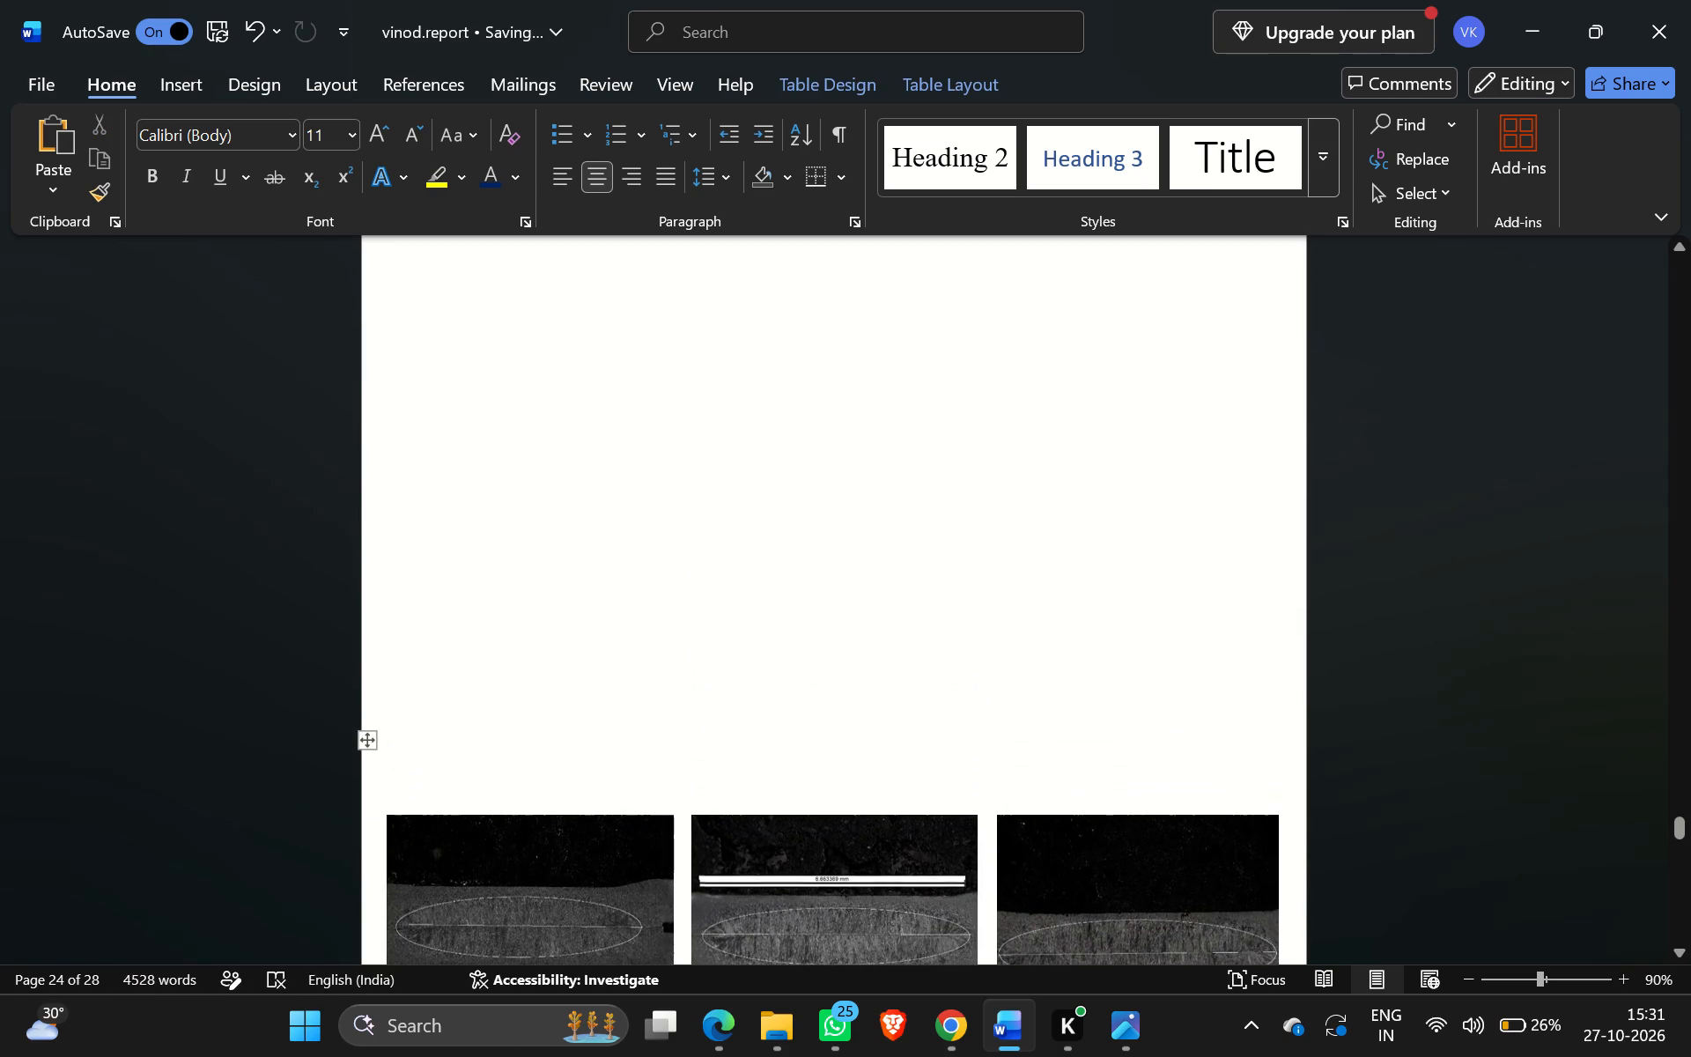
{"action": "left_click_drag", "start_coordinate": [371, 741], "coordinate": [372, 708]}
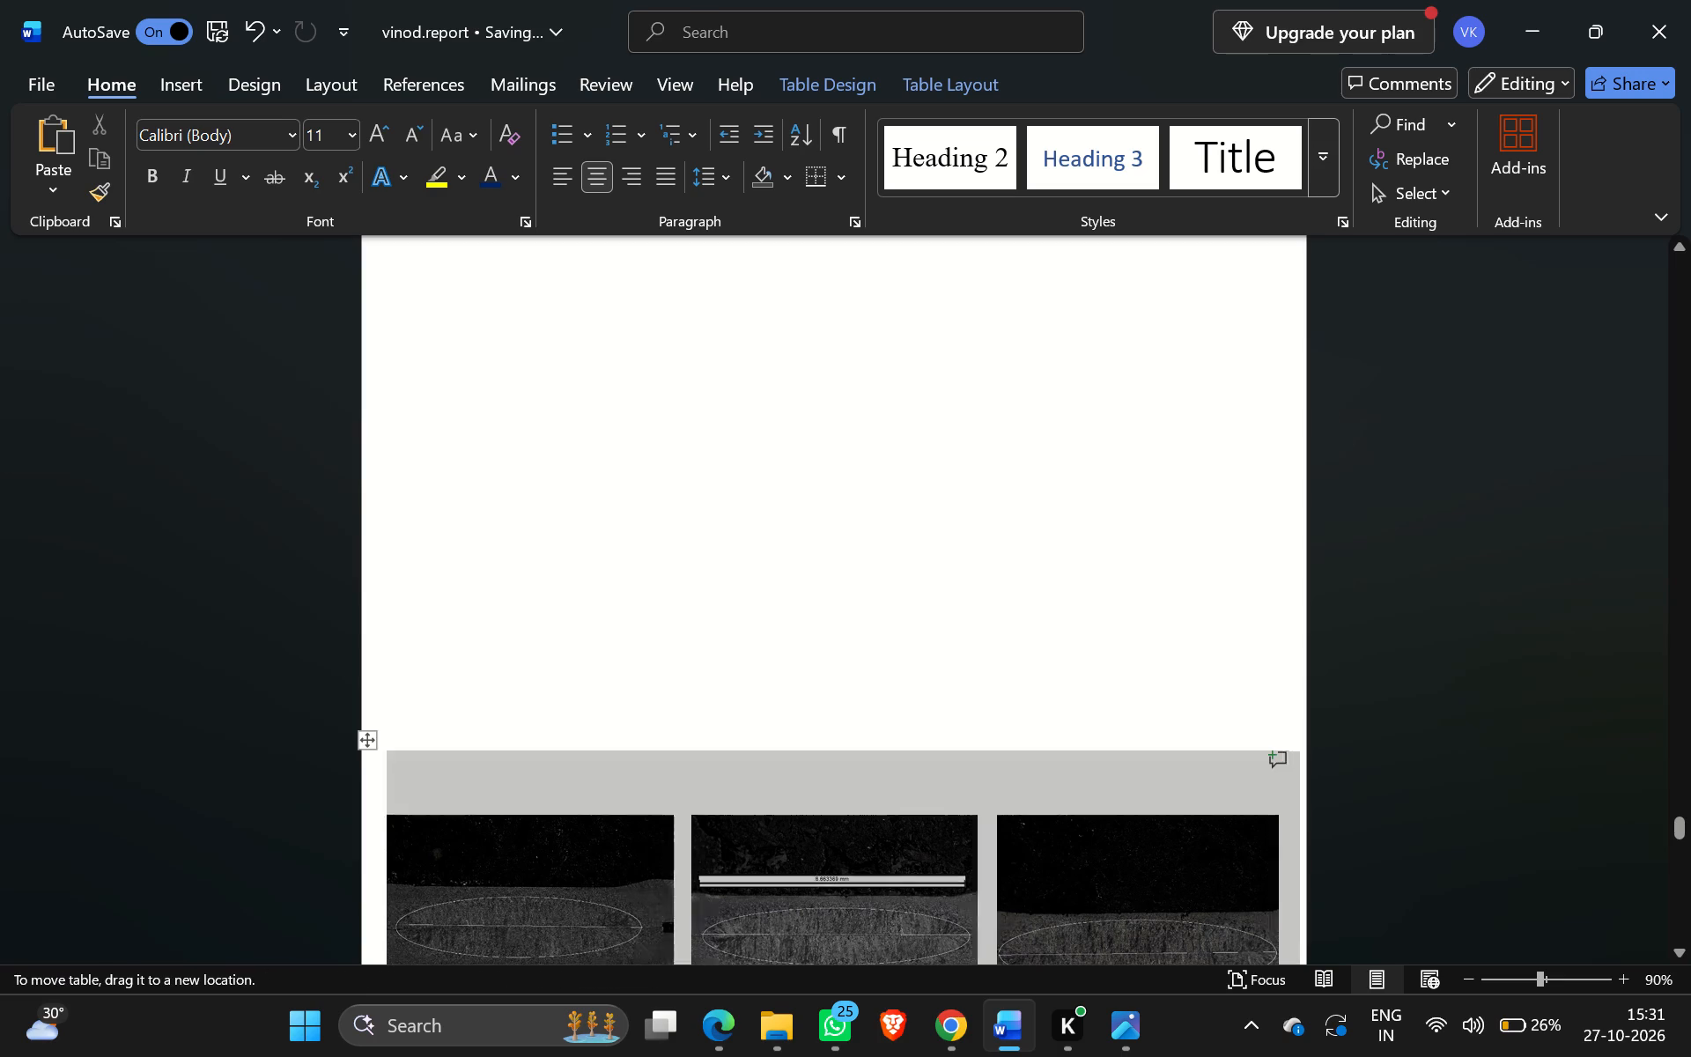
{"action": "left_click_drag", "start_coordinate": [372, 708], "coordinate": [382, 381]}
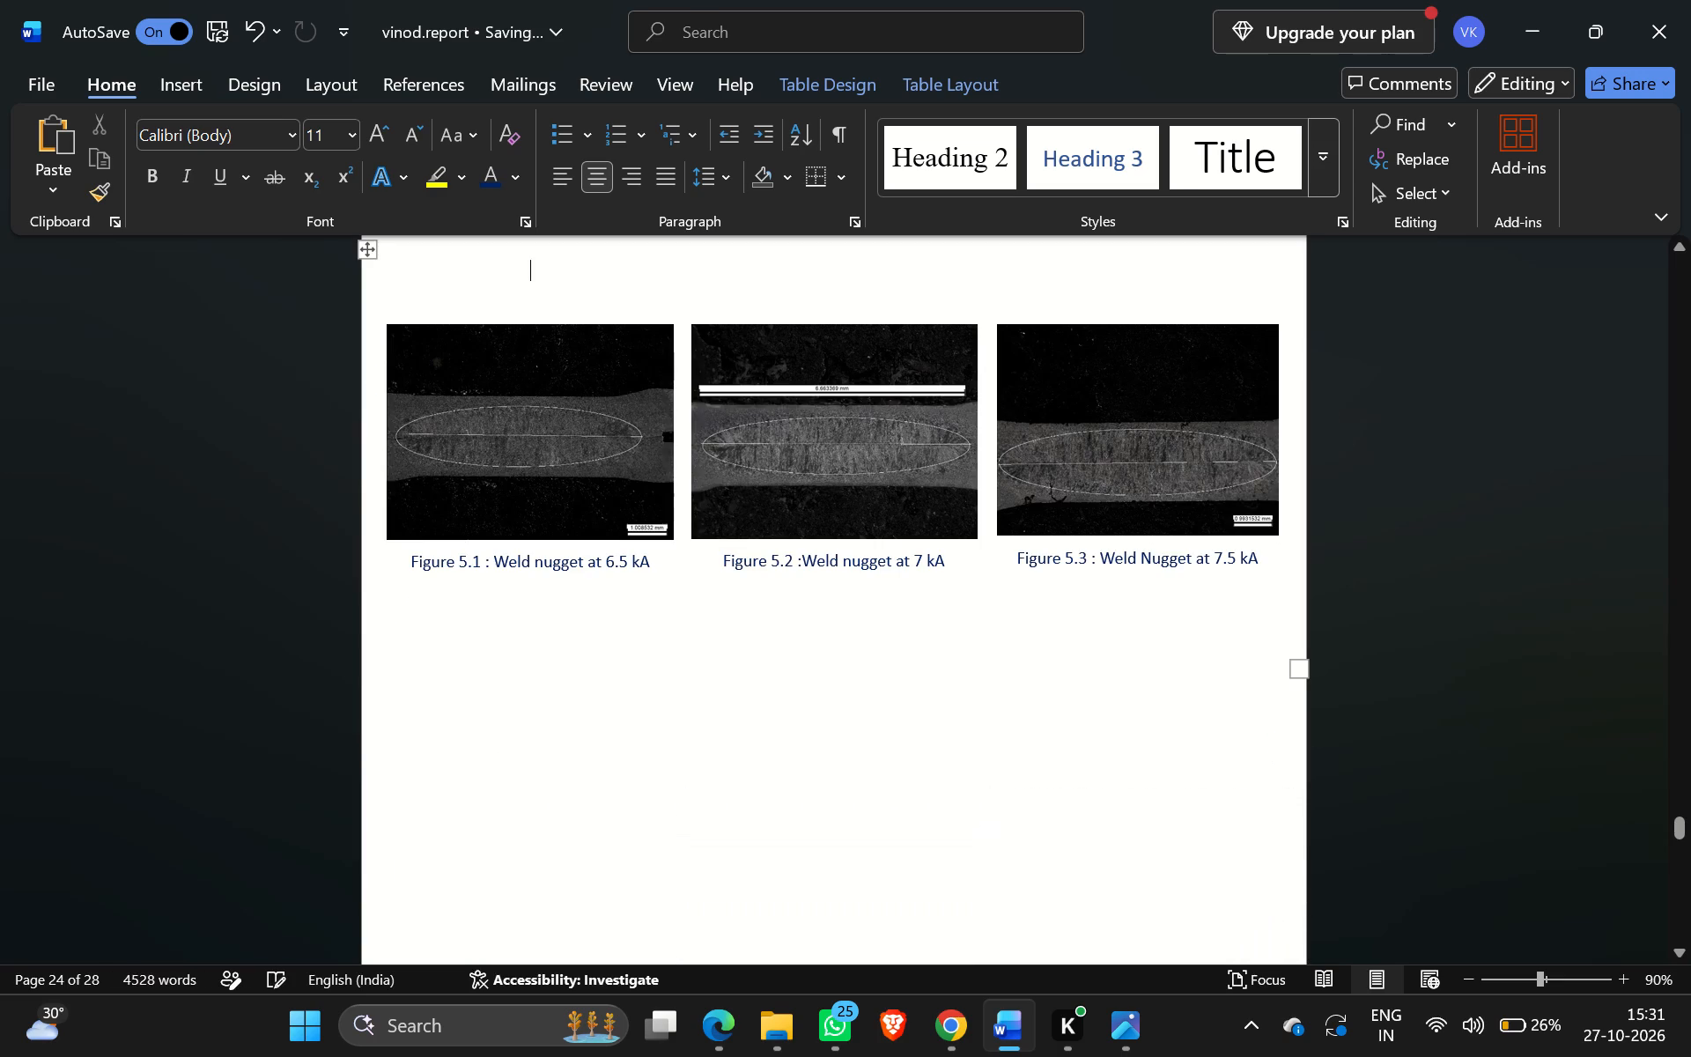
{"action": "scroll", "coordinate": [451, 606], "scroll_direction": "up", "scroll_amount": 3}
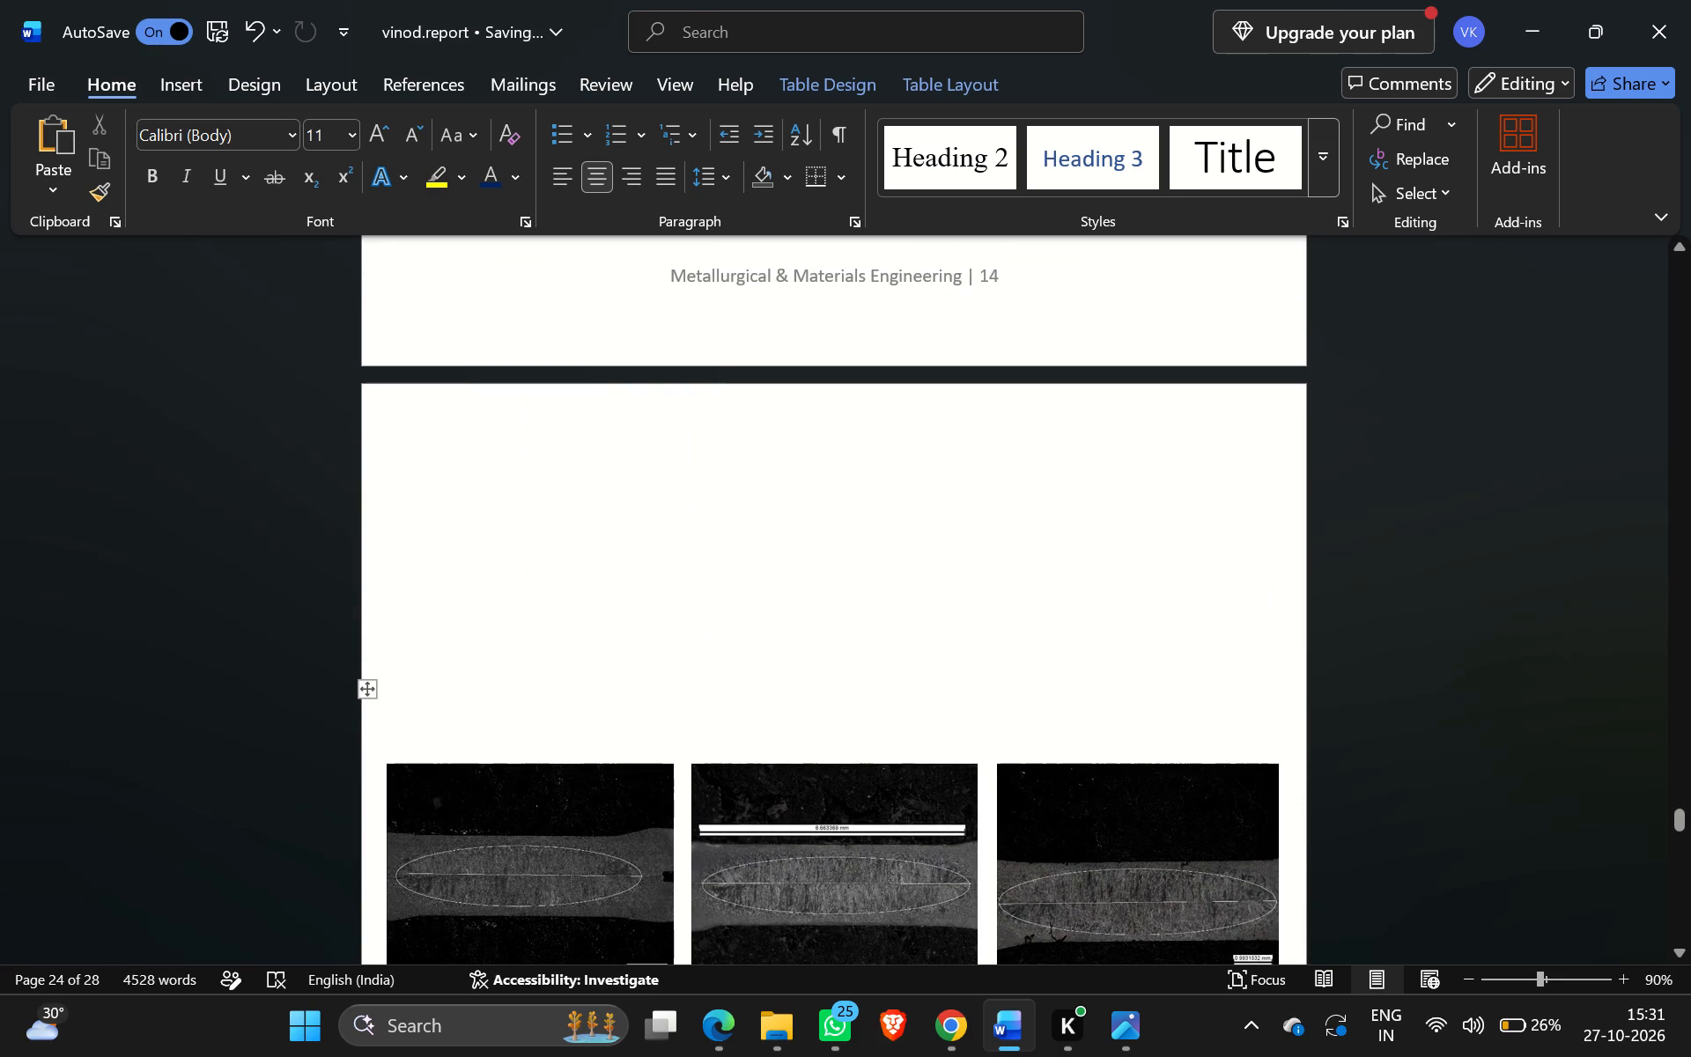
{"action": "left_click_drag", "start_coordinate": [364, 697], "coordinate": [404, 201]}
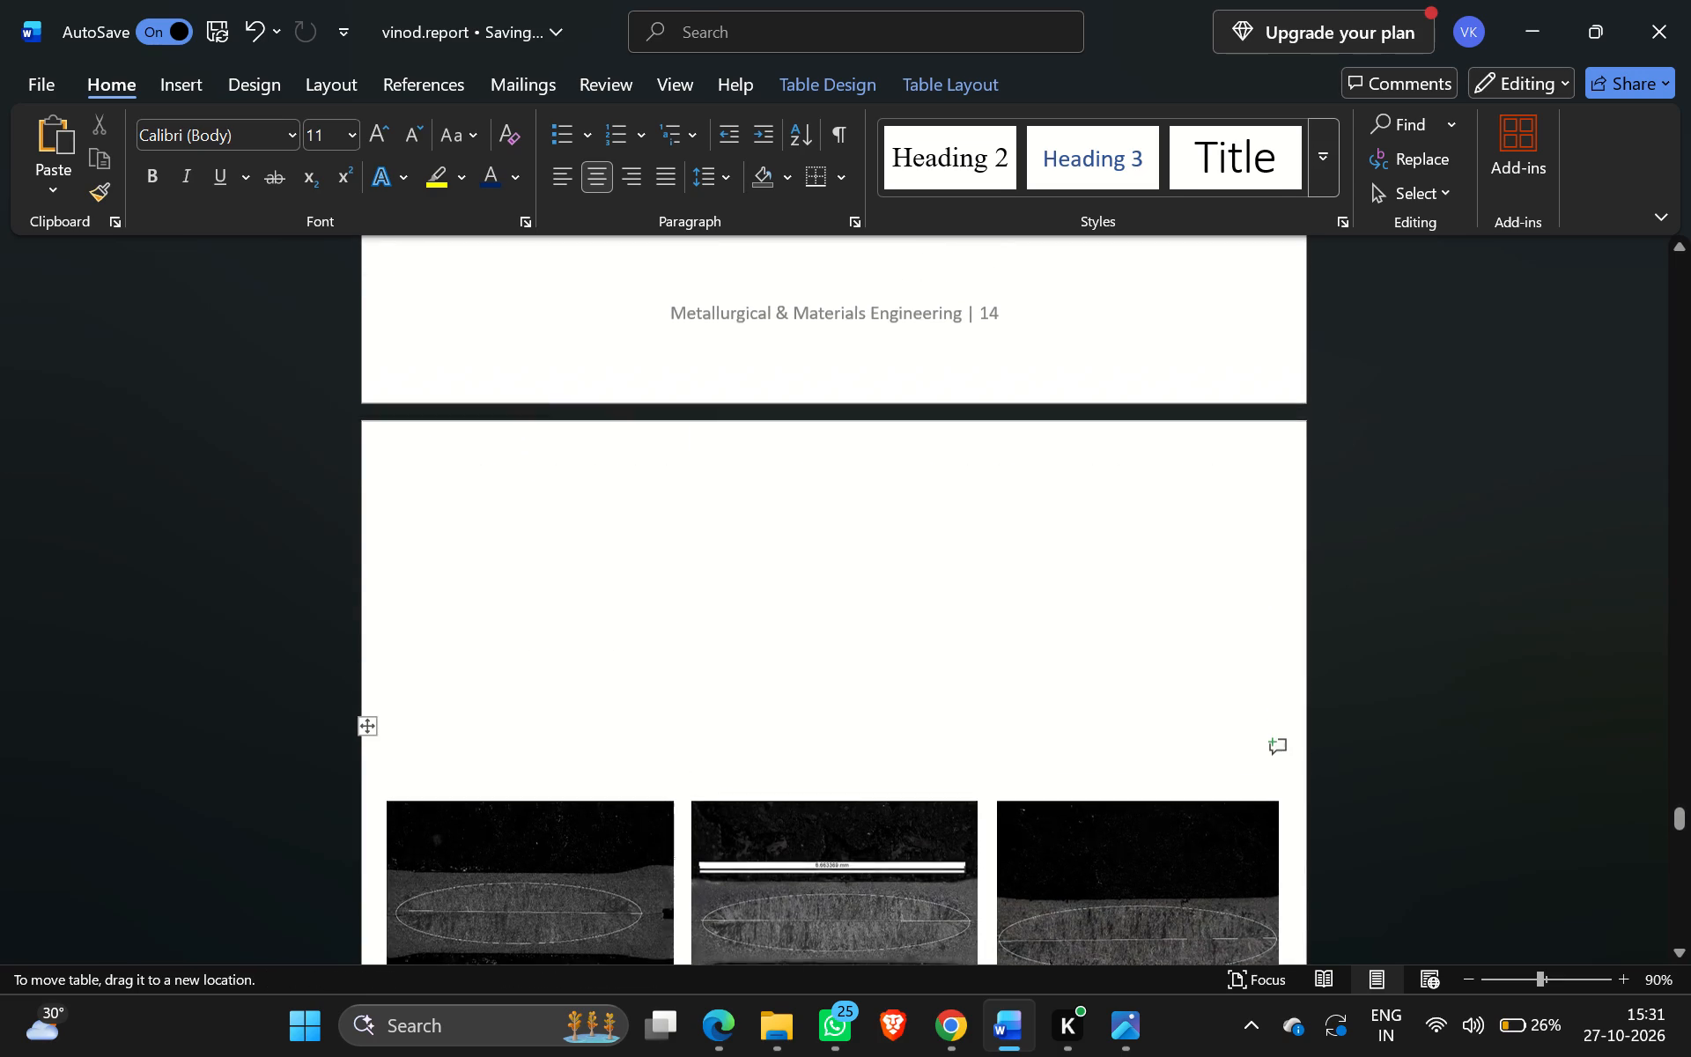
{"action": "left_click_drag", "start_coordinate": [404, 201], "coordinate": [402, 174]}
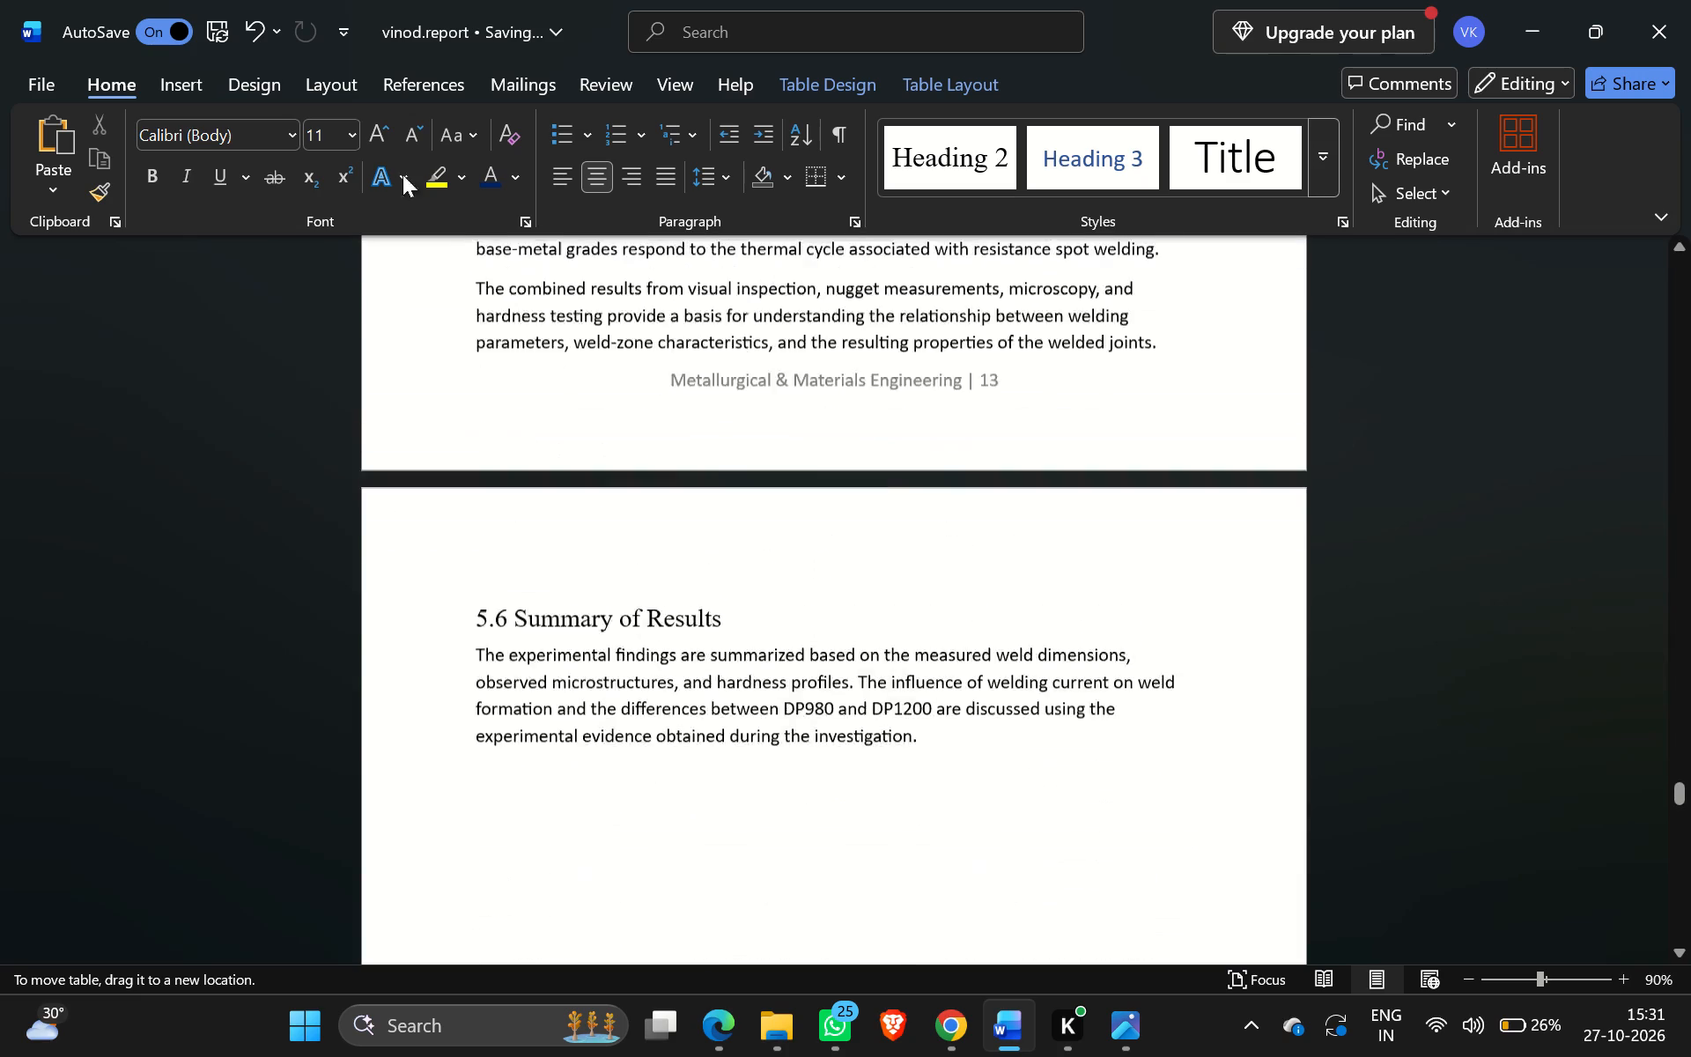
{"action": "left_click_drag", "start_coordinate": [402, 174], "coordinate": [410, 395]}
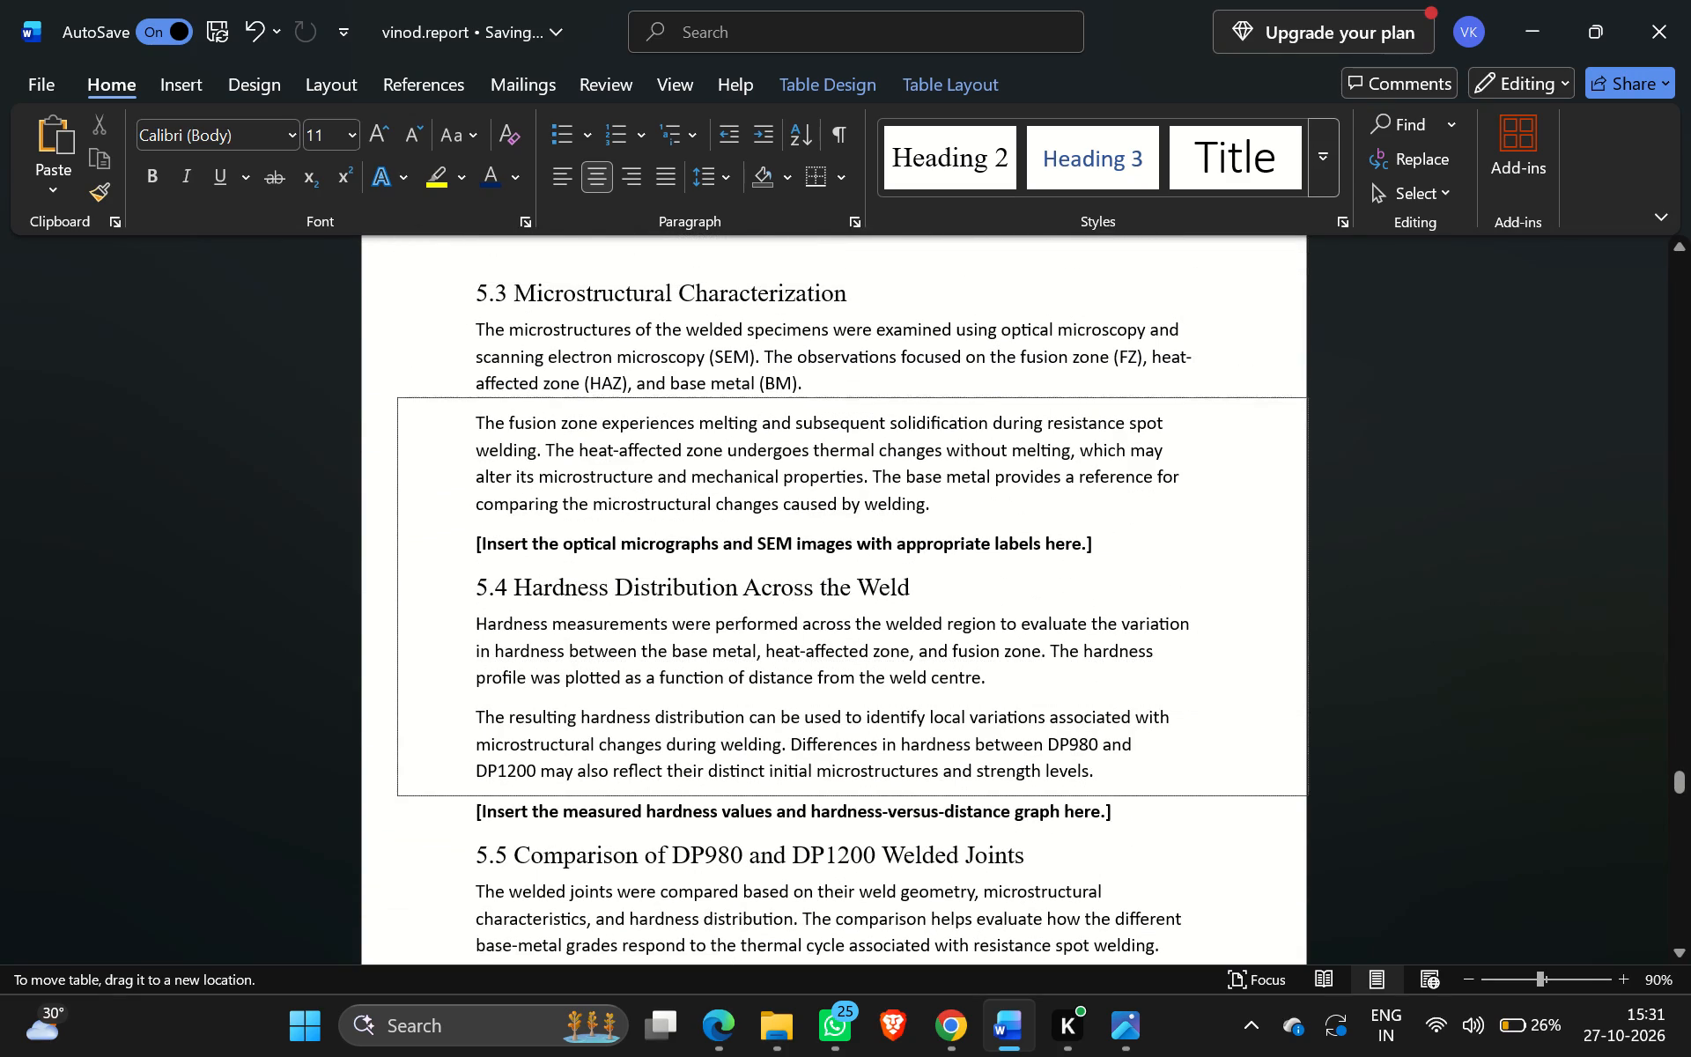
{"action": "left_click_drag", "start_coordinate": [410, 395], "coordinate": [429, 395]}
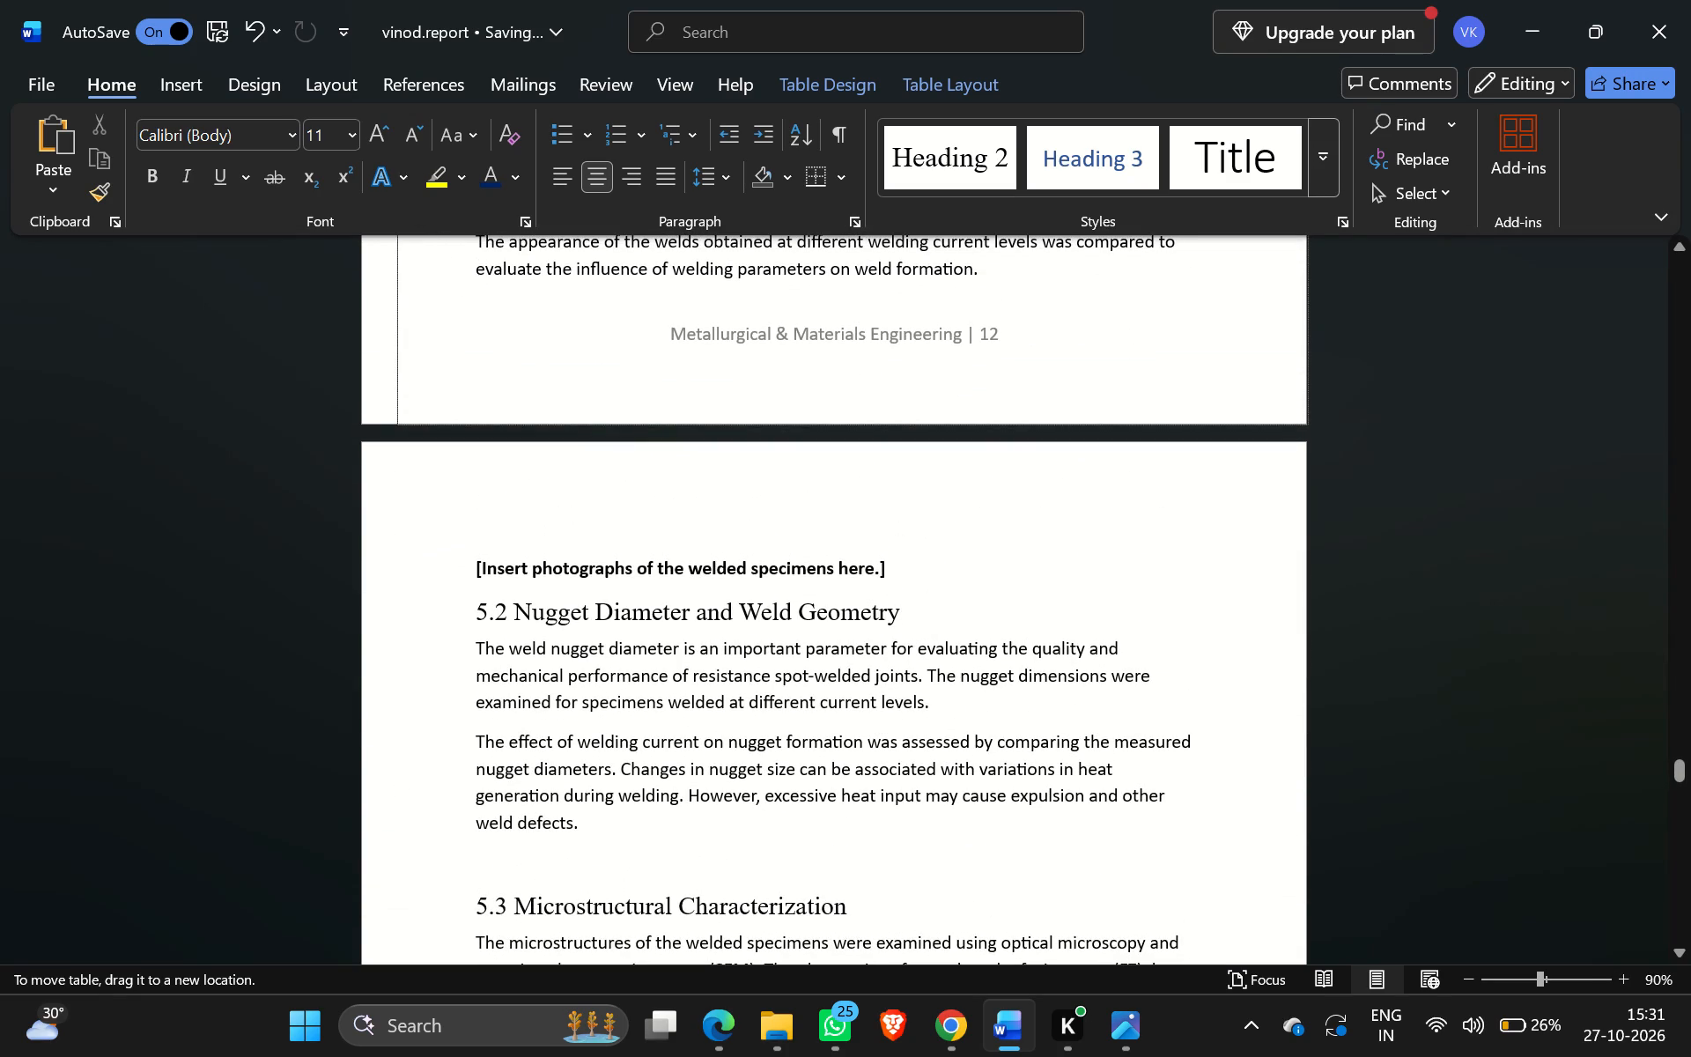
{"action": "left_click_drag", "start_coordinate": [429, 395], "coordinate": [440, 559]}
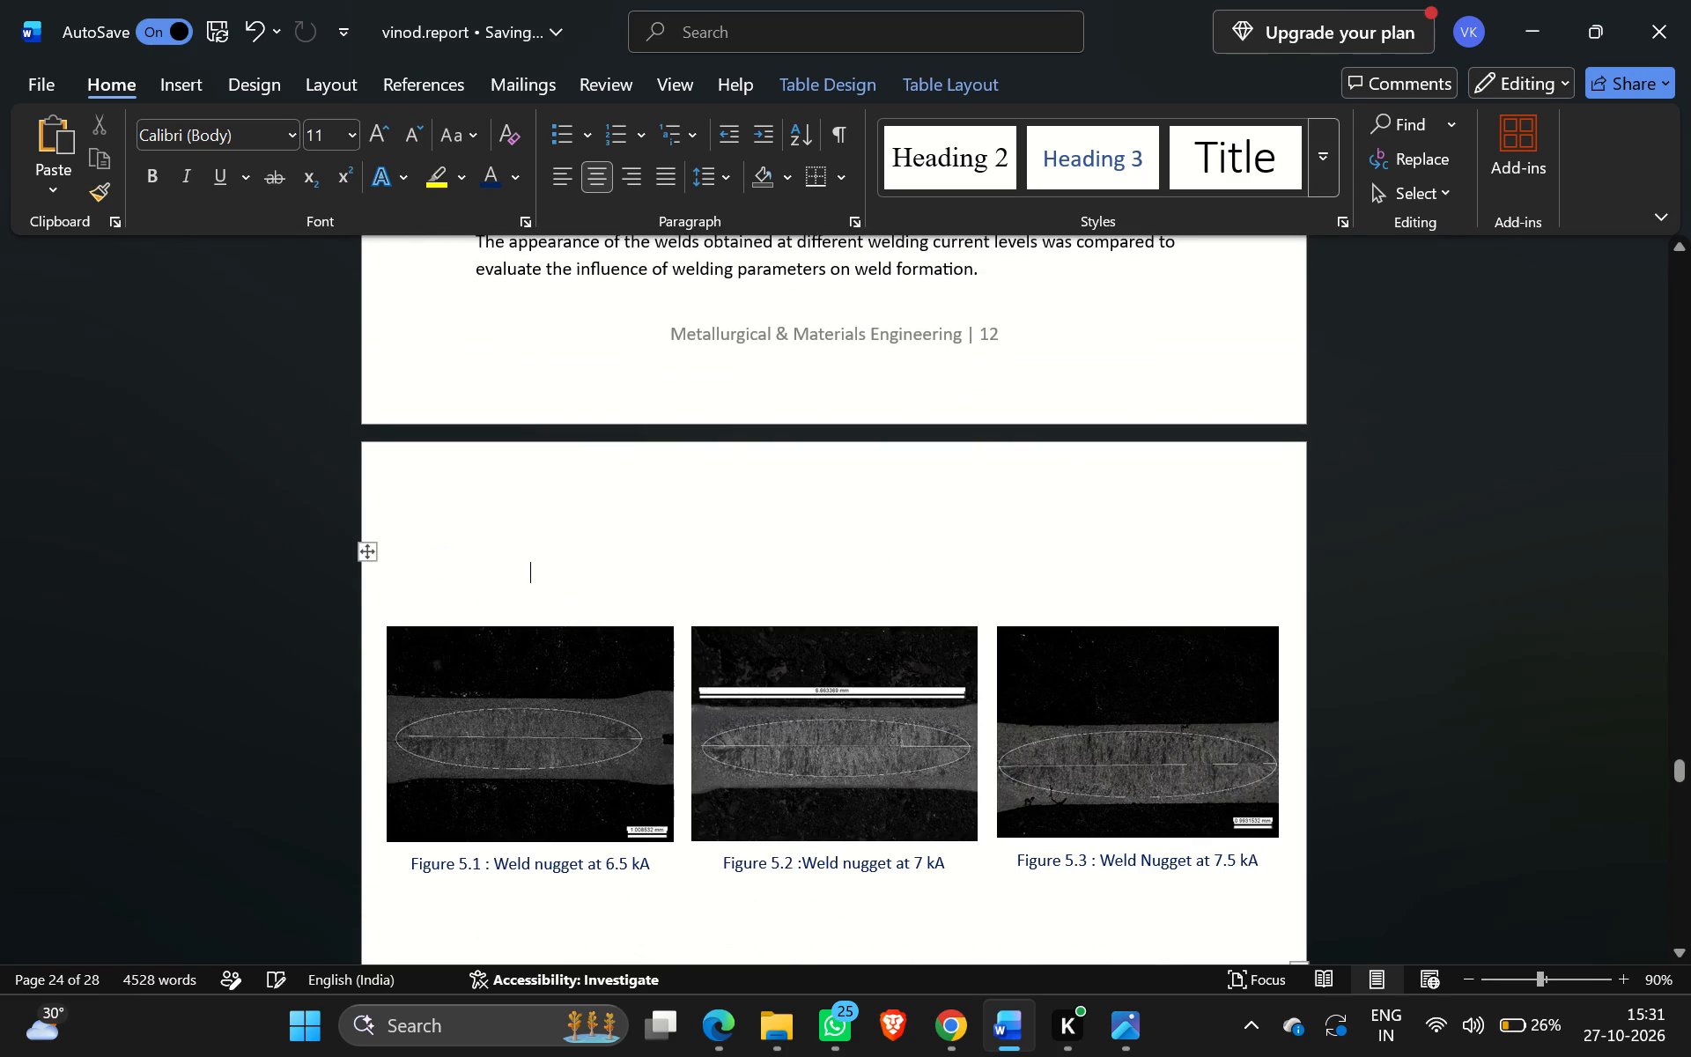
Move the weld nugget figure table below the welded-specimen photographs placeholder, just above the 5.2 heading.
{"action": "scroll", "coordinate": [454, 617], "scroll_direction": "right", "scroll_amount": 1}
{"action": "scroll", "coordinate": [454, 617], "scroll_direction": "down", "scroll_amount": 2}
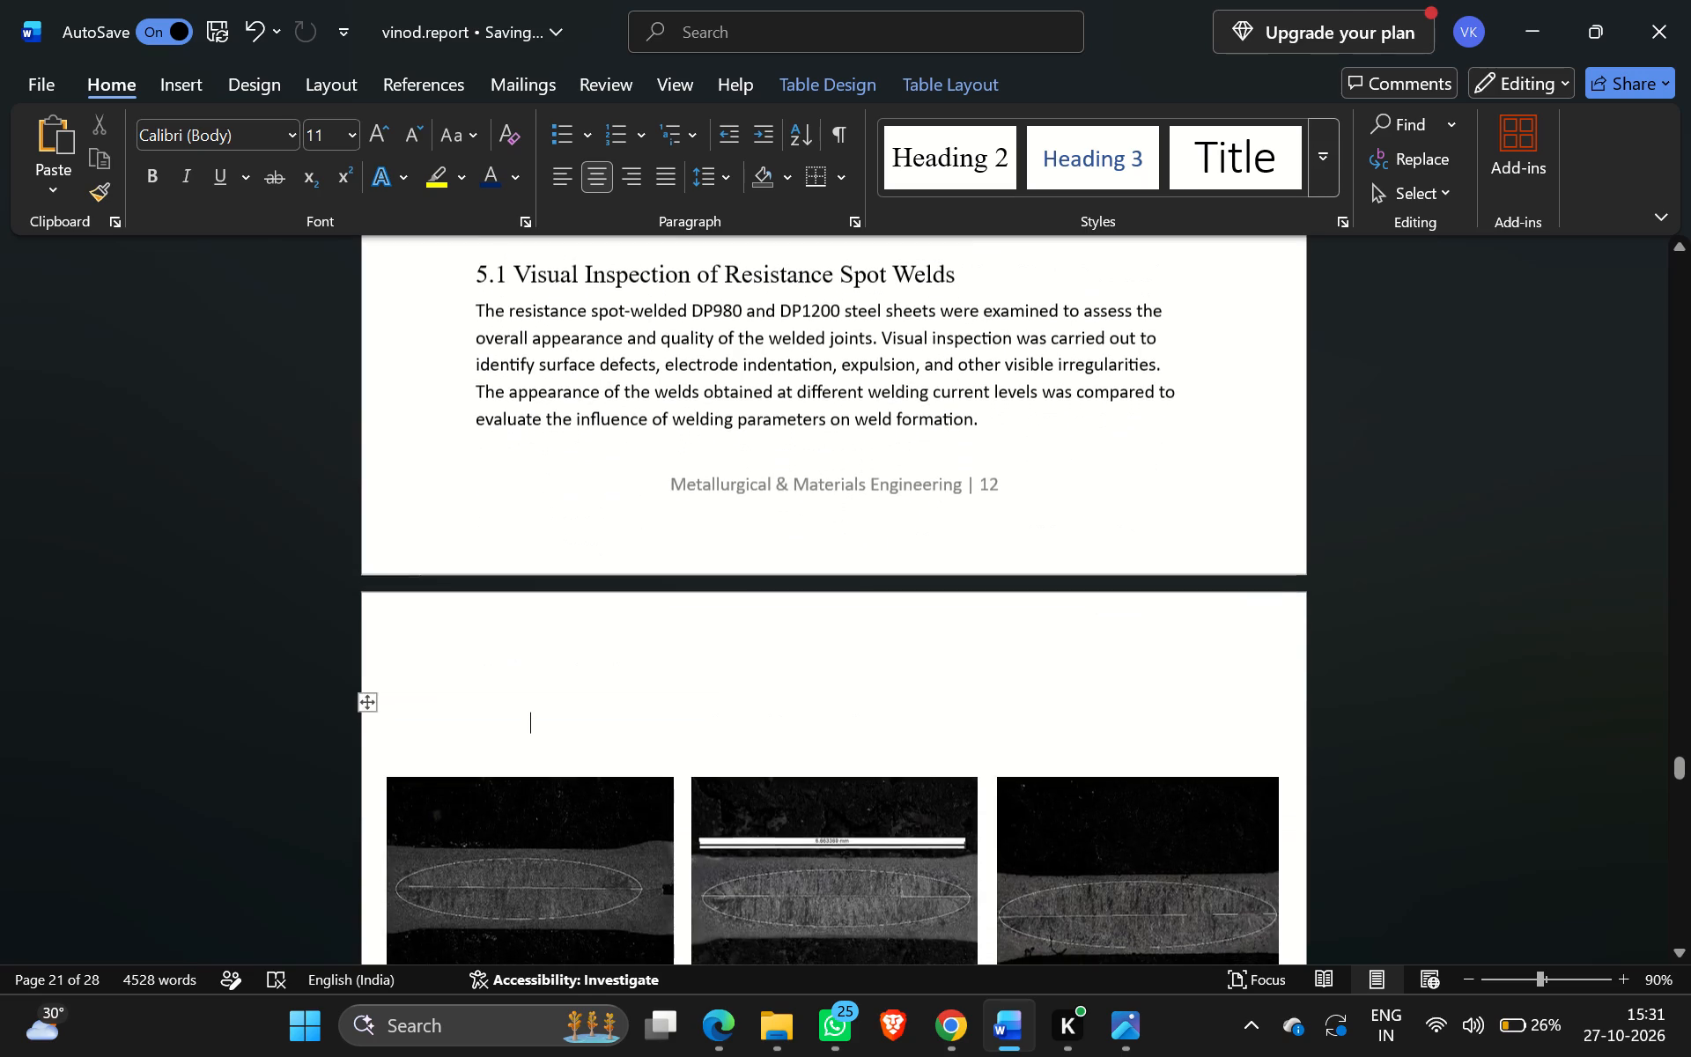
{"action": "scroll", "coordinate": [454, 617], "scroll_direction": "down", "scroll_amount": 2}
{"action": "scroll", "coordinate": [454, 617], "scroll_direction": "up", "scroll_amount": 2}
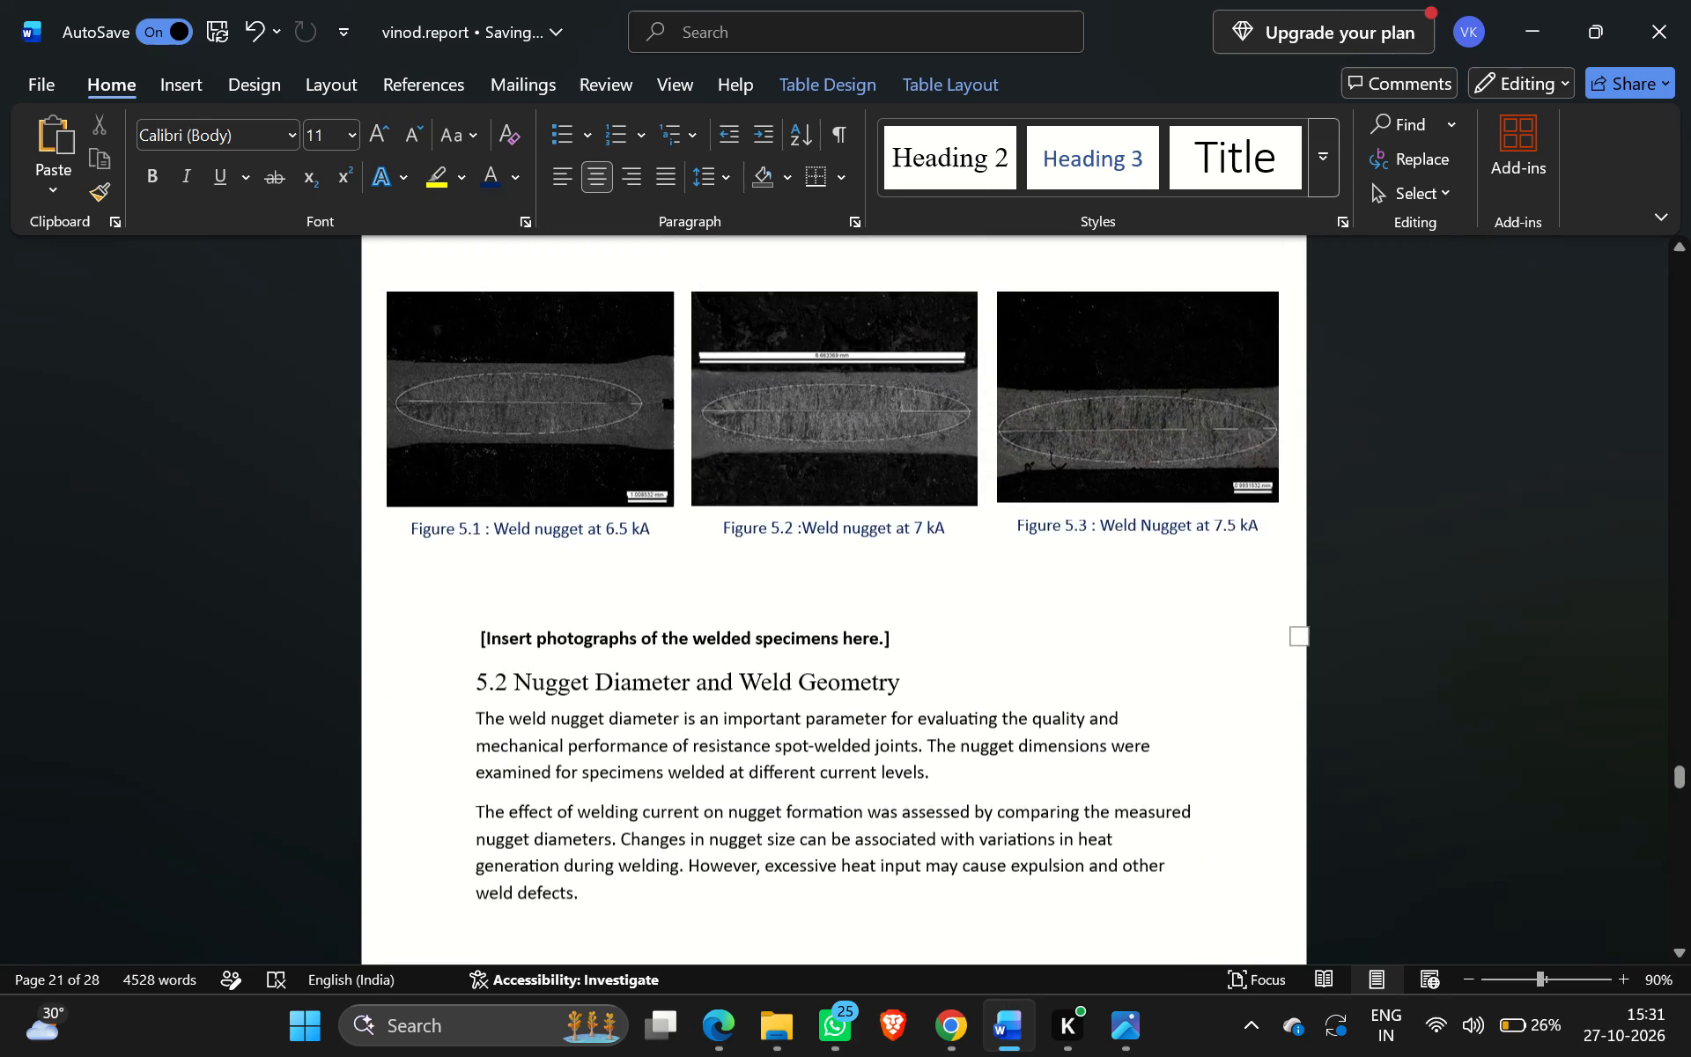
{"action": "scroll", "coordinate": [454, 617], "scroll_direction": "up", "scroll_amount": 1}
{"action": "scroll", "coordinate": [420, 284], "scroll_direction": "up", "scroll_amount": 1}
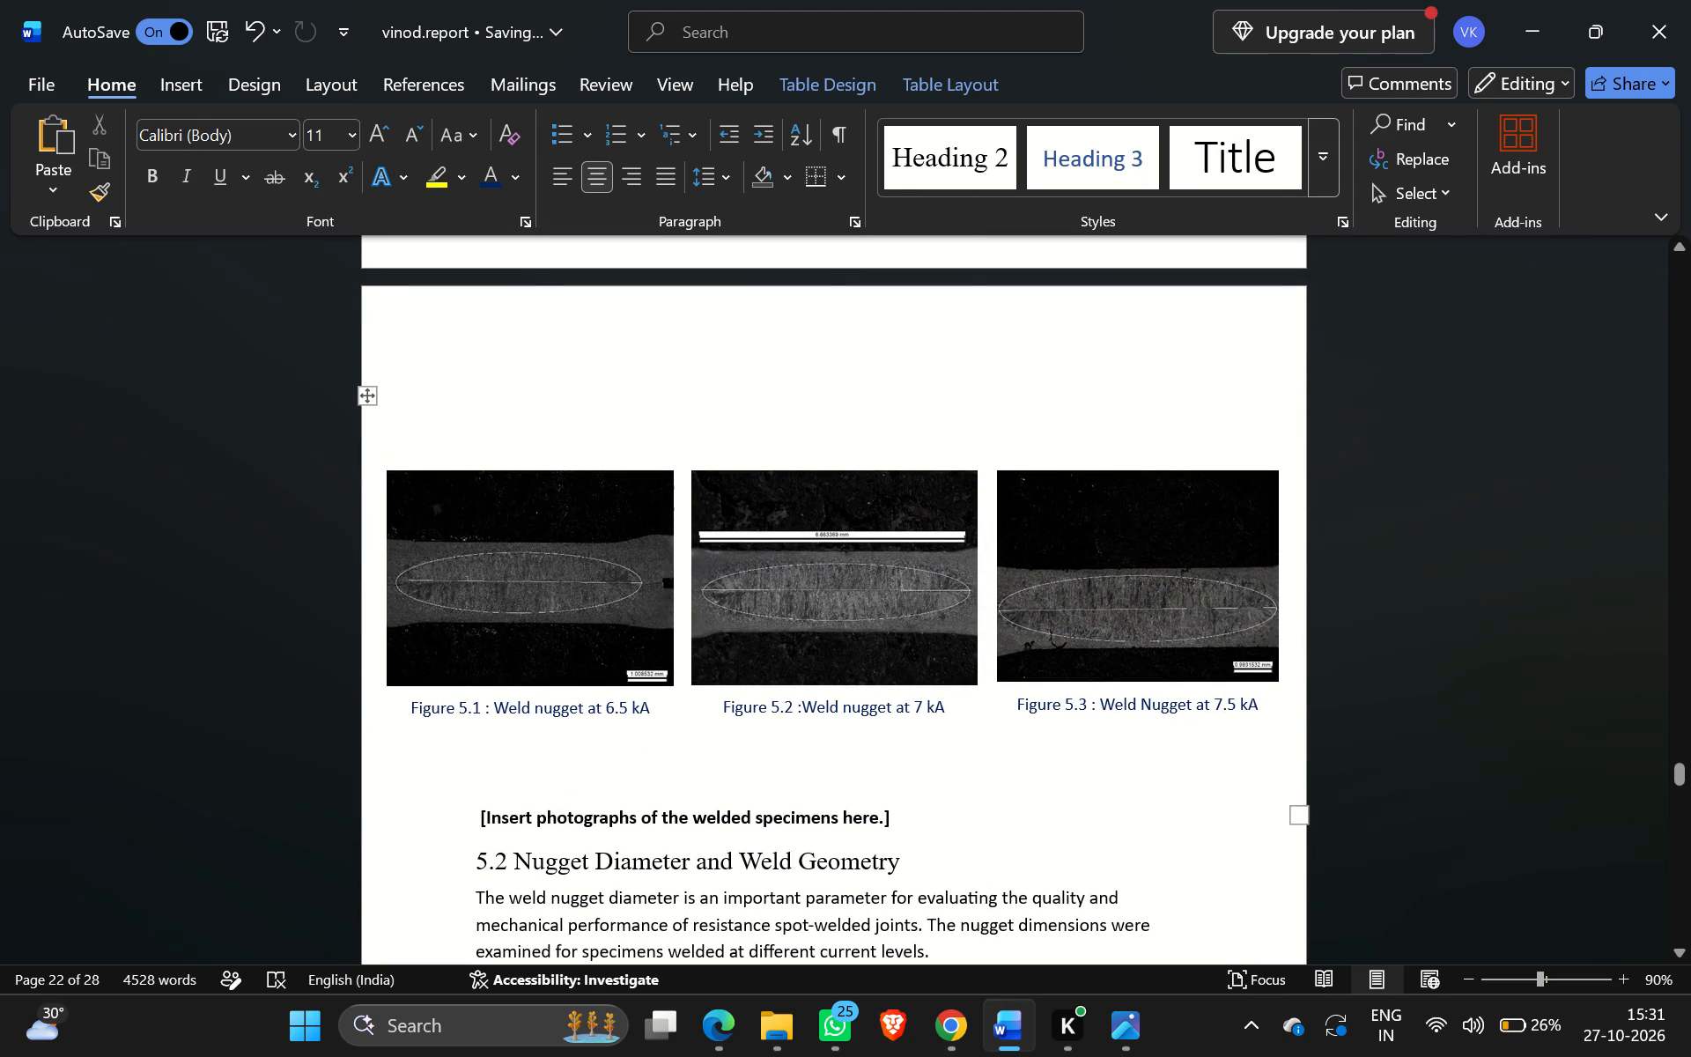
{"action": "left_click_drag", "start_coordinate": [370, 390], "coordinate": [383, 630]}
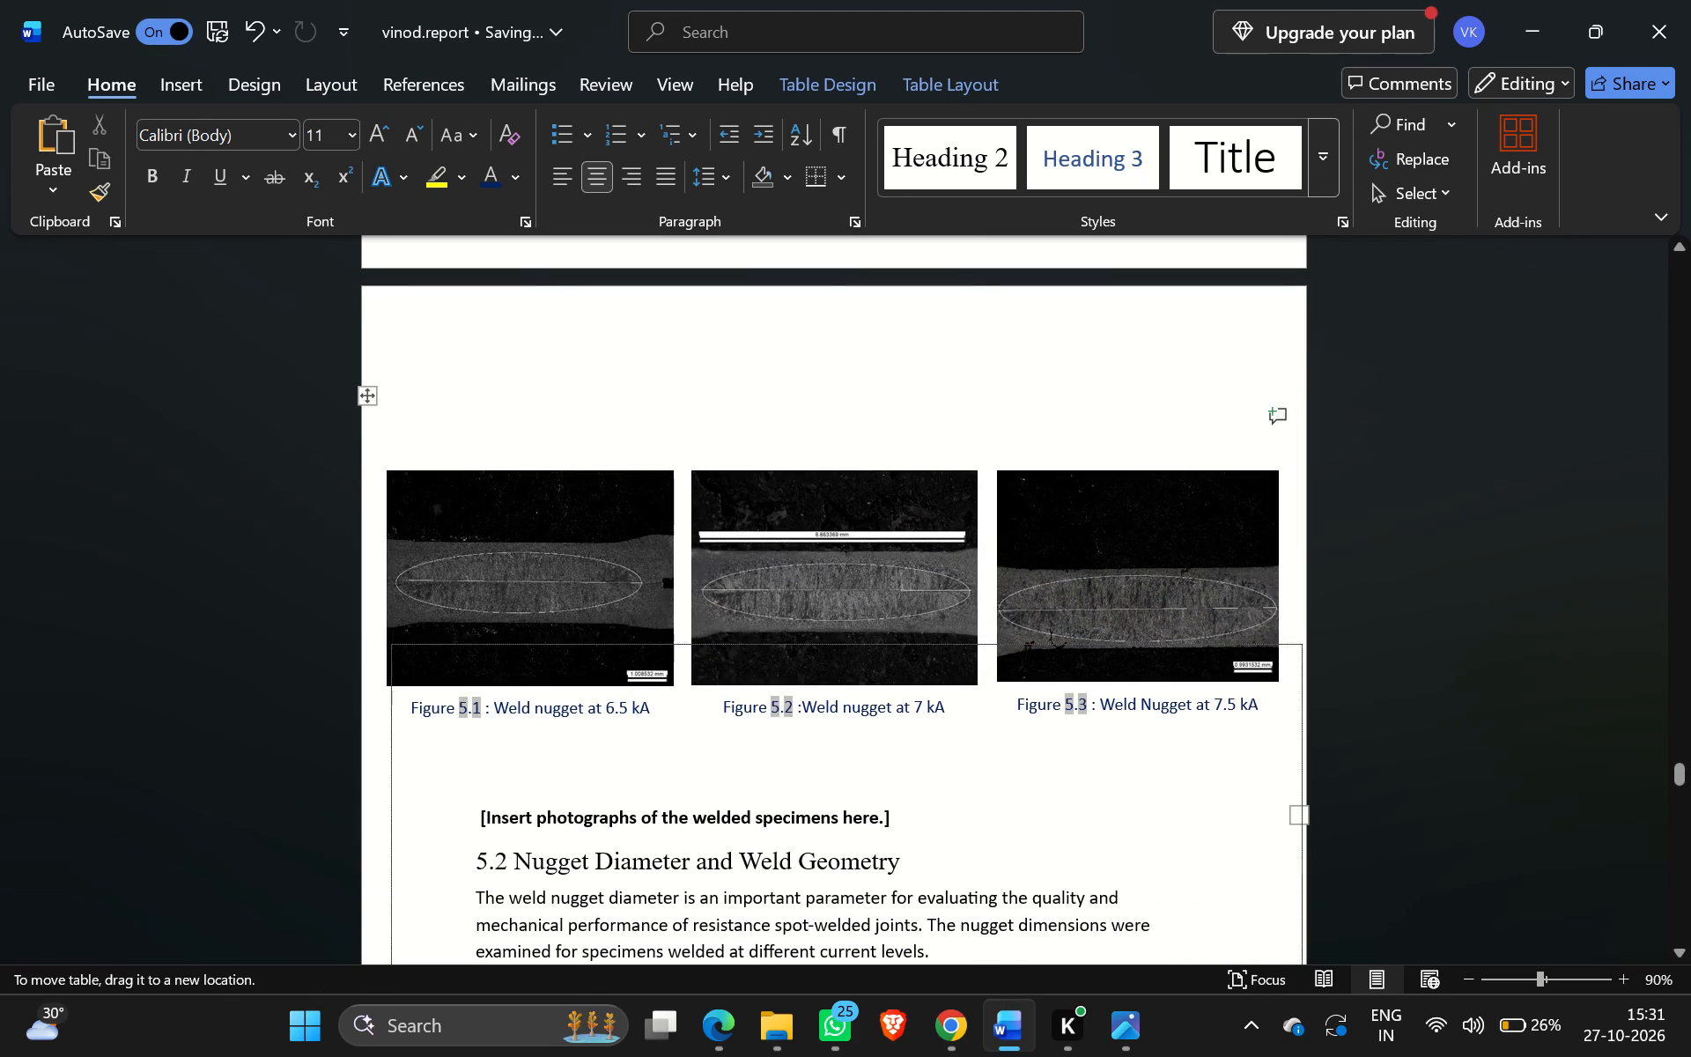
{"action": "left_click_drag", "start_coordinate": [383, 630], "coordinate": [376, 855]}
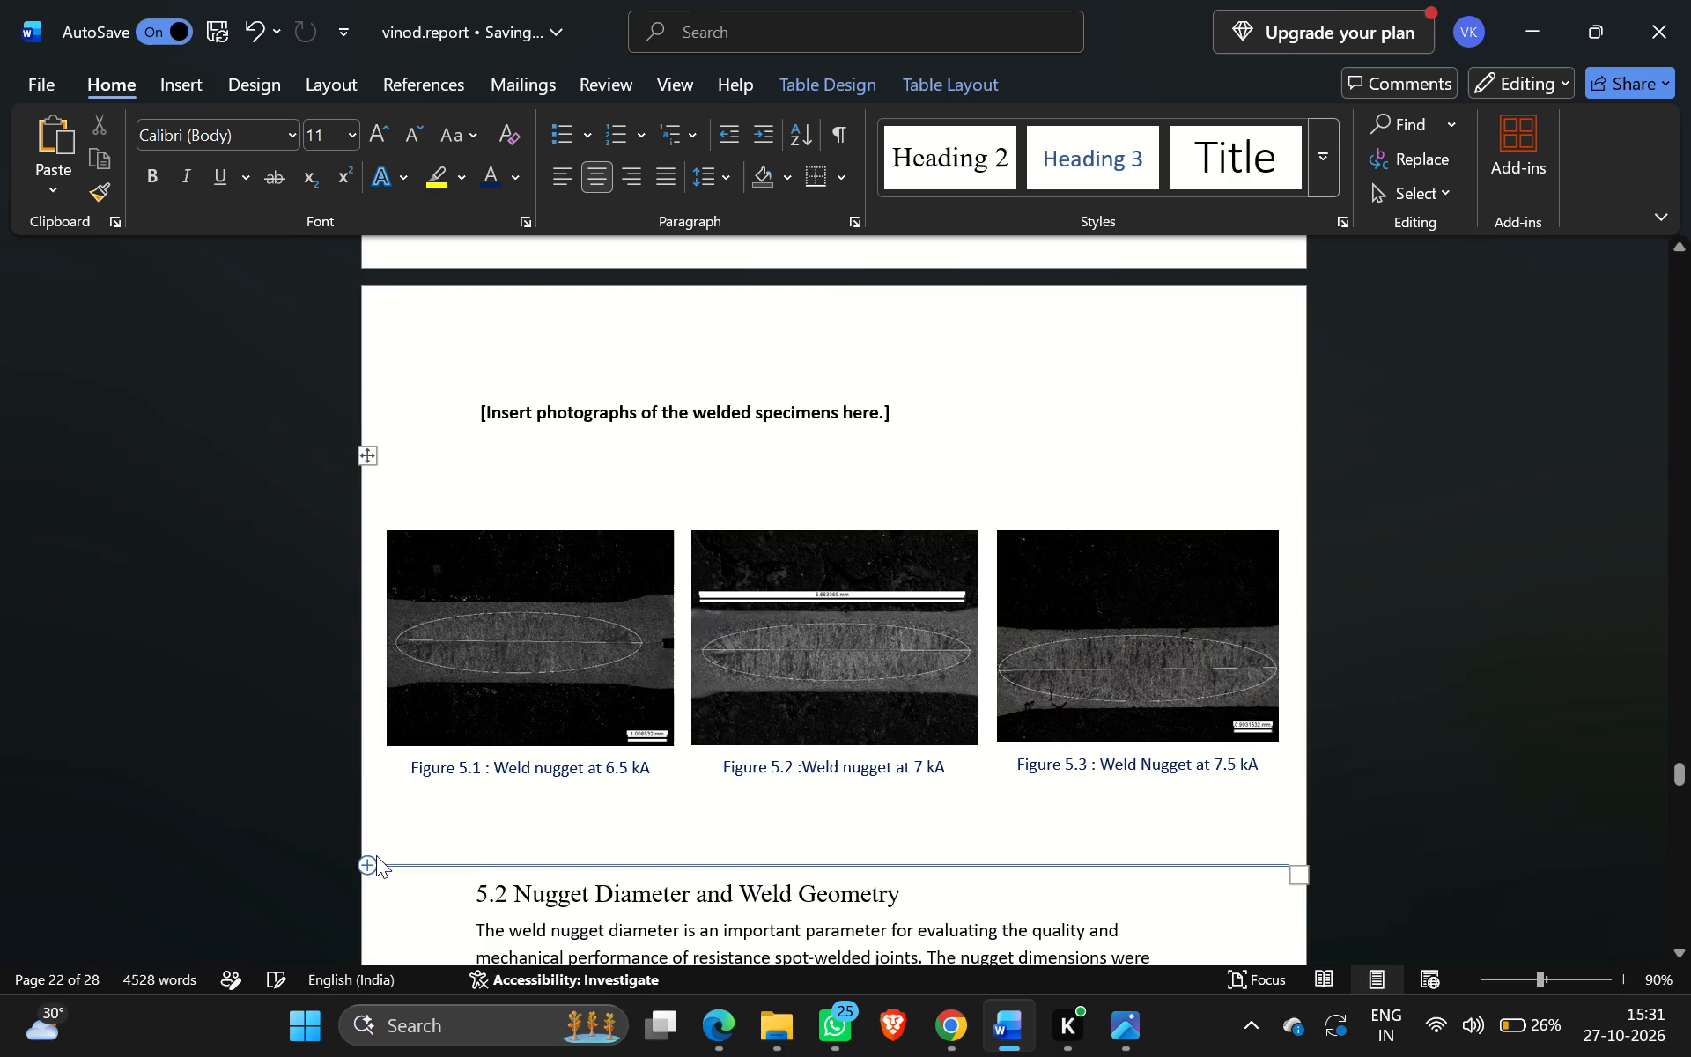
Move the weld nugget figure table into section 5.2, at its second paragraph about the effect of welding current on nugget formation.
{"action": "scroll", "coordinate": [376, 855], "scroll_direction": "down", "scroll_amount": 1}
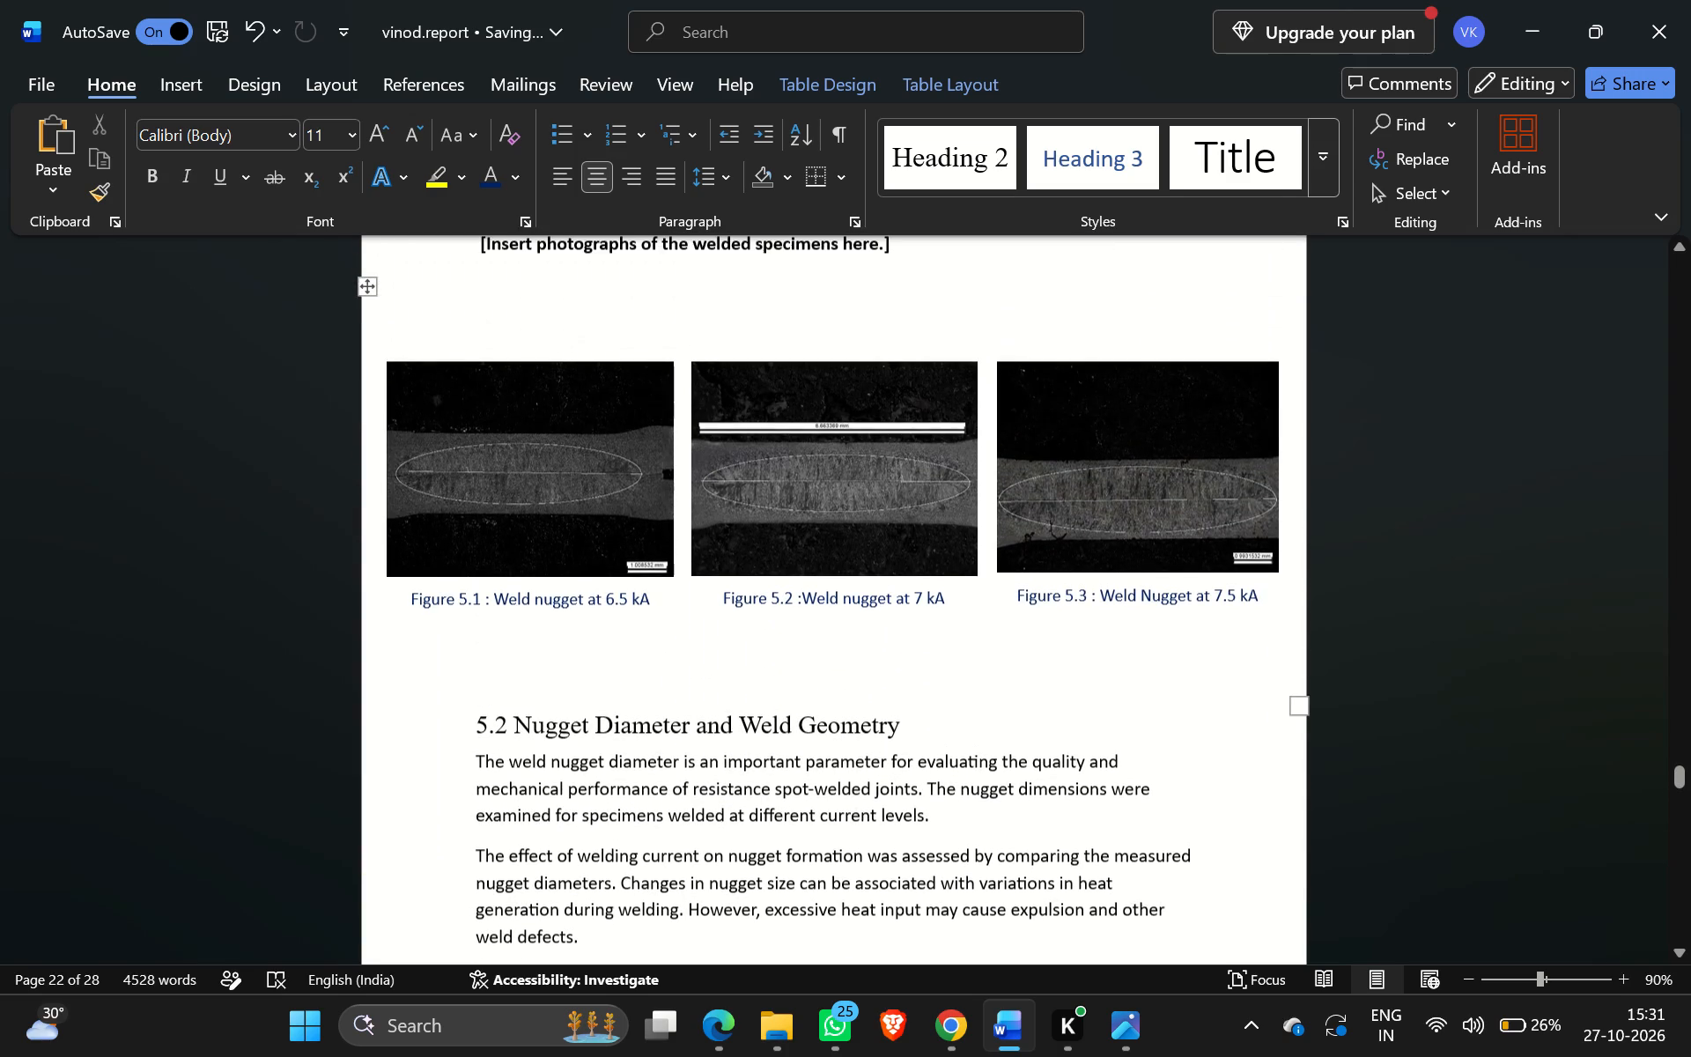
{"action": "left_click_drag", "start_coordinate": [369, 292], "coordinate": [381, 725]}
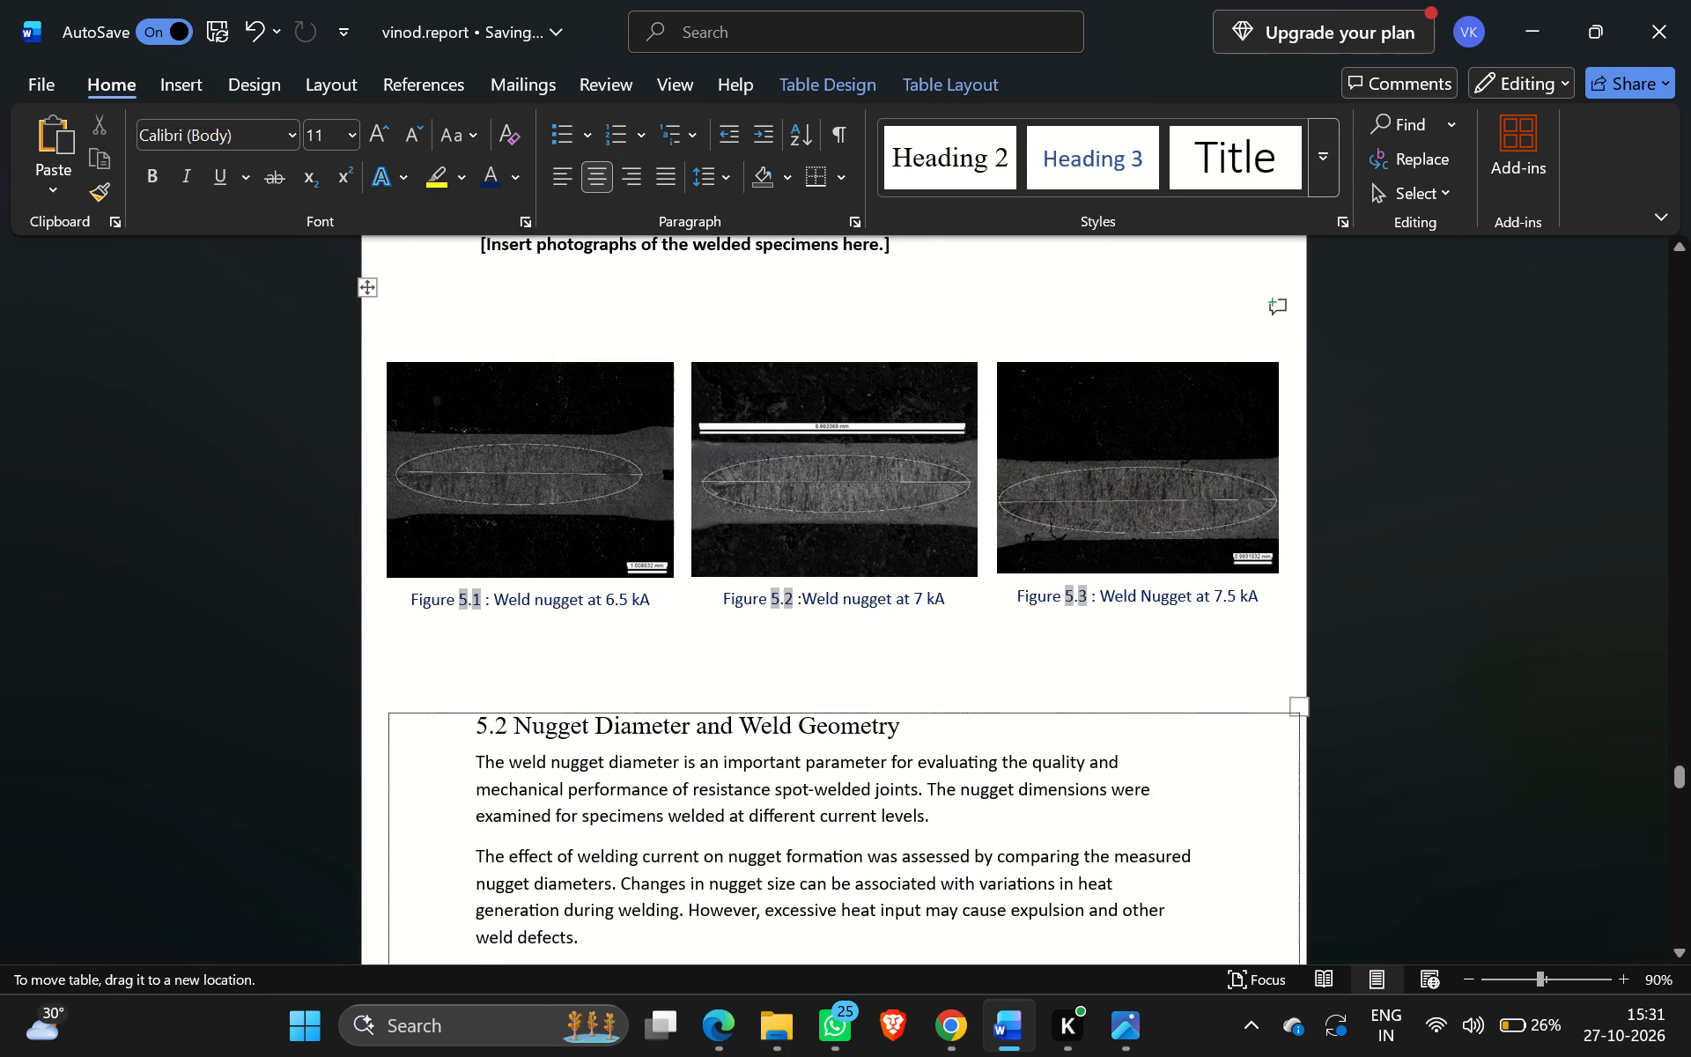
{"action": "left_click_drag", "start_coordinate": [381, 725], "coordinate": [368, 1017]}
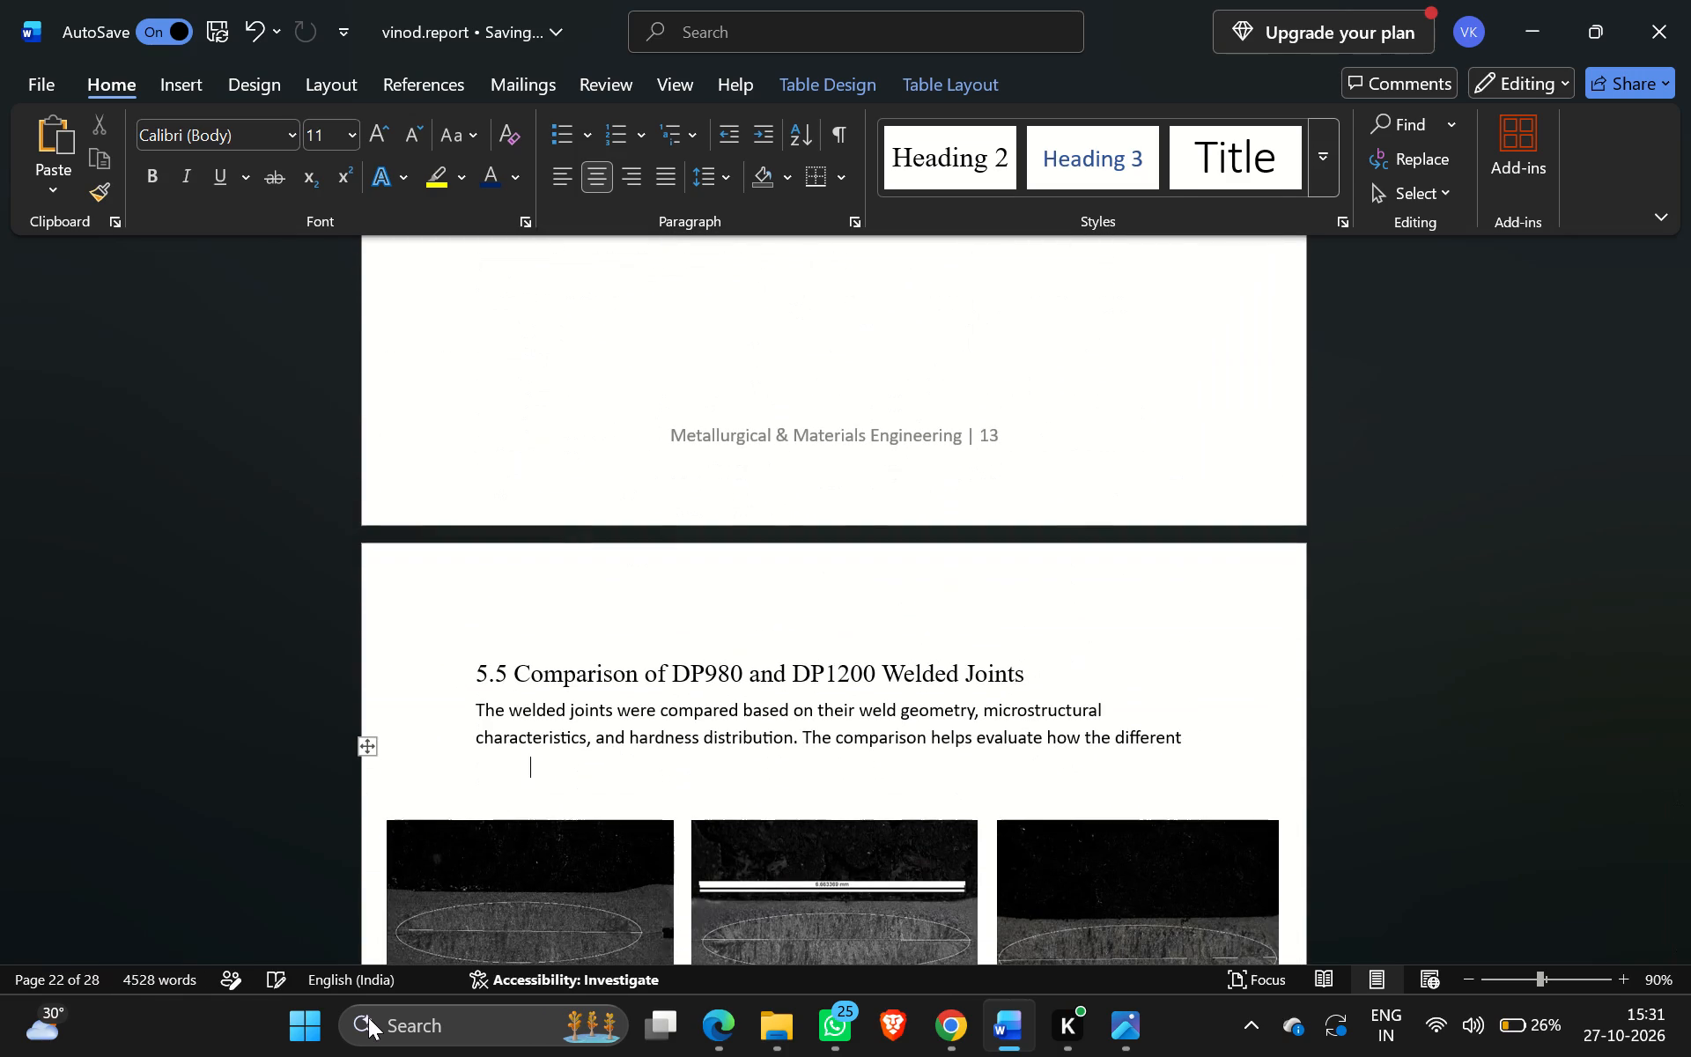
{"action": "left_click_drag", "start_coordinate": [373, 743], "coordinate": [406, 581]}
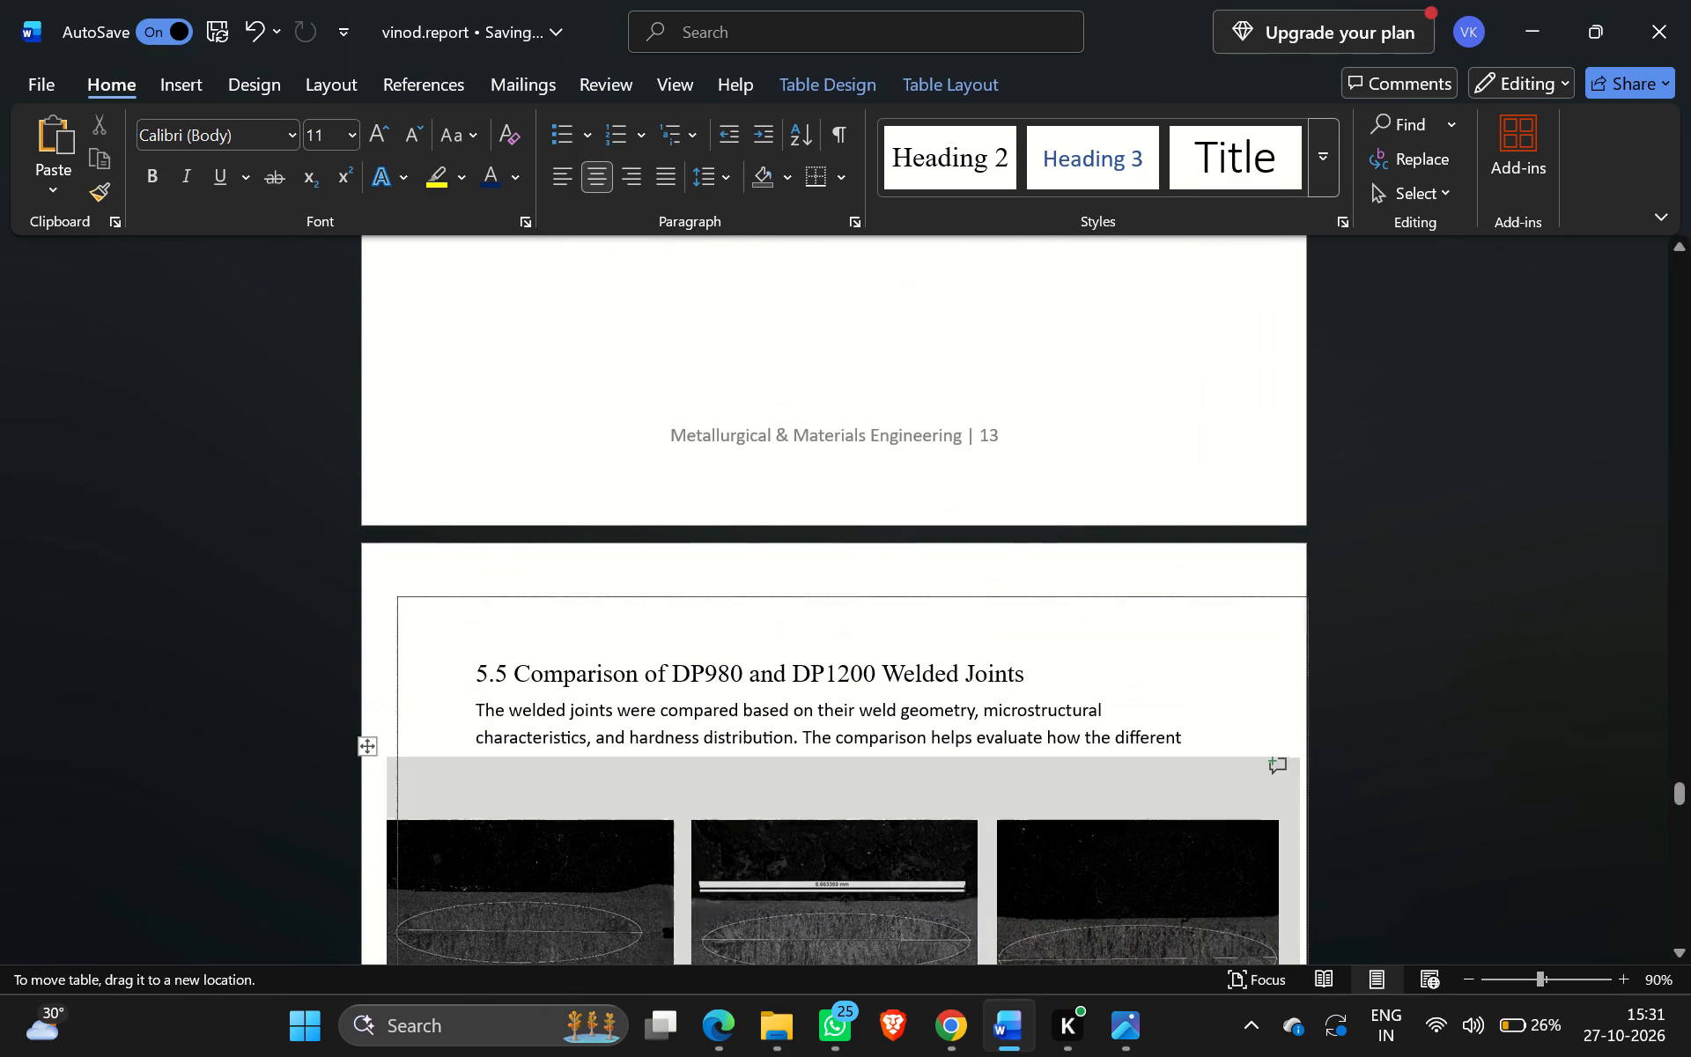
{"action": "left_click_drag", "start_coordinate": [406, 581], "coordinate": [388, 423]}
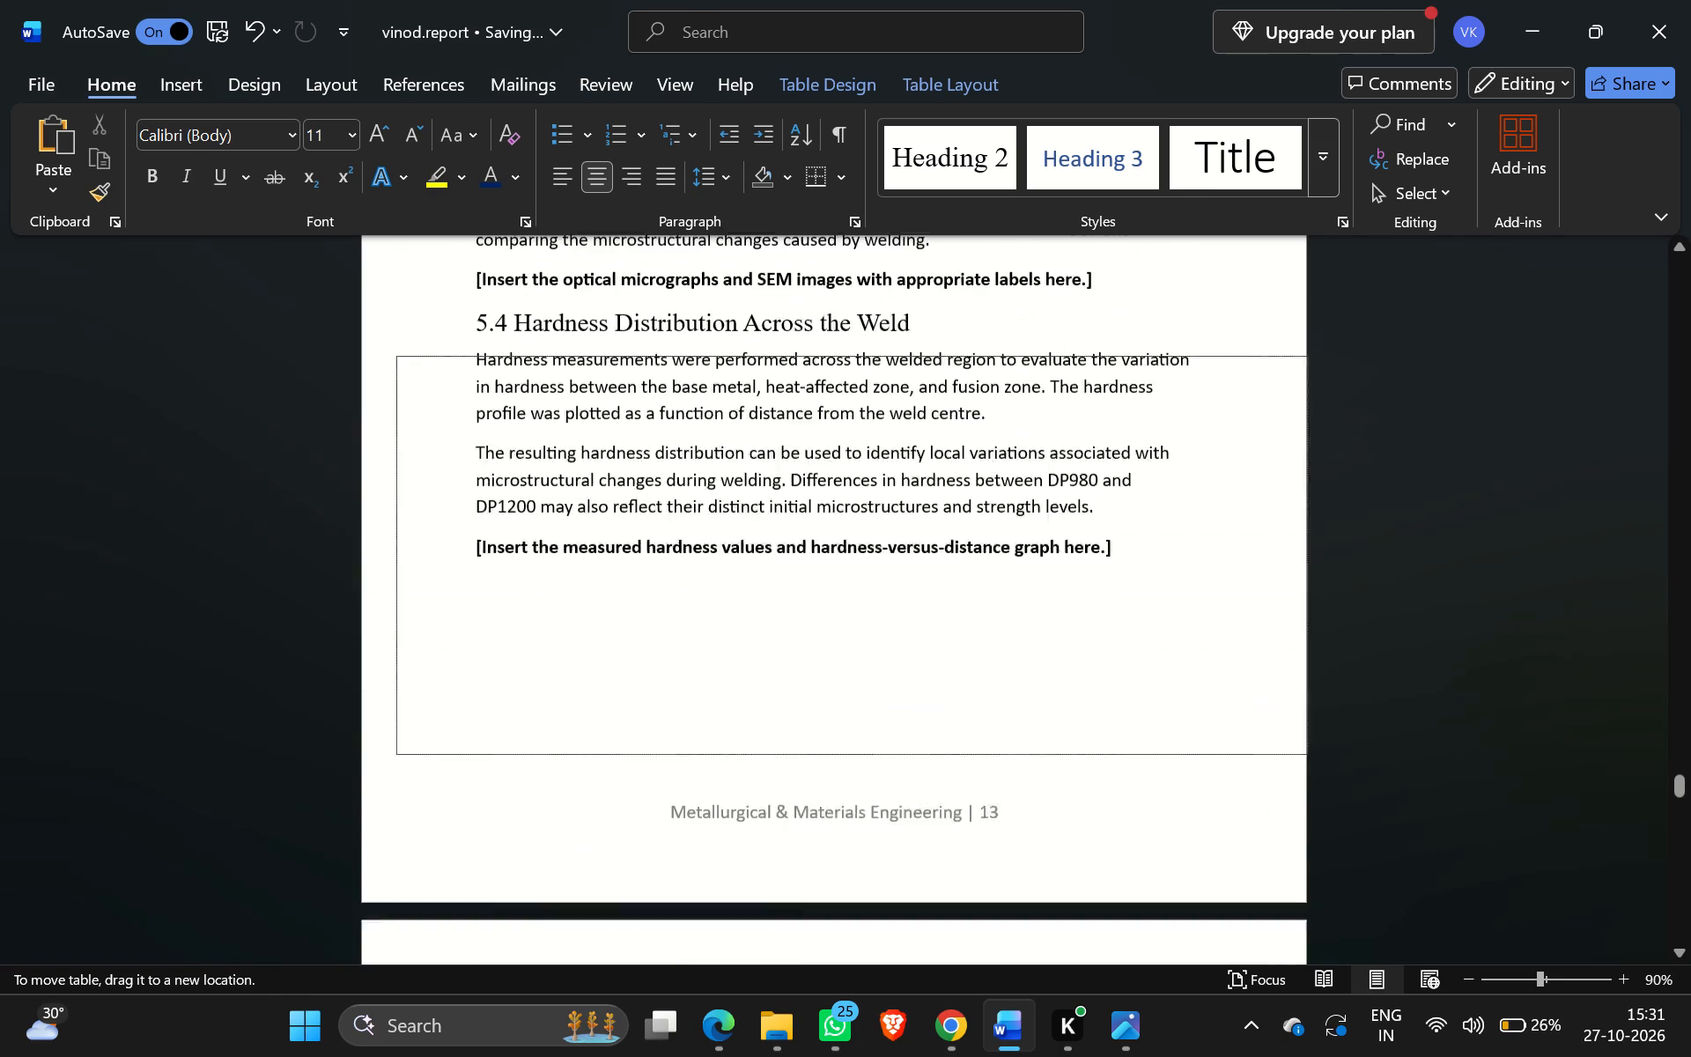
{"action": "left_click_drag", "start_coordinate": [388, 423], "coordinate": [432, 264]}
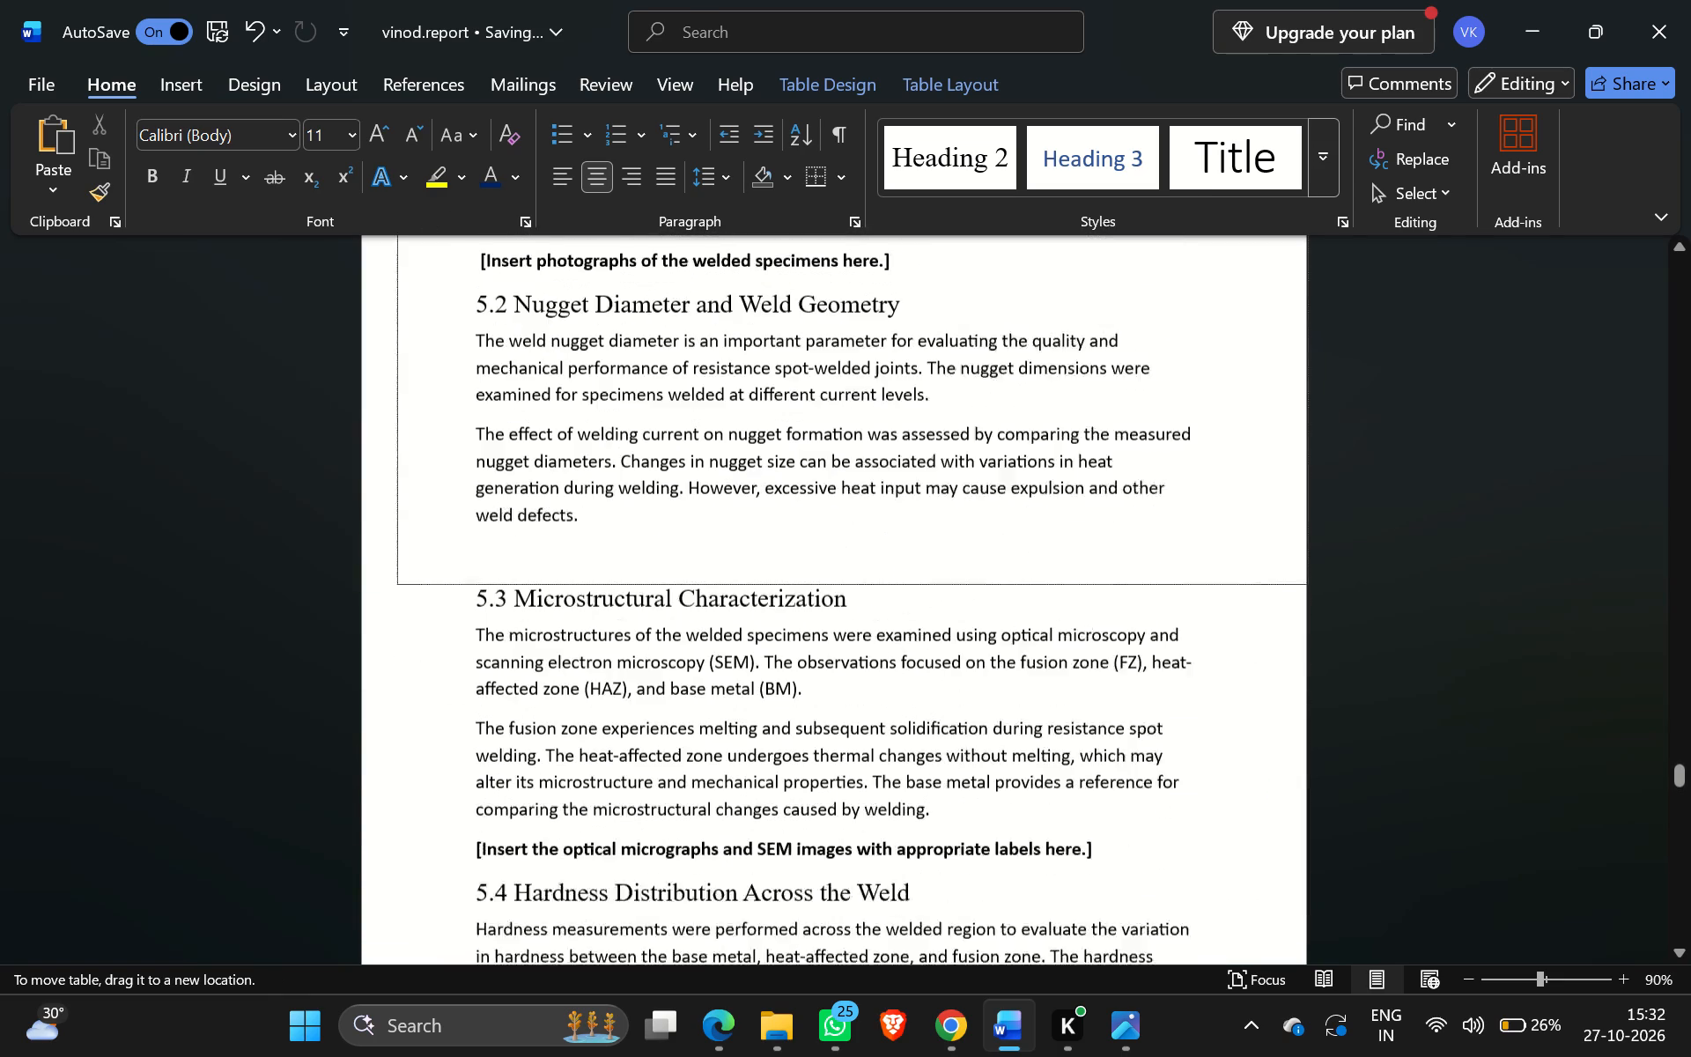
{"action": "left_click_drag", "start_coordinate": [432, 264], "coordinate": [476, 563]}
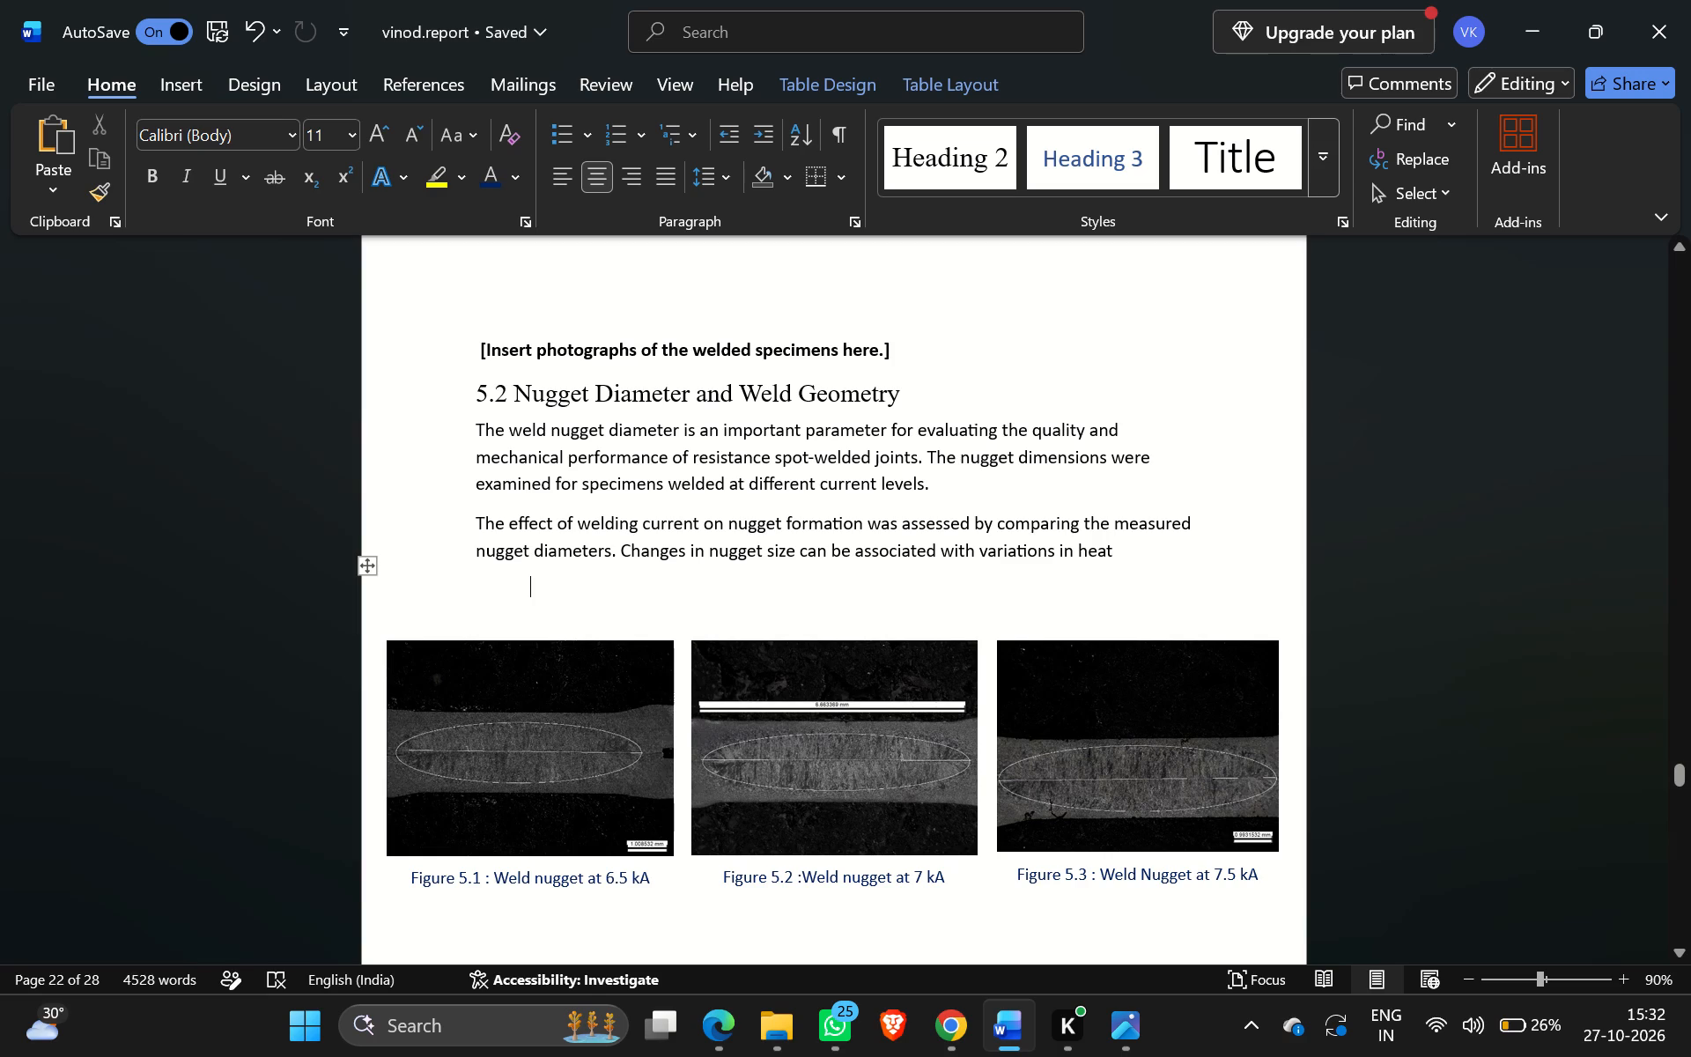
{"action": "scroll", "coordinate": [476, 563], "scroll_direction": "up", "scroll_amount": 2}
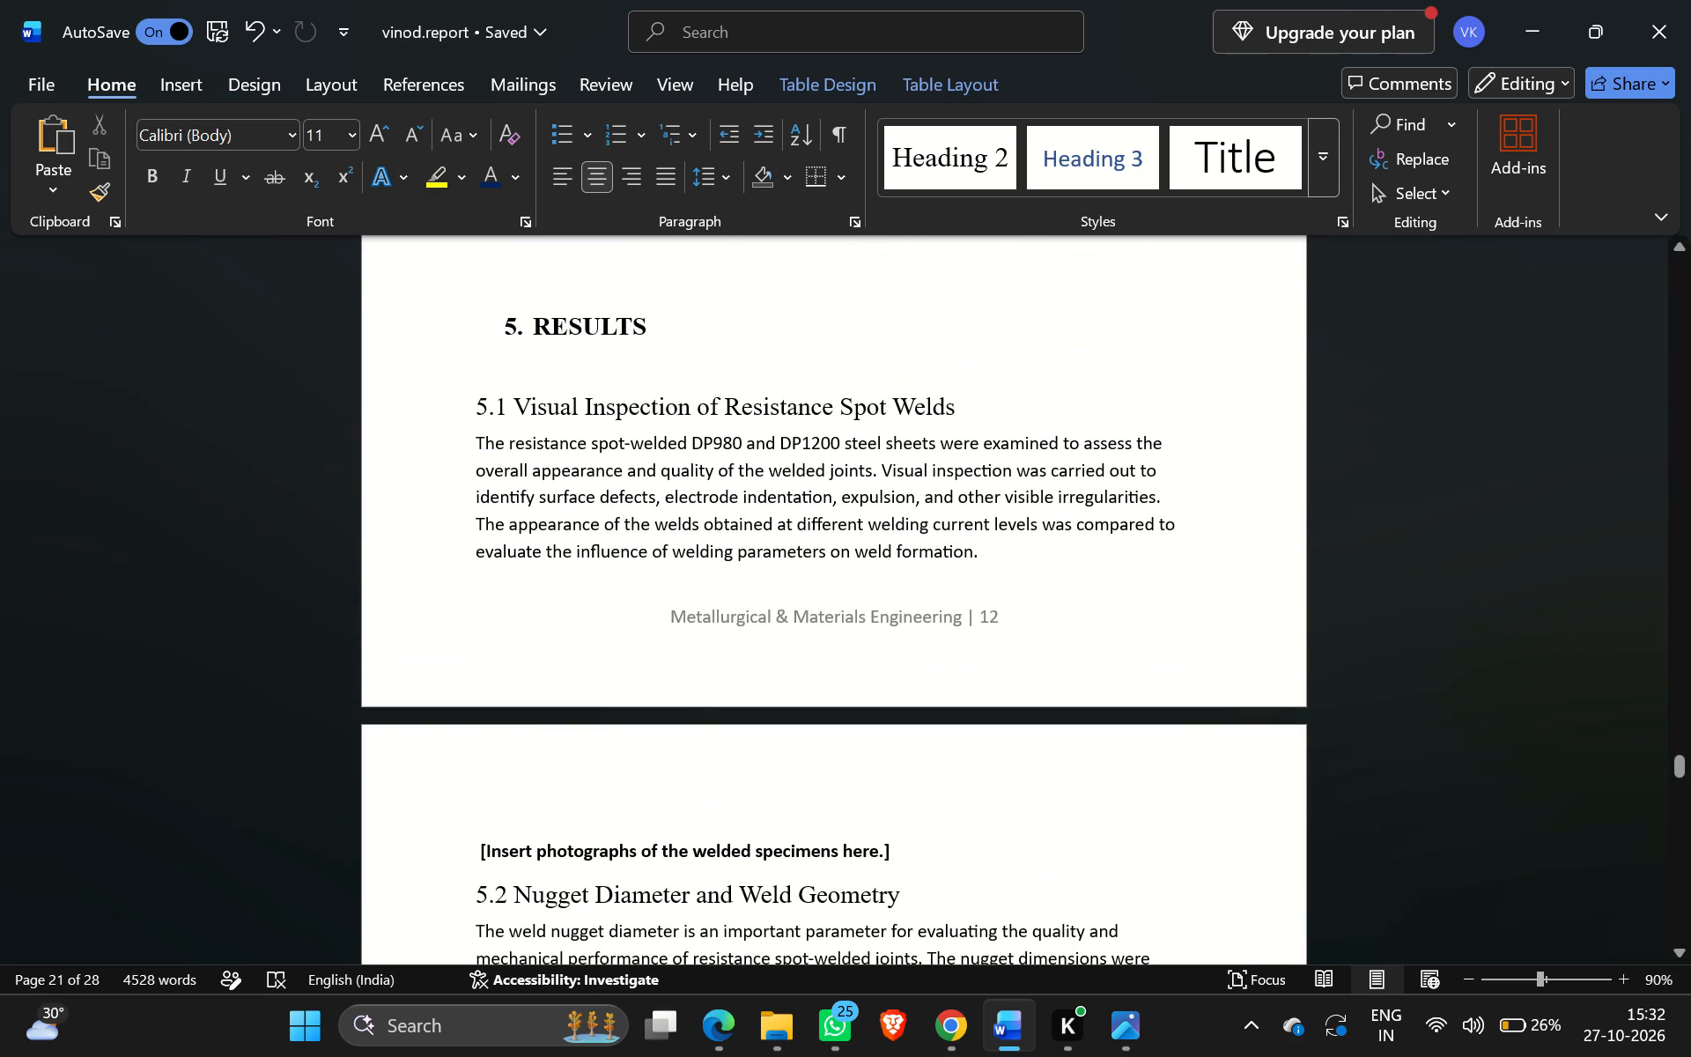
Set the section 5.2 text from its first paragraph through the weld nugget figure table, captions included, to font size 14.
{"action": "scroll", "coordinate": [605, 626], "scroll_direction": "down", "scroll_amount": 1}
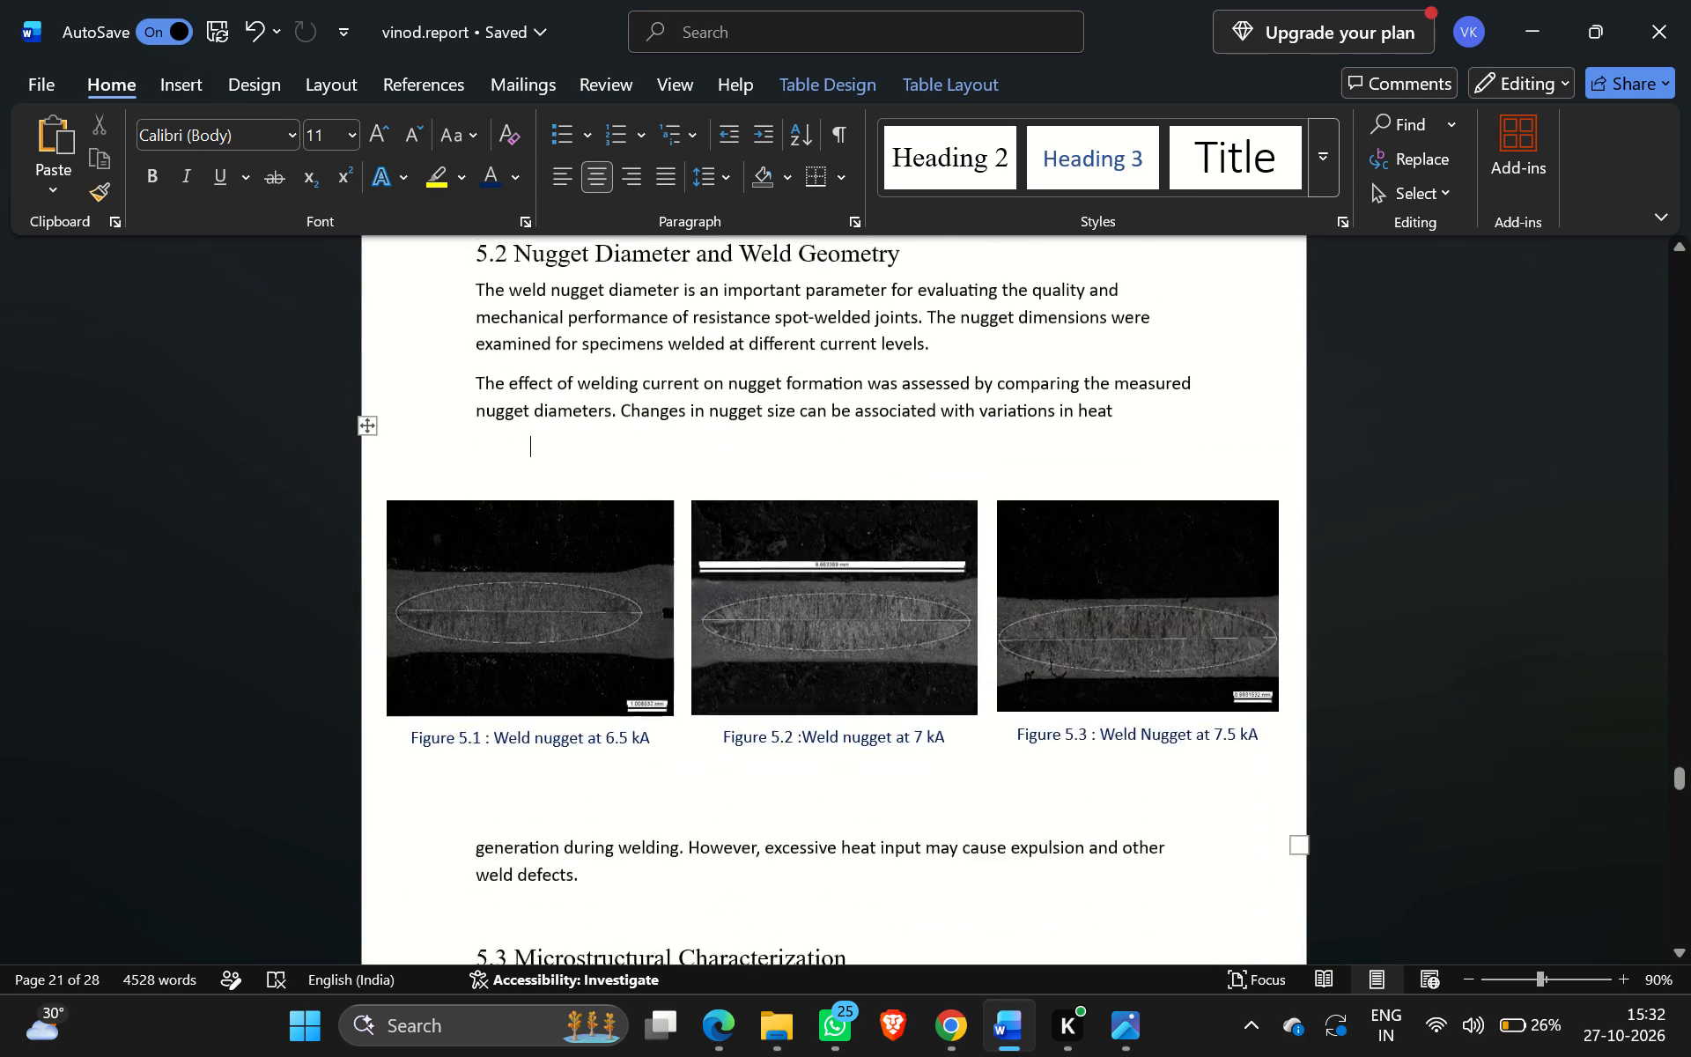
{"action": "scroll", "coordinate": [605, 626], "scroll_direction": "down", "scroll_amount": 1}
{"action": "scroll", "coordinate": [605, 626], "scroll_direction": "up", "scroll_amount": 1}
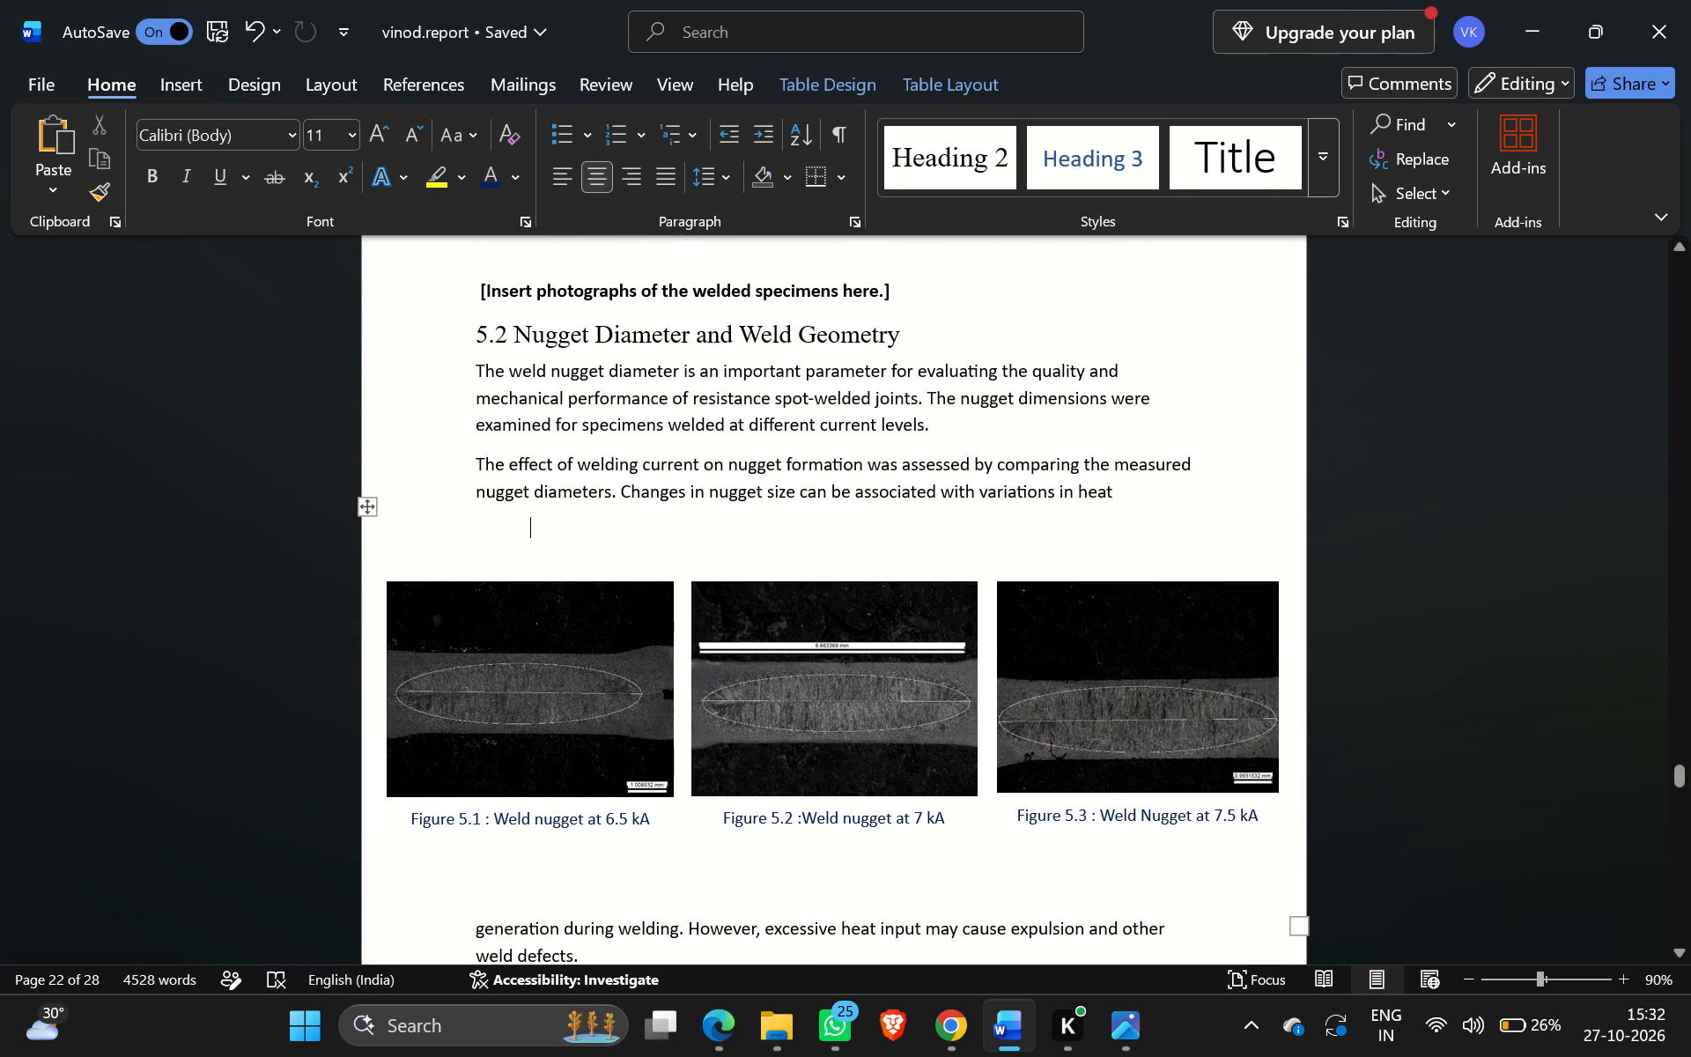
{"action": "left_click_drag", "start_coordinate": [471, 373], "coordinate": [535, 382]}
{"action": "left_click_drag", "start_coordinate": [535, 382], "coordinate": [1201, 492]}
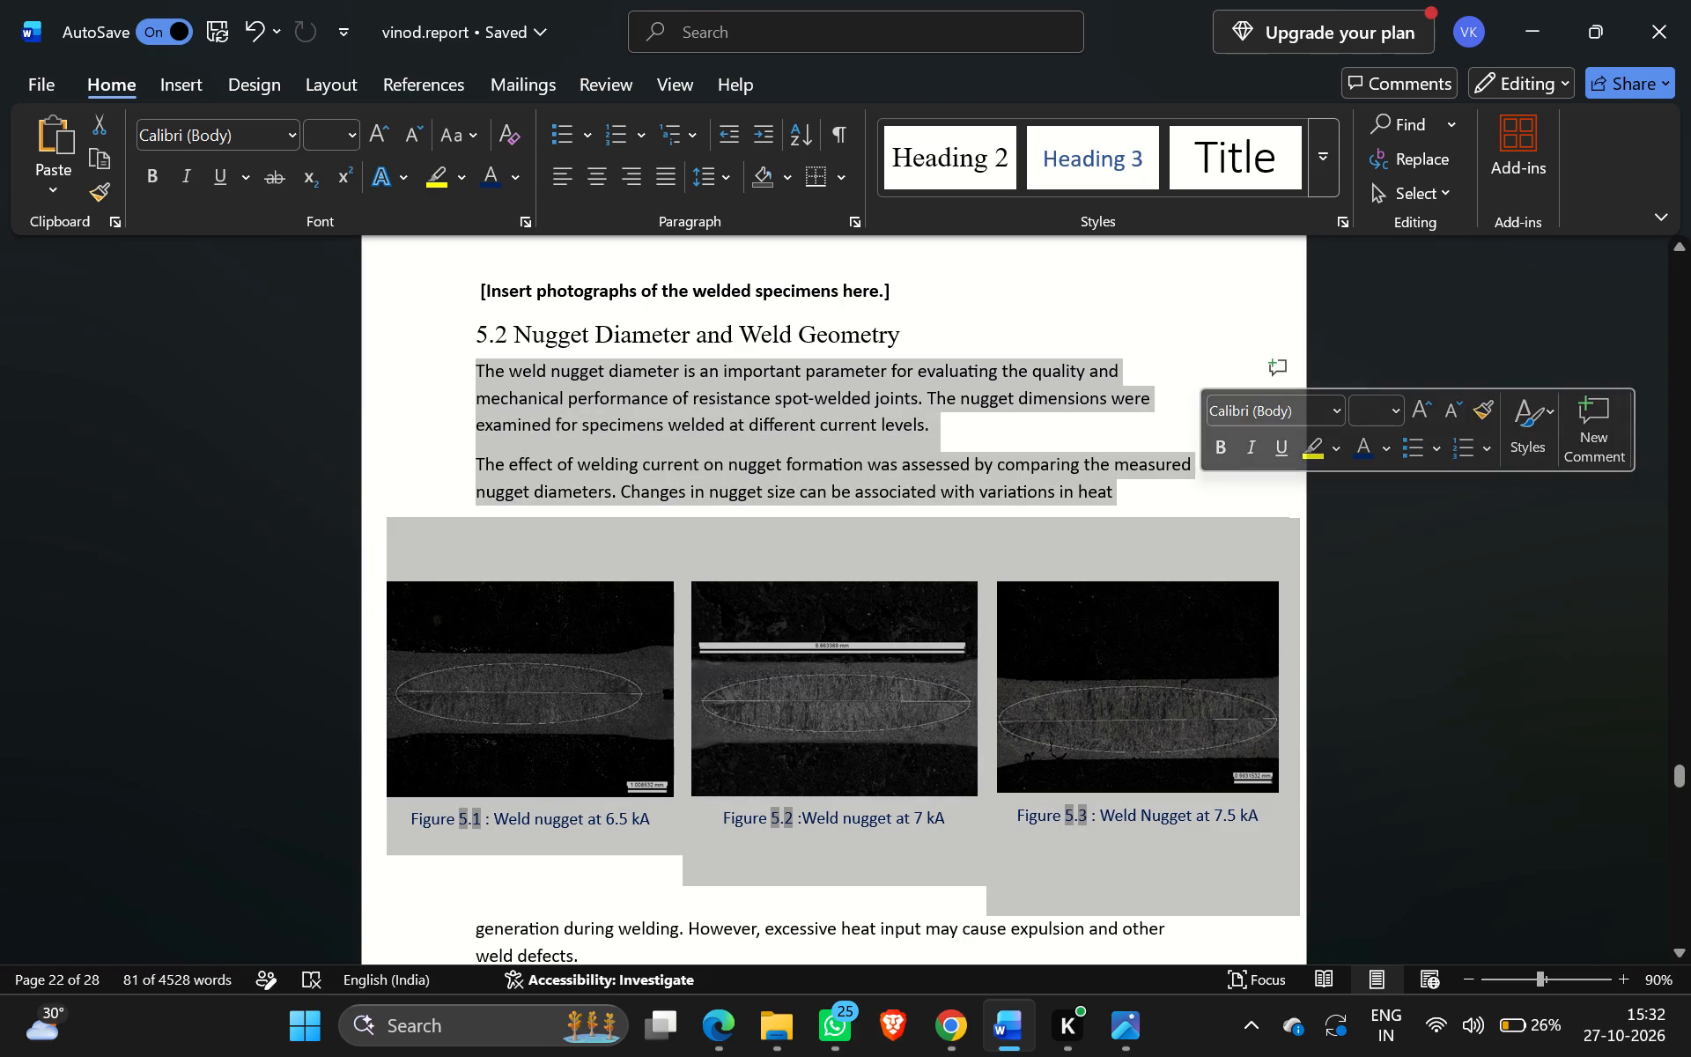
{"action": "left_click", "coordinate": [1170, 509]}
{"action": "left_click_drag", "start_coordinate": [1137, 505], "coordinate": [820, 390]}
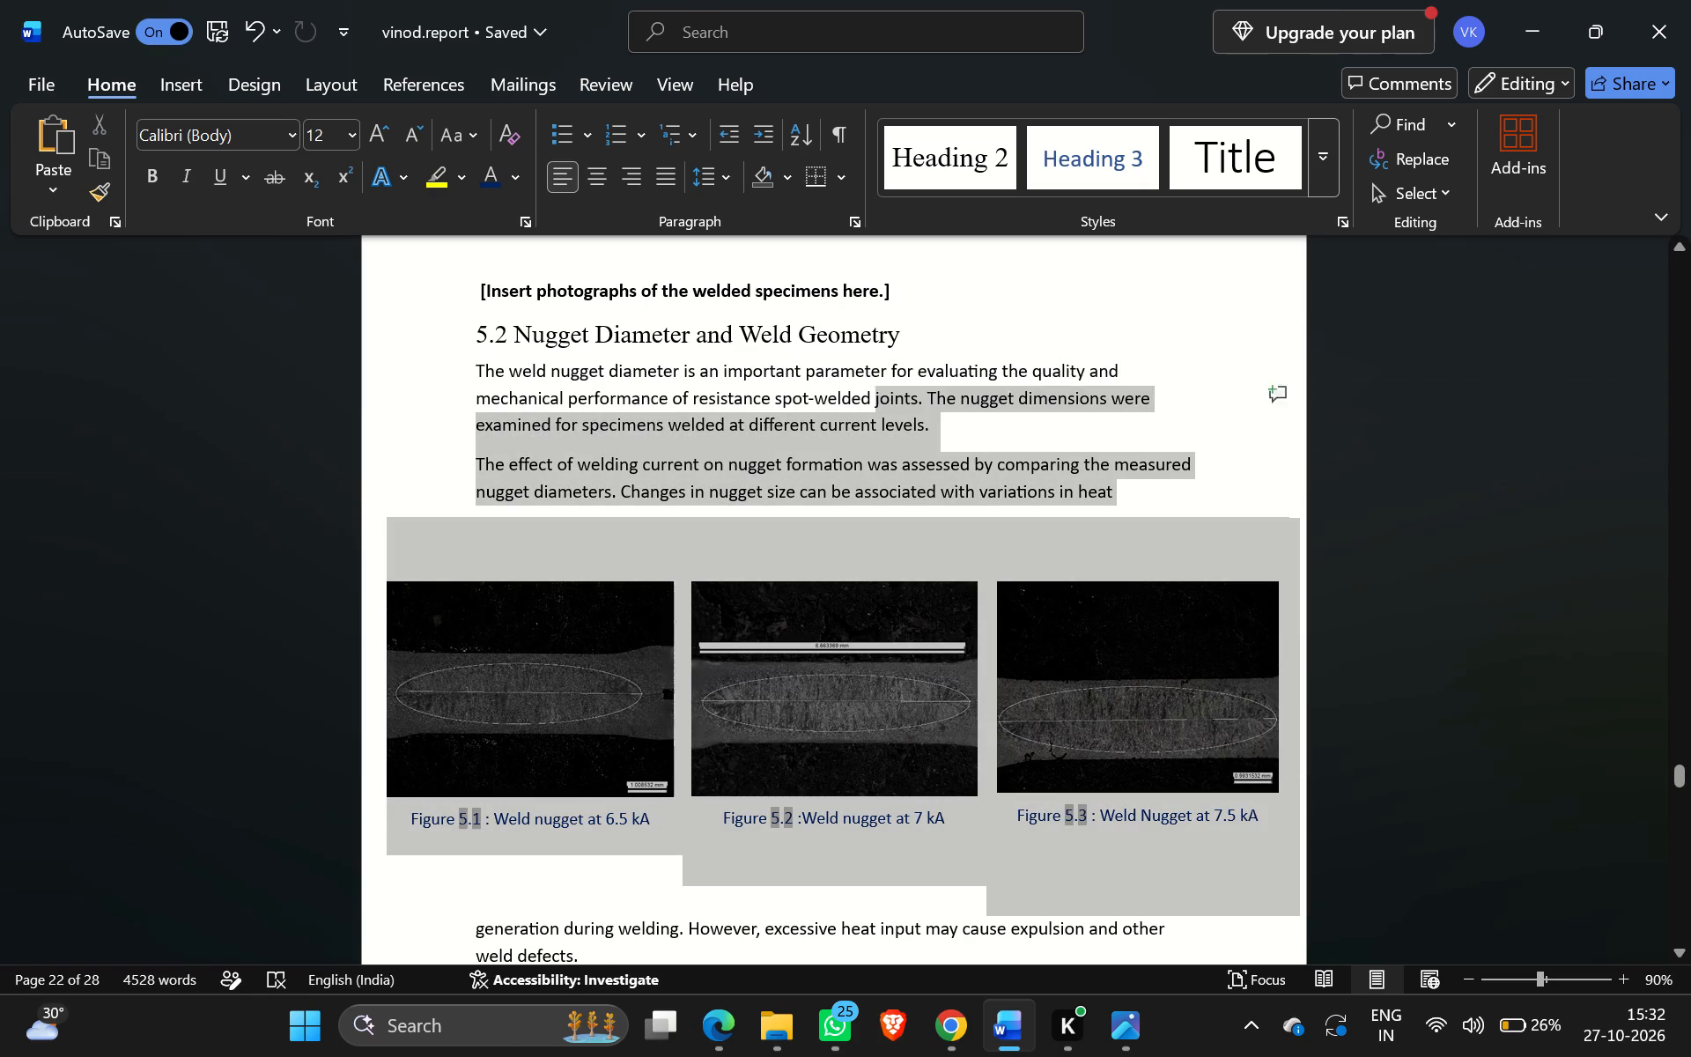
{"action": "left_click_drag", "start_coordinate": [820, 390], "coordinate": [1004, 523]}
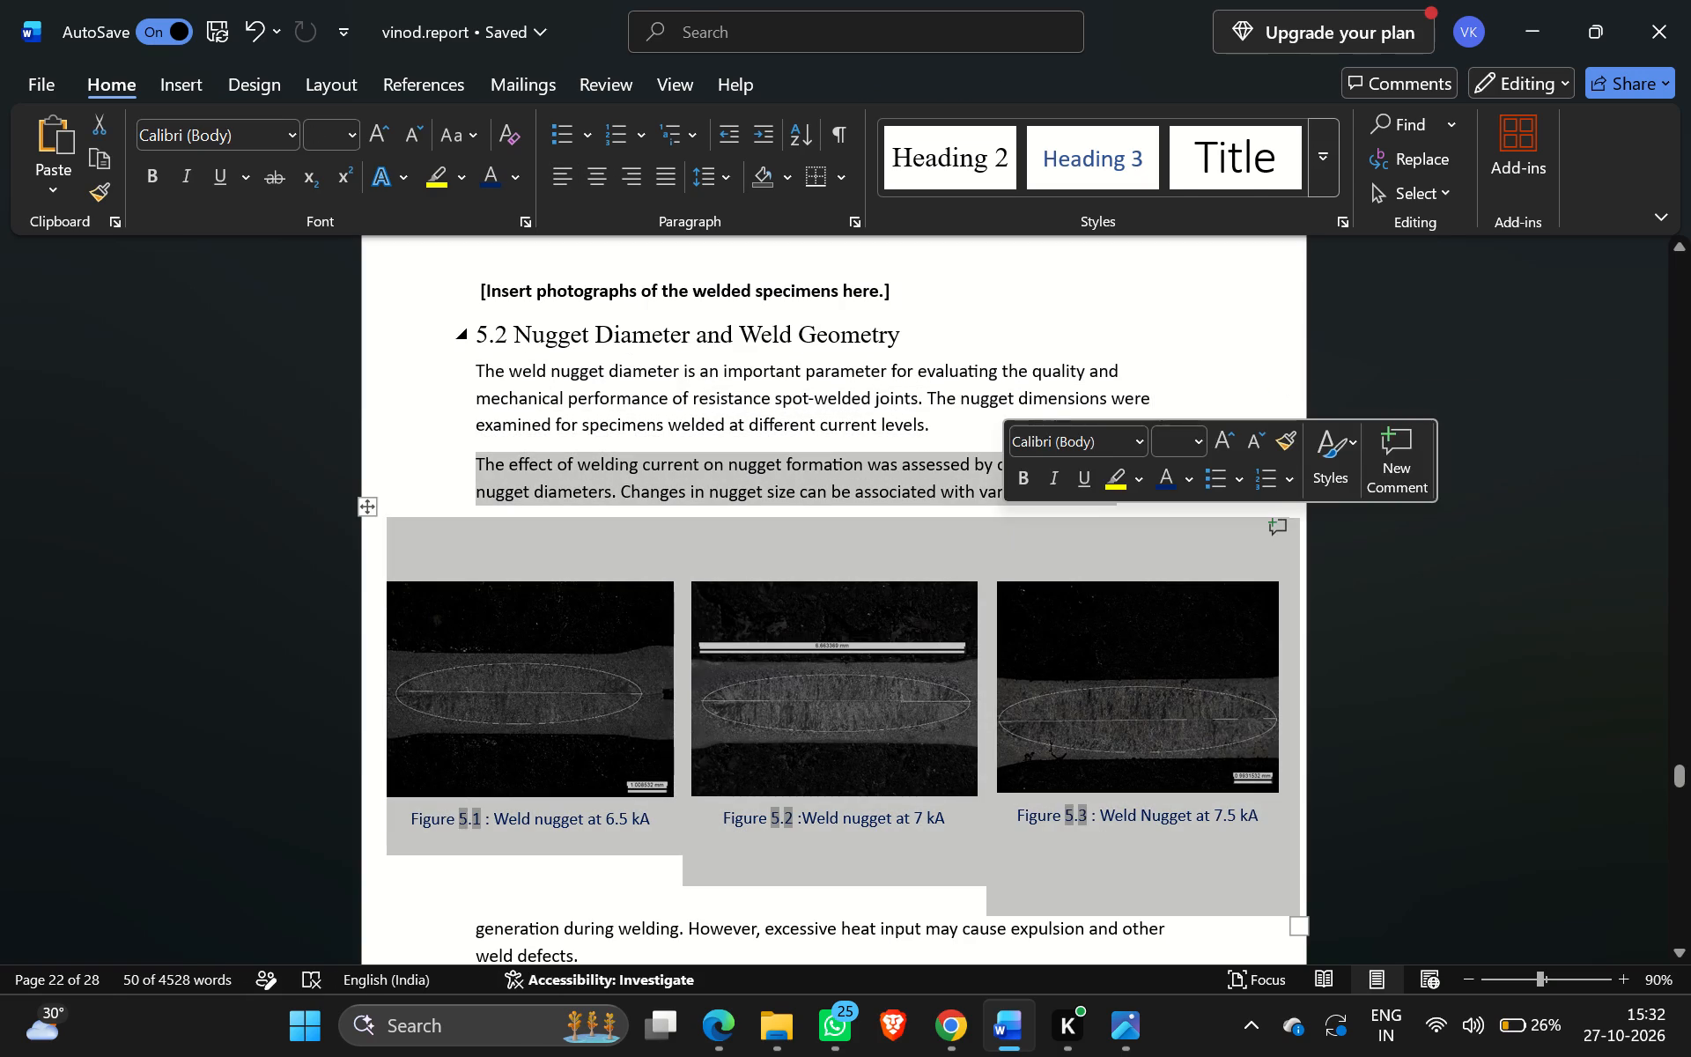
{"action": "left_click", "coordinate": [1171, 353]}
{"action": "left_click_drag", "start_coordinate": [1111, 485], "coordinate": [837, 418]}
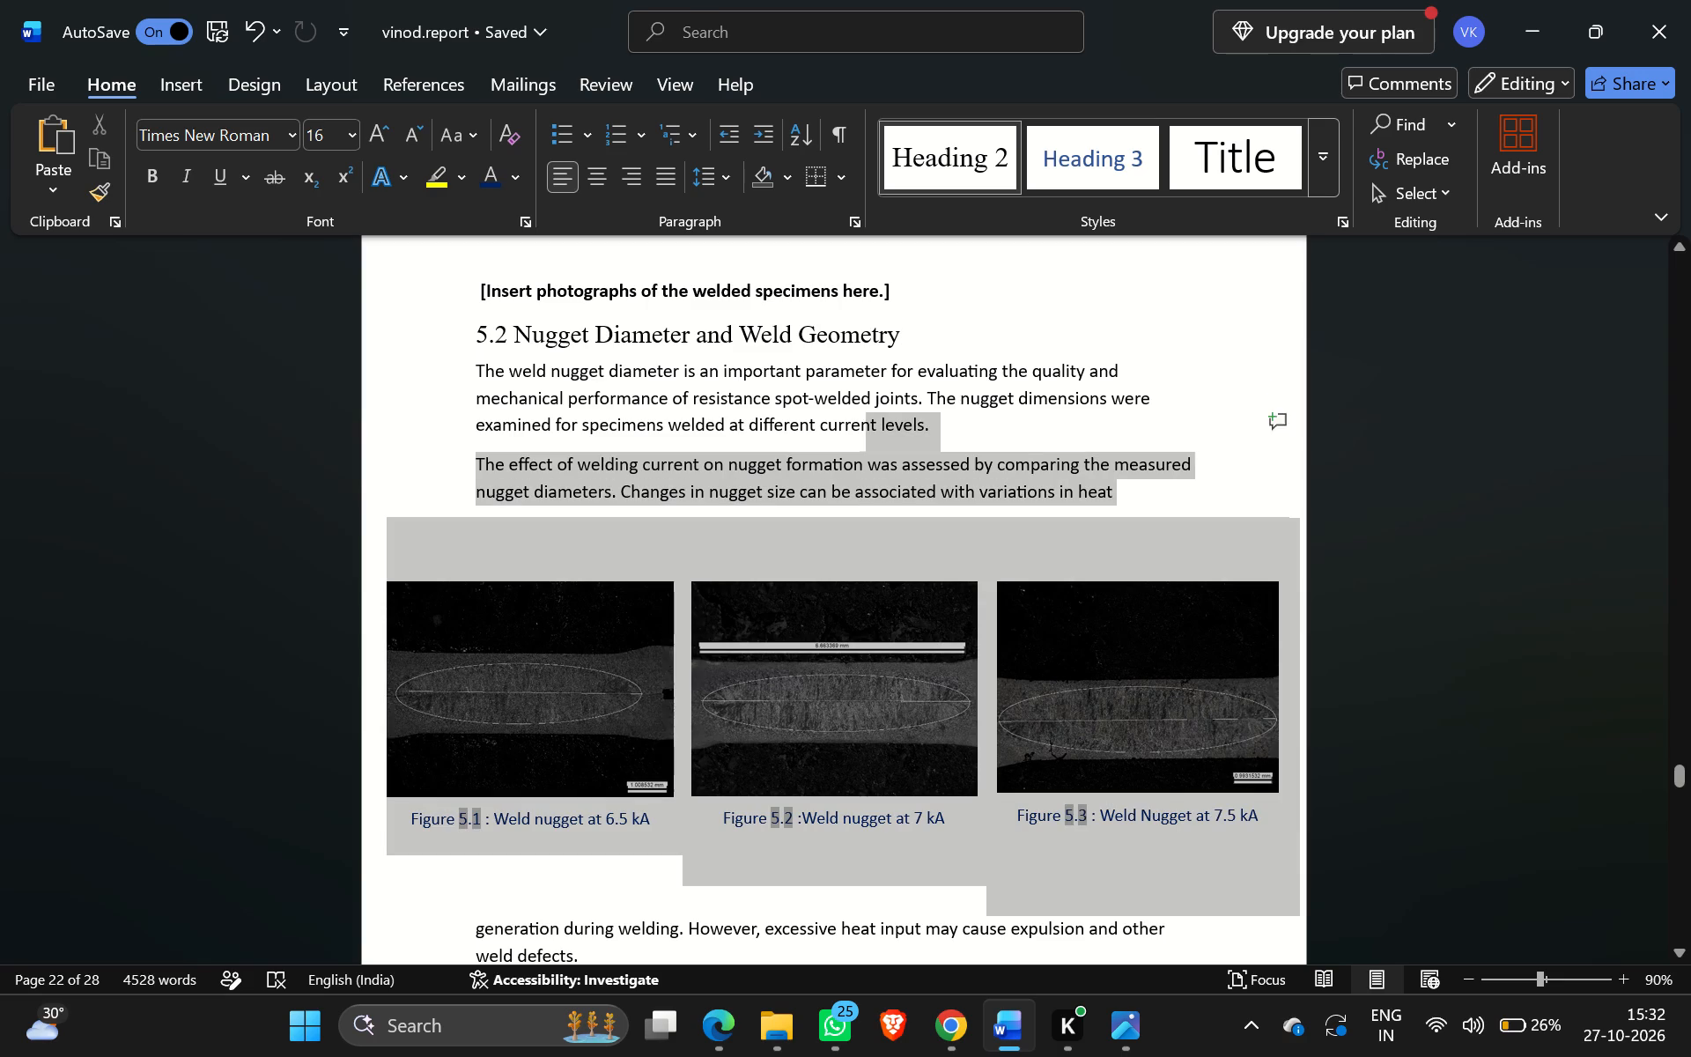
{"action": "left_click_drag", "start_coordinate": [837, 418], "coordinate": [491, 367]}
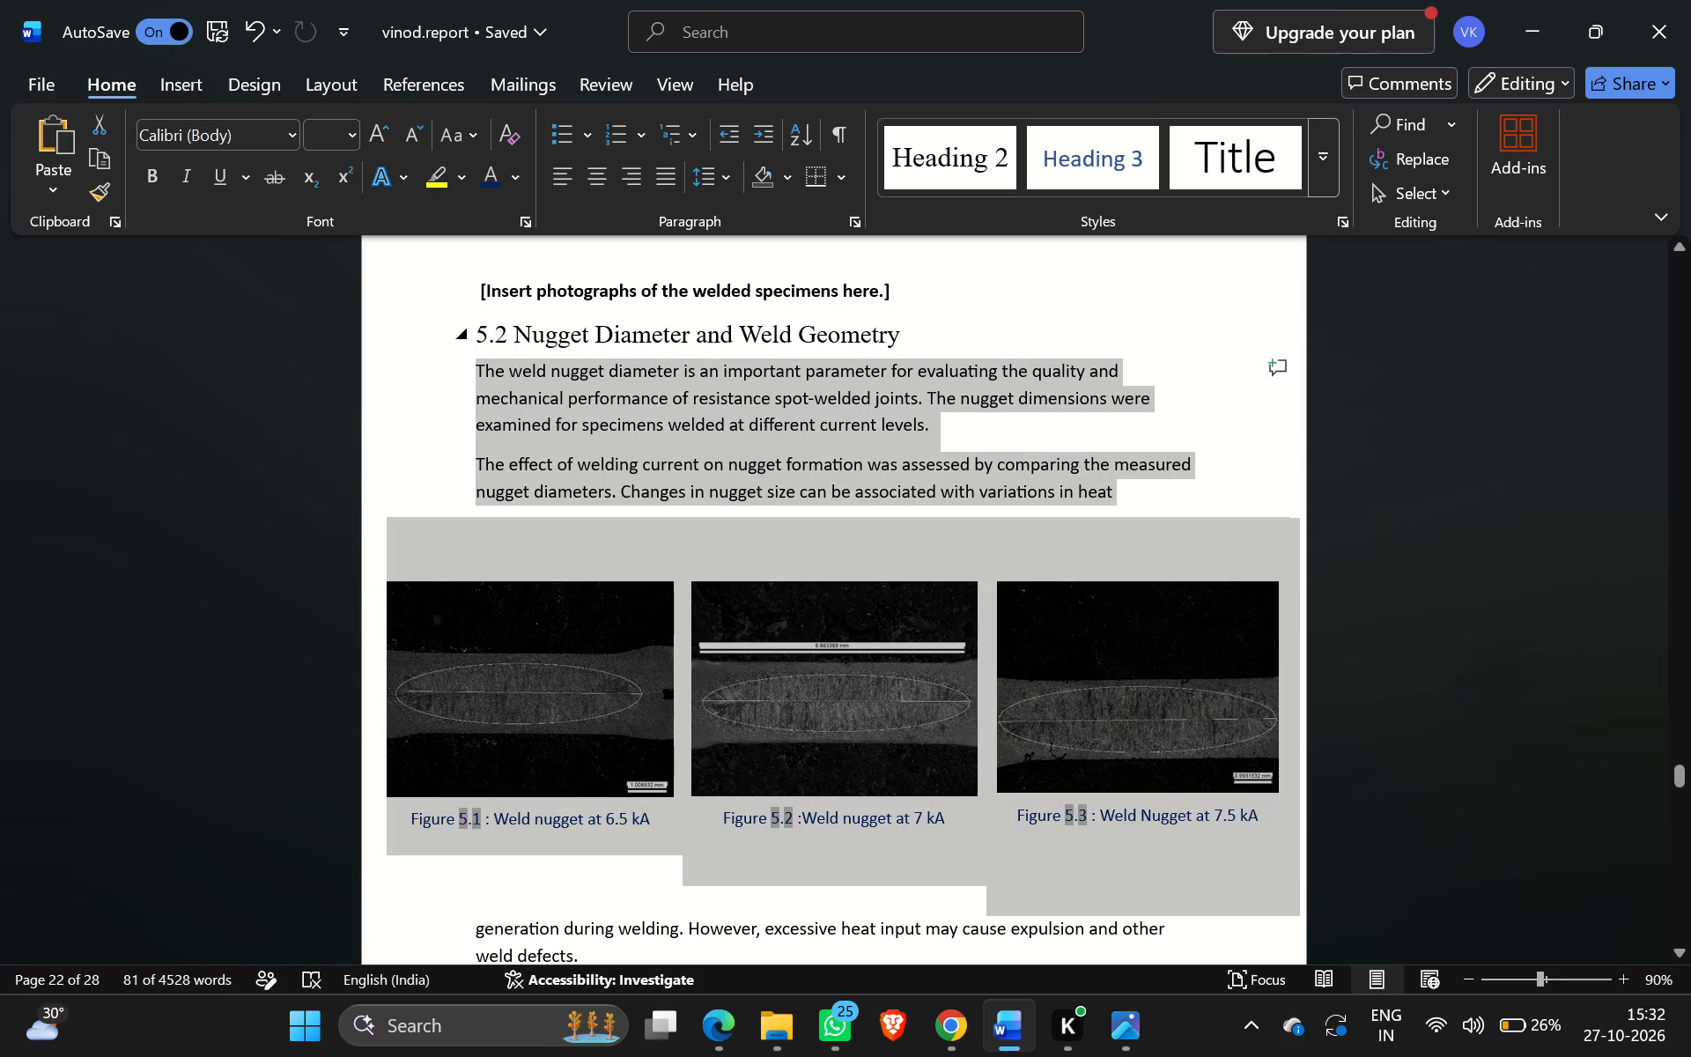
{"action": "left_click", "coordinate": [353, 138]}
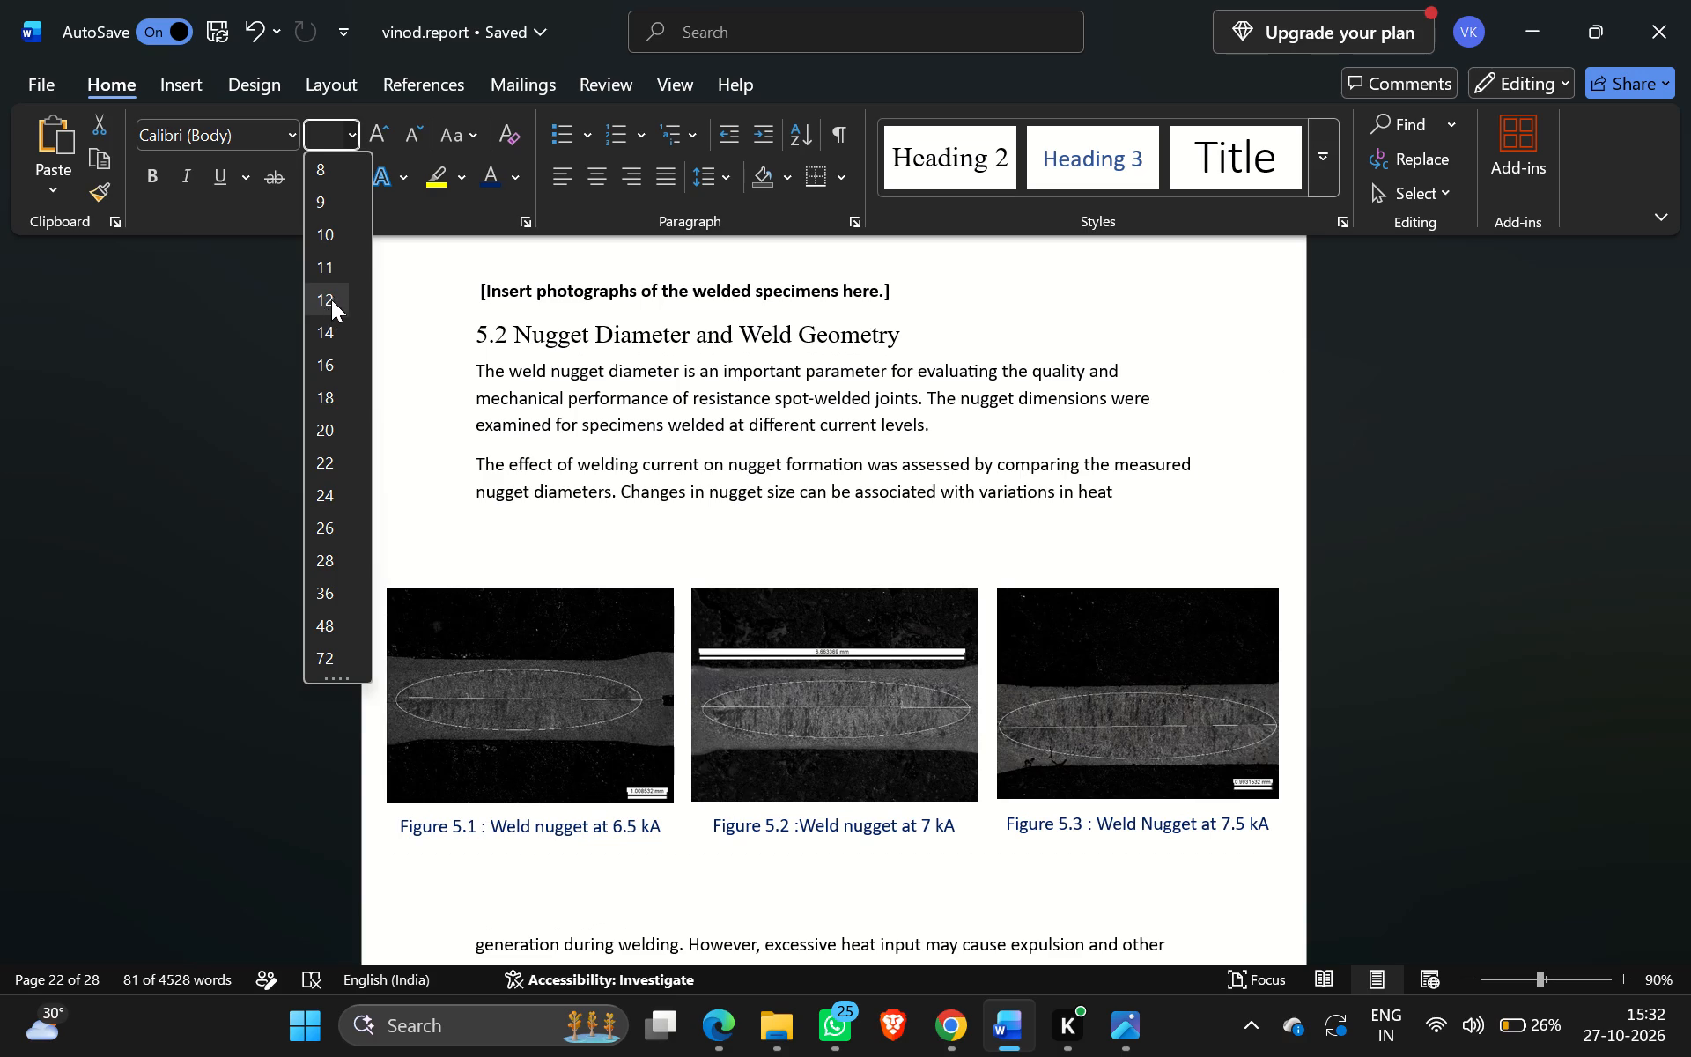
{"action": "left_click", "coordinate": [334, 332]}
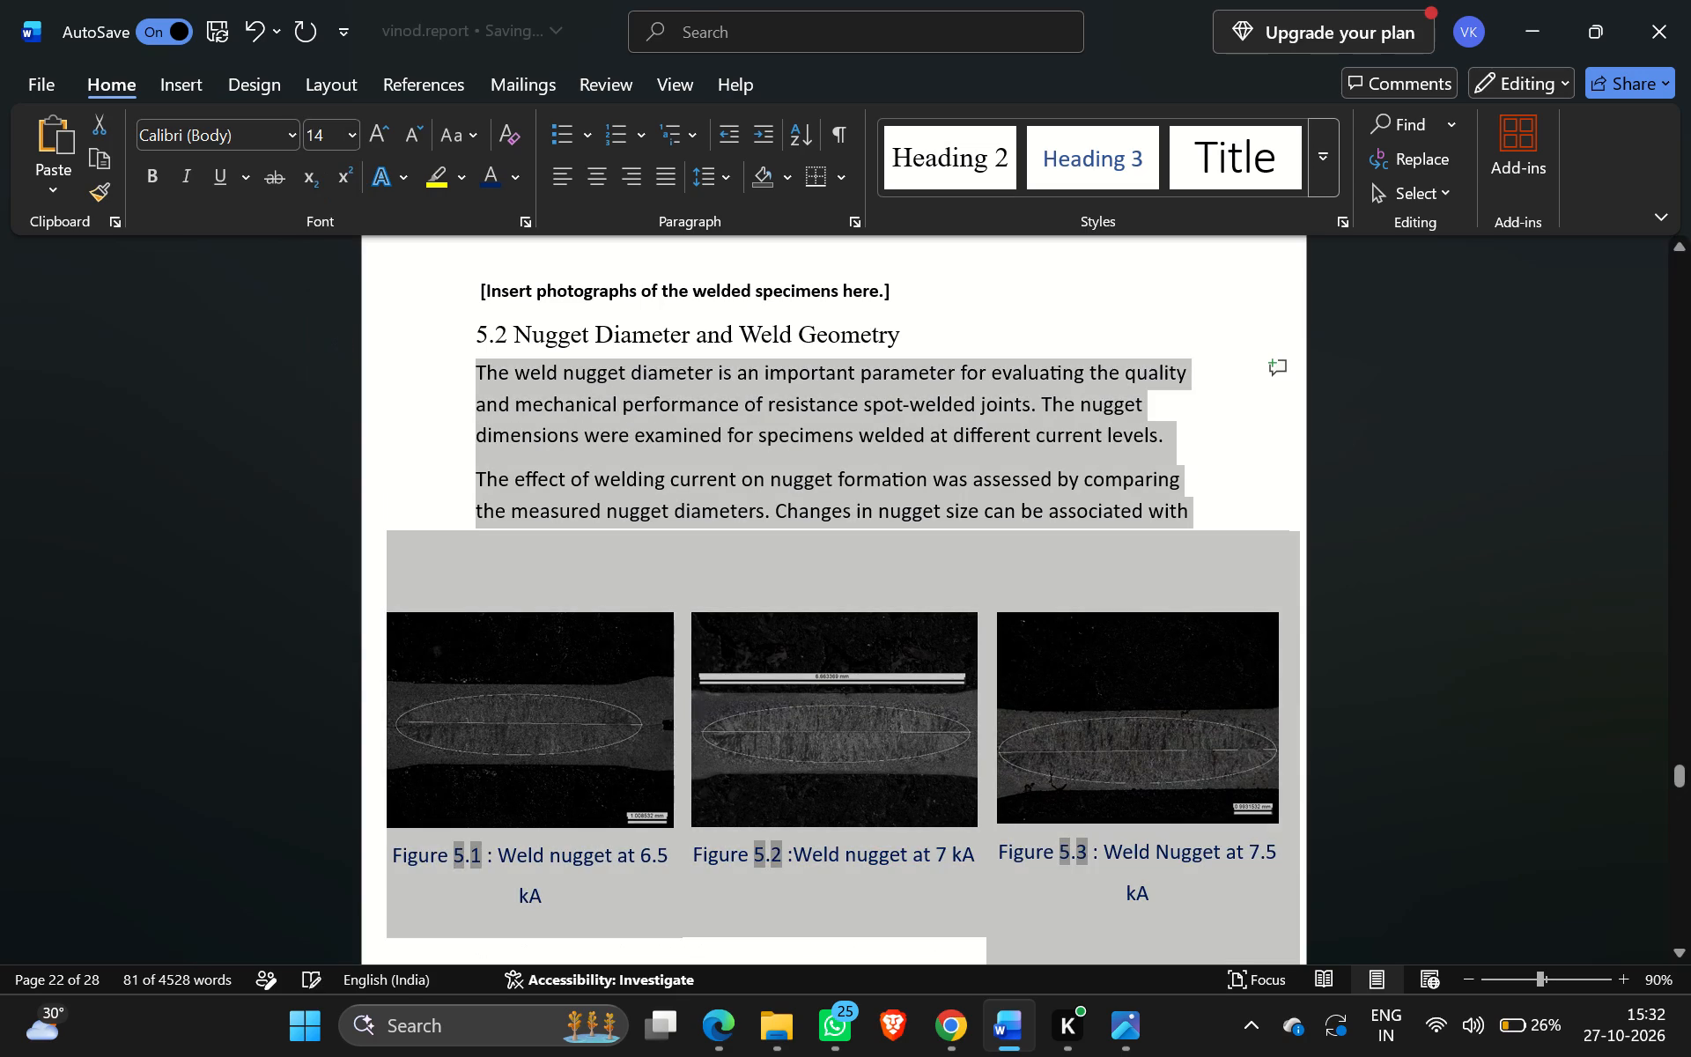
{"action": "left_click", "coordinate": [609, 471]}
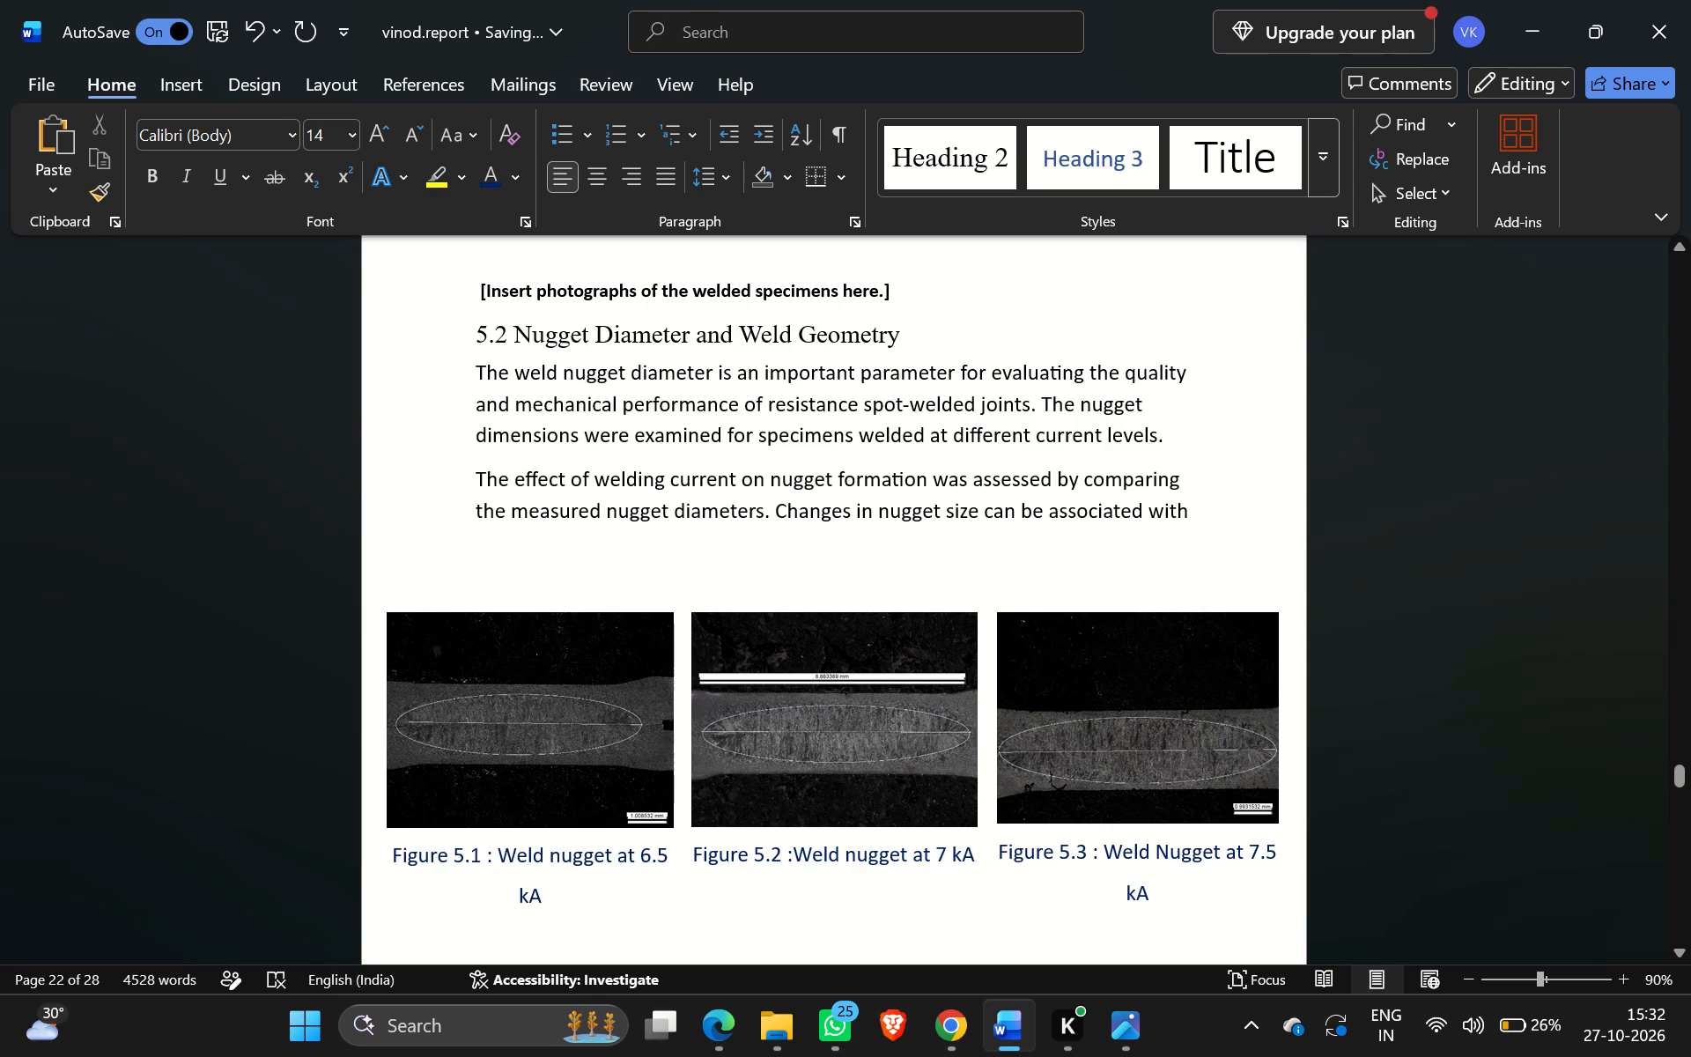
Move the weld nugget figure table below the end of section 5.2's second paragraph so it no longer splits the text.
{"action": "scroll", "coordinate": [791, 464], "scroll_direction": "down", "scroll_amount": 2}
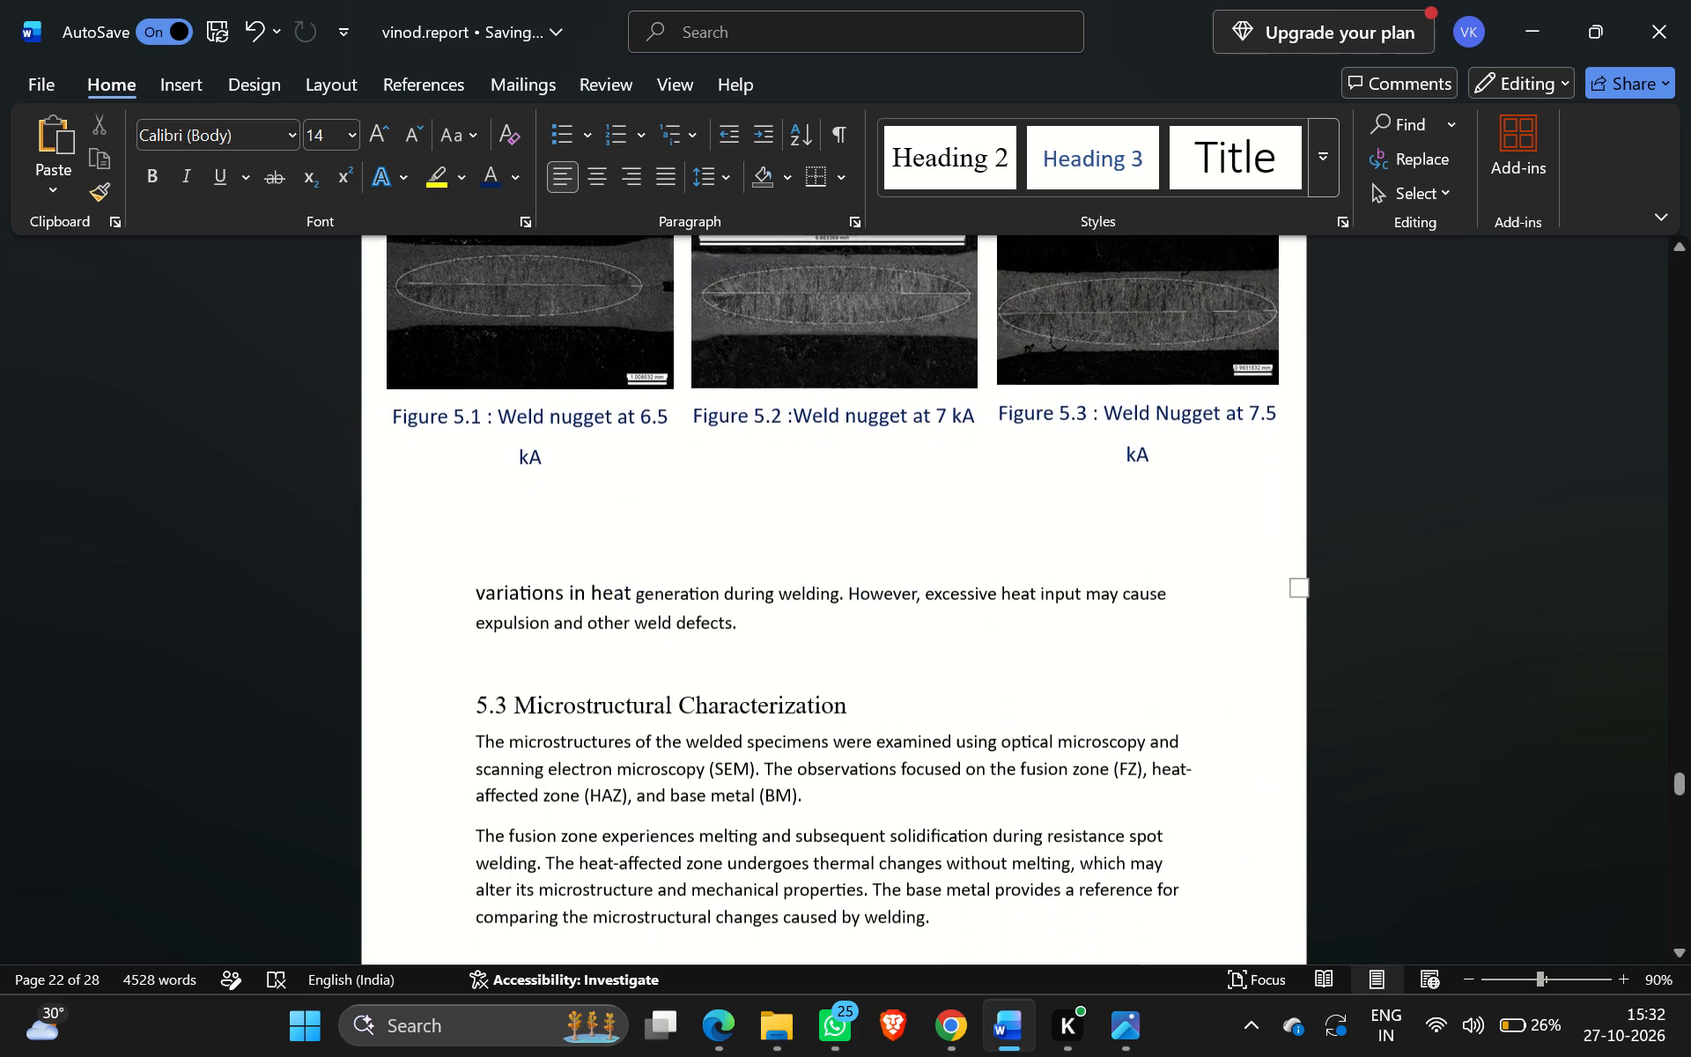
{"action": "scroll", "coordinate": [791, 464], "scroll_direction": "up", "scroll_amount": 2}
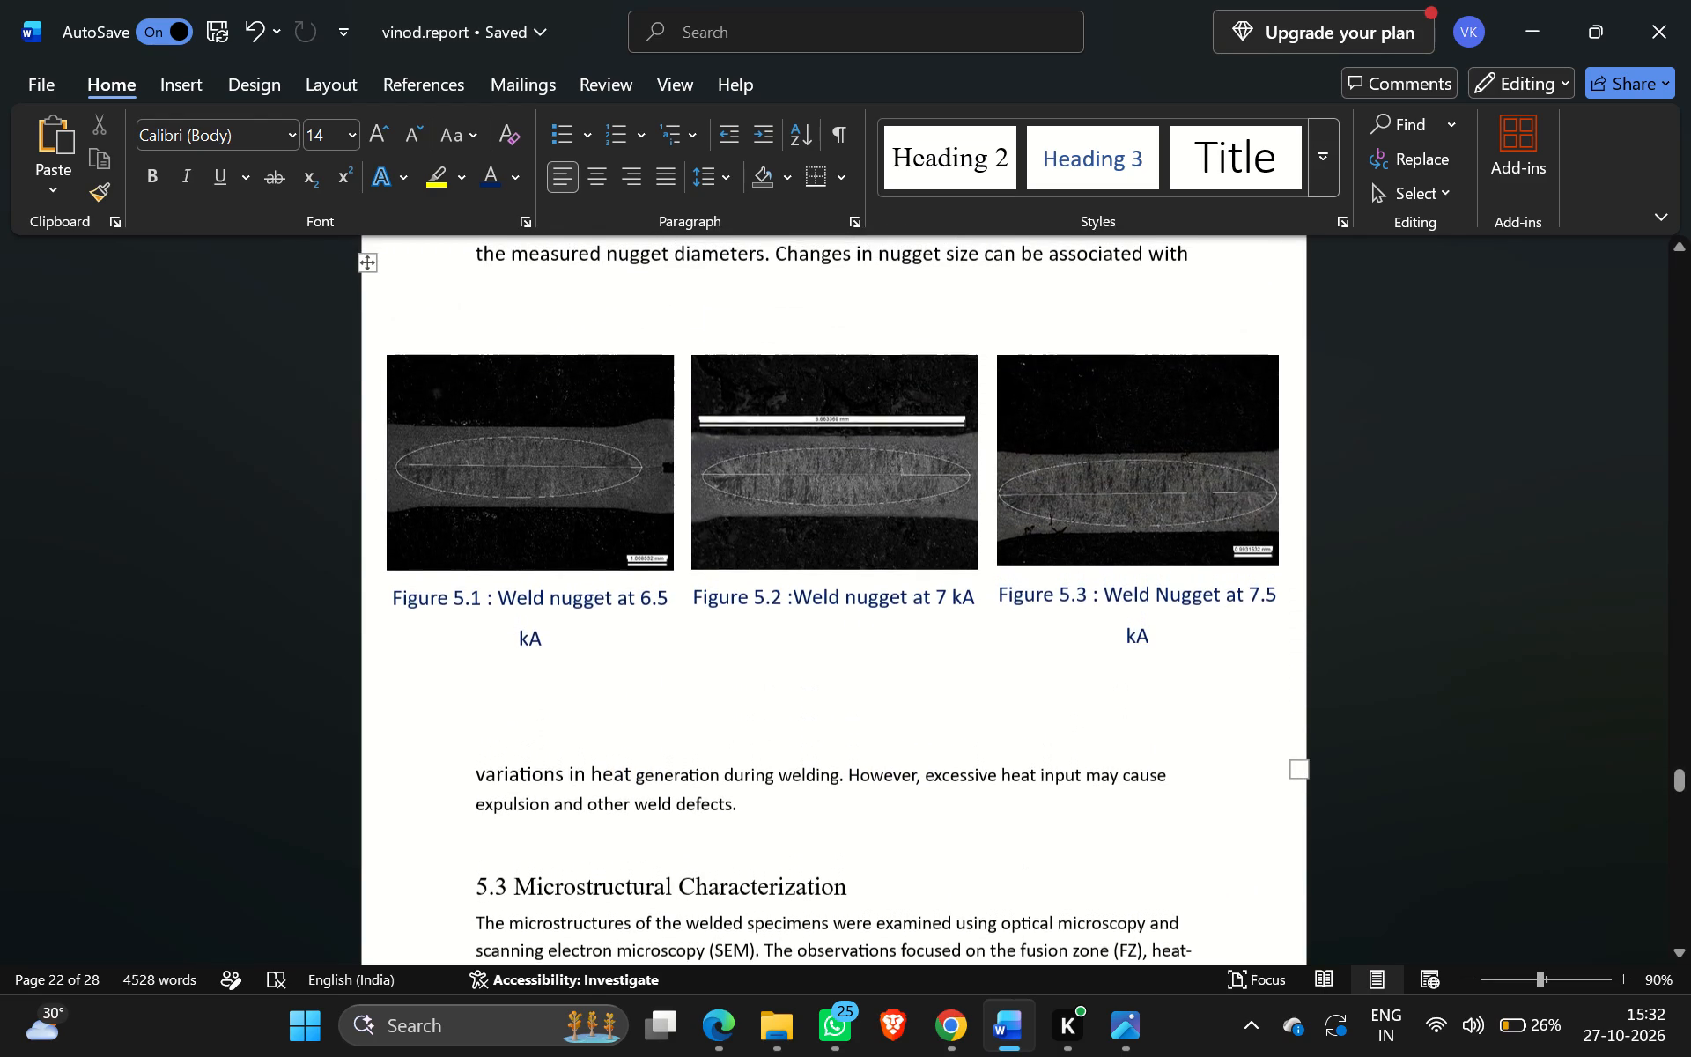
{"action": "left_click_drag", "start_coordinate": [370, 260], "coordinate": [367, 308]}
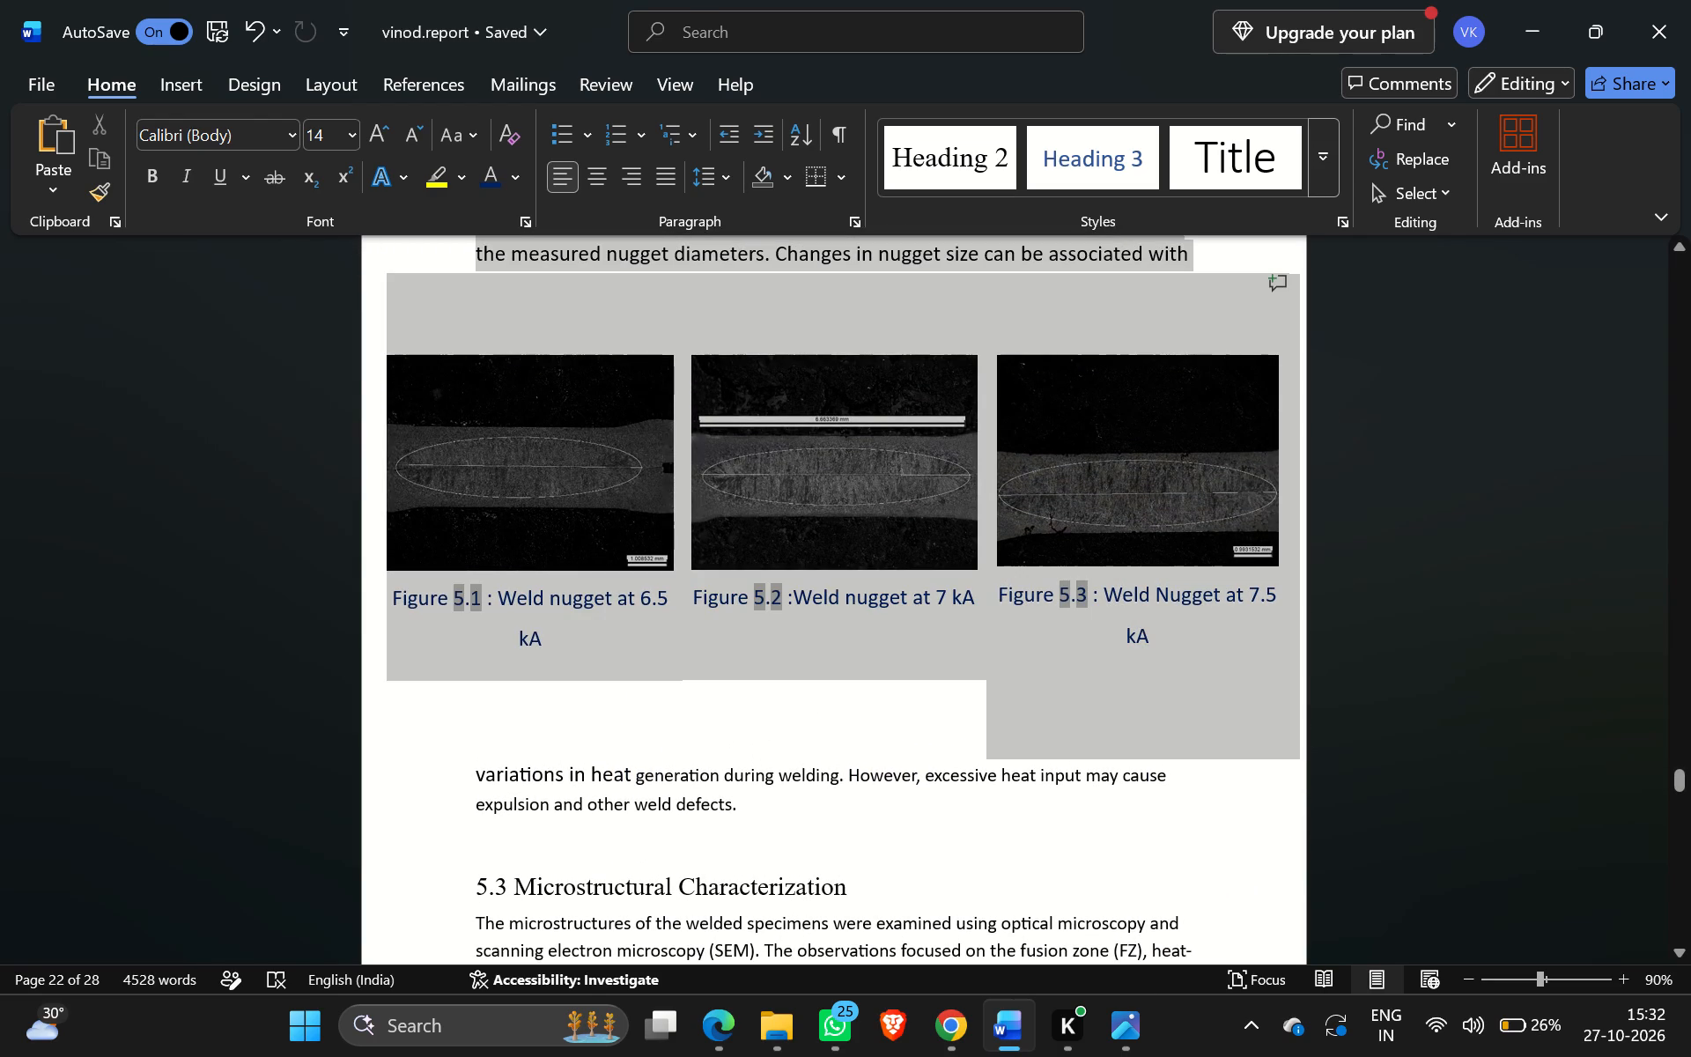
{"action": "left_click_drag", "start_coordinate": [367, 308], "coordinate": [367, 307]}
{"action": "left_click", "coordinate": [382, 331]}
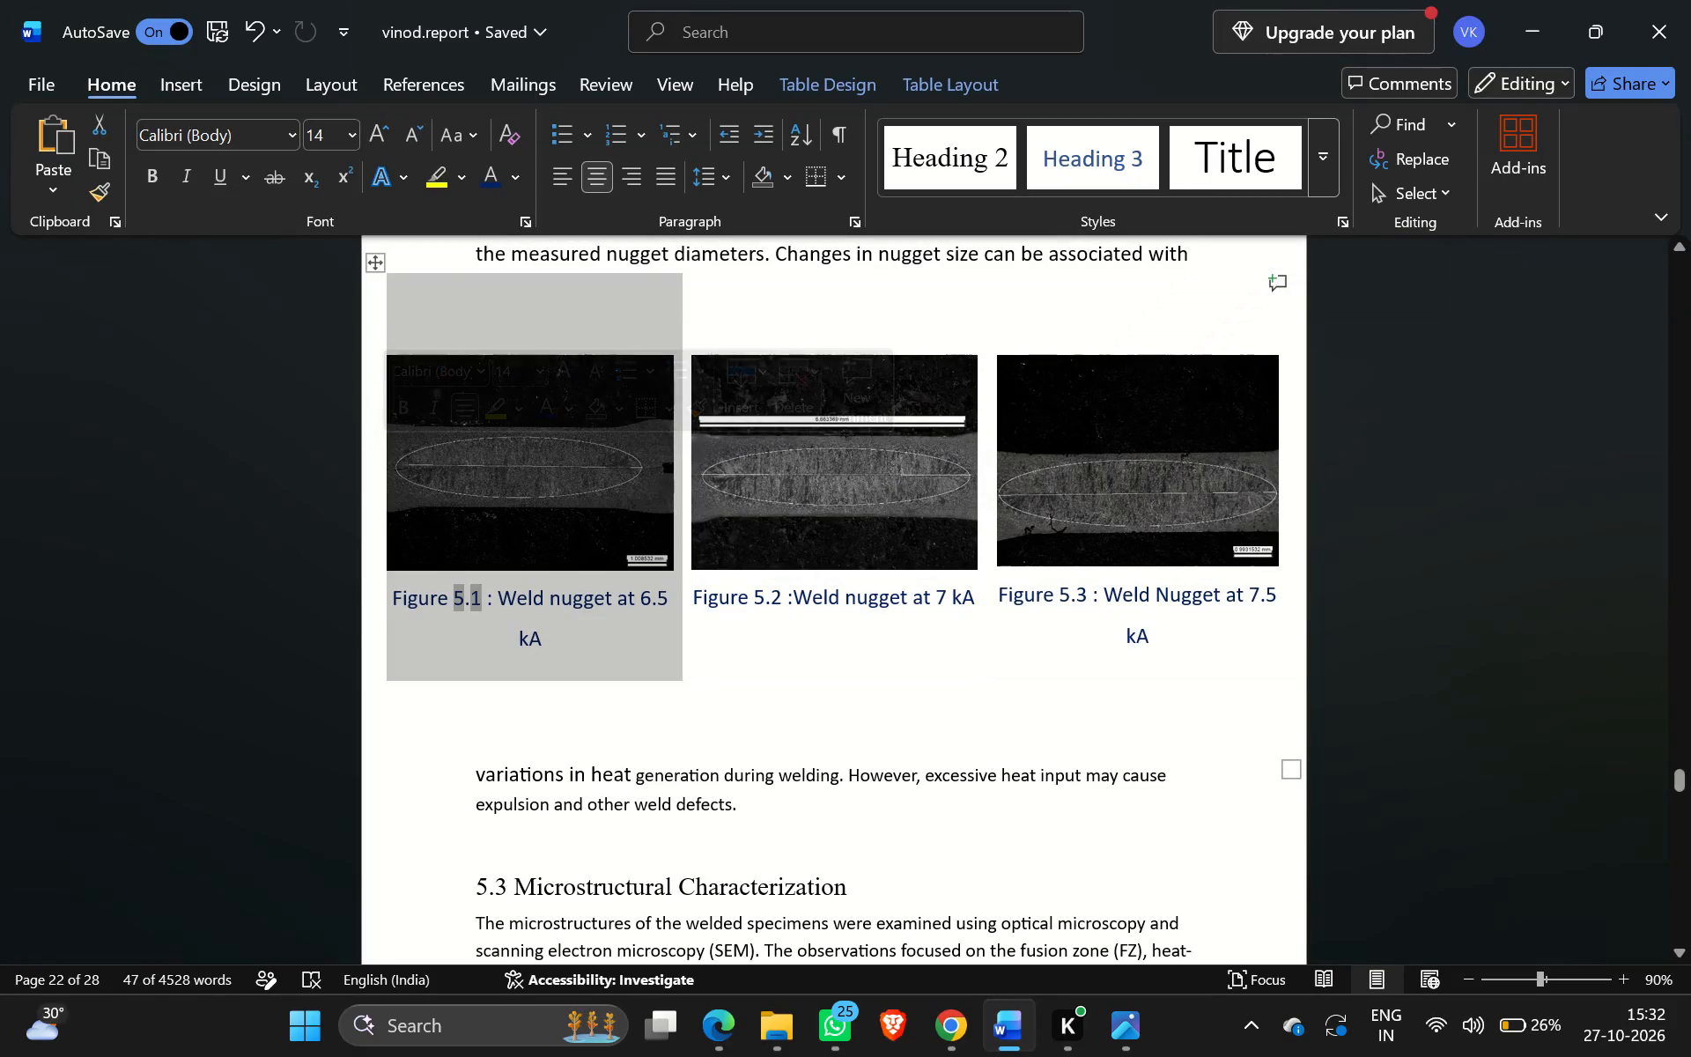
{"action": "left_click_drag", "start_coordinate": [374, 258], "coordinate": [373, 329]}
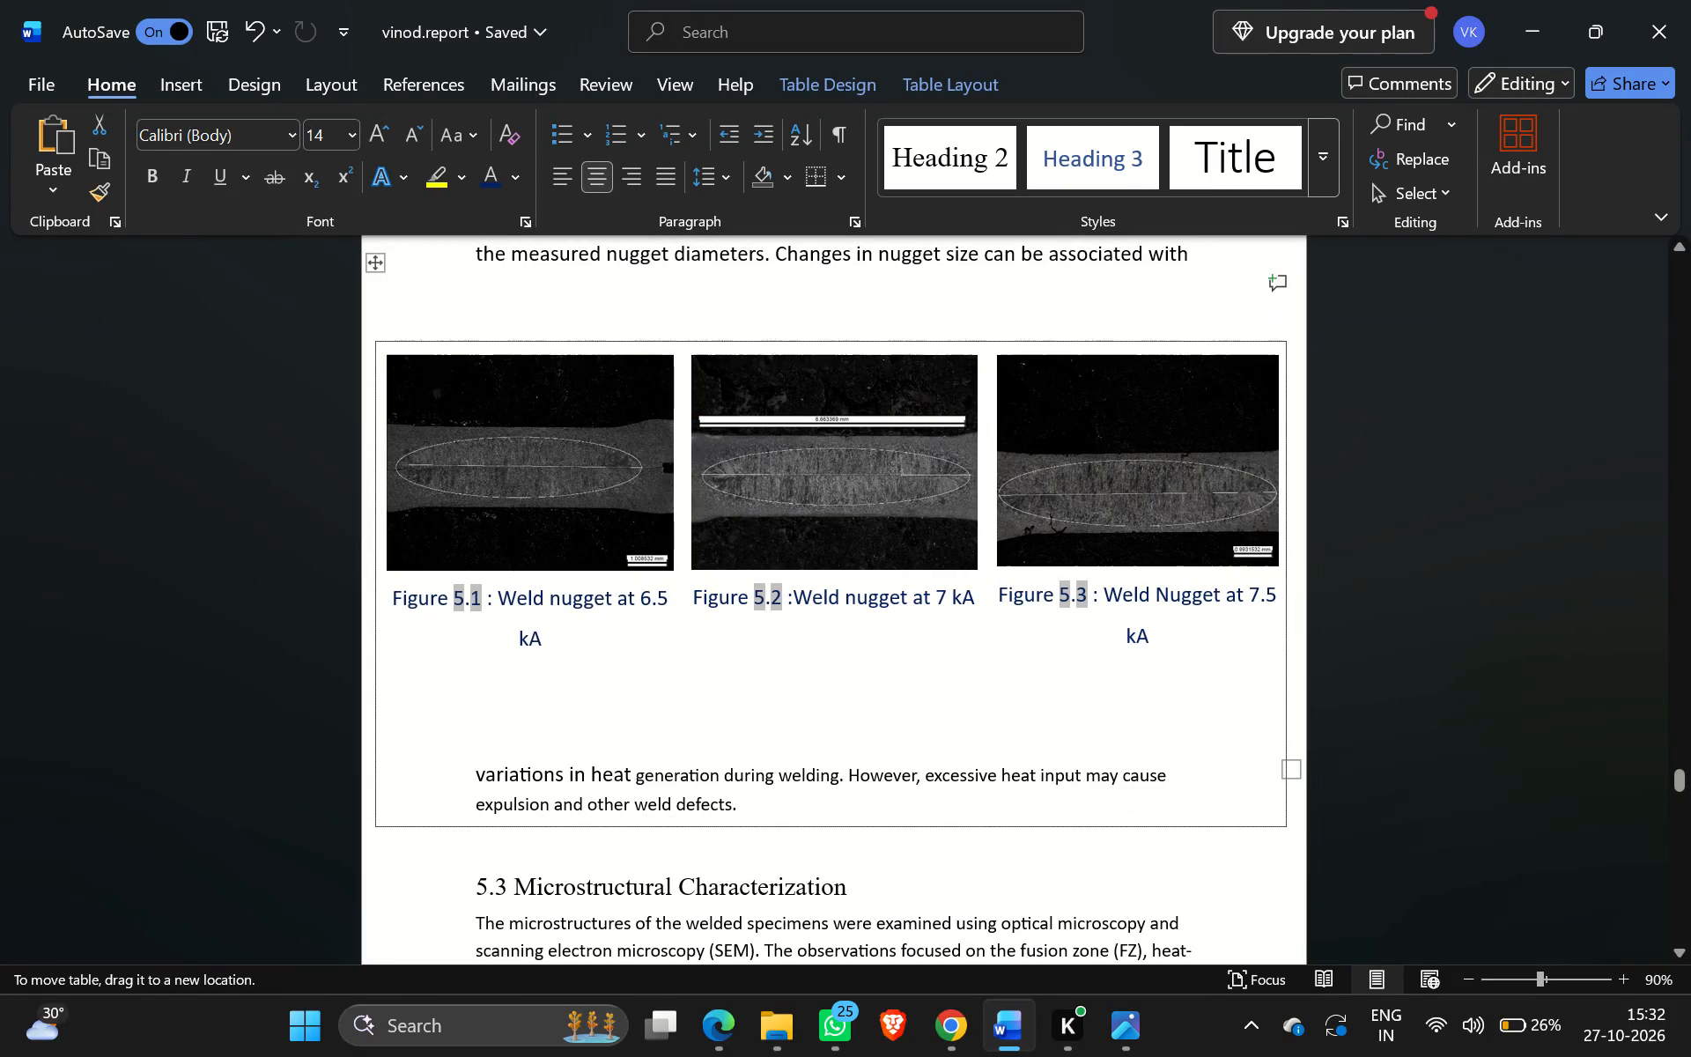
{"action": "left_click_drag", "start_coordinate": [373, 329], "coordinate": [373, 331]}
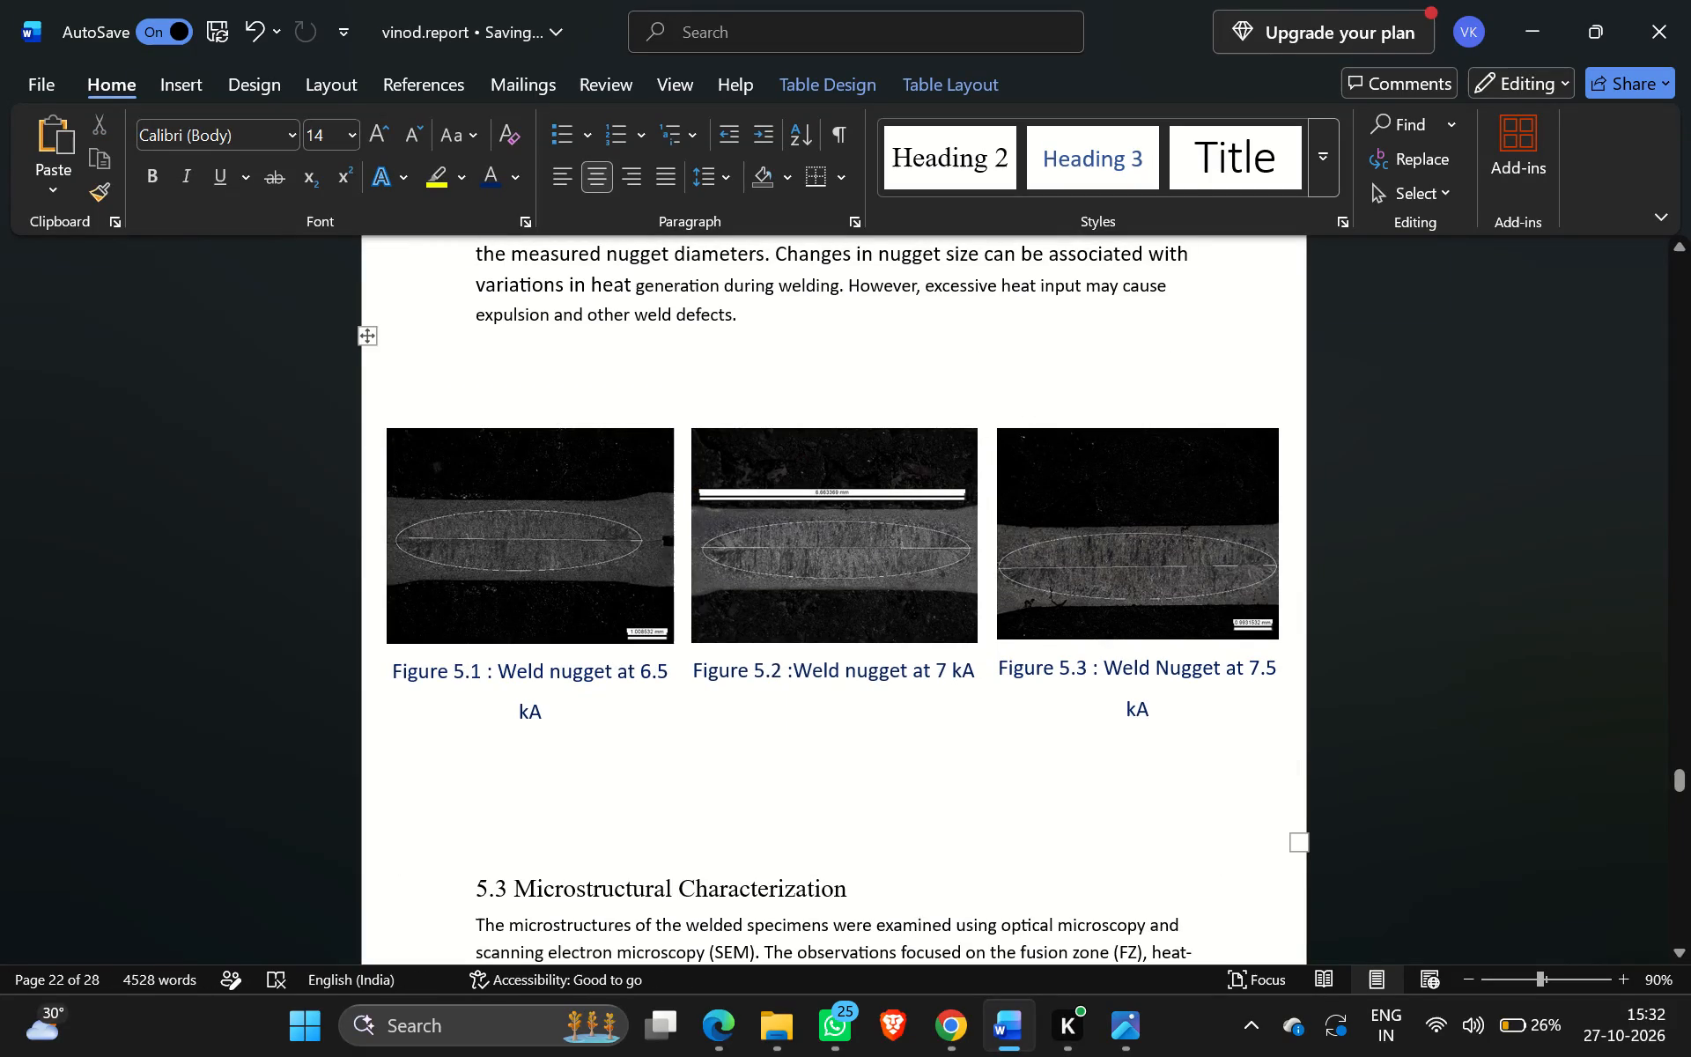
Delete the empty line between the weld nugget figures and the 5.3 Microstructural Characterization heading.
{"action": "scroll", "coordinate": [523, 520], "scroll_direction": "up", "scroll_amount": 1}
{"action": "left_click", "coordinate": [537, 926]}
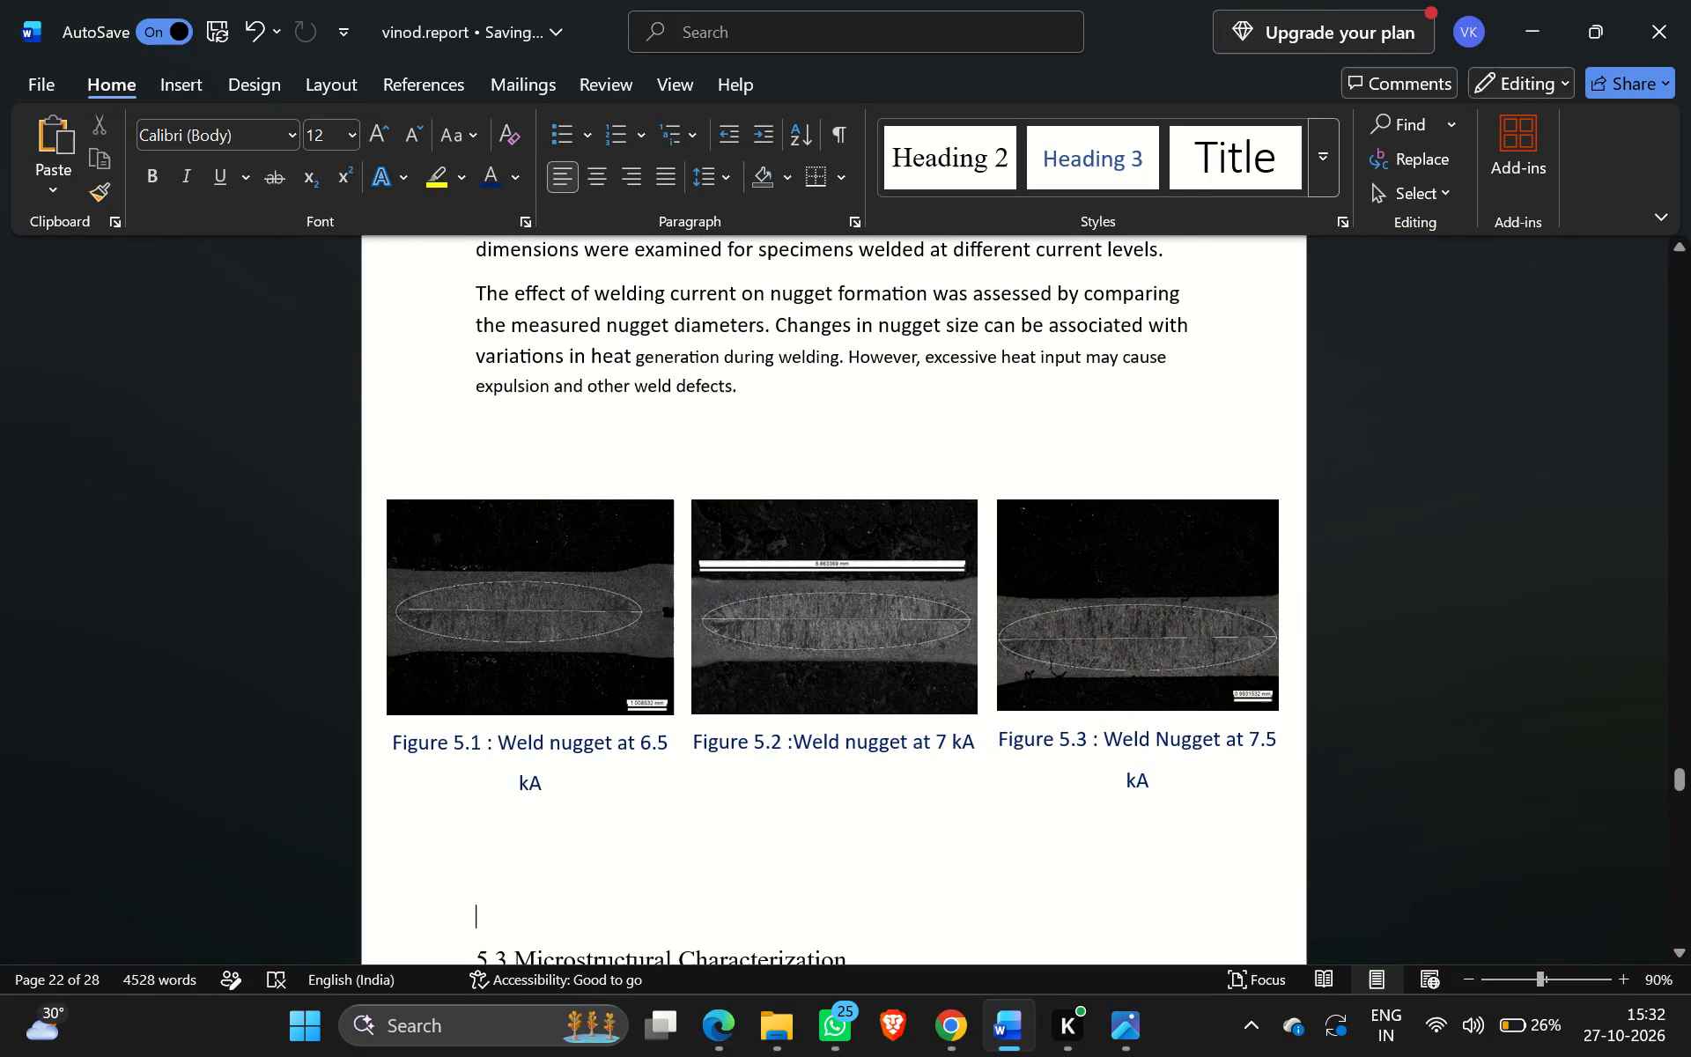
{"action": "key", "text": "BackSpace"}
{"action": "key", "text": "BackSpace"}
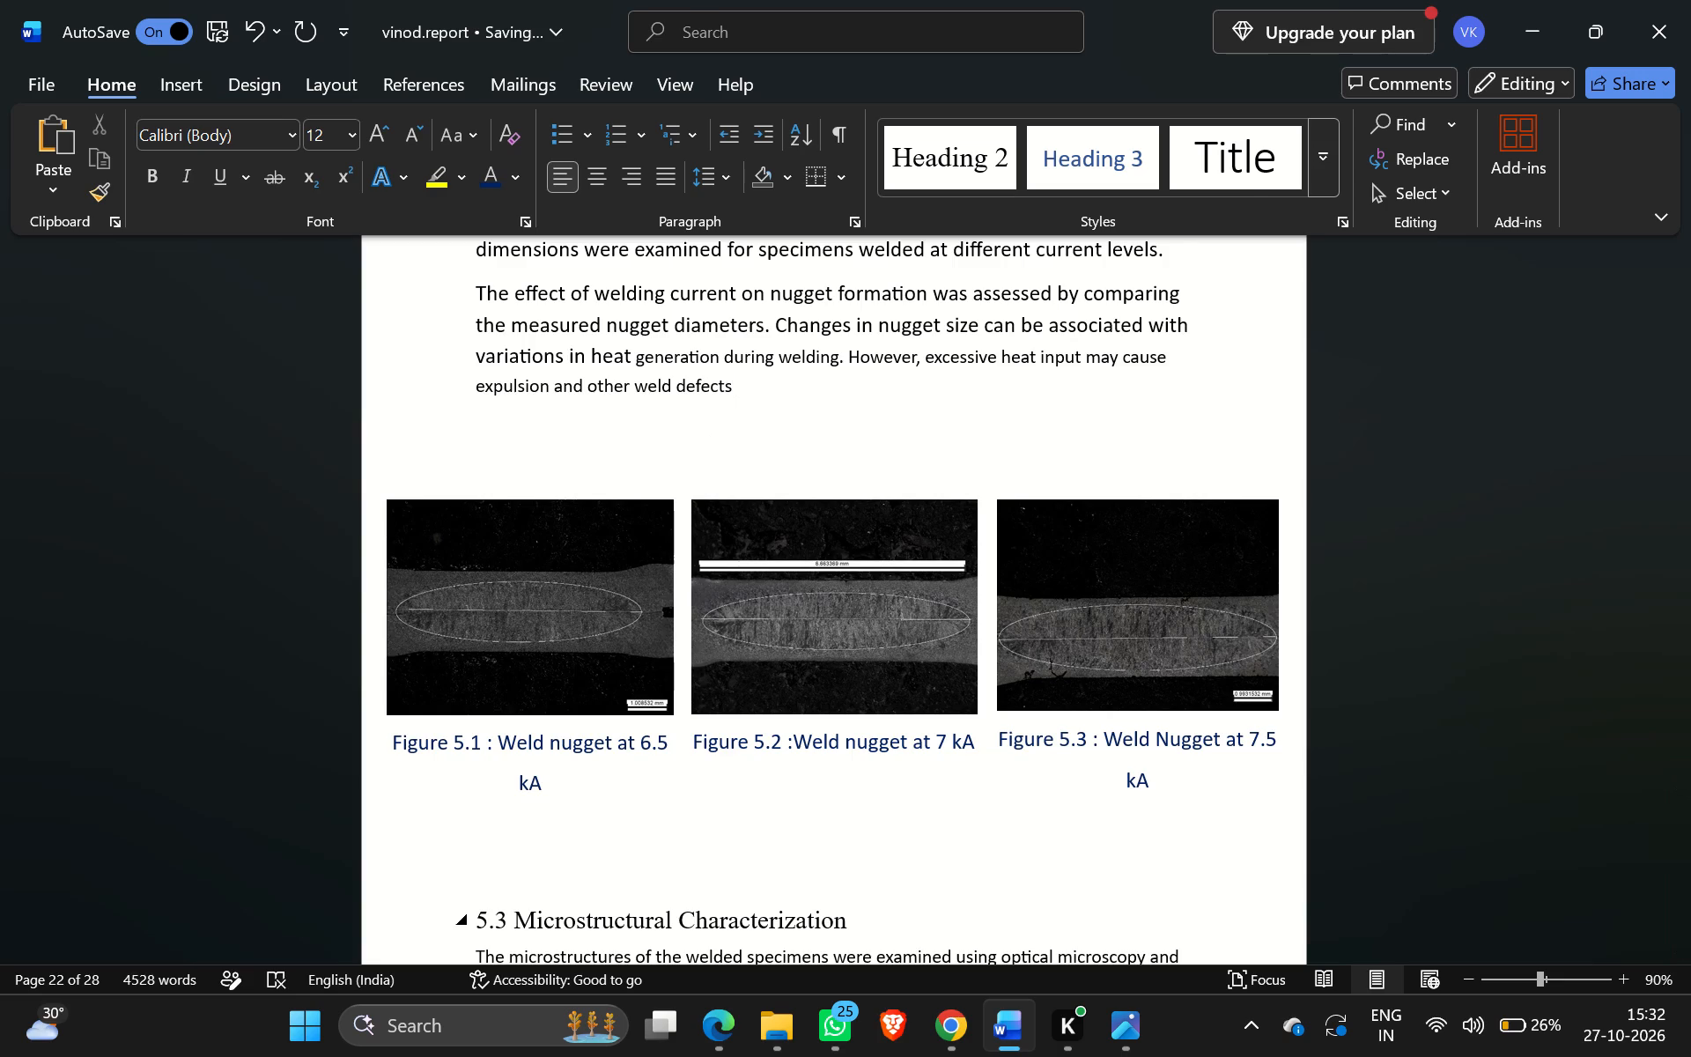
Put the full stop back at the end of section 5.2's second paragraph, after "other weld defects".
{"action": "scroll", "coordinate": [537, 926], "scroll_direction": "up", "scroll_amount": 1}
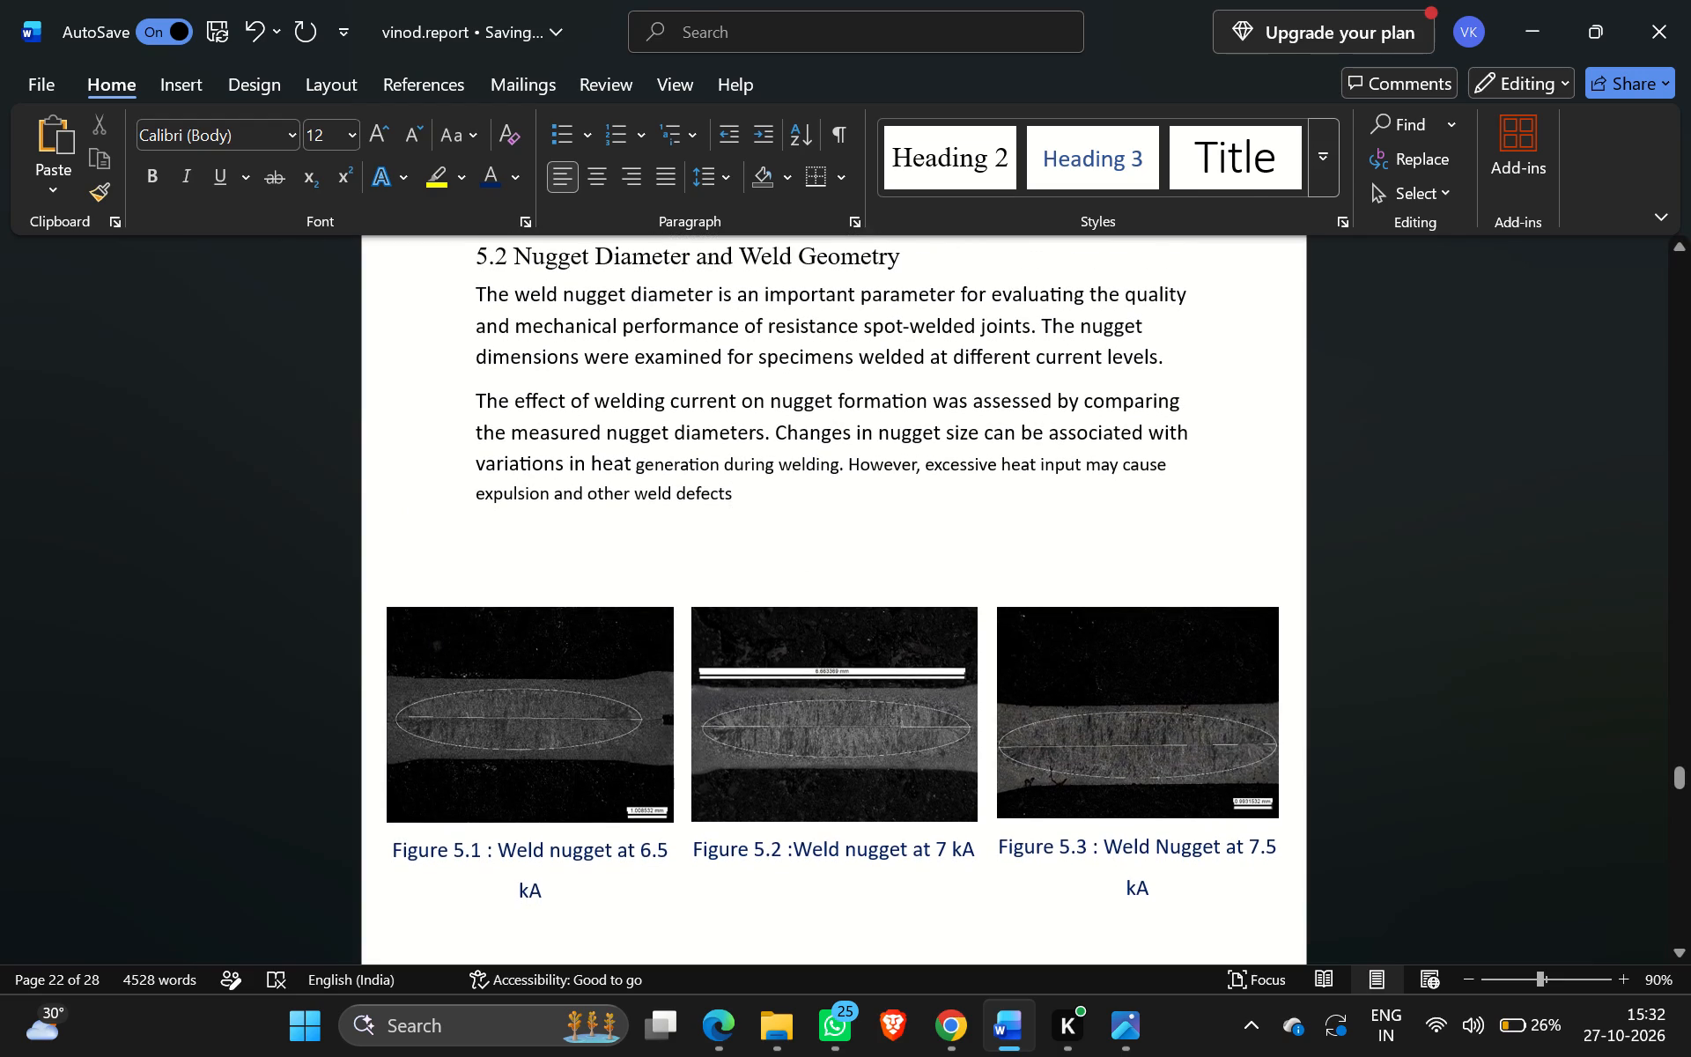
{"action": "right_click", "coordinate": [537, 926]}
{"action": "key", "text": "period"}
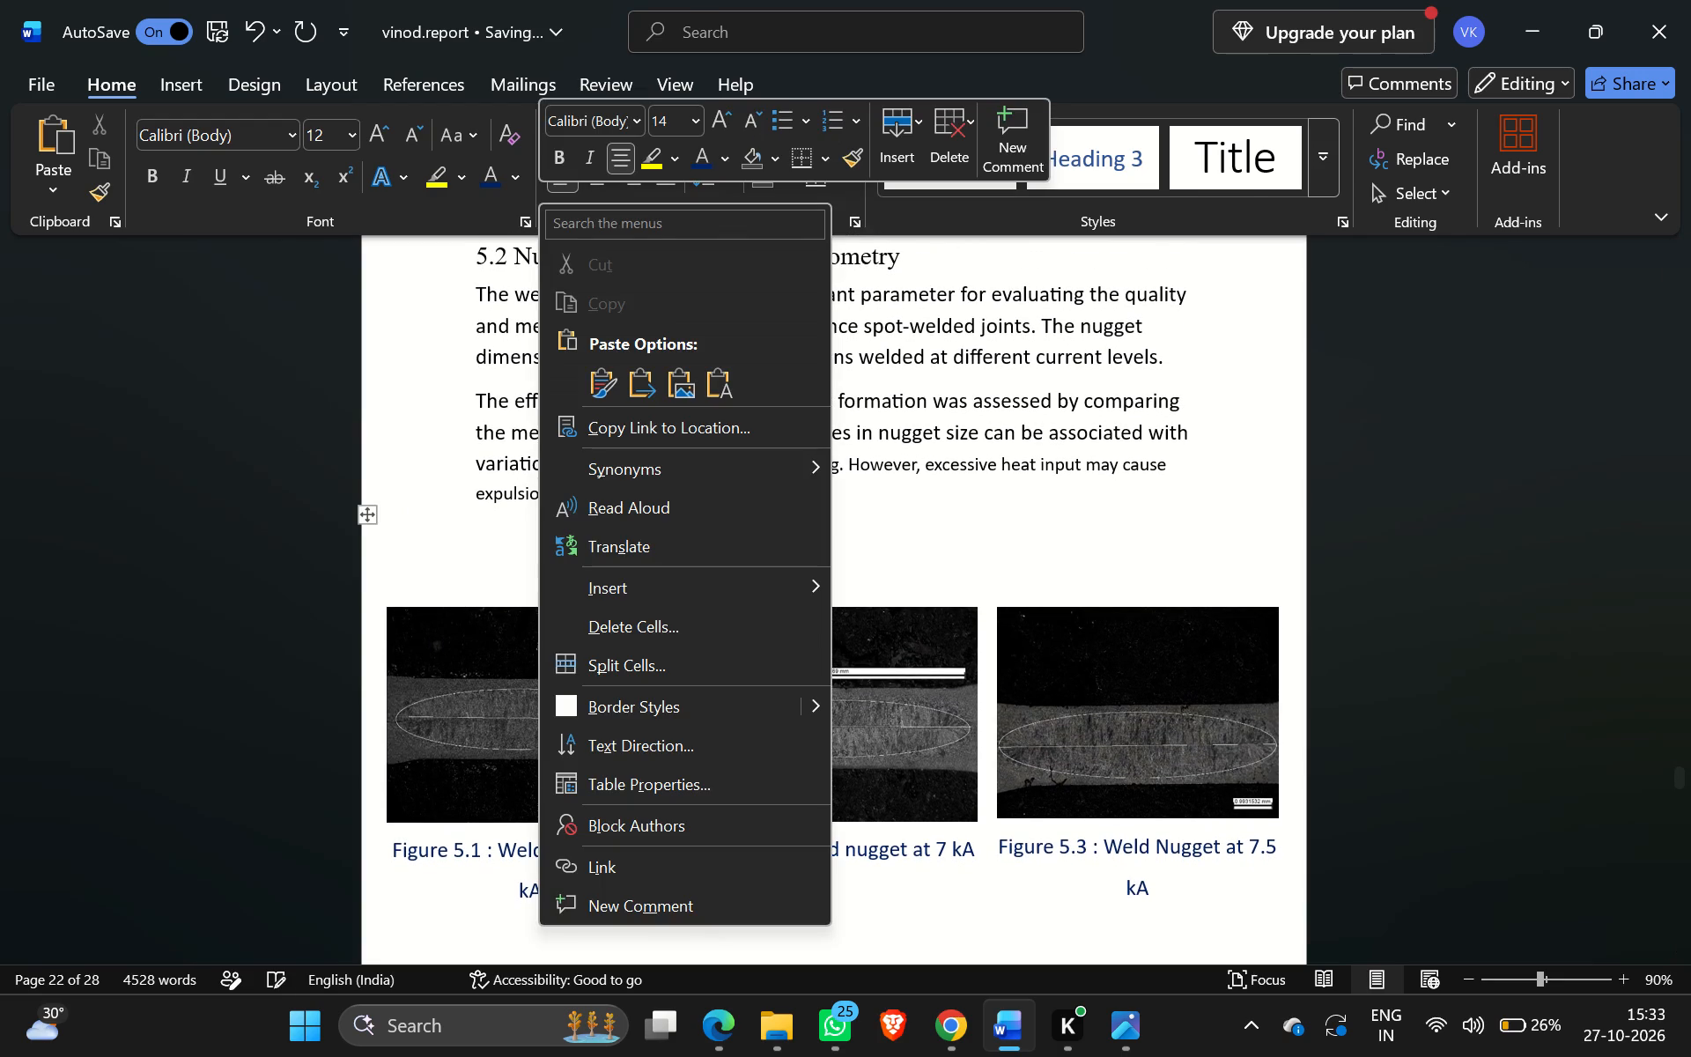
{"action": "left_click", "coordinate": [949, 617]}
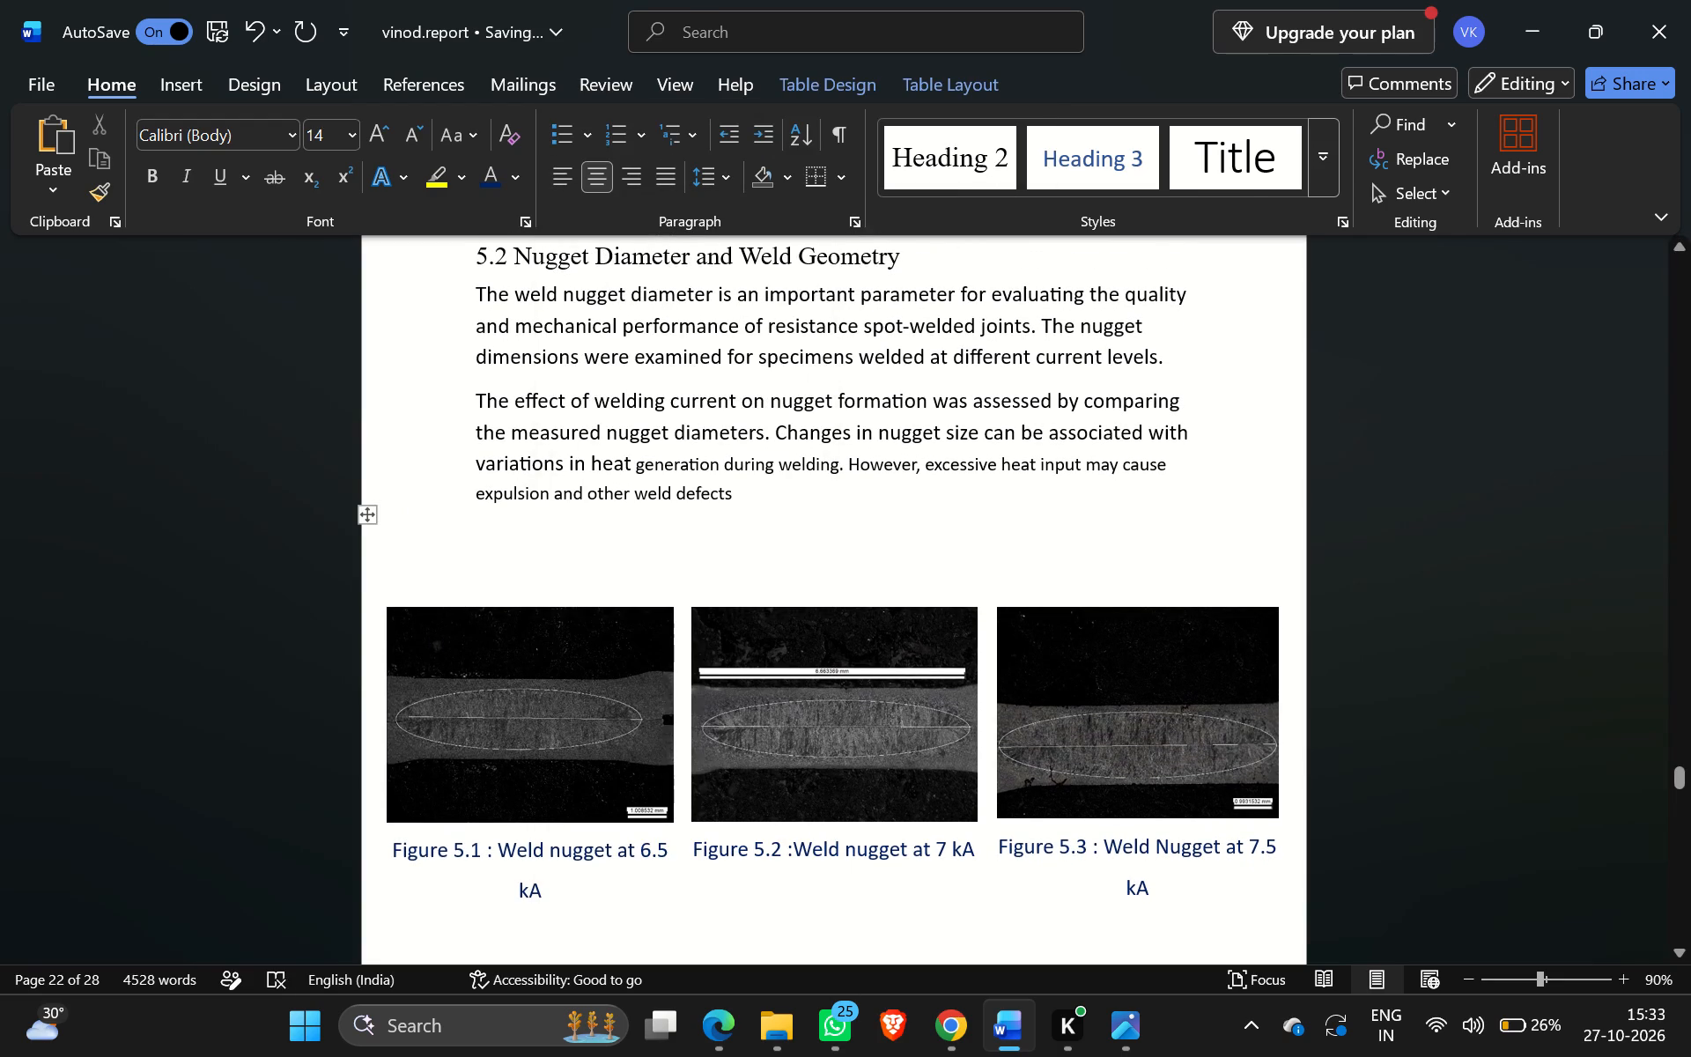
{"action": "left_click", "coordinate": [728, 499]}
{"action": "key", "text": "period"}
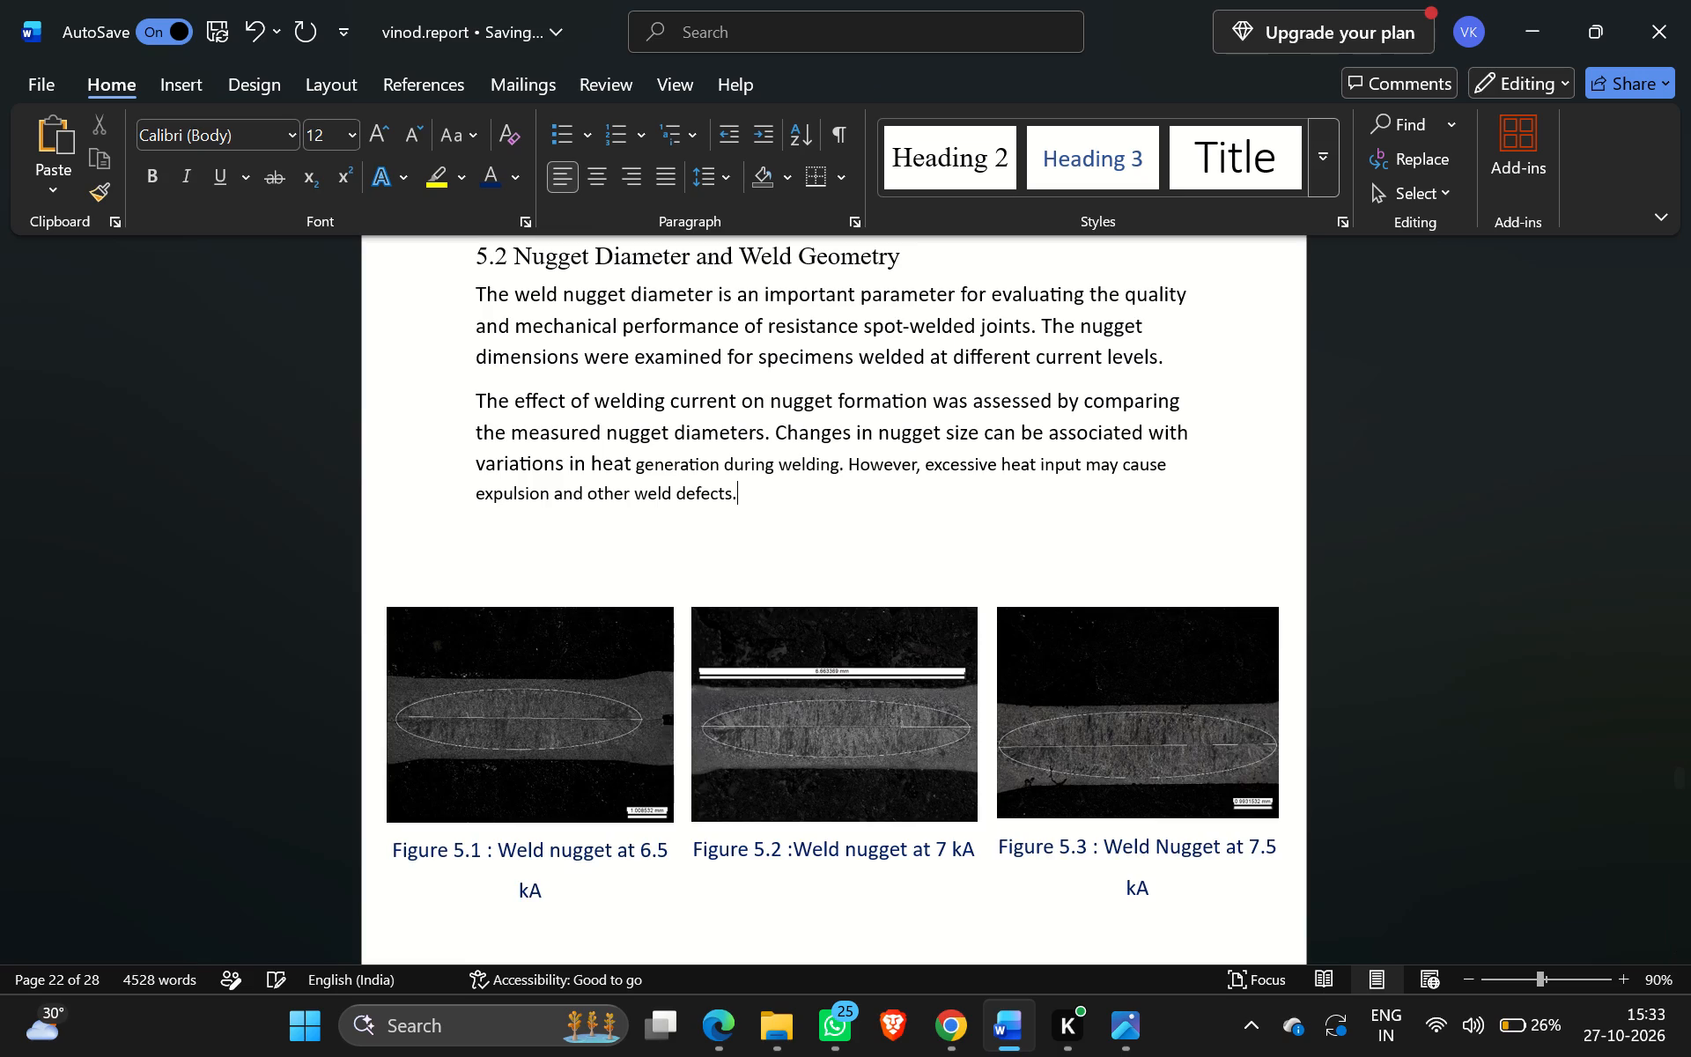
Review the Results subsections from 5.1 onwards, checking the text layout, the figure placement and the remaining insert placeholders.
{"action": "scroll", "coordinate": [750, 499], "scroll_direction": "up", "scroll_amount": 3}
{"action": "scroll", "coordinate": [750, 499], "scroll_direction": "right", "scroll_amount": 1}
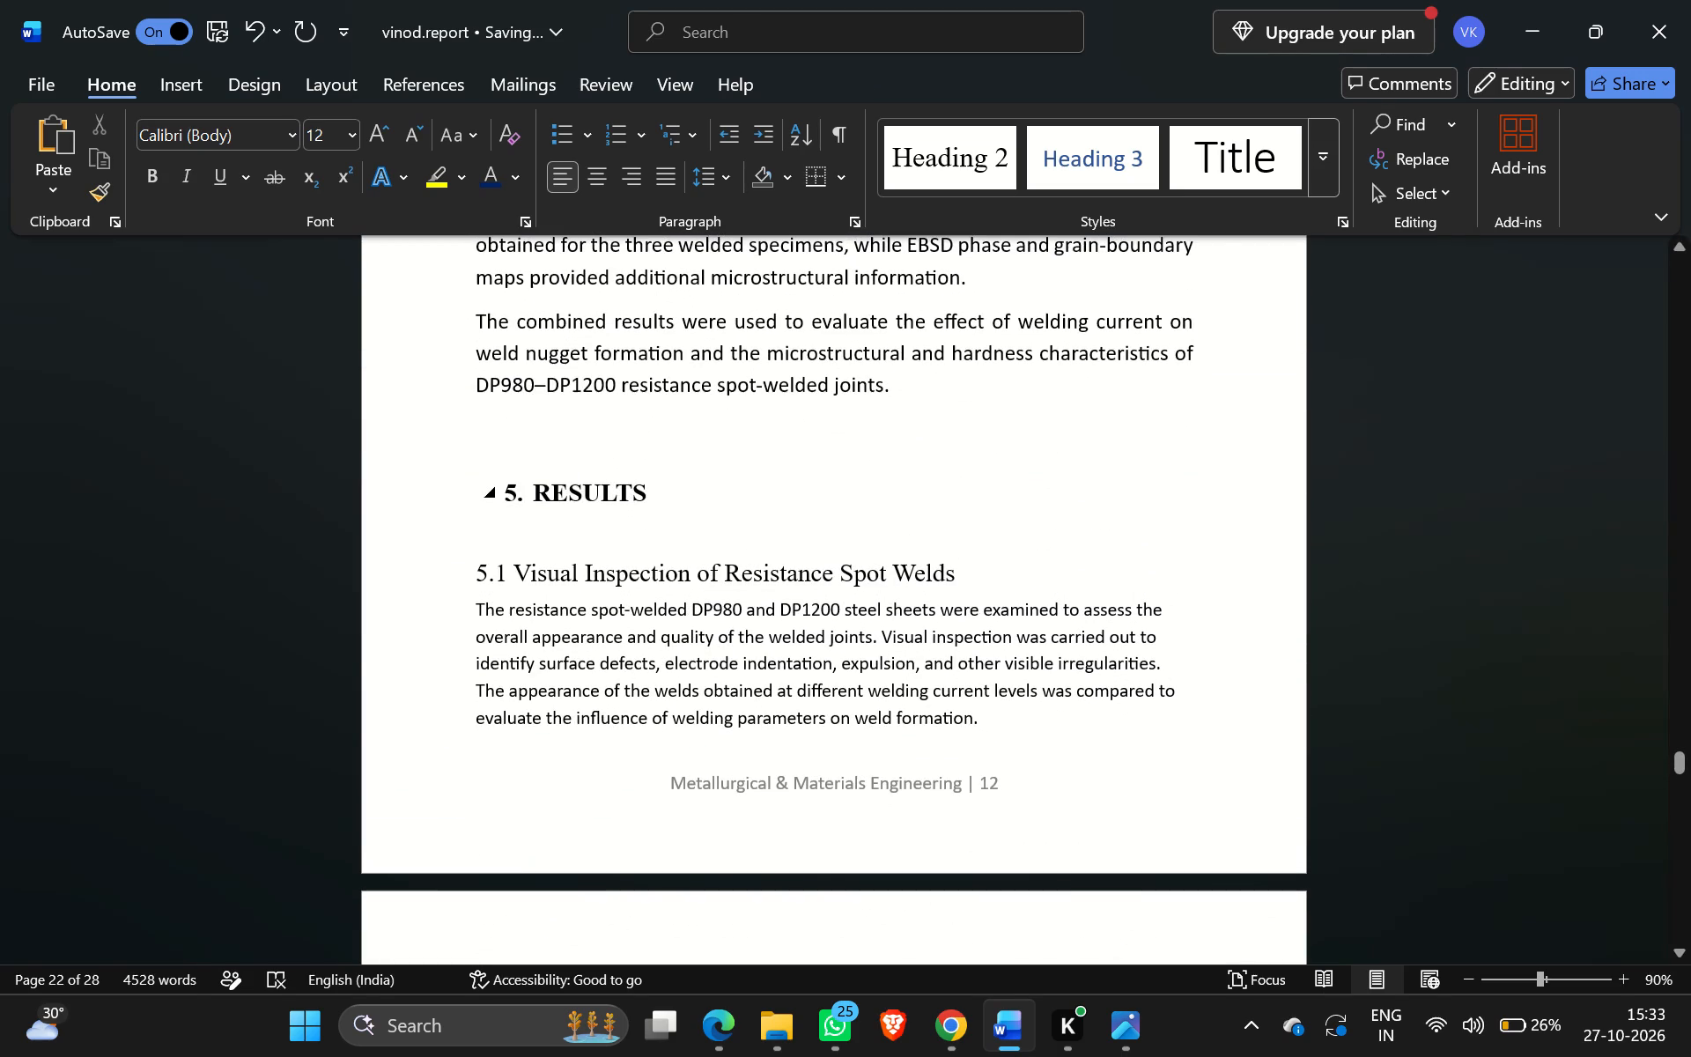
{"action": "scroll", "coordinate": [750, 499], "scroll_direction": "right", "scroll_amount": 1}
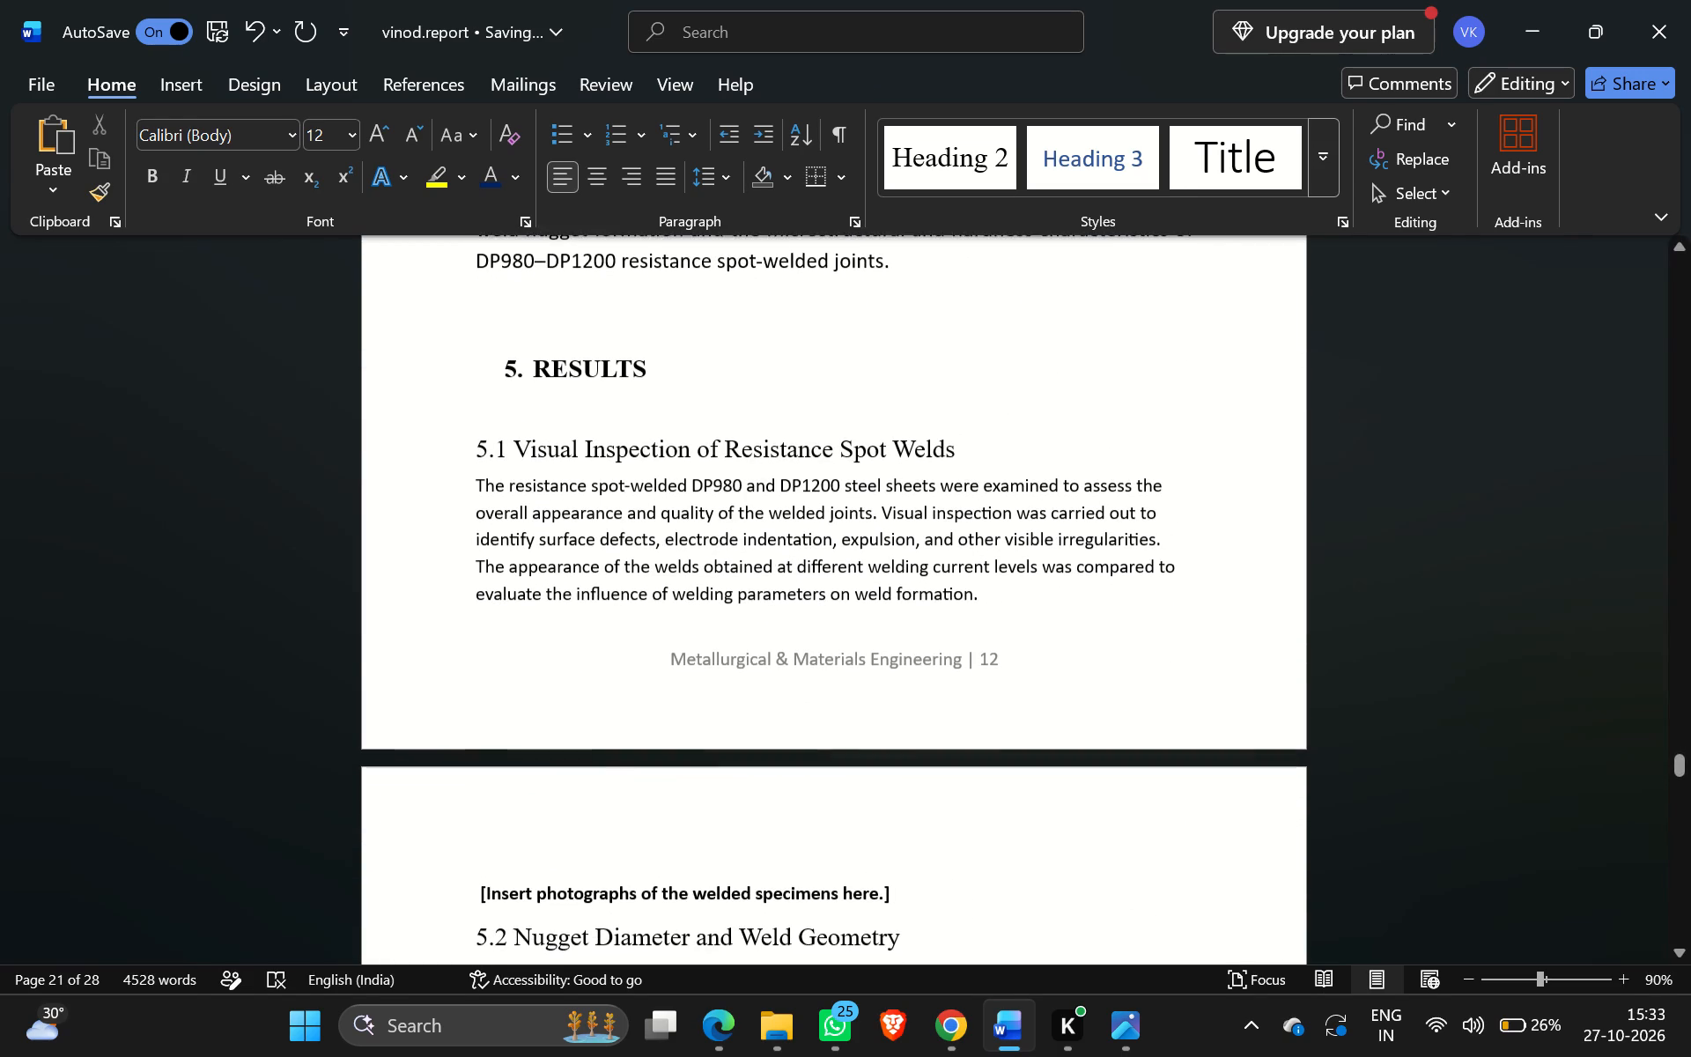
{"action": "scroll", "coordinate": [750, 499], "scroll_direction": "down", "scroll_amount": 2}
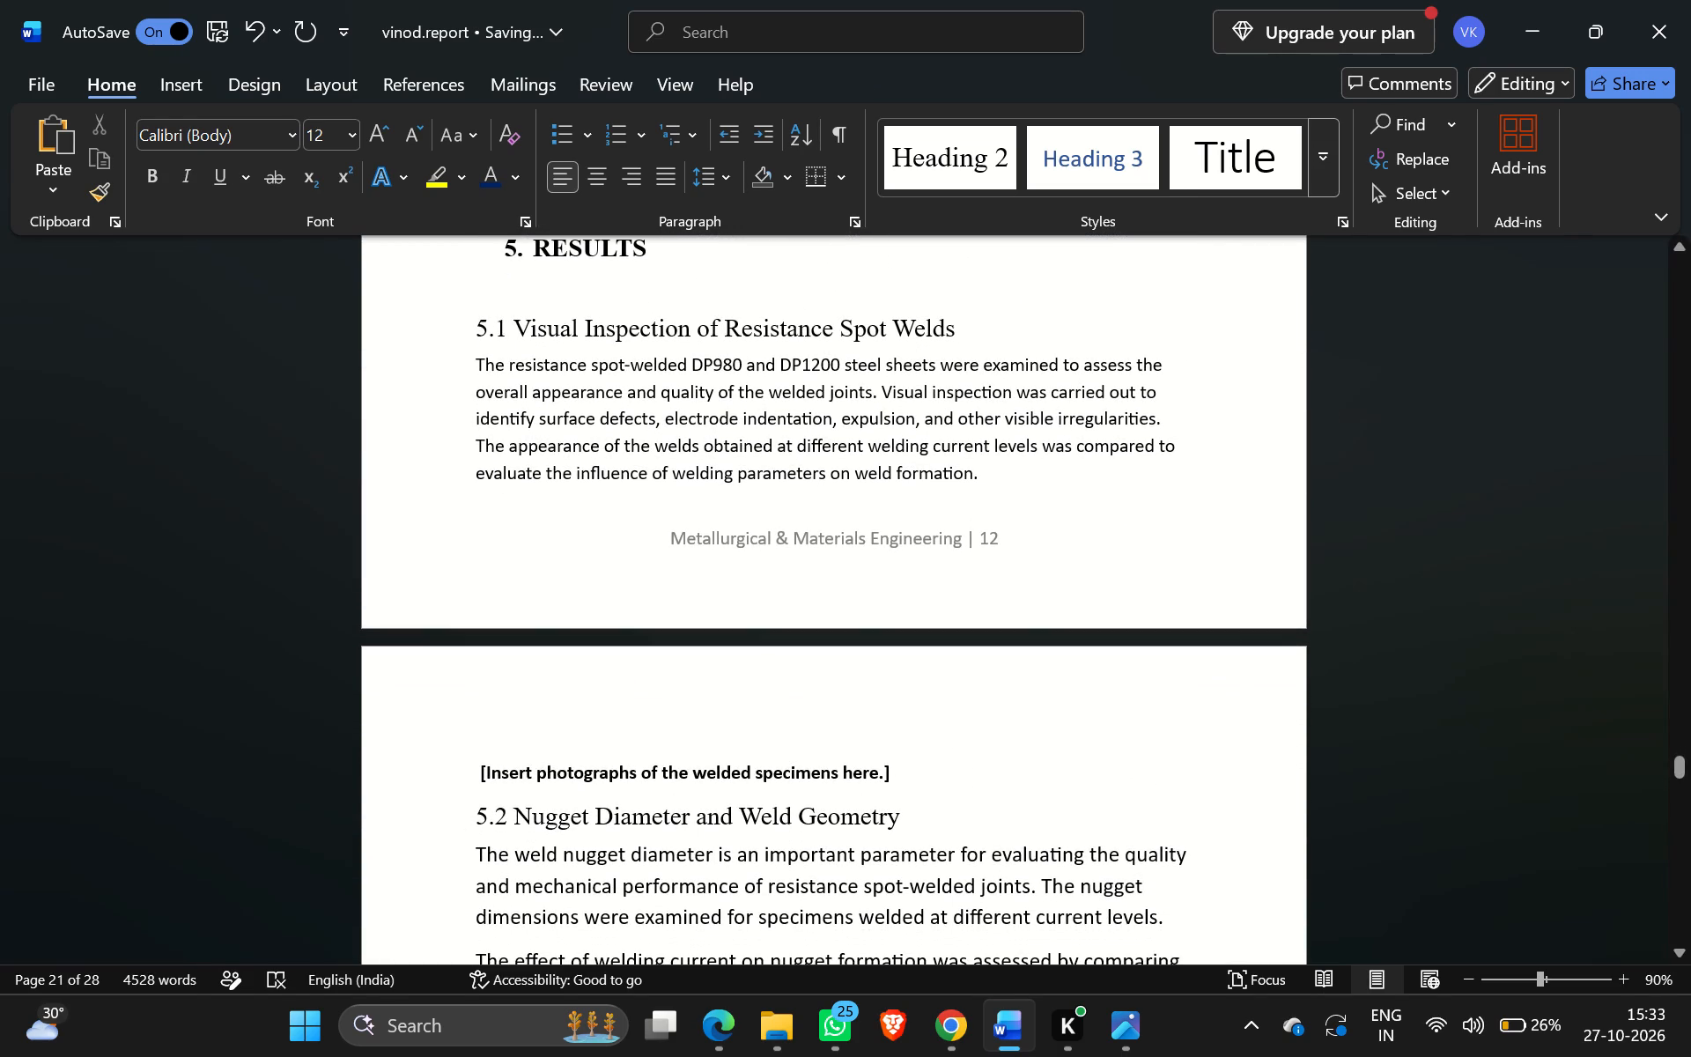
{"action": "scroll", "coordinate": [750, 499], "scroll_direction": "down", "scroll_amount": 7}
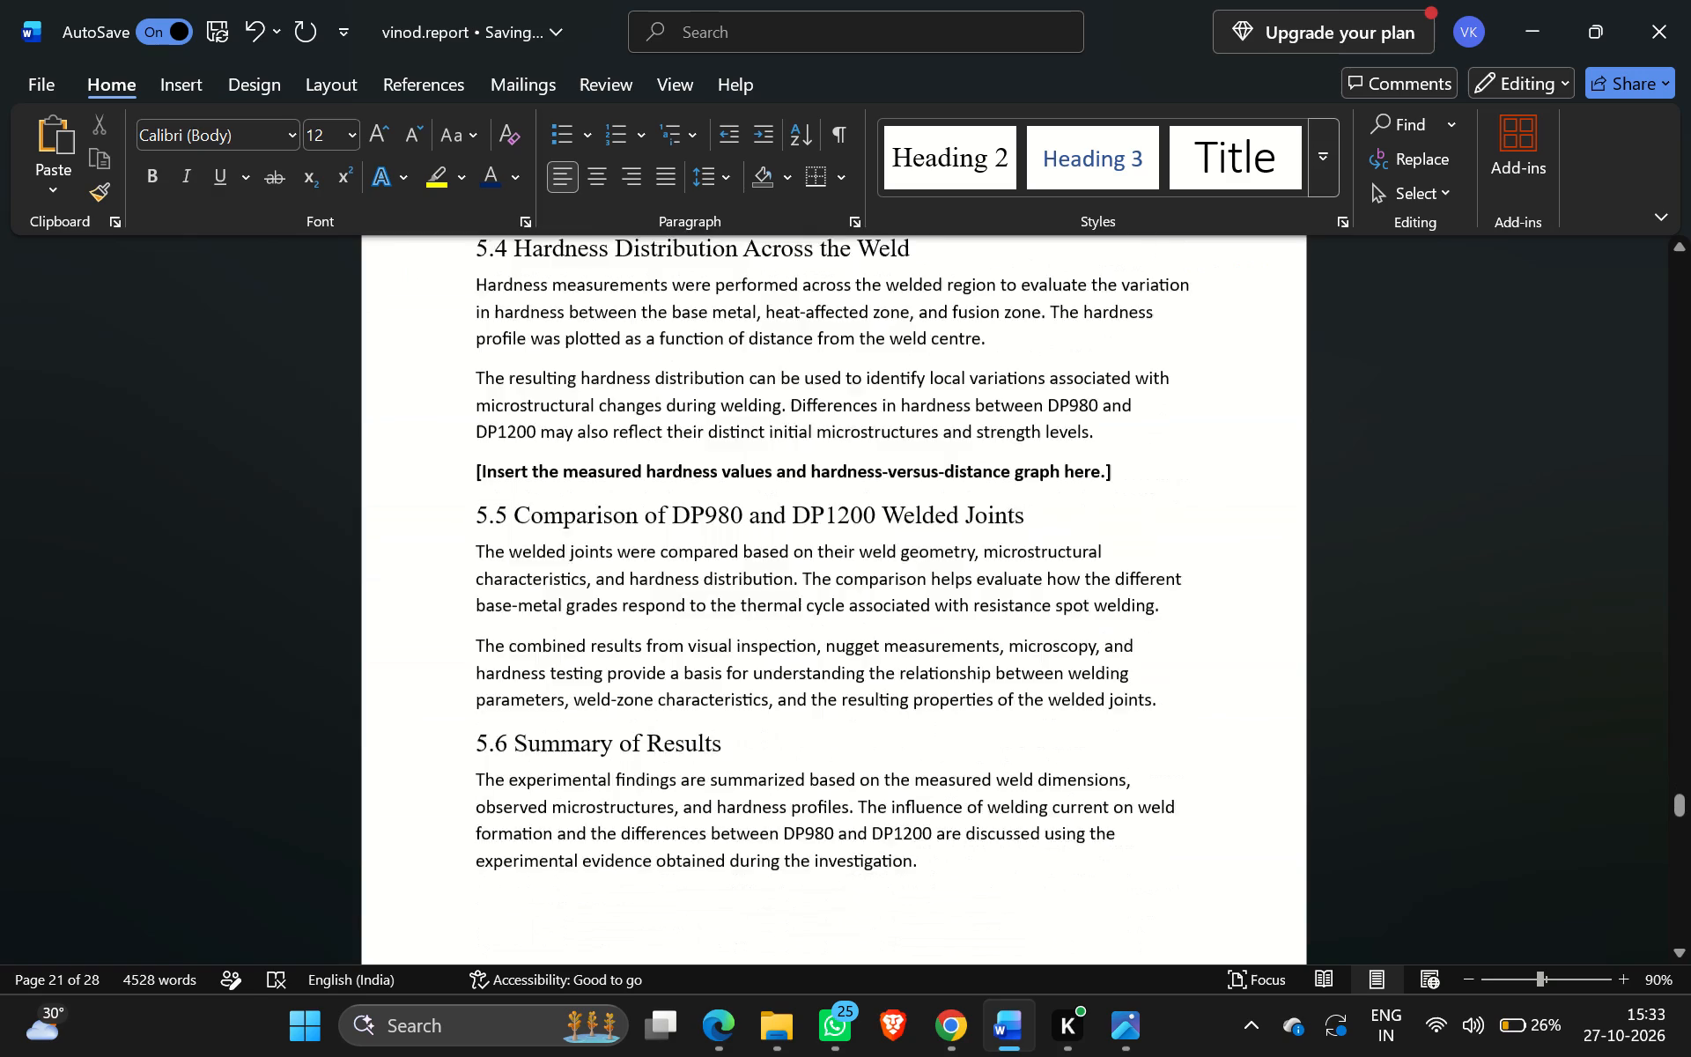
{"action": "scroll", "coordinate": [750, 499], "scroll_direction": "up", "scroll_amount": 8}
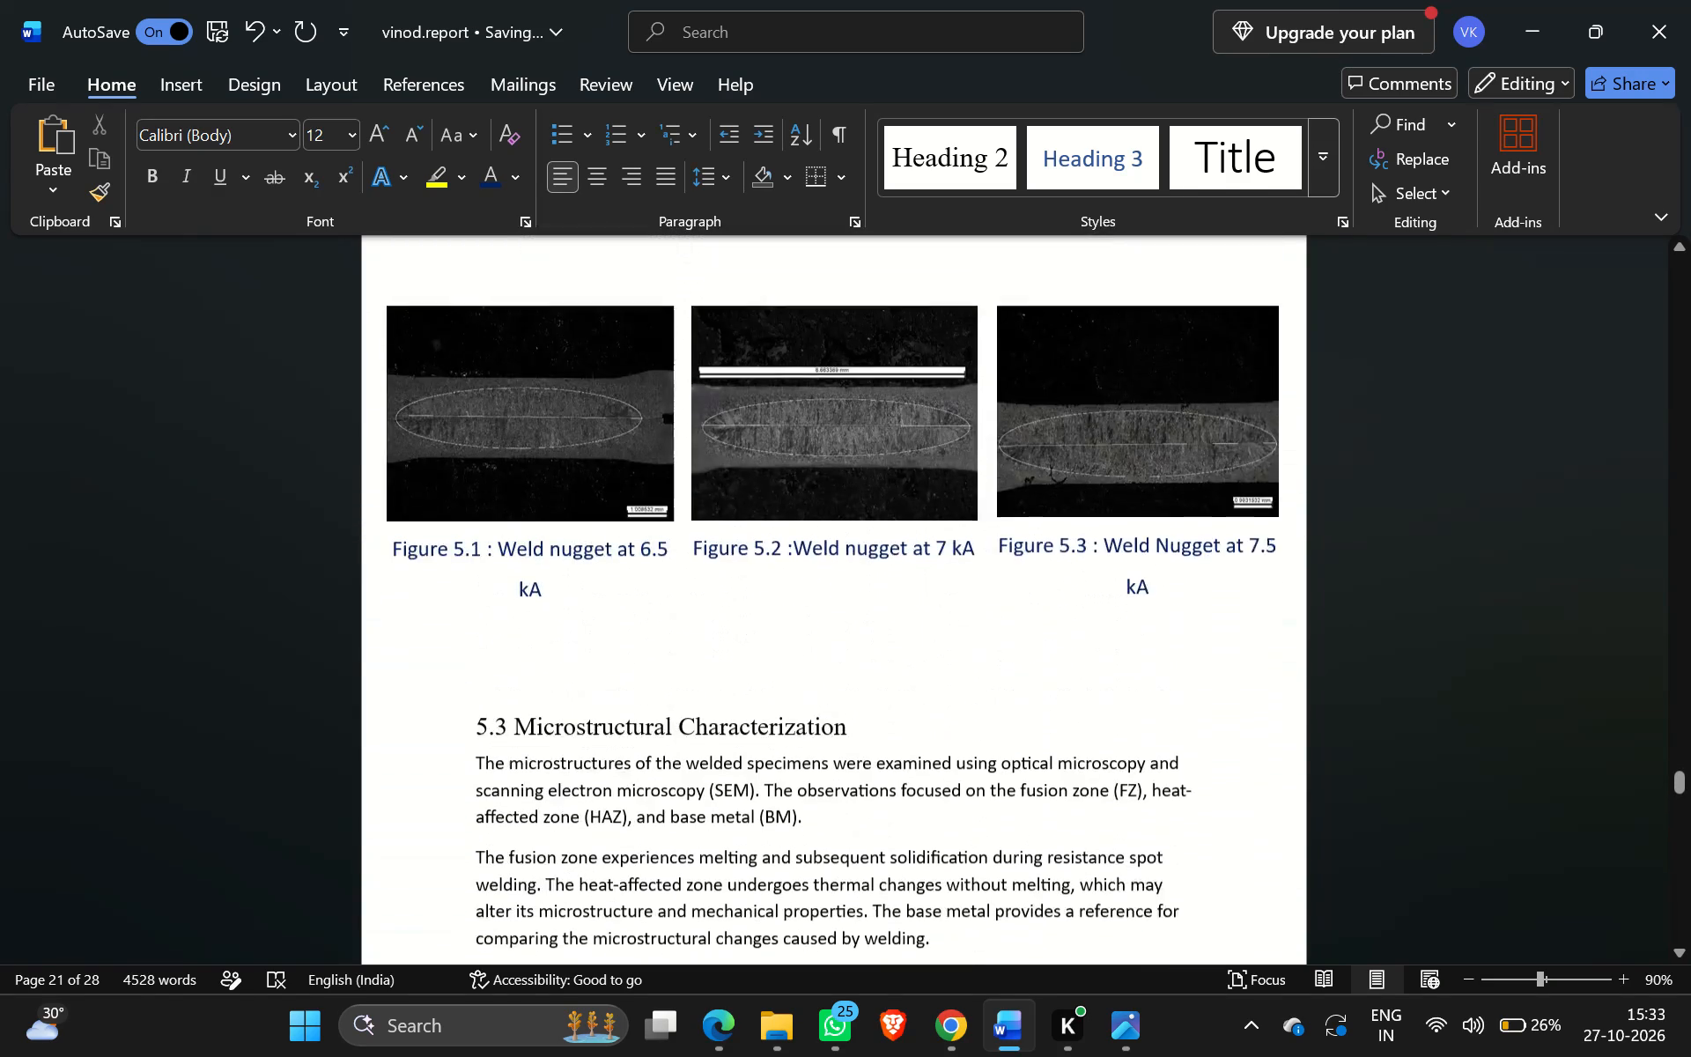
{"action": "scroll", "coordinate": [750, 499], "scroll_direction": "up", "scroll_amount": 1}
{"action": "scroll", "coordinate": [750, 499], "scroll_direction": "down", "scroll_amount": 1}
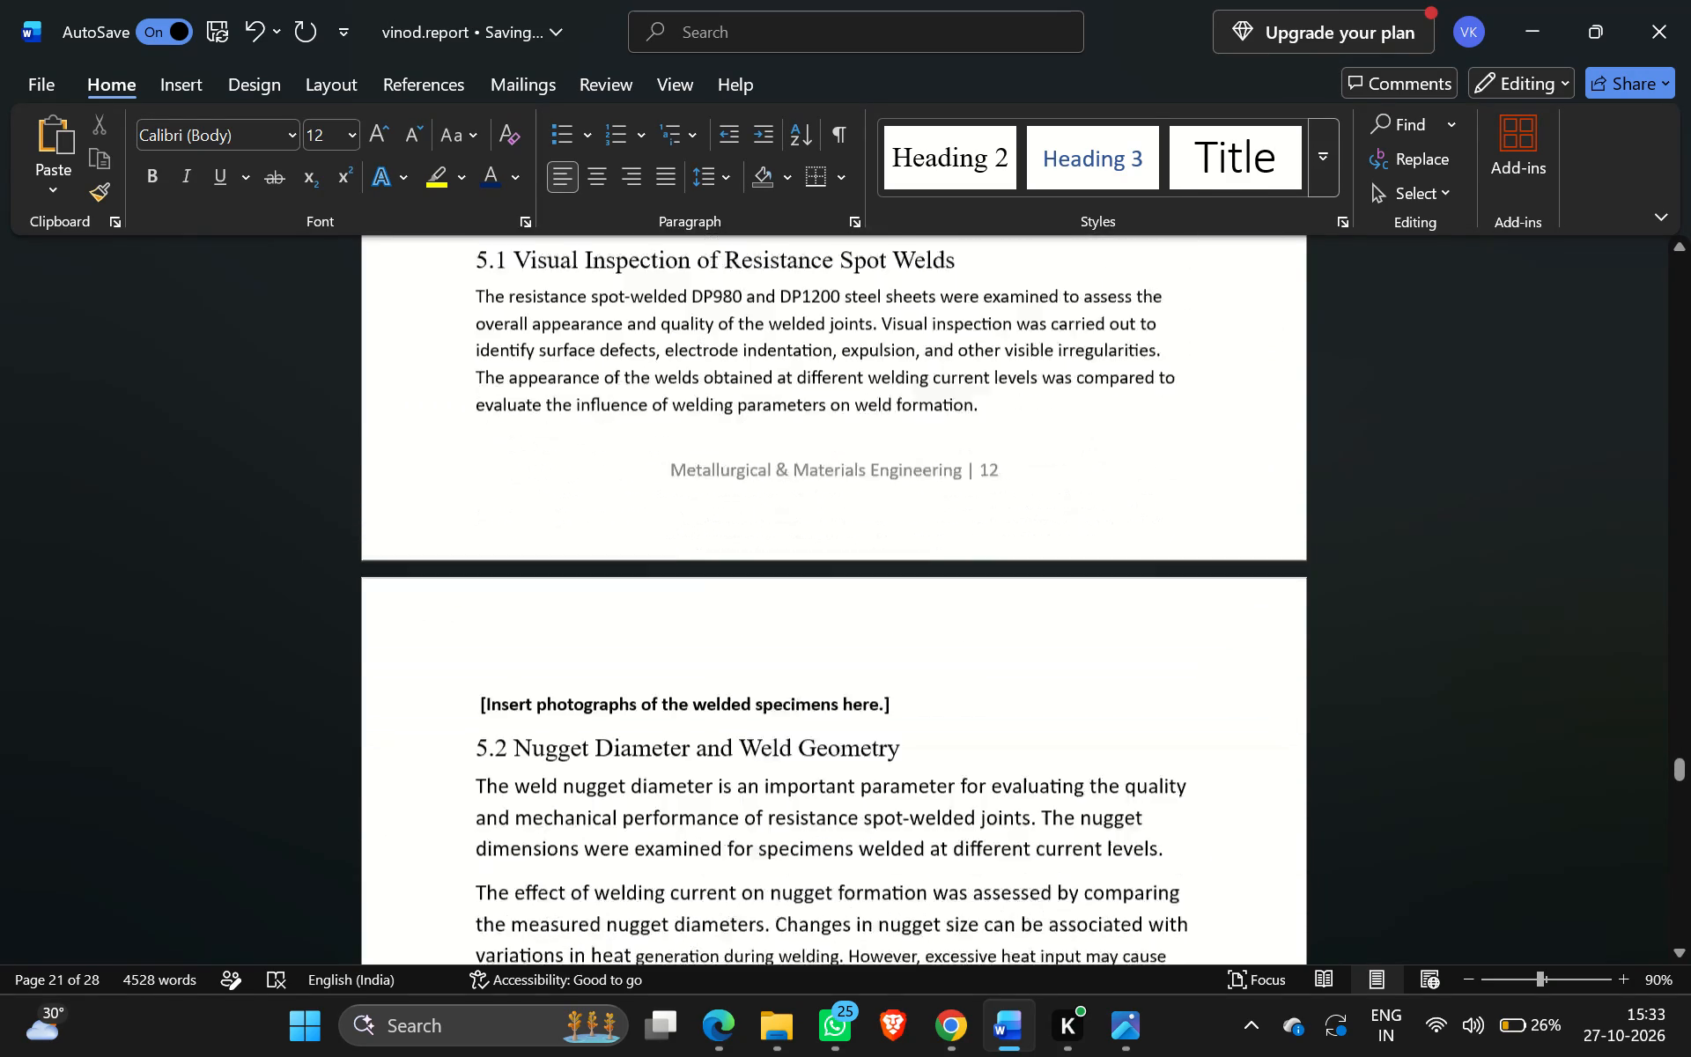
{"action": "scroll", "coordinate": [750, 499], "scroll_direction": "down", "scroll_amount": 3}
{"action": "scroll", "coordinate": [750, 499], "scroll_direction": "right", "scroll_amount": 1}
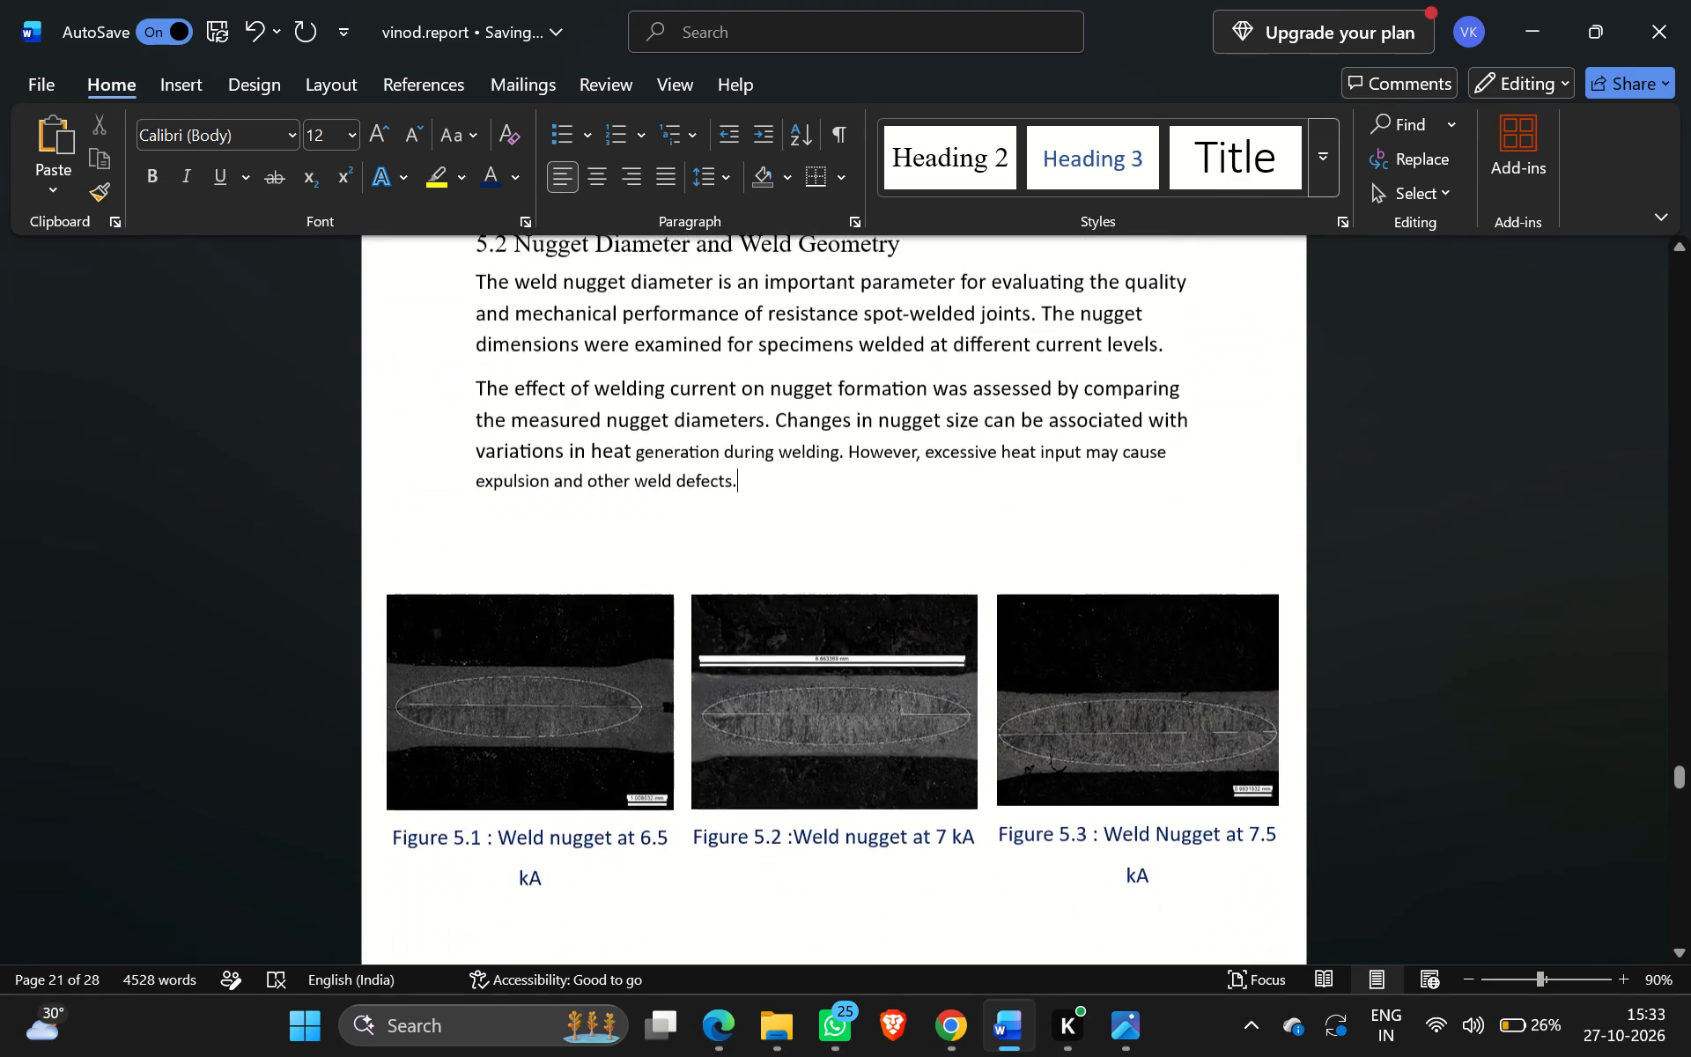
{"action": "scroll", "coordinate": [750, 499], "scroll_direction": "right", "scroll_amount": 1}
{"action": "scroll", "coordinate": [750, 499], "scroll_direction": "up", "scroll_amount": 1}
{"action": "scroll", "coordinate": [750, 499], "scroll_direction": "down", "scroll_amount": 6}
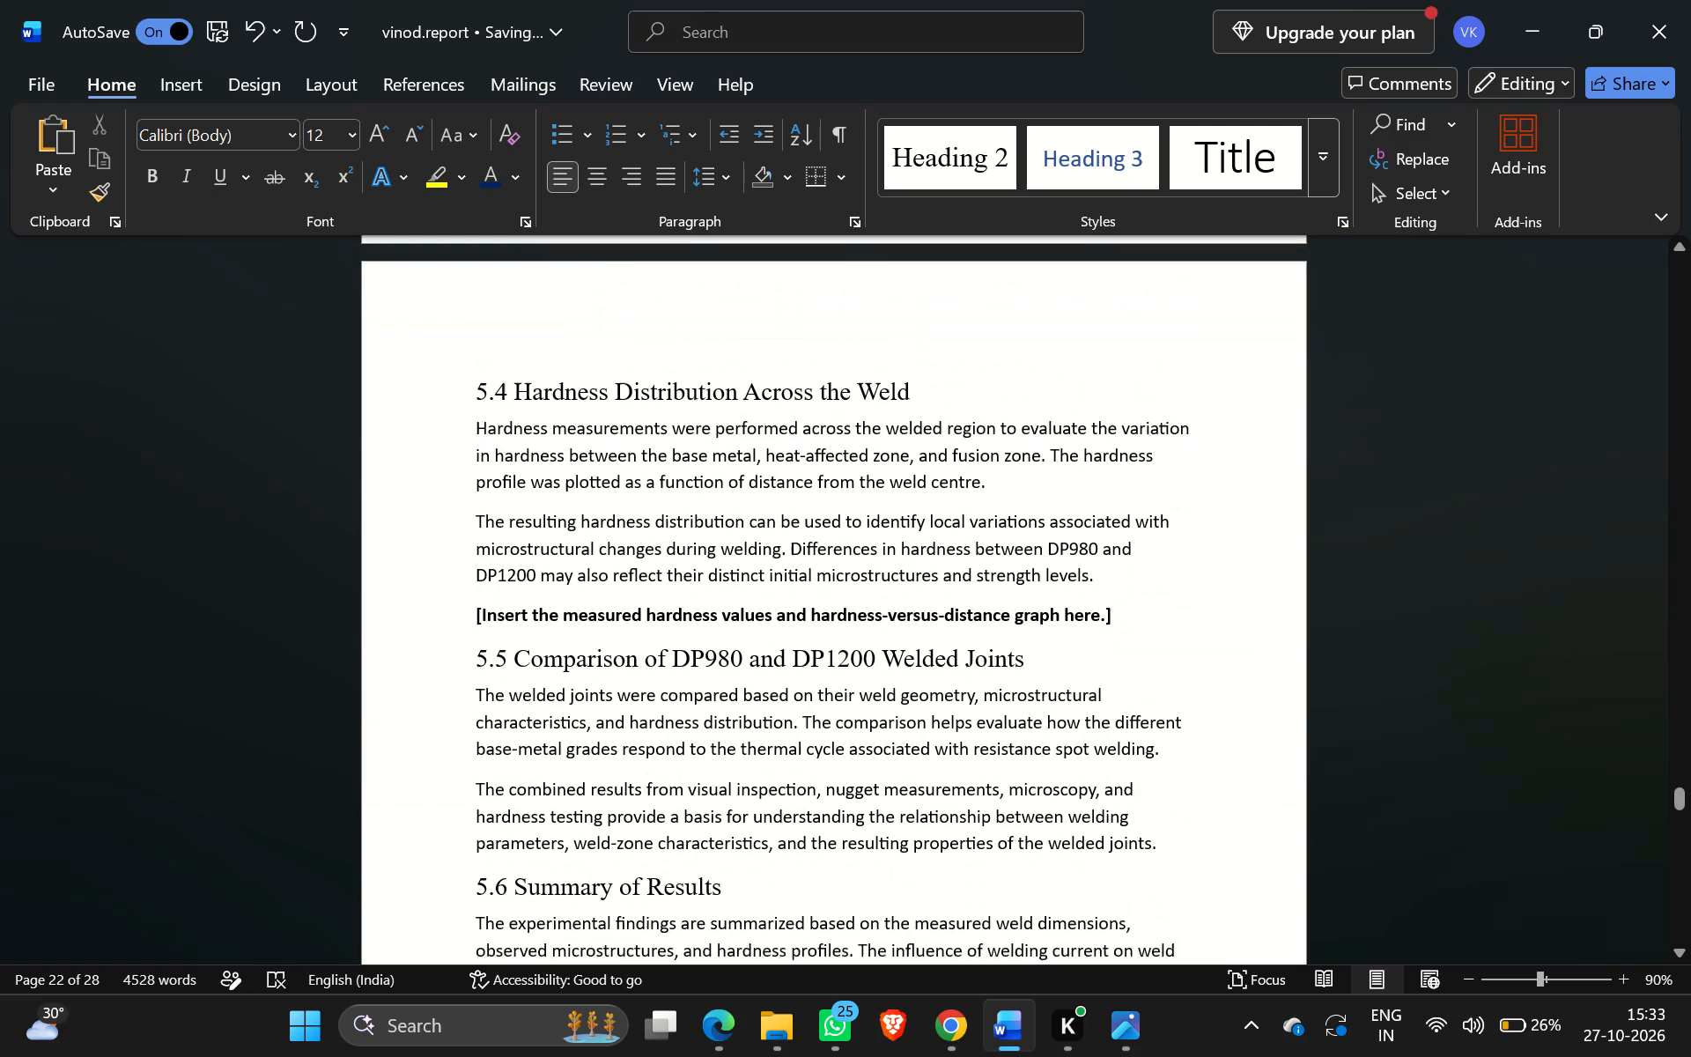
Move the Sample, Weld Current and Weld Nugget Diameter table up into section 5.2, directly below the weld nugget figure captions.
{"action": "scroll", "coordinate": [750, 499], "scroll_direction": "down", "scroll_amount": 2}
{"action": "scroll", "coordinate": [750, 499], "scroll_direction": "right", "scroll_amount": 1}
{"action": "scroll", "coordinate": [750, 499], "scroll_direction": "up", "scroll_amount": 1}
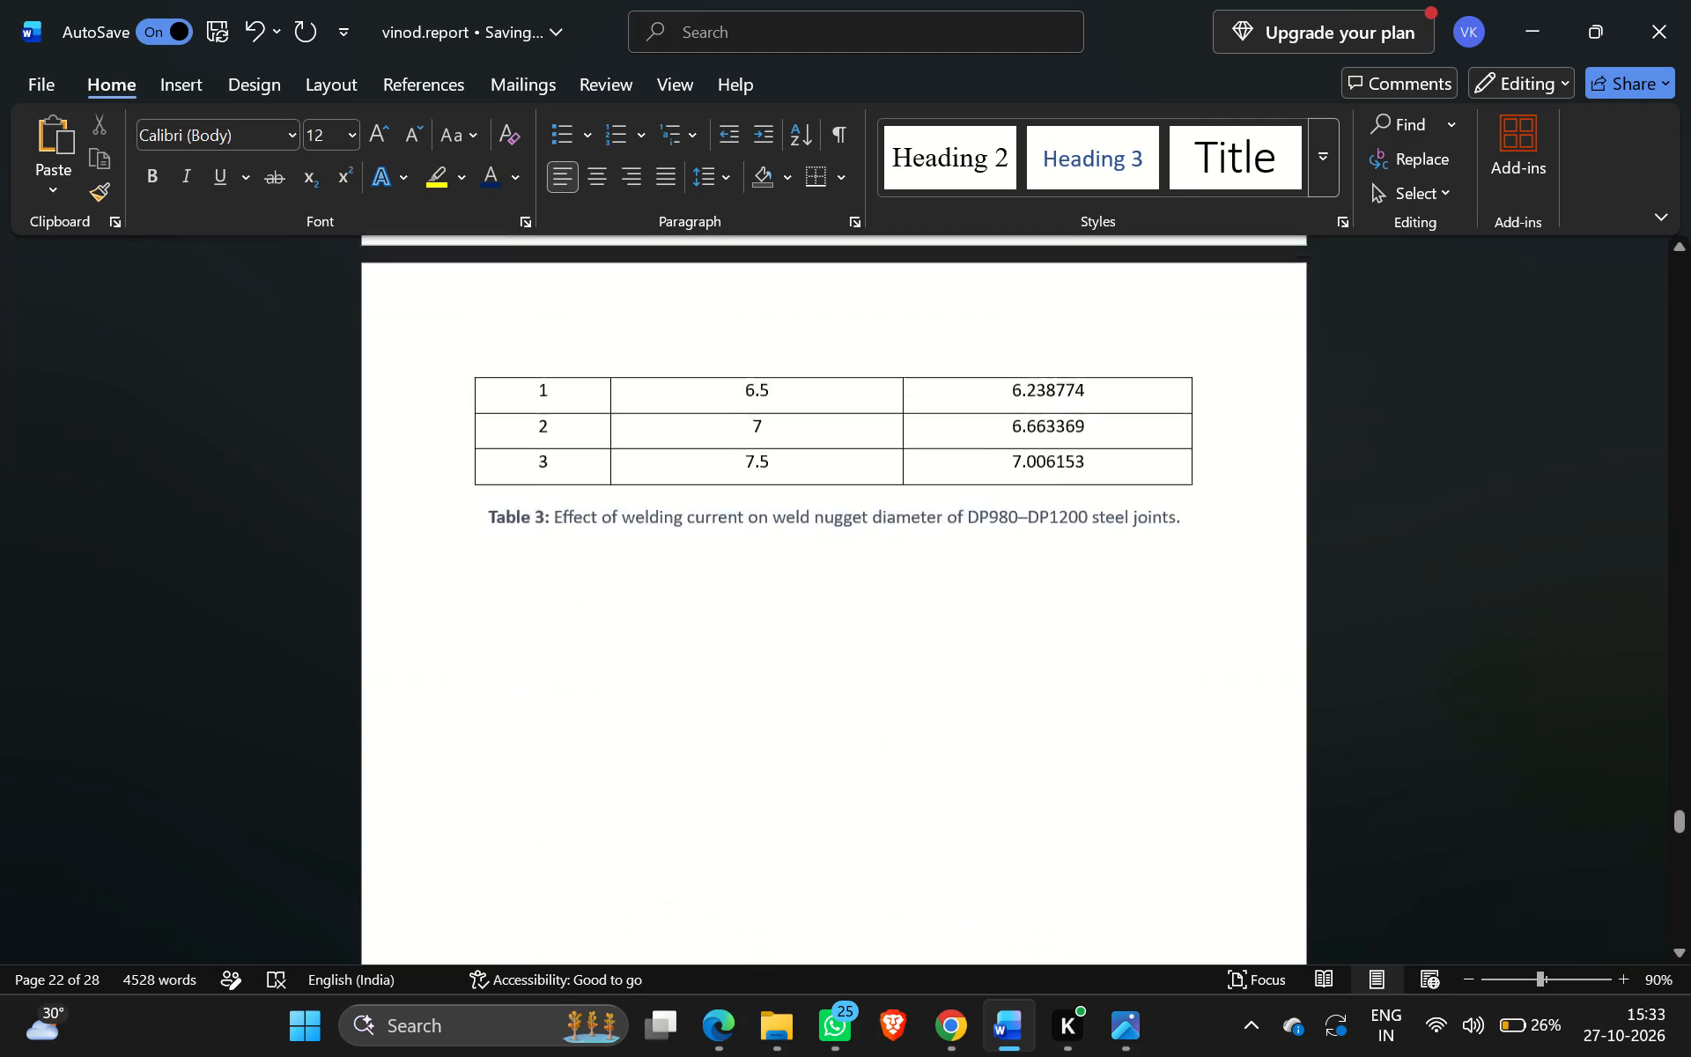
{"action": "scroll", "coordinate": [750, 499], "scroll_direction": "up", "scroll_amount": 1}
{"action": "scroll", "coordinate": [663, 289], "scroll_direction": "up", "scroll_amount": 1}
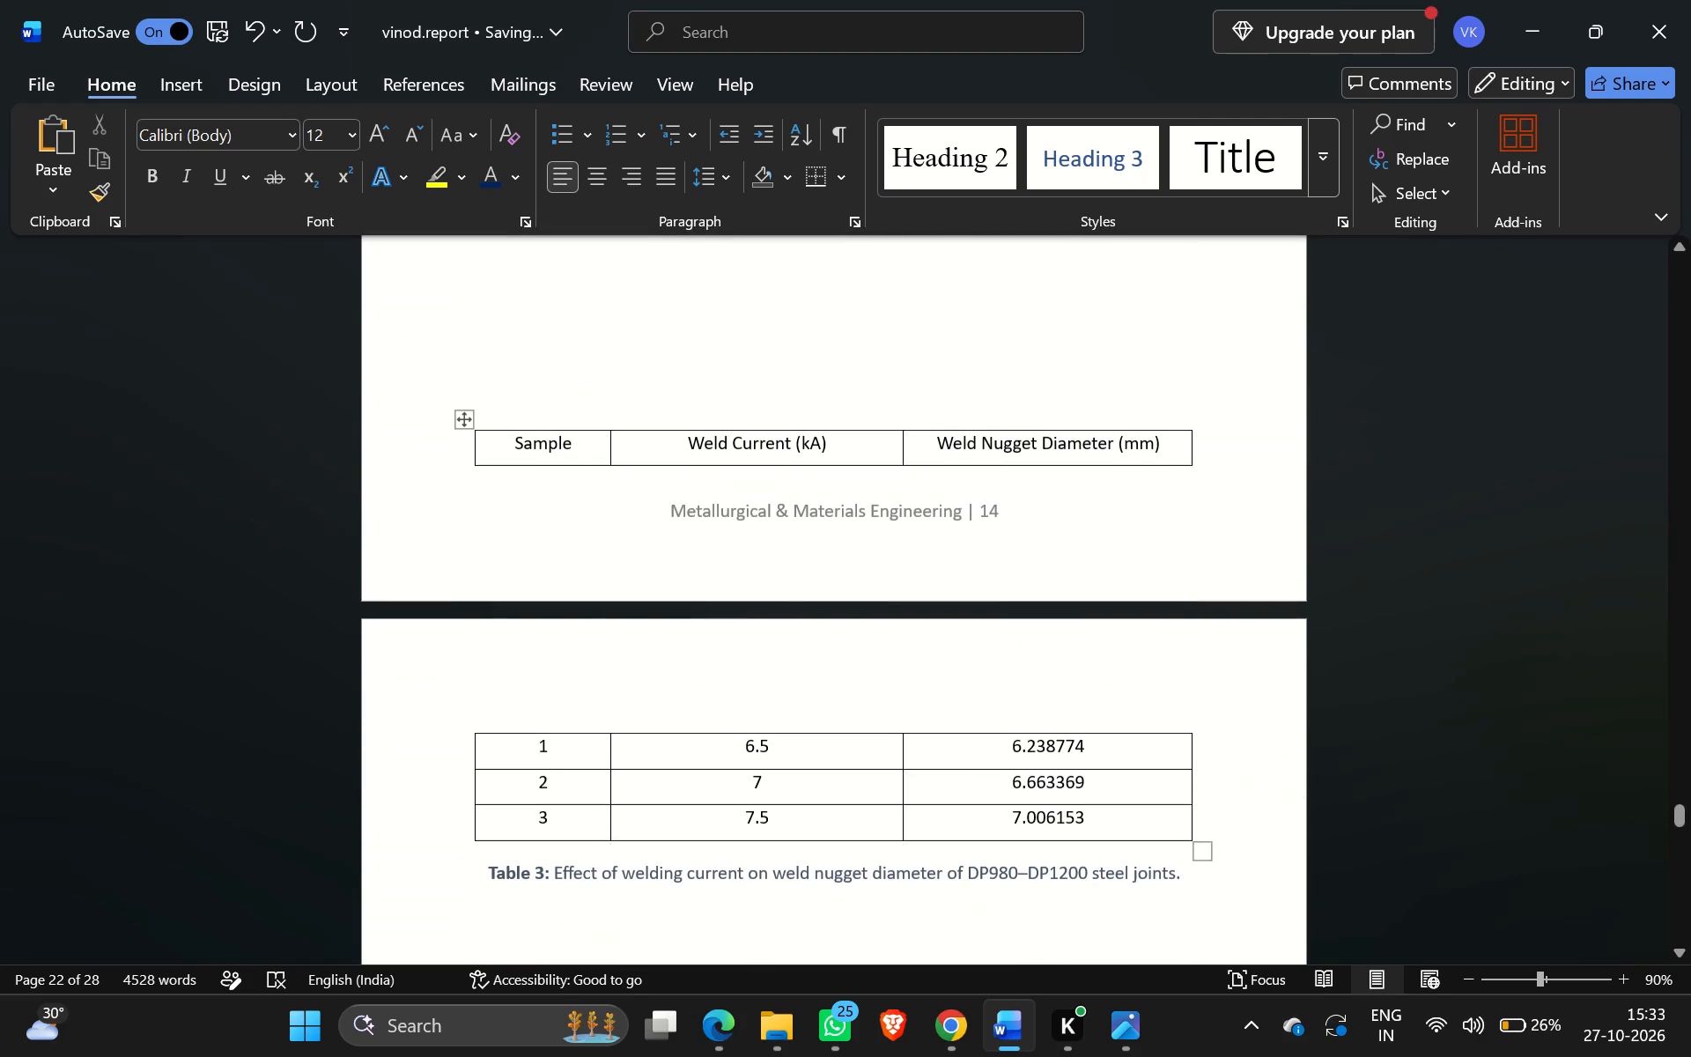
{"action": "left_click_drag", "start_coordinate": [464, 420], "coordinate": [458, 234]}
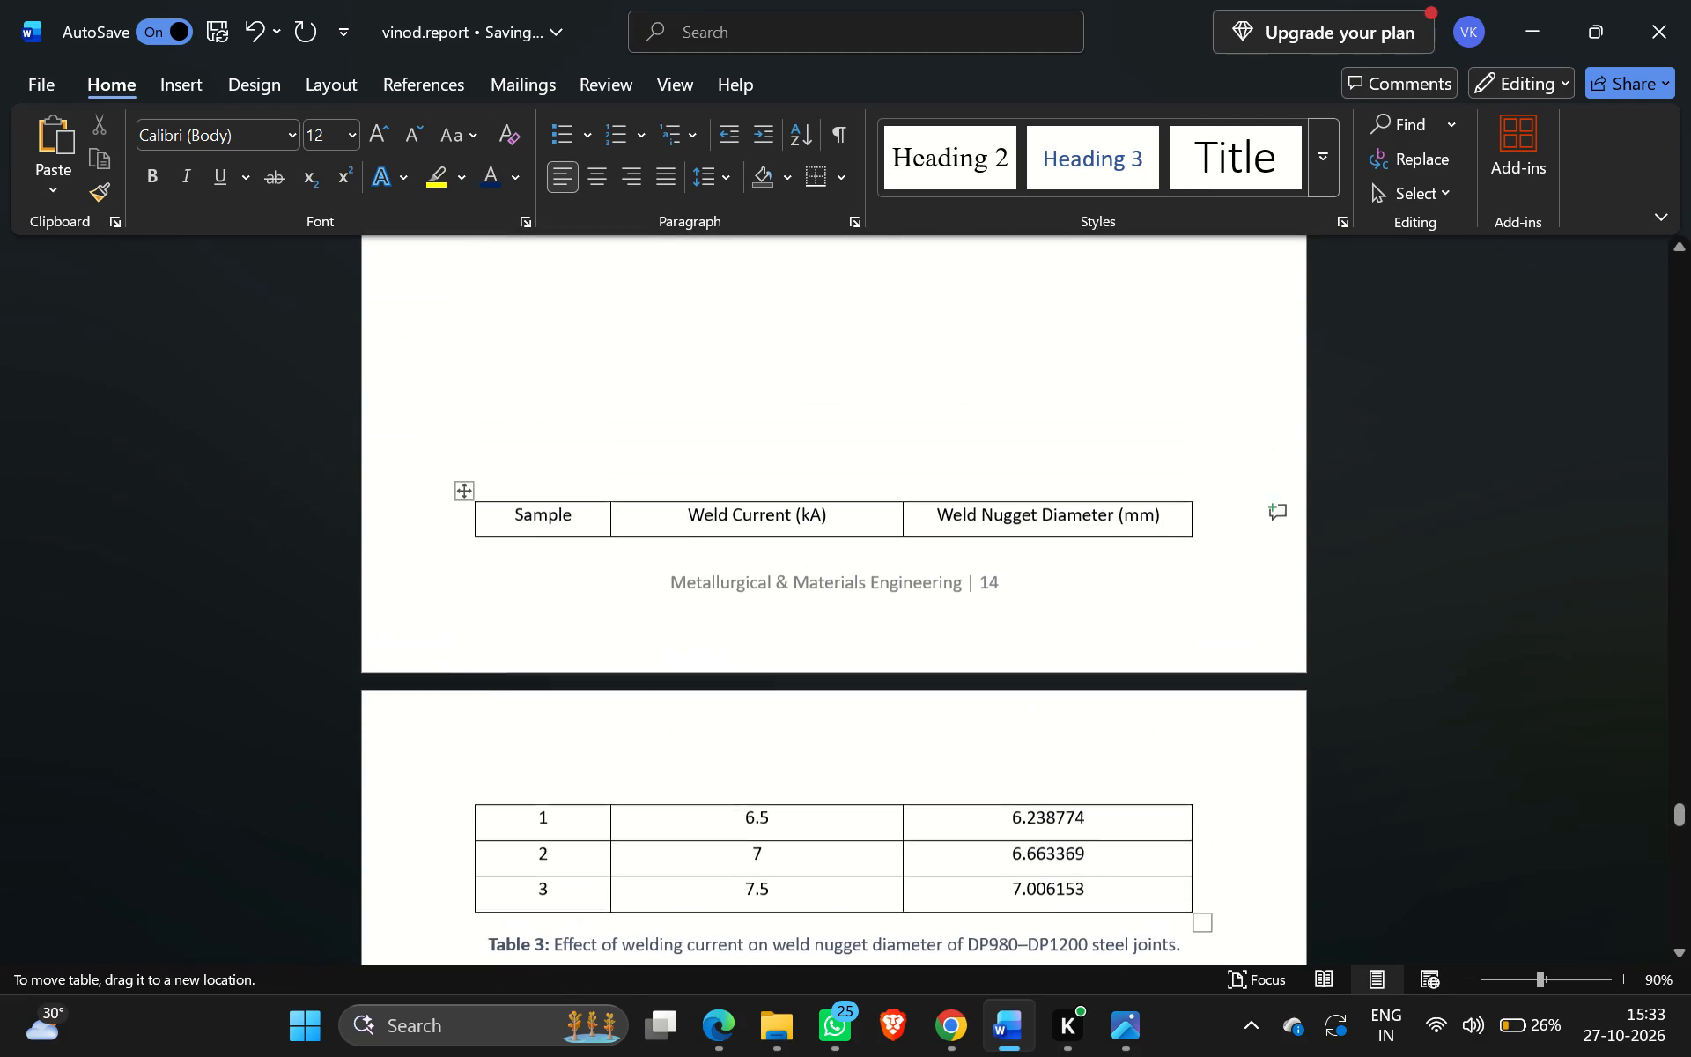
{"action": "left_click_drag", "start_coordinate": [458, 234], "coordinate": [461, 221]}
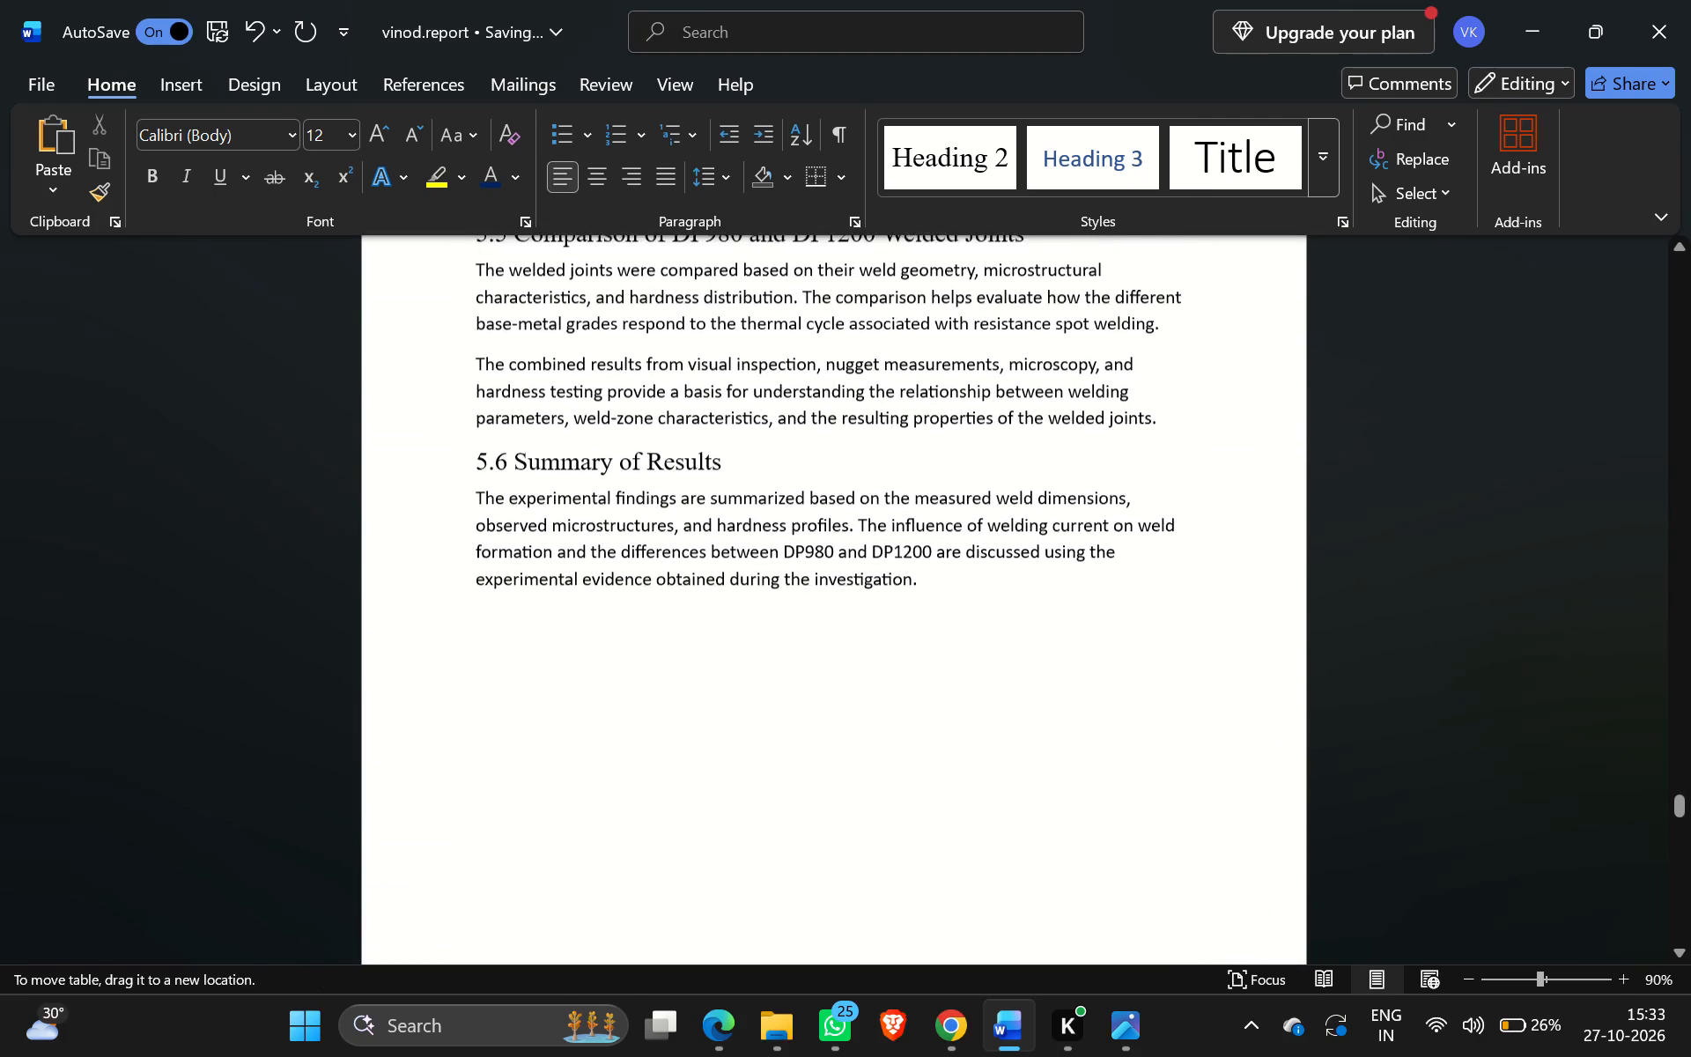
{"action": "left_click_drag", "start_coordinate": [461, 221], "coordinate": [459, 232]}
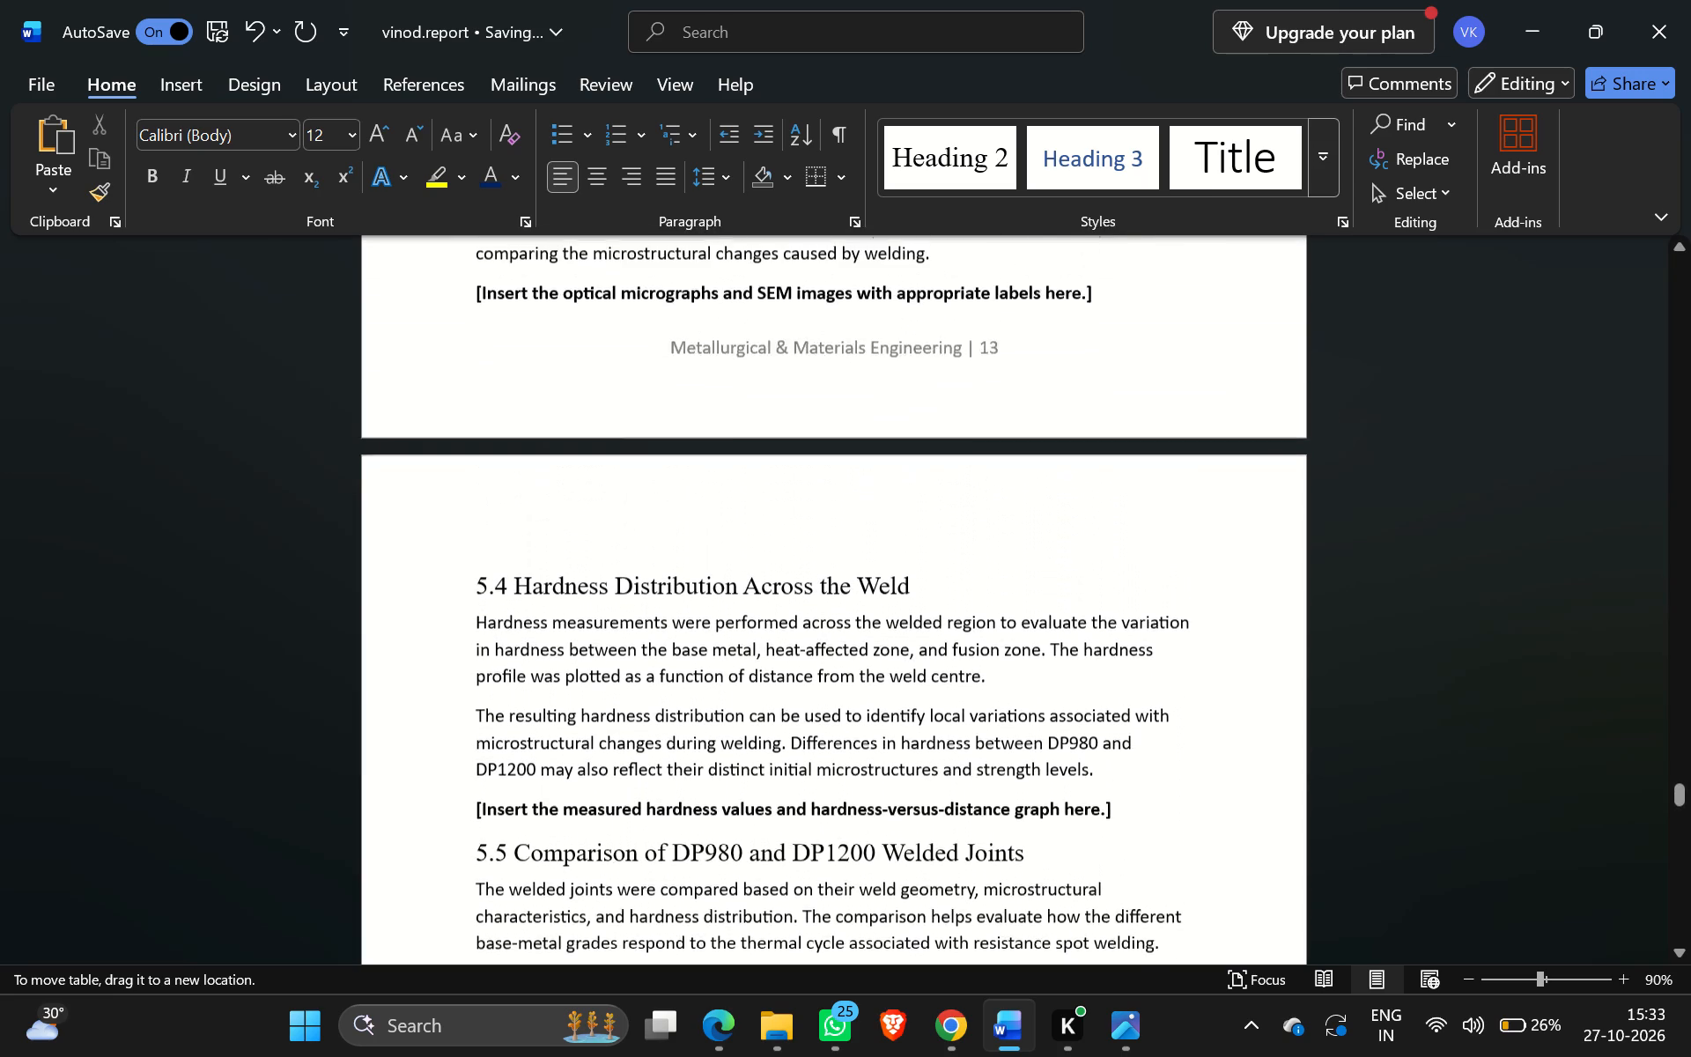
{"action": "left_click_drag", "start_coordinate": [459, 232], "coordinate": [457, 248]}
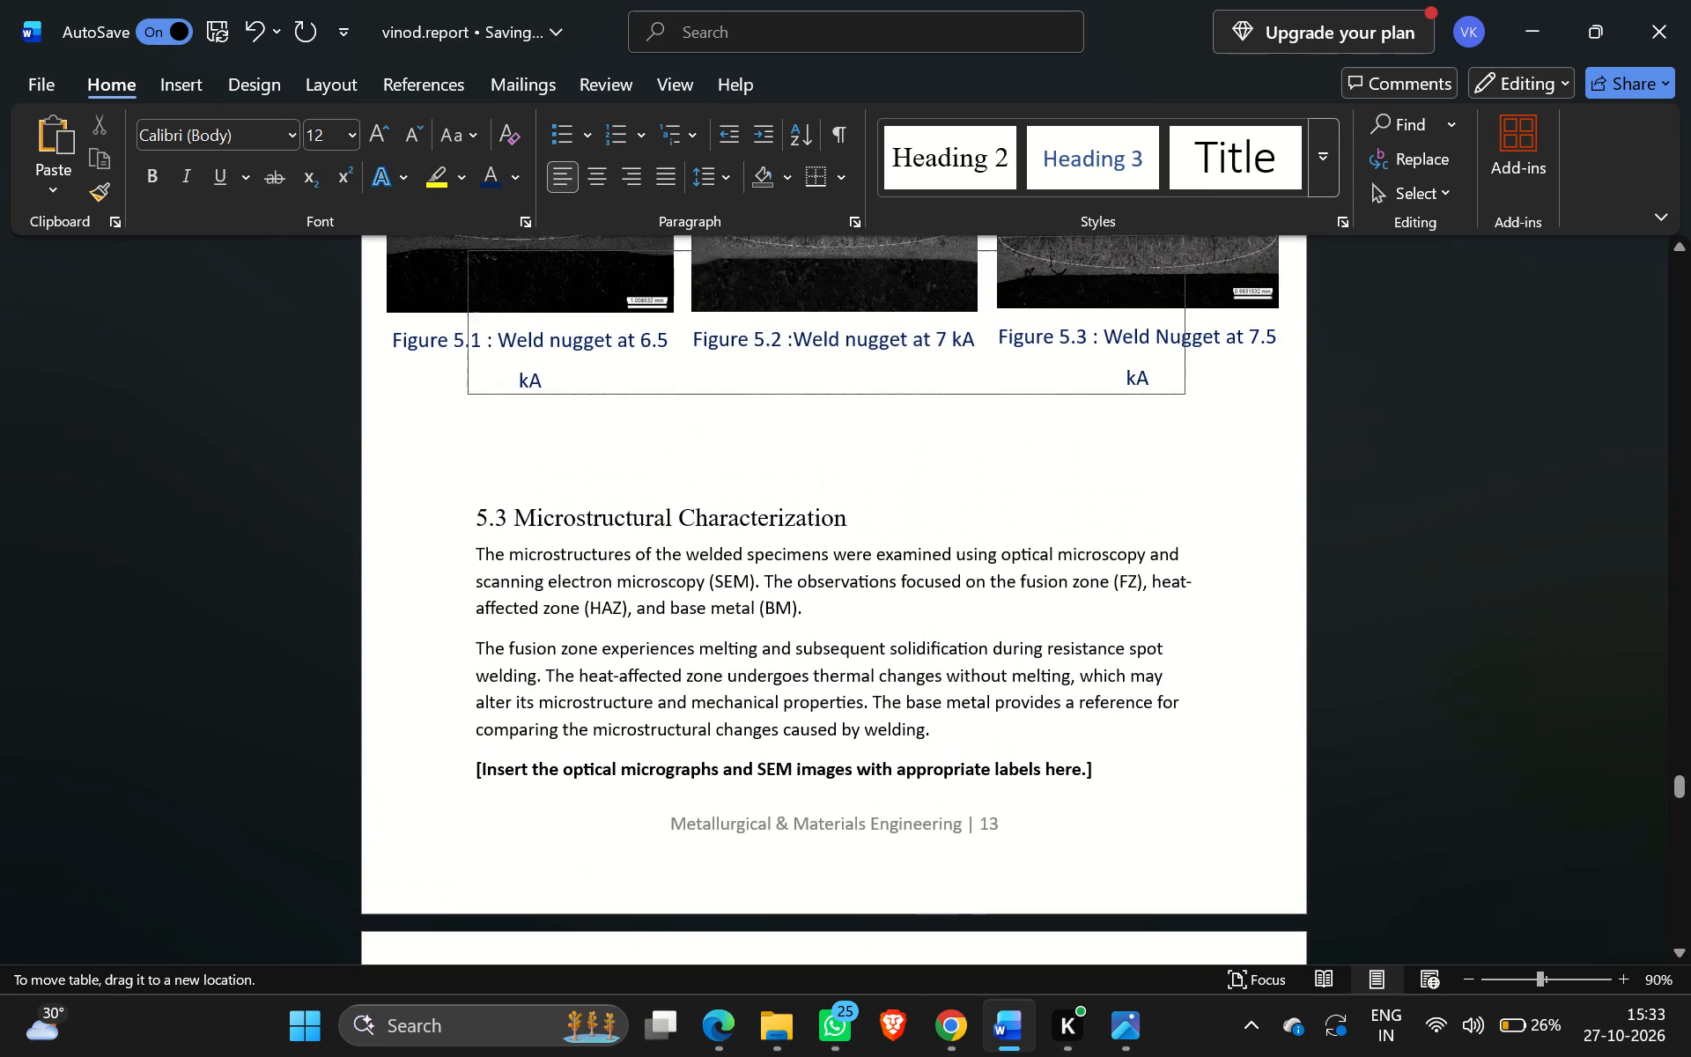
{"action": "left_click_drag", "start_coordinate": [457, 248], "coordinate": [434, 383]}
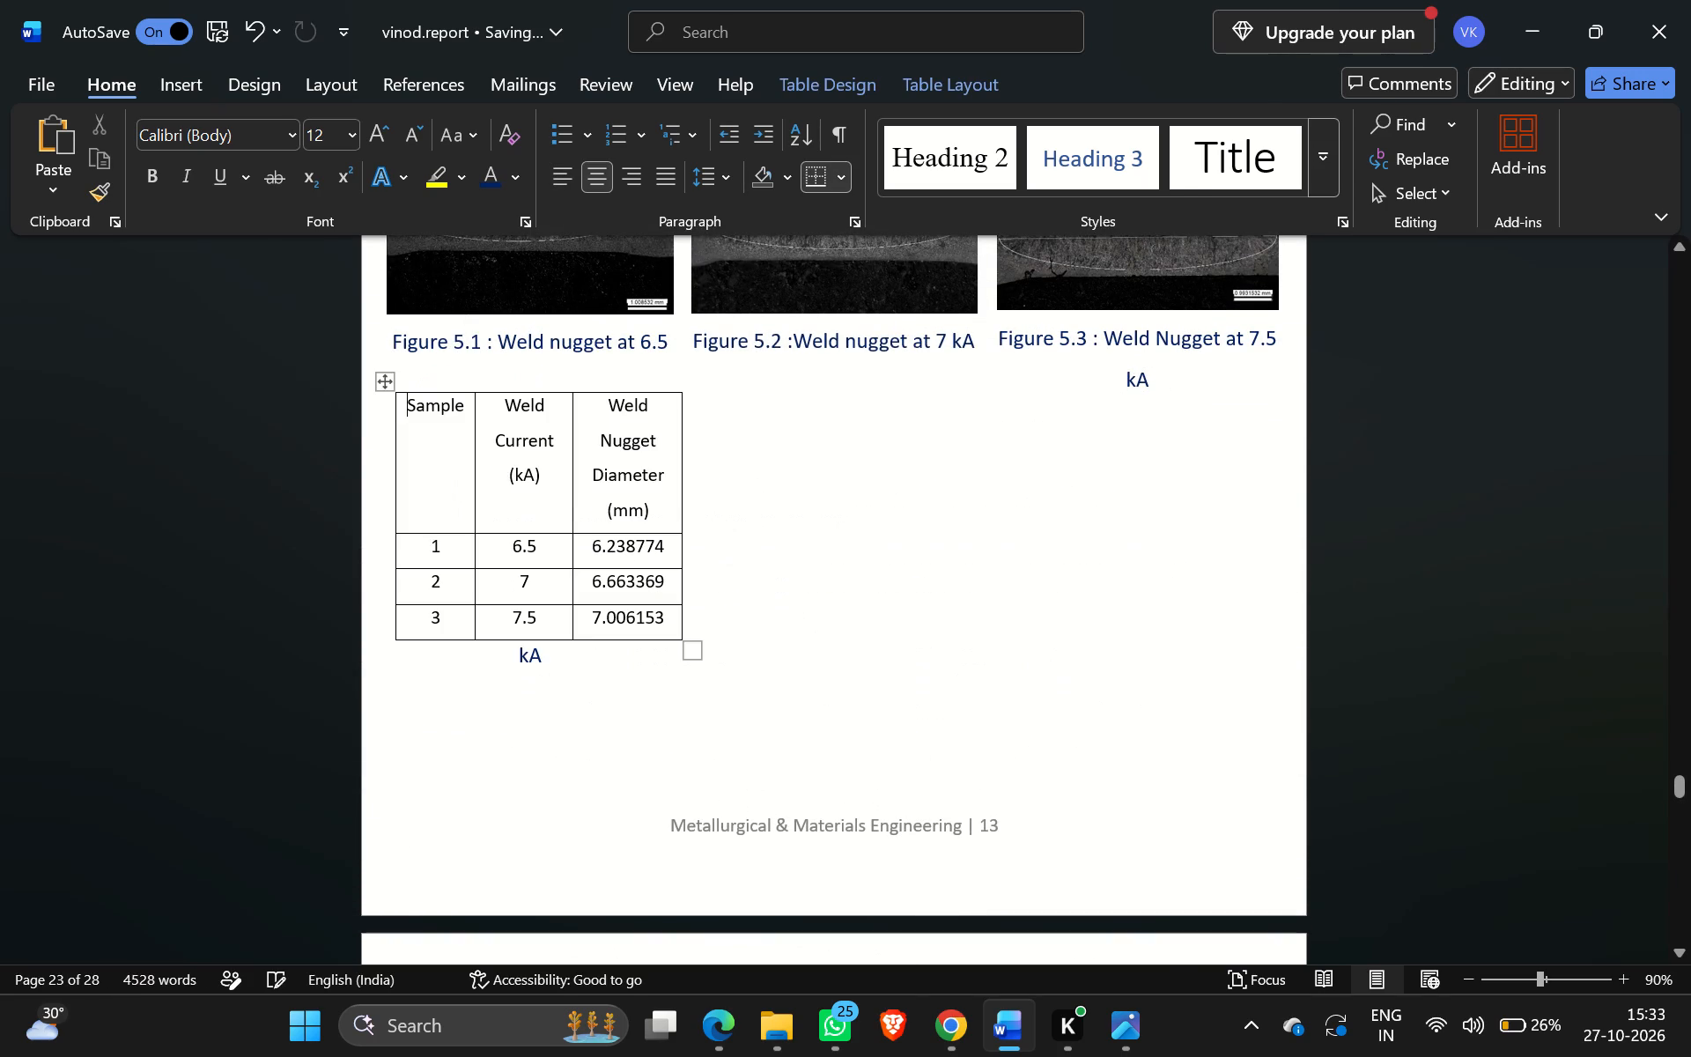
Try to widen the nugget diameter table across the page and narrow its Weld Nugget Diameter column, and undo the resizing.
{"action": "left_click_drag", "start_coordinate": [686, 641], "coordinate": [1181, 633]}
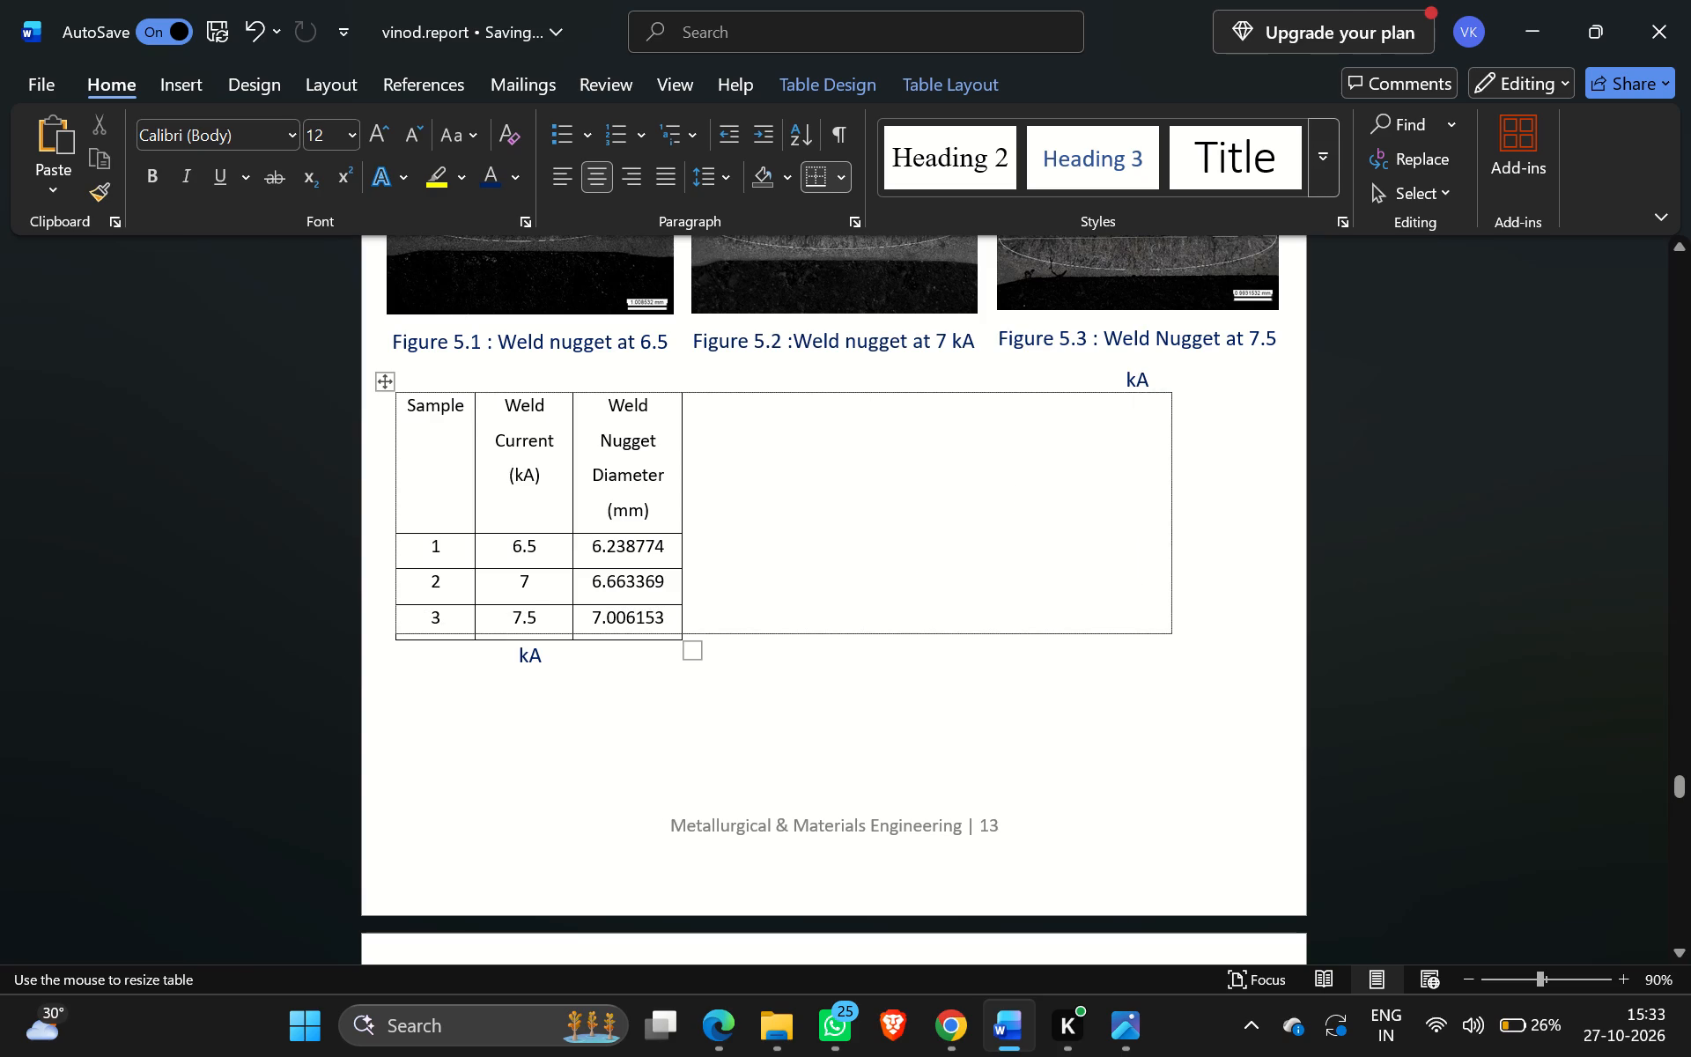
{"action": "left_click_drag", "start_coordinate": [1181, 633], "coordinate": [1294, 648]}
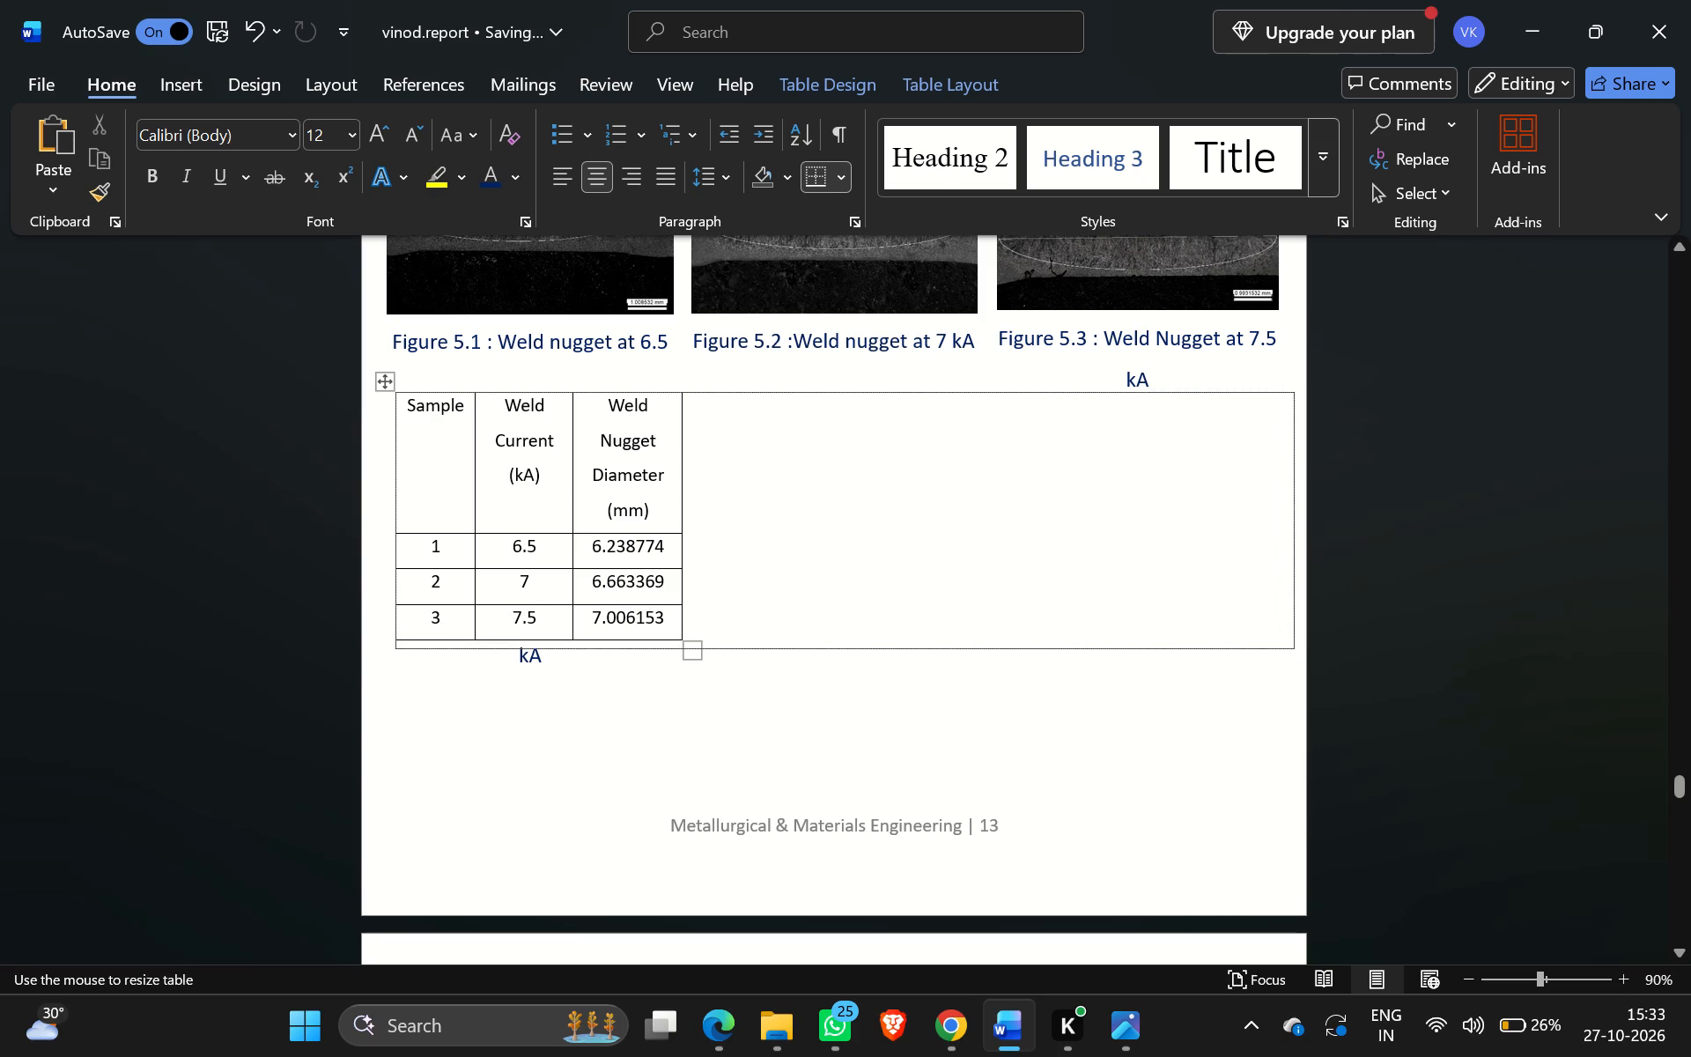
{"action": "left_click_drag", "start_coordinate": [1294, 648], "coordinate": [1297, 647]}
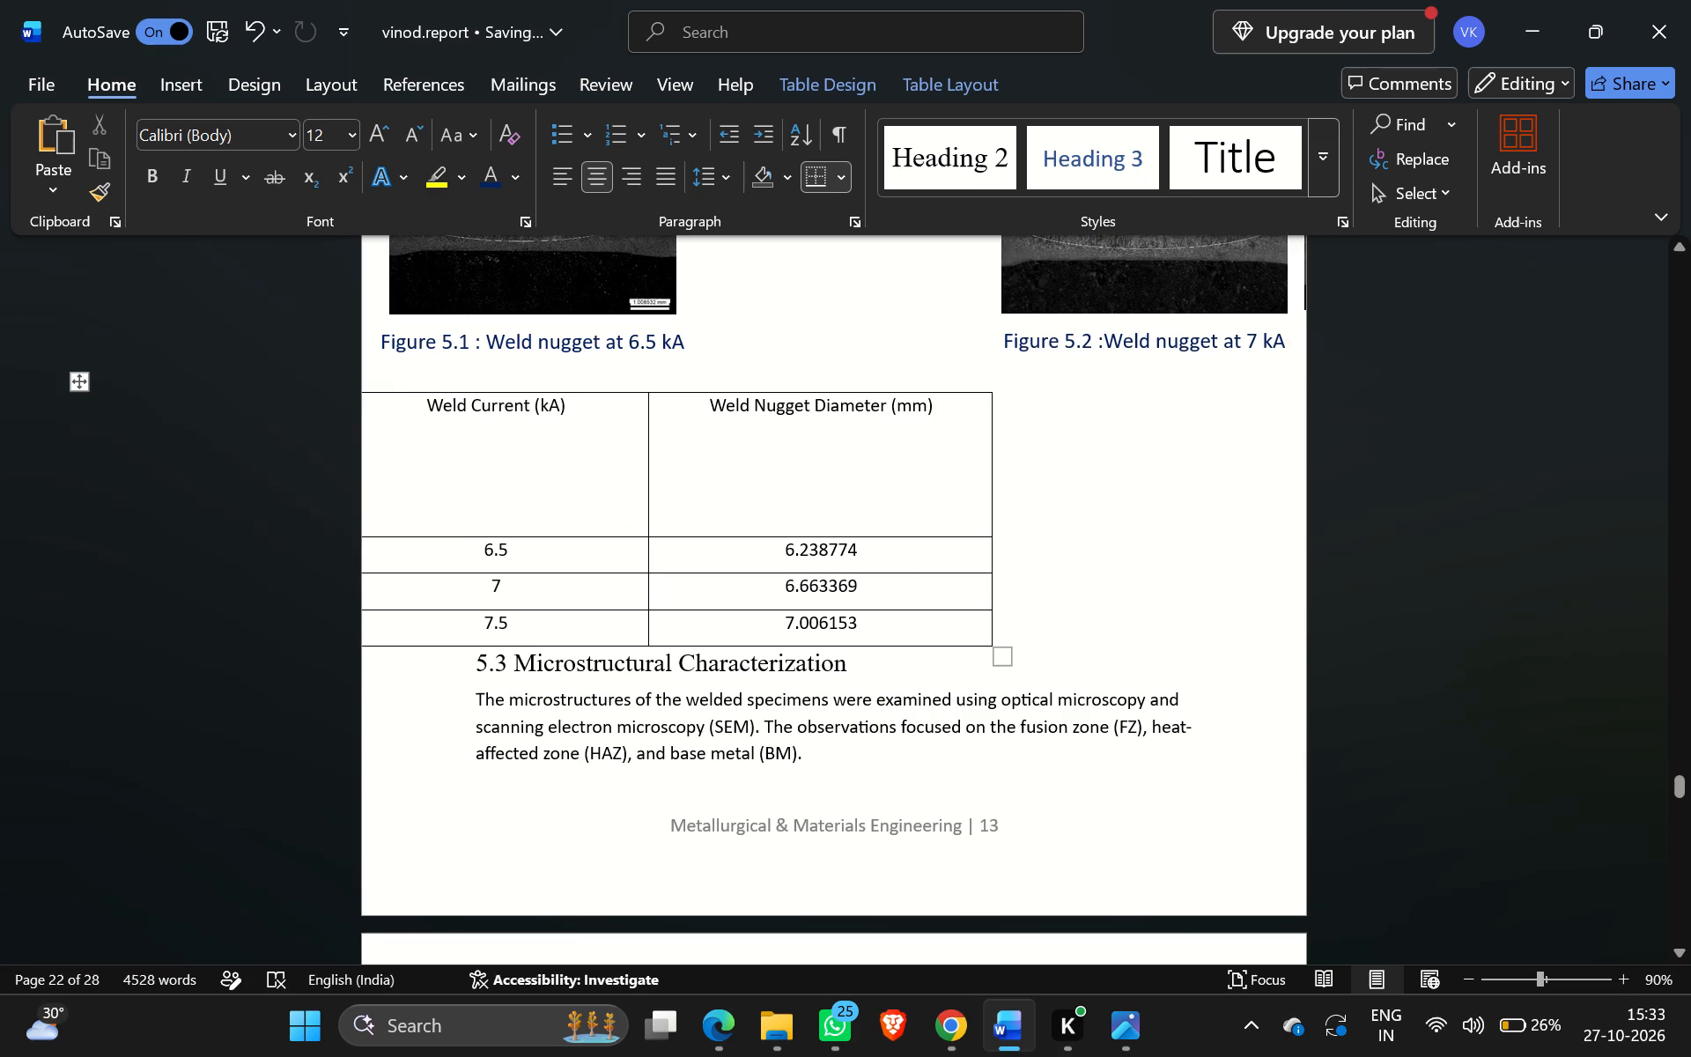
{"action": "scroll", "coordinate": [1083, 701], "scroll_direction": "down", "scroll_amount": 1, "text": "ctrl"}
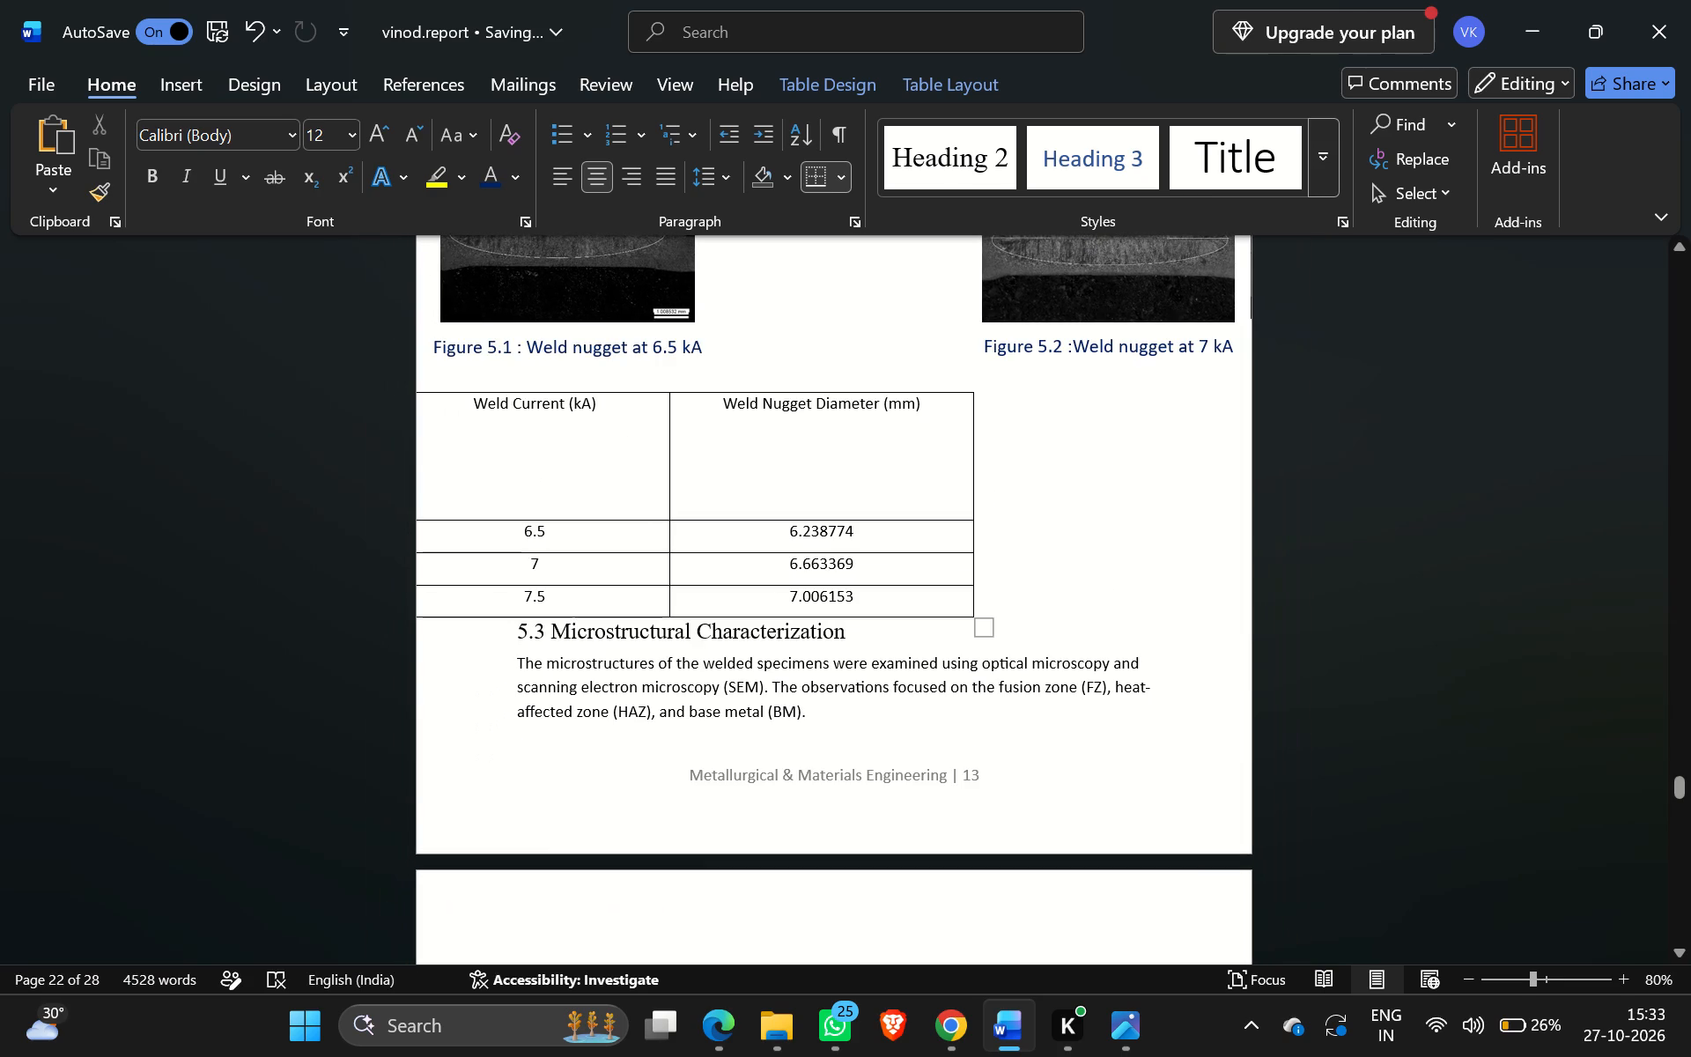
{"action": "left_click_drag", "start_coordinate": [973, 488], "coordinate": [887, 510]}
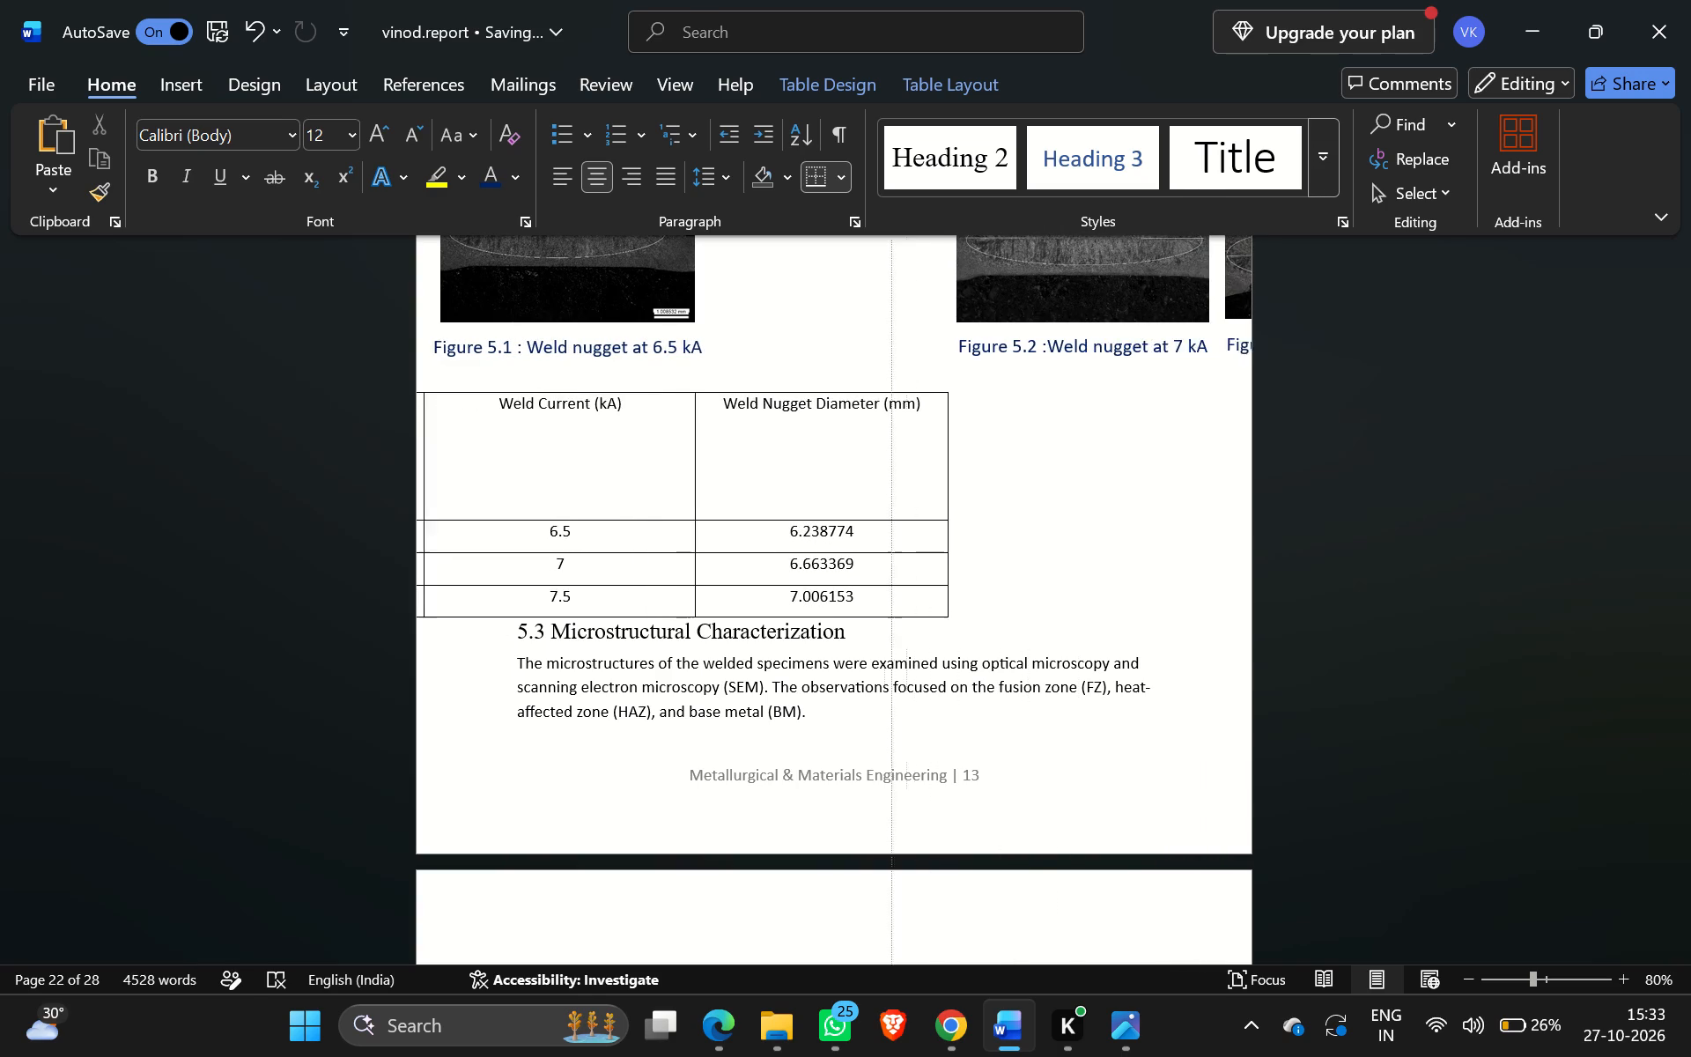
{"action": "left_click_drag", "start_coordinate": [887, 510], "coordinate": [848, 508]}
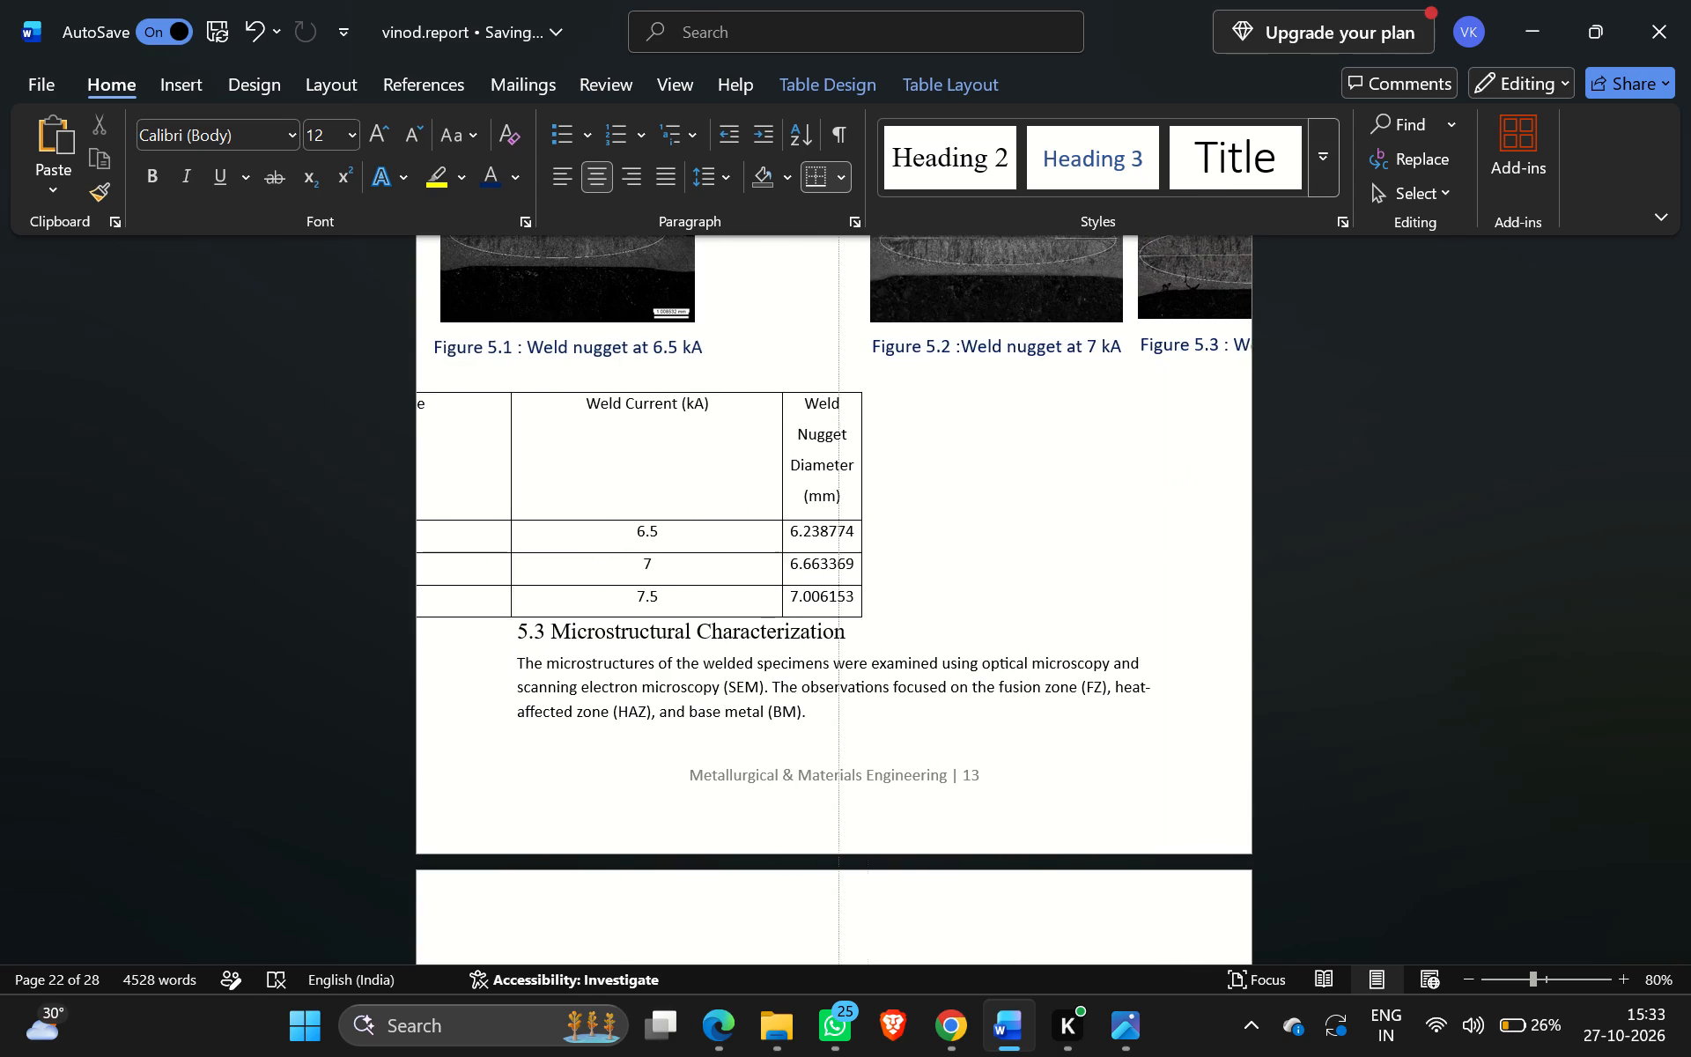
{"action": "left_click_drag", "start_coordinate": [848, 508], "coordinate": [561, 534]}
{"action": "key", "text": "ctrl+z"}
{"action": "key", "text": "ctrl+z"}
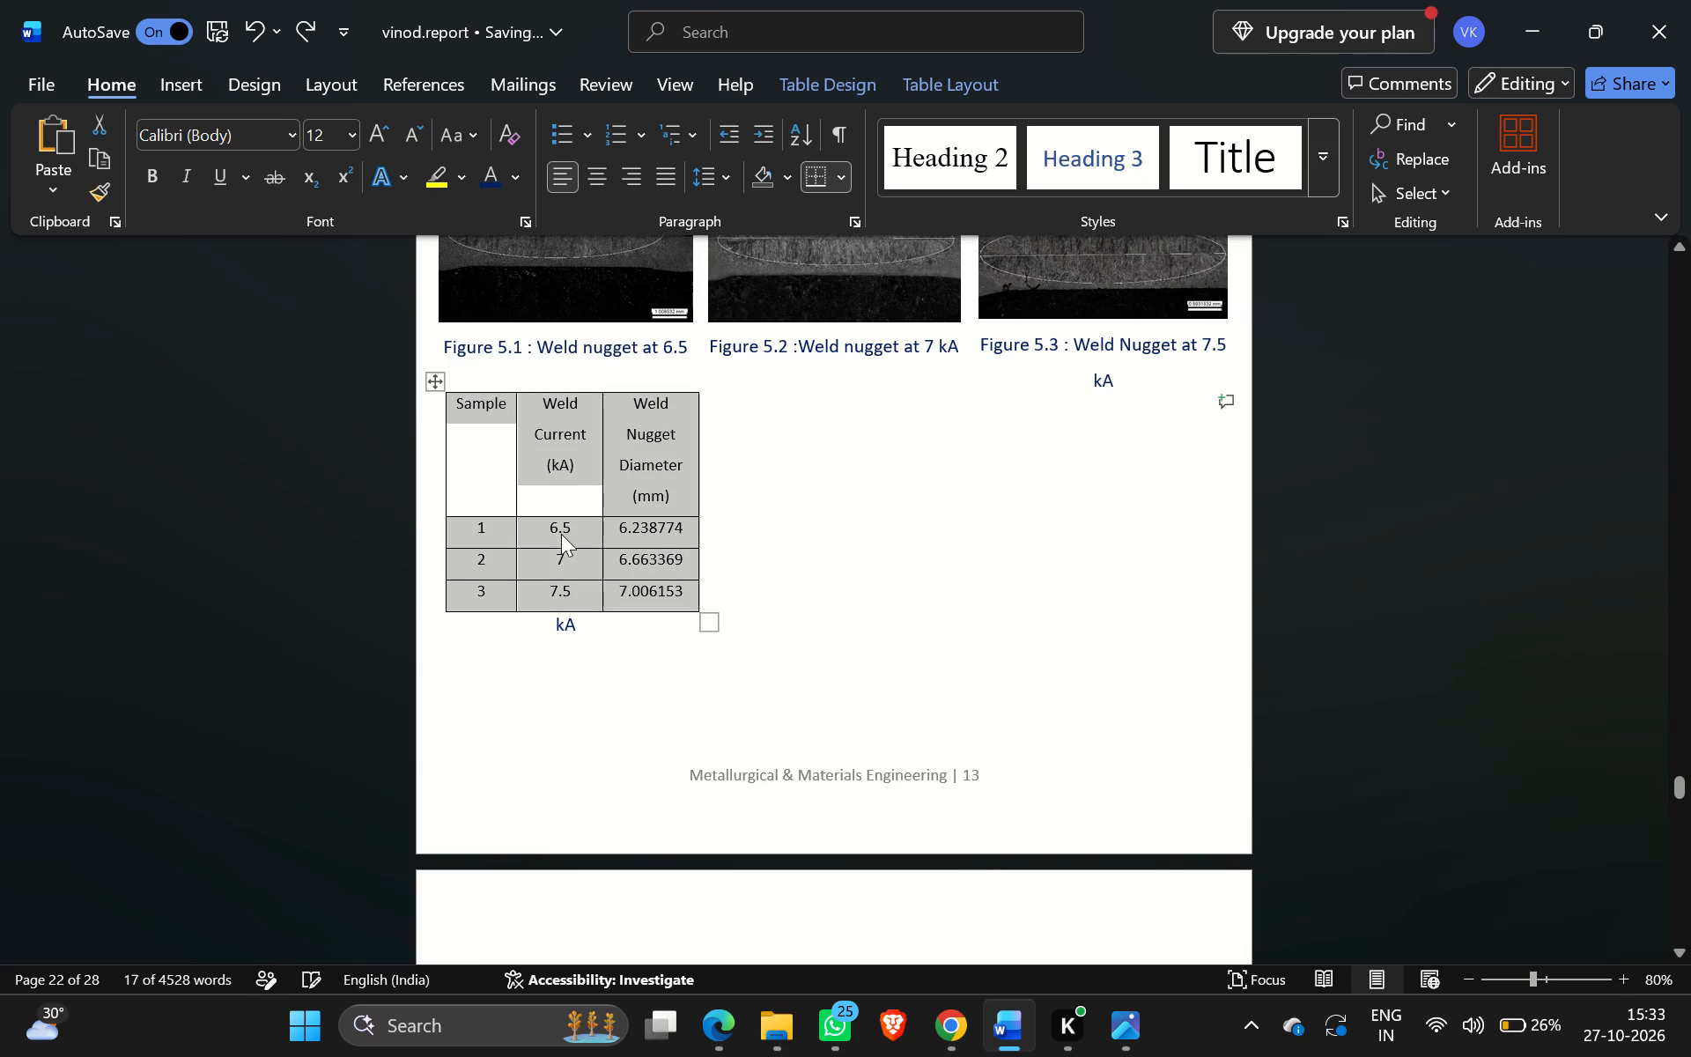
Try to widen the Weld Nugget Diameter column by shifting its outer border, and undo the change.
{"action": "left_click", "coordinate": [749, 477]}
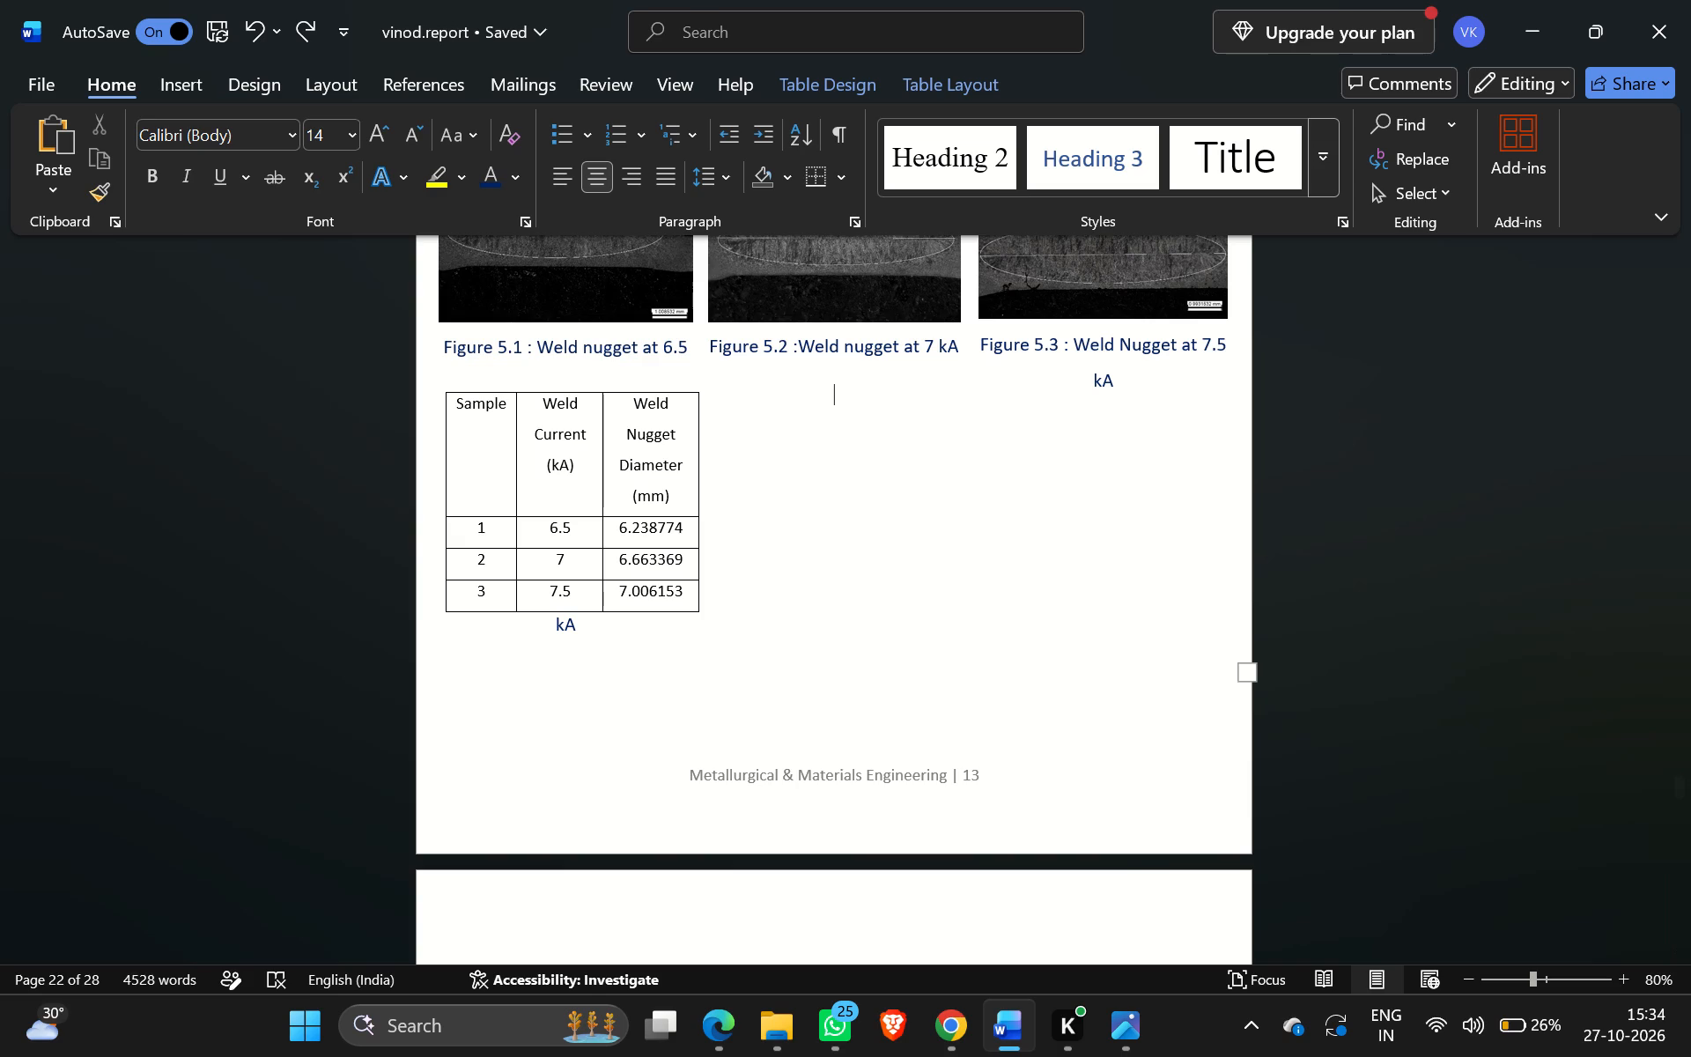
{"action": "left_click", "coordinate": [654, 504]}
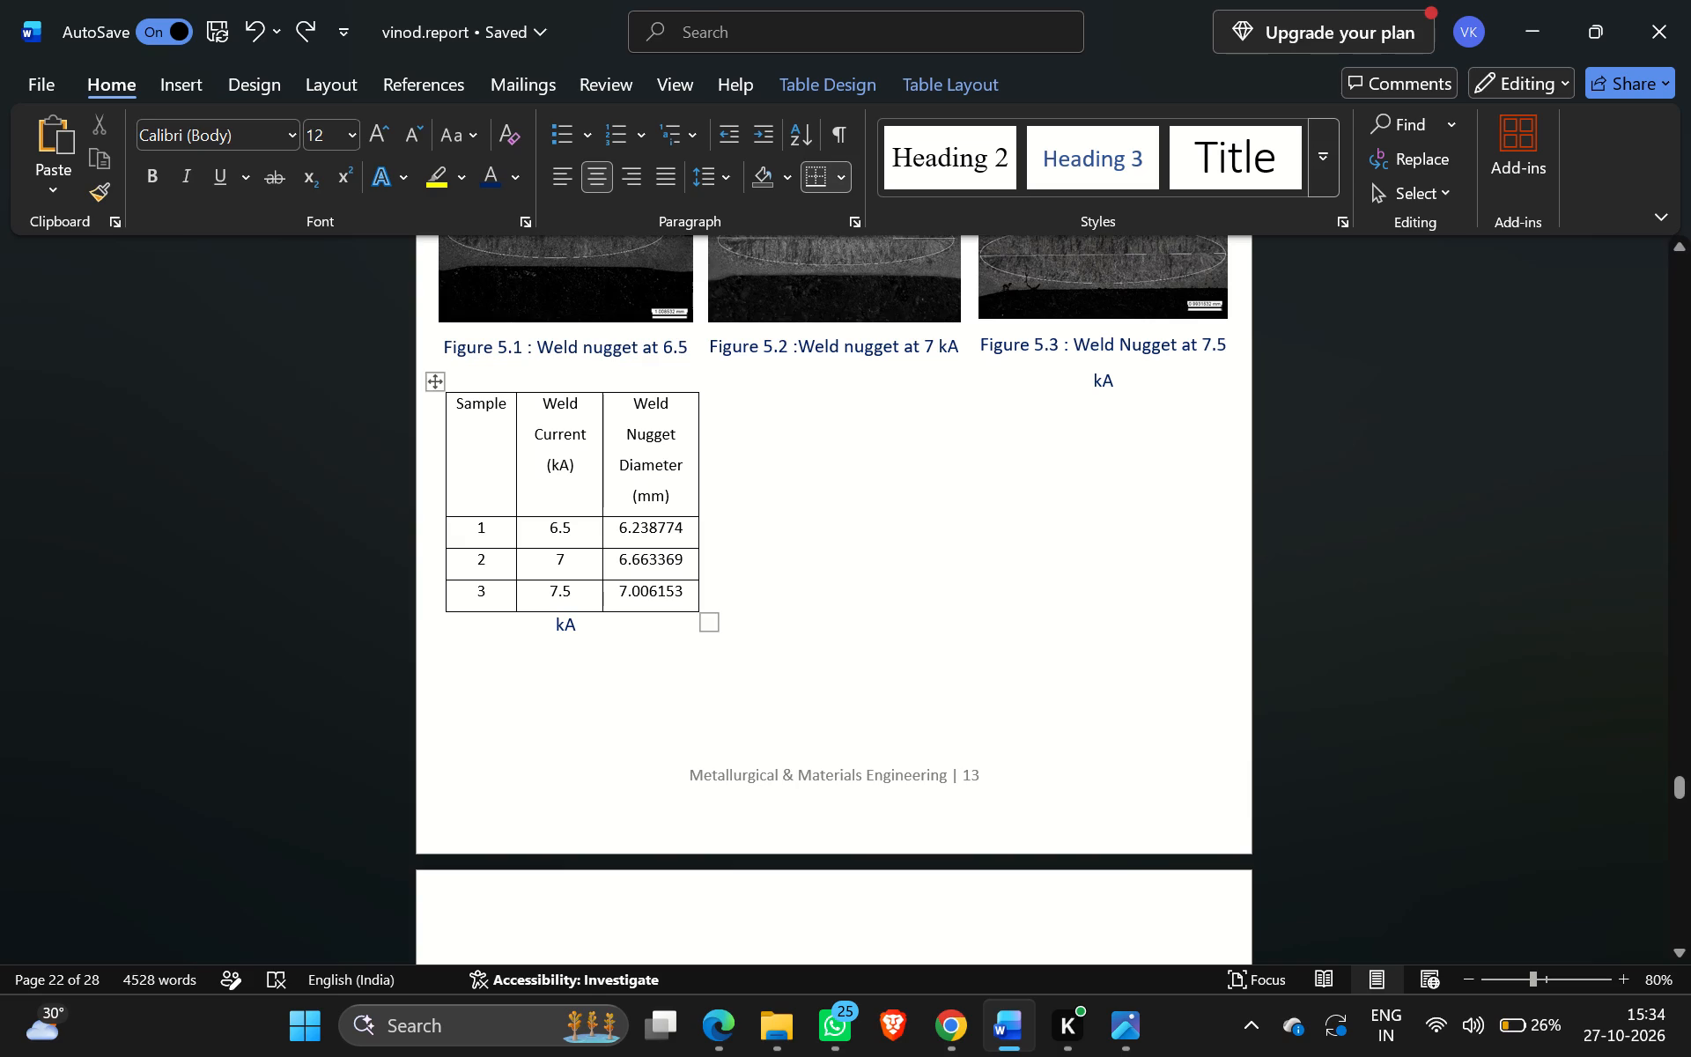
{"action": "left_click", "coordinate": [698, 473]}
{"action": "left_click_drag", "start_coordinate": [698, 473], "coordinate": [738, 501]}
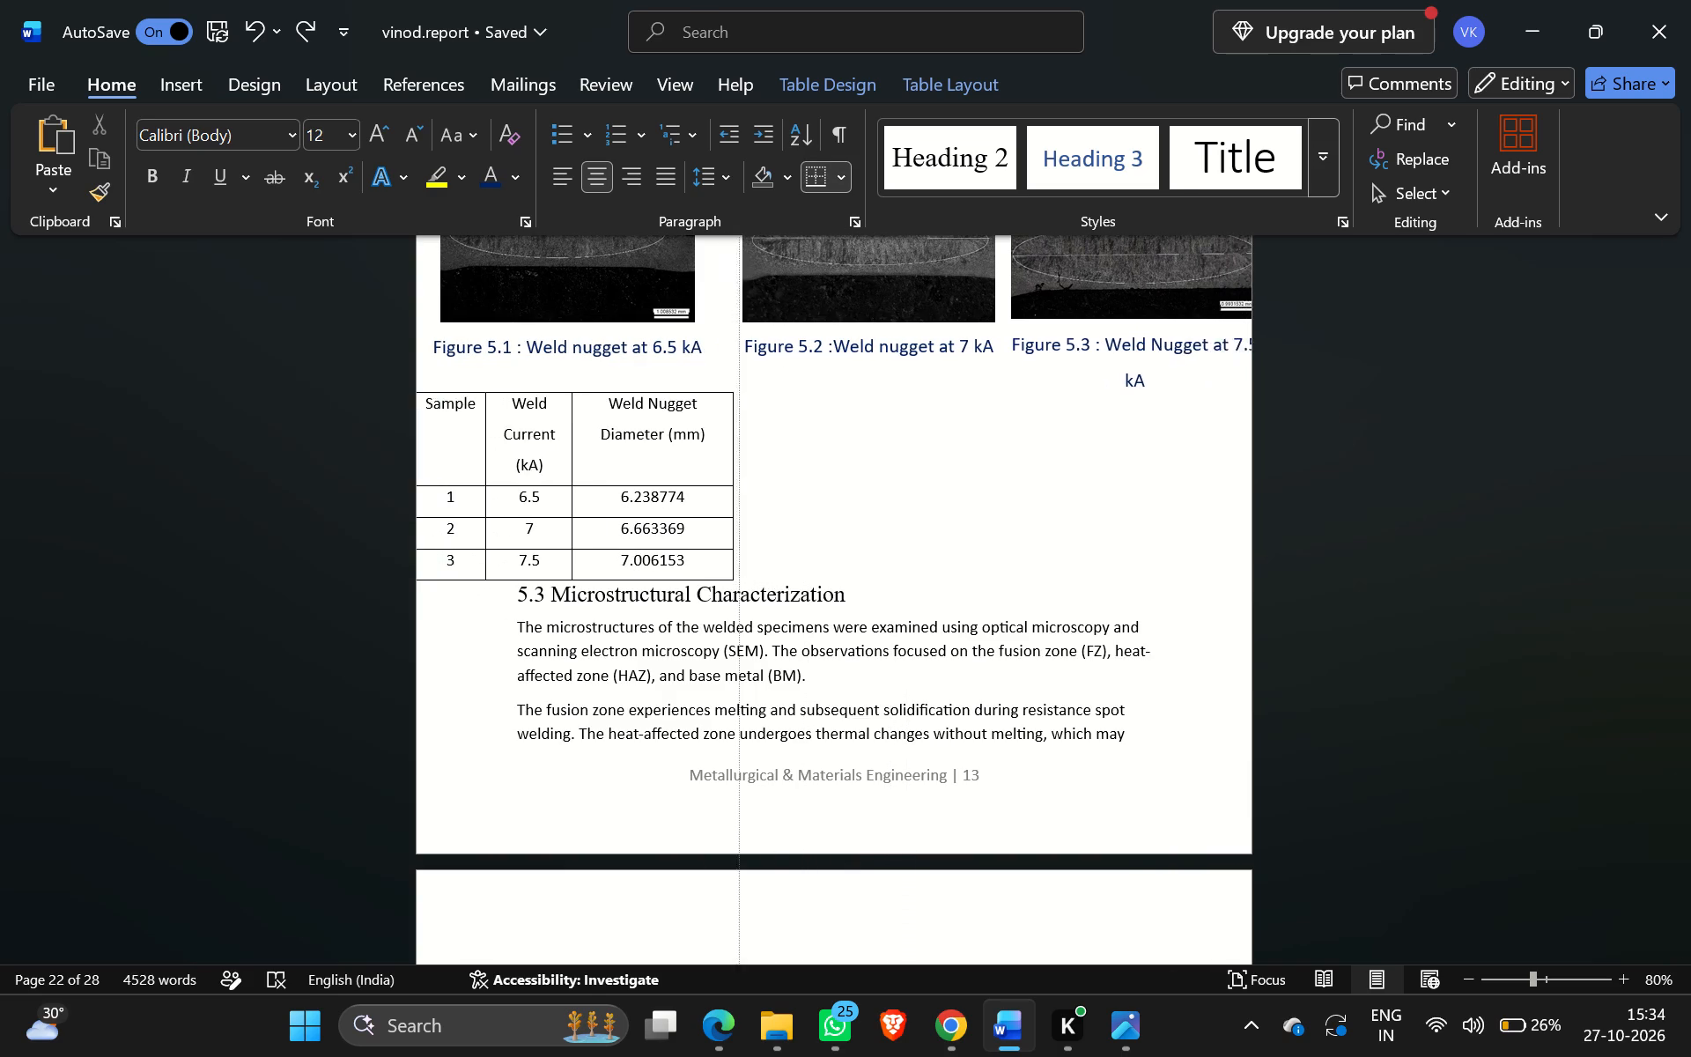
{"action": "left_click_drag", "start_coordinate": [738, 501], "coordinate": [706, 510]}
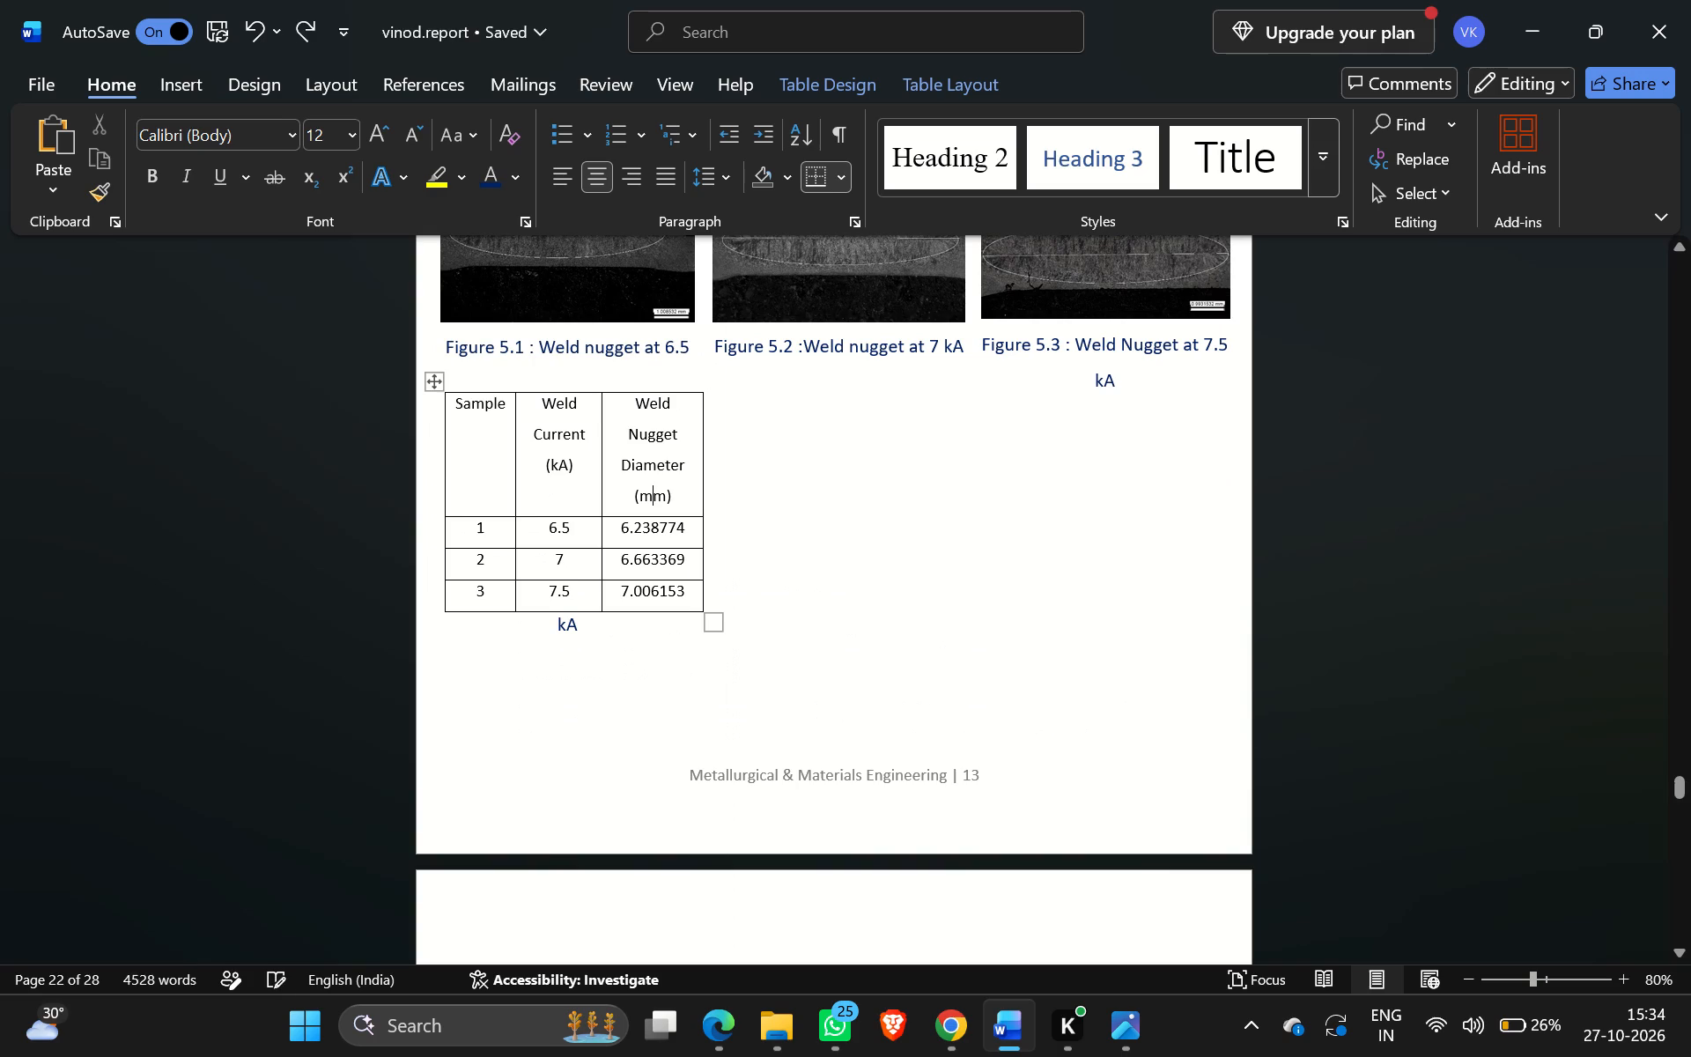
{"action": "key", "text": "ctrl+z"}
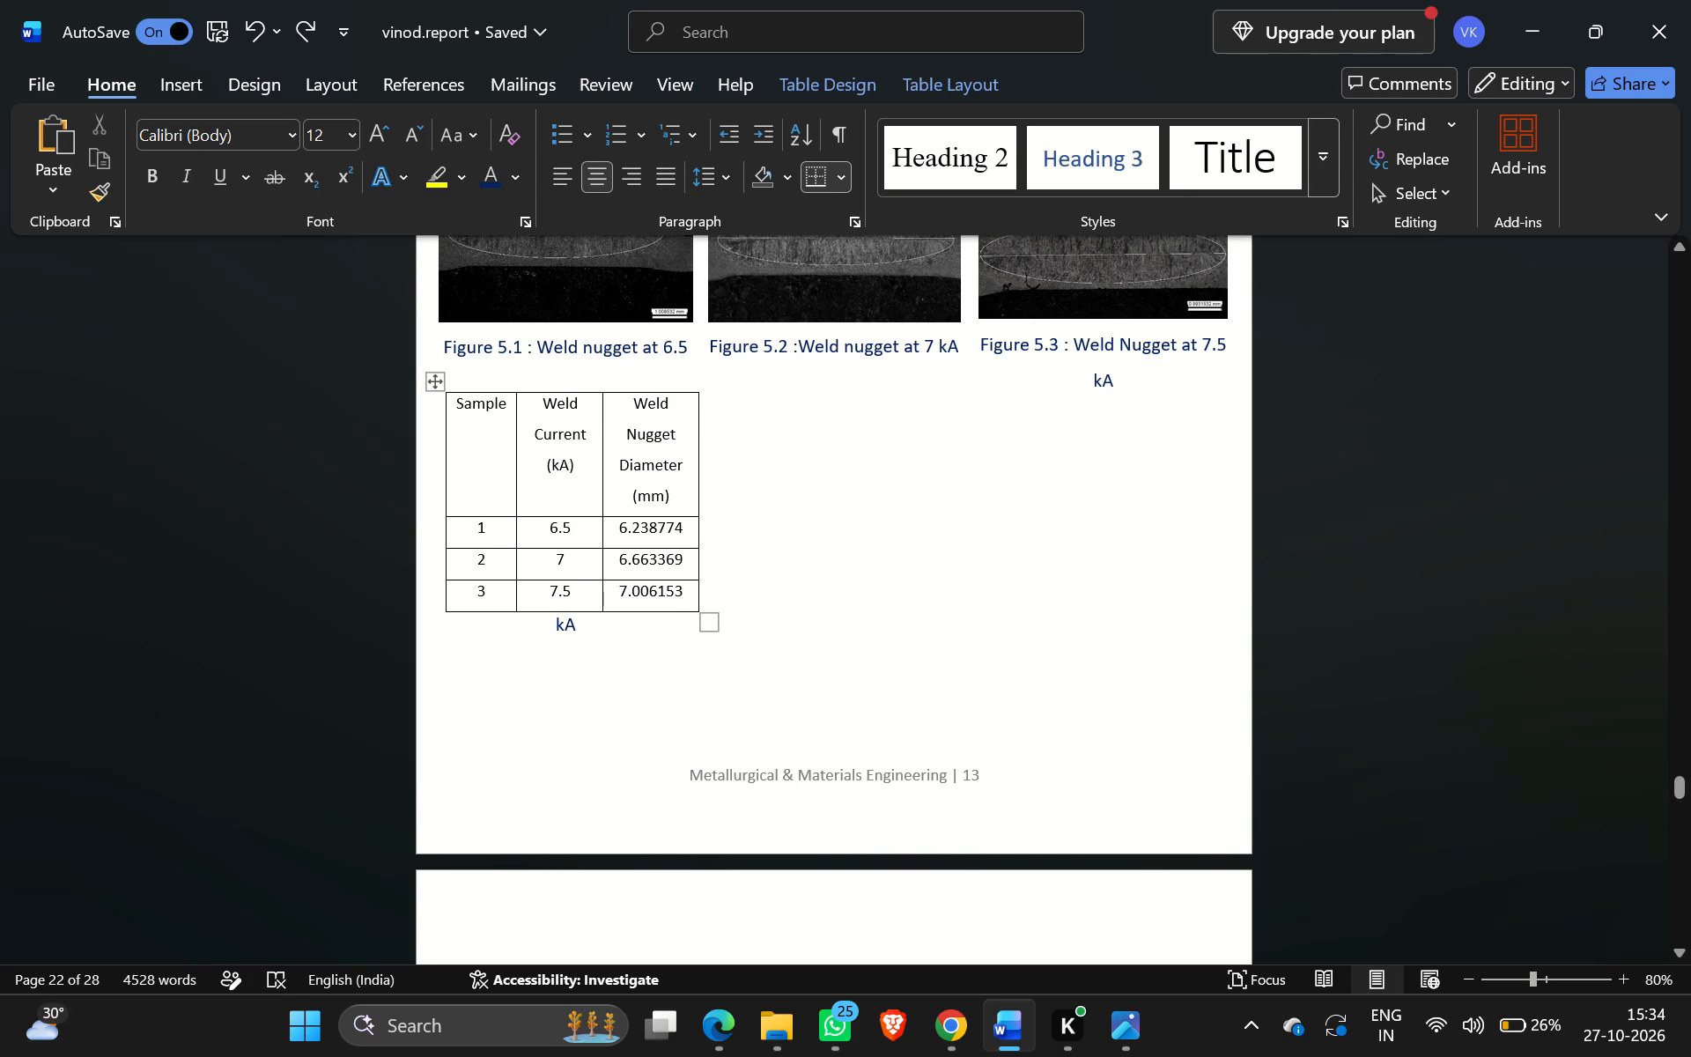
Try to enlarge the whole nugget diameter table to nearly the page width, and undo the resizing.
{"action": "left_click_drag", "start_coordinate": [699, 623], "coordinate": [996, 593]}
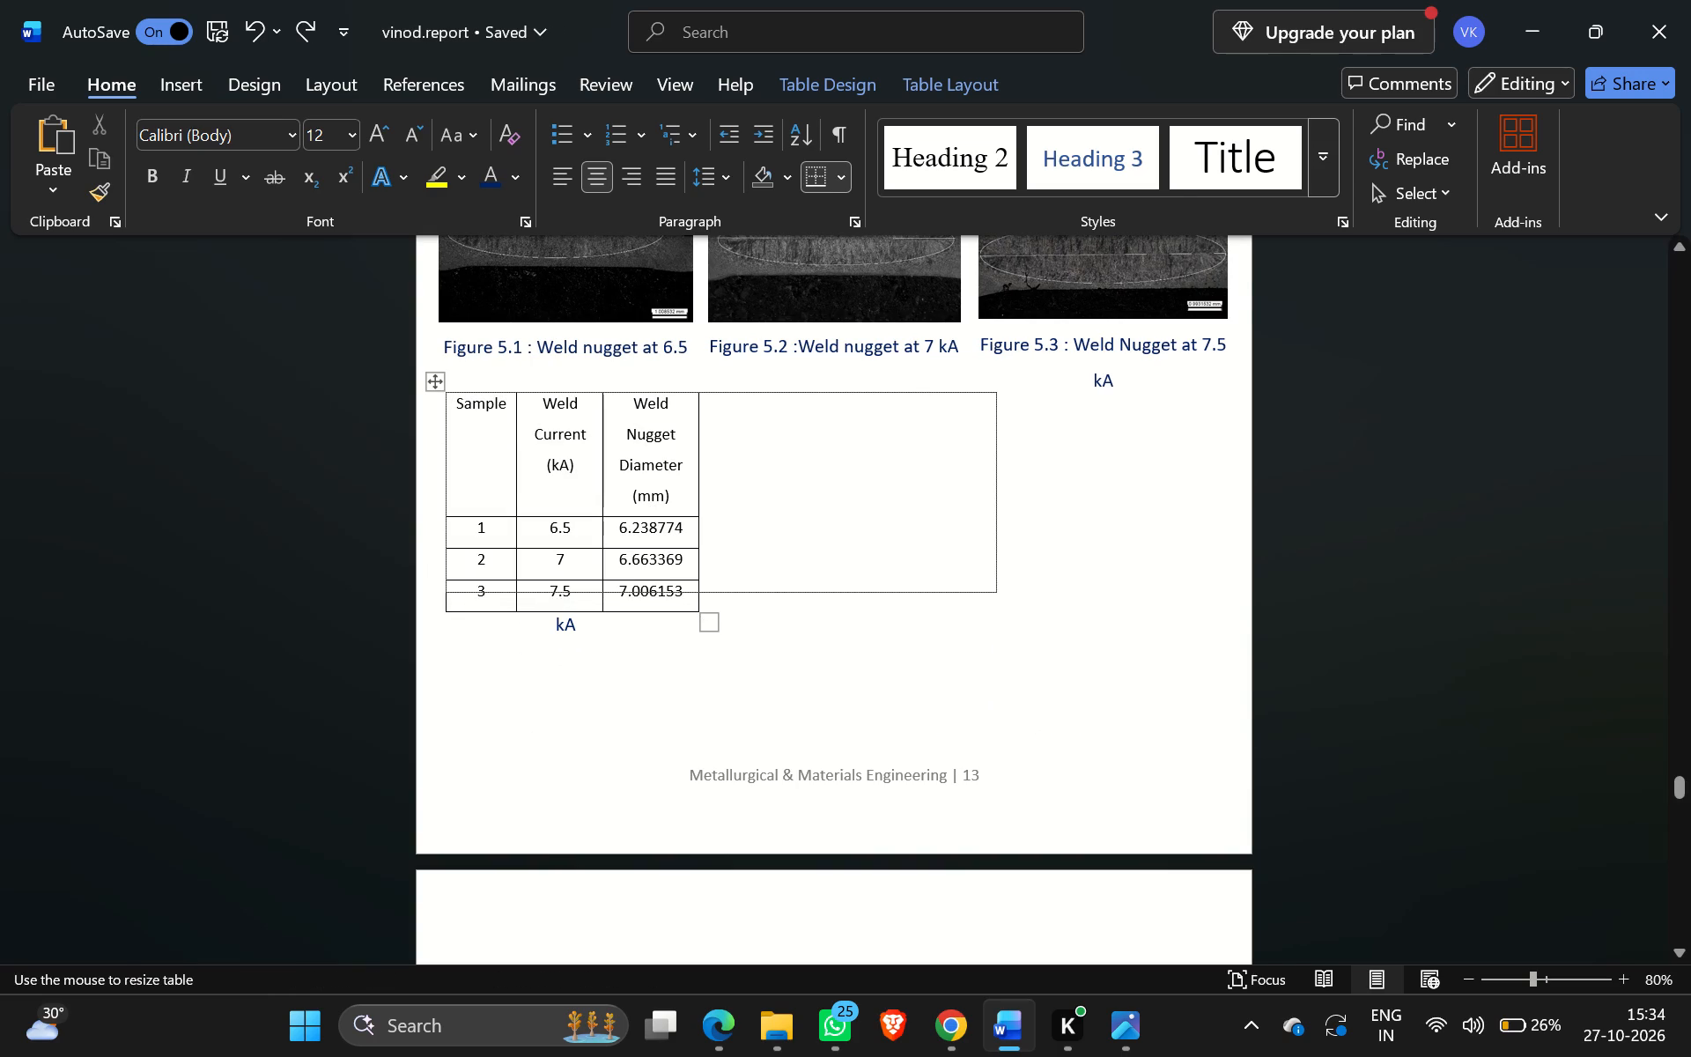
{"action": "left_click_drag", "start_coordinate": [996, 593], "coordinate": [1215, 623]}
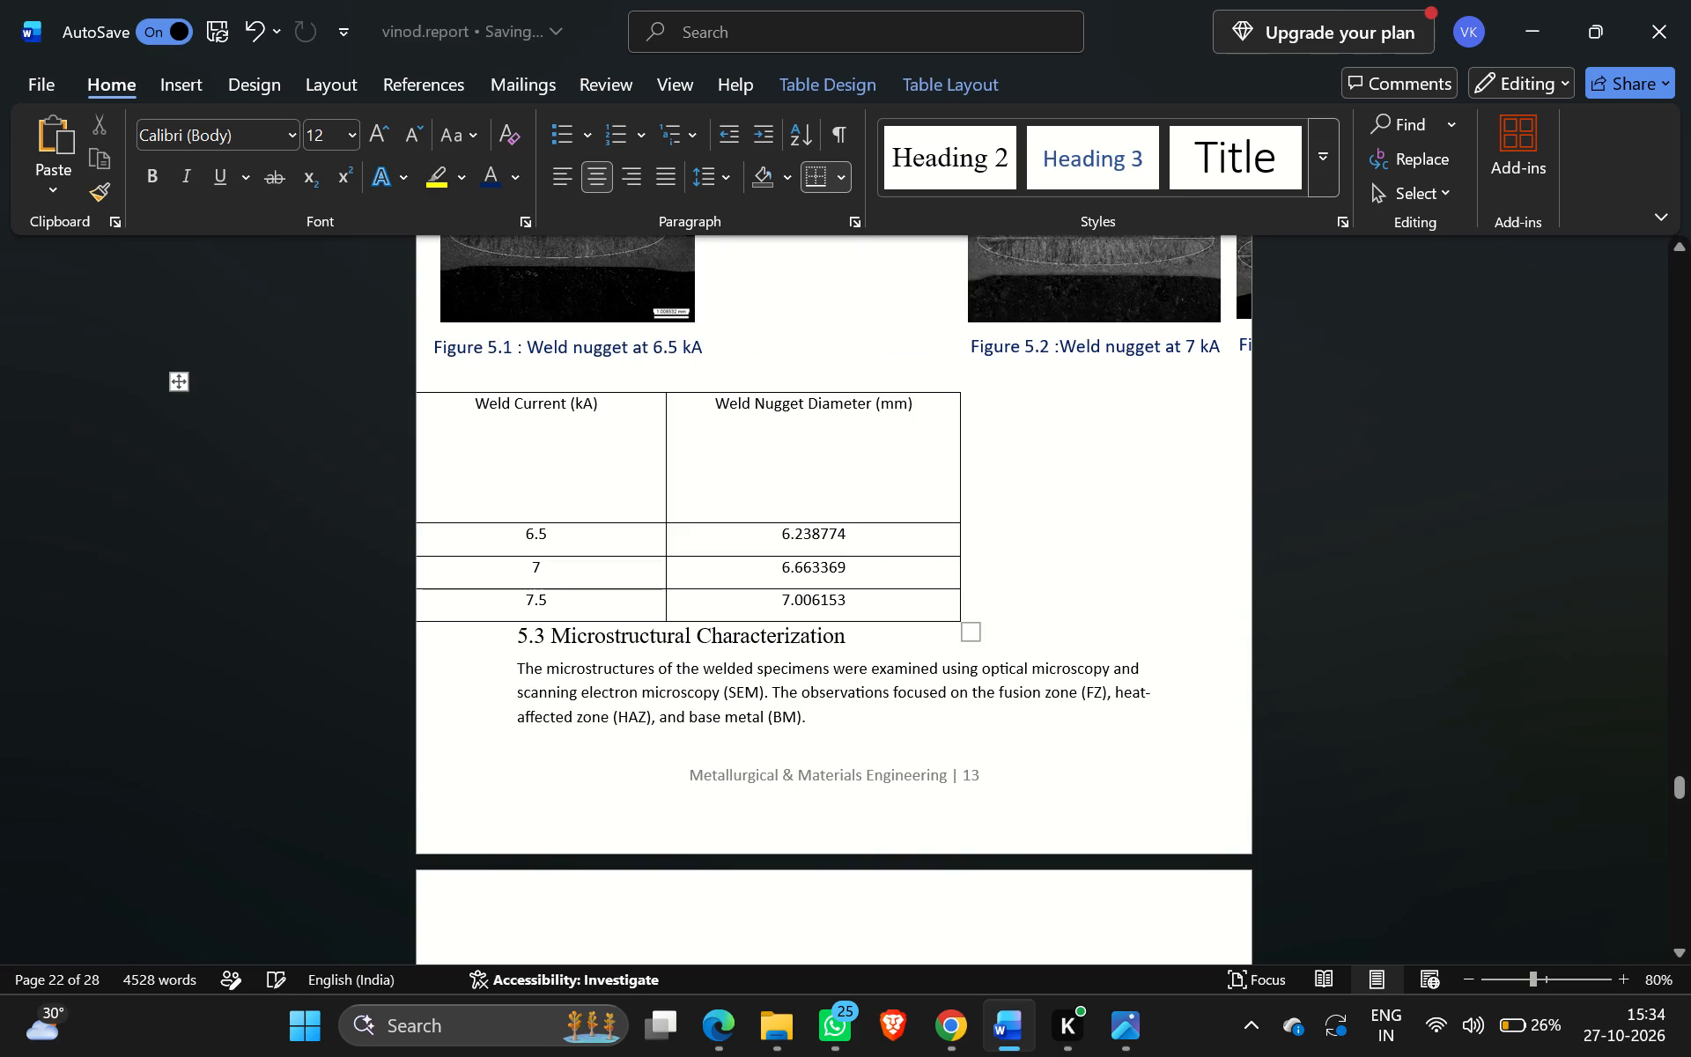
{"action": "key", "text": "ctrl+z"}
Delete an empty line above each of the three weld nugget images below section 5.2's second paragraph.
{"action": "scroll", "coordinate": [820, 828], "scroll_direction": "up", "scroll_amount": 1}
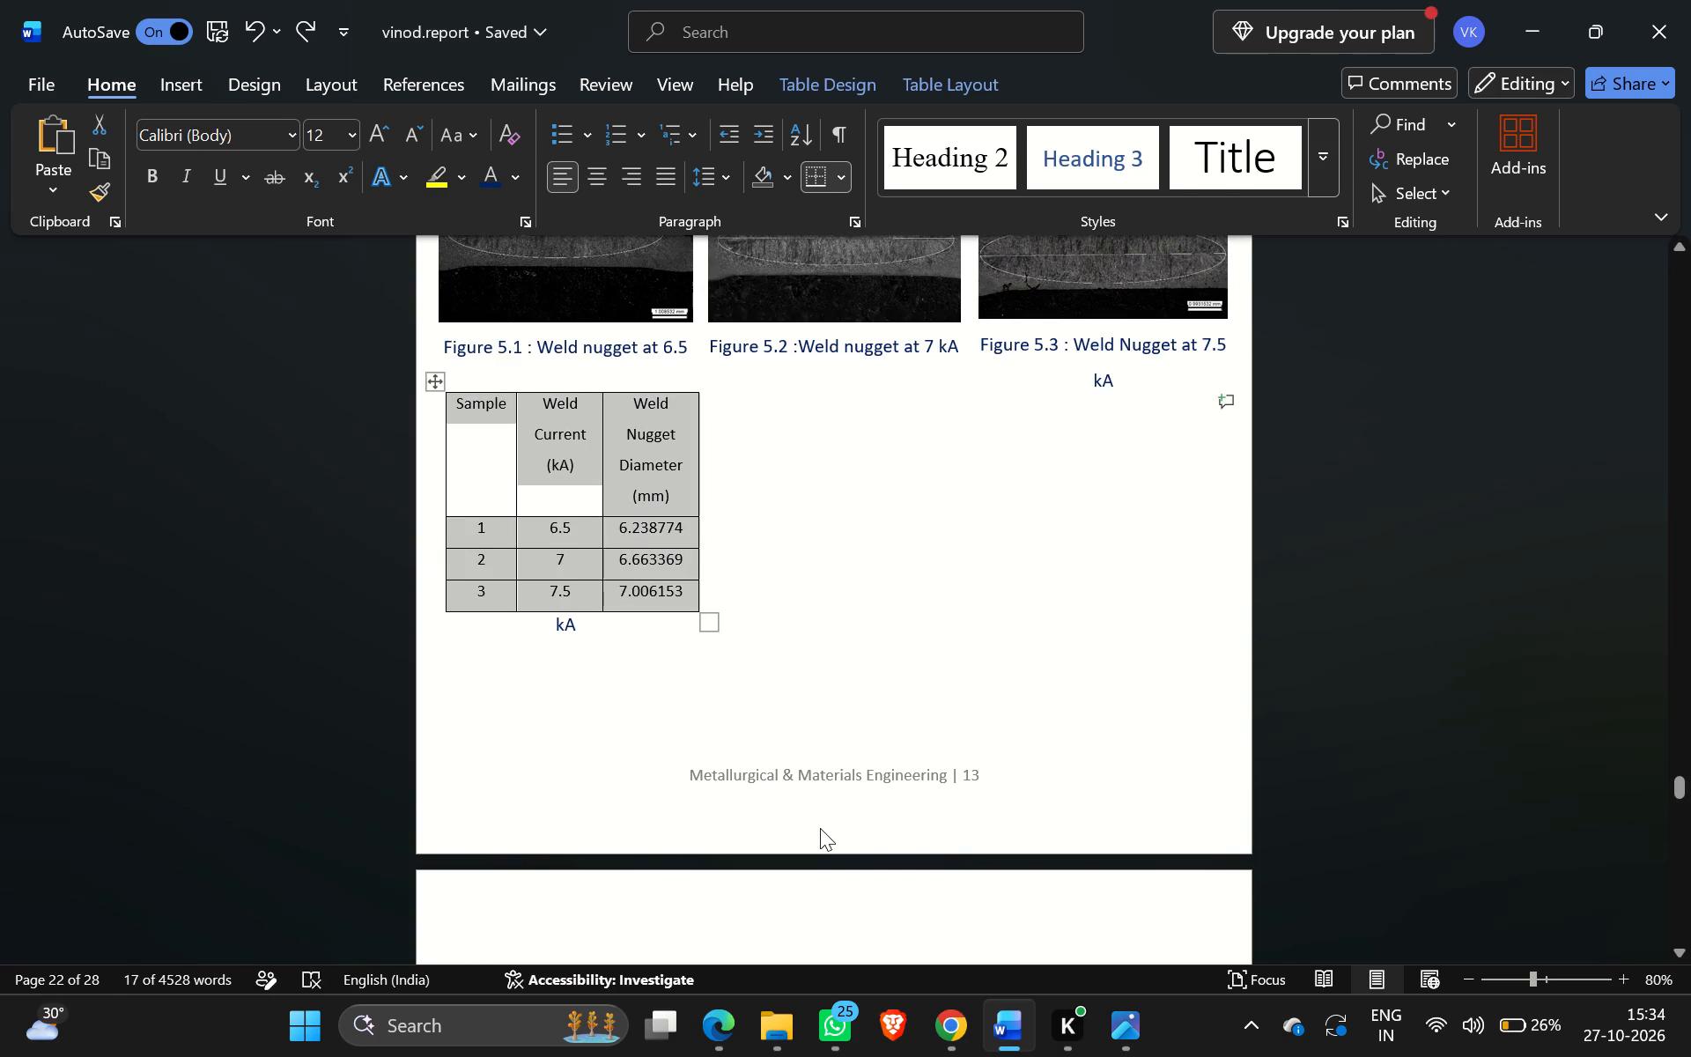
{"action": "scroll", "coordinate": [820, 828], "scroll_direction": "up", "scroll_amount": 2}
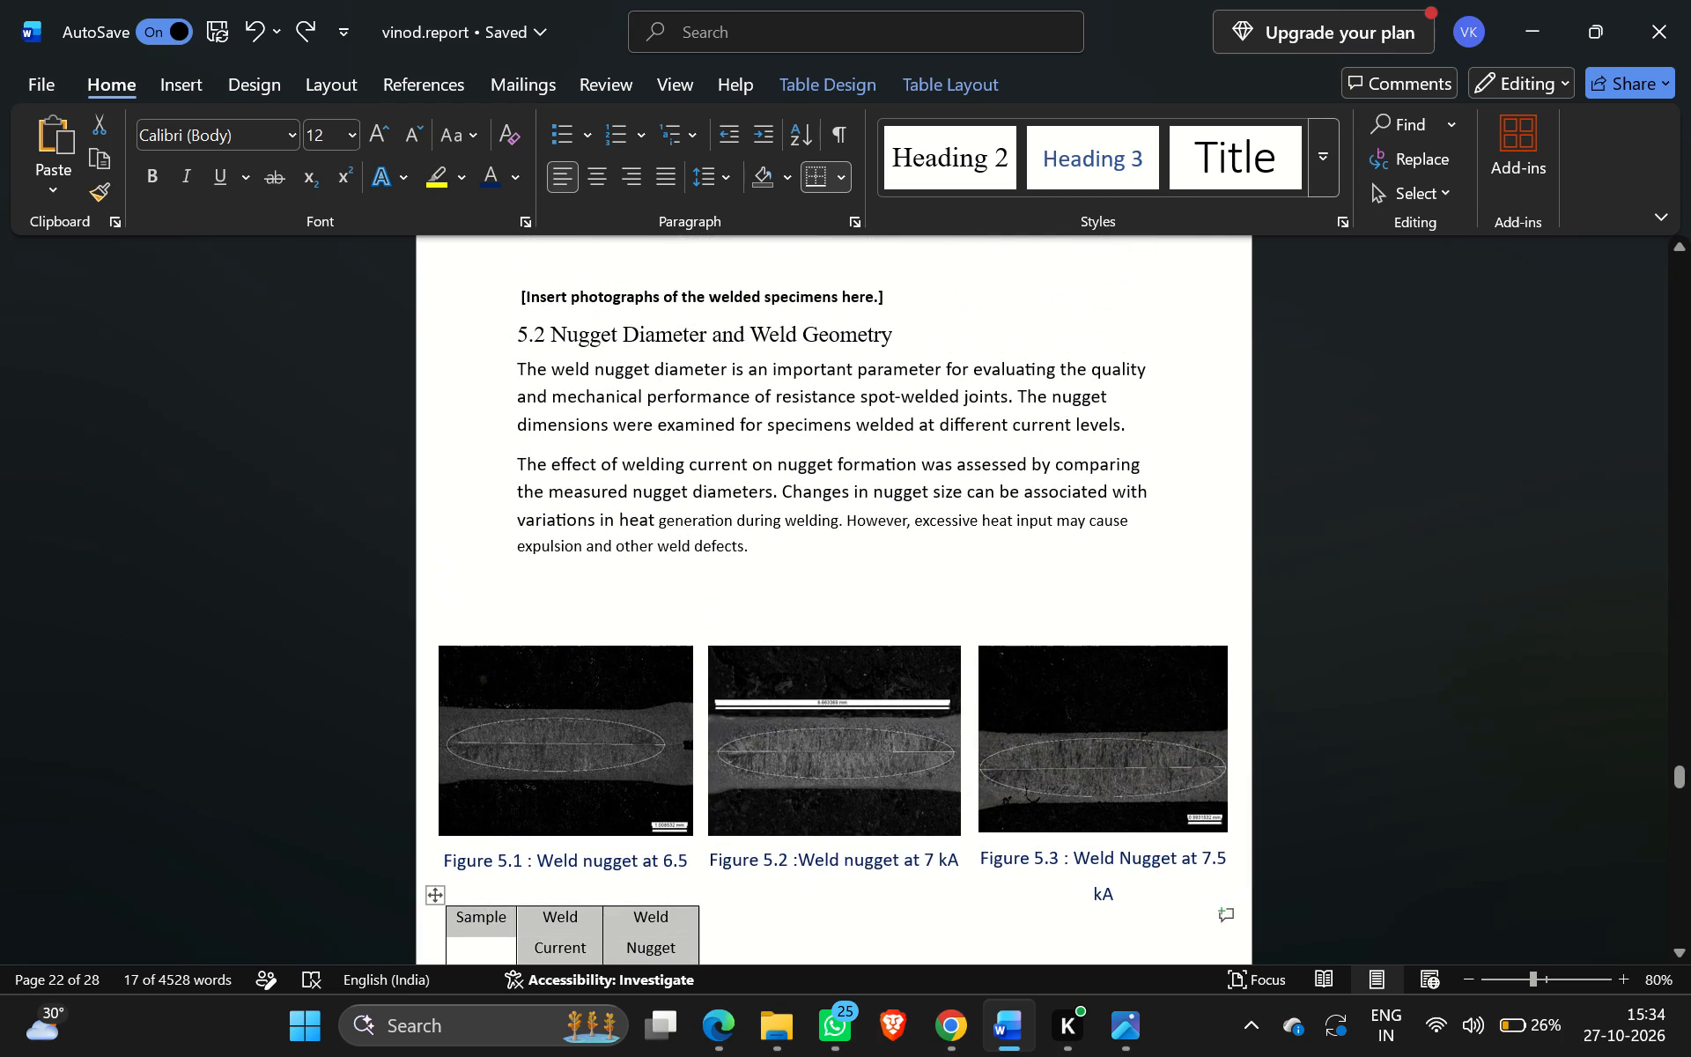
{"action": "scroll", "coordinate": [820, 828], "scroll_direction": "up", "scroll_amount": 1}
{"action": "scroll", "coordinate": [820, 828], "scroll_direction": "down", "scroll_amount": 1}
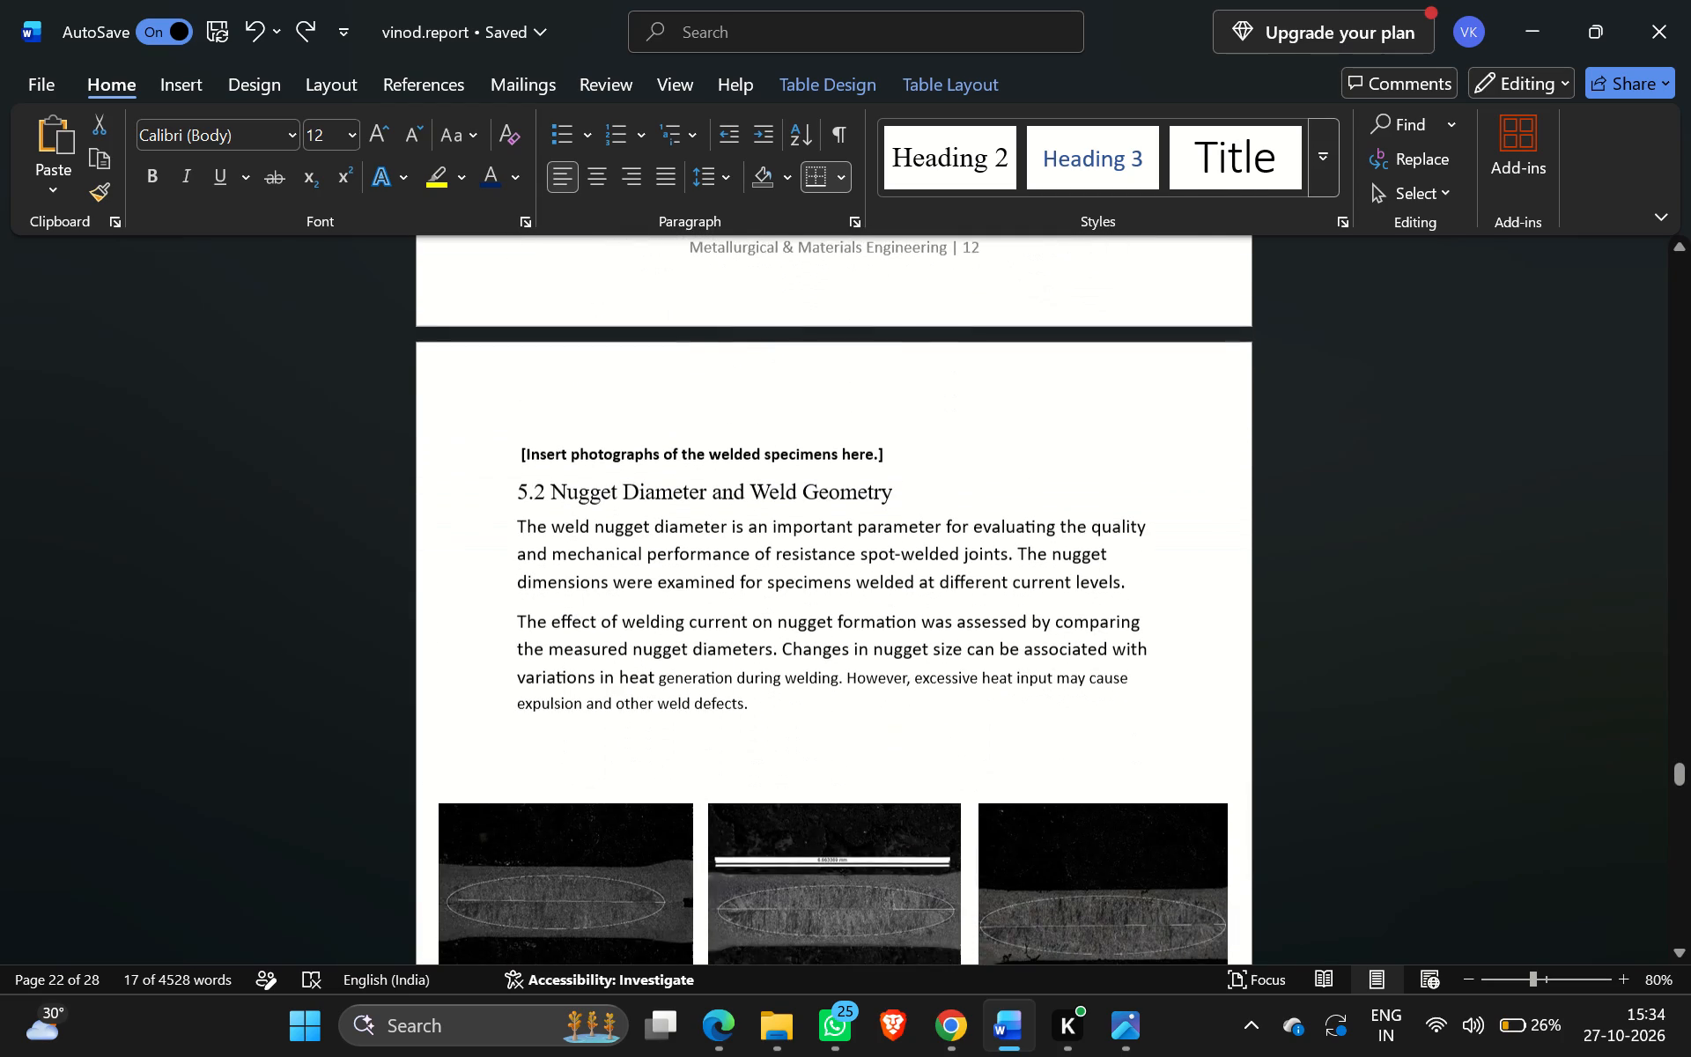
{"action": "left_click", "coordinate": [614, 772]}
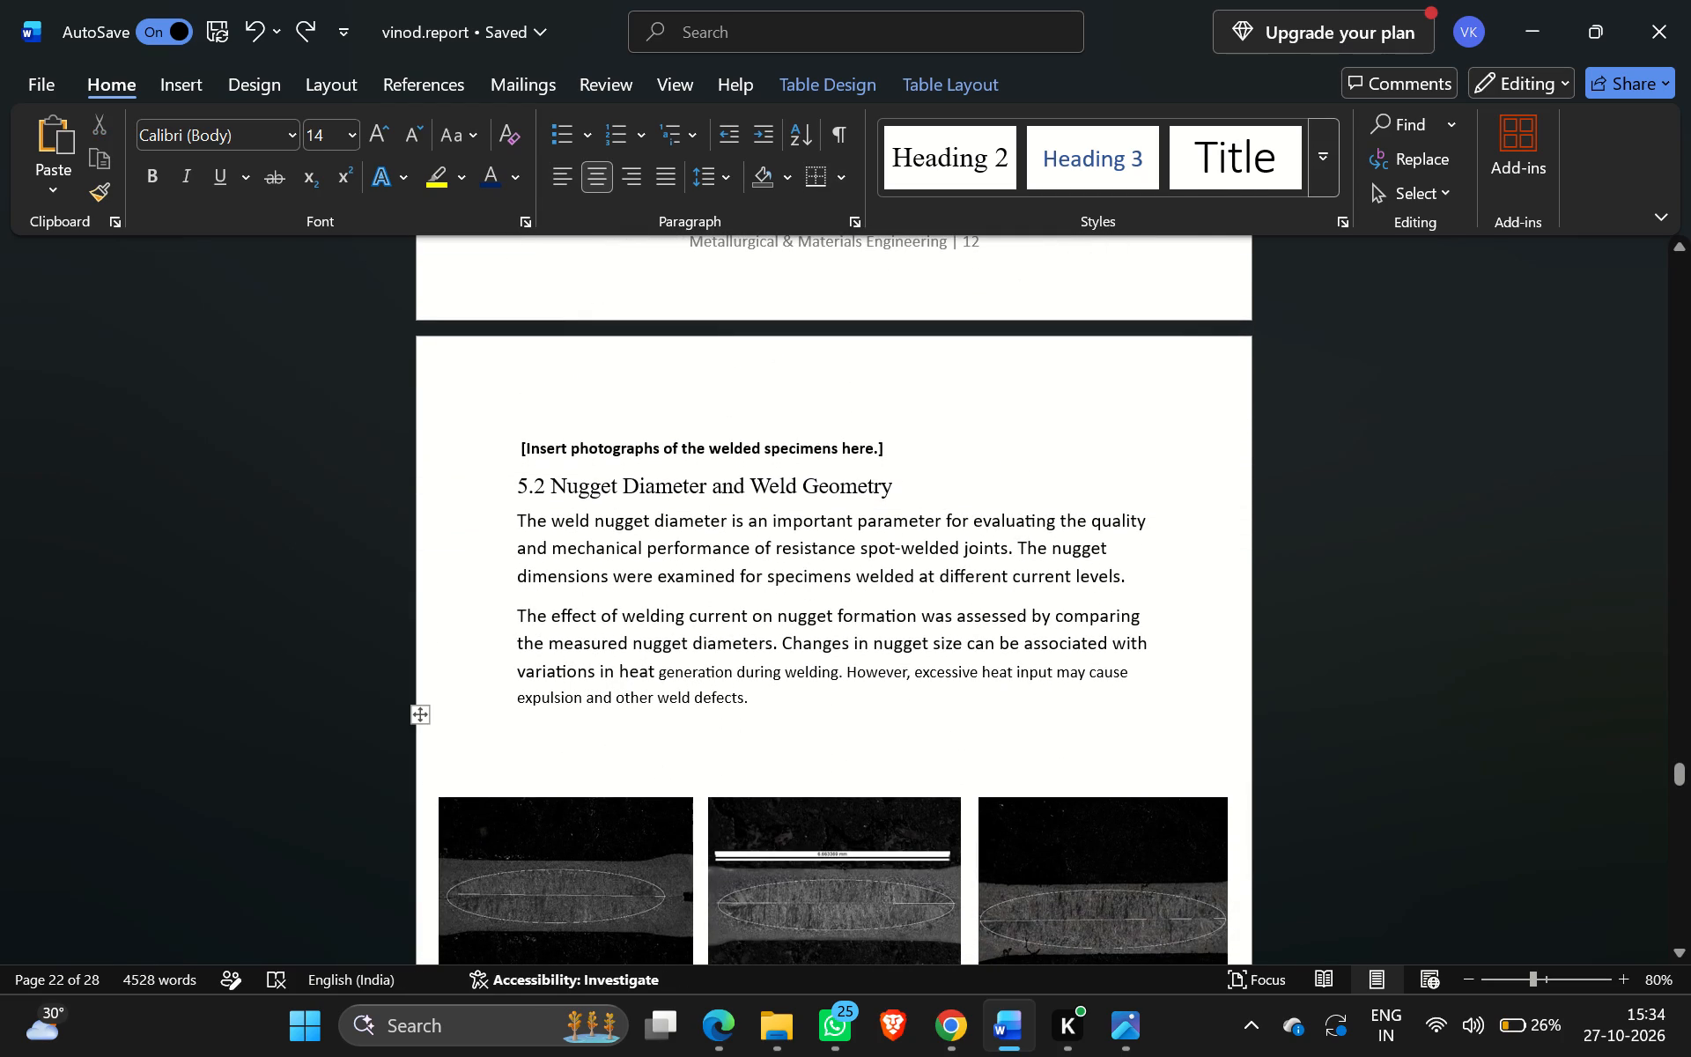
{"action": "key", "text": "BackSpace"}
{"action": "key", "text": "BackSpace"}
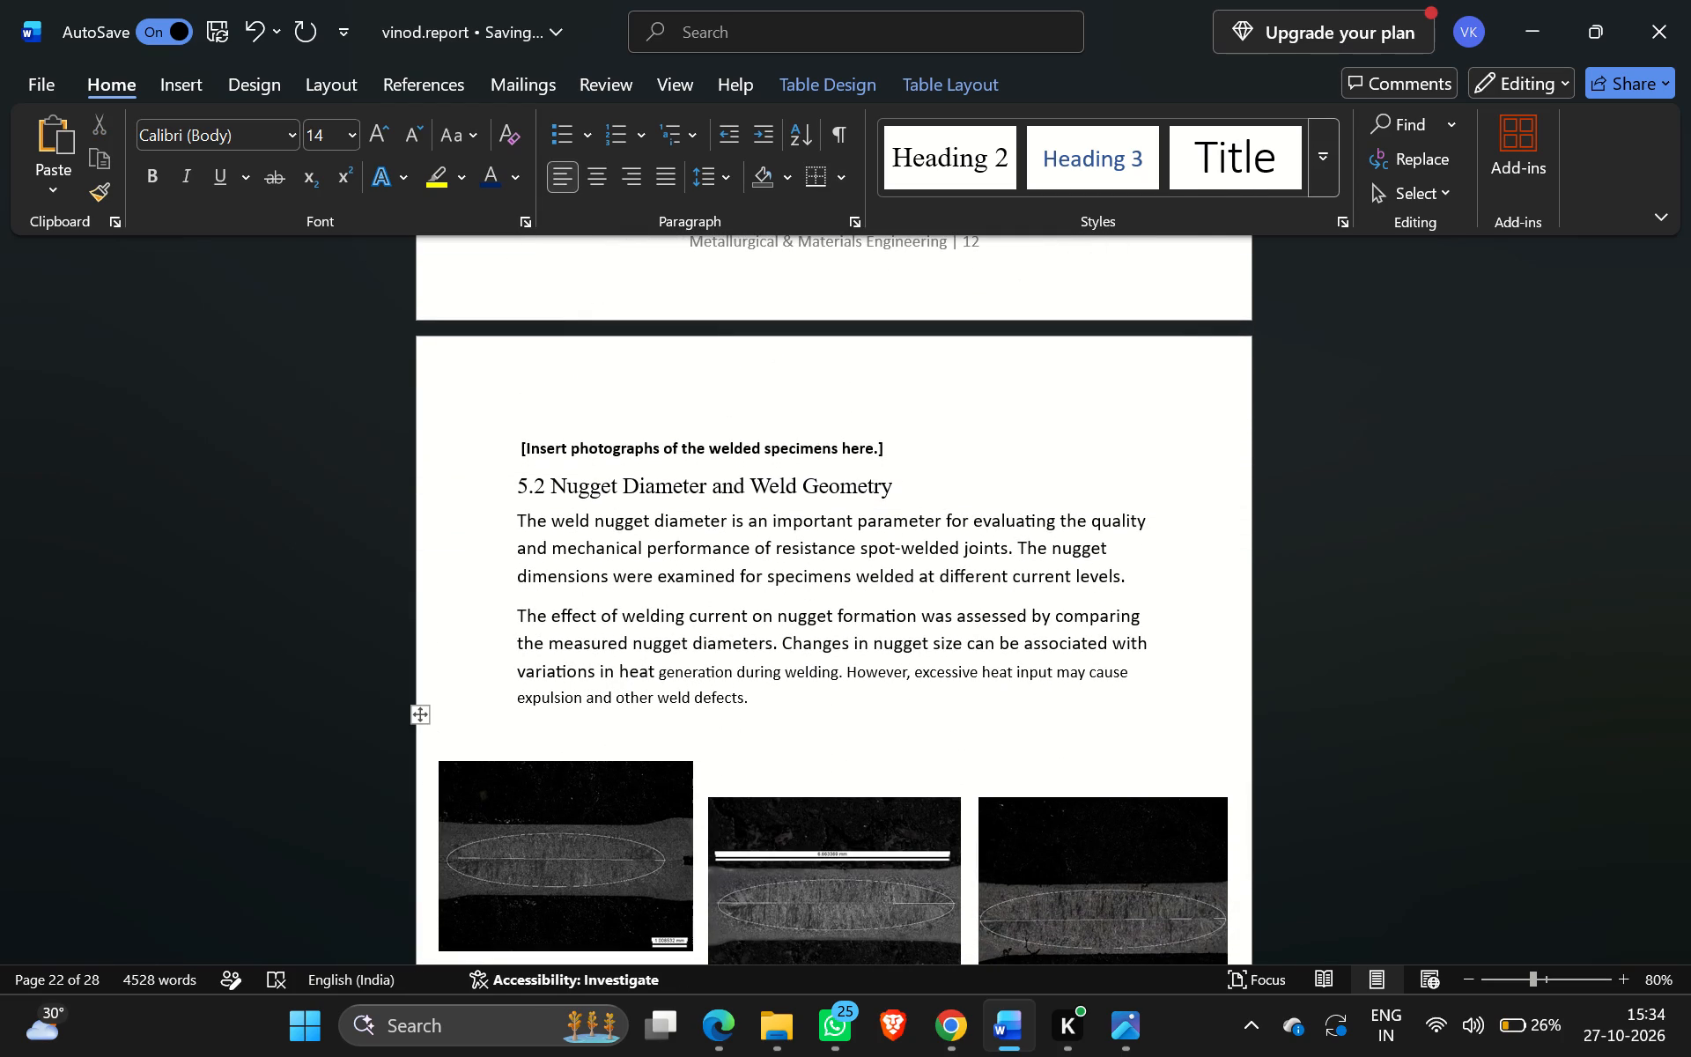
{"action": "key", "text": "BackSpace"}
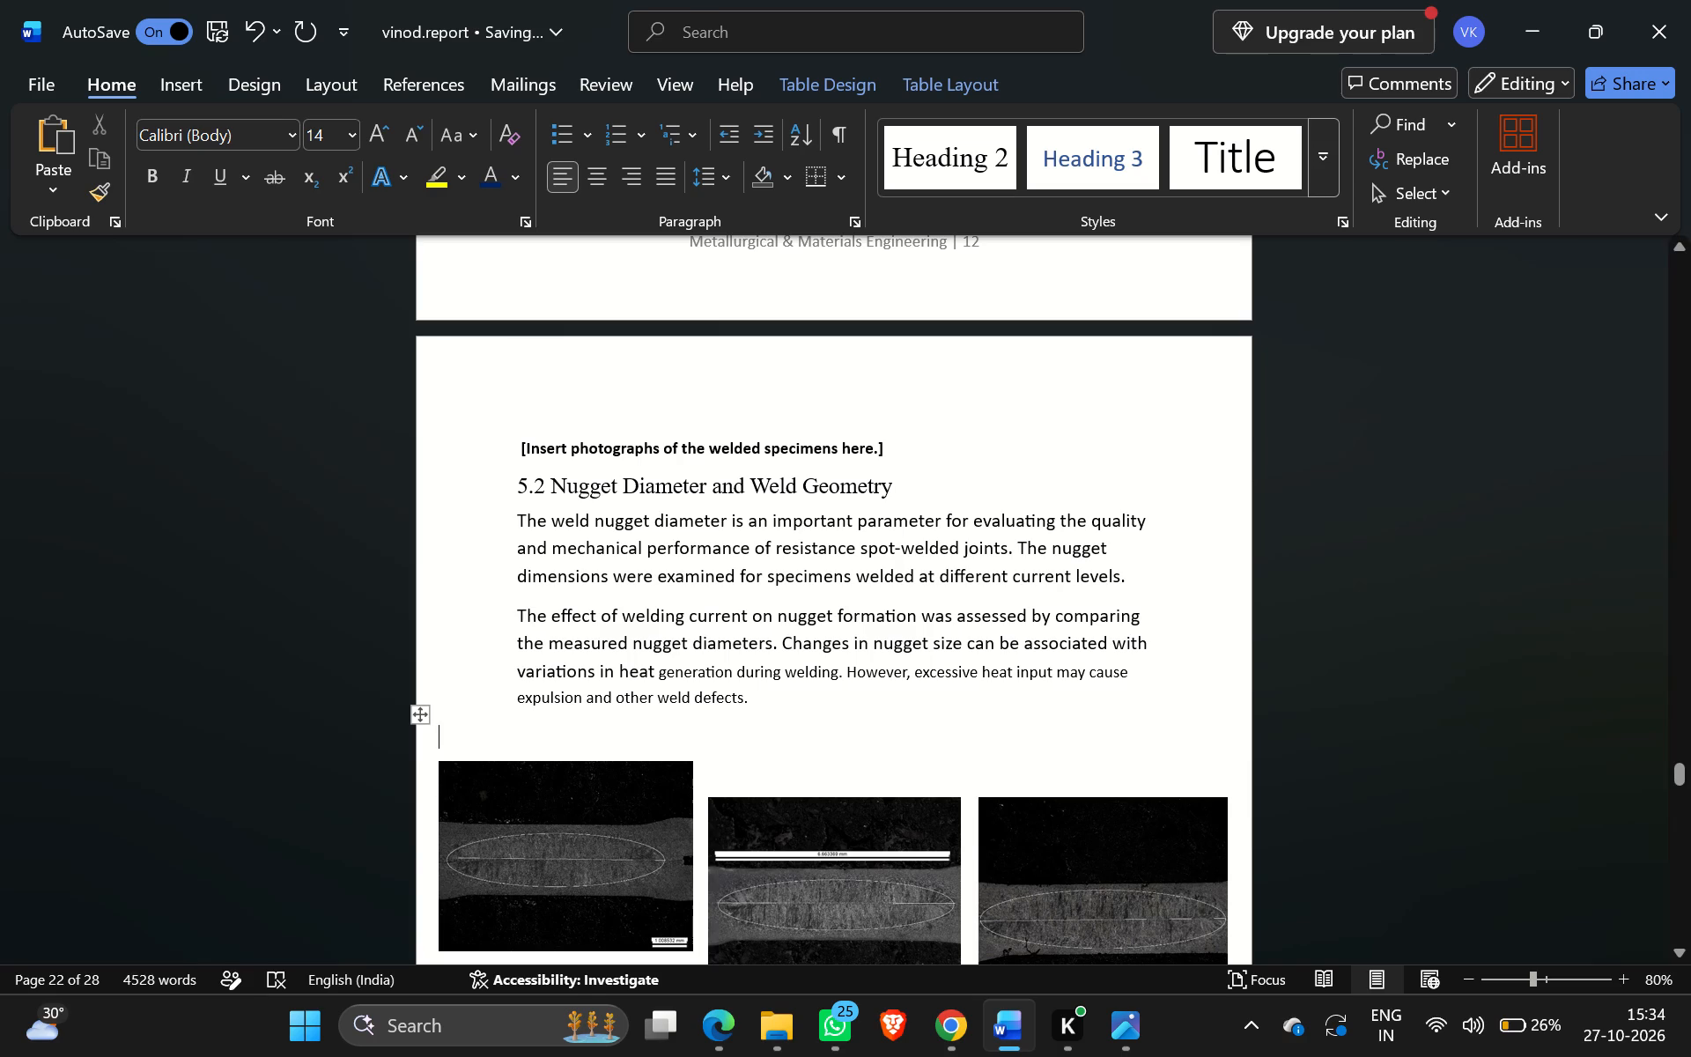
{"action": "left_click", "coordinate": [853, 757]}
{"action": "left_click", "coordinate": [804, 776]}
{"action": "key", "text": "BackSpace"}
{"action": "key", "text": "BackSpace"}
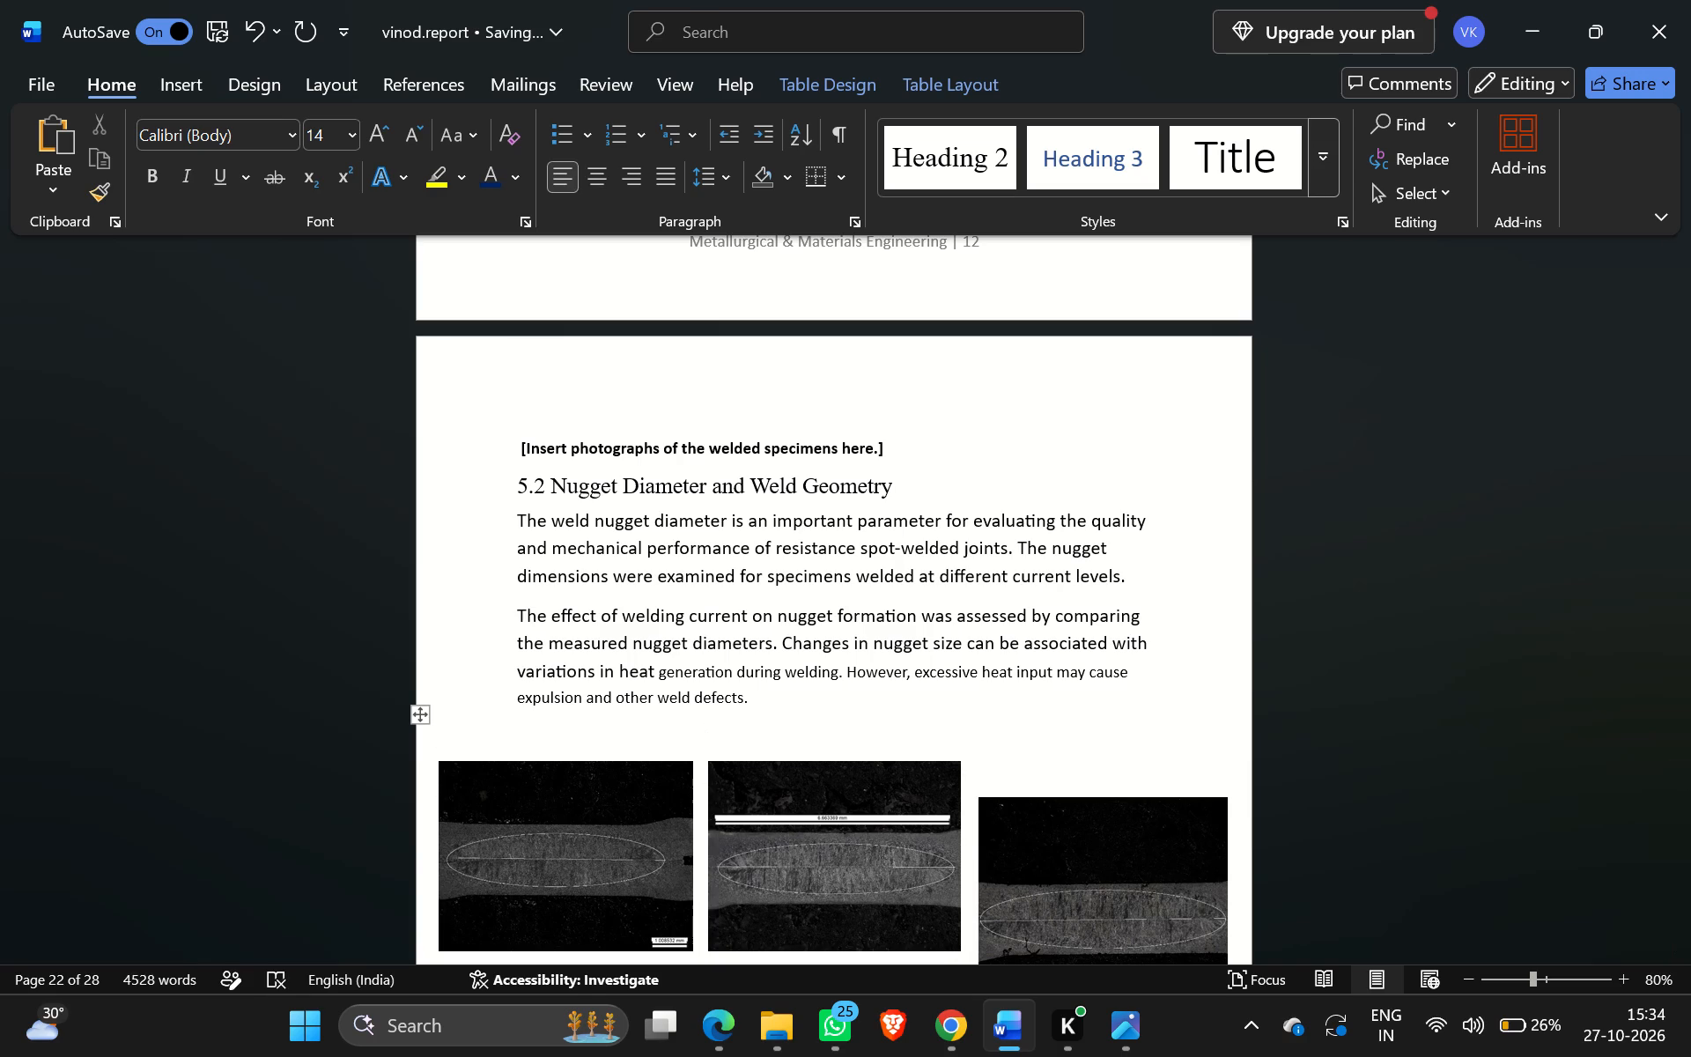
{"action": "left_click", "coordinate": [1059, 787]}
{"action": "key", "text": "BackSpace"}
{"action": "key", "text": "BackSpace"}
Set the font size of section 5.2's two body paragraphs to 14.
{"action": "scroll", "coordinate": [896, 880], "scroll_direction": "down", "scroll_amount": 1}
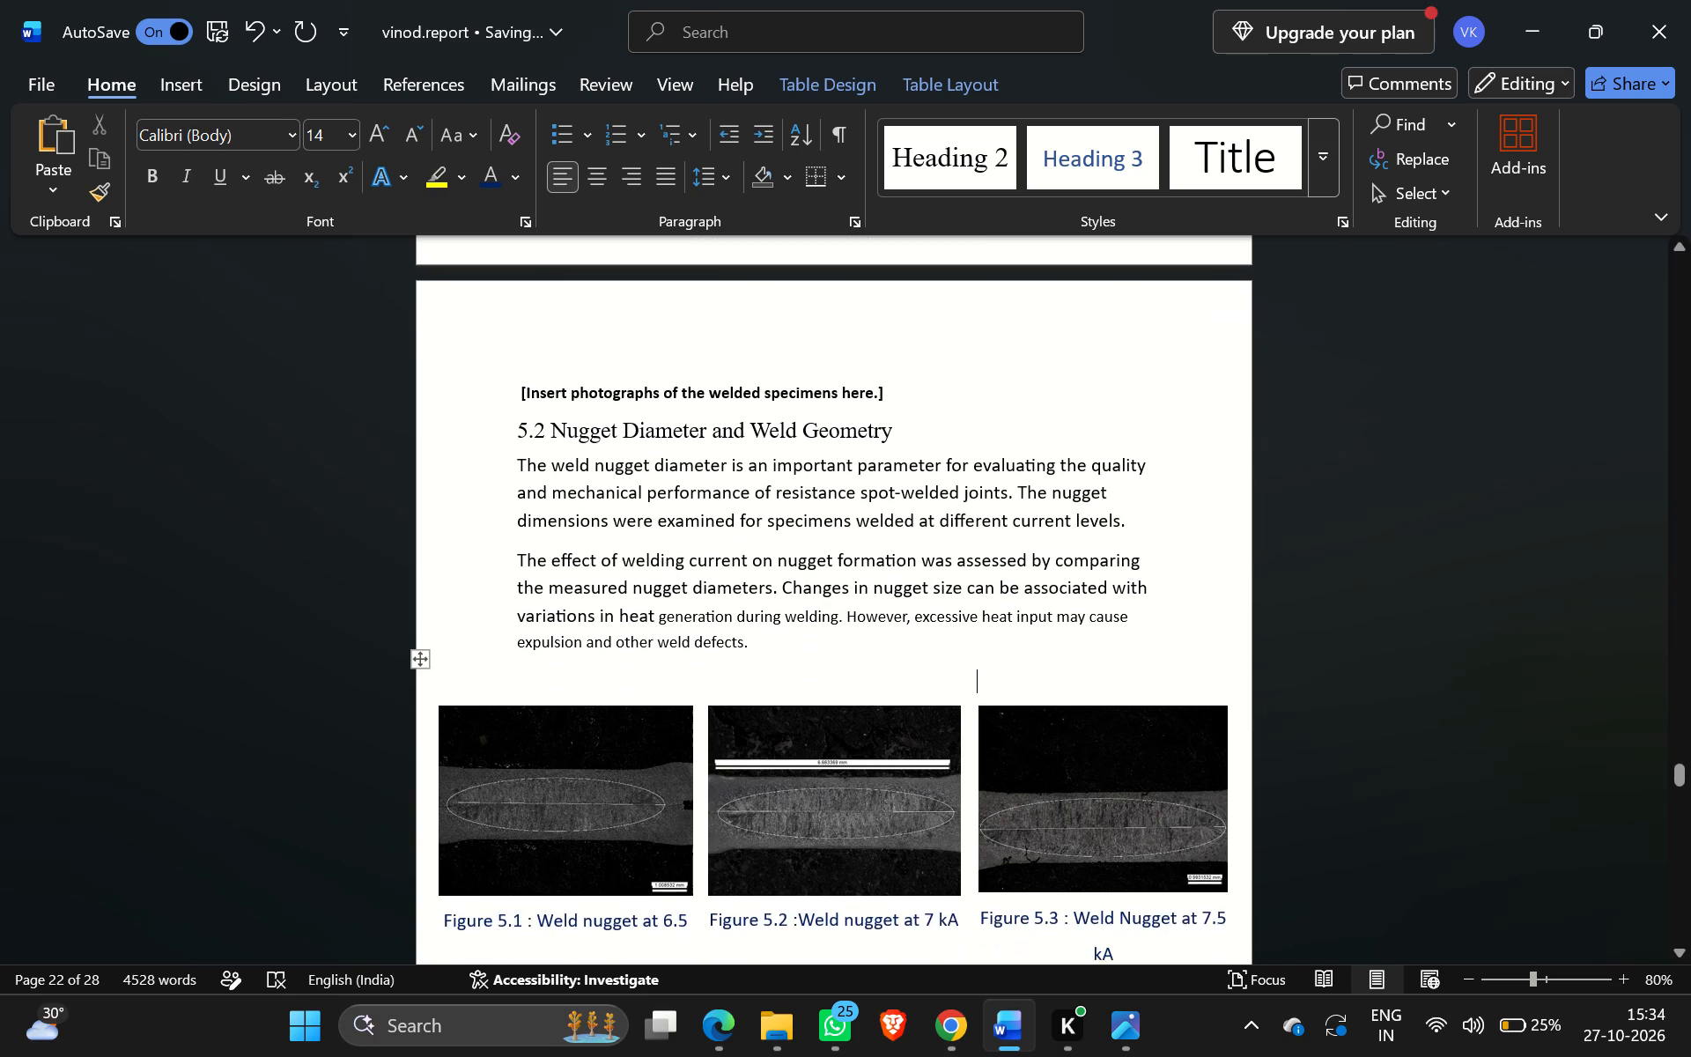
{"action": "scroll", "coordinate": [896, 880], "scroll_direction": "down", "scroll_amount": 1}
{"action": "left_click_drag", "start_coordinate": [757, 616], "coordinate": [580, 568]}
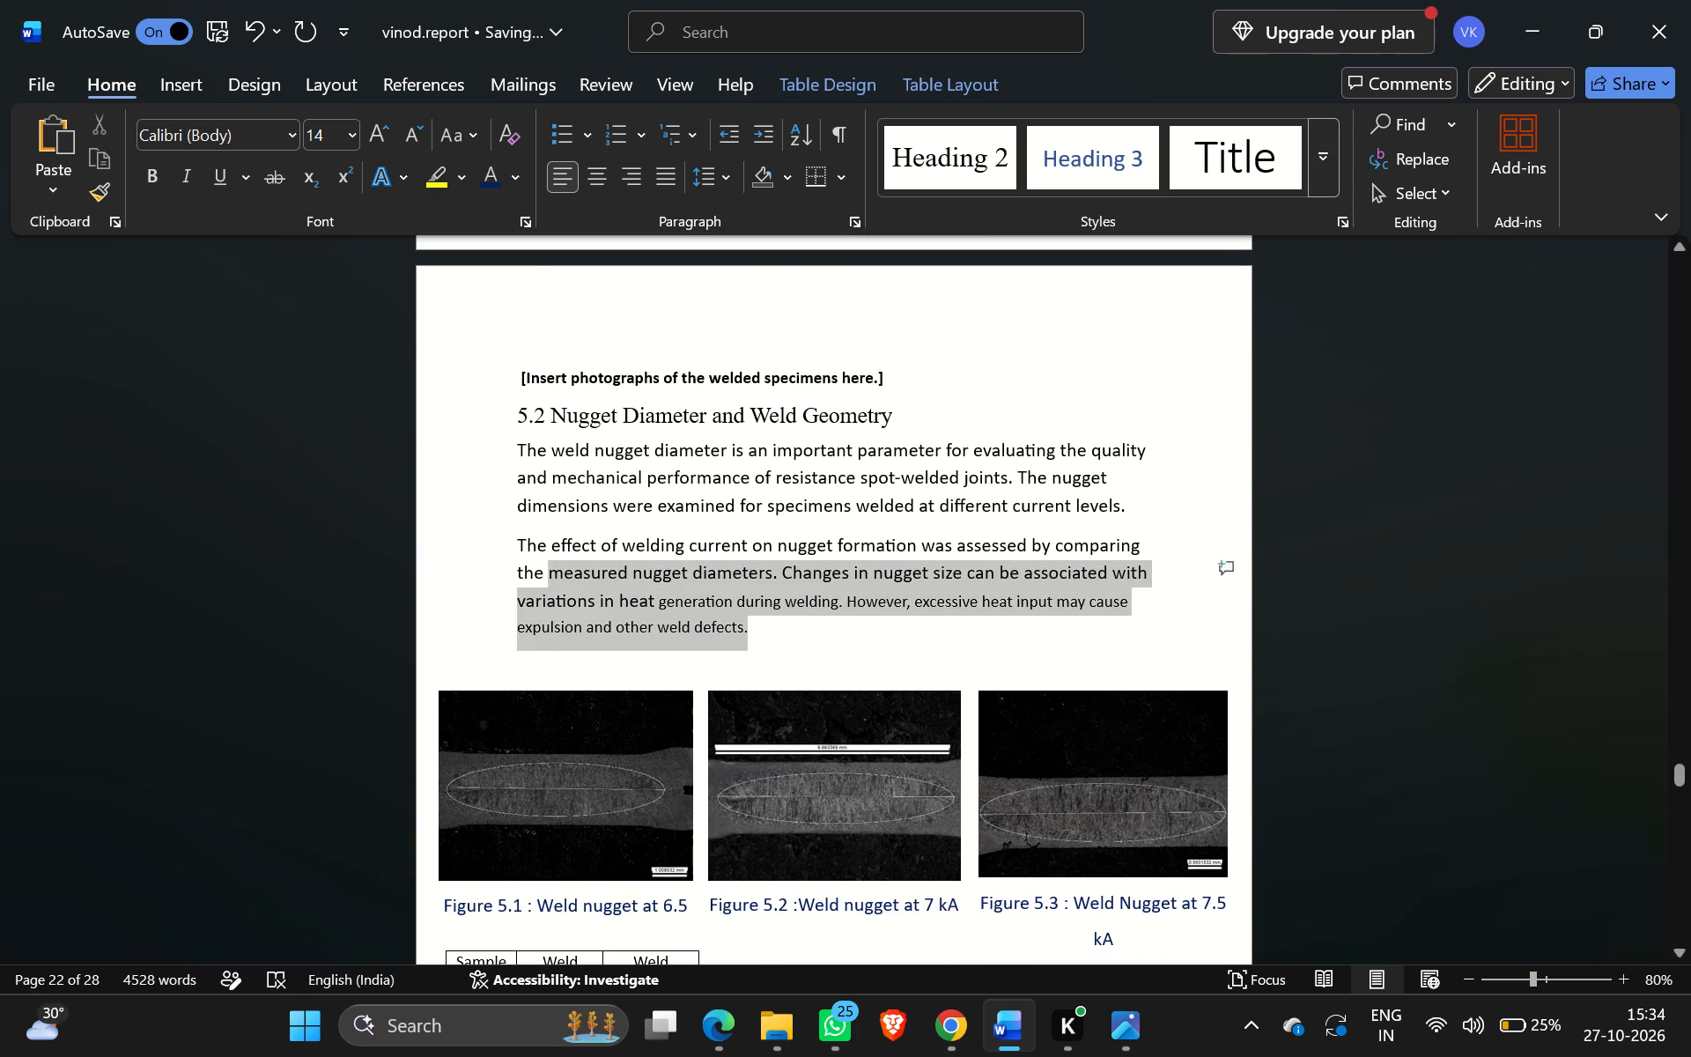
{"action": "left_click_drag", "start_coordinate": [580, 568], "coordinate": [530, 462]}
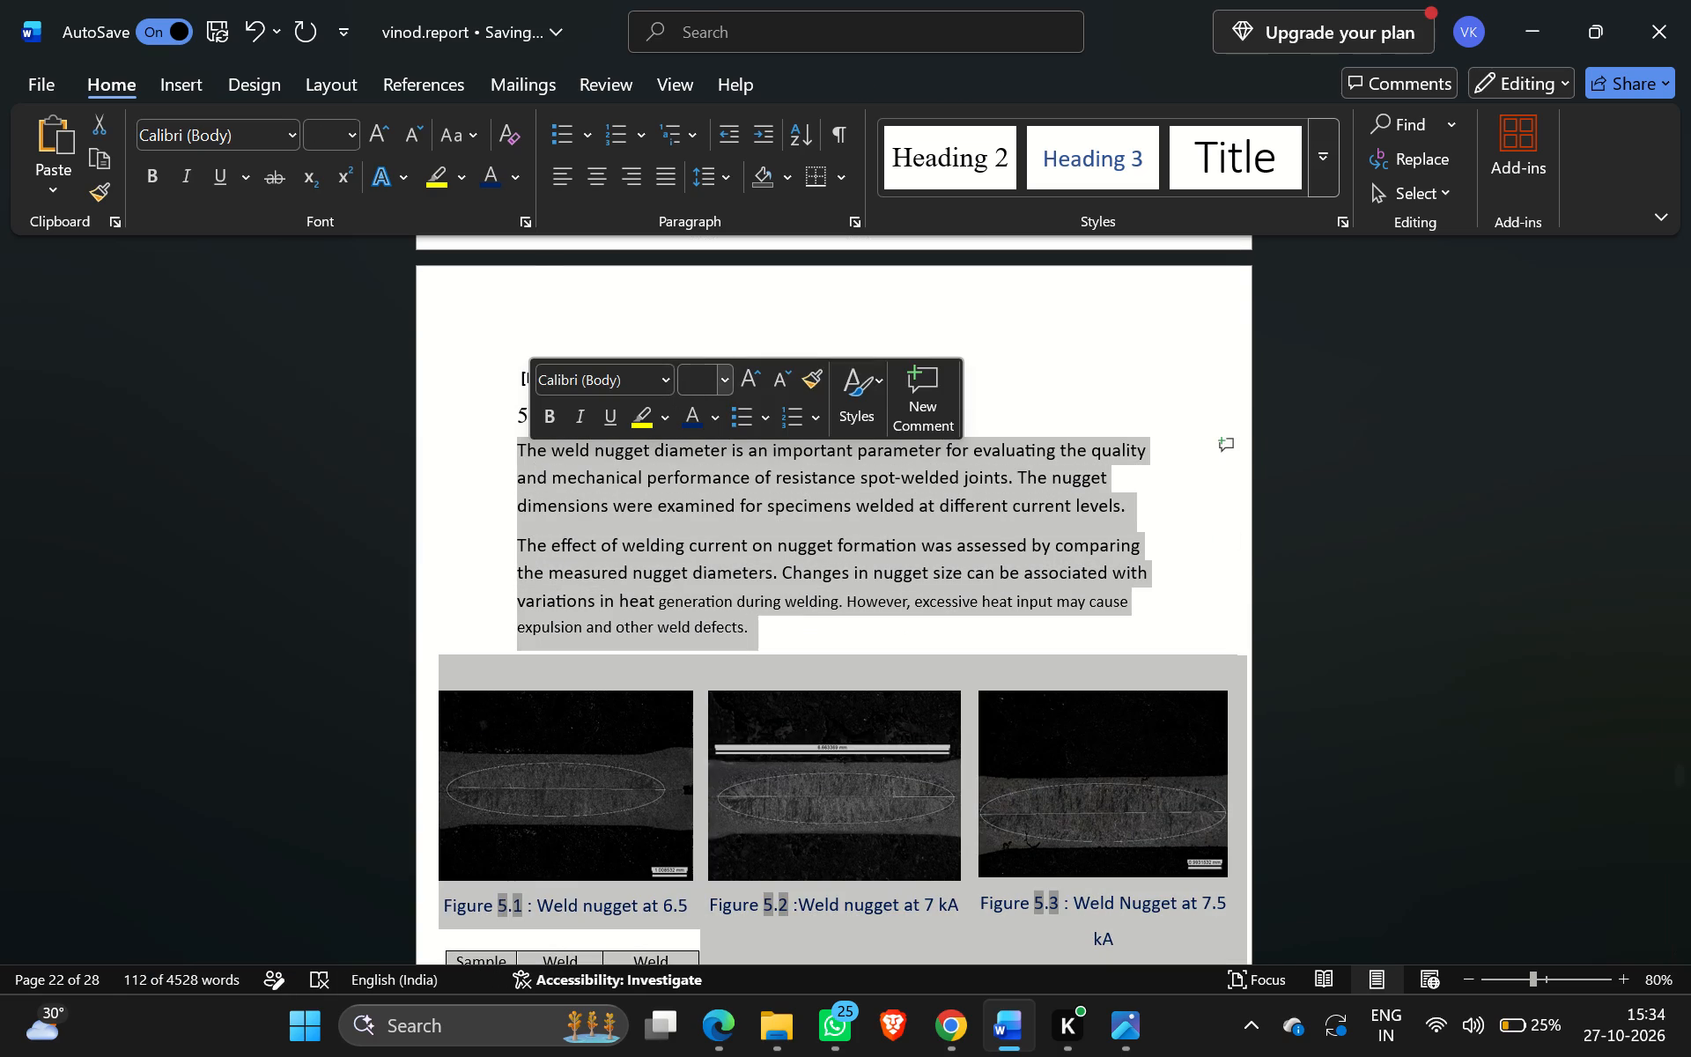
{"action": "left_click", "coordinate": [729, 383]}
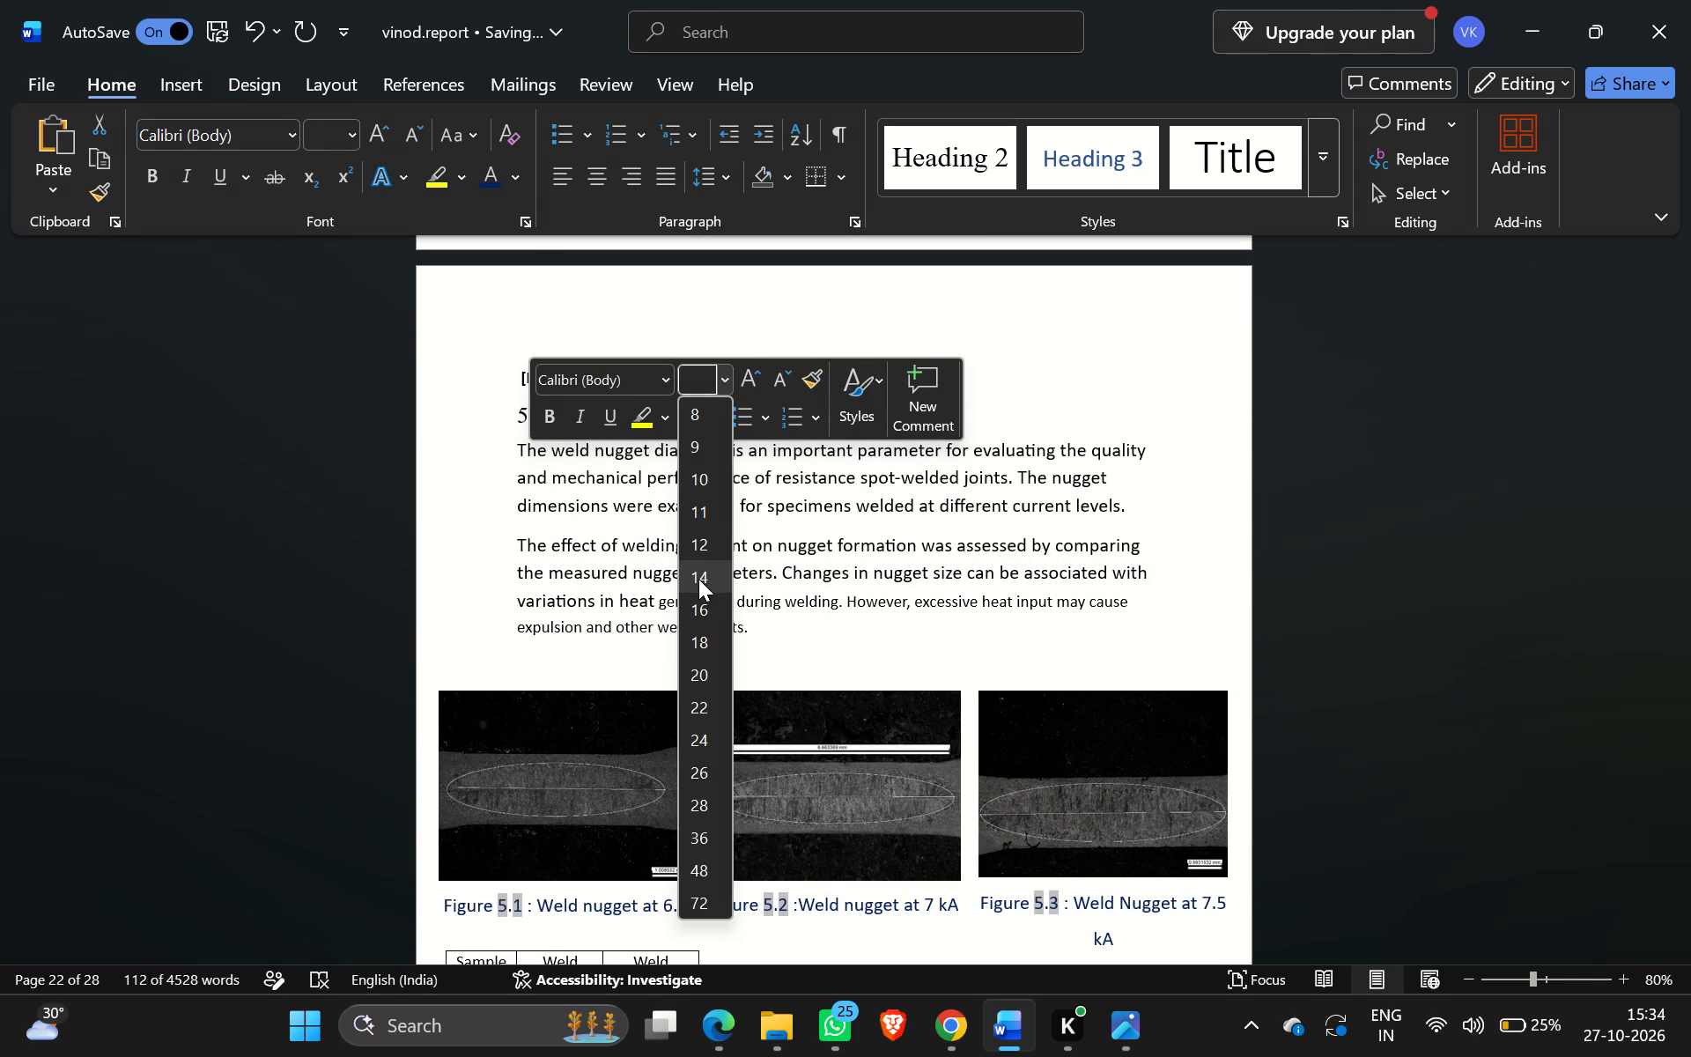
{"action": "left_click", "coordinate": [698, 579]}
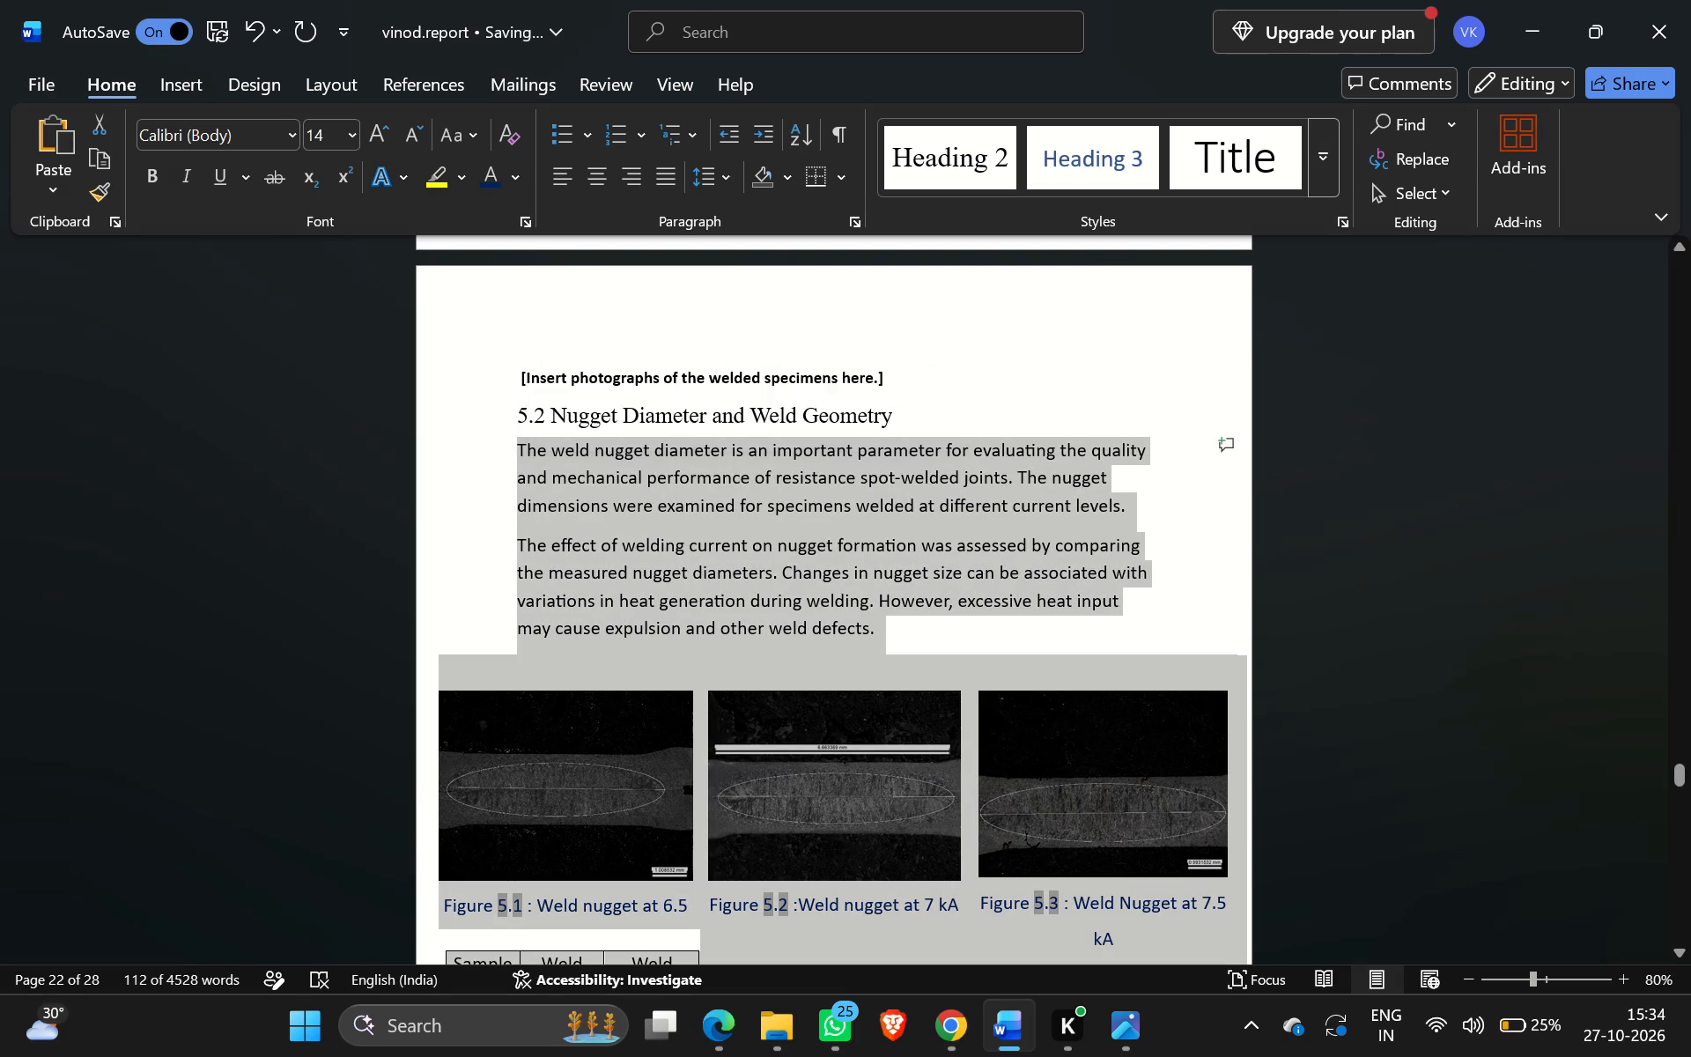
{"action": "left_click", "coordinate": [458, 488]}
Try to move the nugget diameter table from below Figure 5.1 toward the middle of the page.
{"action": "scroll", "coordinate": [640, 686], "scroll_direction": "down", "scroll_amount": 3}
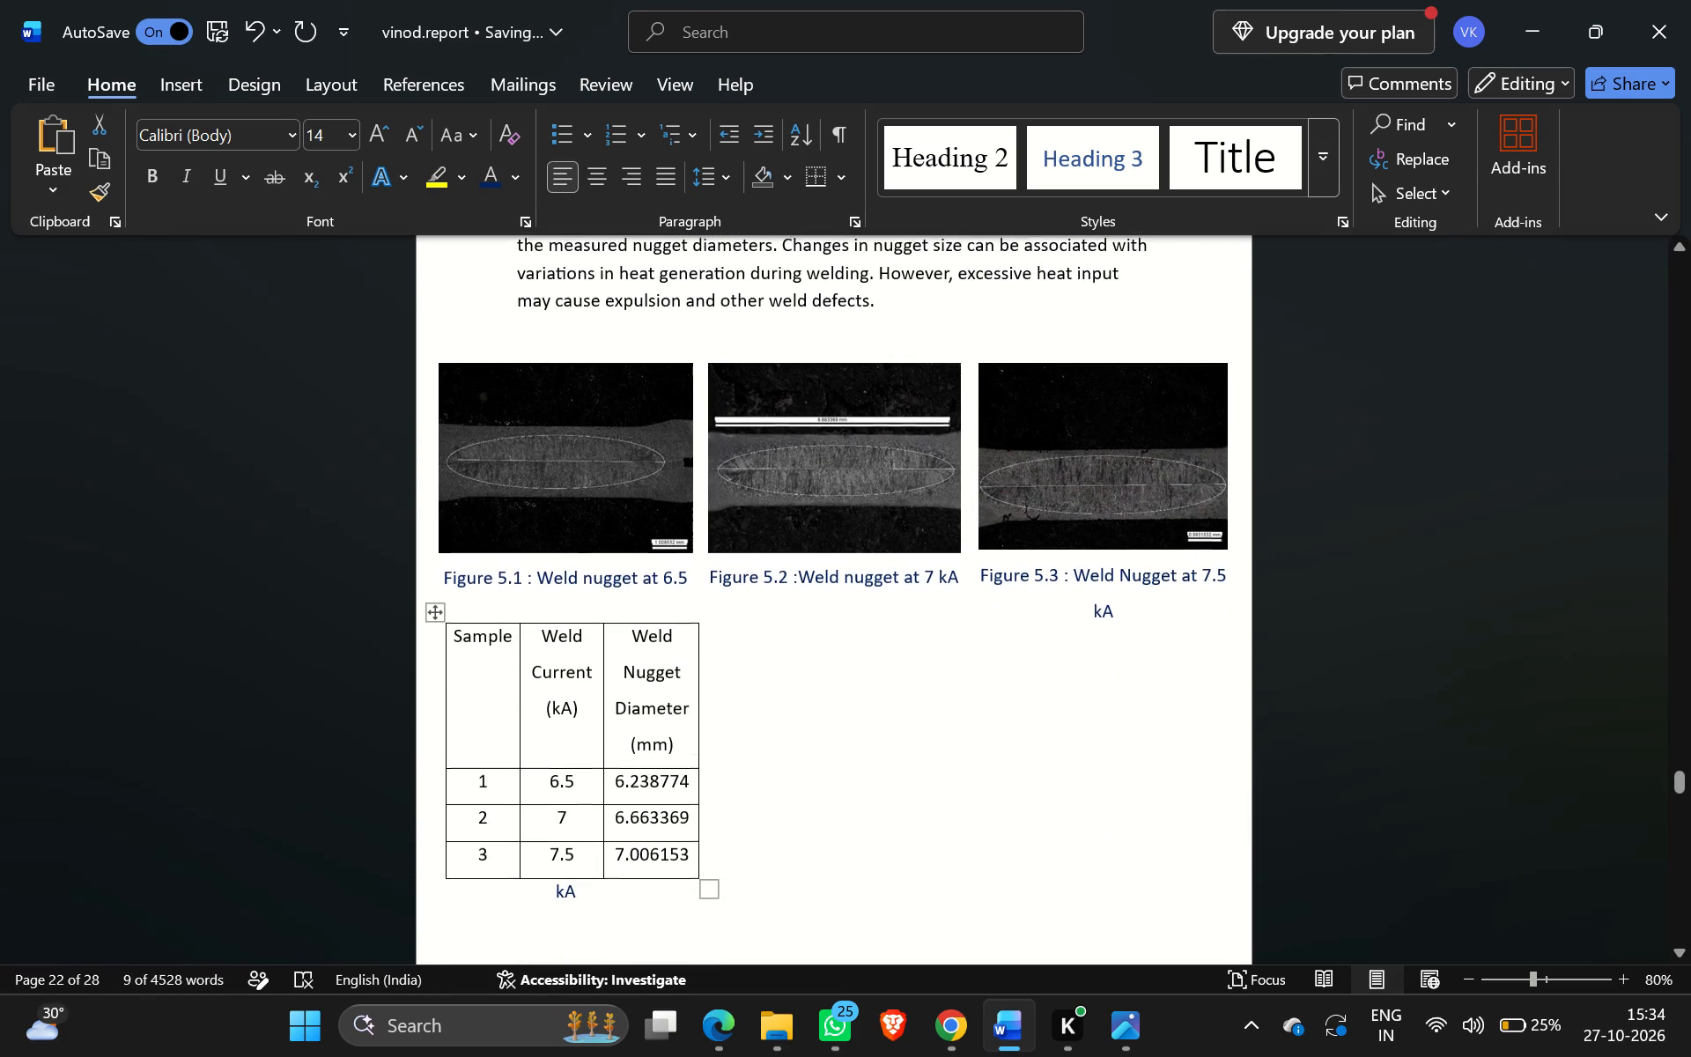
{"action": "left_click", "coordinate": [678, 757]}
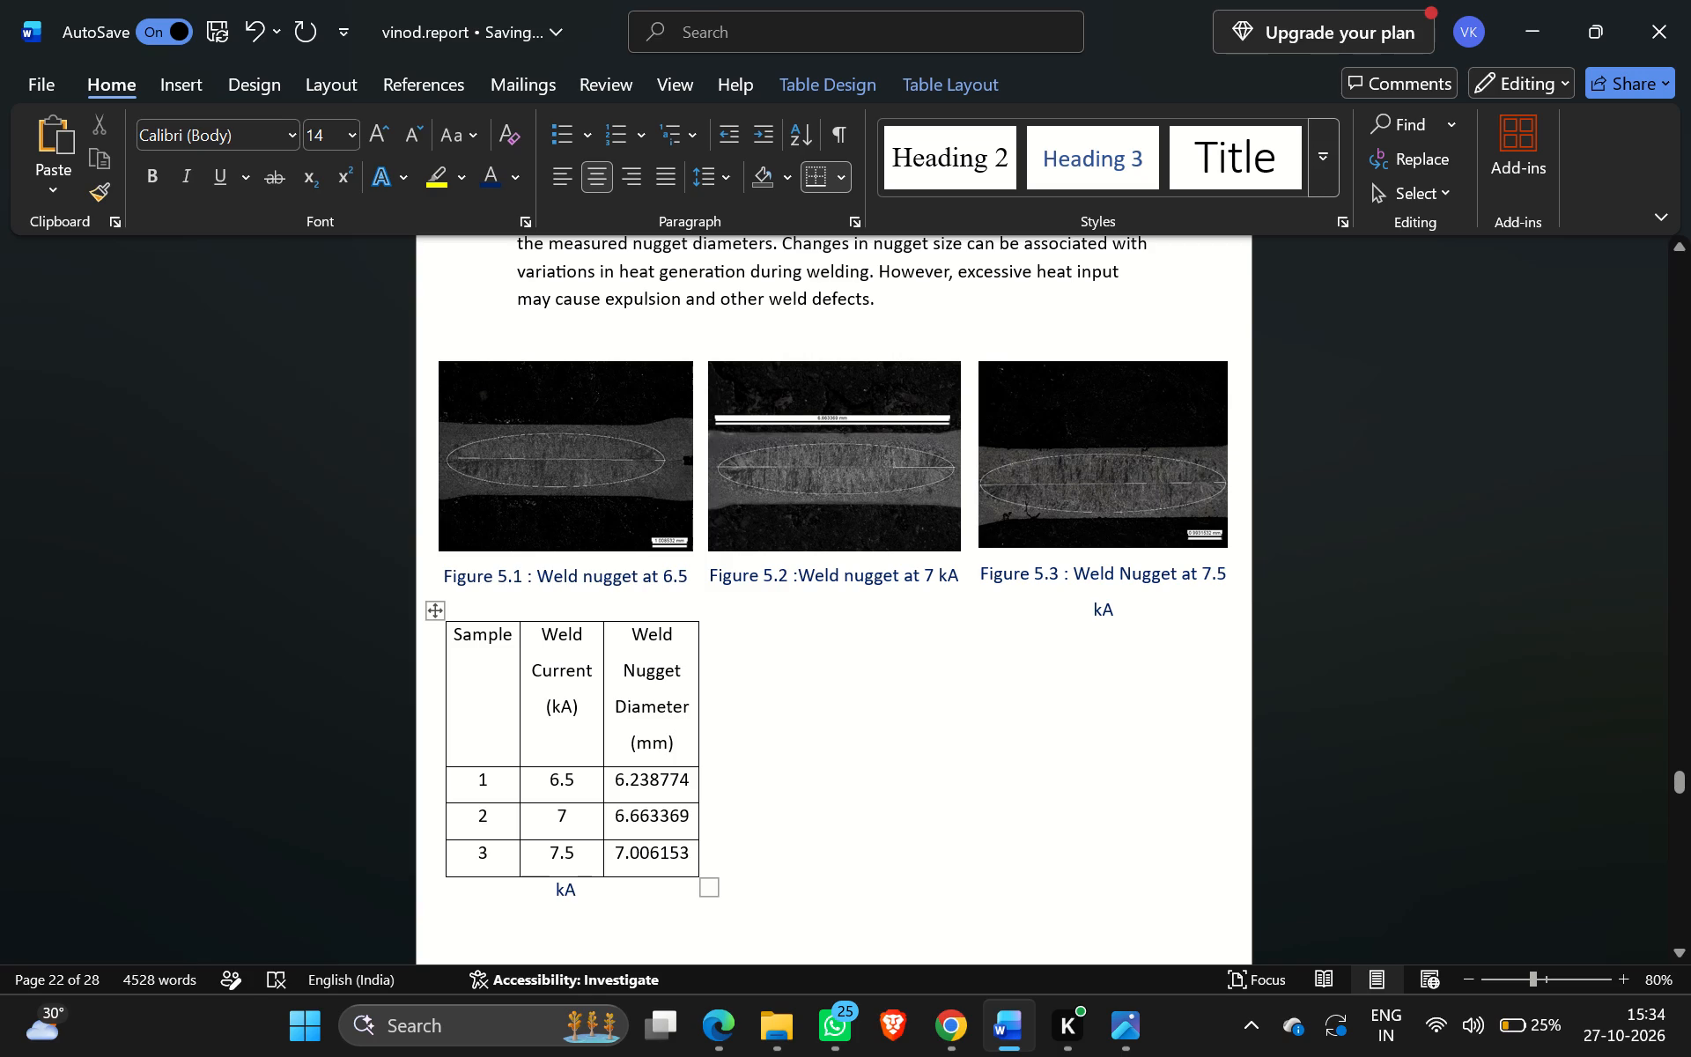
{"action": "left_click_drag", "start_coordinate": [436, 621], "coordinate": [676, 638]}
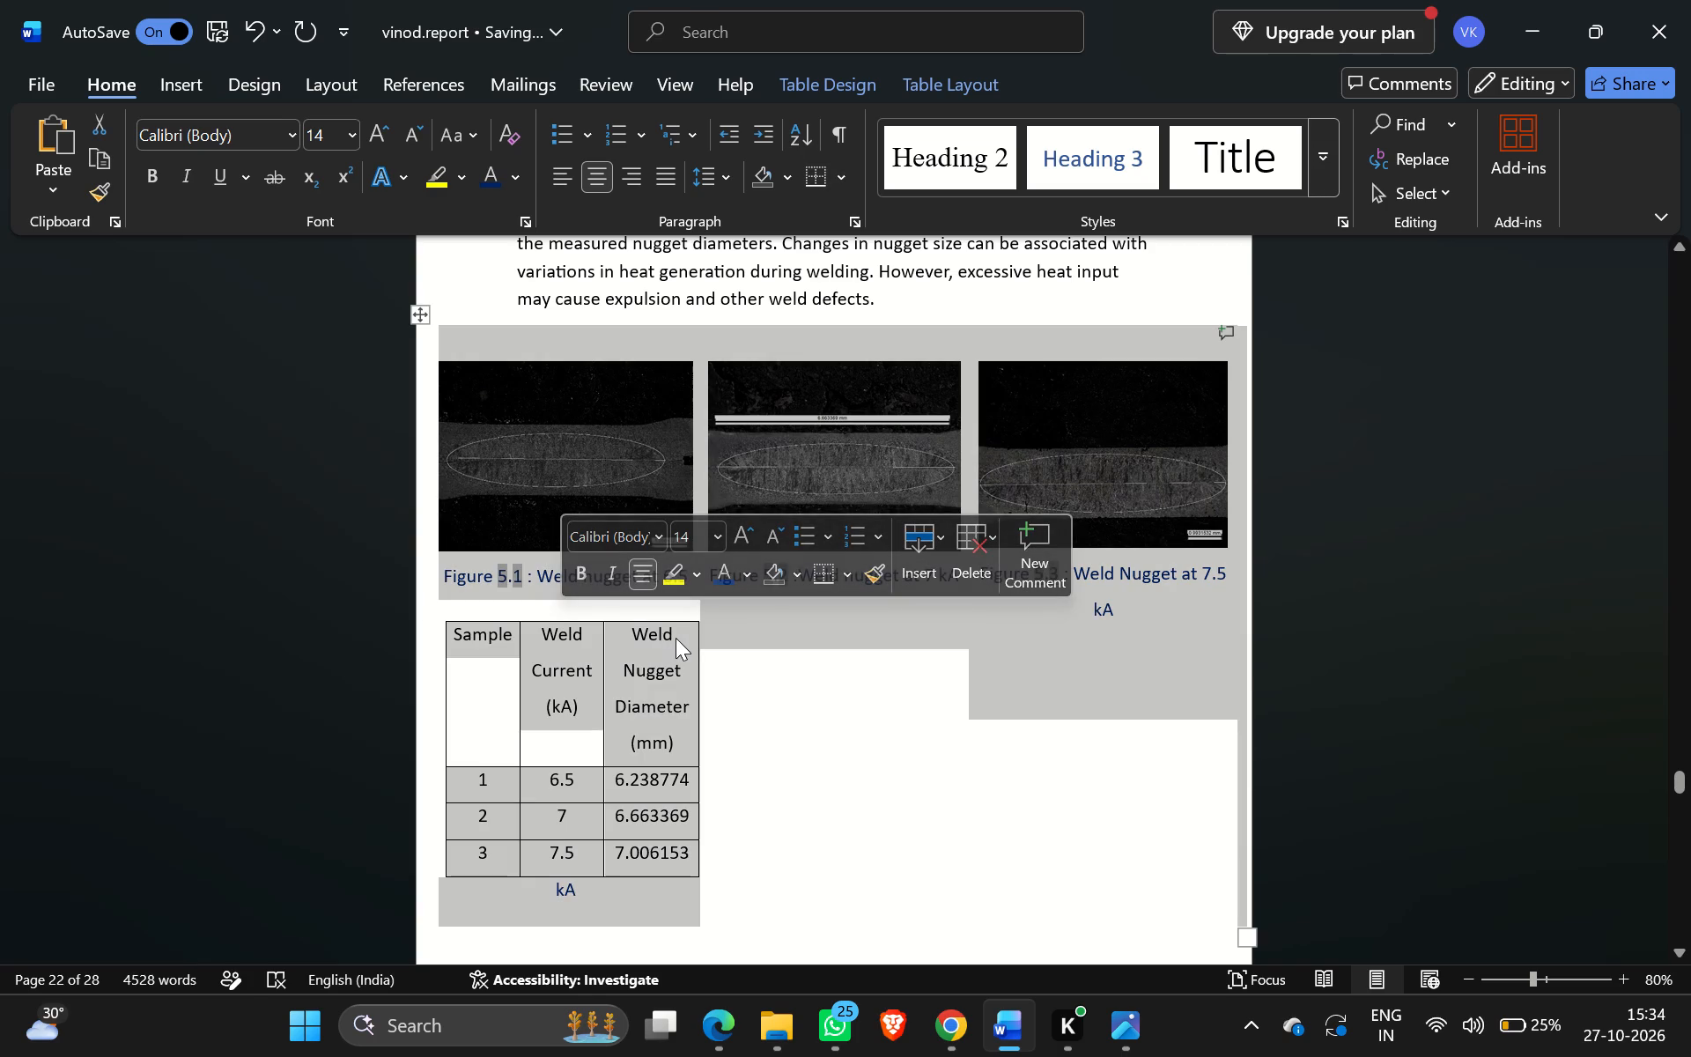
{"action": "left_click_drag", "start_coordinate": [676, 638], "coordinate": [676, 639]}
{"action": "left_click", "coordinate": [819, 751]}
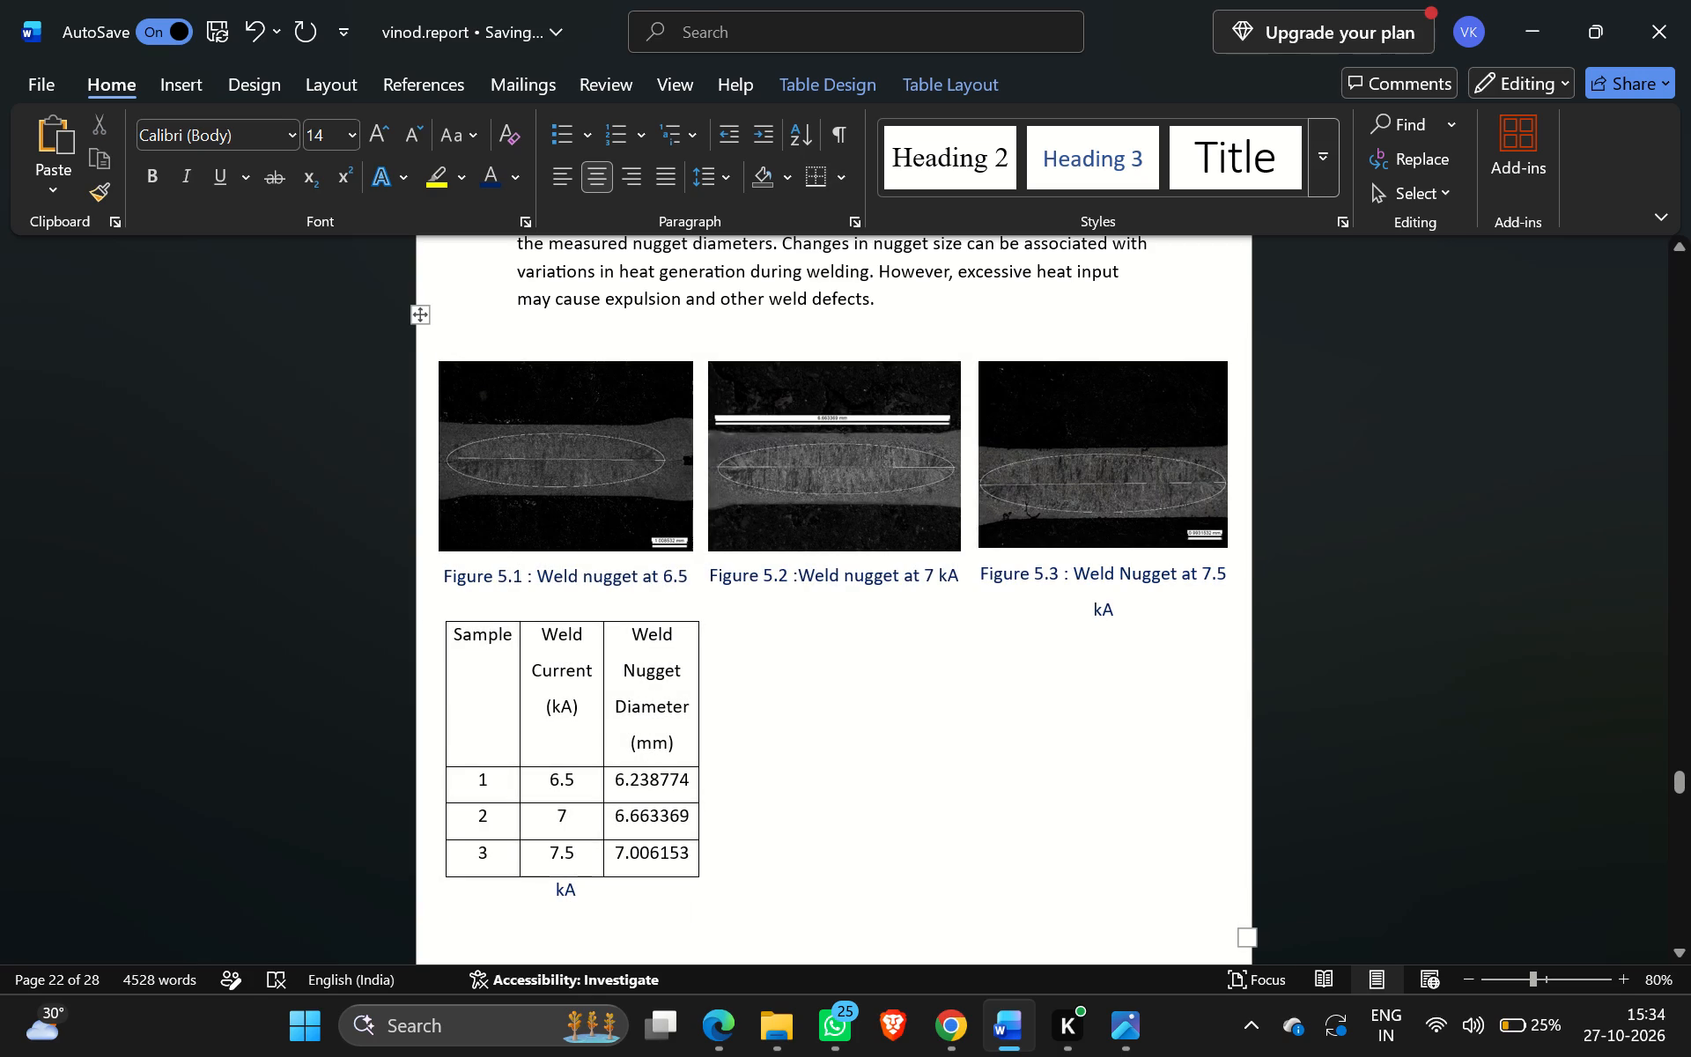
Delete an empty line below the Figure 5.3 caption.
{"action": "left_click", "coordinate": [1097, 657]}
{"action": "key", "text": "BackSpace"}
{"action": "key", "text": "BackSpace"}
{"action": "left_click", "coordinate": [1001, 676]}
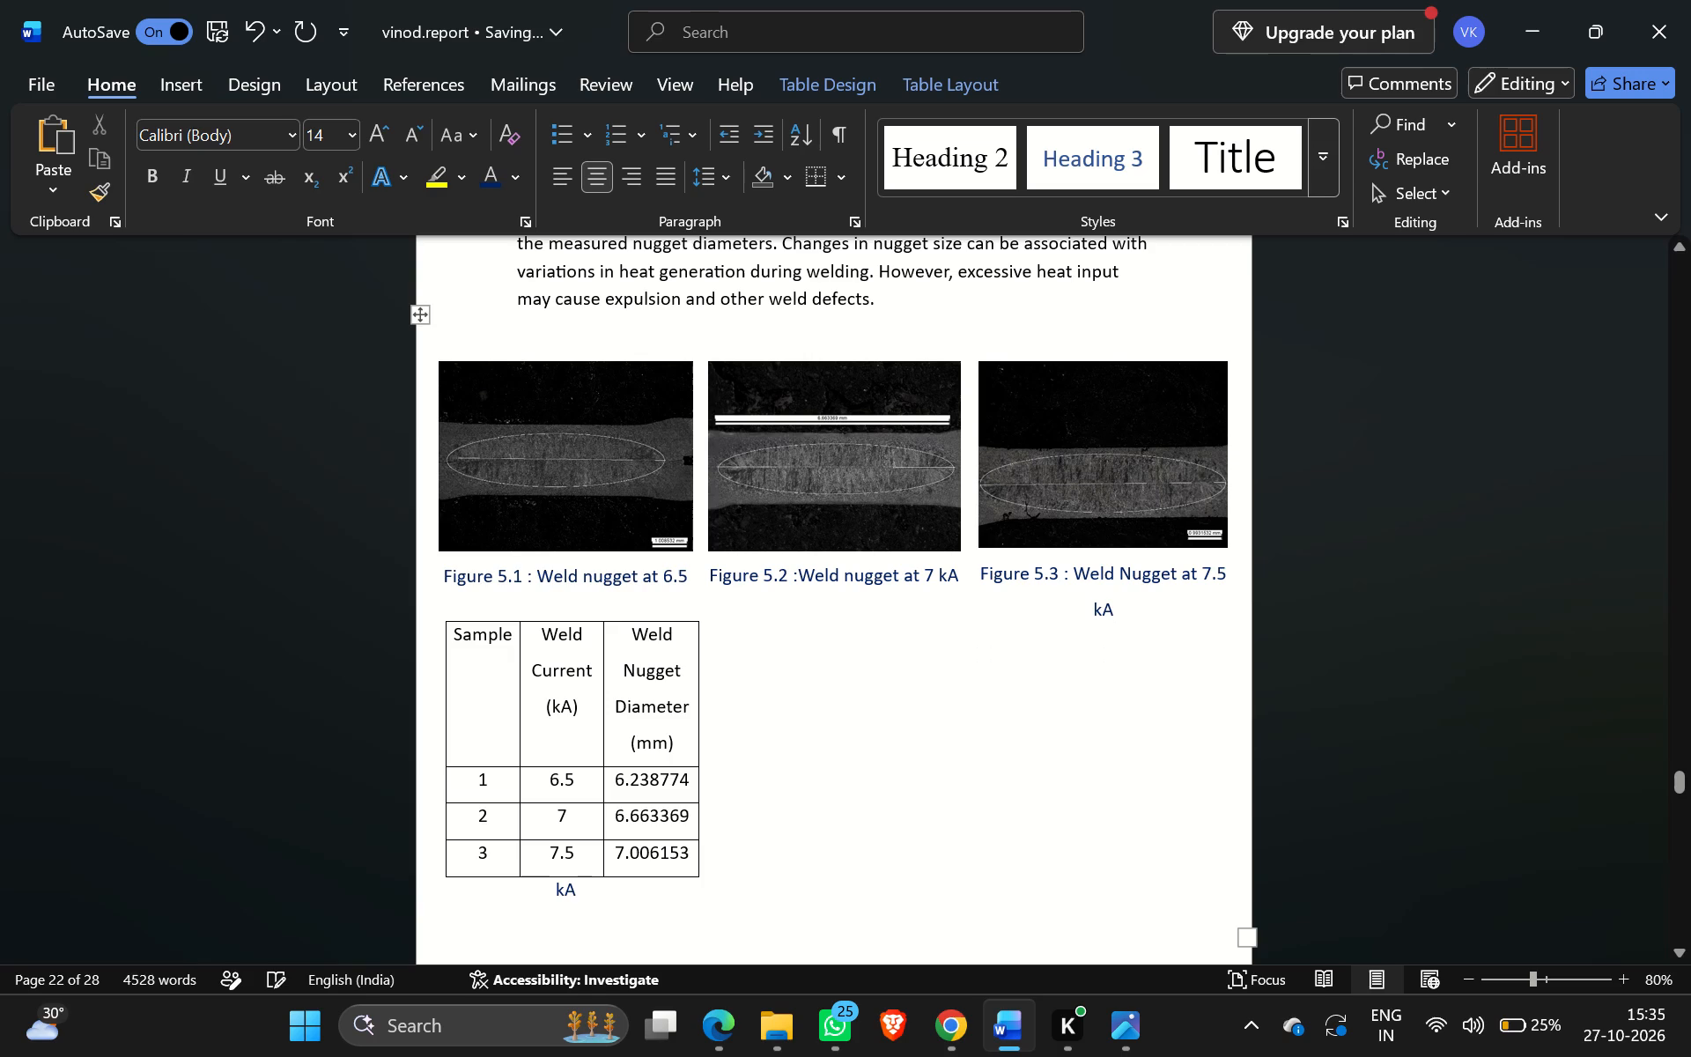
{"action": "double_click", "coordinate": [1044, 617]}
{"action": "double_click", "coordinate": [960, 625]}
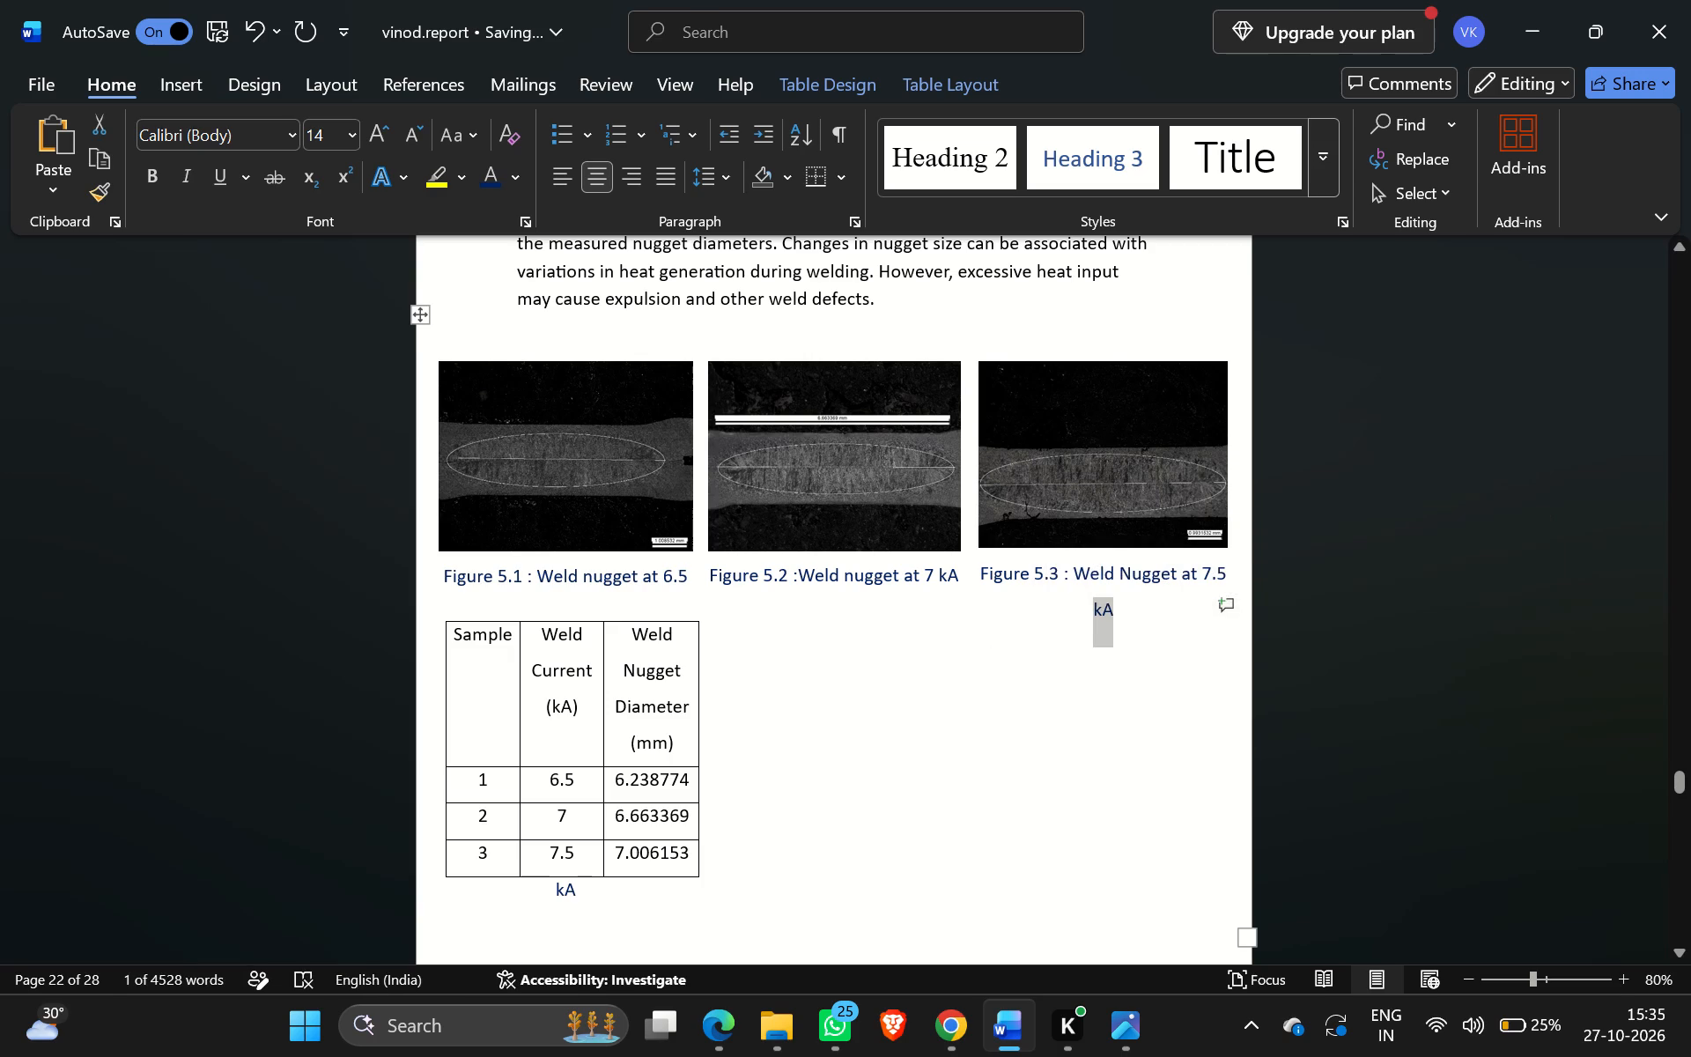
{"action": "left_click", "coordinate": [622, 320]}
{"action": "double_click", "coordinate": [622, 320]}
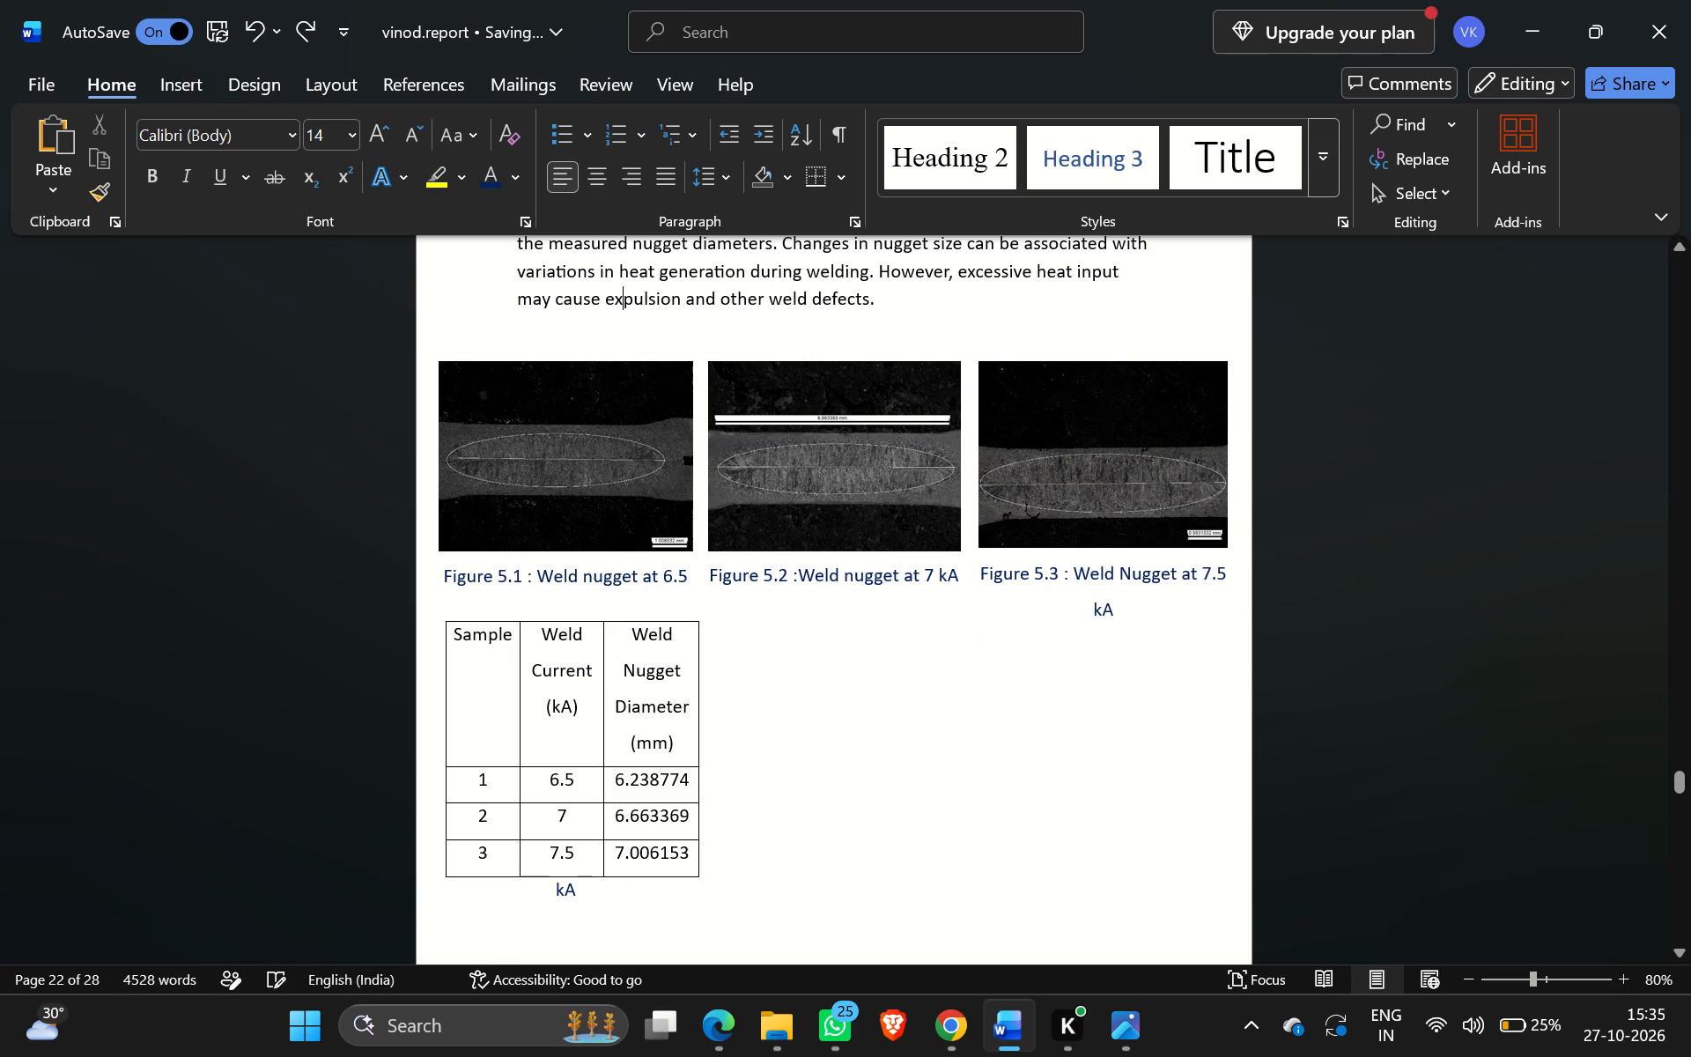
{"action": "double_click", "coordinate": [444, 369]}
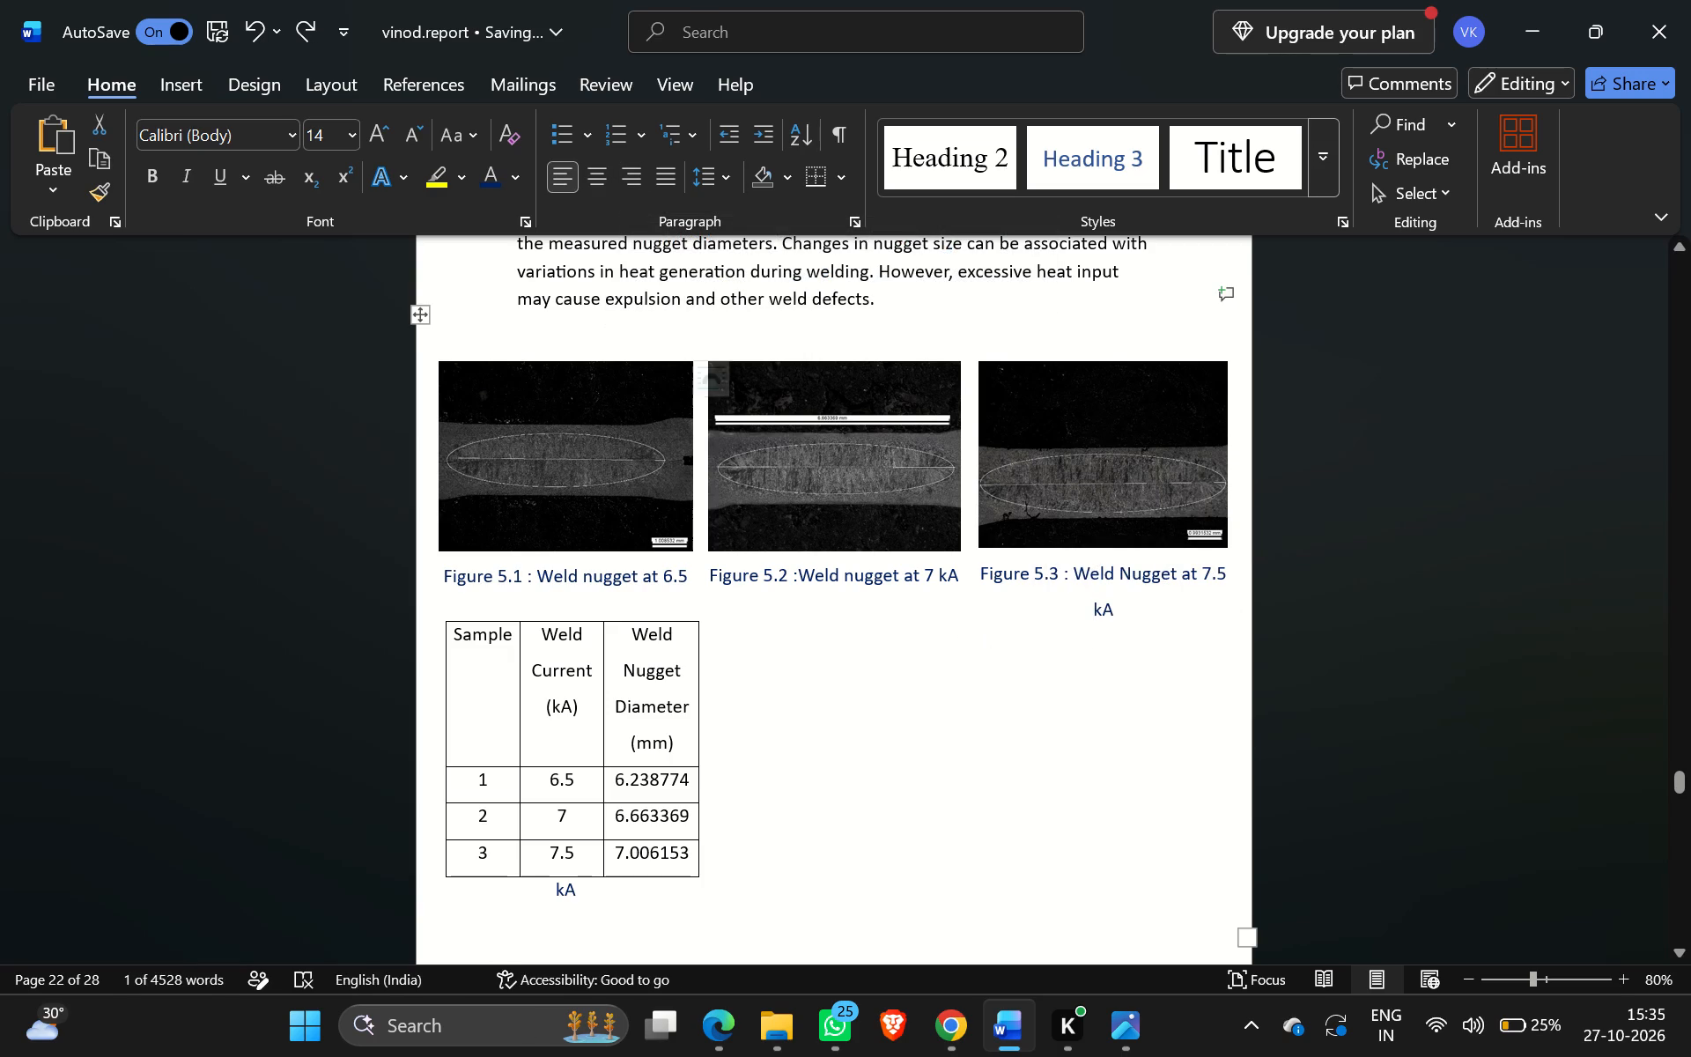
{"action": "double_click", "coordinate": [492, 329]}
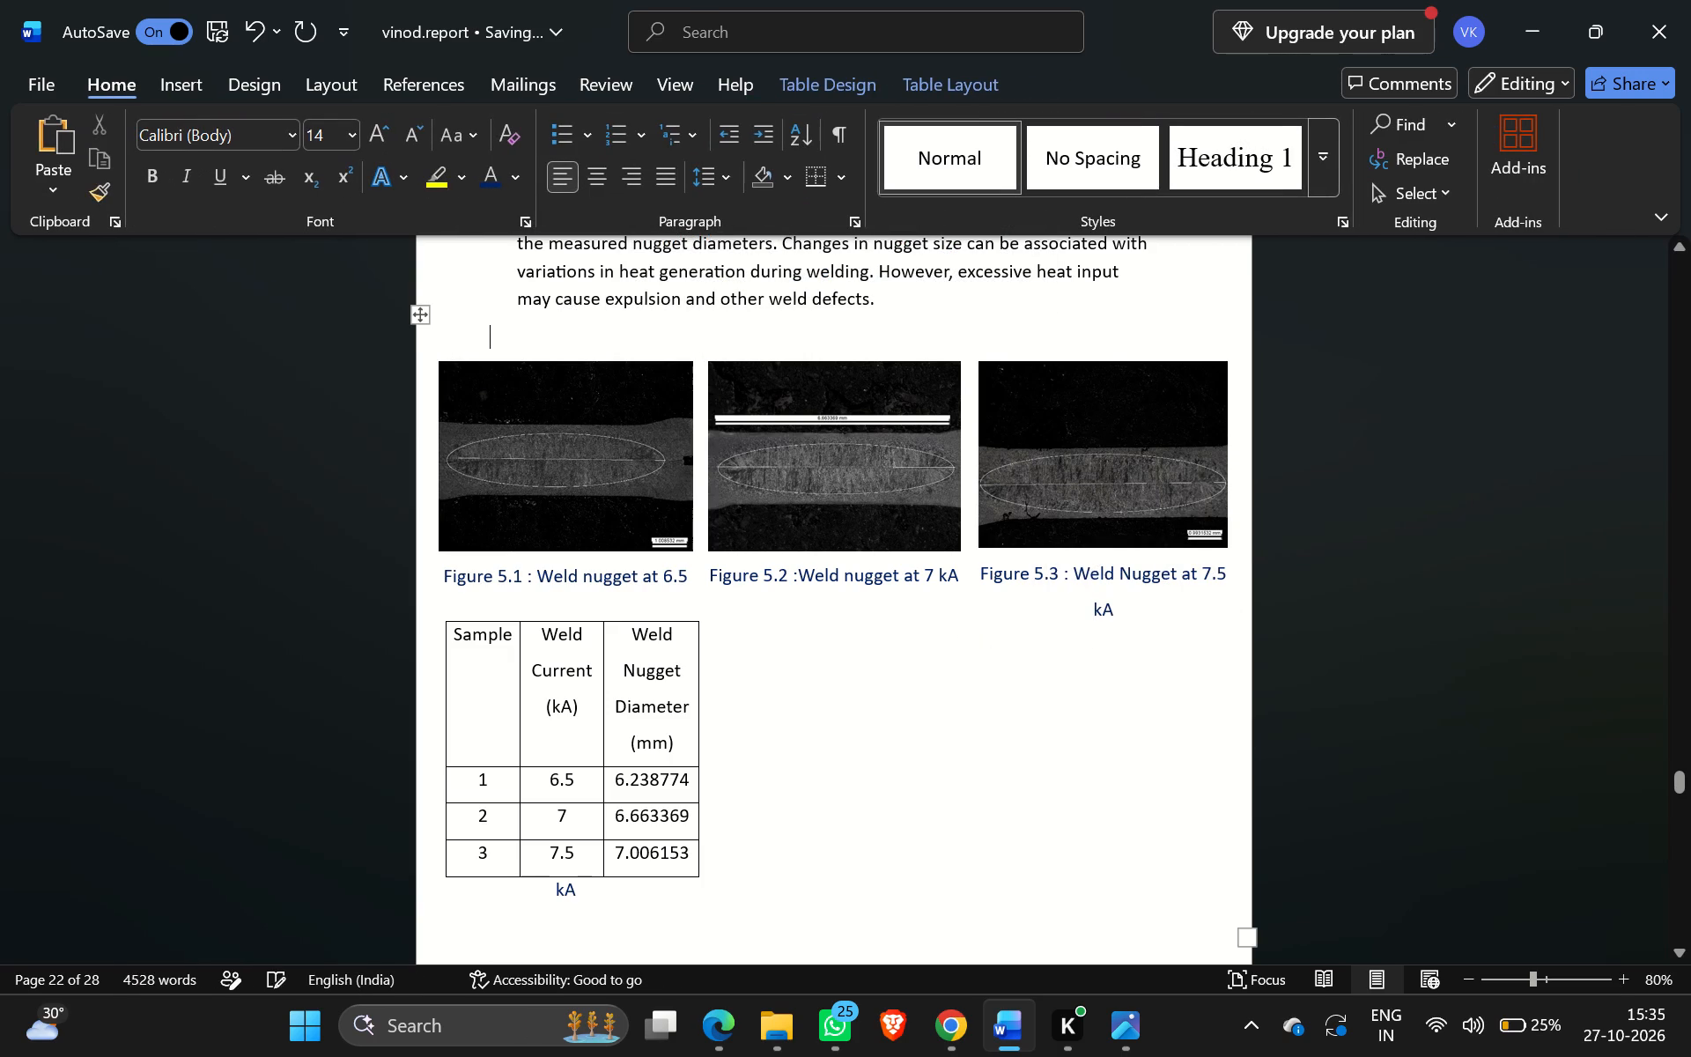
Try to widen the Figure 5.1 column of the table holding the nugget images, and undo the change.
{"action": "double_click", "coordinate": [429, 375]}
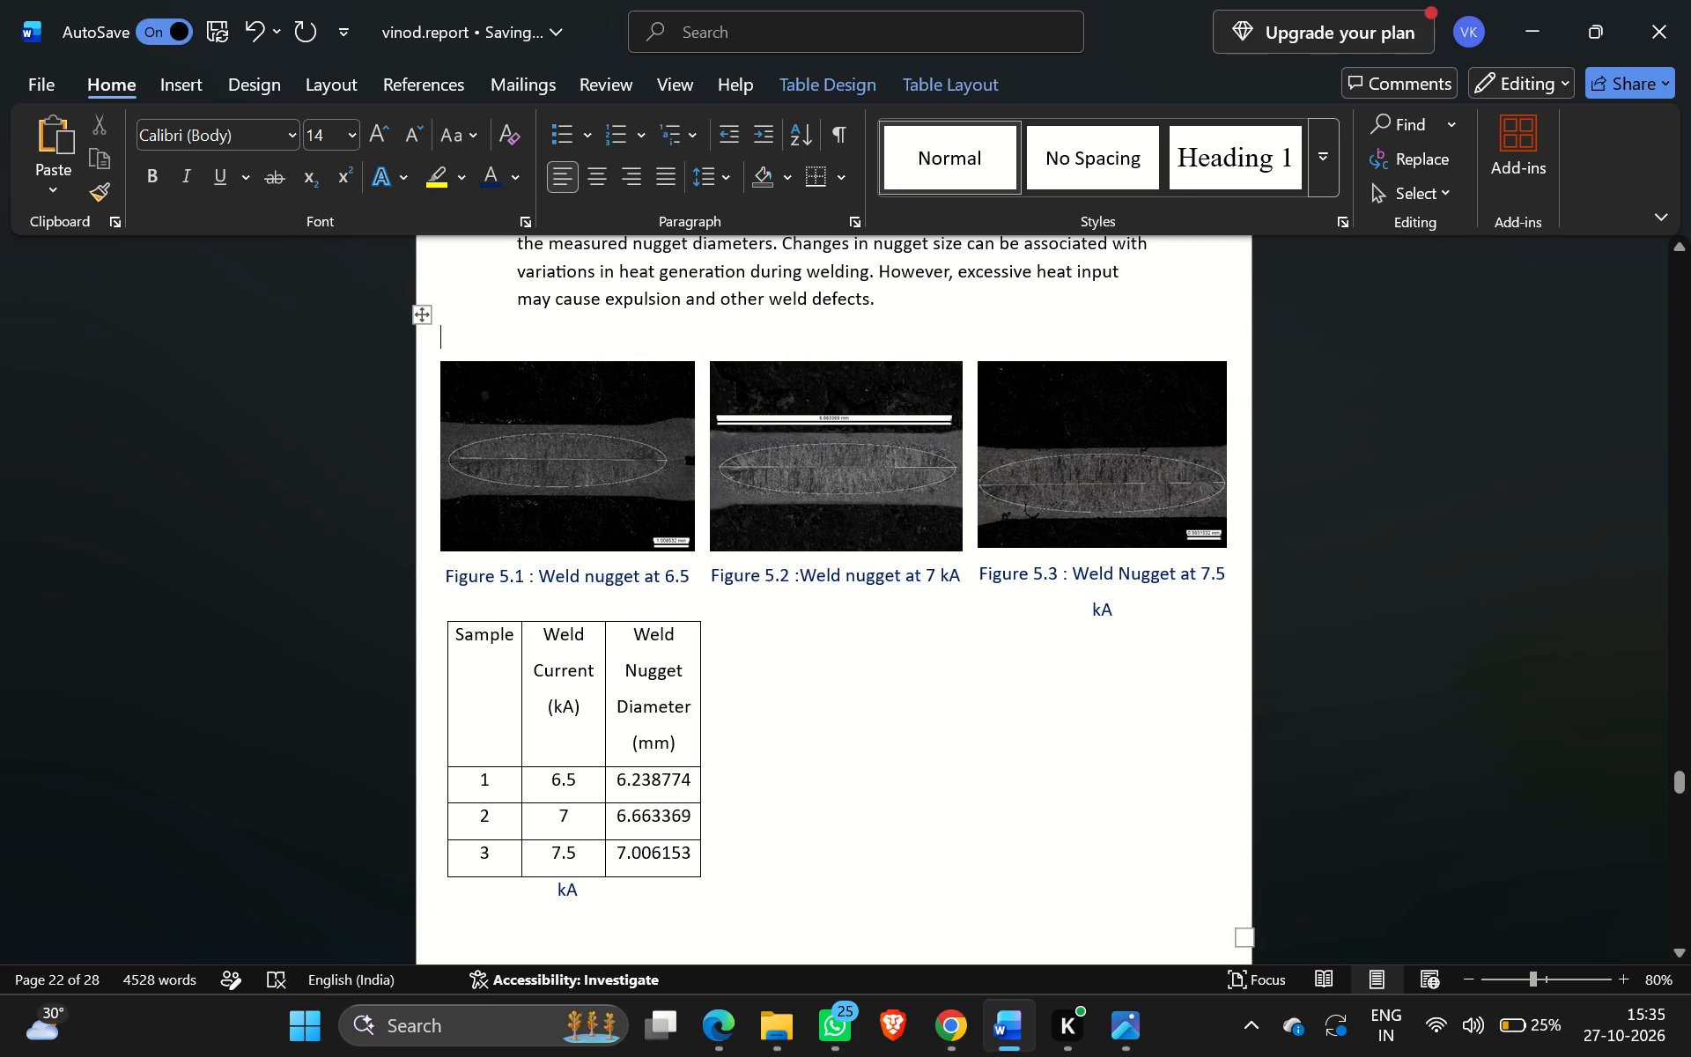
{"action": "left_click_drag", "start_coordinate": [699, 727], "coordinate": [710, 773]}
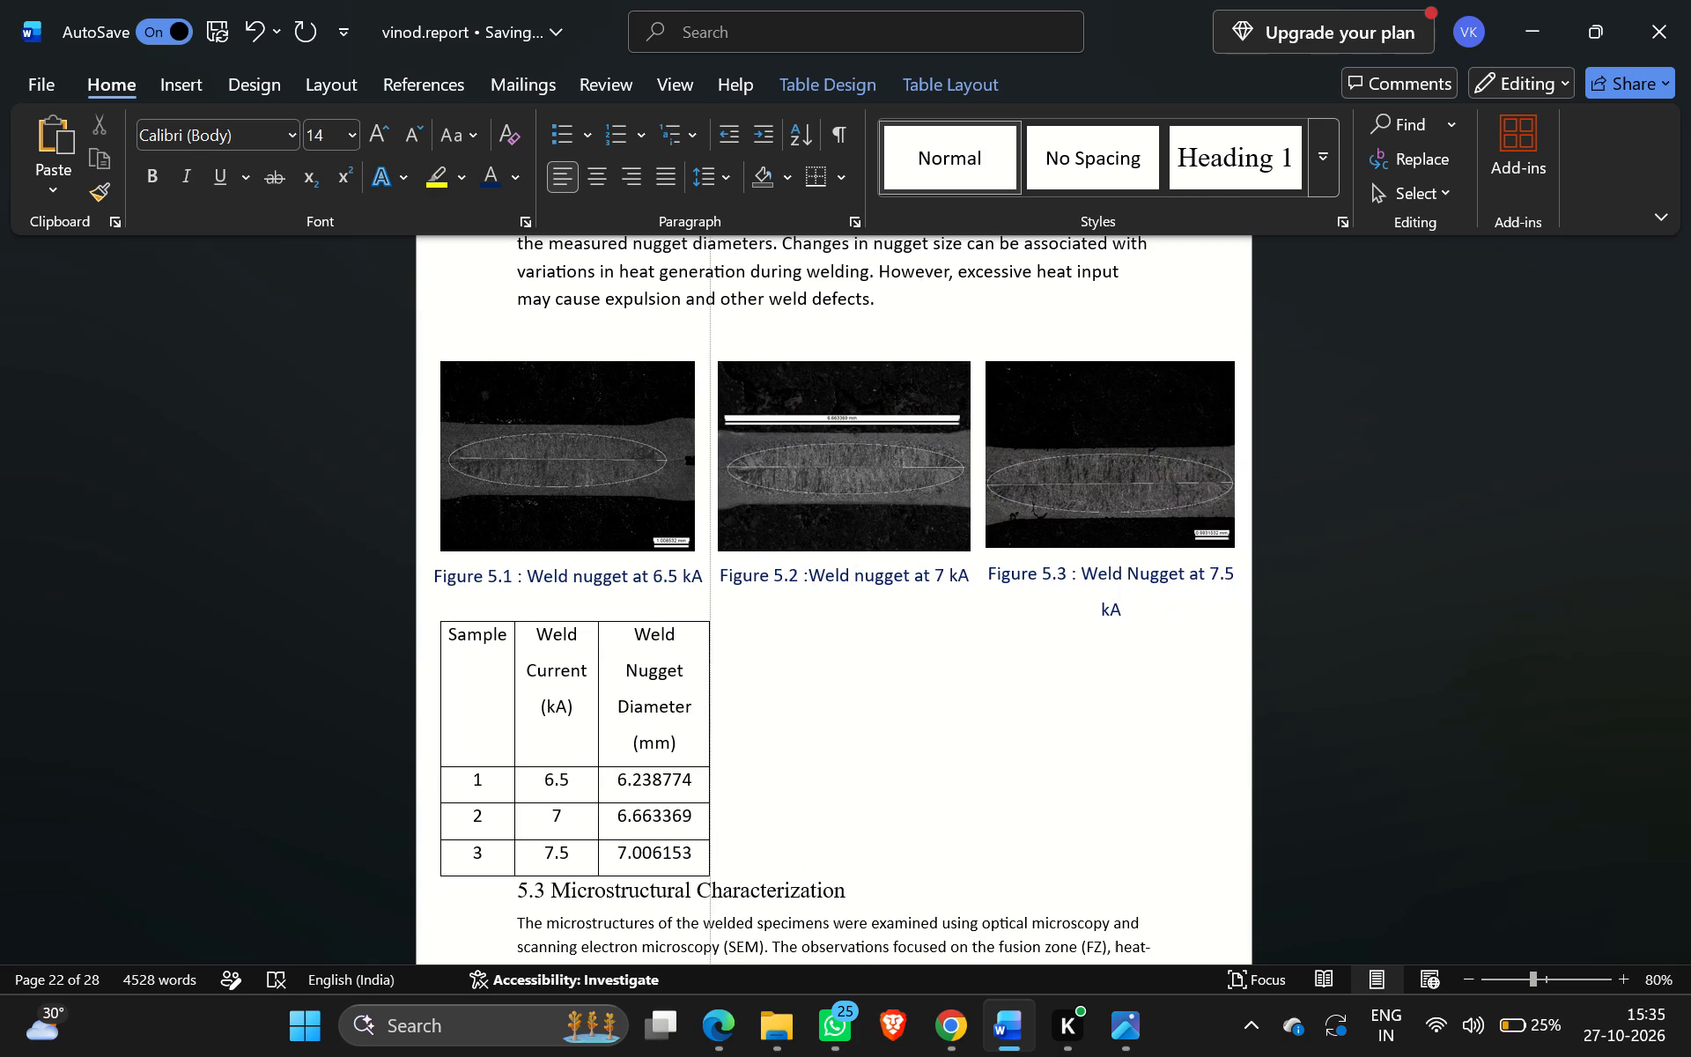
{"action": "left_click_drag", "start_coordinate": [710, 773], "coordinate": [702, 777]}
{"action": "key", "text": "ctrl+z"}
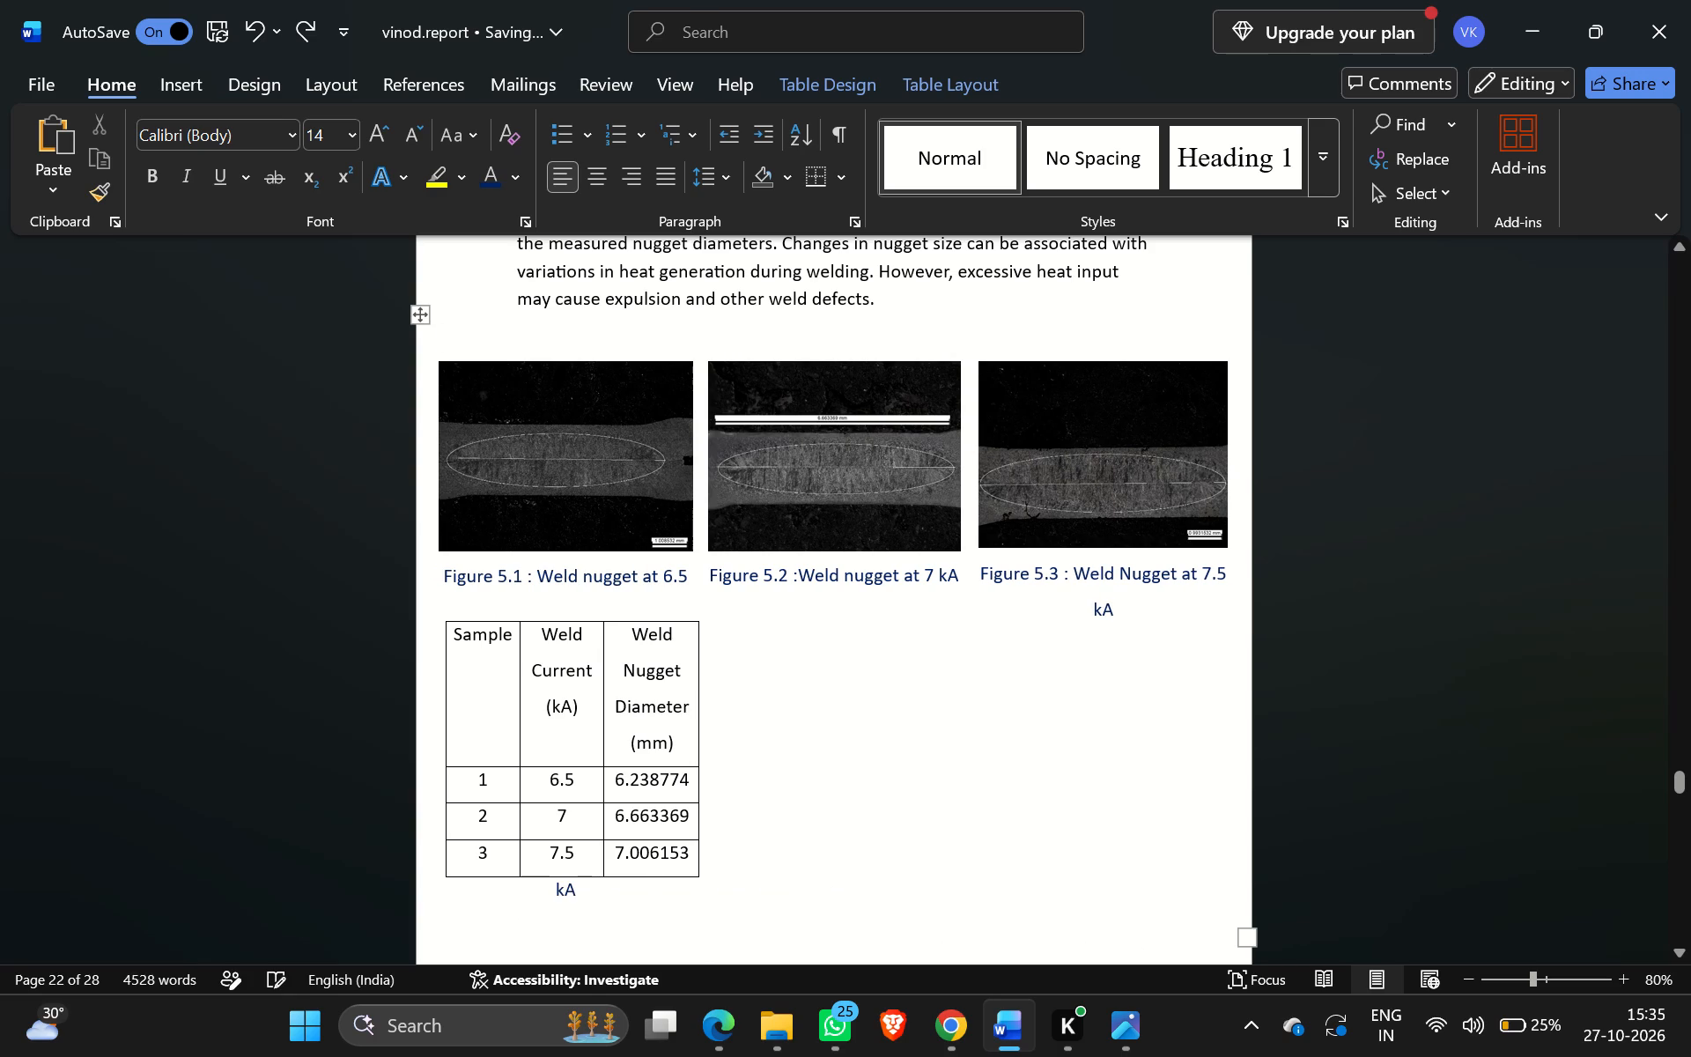
Move the nugget diameter table into the middle column, below the Figure 5.2 caption.
{"action": "left_click", "coordinate": [516, 790]}
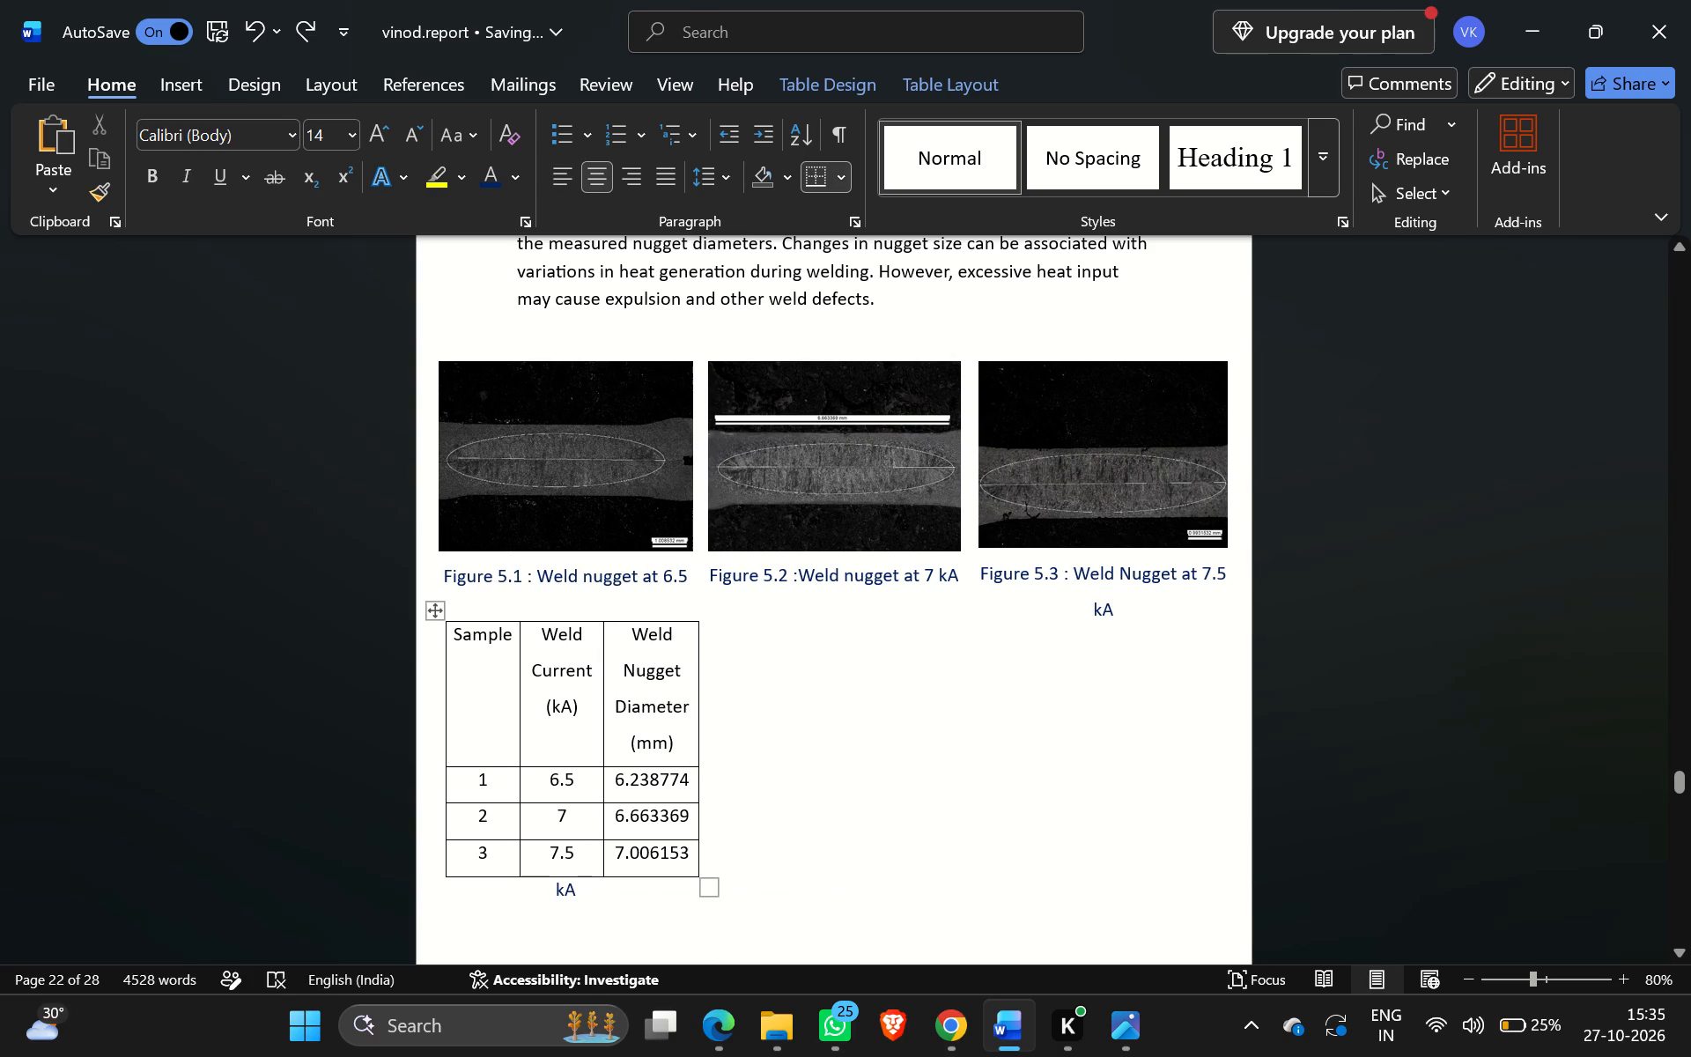
{"action": "scroll", "coordinate": [835, 815], "scroll_direction": "down", "scroll_amount": 6}
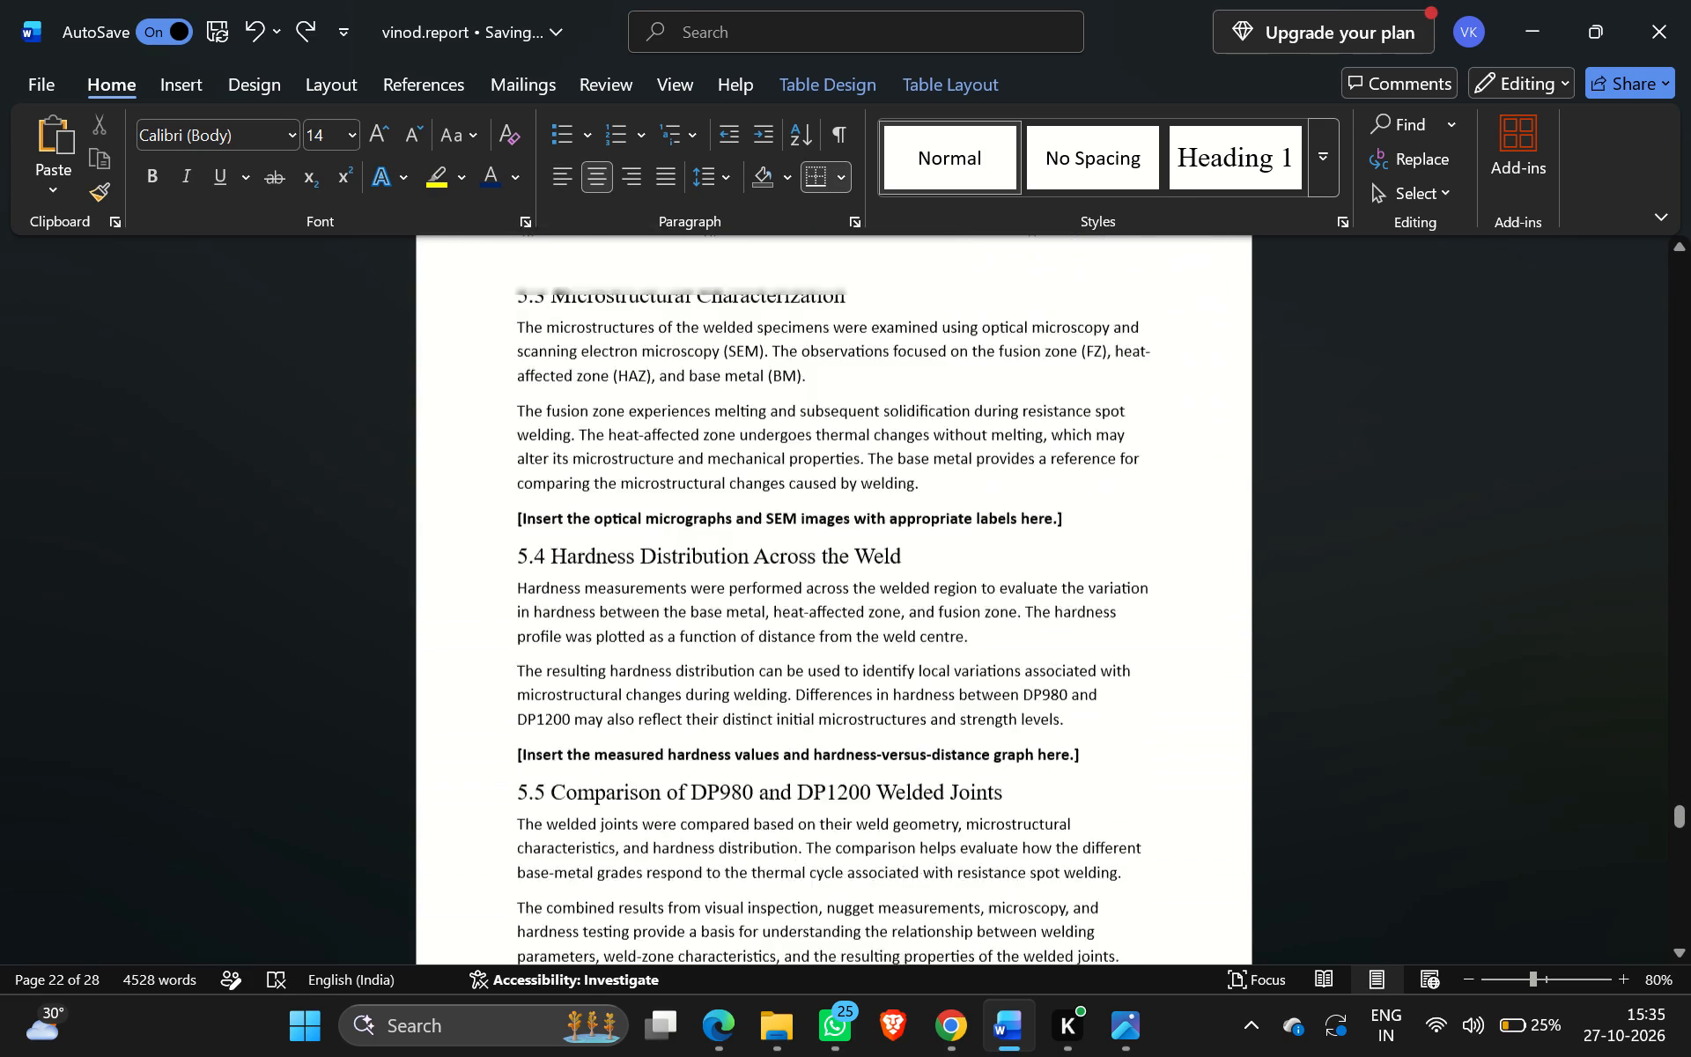
{"action": "scroll", "coordinate": [835, 815], "scroll_direction": "down", "scroll_amount": 2}
{"action": "scroll", "coordinate": [835, 815], "scroll_direction": "right", "scroll_amount": 1}
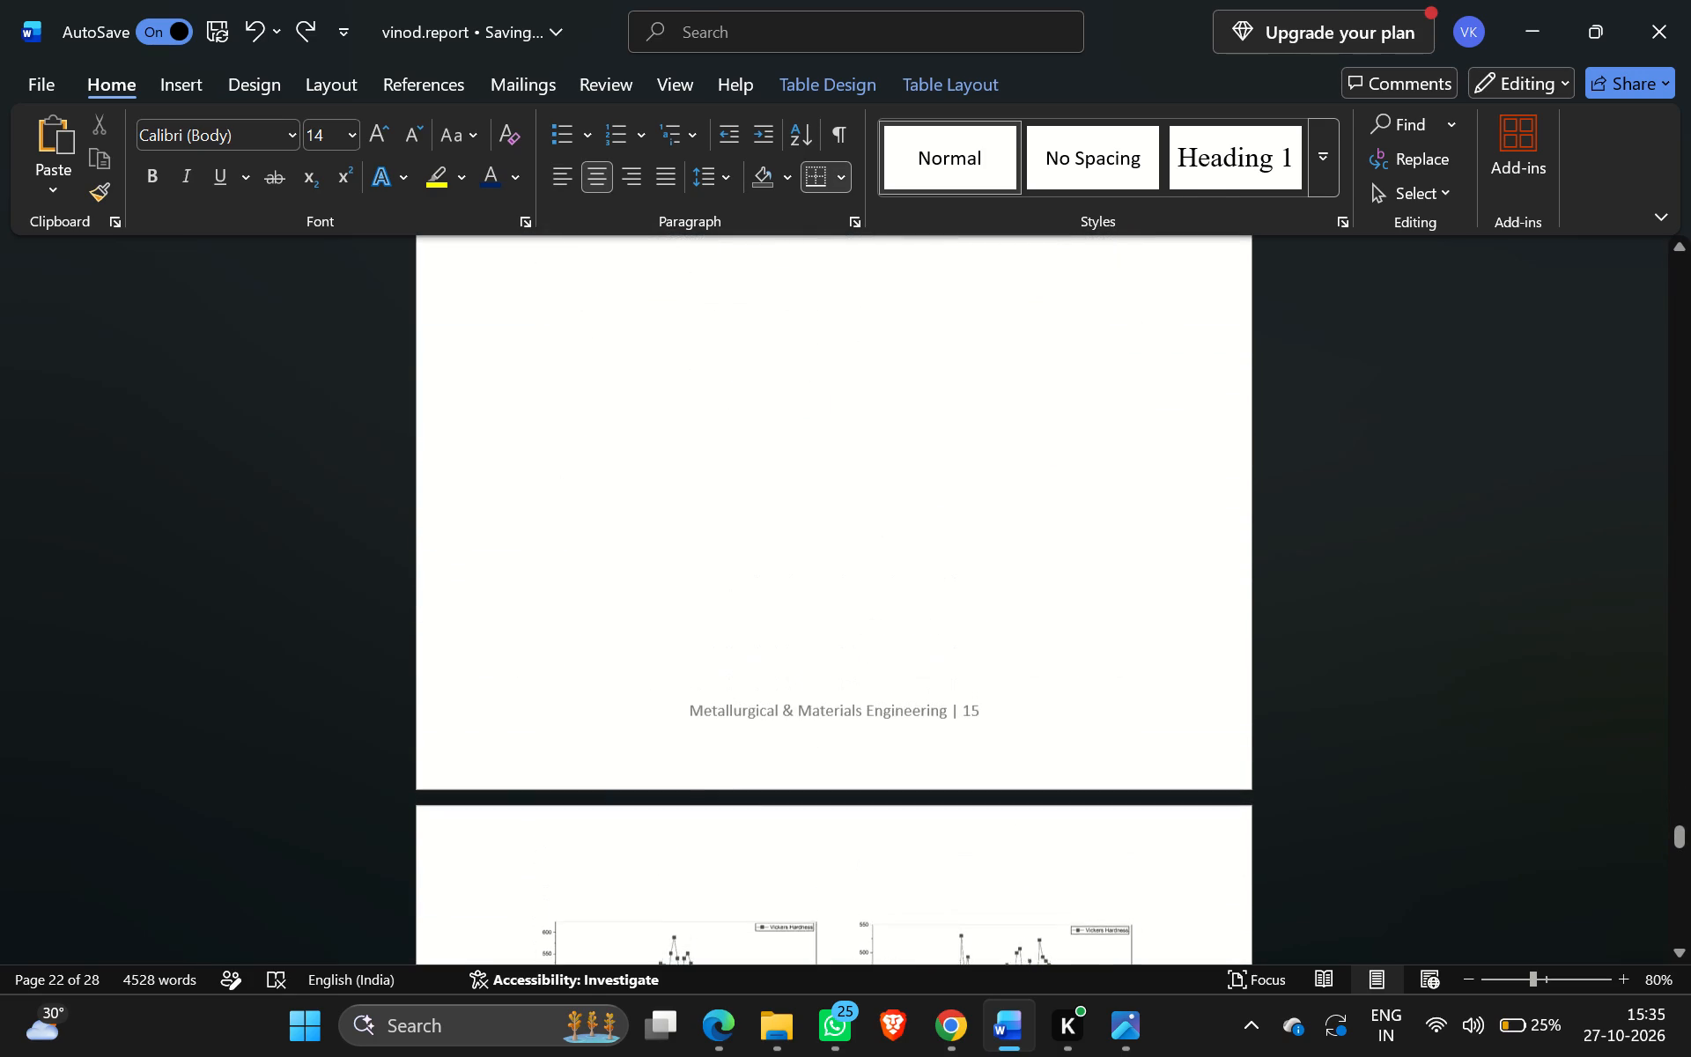
{"action": "scroll", "coordinate": [835, 815], "scroll_direction": "right", "scroll_amount": 1}
{"action": "scroll", "coordinate": [835, 815], "scroll_direction": "up", "scroll_amount": 7}
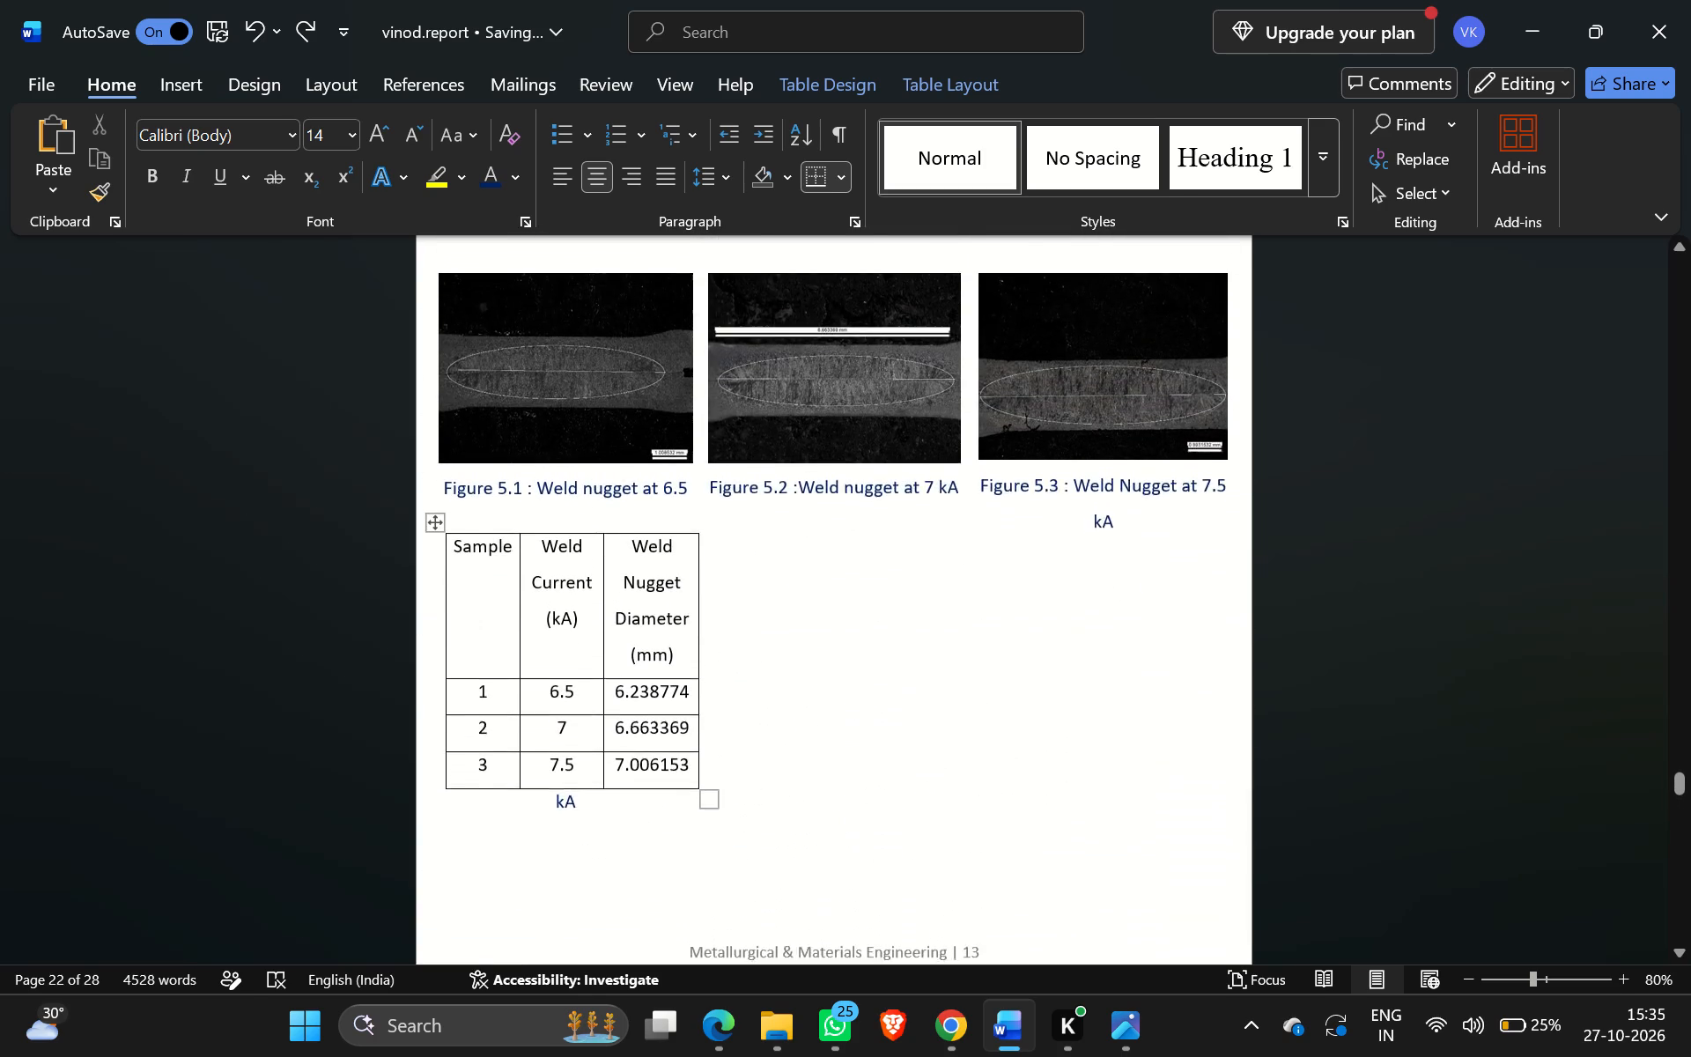
{"action": "scroll", "coordinate": [835, 815], "scroll_direction": "up", "scroll_amount": 1}
{"action": "left_click", "coordinate": [653, 778]}
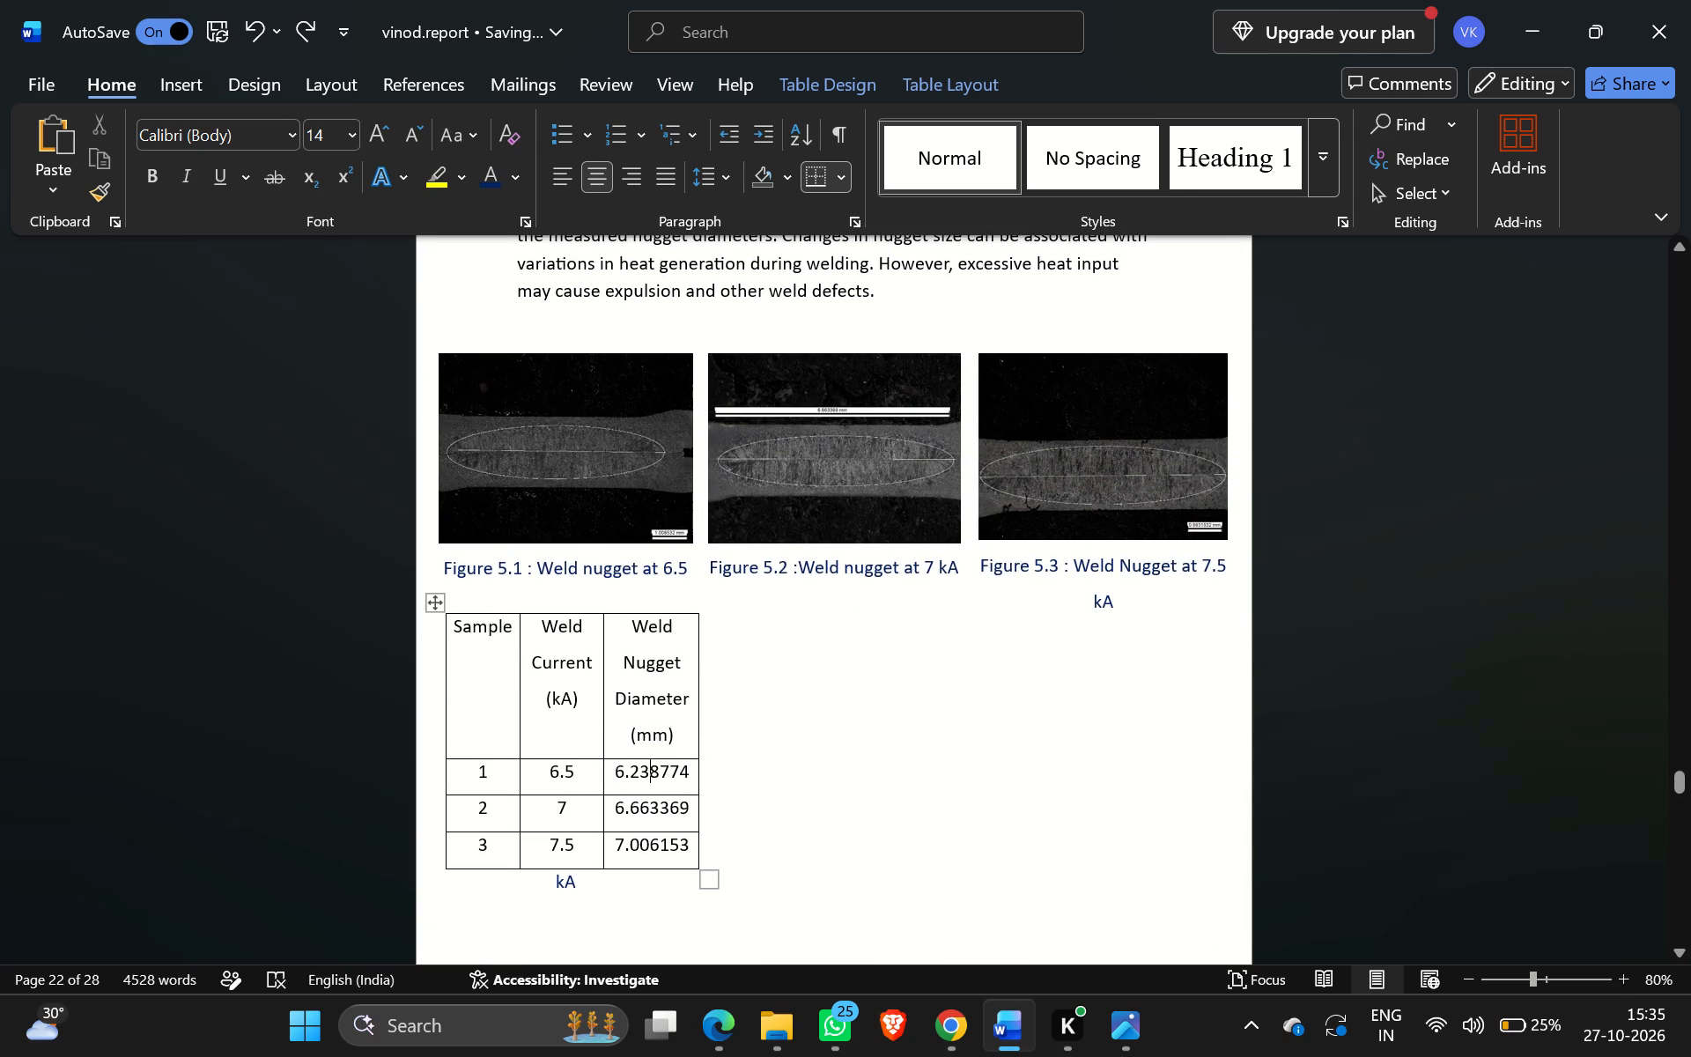
{"action": "left_click_drag", "start_coordinate": [425, 603], "coordinate": [703, 643]}
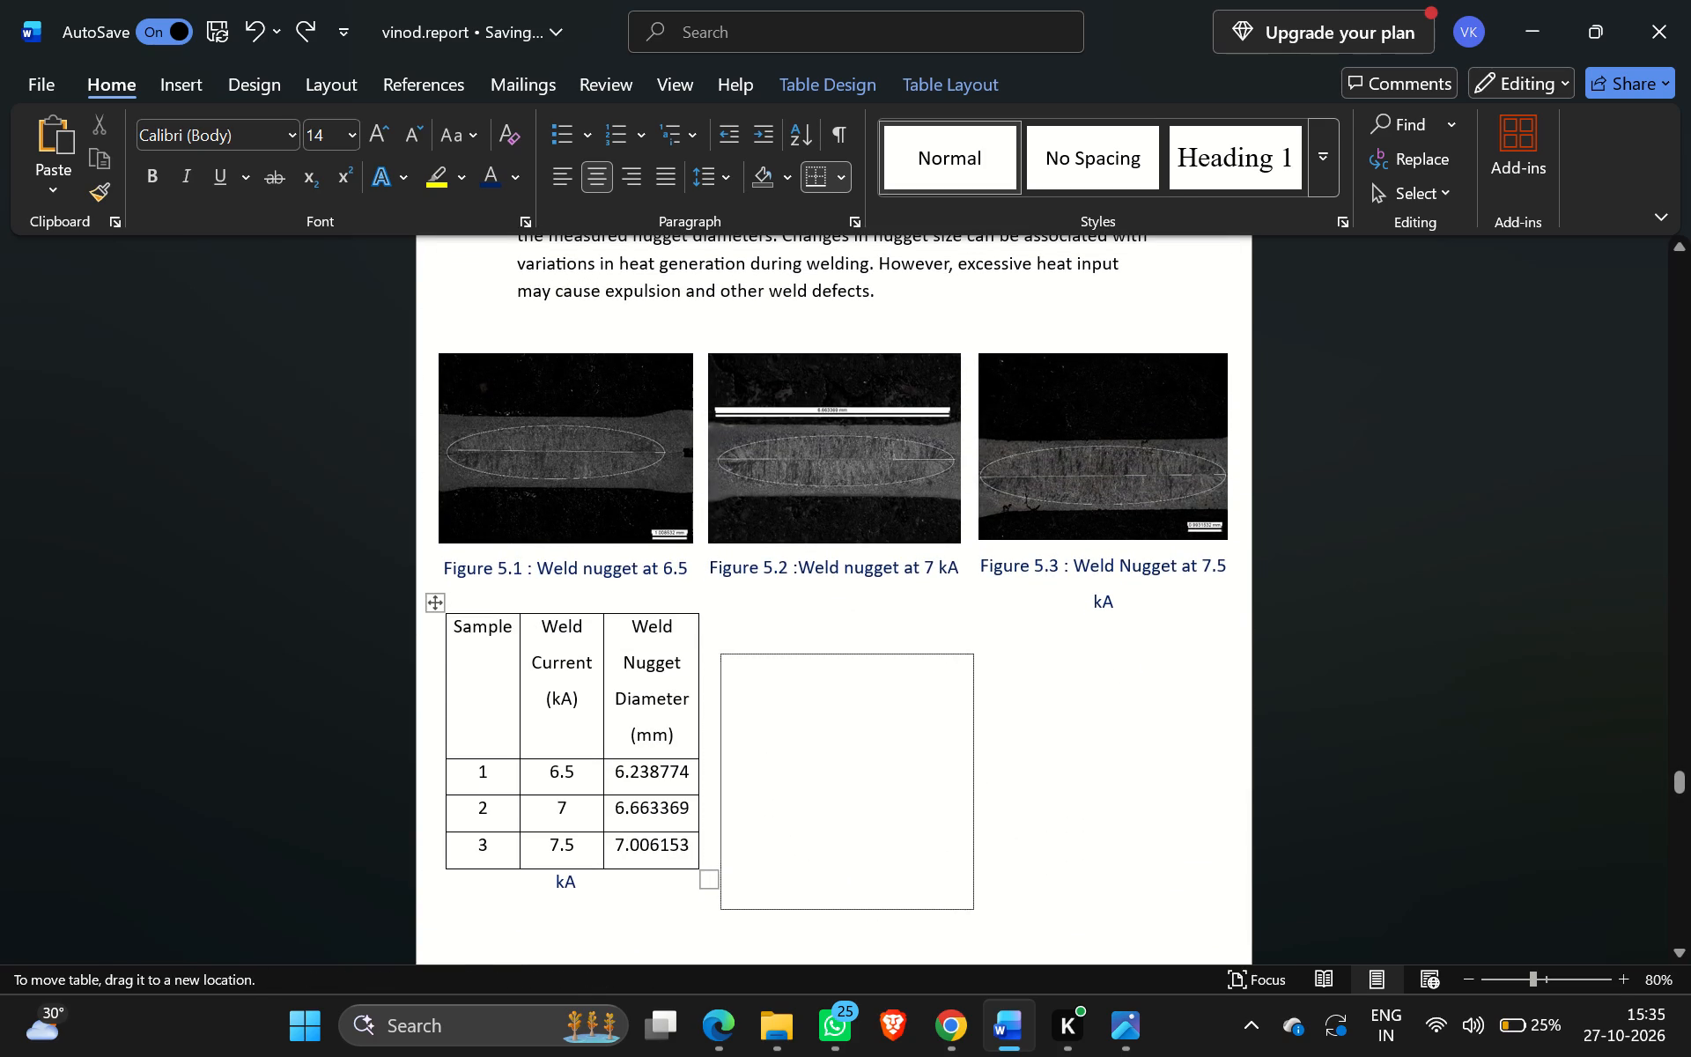
{"action": "left_click_drag", "start_coordinate": [703, 643], "coordinate": [846, 603]}
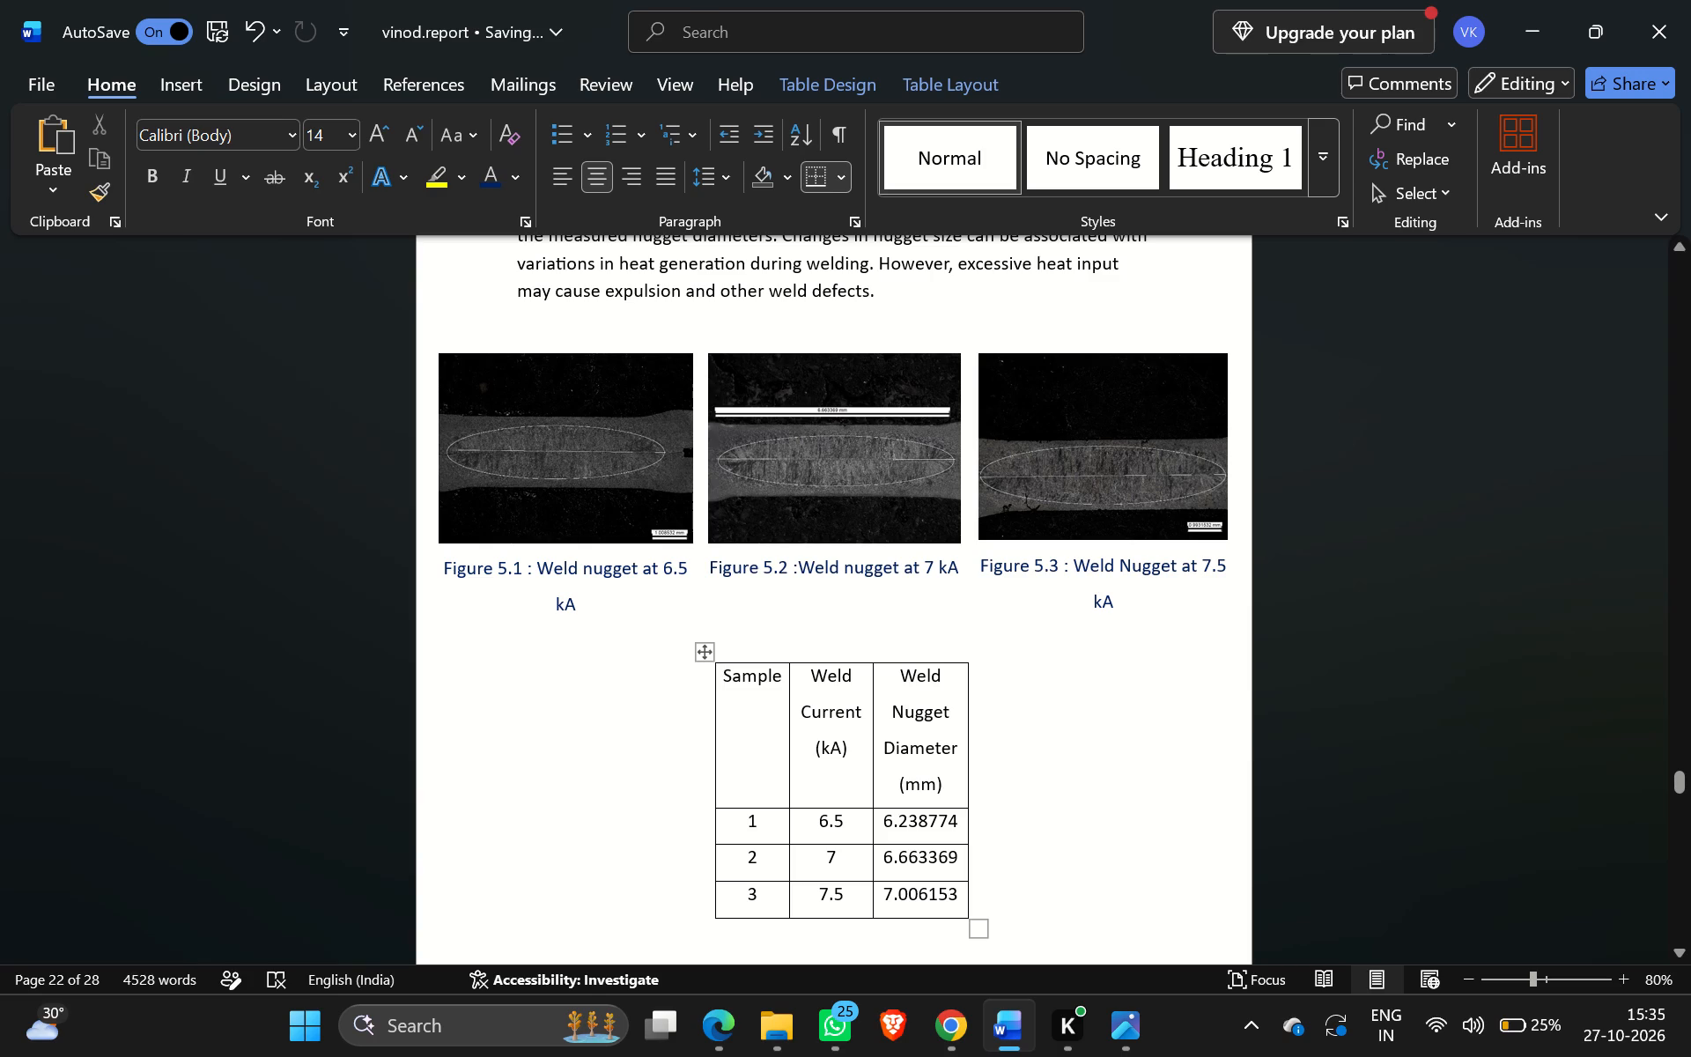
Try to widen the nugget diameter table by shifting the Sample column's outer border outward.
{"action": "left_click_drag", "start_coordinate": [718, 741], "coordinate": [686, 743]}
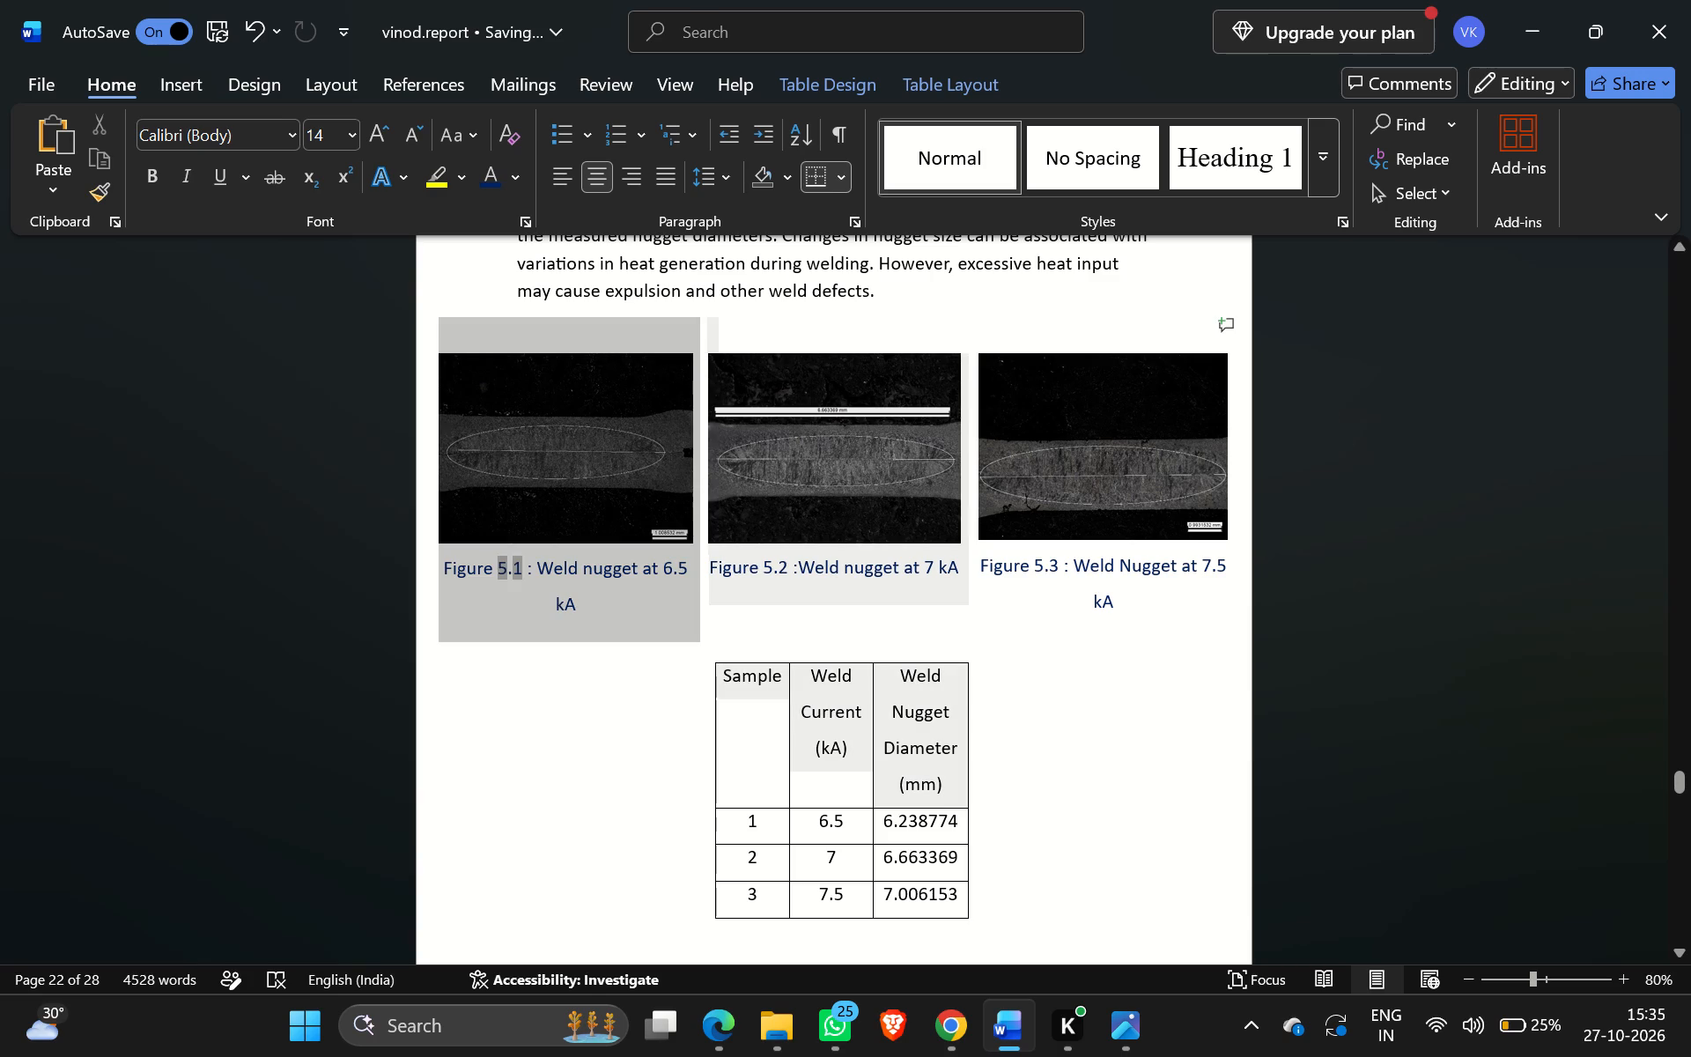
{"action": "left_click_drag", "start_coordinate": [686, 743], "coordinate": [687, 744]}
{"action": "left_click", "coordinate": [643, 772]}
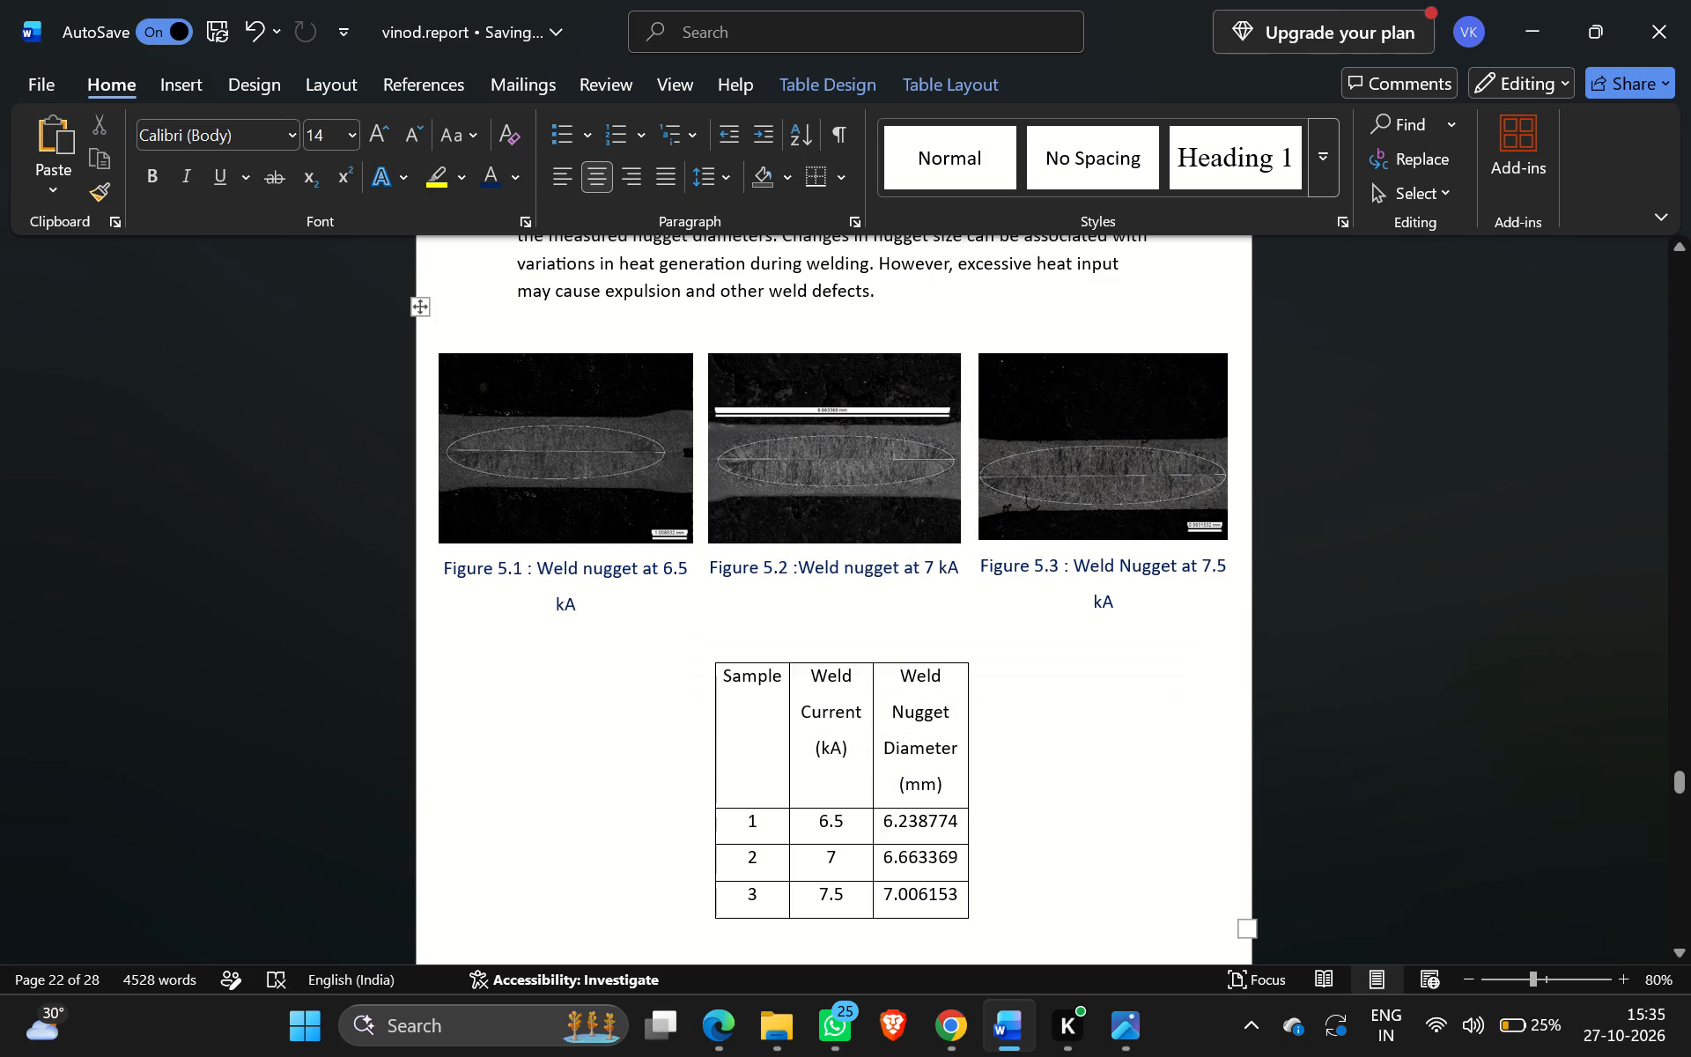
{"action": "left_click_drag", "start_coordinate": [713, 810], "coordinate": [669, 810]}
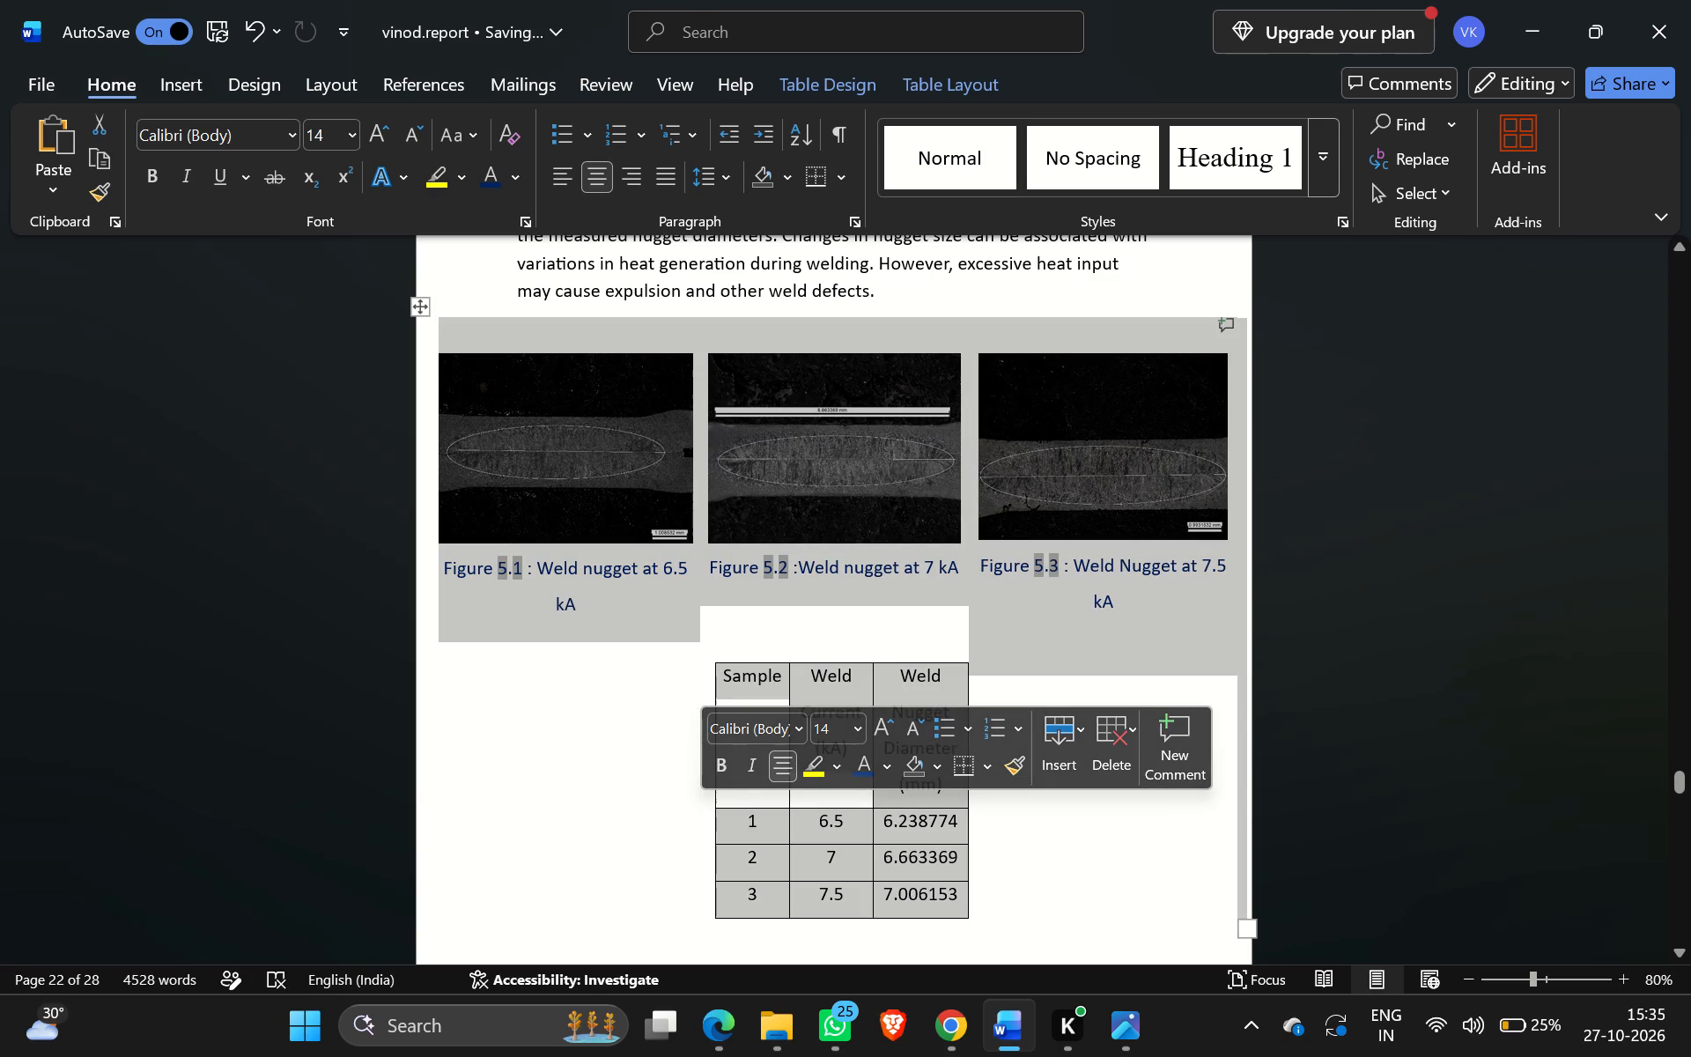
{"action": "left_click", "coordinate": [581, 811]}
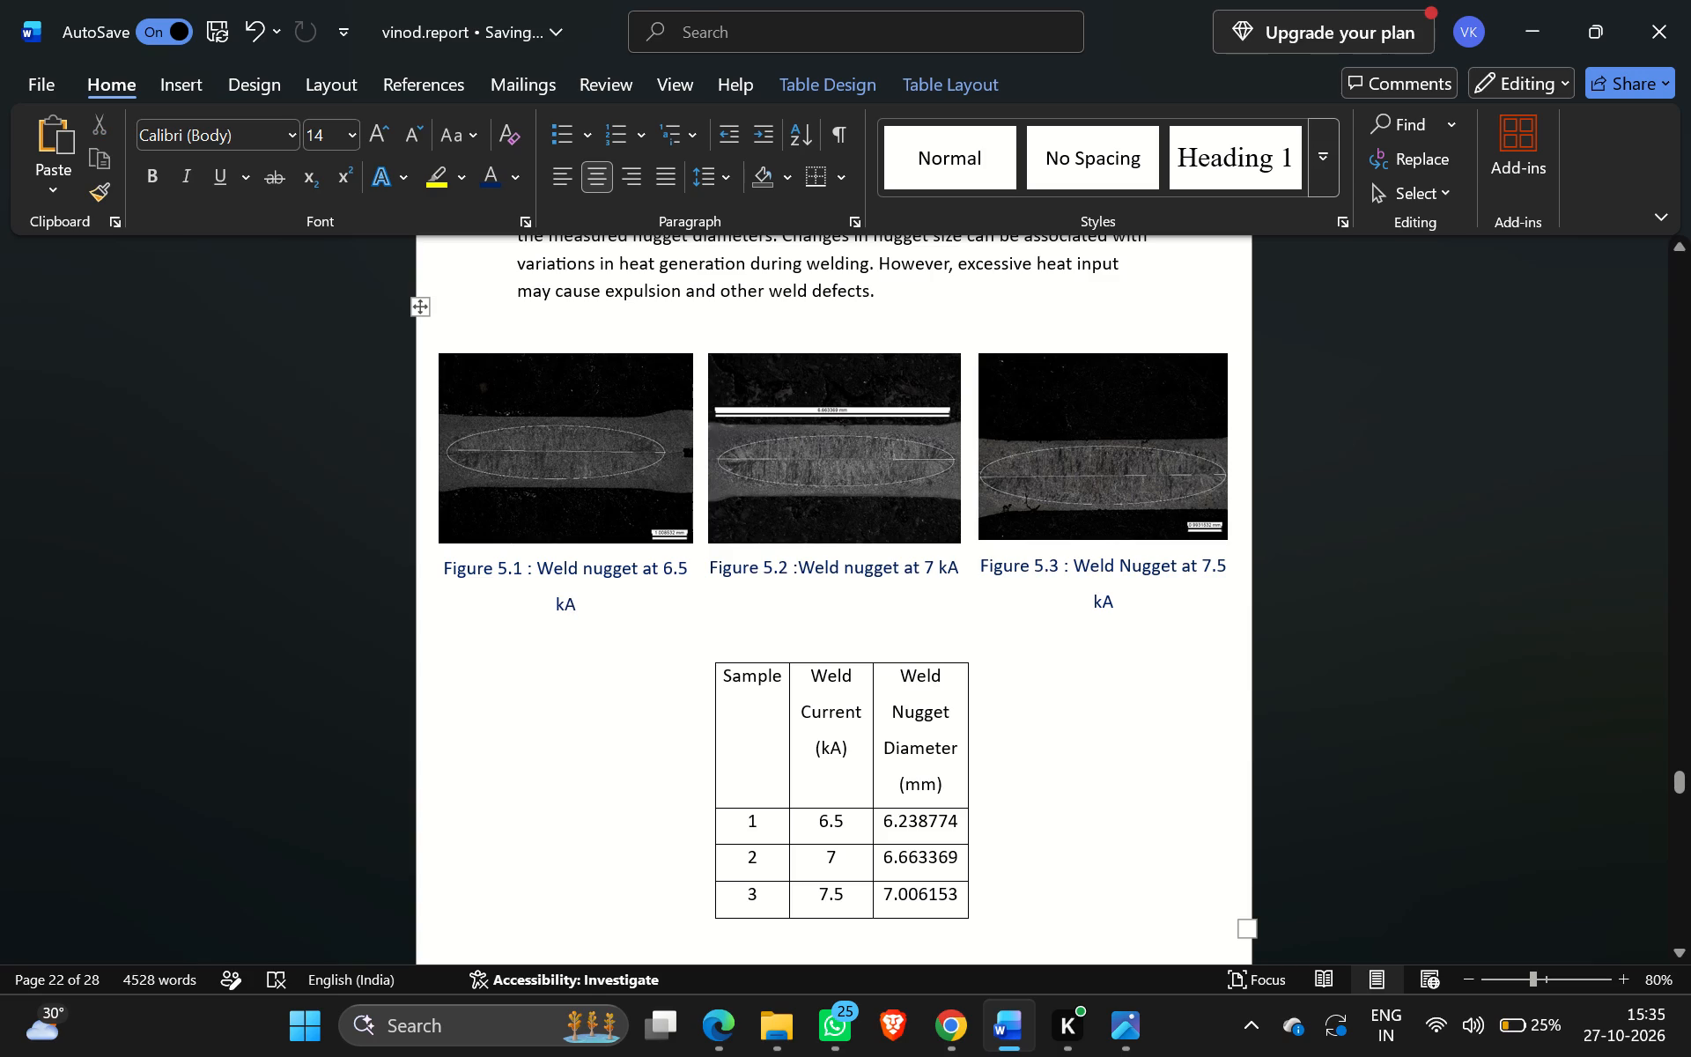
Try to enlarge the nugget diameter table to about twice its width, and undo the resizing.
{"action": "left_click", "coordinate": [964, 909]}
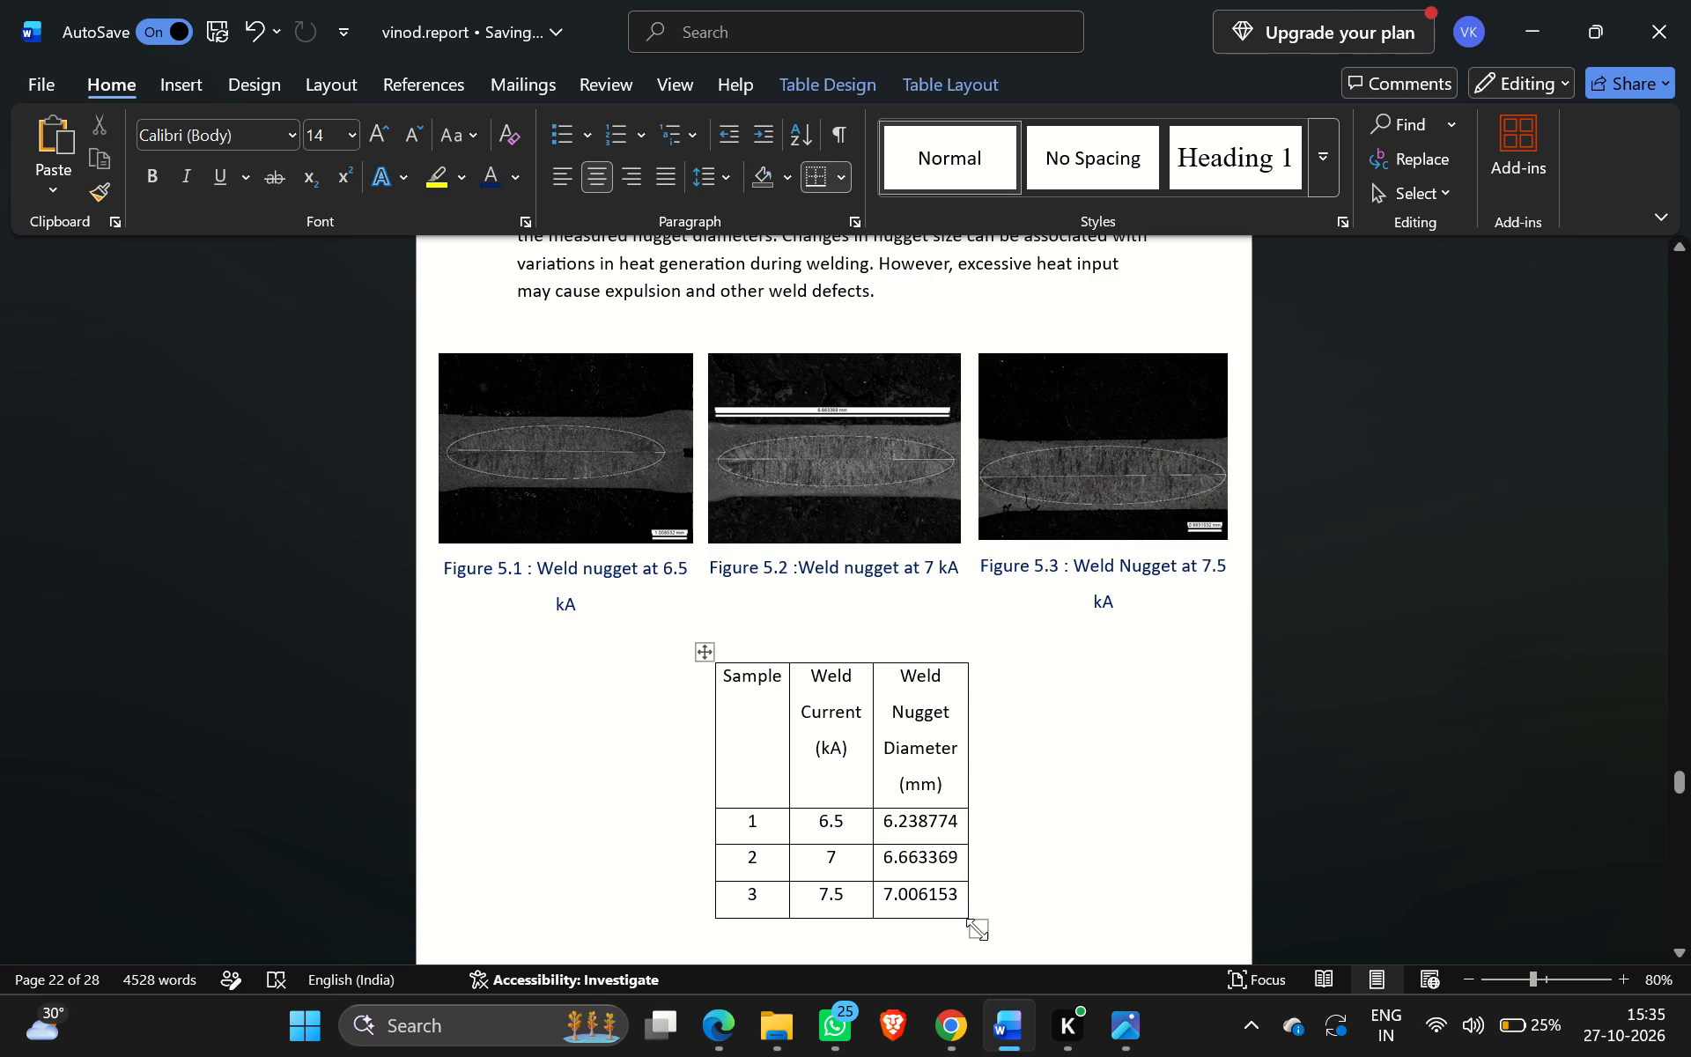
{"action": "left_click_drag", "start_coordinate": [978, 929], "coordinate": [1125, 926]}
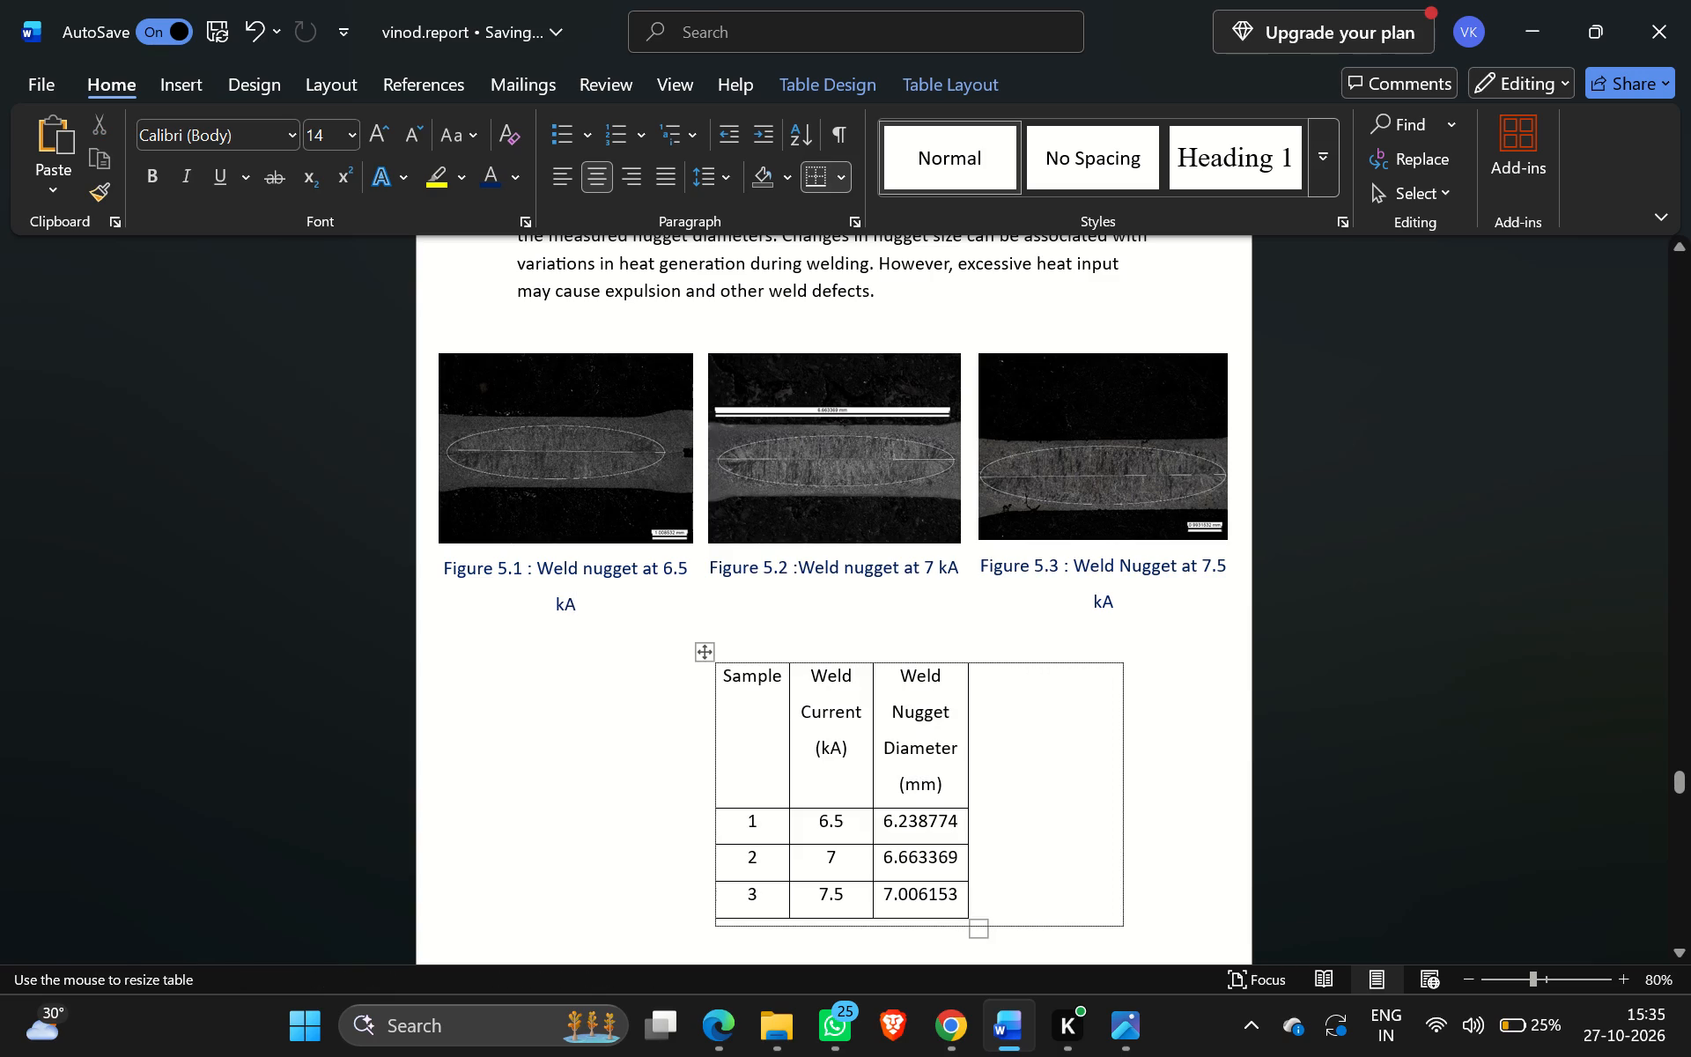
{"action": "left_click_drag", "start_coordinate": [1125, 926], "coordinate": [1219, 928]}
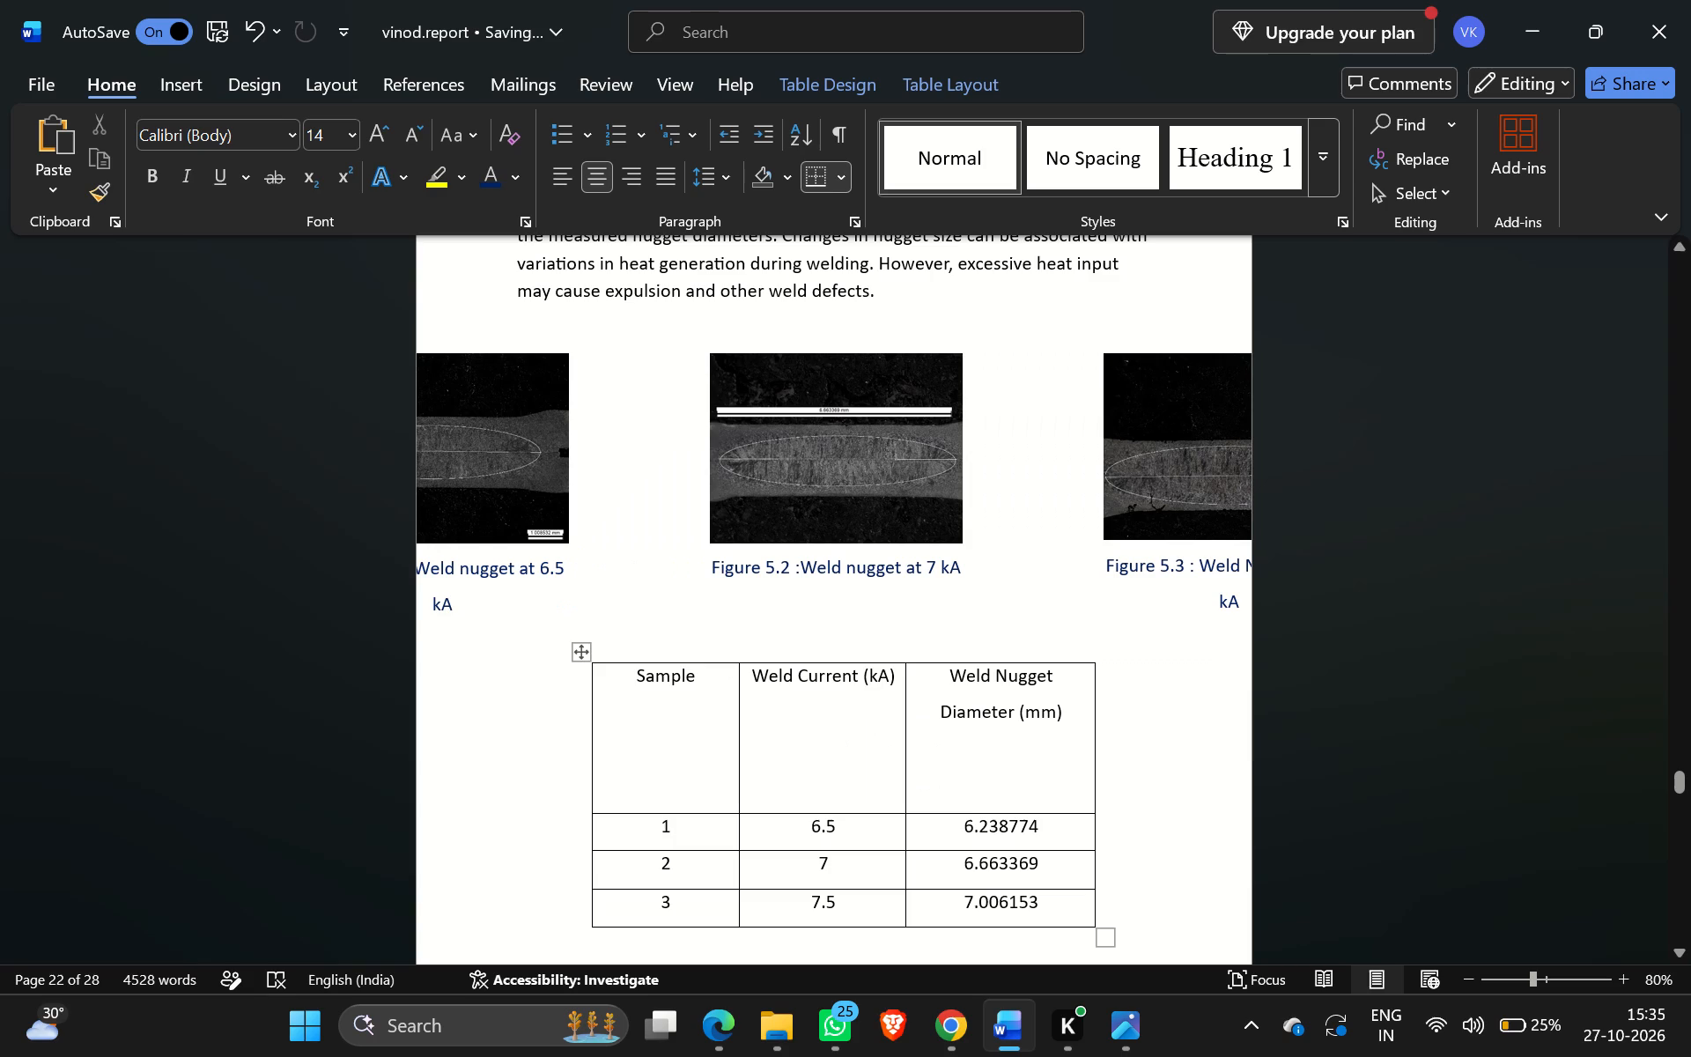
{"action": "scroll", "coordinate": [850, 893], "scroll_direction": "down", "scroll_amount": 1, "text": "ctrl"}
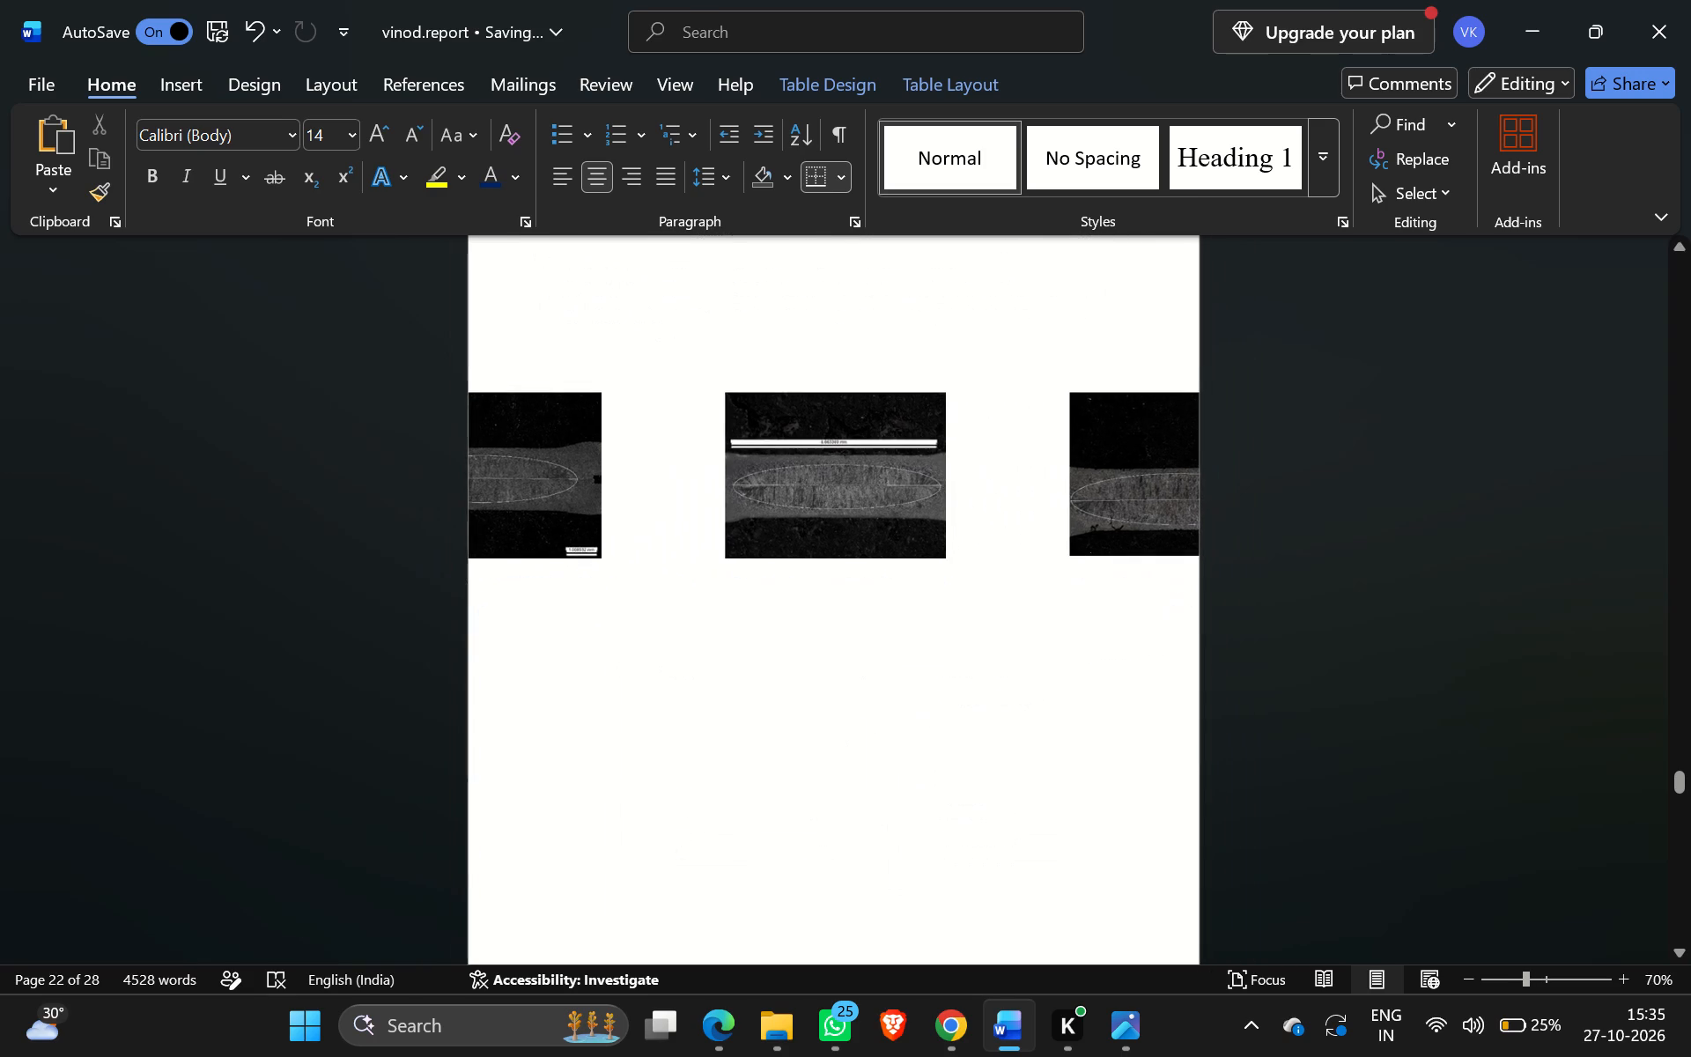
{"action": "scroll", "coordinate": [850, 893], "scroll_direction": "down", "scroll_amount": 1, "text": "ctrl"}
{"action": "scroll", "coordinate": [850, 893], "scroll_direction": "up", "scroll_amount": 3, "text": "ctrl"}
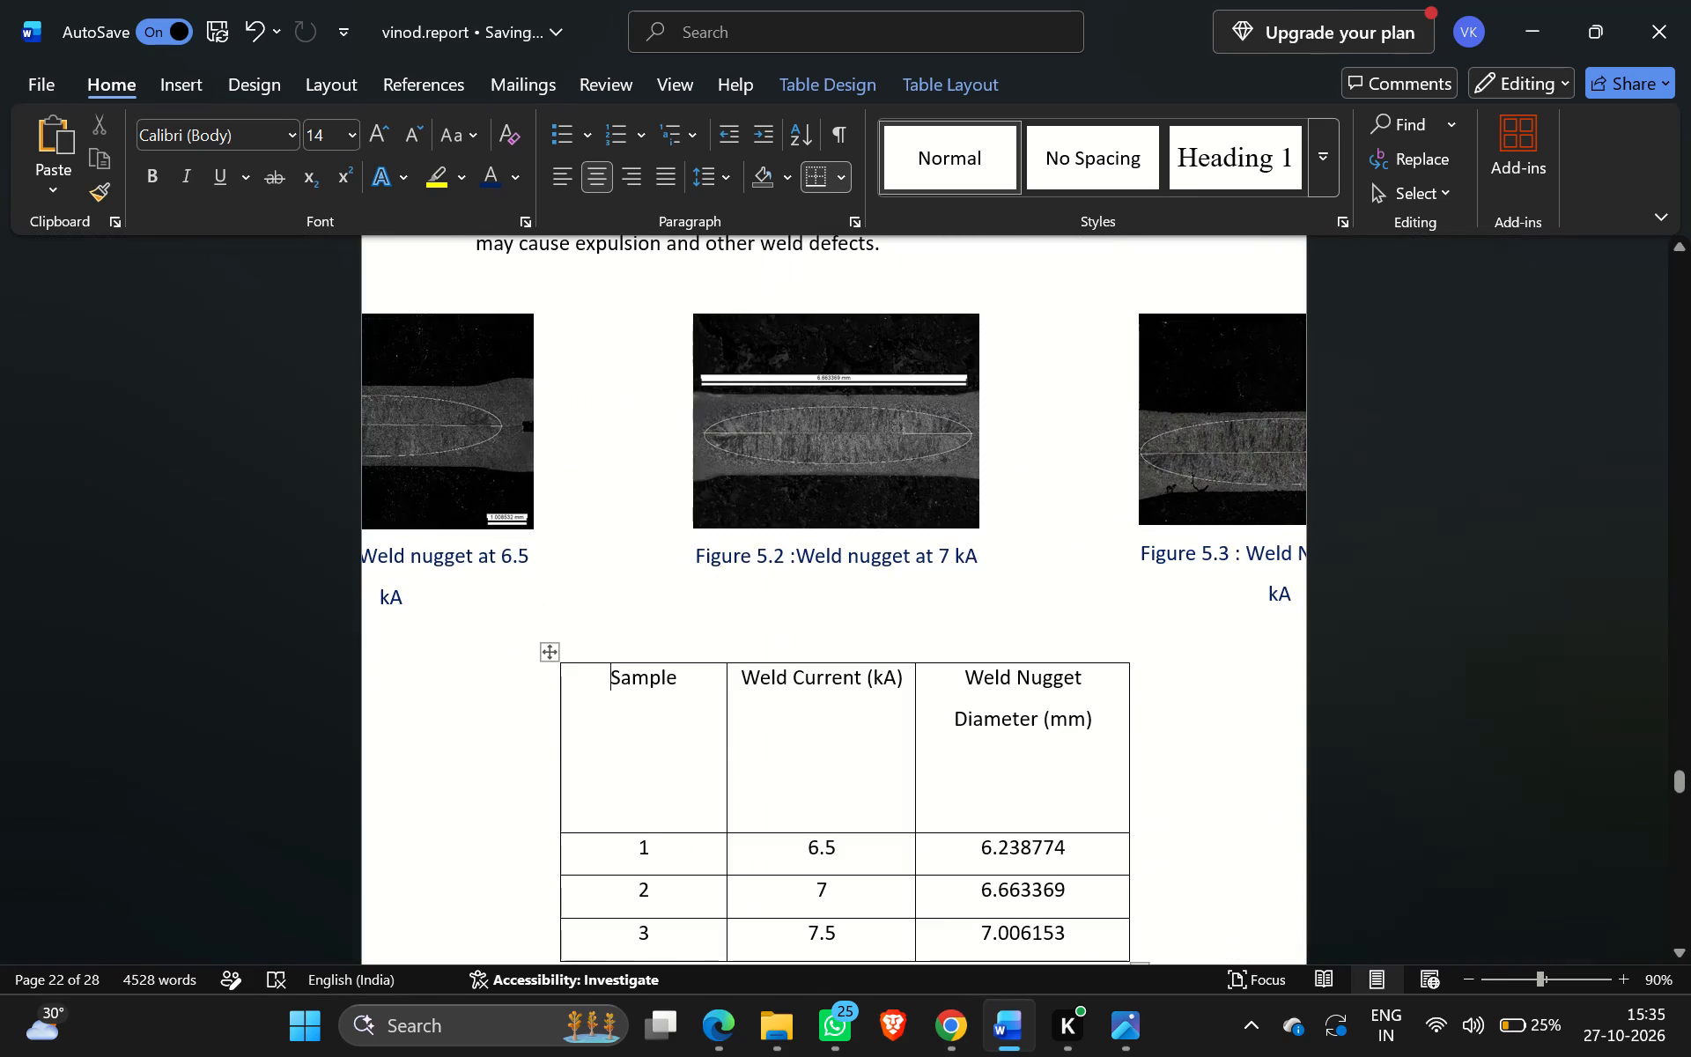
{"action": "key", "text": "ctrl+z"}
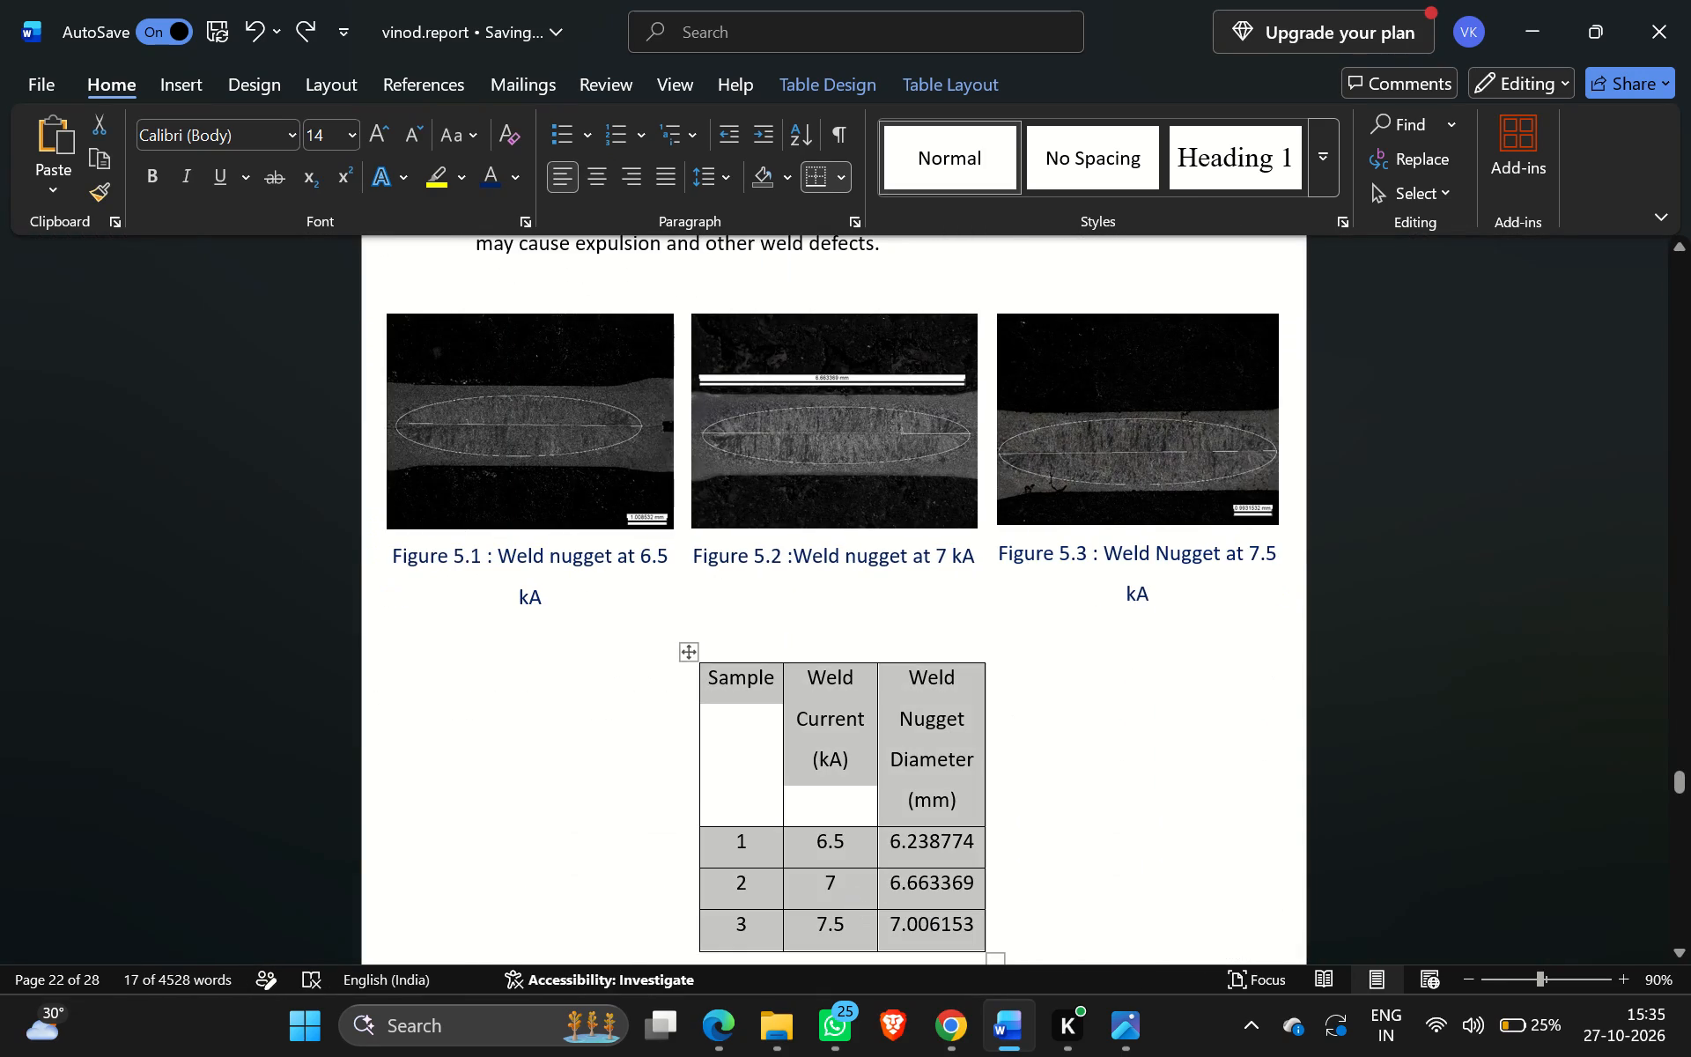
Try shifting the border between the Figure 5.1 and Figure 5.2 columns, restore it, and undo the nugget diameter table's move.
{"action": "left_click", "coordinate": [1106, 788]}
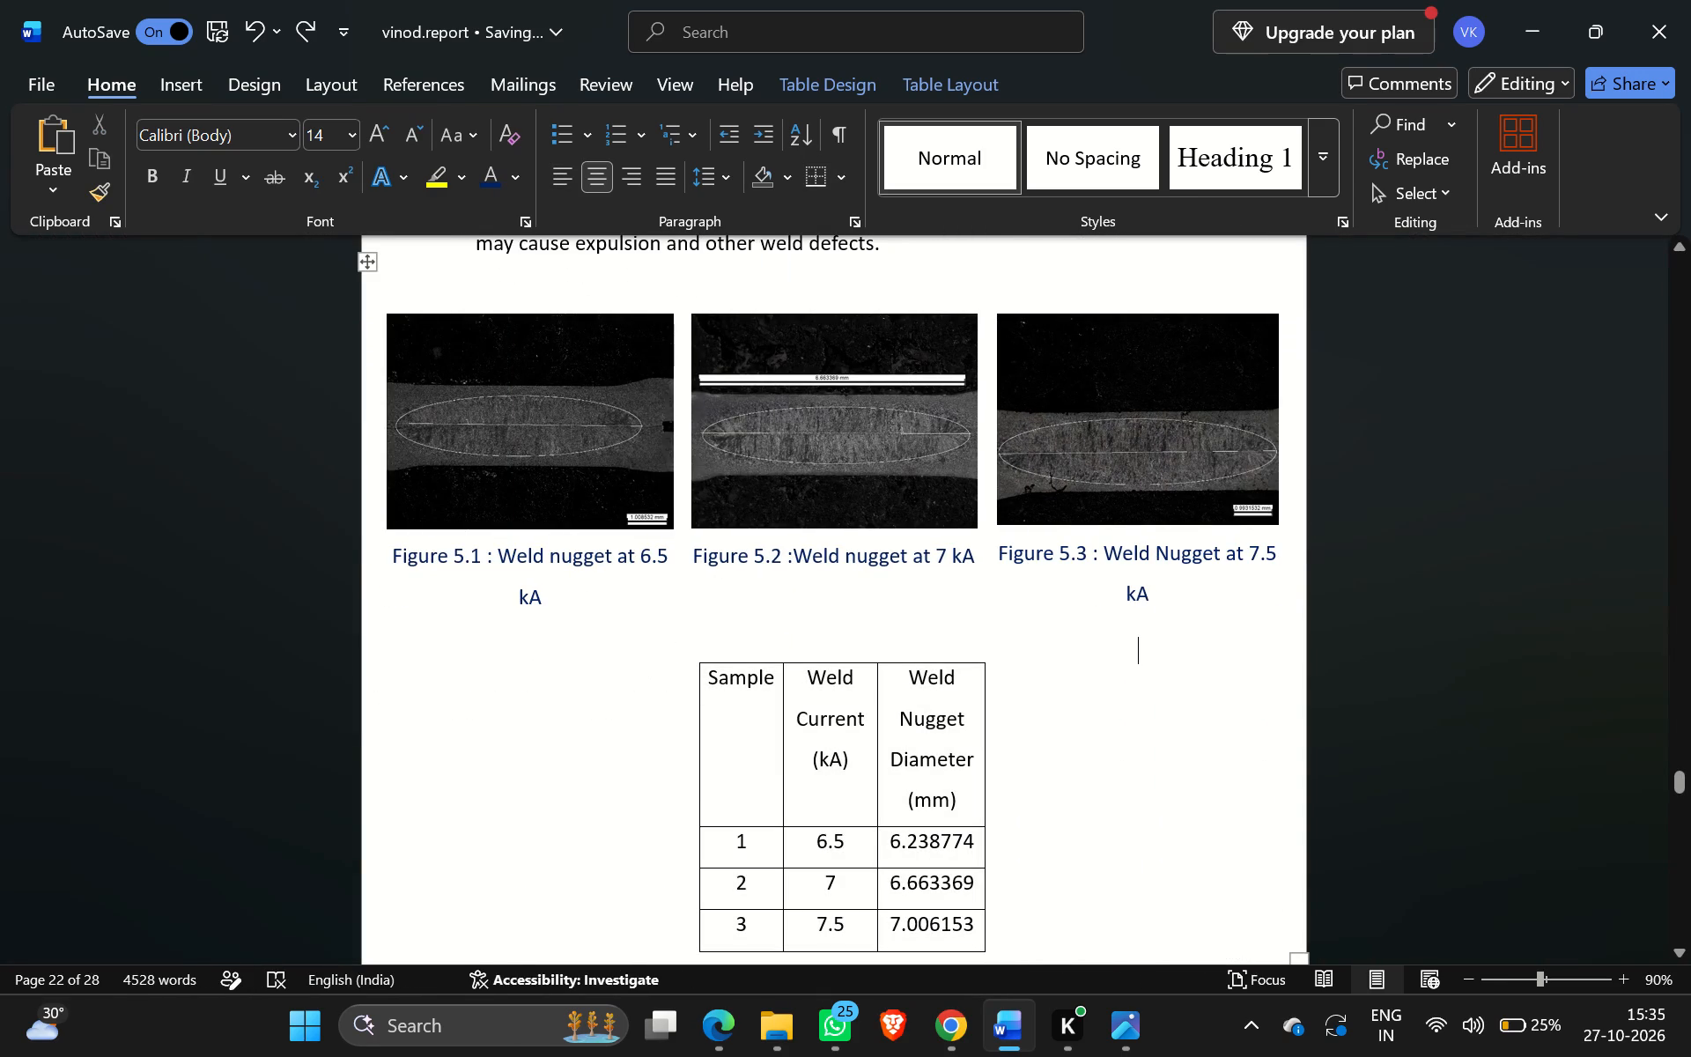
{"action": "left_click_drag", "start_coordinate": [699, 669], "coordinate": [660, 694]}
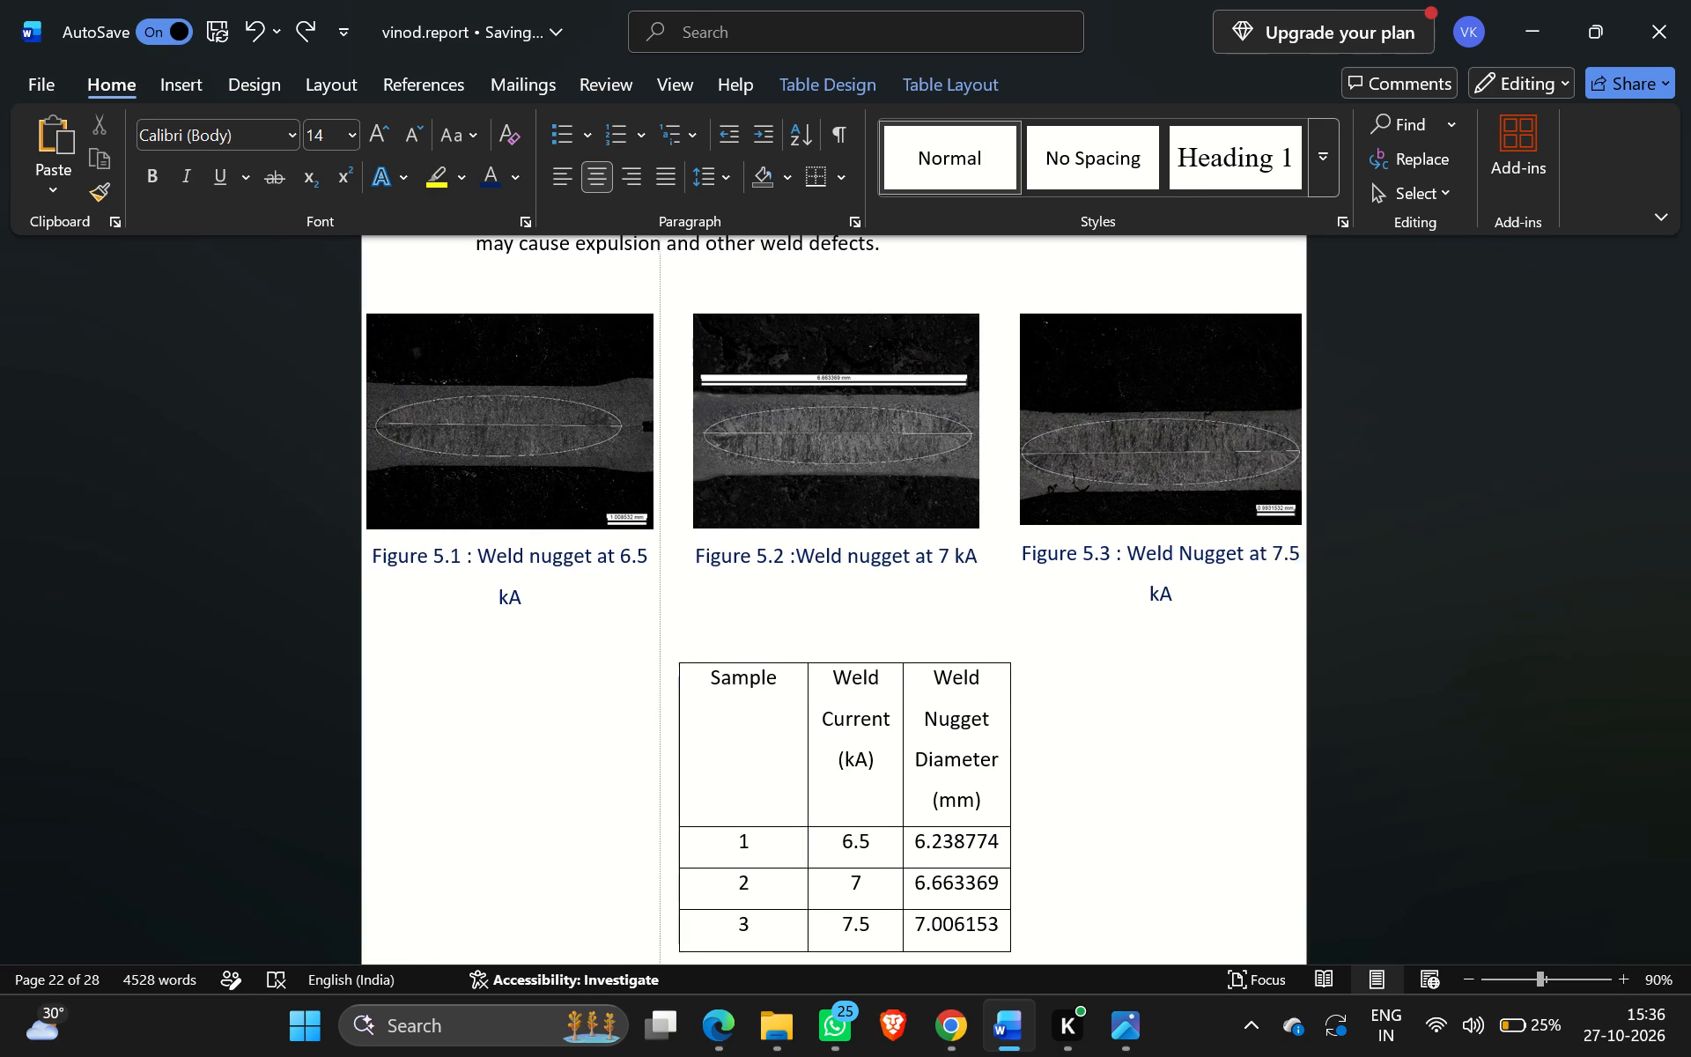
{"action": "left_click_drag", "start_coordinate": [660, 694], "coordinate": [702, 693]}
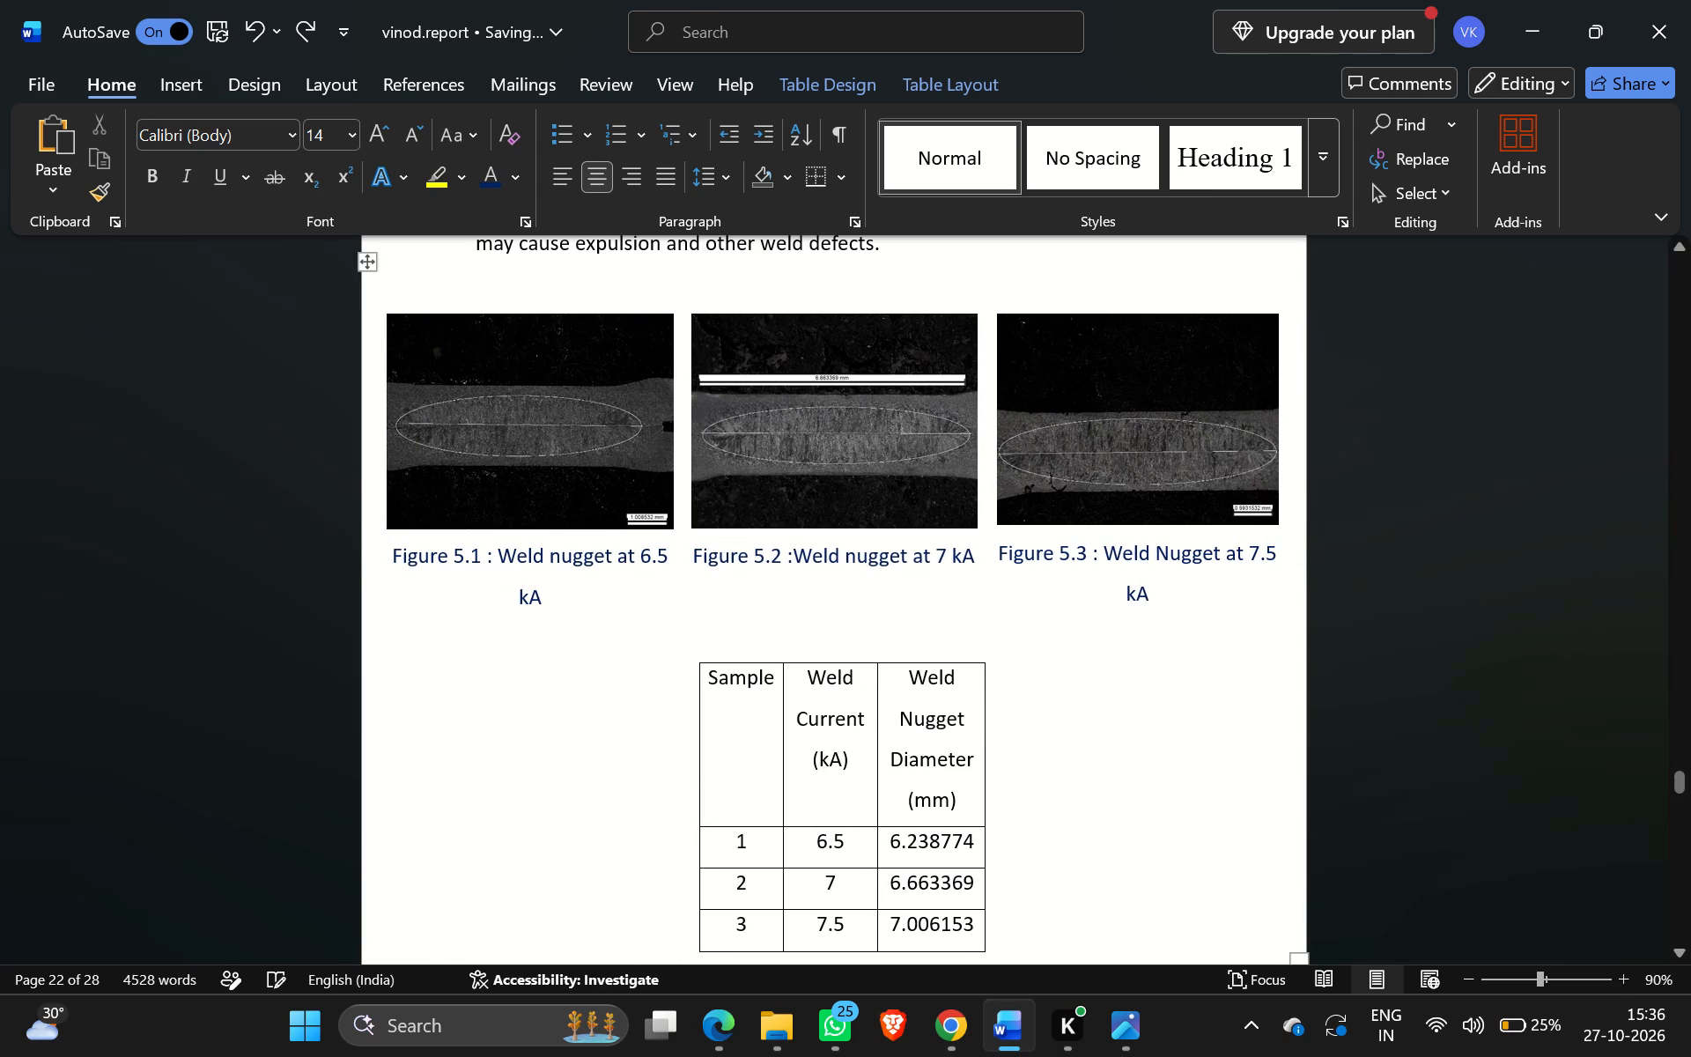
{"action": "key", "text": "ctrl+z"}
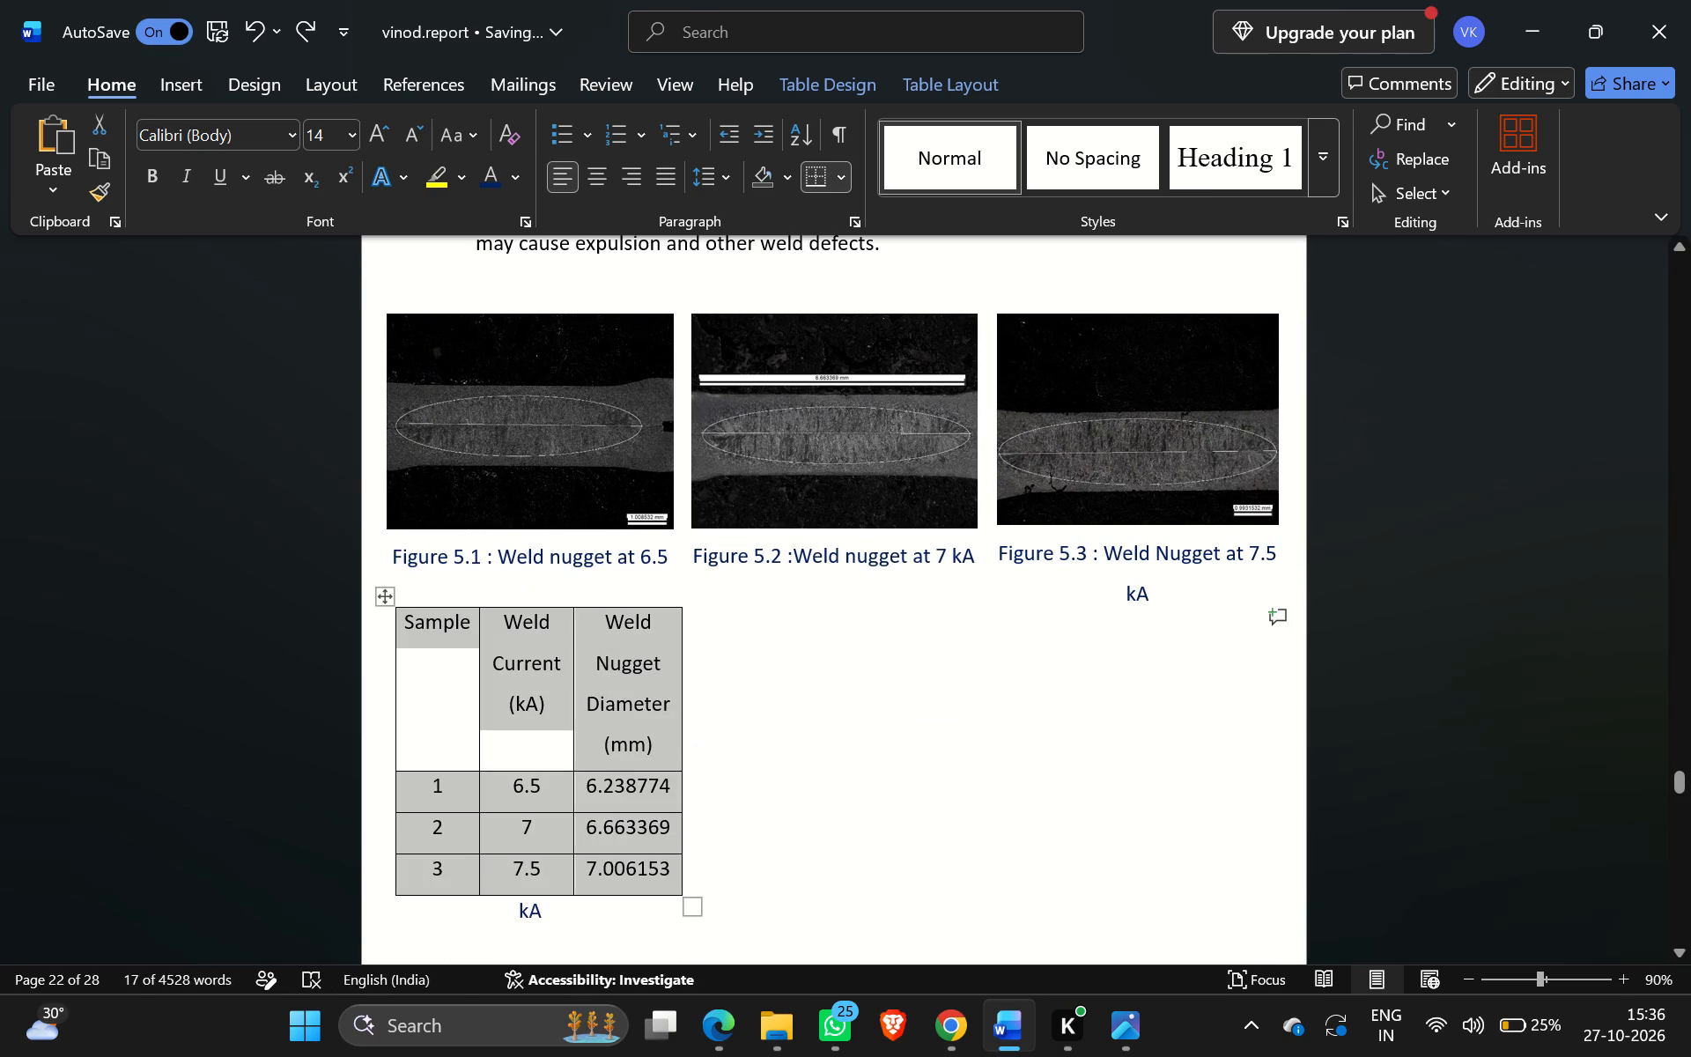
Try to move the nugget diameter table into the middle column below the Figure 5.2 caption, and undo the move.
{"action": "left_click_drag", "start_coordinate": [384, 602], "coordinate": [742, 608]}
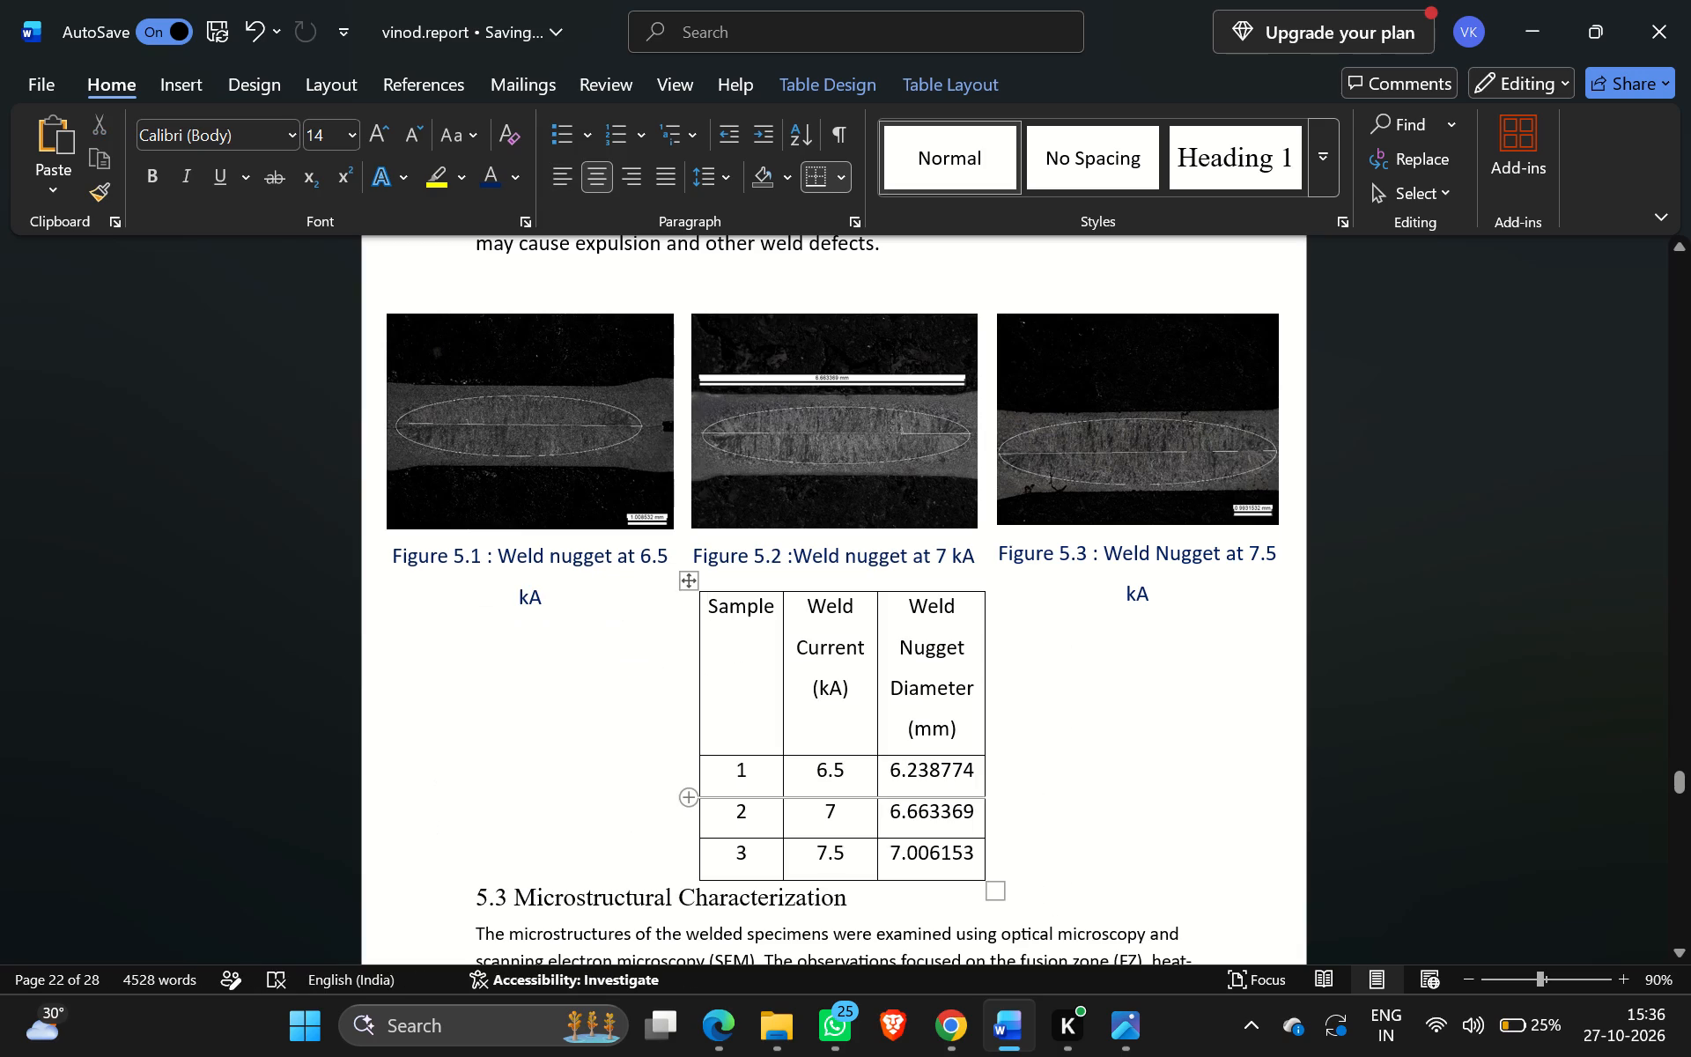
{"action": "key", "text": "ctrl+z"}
Set the two body paragraphs of section 5.3 Microstructural Characterization to 14 pt and justify them.
{"action": "scroll", "coordinate": [698, 770], "scroll_direction": "down", "scroll_amount": 2}
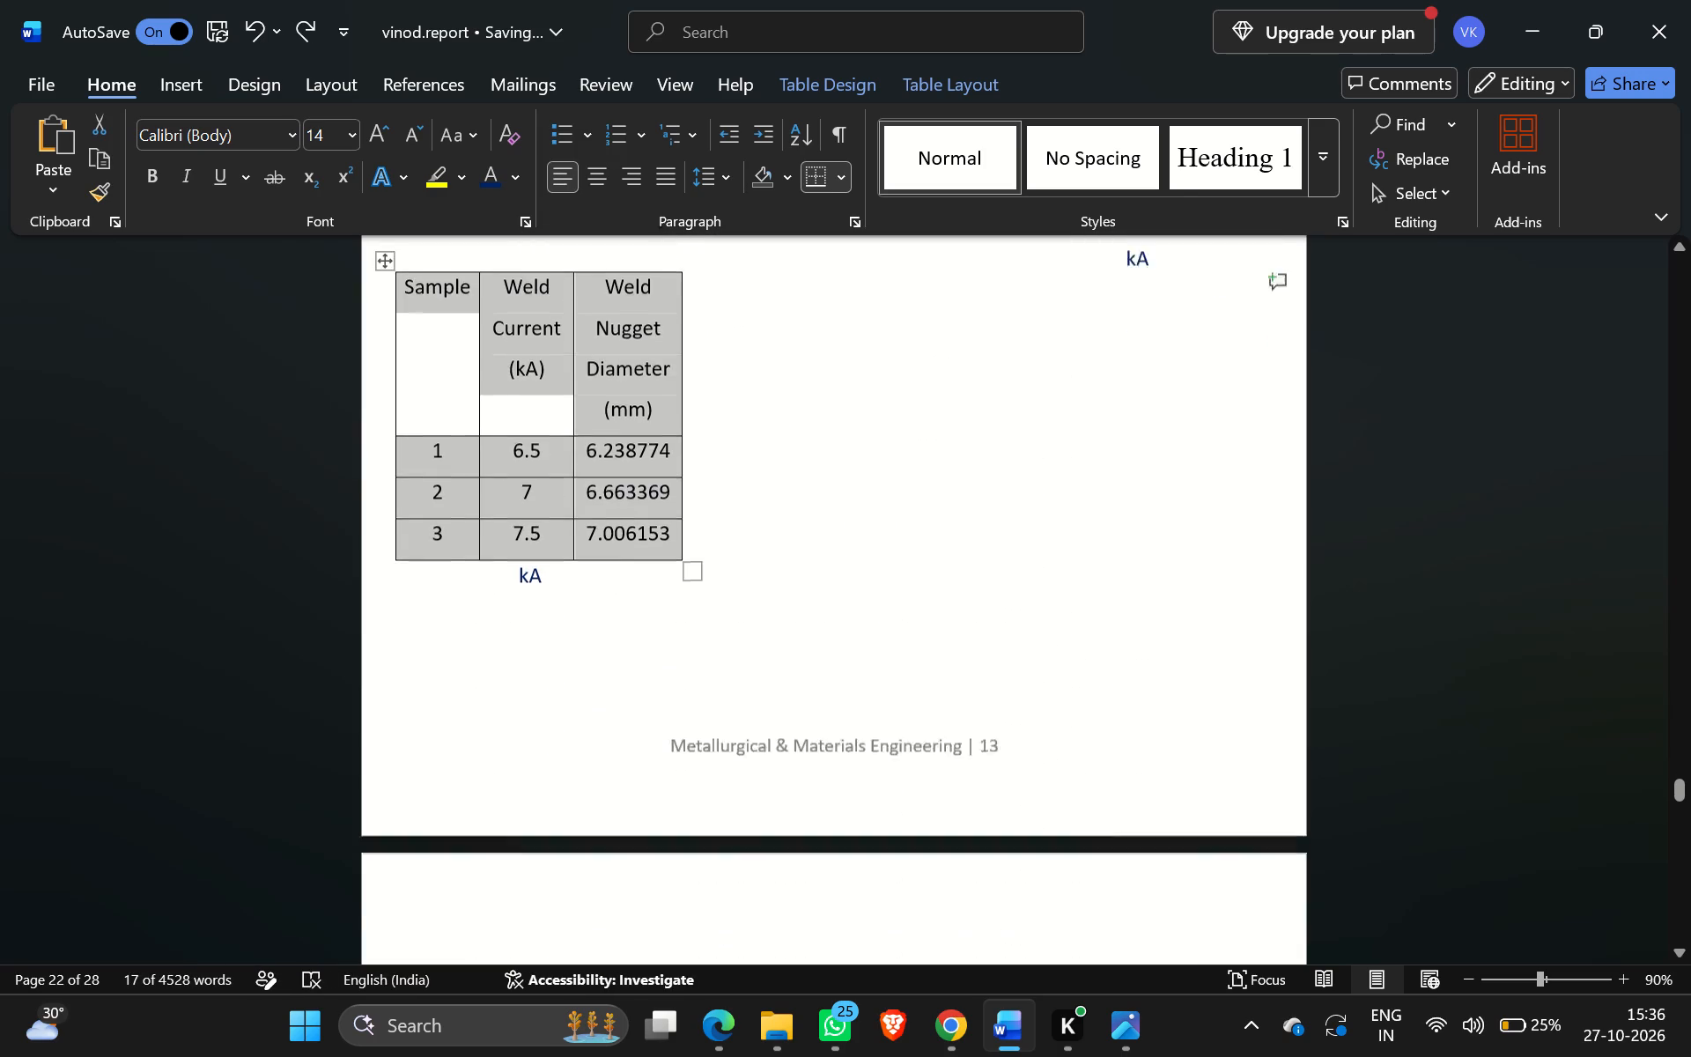
{"action": "scroll", "coordinate": [698, 770], "scroll_direction": "down", "scroll_amount": 3}
{"action": "scroll", "coordinate": [698, 770], "scroll_direction": "right", "scroll_amount": 2}
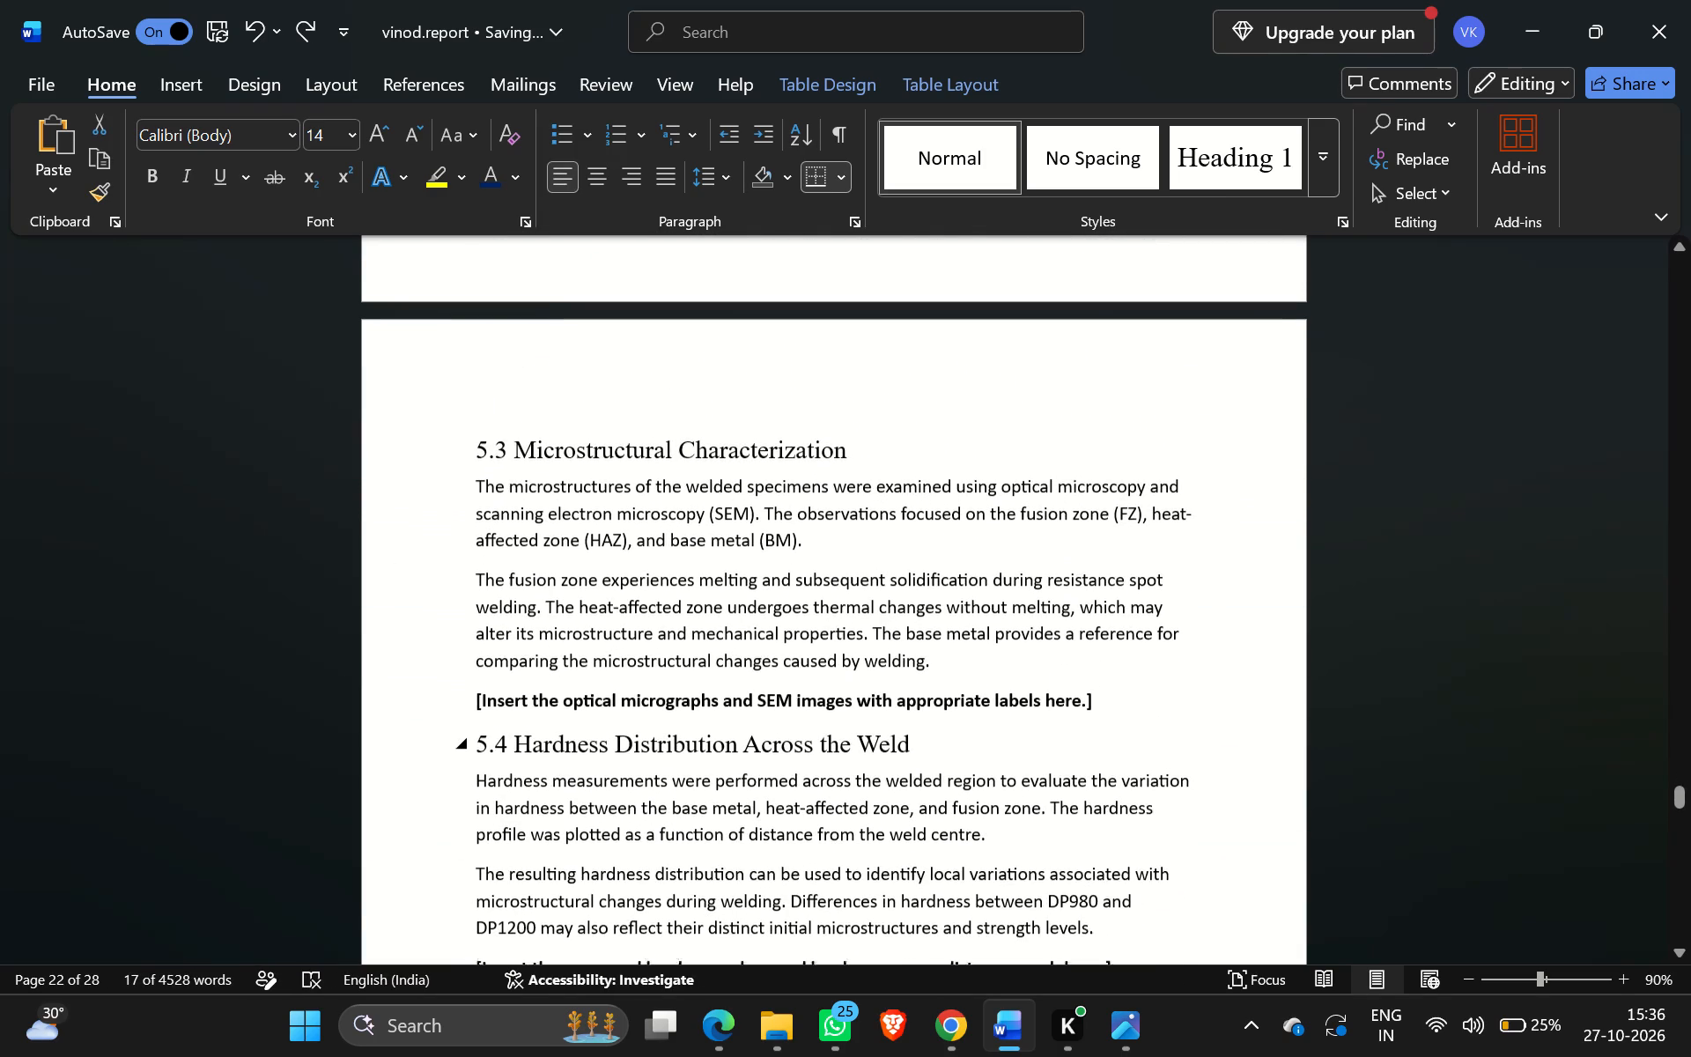
{"action": "left_click_drag", "start_coordinate": [470, 485], "coordinate": [778, 611]}
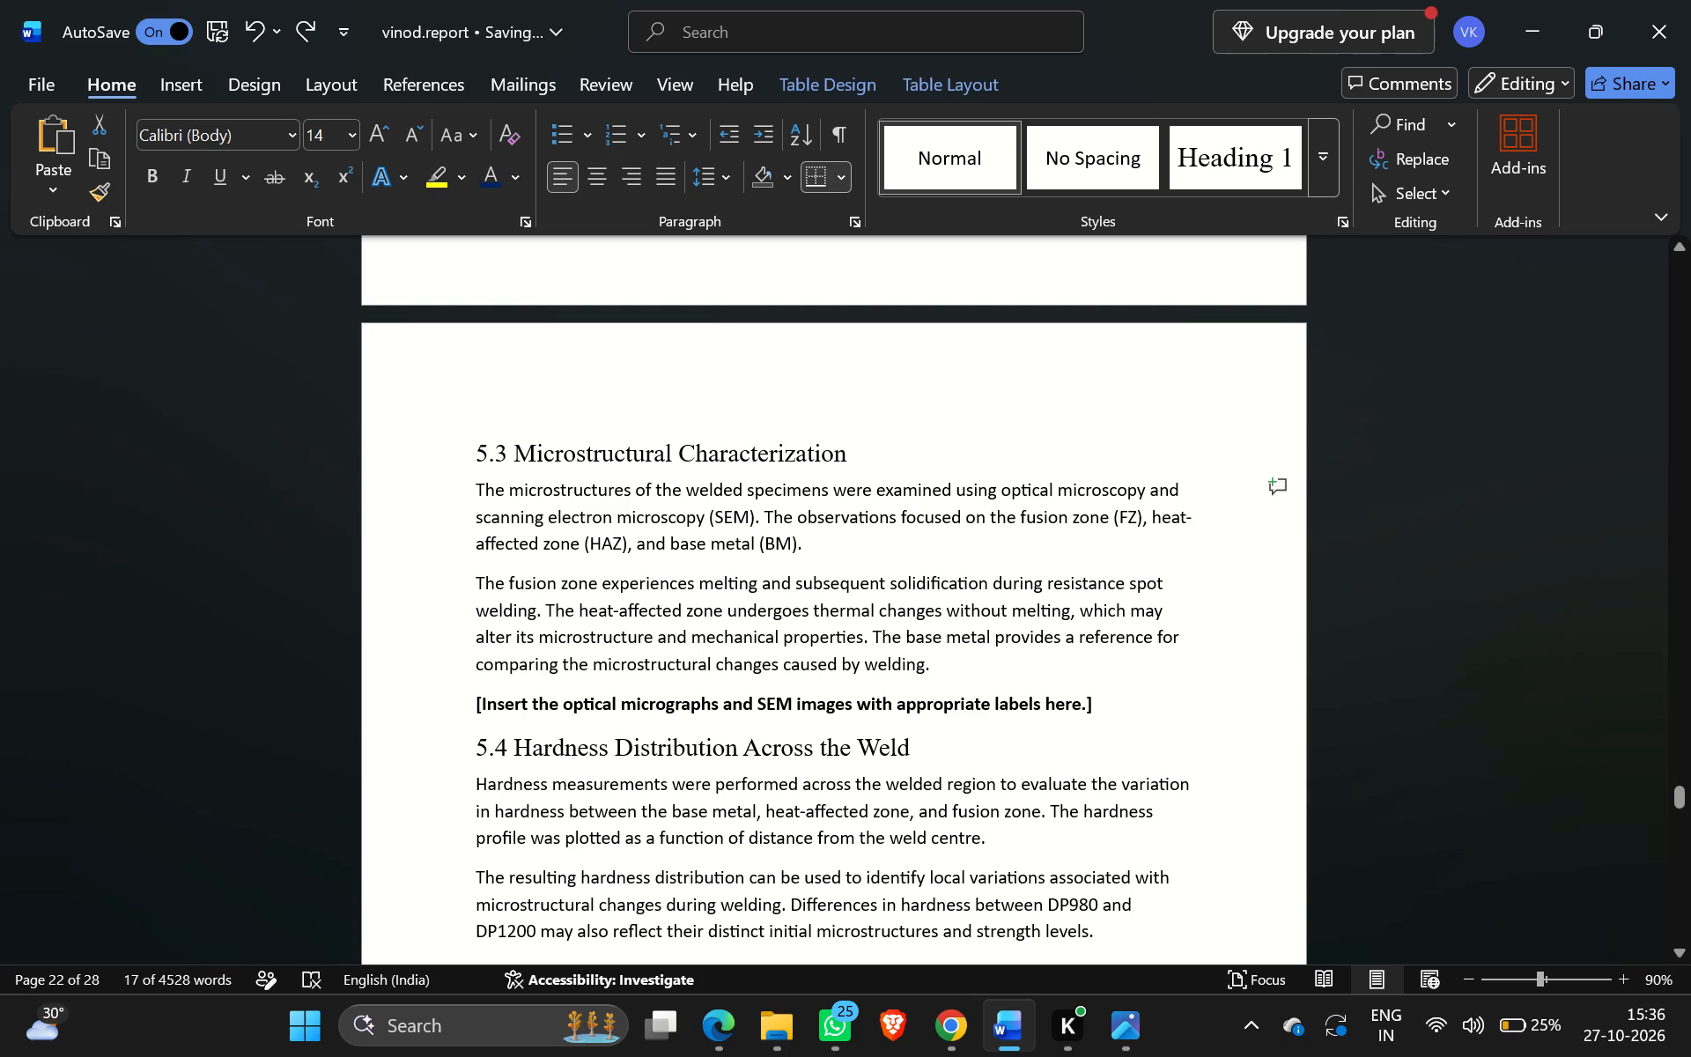
{"action": "left_click_drag", "start_coordinate": [778, 611], "coordinate": [948, 673]}
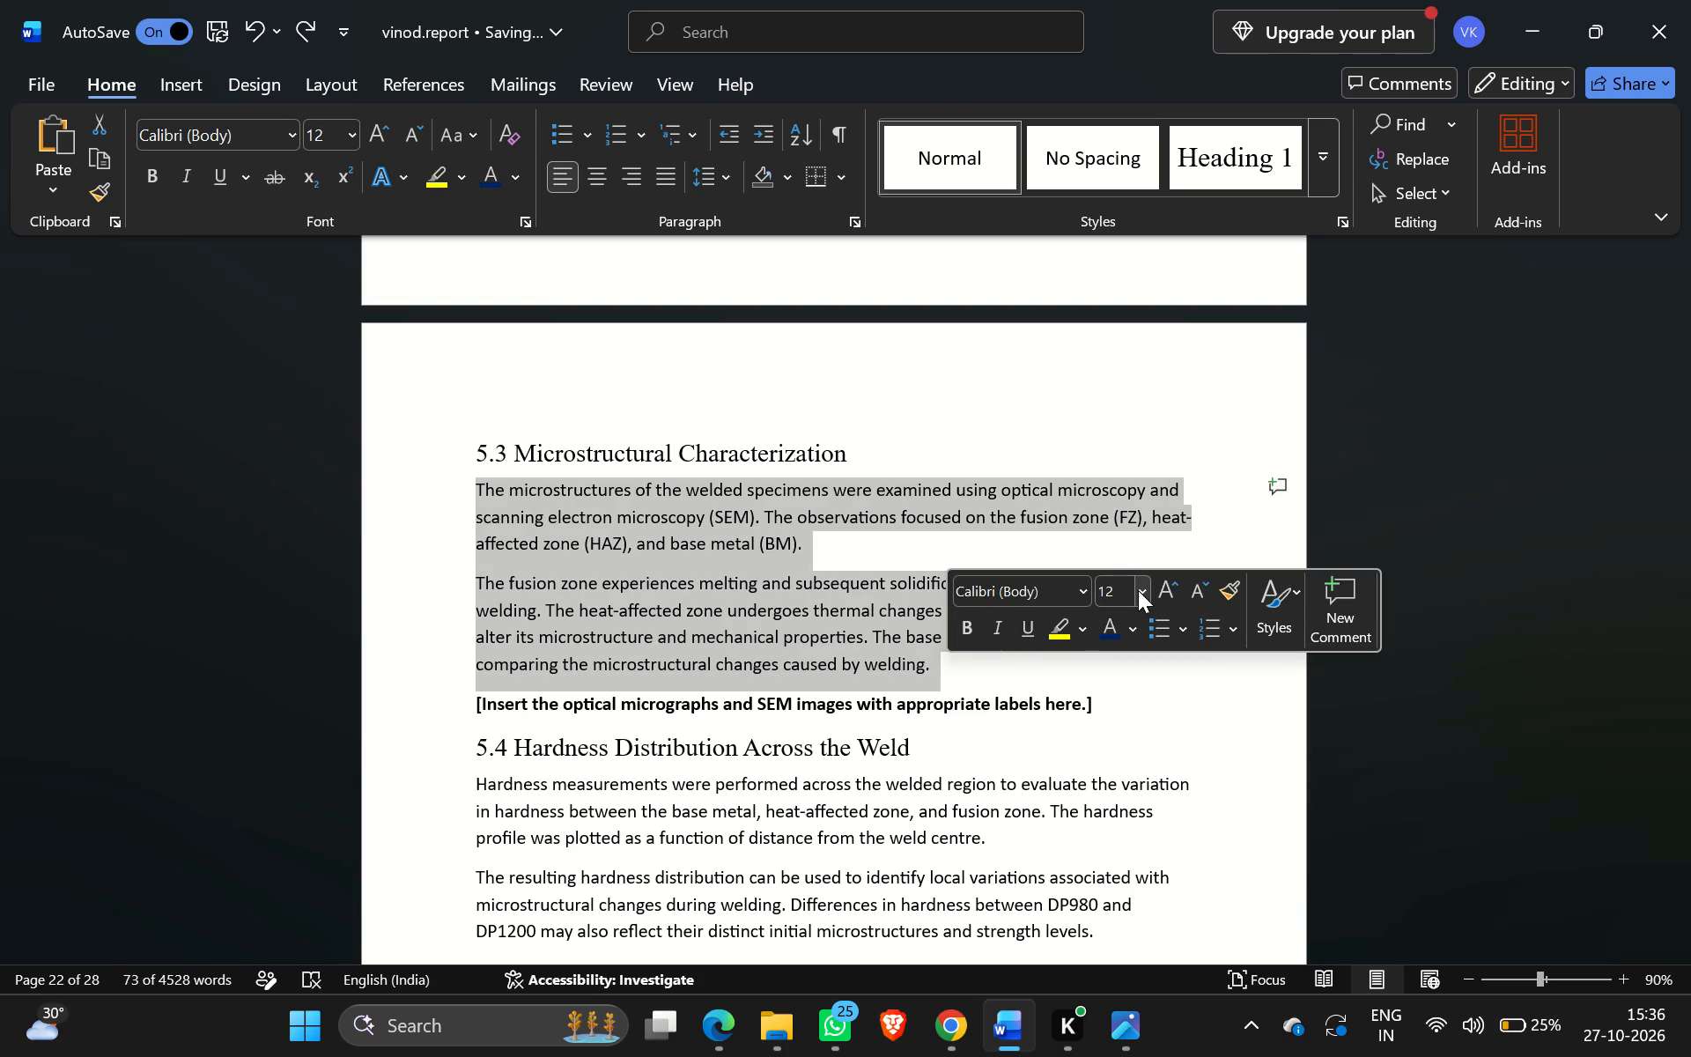
{"action": "left_click", "coordinate": [1138, 589]}
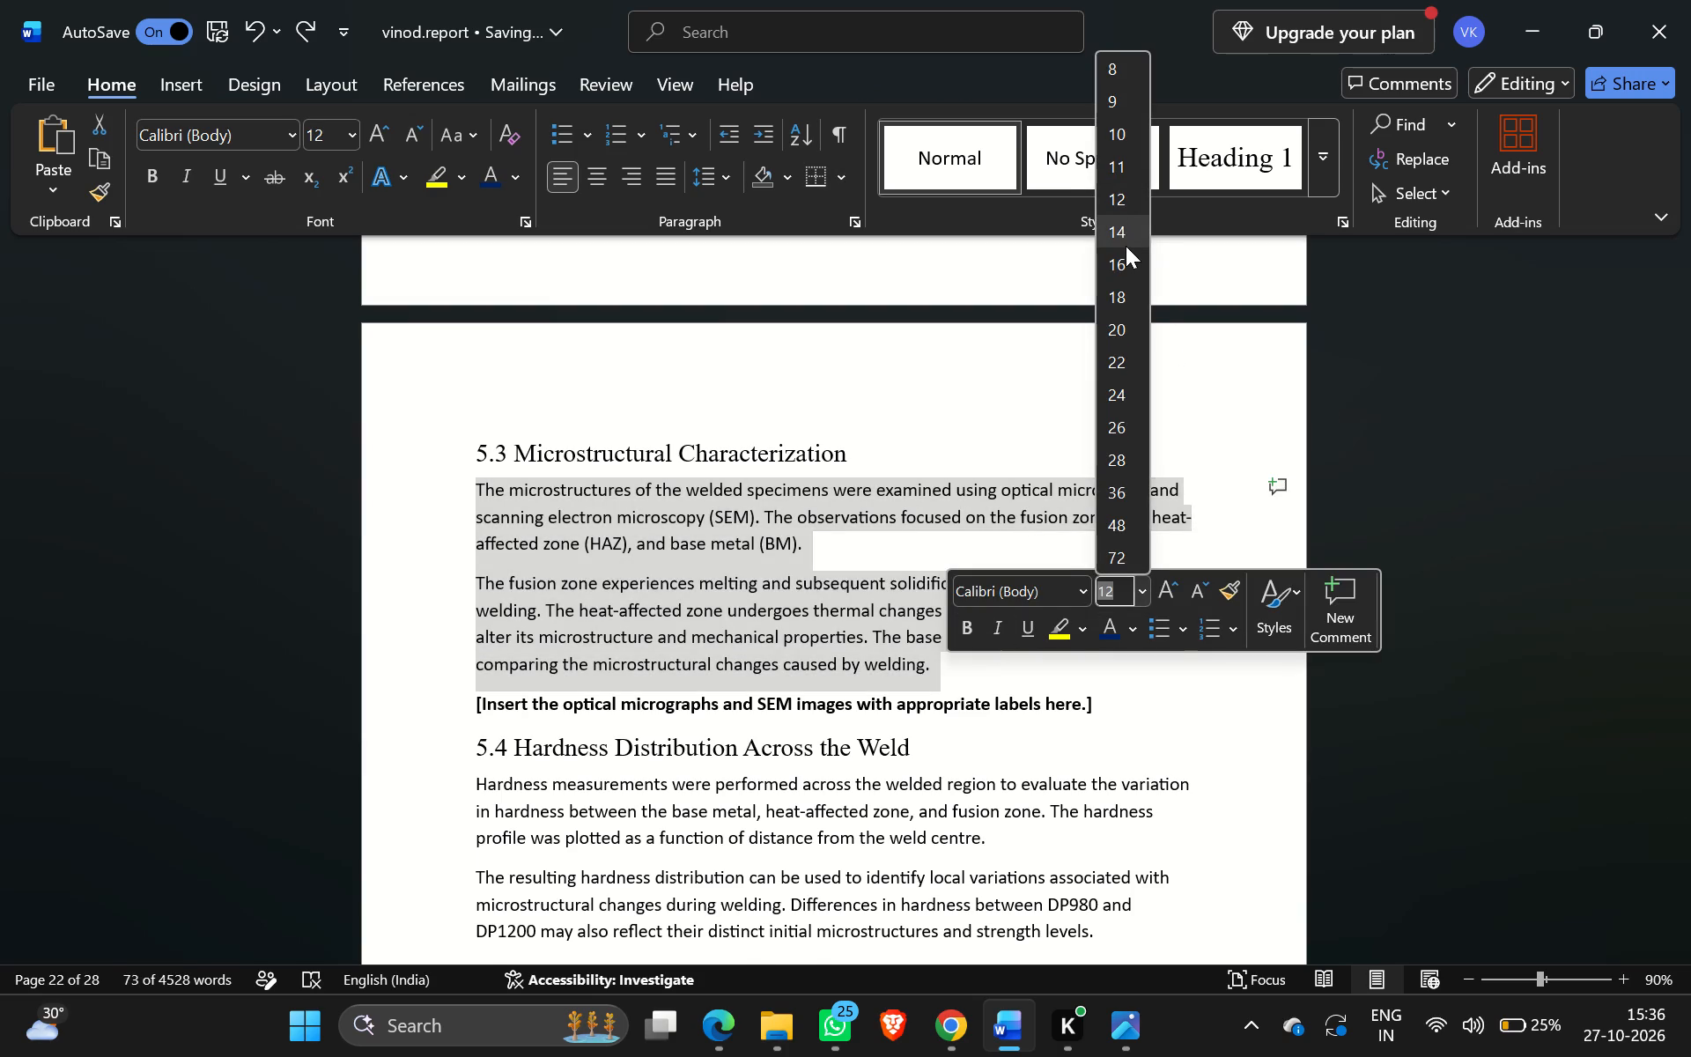
{"action": "left_click", "coordinate": [1126, 218]}
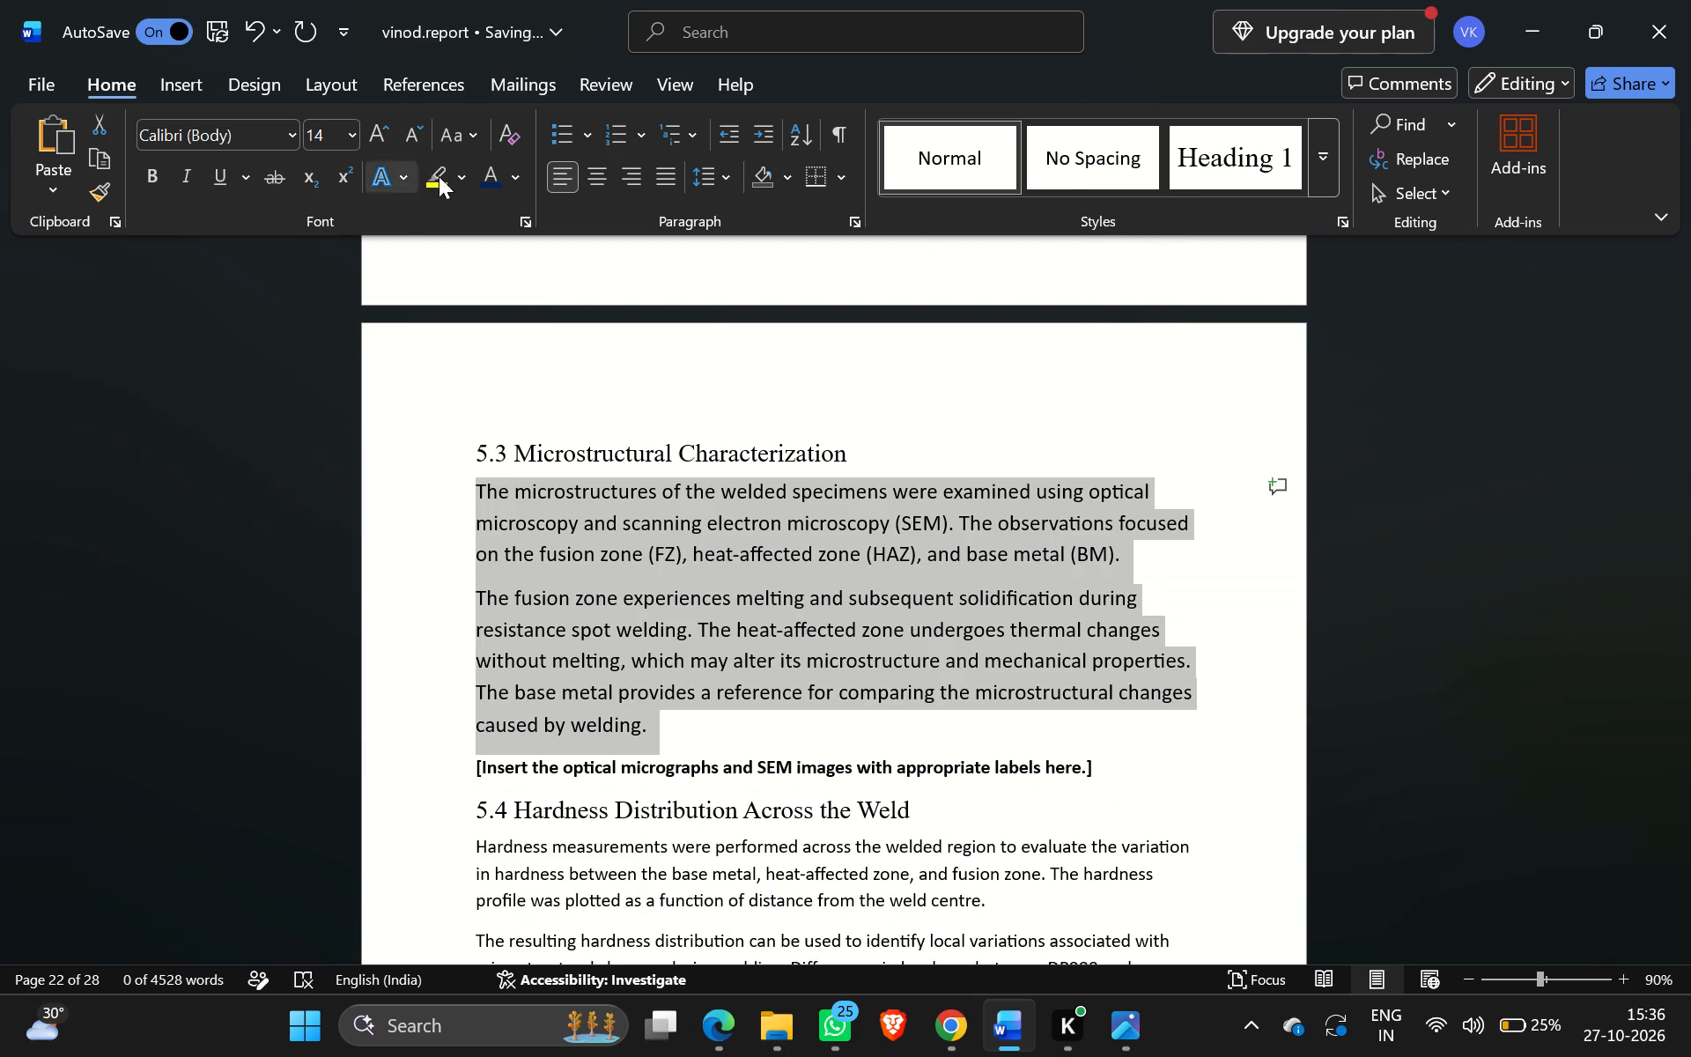
{"action": "left_click", "coordinate": [671, 174]}
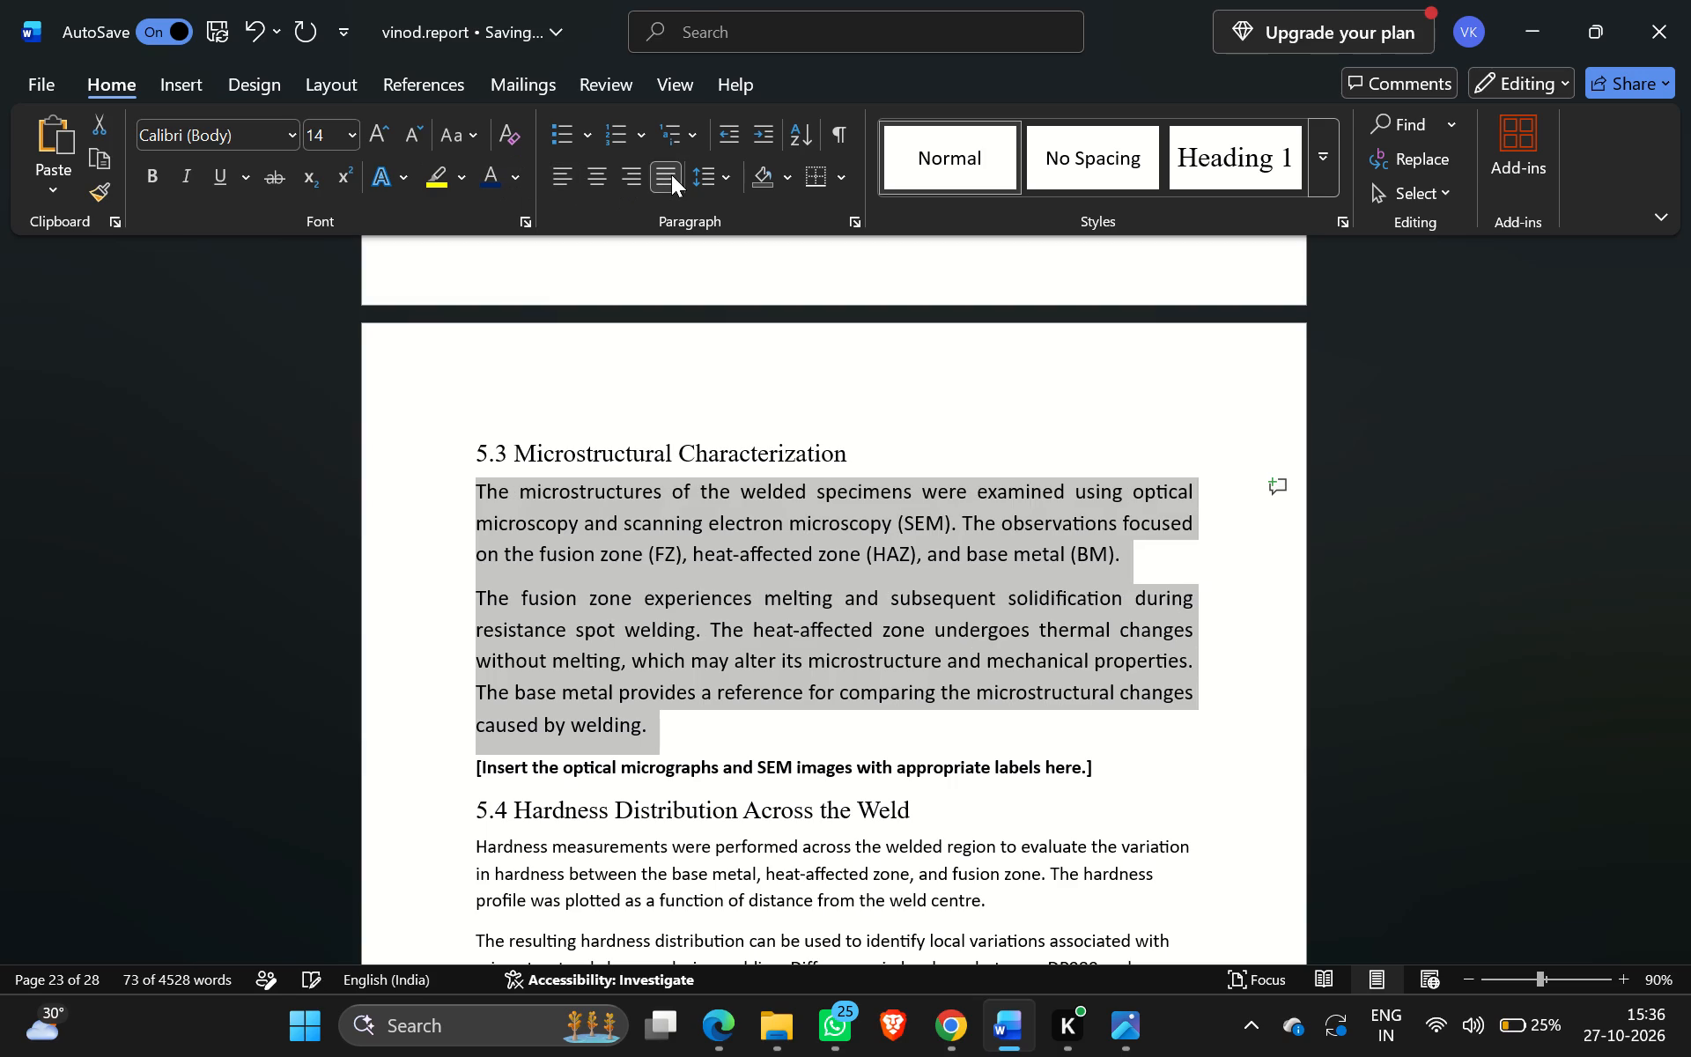
{"action": "left_click", "coordinate": [717, 689]}
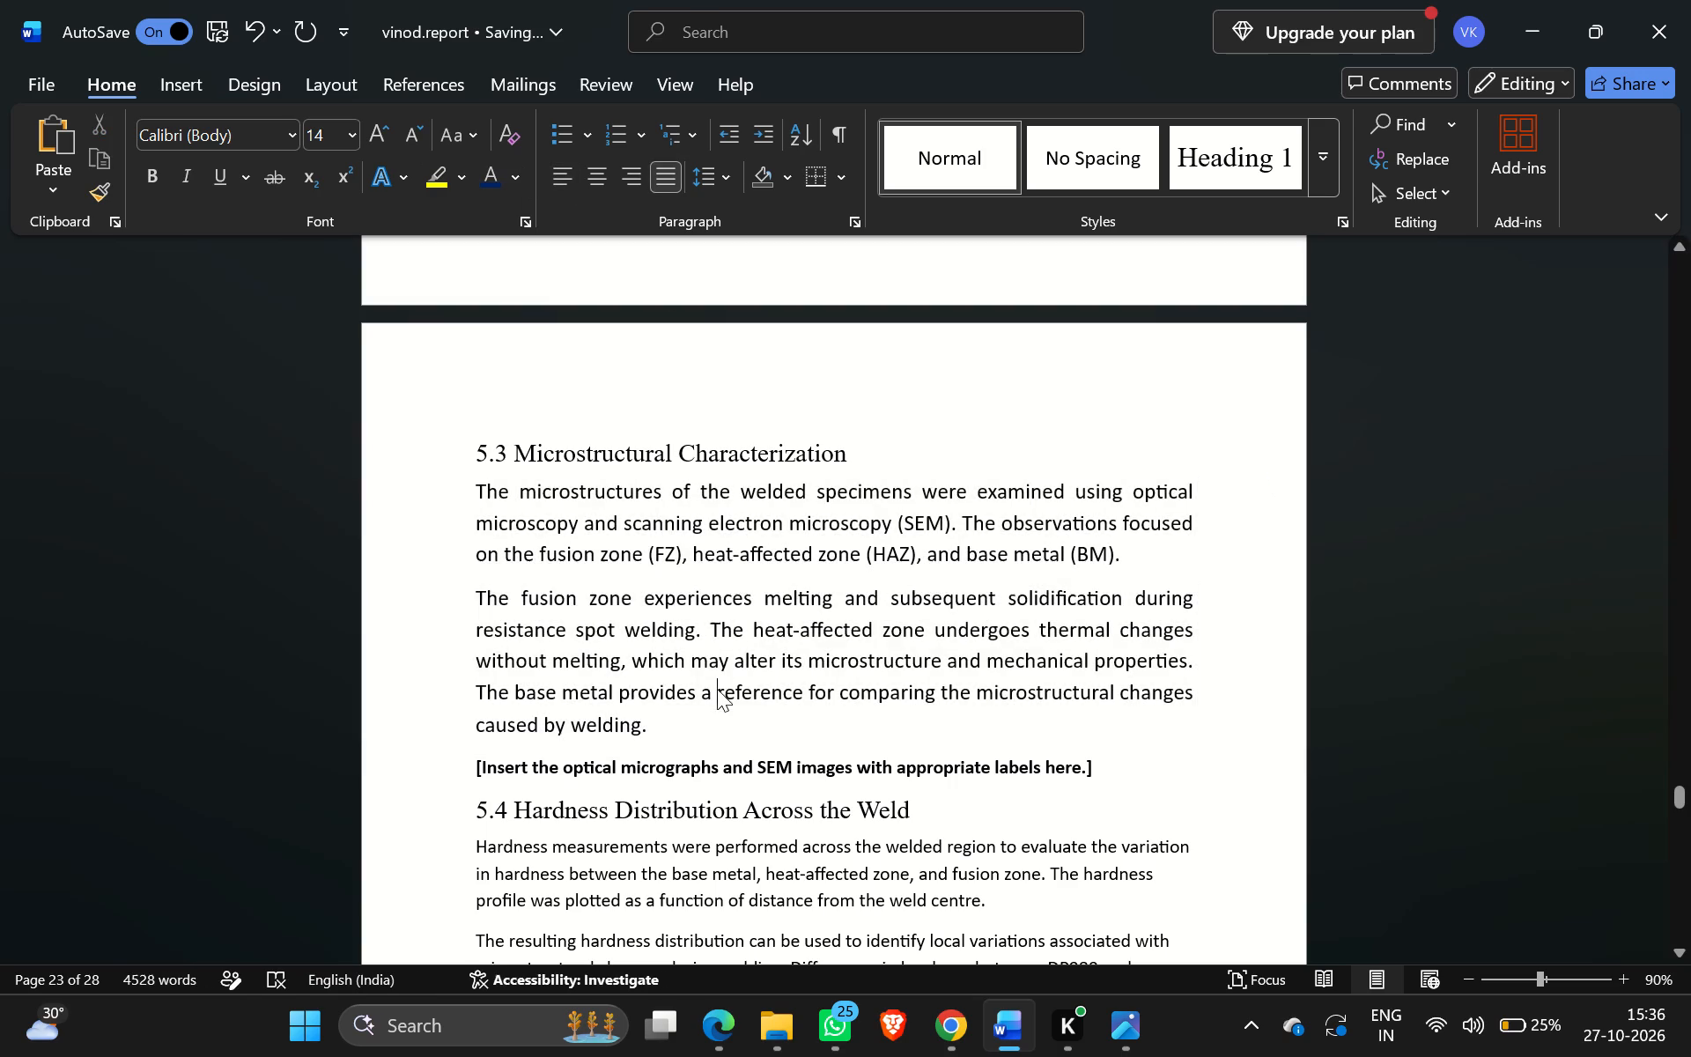
Justify the two body paragraphs of section 5.2 together with the table of weld nugget figures and captions below them.
{"action": "scroll", "coordinate": [717, 689], "scroll_direction": "down", "scroll_amount": 1}
{"action": "scroll", "coordinate": [717, 689], "scroll_direction": "up", "scroll_amount": 3}
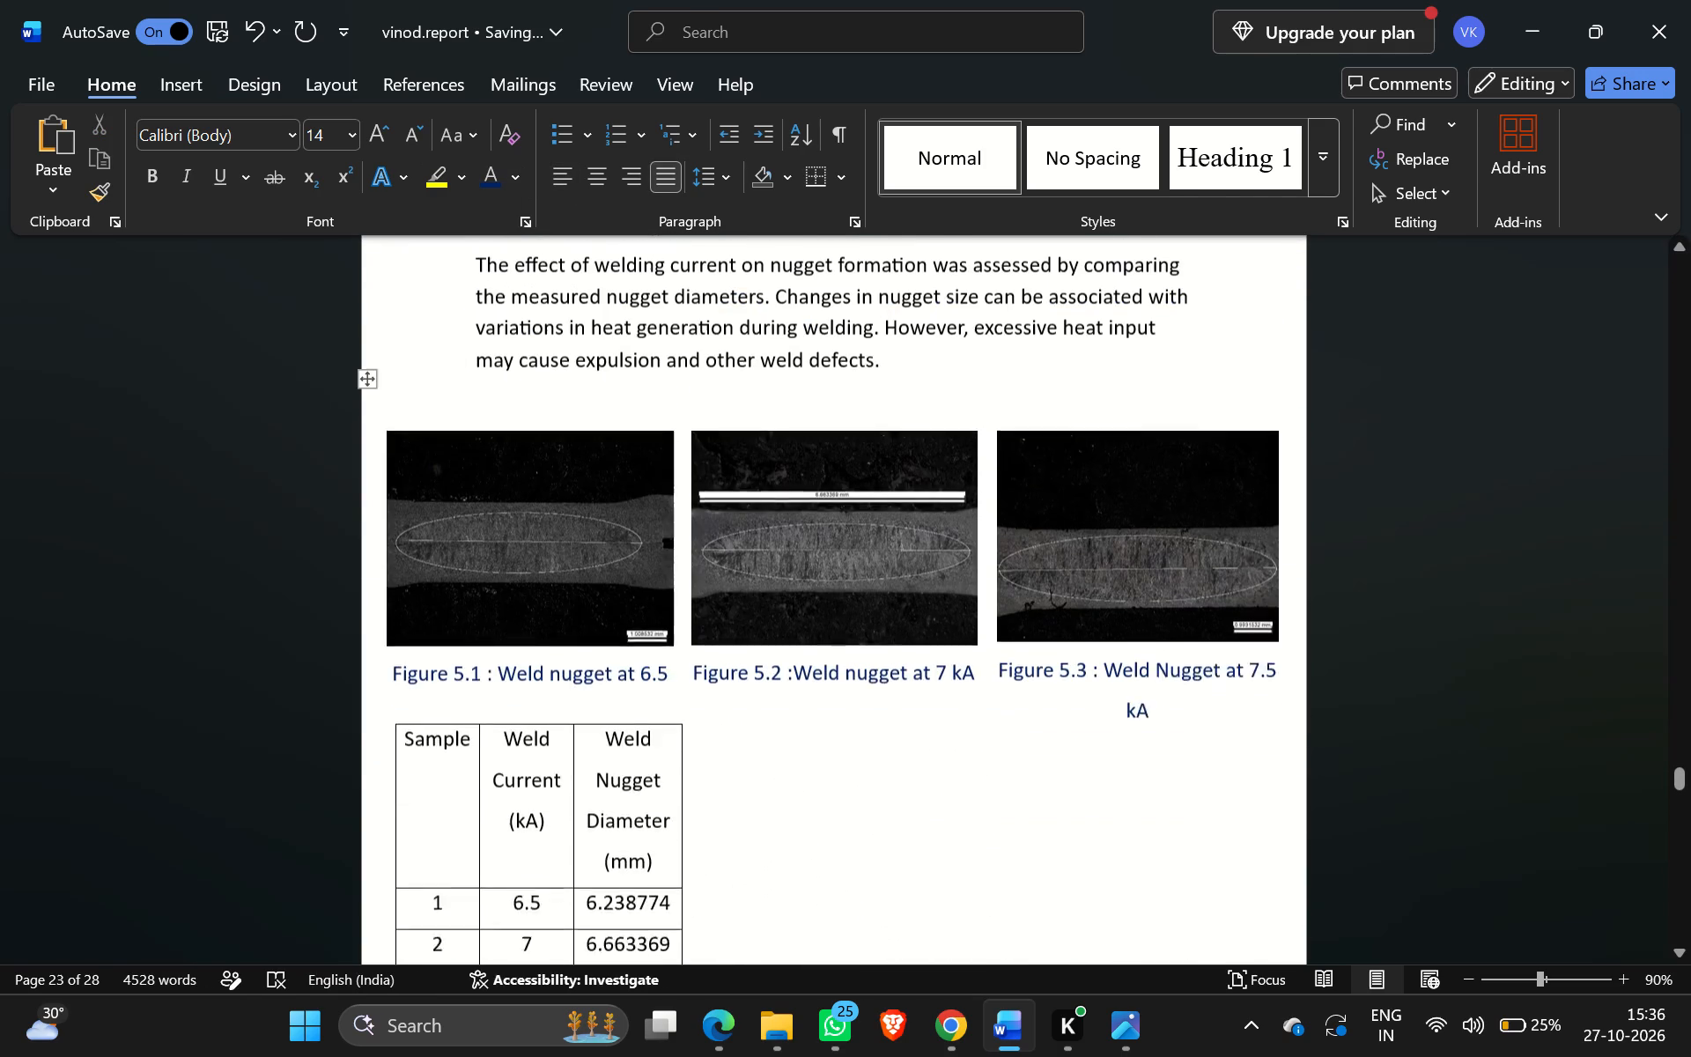
{"action": "scroll", "coordinate": [717, 689], "scroll_direction": "up", "scroll_amount": 1}
{"action": "left_click_drag", "start_coordinate": [870, 425], "coordinate": [660, 336]}
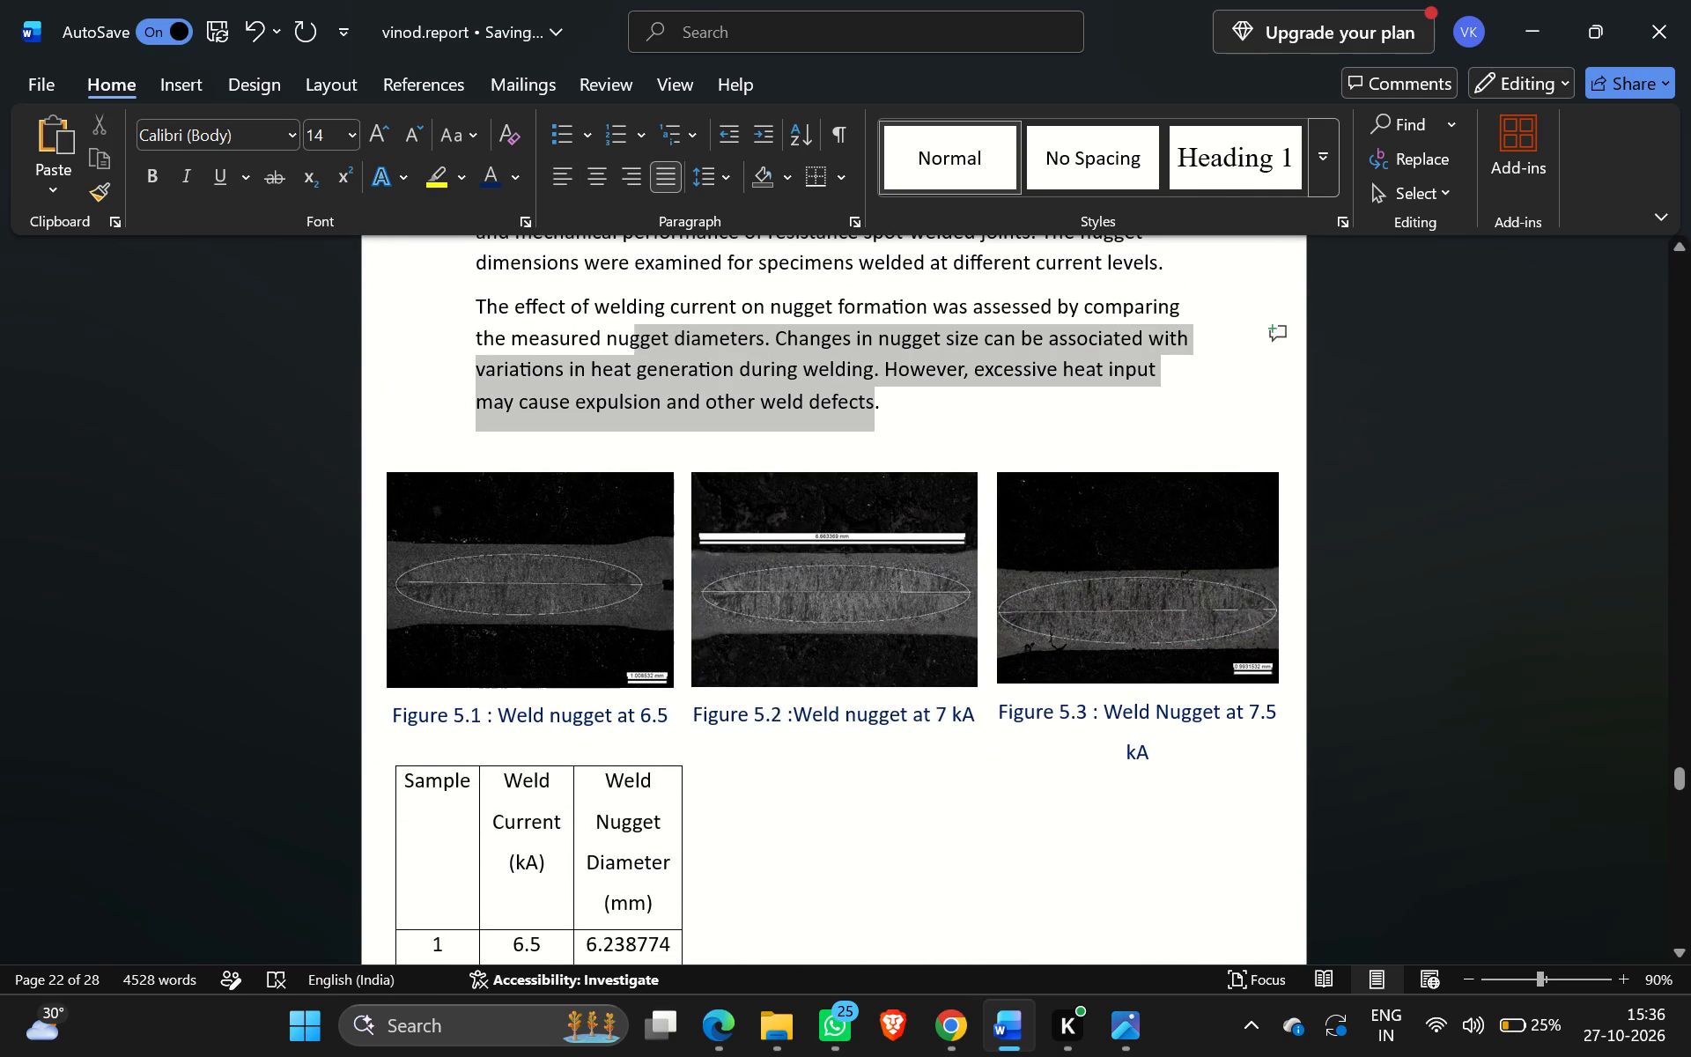
{"action": "left_click_drag", "start_coordinate": [660, 336], "coordinate": [585, 357]}
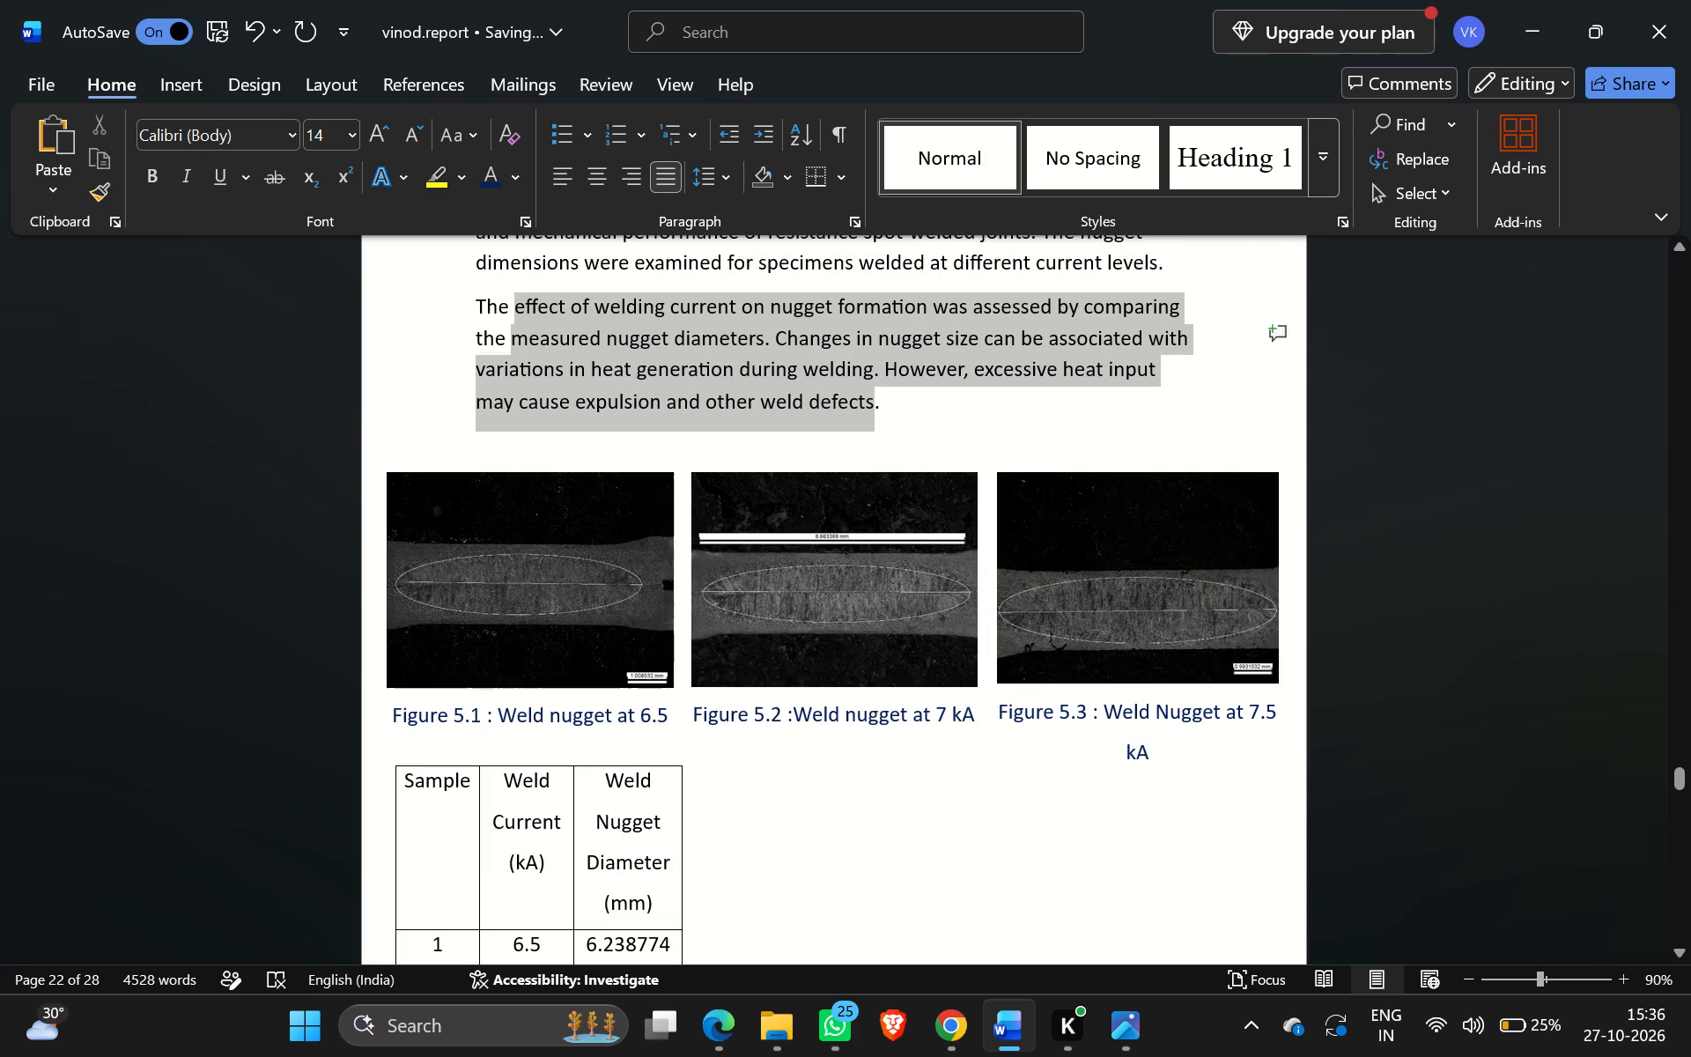
{"action": "left_click_drag", "start_coordinate": [585, 357], "coordinate": [654, 340]}
{"action": "scroll", "coordinate": [654, 340], "scroll_direction": "up", "scroll_amount": 1}
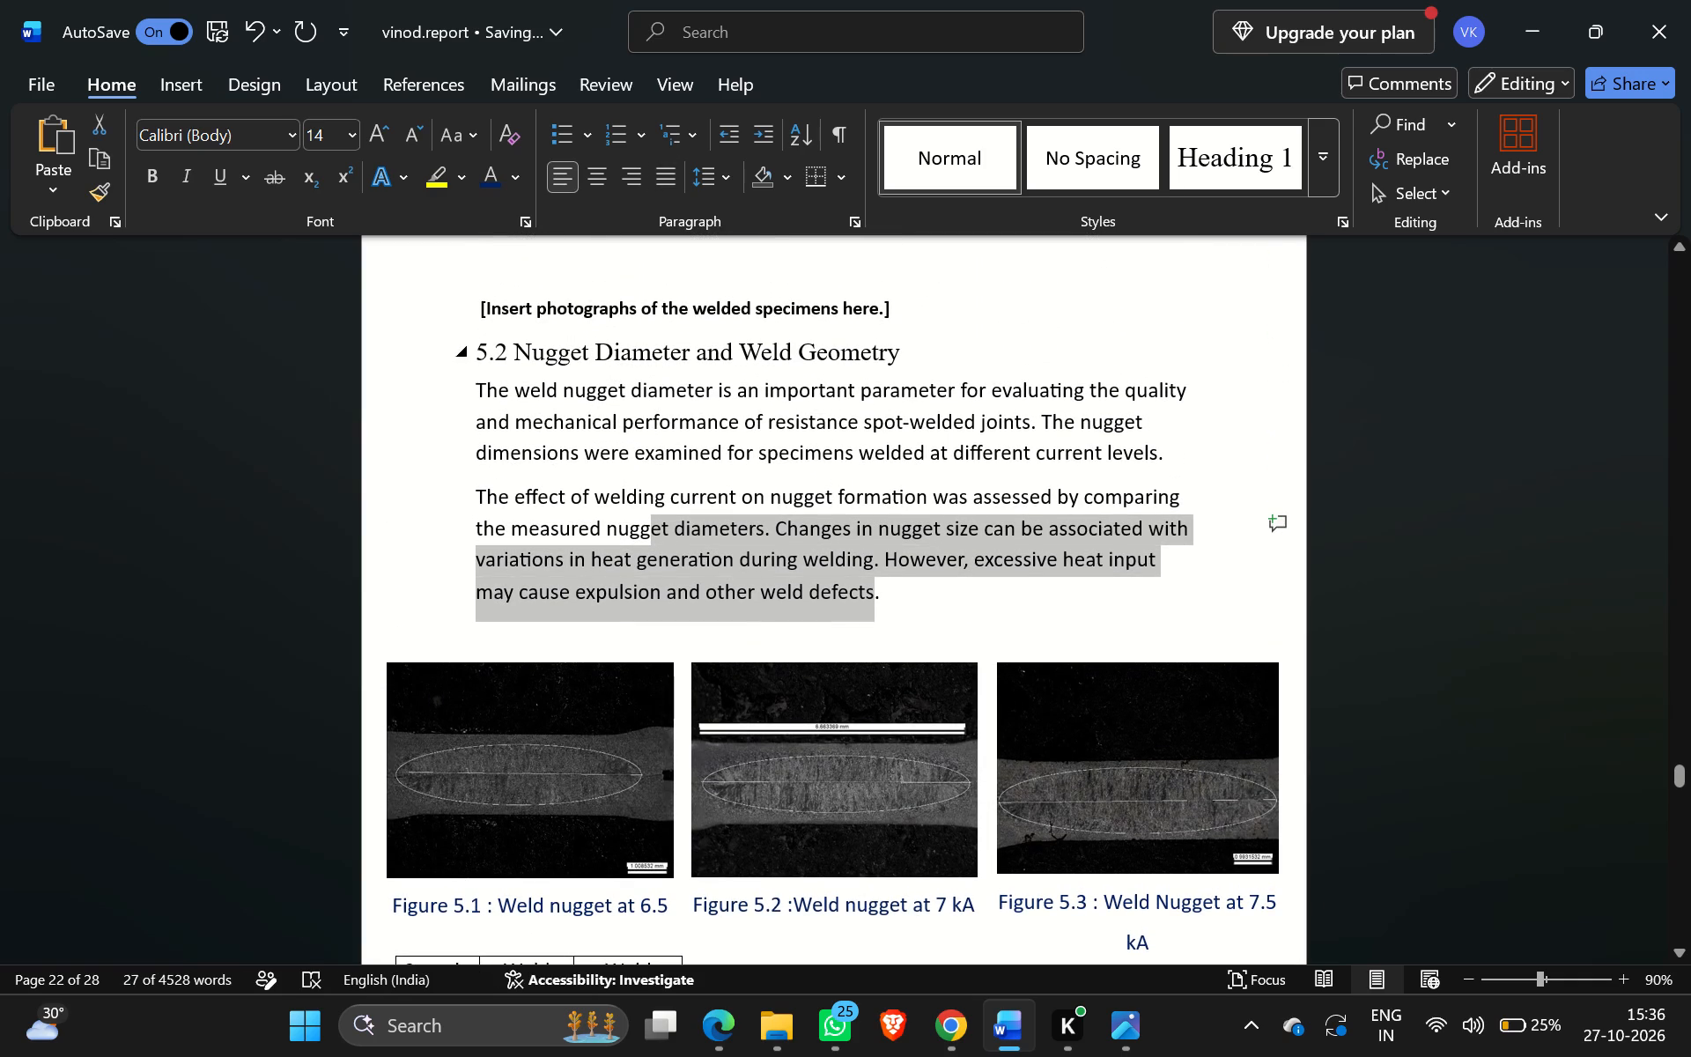
{"action": "left_click_drag", "start_coordinate": [474, 387], "coordinate": [869, 584]}
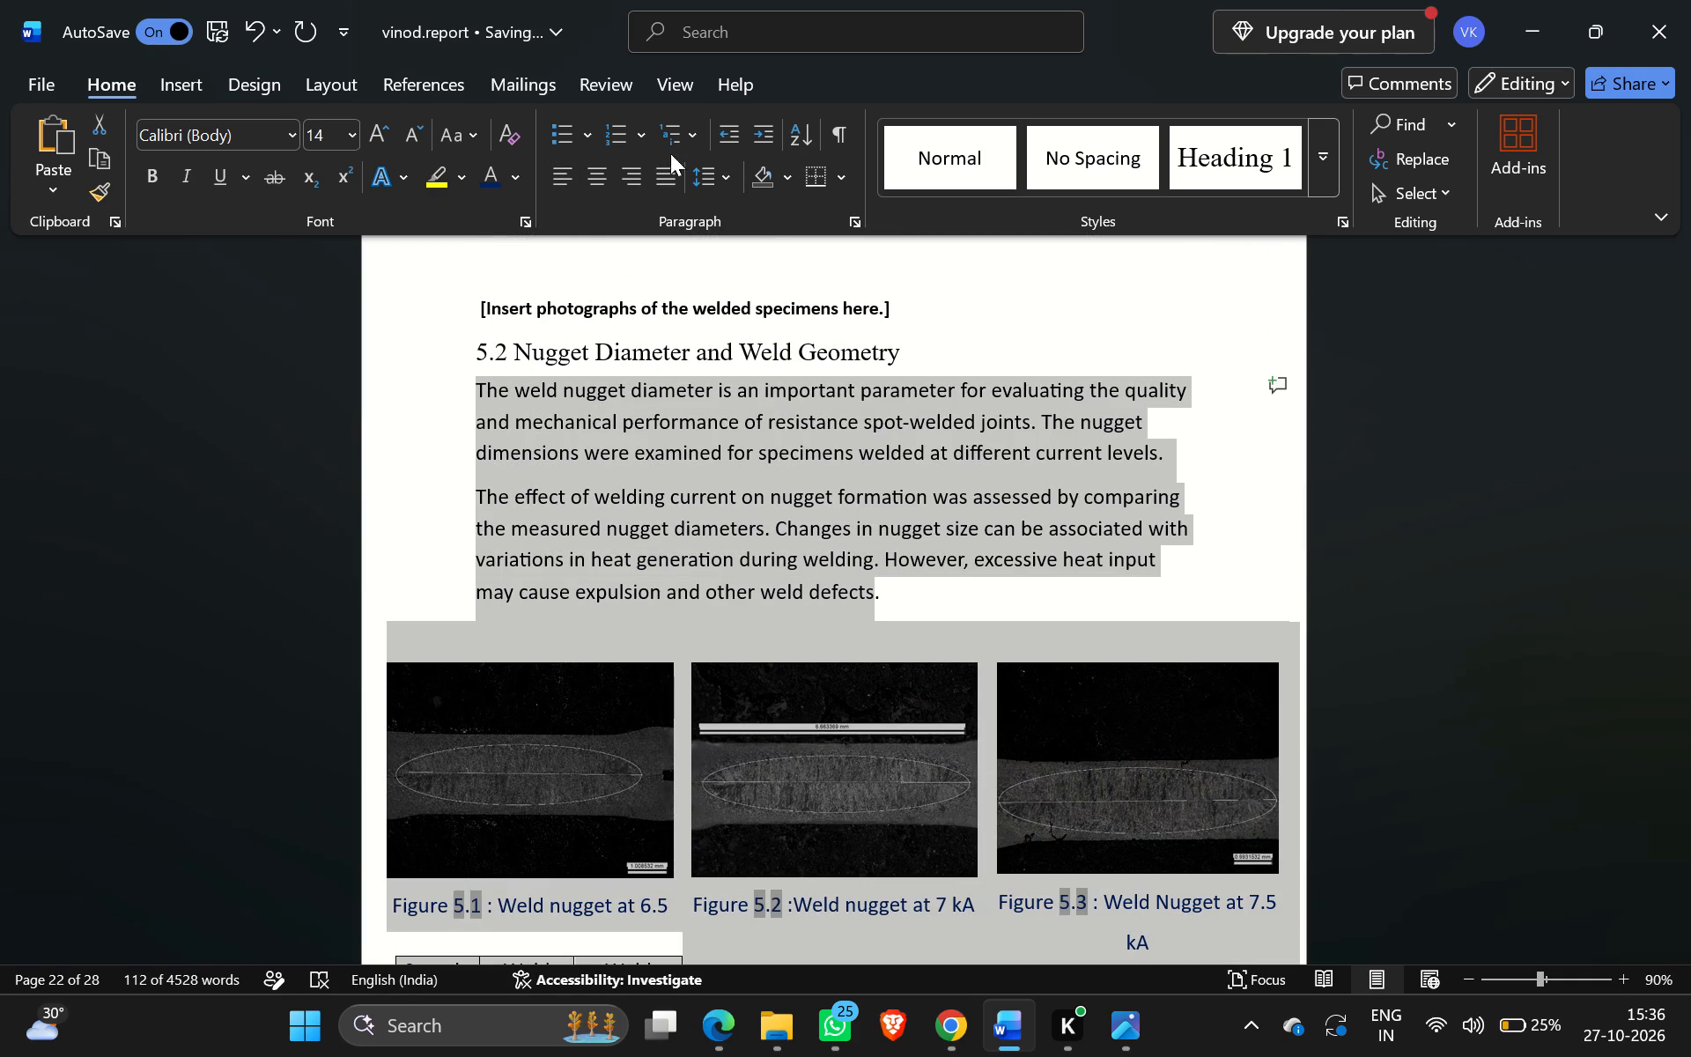
{"action": "left_click", "coordinate": [664, 171]}
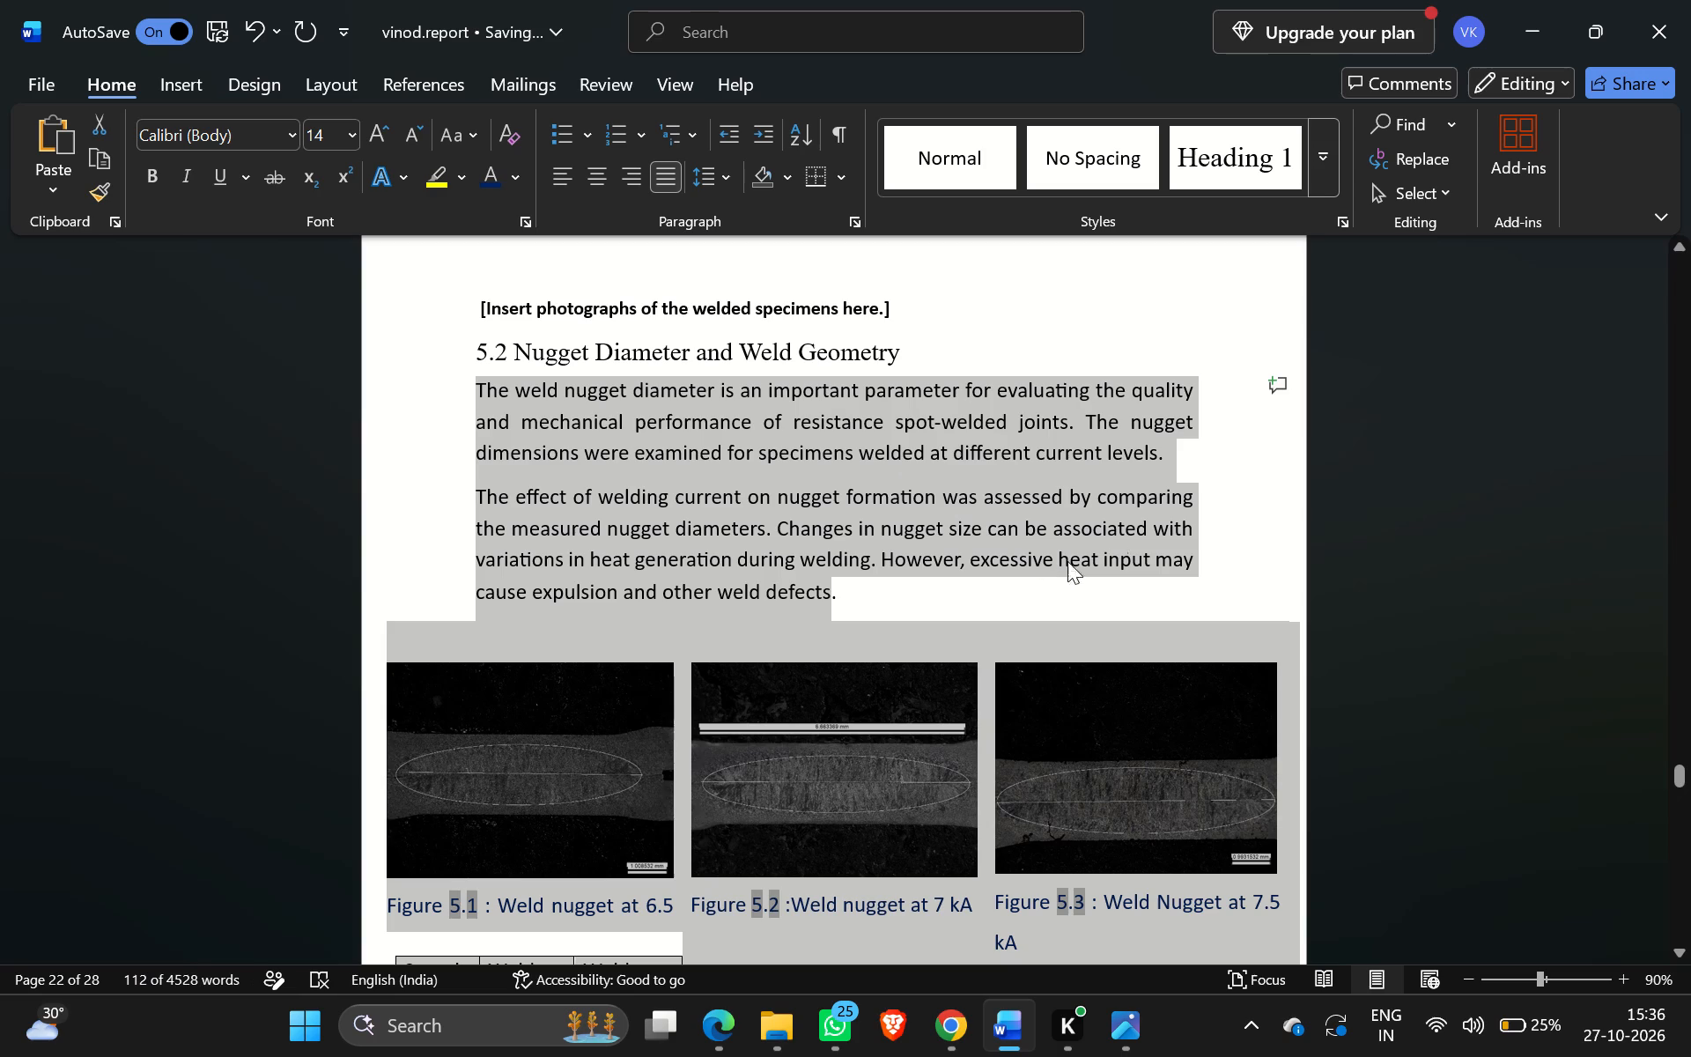
{"action": "left_click", "coordinate": [1246, 512]}
Delete the nugget diameter table beneath the Figure 5.1 caption.
{"action": "scroll", "coordinate": [1246, 512], "scroll_direction": "down", "scroll_amount": 1}
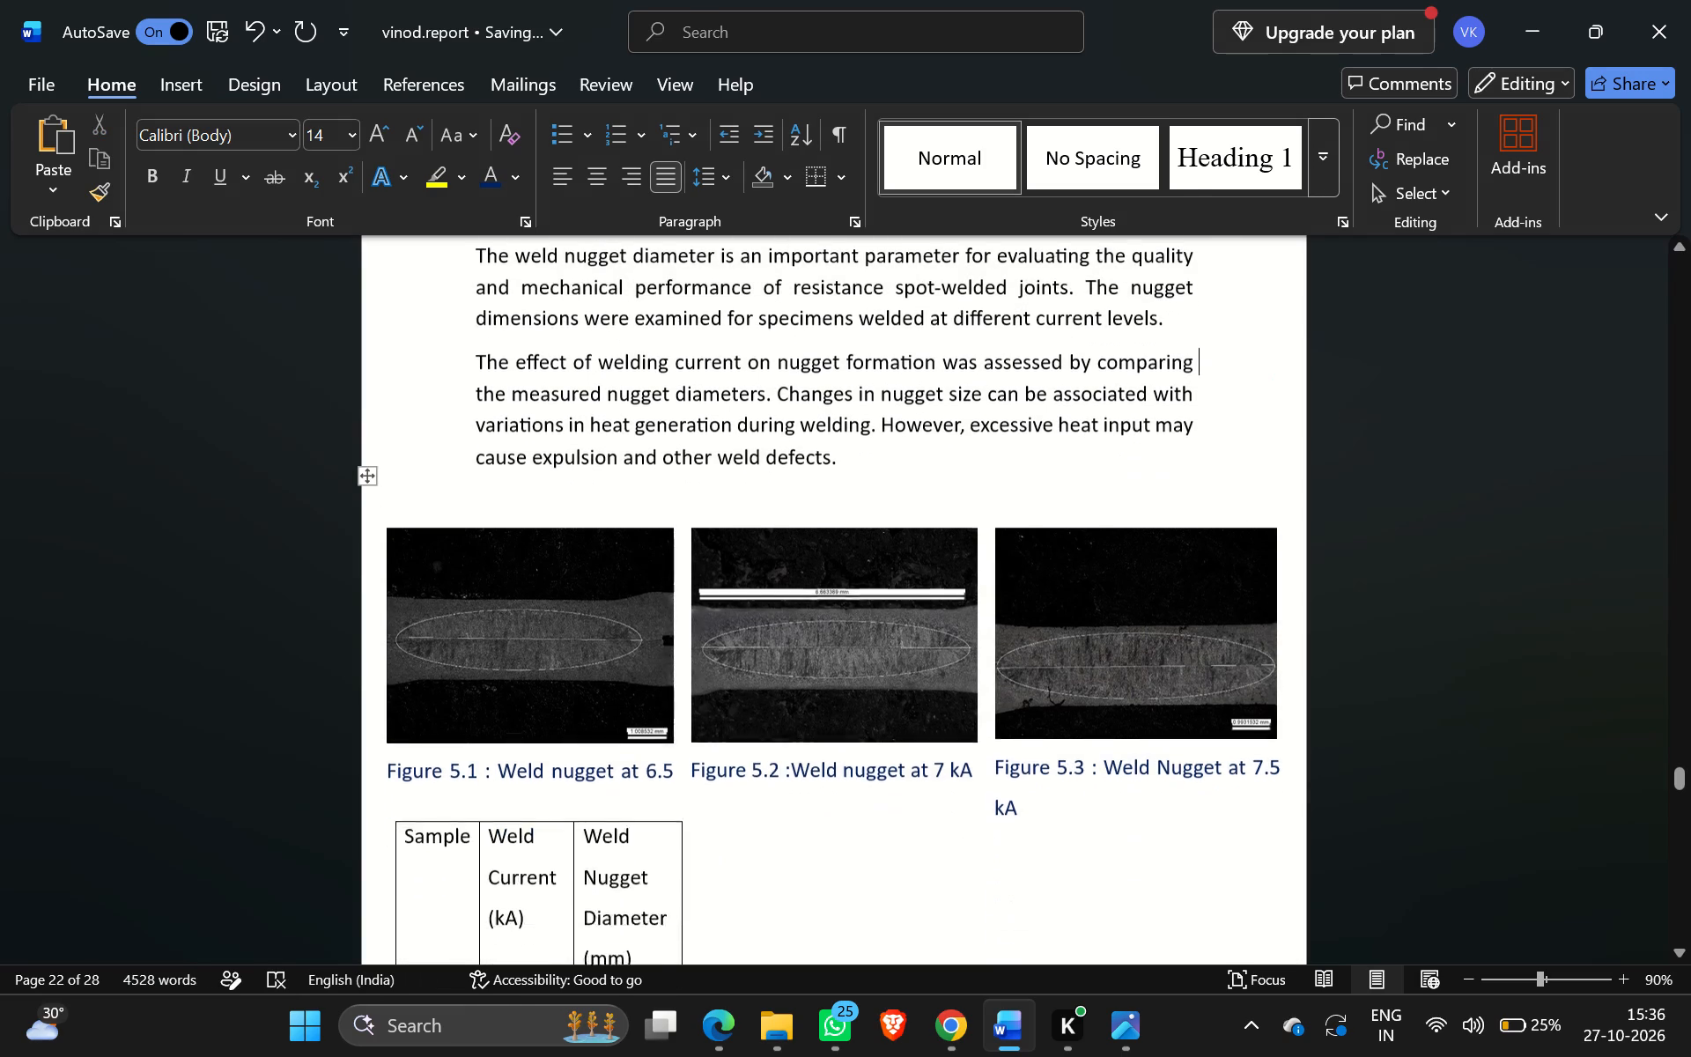
{"action": "scroll", "coordinate": [1246, 512], "scroll_direction": "down", "scroll_amount": 1}
{"action": "scroll", "coordinate": [1090, 482], "scroll_direction": "down", "scroll_amount": 1}
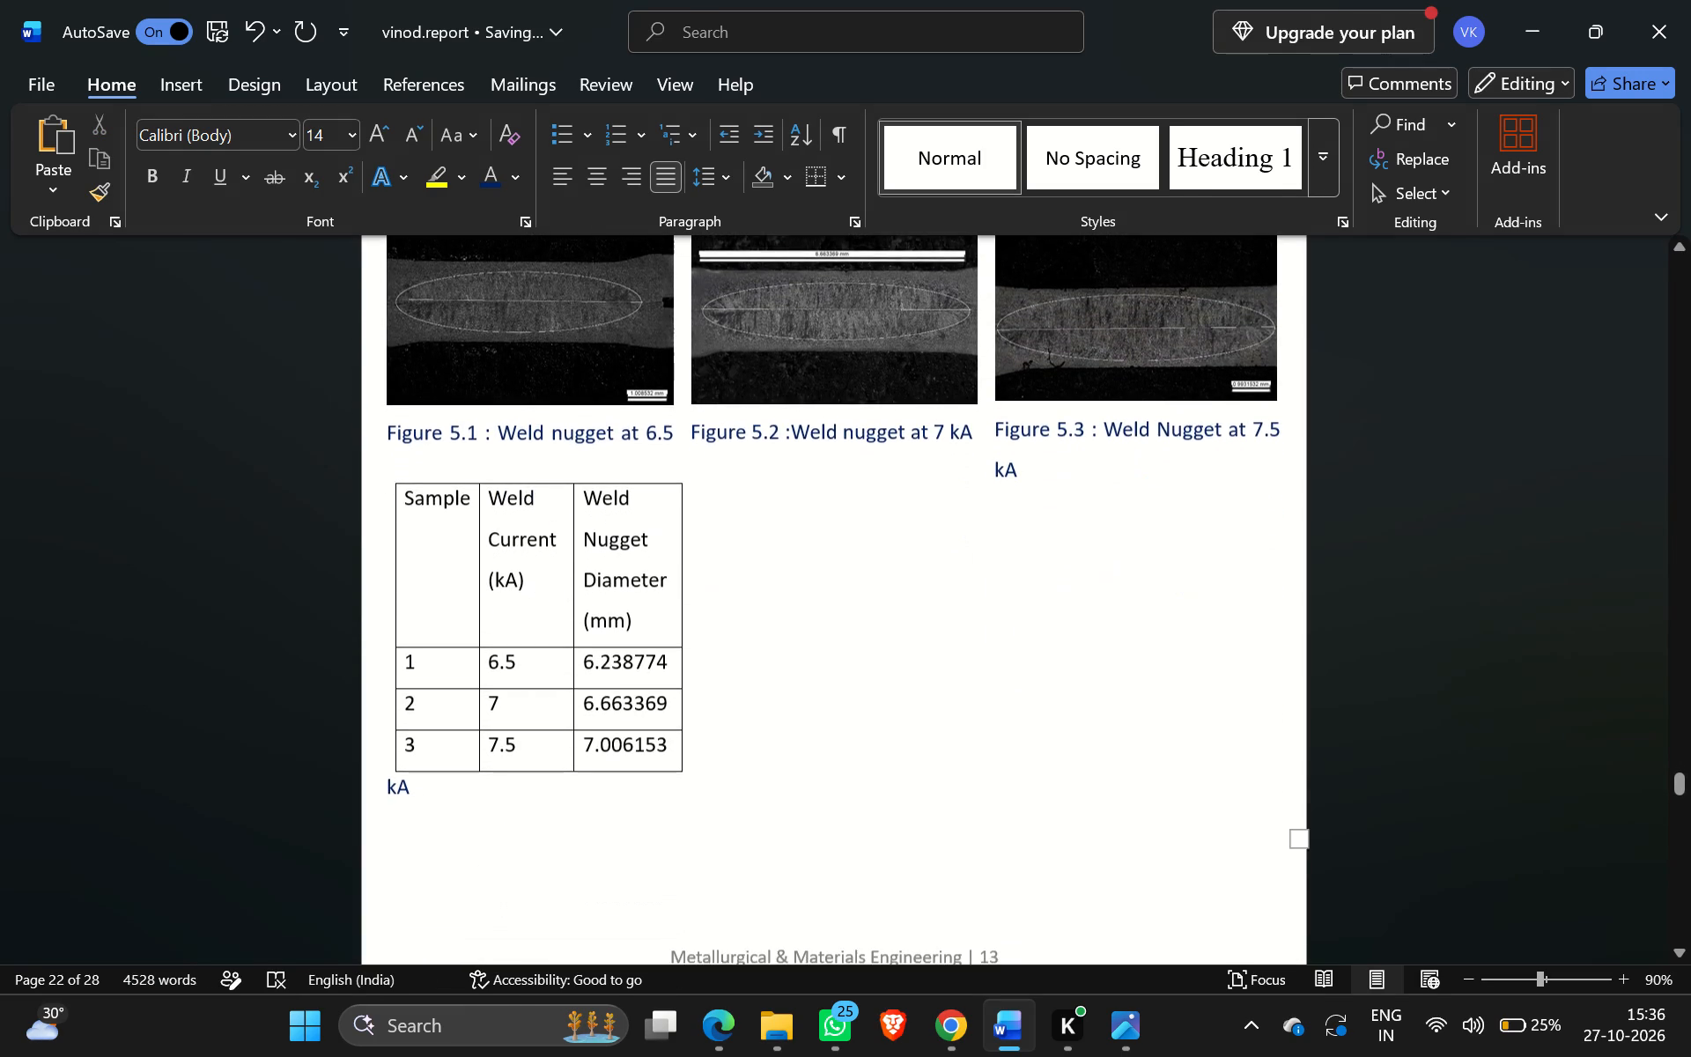
{"action": "left_click", "coordinate": [613, 535]}
{"action": "key", "text": "BackSpace"}
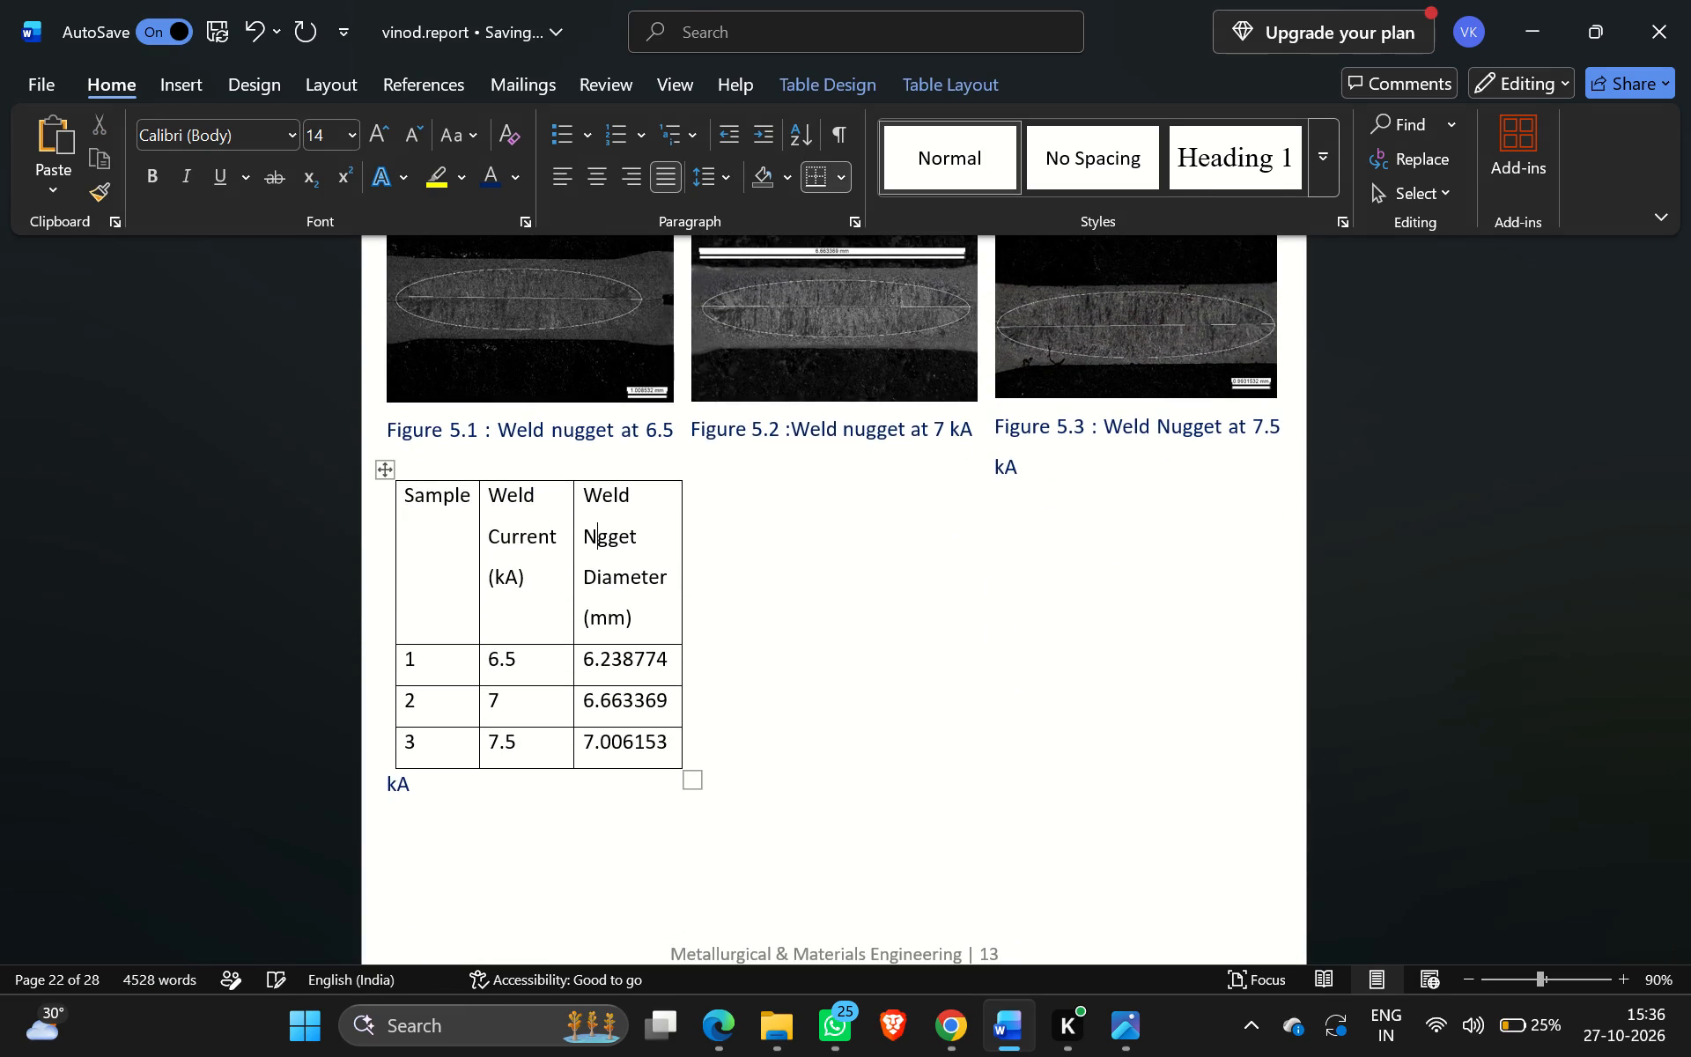
{"action": "right_click", "coordinate": [382, 471]}
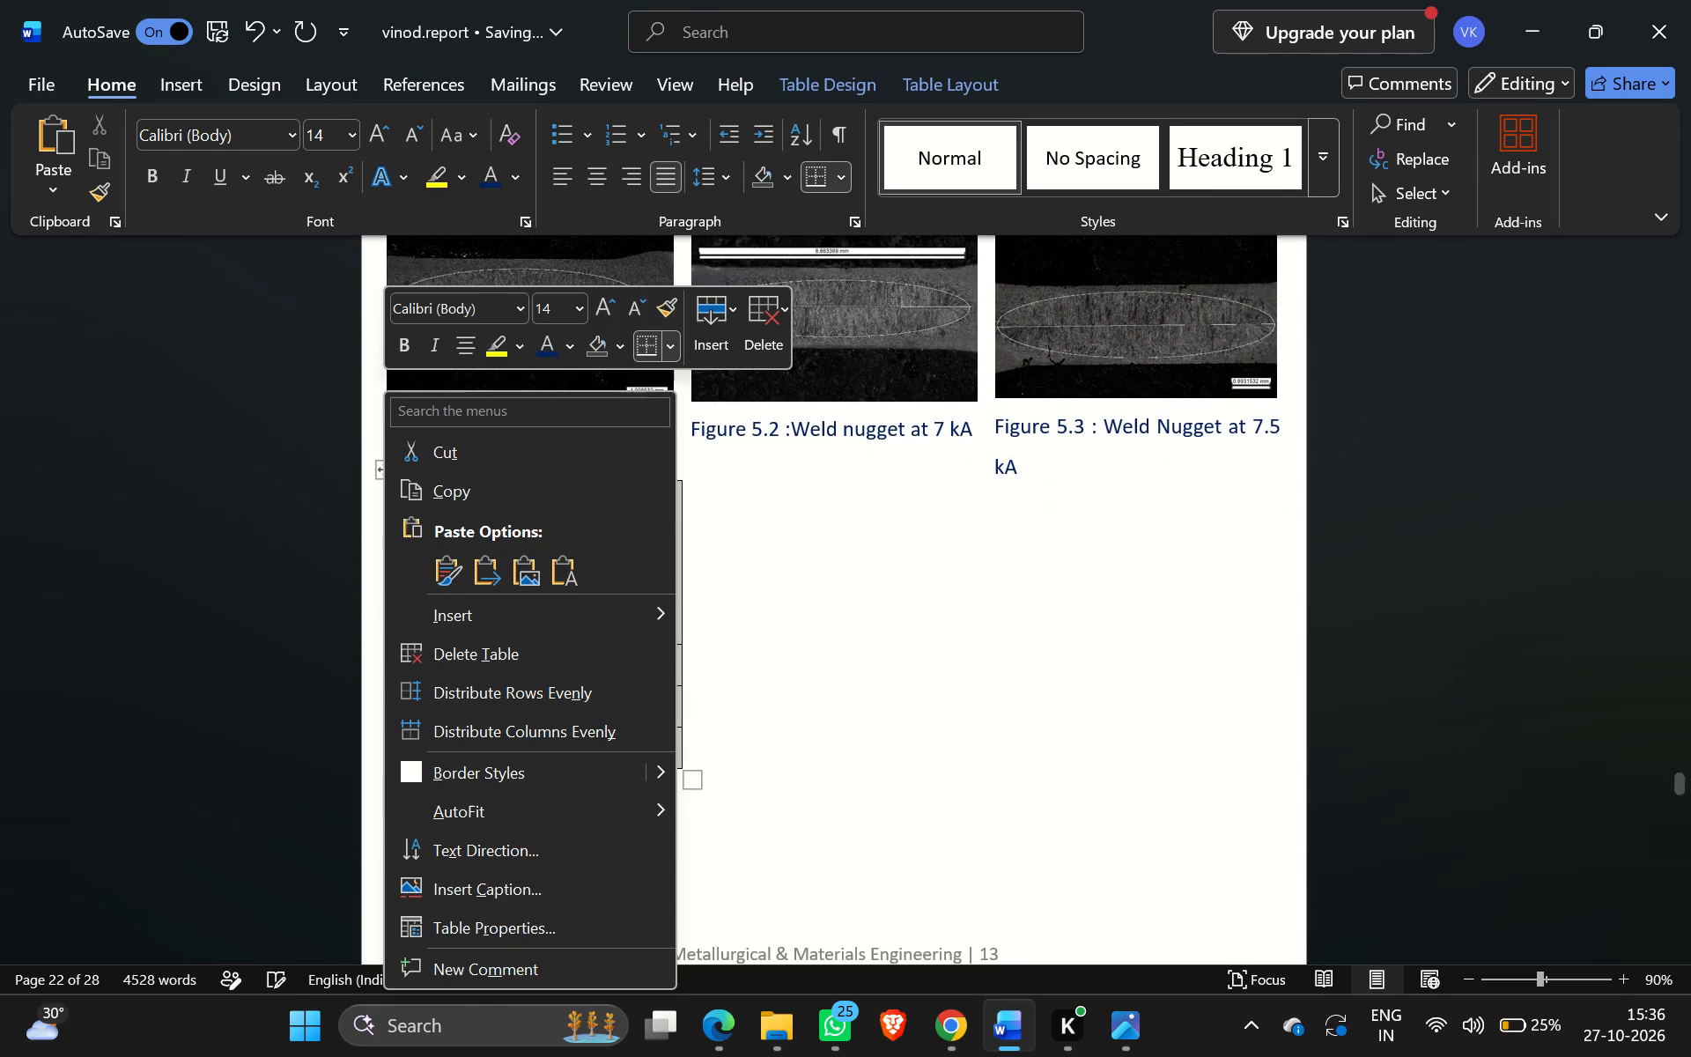
{"action": "left_click", "coordinate": [509, 658]}
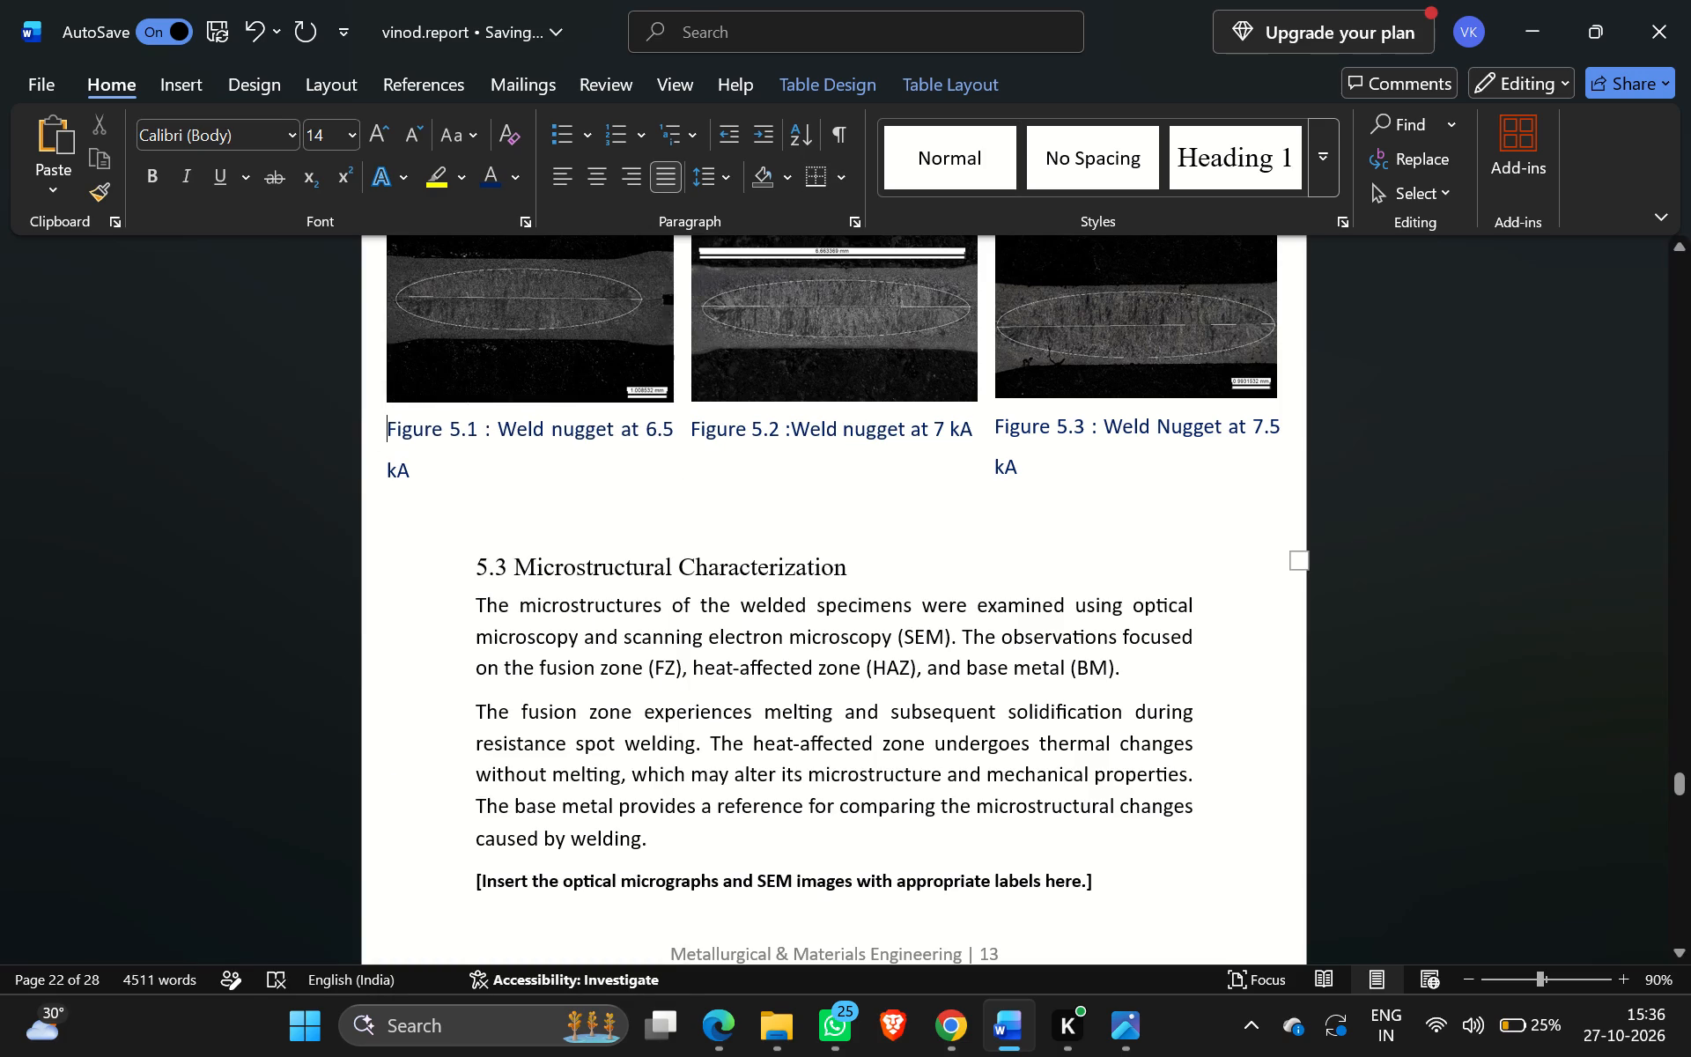
Examine the layout of the weld nugget figures and the surrounding text in the Results section, including sections 5.2 and 5.3.
{"action": "scroll", "coordinate": [483, 561], "scroll_direction": "up", "scroll_amount": 2}
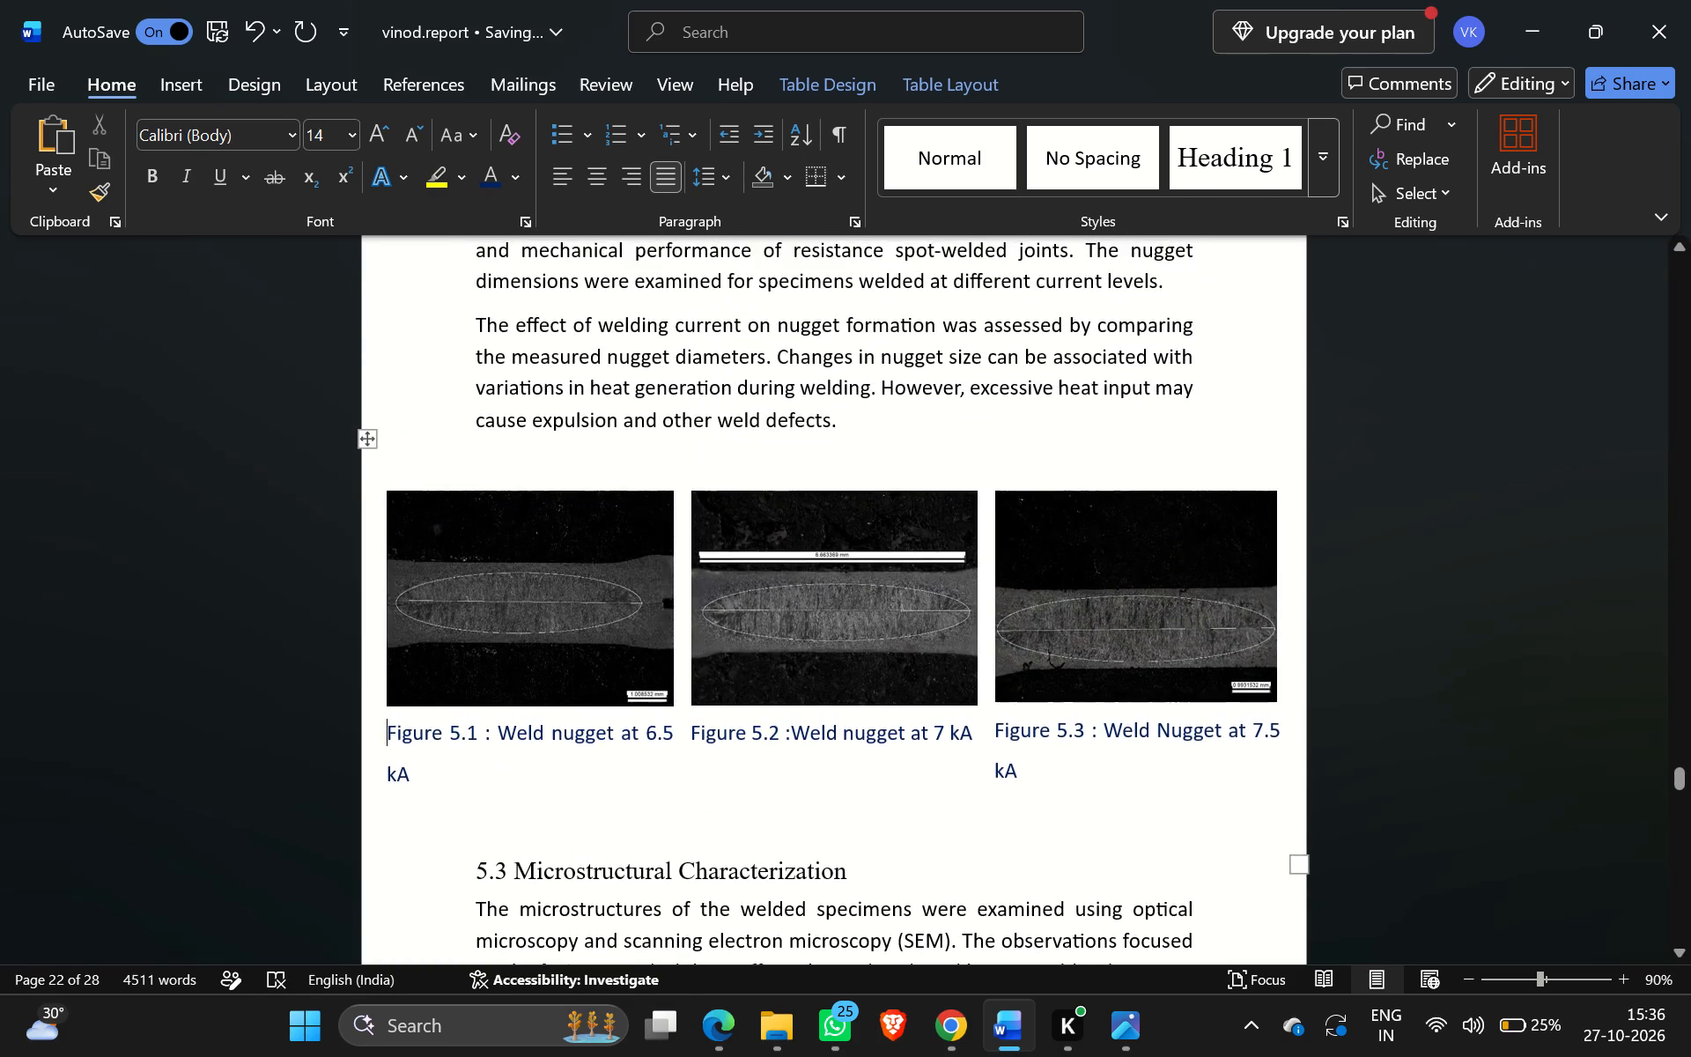
{"action": "scroll", "coordinate": [483, 561], "scroll_direction": "up", "scroll_amount": 2}
{"action": "scroll", "coordinate": [483, 561], "scroll_direction": "down", "scroll_amount": 3}
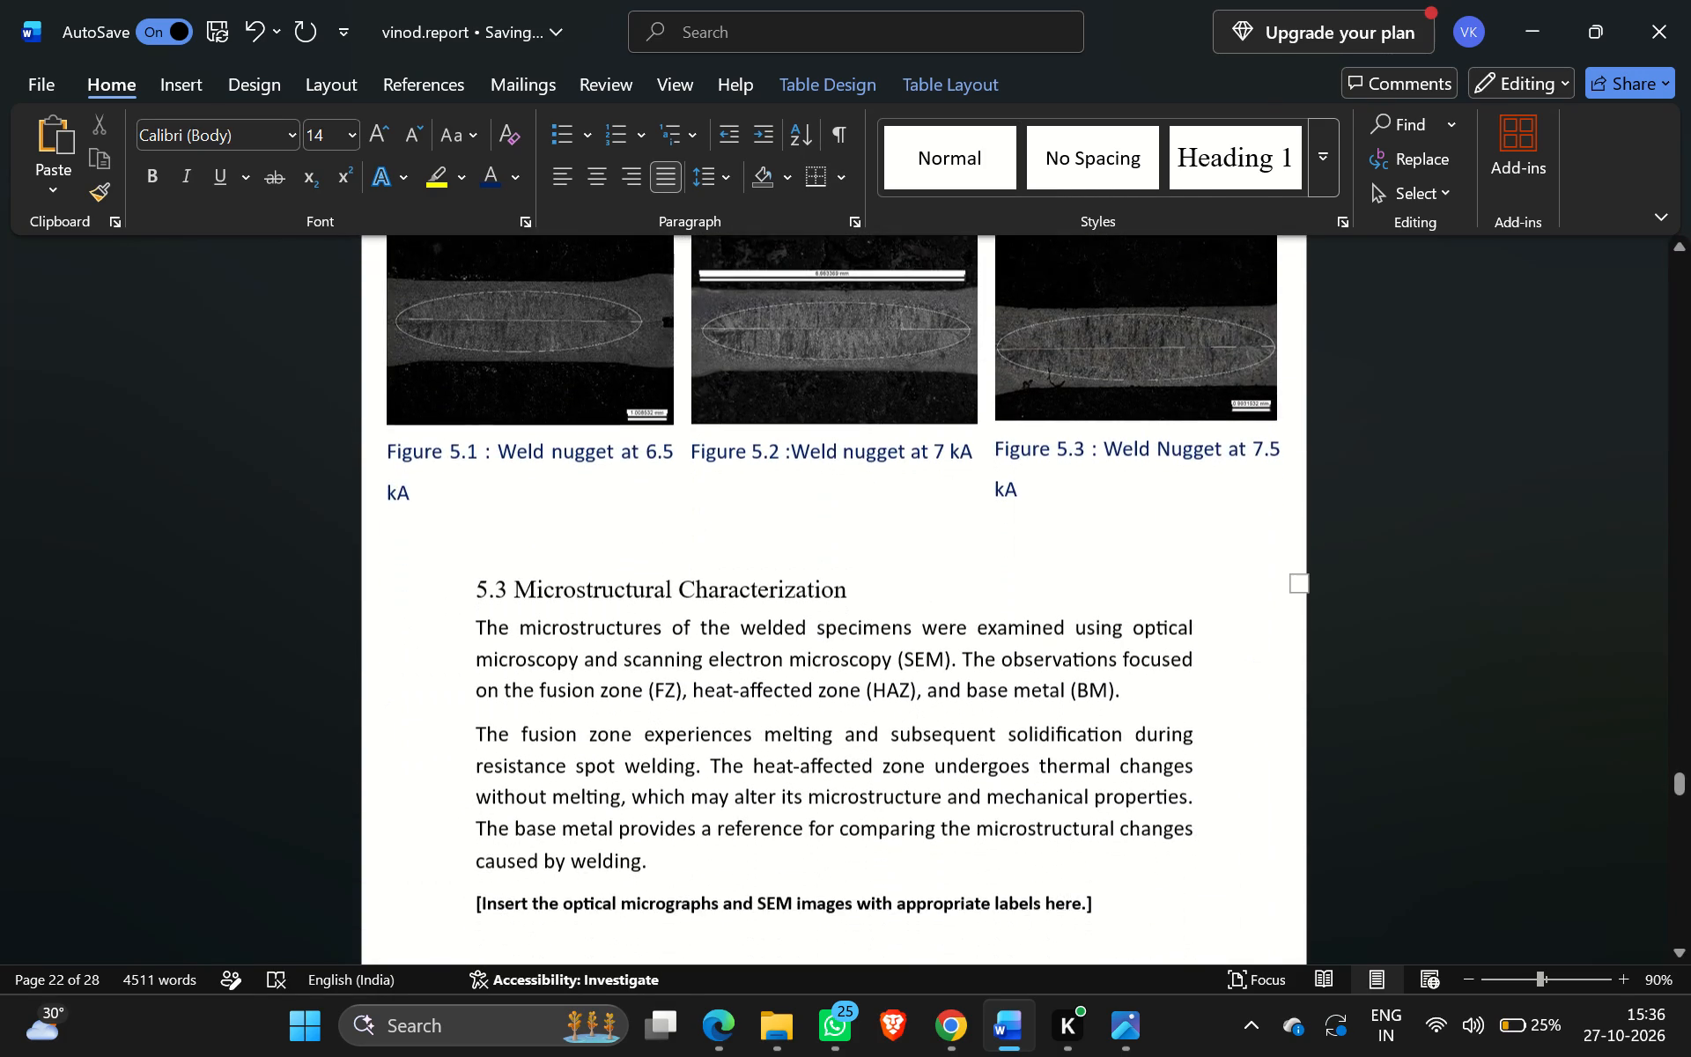
{"action": "left_click", "coordinate": [474, 602]}
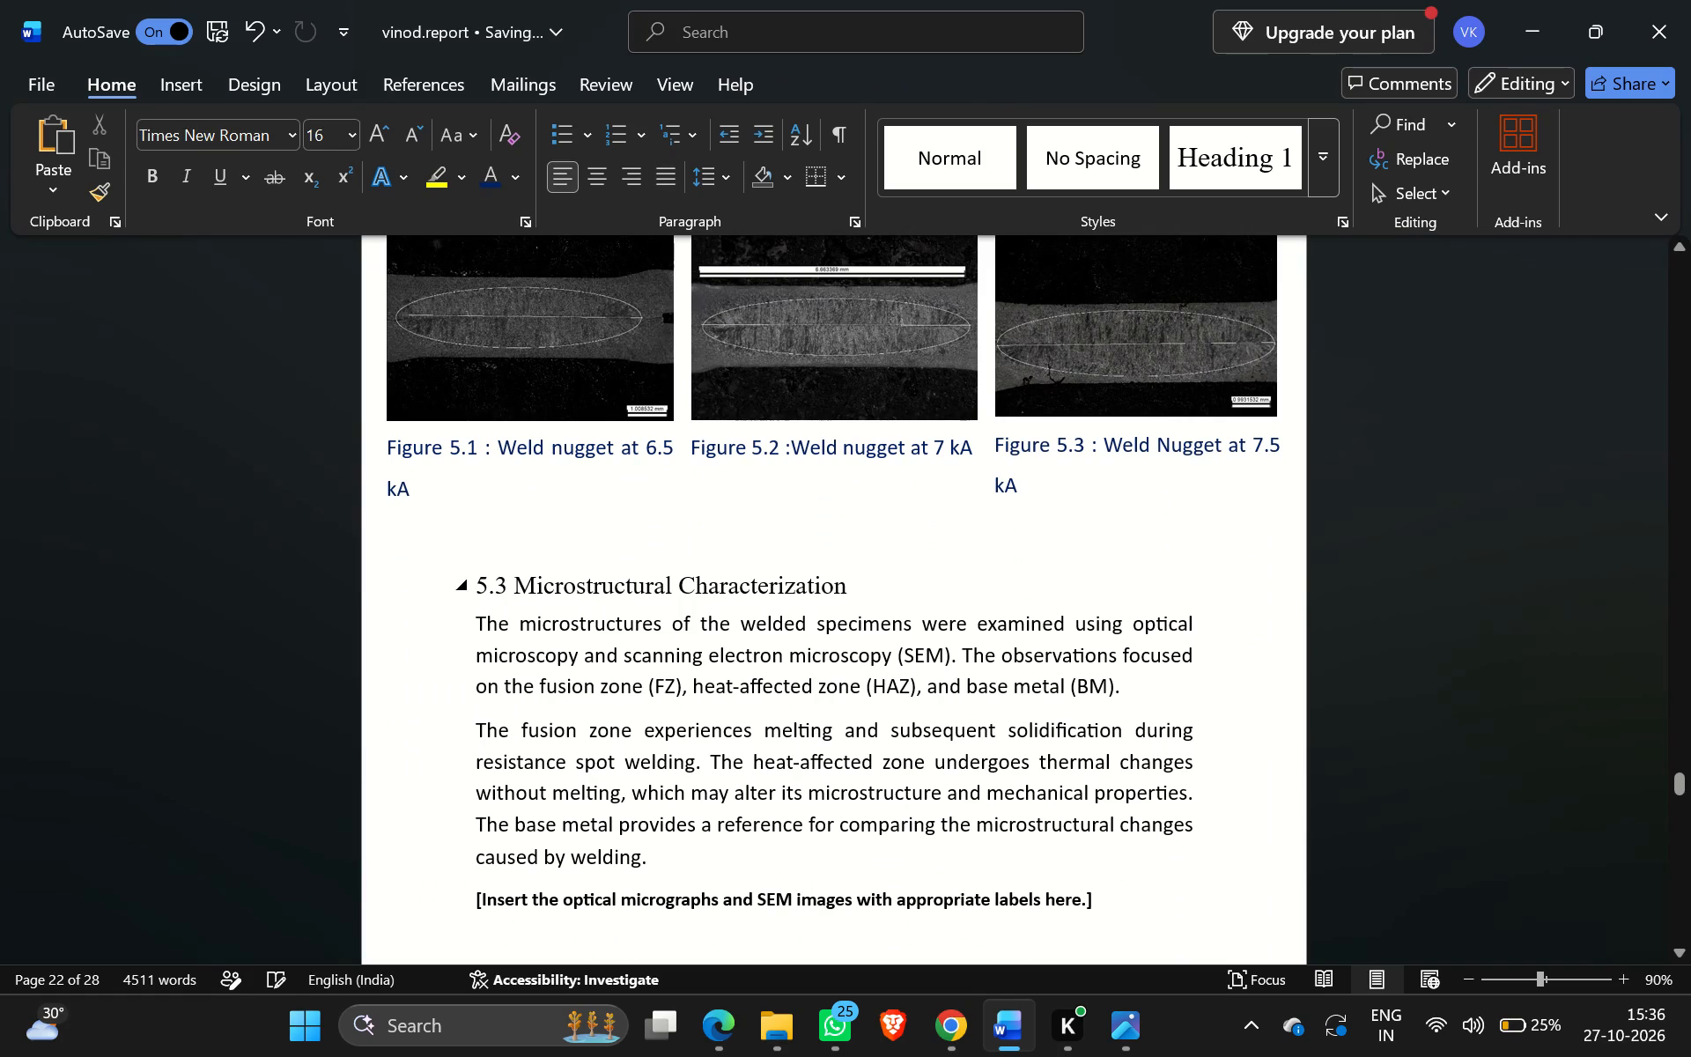
{"action": "left_click_drag", "start_coordinate": [474, 602], "coordinate": [439, 609]}
{"action": "left_click_drag", "start_coordinate": [475, 614], "coordinate": [708, 860]}
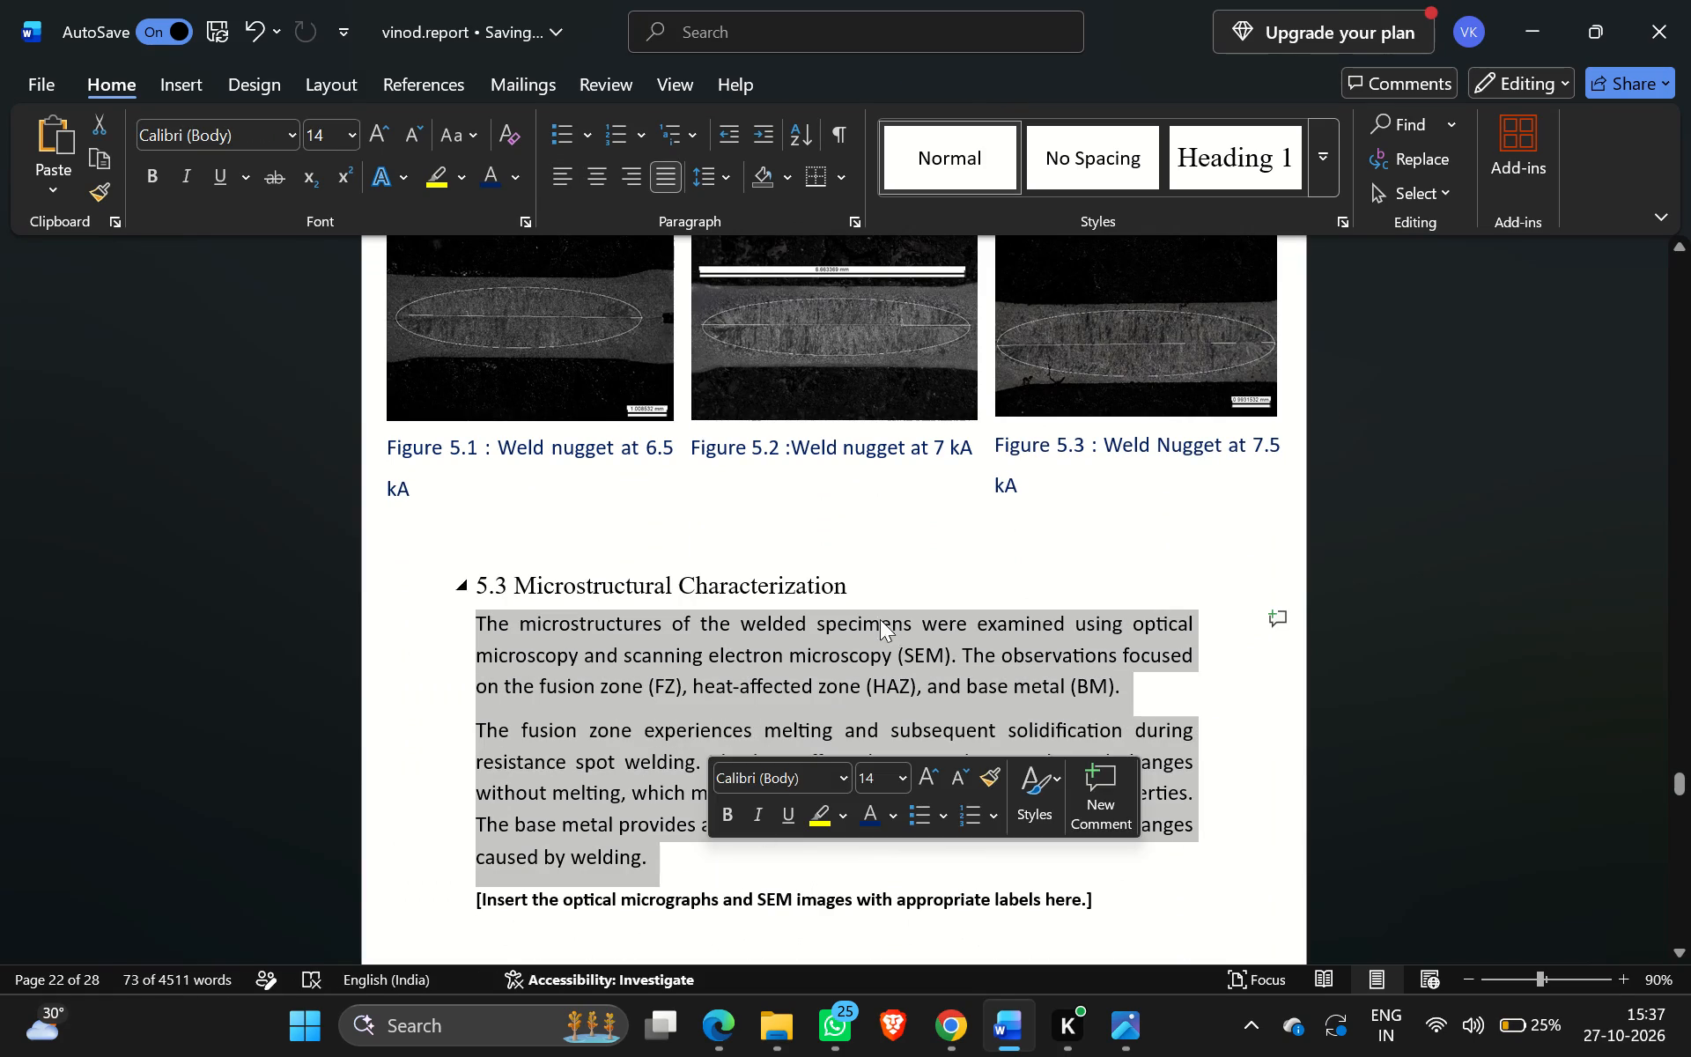
{"action": "left_click", "coordinate": [447, 751]}
{"action": "scroll", "coordinate": [447, 751], "scroll_direction": "down", "scroll_amount": 2}
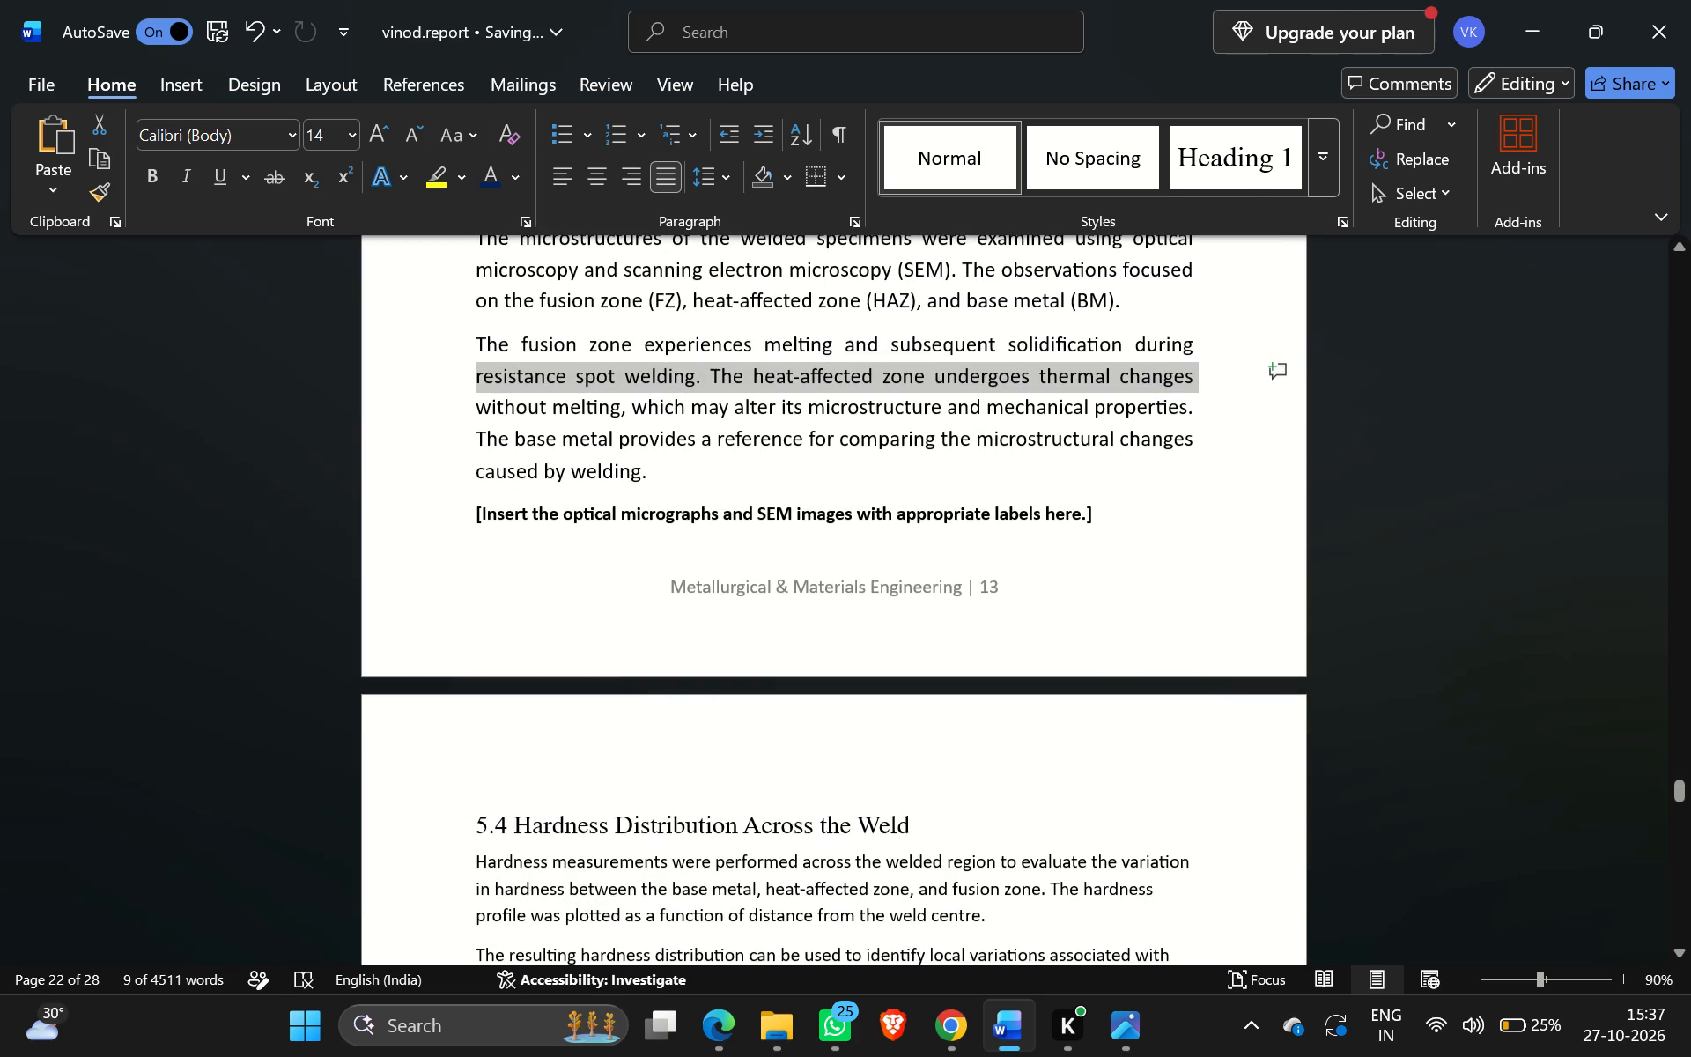
{"action": "scroll", "coordinate": [498, 697], "scroll_direction": "up", "scroll_amount": 3}
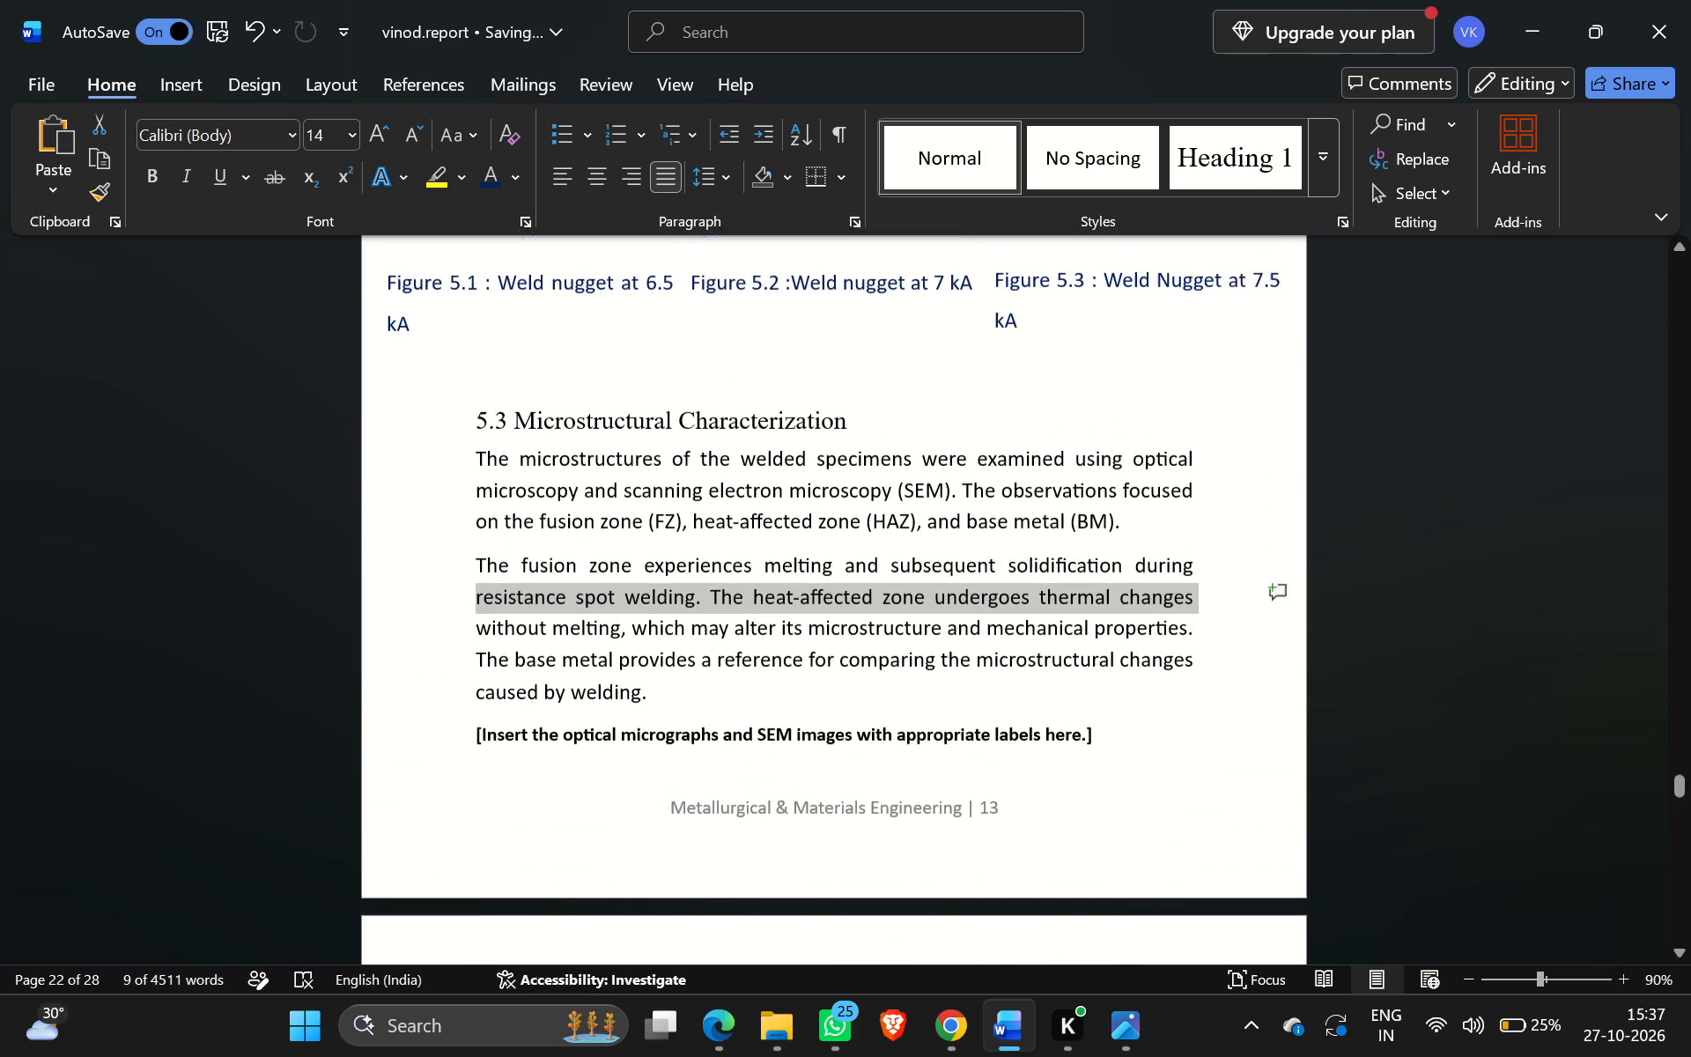
{"action": "scroll", "coordinate": [498, 697], "scroll_direction": "up", "scroll_amount": 2}
{"action": "left_click", "coordinate": [426, 706]}
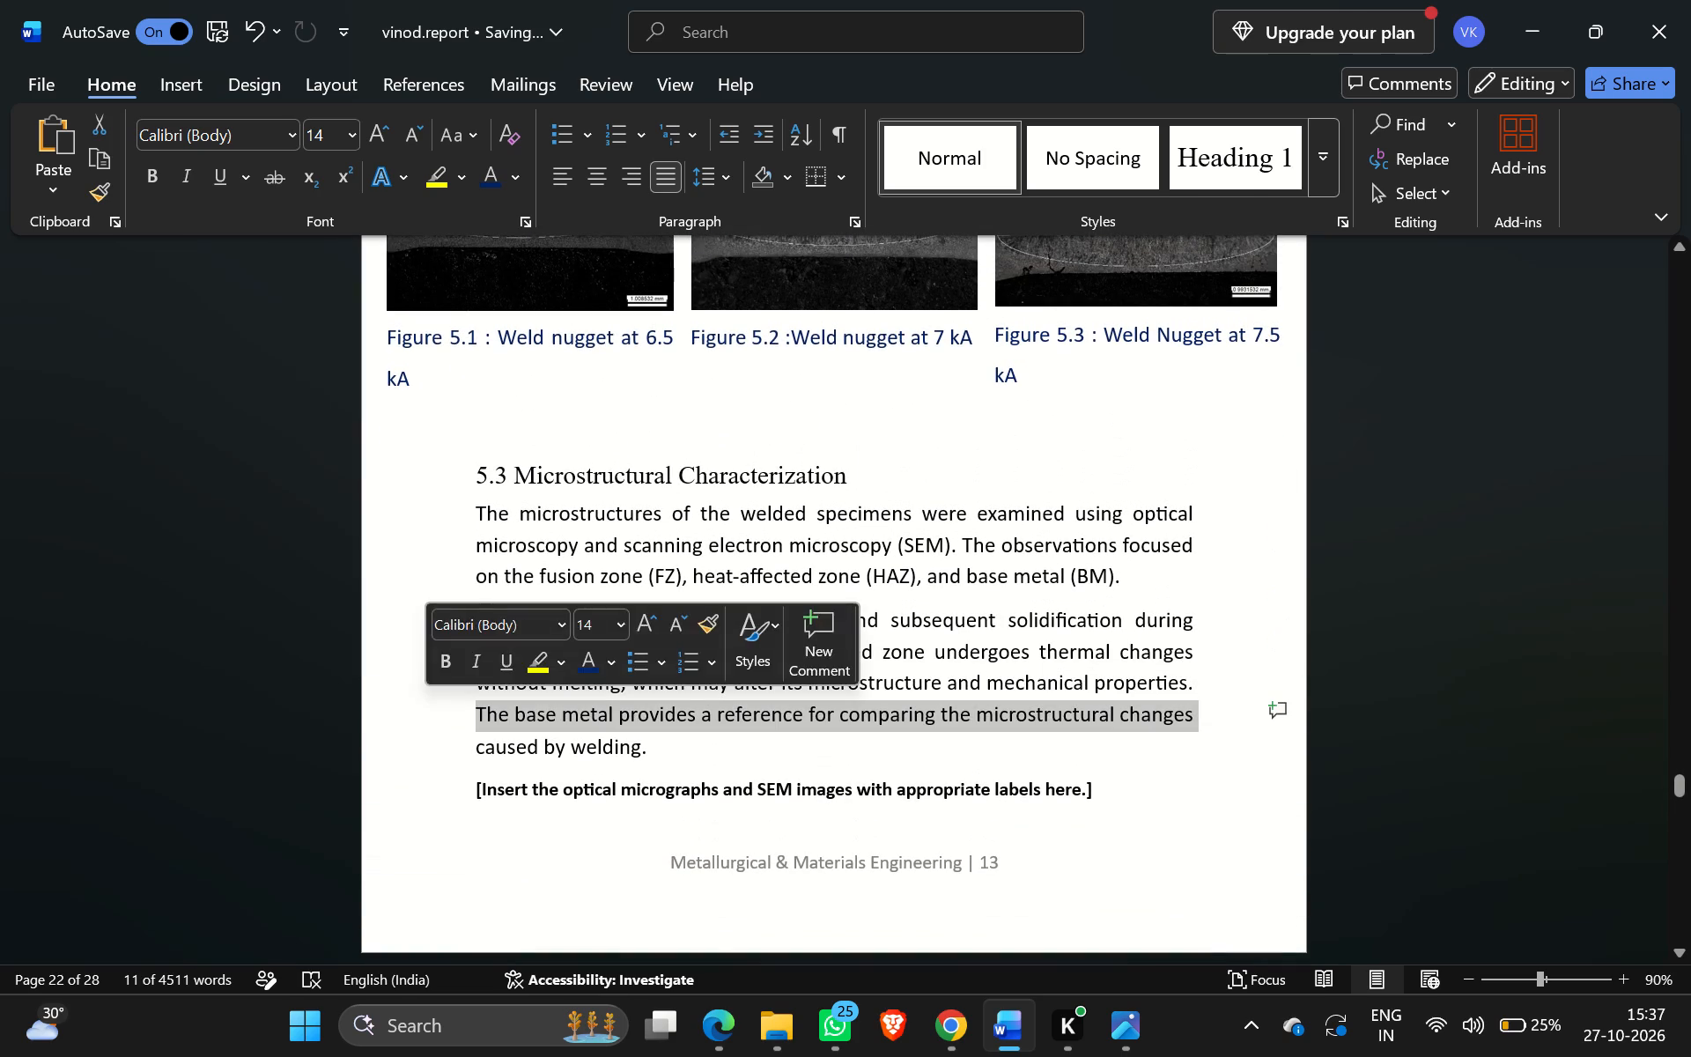
{"action": "left_click", "coordinate": [535, 869]}
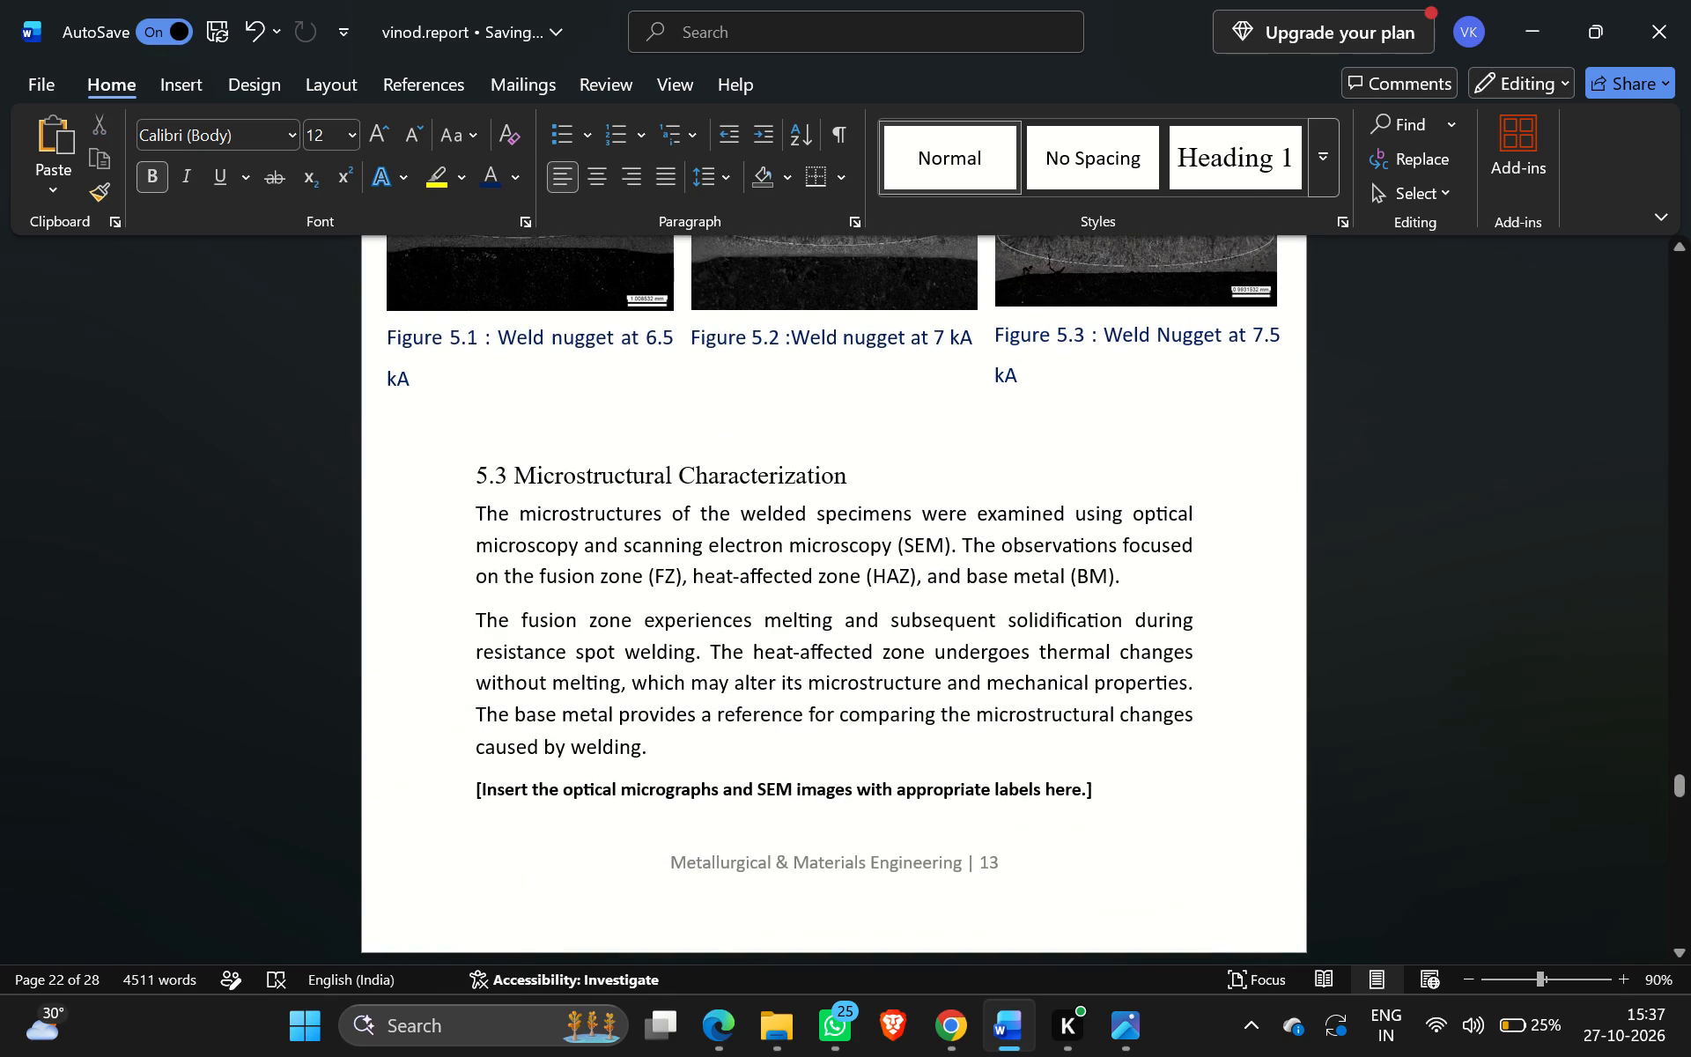
{"action": "scroll", "coordinate": [591, 750], "scroll_direction": "up", "scroll_amount": 2}
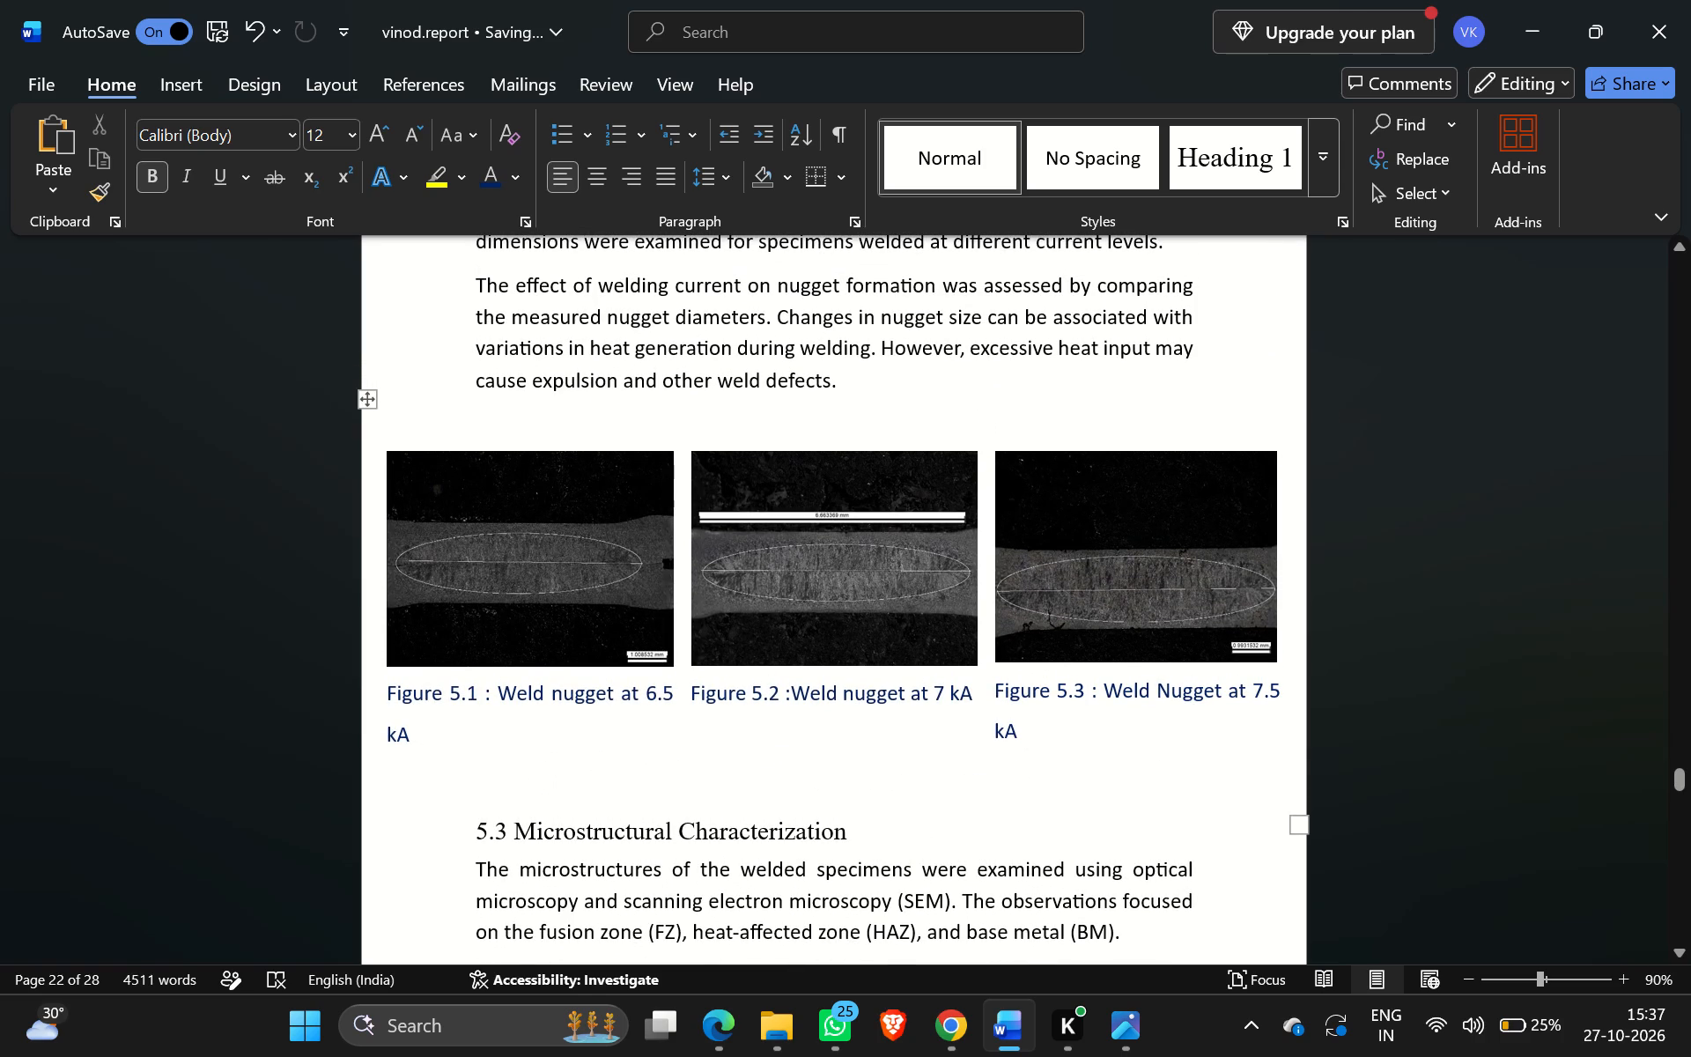
{"action": "scroll", "coordinate": [1218, 657], "scroll_direction": "down", "scroll_amount": 2, "text": "ctrl"}
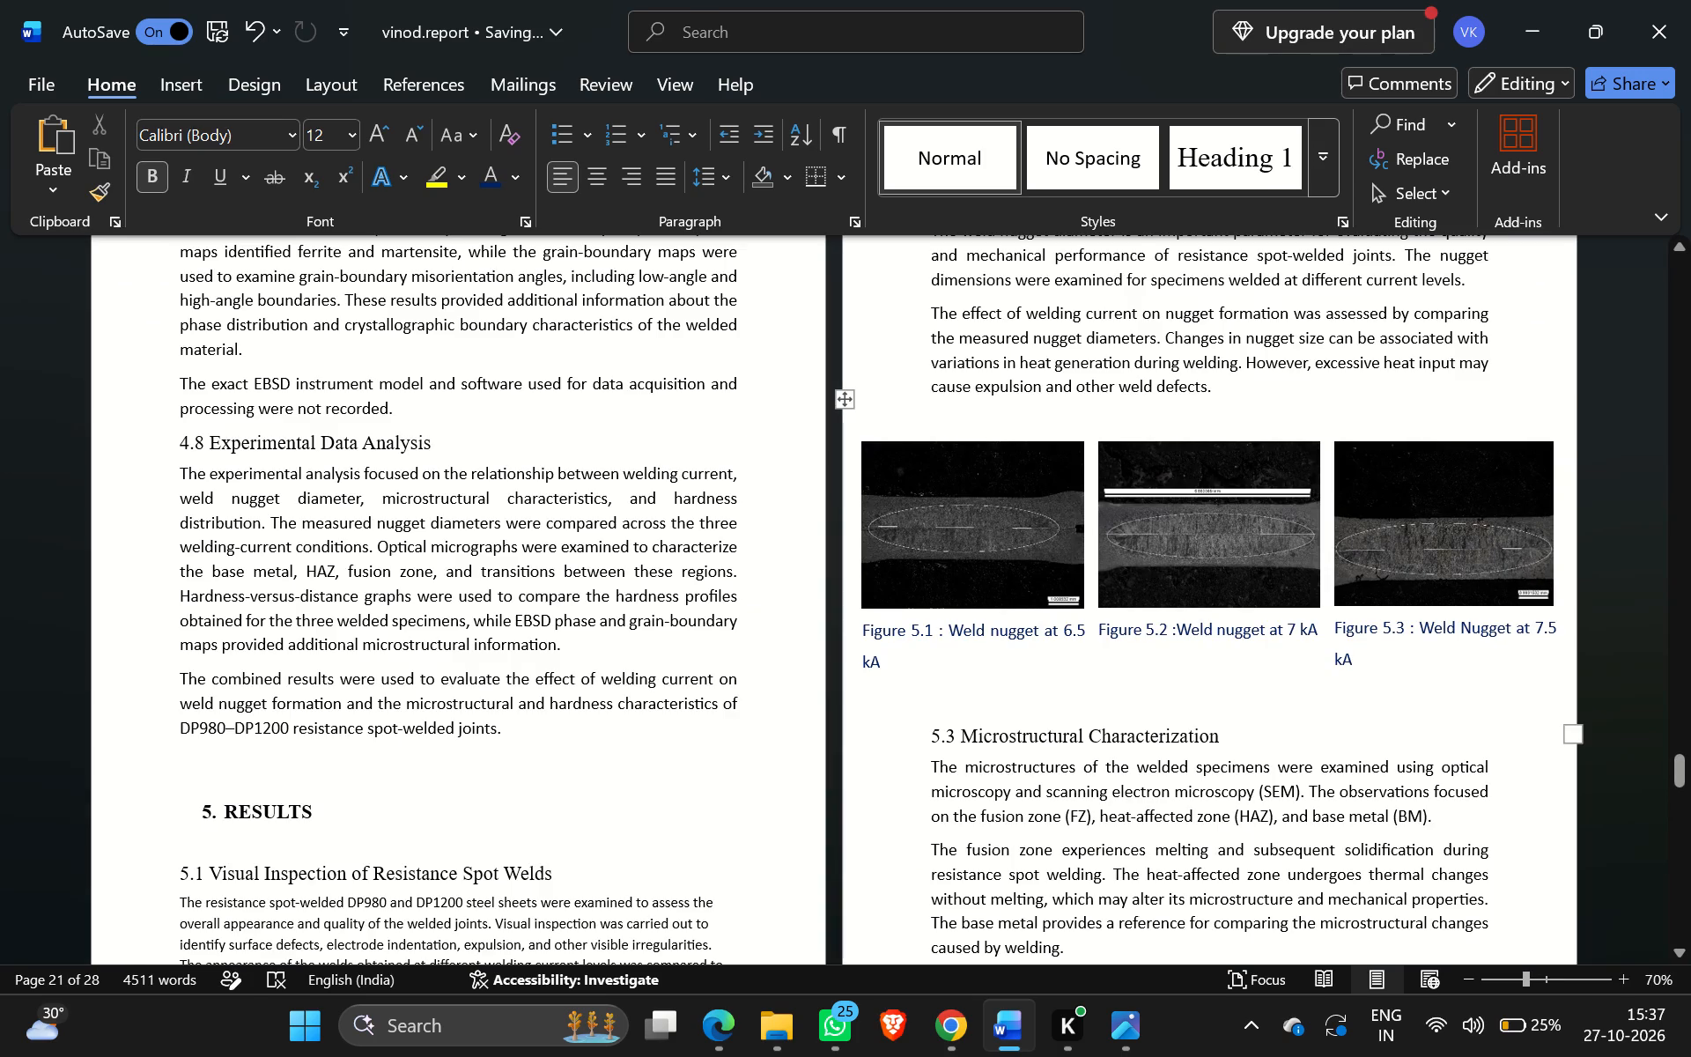
{"action": "scroll", "coordinate": [1244, 638], "scroll_direction": "up", "scroll_amount": 4, "text": "ctrl"}
{"action": "scroll", "coordinate": [1244, 638], "scroll_direction": "down", "scroll_amount": 3, "text": "ctrl"}
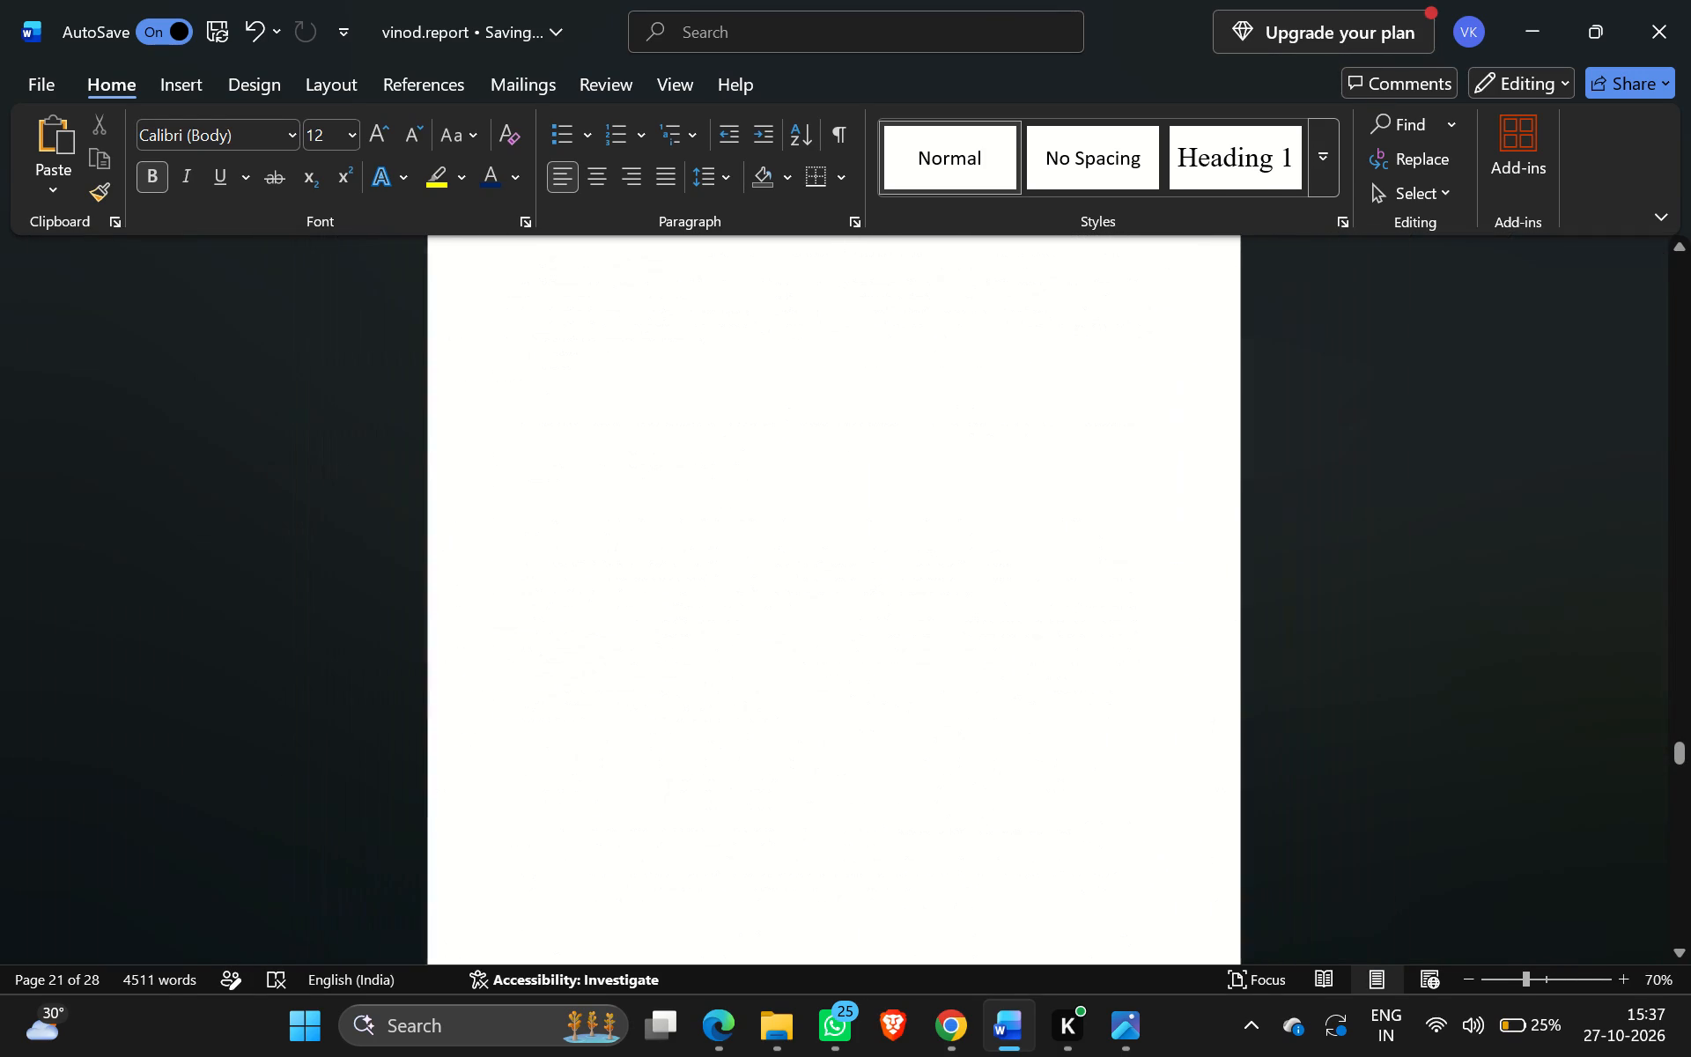
Set the Figure 5.1 caption beneath the first weld nugget image to 11 pt.
{"action": "scroll", "coordinate": [1244, 638], "scroll_direction": "down", "scroll_amount": 2, "text": "ctrl"}
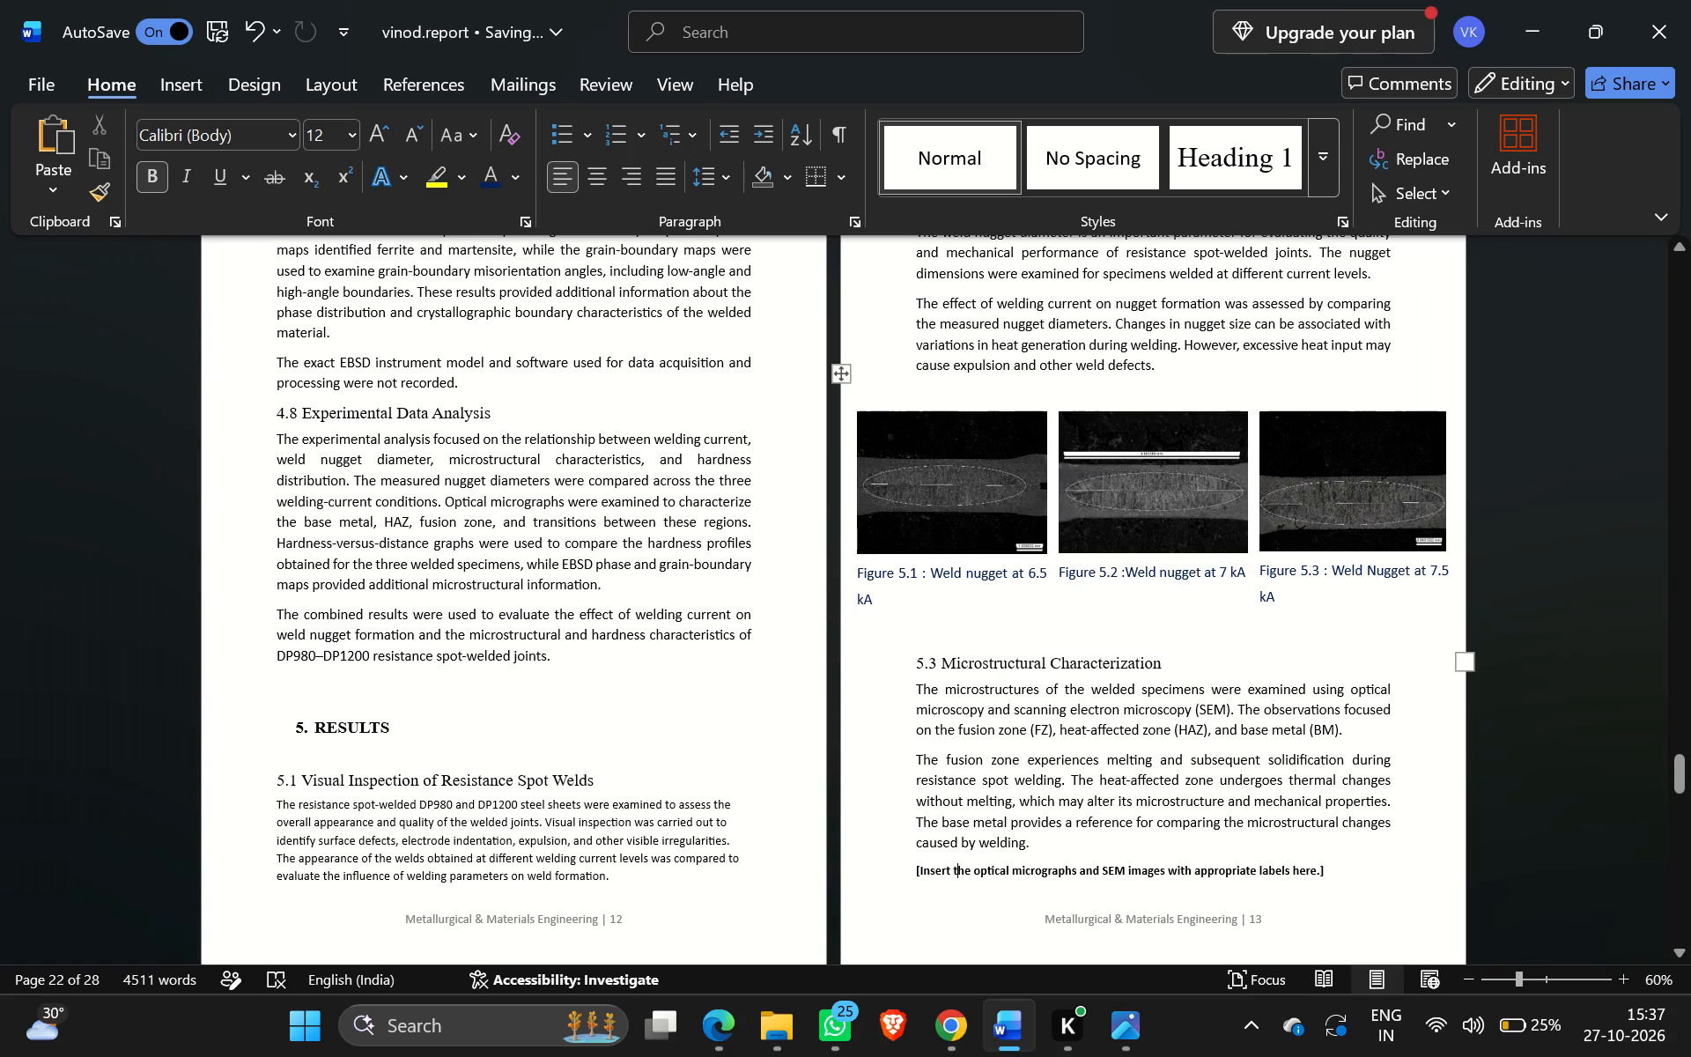
{"action": "scroll", "coordinate": [1244, 638], "scroll_direction": "up", "scroll_amount": 7, "text": "ctrl"}
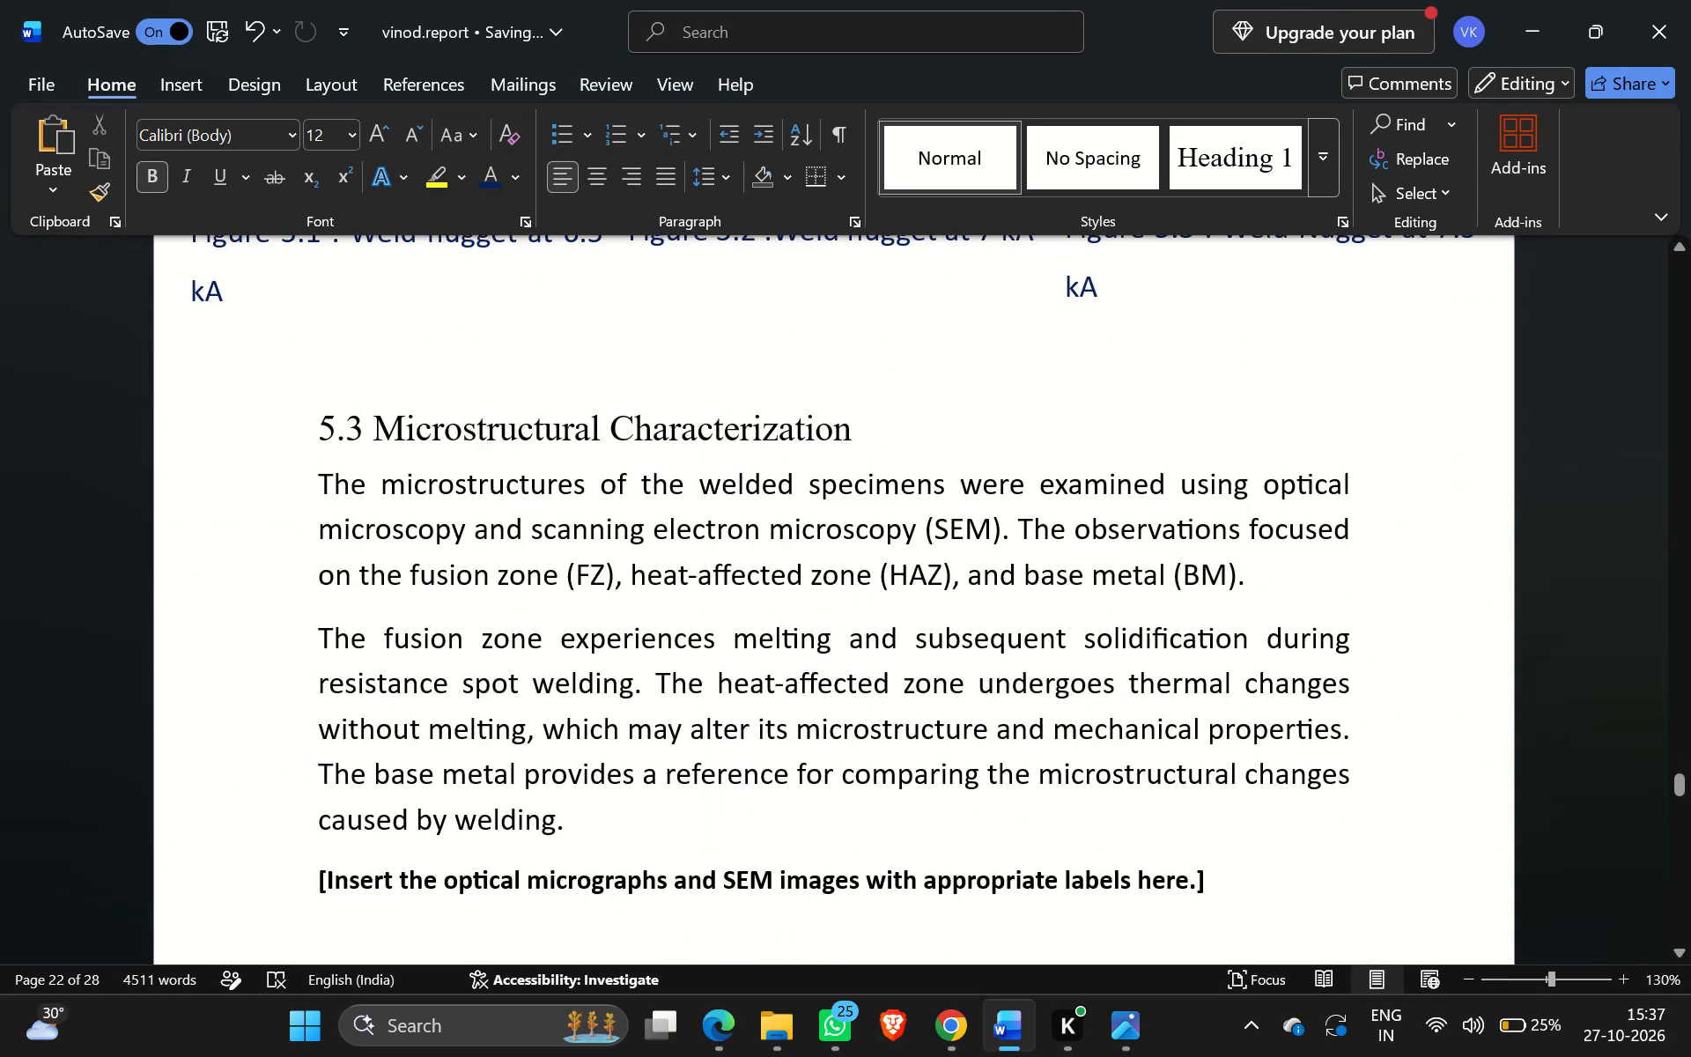
{"action": "scroll", "coordinate": [1244, 638], "scroll_direction": "up", "scroll_amount": 2}
{"action": "scroll", "coordinate": [1244, 638], "scroll_direction": "down", "scroll_amount": 1}
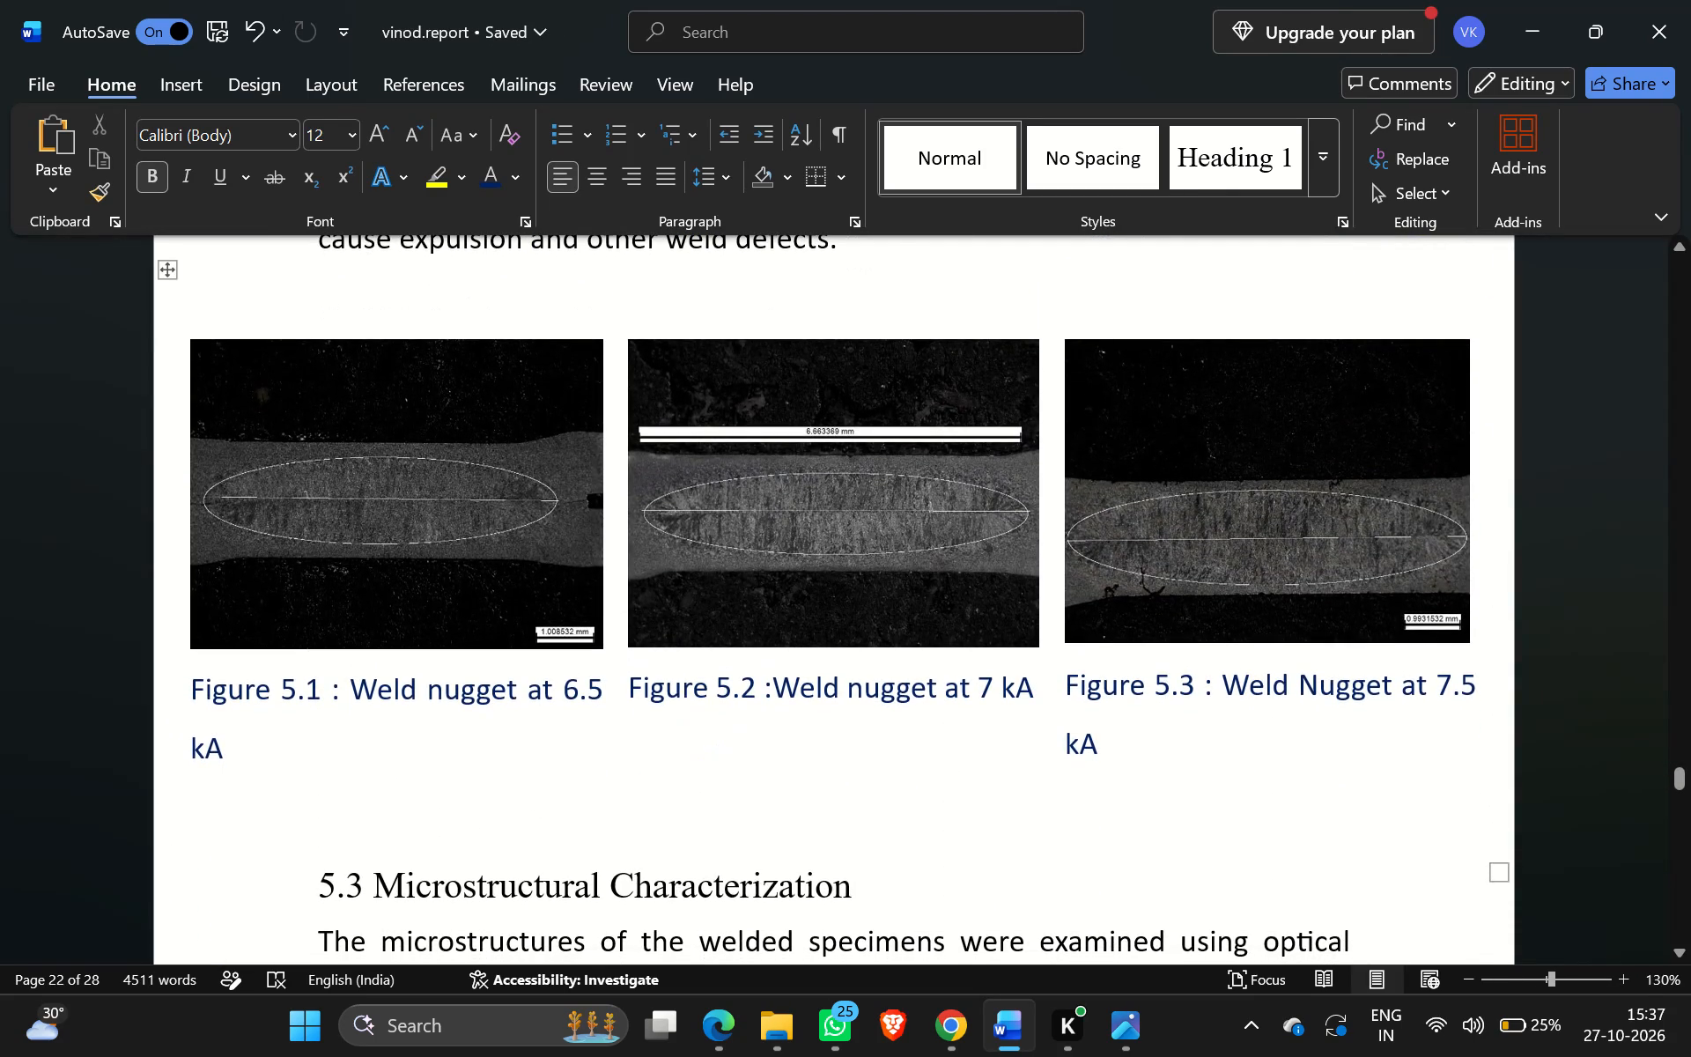
{"action": "left_click_drag", "start_coordinate": [194, 687], "coordinate": [301, 756]}
{"action": "left_click", "coordinate": [460, 670]}
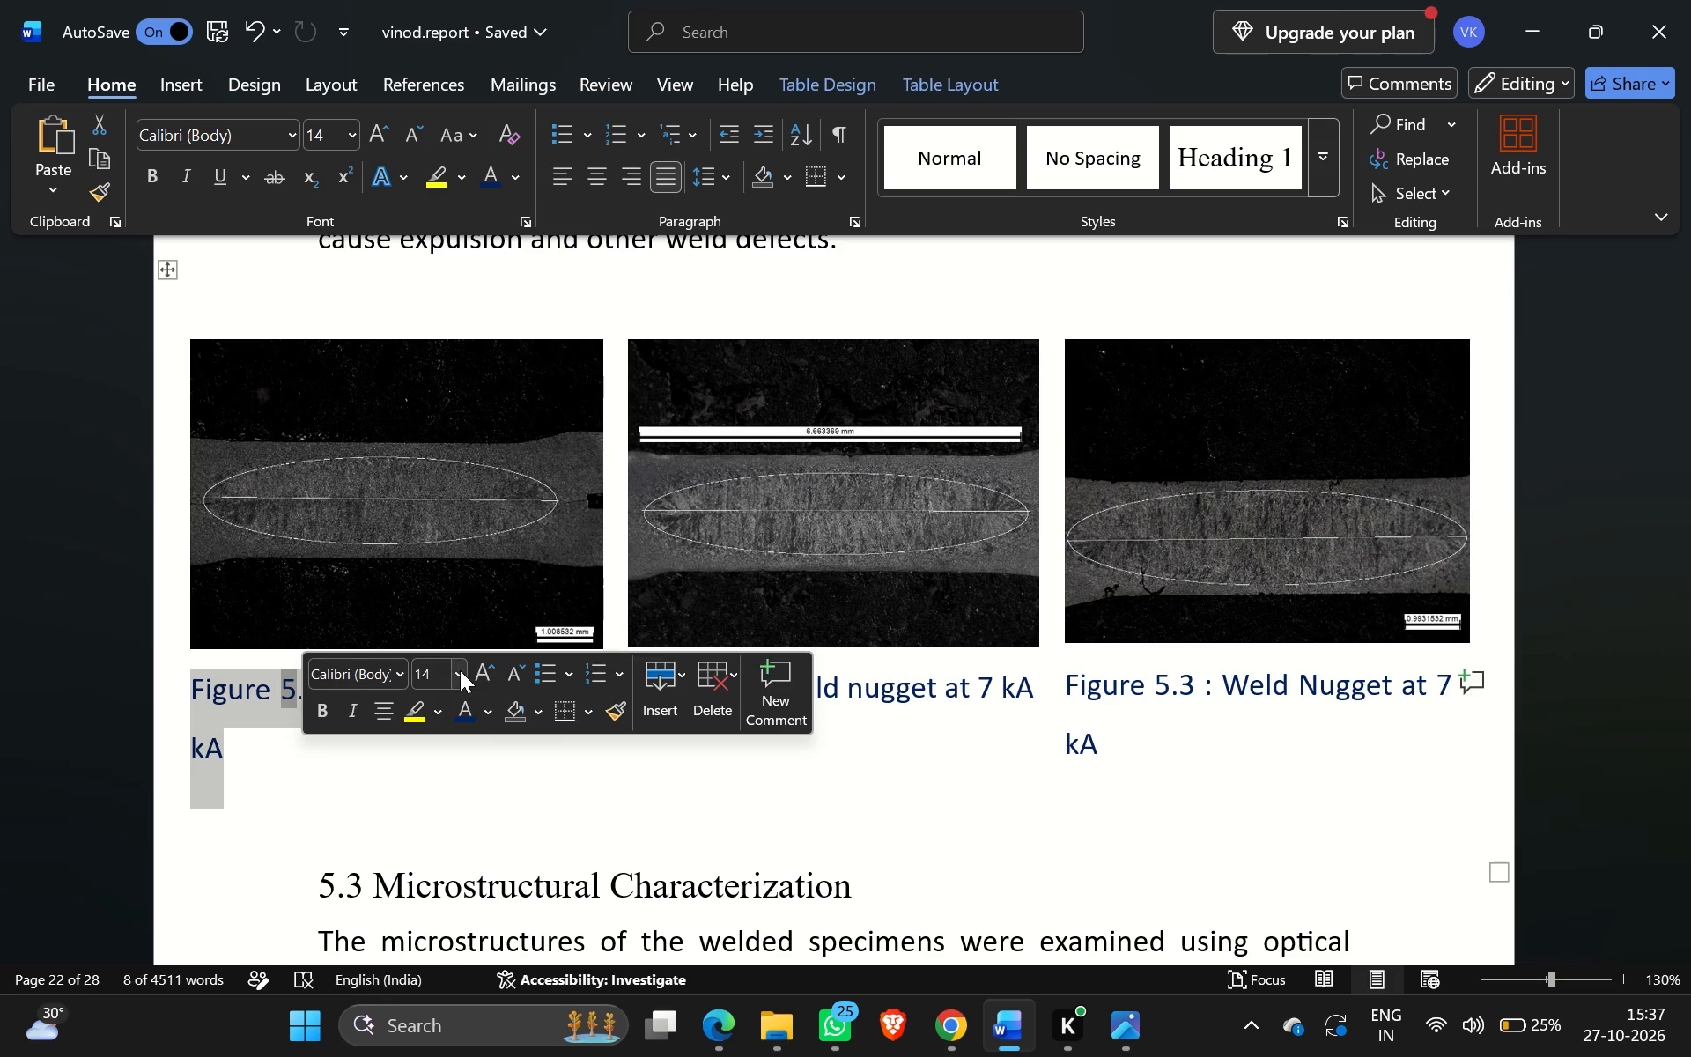
{"action": "left_click", "coordinate": [439, 249]}
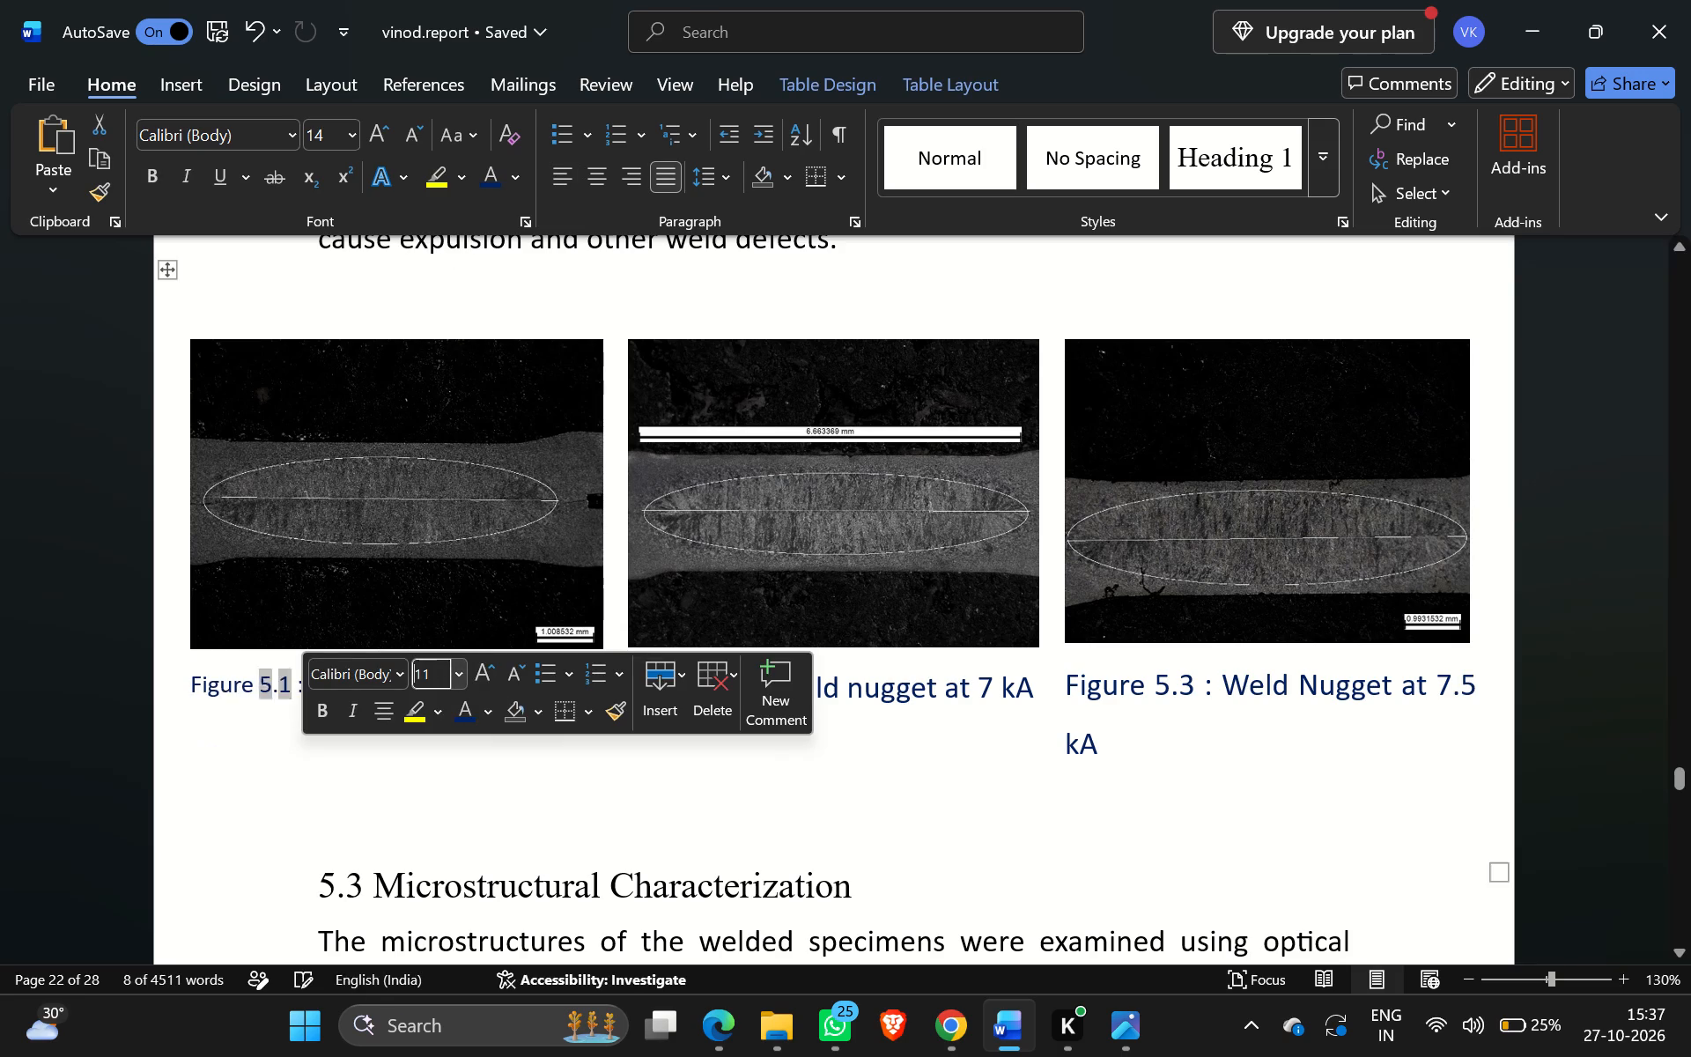
{"action": "left_click", "coordinate": [806, 837]}
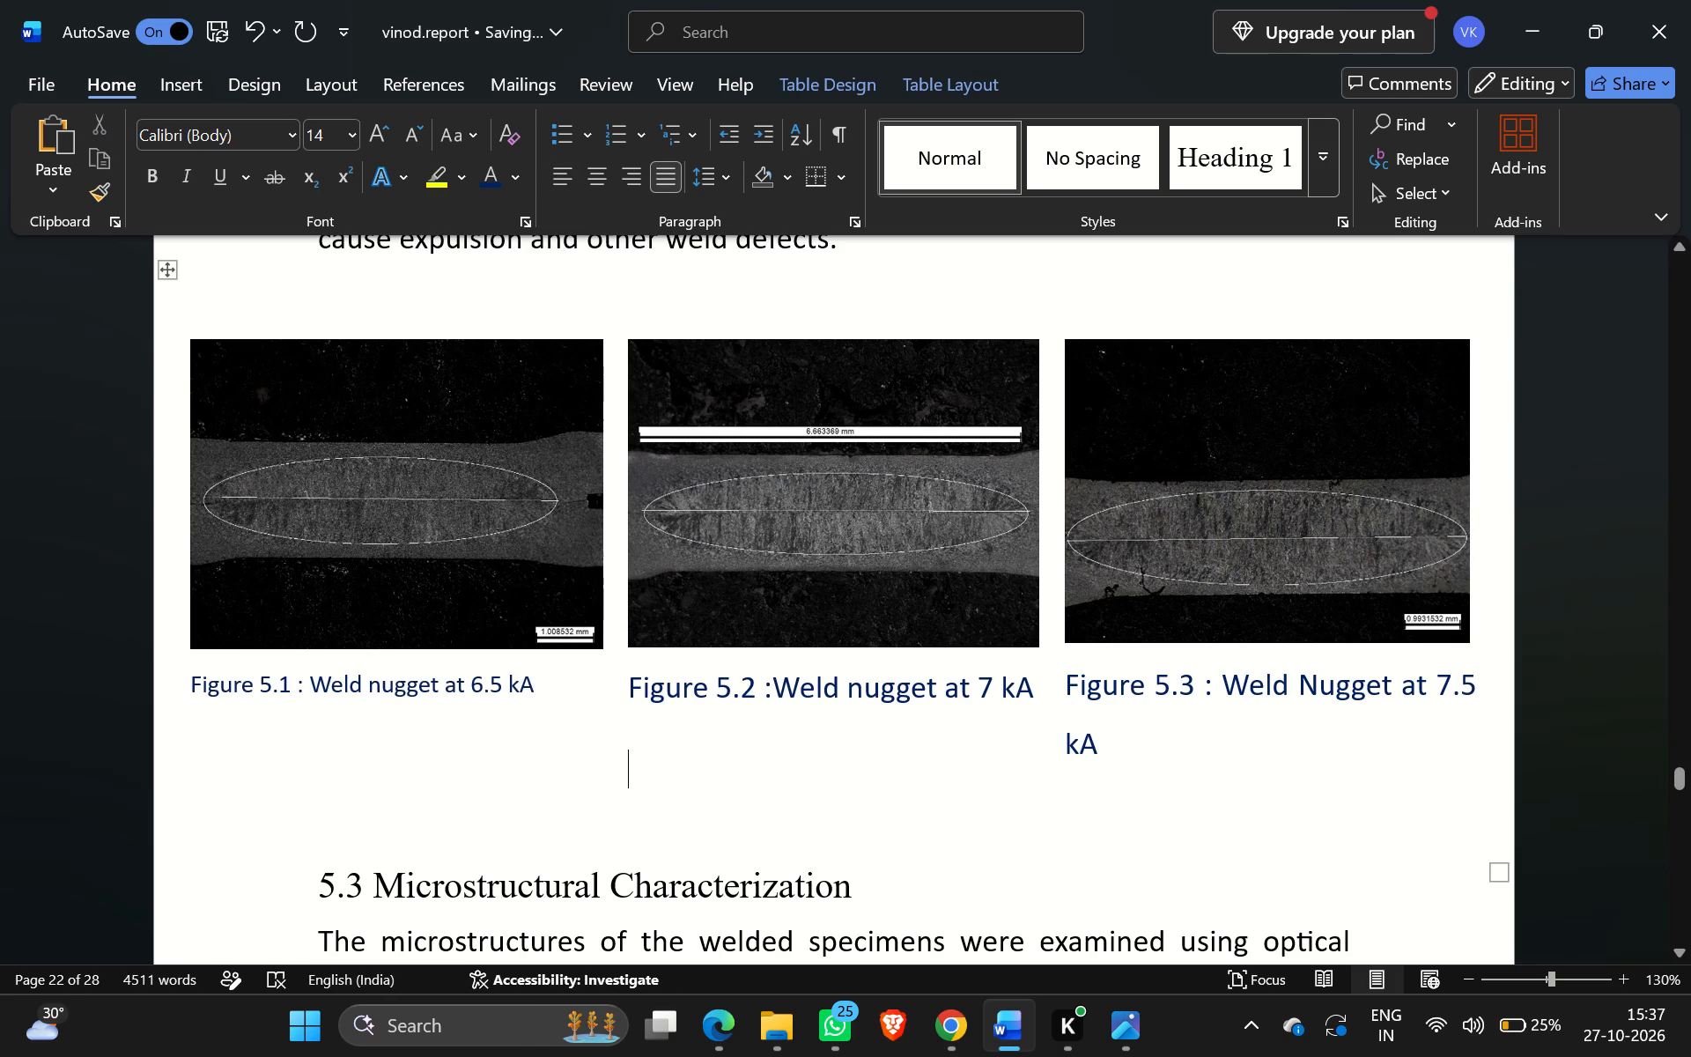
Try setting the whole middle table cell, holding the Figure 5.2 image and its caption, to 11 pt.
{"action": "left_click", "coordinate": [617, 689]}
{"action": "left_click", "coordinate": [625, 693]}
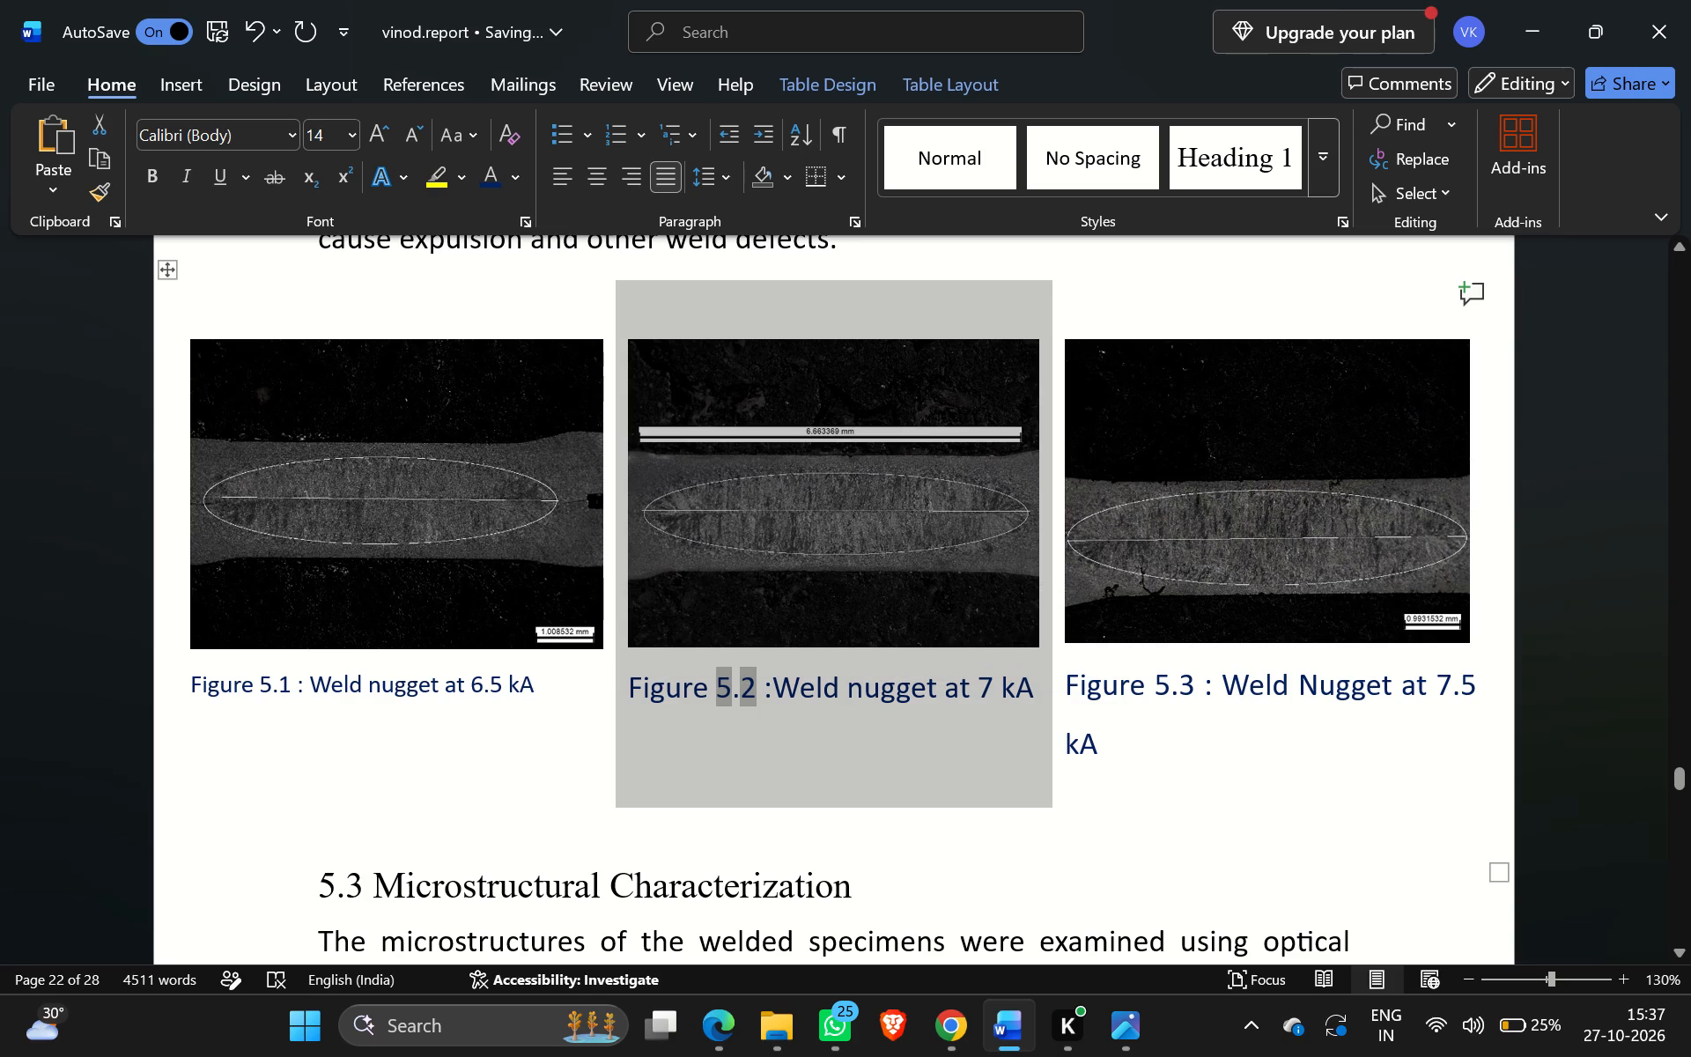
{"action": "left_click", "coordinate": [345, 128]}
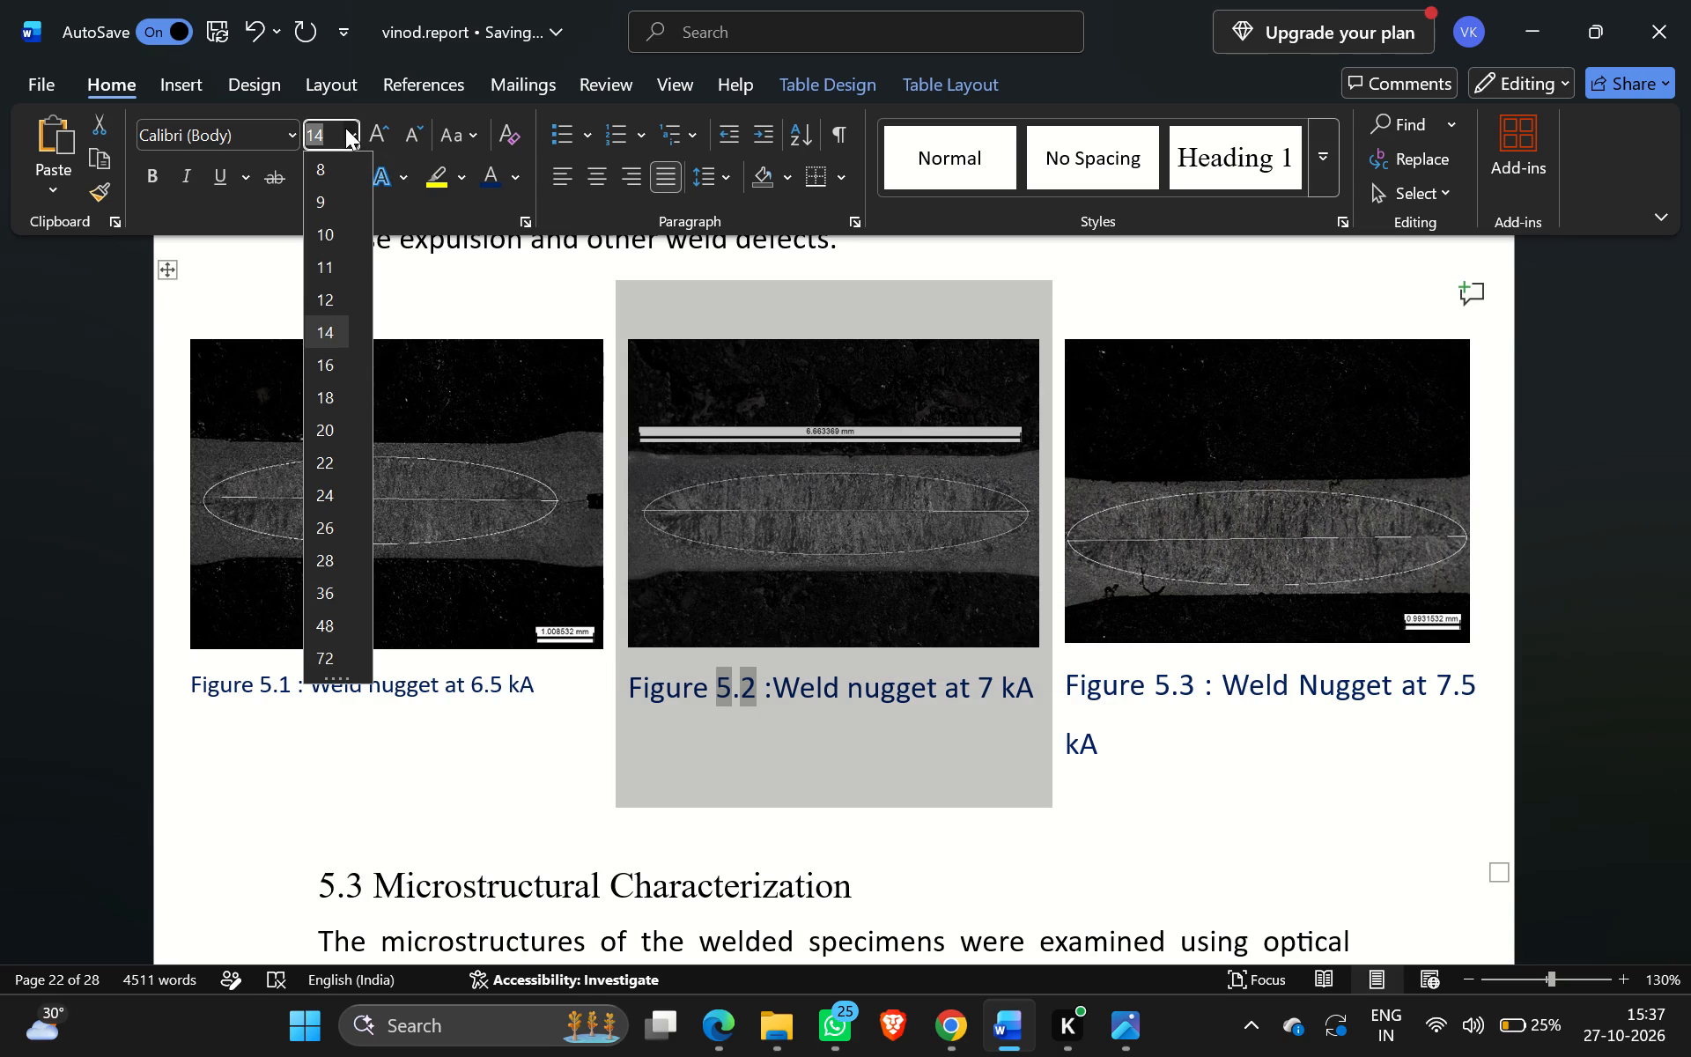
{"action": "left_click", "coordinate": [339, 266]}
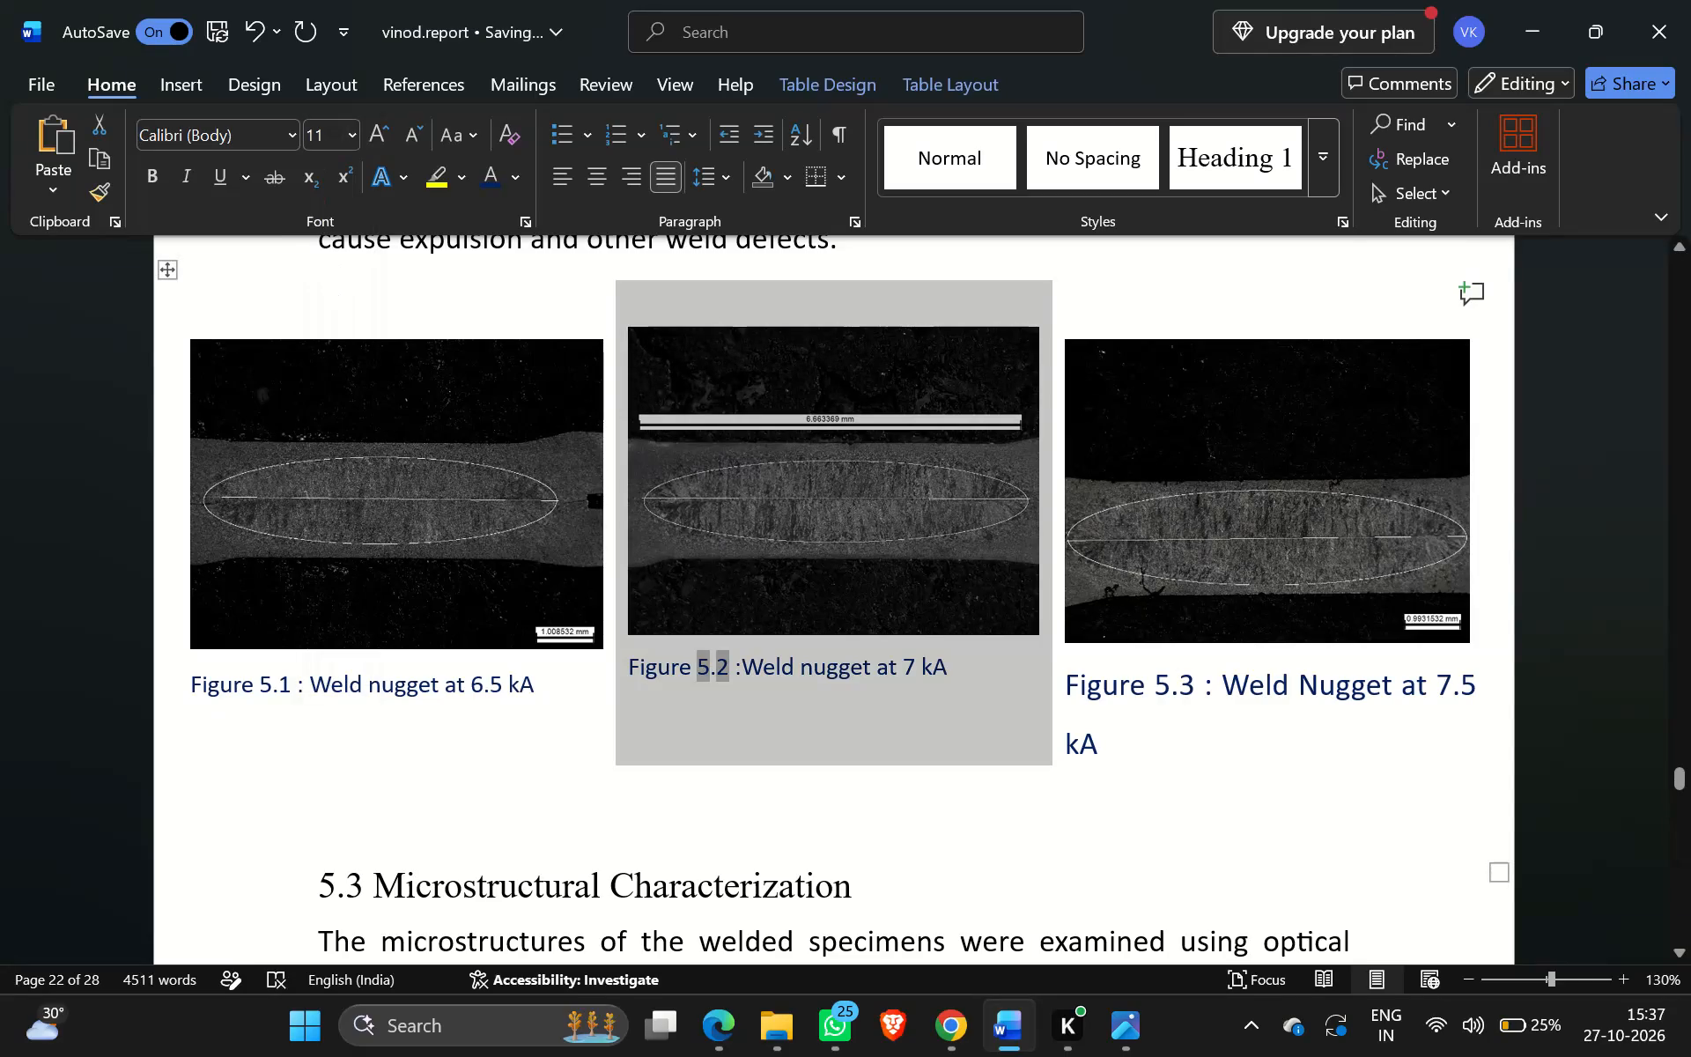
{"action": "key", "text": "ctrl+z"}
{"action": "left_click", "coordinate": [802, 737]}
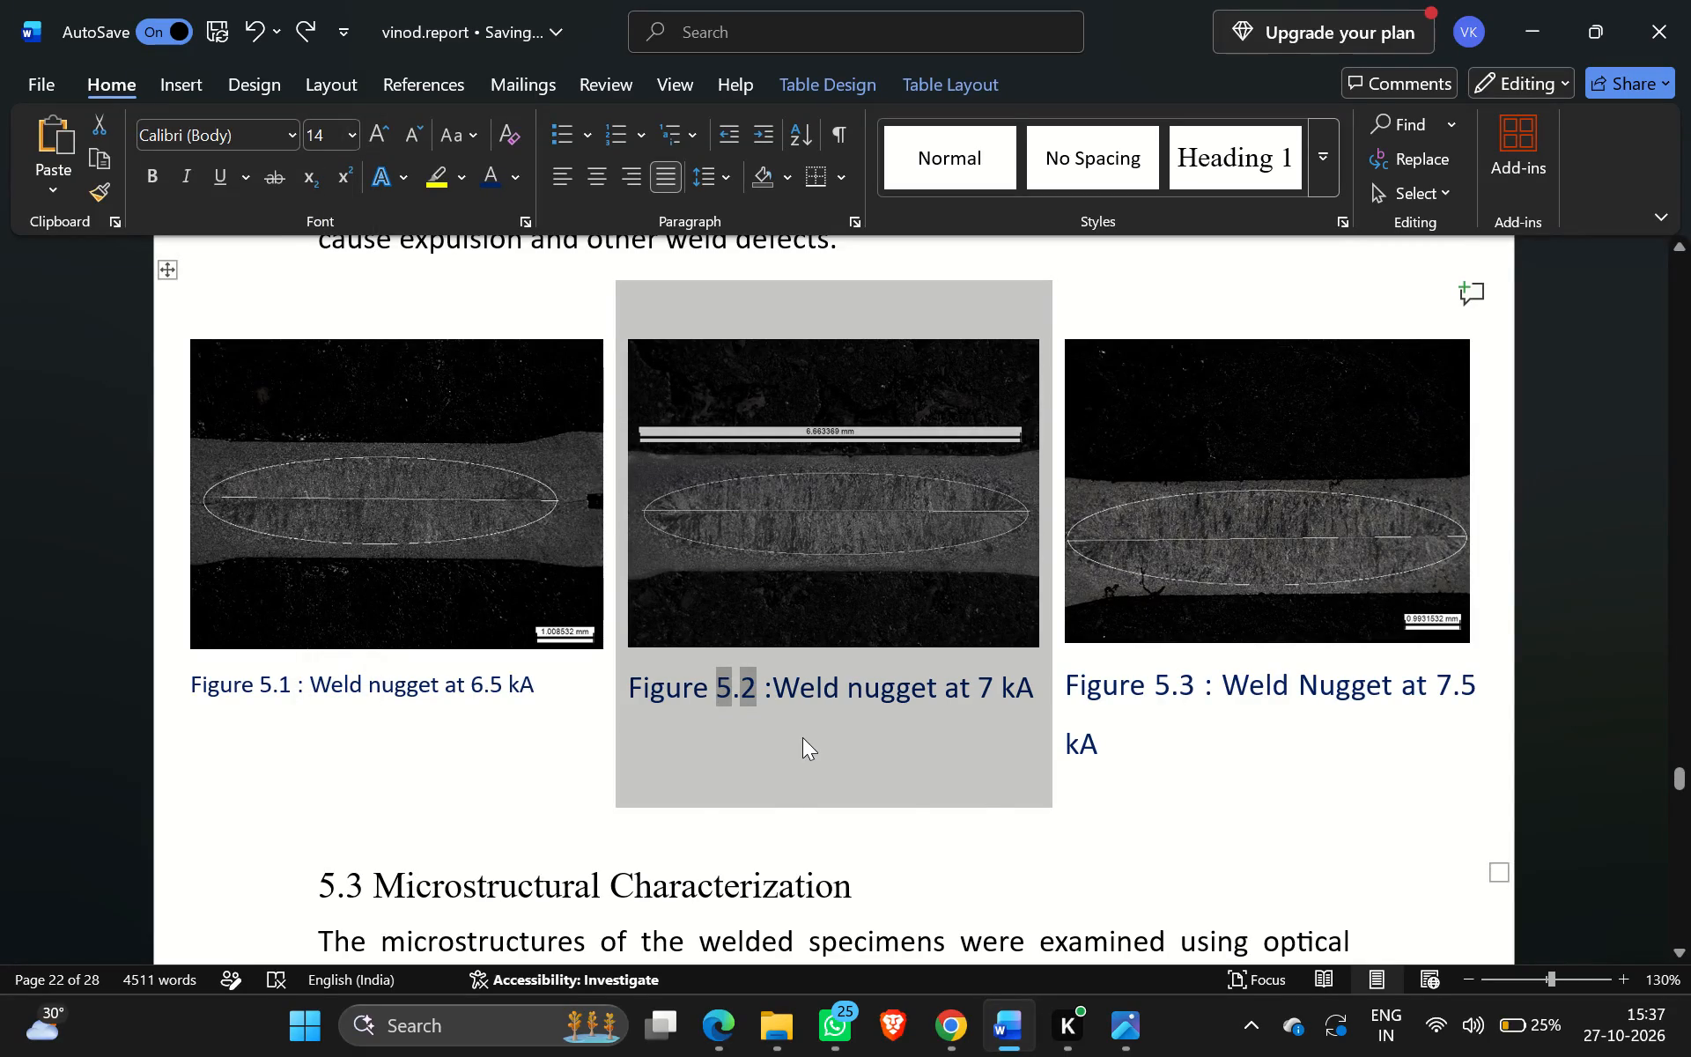
Set the Figure 5.2 caption beneath the middle weld nugget image to 11 pt.
{"action": "left_click_drag", "start_coordinate": [1026, 688], "coordinate": [799, 688]}
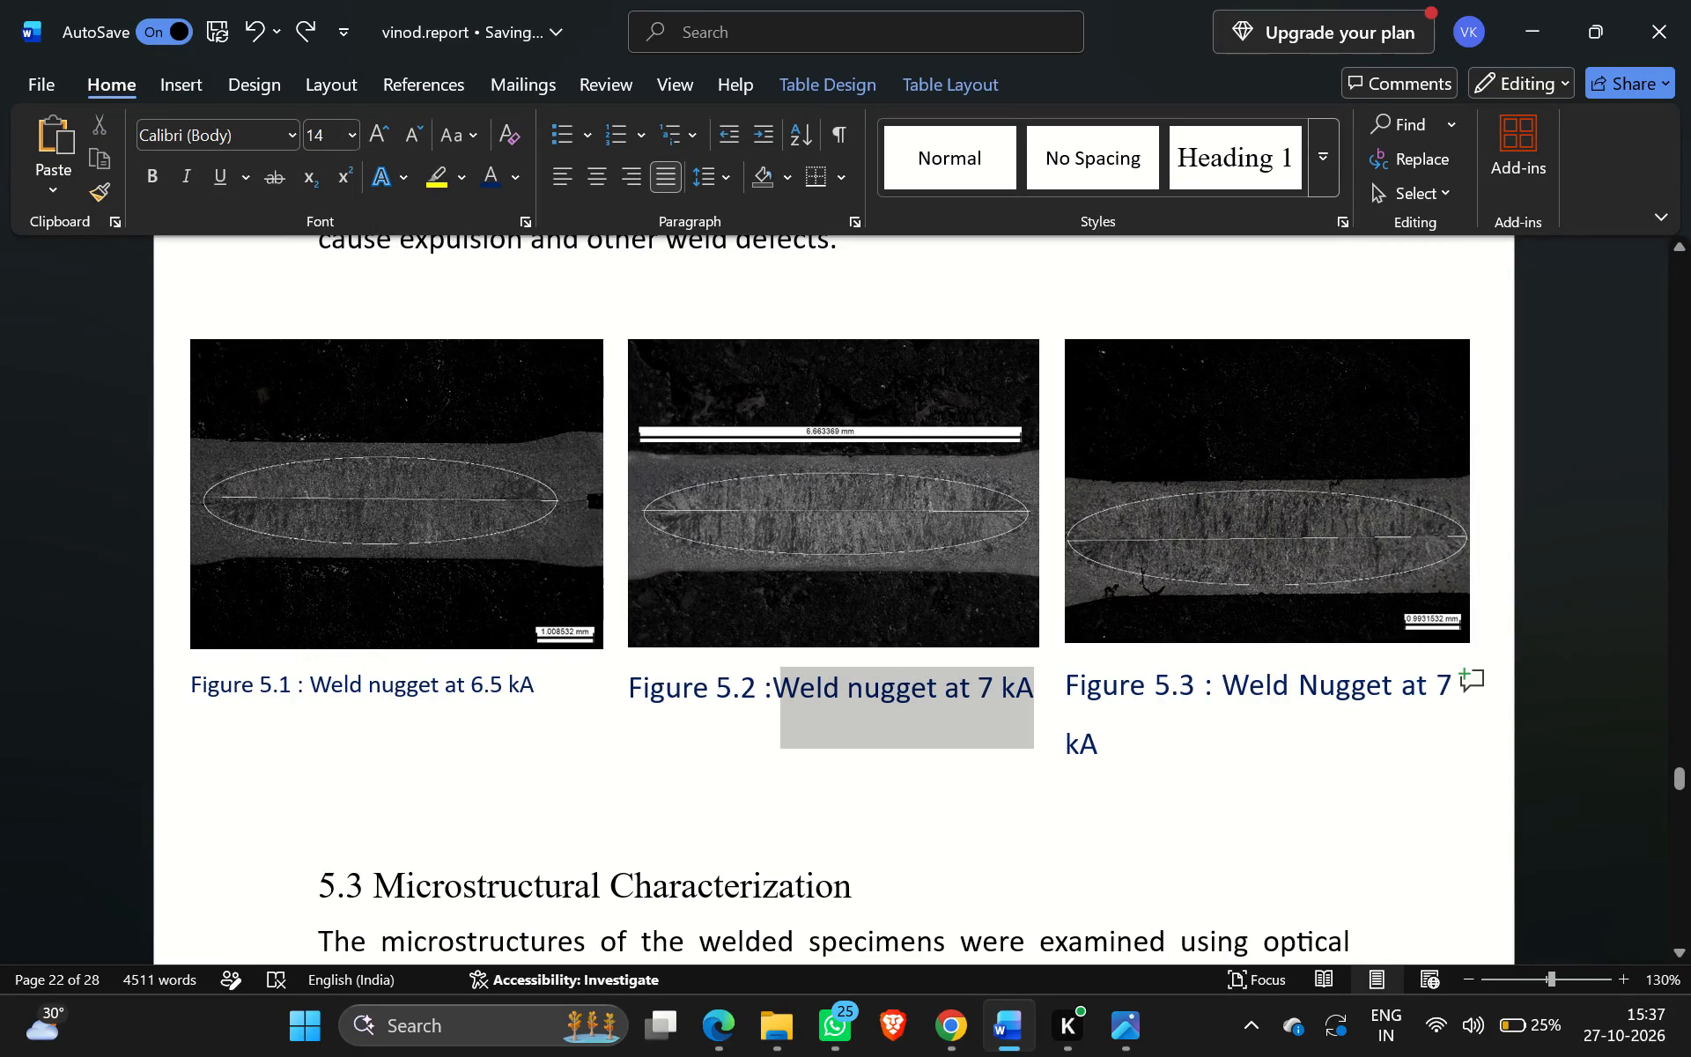
{"action": "left_click_drag", "start_coordinate": [799, 688], "coordinate": [633, 685]}
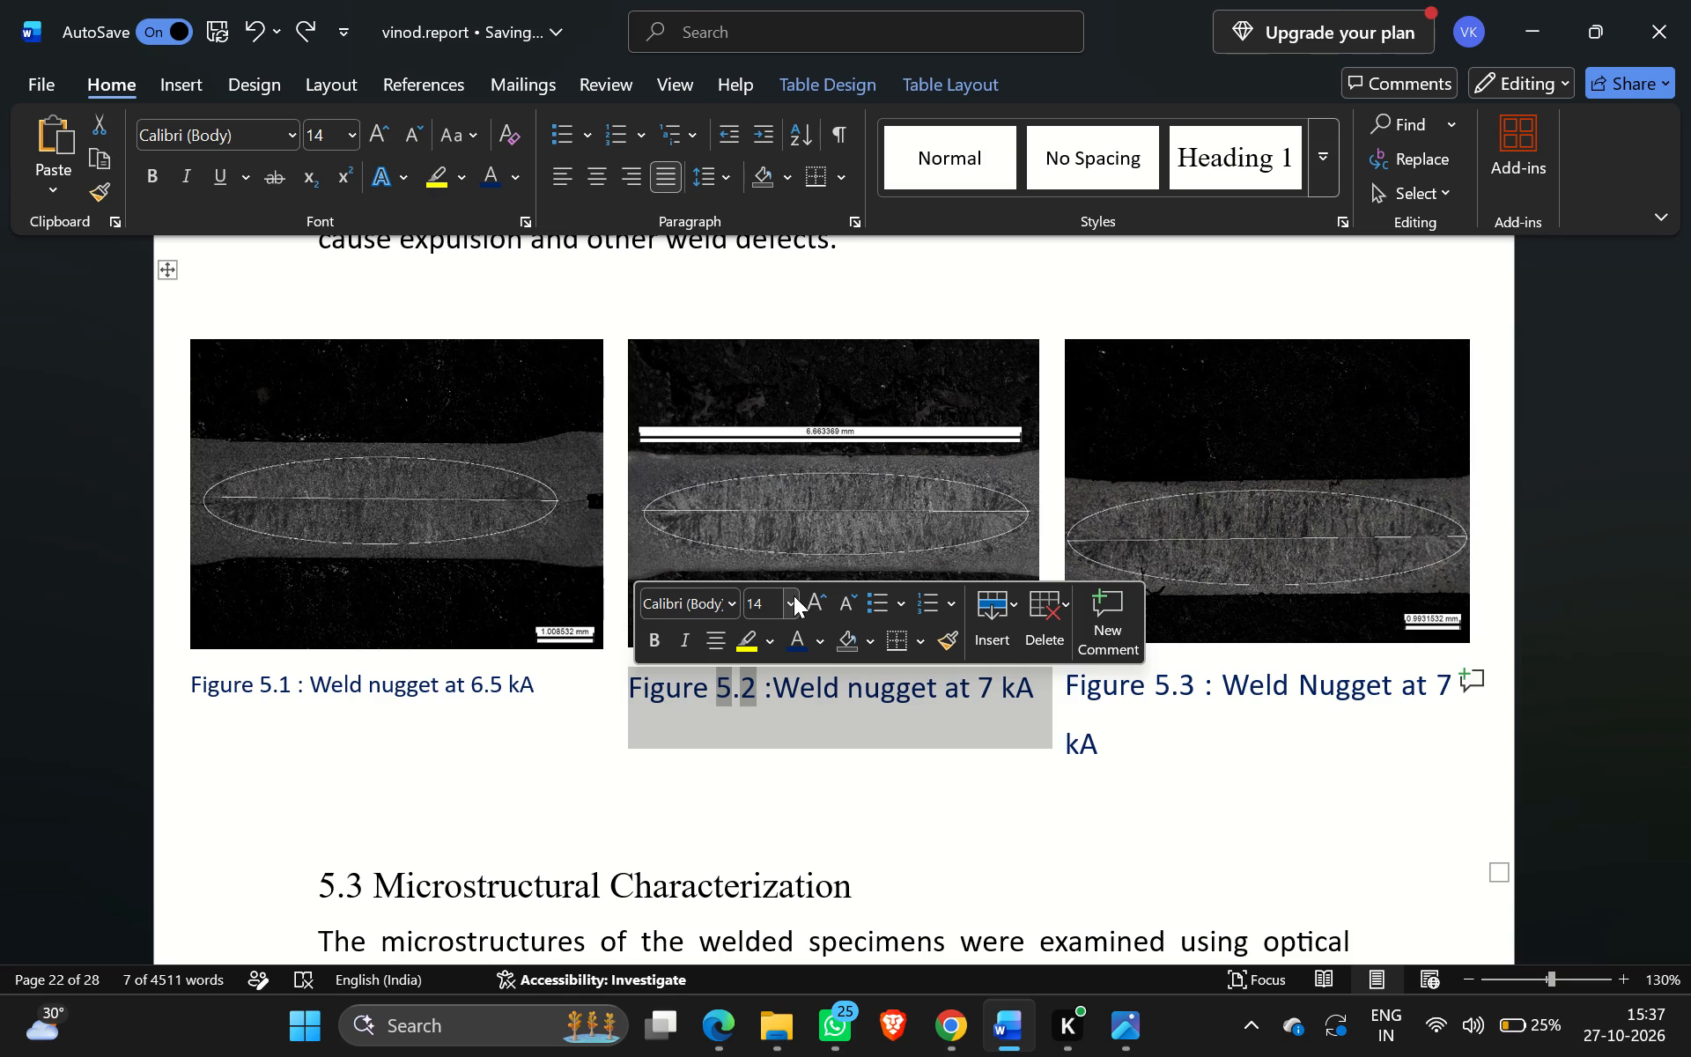
{"action": "left_click", "coordinate": [794, 595]}
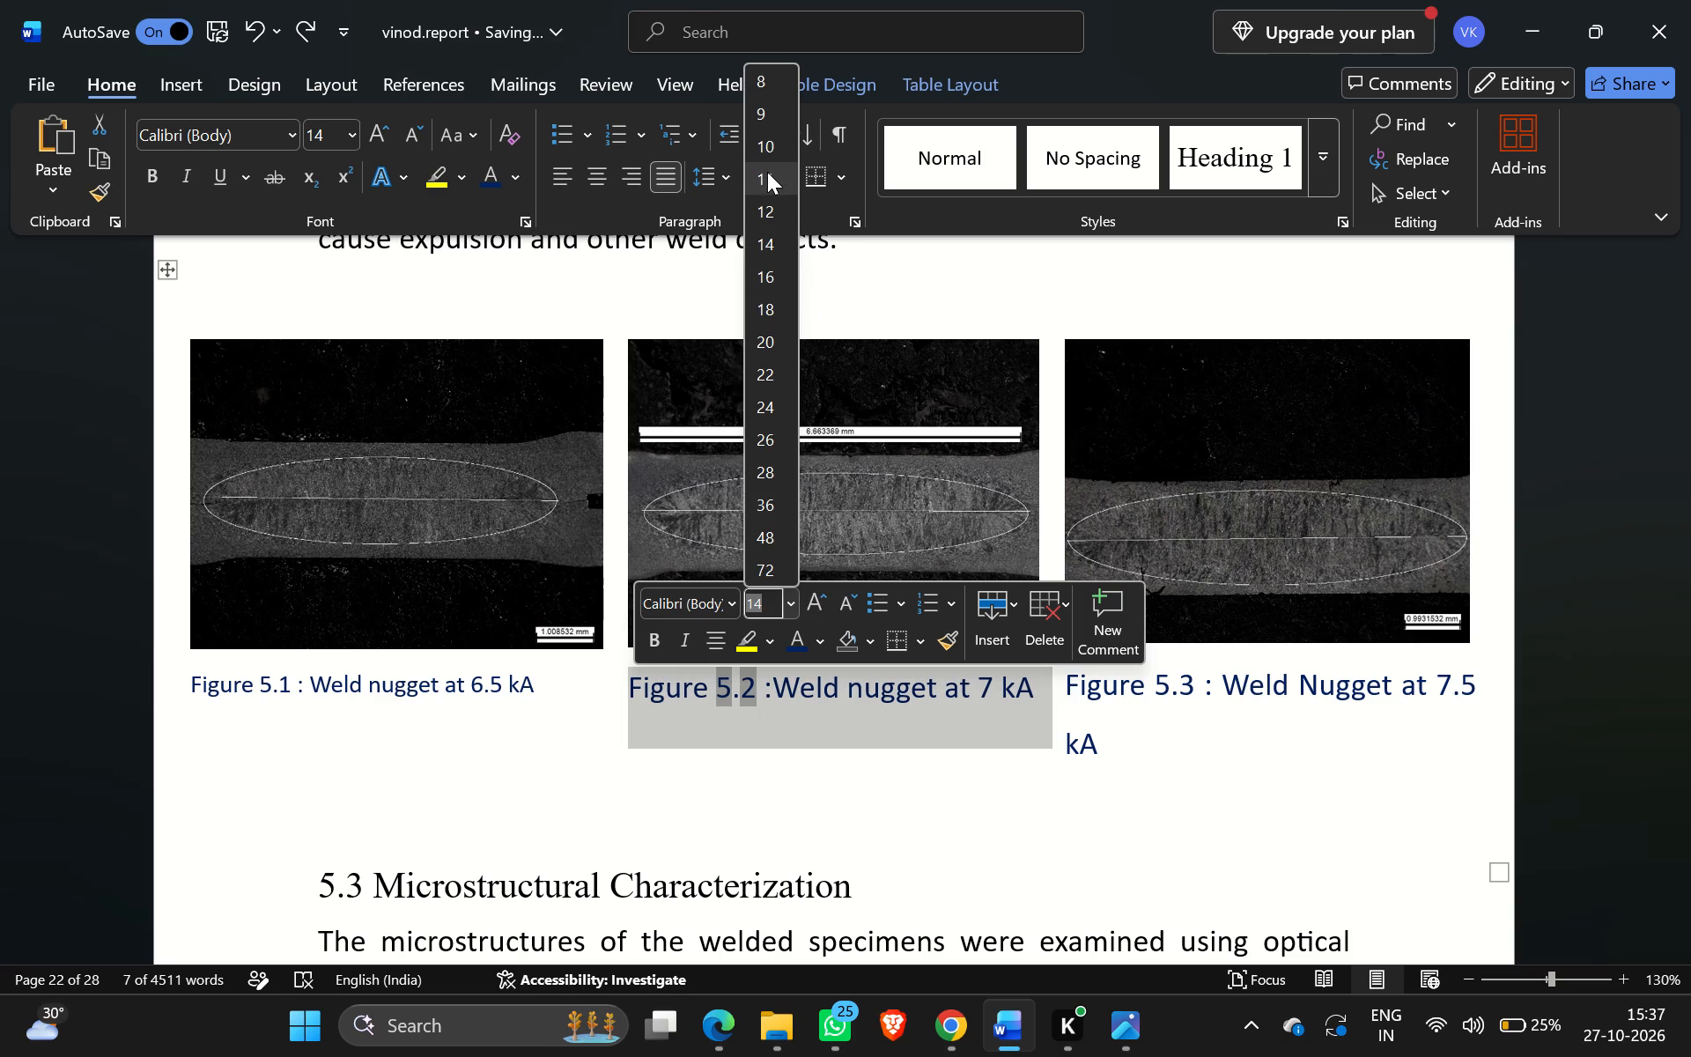
{"action": "left_click", "coordinate": [767, 172]}
{"action": "left_click", "coordinate": [1204, 768]}
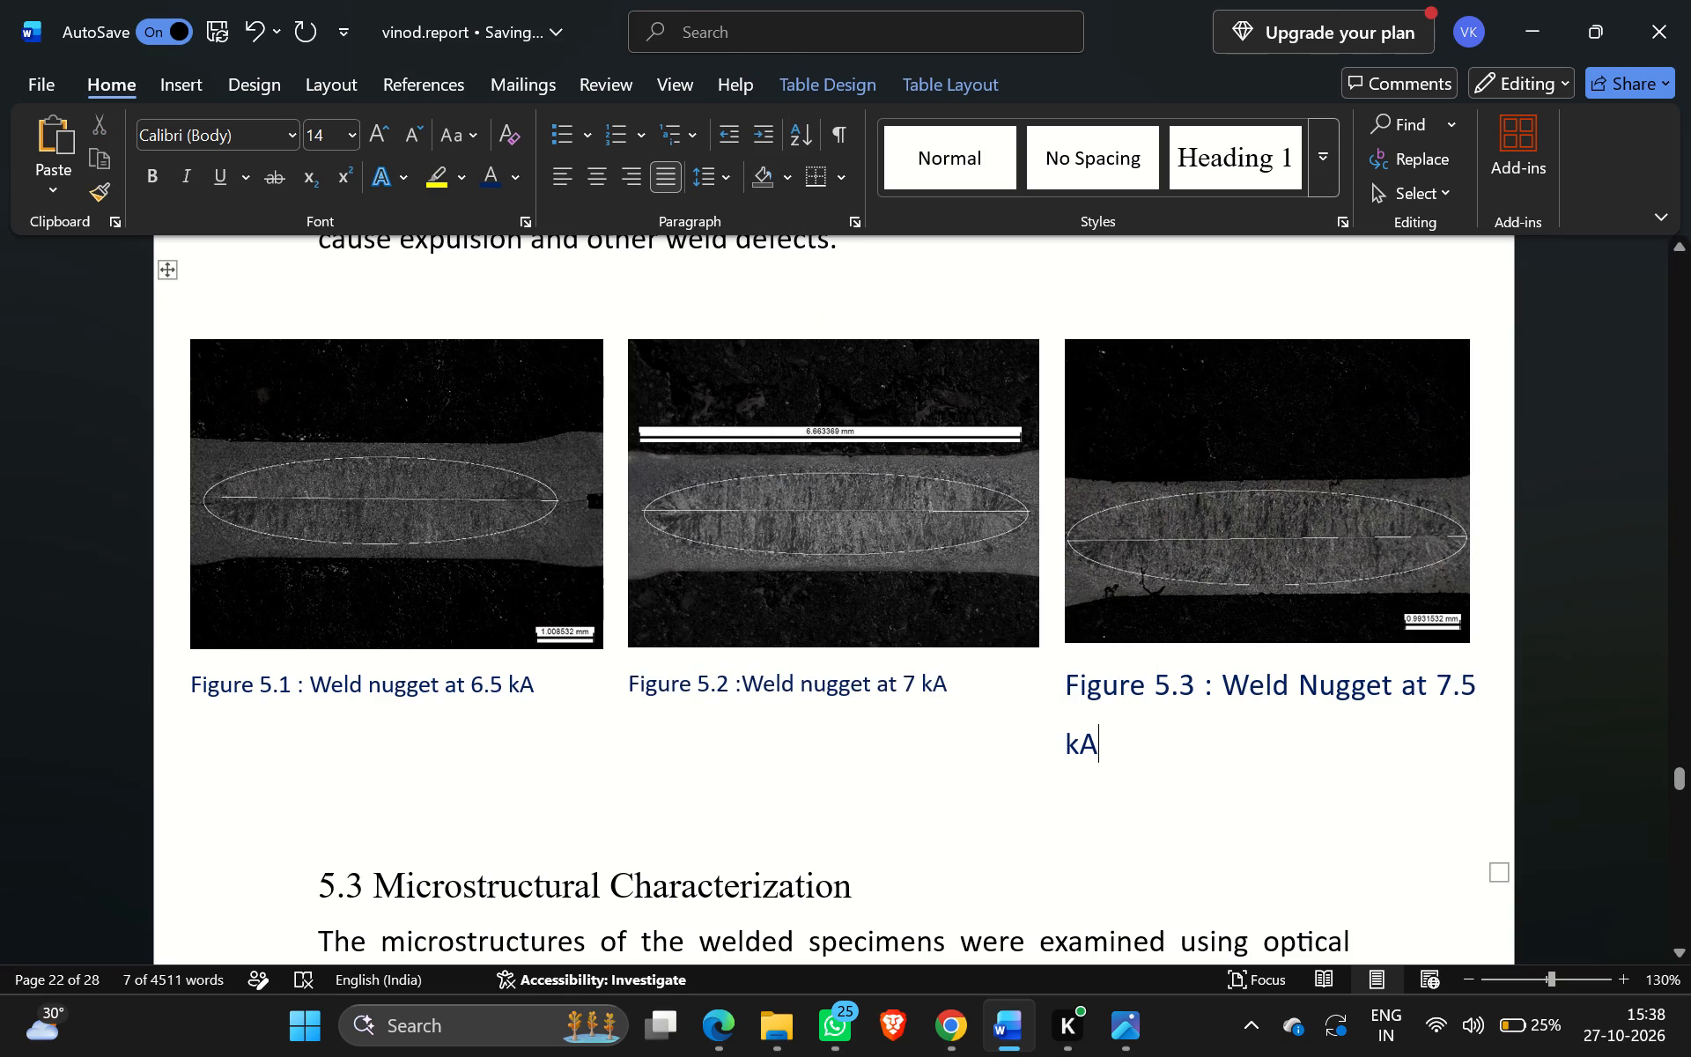
Set the Figure 5.3 caption beneath the third weld nugget image to 11 pt.
{"action": "left_click", "coordinate": [1061, 680]}
{"action": "left_click", "coordinate": [1082, 698]}
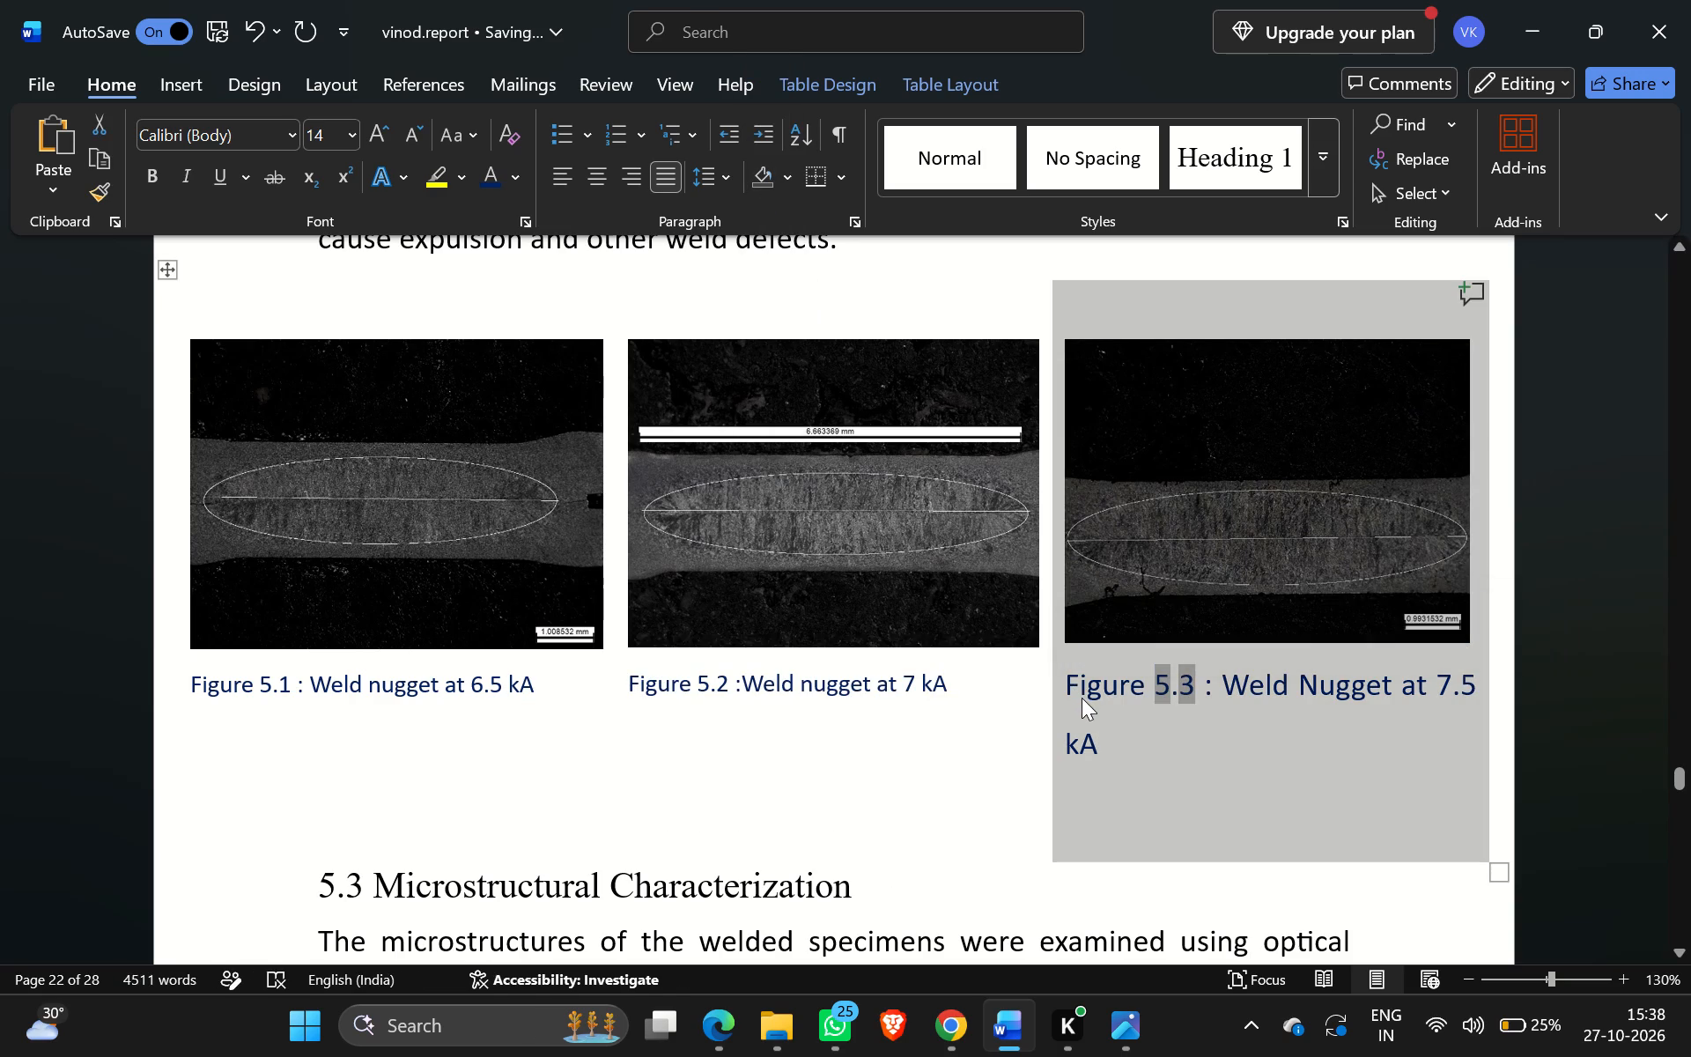
{"action": "left_click_drag", "start_coordinate": [1063, 688], "coordinate": [1094, 742]}
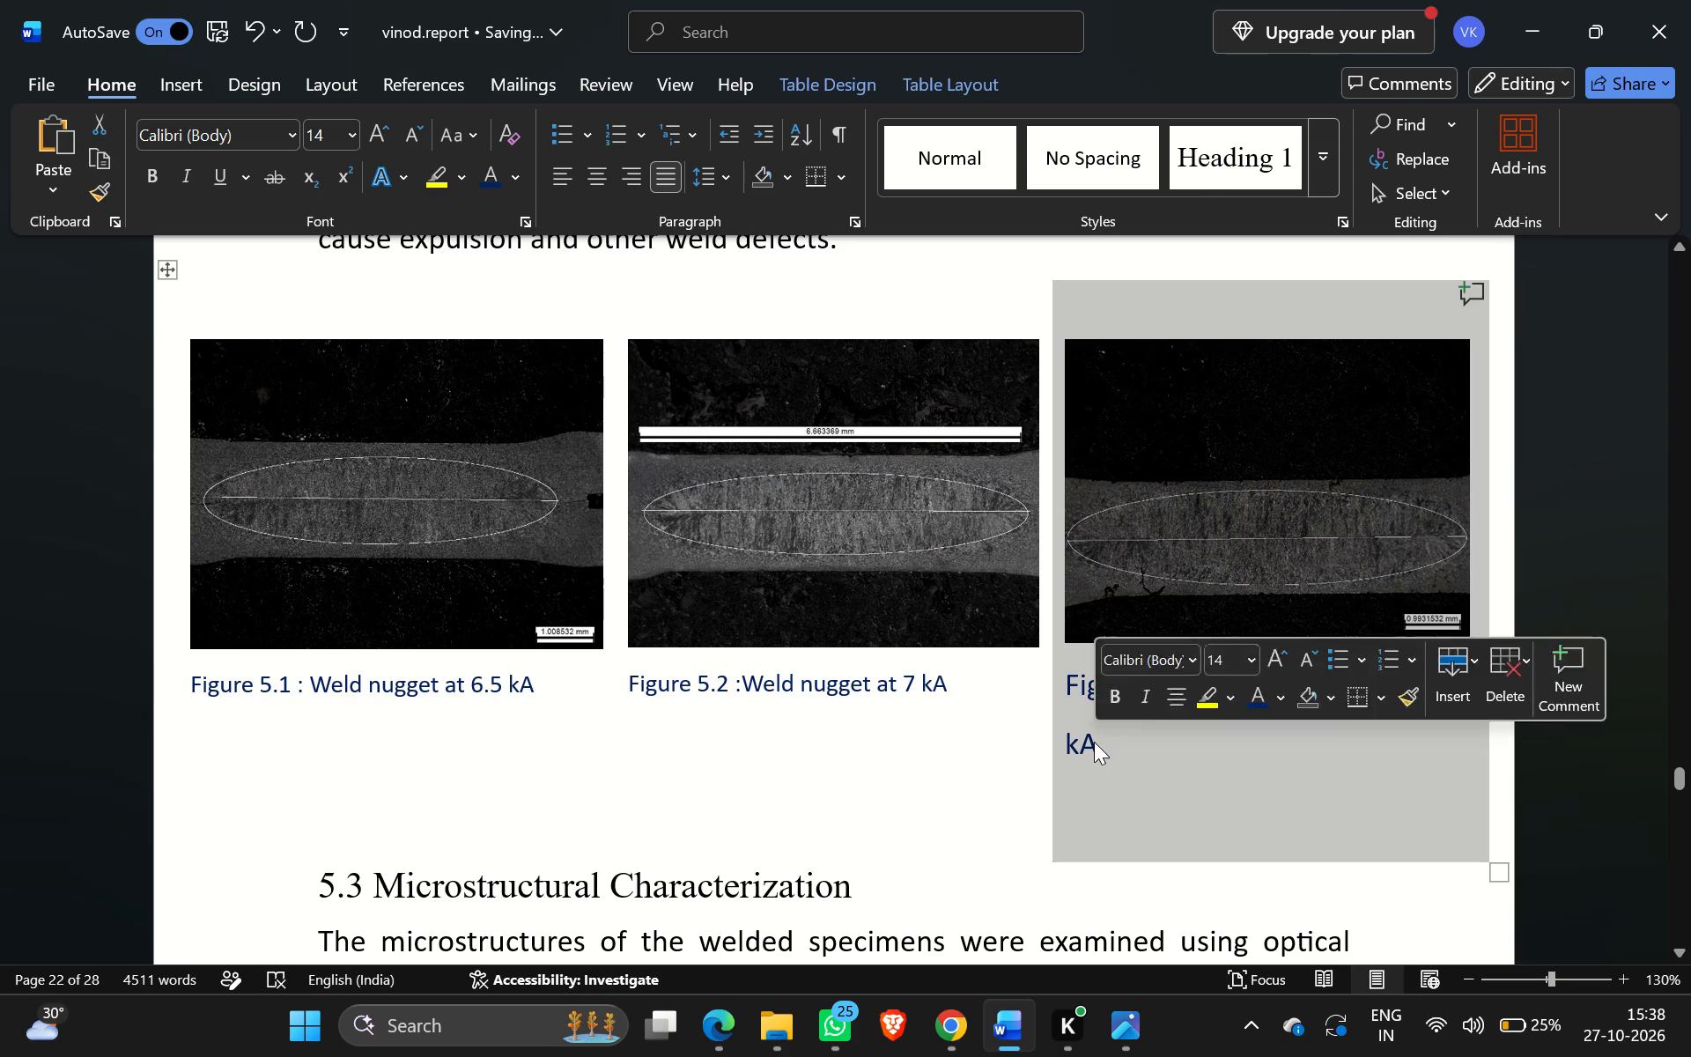
{"action": "left_click", "coordinate": [1094, 742]}
{"action": "left_click_drag", "start_coordinate": [1094, 742], "coordinate": [1074, 684]}
{"action": "left_click", "coordinate": [1236, 601]}
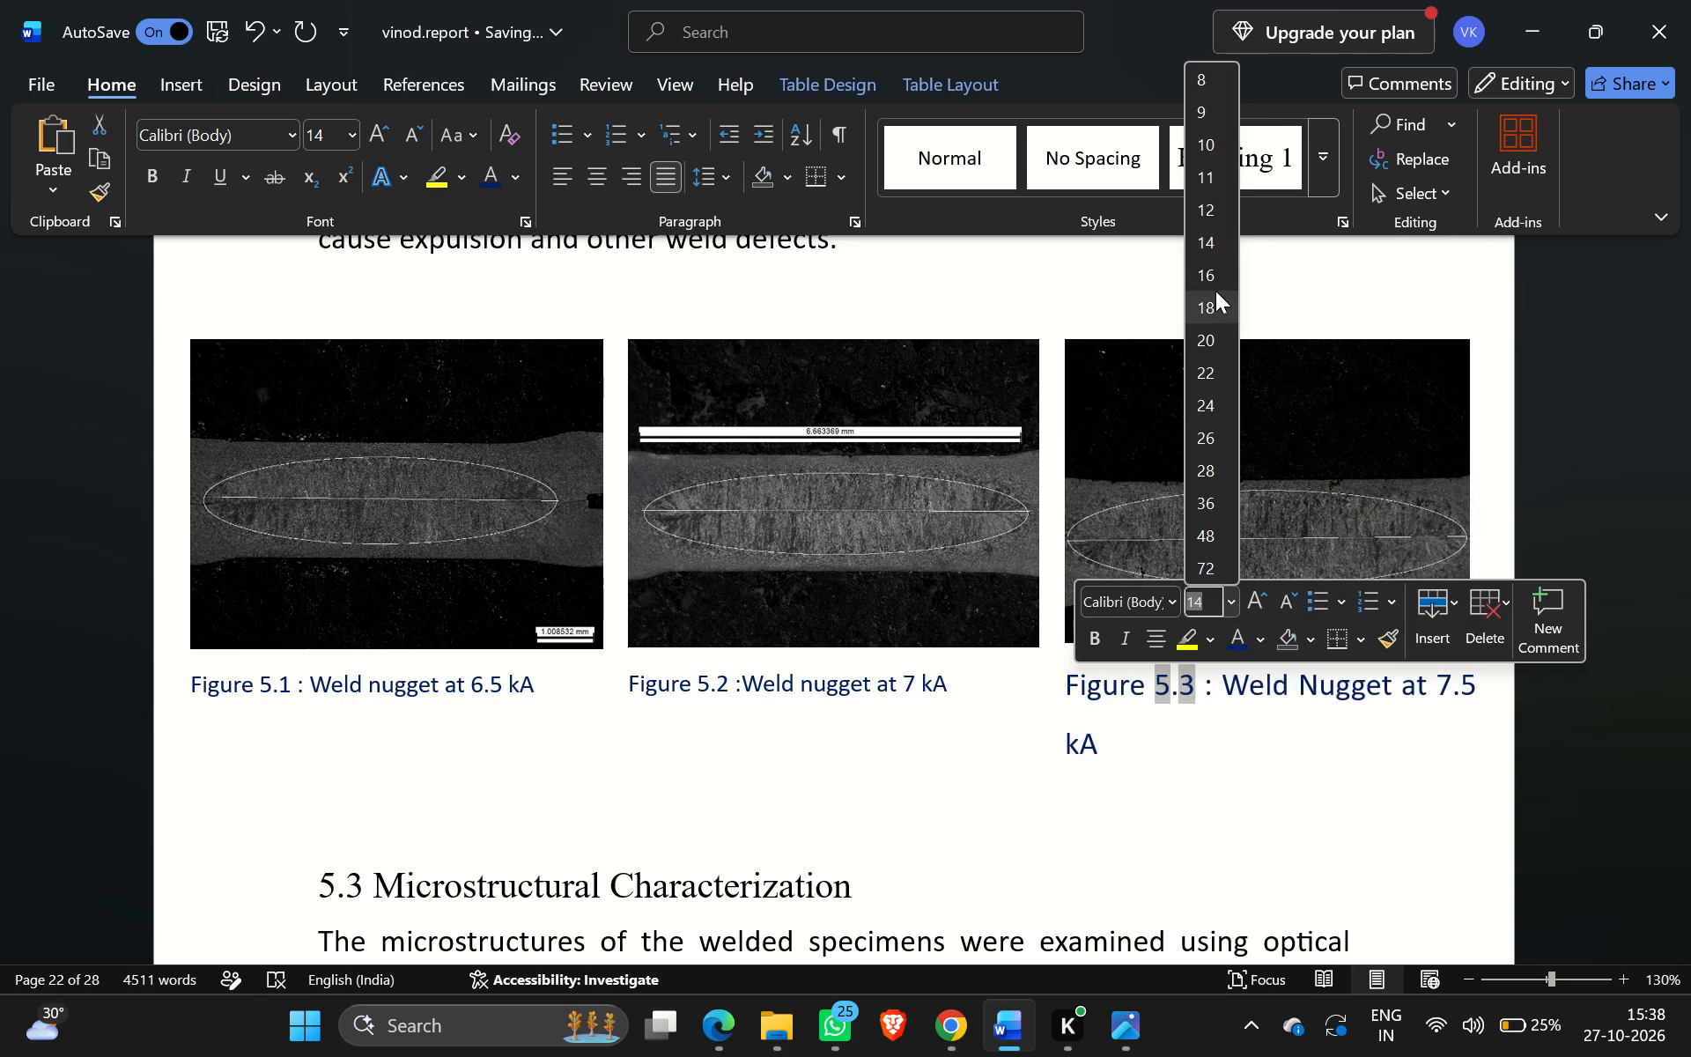
{"action": "left_click", "coordinate": [1209, 167]}
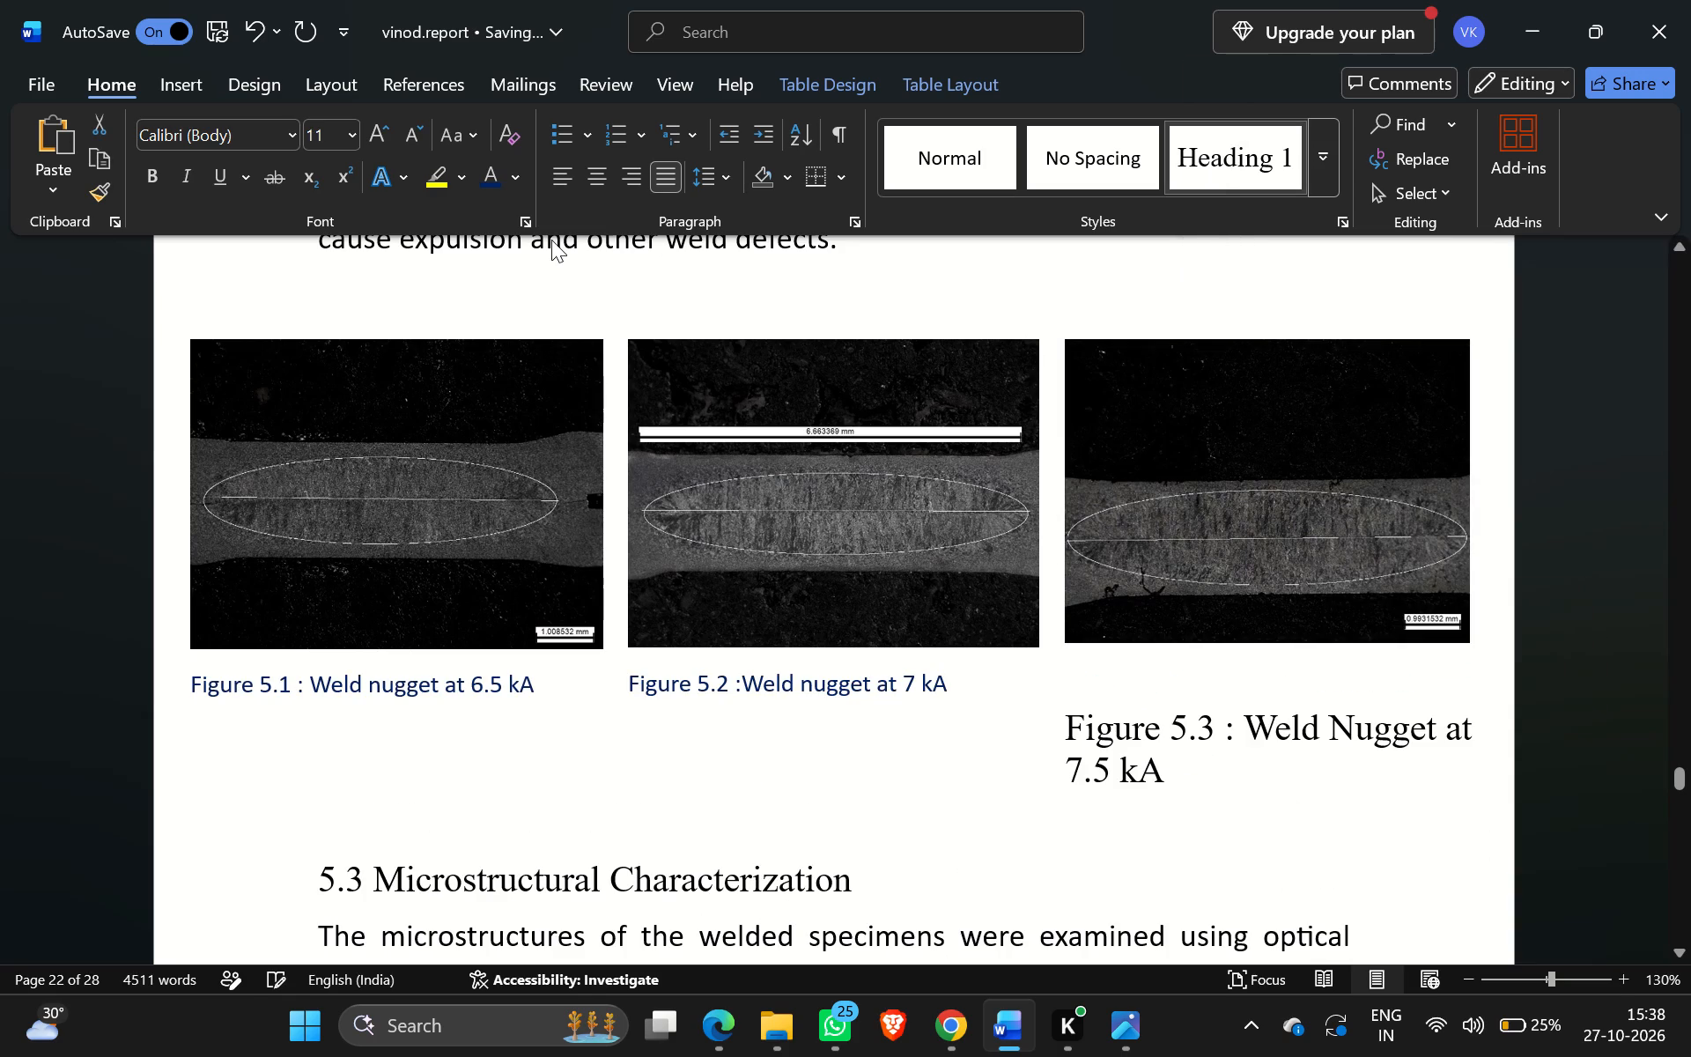
{"action": "left_click", "coordinate": [1200, 795]}
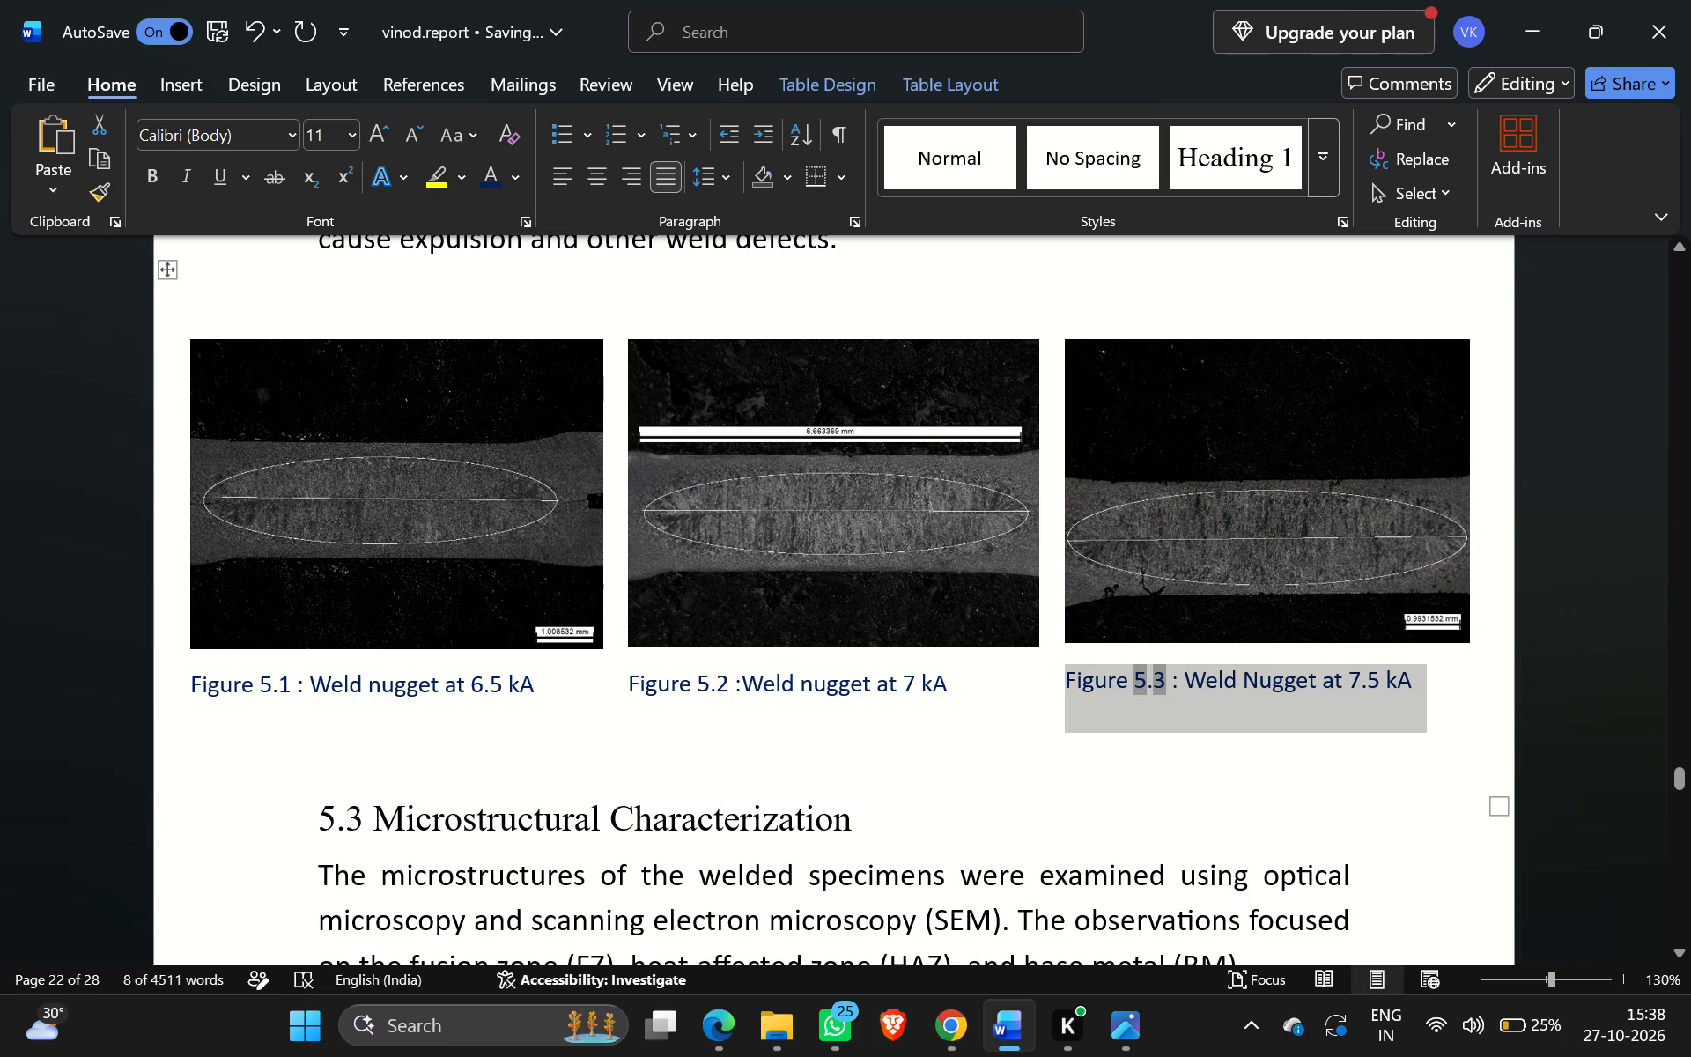
{"action": "left_click", "coordinate": [1028, 812]}
Examine the Results section from 5.2 through 5.6, including the remaining insert placeholders and the Table 3 caption.
{"action": "scroll", "coordinate": [1028, 812], "scroll_direction": "up", "scroll_amount": 1}
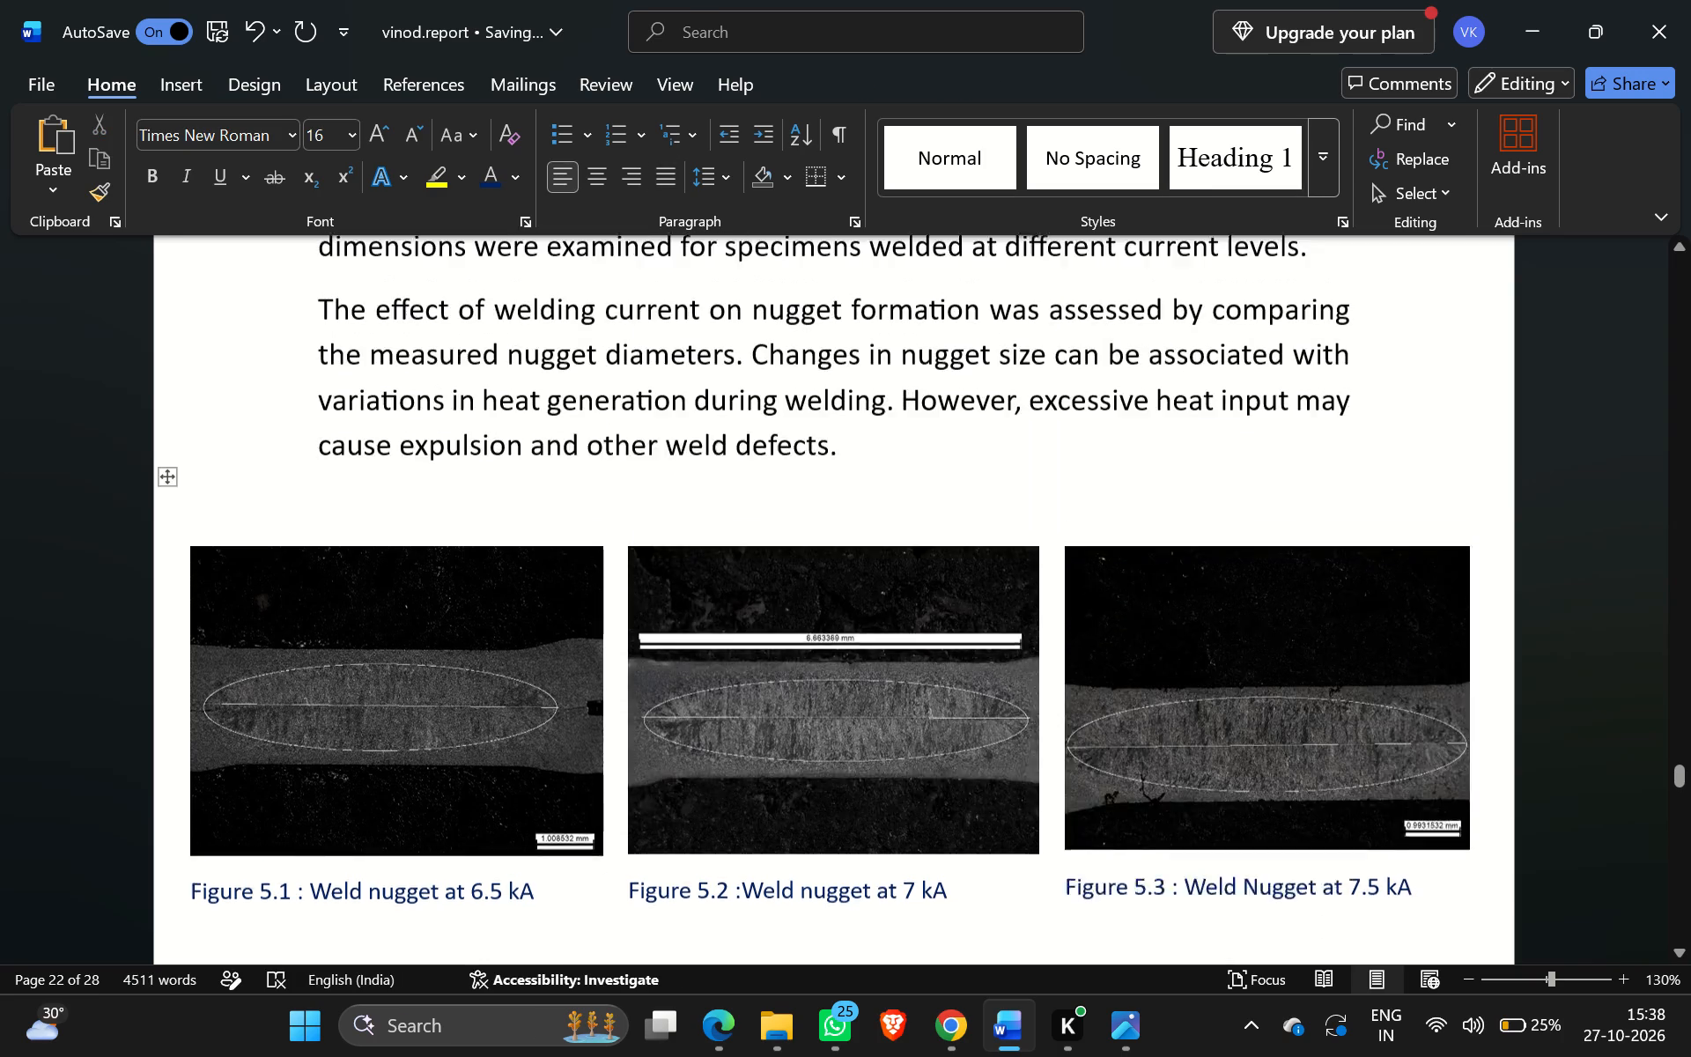
{"action": "scroll", "coordinate": [1028, 812], "scroll_direction": "up", "scroll_amount": 2}
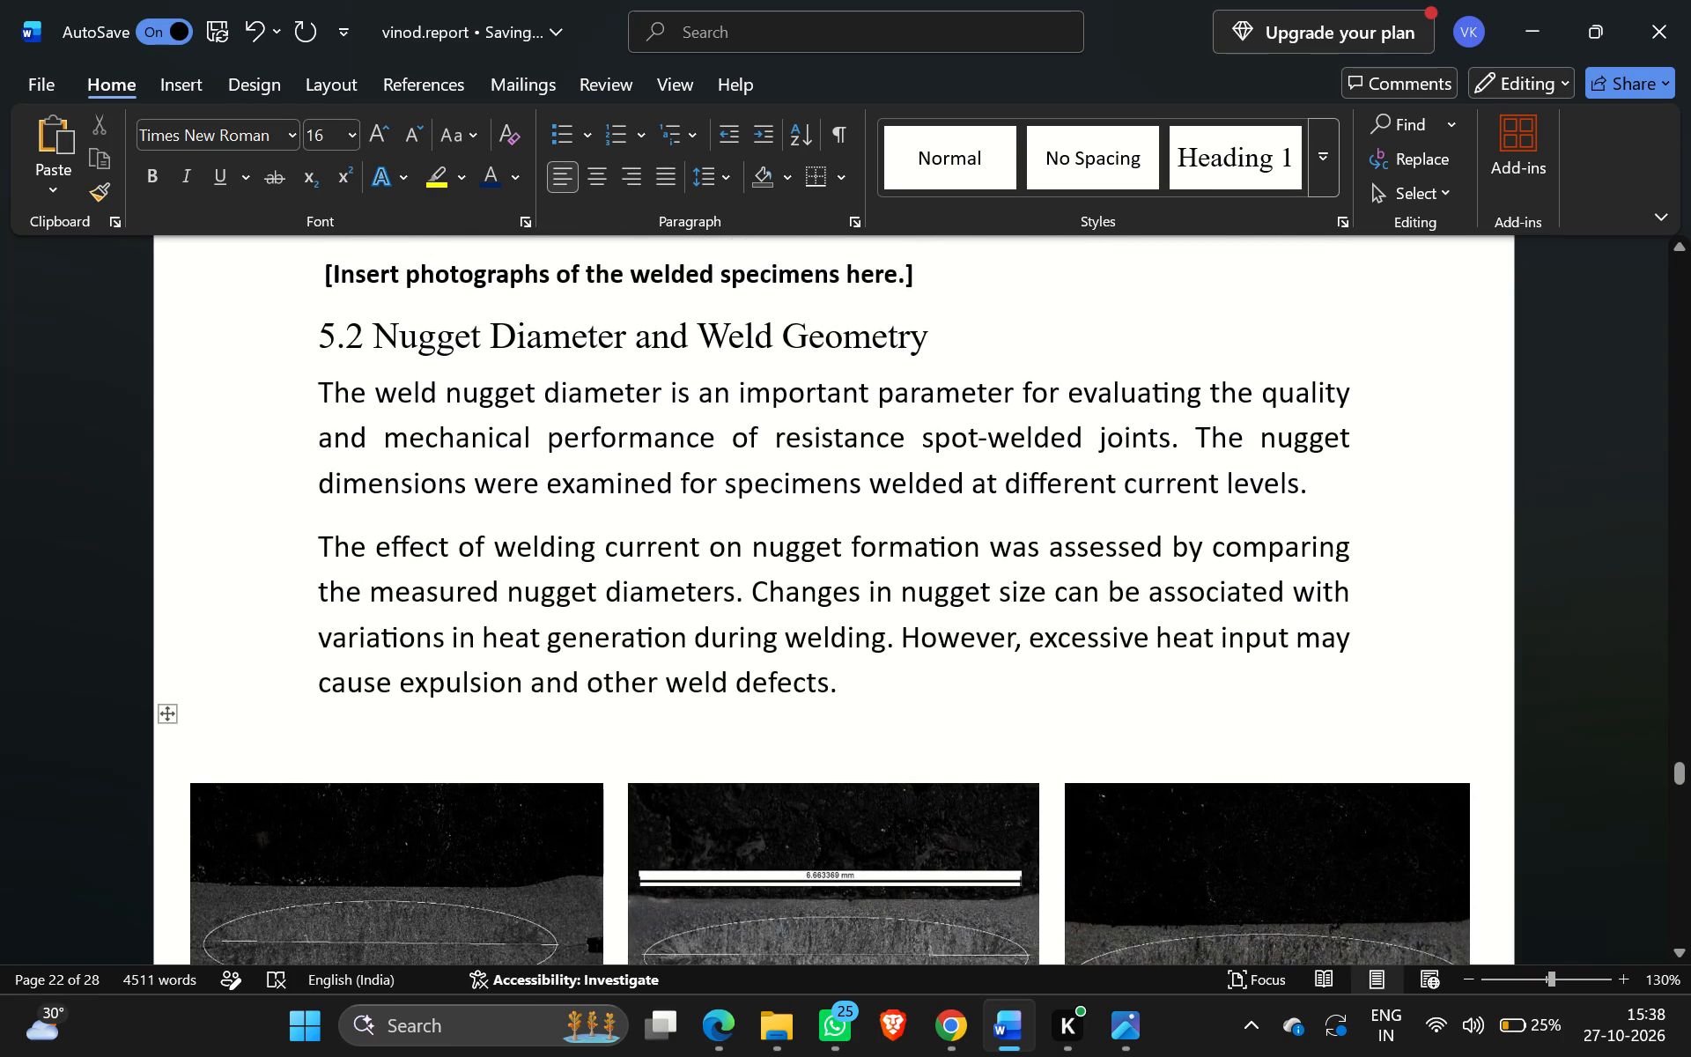
{"action": "scroll", "coordinate": [1028, 812], "scroll_direction": "down", "scroll_amount": 4}
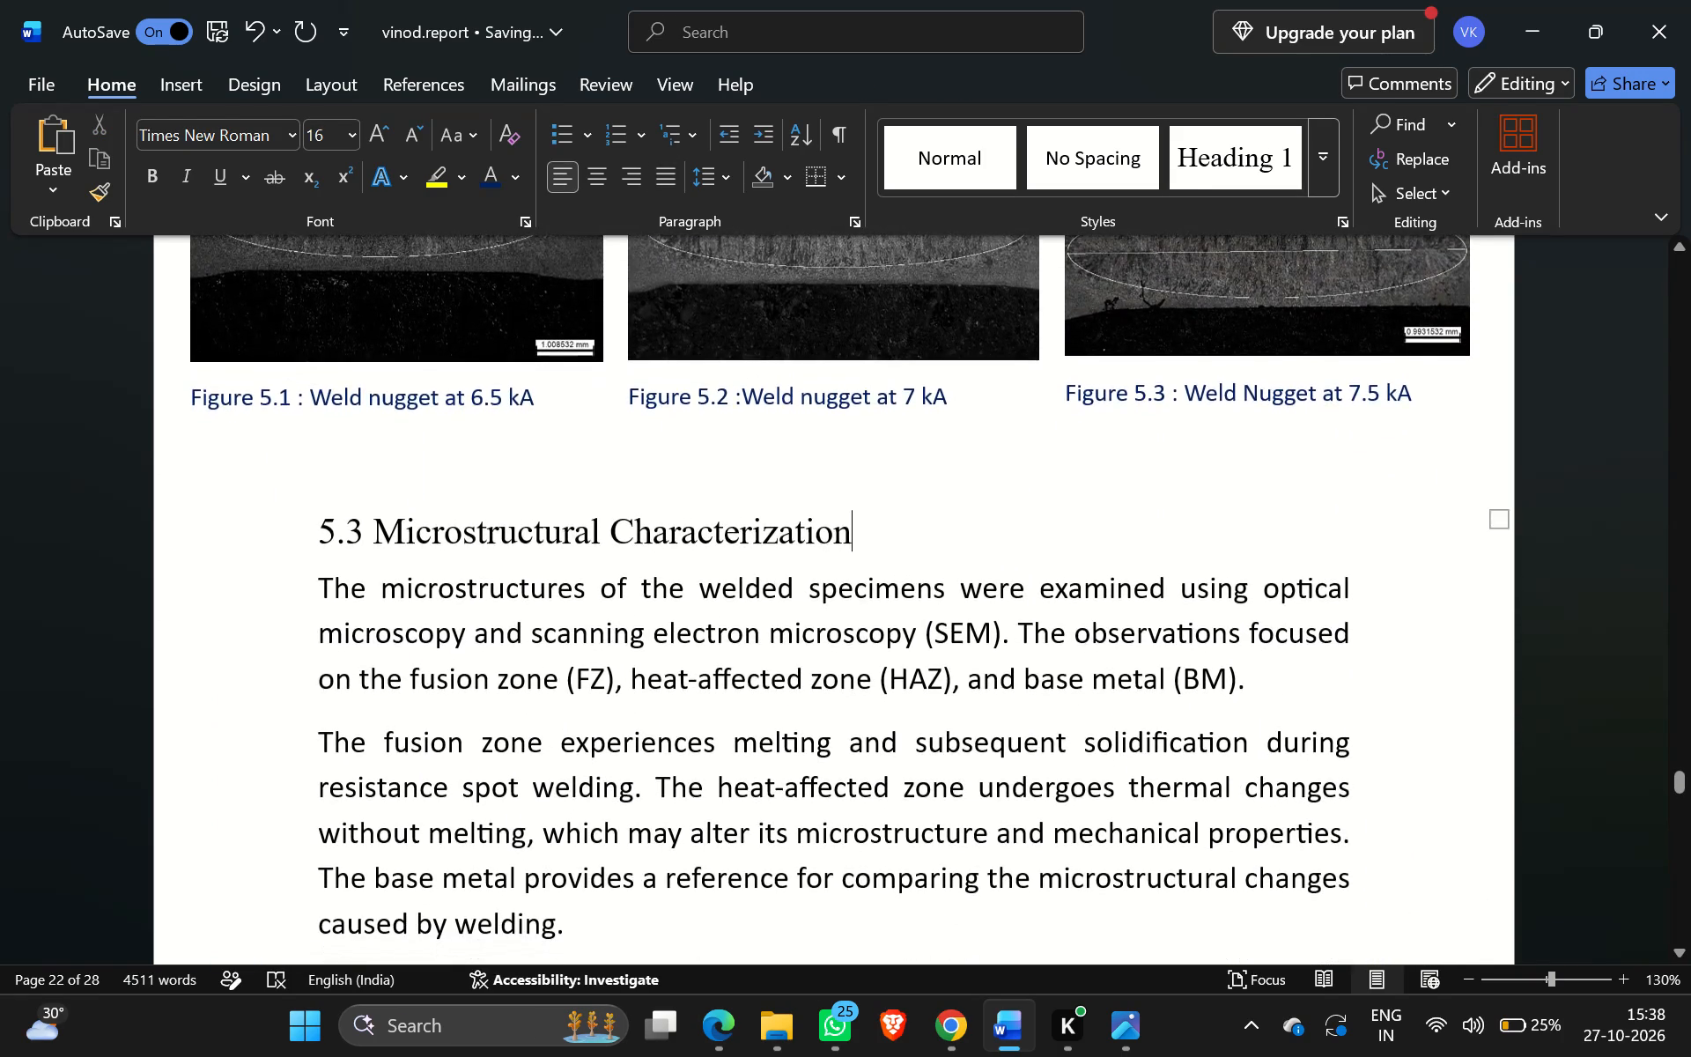
{"action": "scroll", "coordinate": [1028, 812], "scroll_direction": "down", "scroll_amount": 2}
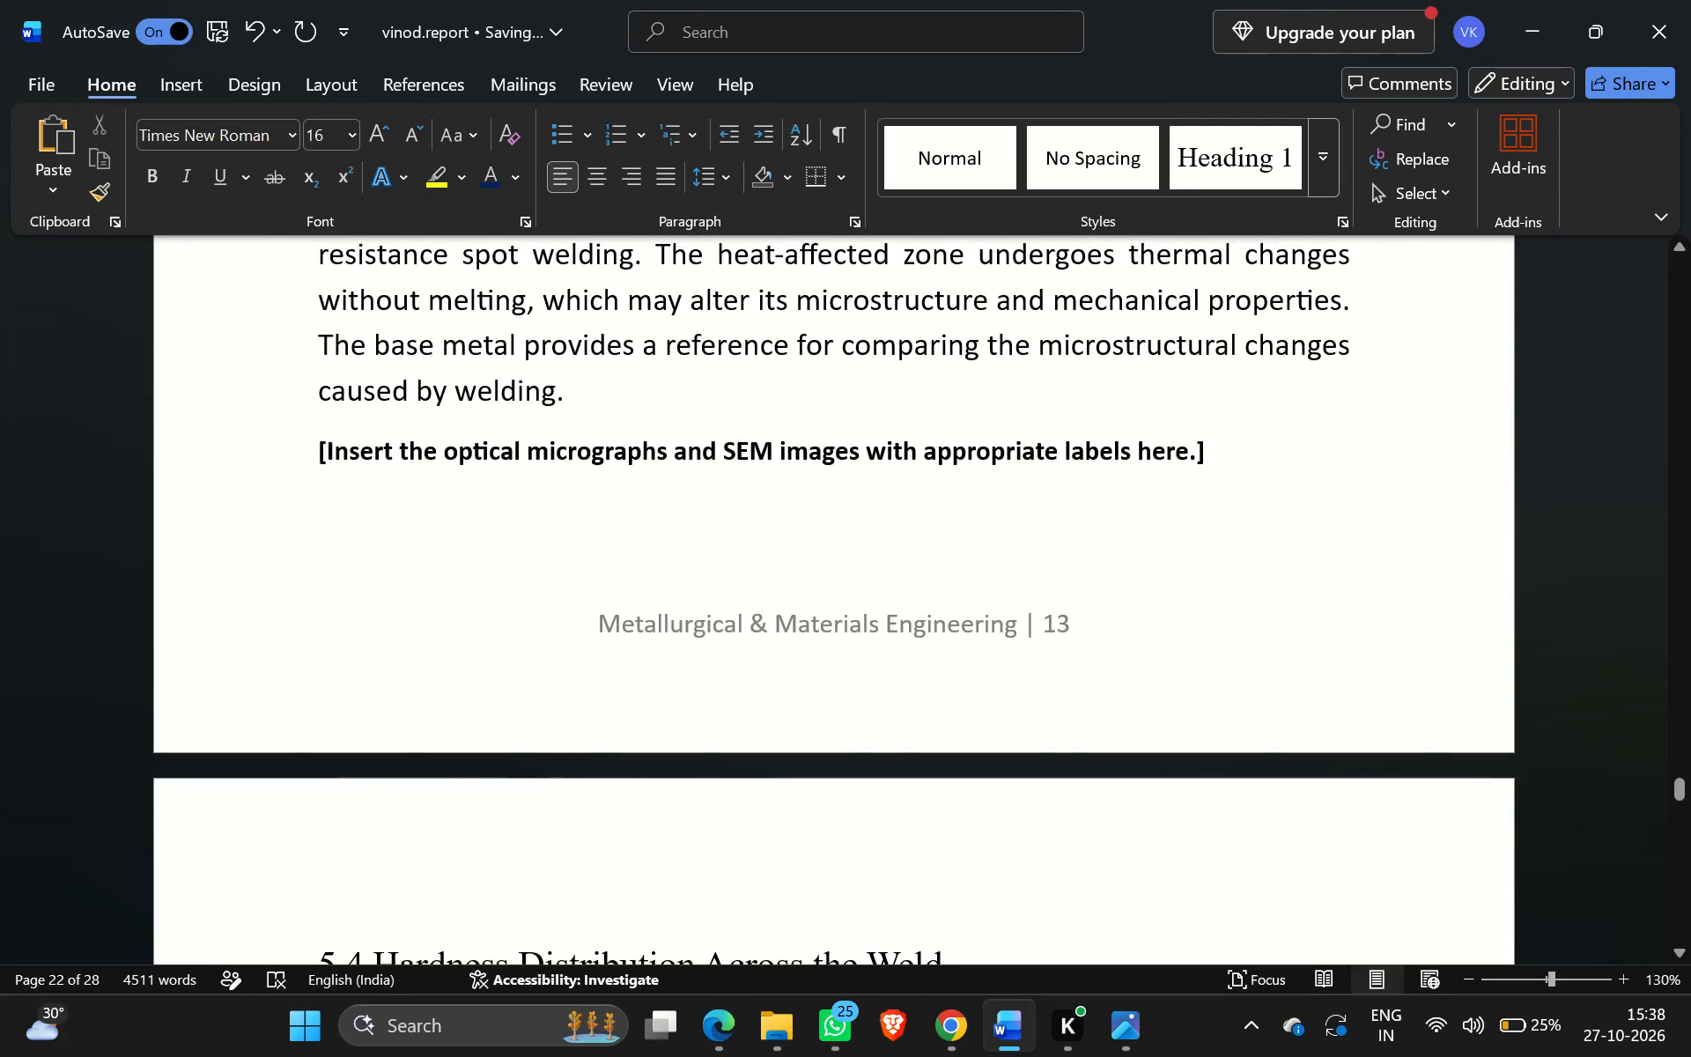
{"action": "scroll", "coordinate": [1028, 812], "scroll_direction": "down", "scroll_amount": 2}
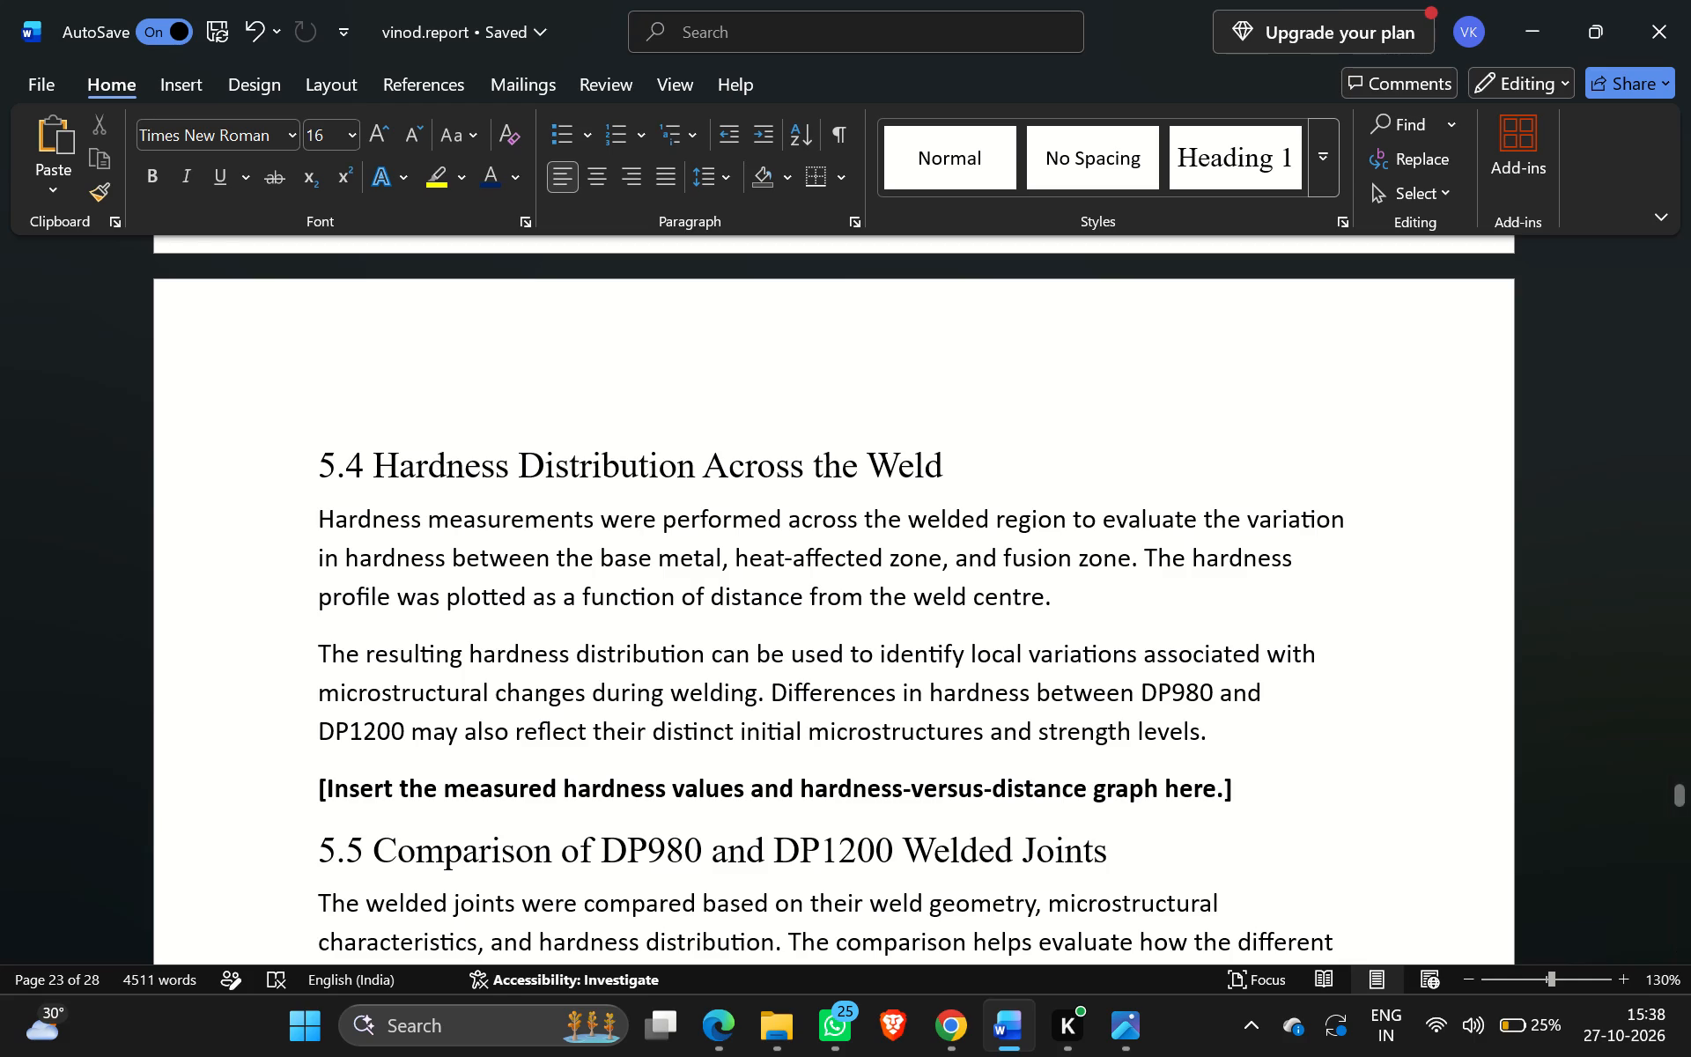
{"action": "scroll", "coordinate": [1028, 812], "scroll_direction": "down", "scroll_amount": 2}
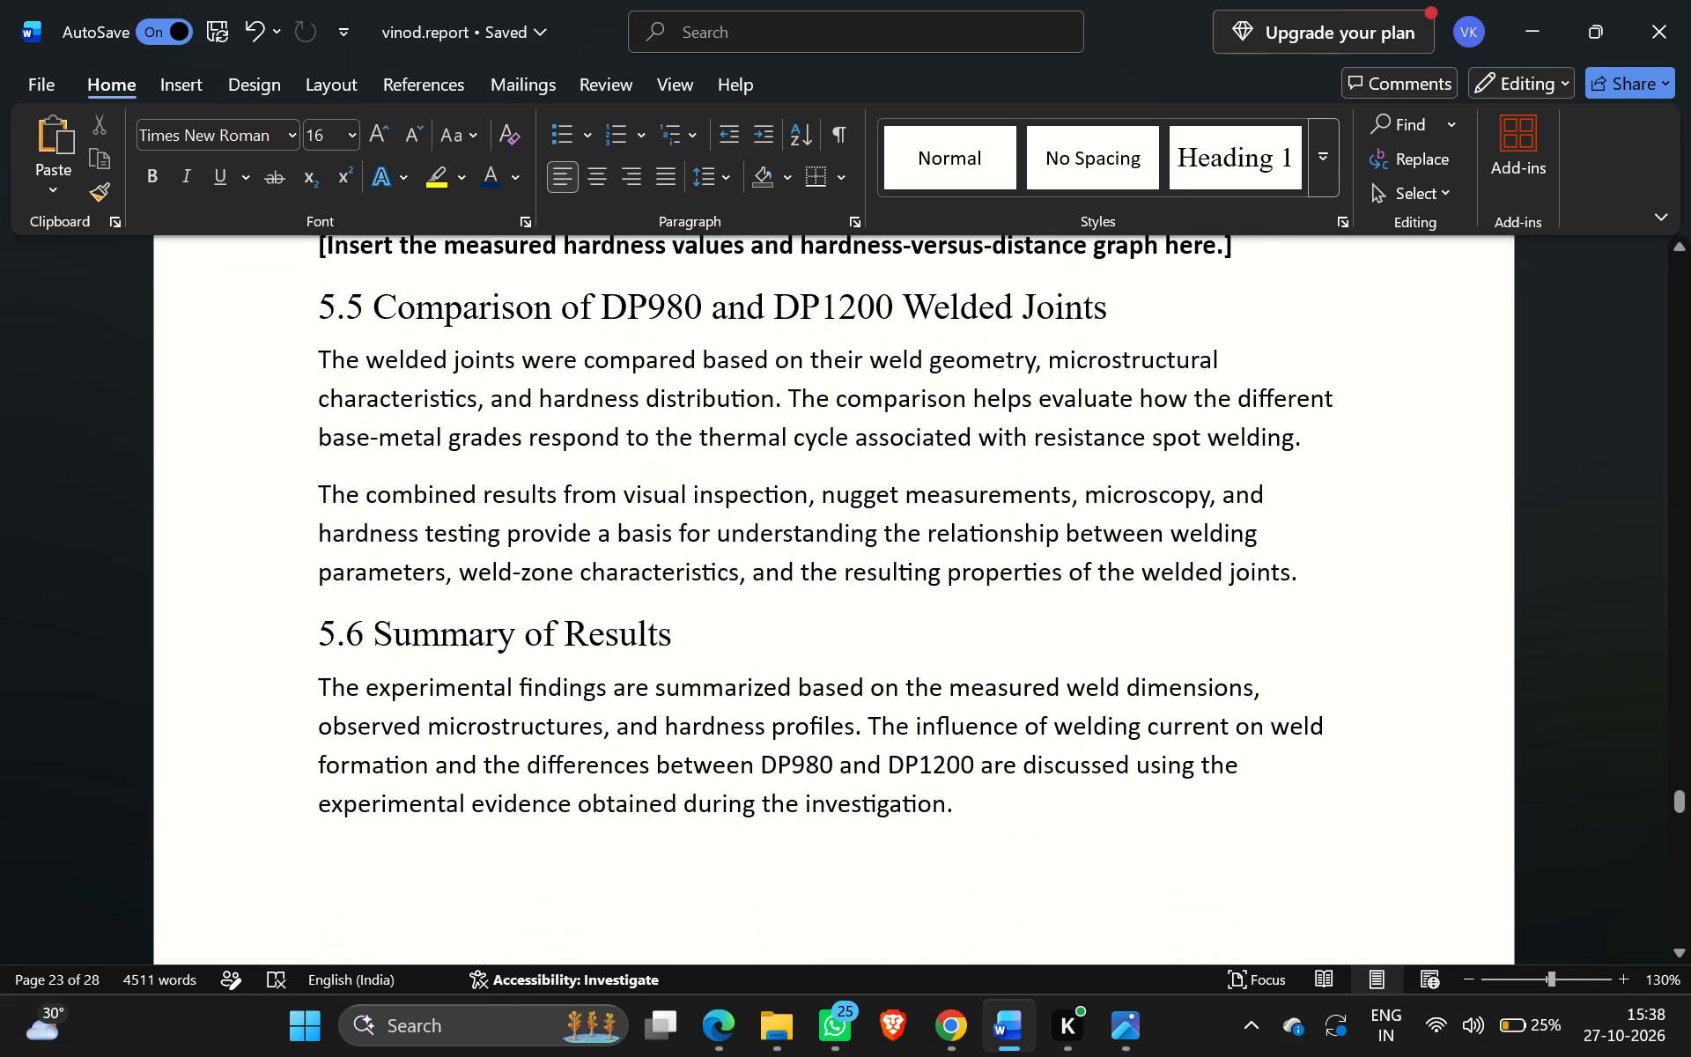
{"action": "scroll", "coordinate": [1028, 812], "scroll_direction": "down", "scroll_amount": 3}
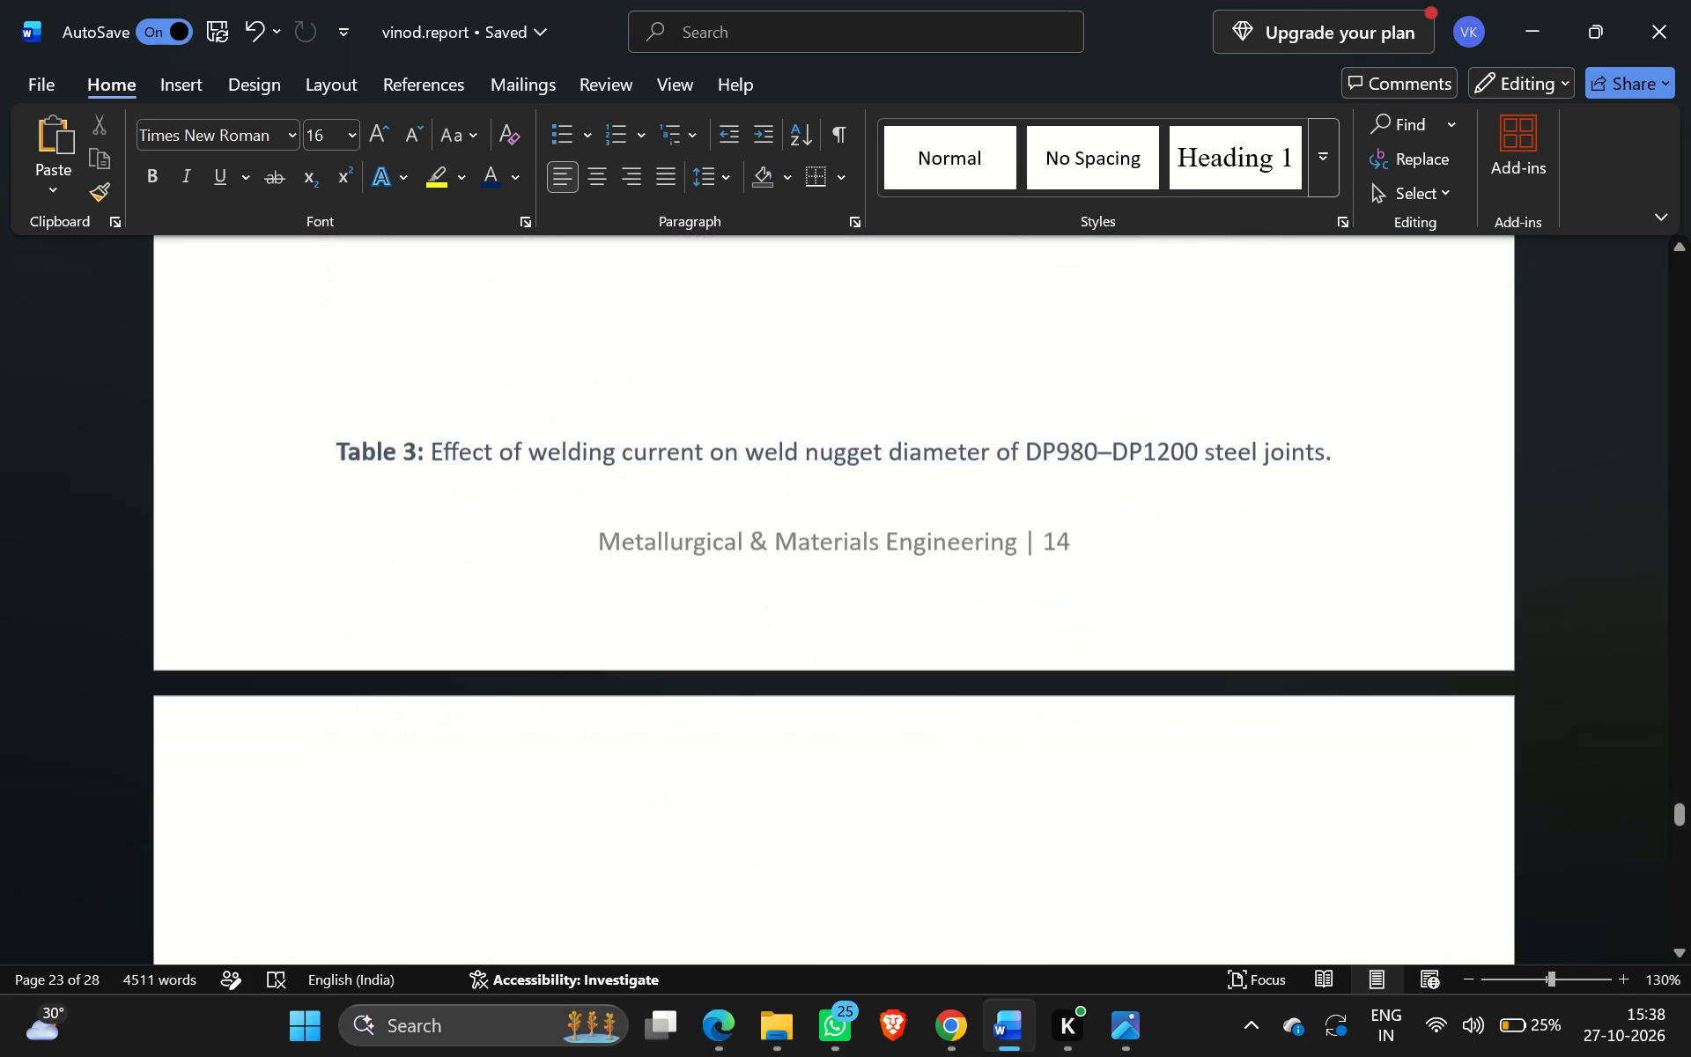
{"action": "scroll", "coordinate": [1028, 812], "scroll_direction": "down", "scroll_amount": 1}
Review the Results section back from the Table 3 caption to 5.1, checking body text formatting, figures and placeholders.
{"action": "scroll", "coordinate": [1028, 812], "scroll_direction": "up", "scroll_amount": 3}
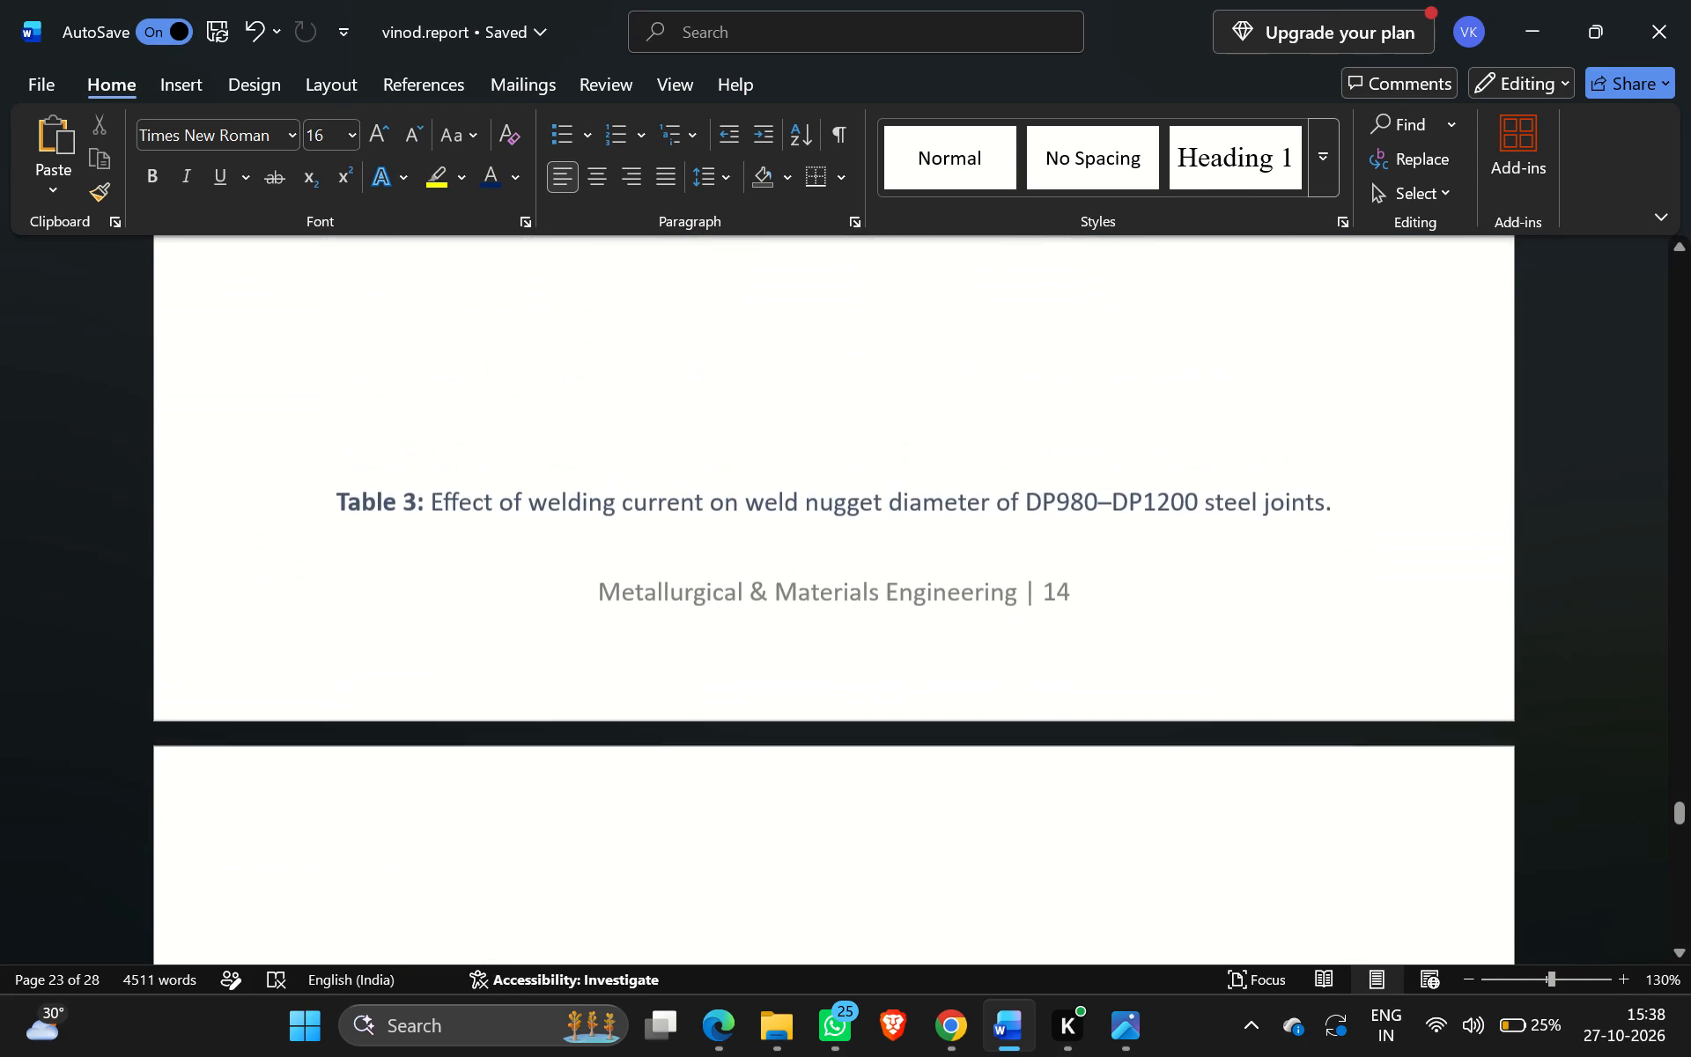
{"action": "scroll", "coordinate": [1028, 812], "scroll_direction": "up", "scroll_amount": 2}
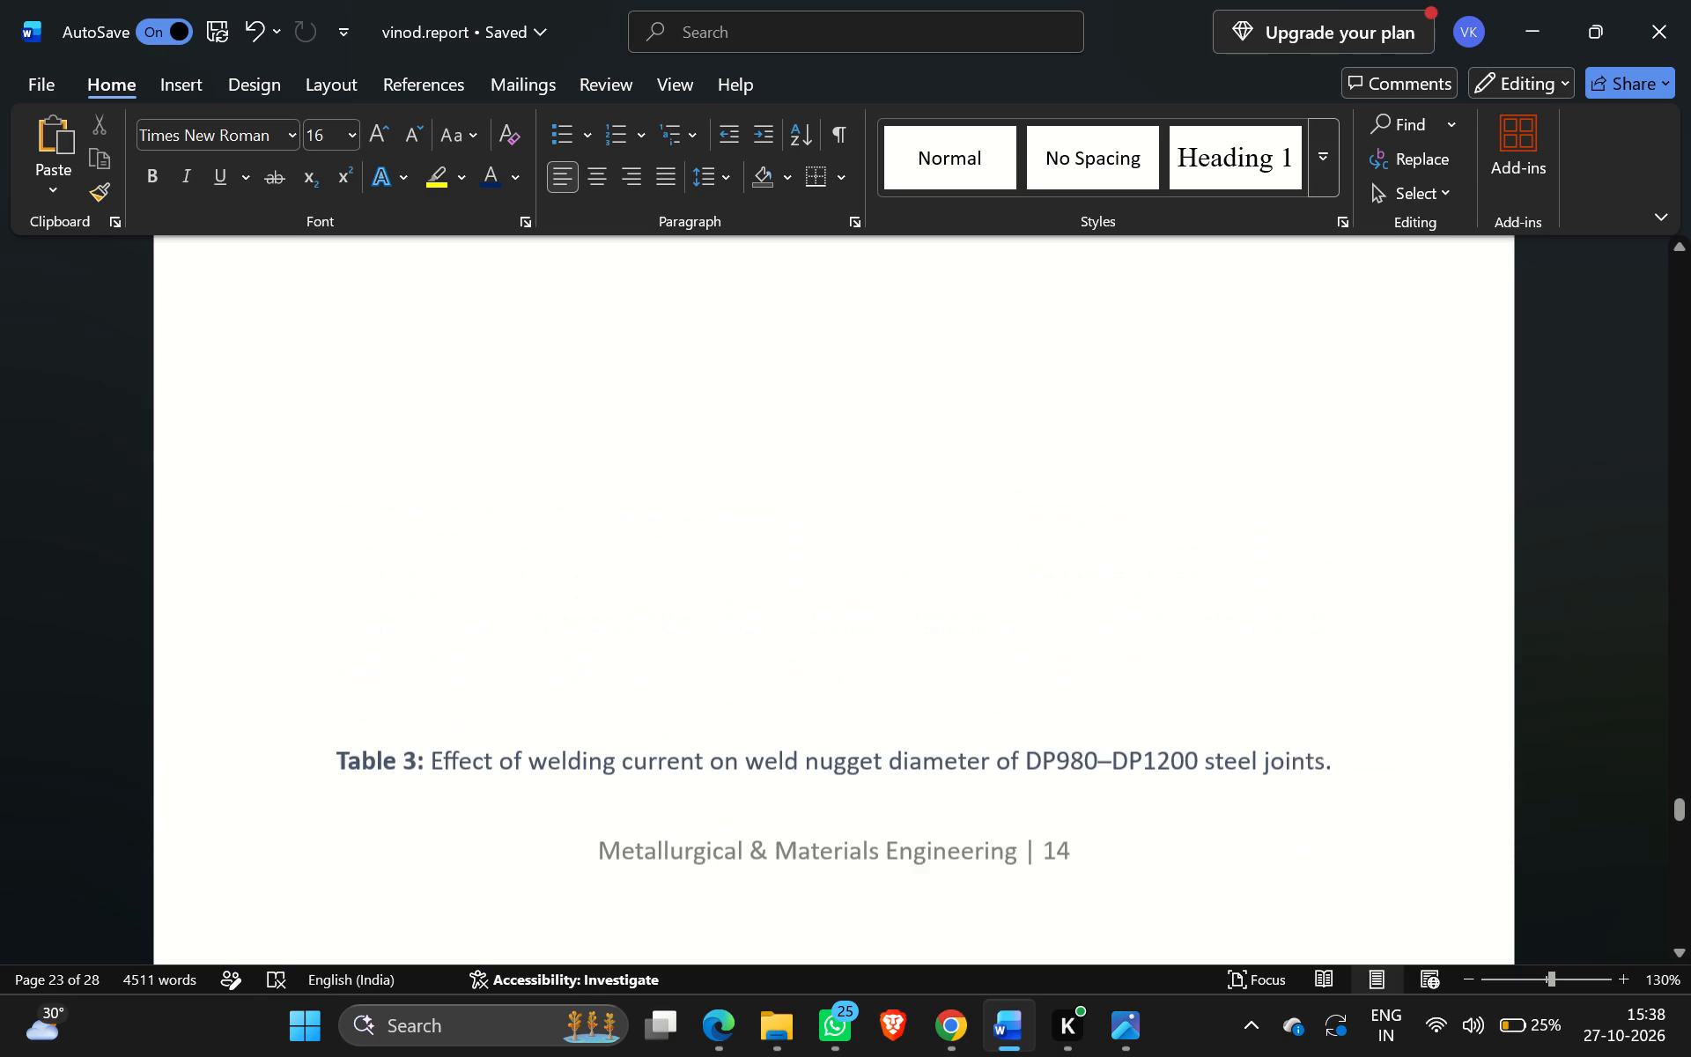
{"action": "scroll", "coordinate": [1028, 812], "scroll_direction": "up", "scroll_amount": 1}
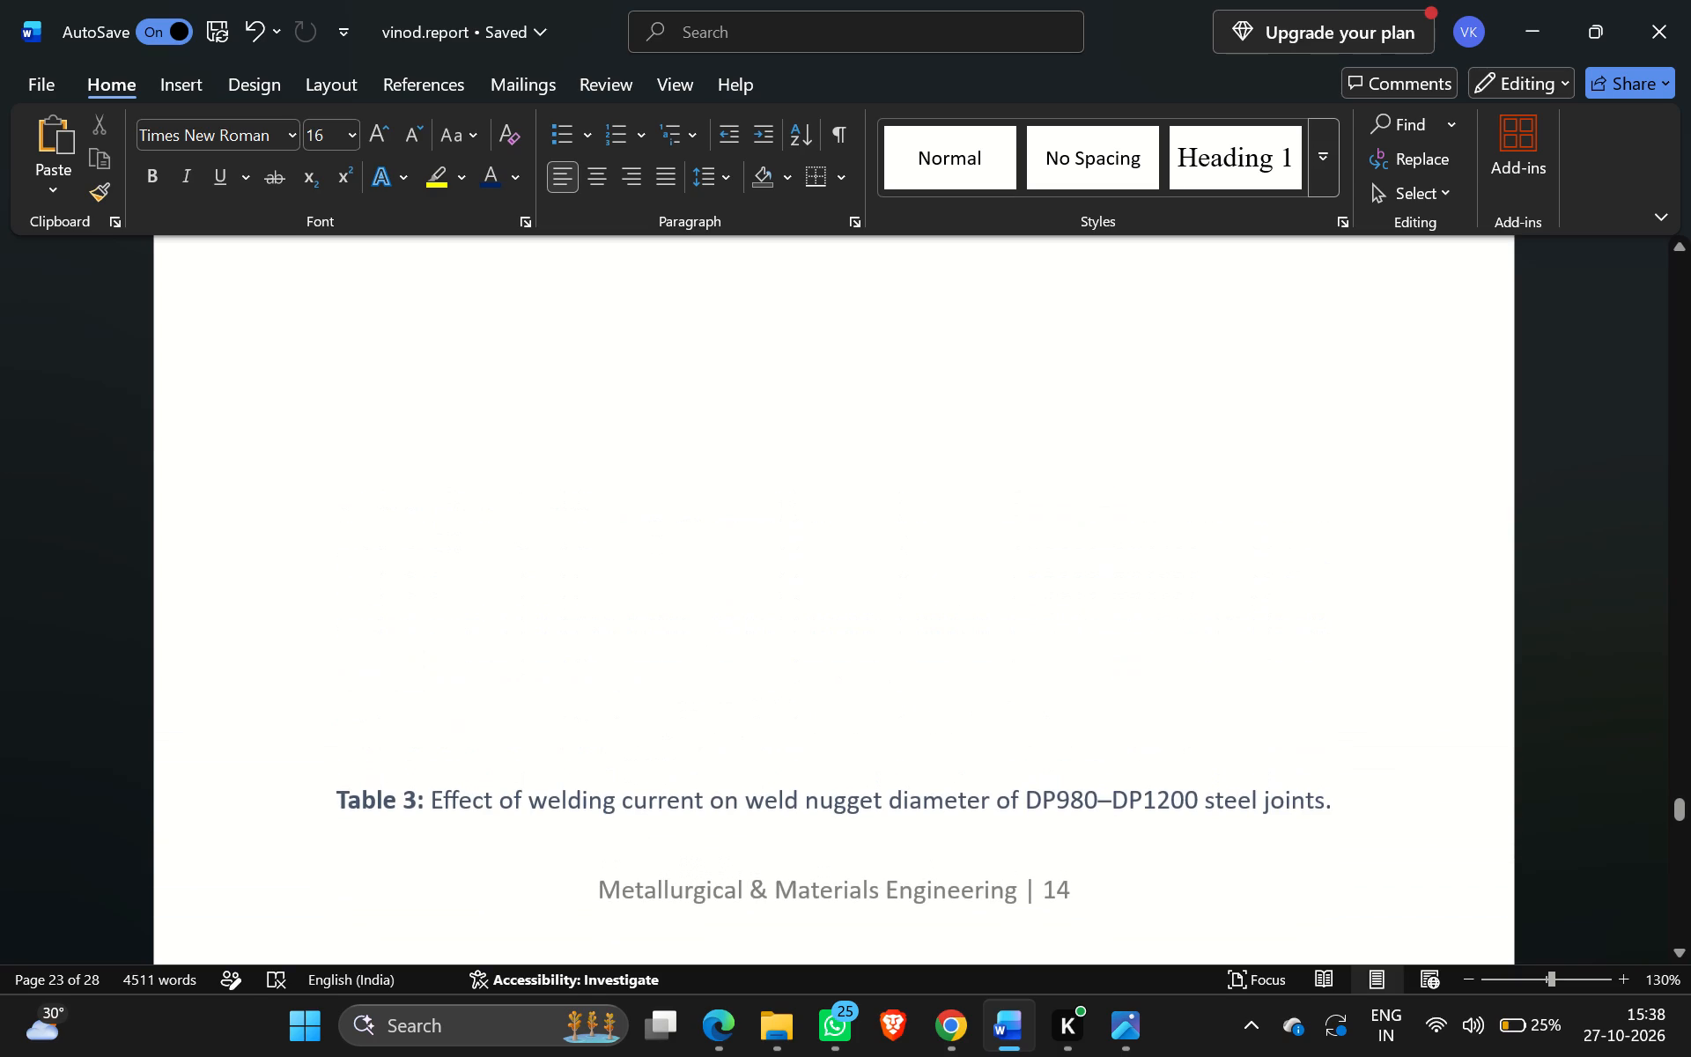
{"action": "scroll", "coordinate": [1028, 812], "scroll_direction": "up", "scroll_amount": 6}
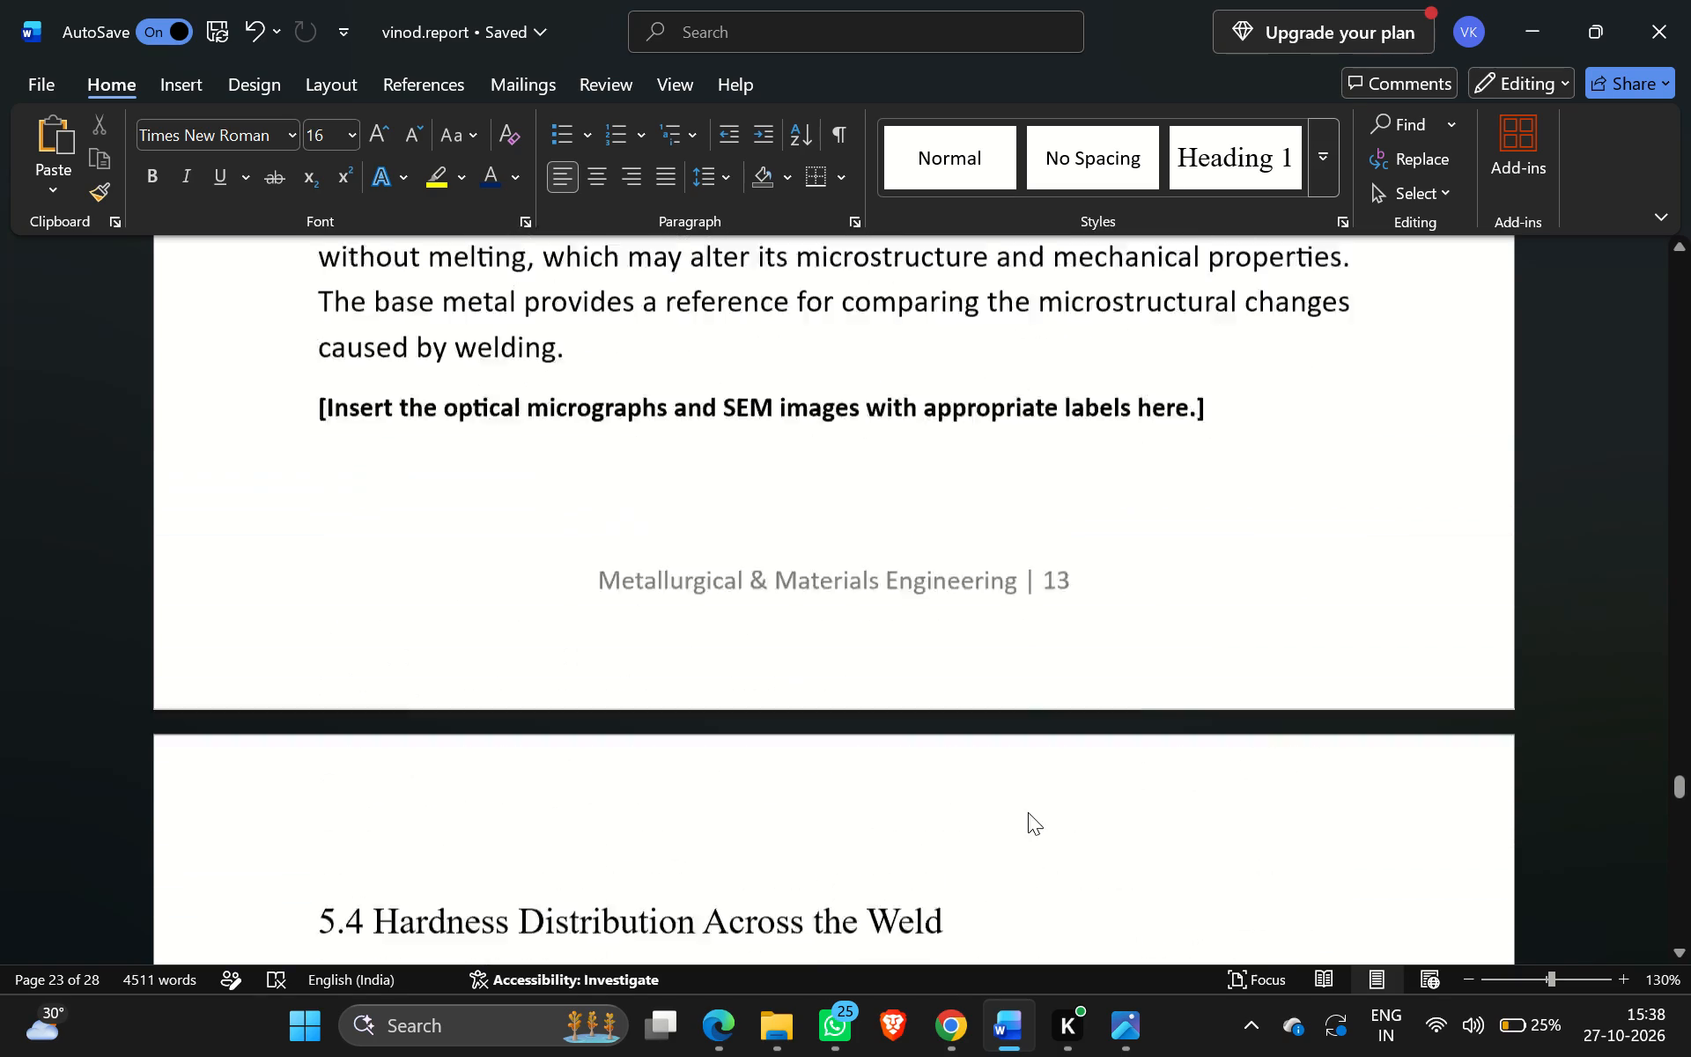
{"action": "scroll", "coordinate": [1028, 812], "scroll_direction": "up", "scroll_amount": 2}
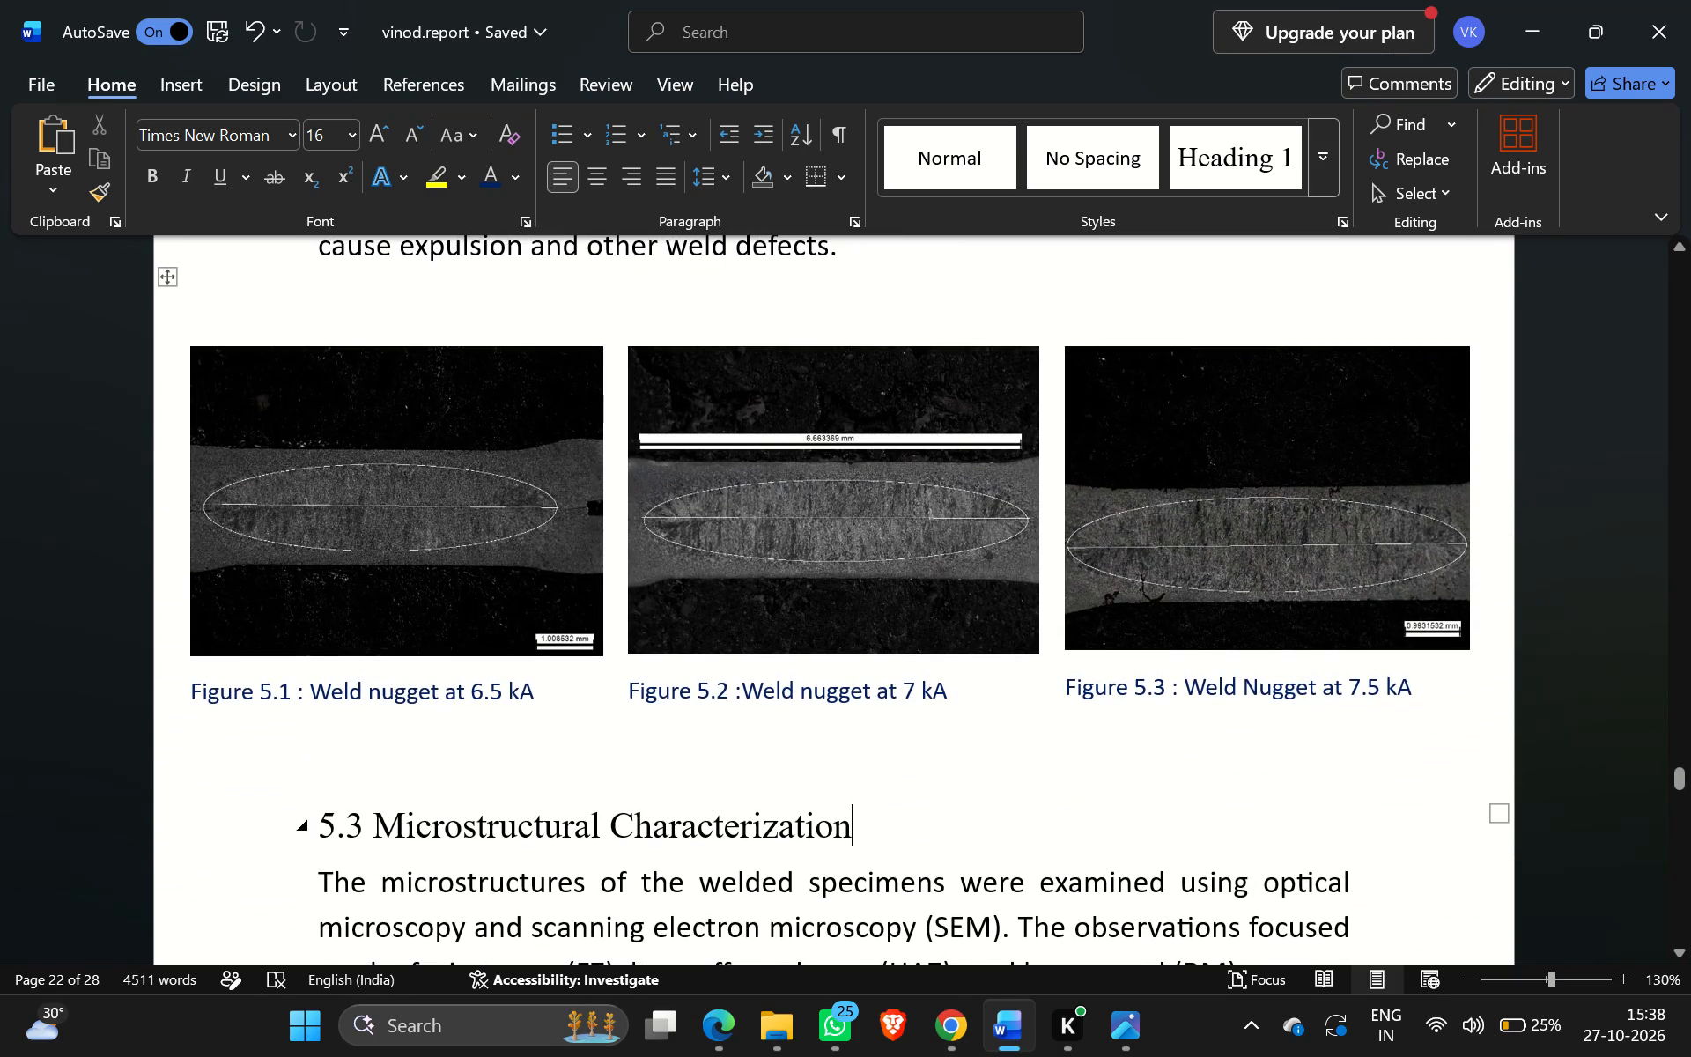
{"action": "scroll", "coordinate": [1028, 812], "scroll_direction": "down", "scroll_amount": 5}
{"action": "scroll", "coordinate": [1028, 812], "scroll_direction": "up", "scroll_amount": 3}
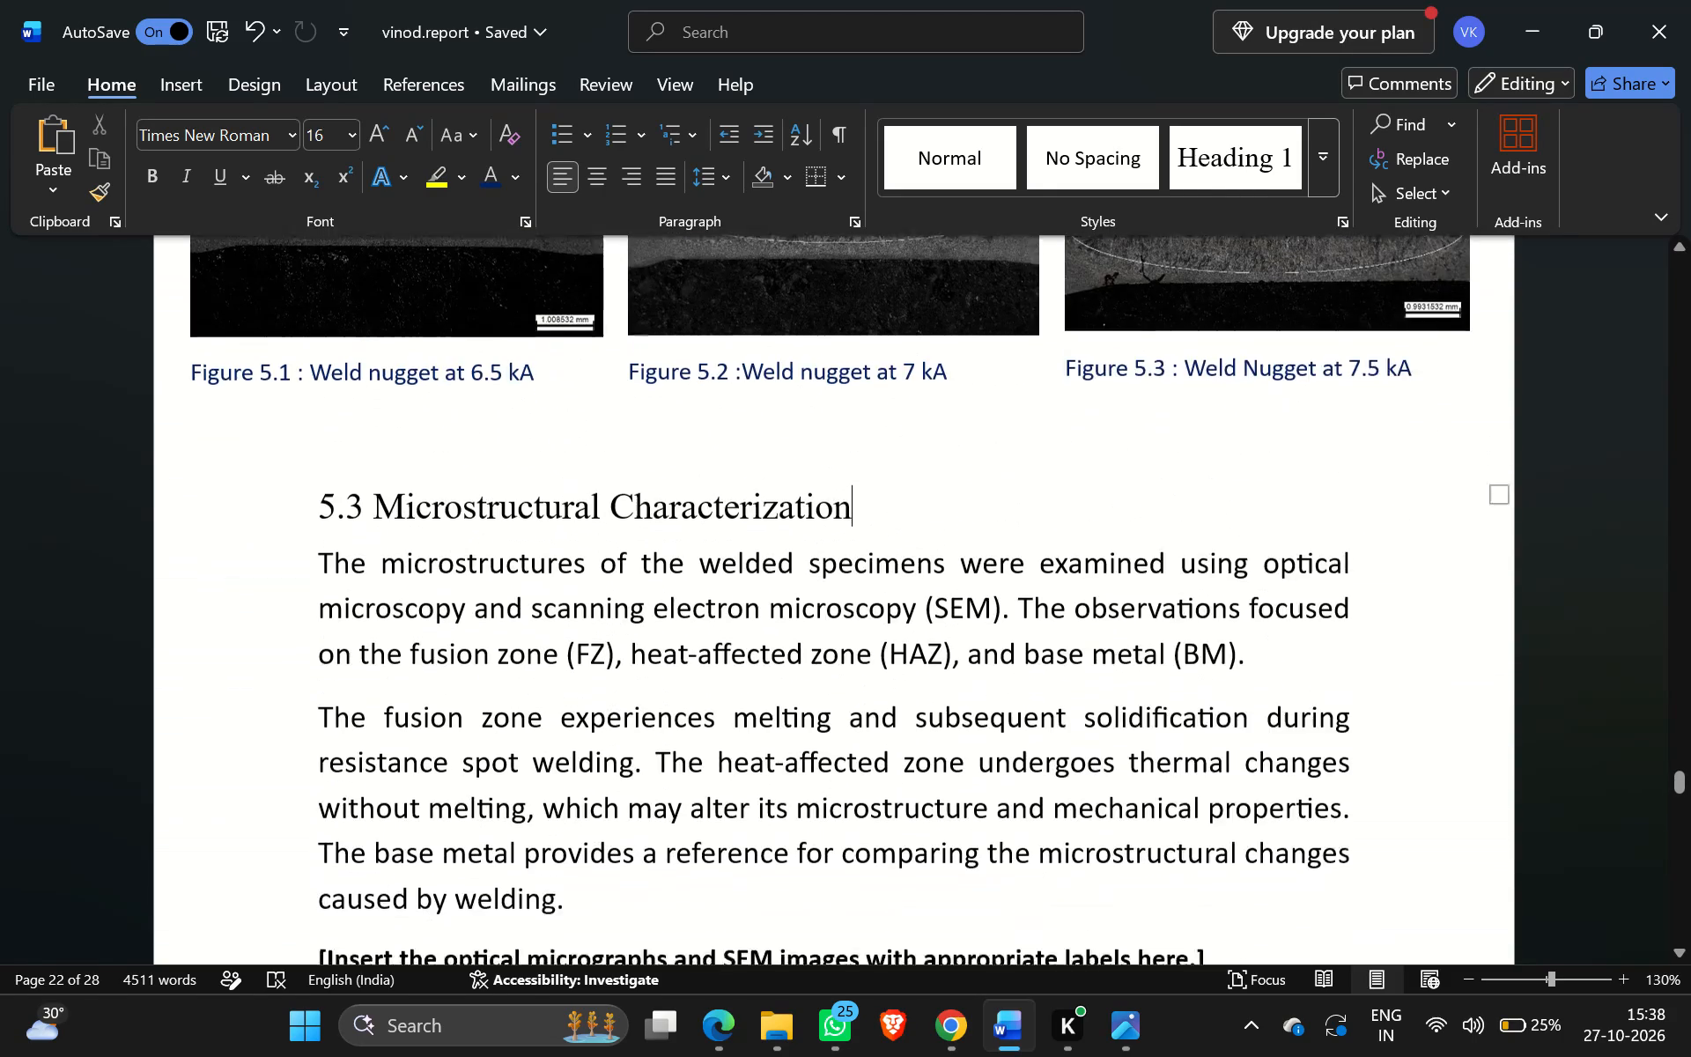
{"action": "scroll", "coordinate": [1028, 812], "scroll_direction": "up", "scroll_amount": 4}
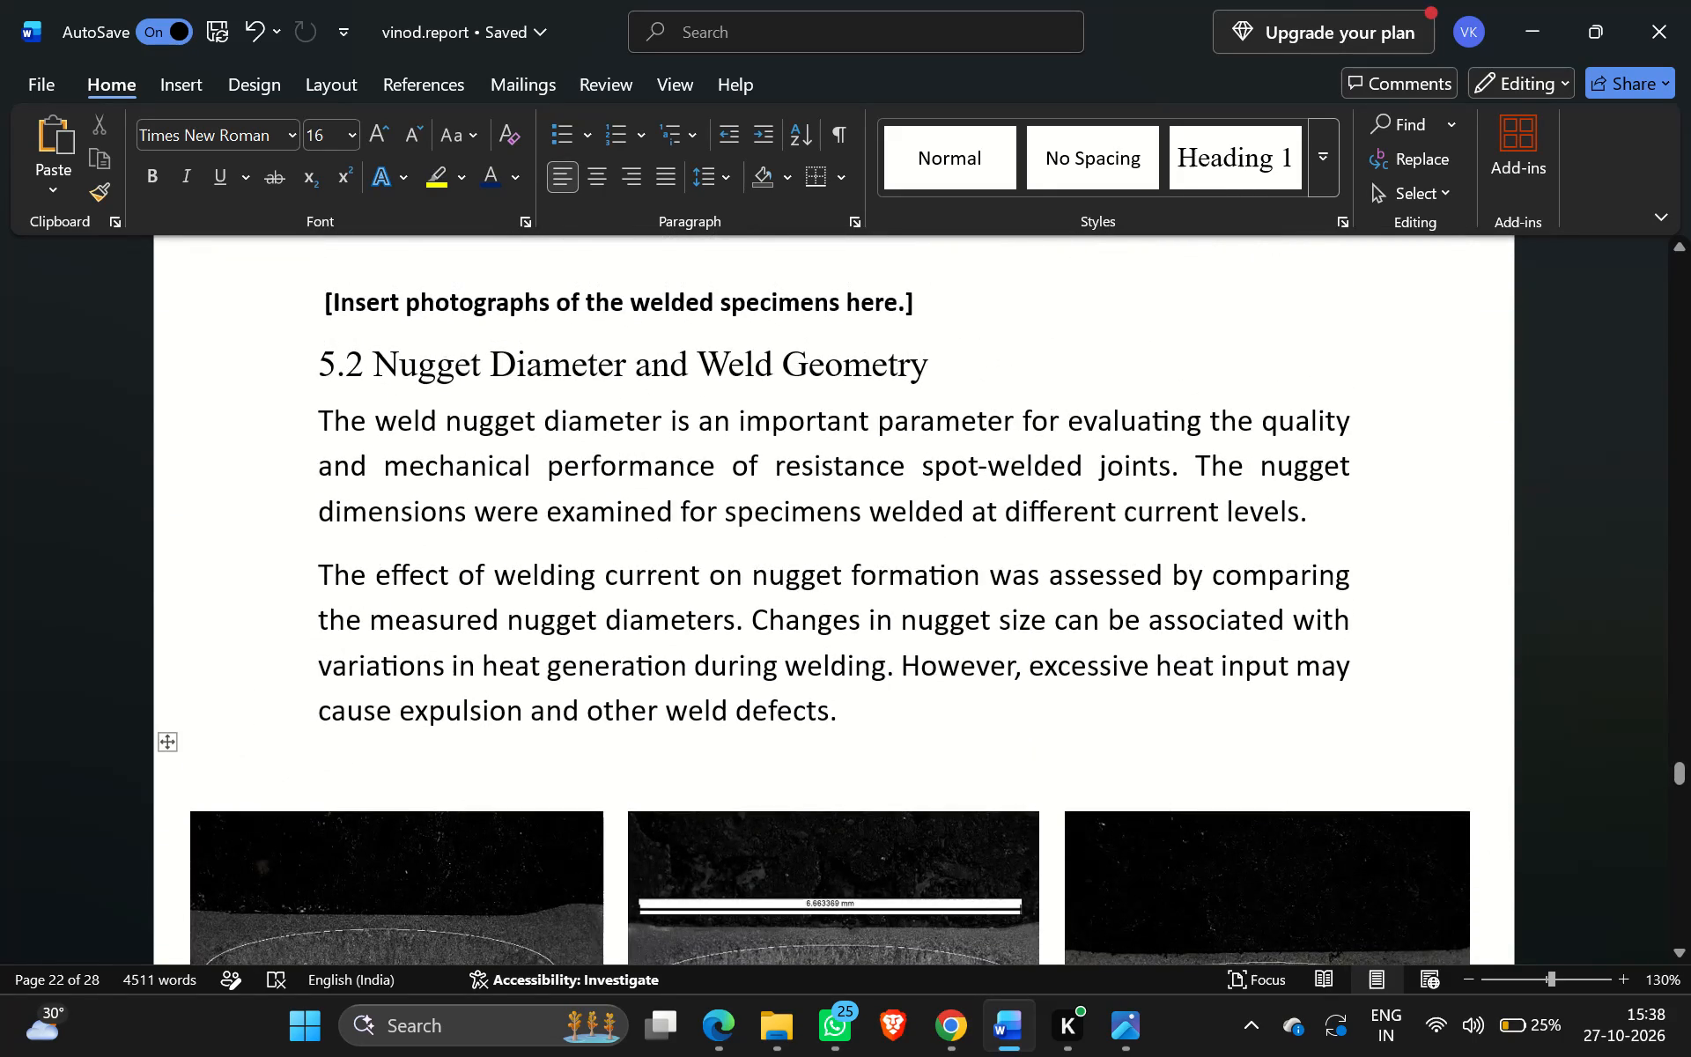
{"action": "scroll", "coordinate": [1028, 812], "scroll_direction": "up", "scroll_amount": 1}
{"action": "scroll", "coordinate": [1028, 812], "scroll_direction": "down", "scroll_amount": 4}
{"action": "scroll", "coordinate": [1028, 812], "scroll_direction": "up", "scroll_amount": 1}
{"action": "scroll", "coordinate": [1028, 812], "scroll_direction": "right", "scroll_amount": 1}
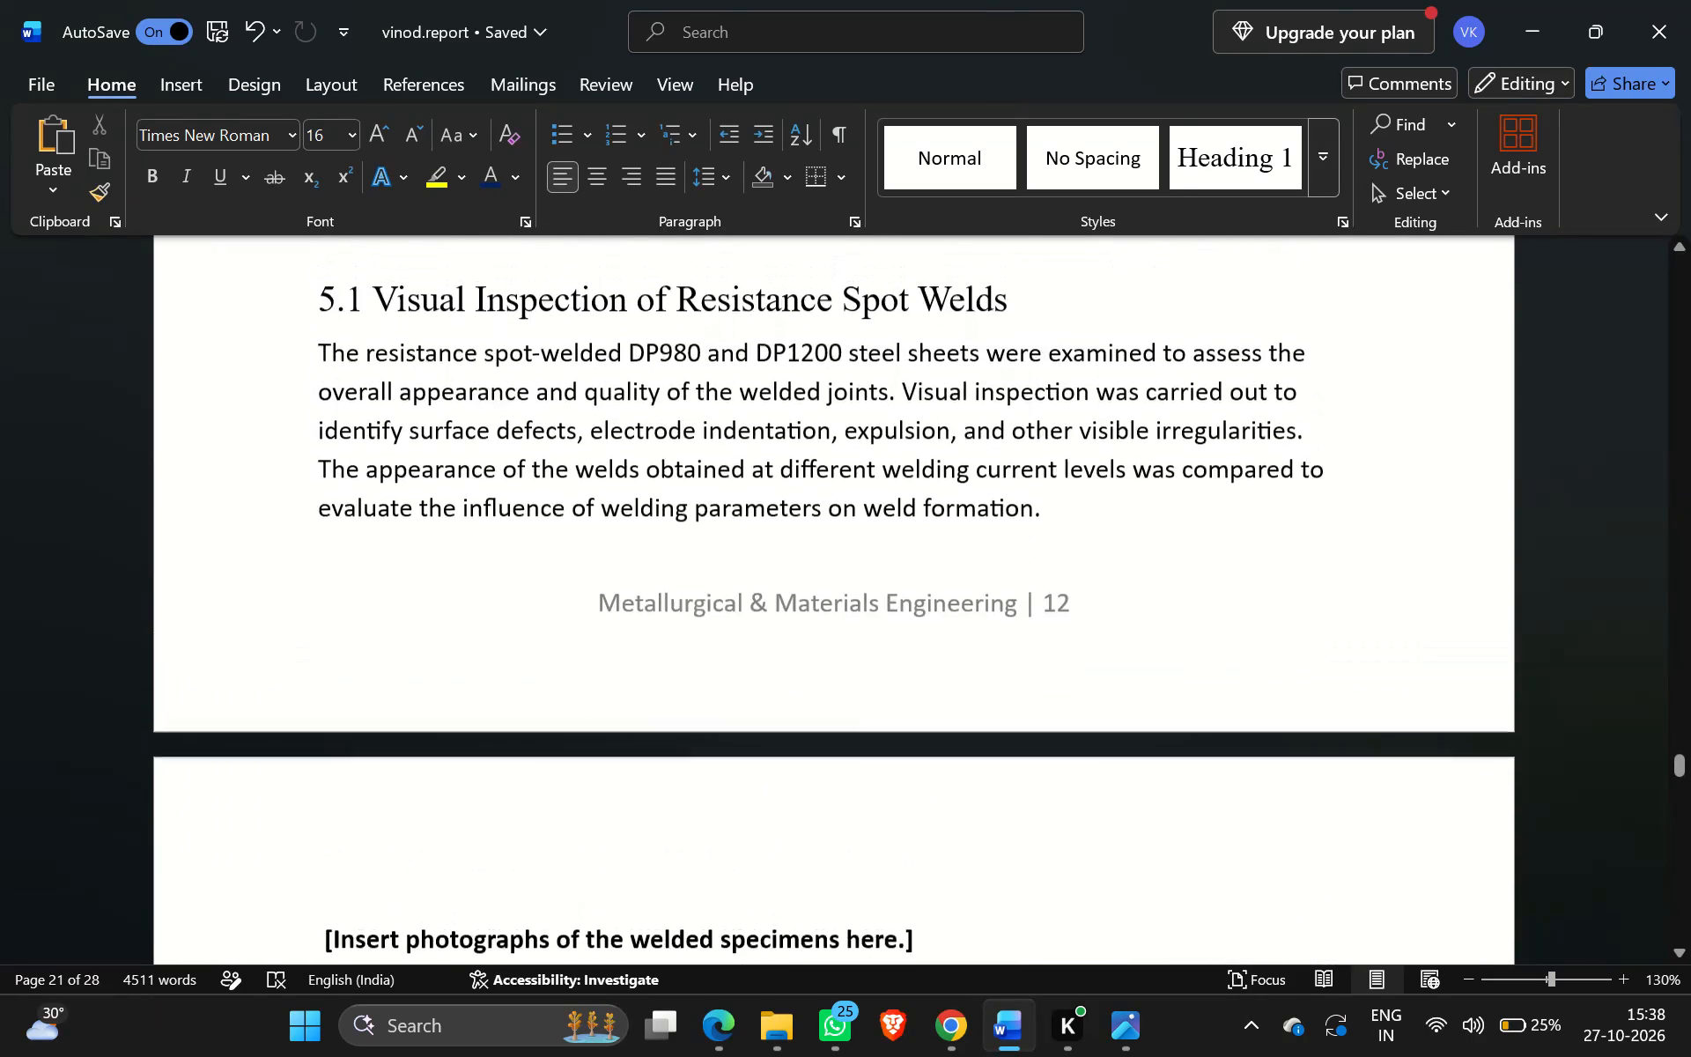
{"action": "scroll", "coordinate": [1028, 812], "scroll_direction": "right", "scroll_amount": 1}
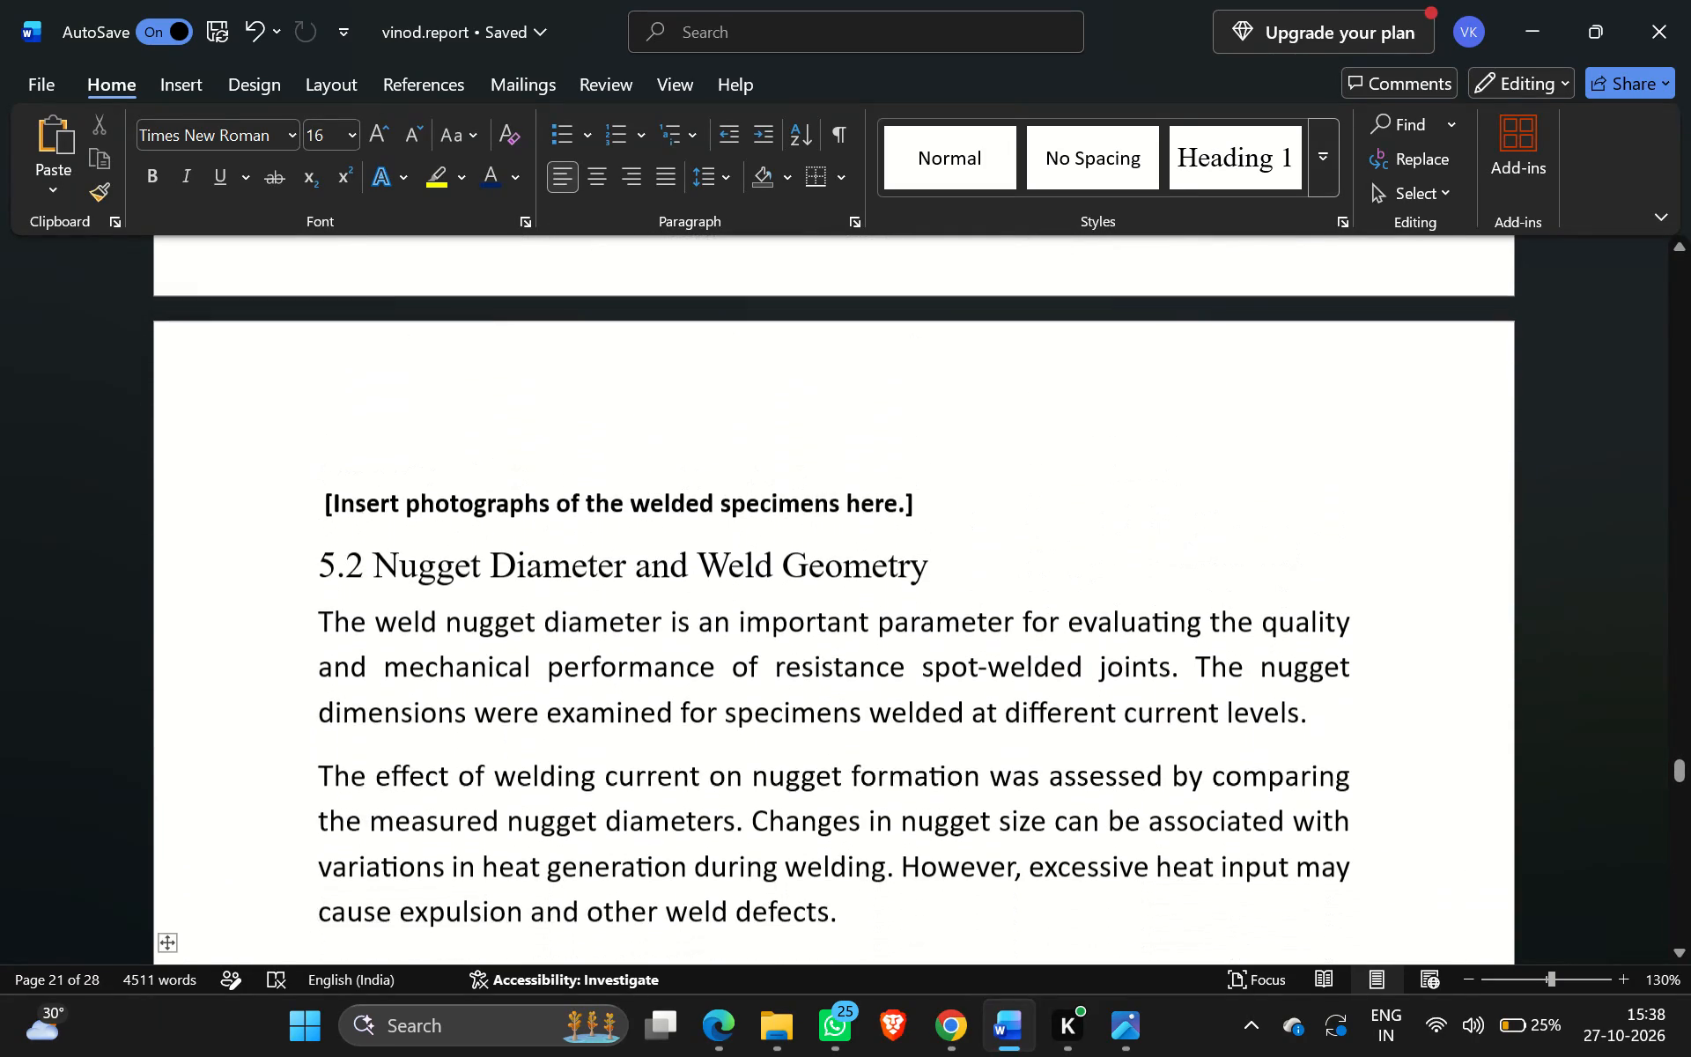
Delete the placeholder line about inserting the measured hardness values and hardness-versus-distance graph at the end of section 5.4.
{"action": "scroll", "coordinate": [1028, 812], "scroll_direction": "down", "scroll_amount": 1}
{"action": "scroll", "coordinate": [1028, 812], "scroll_direction": "up", "scroll_amount": 2}
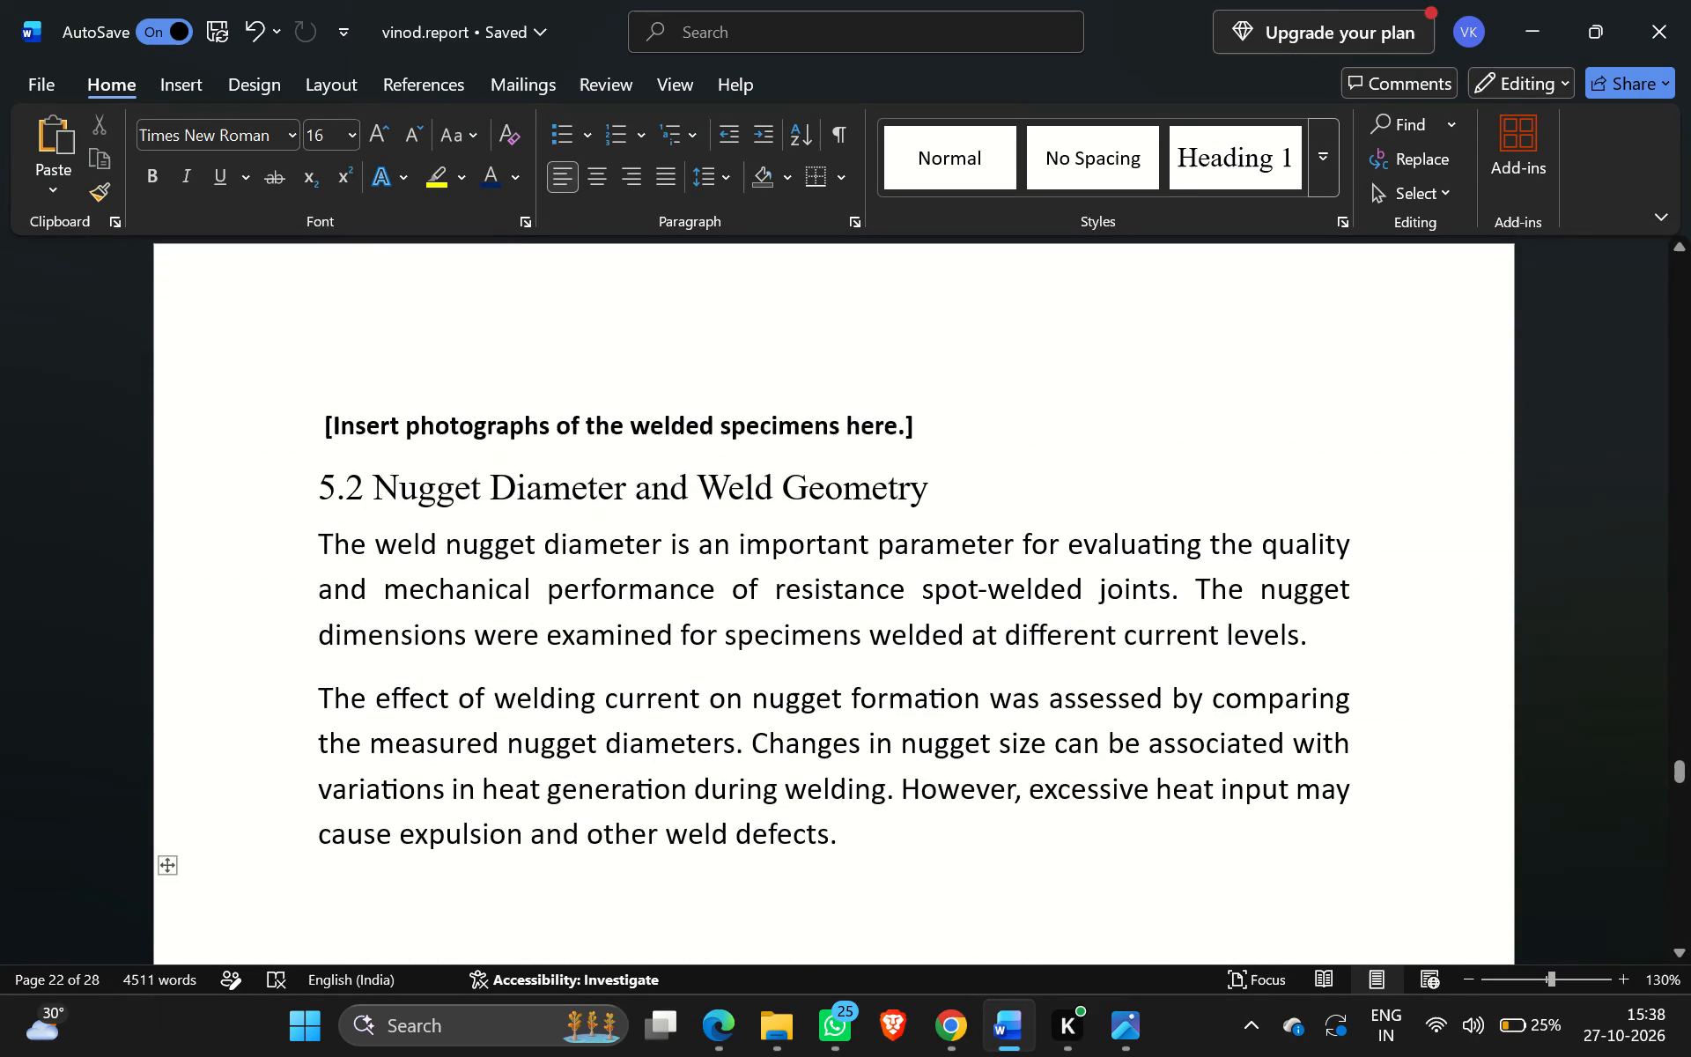
{"action": "scroll", "coordinate": [1028, 812], "scroll_direction": "up", "scroll_amount": 3}
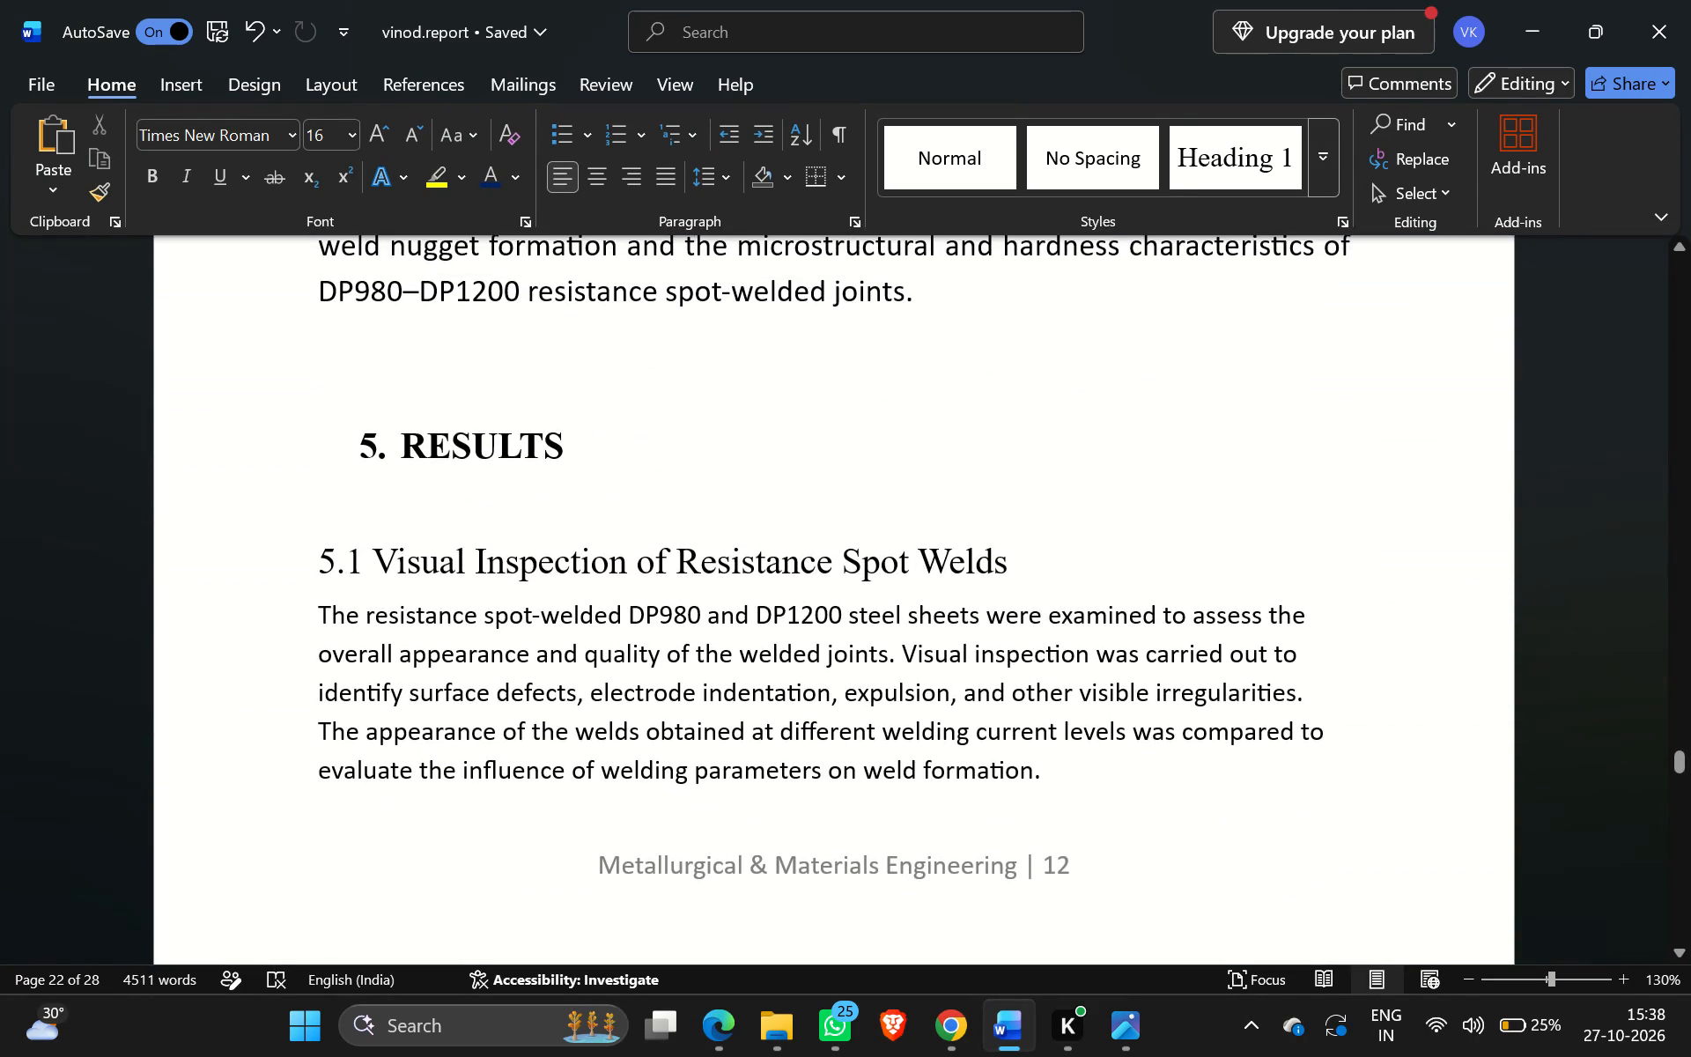
{"action": "scroll", "coordinate": [1028, 812], "scroll_direction": "down", "scroll_amount": 7}
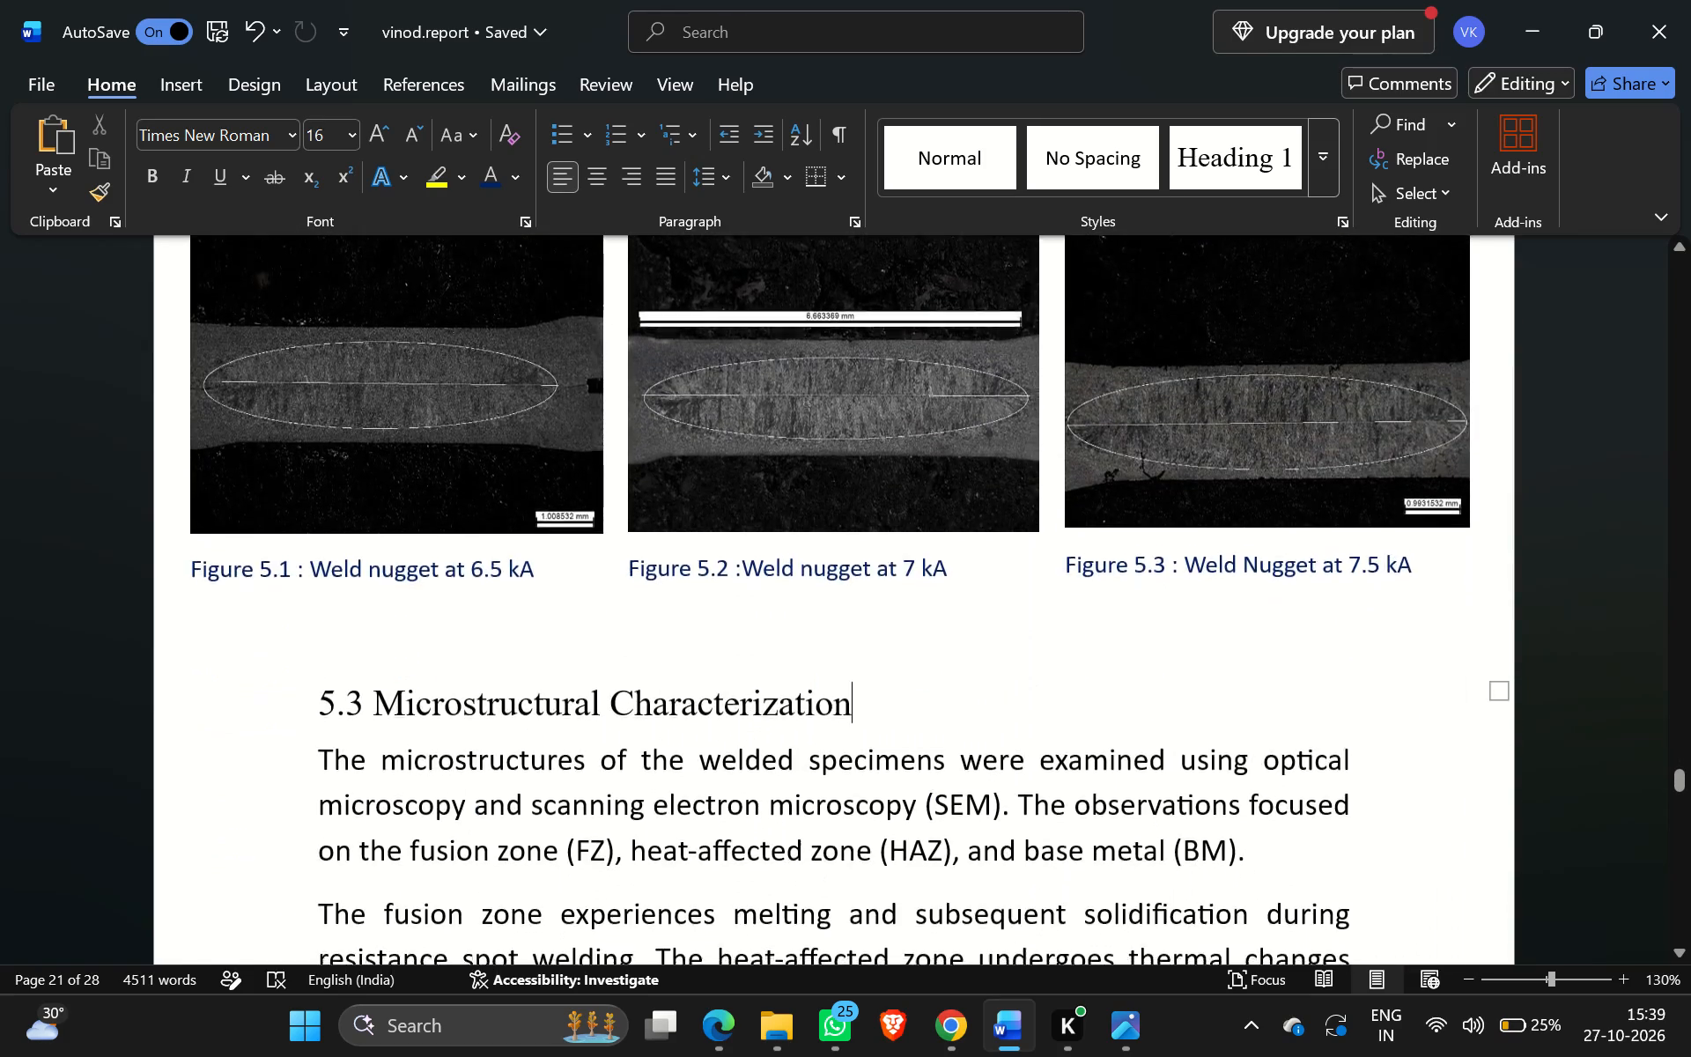
{"action": "scroll", "coordinate": [1028, 812], "scroll_direction": "down", "scroll_amount": 3}
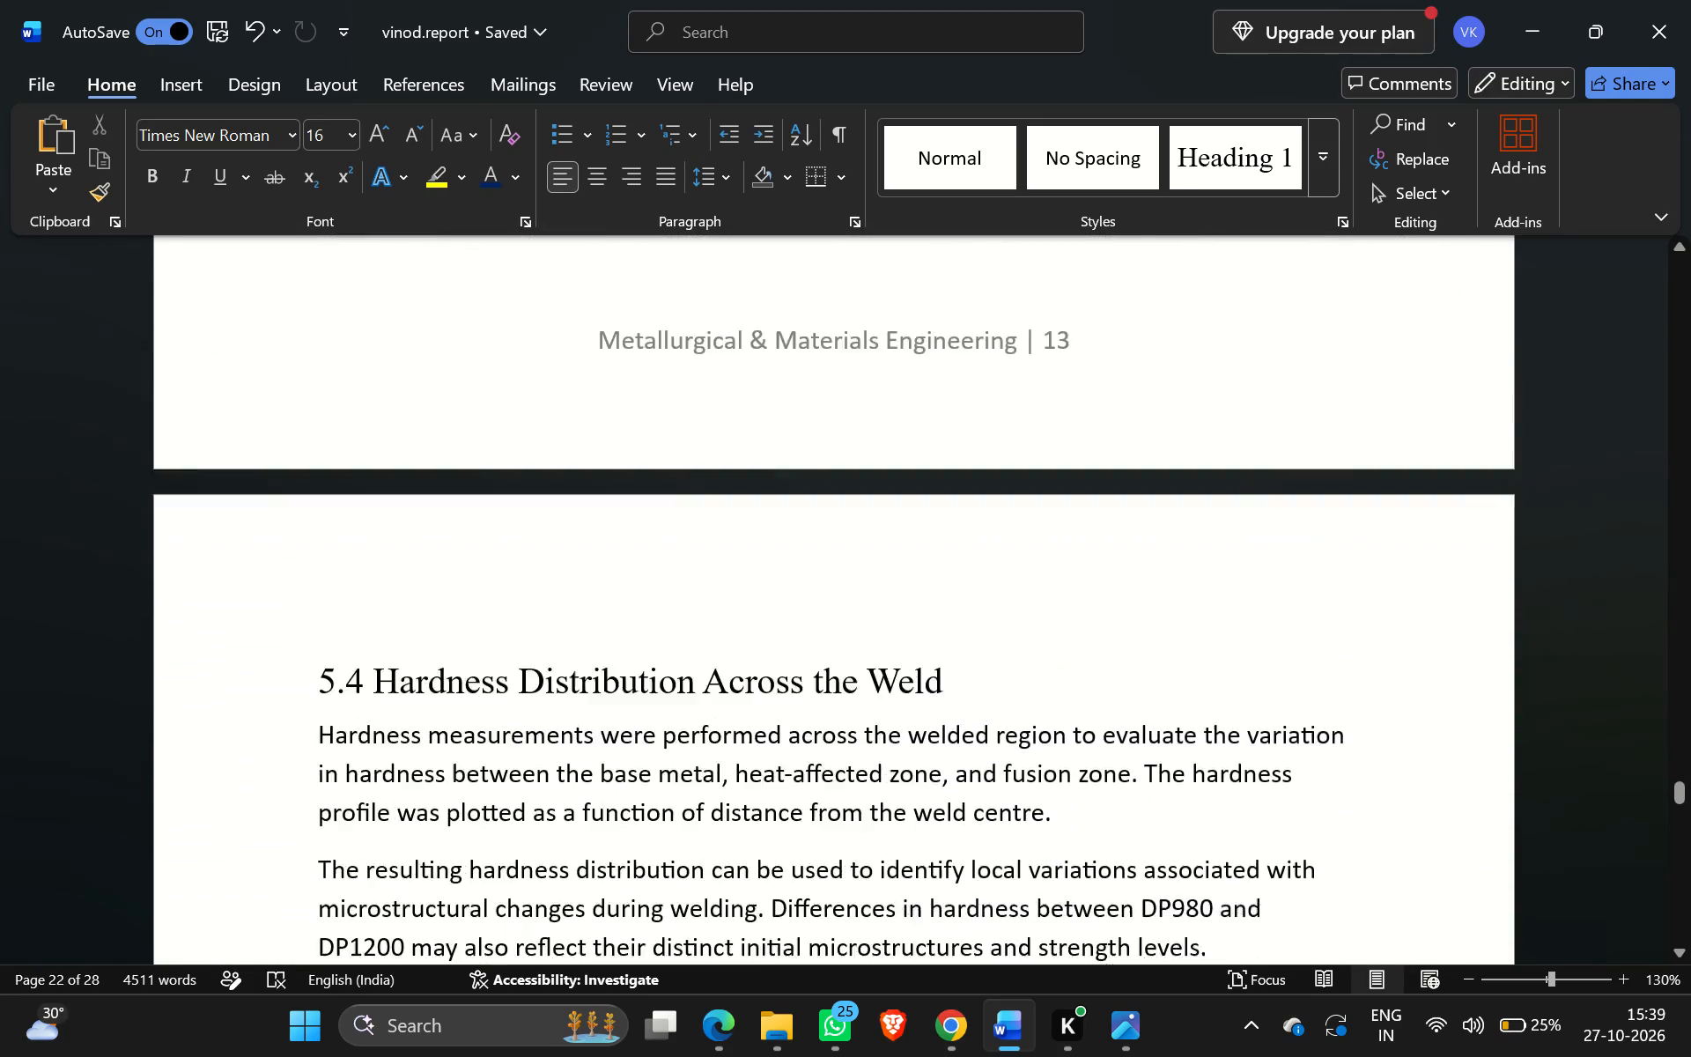
{"action": "scroll", "coordinate": [1028, 812], "scroll_direction": "down", "scroll_amount": 2}
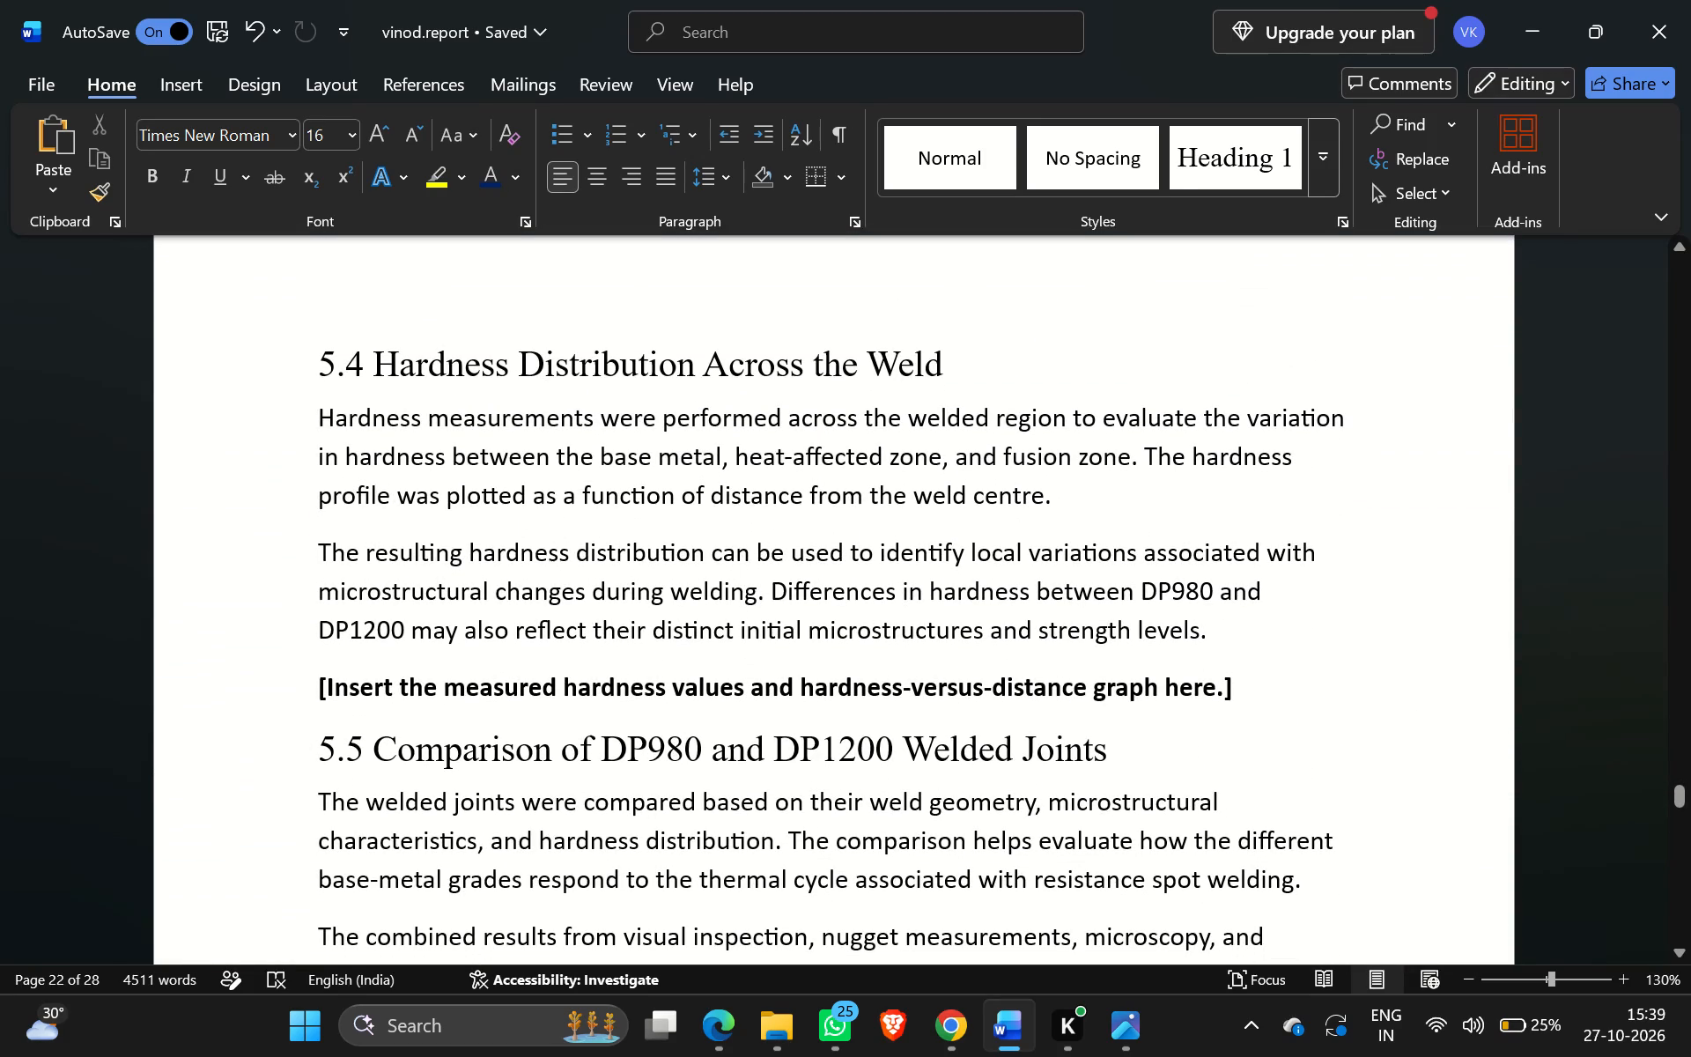
{"action": "left_click", "coordinate": [1251, 685]}
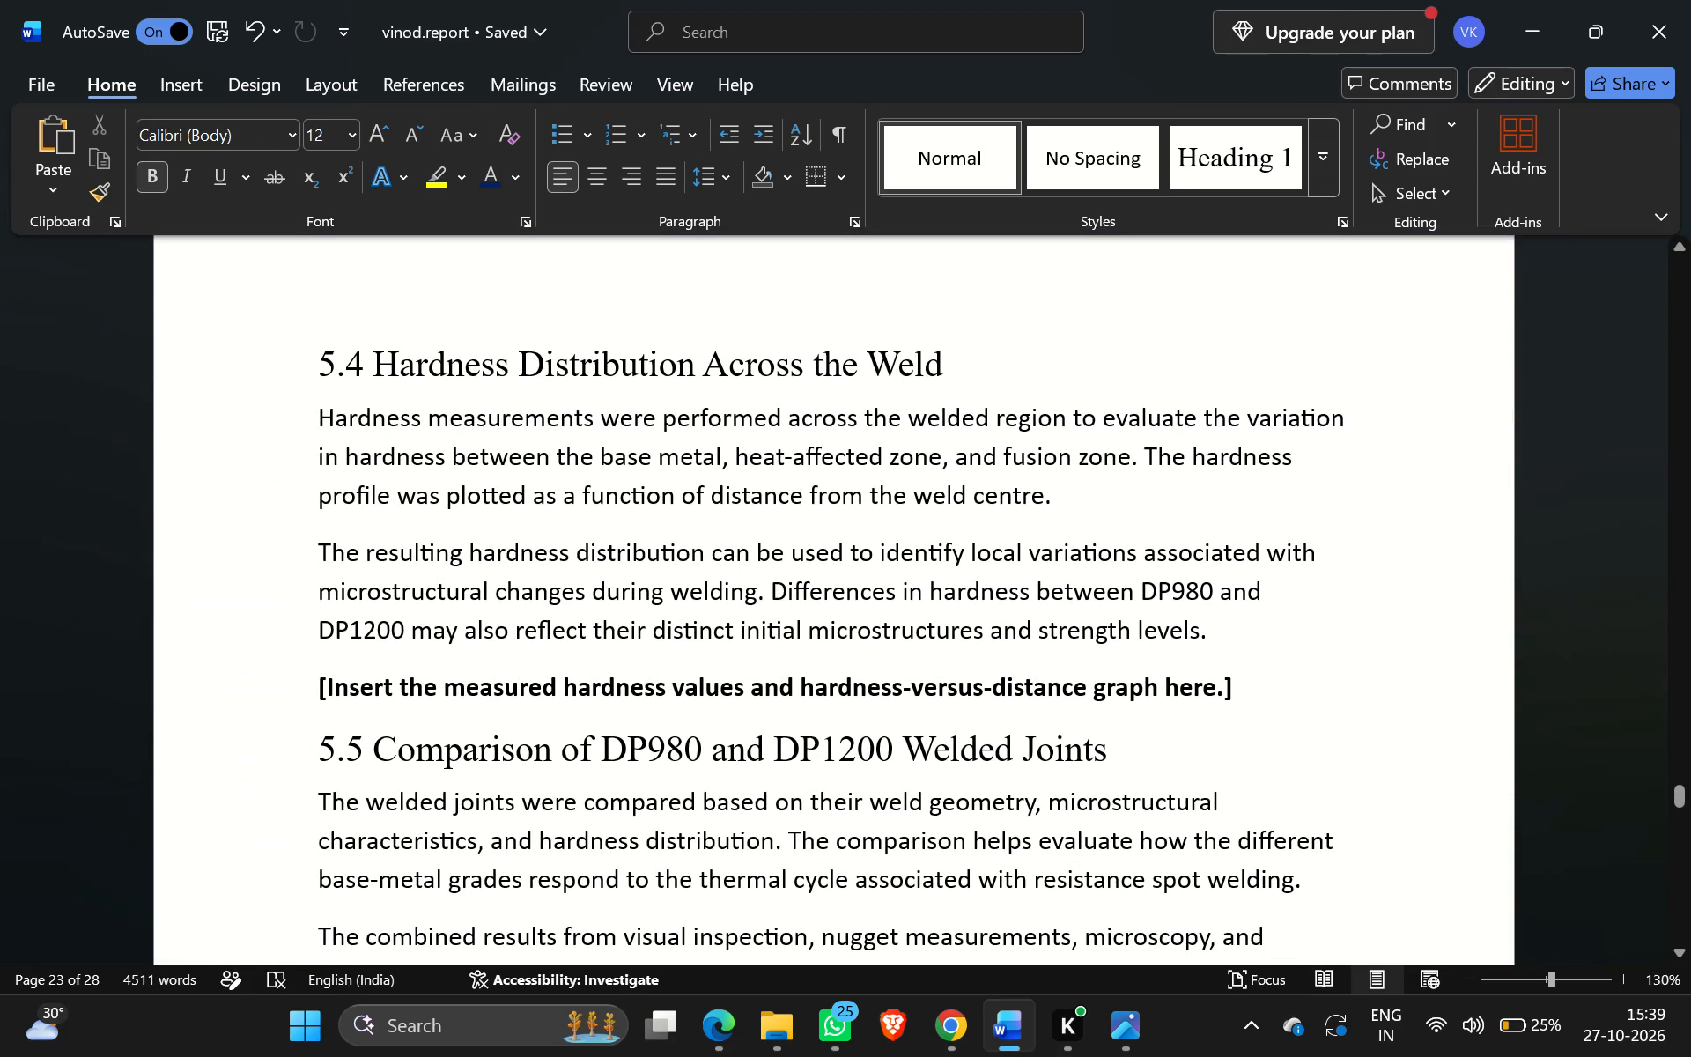
{"action": "key", "text": "BackSpace"}
{"action": "key", "text": "BackSpace"}
{"action": "key", "text": "BackSpace"}
{"action": "key", "text": "BackSpace"}
{"action": "key", "text": "BackSpace"}
{"action": "key", "text": "BackSpace"}
{"action": "key", "text": "BackSpace"}
{"action": "key", "text": "BackSpace"}
{"action": "key", "text": "BackSpace"}
{"action": "key", "text": "BackSpace"}
{"action": "key", "text": "BackSpace"}
{"action": "key", "text": "BackSpace"}
{"action": "key", "text": "BackSpace"}
{"action": "key", "text": "BackSpace"}
{"action": "key", "text": "BackSpace"}
{"action": "key", "text": "BackSpace"}
{"action": "key", "text": "BackSpace"}
{"action": "key", "text": "BackSpace"}
{"action": "key", "text": "BackSpace"}
{"action": "key", "text": "BackSpace"}
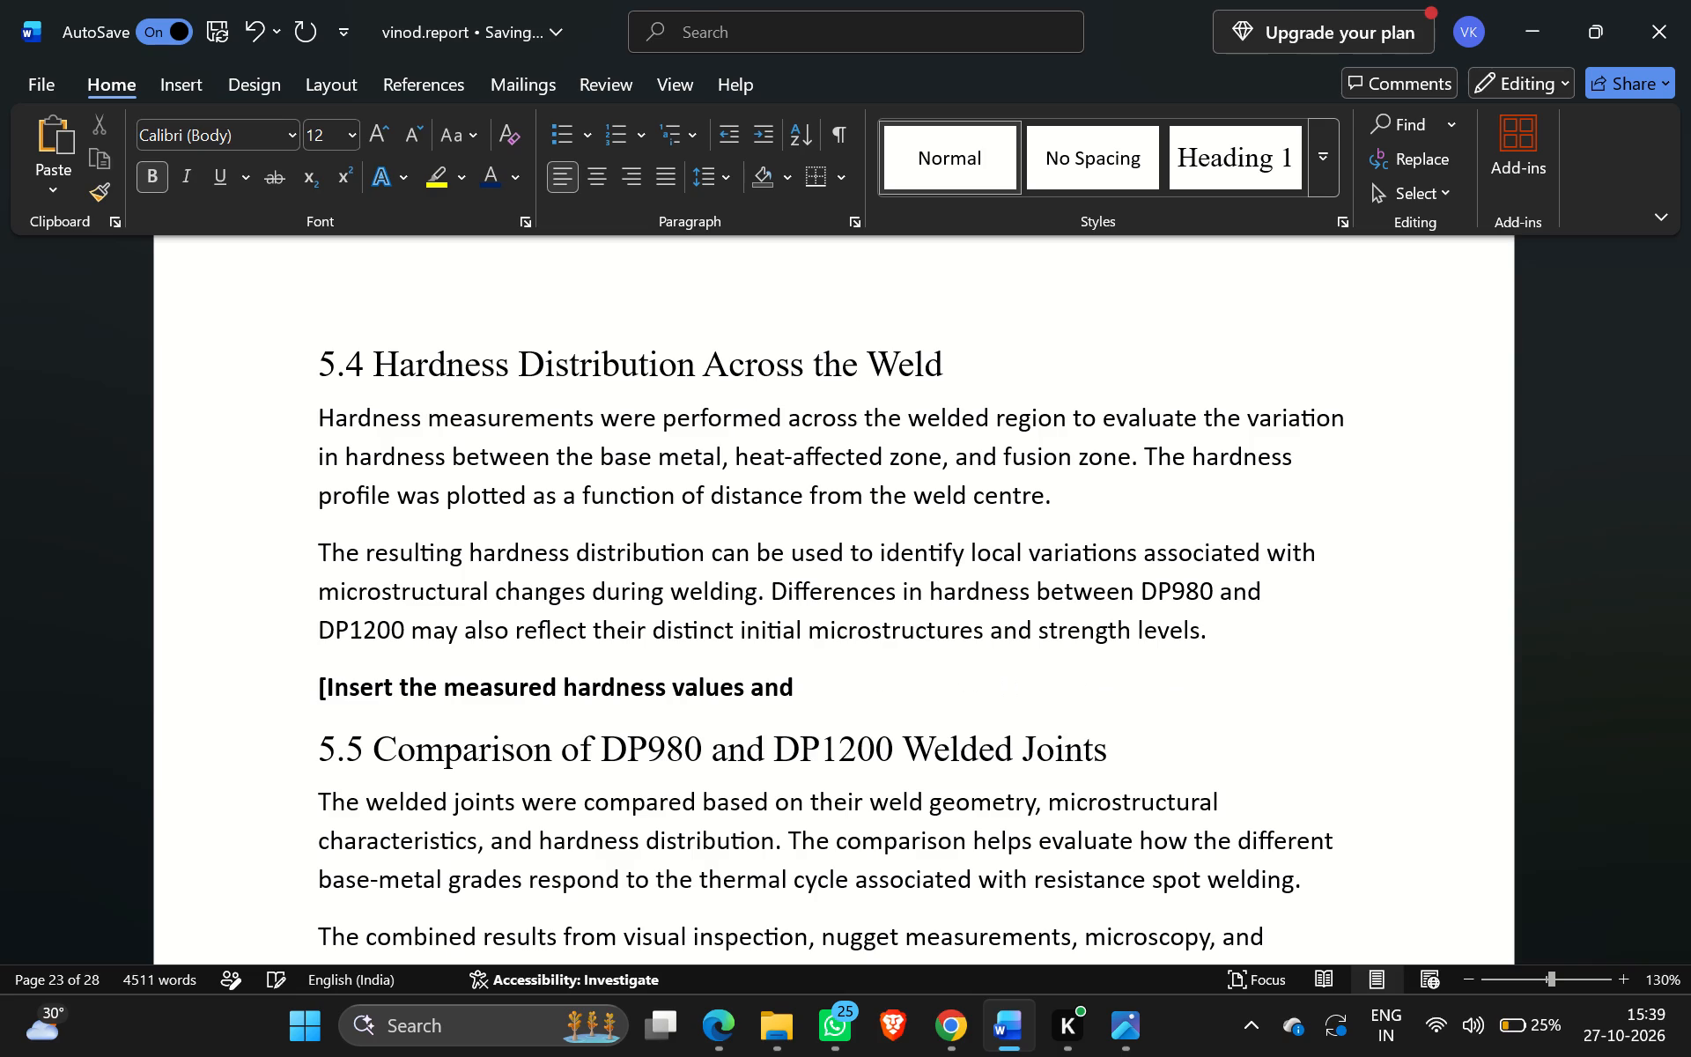
{"action": "key", "text": "BackSpace"}
{"action": "key", "text": "BackSpace"}
{"action": "key", "text": "BackSpace"}
{"action": "key", "text": "BackSpace"}
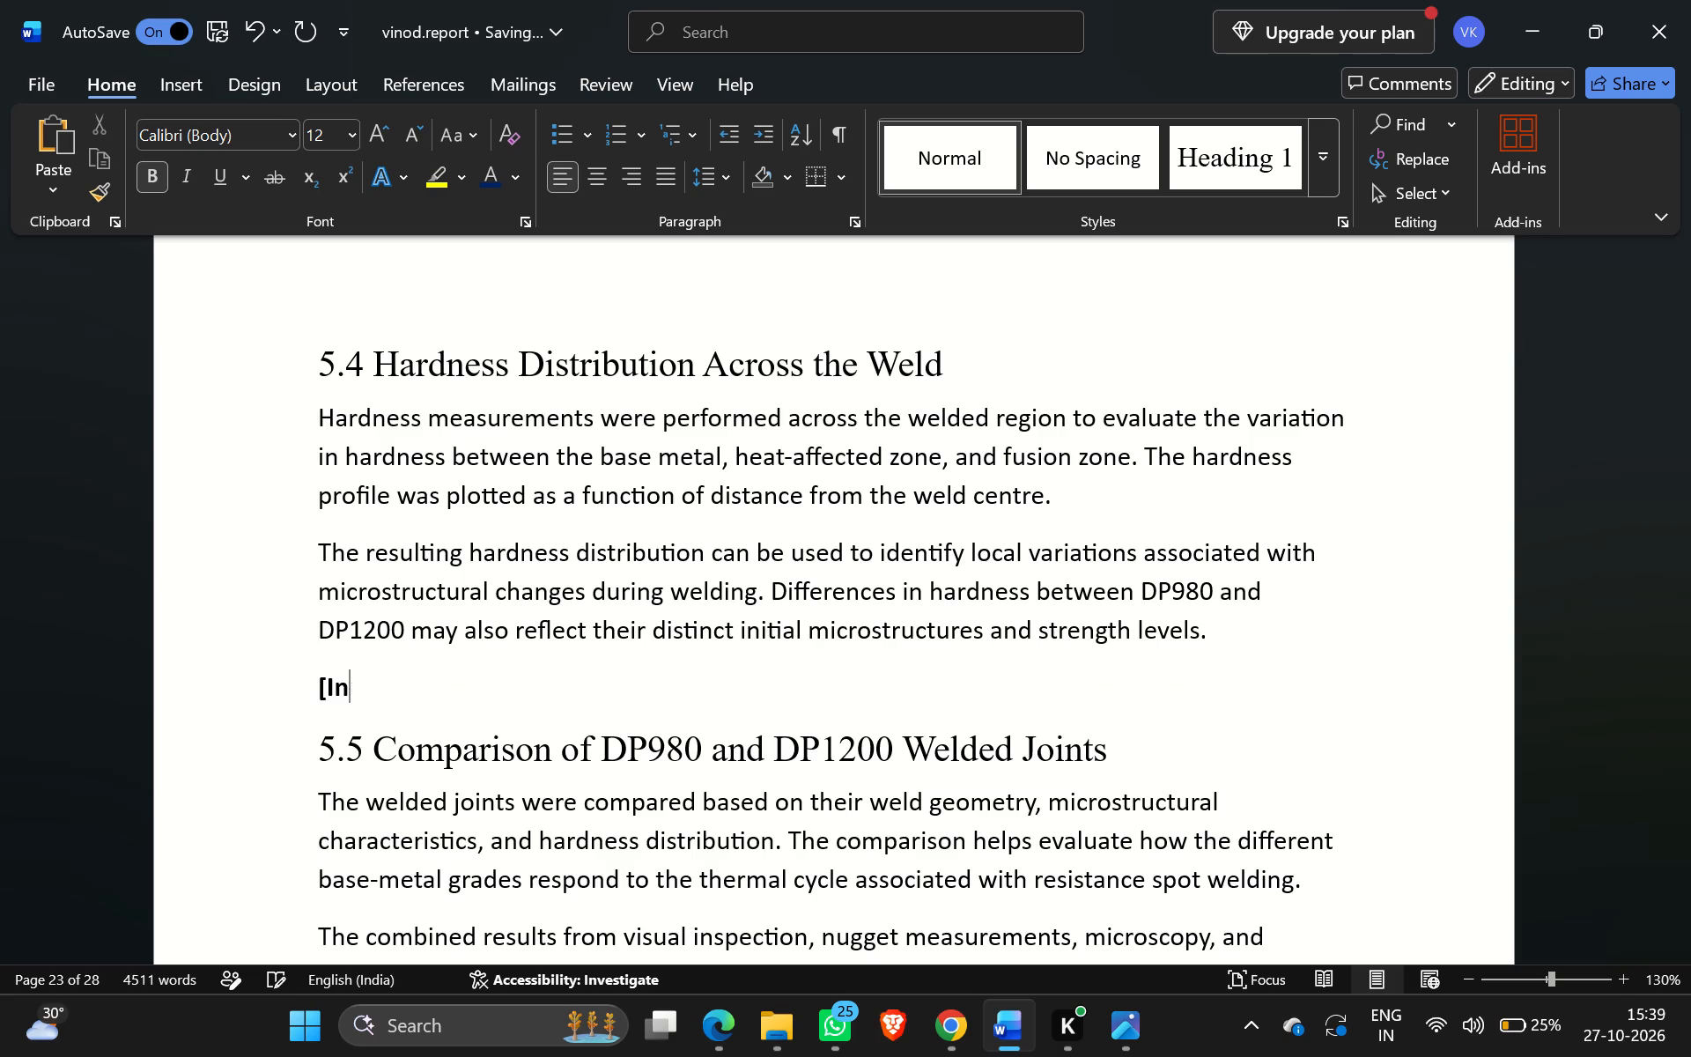
{"action": "key", "text": "BackSpace"}
{"action": "key", "text": "BackSpace"}
{"action": "key", "text": "BackSpace"}
Move the table holding the hardness plots, Figures 5.4 to 5.6, into section 5.4 between its two body paragraphs.
{"action": "scroll", "coordinate": [1537, 635], "scroll_direction": "down", "scroll_amount": 1}
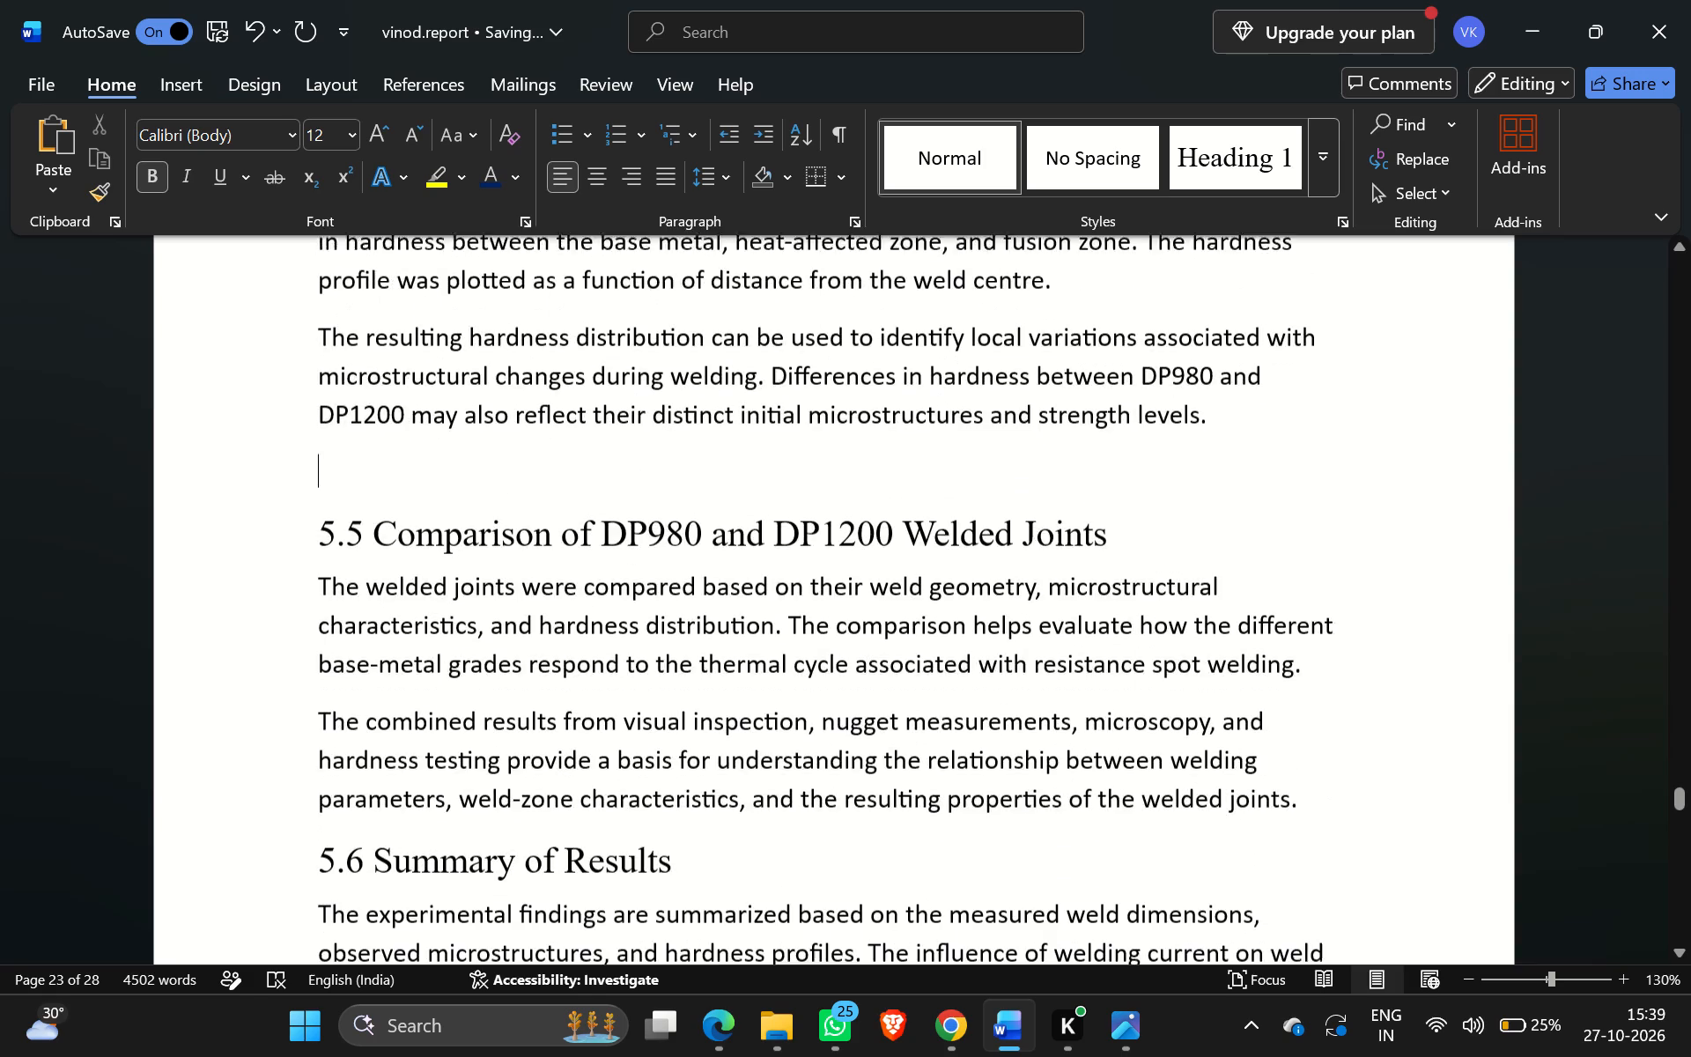
{"action": "scroll", "coordinate": [1537, 635], "scroll_direction": "down", "scroll_amount": 1}
{"action": "scroll", "coordinate": [1025, 935], "scroll_direction": "right", "scroll_amount": 5}
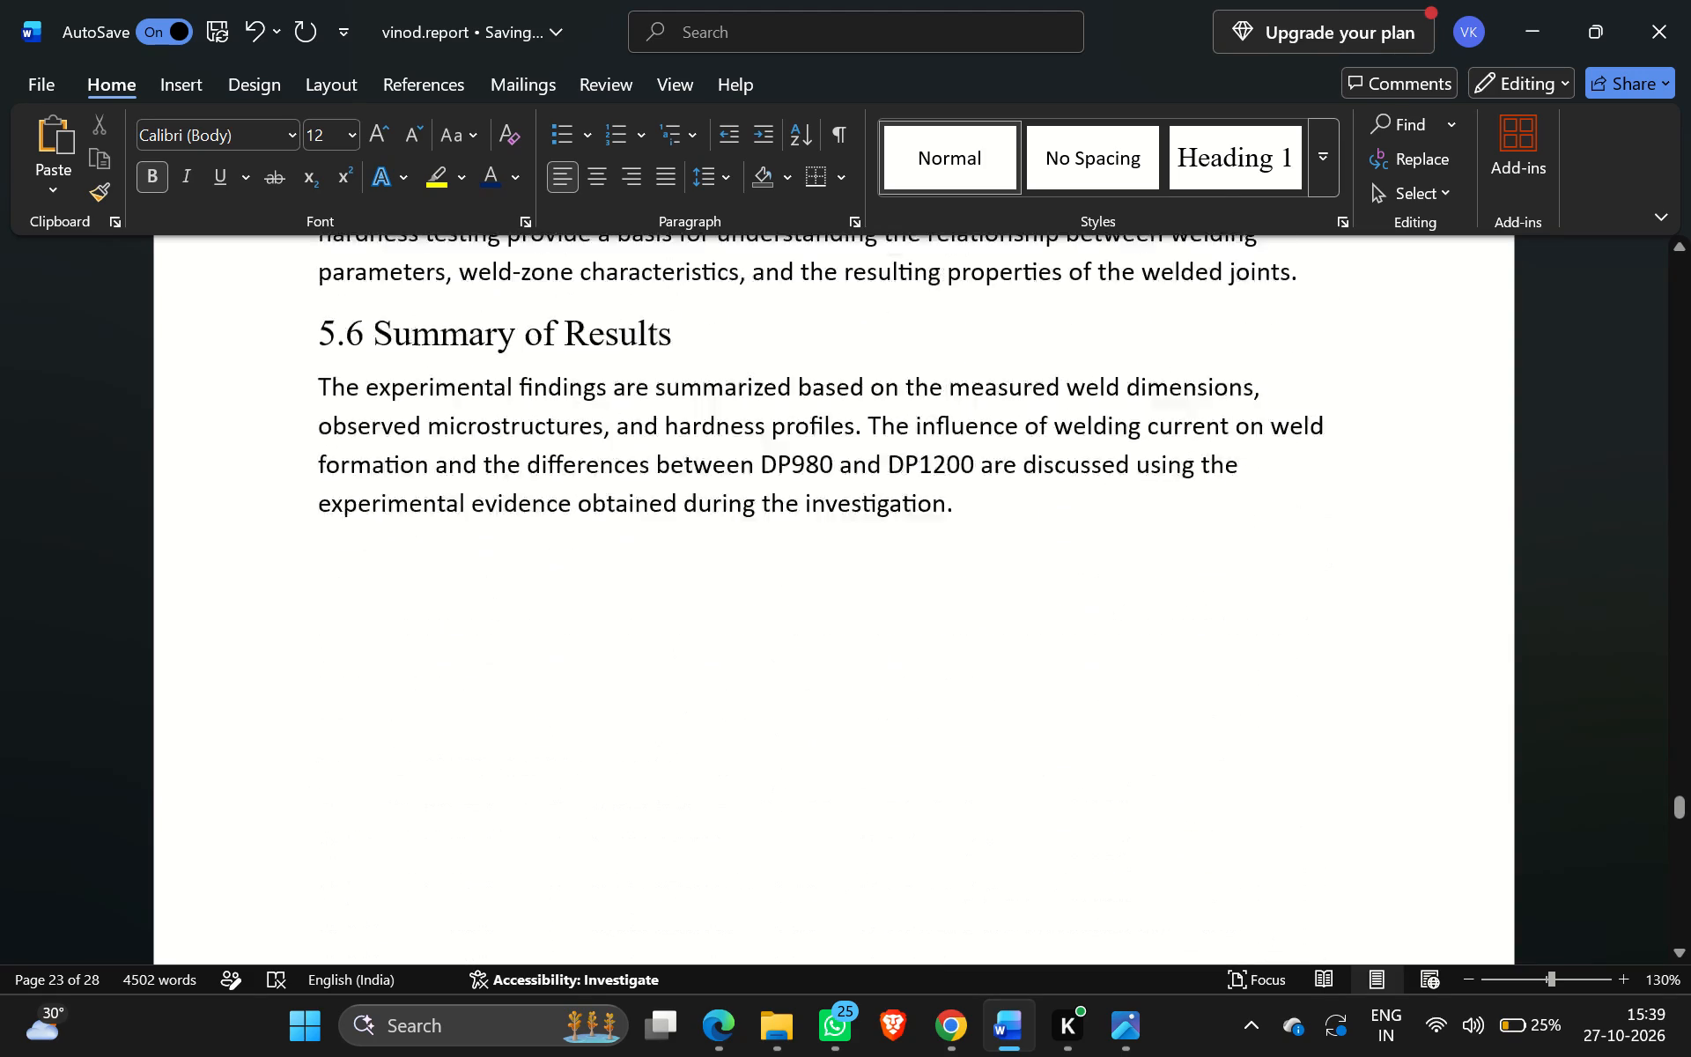
{"action": "scroll", "coordinate": [1025, 935], "scroll_direction": "right", "scroll_amount": 6}
{"action": "left_click", "coordinate": [705, 869]}
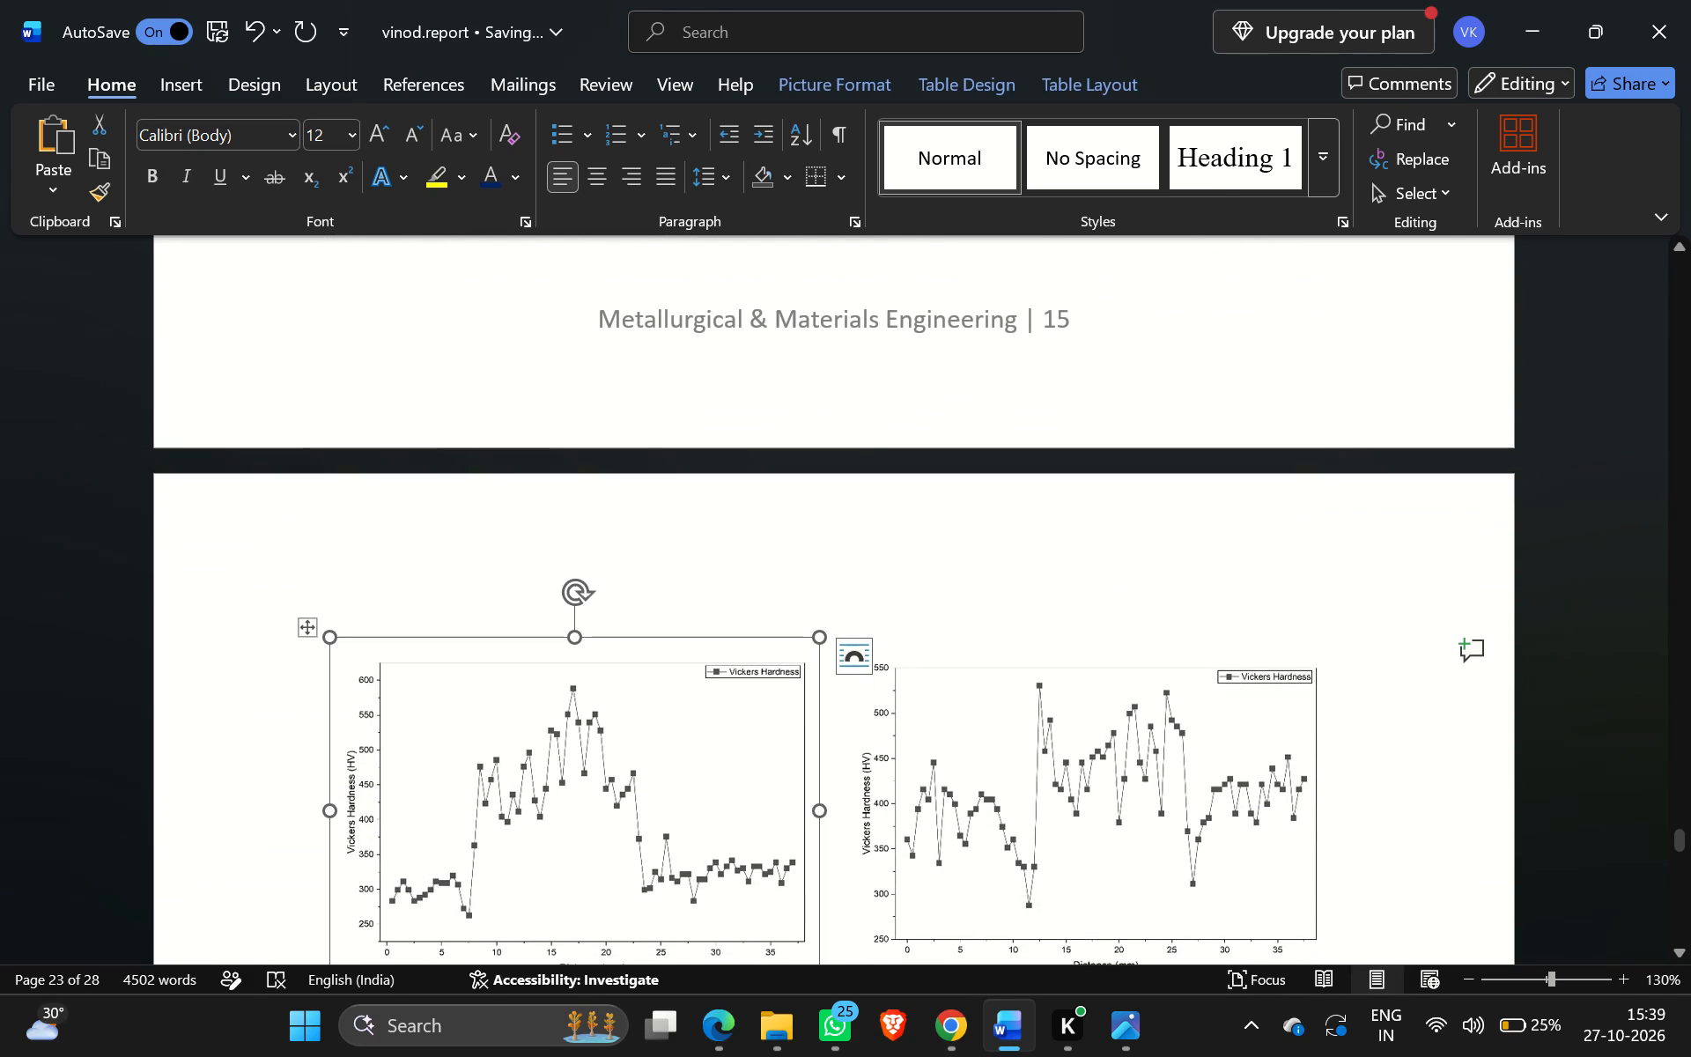
{"action": "left_click_drag", "start_coordinate": [310, 632], "coordinate": [352, 427]}
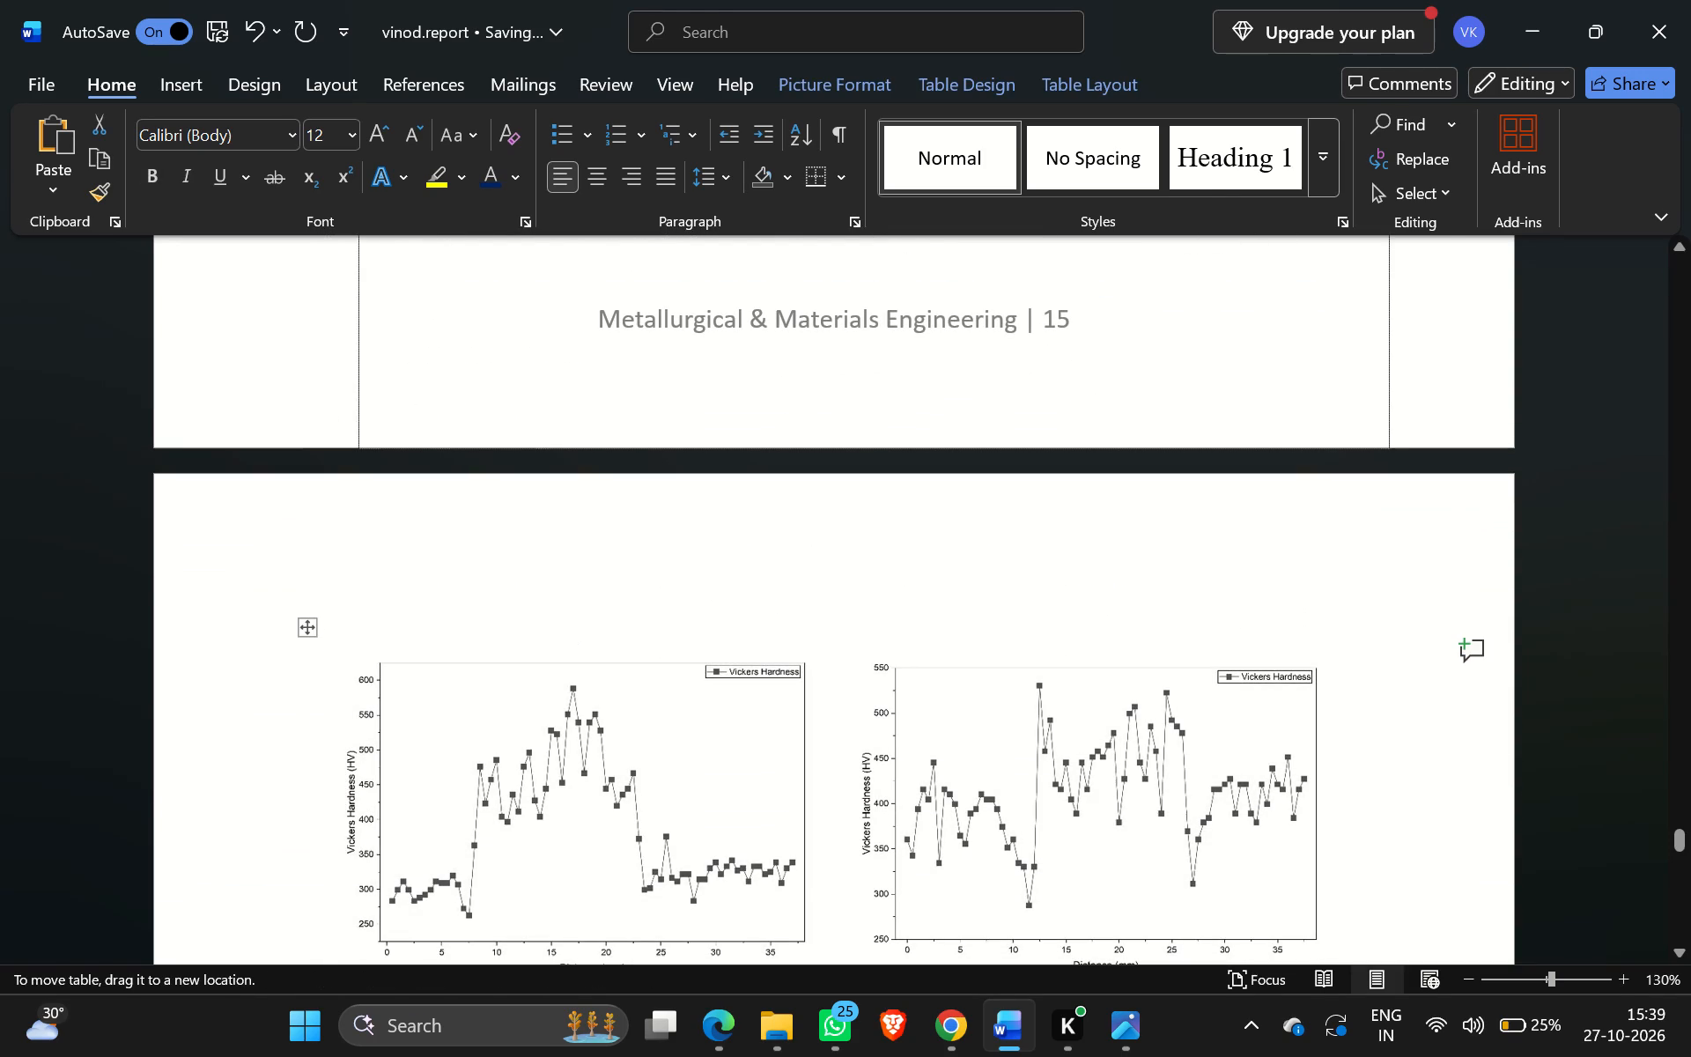
{"action": "left_click_drag", "start_coordinate": [352, 427], "coordinate": [331, 233]}
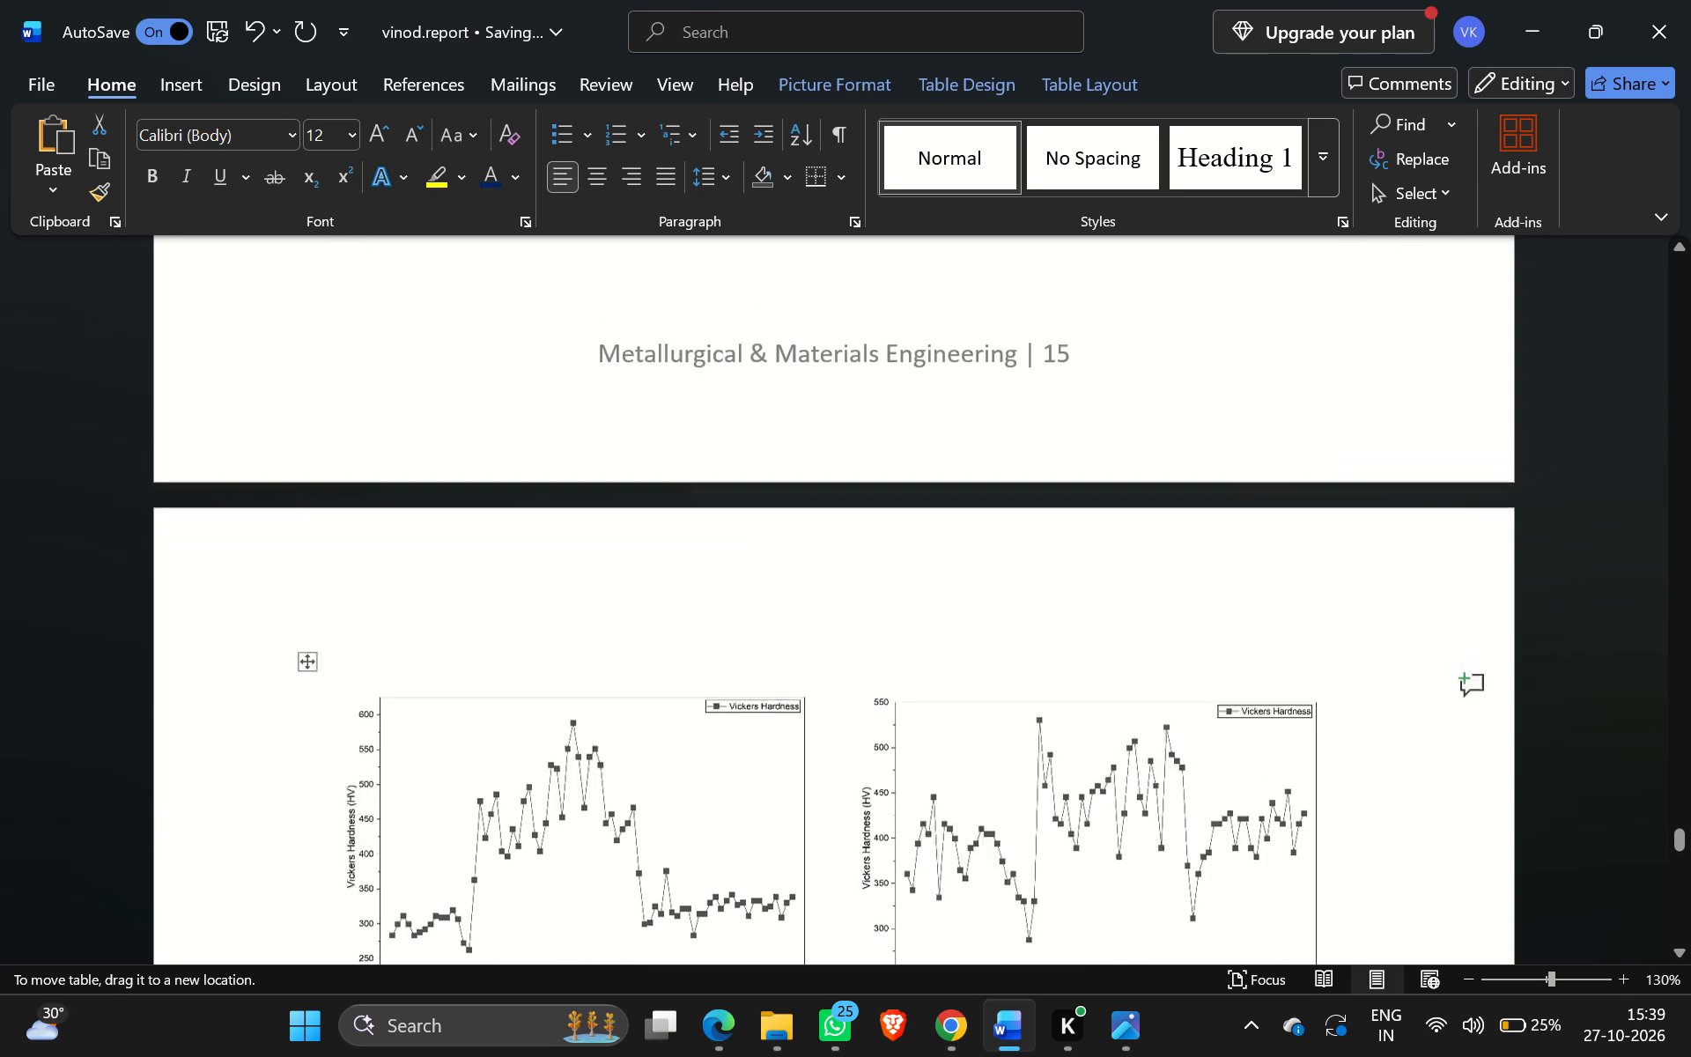
{"action": "left_click_drag", "start_coordinate": [331, 233], "coordinate": [352, 65]}
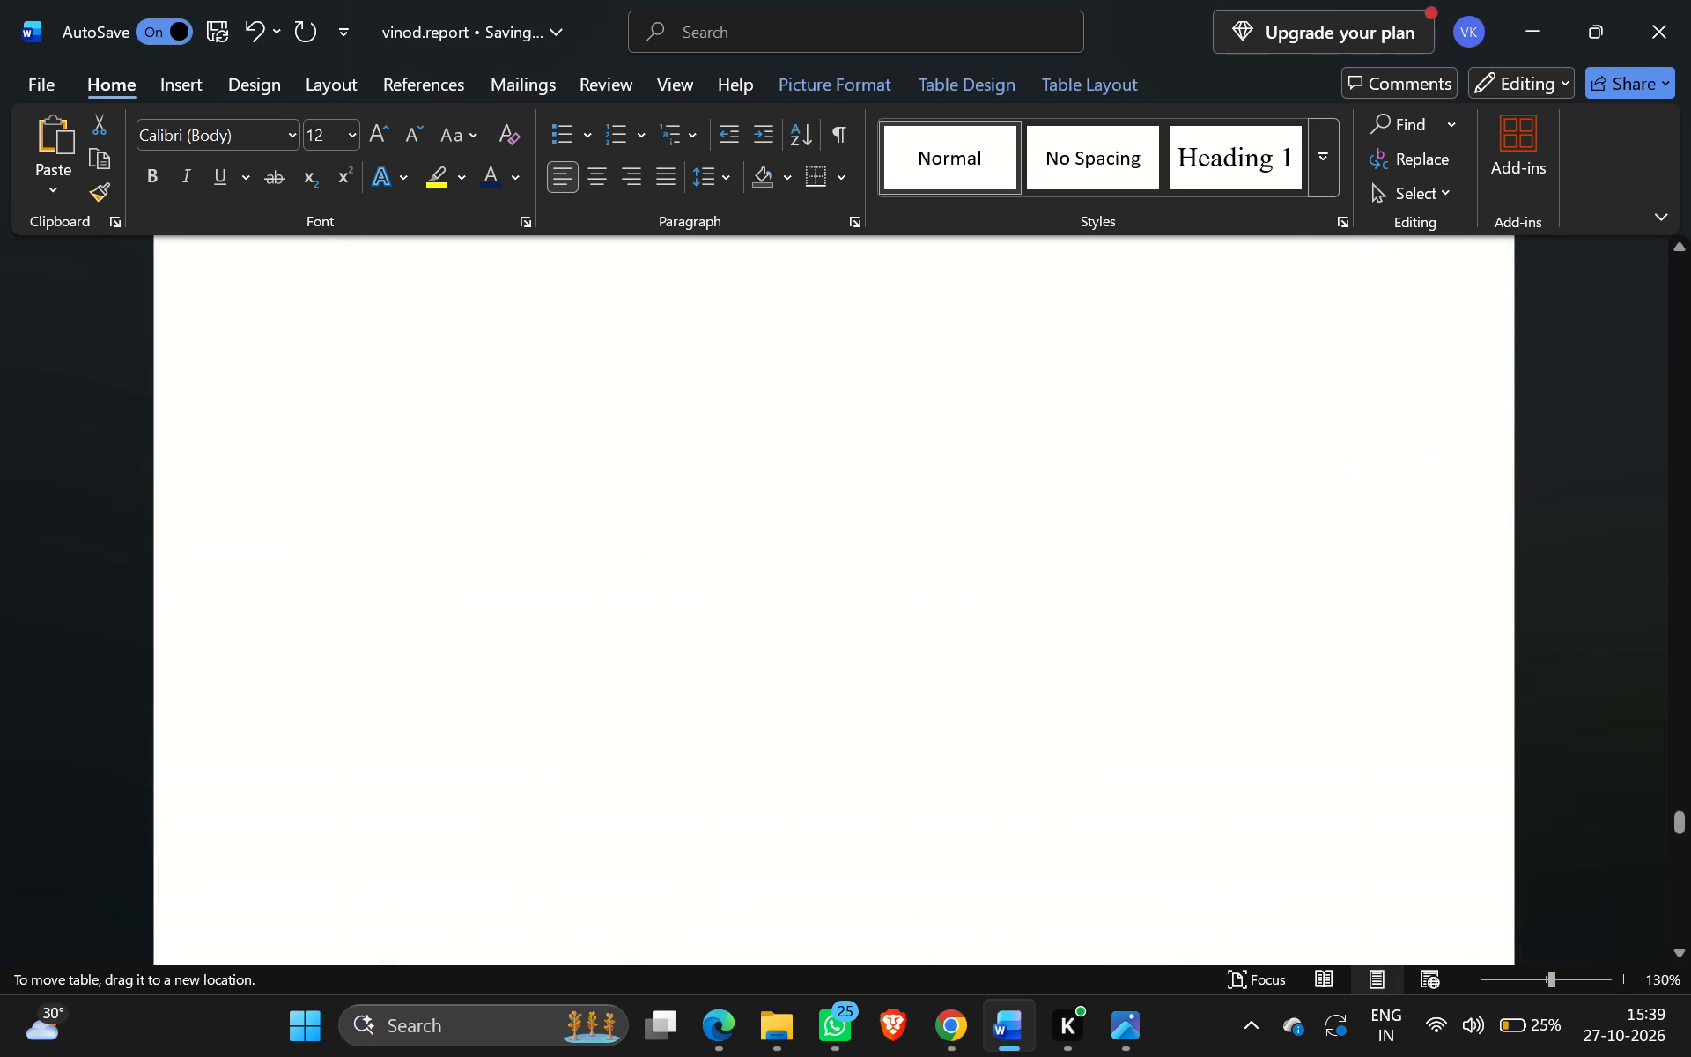
{"action": "left_click_drag", "start_coordinate": [352, 65], "coordinate": [348, 150]}
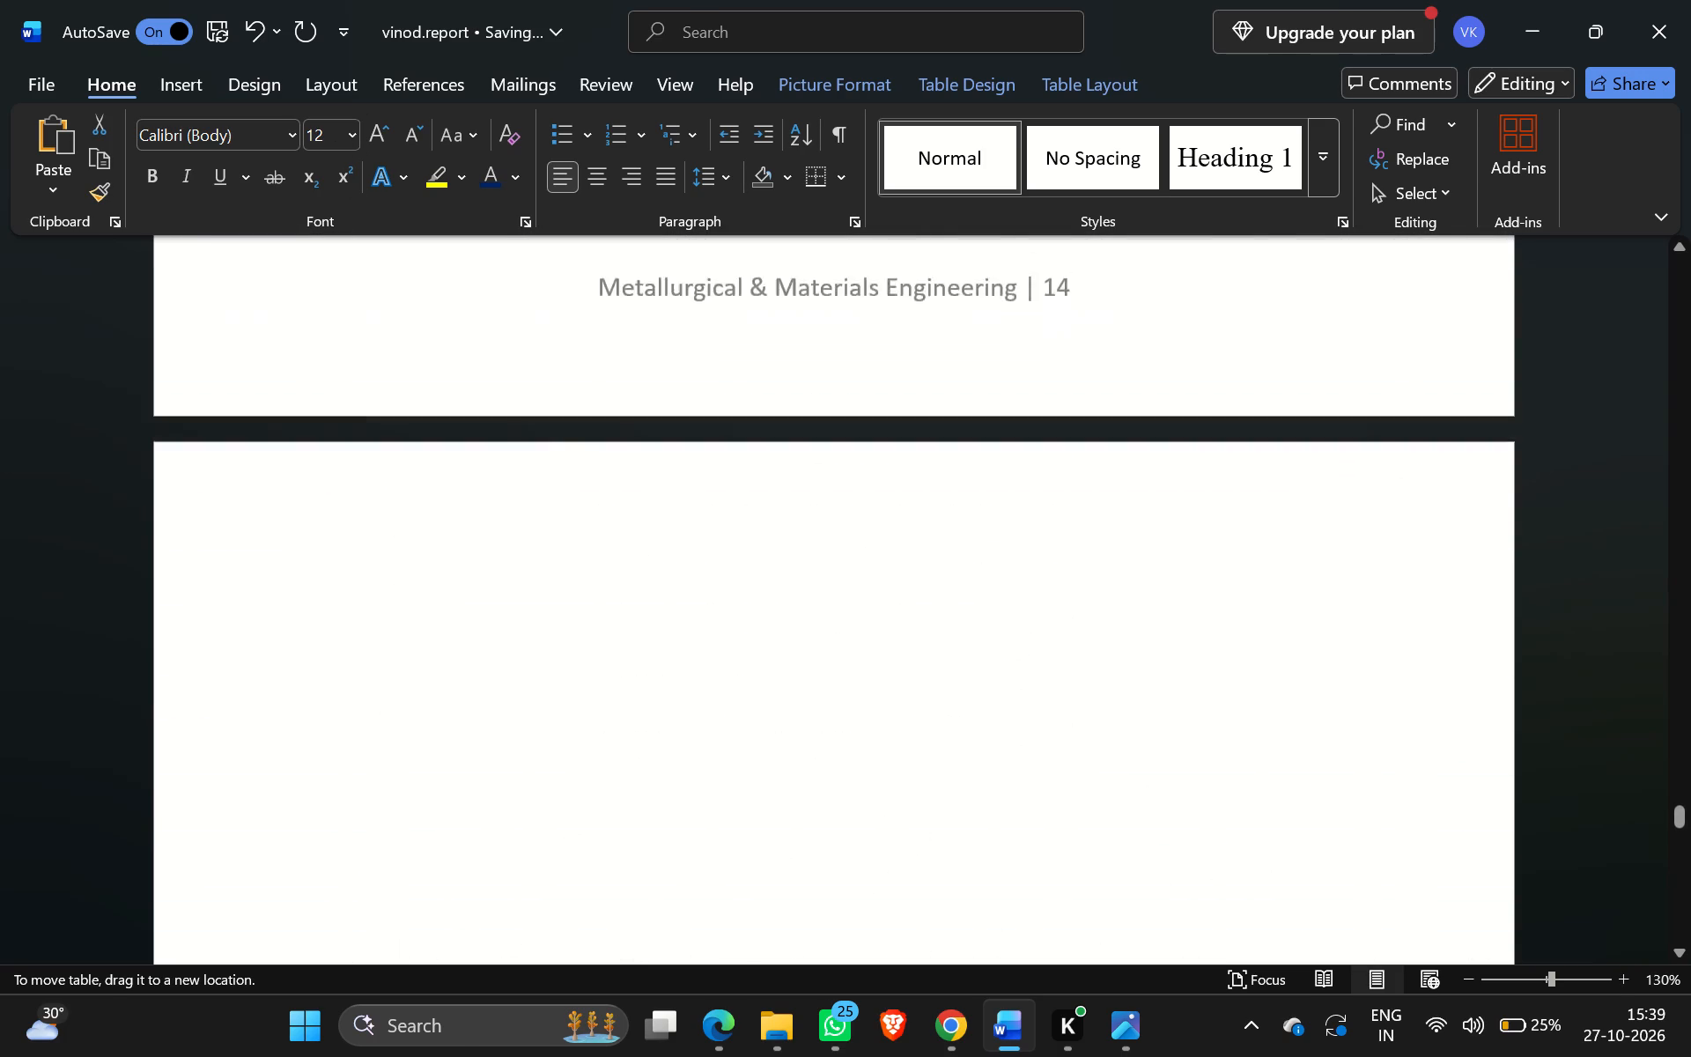
{"action": "left_click_drag", "start_coordinate": [348, 150], "coordinate": [352, 141]}
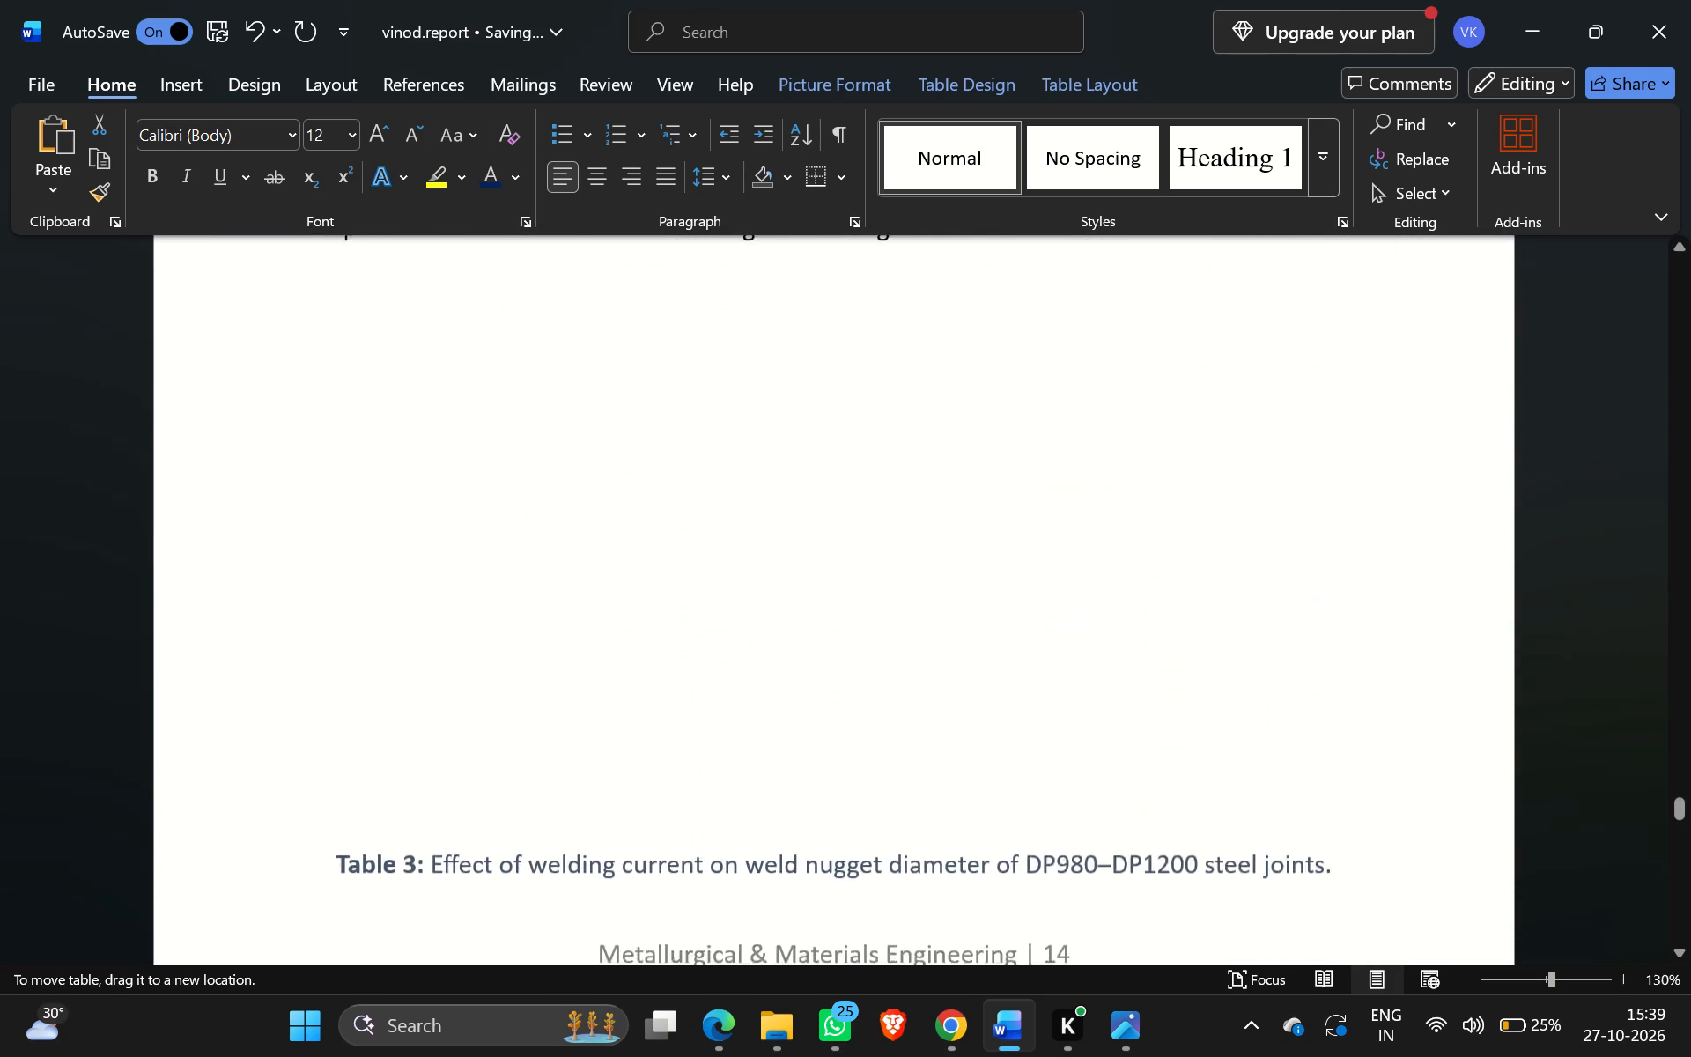
{"action": "left_click_drag", "start_coordinate": [352, 141], "coordinate": [352, 142]}
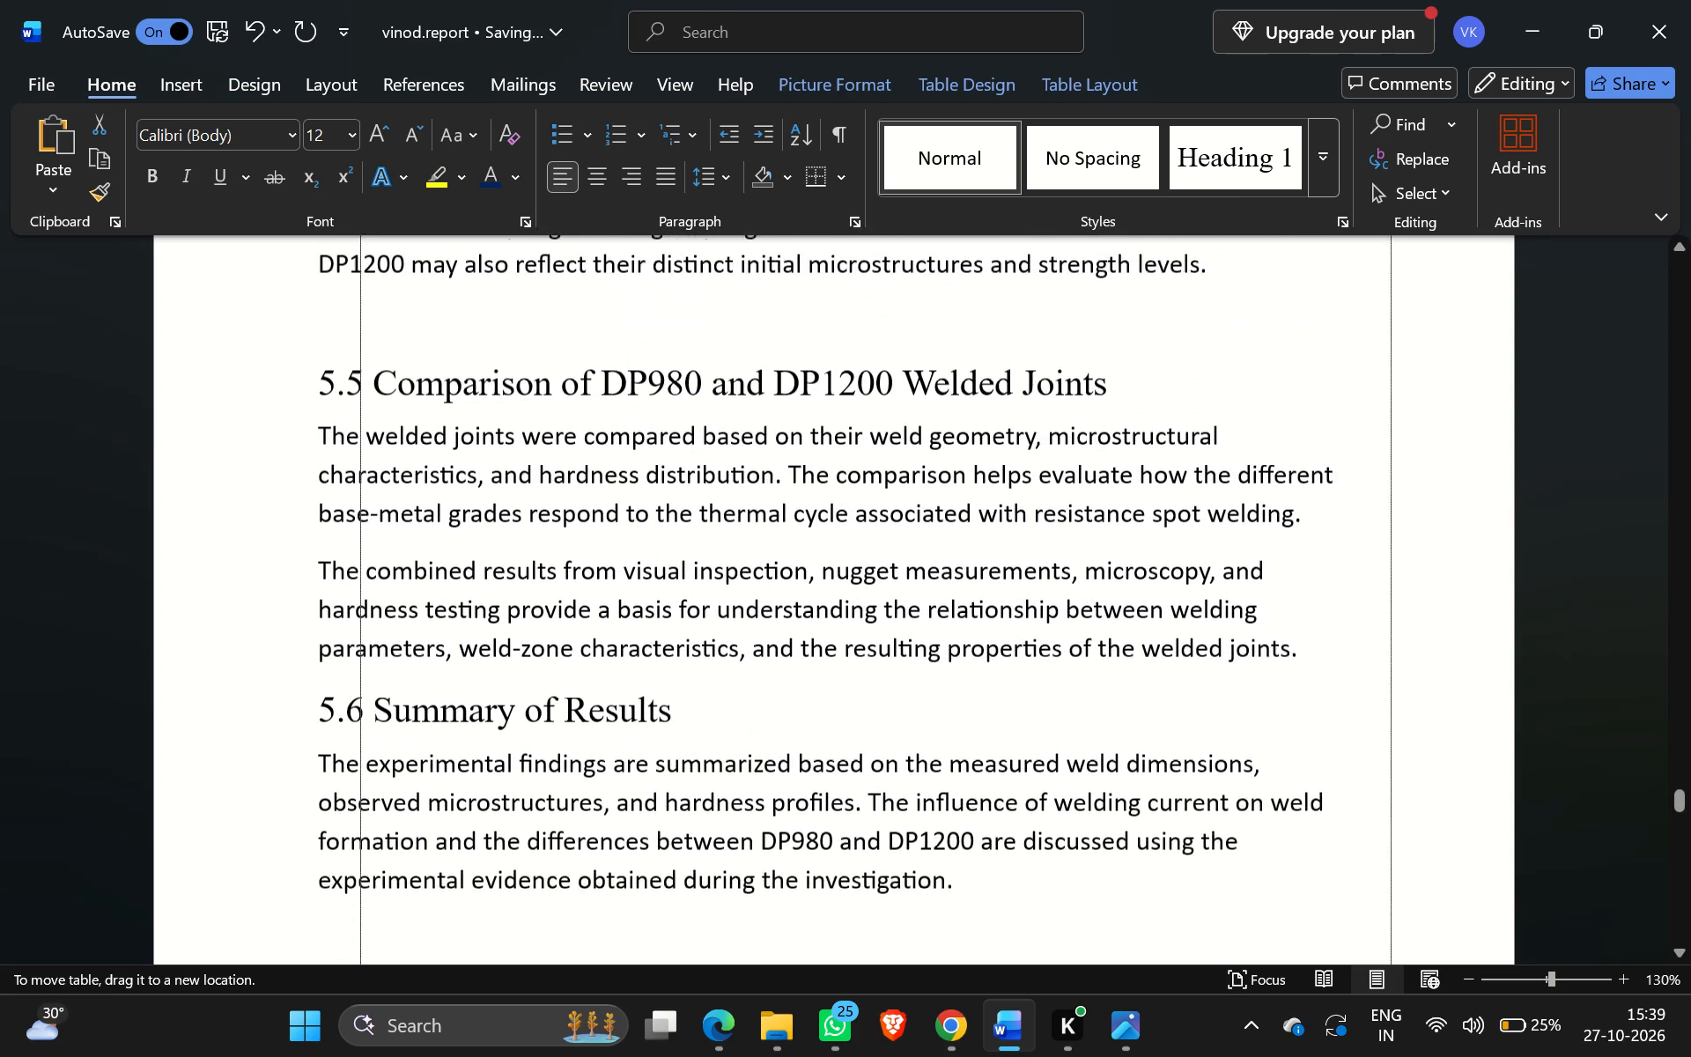
{"action": "left_click_drag", "start_coordinate": [352, 142], "coordinate": [320, 187]}
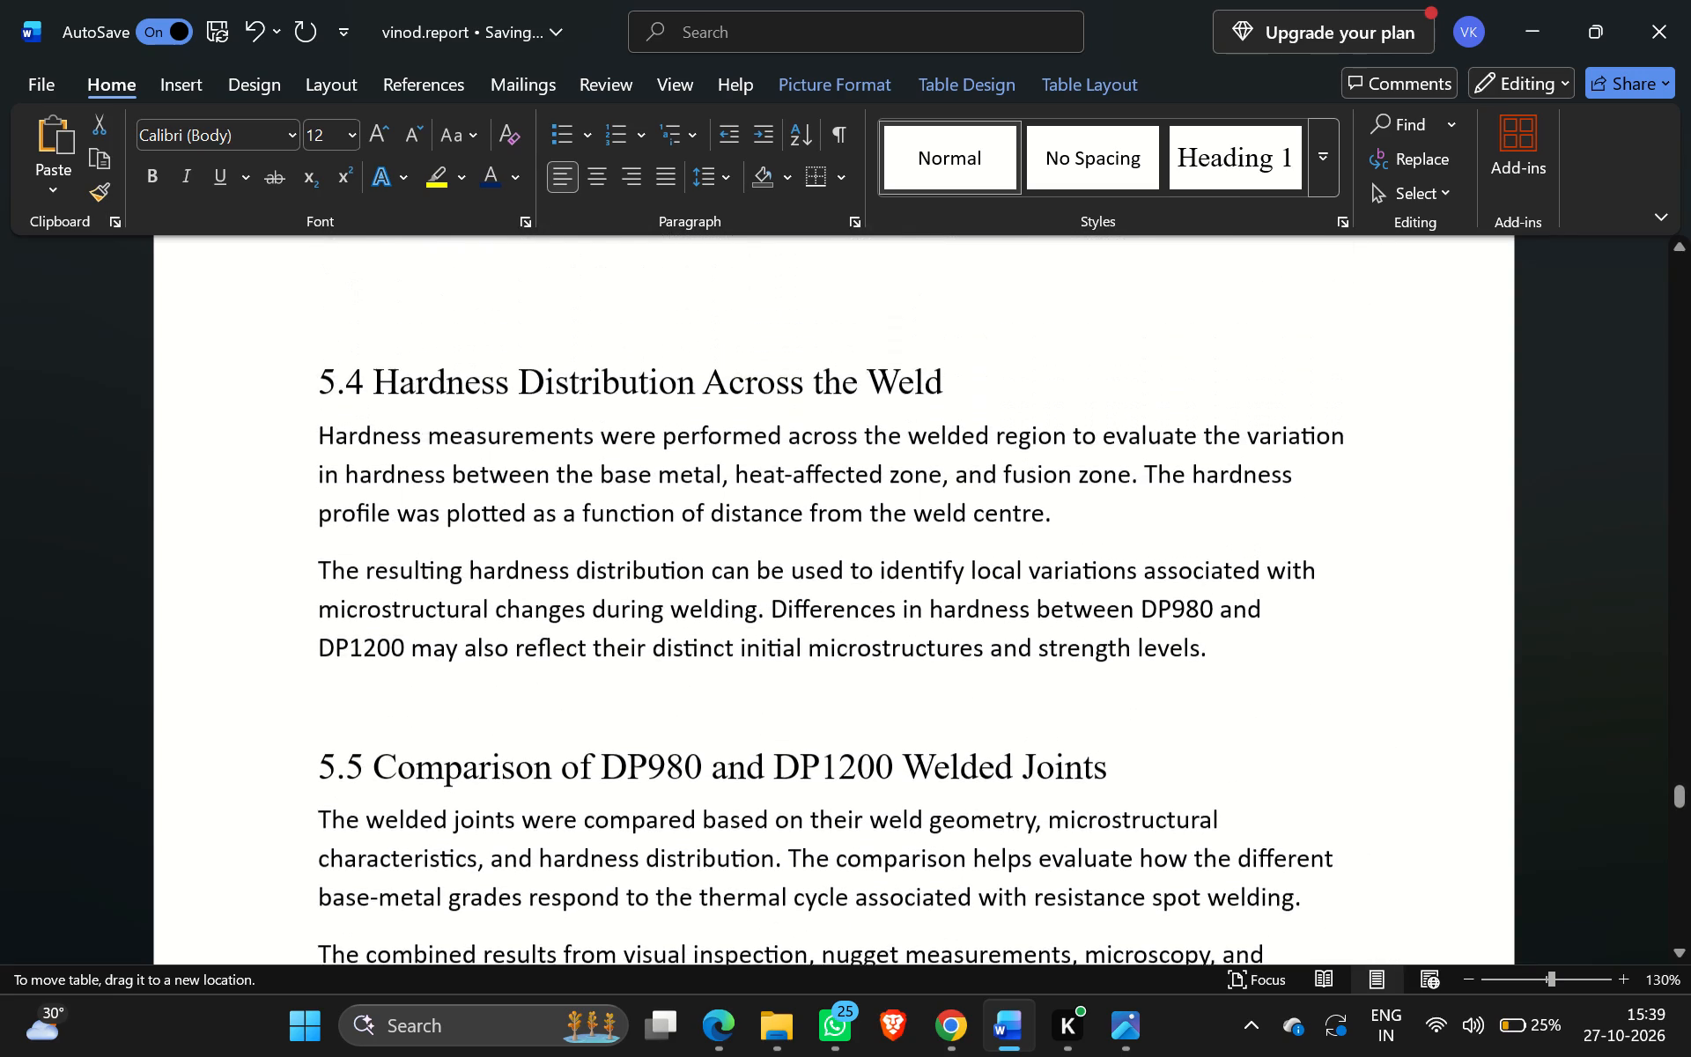
{"action": "left_click_drag", "start_coordinate": [320, 187], "coordinate": [316, 346]}
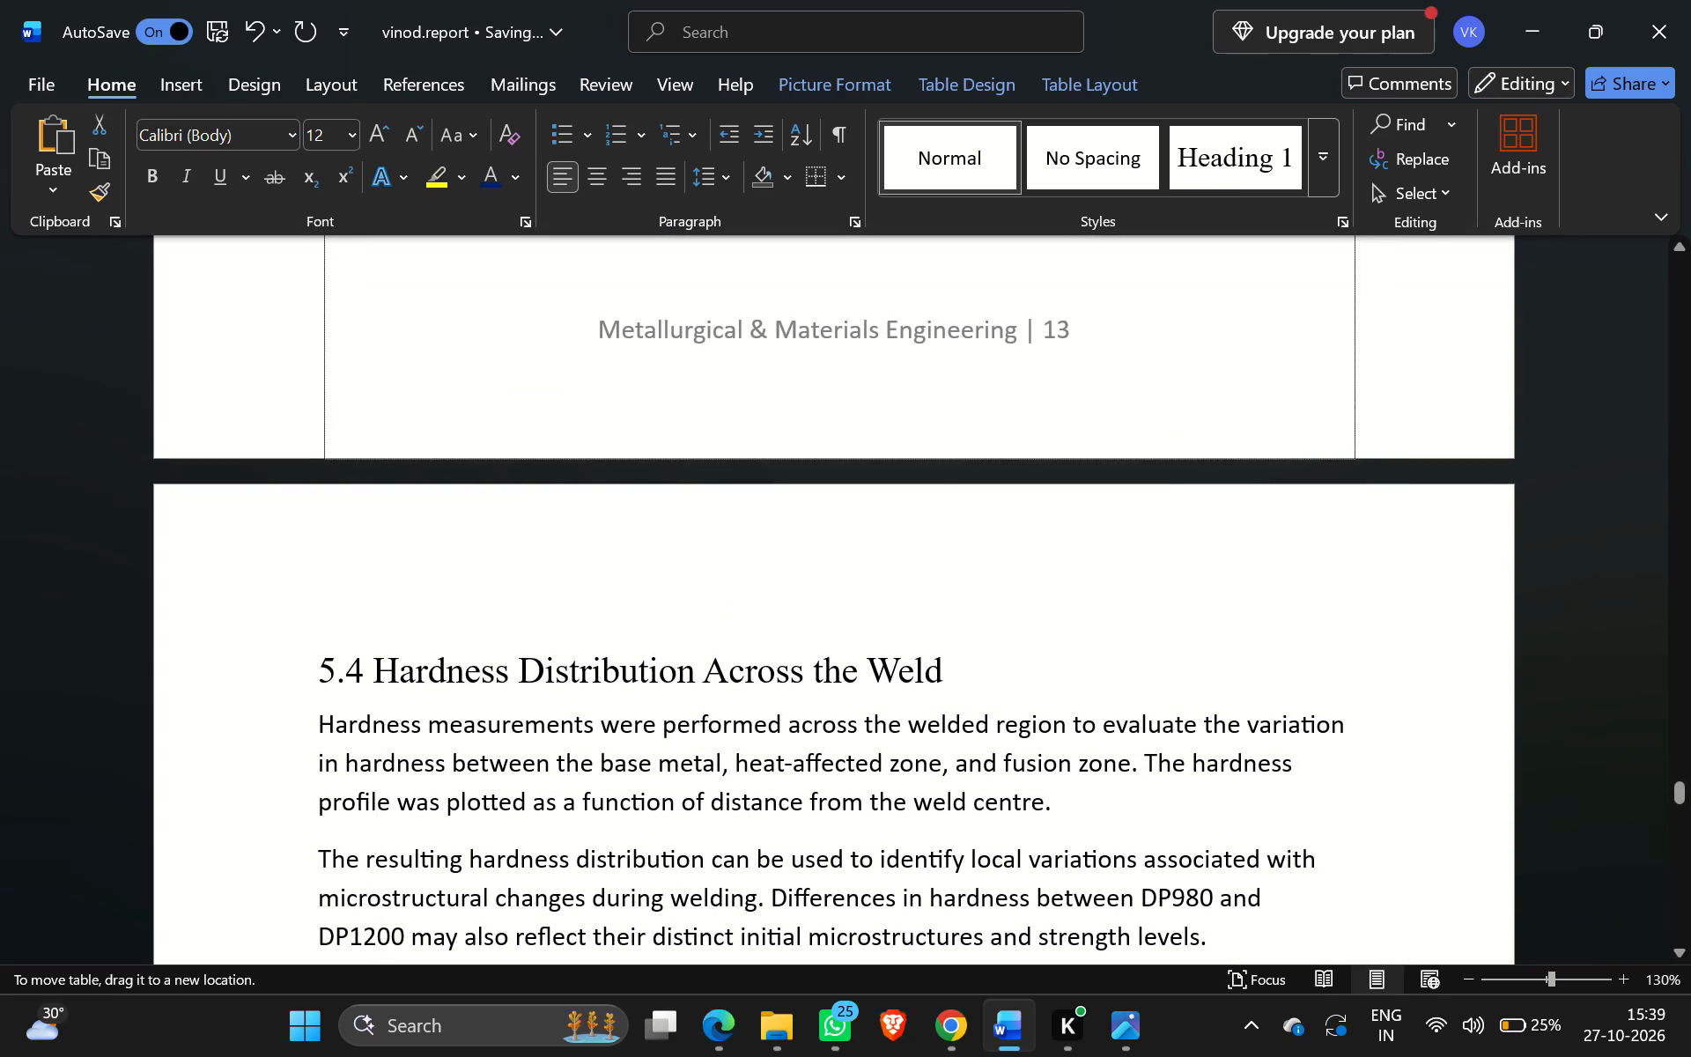
{"action": "left_click_drag", "start_coordinate": [316, 346], "coordinate": [348, 774]}
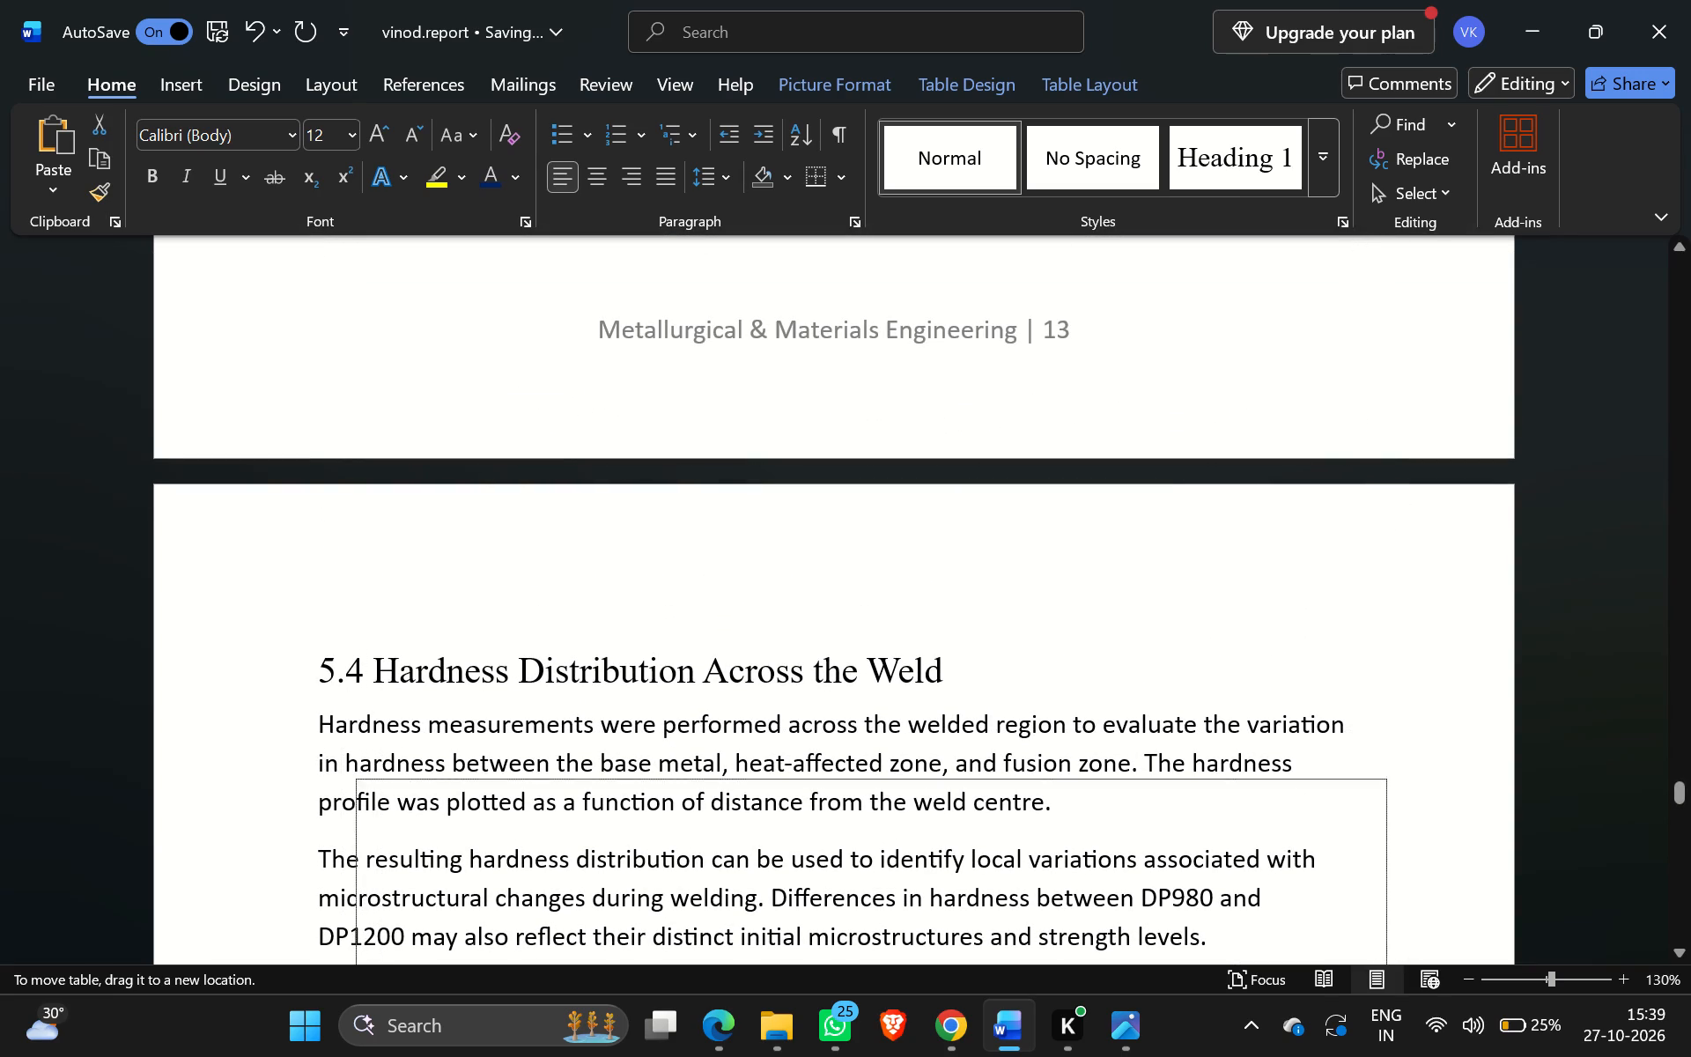
{"action": "left_click_drag", "start_coordinate": [348, 774], "coordinate": [323, 797]}
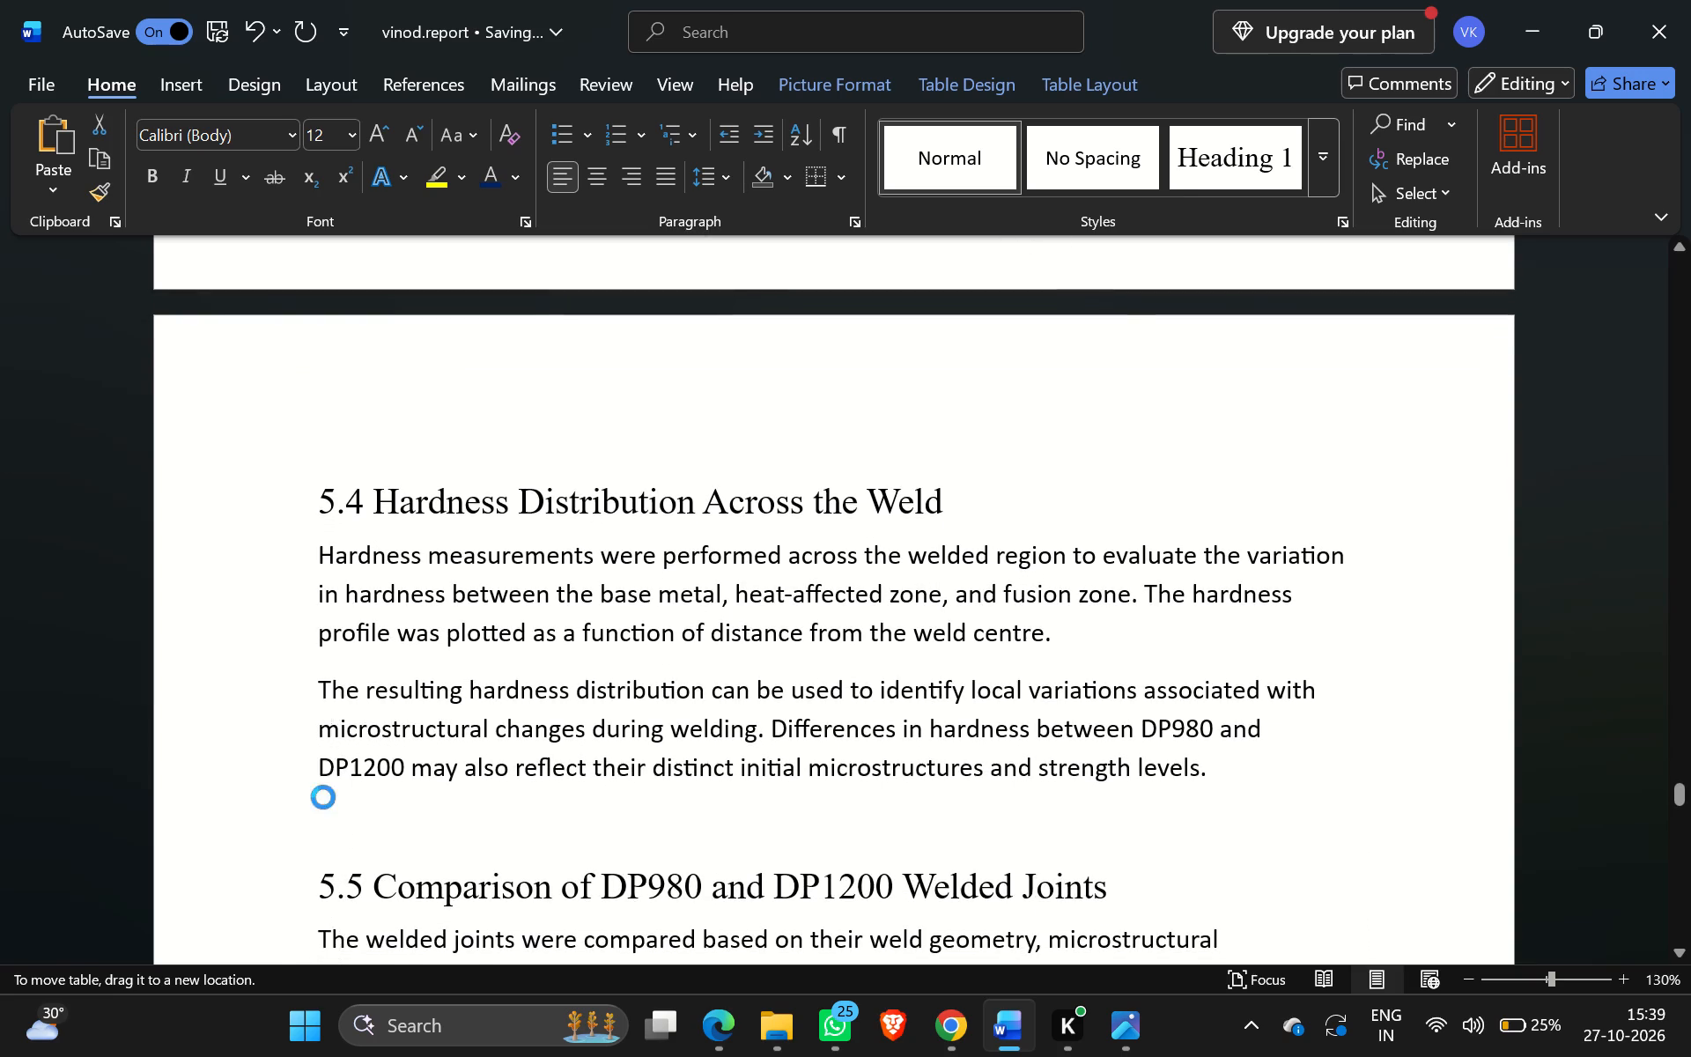
Examine the layout of Figures 5.4 to 5.6 in section 5.4 and the text following them through 5.5.
{"action": "scroll", "coordinate": [323, 797], "scroll_direction": "down", "scroll_amount": 2}
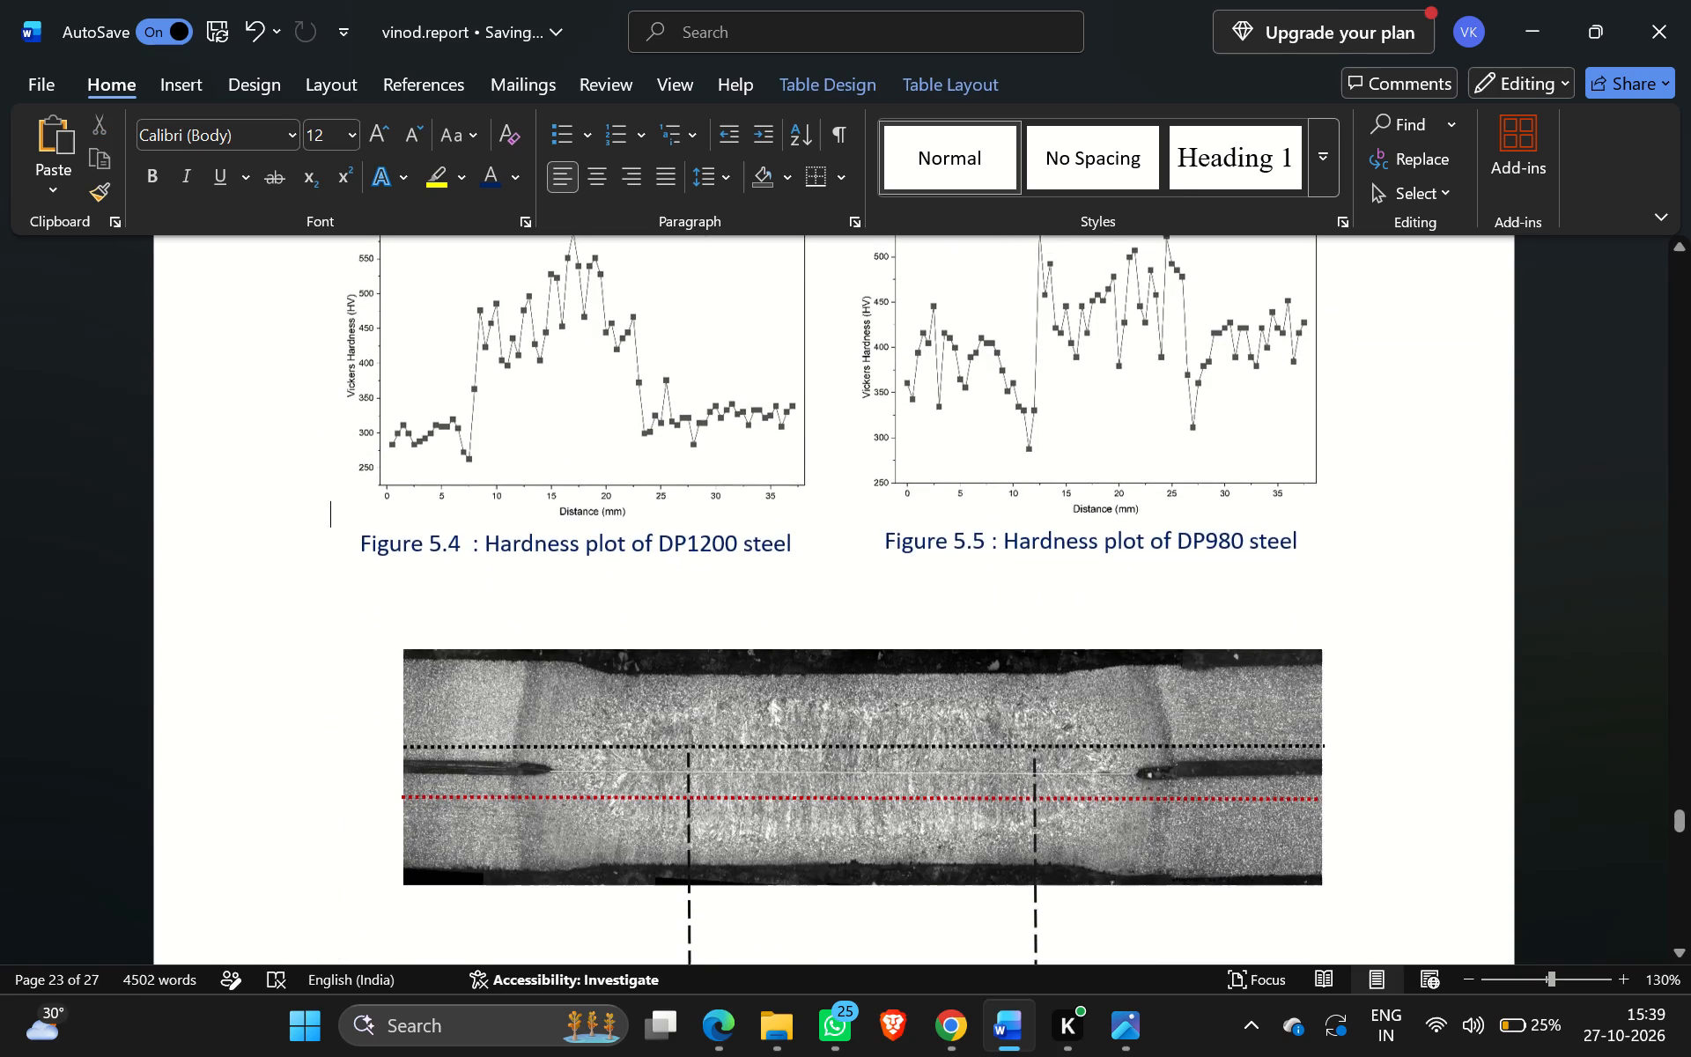
{"action": "scroll", "coordinate": [323, 797], "scroll_direction": "down", "scroll_amount": 3}
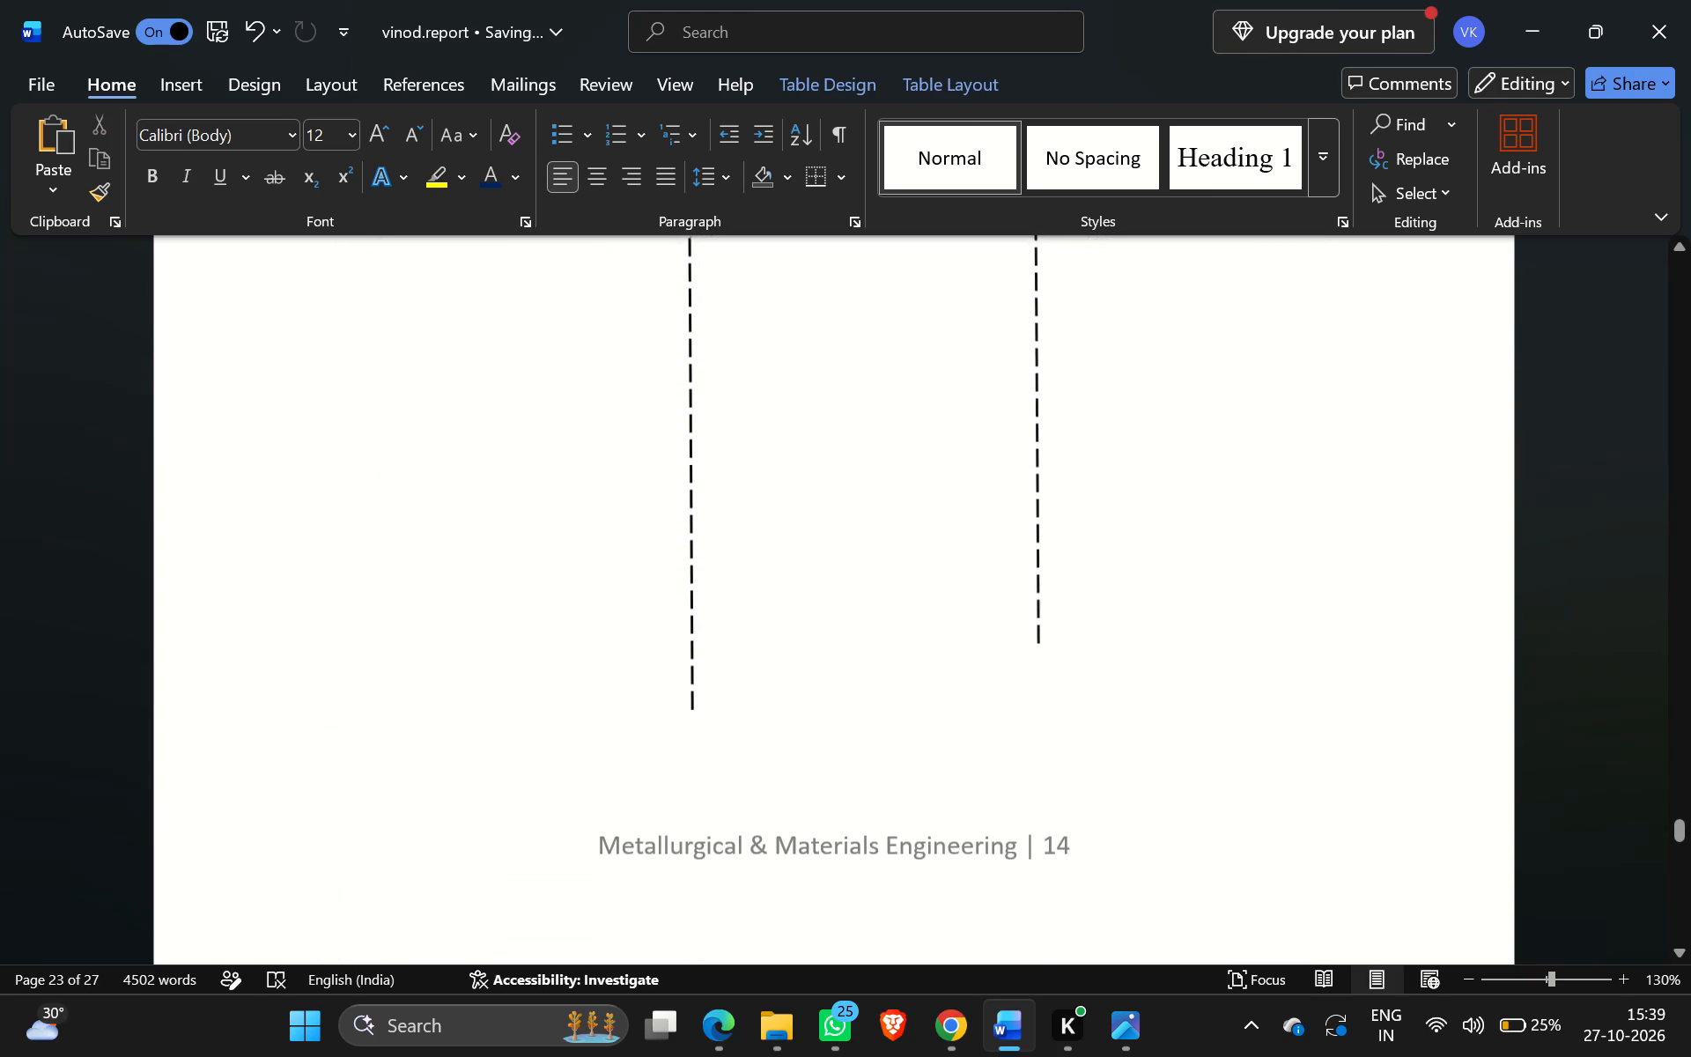
{"action": "scroll", "coordinate": [323, 797], "scroll_direction": "down", "scroll_amount": 1}
{"action": "scroll", "coordinate": [323, 797], "scroll_direction": "right", "scroll_amount": 2}
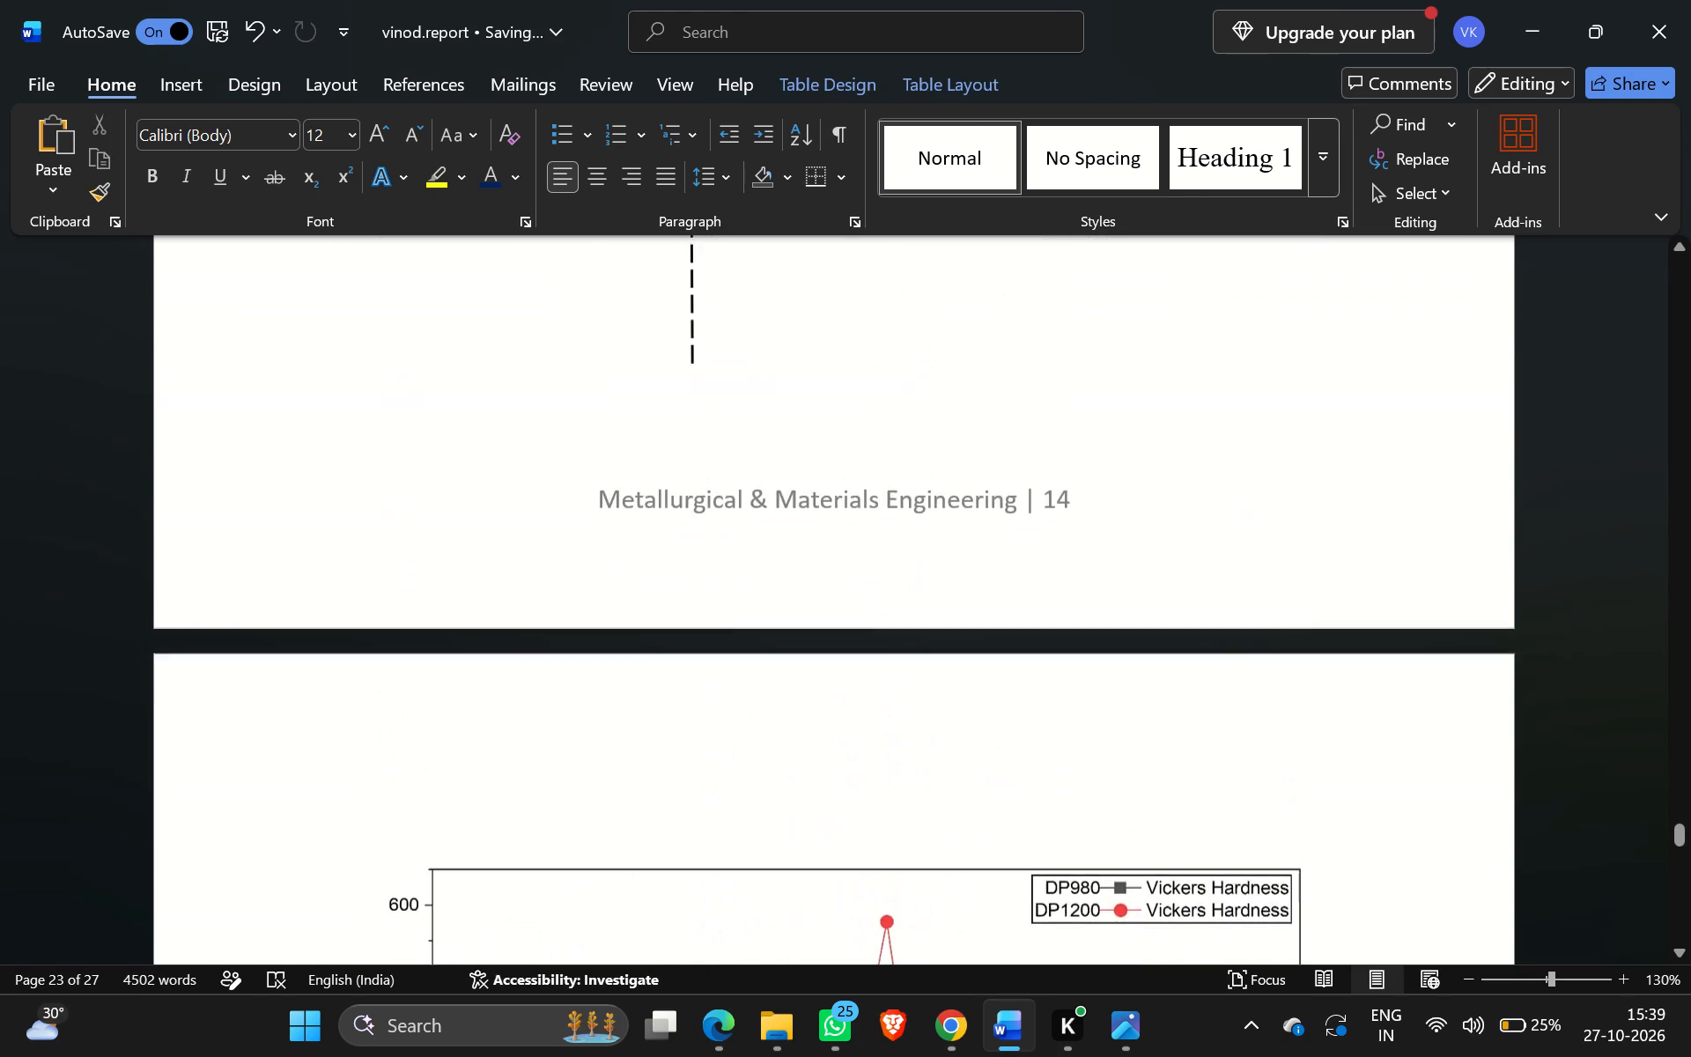
{"action": "scroll", "coordinate": [323, 797], "scroll_direction": "up", "scroll_amount": 1}
{"action": "scroll", "coordinate": [323, 797], "scroll_direction": "down", "scroll_amount": 2}
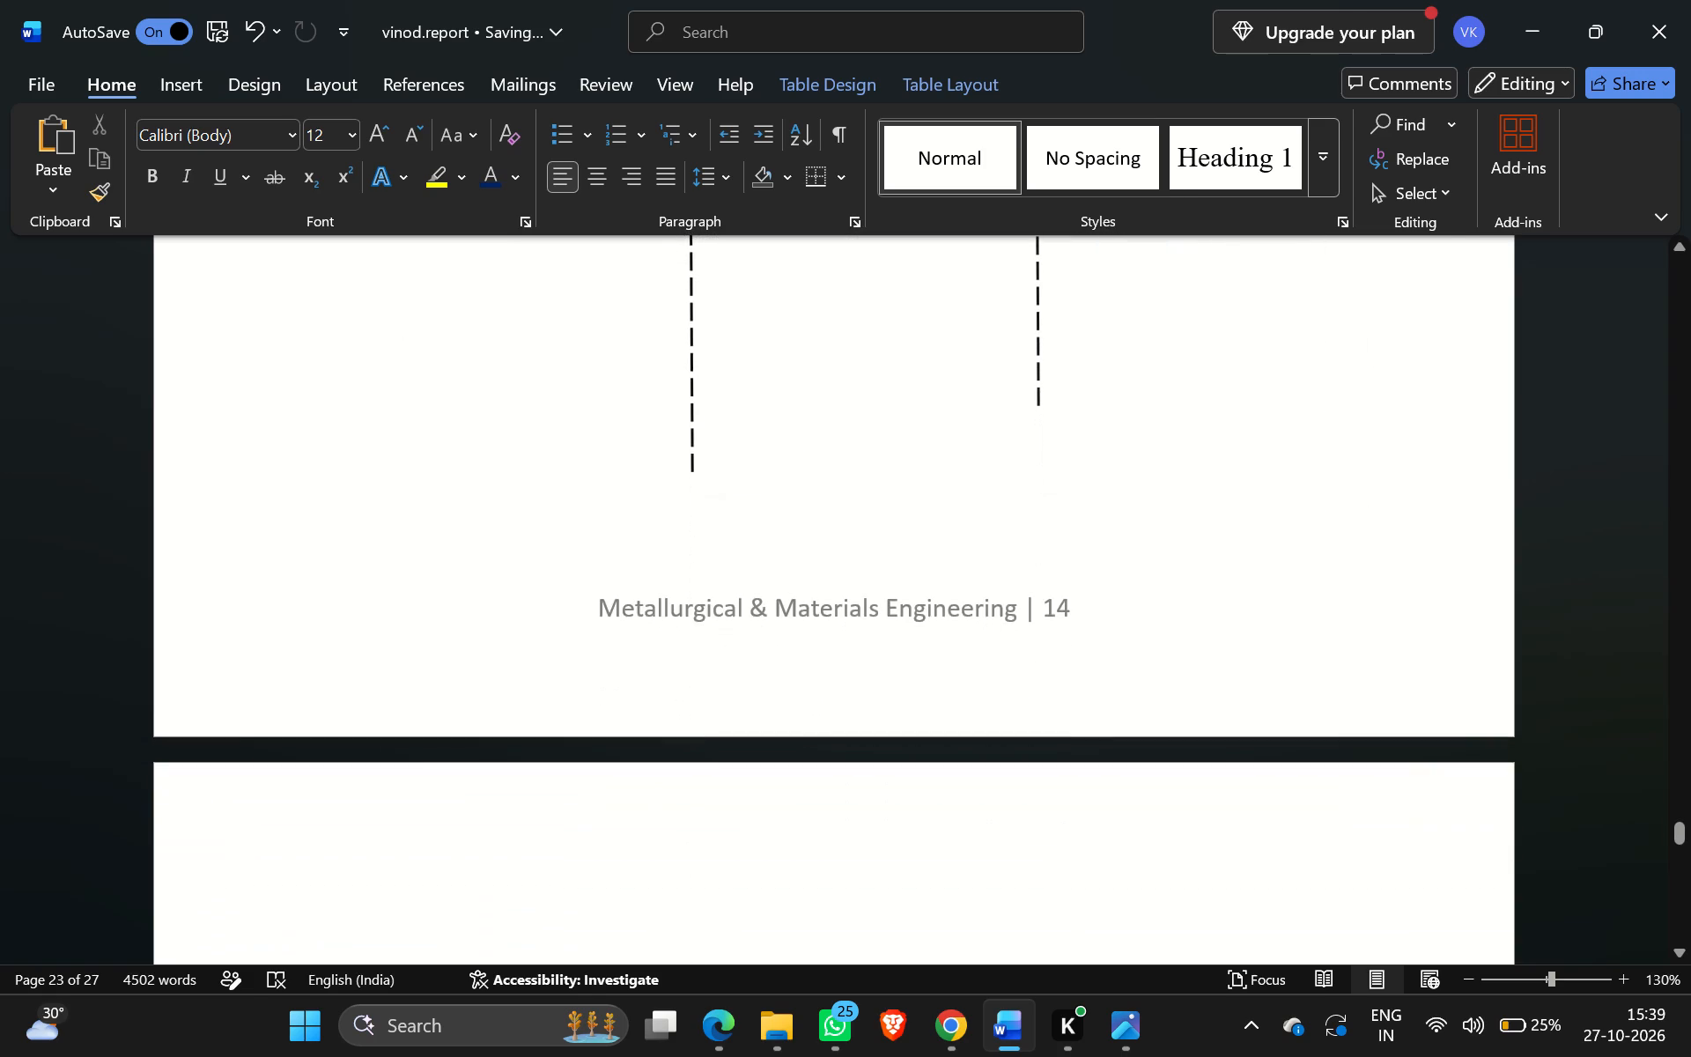
{"action": "scroll", "coordinate": [323, 797], "scroll_direction": "down", "scroll_amount": 2}
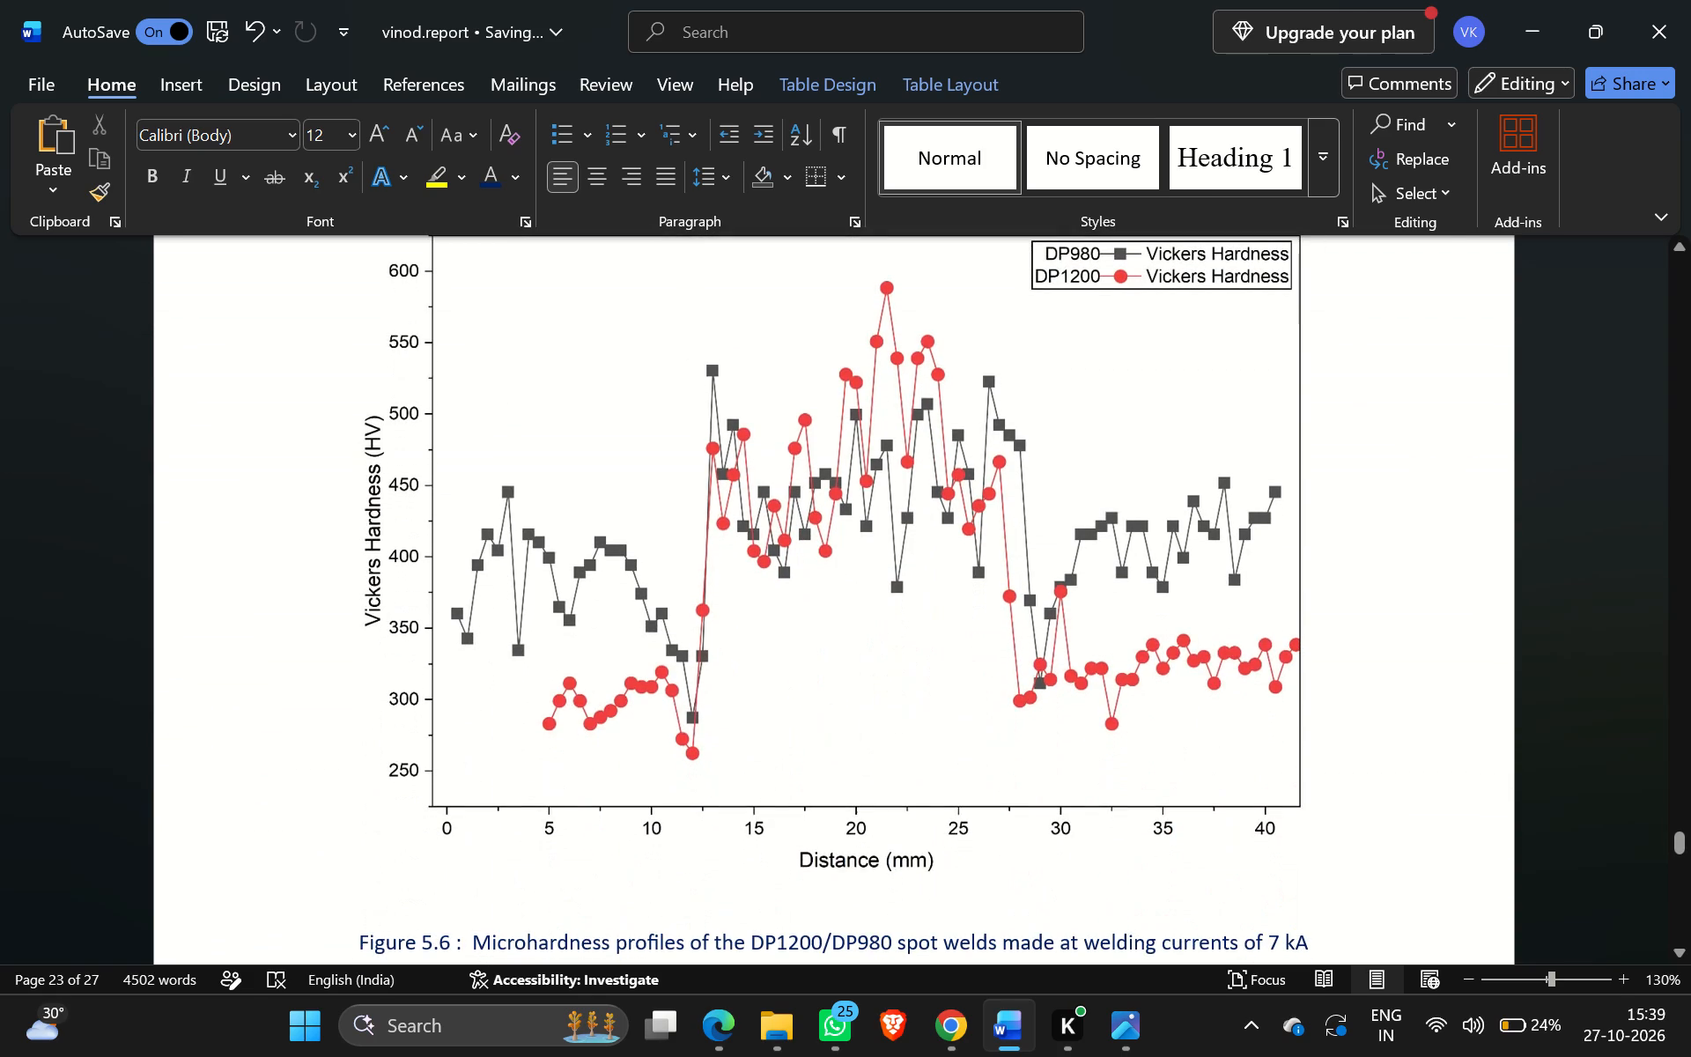
{"action": "scroll", "coordinate": [323, 797], "scroll_direction": "down", "scroll_amount": 3}
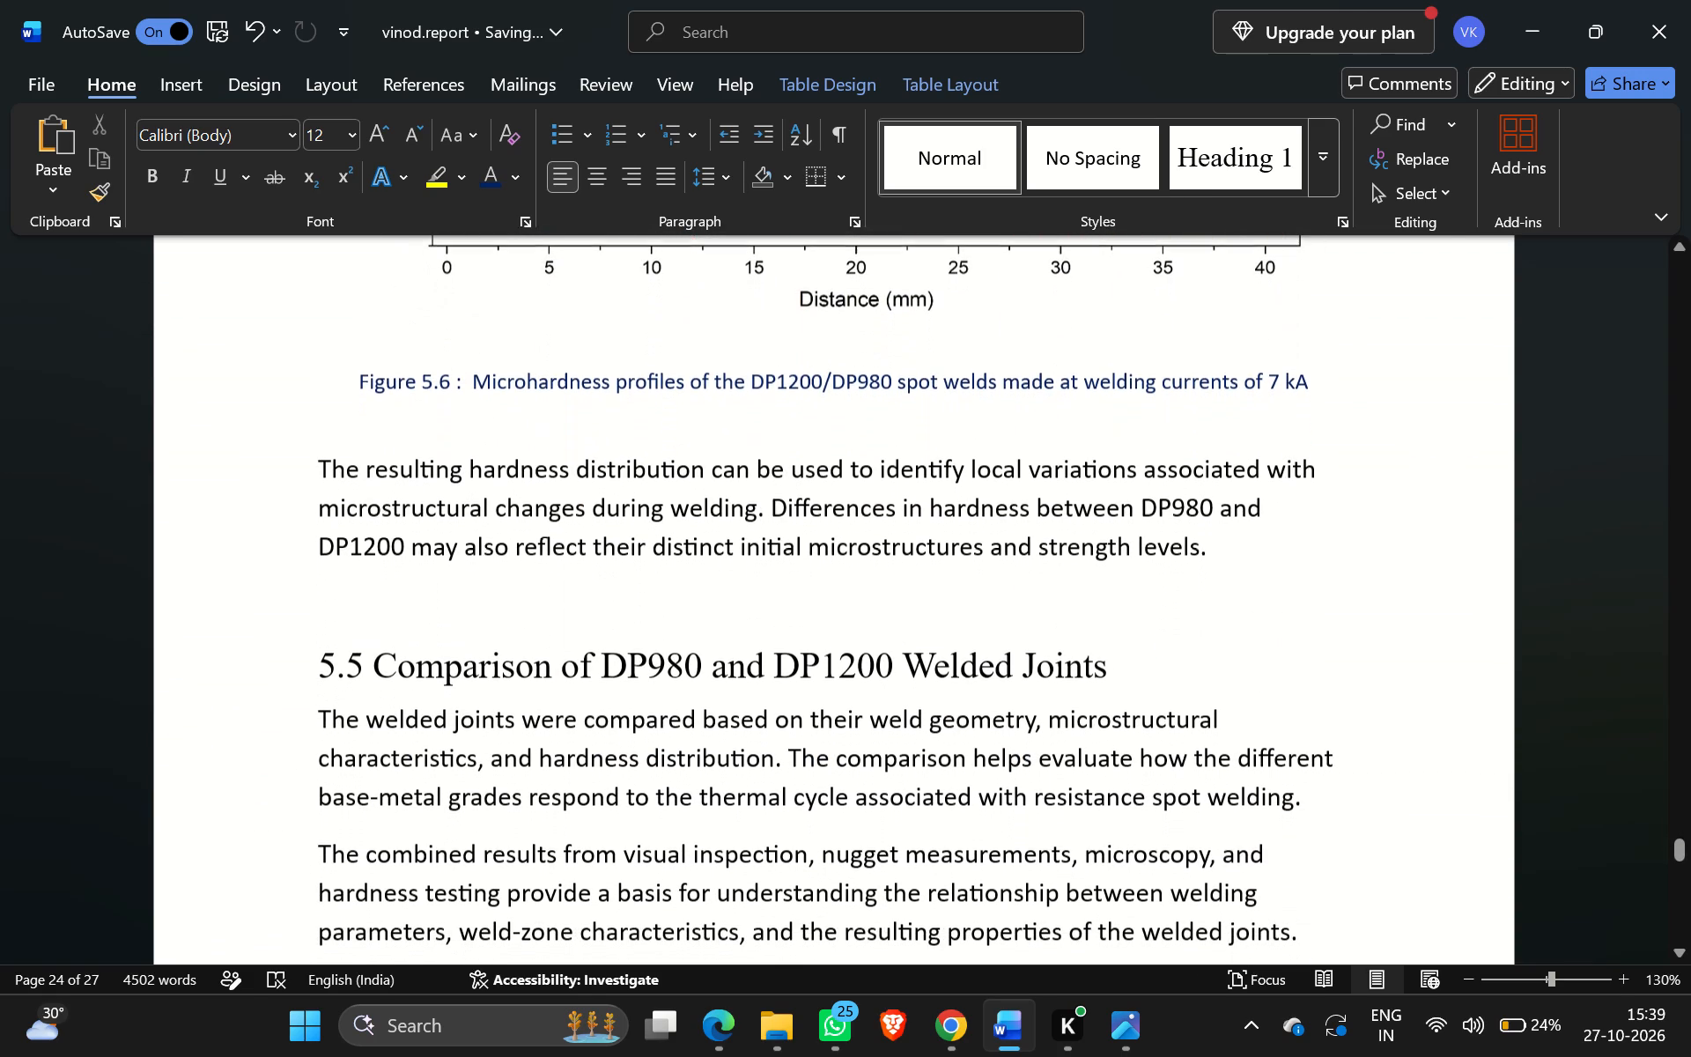
{"action": "scroll", "coordinate": [323, 797], "scroll_direction": "down", "scroll_amount": 1}
{"action": "scroll", "coordinate": [323, 797], "scroll_direction": "up", "scroll_amount": 1}
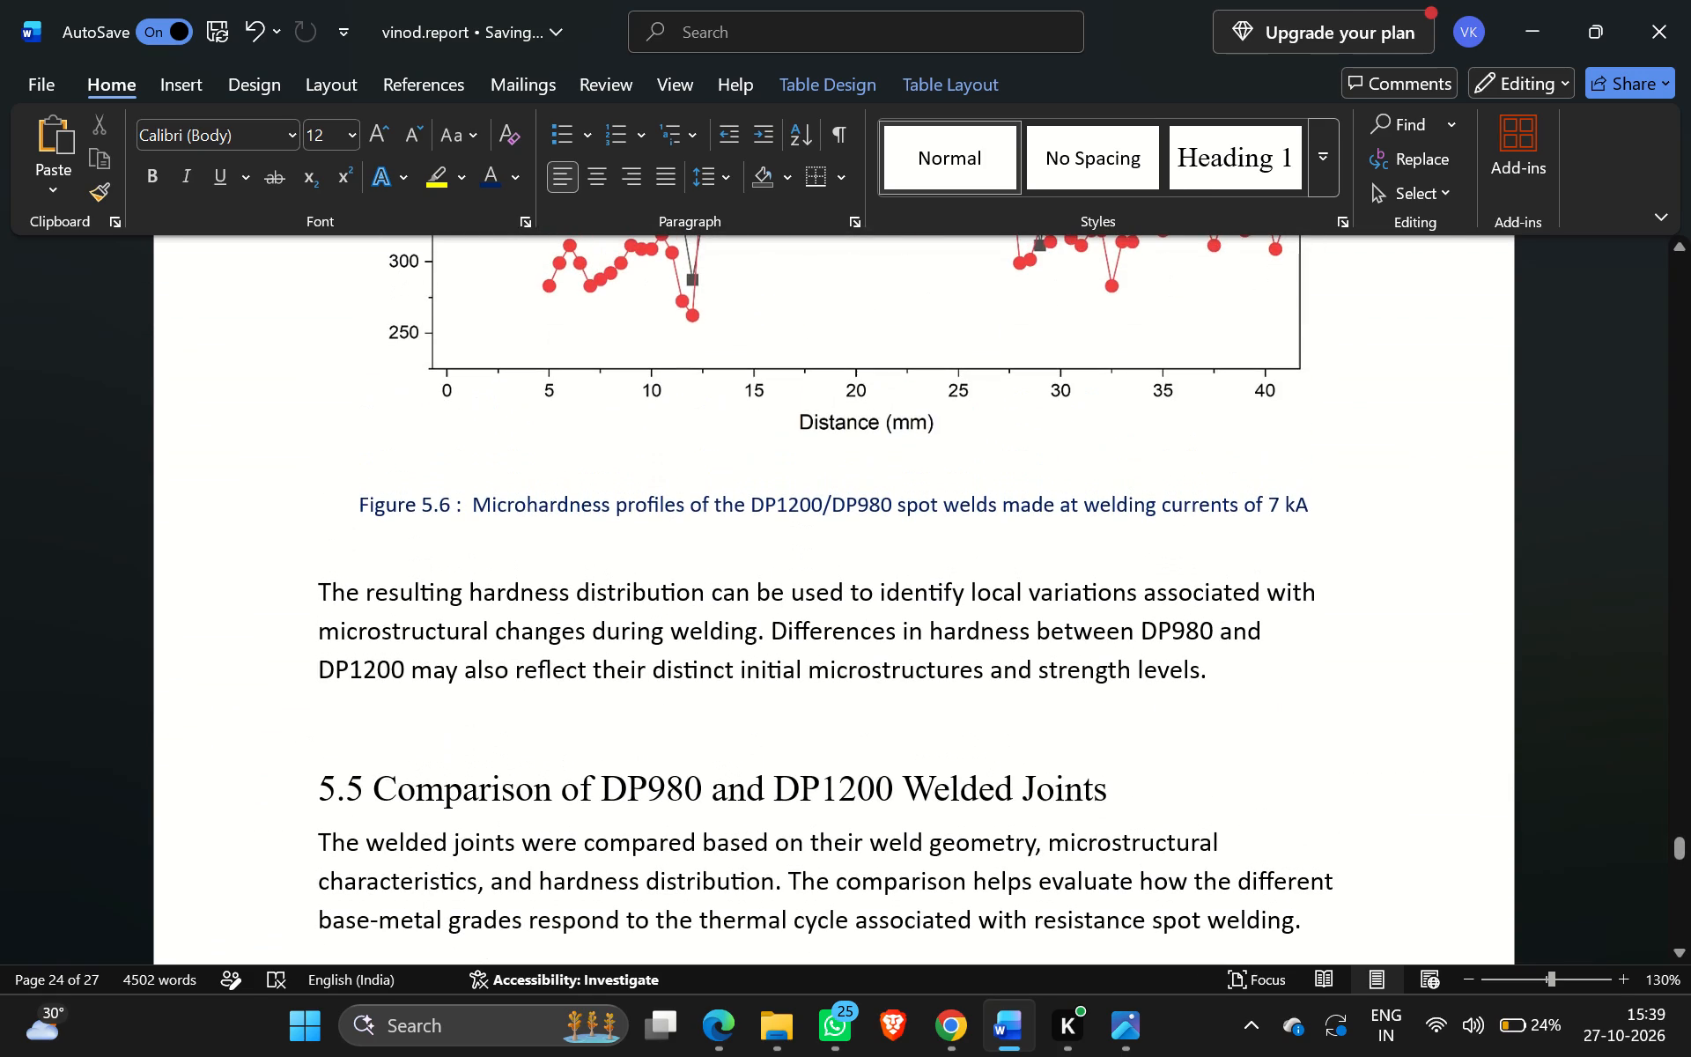
{"action": "left_click_drag", "start_coordinate": [442, 502], "coordinate": [564, 671]}
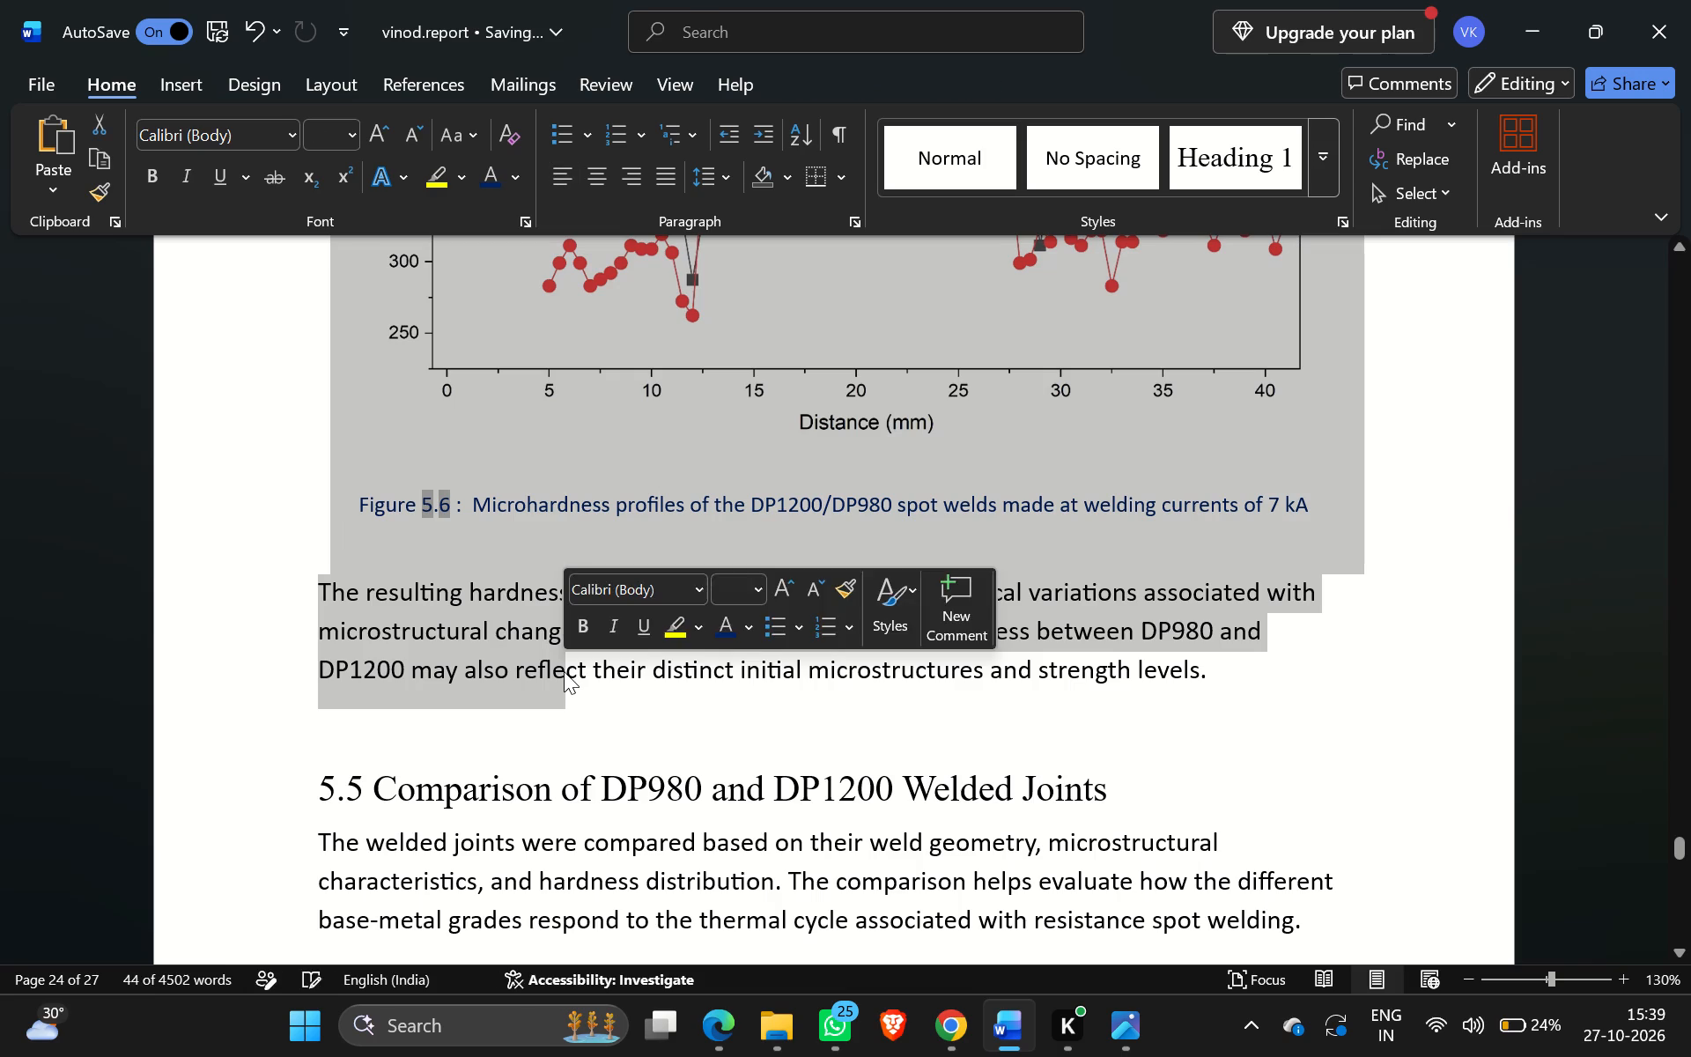
{"action": "left_click", "coordinate": [766, 723]}
Review how the weld cross-section image and its dashed guide lines sit across the page break from the Figure 5.6 graph.
{"action": "scroll", "coordinate": [766, 723], "scroll_direction": "up", "scroll_amount": 3}
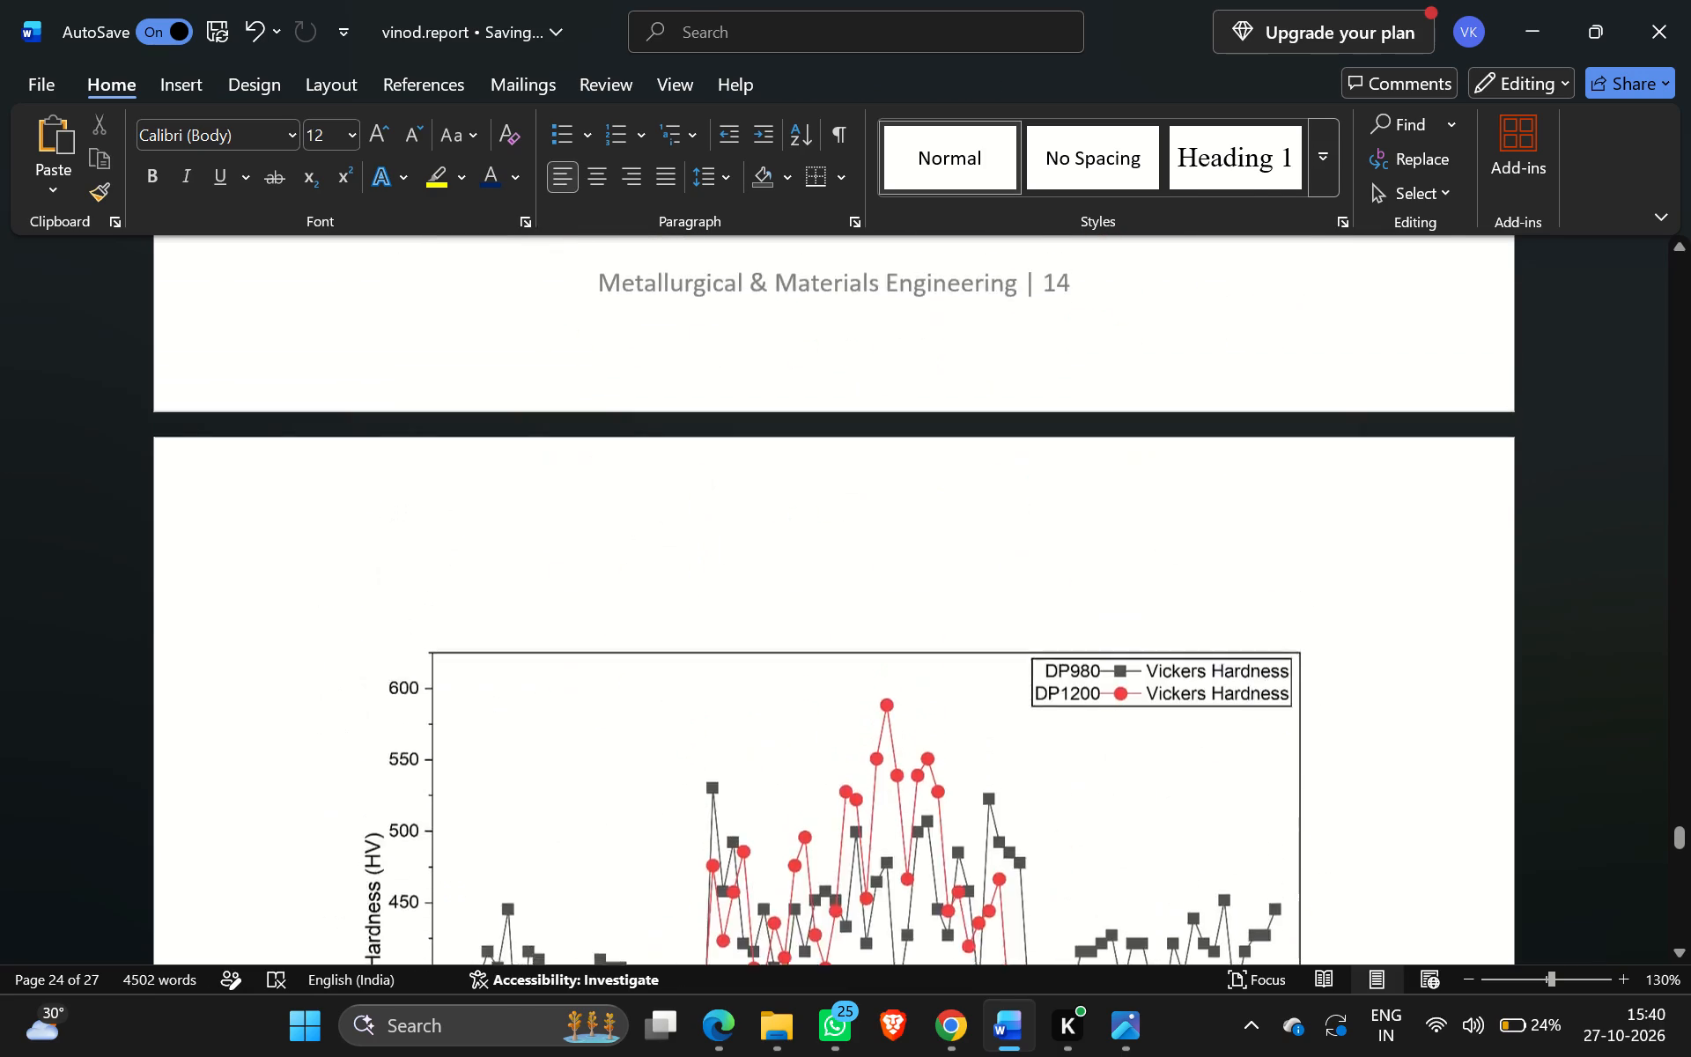
{"action": "scroll", "coordinate": [766, 723], "scroll_direction": "up", "scroll_amount": 4}
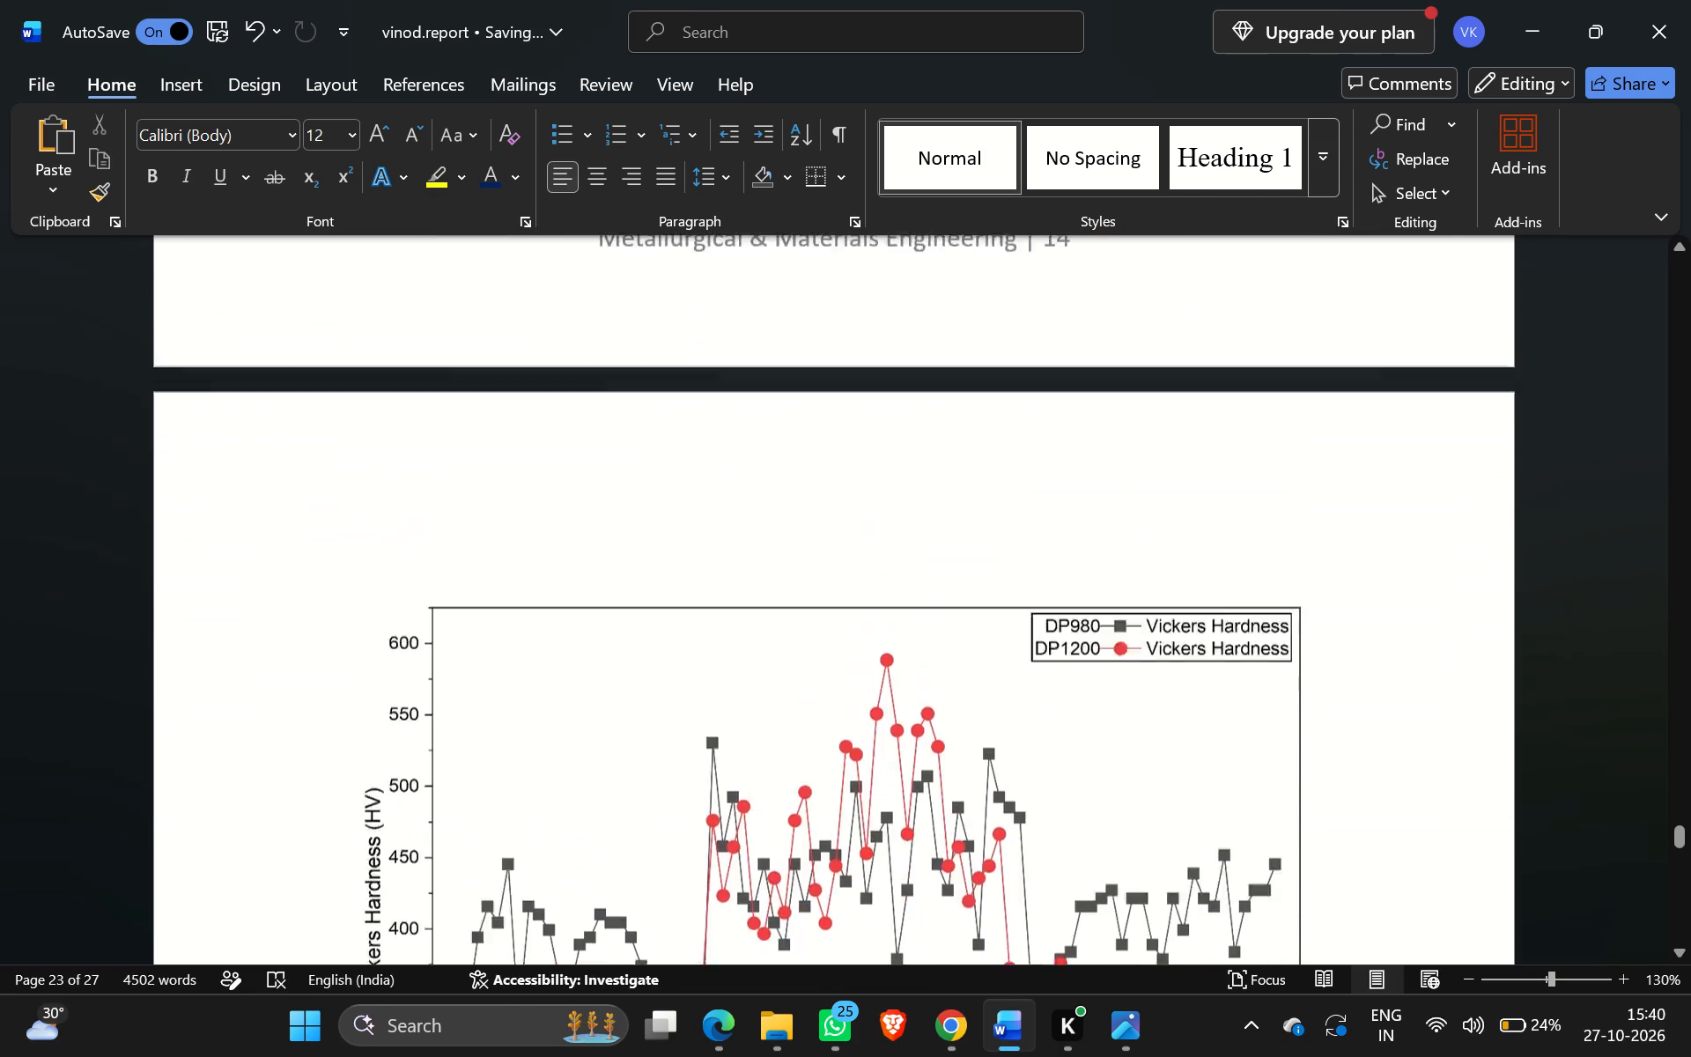
{"action": "scroll", "coordinate": [766, 723], "scroll_direction": "up", "scroll_amount": 2}
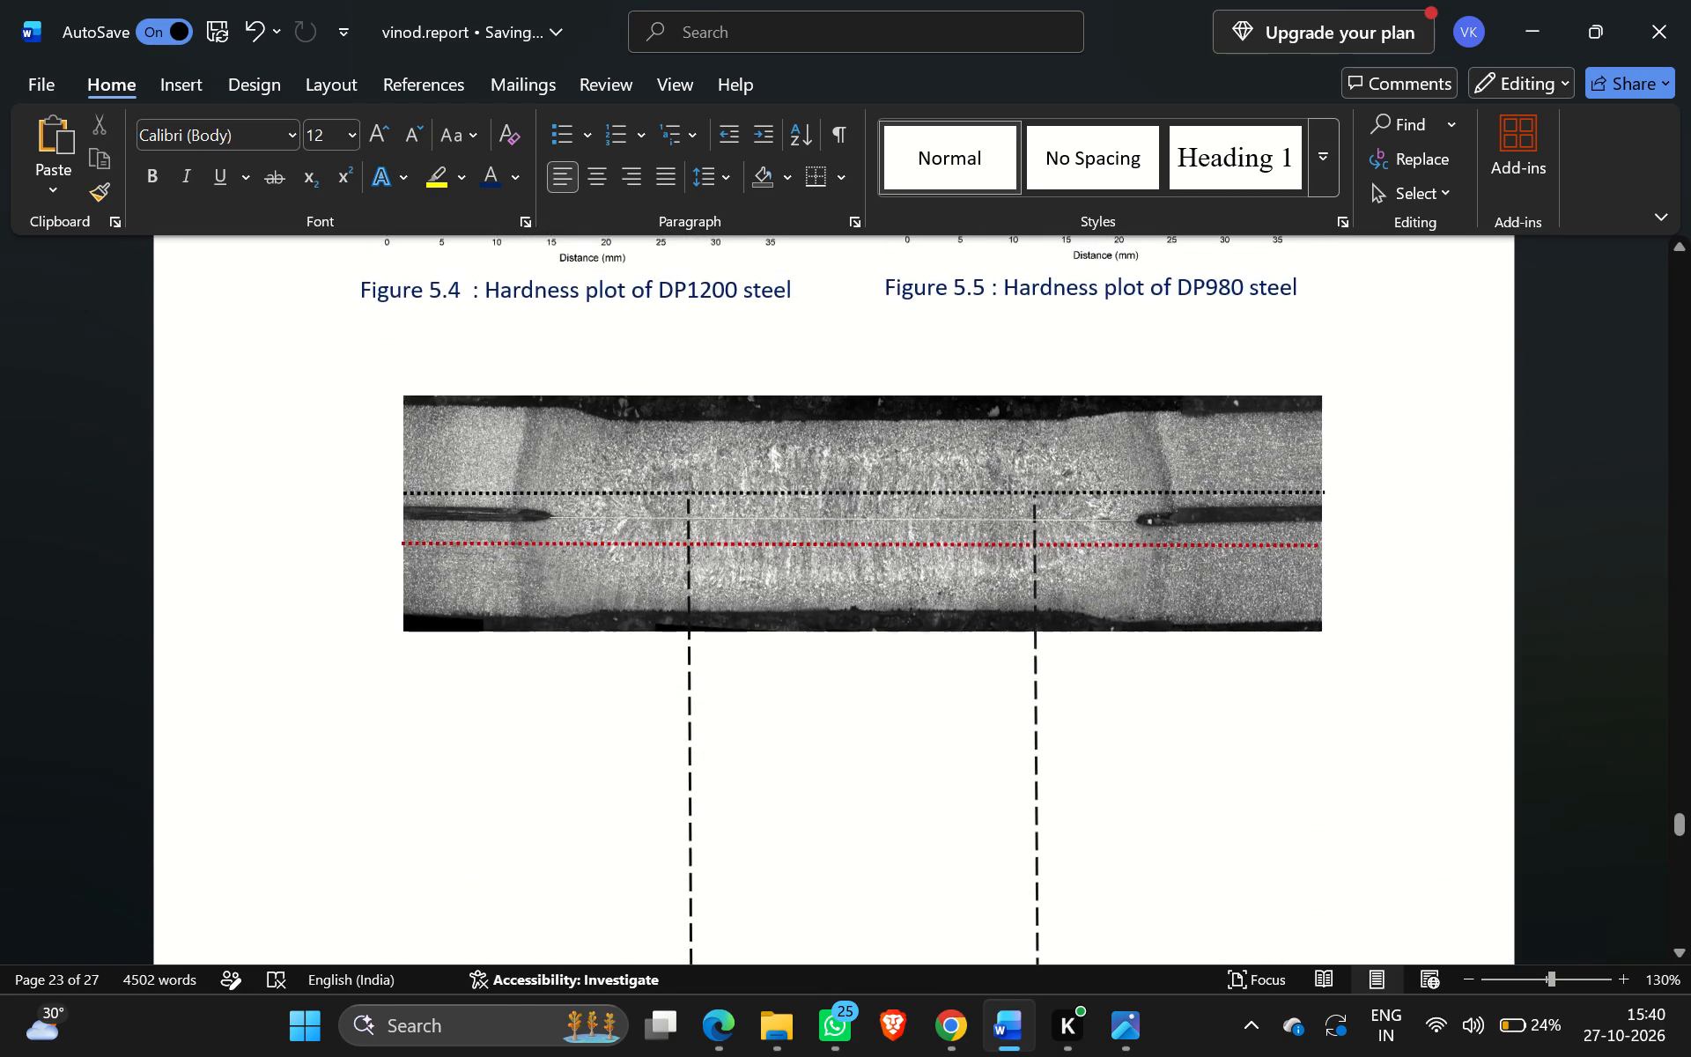
{"action": "scroll", "coordinate": [766, 723], "scroll_direction": "up", "scroll_amount": 2}
{"action": "scroll", "coordinate": [766, 723], "scroll_direction": "down", "scroll_amount": 6}
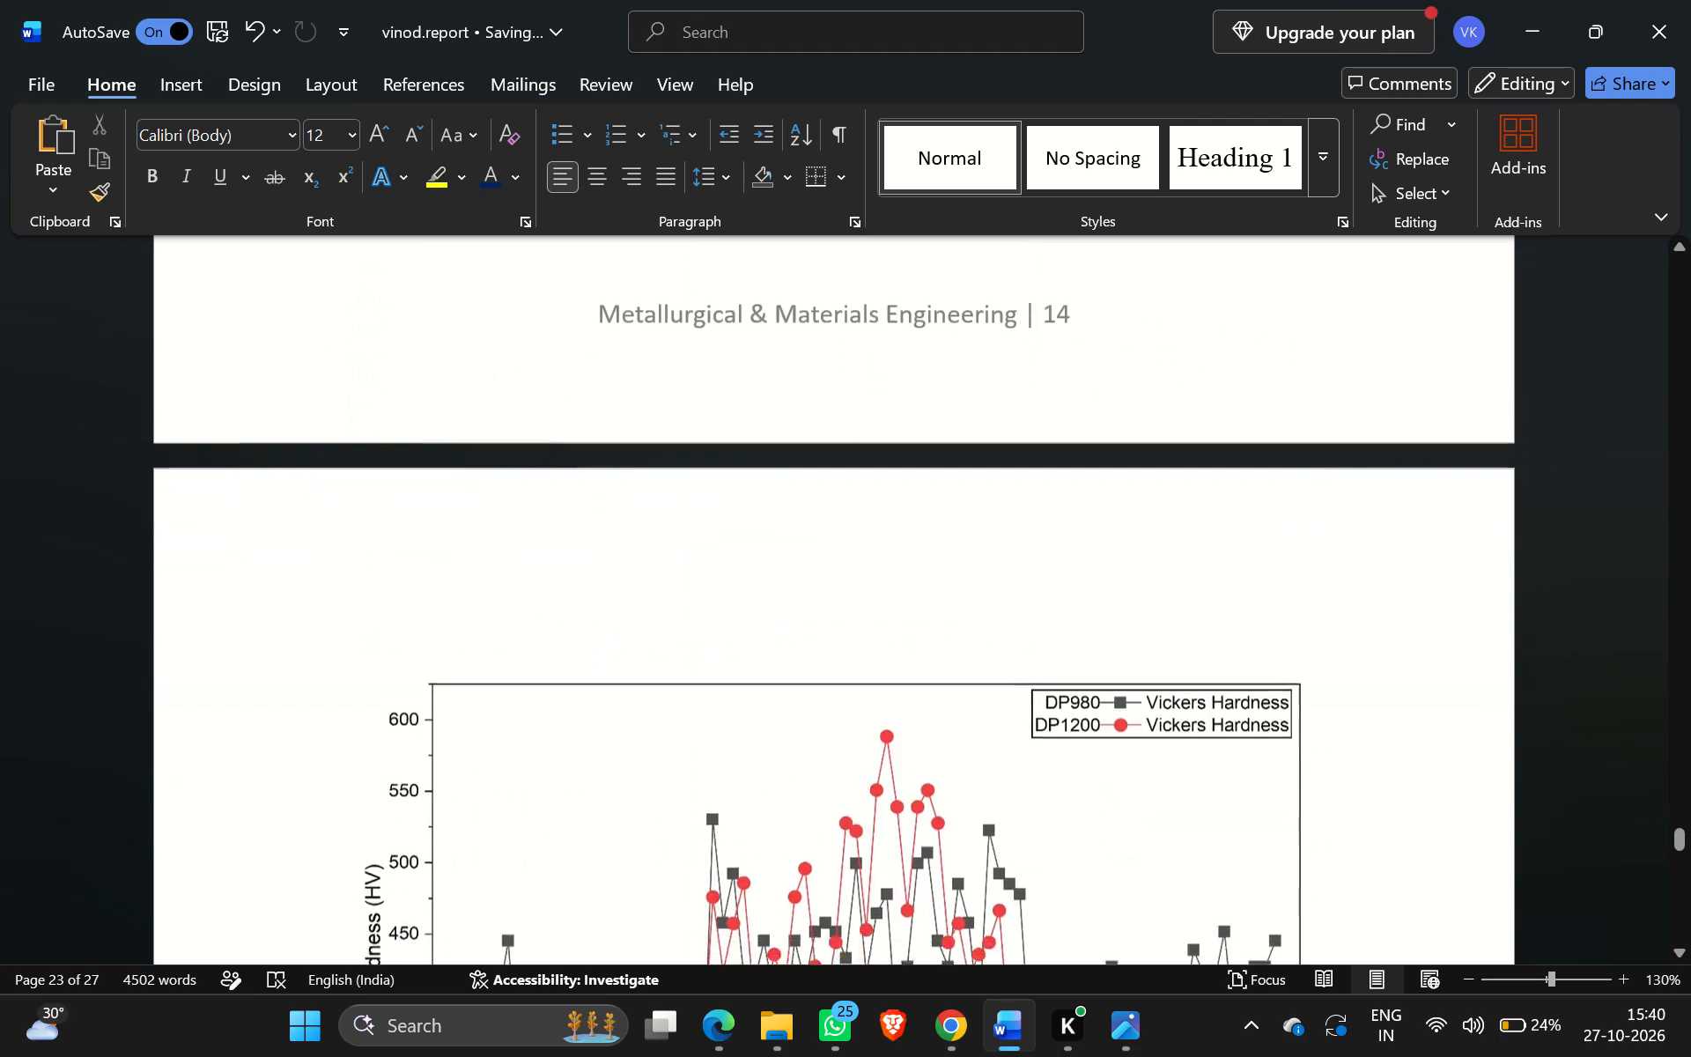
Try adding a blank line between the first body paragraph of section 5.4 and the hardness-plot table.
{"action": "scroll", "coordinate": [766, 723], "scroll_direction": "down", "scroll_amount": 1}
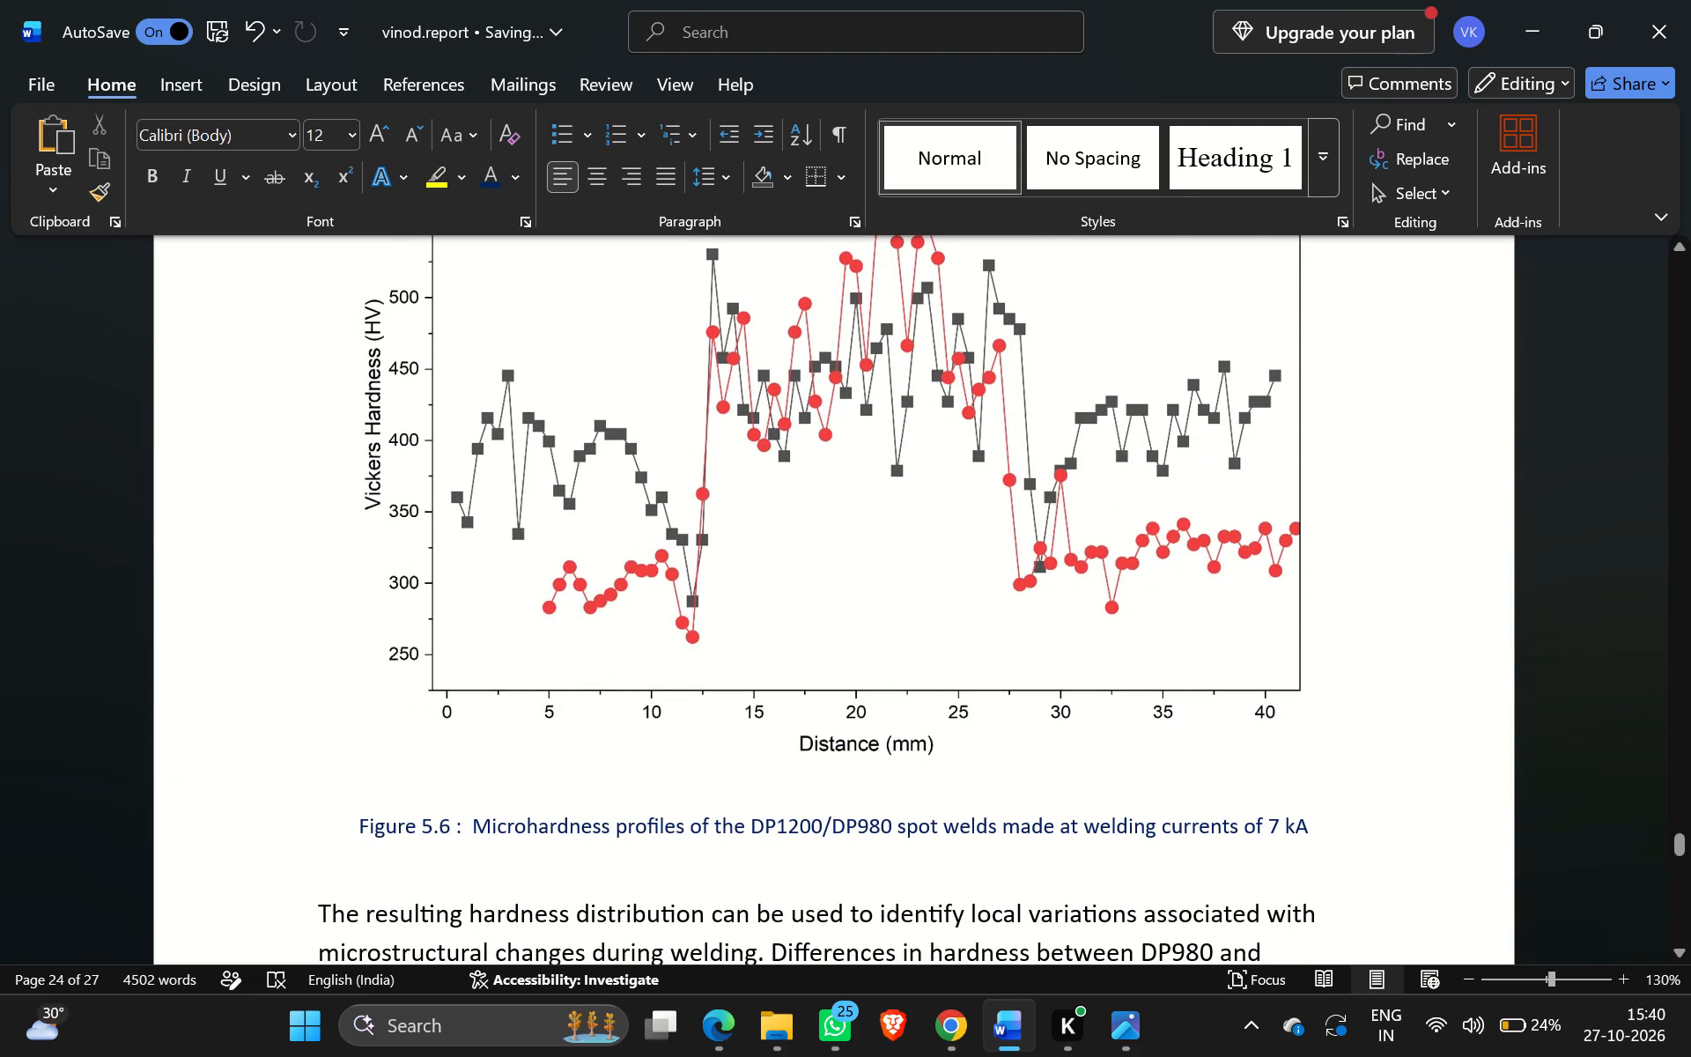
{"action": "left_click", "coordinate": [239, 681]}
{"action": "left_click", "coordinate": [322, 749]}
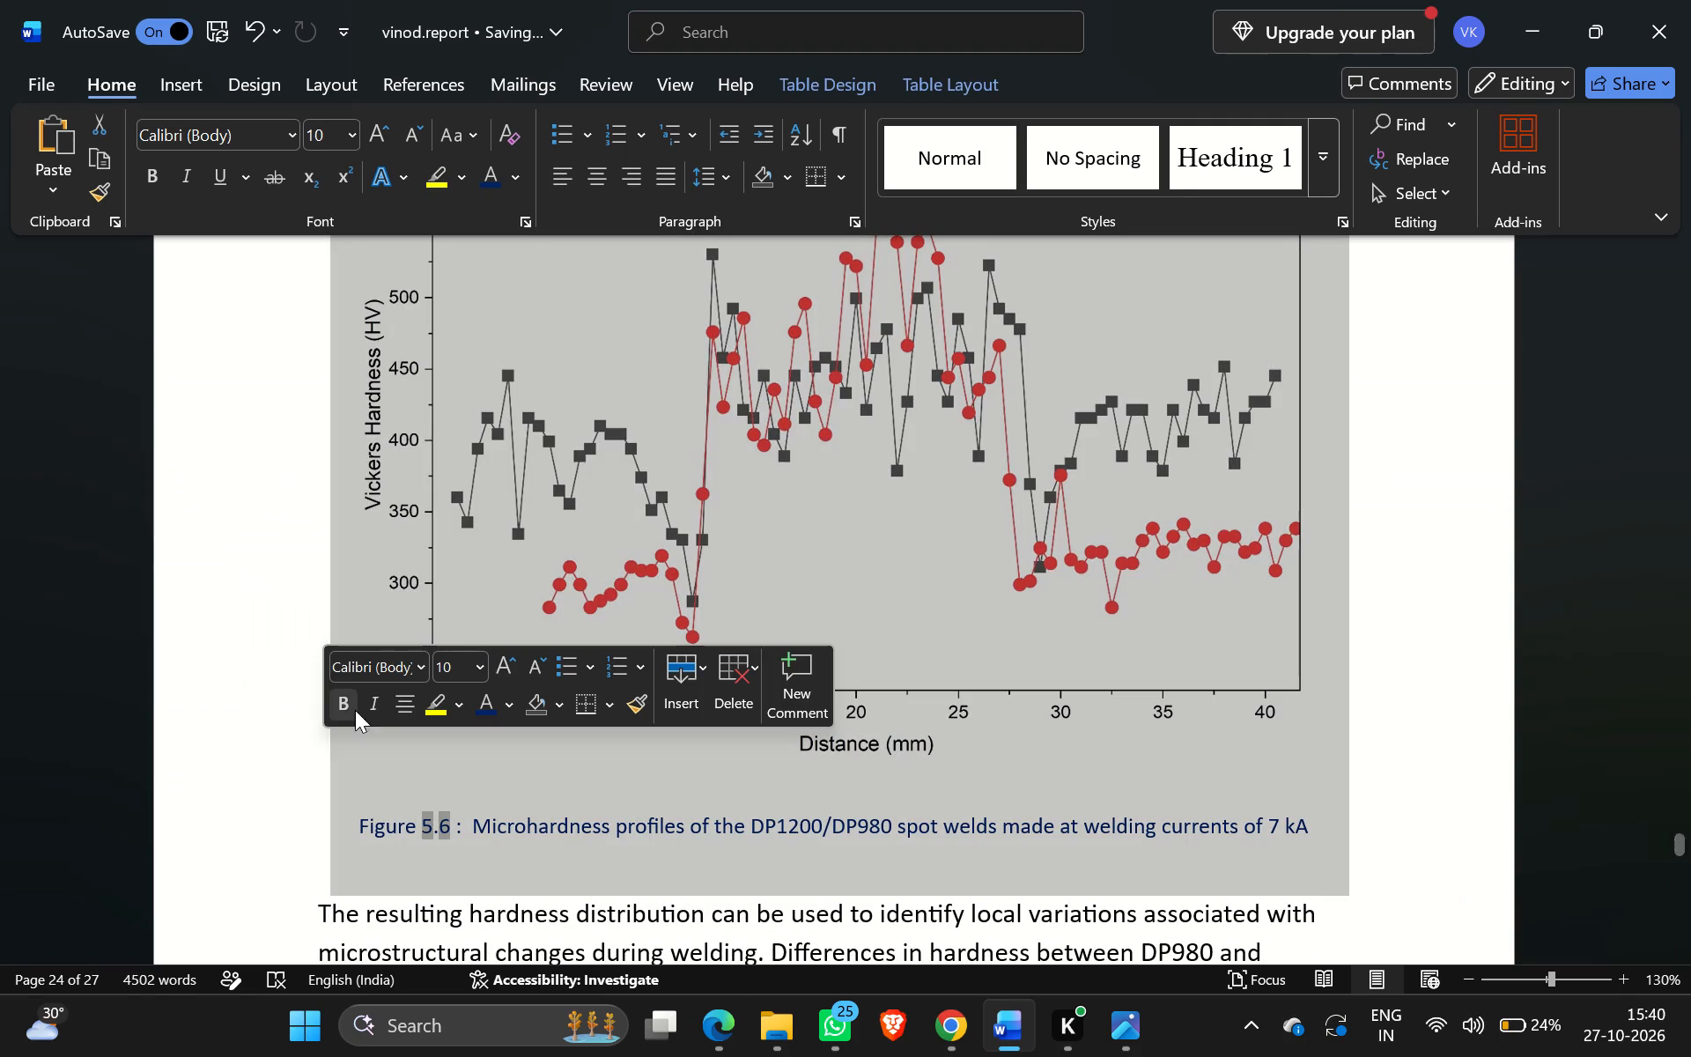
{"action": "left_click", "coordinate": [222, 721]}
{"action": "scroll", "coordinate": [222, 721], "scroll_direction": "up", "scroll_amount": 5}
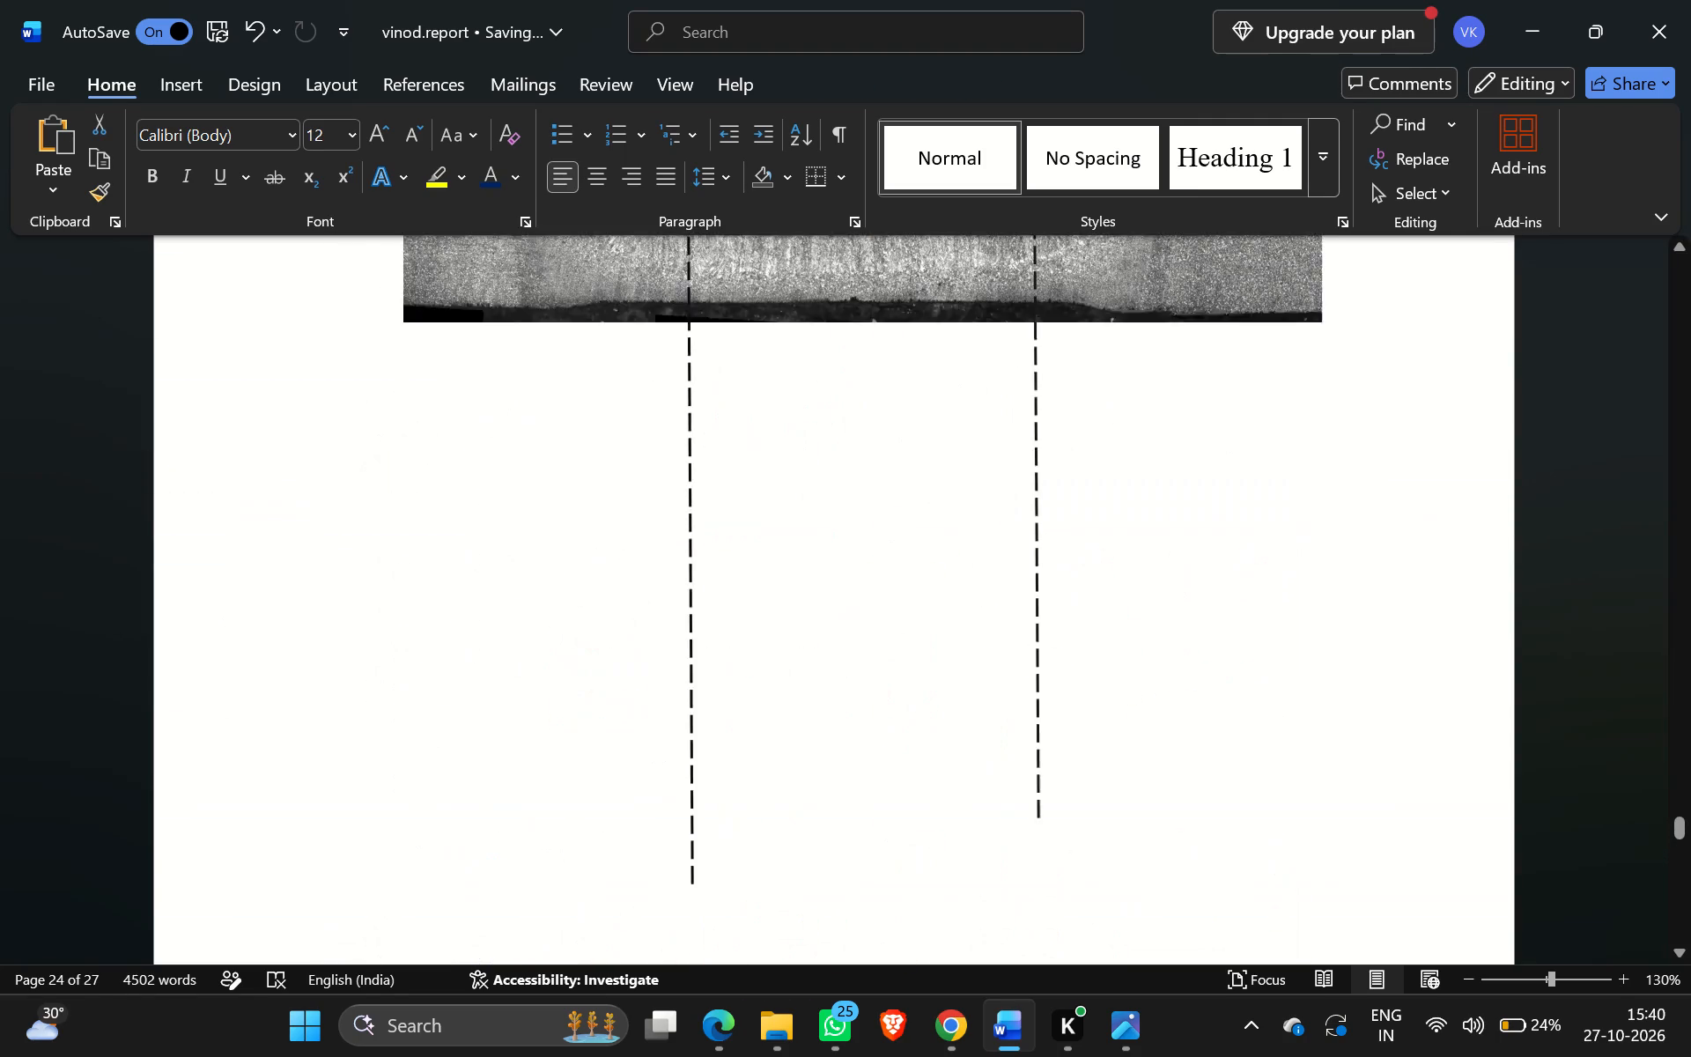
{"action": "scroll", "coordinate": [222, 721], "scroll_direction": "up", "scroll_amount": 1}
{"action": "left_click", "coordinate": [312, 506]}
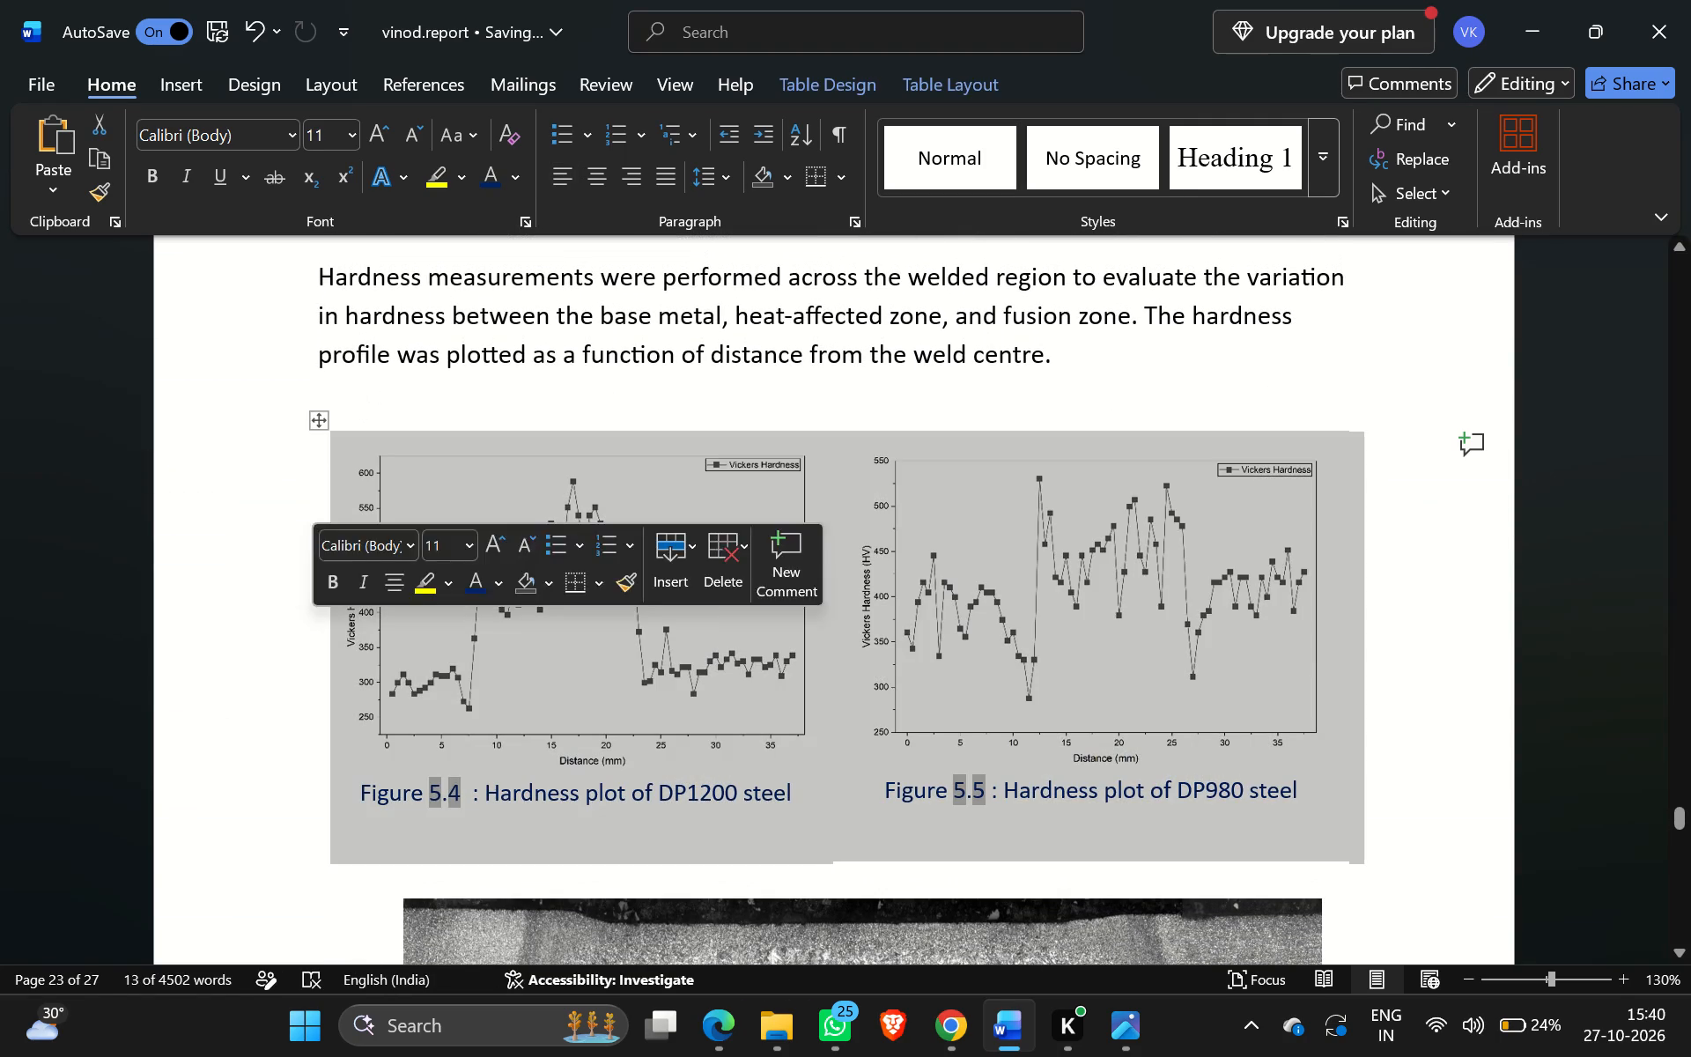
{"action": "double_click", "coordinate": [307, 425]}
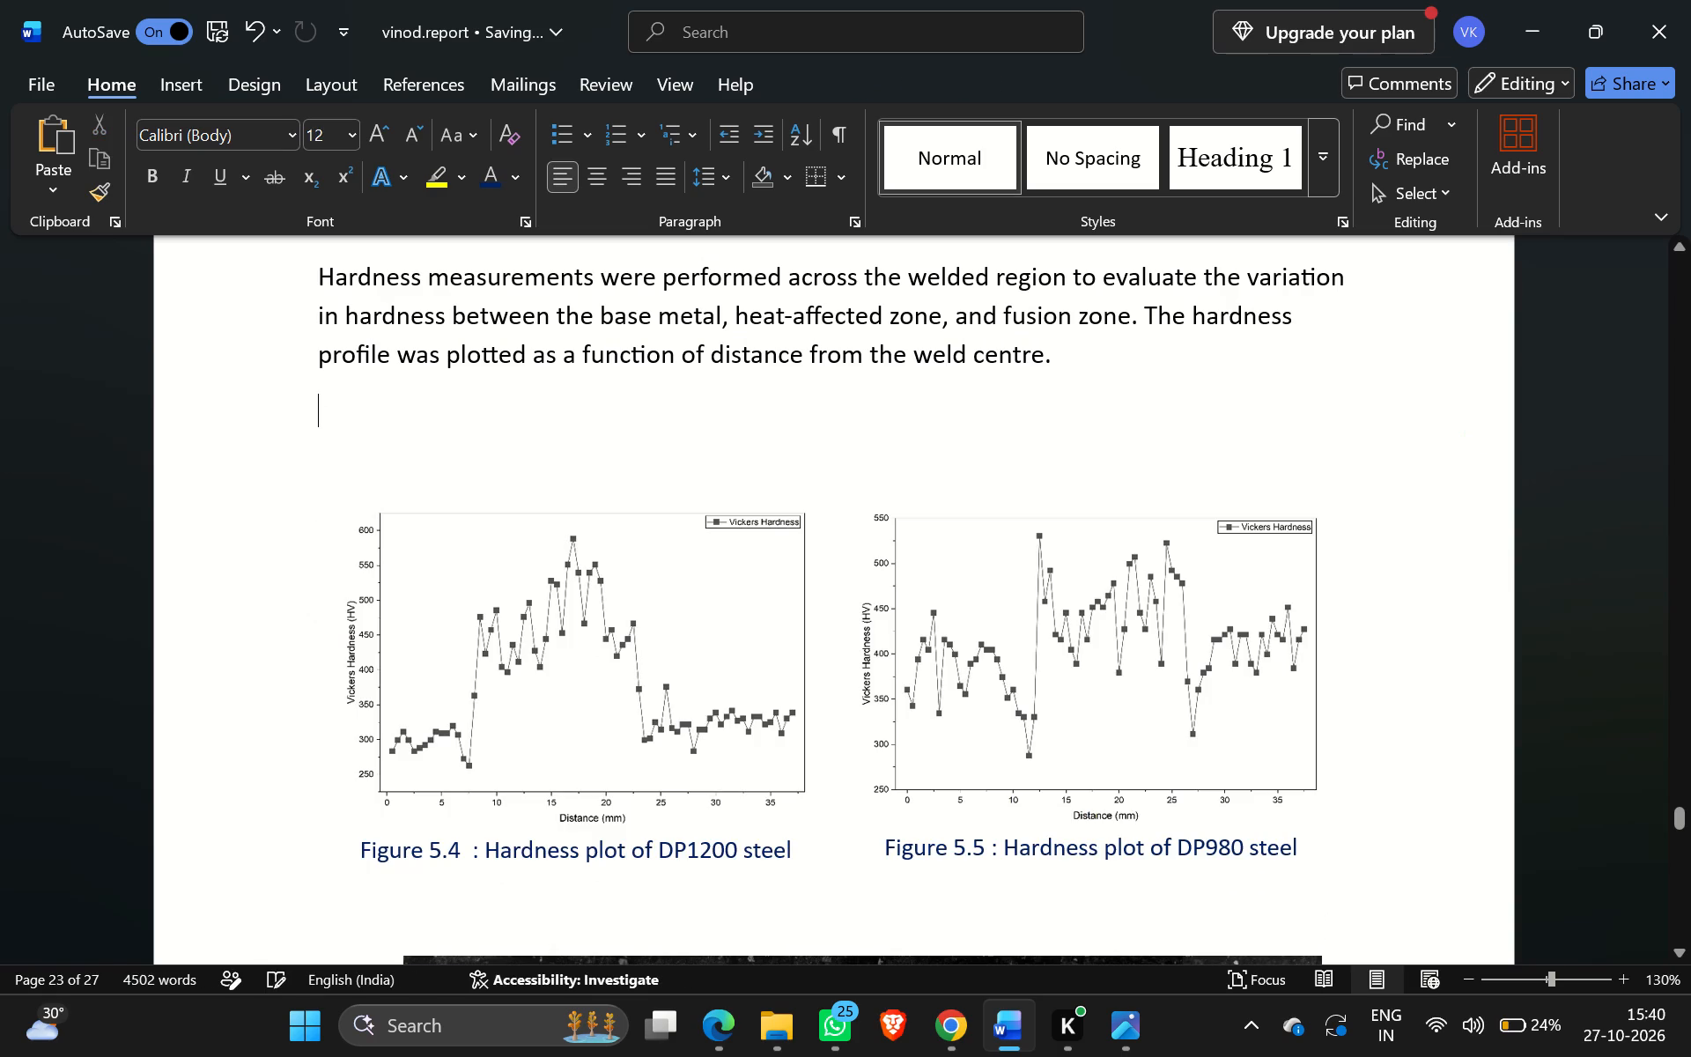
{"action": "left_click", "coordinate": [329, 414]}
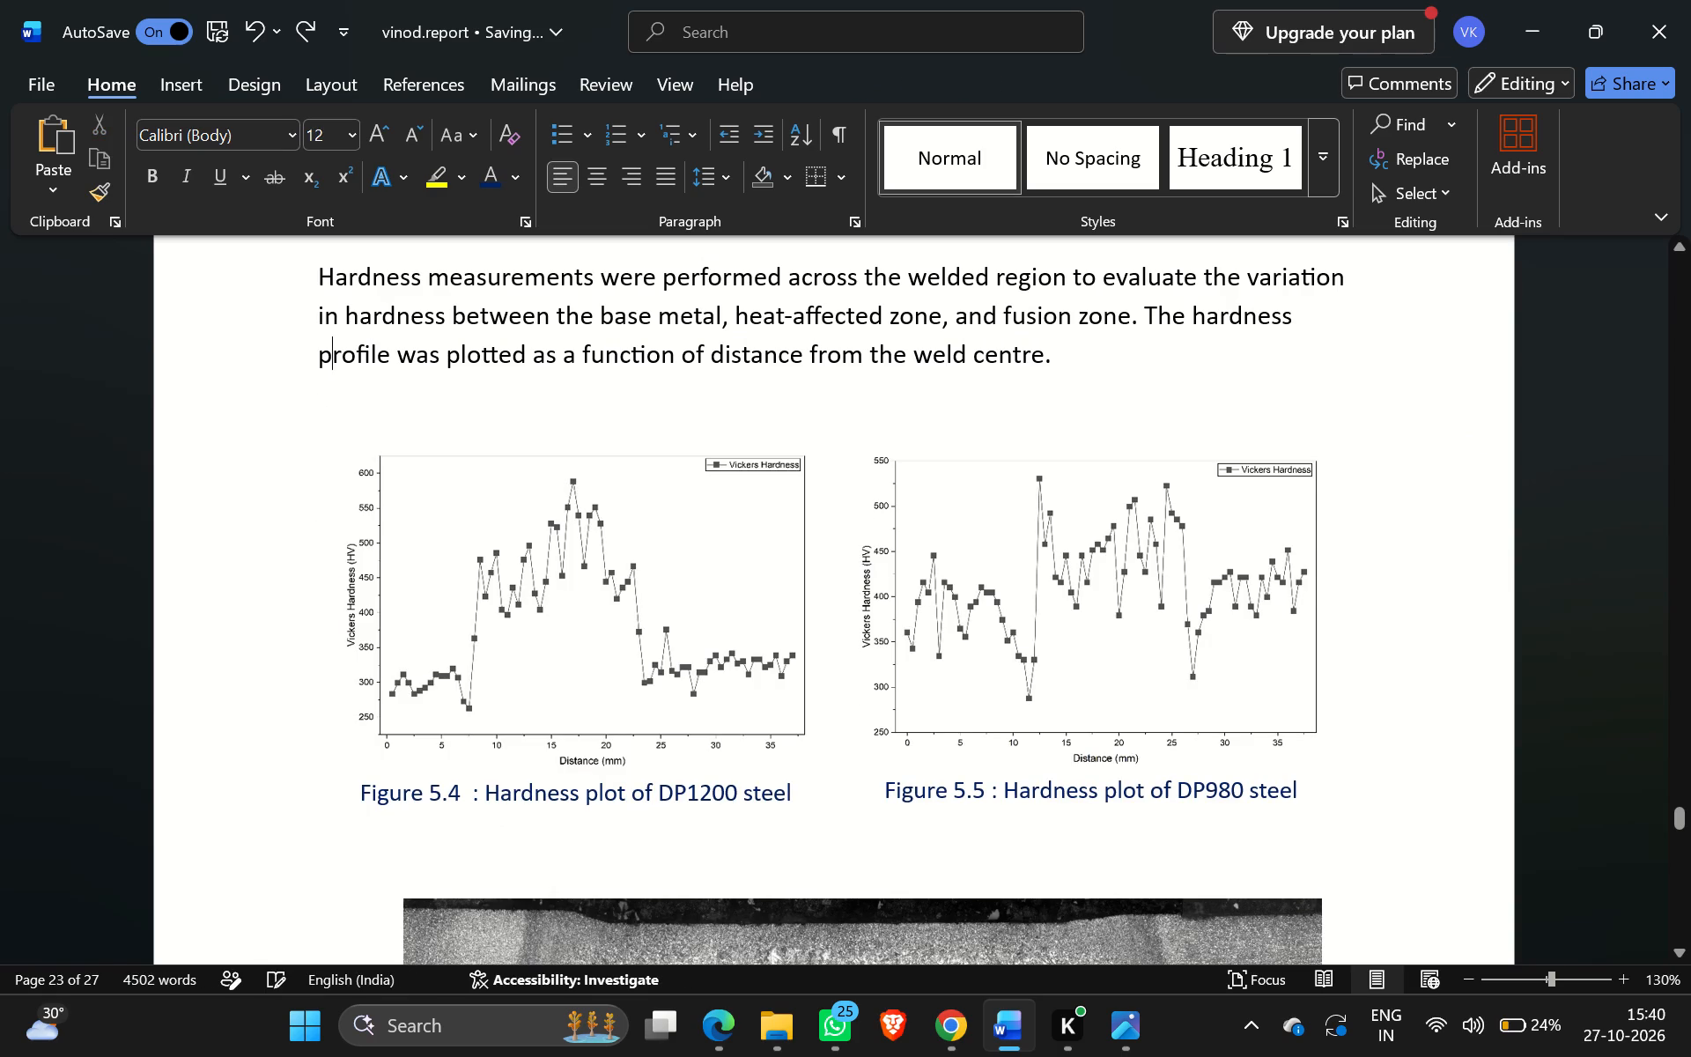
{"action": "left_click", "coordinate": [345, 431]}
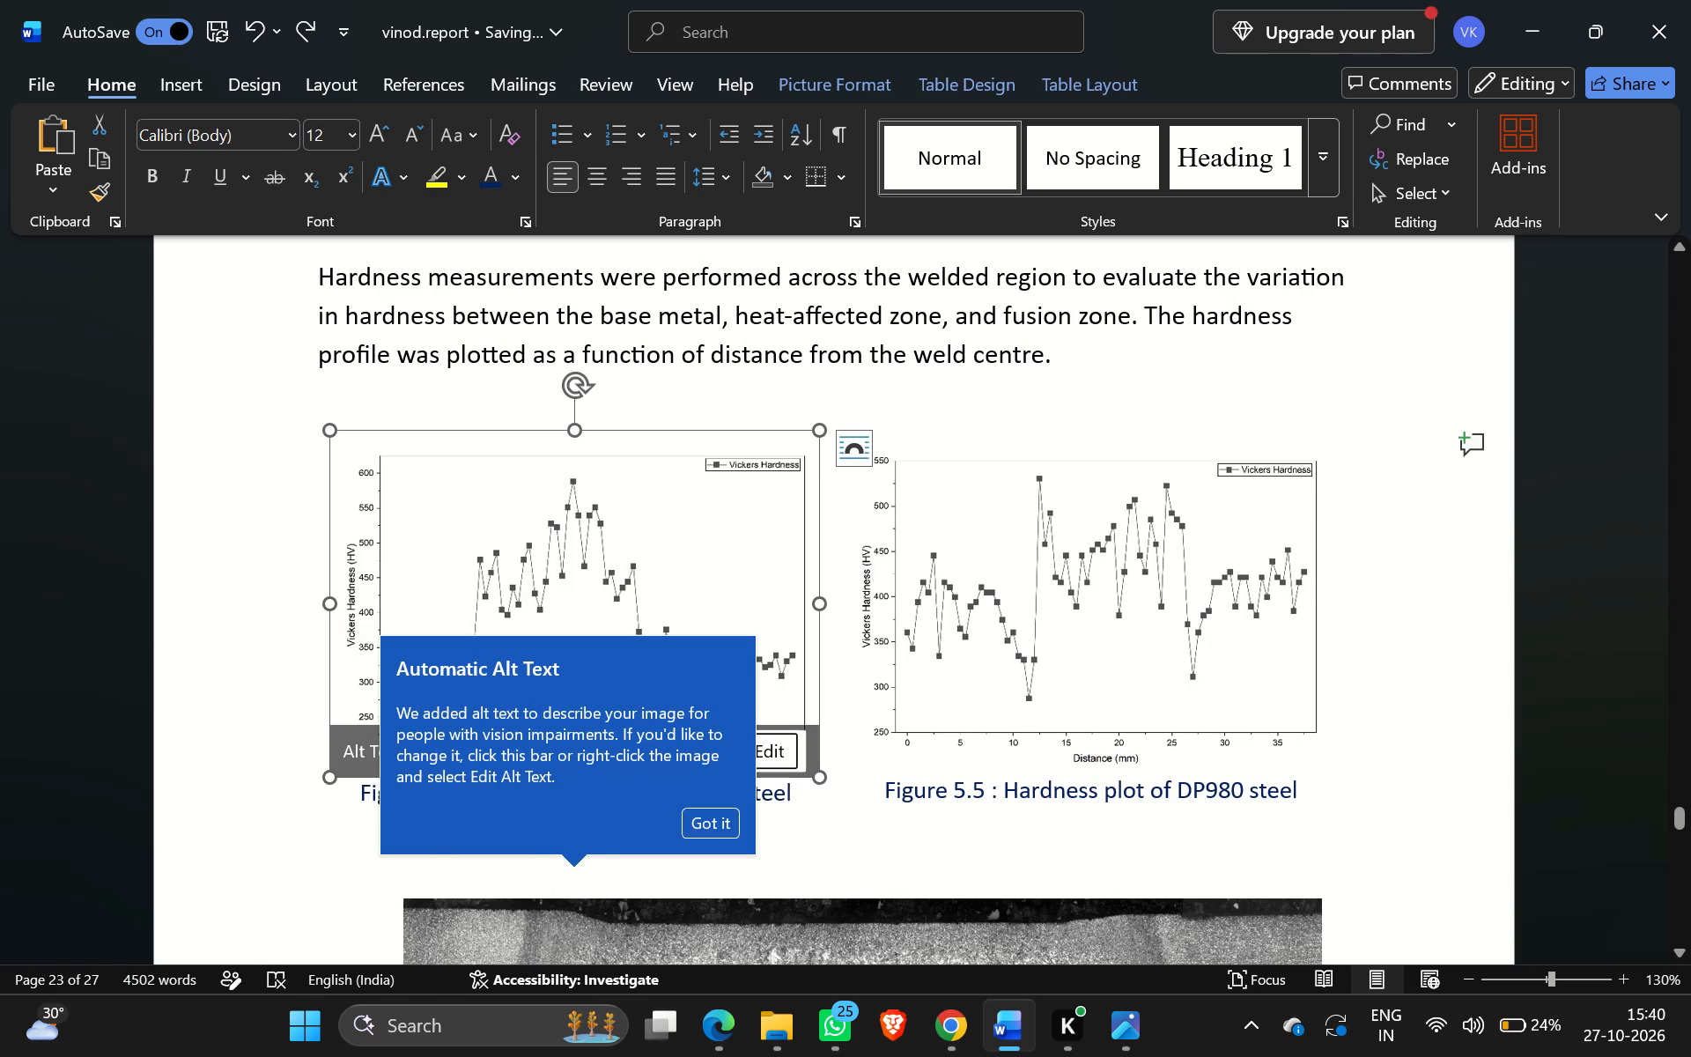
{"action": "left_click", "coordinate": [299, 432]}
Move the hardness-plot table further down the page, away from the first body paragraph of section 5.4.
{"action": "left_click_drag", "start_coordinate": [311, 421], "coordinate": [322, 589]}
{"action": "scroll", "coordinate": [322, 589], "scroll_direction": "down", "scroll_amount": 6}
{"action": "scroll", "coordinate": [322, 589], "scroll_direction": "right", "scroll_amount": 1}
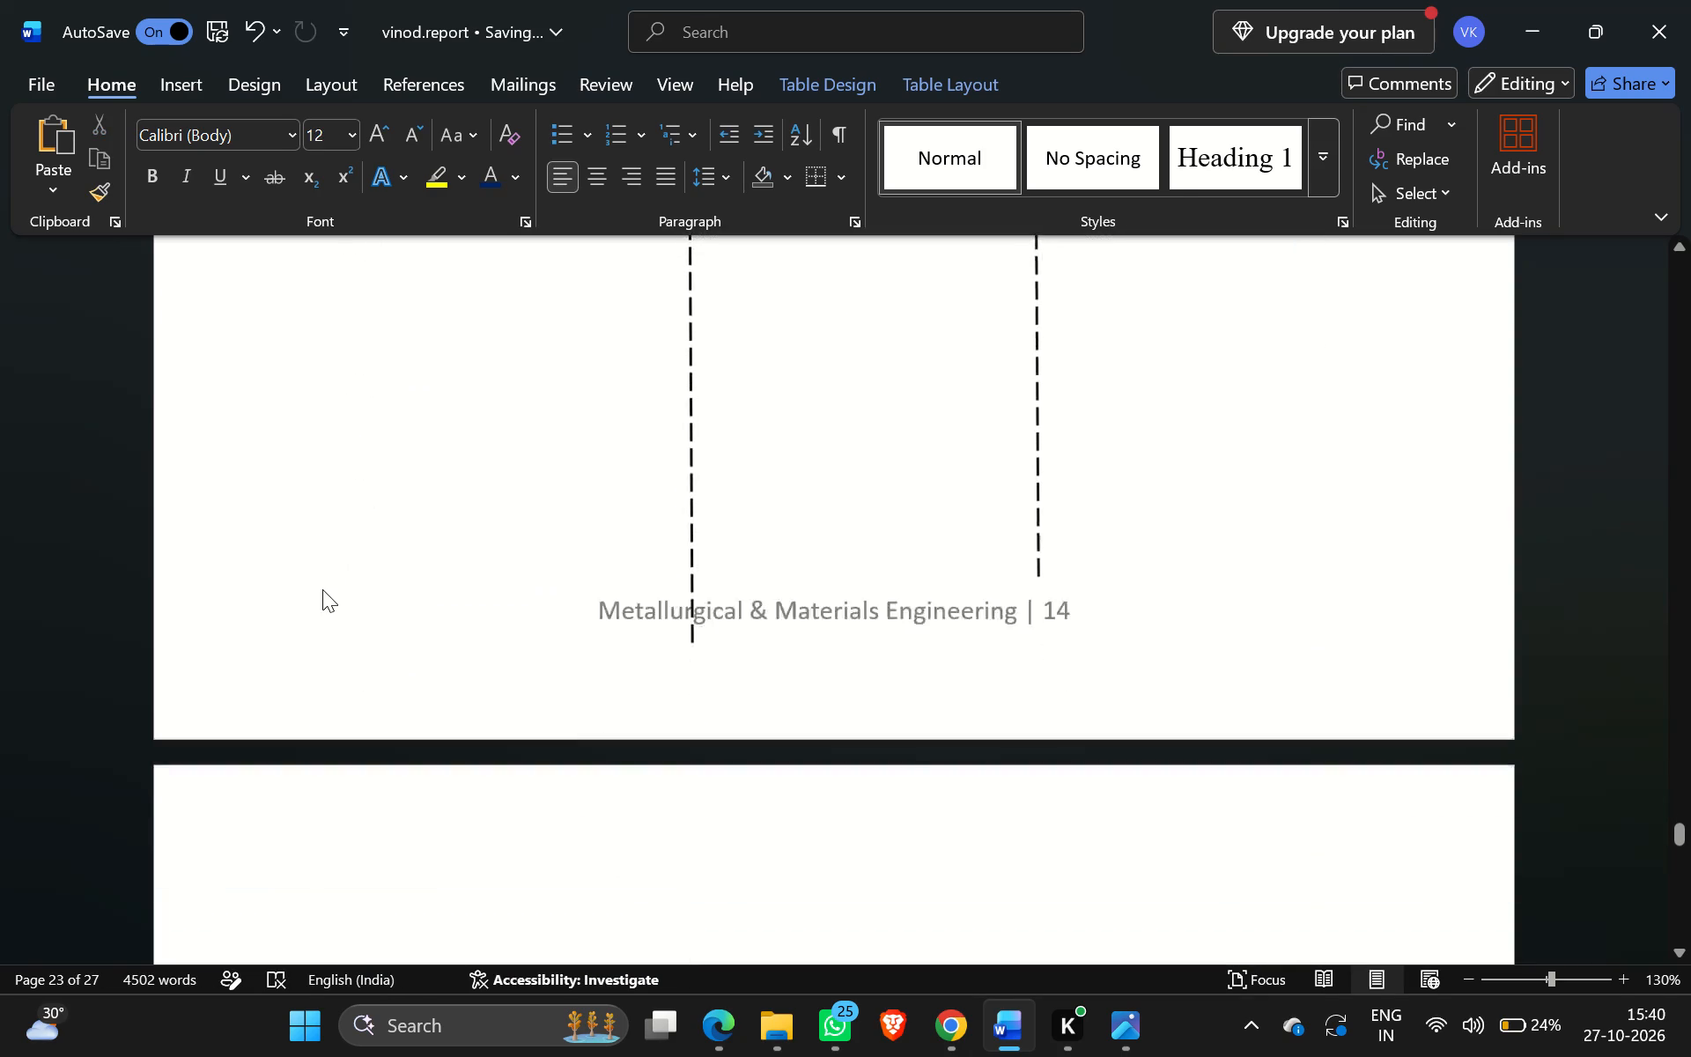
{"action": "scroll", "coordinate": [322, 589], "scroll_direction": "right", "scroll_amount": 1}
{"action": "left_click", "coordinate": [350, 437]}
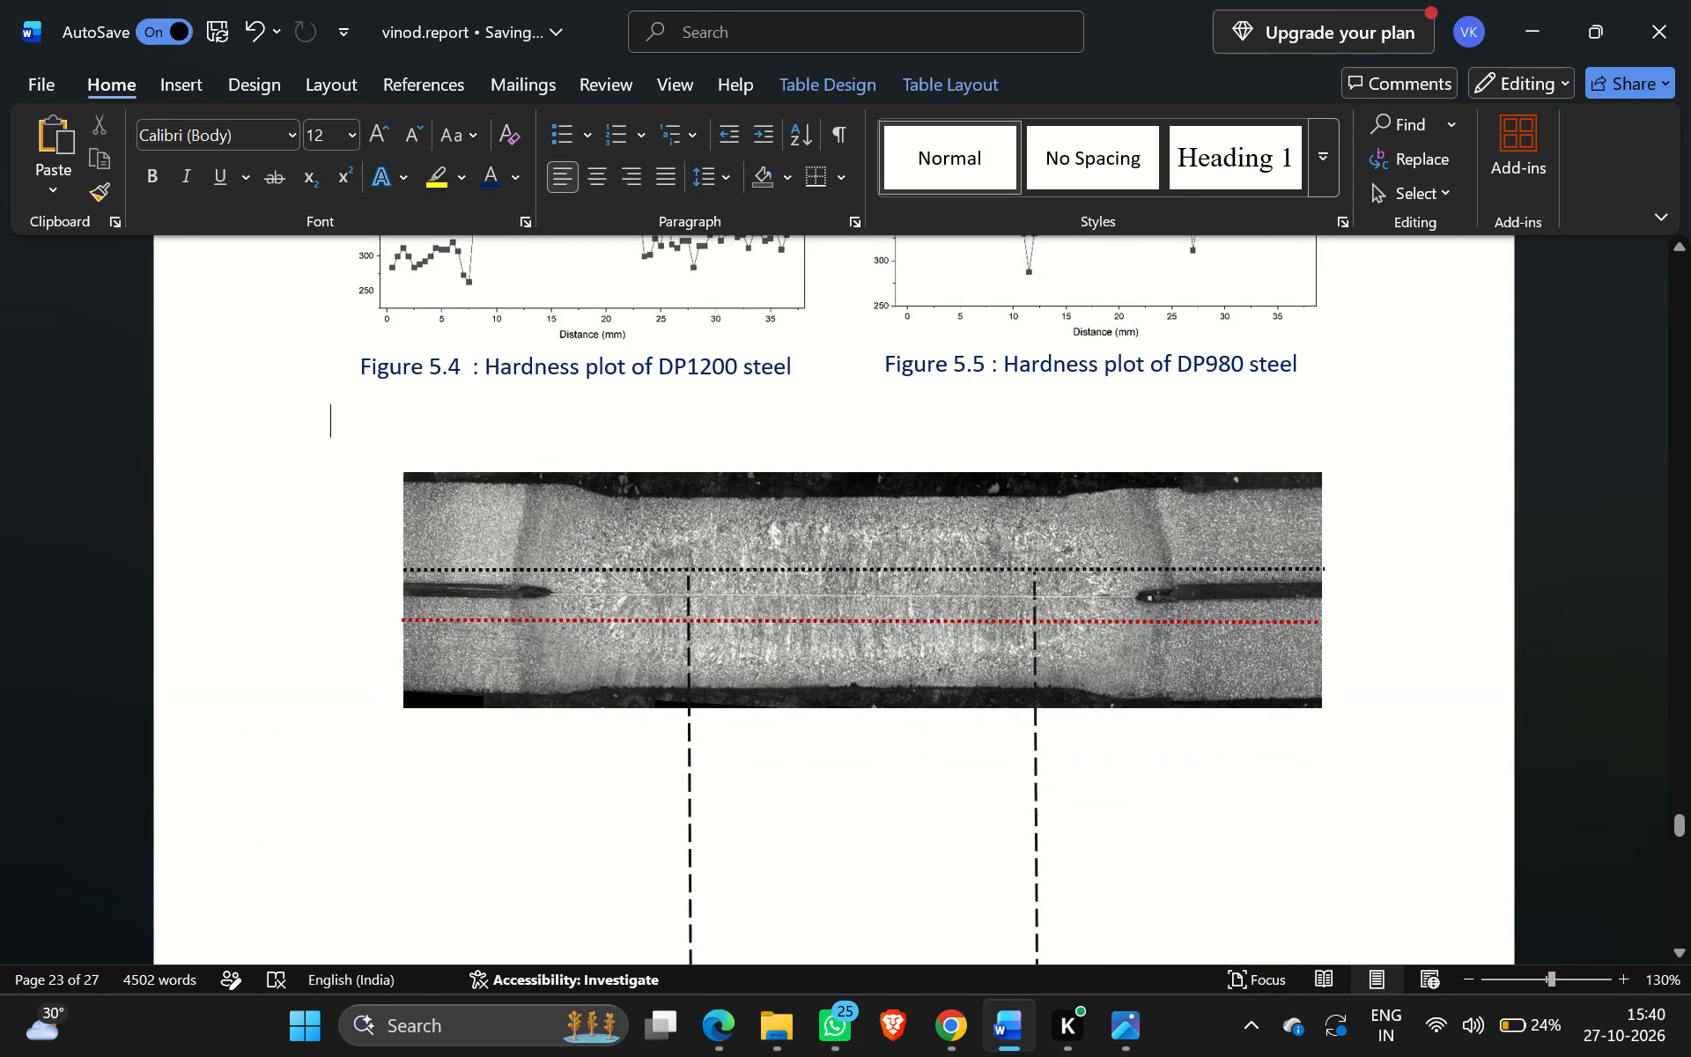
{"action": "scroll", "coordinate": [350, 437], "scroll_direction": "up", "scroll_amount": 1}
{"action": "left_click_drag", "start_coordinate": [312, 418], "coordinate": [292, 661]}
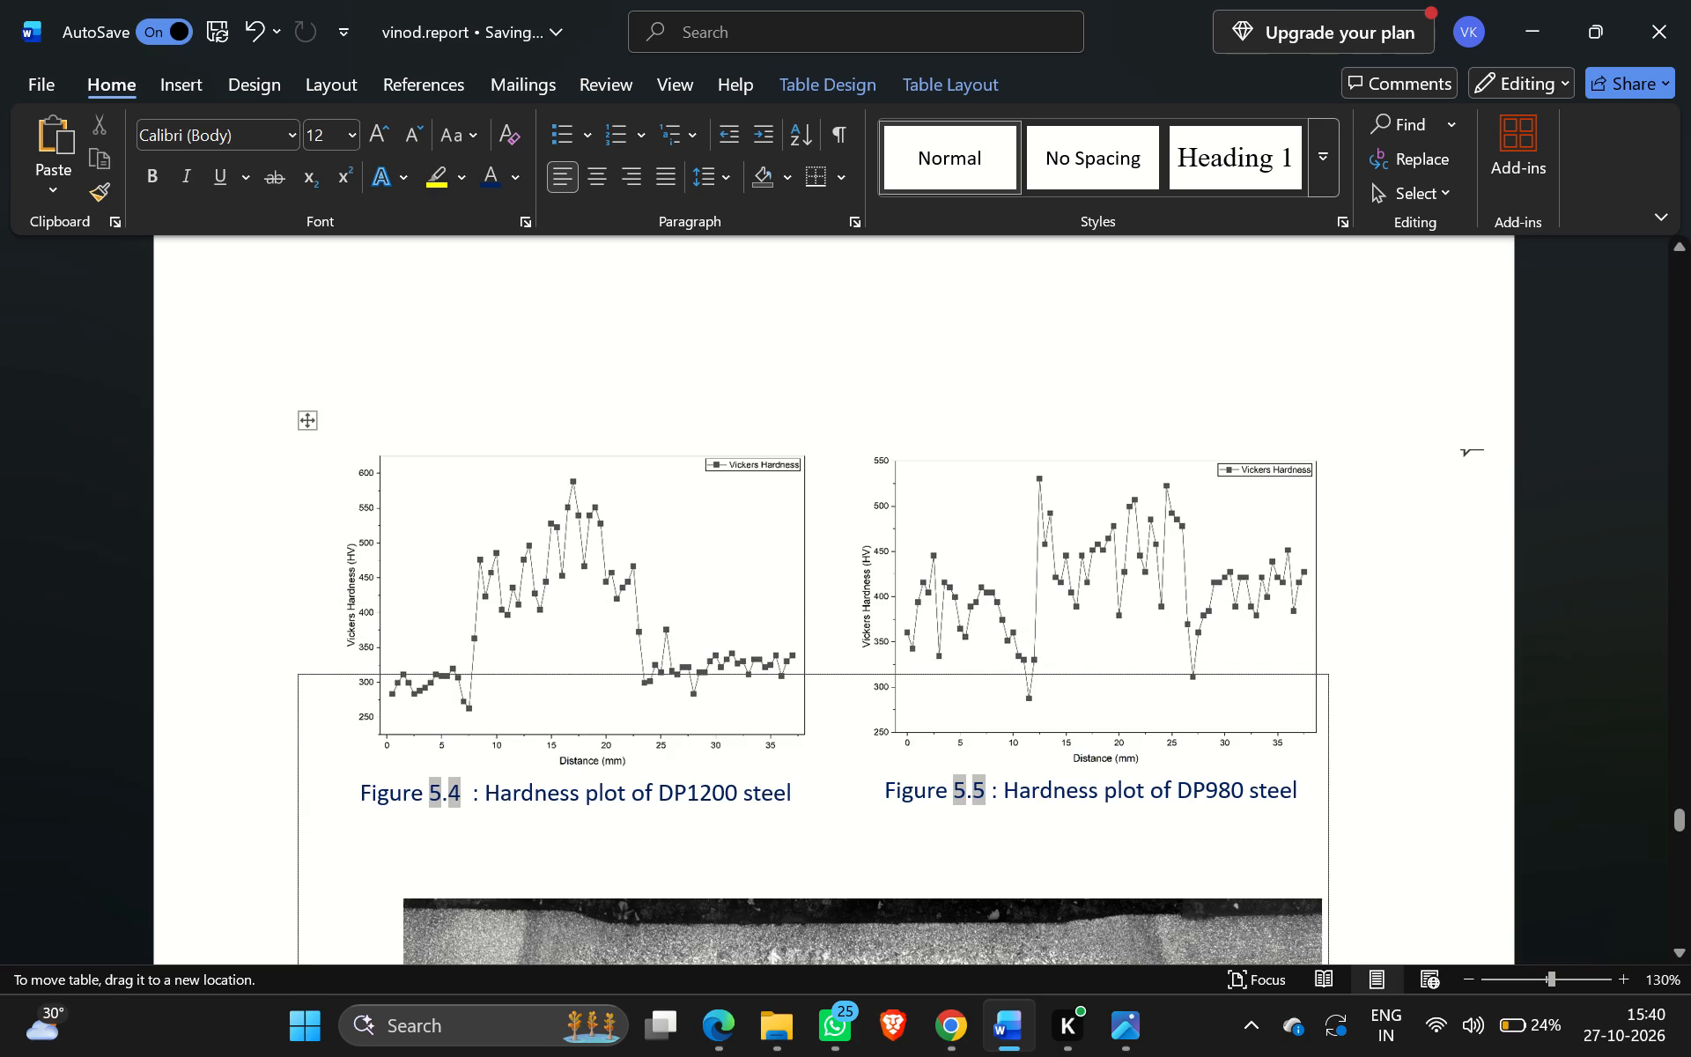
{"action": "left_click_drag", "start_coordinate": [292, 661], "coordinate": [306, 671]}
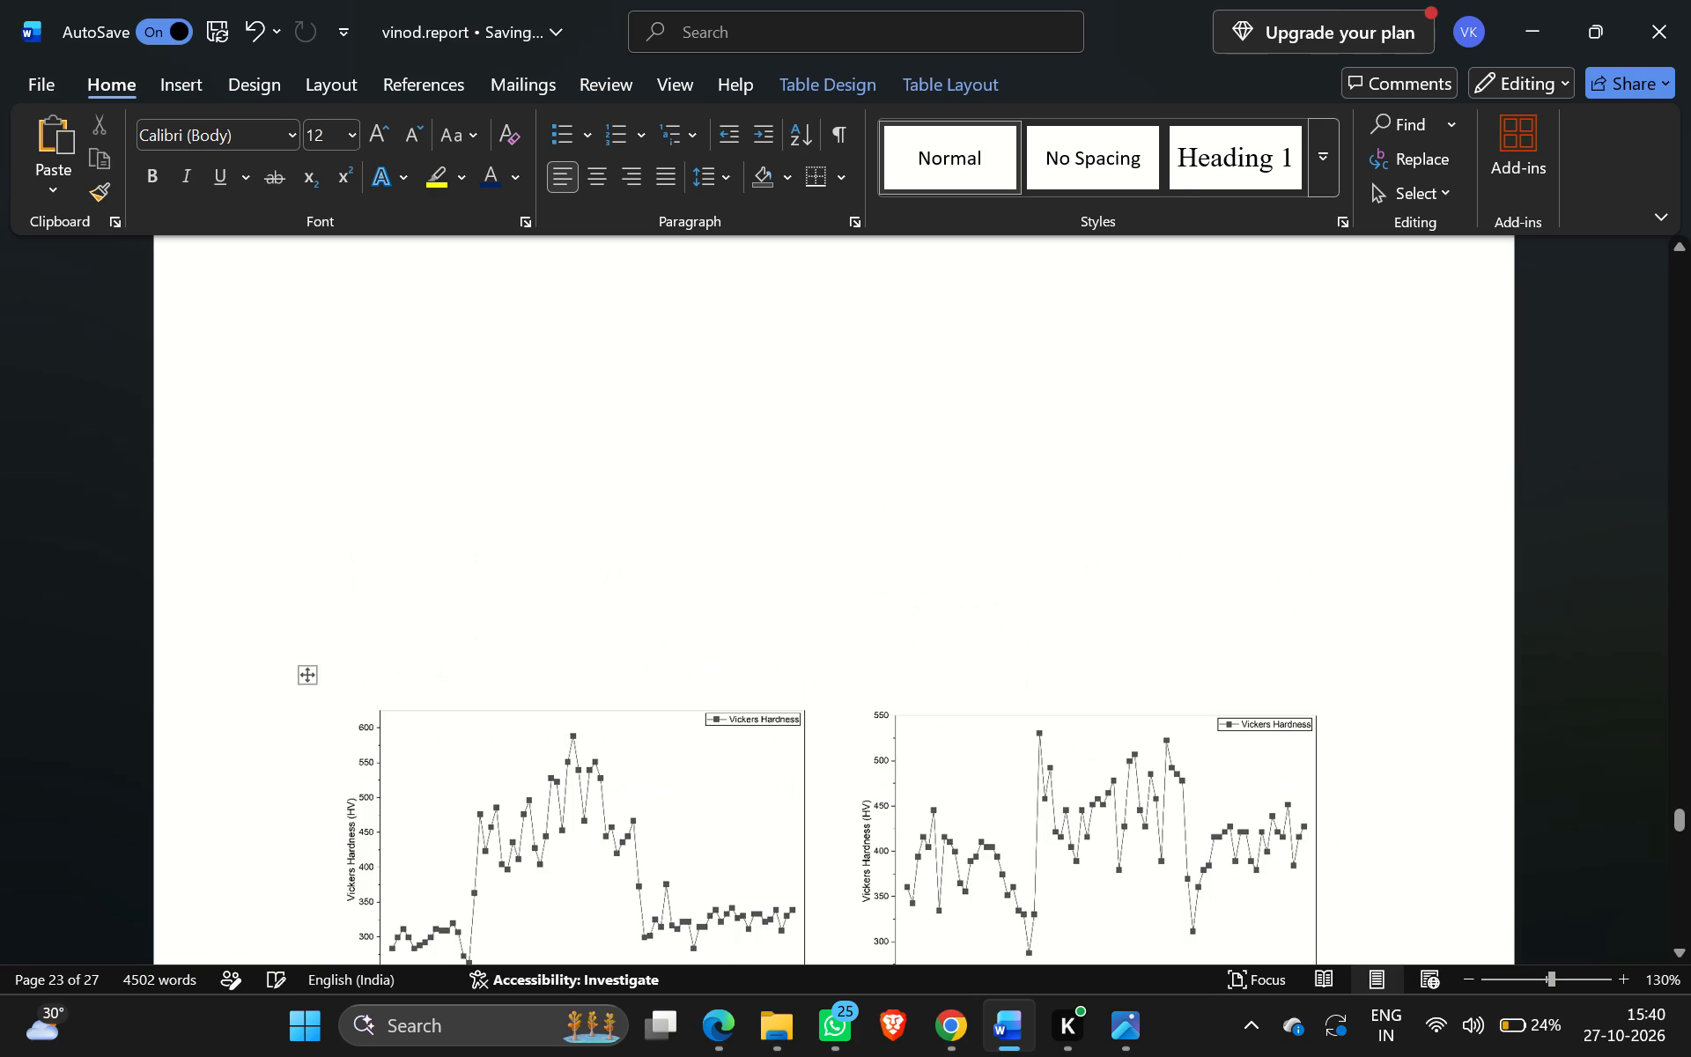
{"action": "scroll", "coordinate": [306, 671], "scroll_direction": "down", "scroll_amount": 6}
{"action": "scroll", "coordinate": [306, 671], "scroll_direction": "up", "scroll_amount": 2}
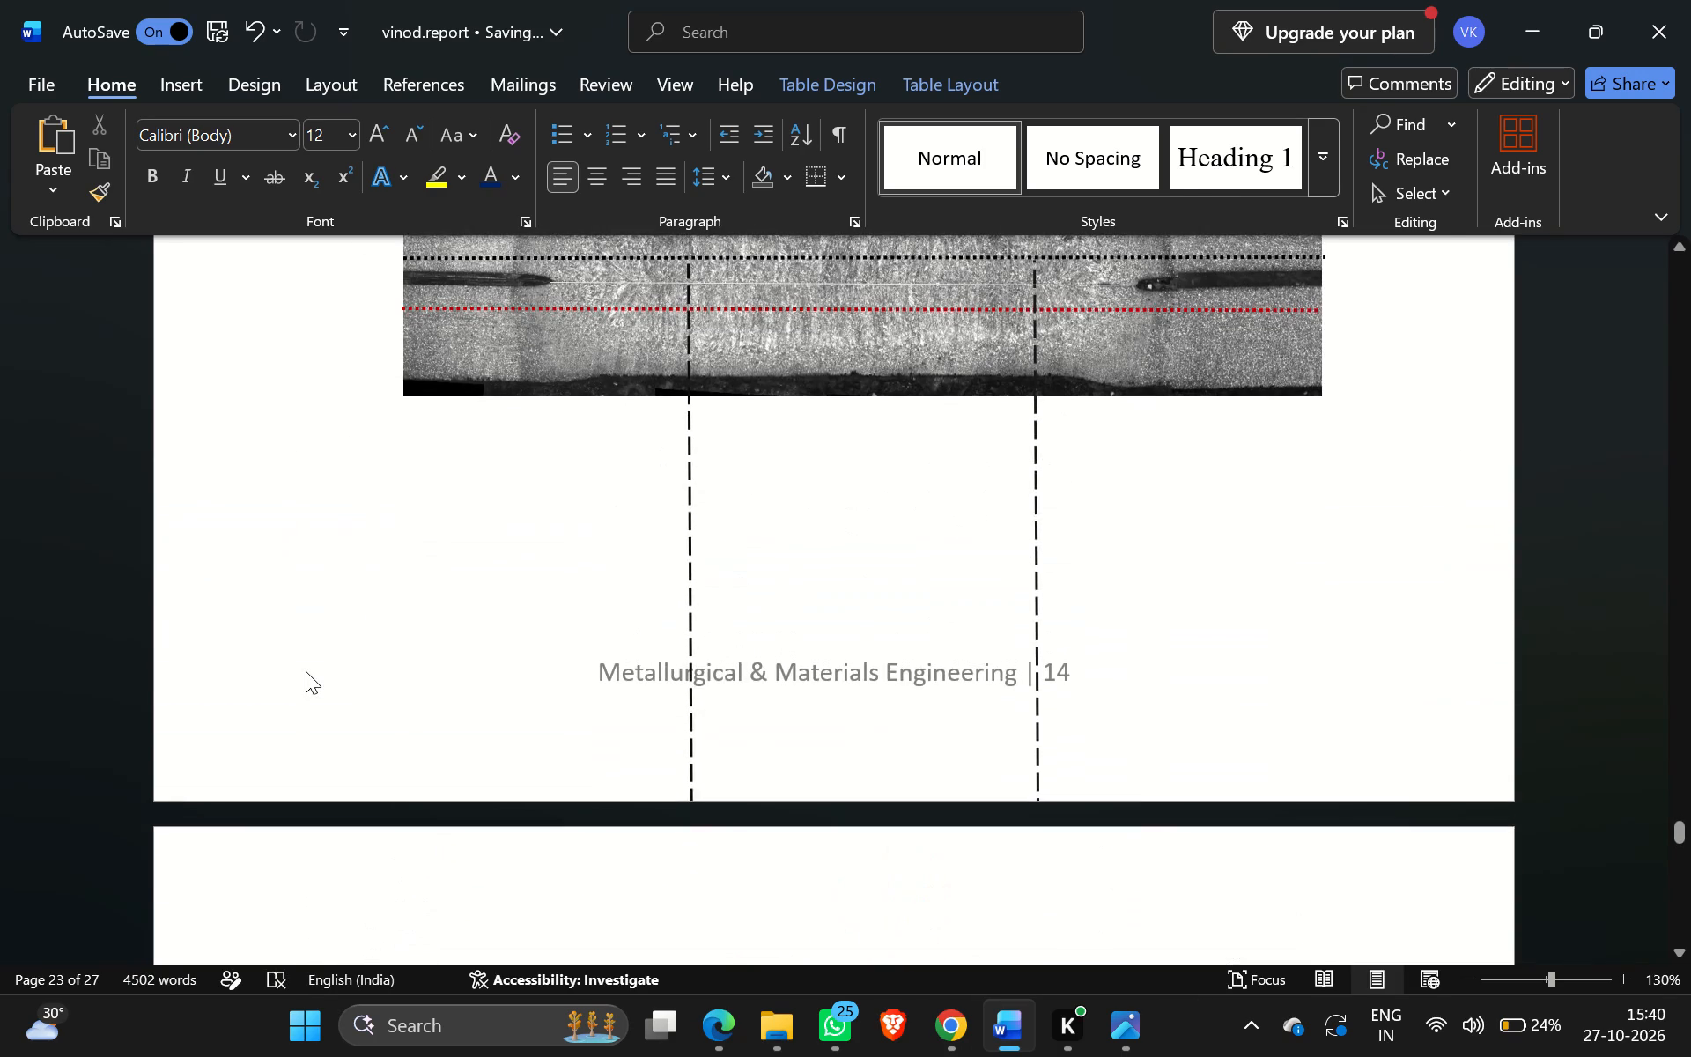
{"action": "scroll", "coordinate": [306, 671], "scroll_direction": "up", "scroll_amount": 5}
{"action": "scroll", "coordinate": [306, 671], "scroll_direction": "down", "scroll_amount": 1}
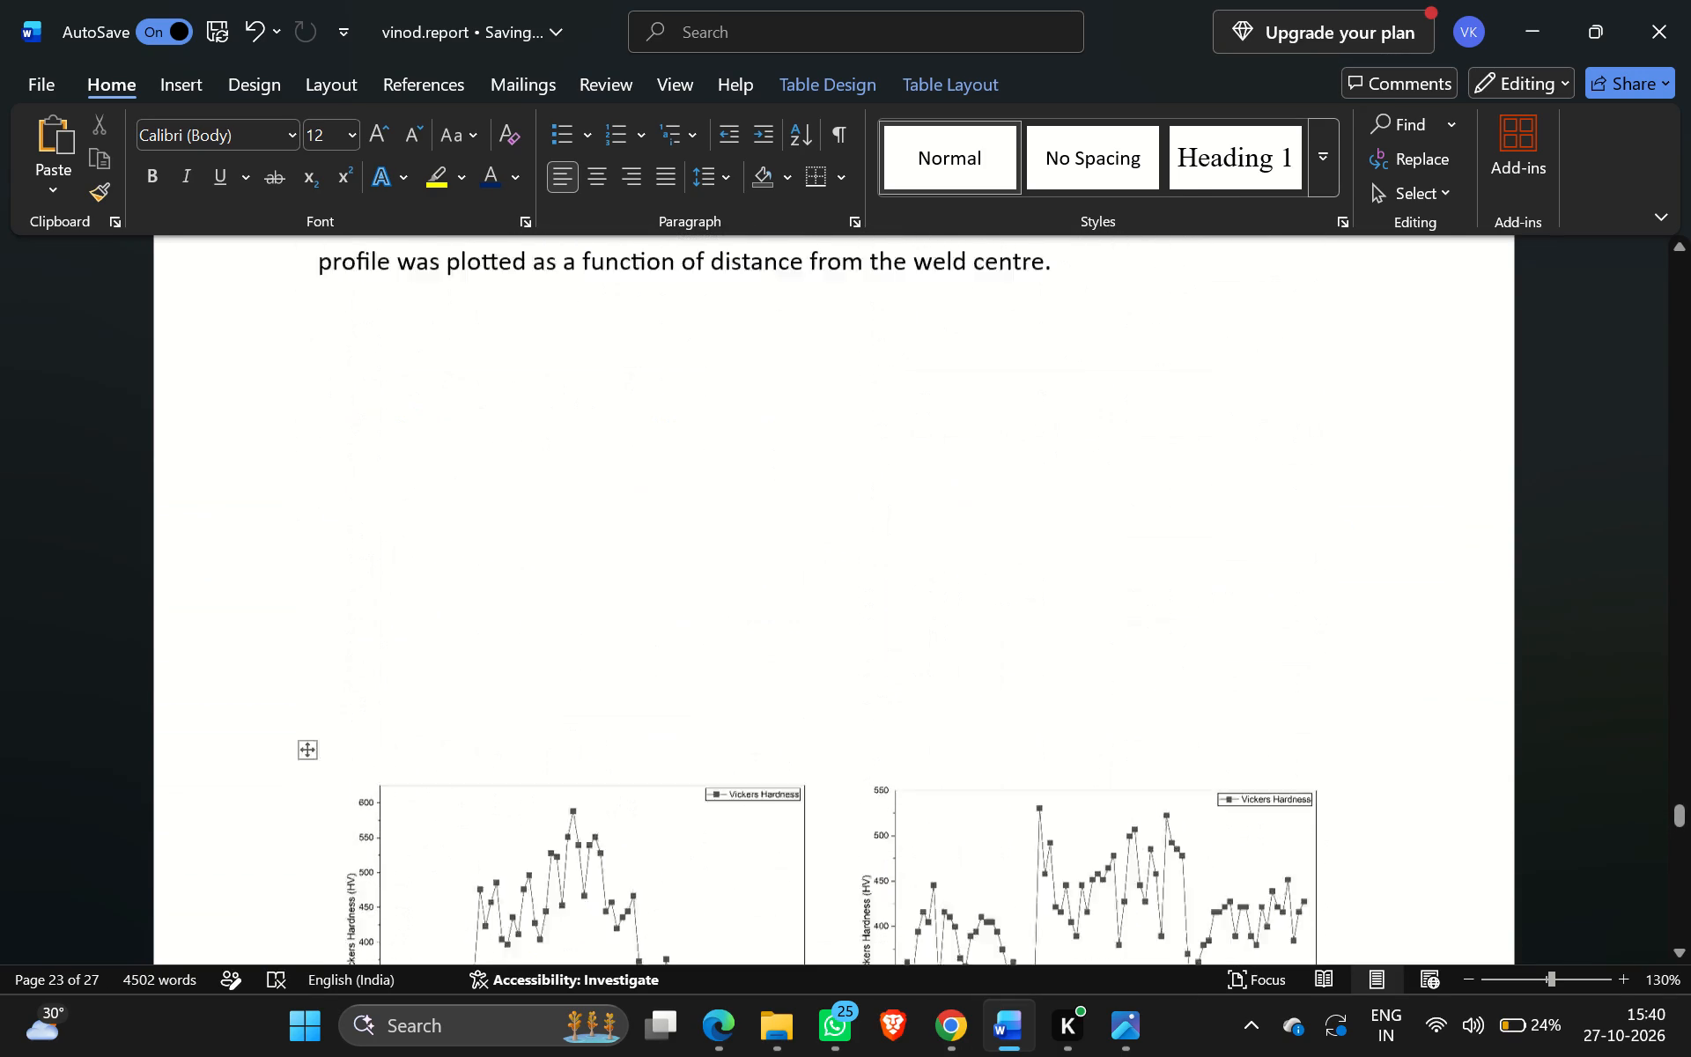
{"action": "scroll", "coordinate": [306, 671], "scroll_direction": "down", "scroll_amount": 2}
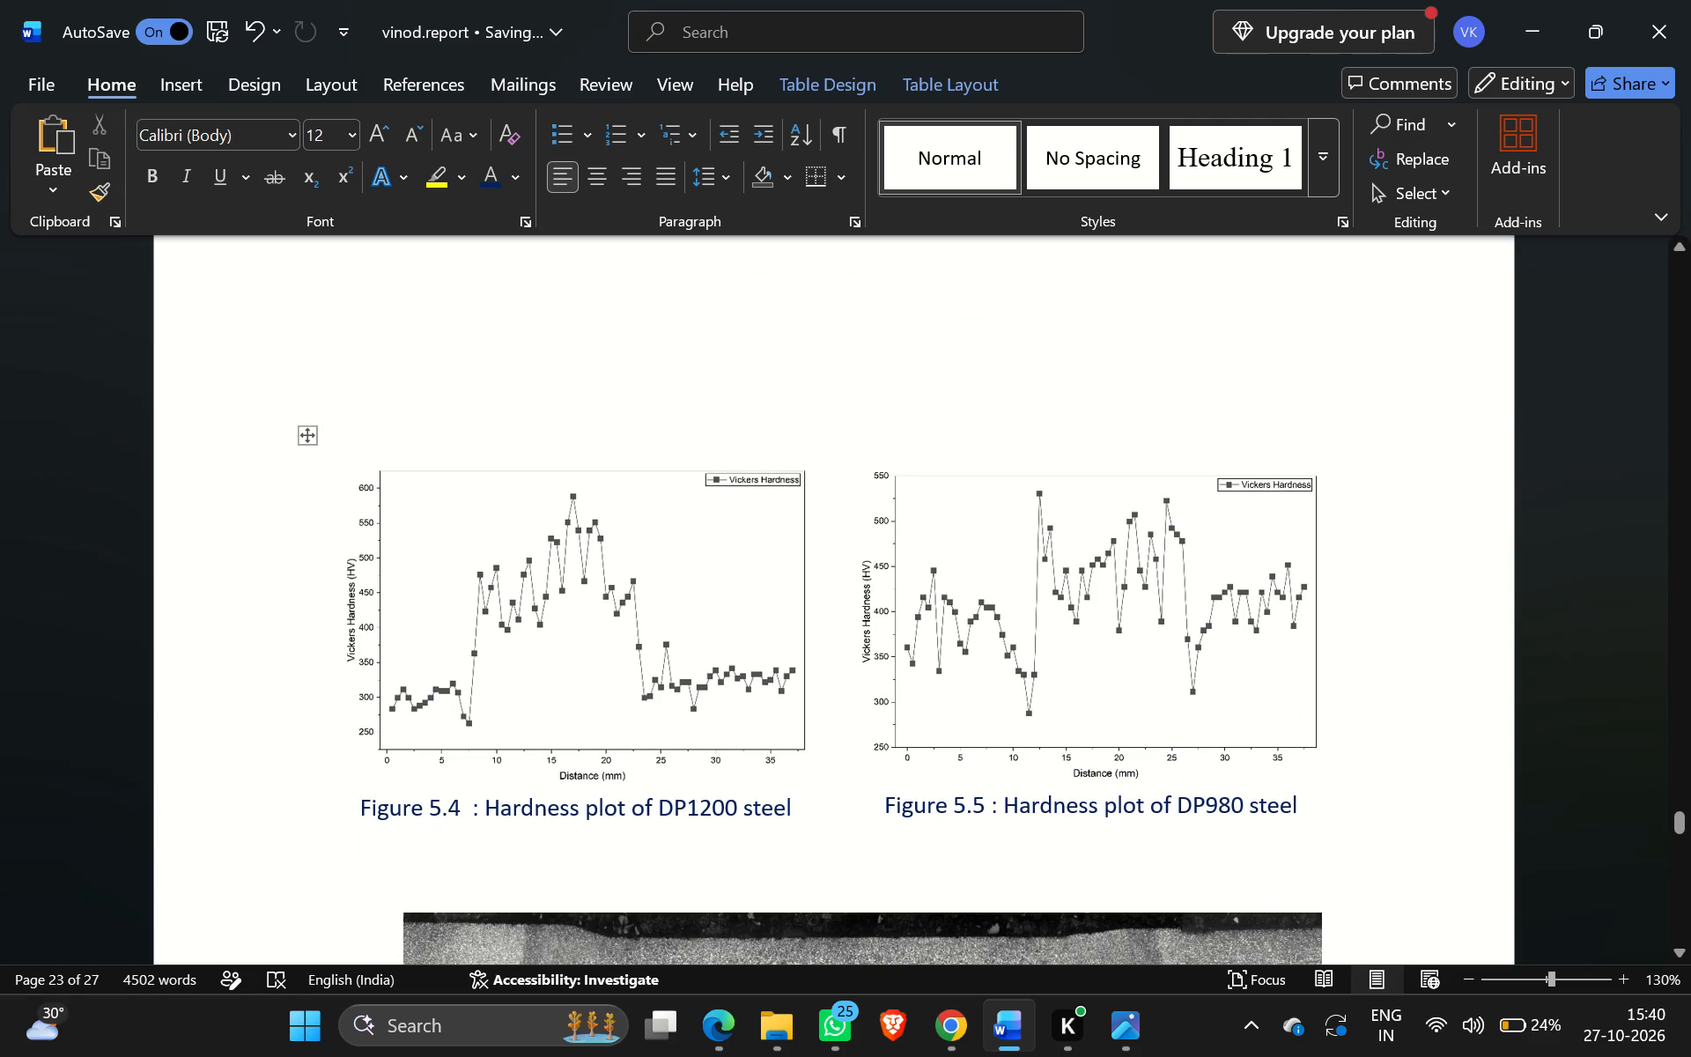
Move the hardness-plot table up to just below the 5.4 heading, ahead of both body paragraphs.
{"action": "left_click_drag", "start_coordinate": [309, 432], "coordinate": [287, 198]}
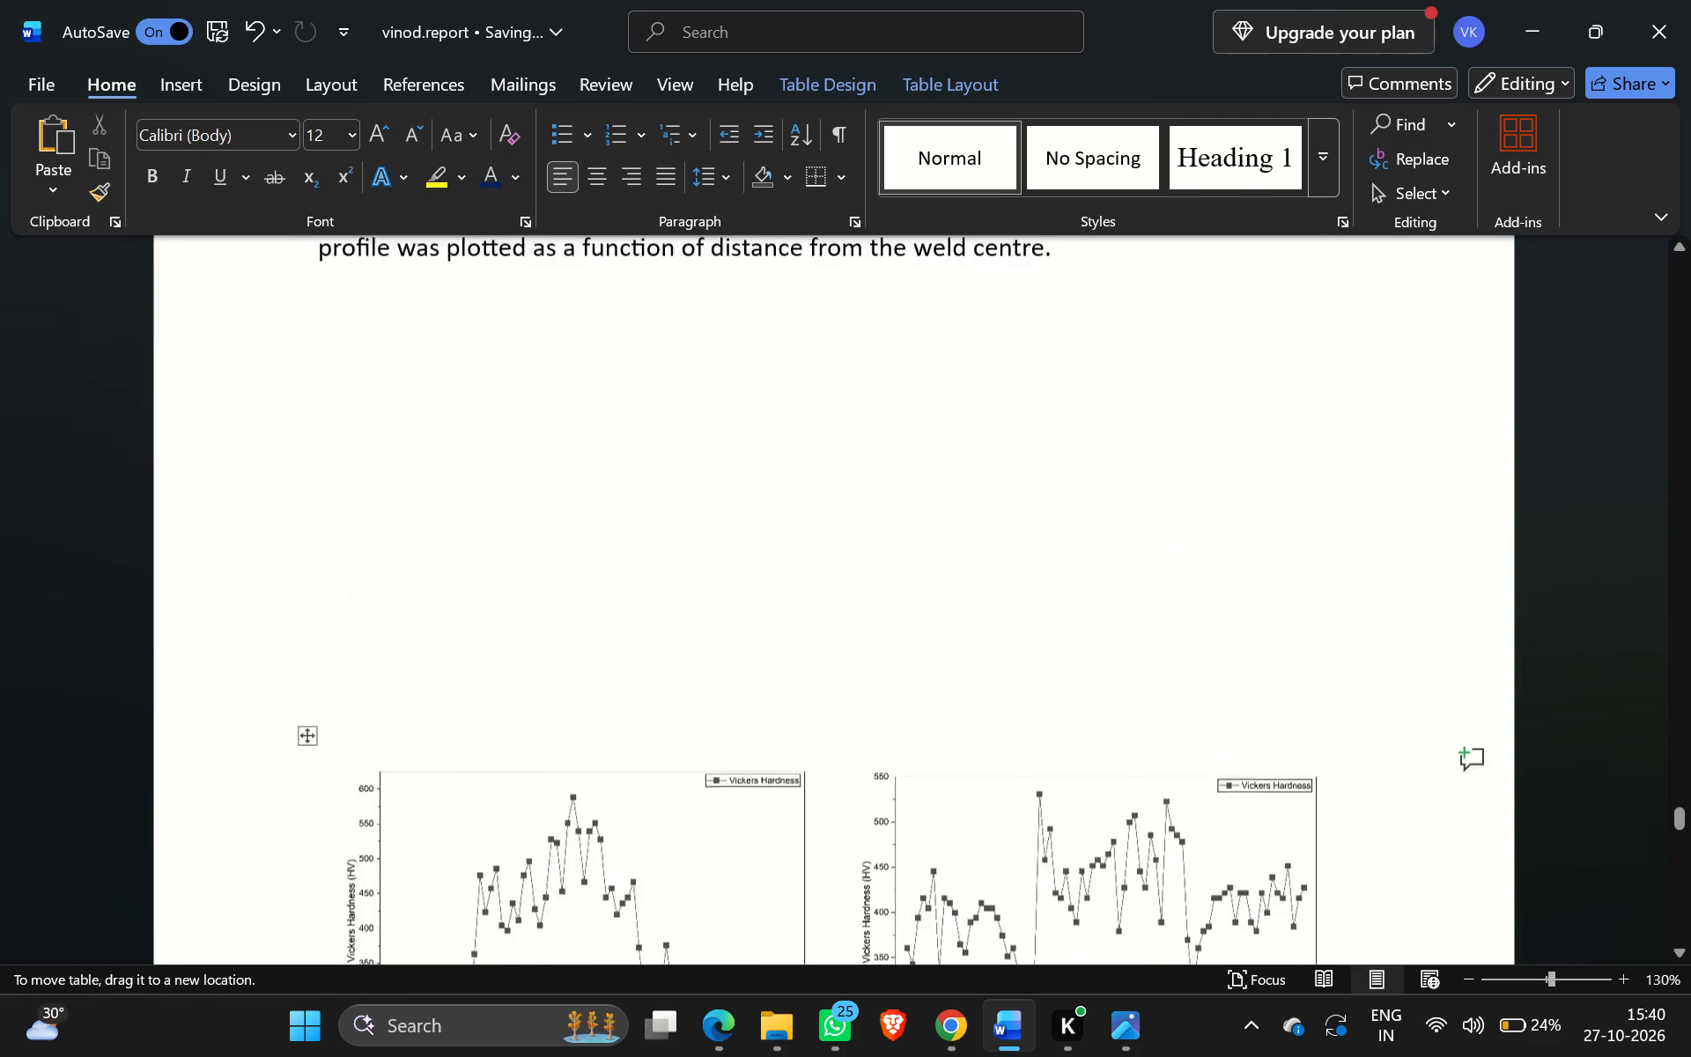
{"action": "left_click_drag", "start_coordinate": [287, 198], "coordinate": [299, 552]}
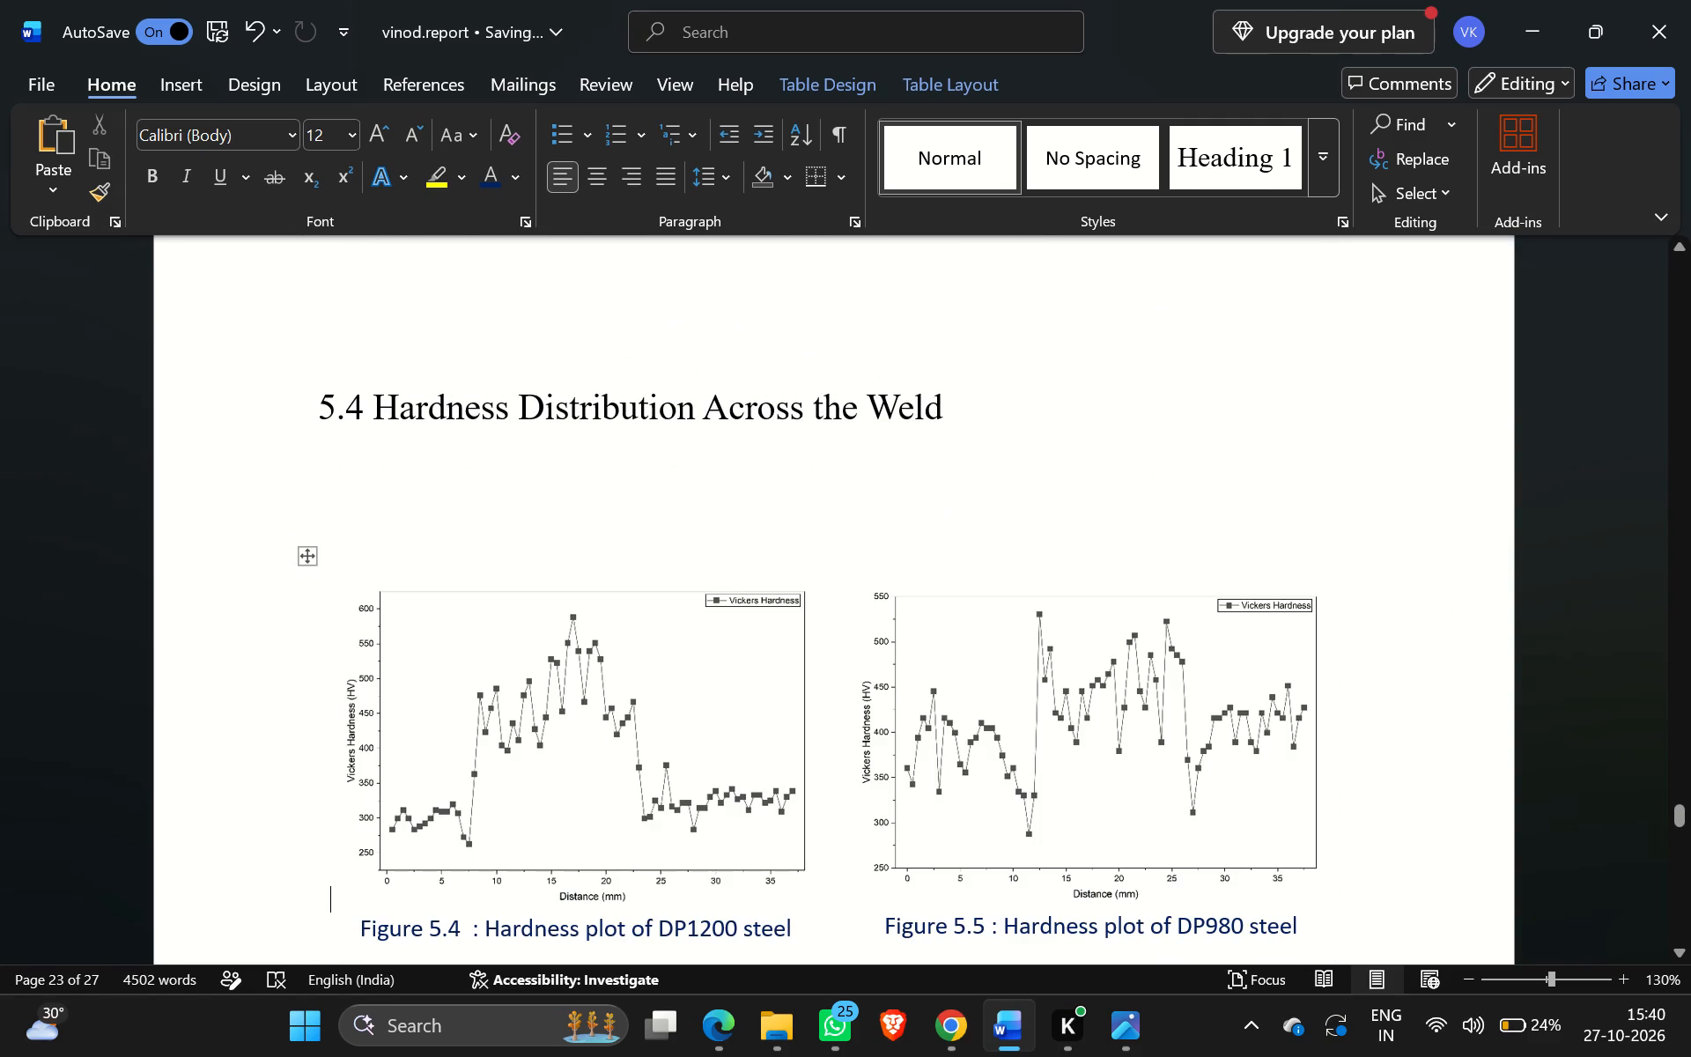
{"action": "scroll", "coordinate": [299, 552], "scroll_direction": "down", "scroll_amount": 4}
{"action": "scroll", "coordinate": [299, 552], "scroll_direction": "up", "scroll_amount": 1}
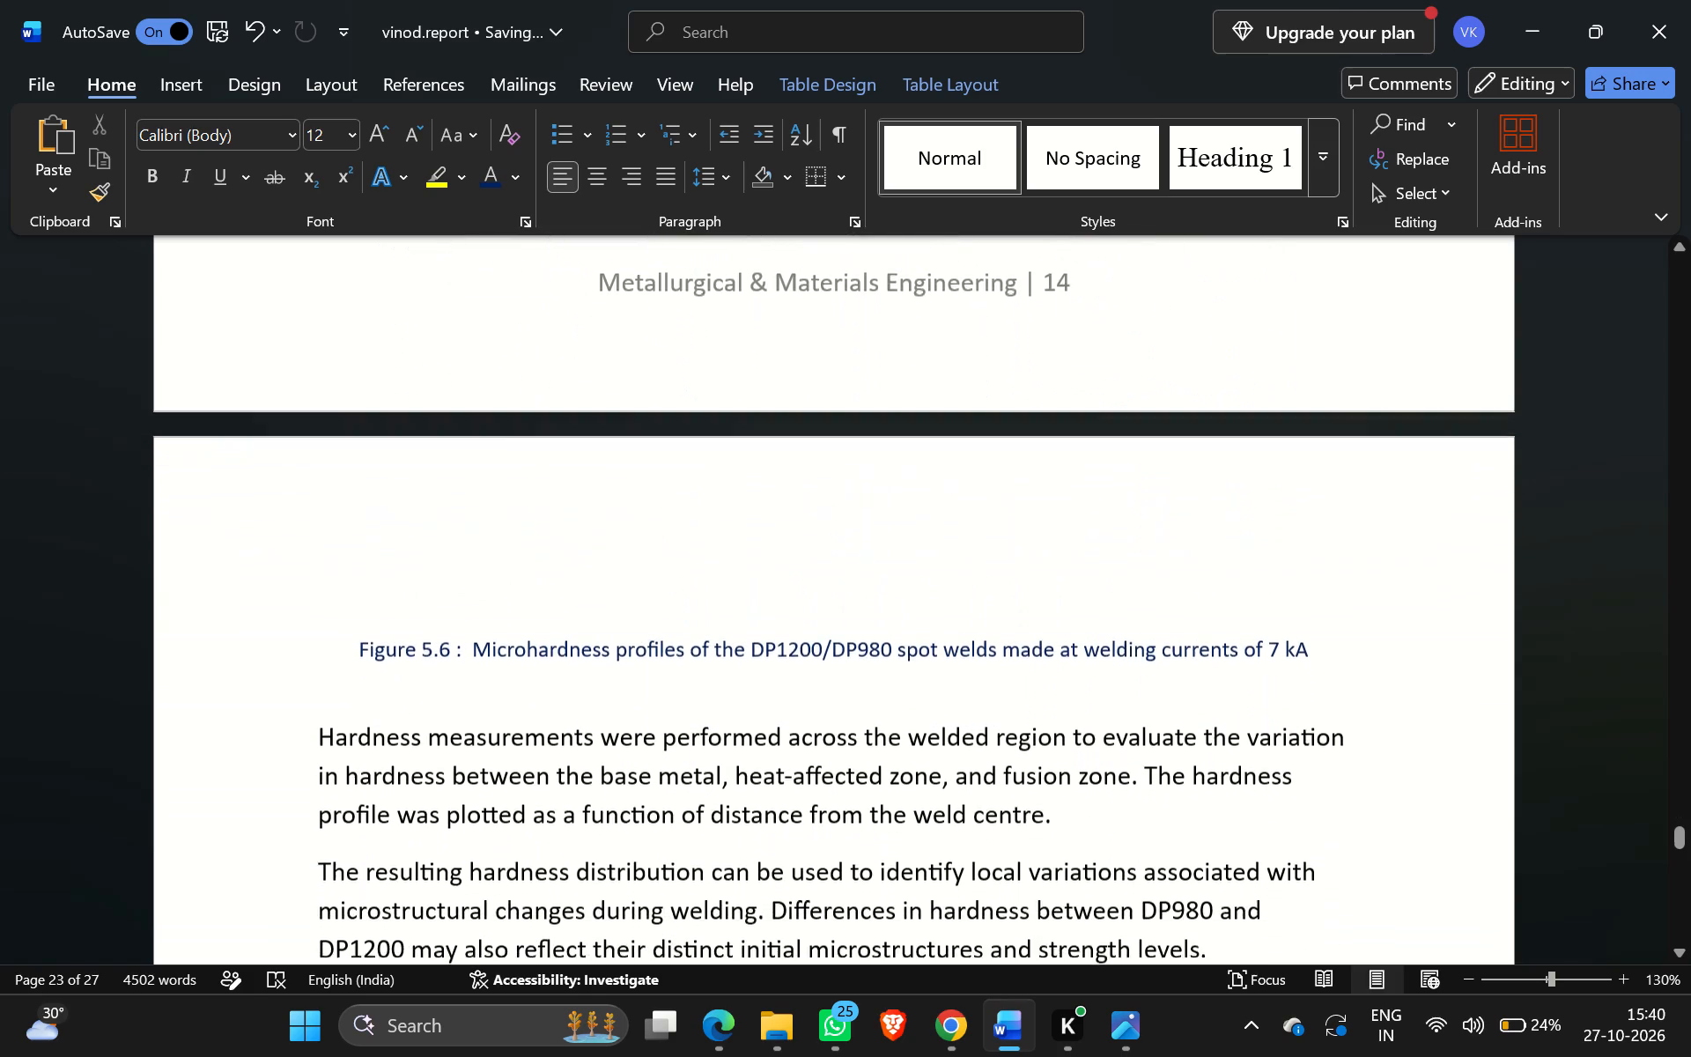
{"action": "scroll", "coordinate": [299, 552], "scroll_direction": "up", "scroll_amount": 2}
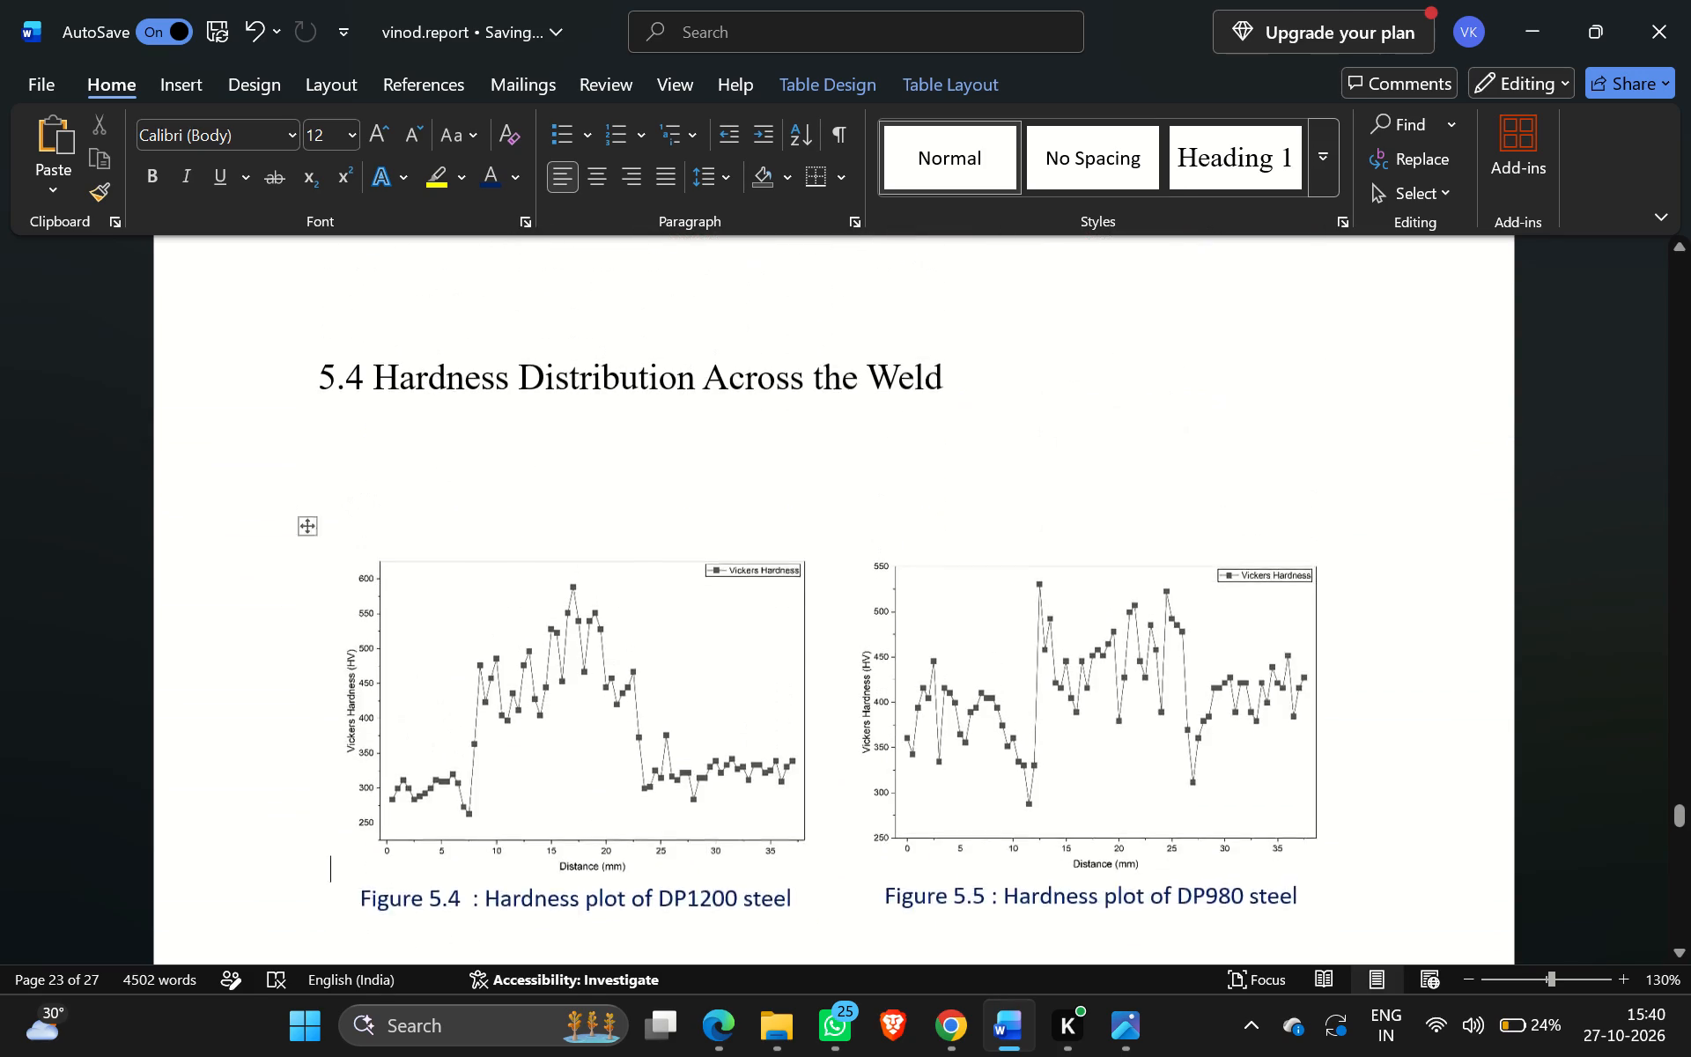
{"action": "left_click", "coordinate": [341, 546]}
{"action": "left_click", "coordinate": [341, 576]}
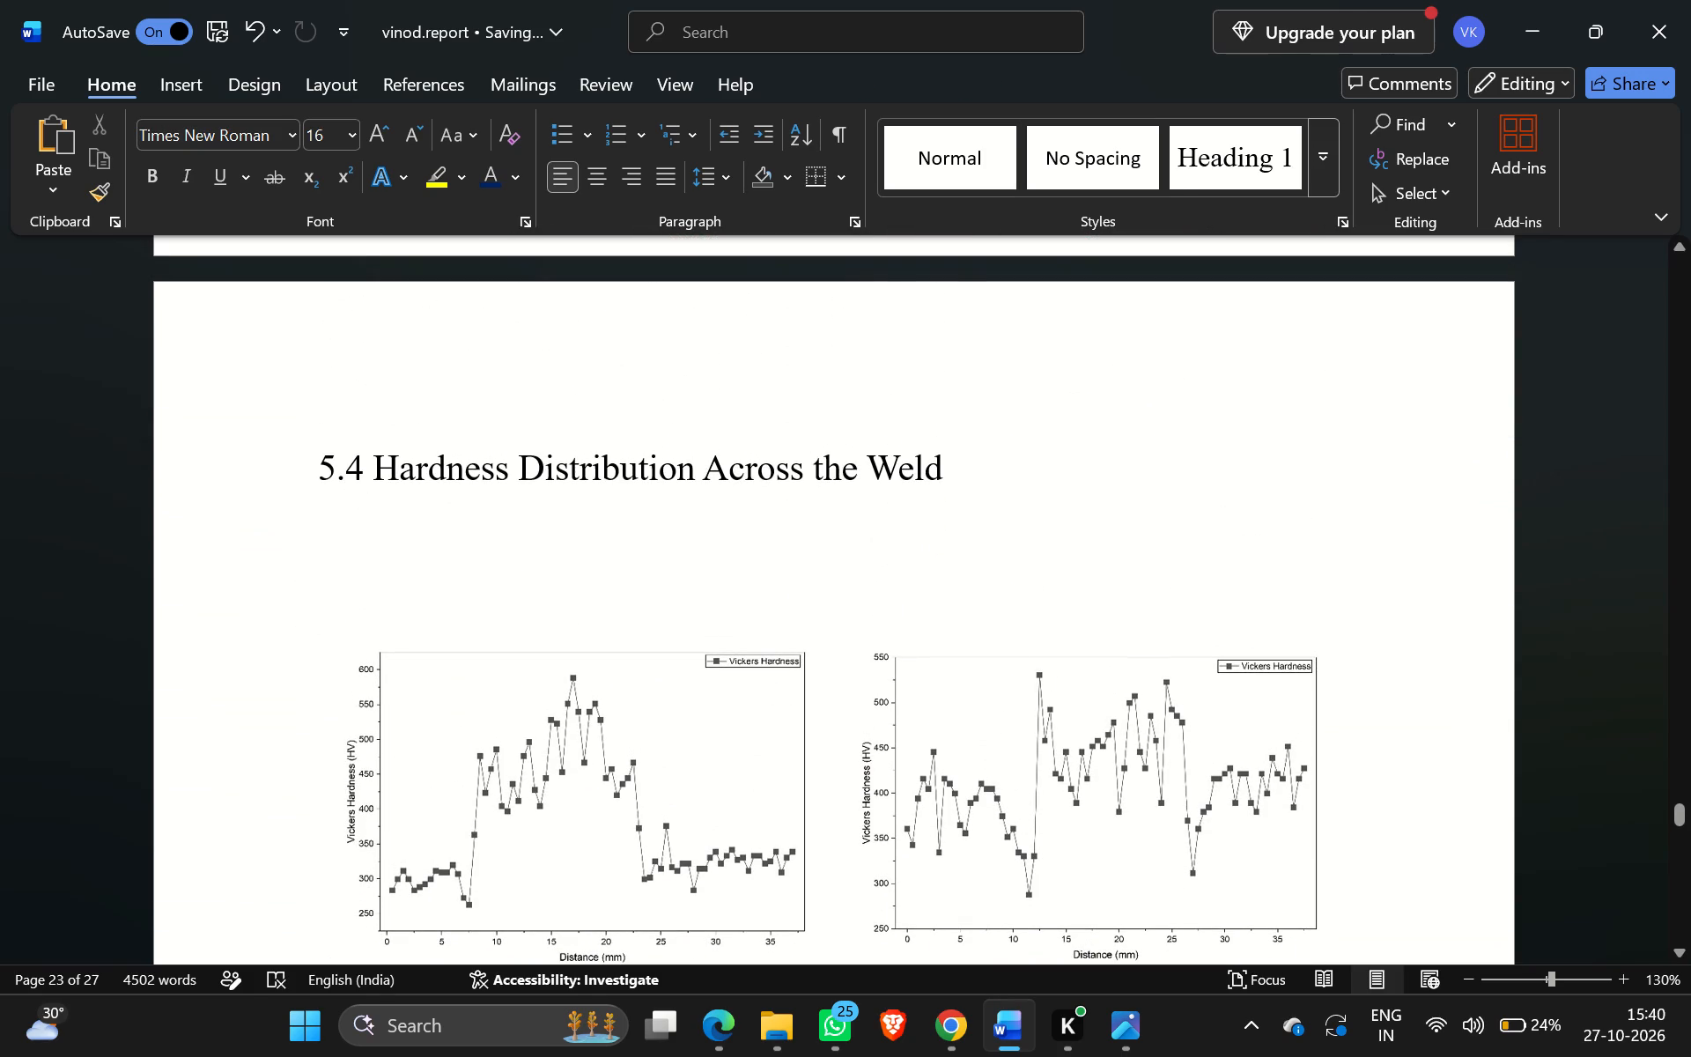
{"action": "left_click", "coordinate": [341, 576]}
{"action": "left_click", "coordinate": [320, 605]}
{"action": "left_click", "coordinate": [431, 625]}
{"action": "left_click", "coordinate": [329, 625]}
Examine the layout of section 5.4, from its heading and figures across the page break to the paragraphs before 5.5.
{"action": "scroll", "coordinate": [985, 466], "scroll_direction": "down", "scroll_amount": 3}
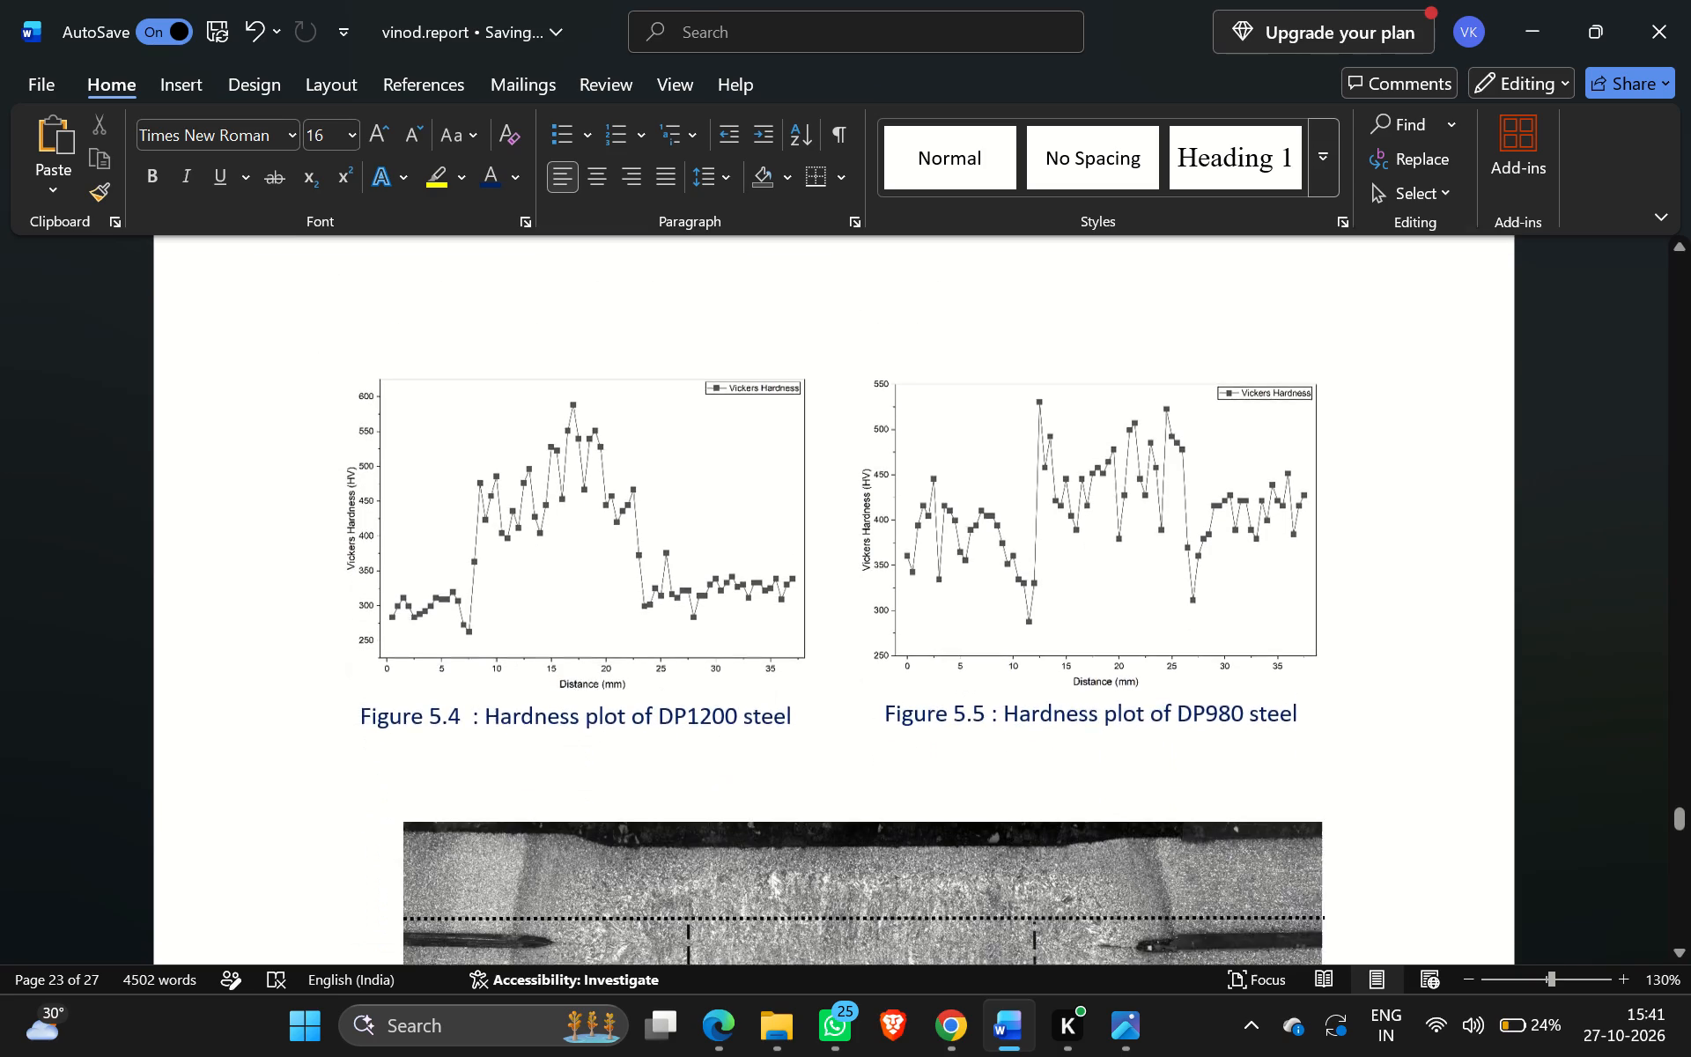
{"action": "scroll", "coordinate": [985, 466], "scroll_direction": "down", "scroll_amount": 4}
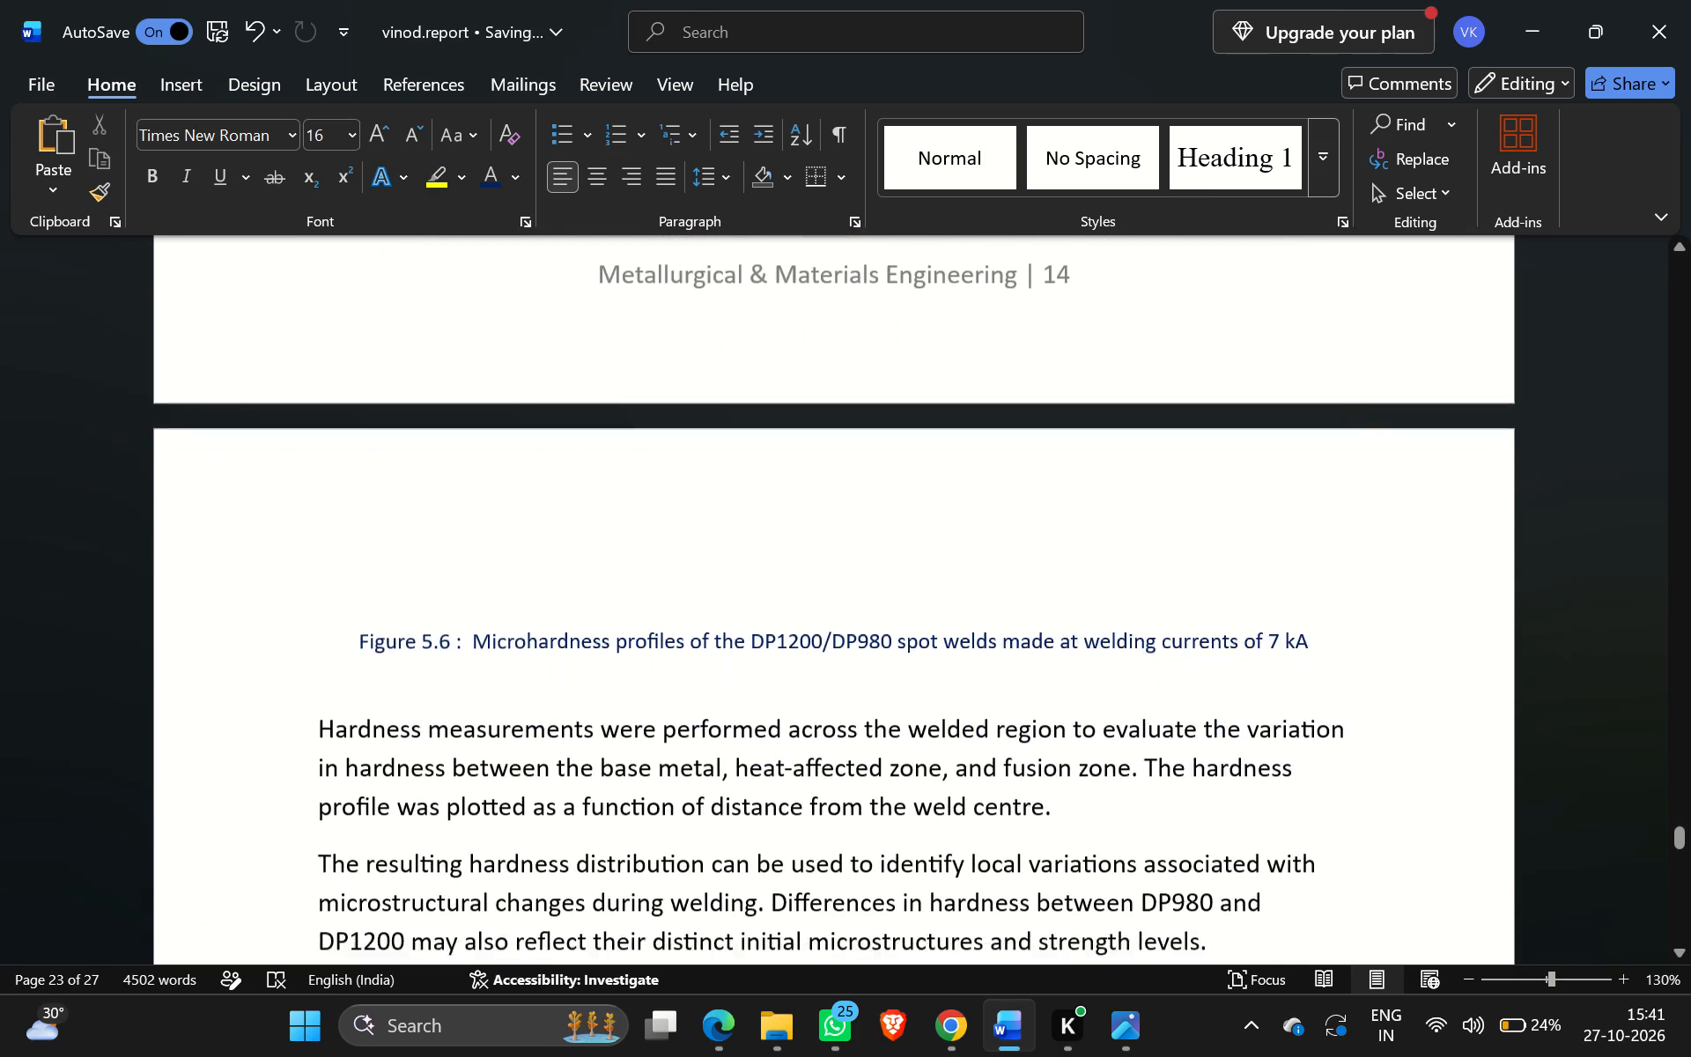
{"action": "scroll", "coordinate": [985, 466], "scroll_direction": "down", "scroll_amount": 1}
{"action": "scroll", "coordinate": [985, 466], "scroll_direction": "up", "scroll_amount": 3}
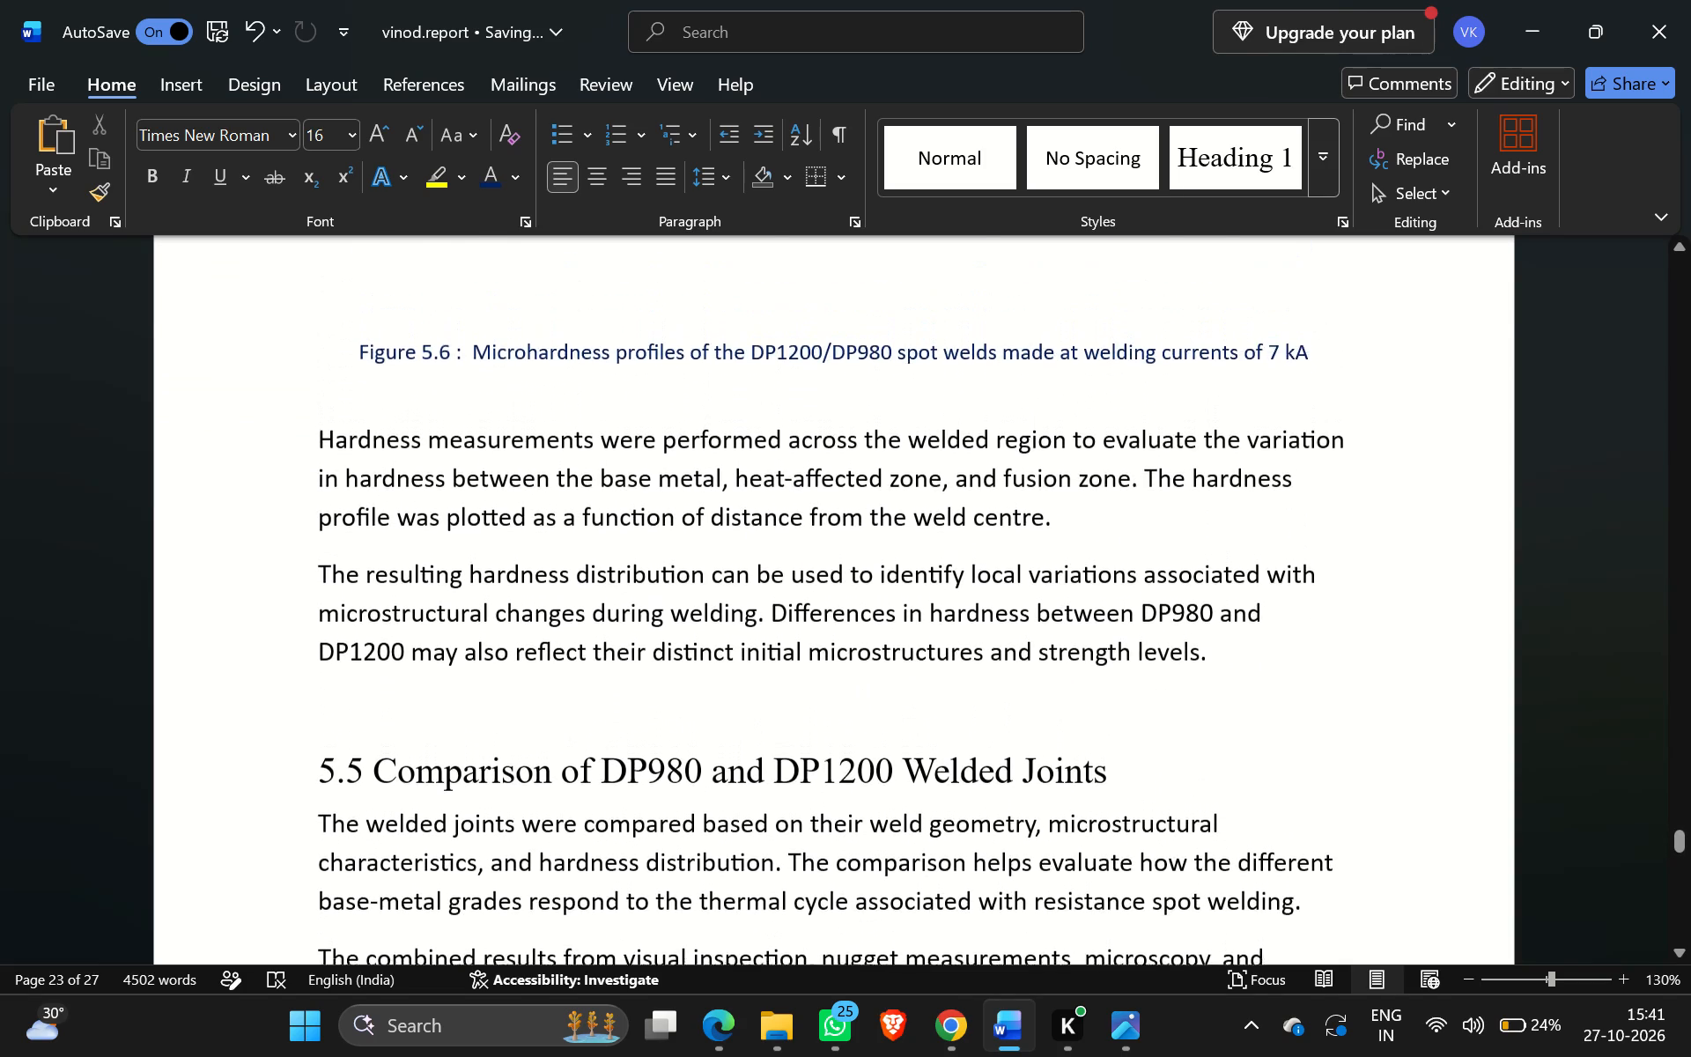
{"action": "scroll", "coordinate": [985, 466], "scroll_direction": "up", "scroll_amount": 7}
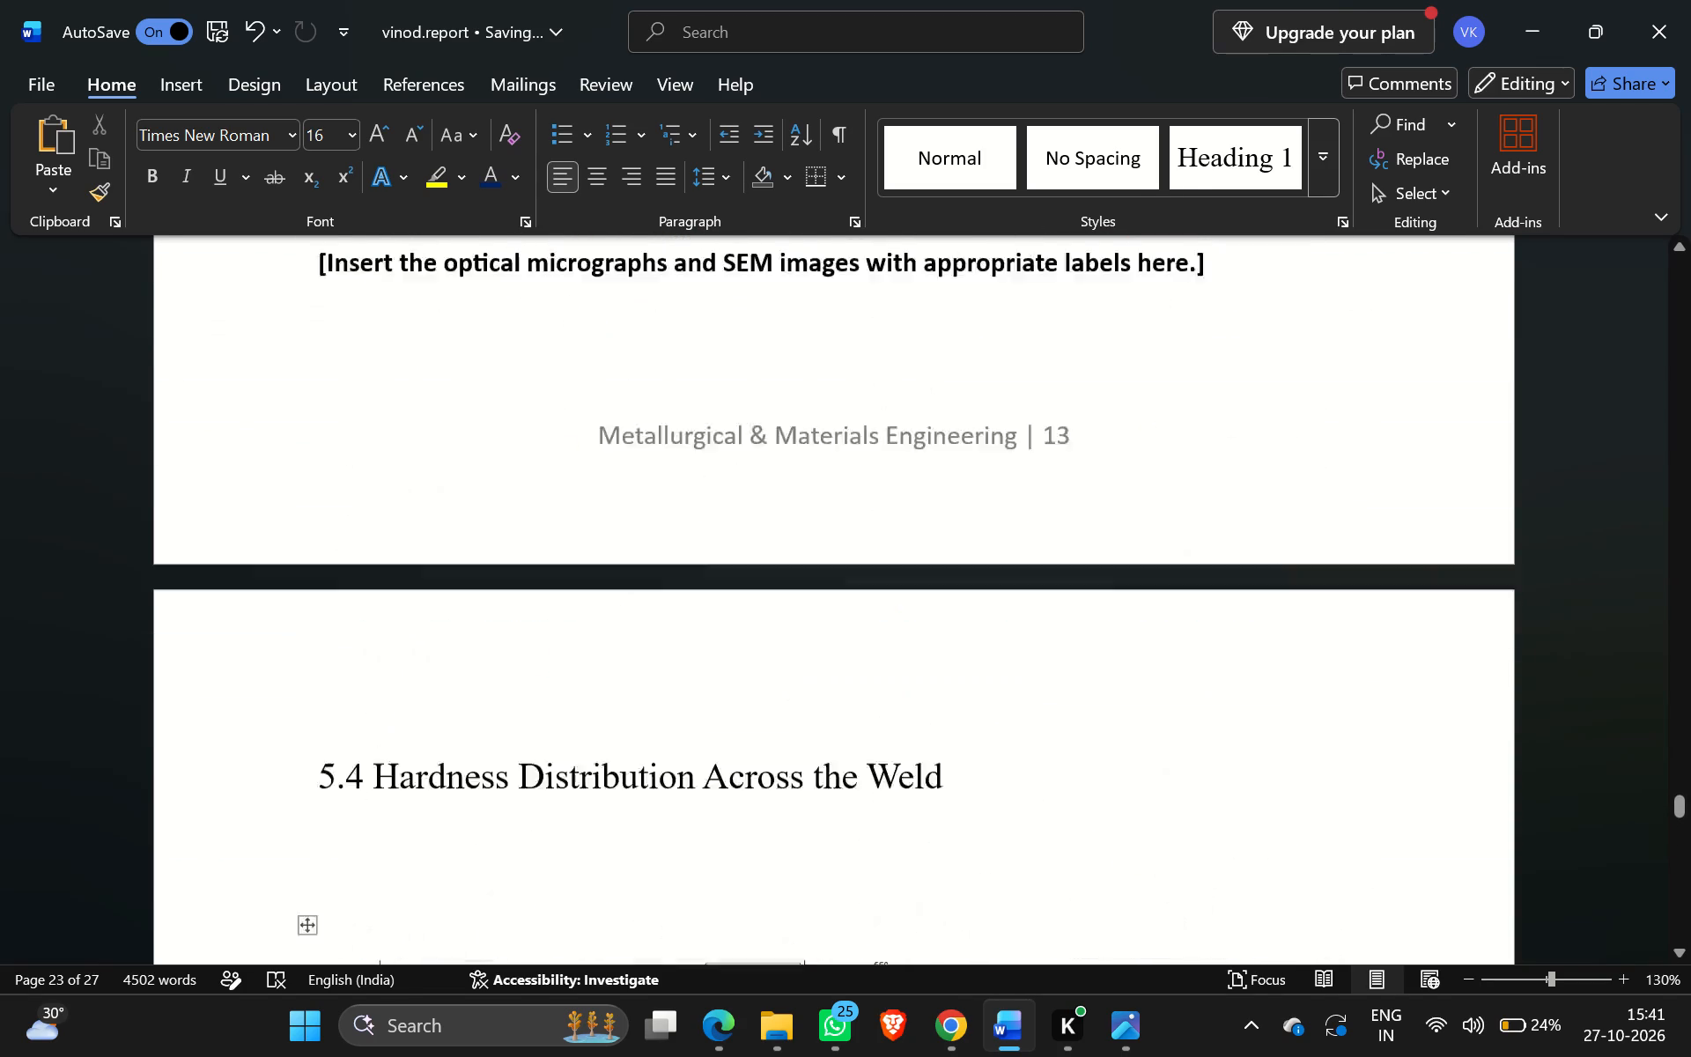
{"action": "scroll", "coordinate": [985, 466], "scroll_direction": "down", "scroll_amount": 2}
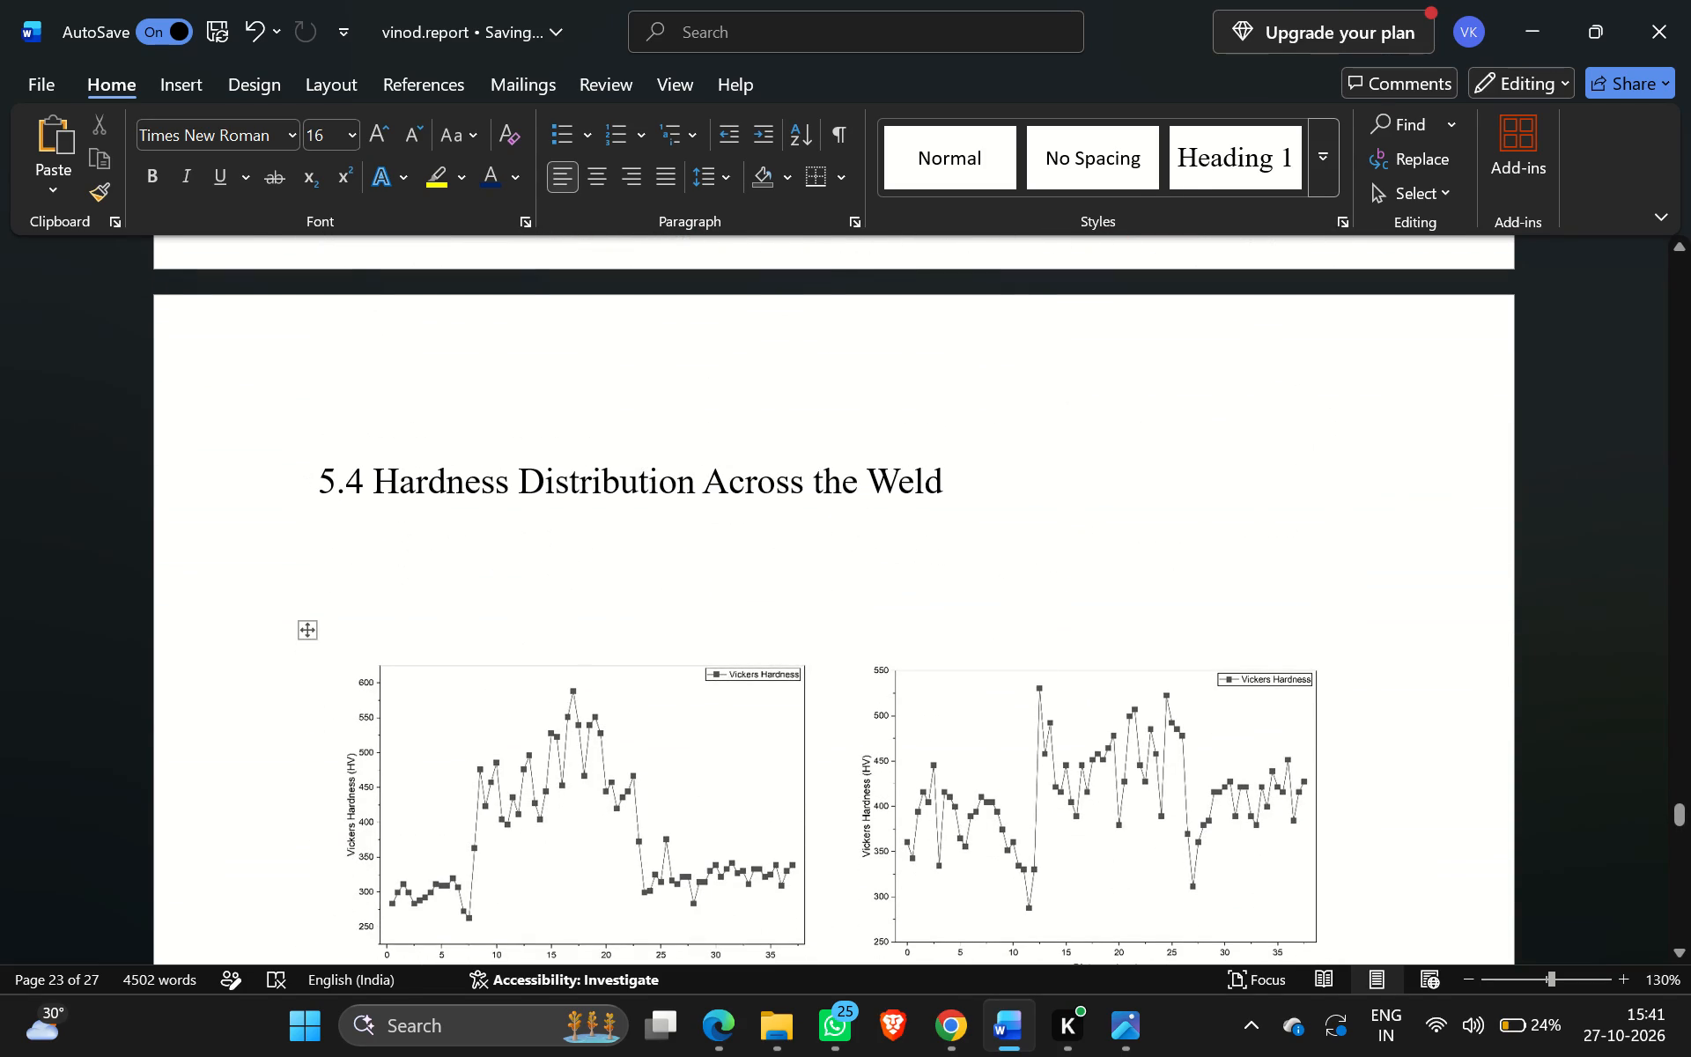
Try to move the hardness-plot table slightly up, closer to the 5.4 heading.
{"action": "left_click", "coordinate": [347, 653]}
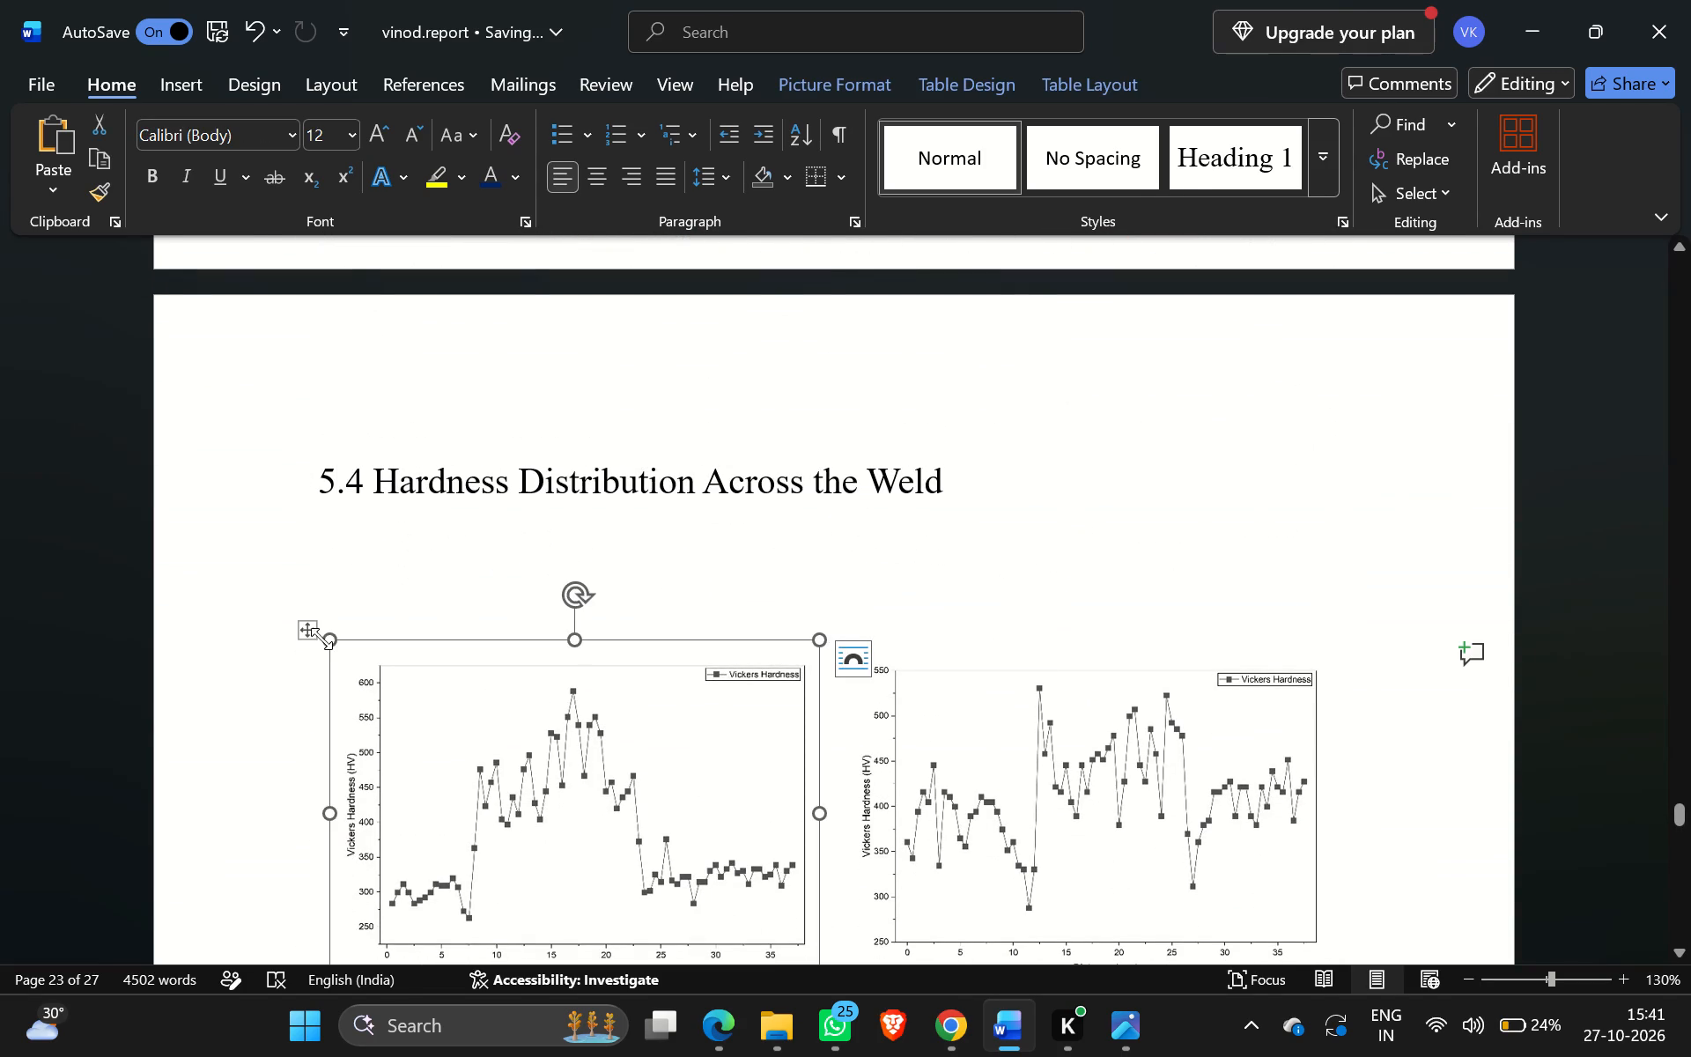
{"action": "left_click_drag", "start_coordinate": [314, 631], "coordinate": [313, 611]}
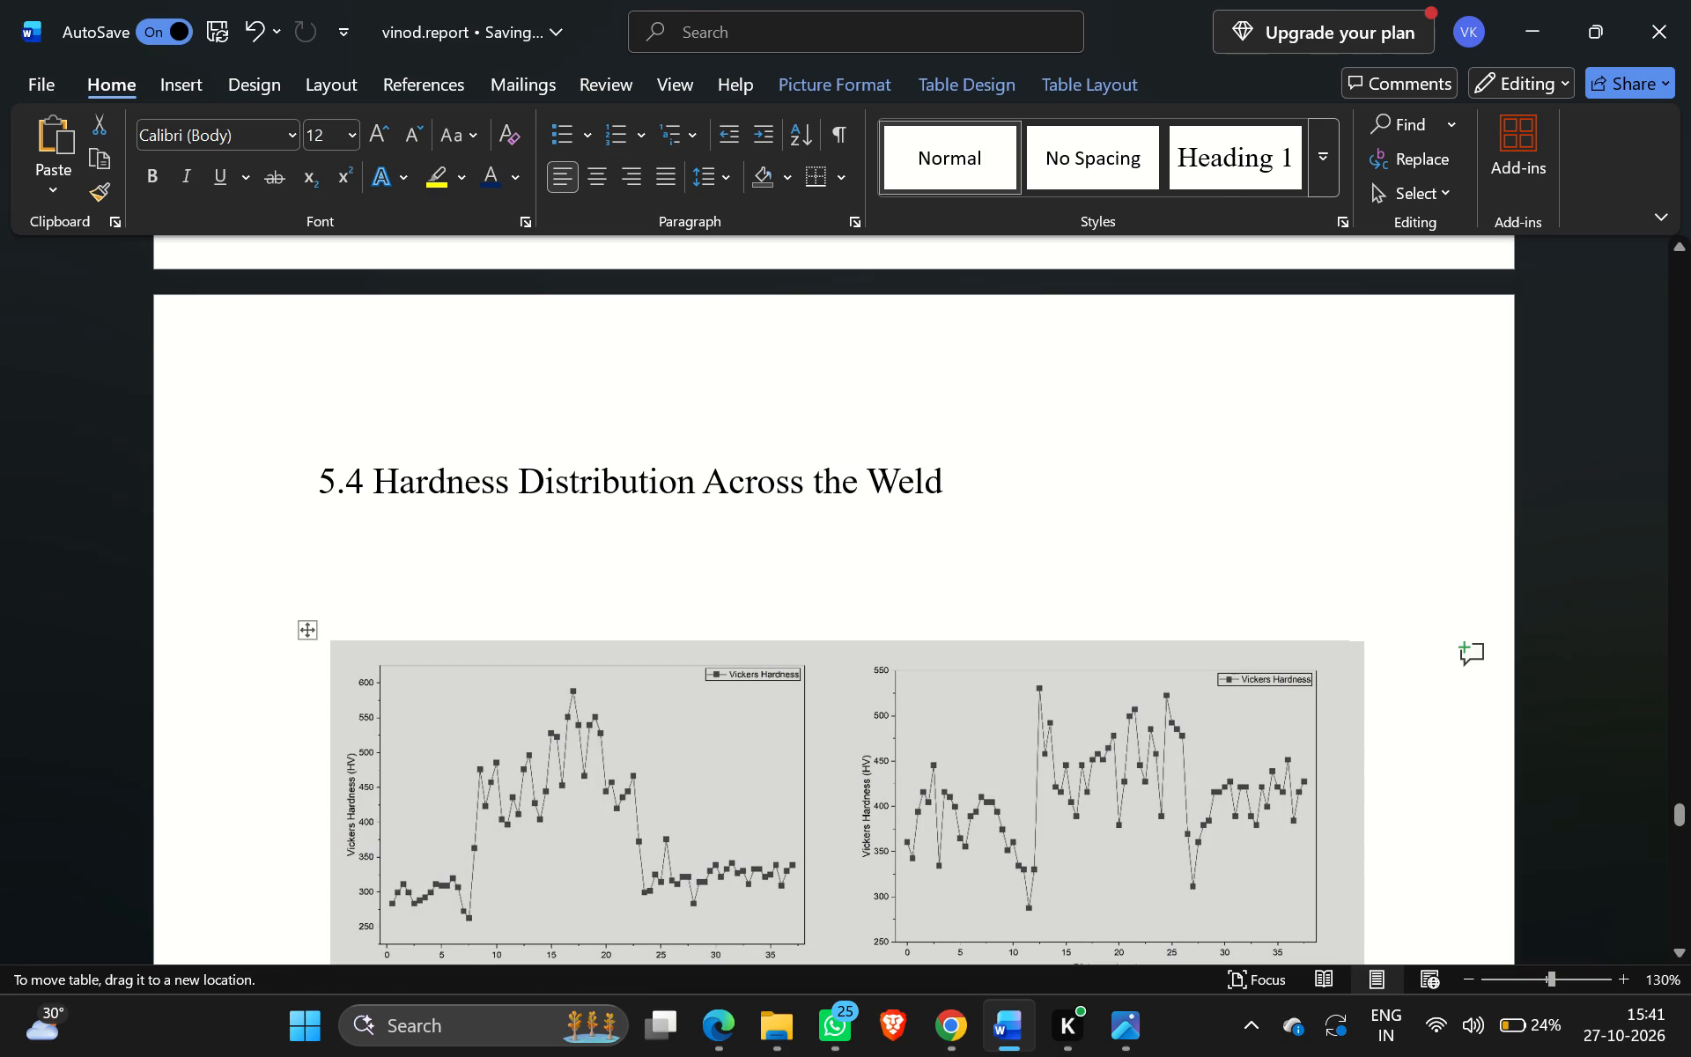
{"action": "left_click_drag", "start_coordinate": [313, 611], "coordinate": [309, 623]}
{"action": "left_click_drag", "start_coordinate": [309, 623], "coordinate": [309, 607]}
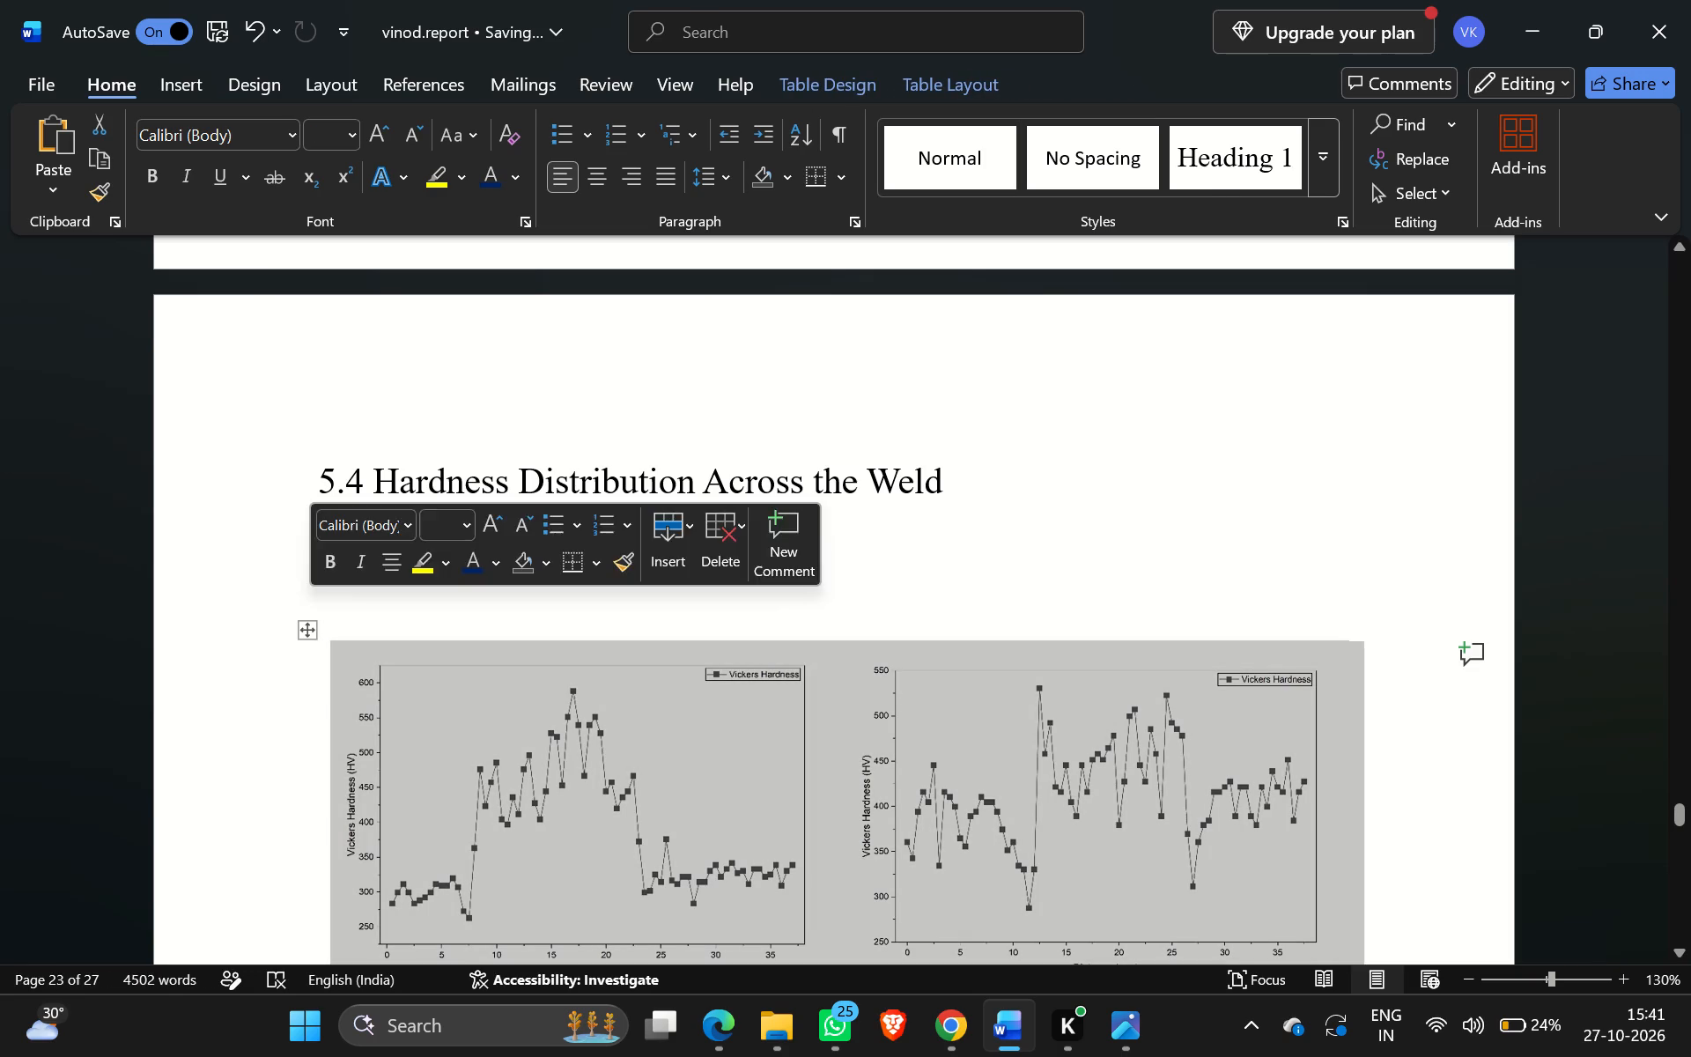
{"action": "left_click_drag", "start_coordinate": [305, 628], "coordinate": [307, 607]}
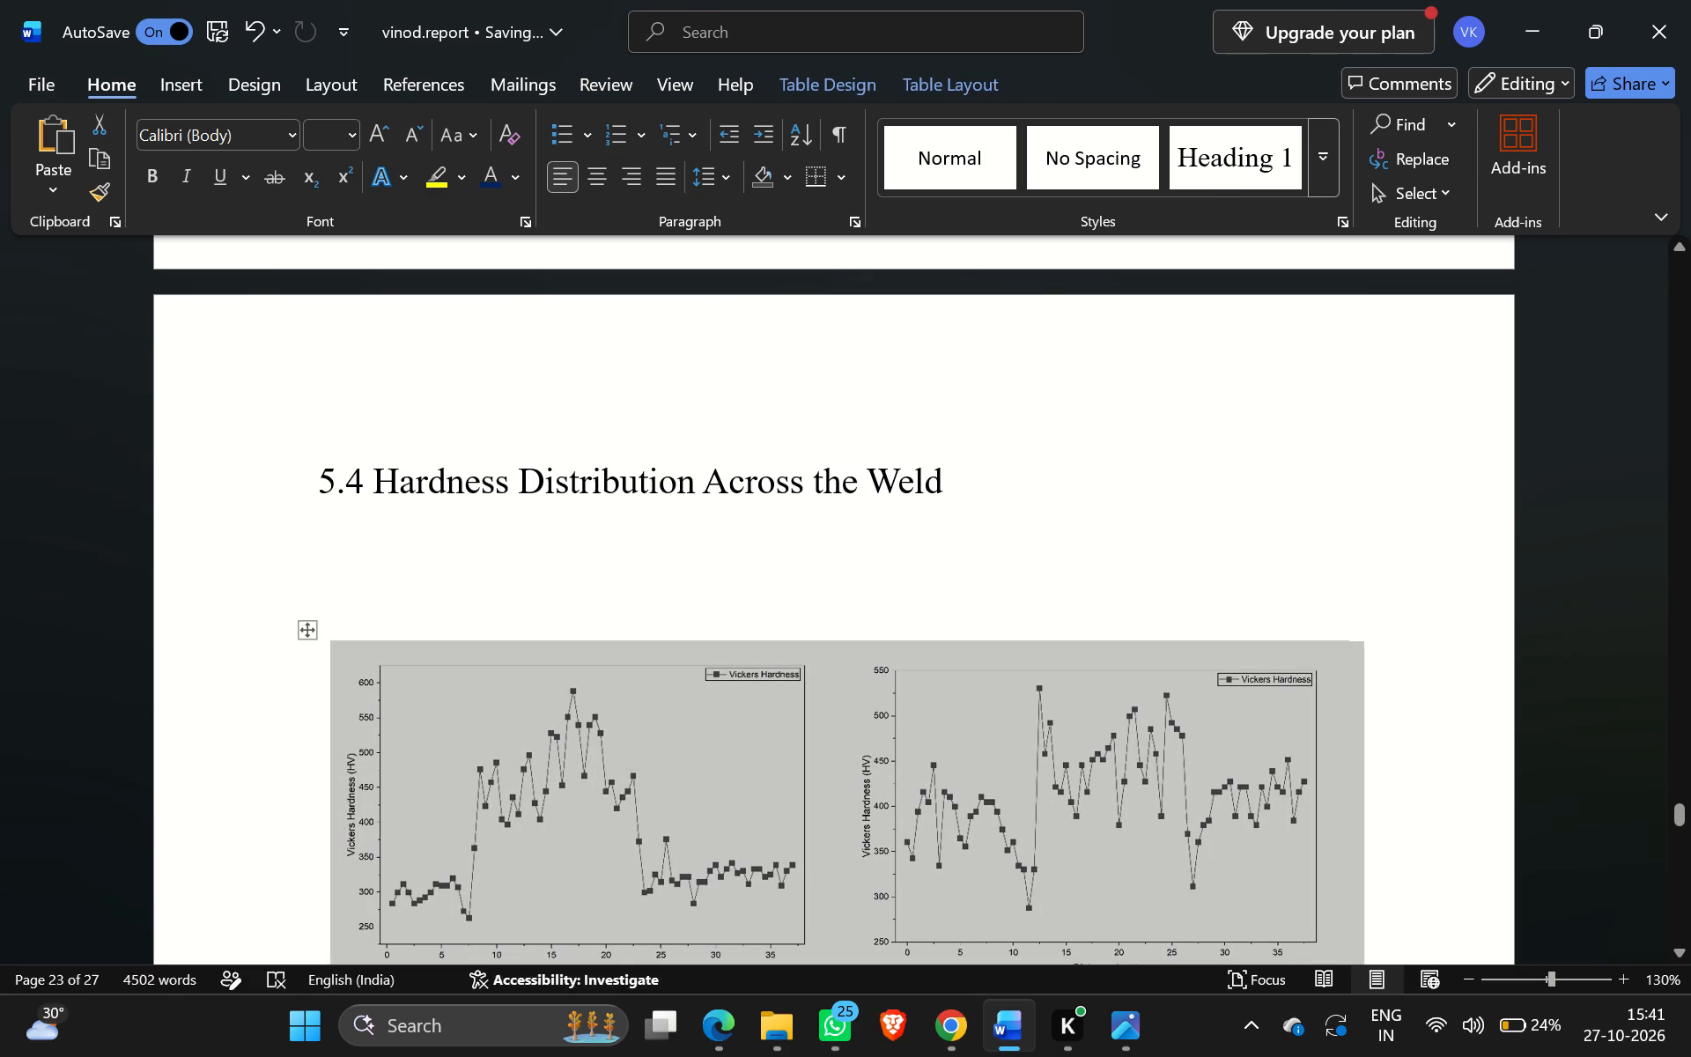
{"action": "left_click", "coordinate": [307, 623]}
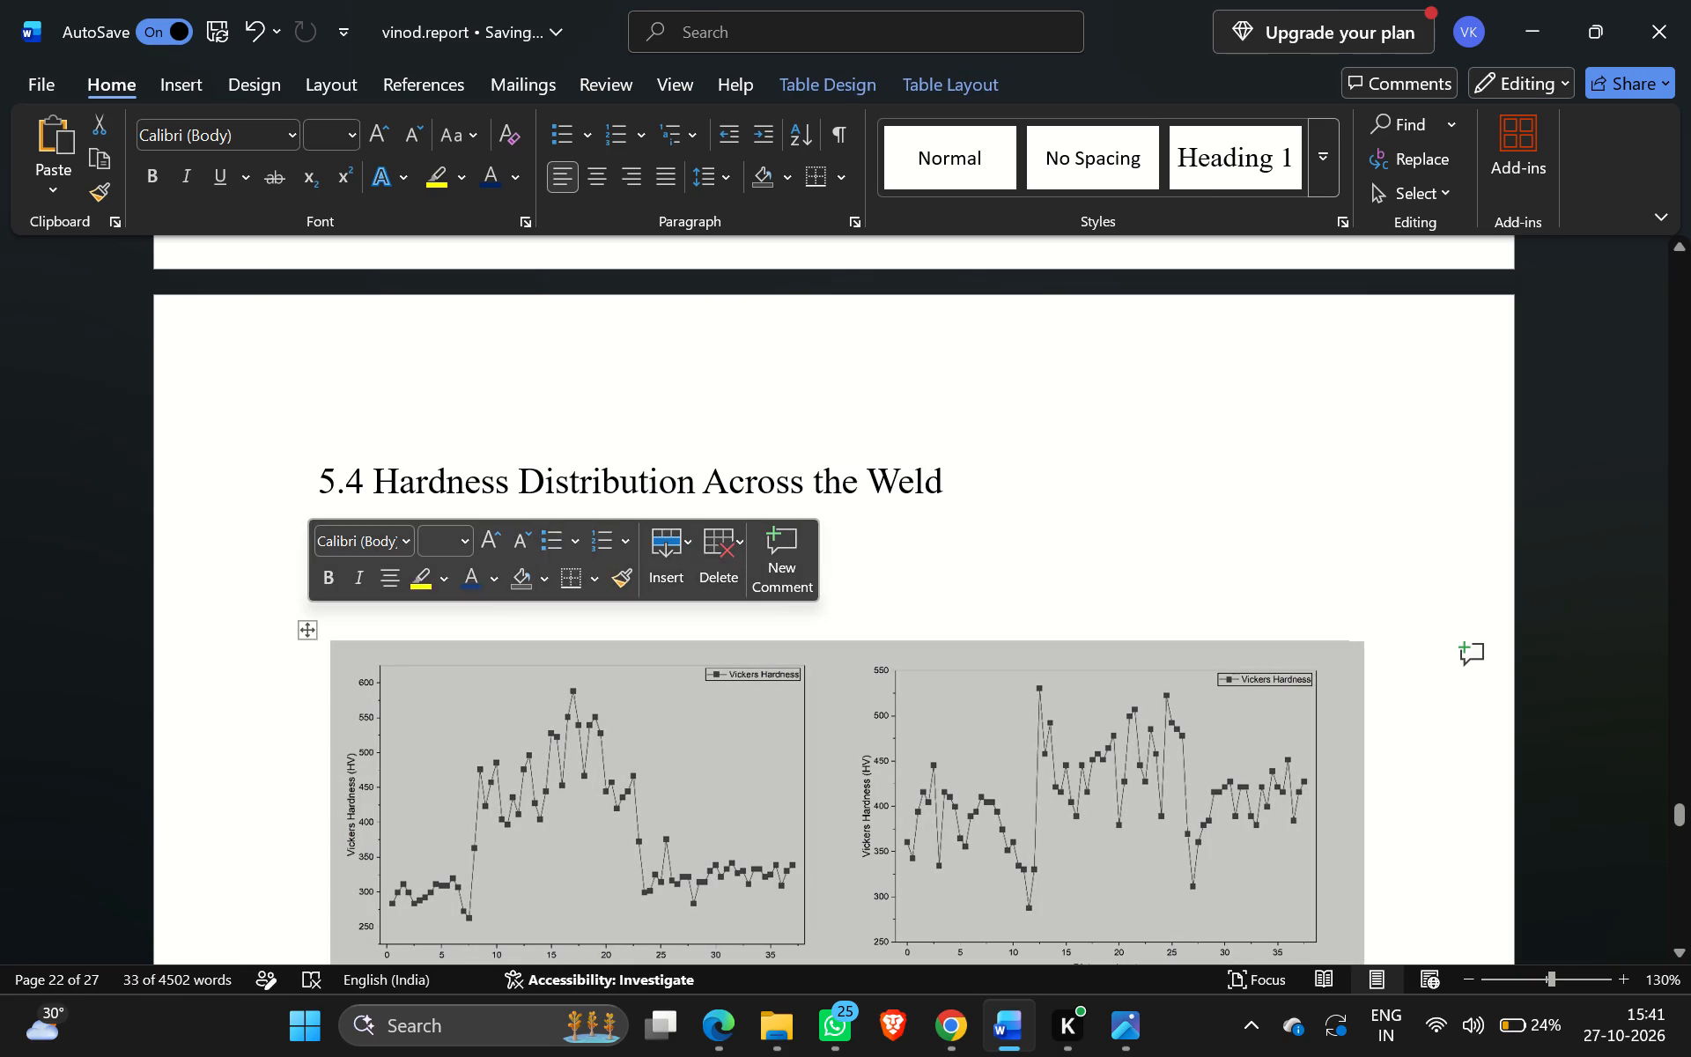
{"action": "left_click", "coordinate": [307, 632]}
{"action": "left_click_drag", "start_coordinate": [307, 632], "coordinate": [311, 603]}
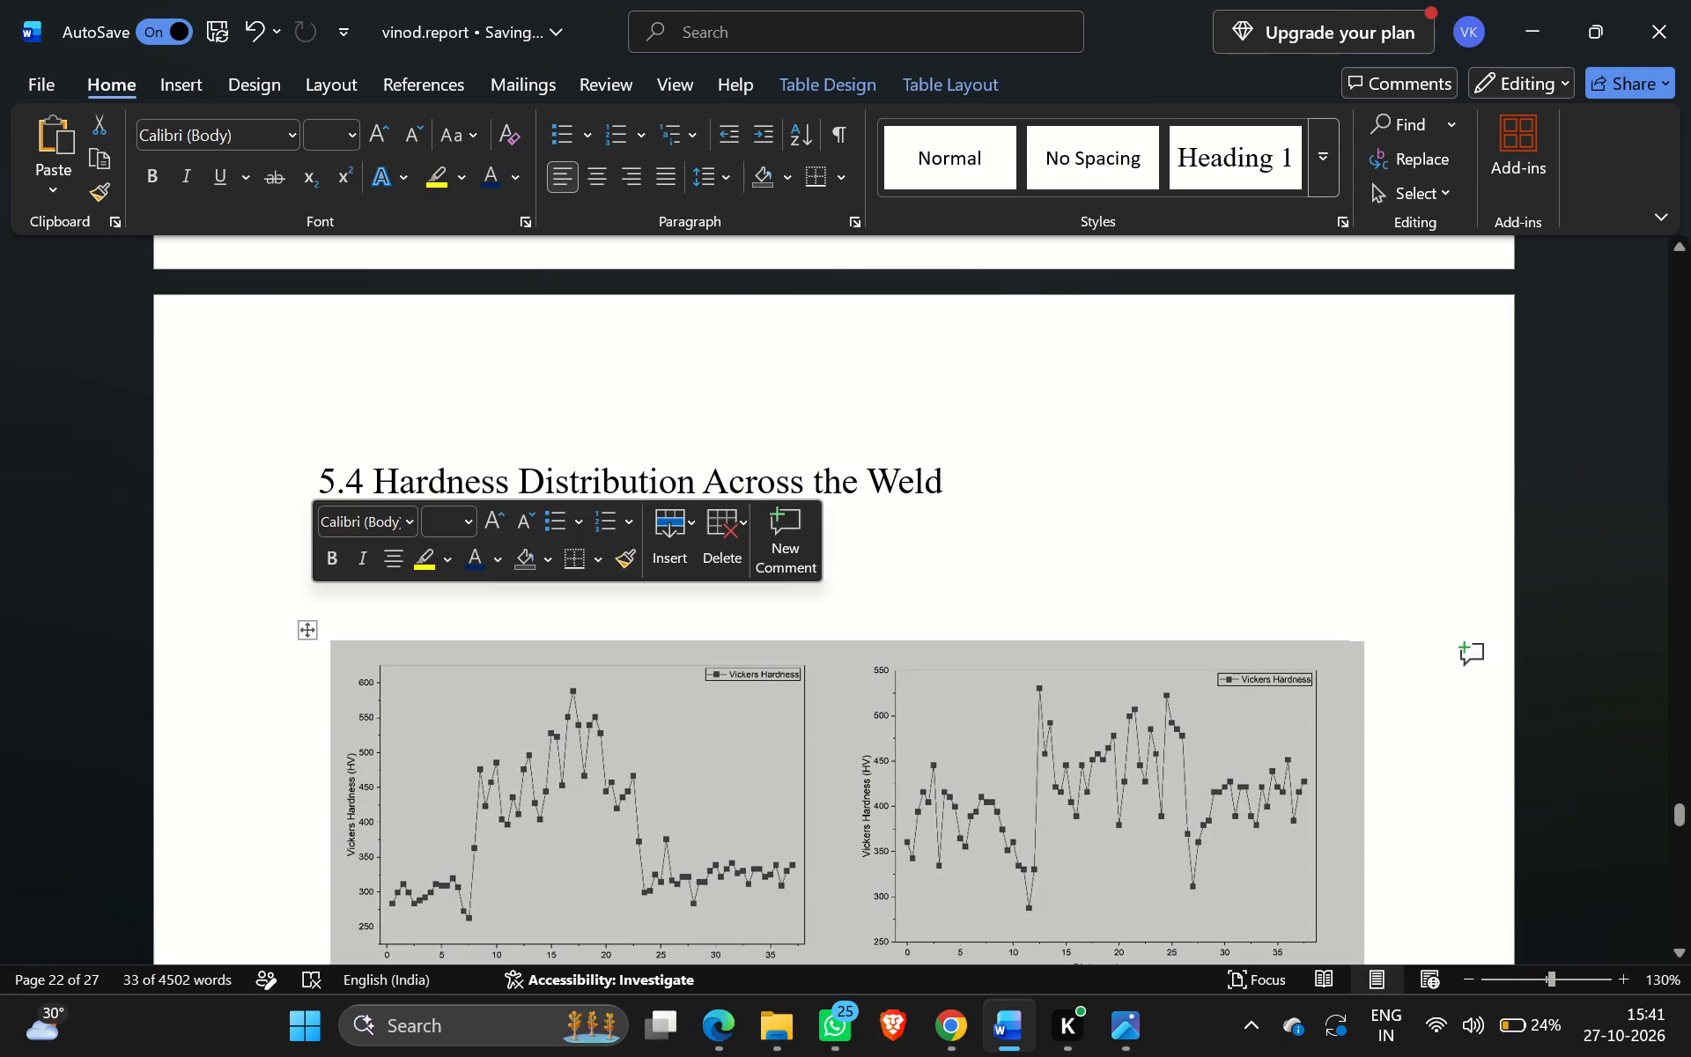
Delete the empty lines between the 5.4 heading and the hardness-plot table.
{"action": "left_click", "coordinate": [296, 669]}
{"action": "left_click", "coordinate": [252, 665]}
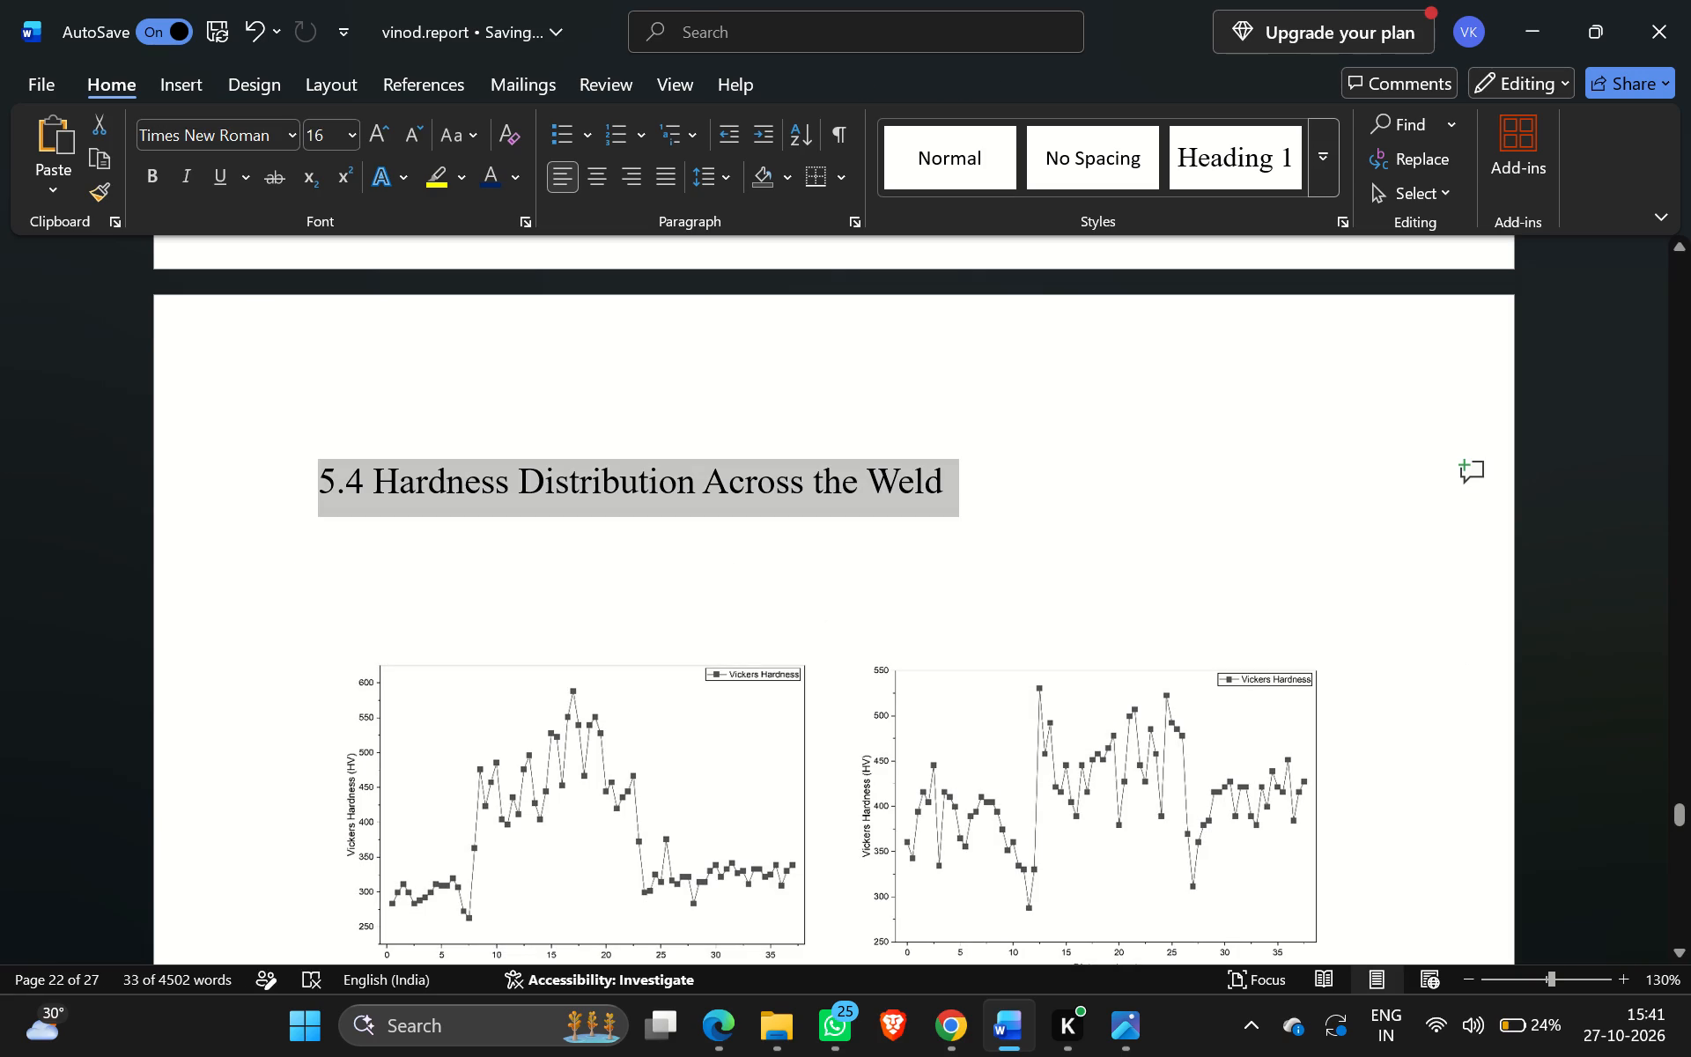
{"action": "left_click", "coordinate": [296, 630]}
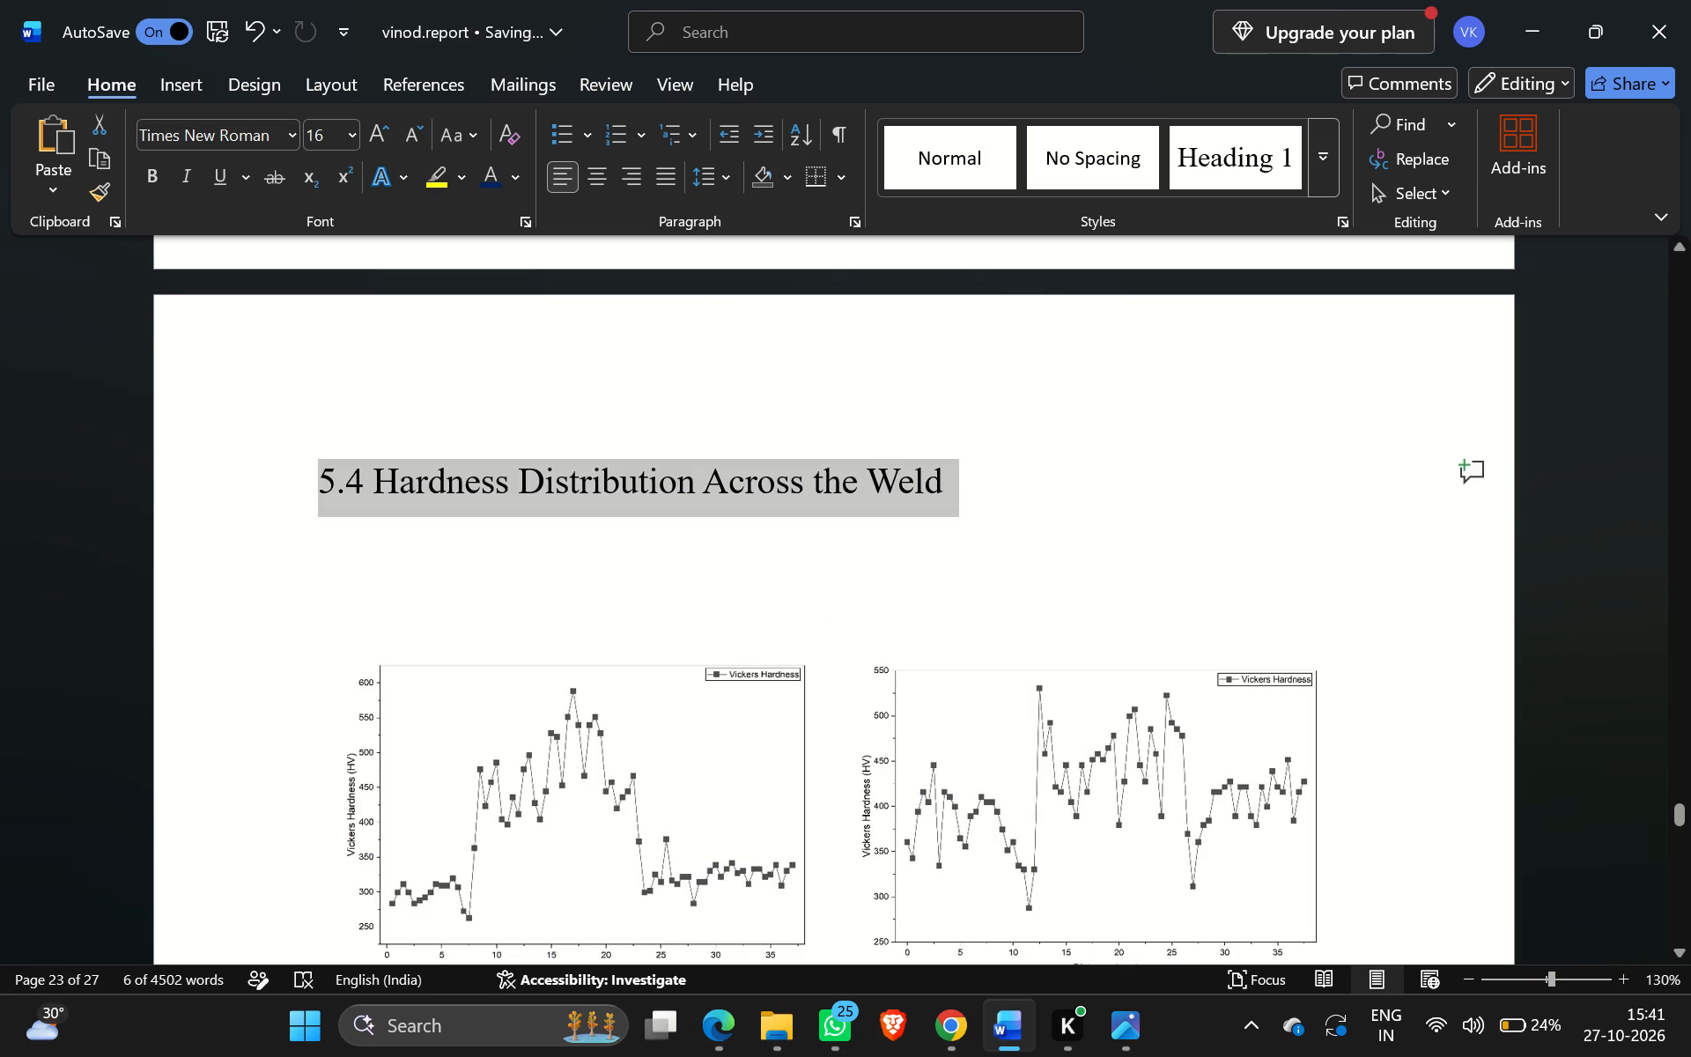
{"action": "left_click", "coordinate": [353, 627]}
{"action": "left_click", "coordinate": [342, 668]}
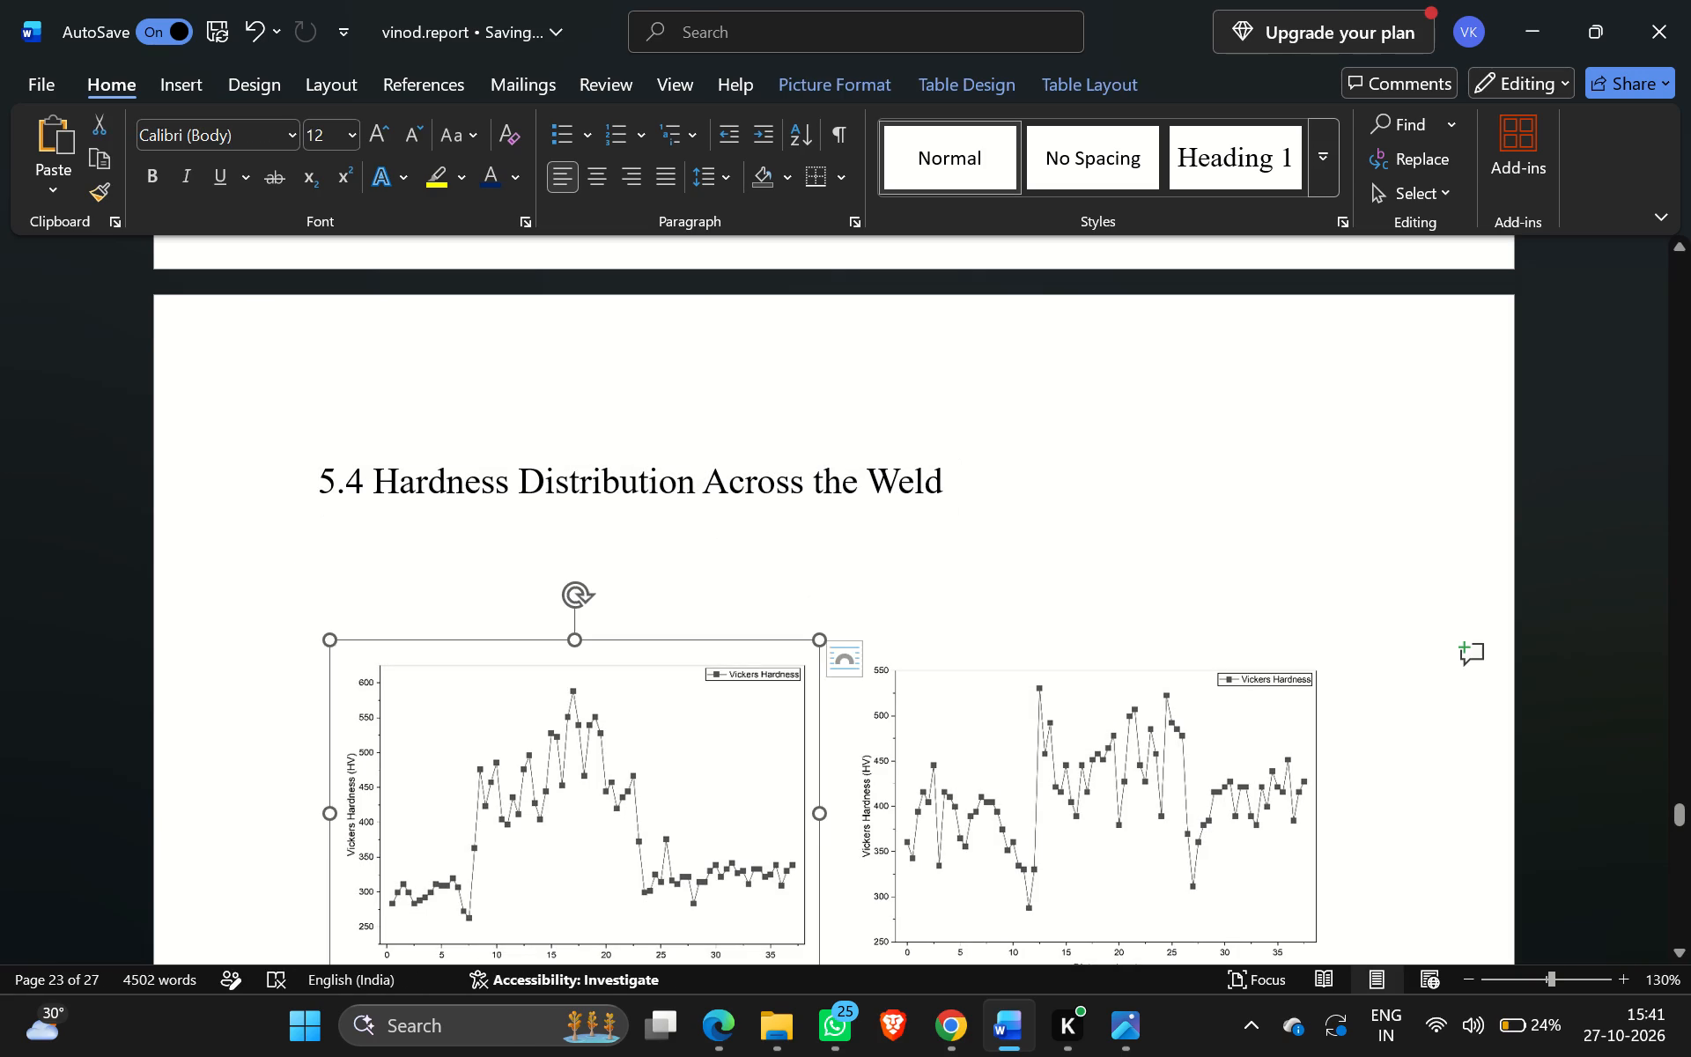
{"action": "left_click", "coordinate": [282, 623]}
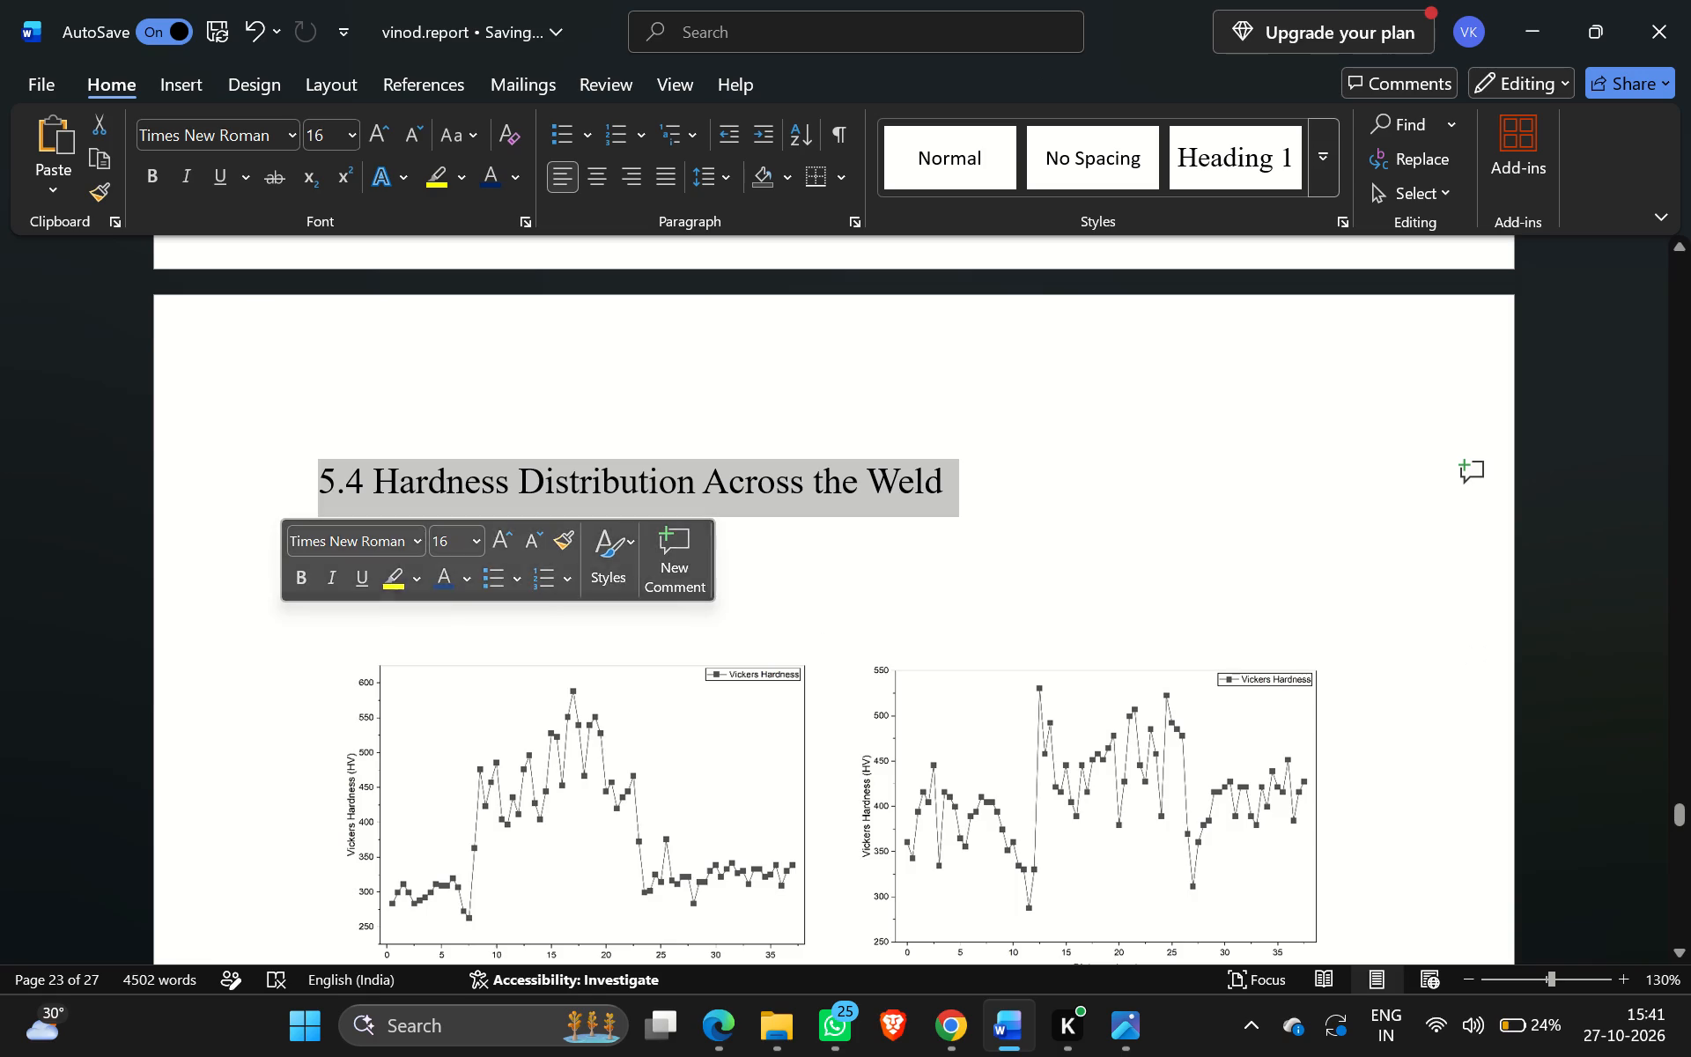
{"action": "left_click", "coordinate": [318, 639]}
{"action": "double_click", "coordinate": [318, 639]}
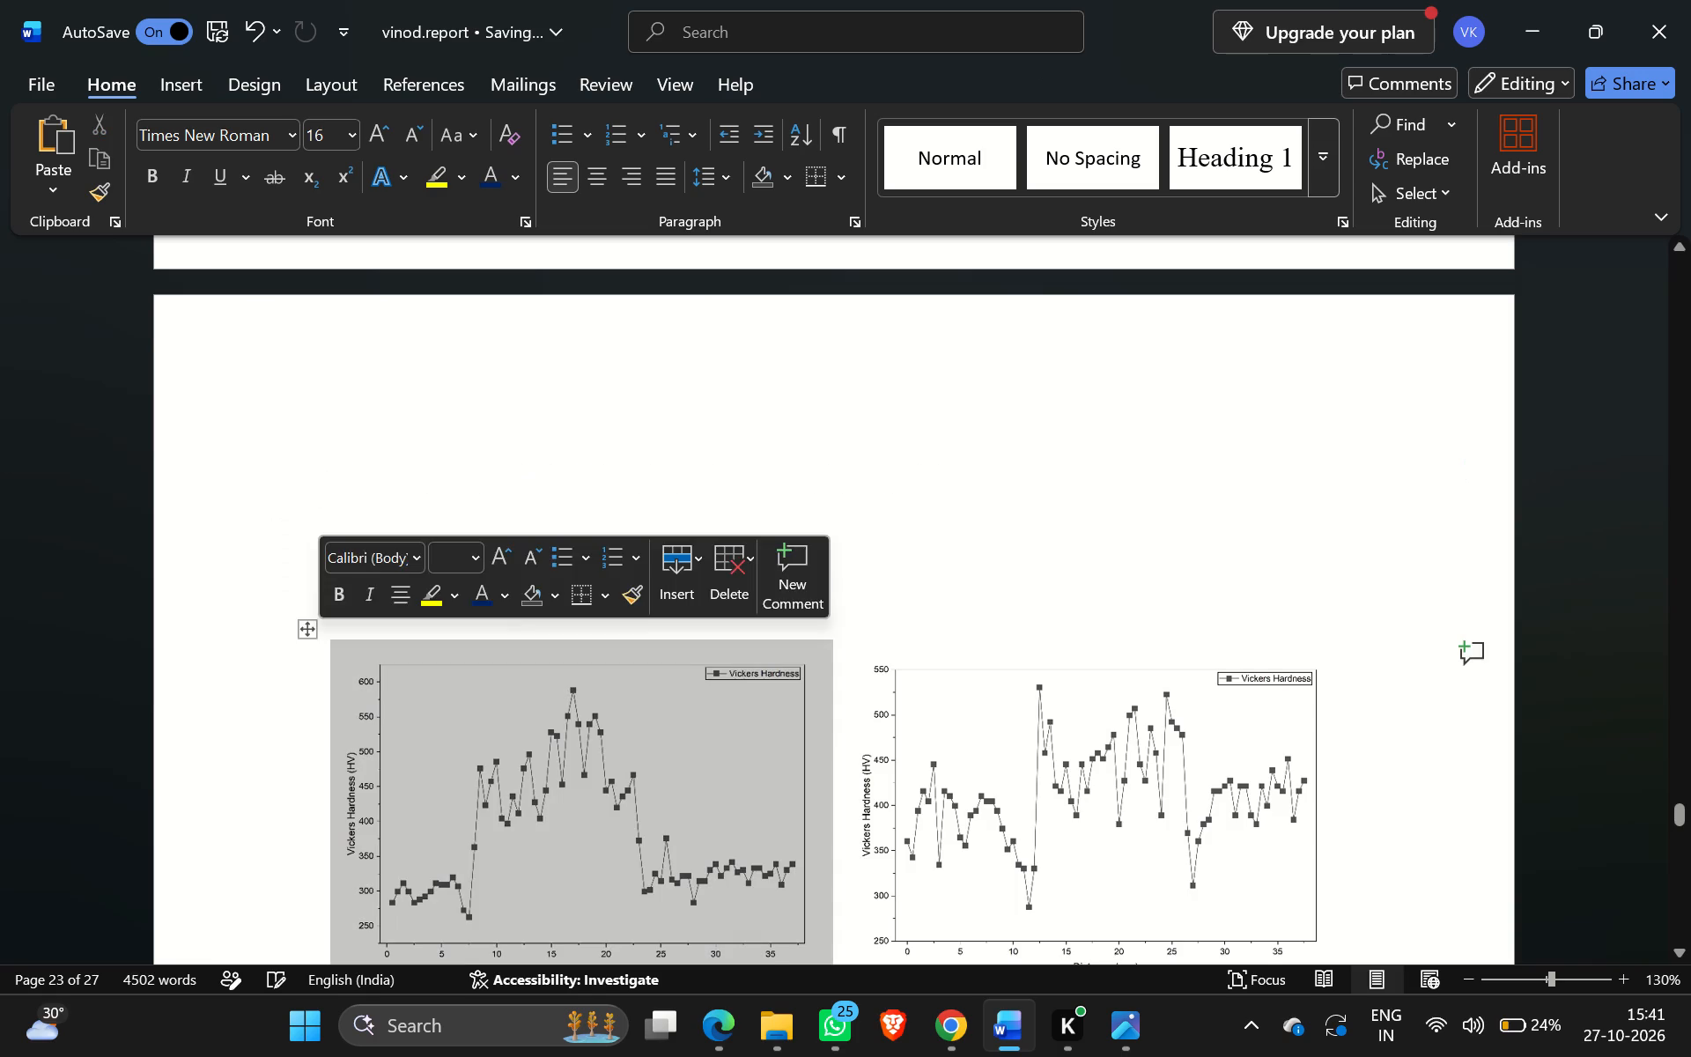
{"action": "key", "text": "Up"}
{"action": "key", "text": "Up"}
{"action": "key", "text": "Up"}
{"action": "key", "text": "Down"}
{"action": "key", "text": "Down"}
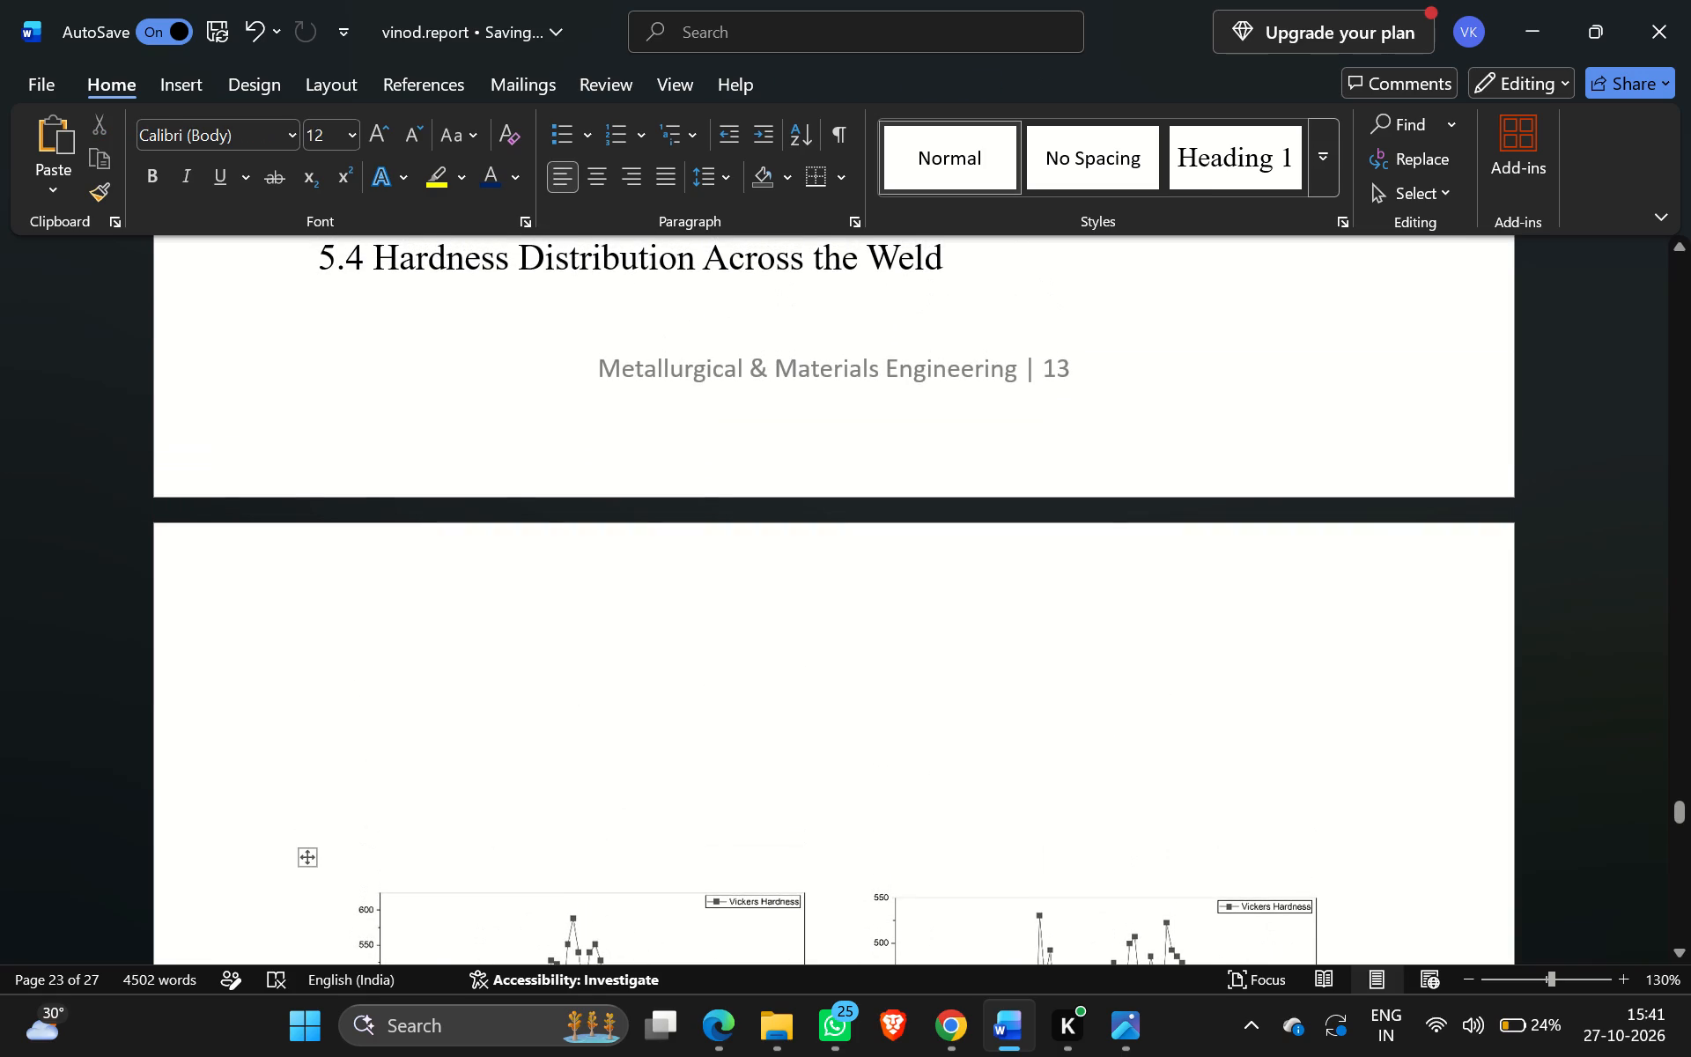
{"action": "key", "text": "BackSpace"}
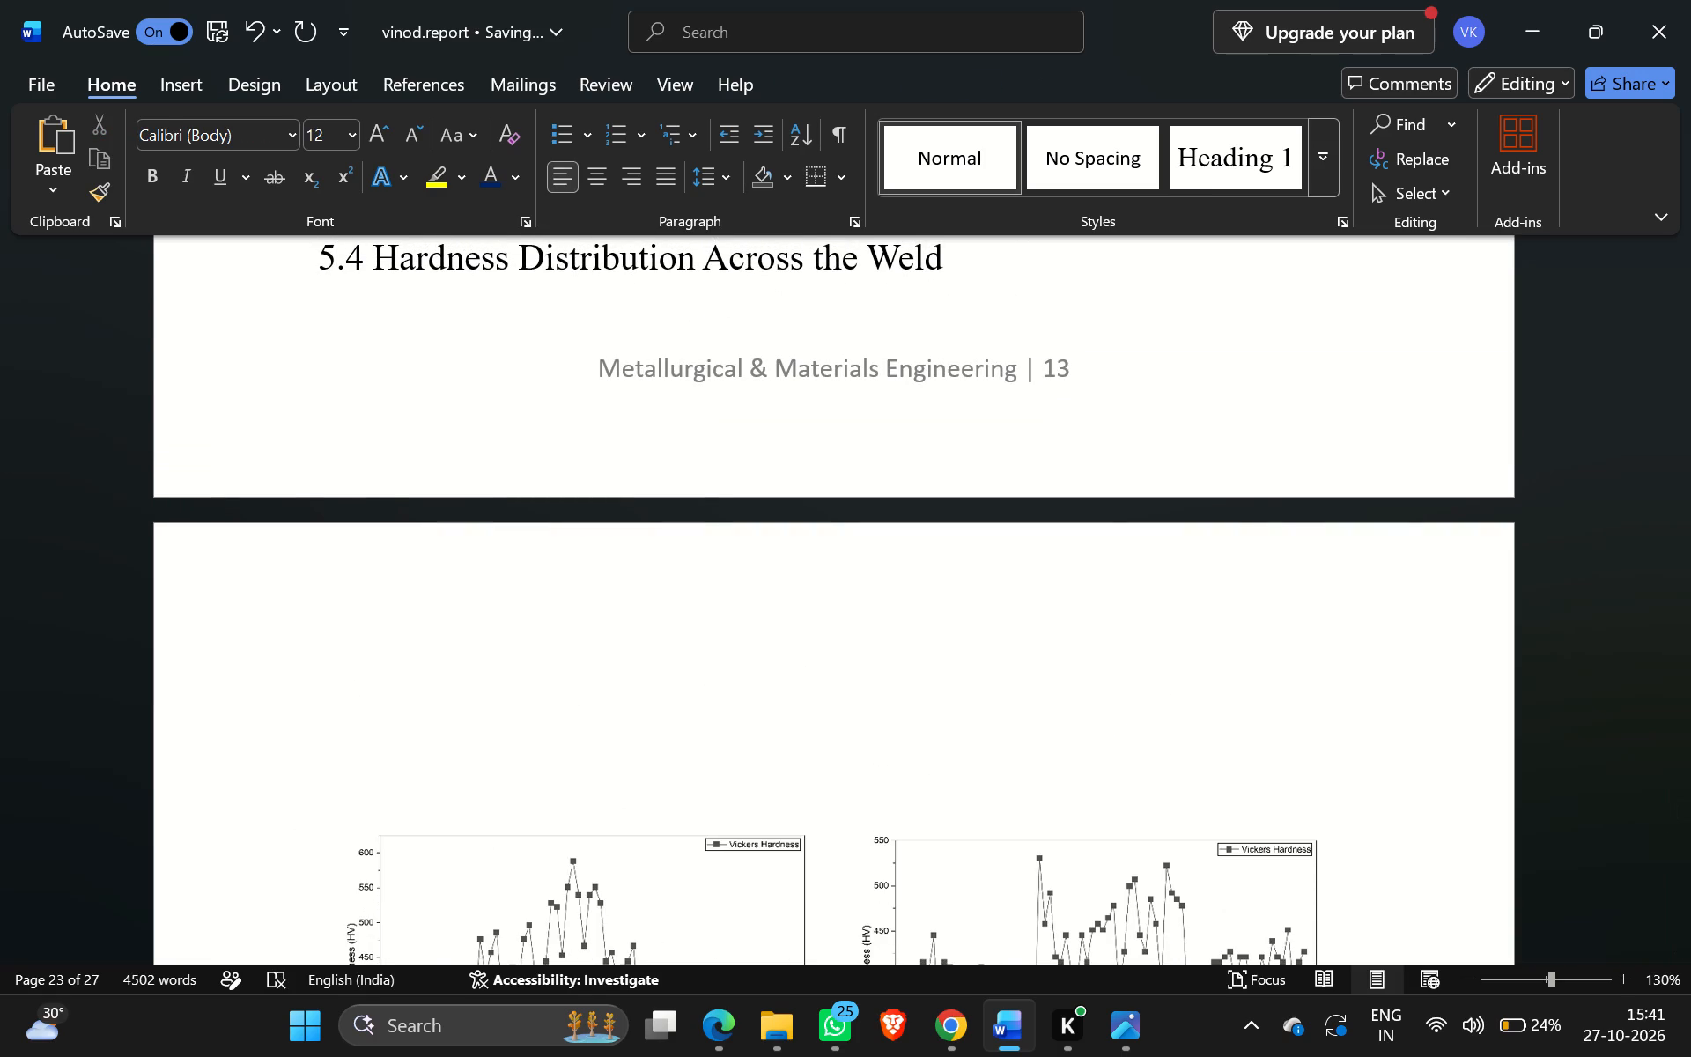
{"action": "key", "text": "BackSpace"}
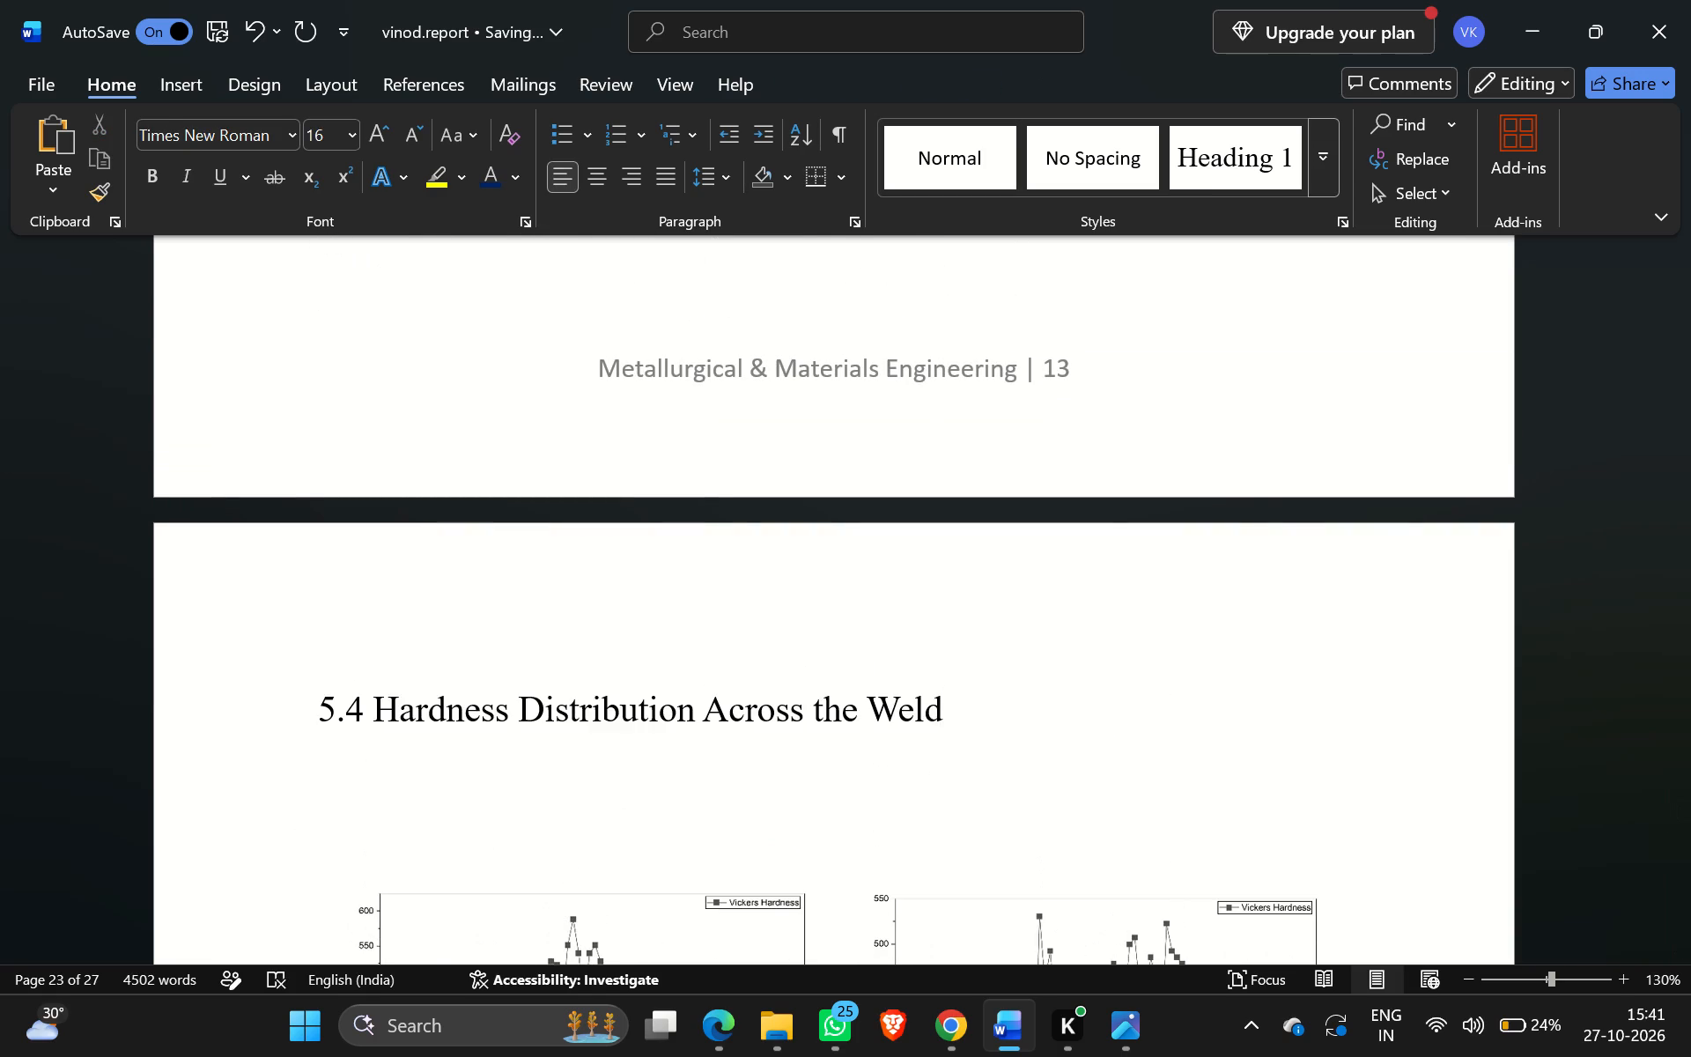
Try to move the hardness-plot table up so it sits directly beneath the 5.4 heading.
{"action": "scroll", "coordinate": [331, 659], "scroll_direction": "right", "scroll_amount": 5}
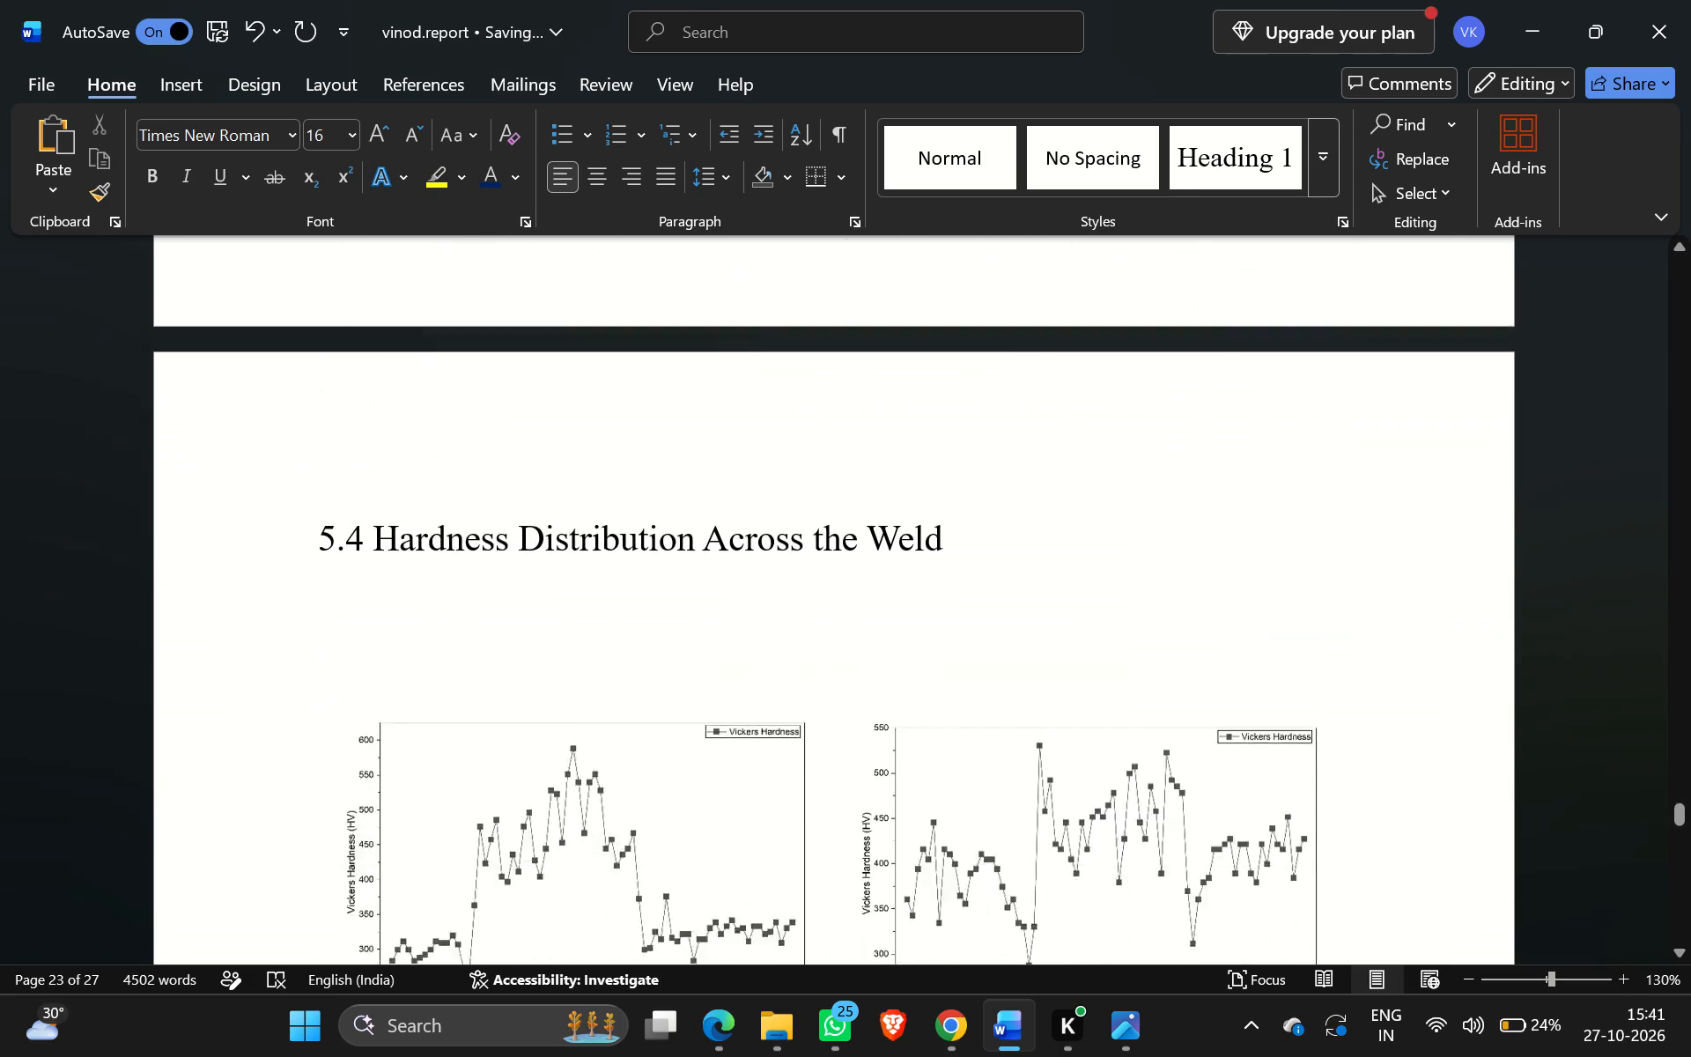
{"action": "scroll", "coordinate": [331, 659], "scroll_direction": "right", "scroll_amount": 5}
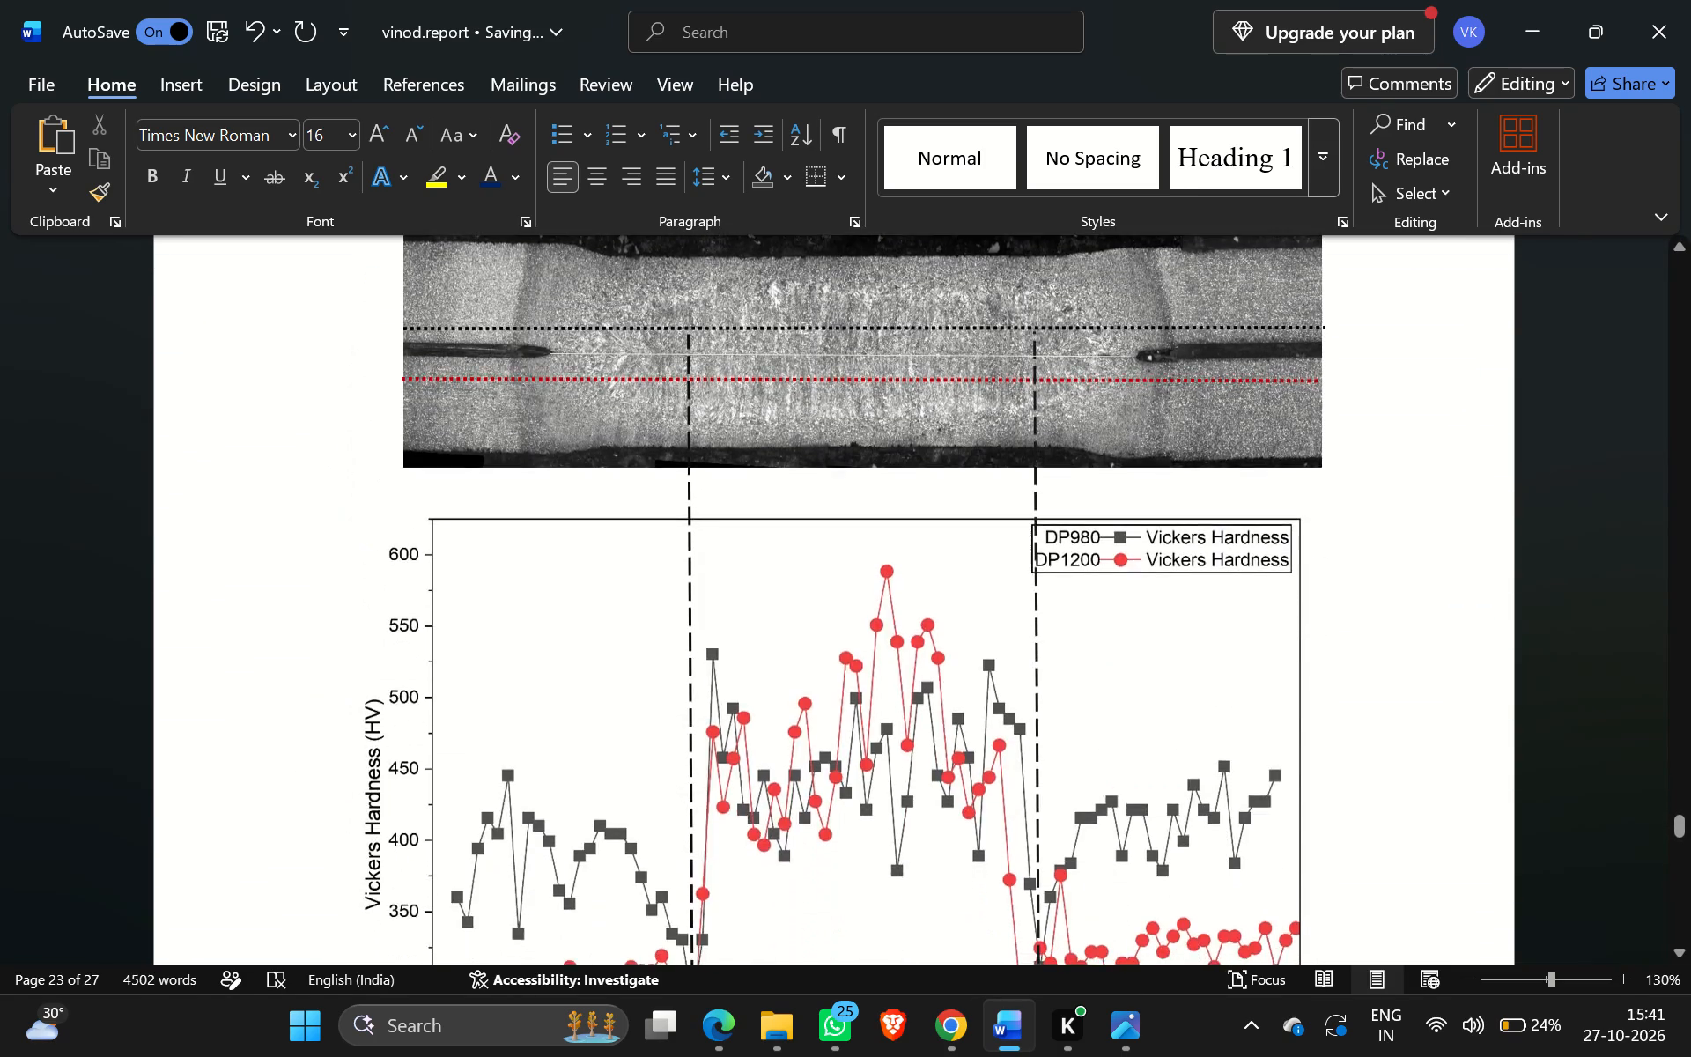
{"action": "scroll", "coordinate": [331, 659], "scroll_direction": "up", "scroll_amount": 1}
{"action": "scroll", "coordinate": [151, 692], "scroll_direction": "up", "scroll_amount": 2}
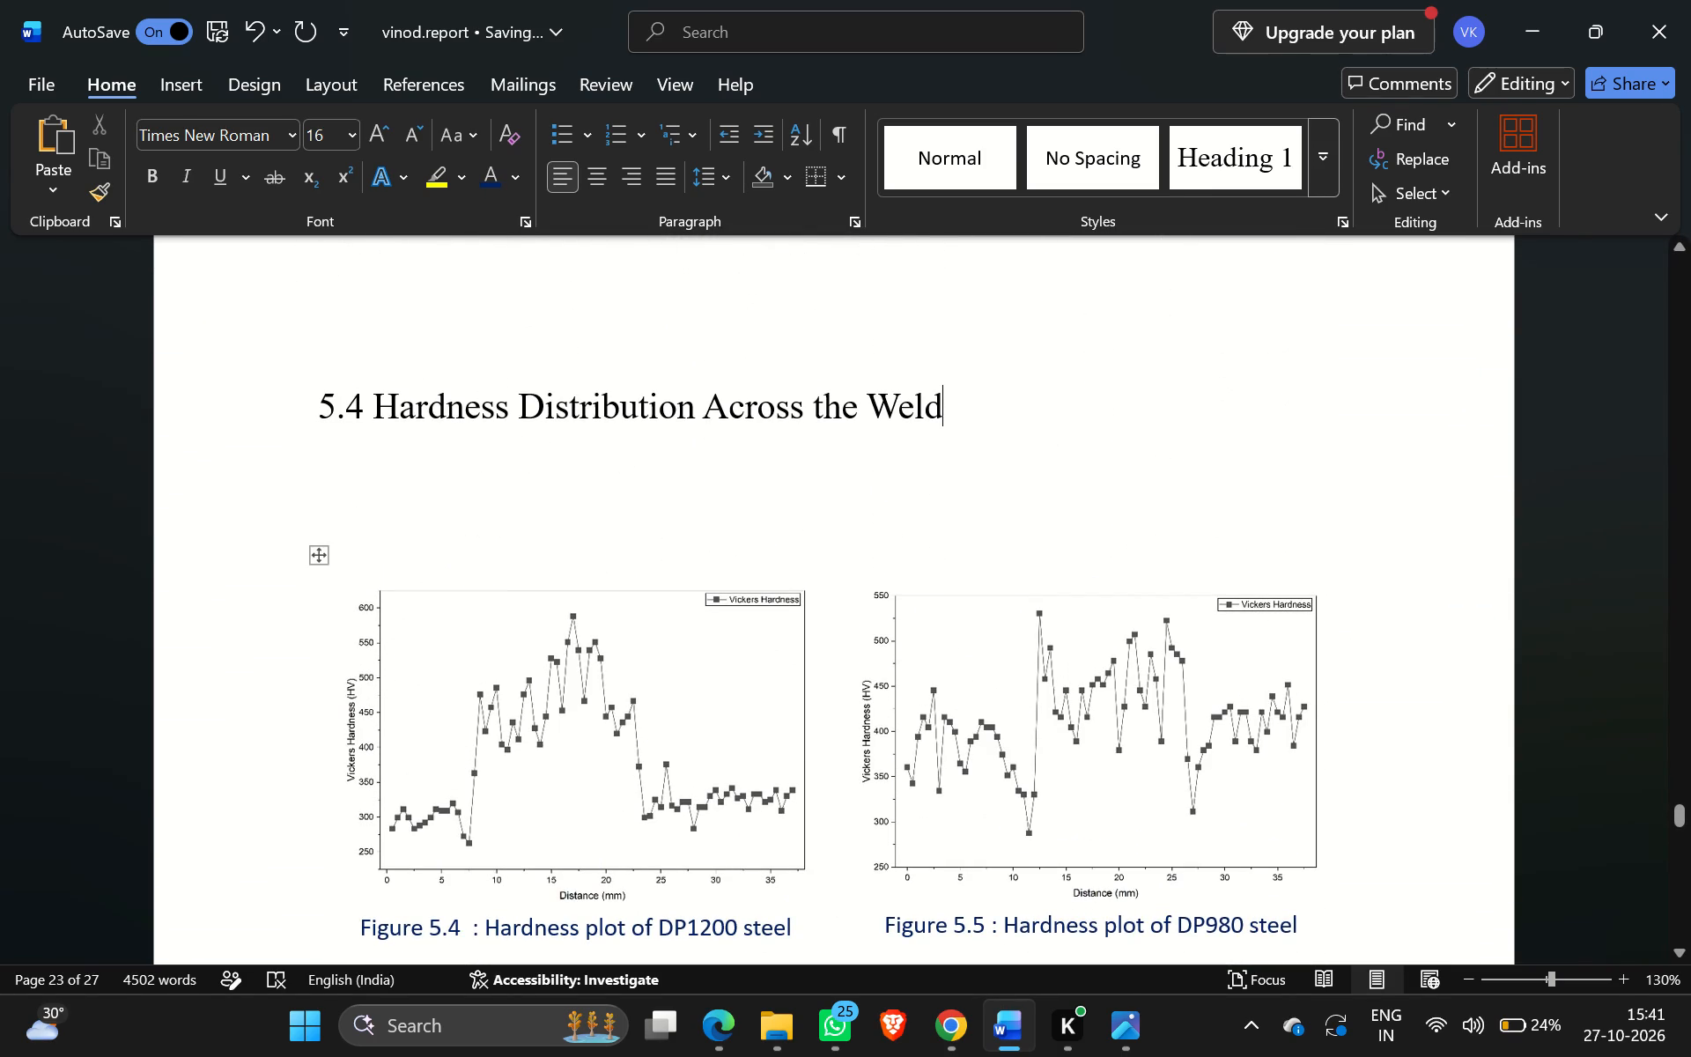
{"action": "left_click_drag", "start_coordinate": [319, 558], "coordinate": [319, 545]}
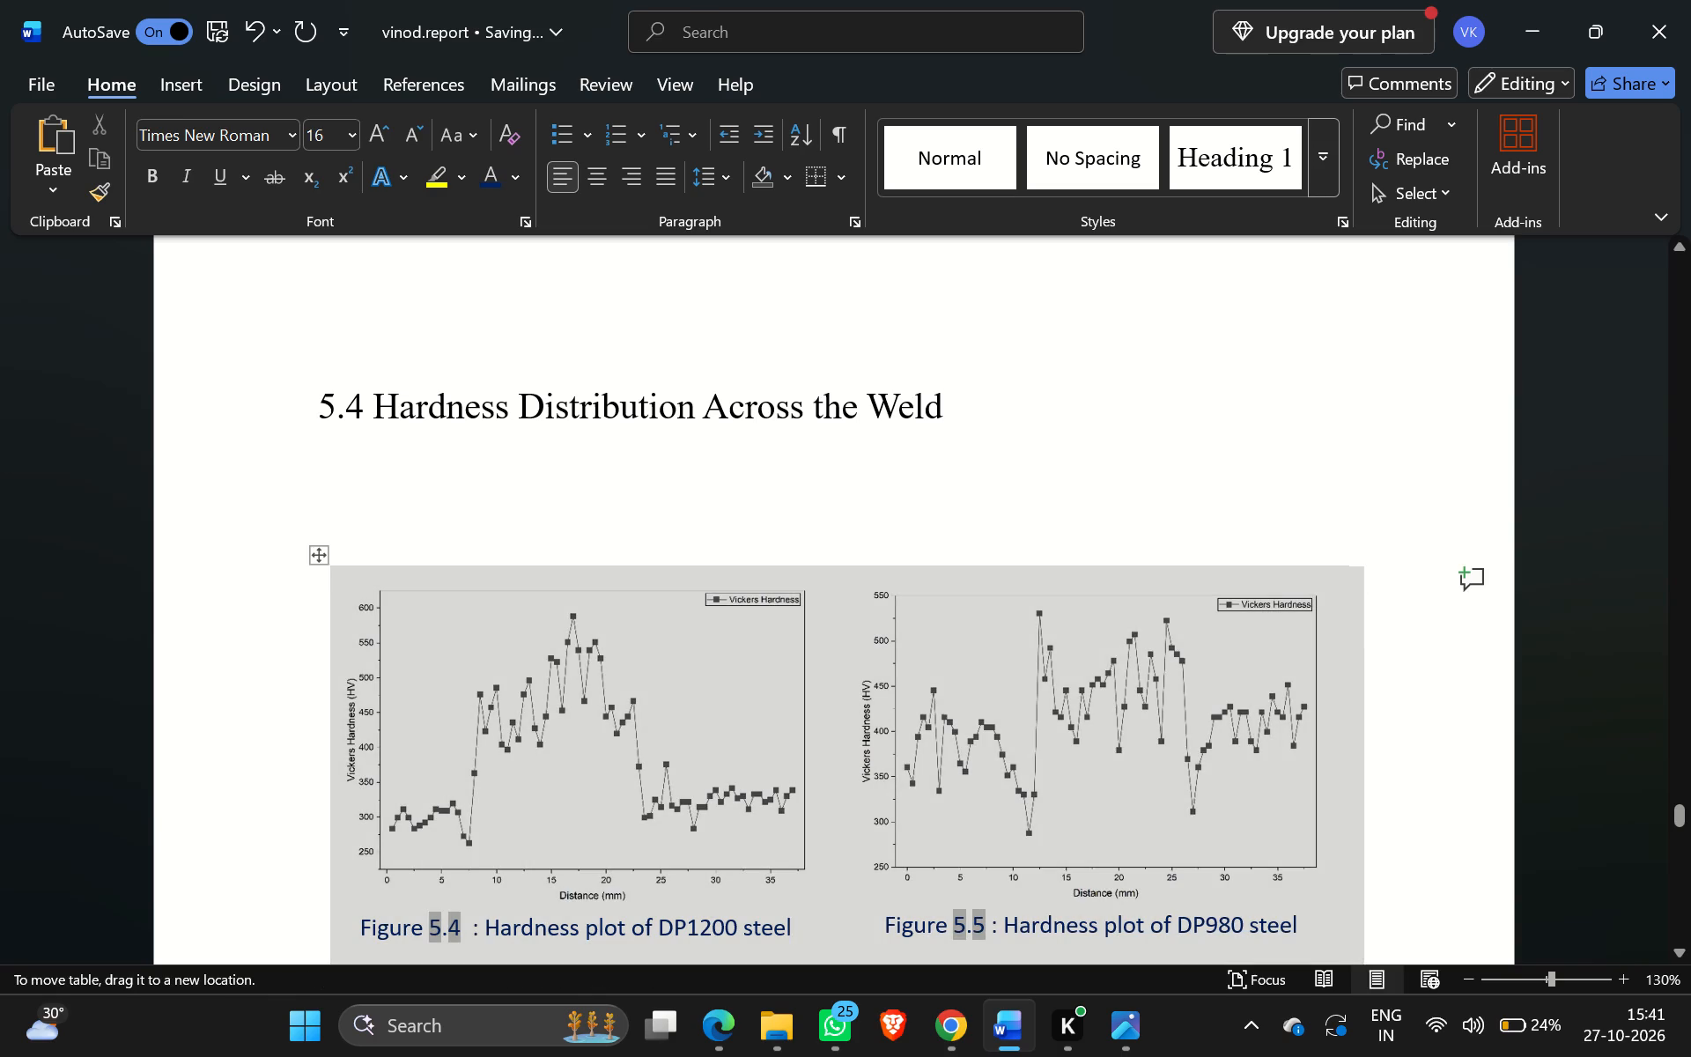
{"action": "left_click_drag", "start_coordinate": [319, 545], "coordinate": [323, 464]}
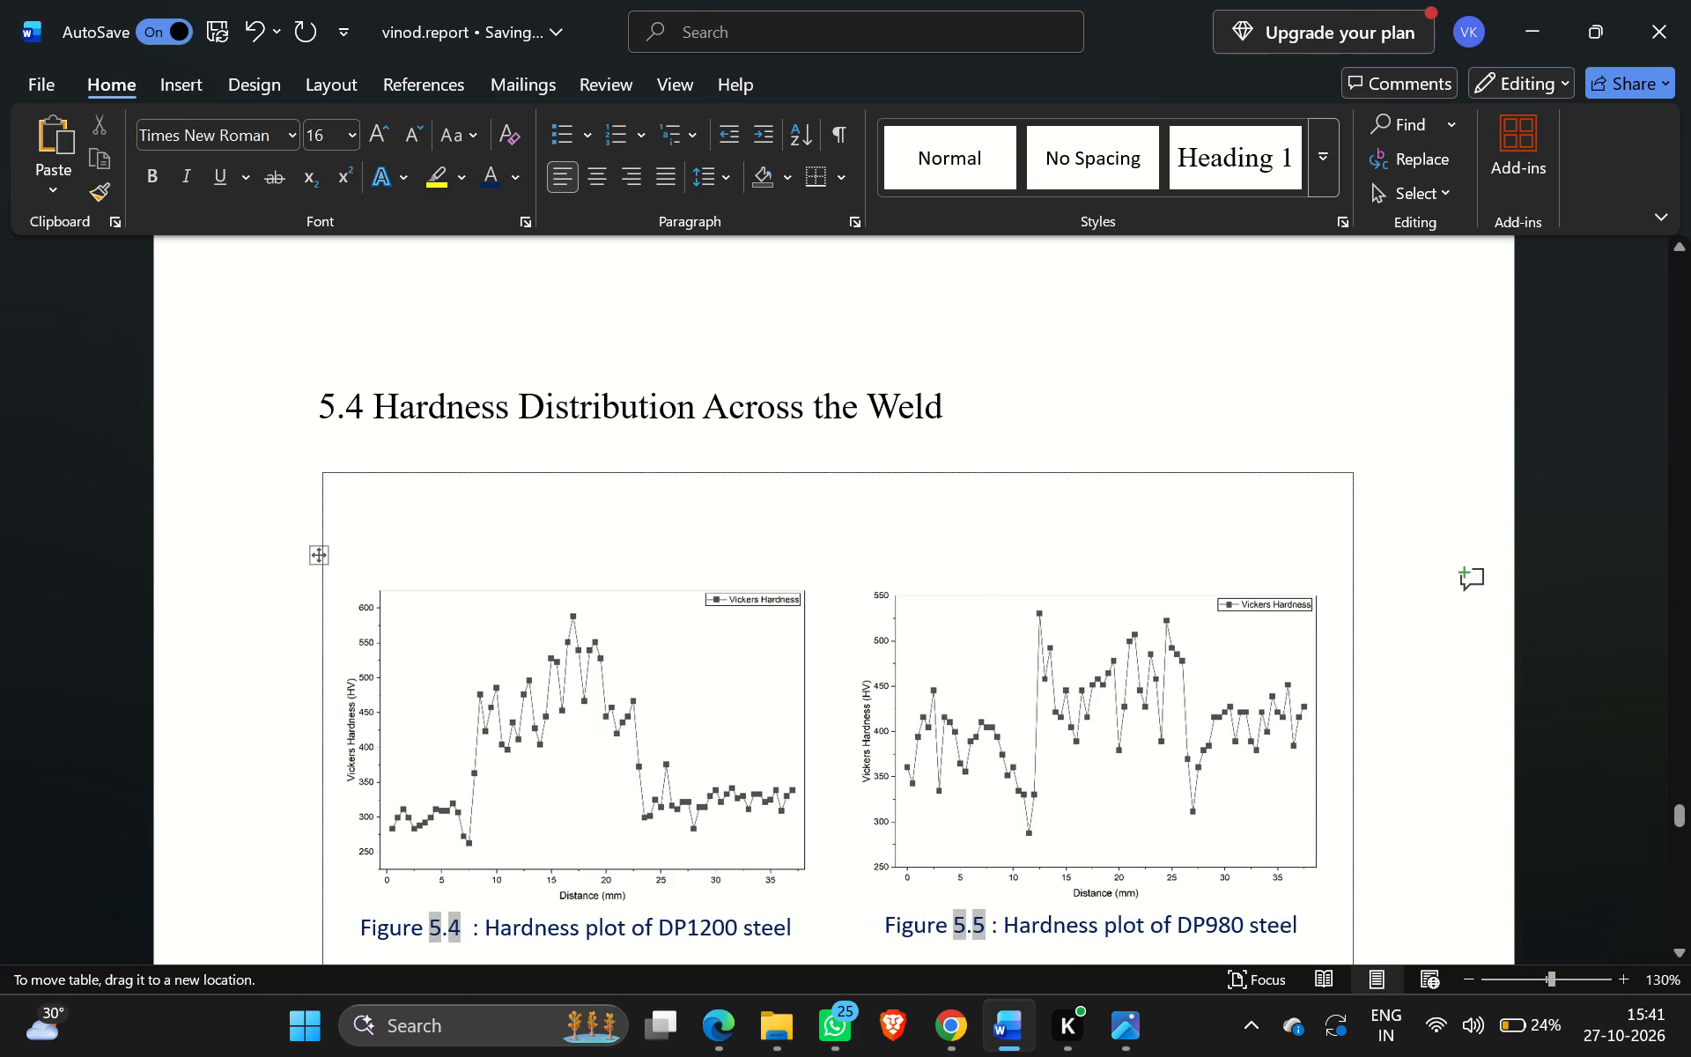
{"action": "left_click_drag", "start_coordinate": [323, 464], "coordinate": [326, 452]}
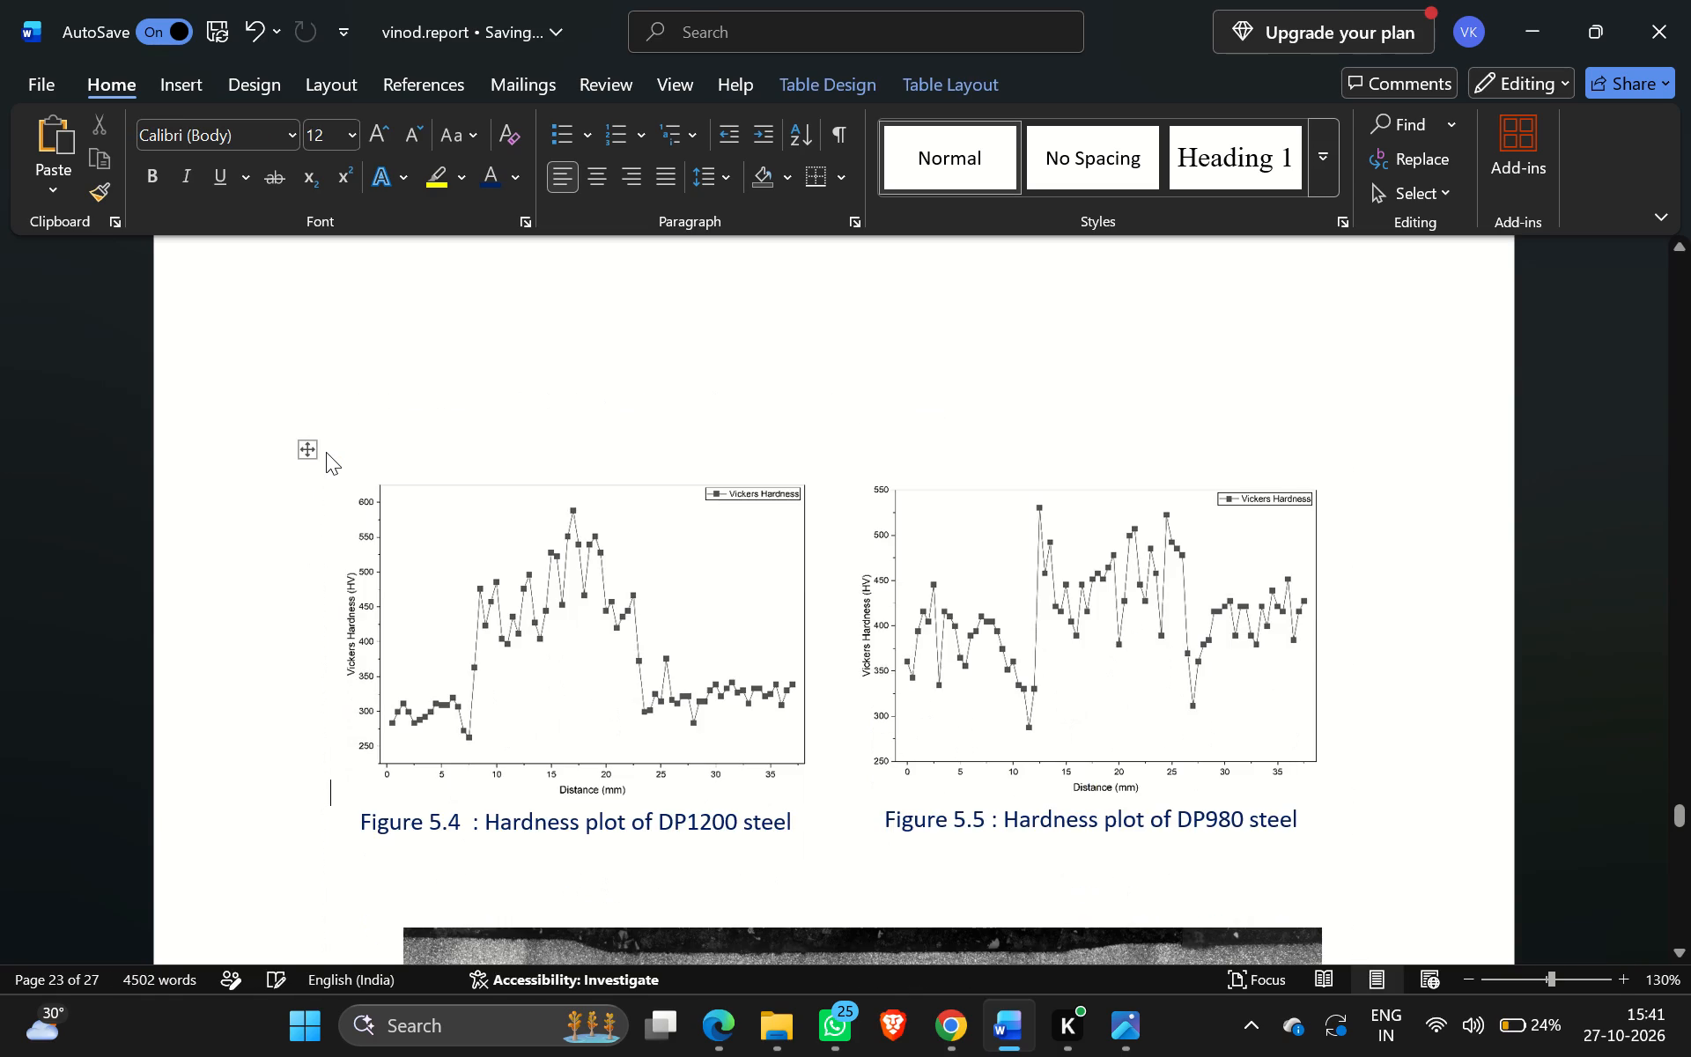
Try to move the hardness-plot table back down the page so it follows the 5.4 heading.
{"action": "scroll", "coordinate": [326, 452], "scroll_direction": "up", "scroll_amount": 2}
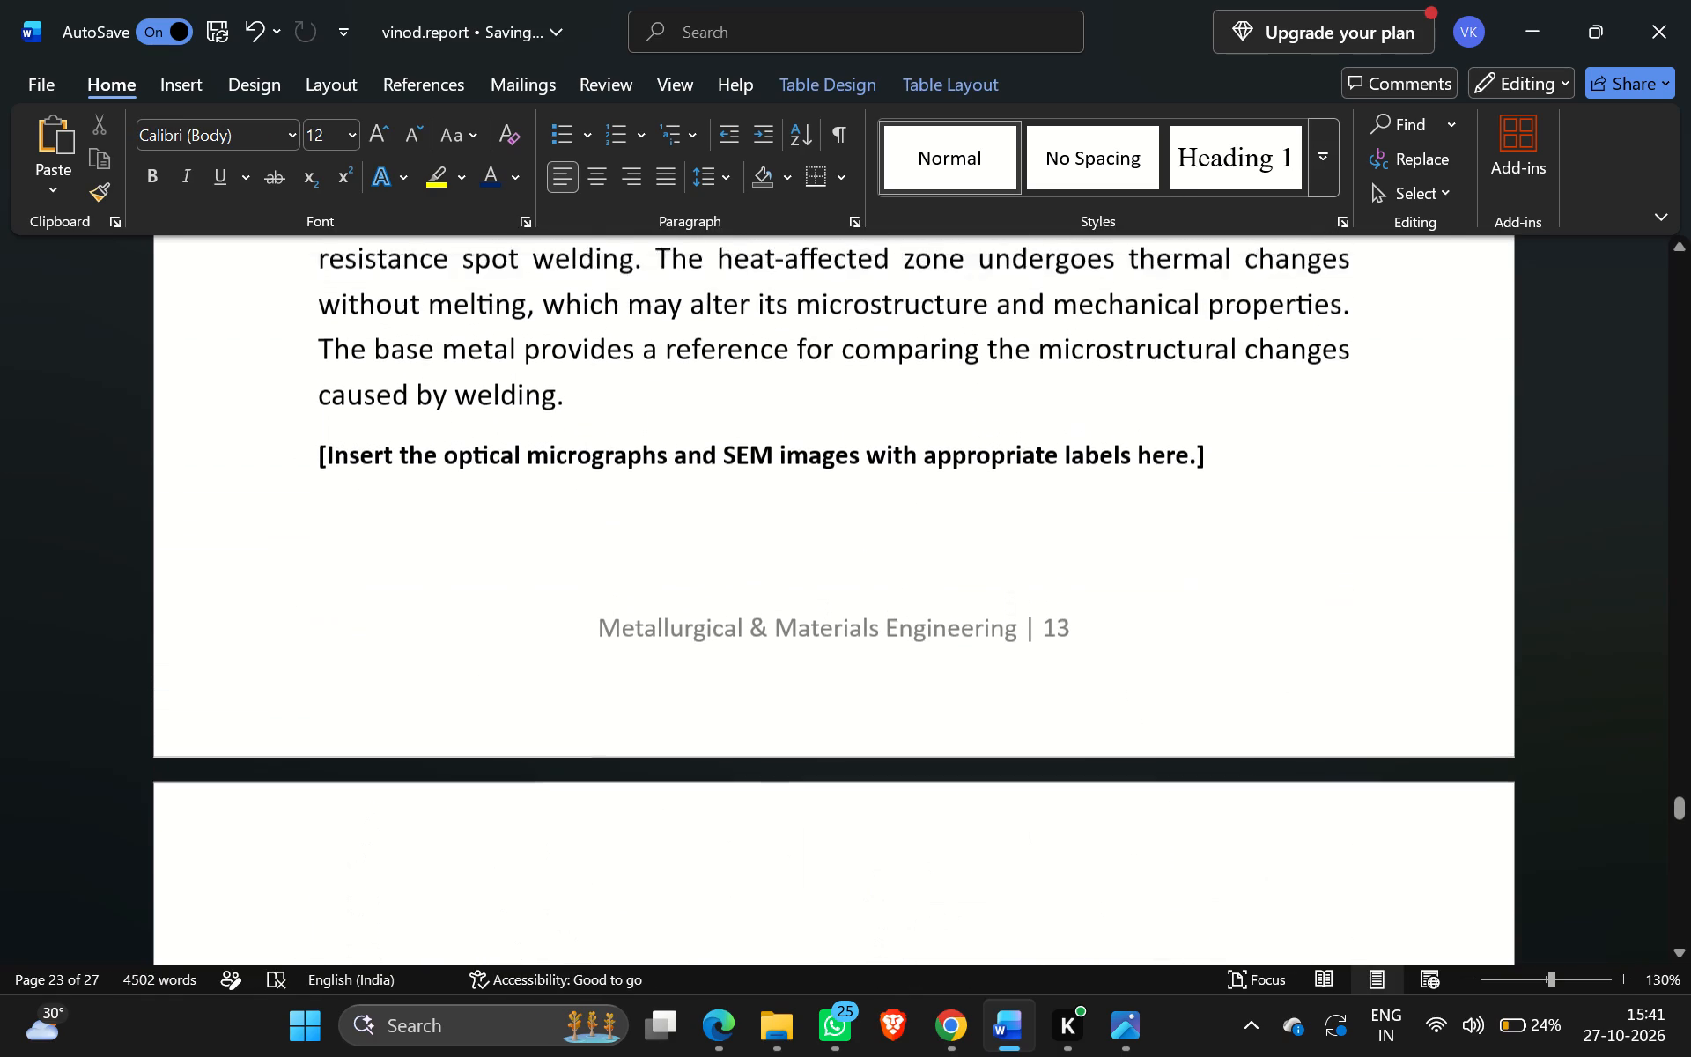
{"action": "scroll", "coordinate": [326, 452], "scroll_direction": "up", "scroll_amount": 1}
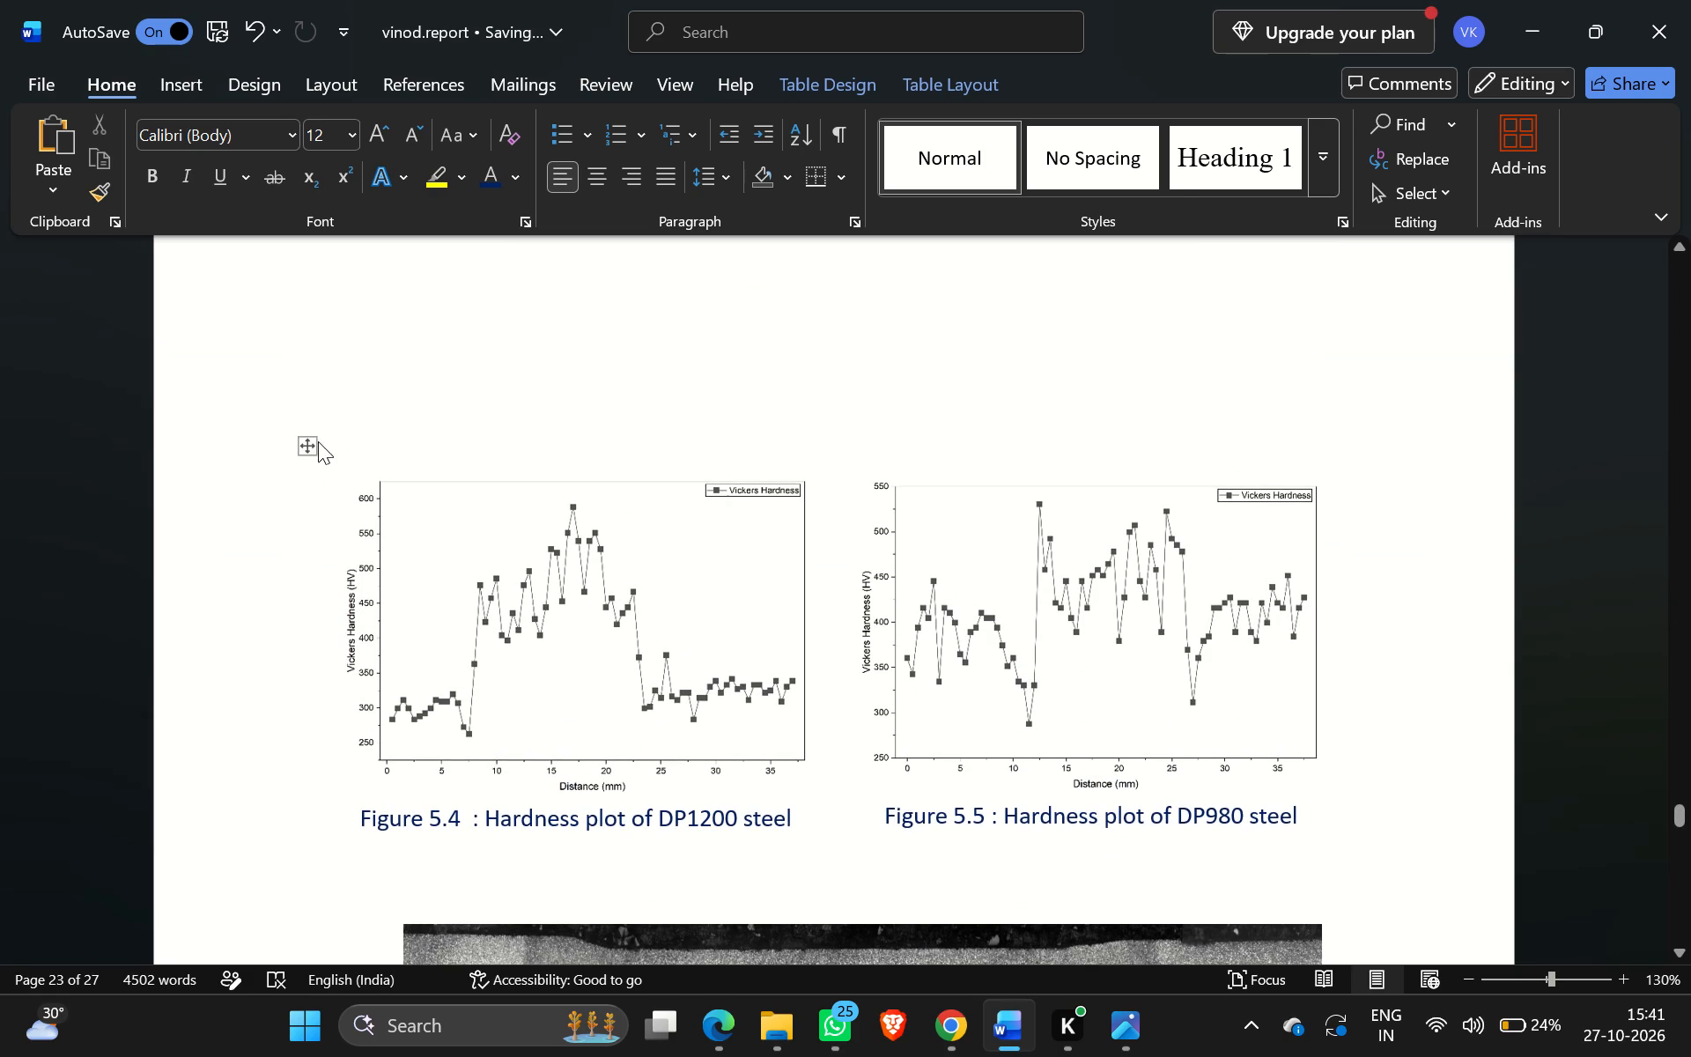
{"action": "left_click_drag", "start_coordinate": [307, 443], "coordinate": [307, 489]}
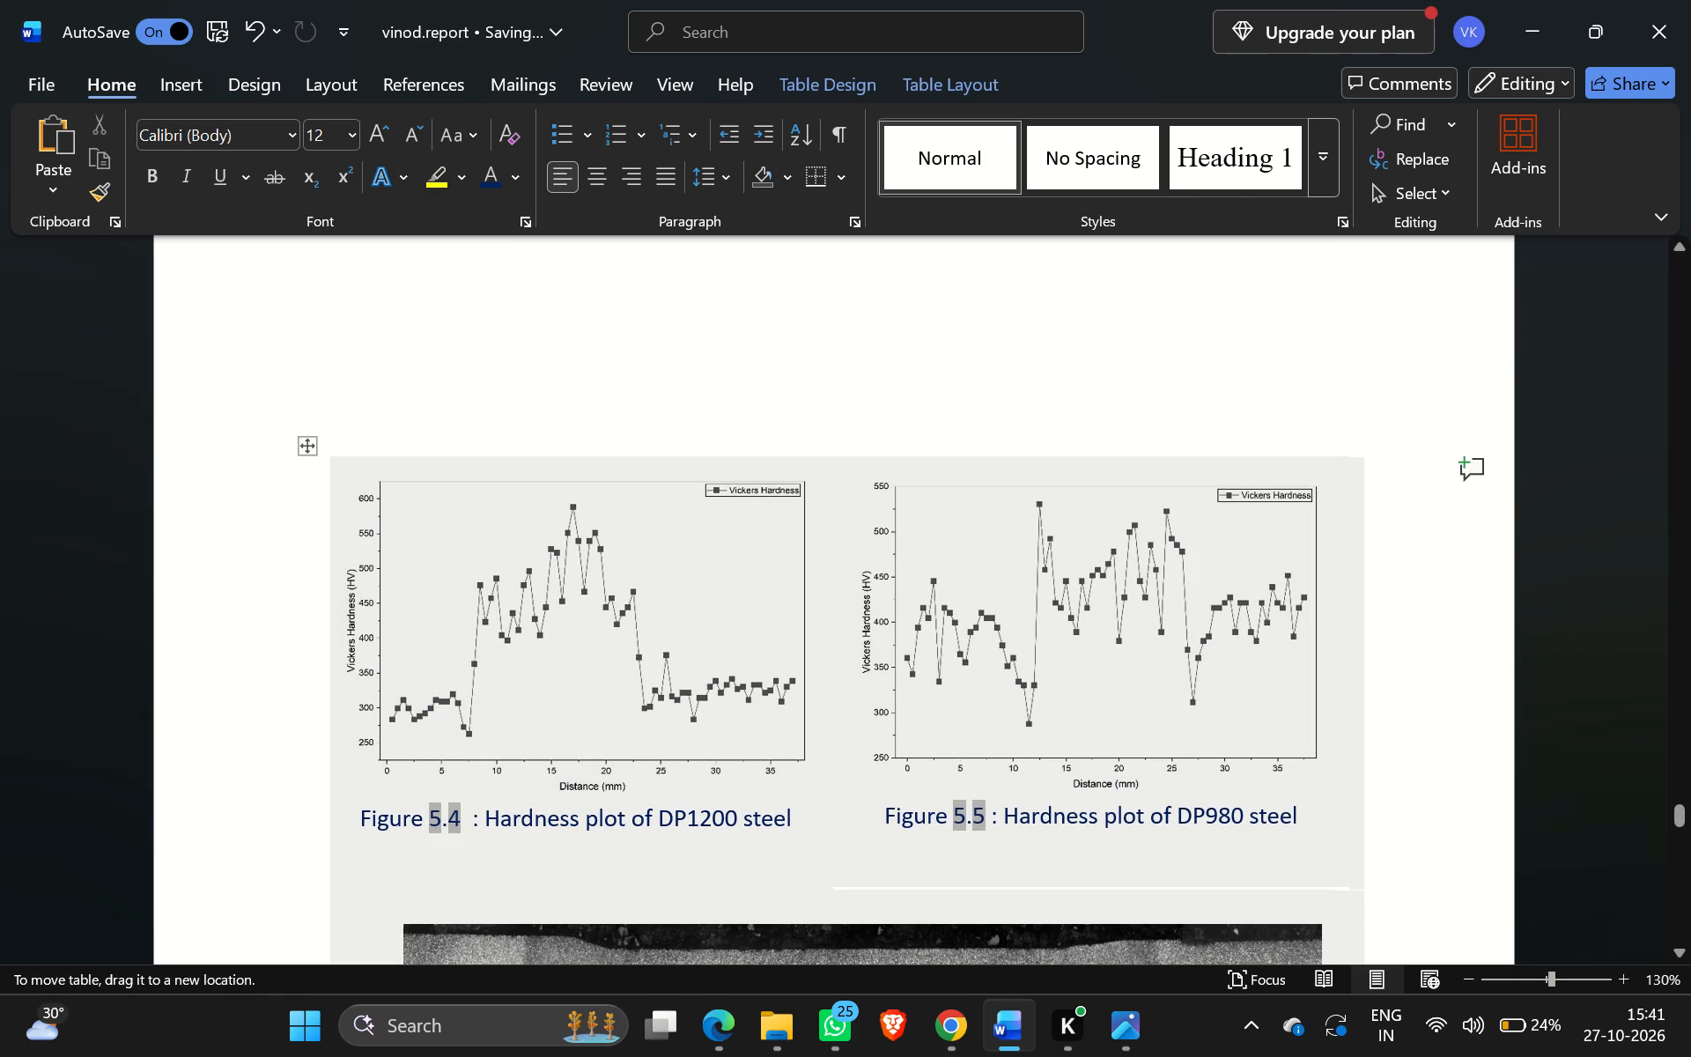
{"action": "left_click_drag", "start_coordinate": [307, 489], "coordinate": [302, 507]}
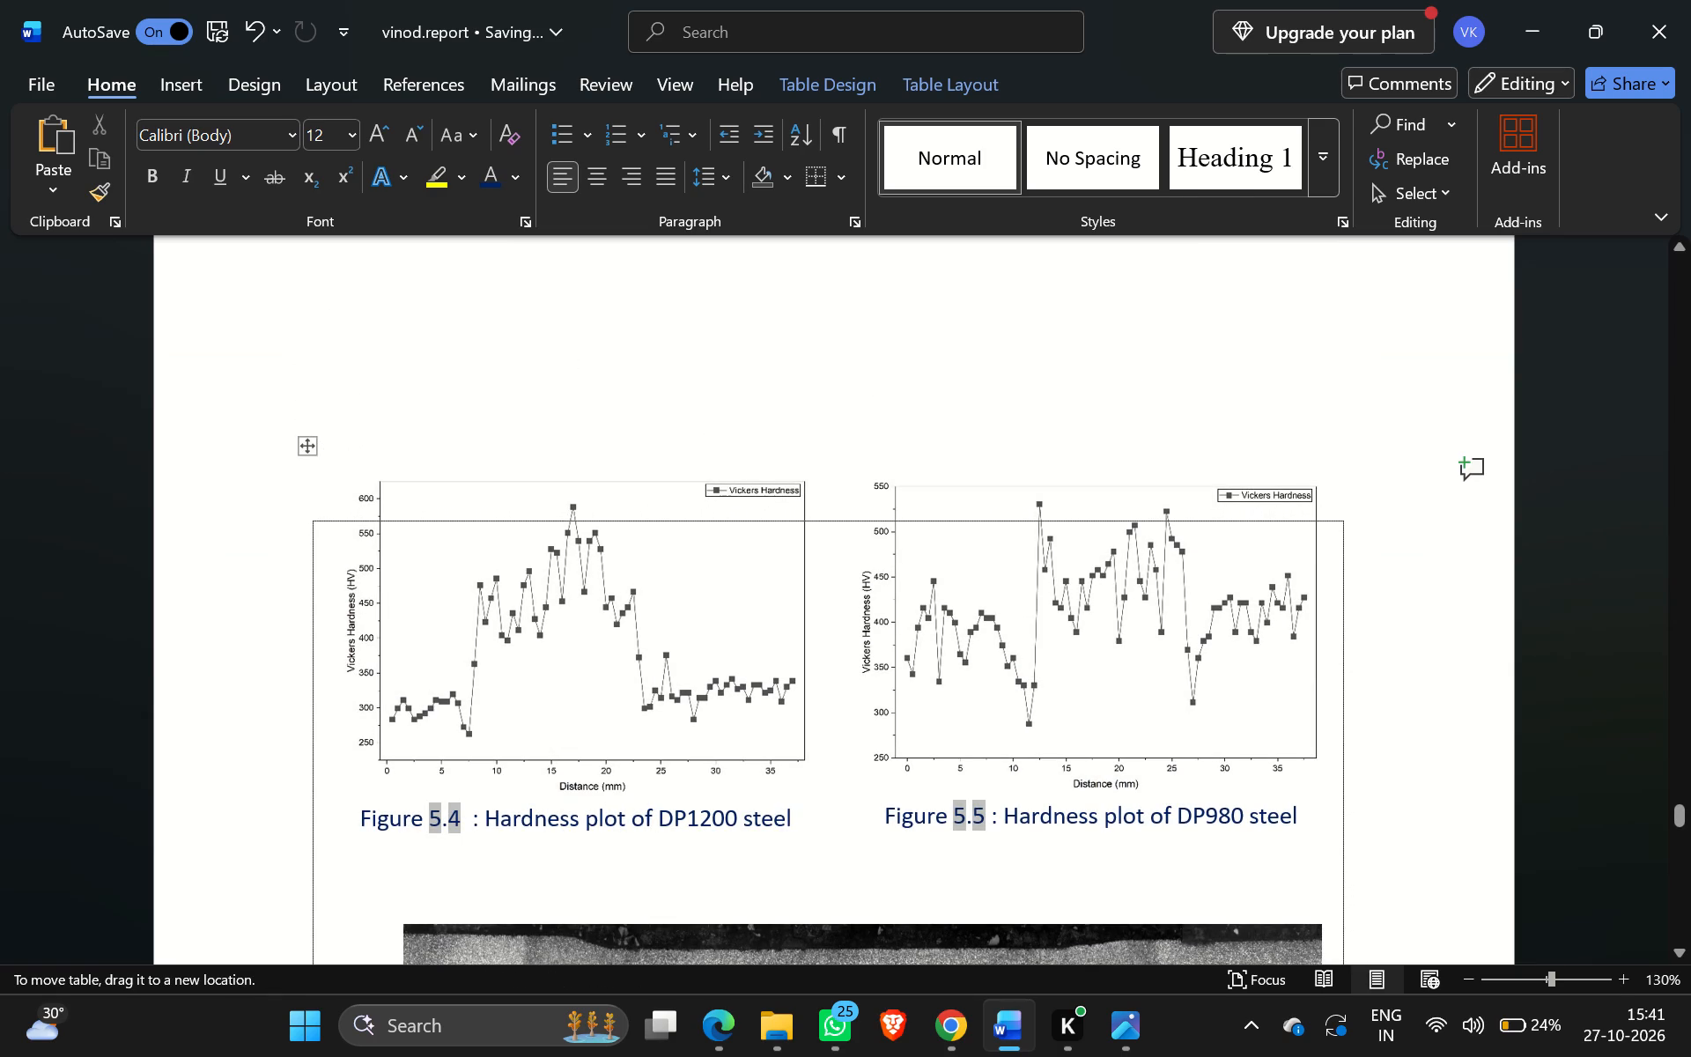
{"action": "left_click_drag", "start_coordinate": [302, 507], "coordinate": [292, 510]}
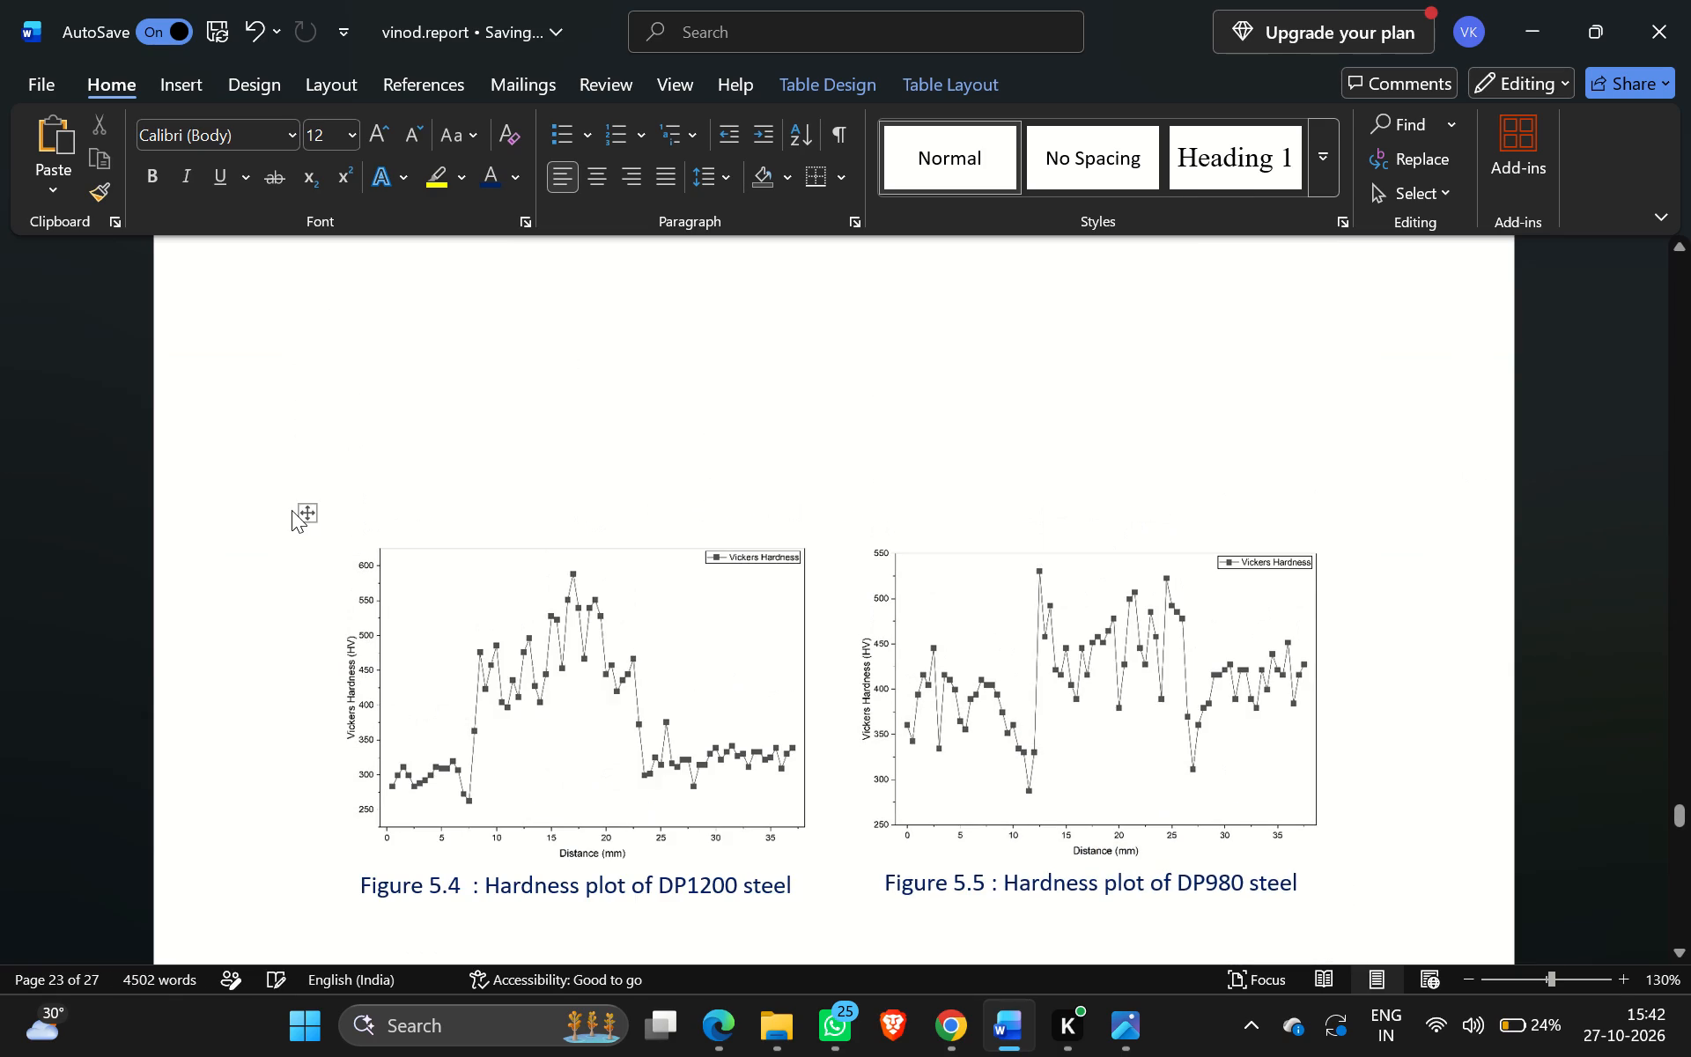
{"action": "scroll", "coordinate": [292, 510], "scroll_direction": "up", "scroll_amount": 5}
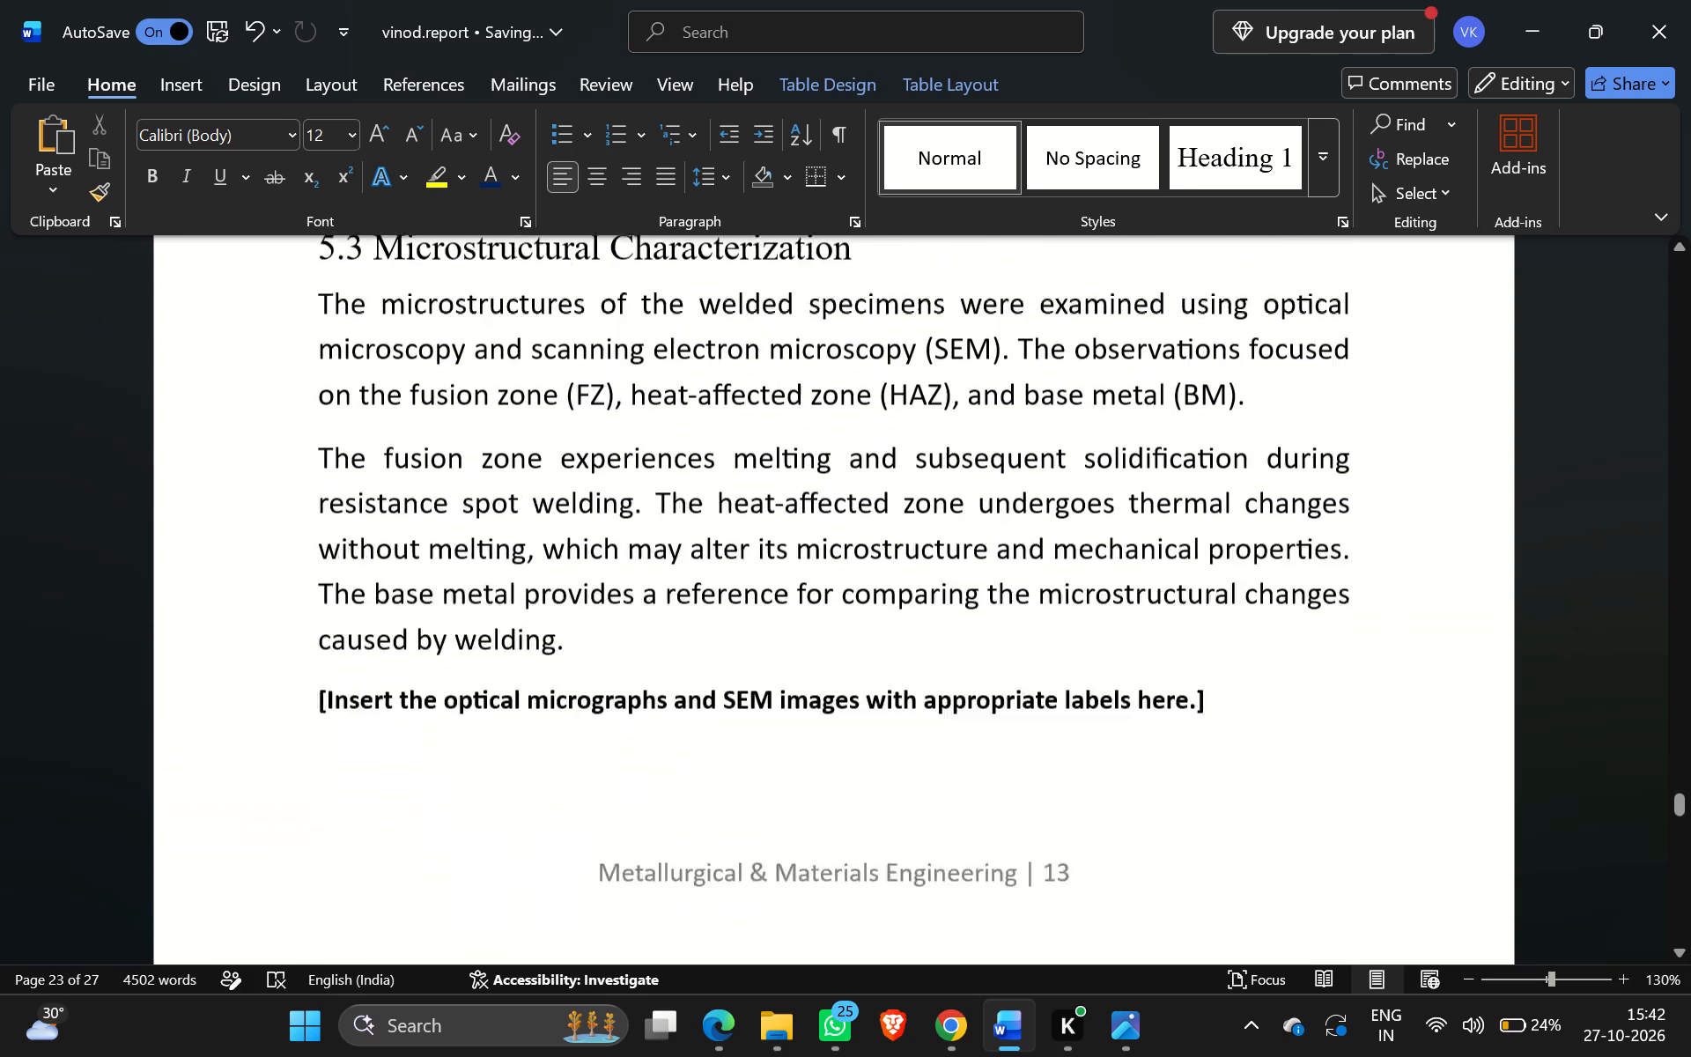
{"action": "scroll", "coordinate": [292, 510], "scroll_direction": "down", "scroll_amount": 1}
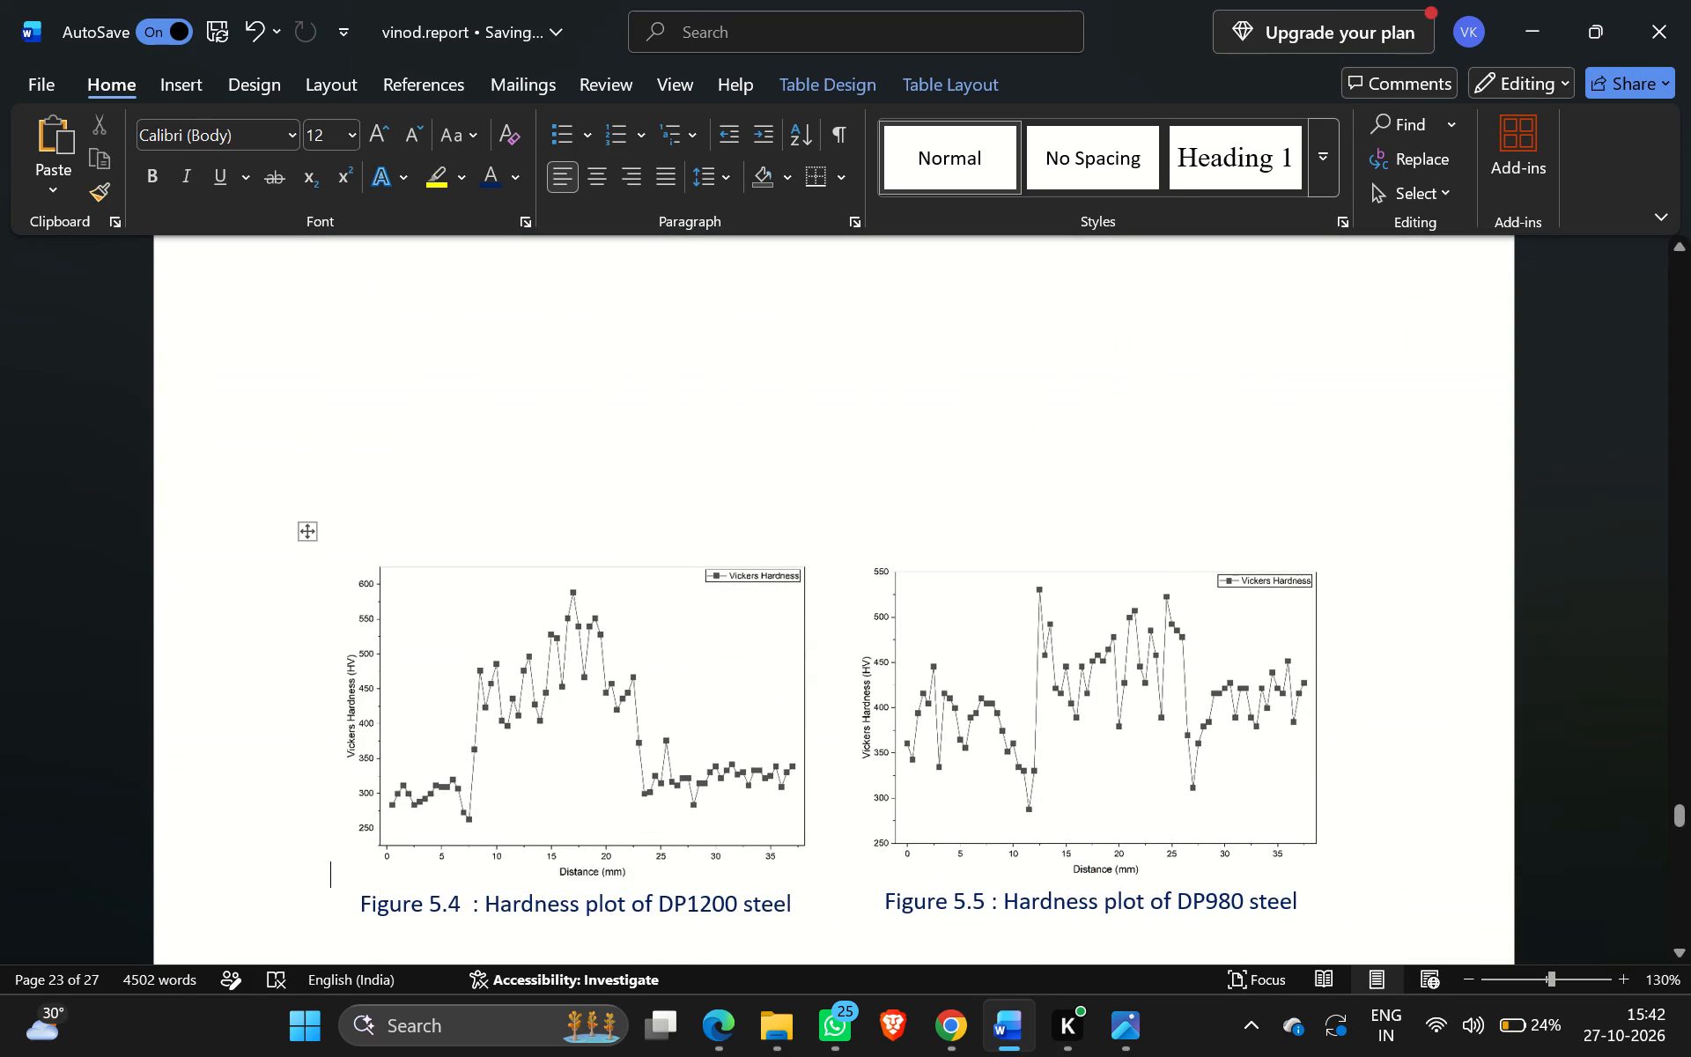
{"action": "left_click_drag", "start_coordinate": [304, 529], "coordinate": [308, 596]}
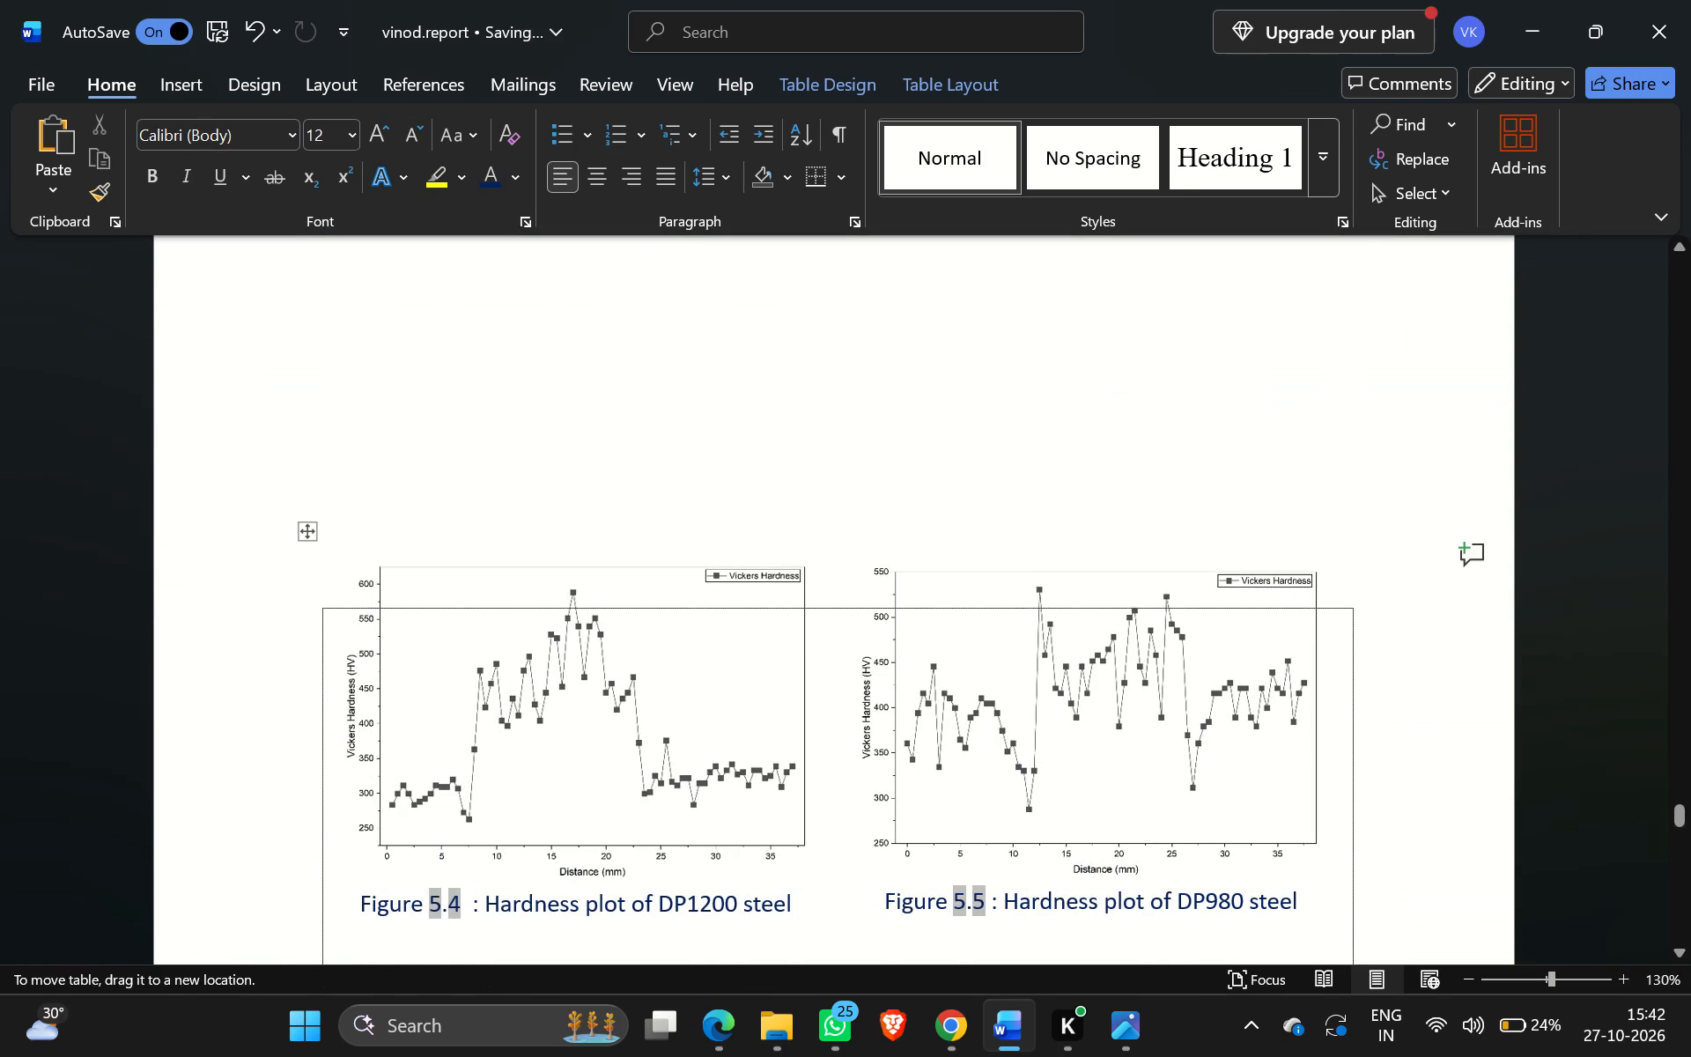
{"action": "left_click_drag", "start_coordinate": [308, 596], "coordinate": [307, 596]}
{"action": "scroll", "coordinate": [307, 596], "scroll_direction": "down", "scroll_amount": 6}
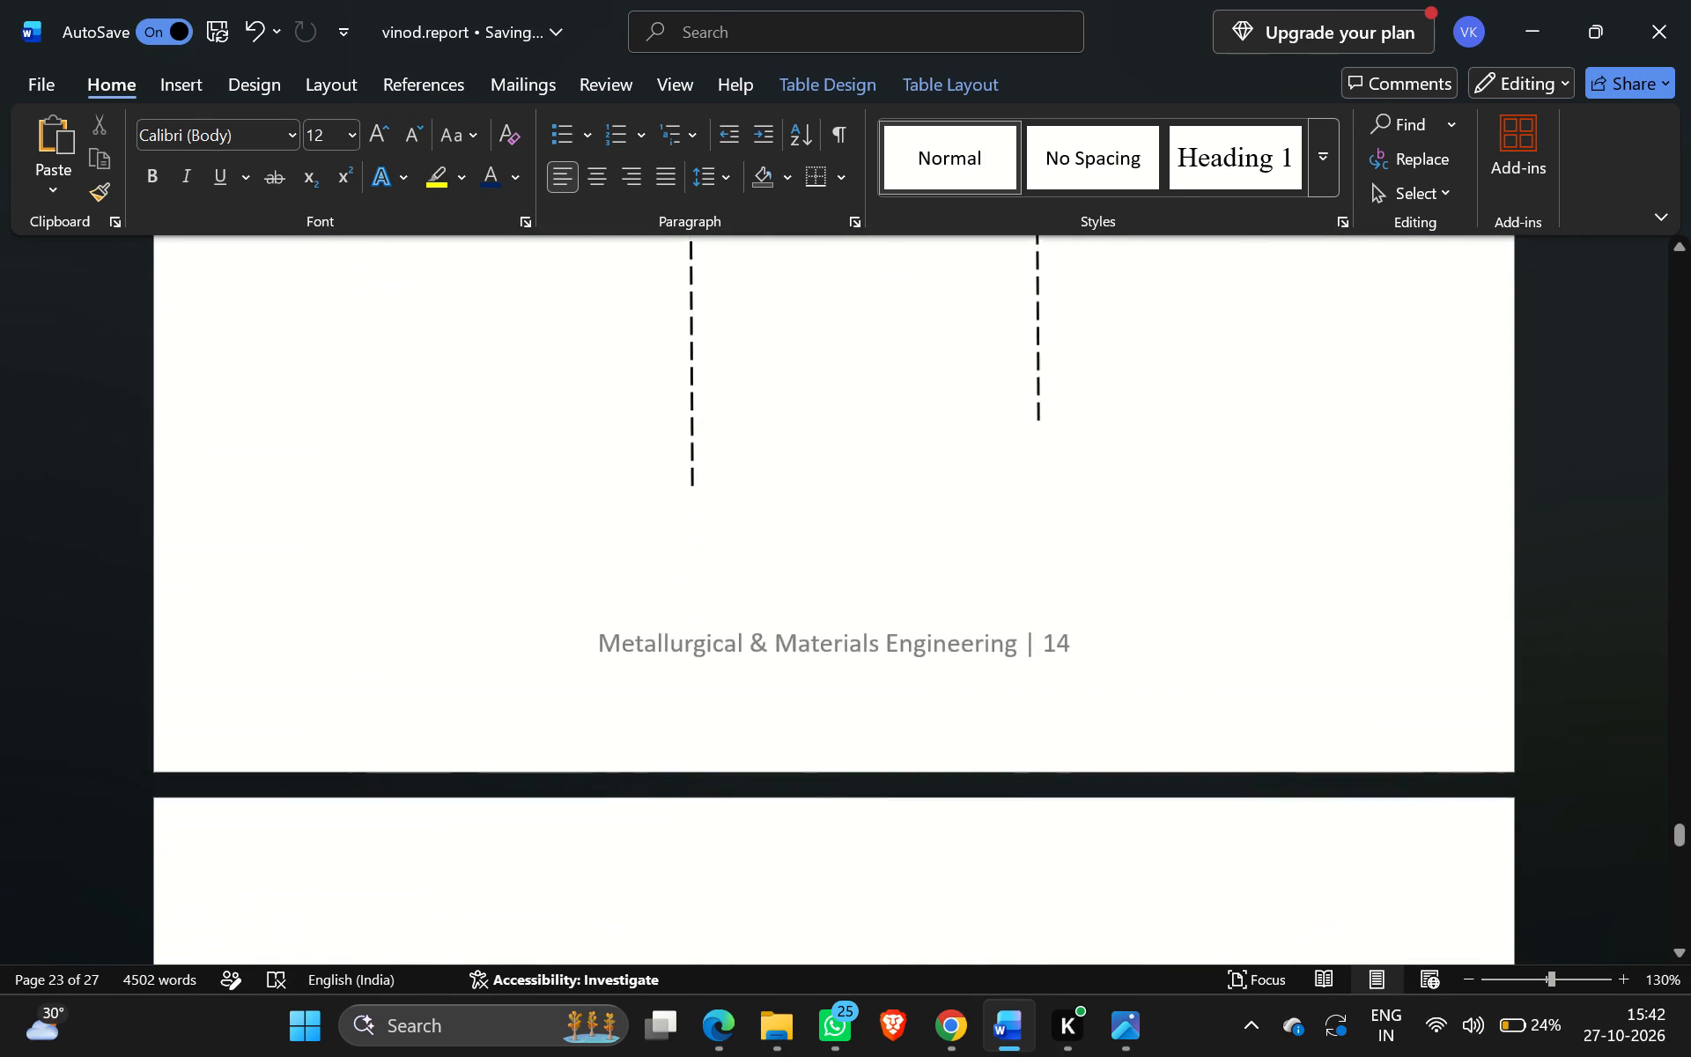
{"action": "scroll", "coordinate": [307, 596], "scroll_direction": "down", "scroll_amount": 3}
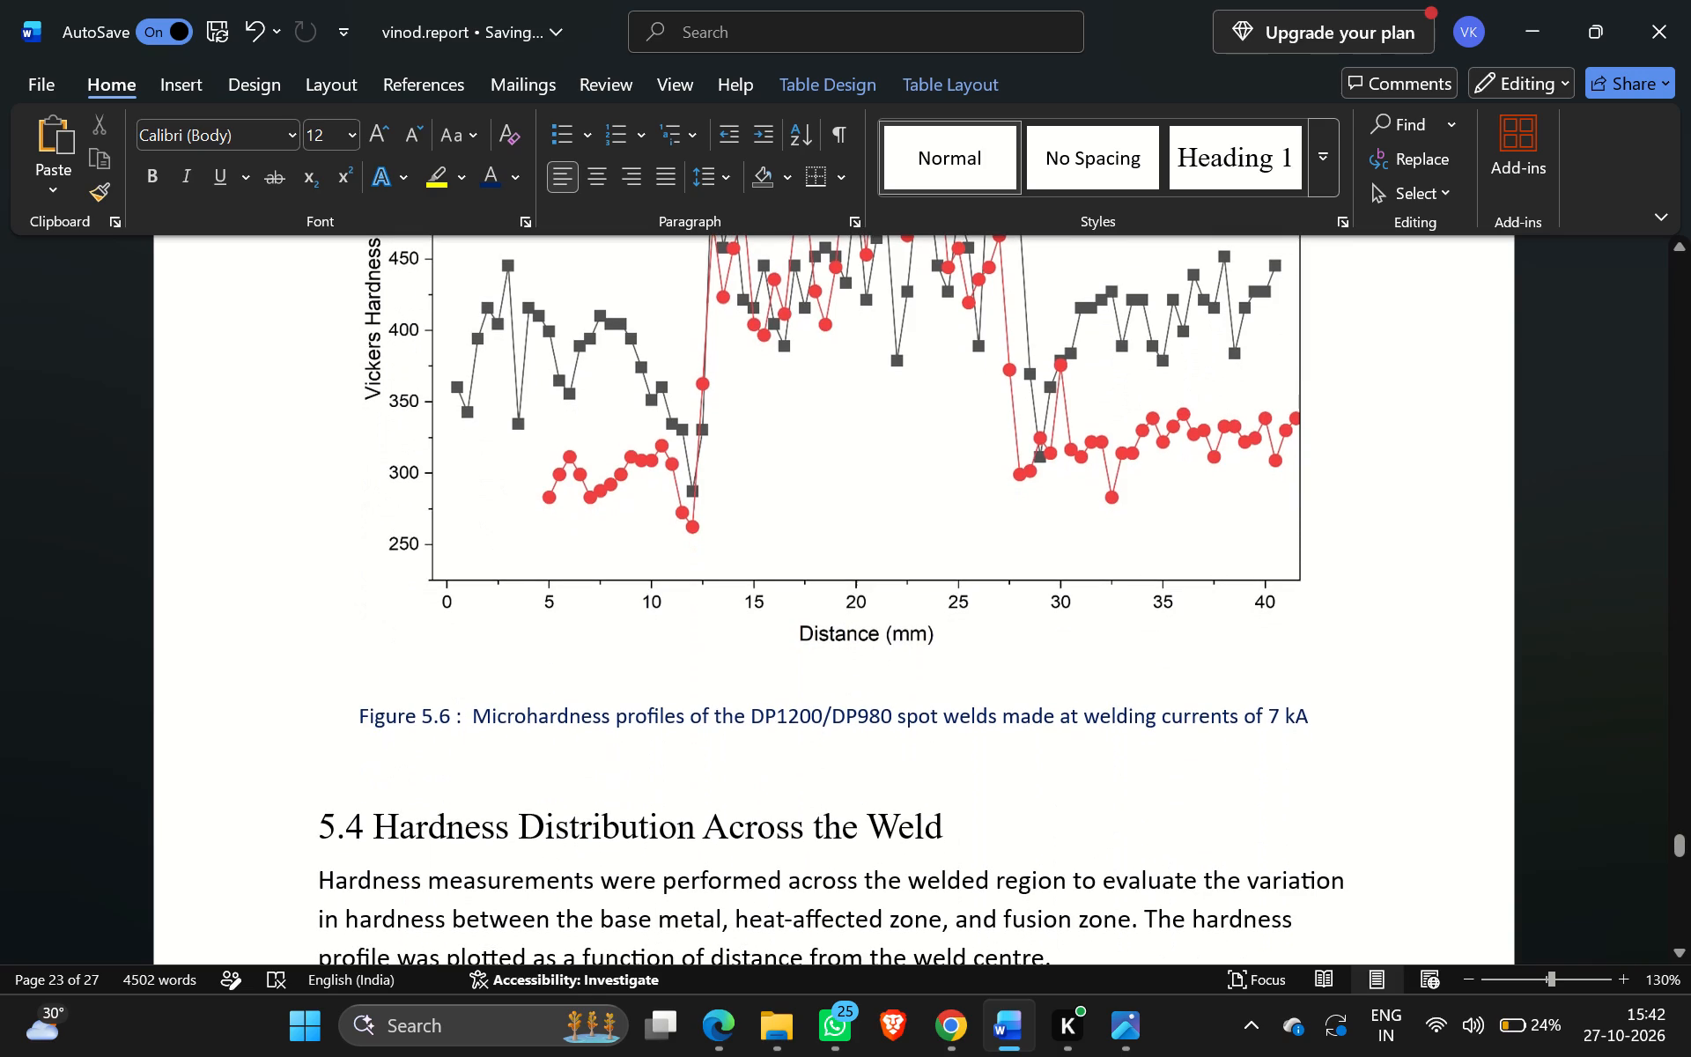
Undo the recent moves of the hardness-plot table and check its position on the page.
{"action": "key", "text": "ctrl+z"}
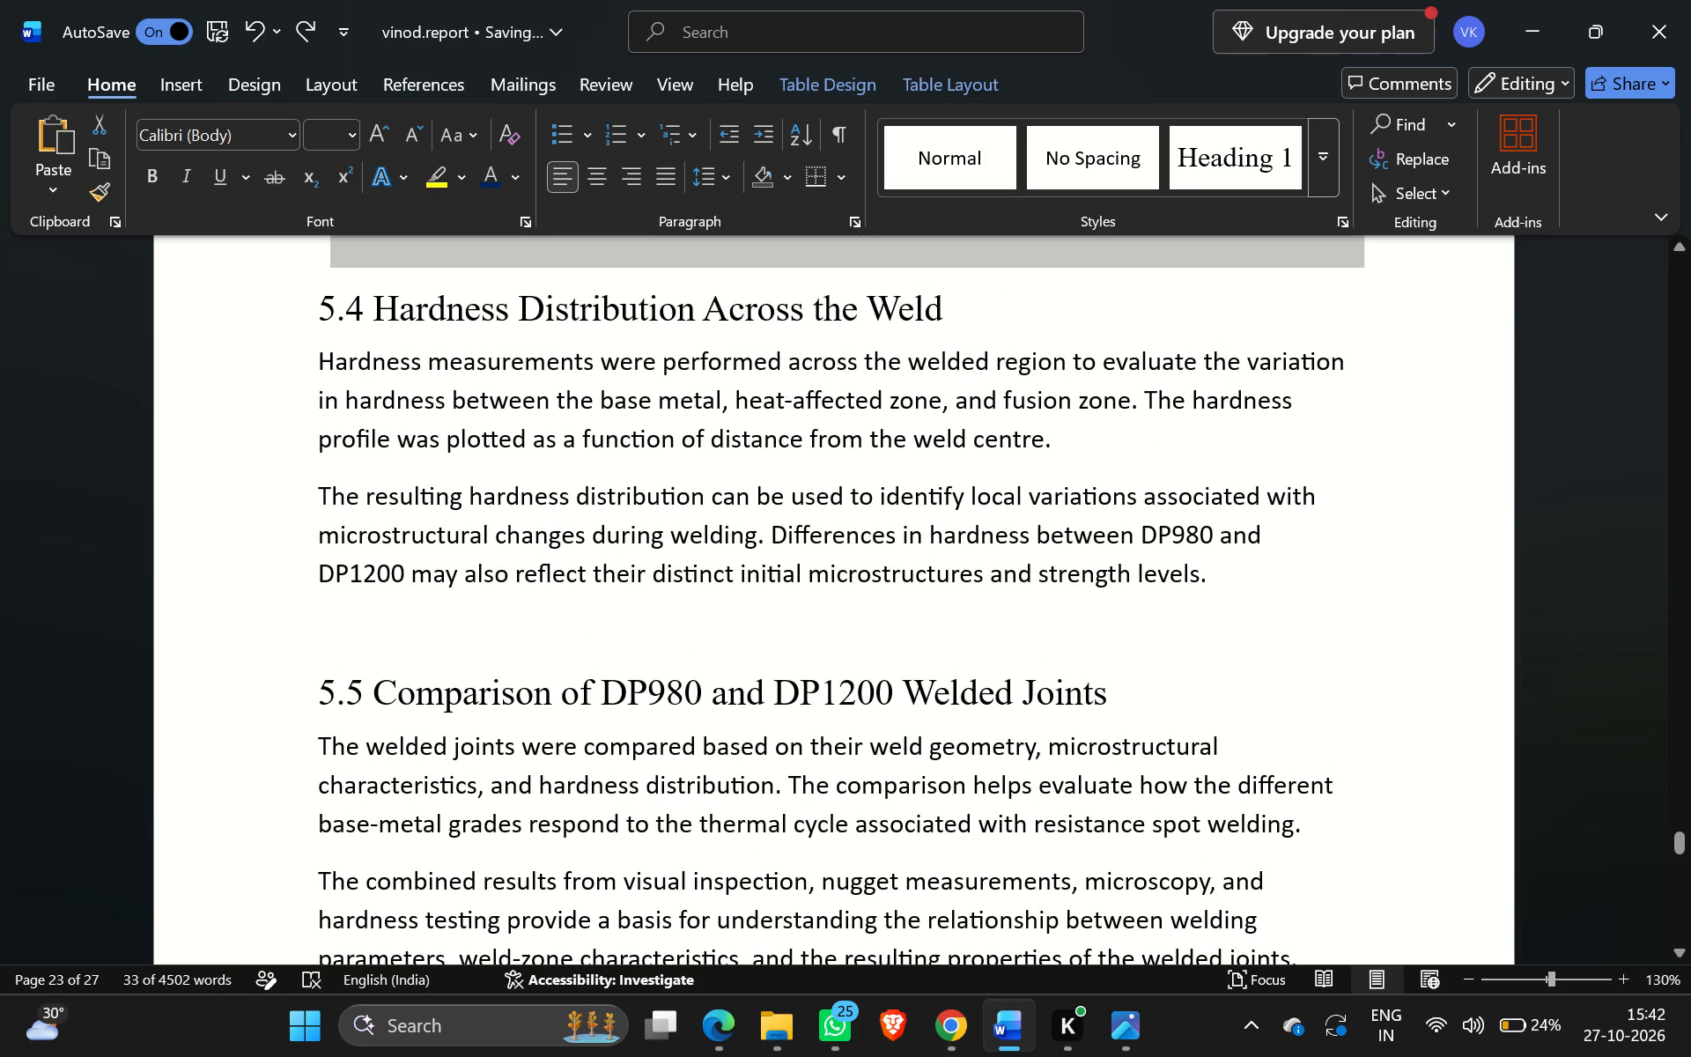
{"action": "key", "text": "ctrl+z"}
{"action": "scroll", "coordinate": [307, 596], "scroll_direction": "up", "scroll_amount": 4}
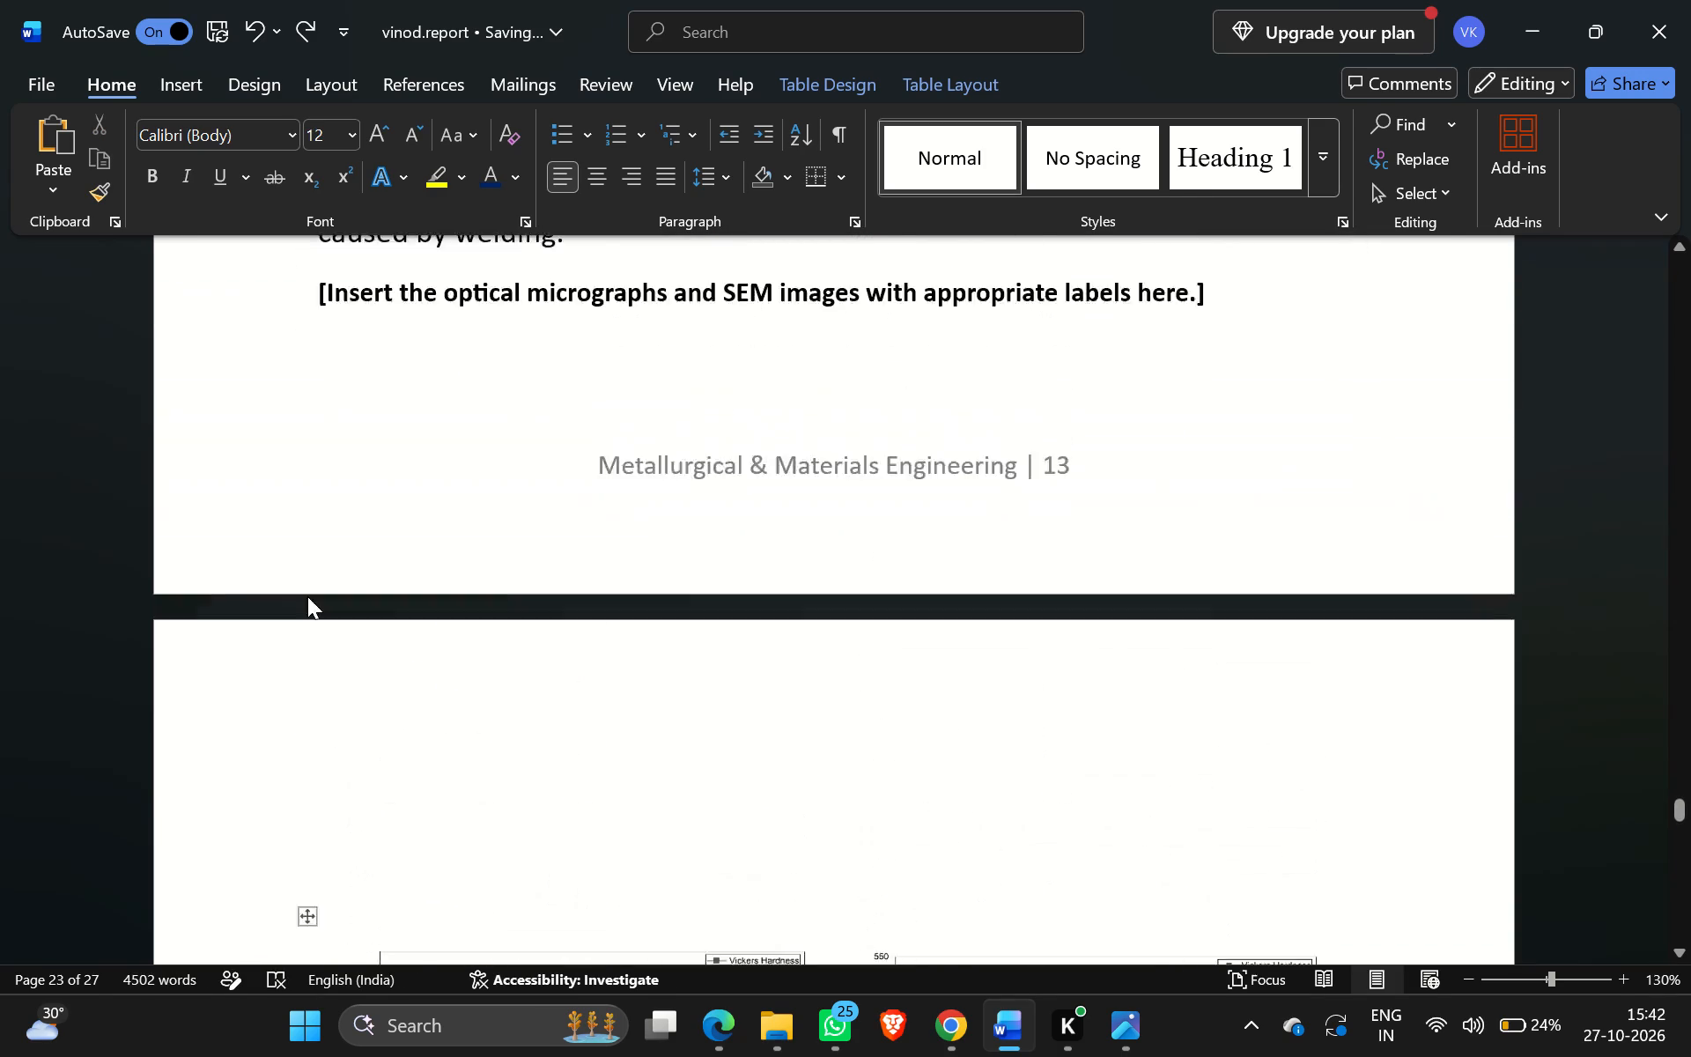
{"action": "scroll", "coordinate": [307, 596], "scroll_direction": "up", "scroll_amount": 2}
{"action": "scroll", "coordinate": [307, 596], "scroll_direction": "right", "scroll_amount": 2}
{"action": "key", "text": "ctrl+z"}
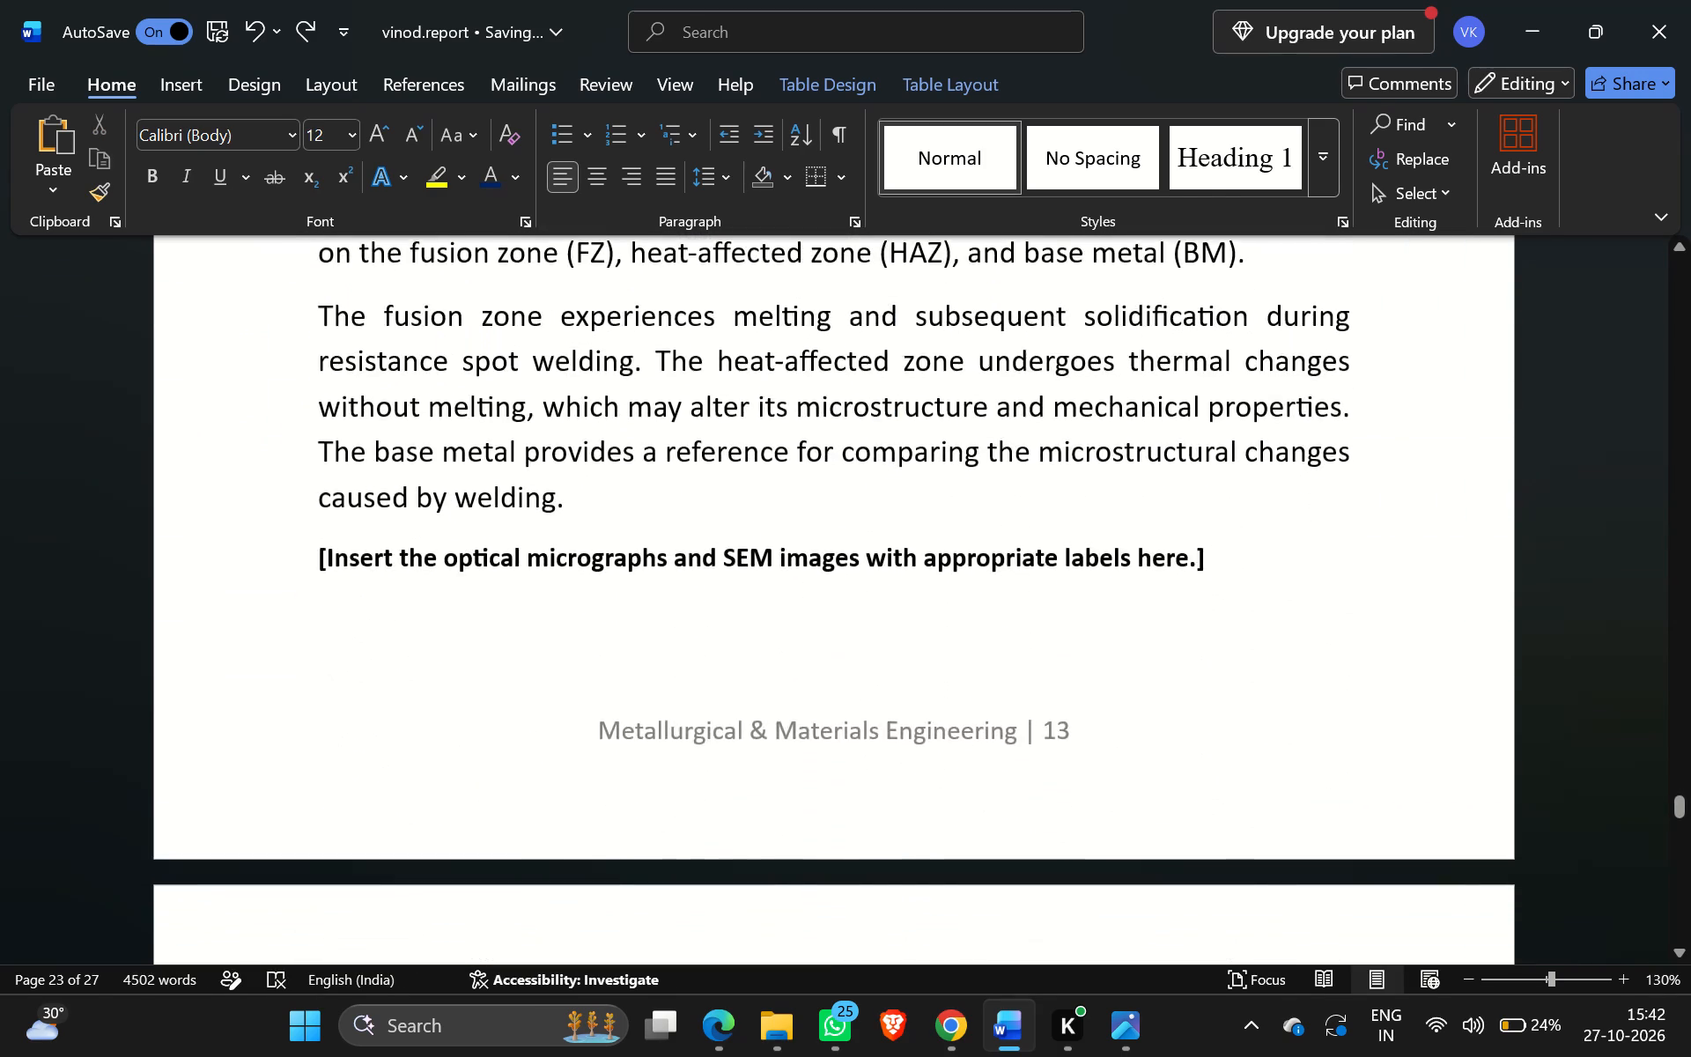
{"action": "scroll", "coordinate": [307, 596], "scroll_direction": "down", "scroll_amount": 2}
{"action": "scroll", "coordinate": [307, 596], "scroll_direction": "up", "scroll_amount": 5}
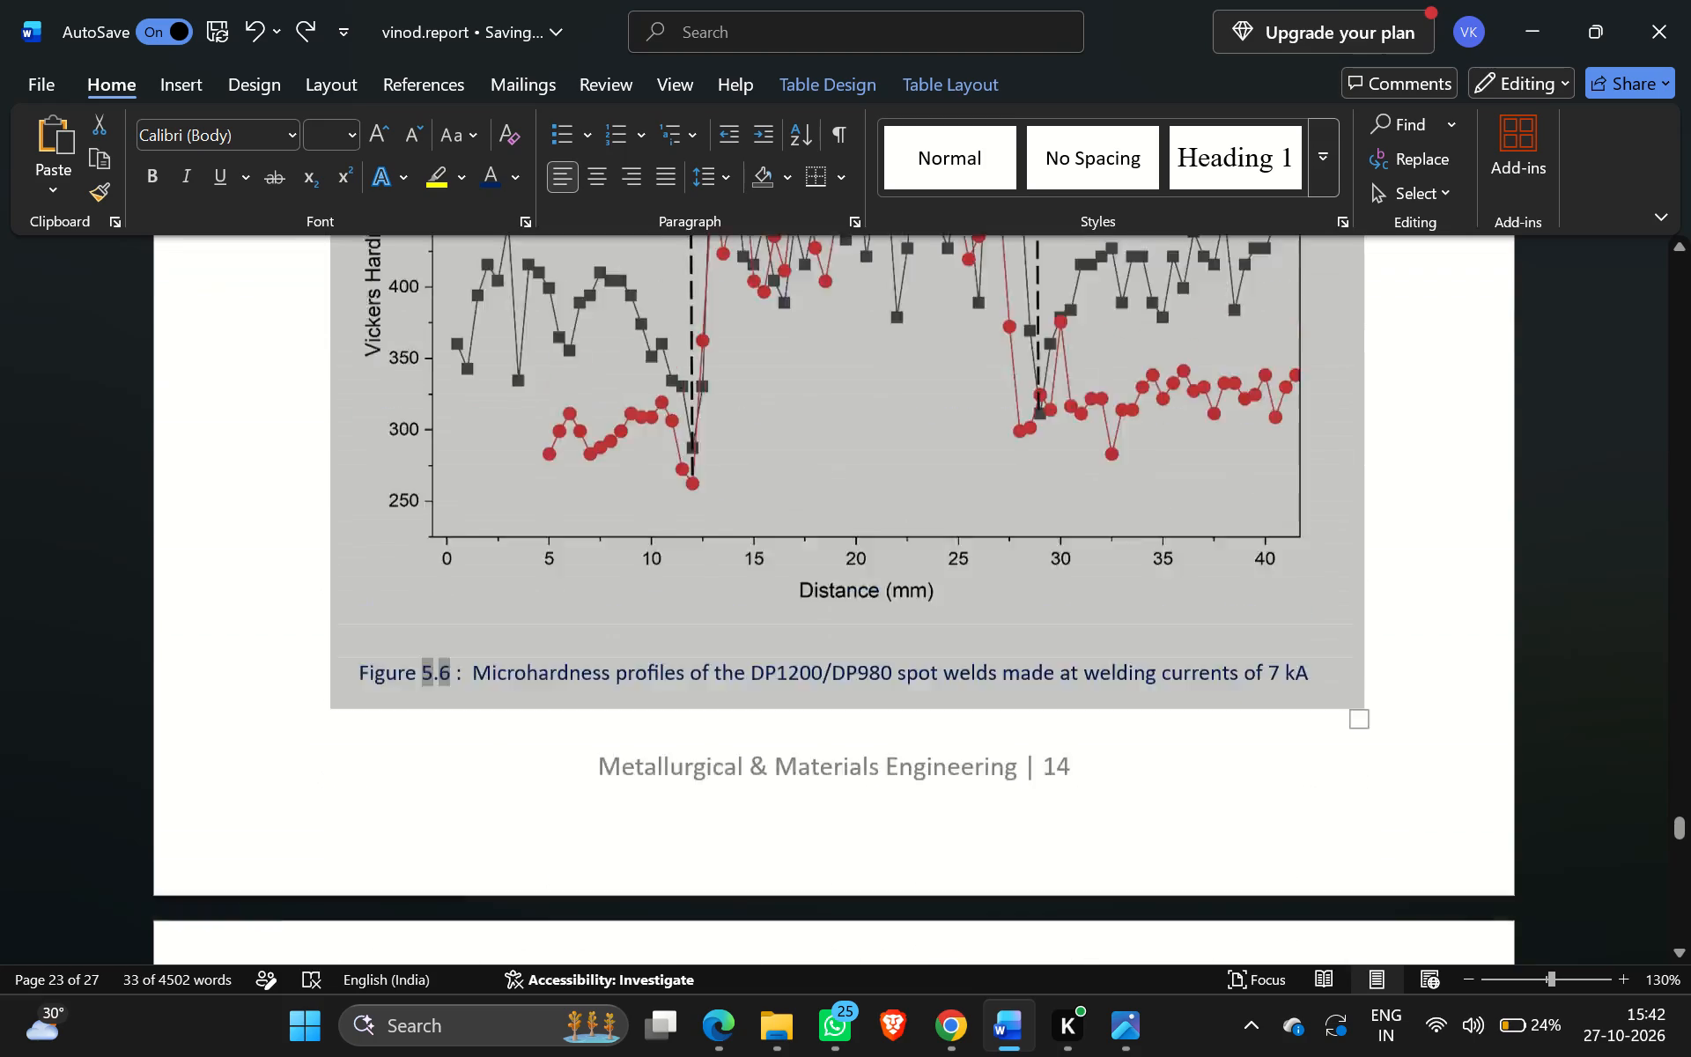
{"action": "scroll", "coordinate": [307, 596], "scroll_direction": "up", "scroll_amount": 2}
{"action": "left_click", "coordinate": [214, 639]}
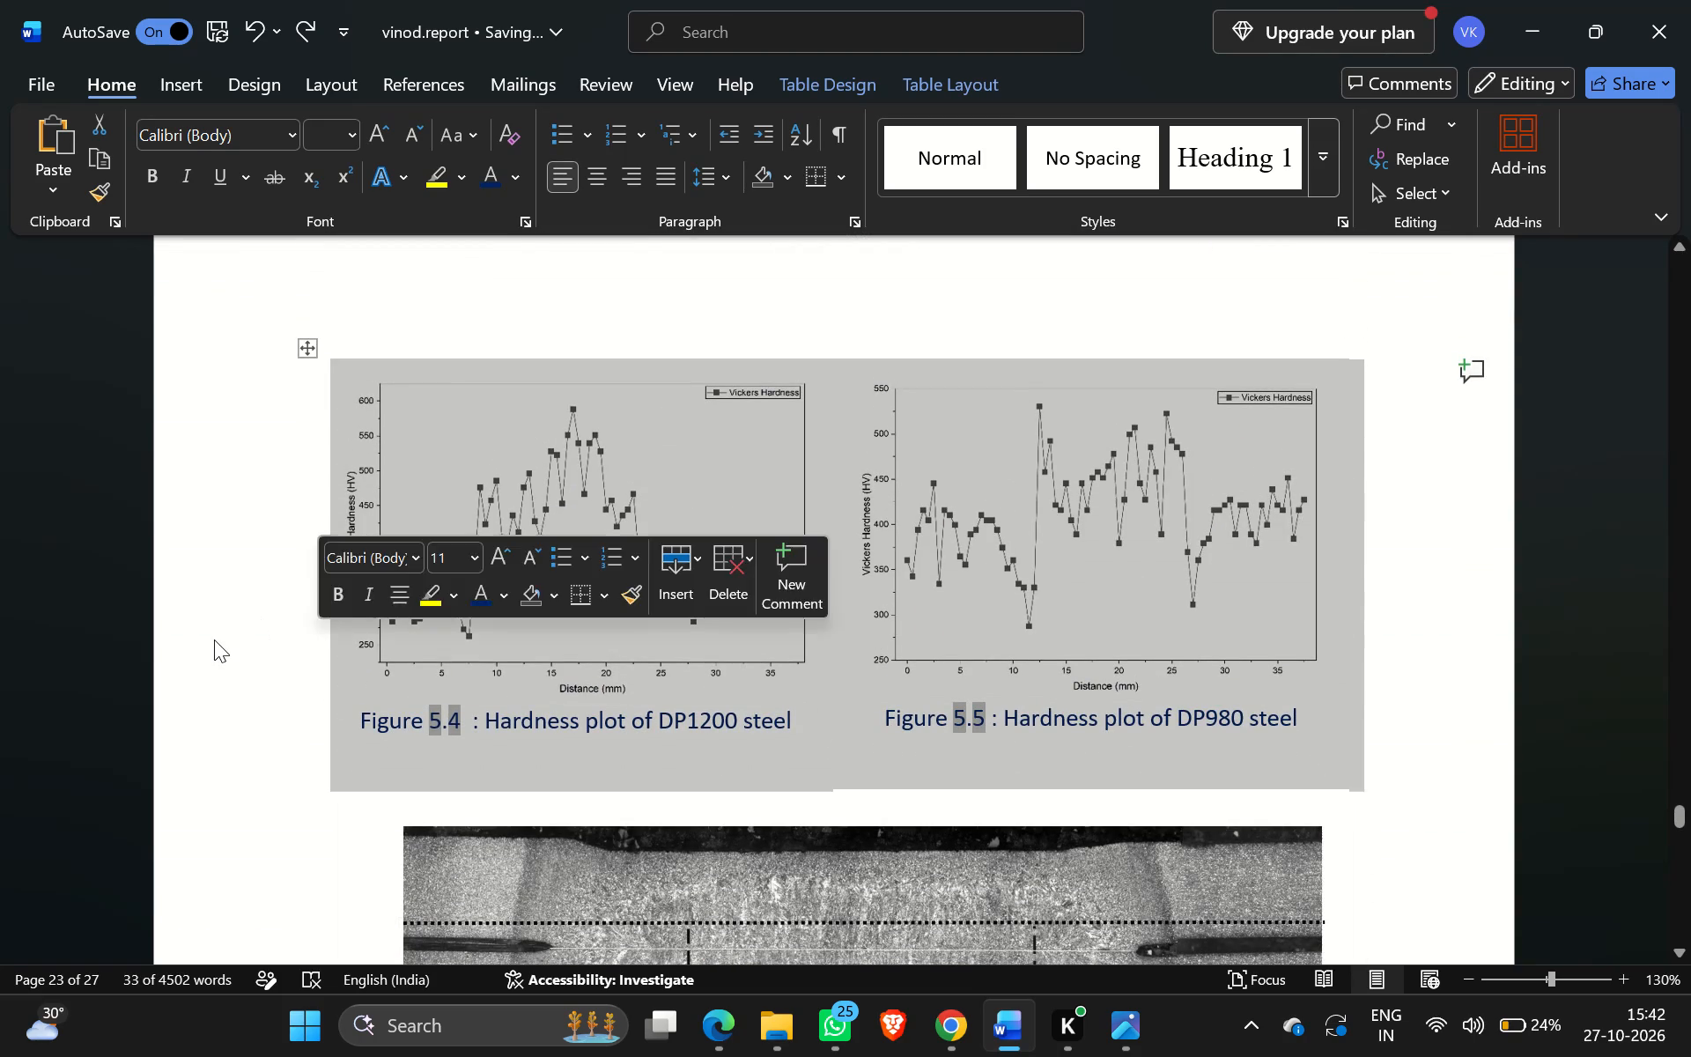
Undo the last move of the hardness-plot table and clear the selection.
{"action": "key", "text": "ctrl+z"}
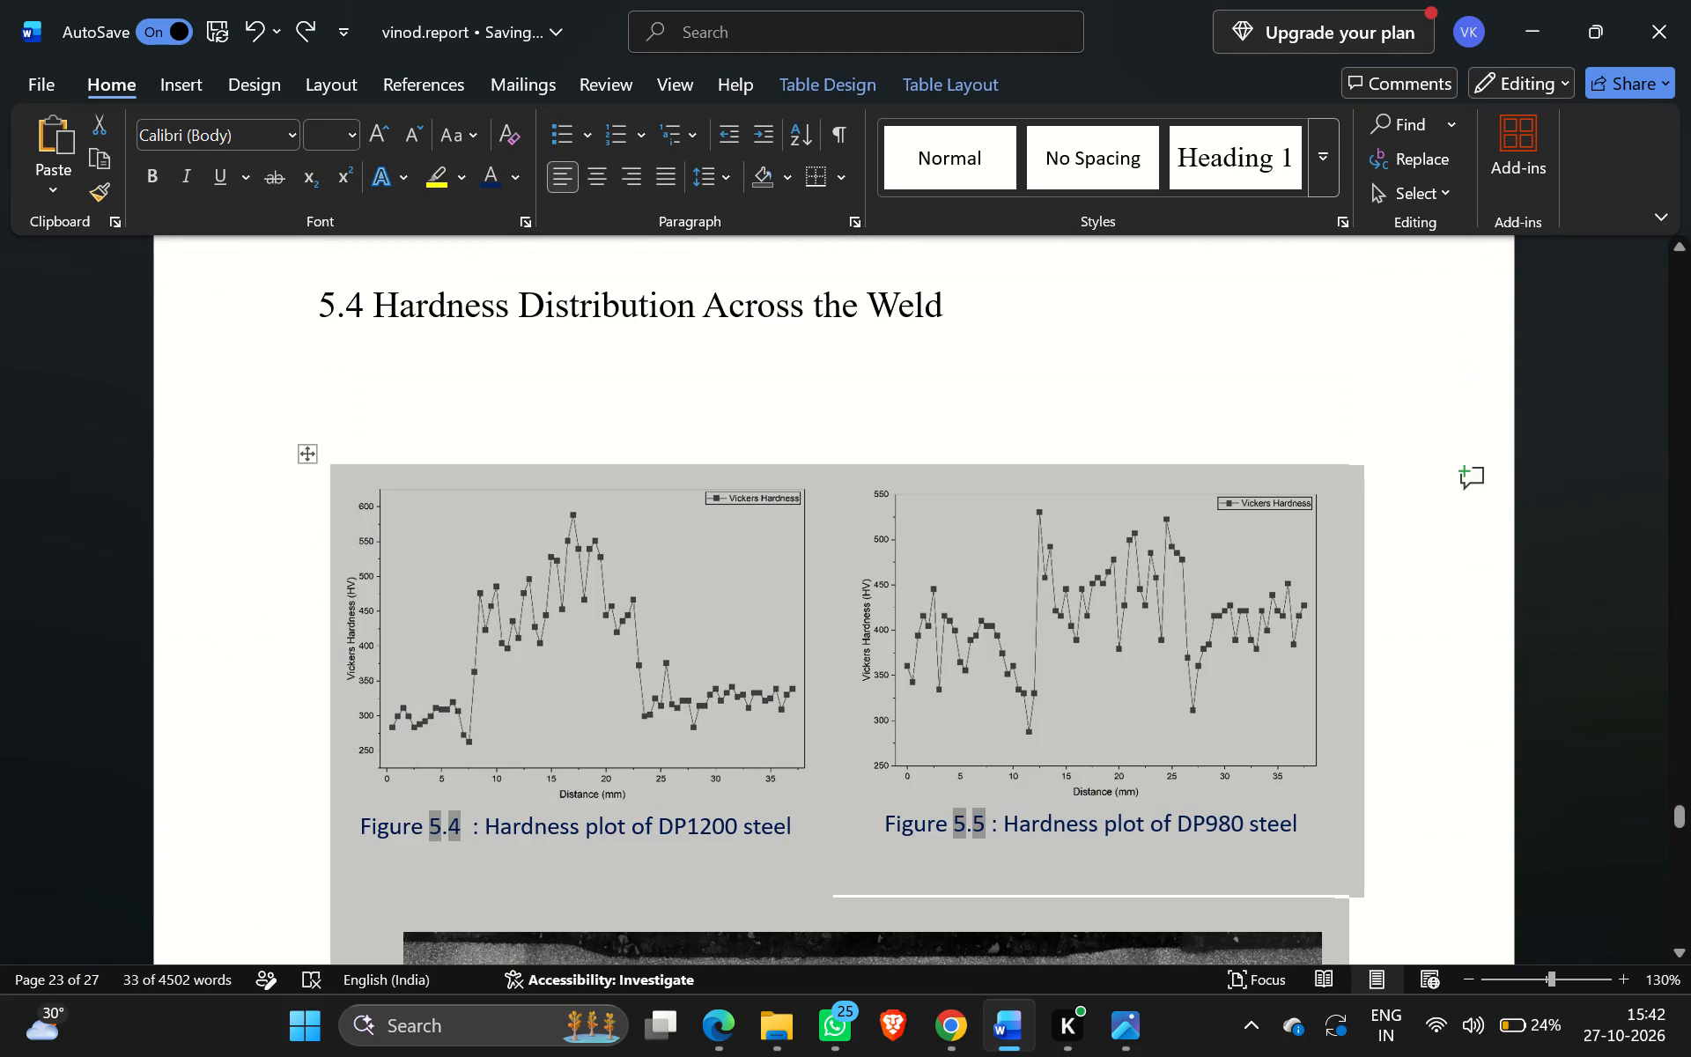
{"action": "left_click", "coordinate": [1264, 281]}
Examine the layout of the figures, captions and text from section 5.4 through section 5.6.
{"action": "scroll", "coordinate": [1264, 281], "scroll_direction": "down", "scroll_amount": 3}
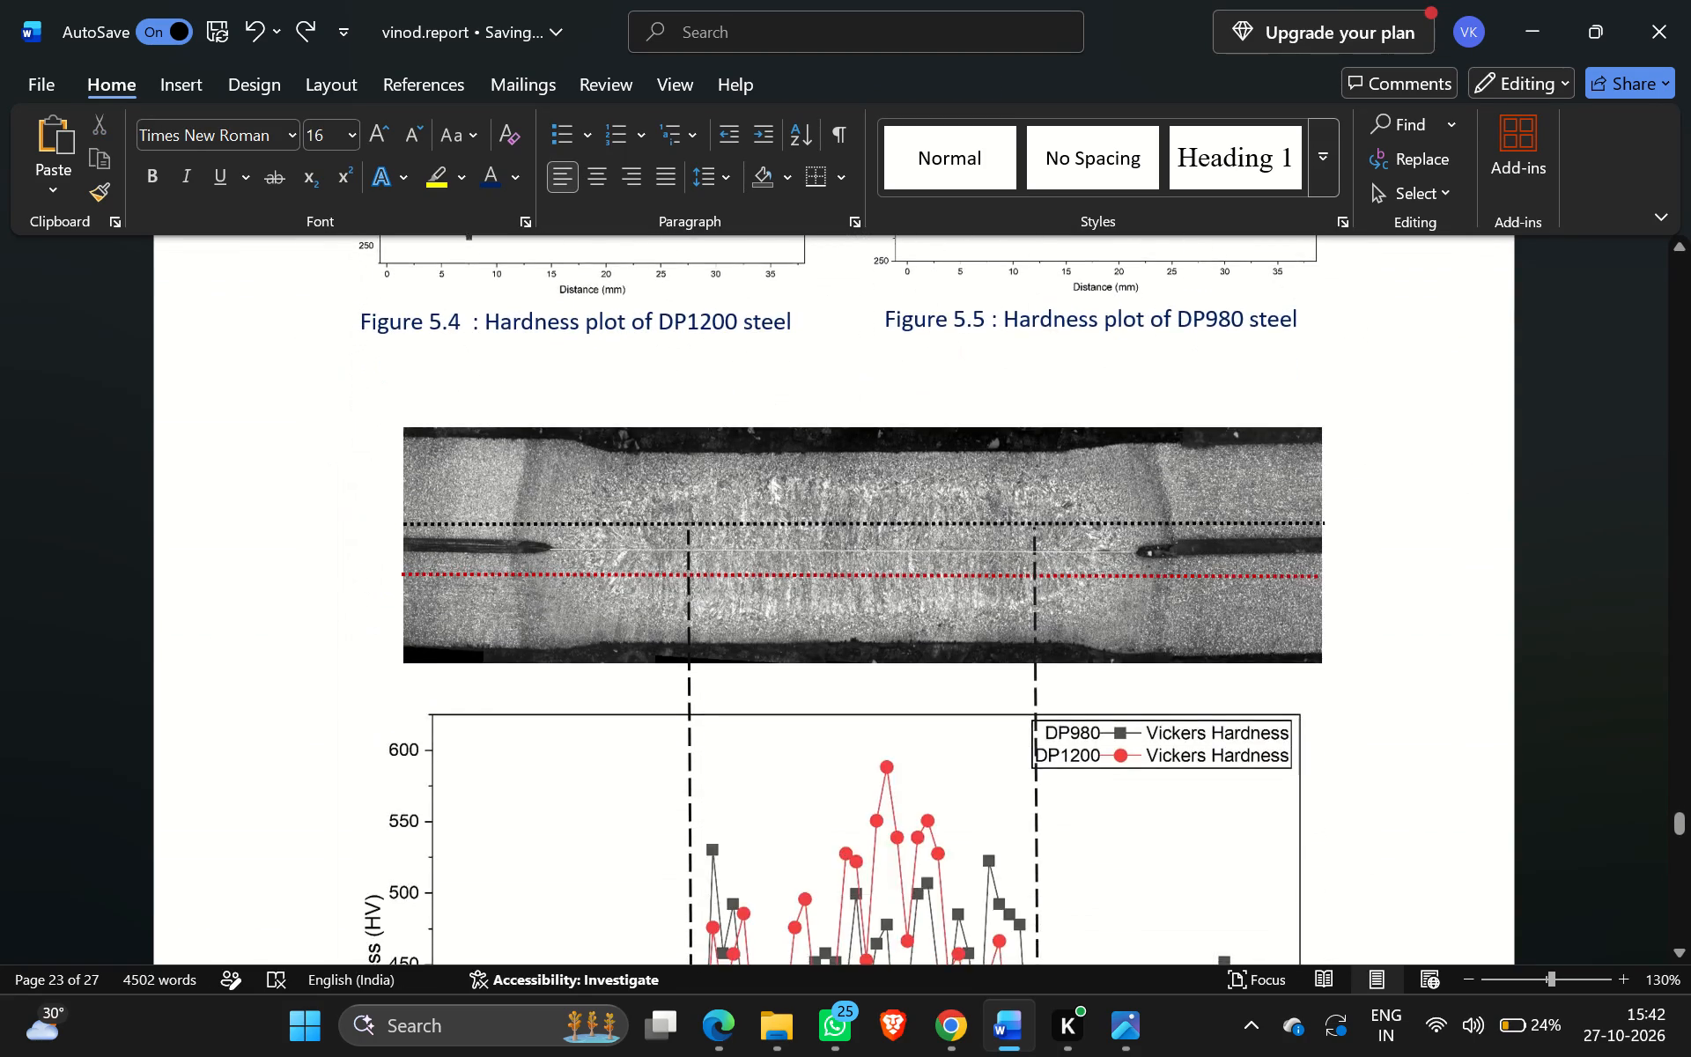
{"action": "scroll", "coordinate": [1264, 281], "scroll_direction": "down", "scroll_amount": 4}
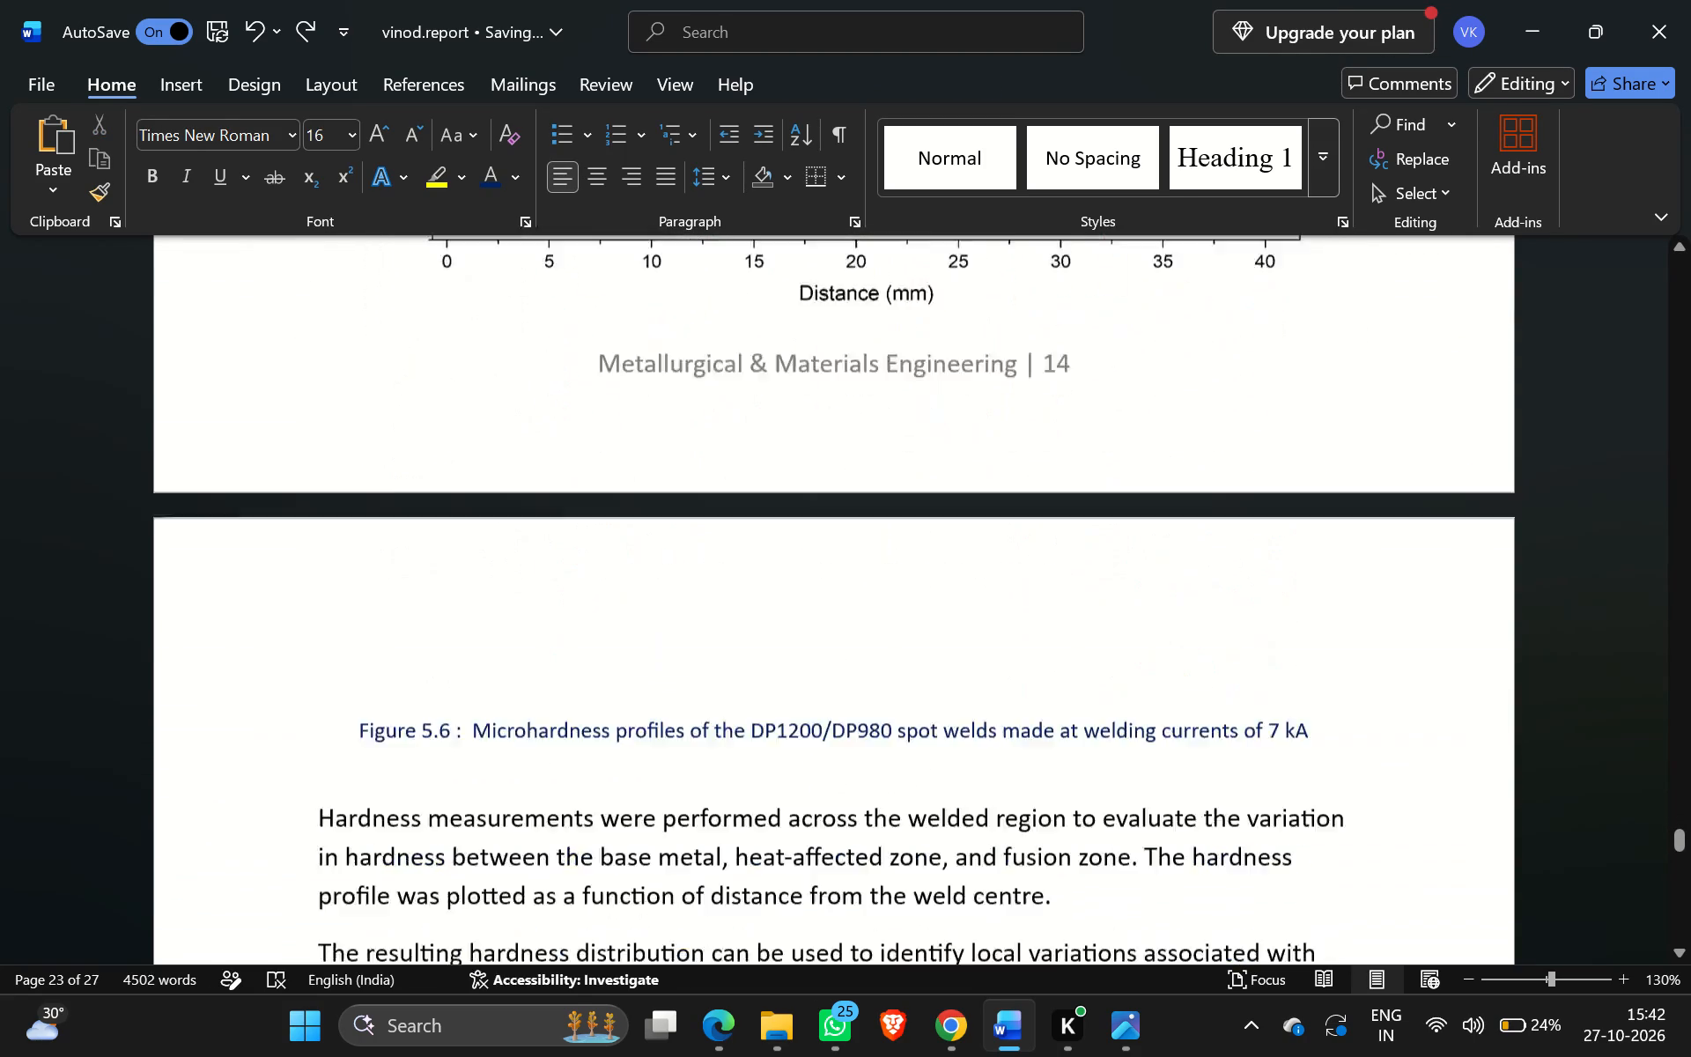
{"action": "scroll", "coordinate": [1264, 281], "scroll_direction": "down", "scroll_amount": 1}
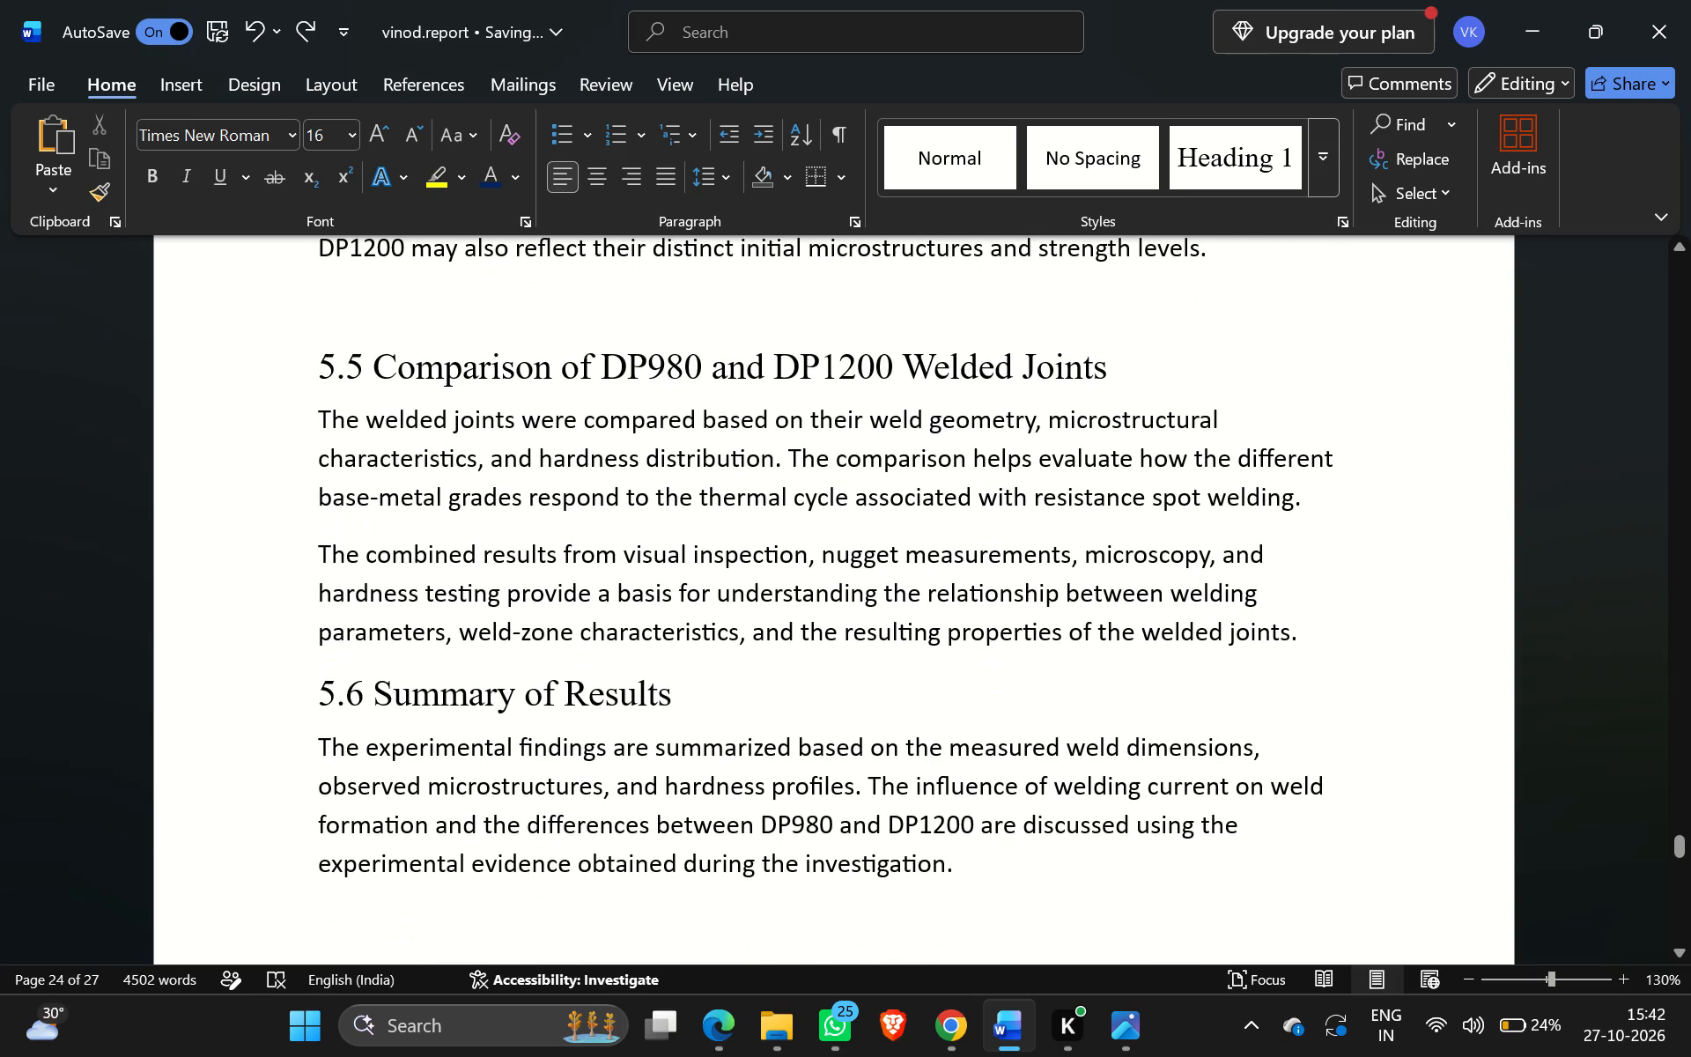
{"action": "scroll", "coordinate": [1264, 281], "scroll_direction": "up", "scroll_amount": 3}
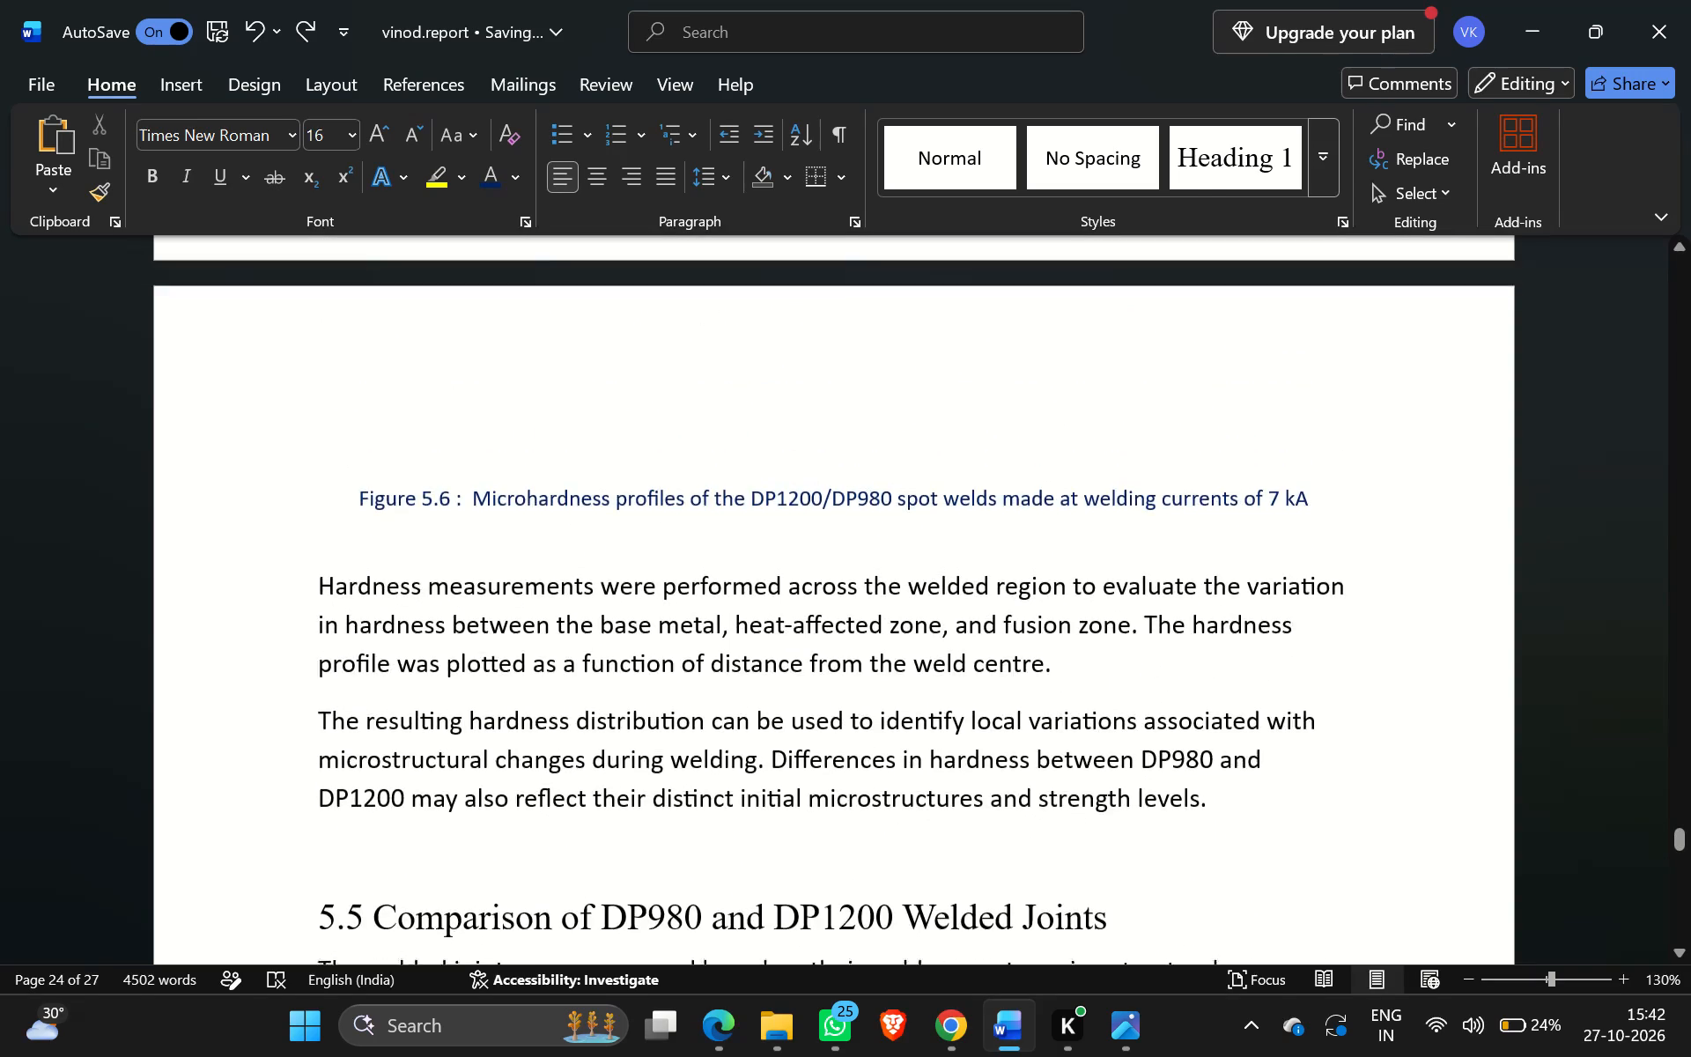
{"action": "scroll", "coordinate": [1264, 281], "scroll_direction": "up", "scroll_amount": 2}
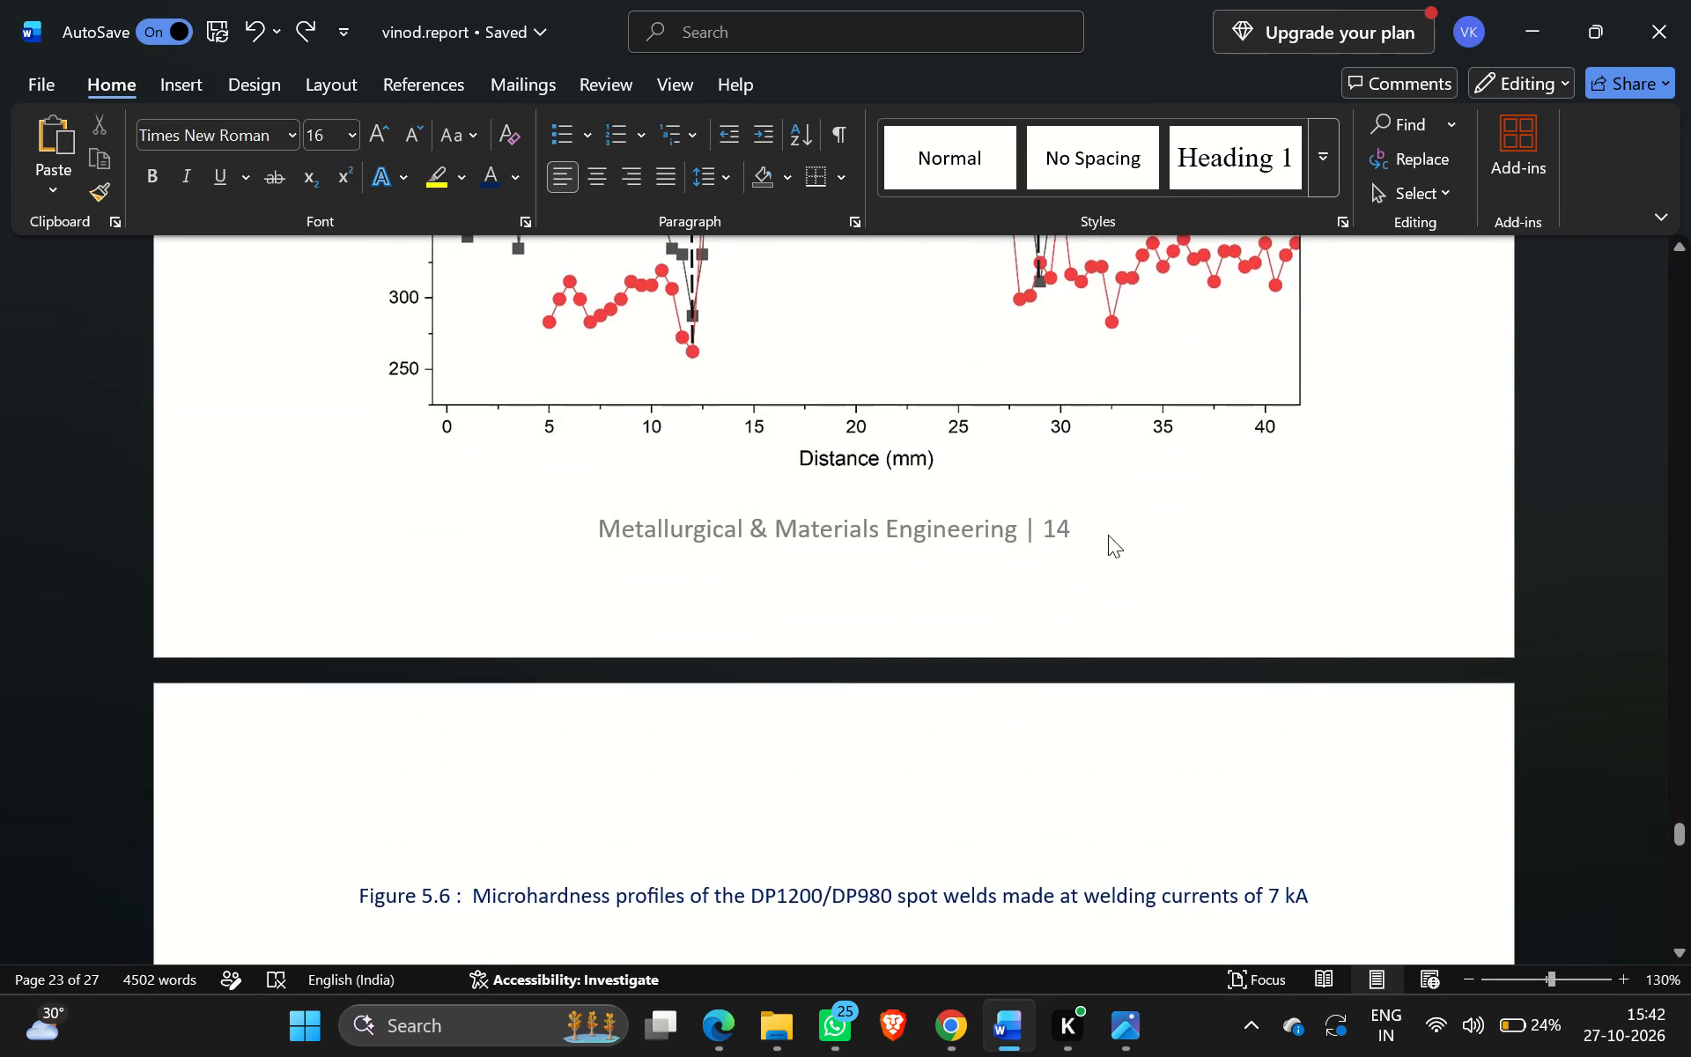
{"action": "scroll", "coordinate": [841, 563], "scroll_direction": "up", "scroll_amount": 3}
{"action": "scroll", "coordinate": [841, 563], "scroll_direction": "right", "scroll_amount": 1}
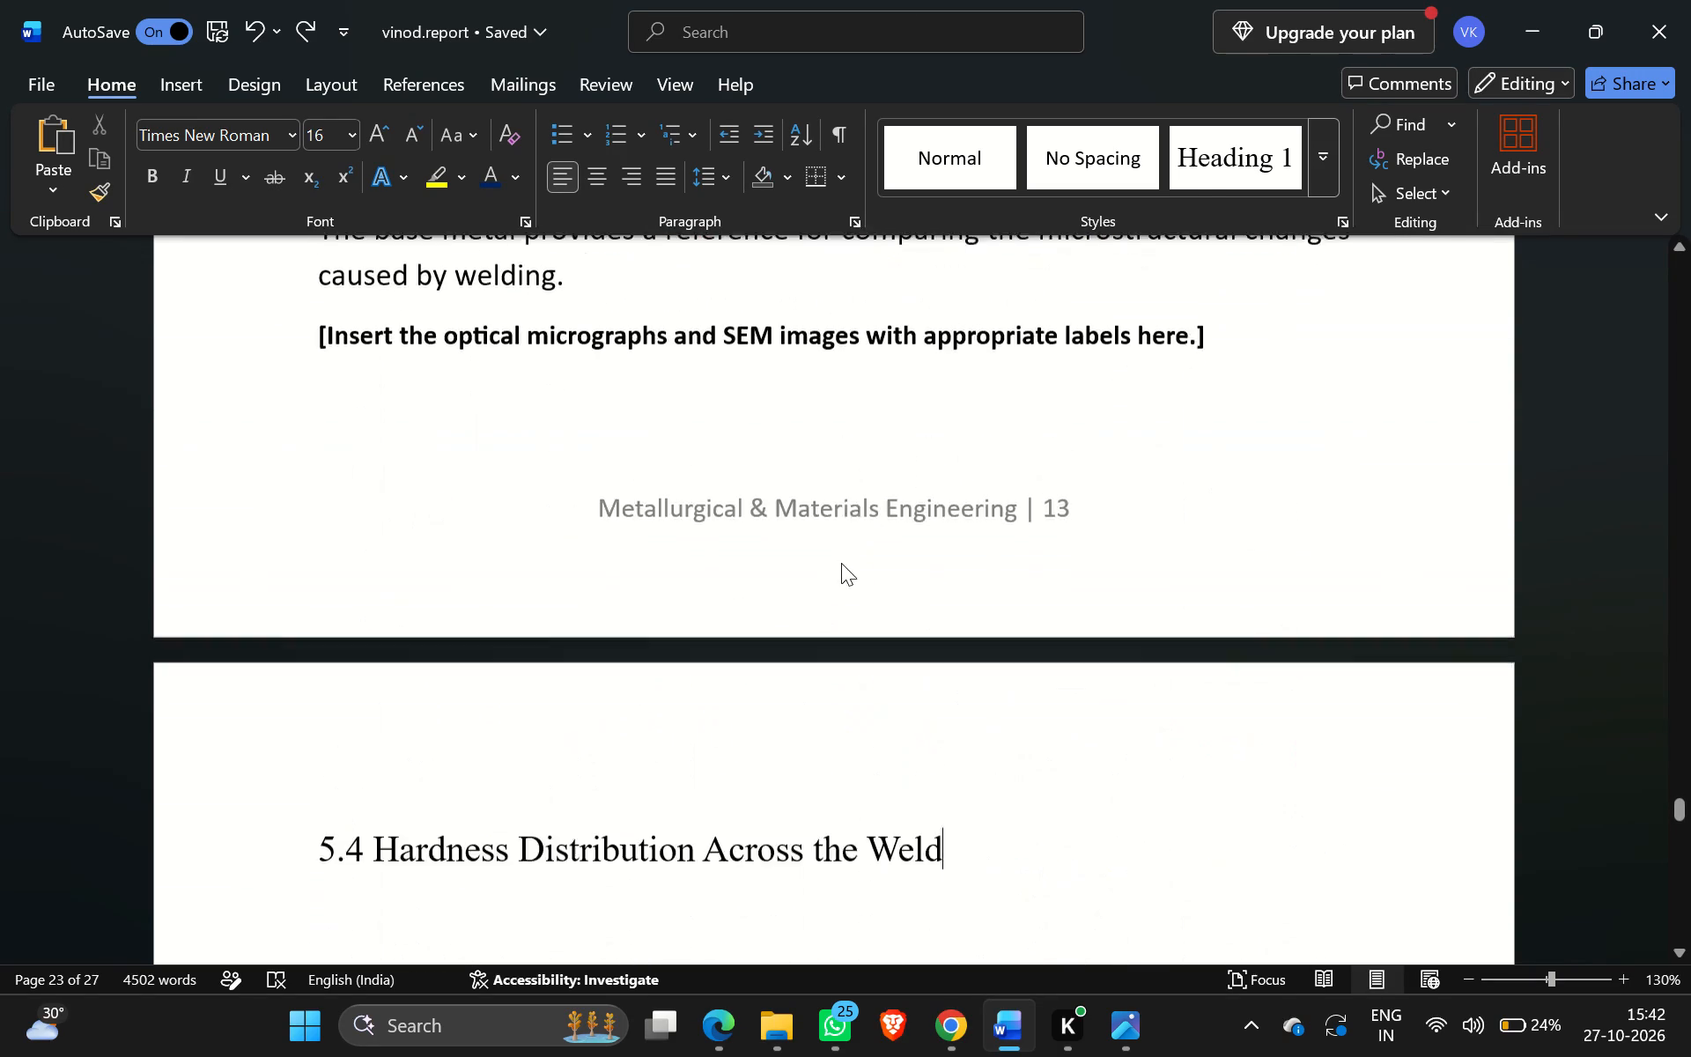
{"action": "scroll", "coordinate": [841, 563], "scroll_direction": "right", "scroll_amount": 3}
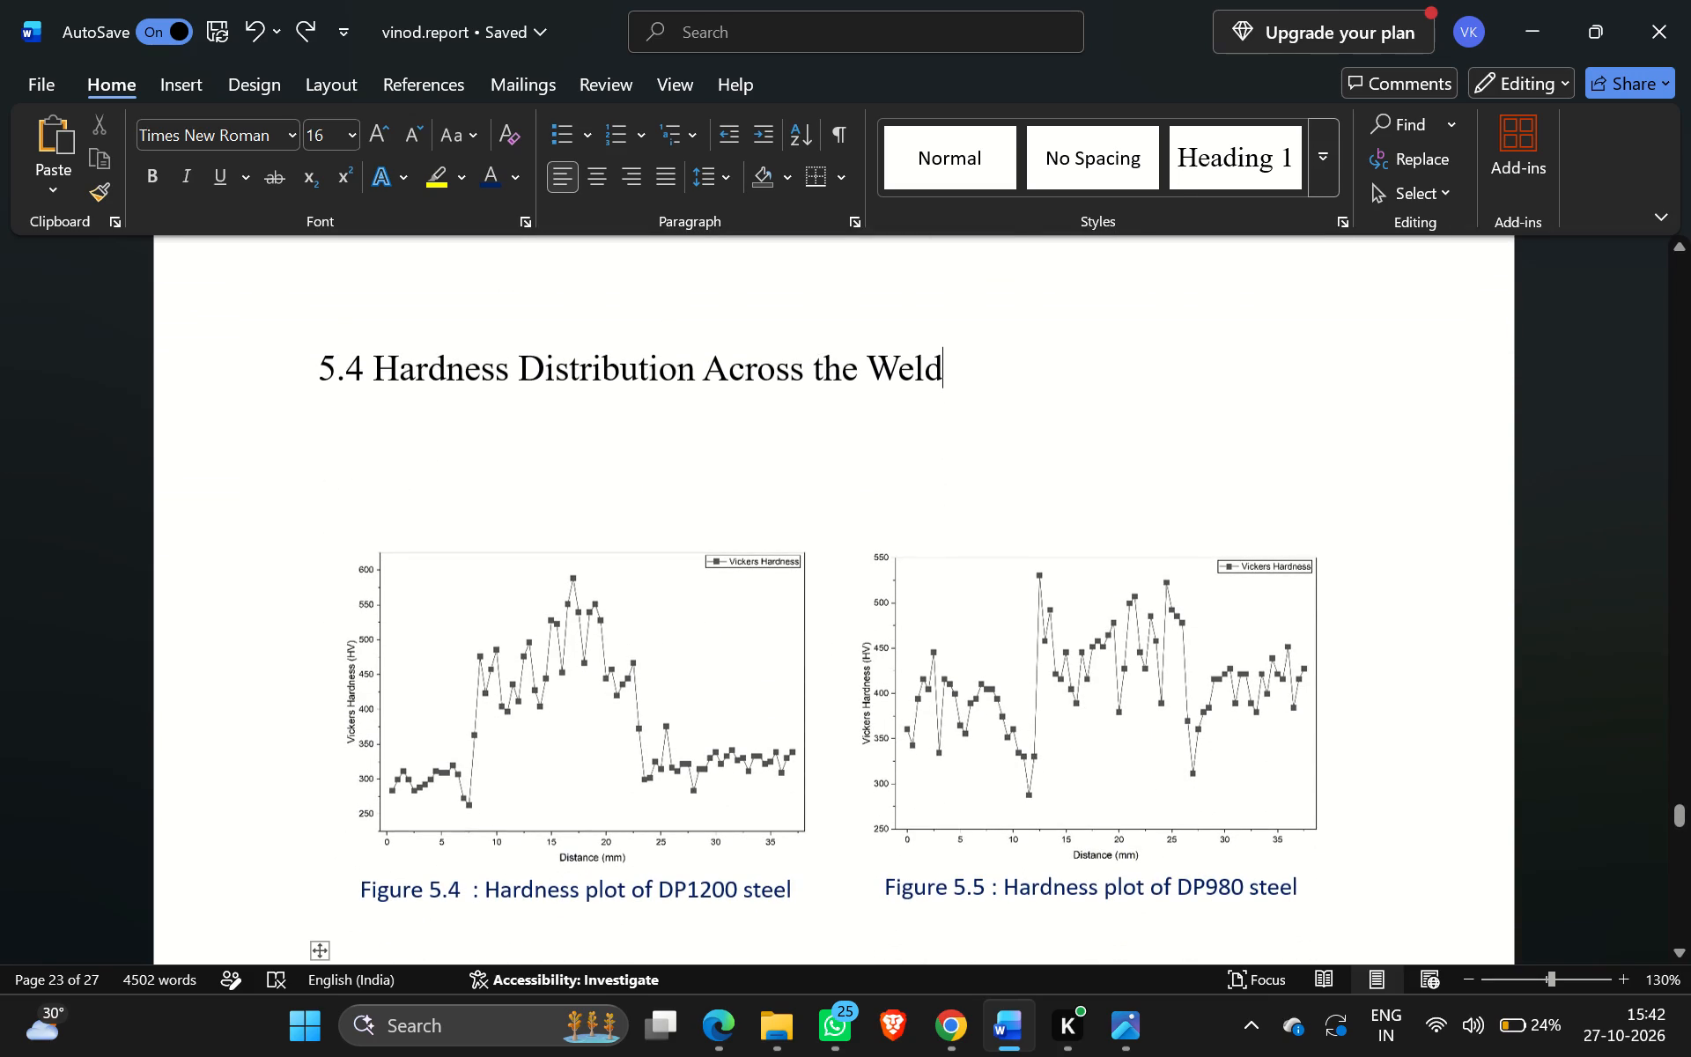
{"action": "scroll", "coordinate": [841, 563], "scroll_direction": "left", "scroll_amount": 1}
{"action": "scroll", "coordinate": [730, 745], "scroll_direction": "down", "scroll_amount": 1}
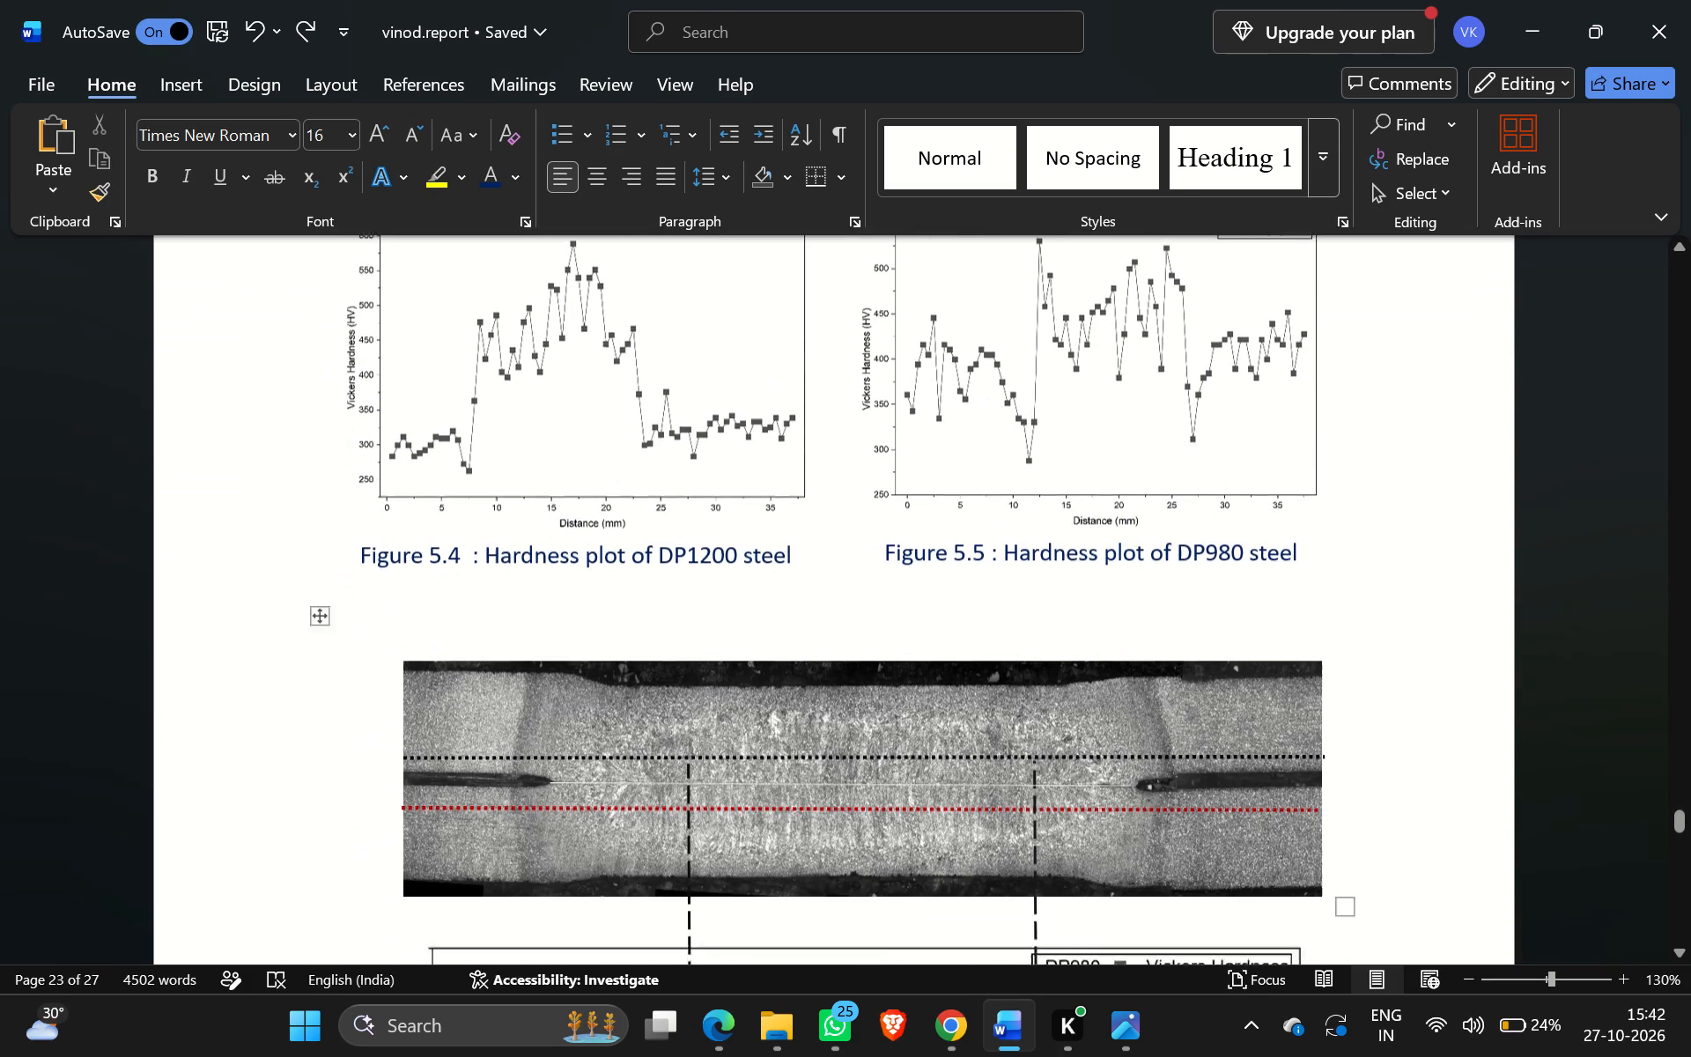
{"action": "scroll", "coordinate": [730, 745], "scroll_direction": "down", "scroll_amount": 1}
{"action": "scroll", "coordinate": [730, 745], "scroll_direction": "up", "scroll_amount": 1}
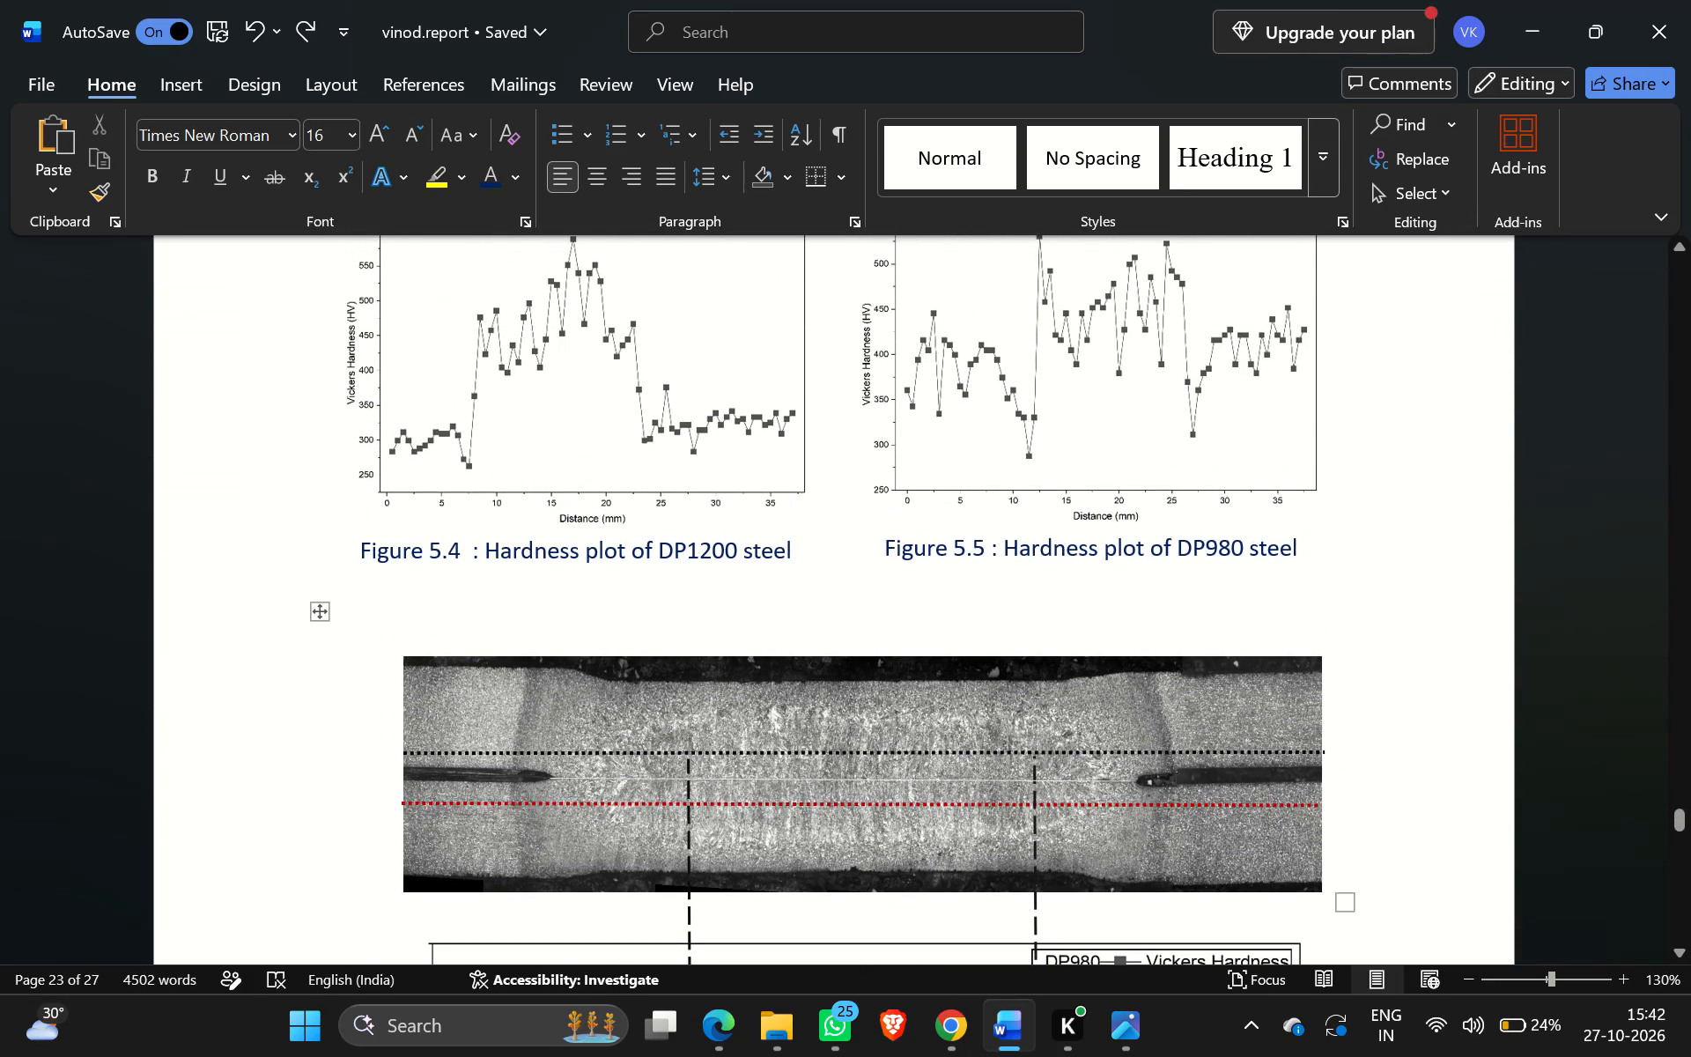
{"action": "scroll", "coordinate": [730, 745], "scroll_direction": "up", "scroll_amount": 1}
{"action": "scroll", "coordinate": [803, 637], "scroll_direction": "up", "scroll_amount": 1}
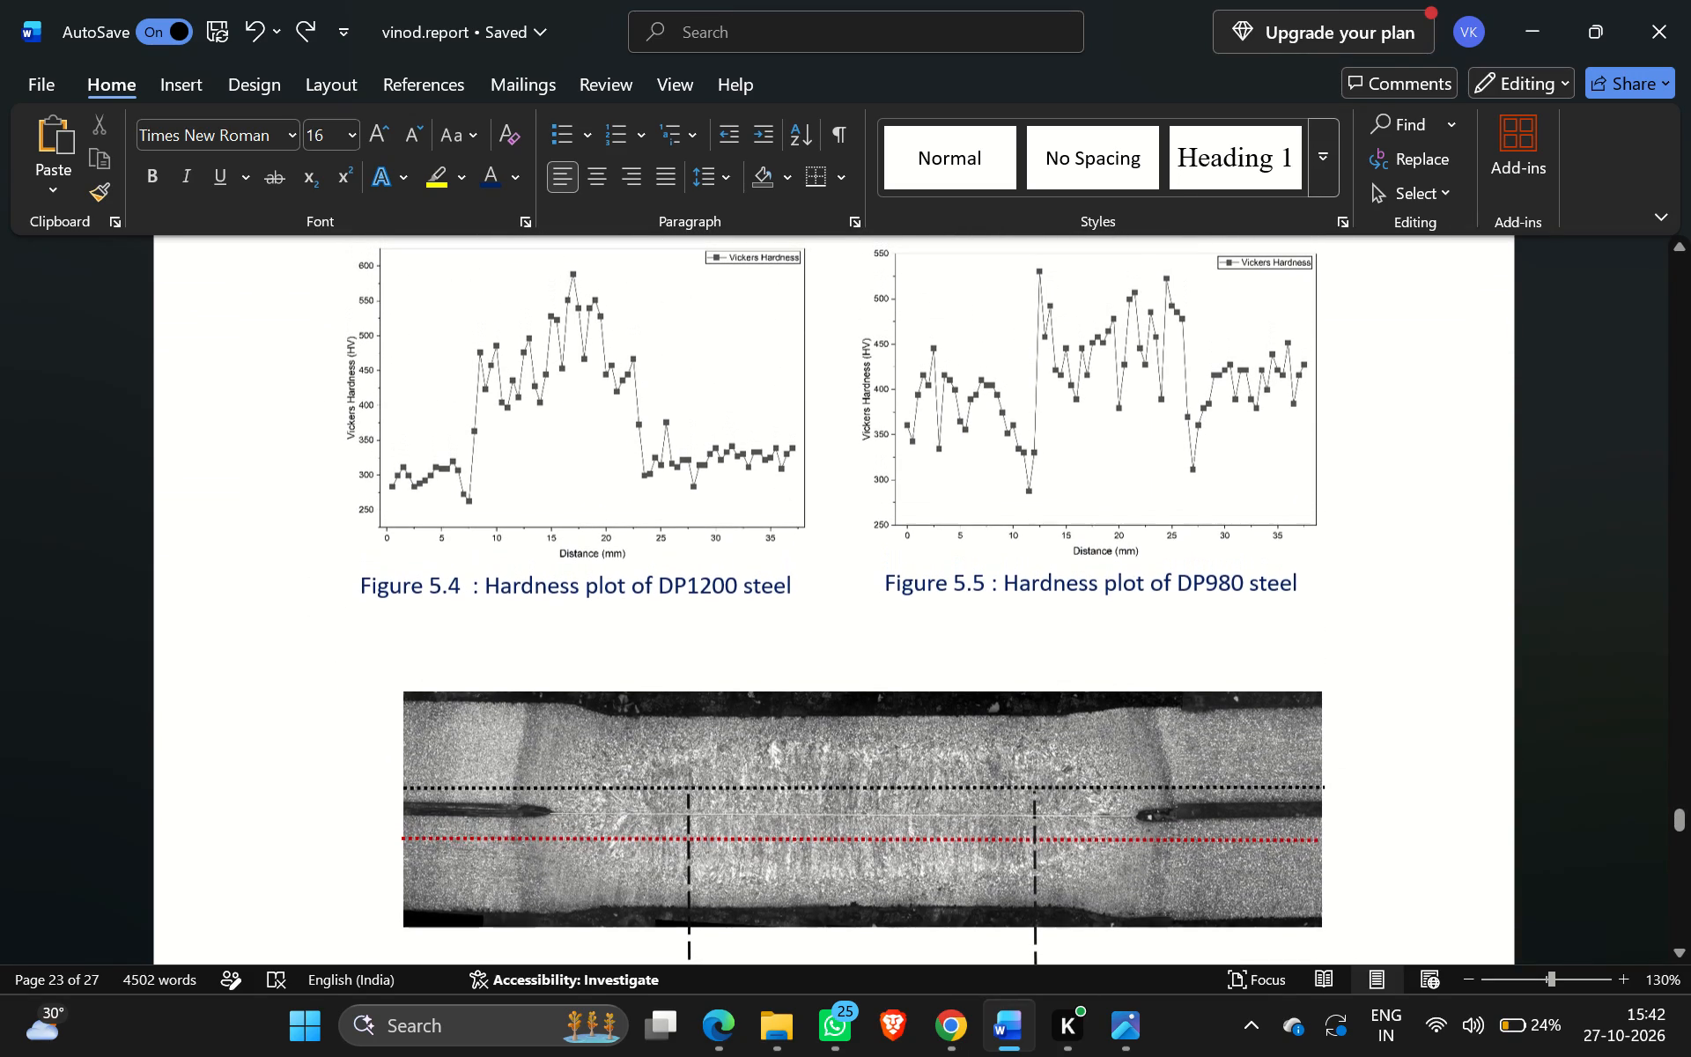
{"action": "scroll", "coordinate": [803, 637], "scroll_direction": "up", "scroll_amount": 2}
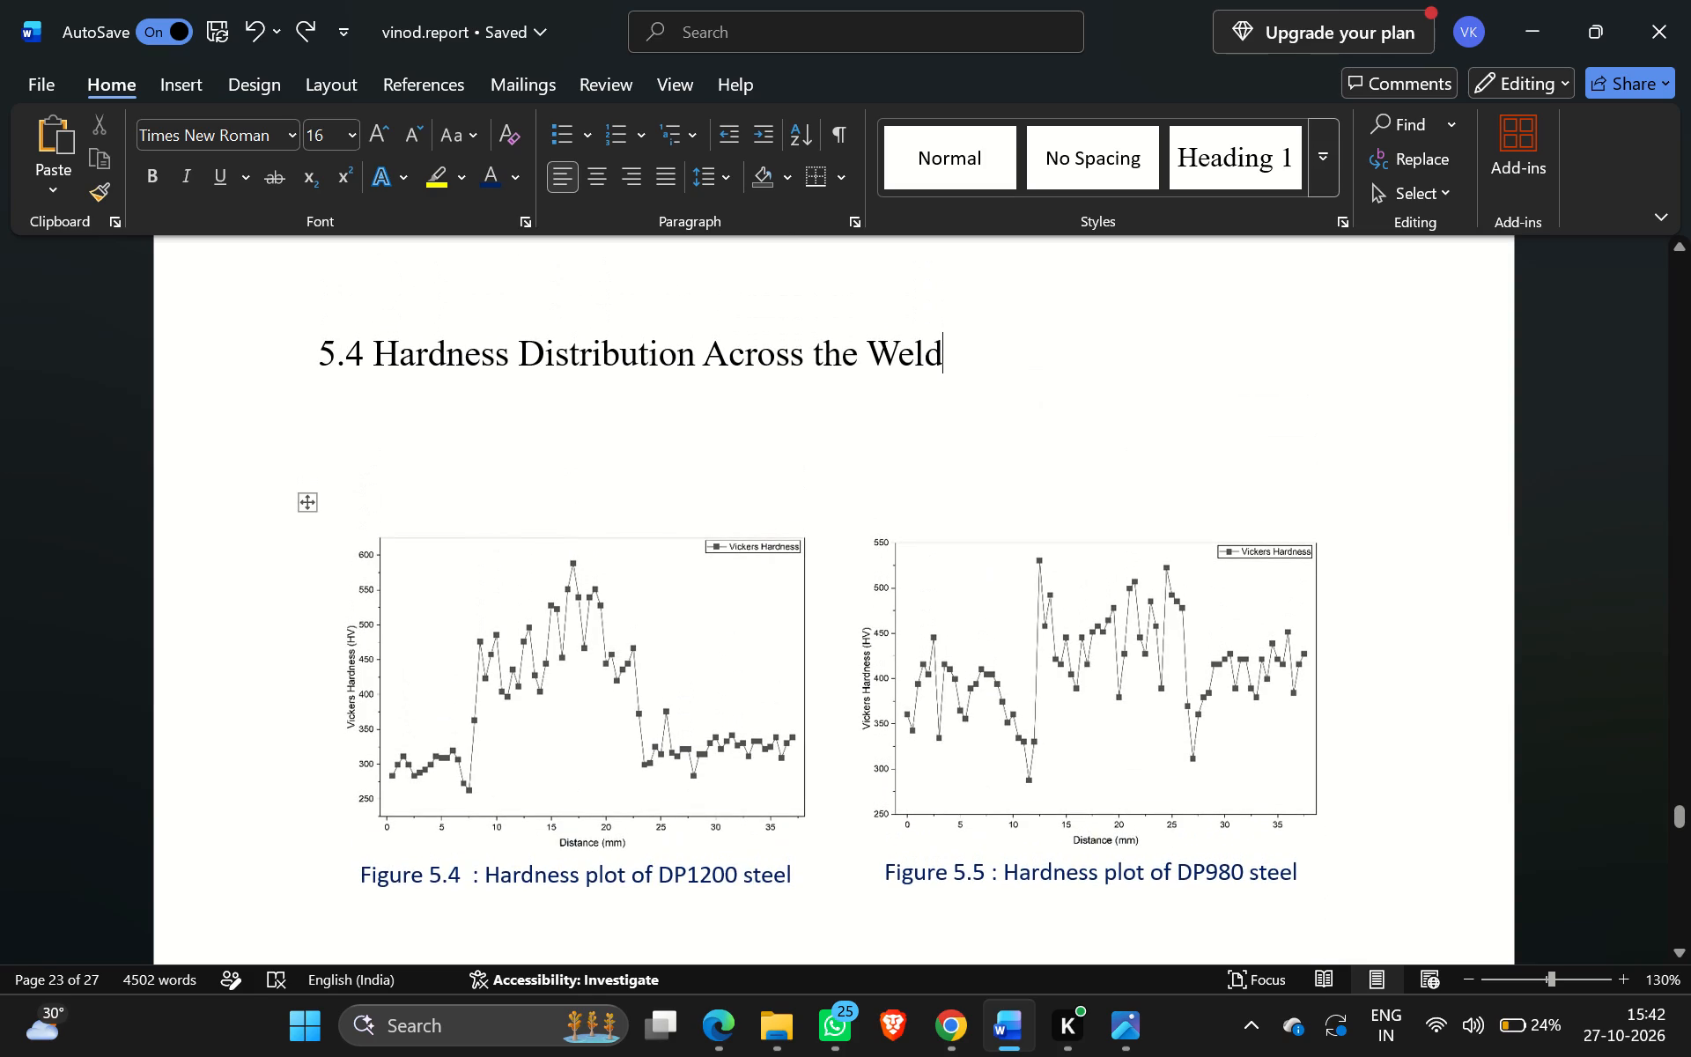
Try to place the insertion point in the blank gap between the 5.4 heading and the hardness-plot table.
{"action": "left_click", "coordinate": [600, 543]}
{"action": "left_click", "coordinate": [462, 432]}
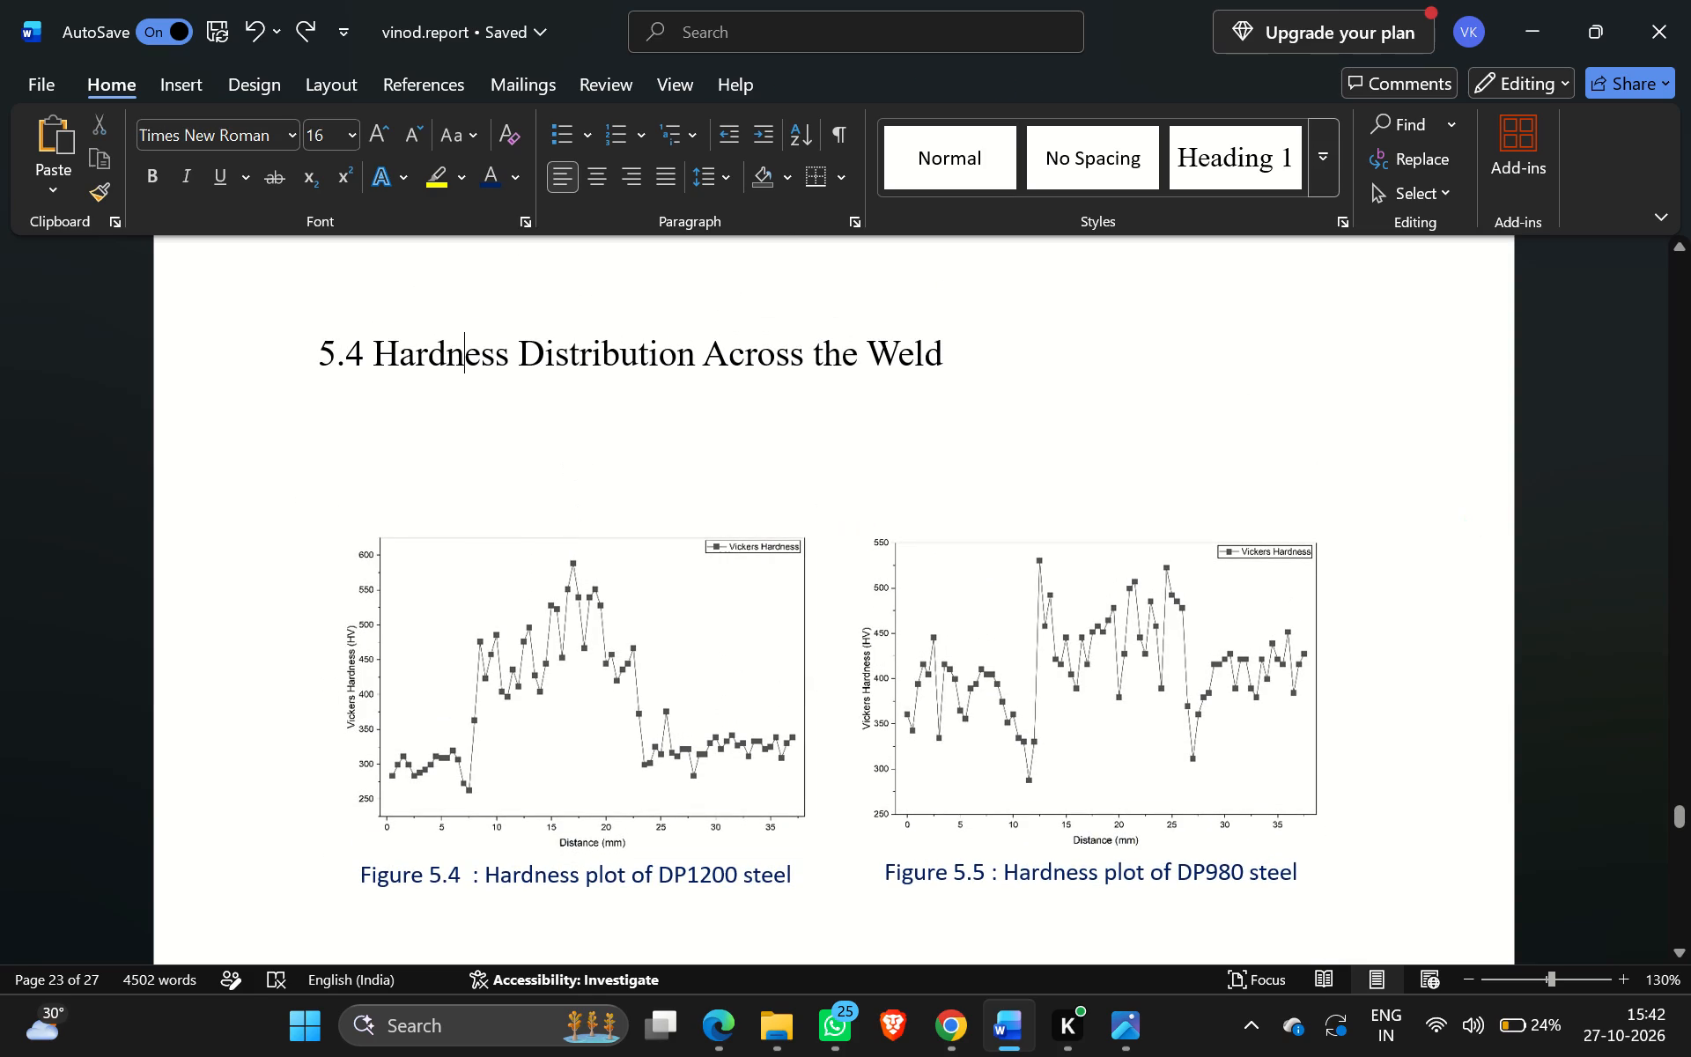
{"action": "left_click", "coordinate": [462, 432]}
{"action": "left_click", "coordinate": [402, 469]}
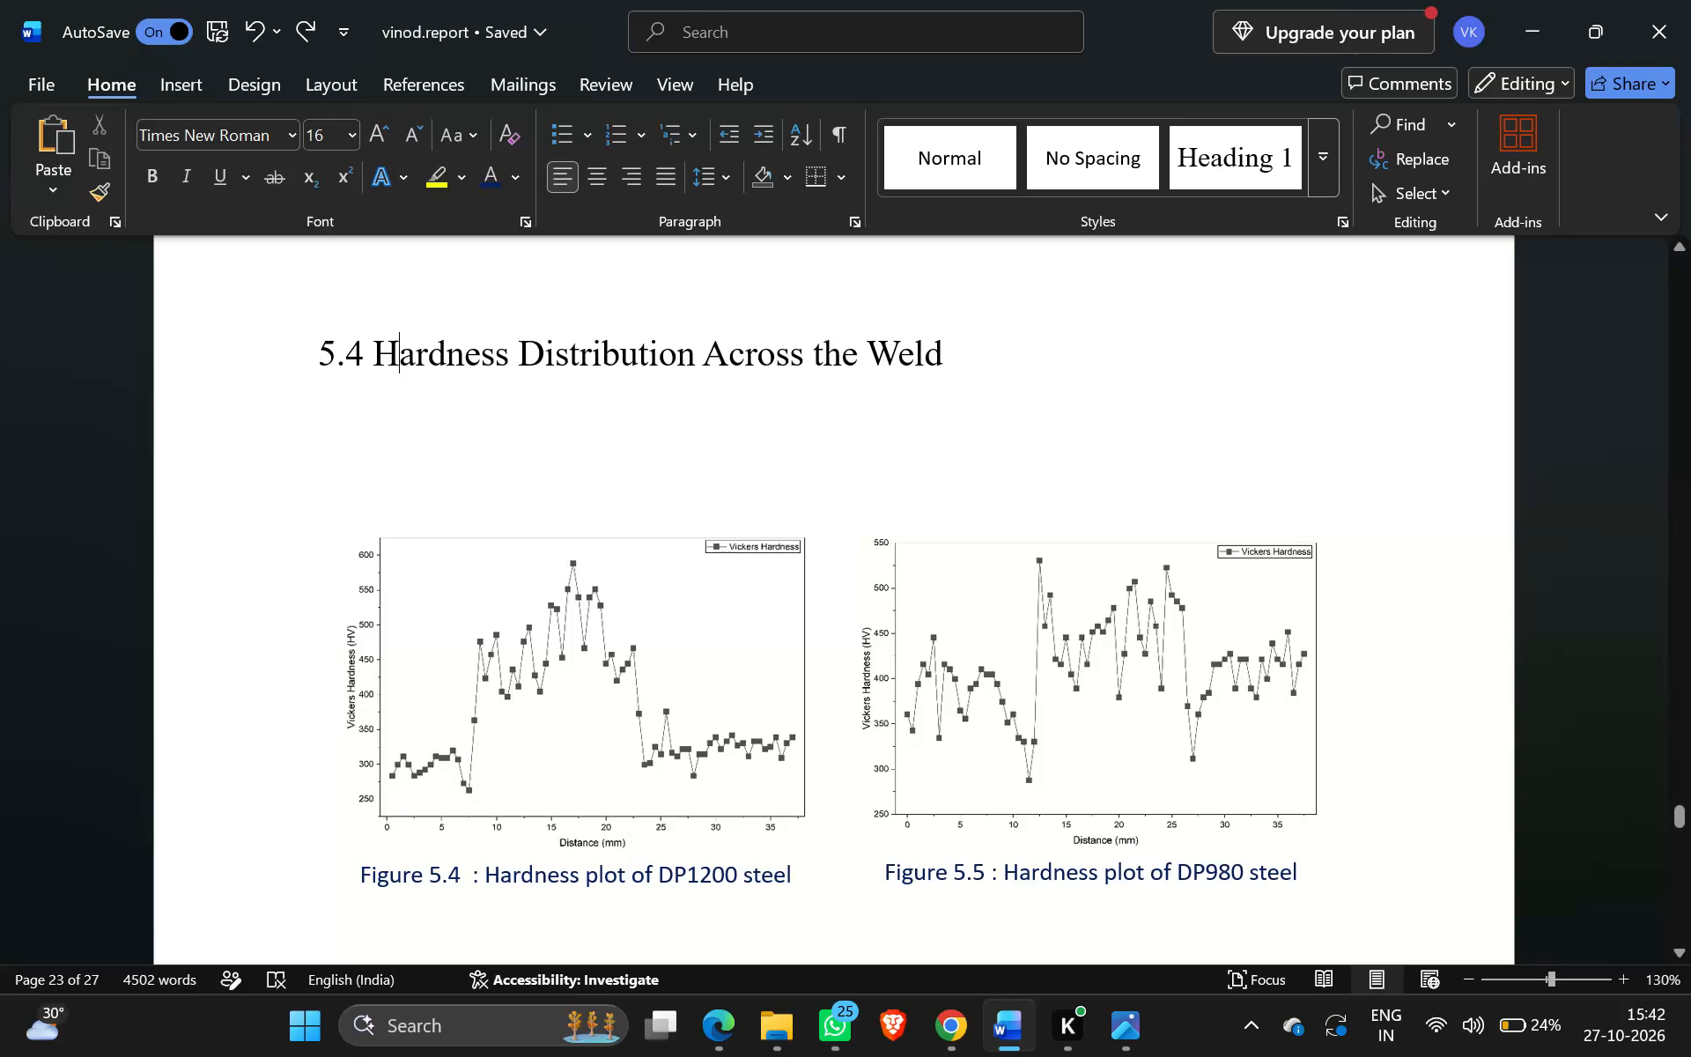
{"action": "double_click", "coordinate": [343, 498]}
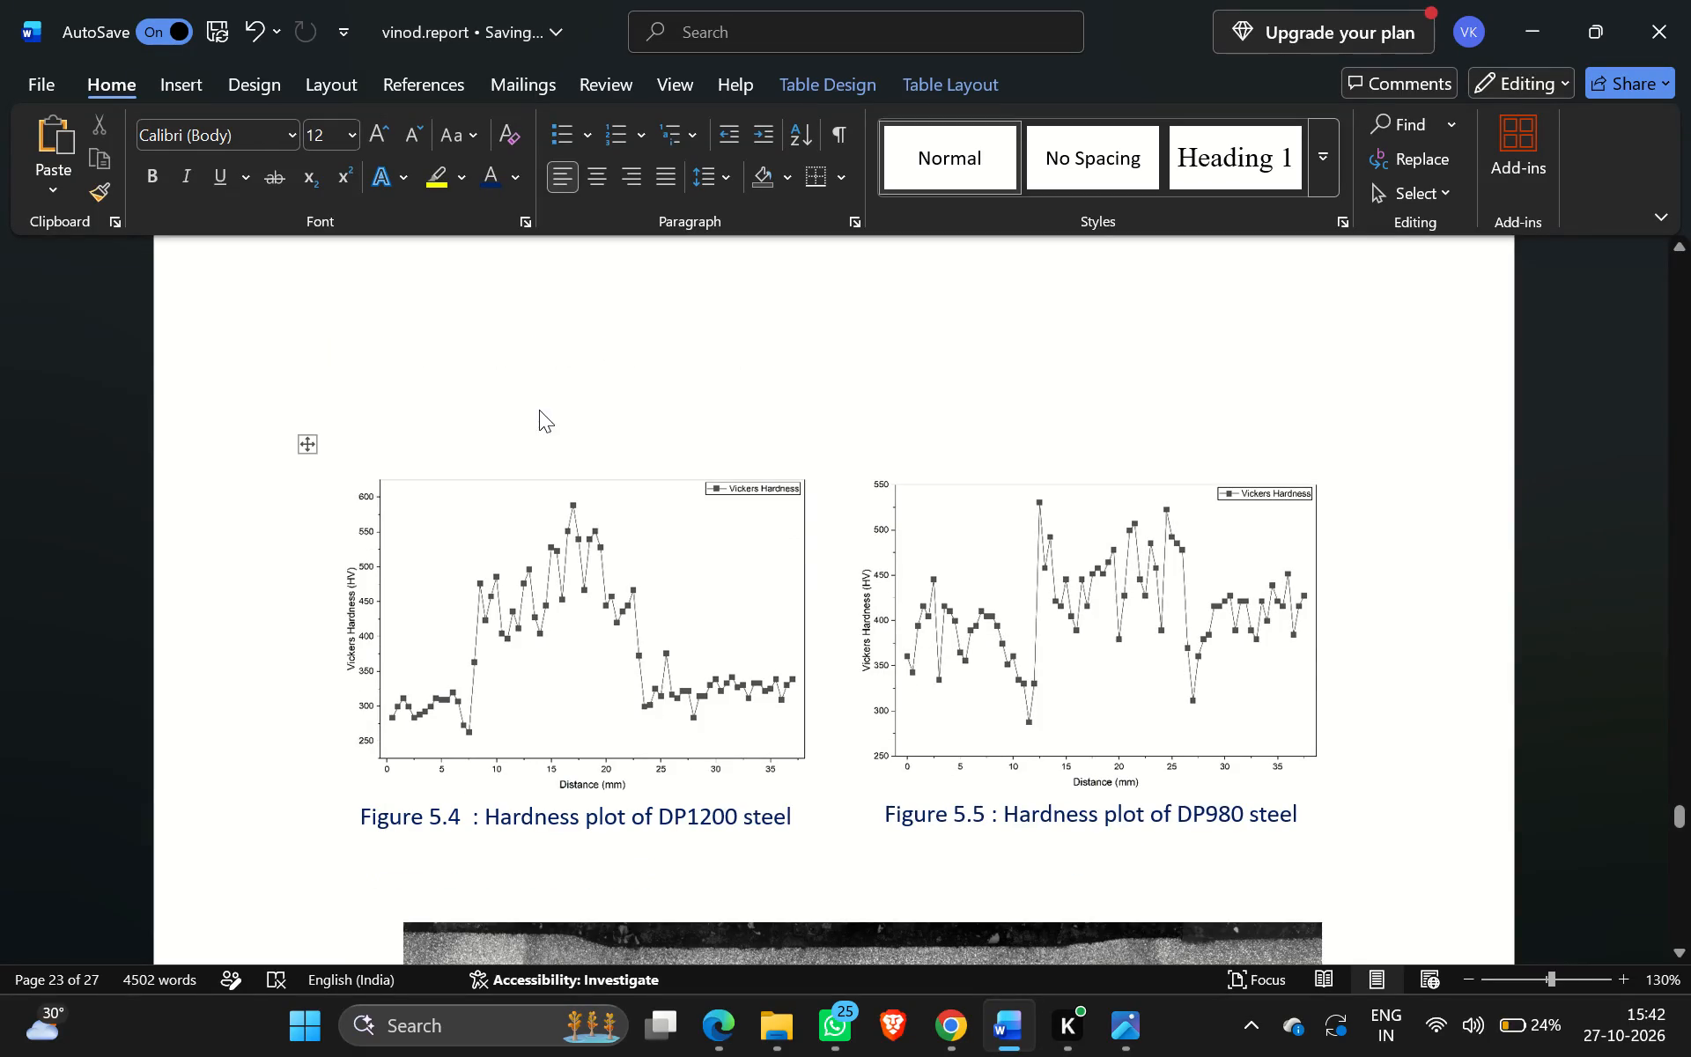
Insert an empty line after the optical micrographs and SEM images placeholder to push the 5.4 heading onto the next page.
{"action": "scroll", "coordinate": [539, 410], "scroll_direction": "right", "scroll_amount": 1}
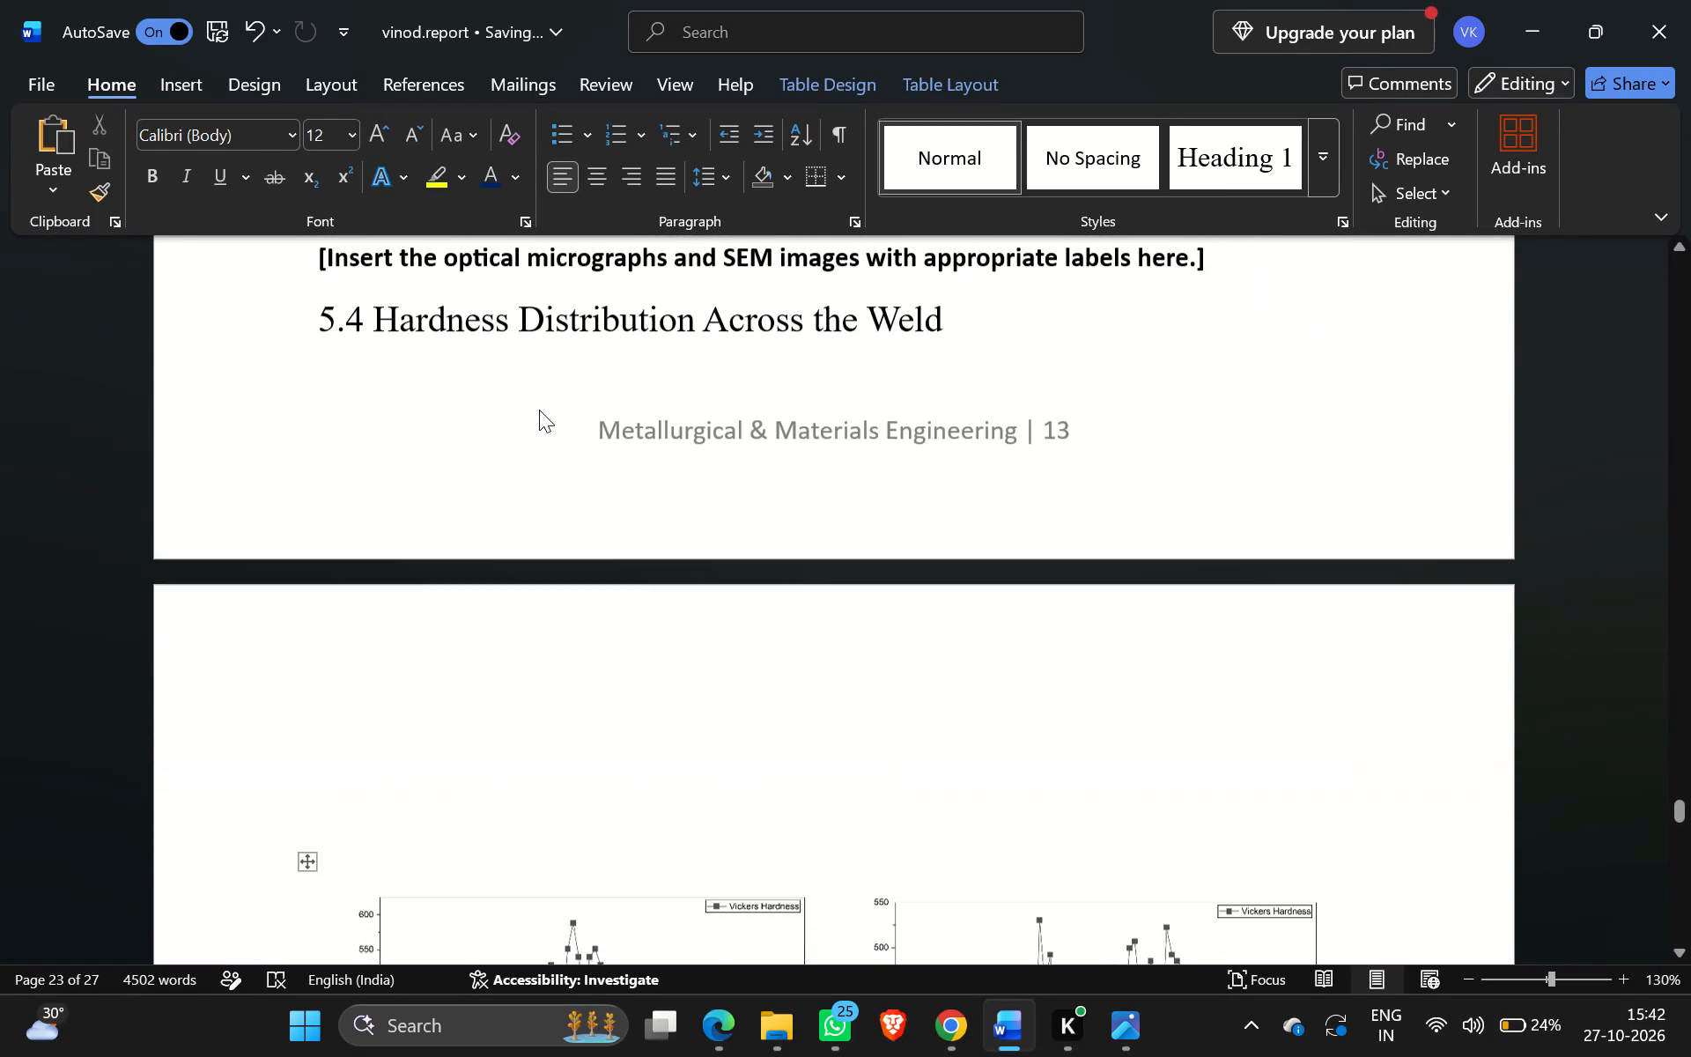
{"action": "scroll", "coordinate": [539, 410], "scroll_direction": "right", "scroll_amount": 1}
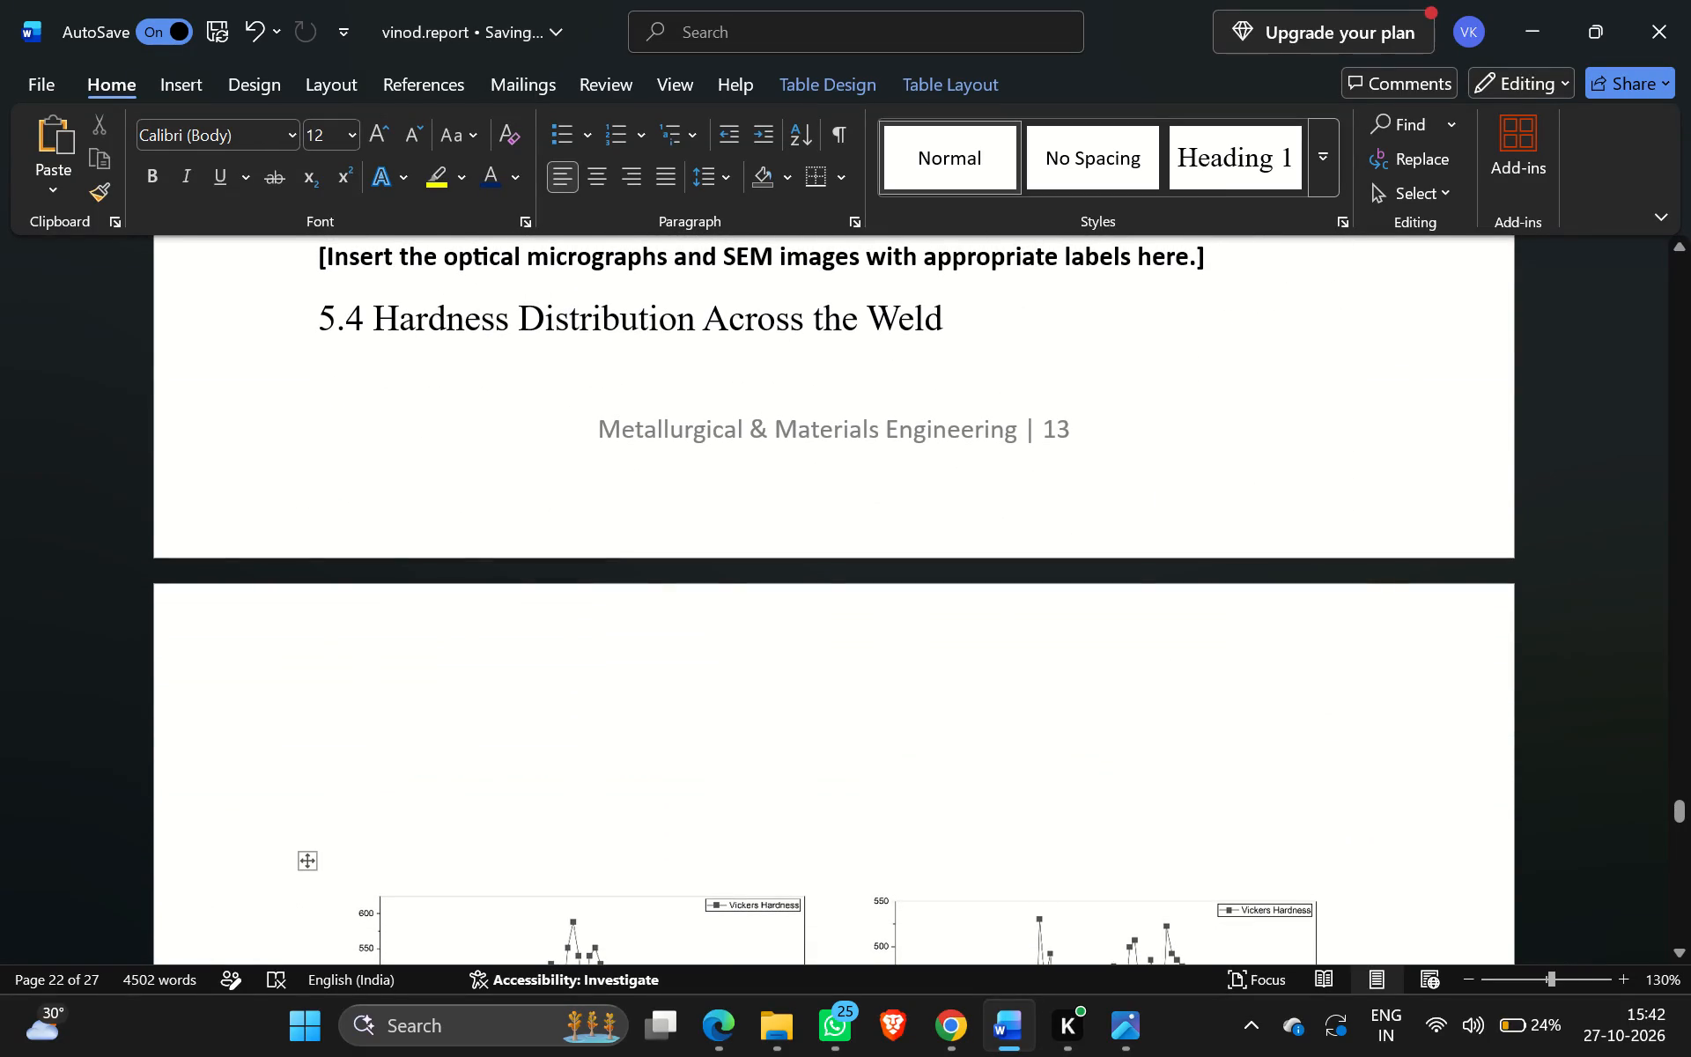
{"action": "left_click", "coordinate": [1212, 258]}
{"action": "key", "text": "Return"}
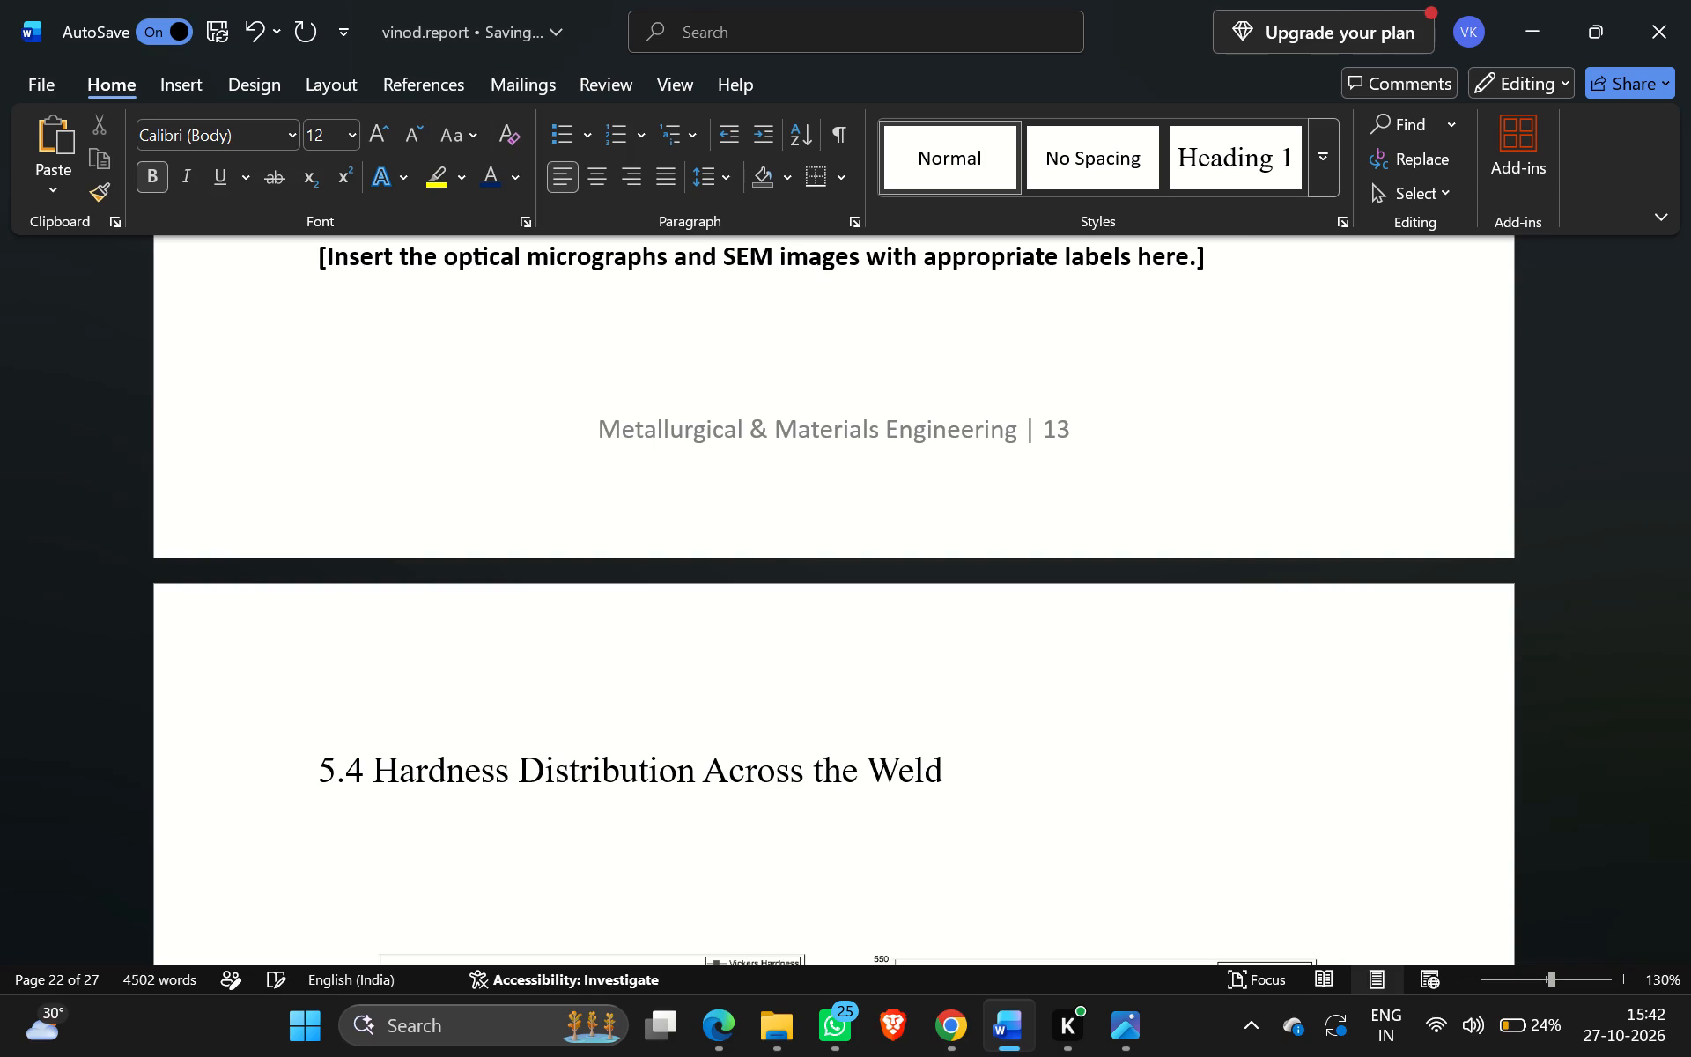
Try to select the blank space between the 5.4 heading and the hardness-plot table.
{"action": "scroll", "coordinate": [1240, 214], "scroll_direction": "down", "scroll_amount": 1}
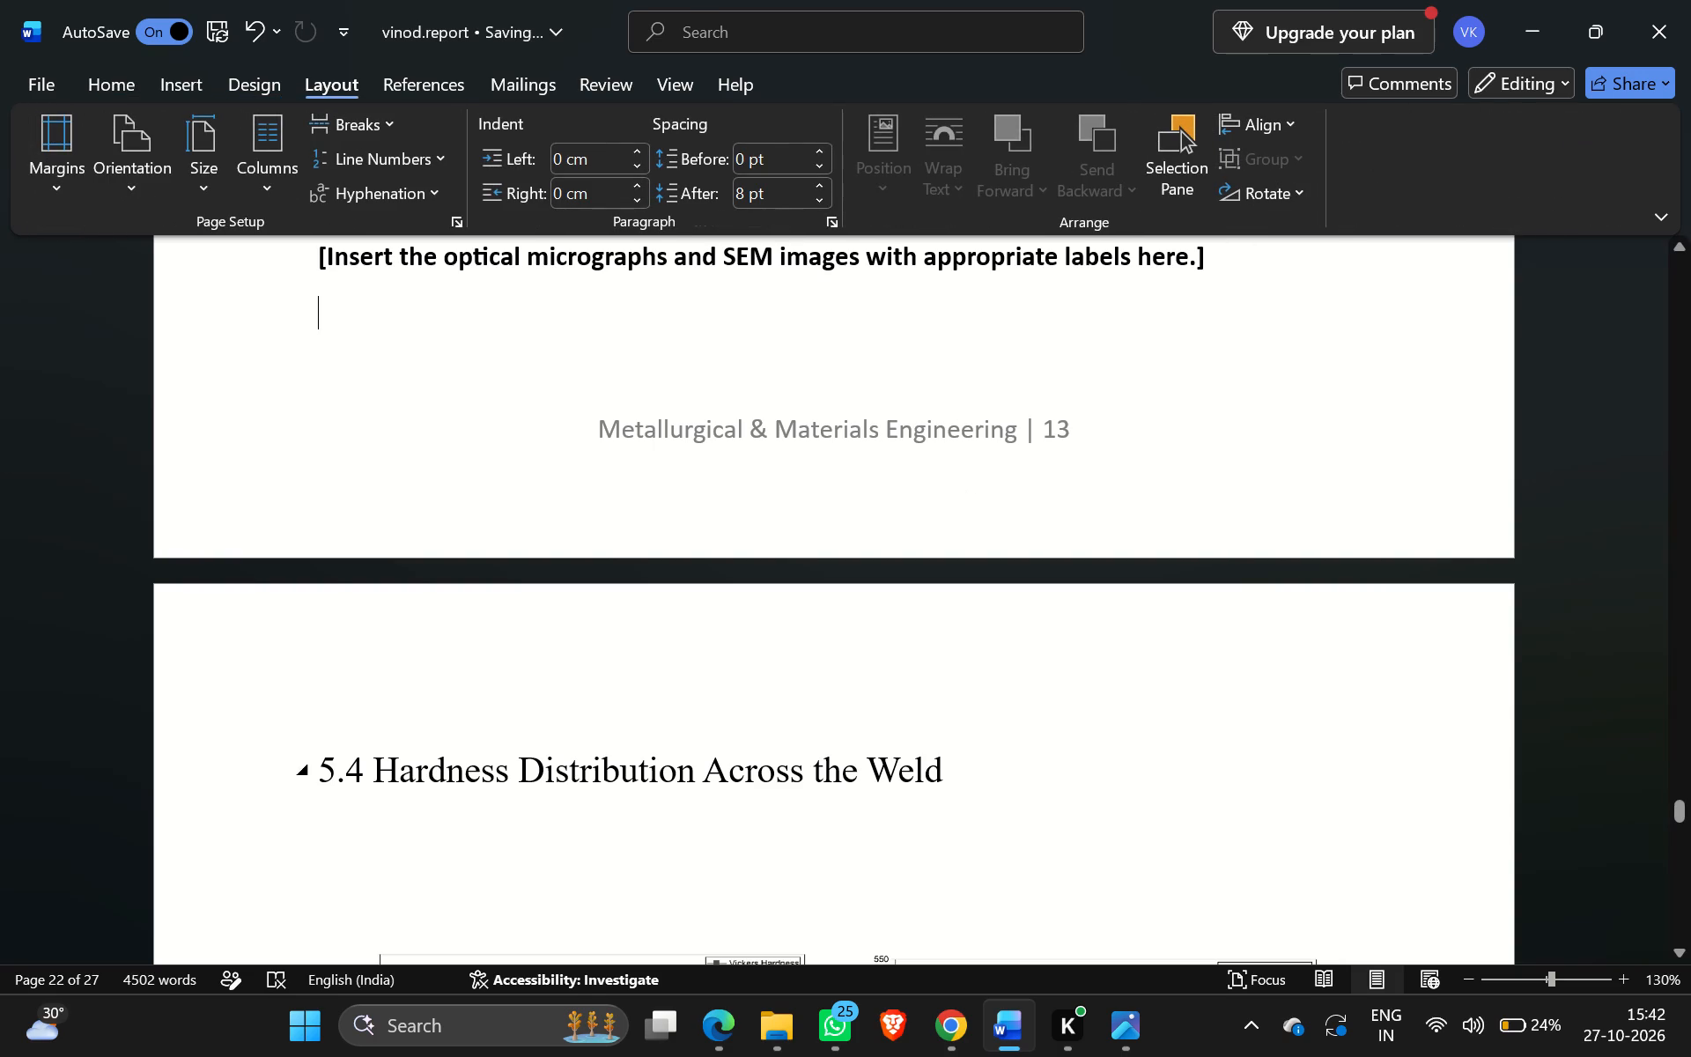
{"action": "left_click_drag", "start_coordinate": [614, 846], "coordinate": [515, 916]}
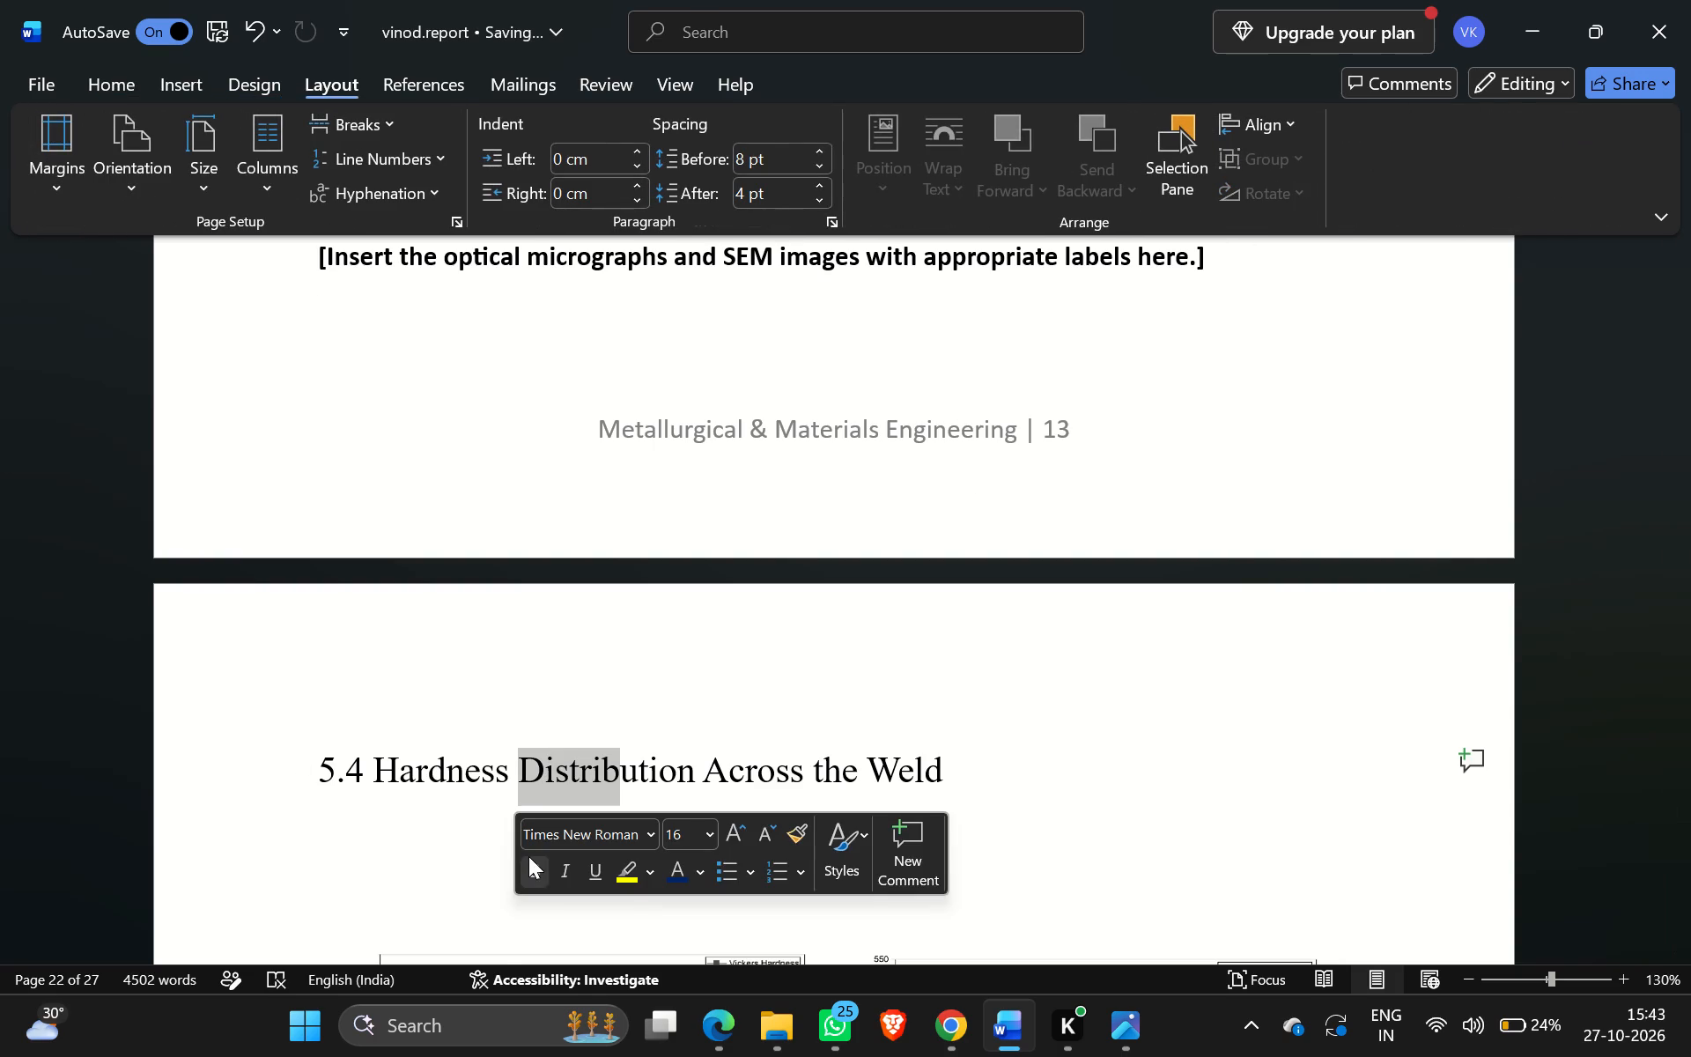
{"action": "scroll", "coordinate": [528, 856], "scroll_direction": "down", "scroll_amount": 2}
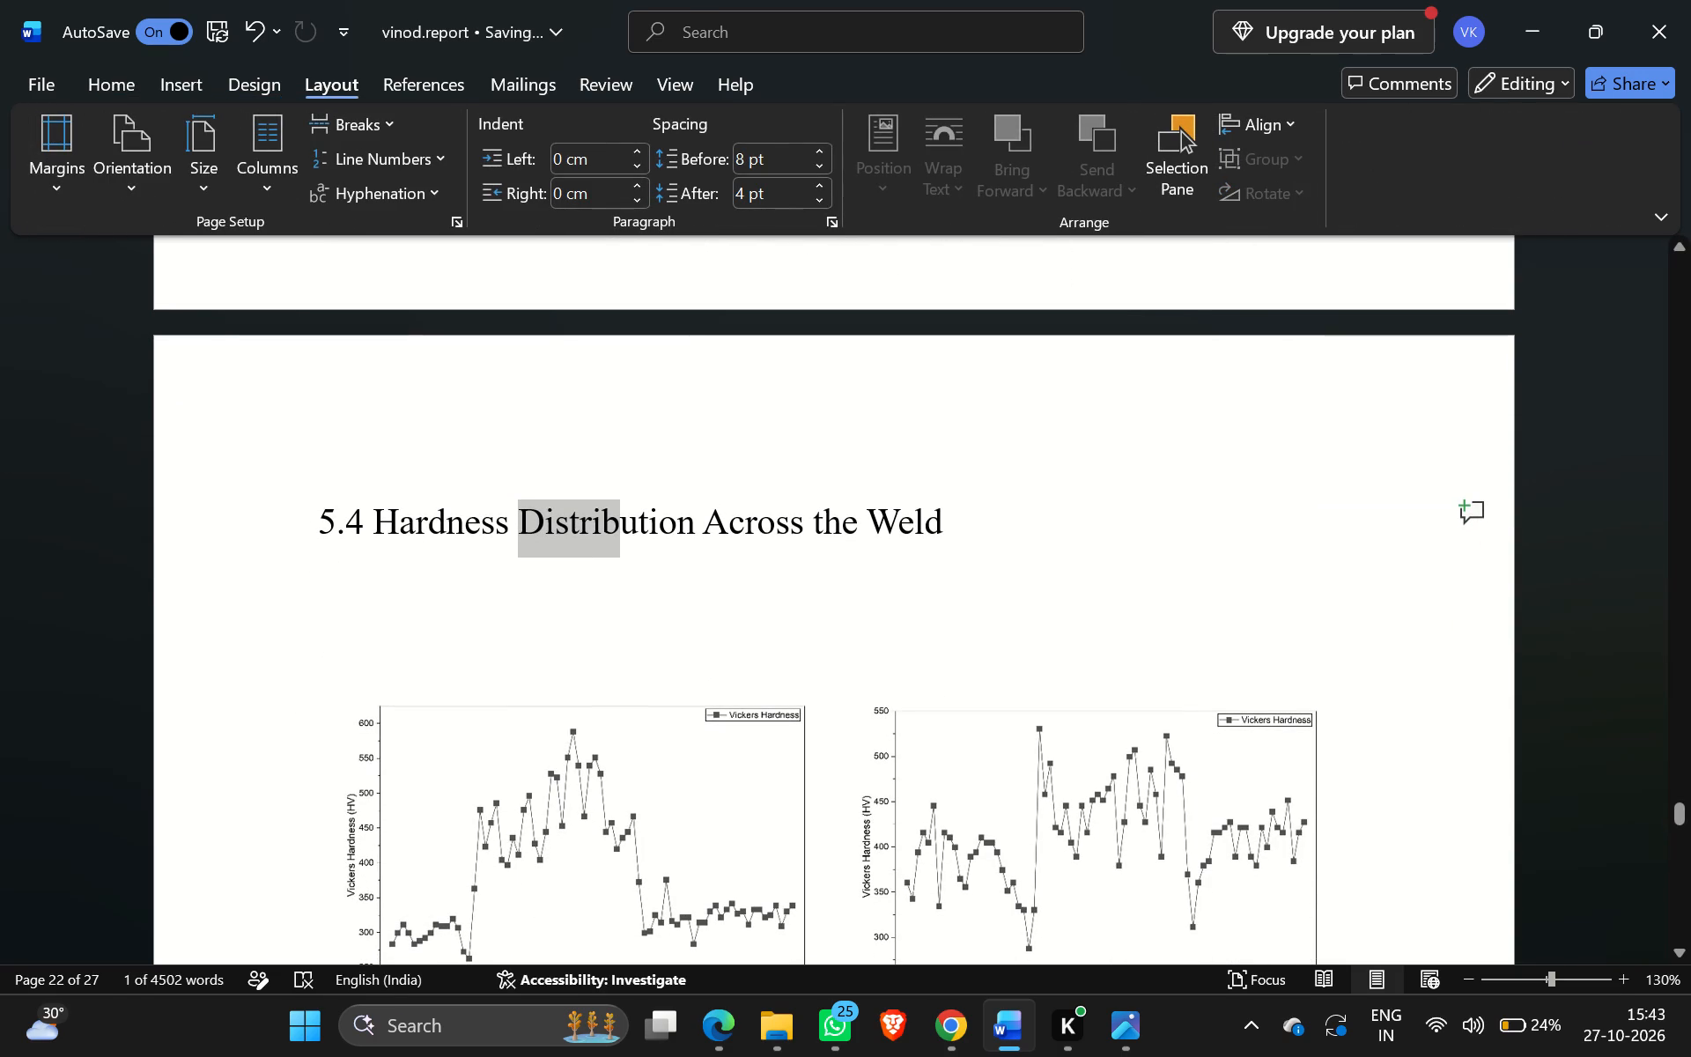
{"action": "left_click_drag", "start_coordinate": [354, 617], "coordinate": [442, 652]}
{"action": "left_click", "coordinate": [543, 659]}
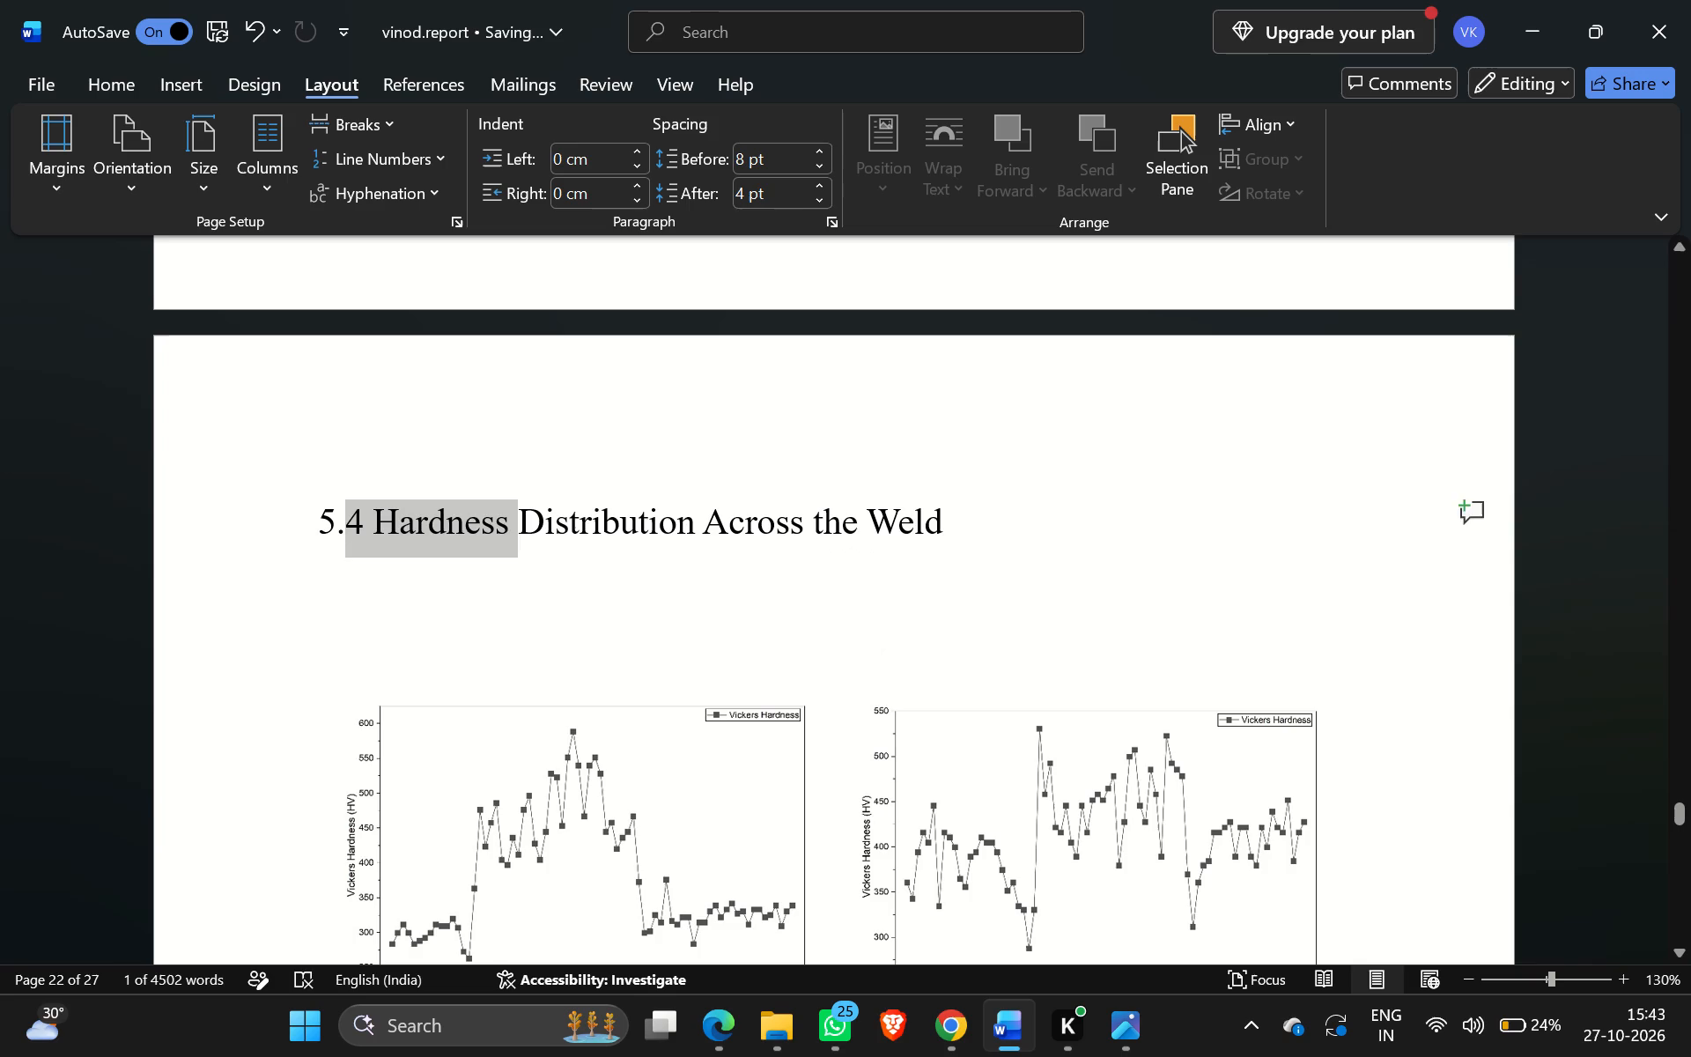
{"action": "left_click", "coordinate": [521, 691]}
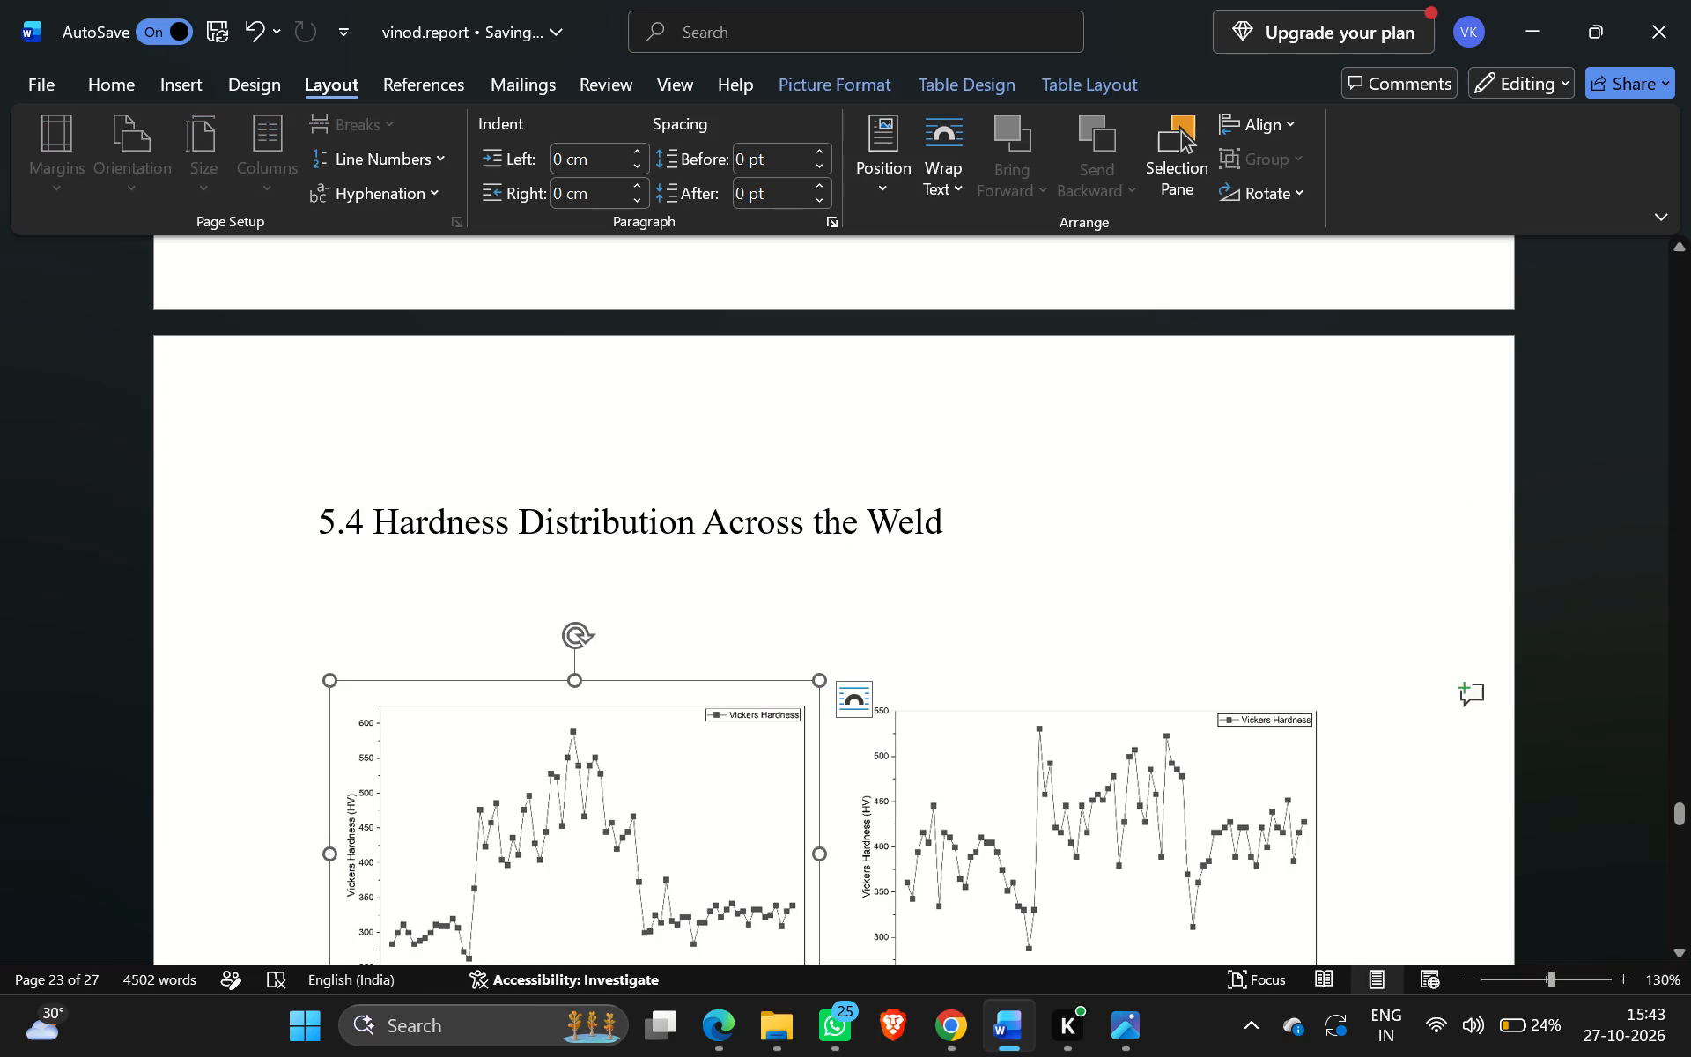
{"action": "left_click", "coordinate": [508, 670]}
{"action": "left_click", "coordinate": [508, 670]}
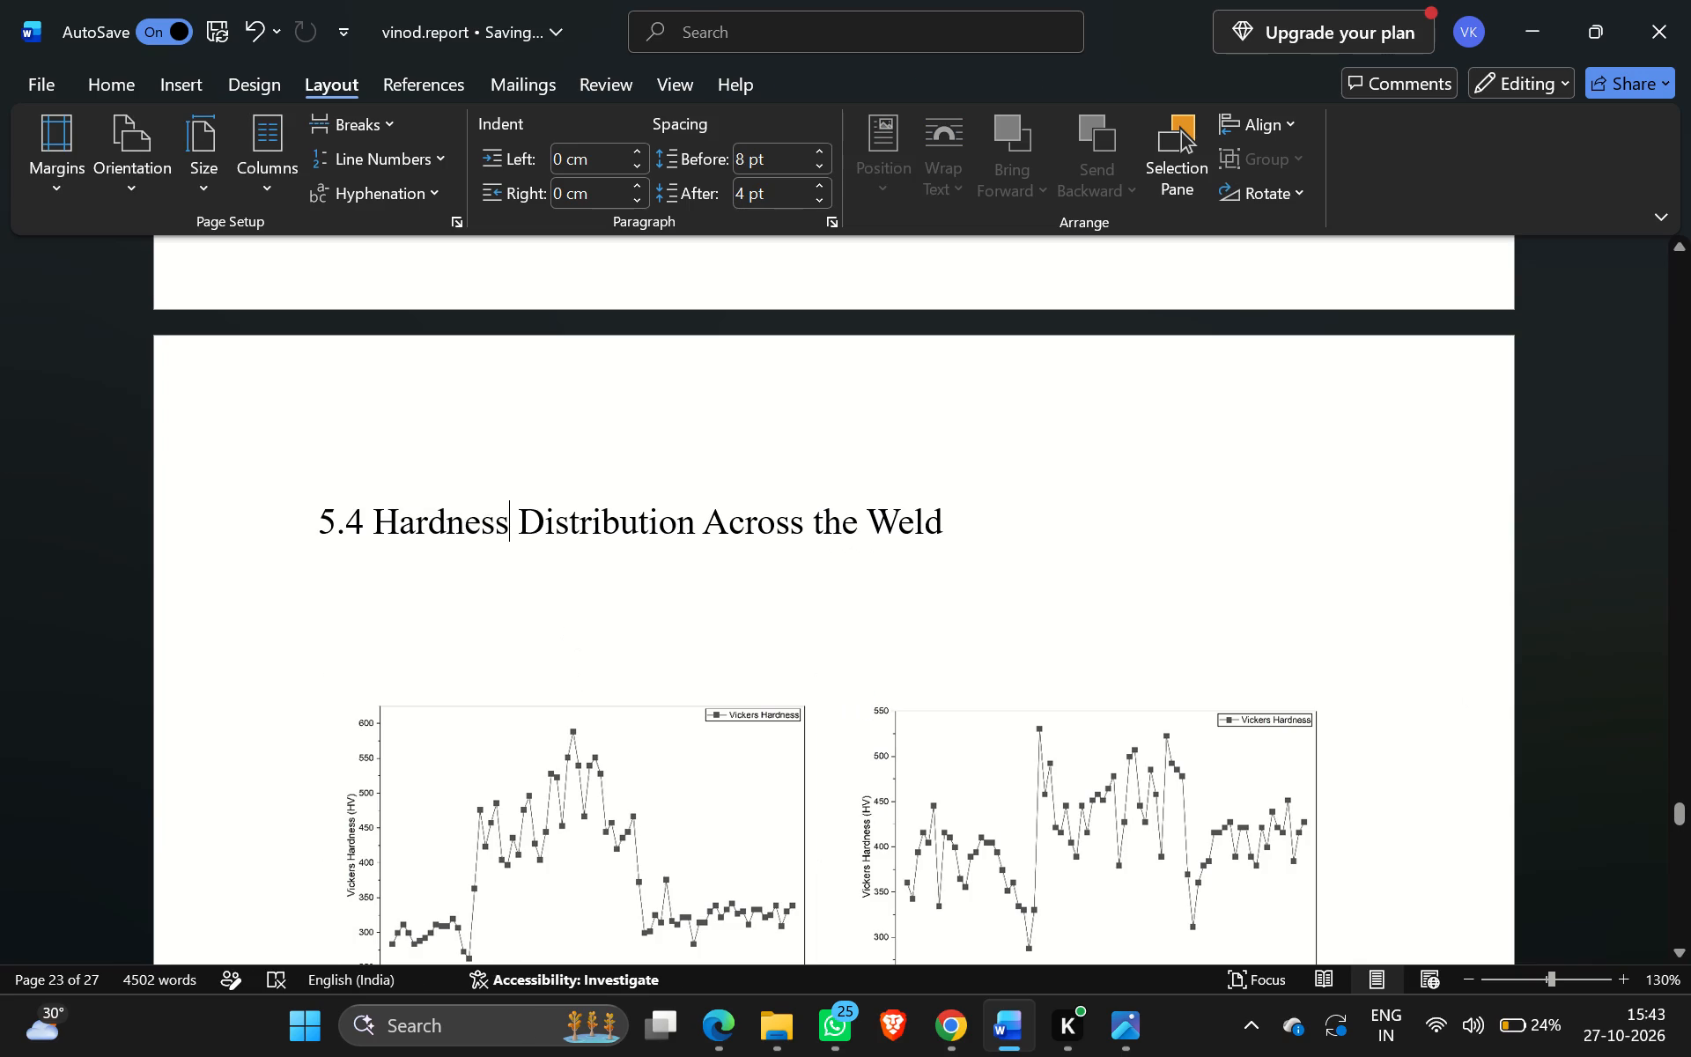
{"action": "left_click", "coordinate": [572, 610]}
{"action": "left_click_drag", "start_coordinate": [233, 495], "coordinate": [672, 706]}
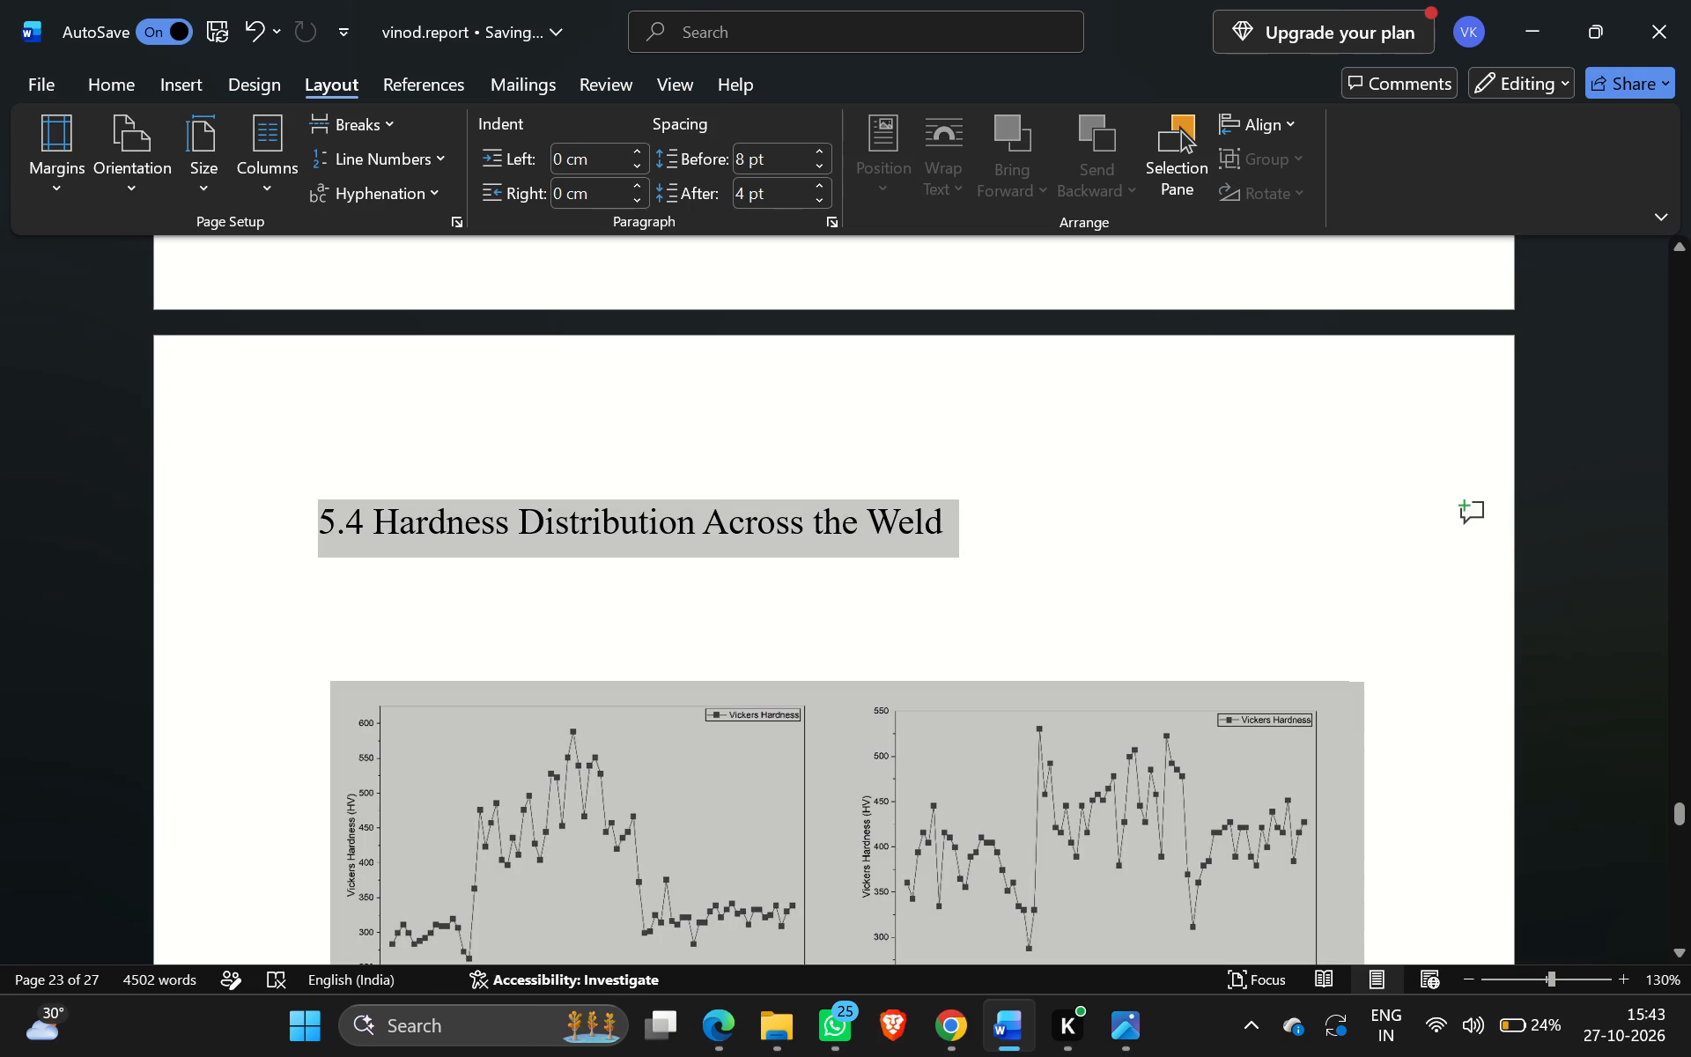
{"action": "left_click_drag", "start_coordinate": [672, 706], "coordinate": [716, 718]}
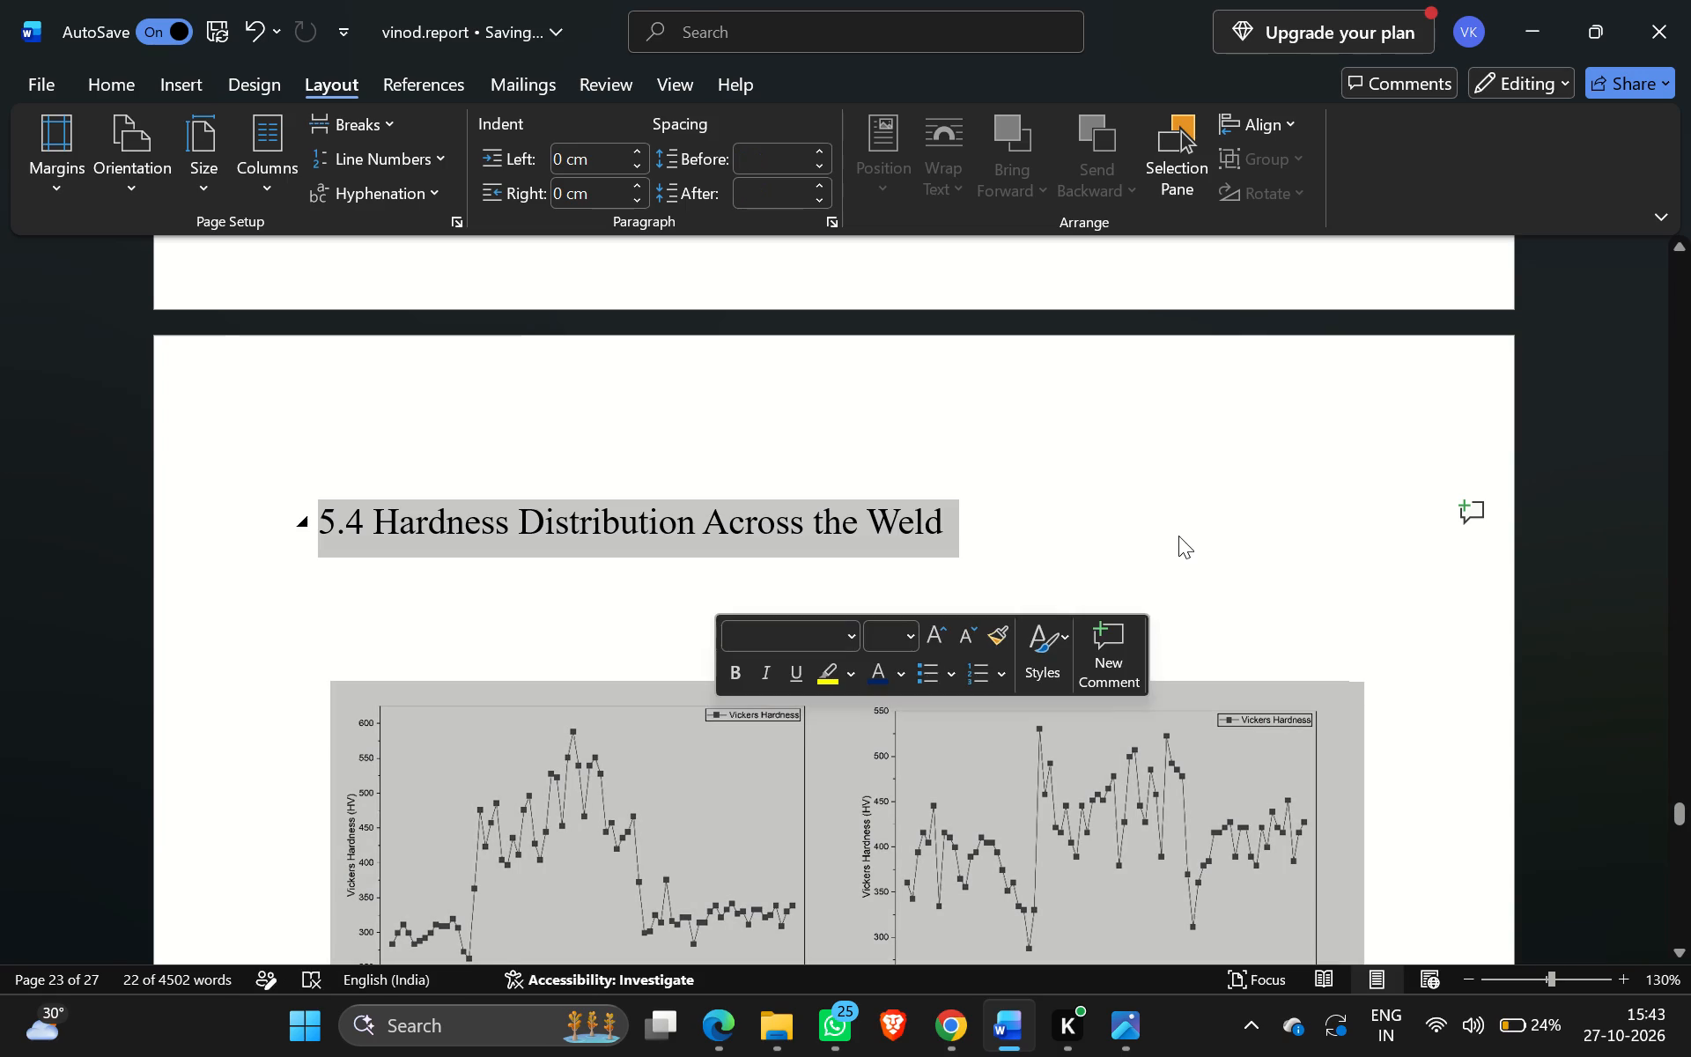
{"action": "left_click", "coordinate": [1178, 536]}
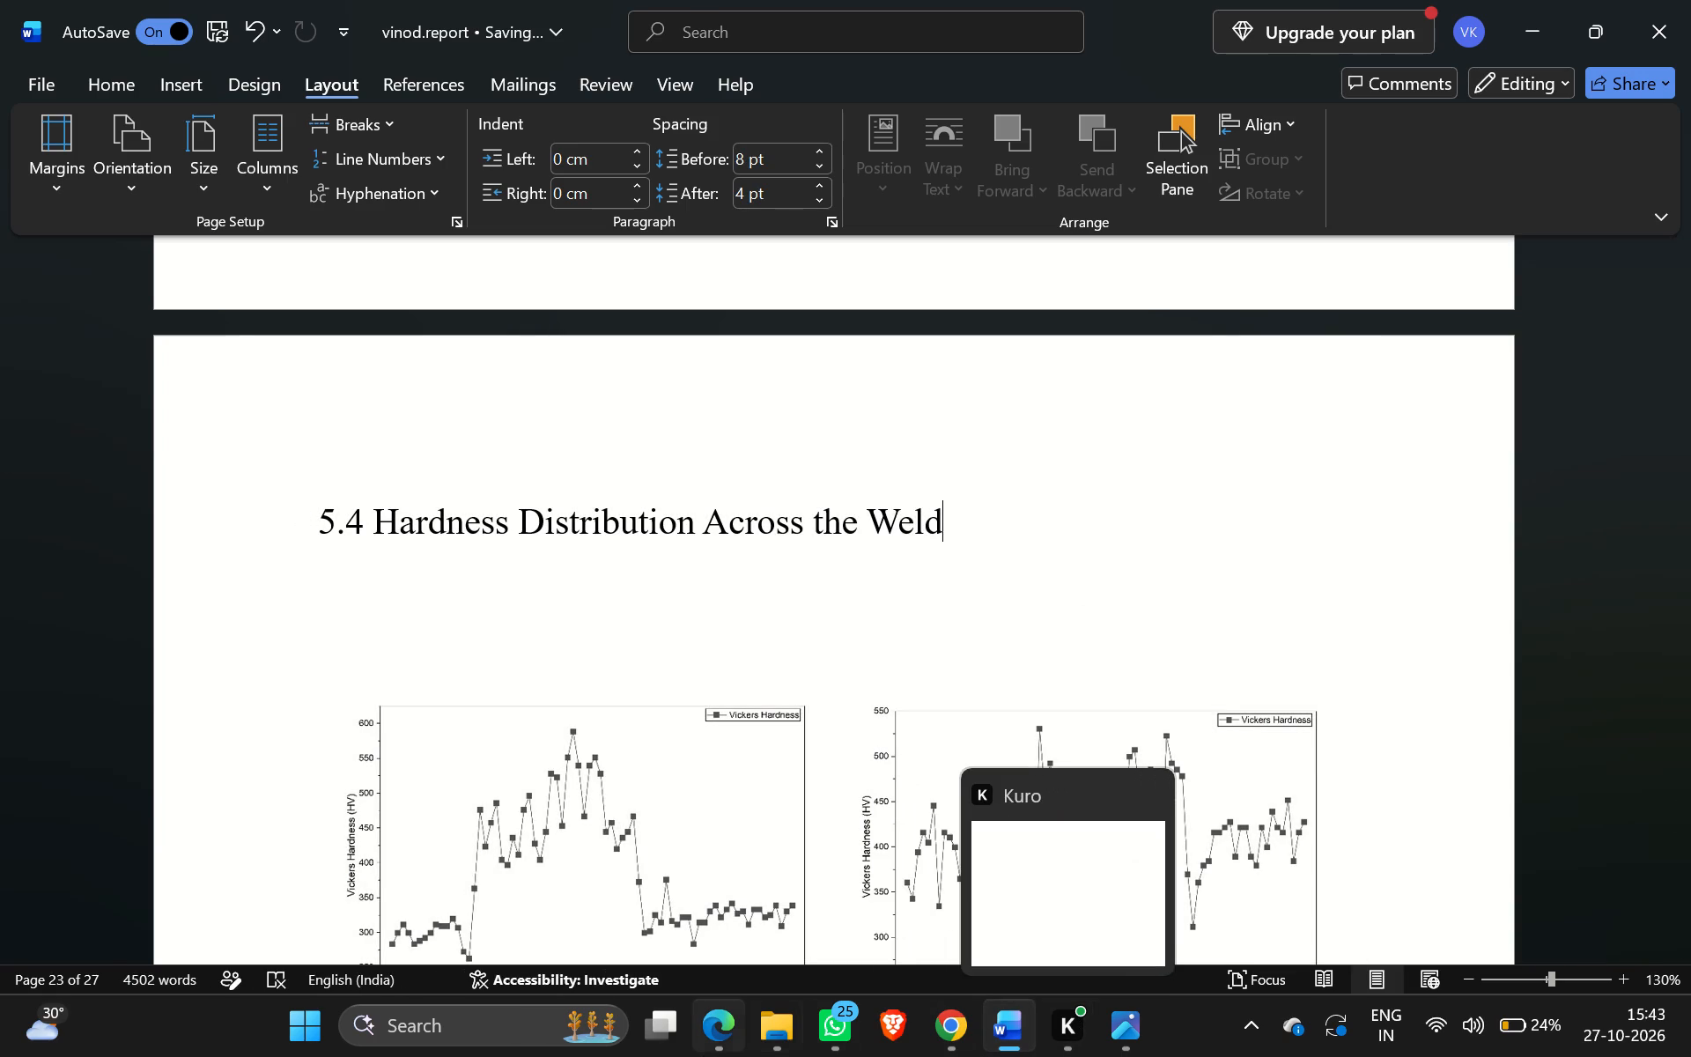
Zoom out to 60% and examine the page layout of sections 5.4 to 5.6 across facing pages.
{"action": "scroll", "coordinate": [961, 695], "scroll_direction": "down", "scroll_amount": 2}
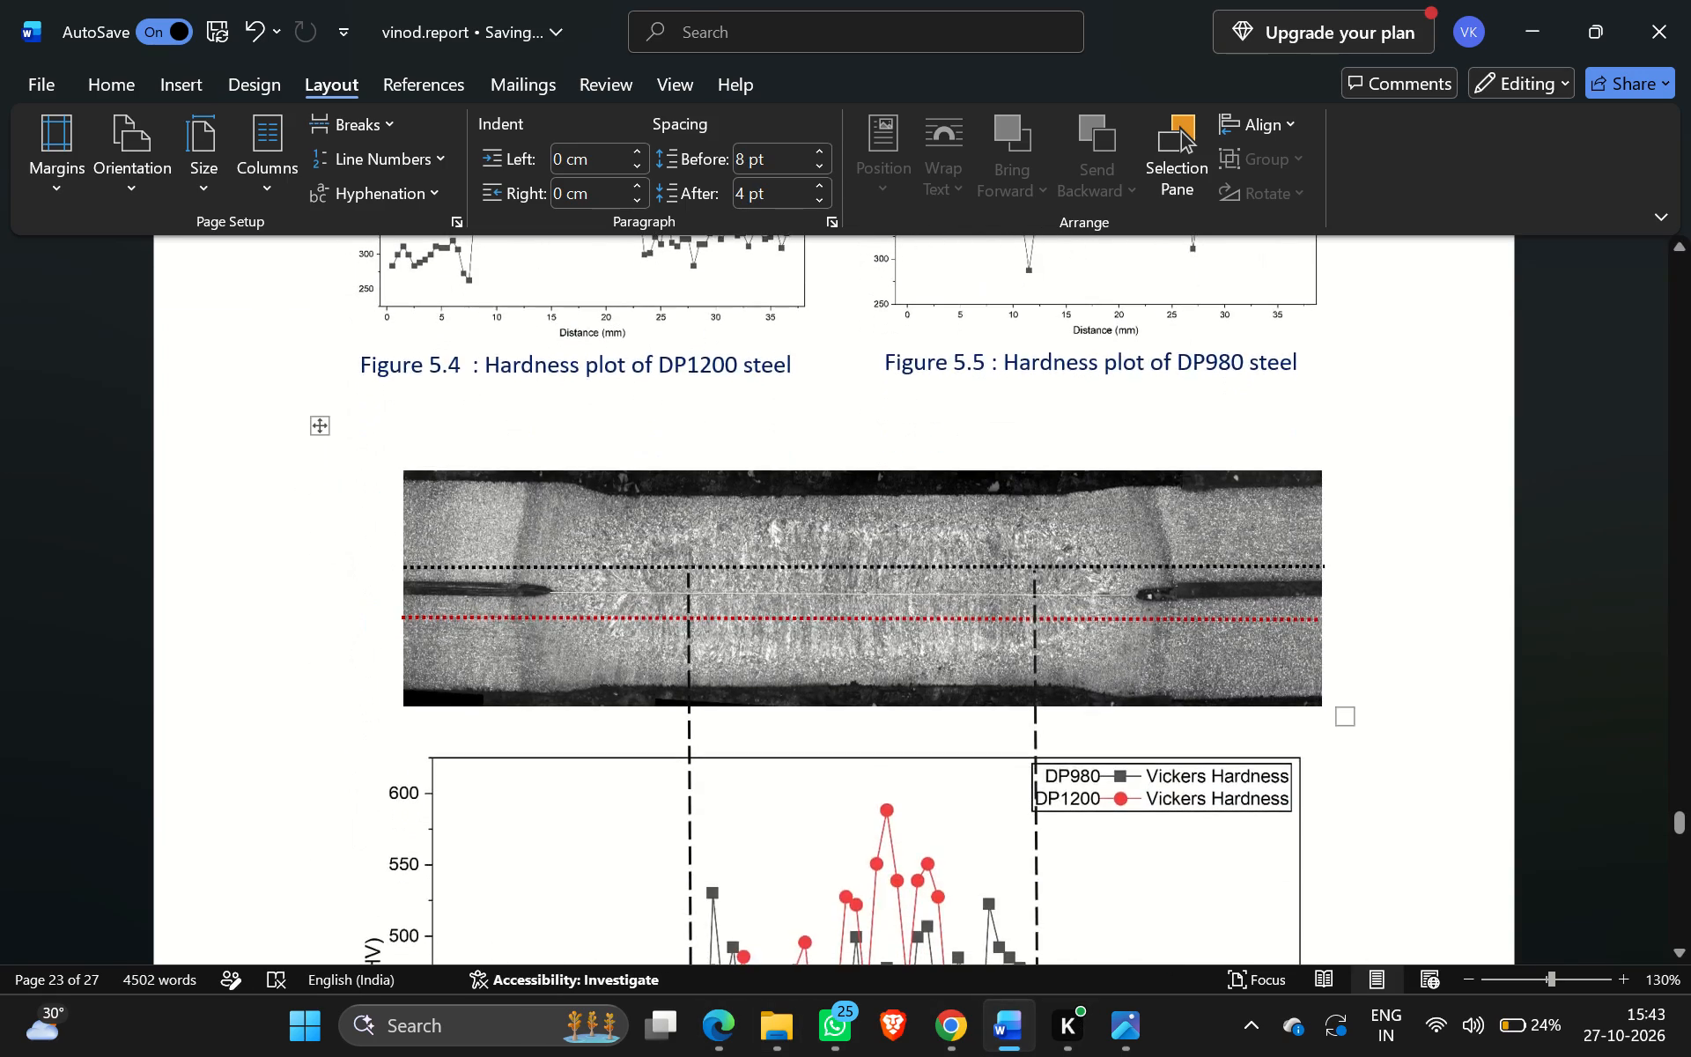
{"action": "scroll", "coordinate": [961, 695], "scroll_direction": "down", "scroll_amount": 6, "text": "ctrl"}
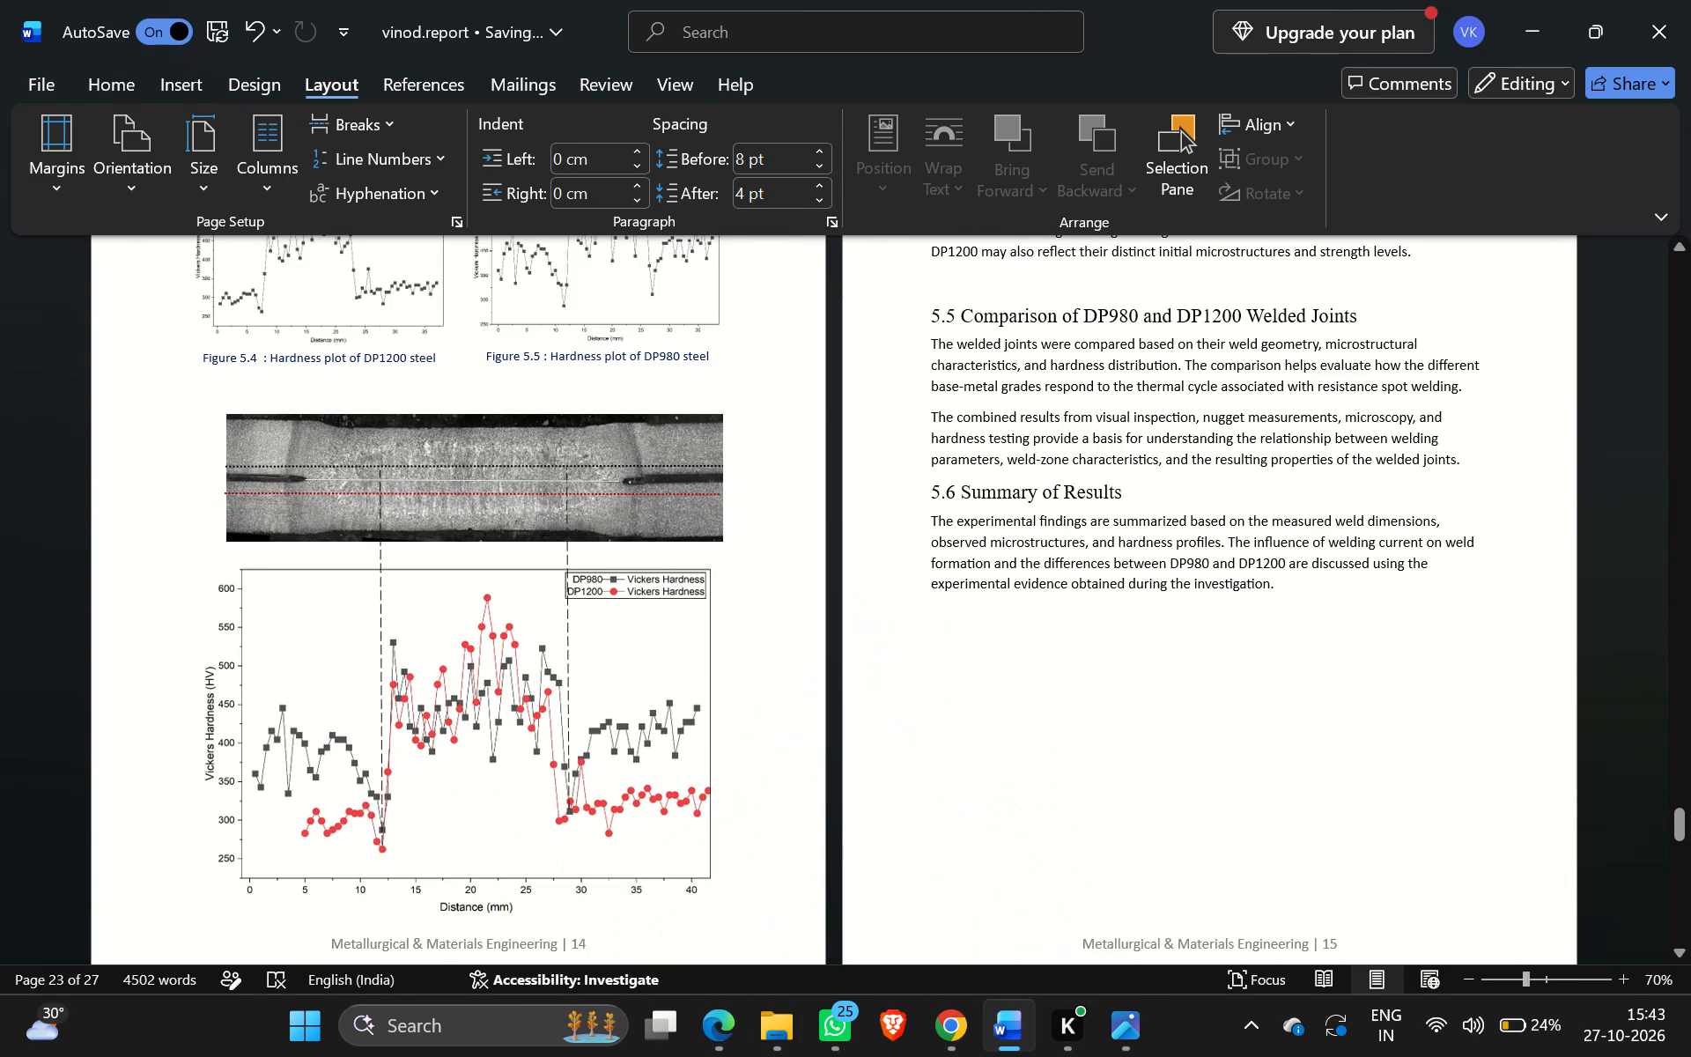
{"action": "scroll", "coordinate": [961, 695], "scroll_direction": "down", "scroll_amount": 1, "text": "ctrl"}
{"action": "scroll", "coordinate": [961, 695], "scroll_direction": "right", "scroll_amount": 1}
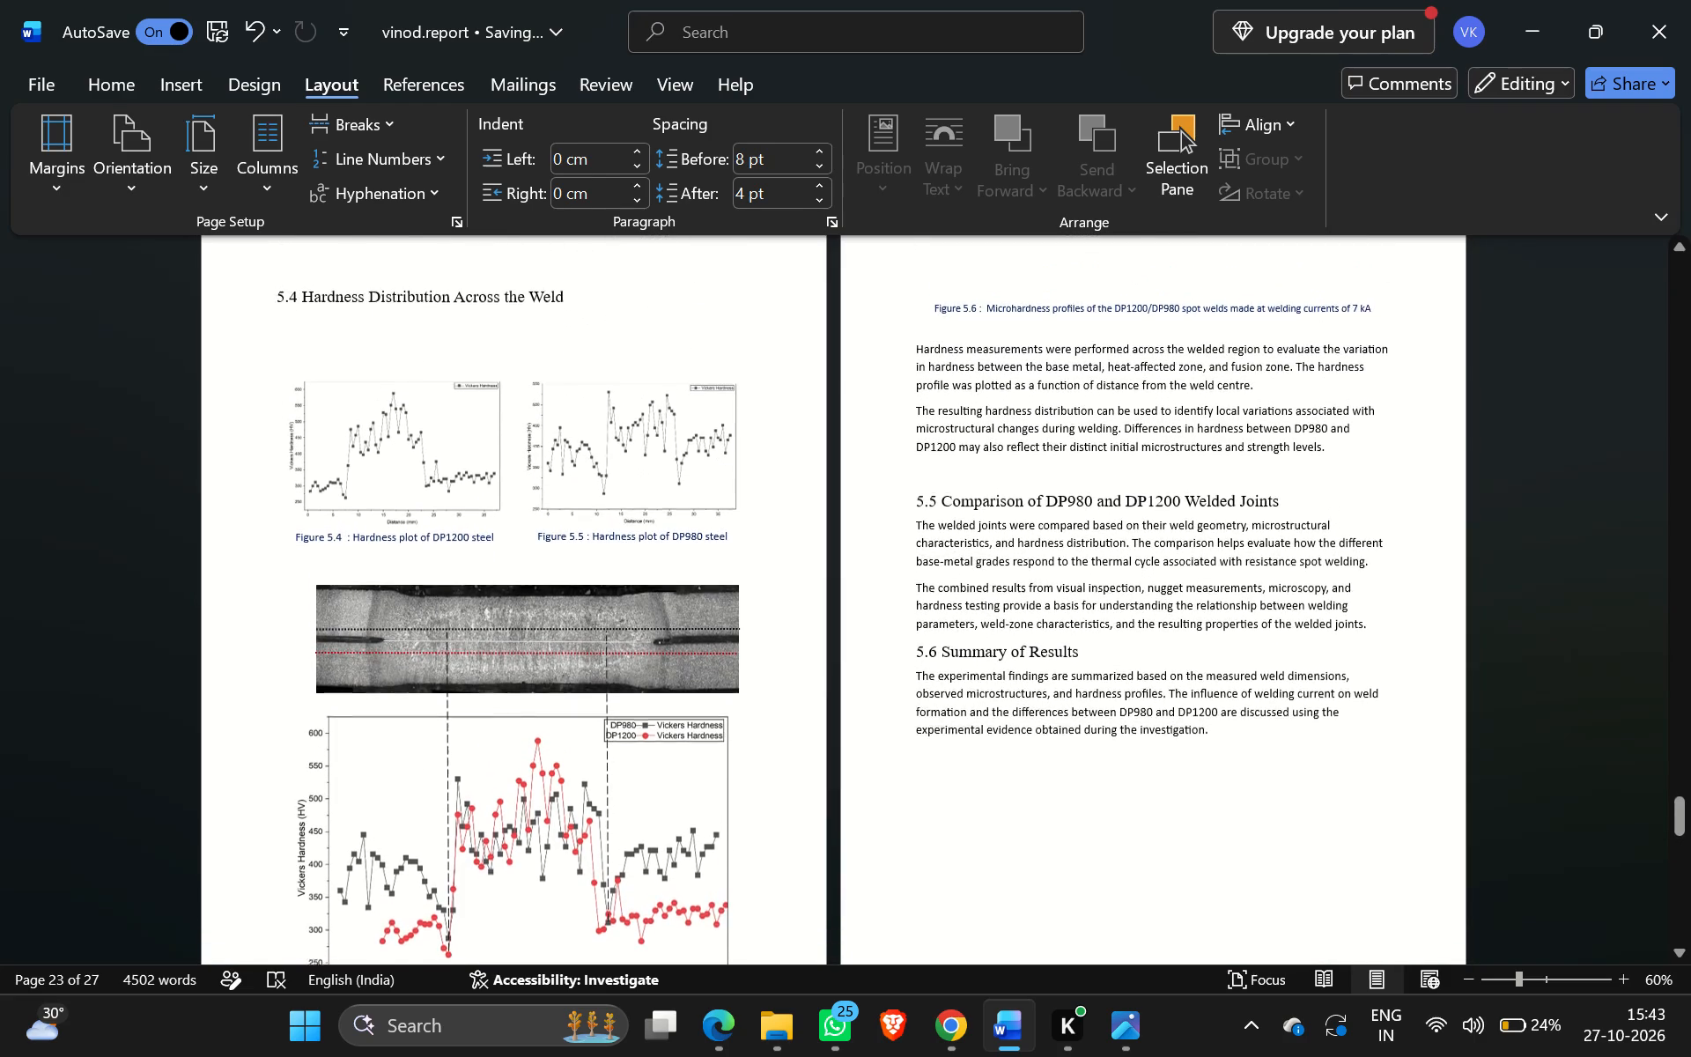
{"action": "scroll", "coordinate": [961, 695], "scroll_direction": "right", "scroll_amount": 3}
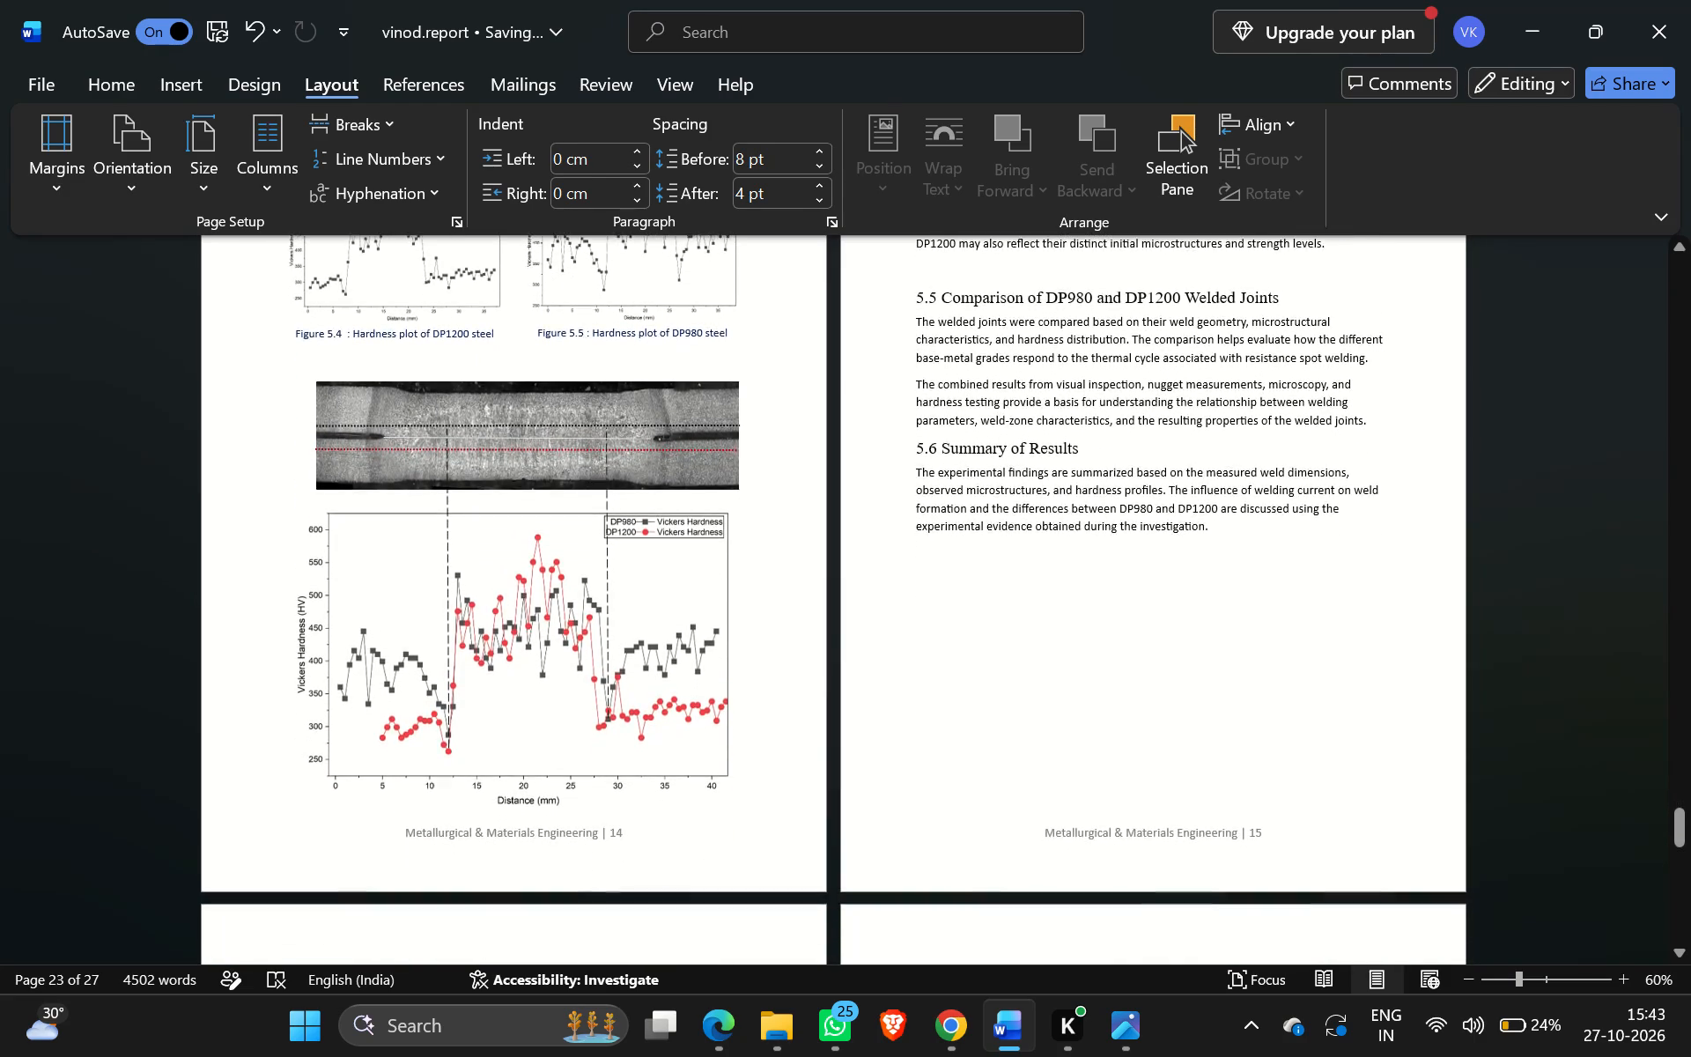
{"action": "scroll", "coordinate": [961, 695], "scroll_direction": "up", "scroll_amount": 3}
{"action": "scroll", "coordinate": [975, 629], "scroll_direction": "down", "scroll_amount": 1}
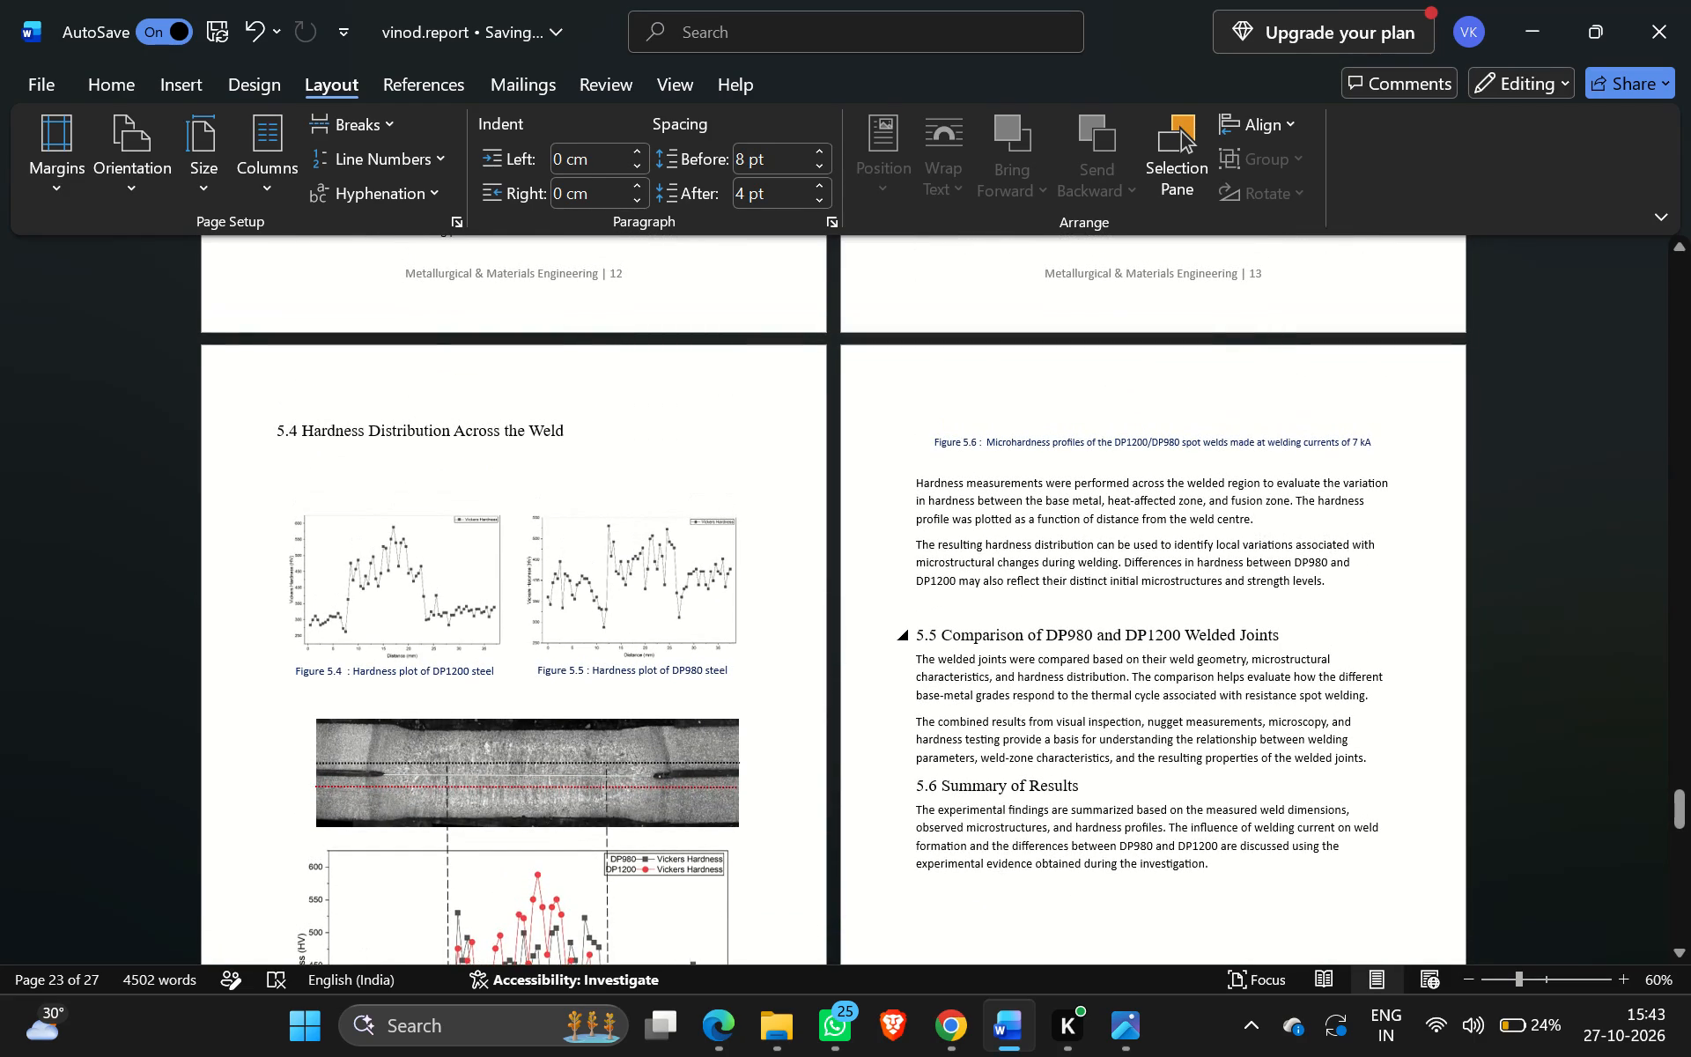
{"action": "scroll", "coordinate": [609, 800], "scroll_direction": "down", "scroll_amount": 1}
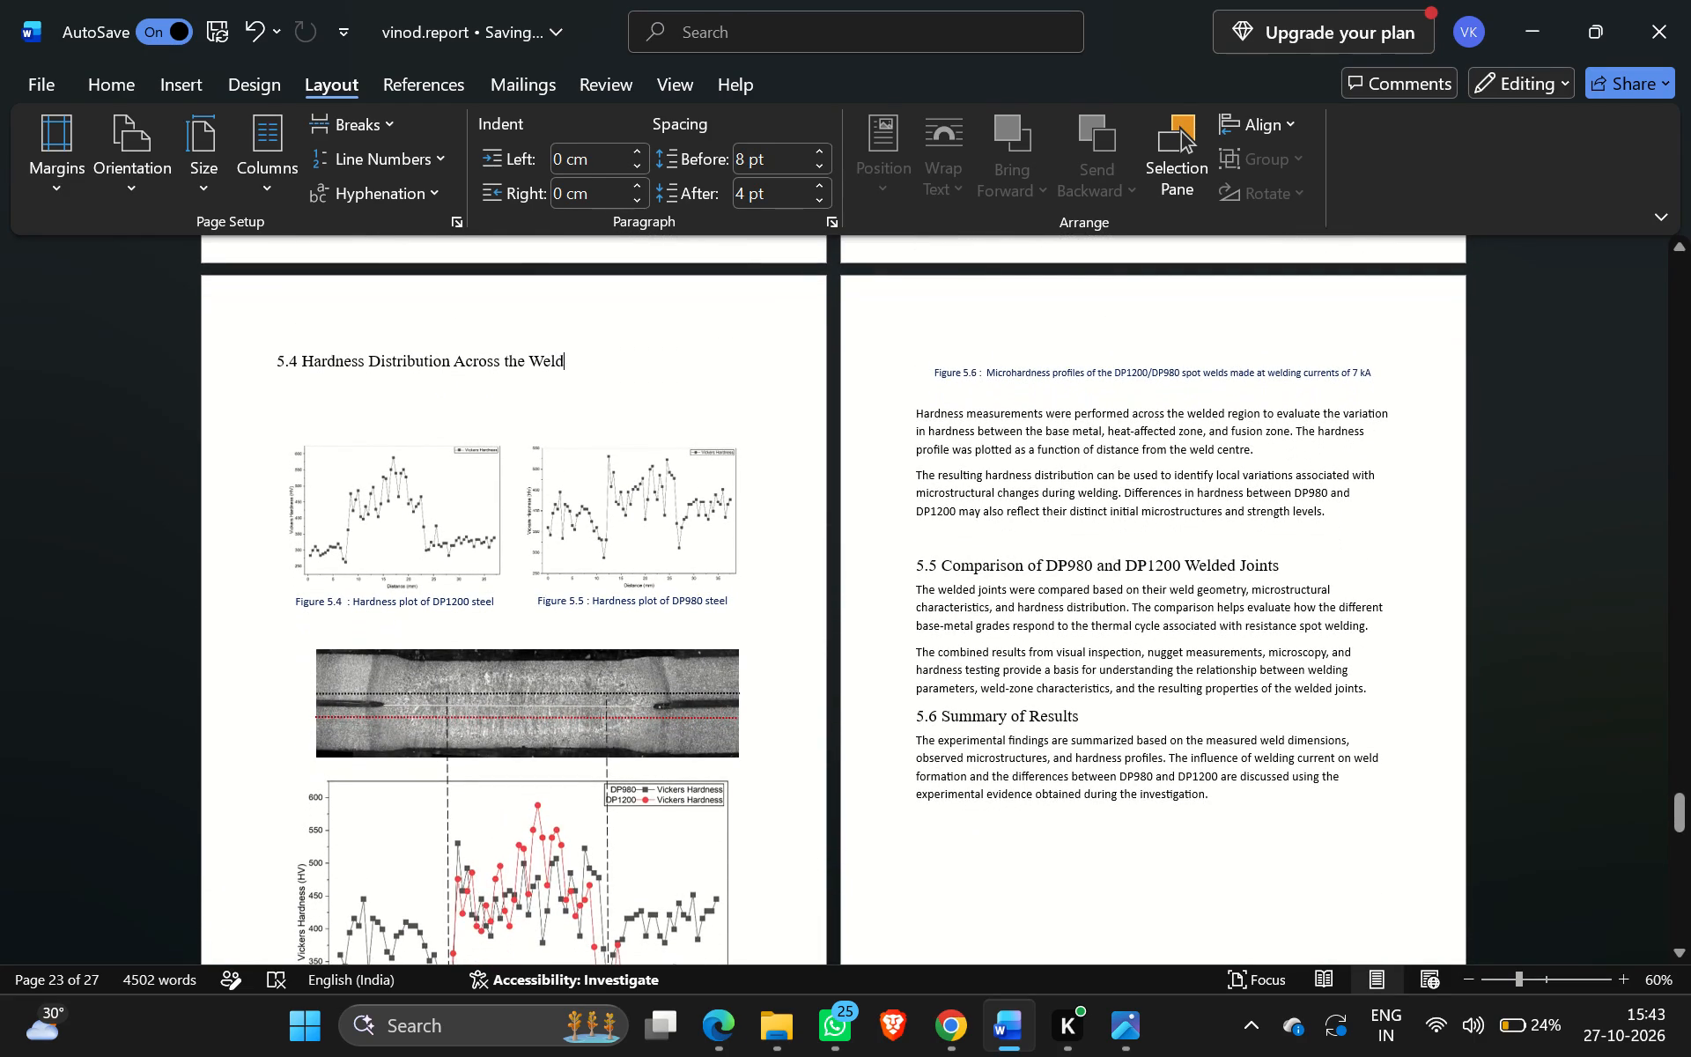
{"action": "scroll", "coordinate": [589, 827], "scroll_direction": "down", "scroll_amount": 3, "text": "ctrl"}
{"action": "scroll", "coordinate": [589, 827], "scroll_direction": "up", "scroll_amount": 3, "text": "ctrl"}
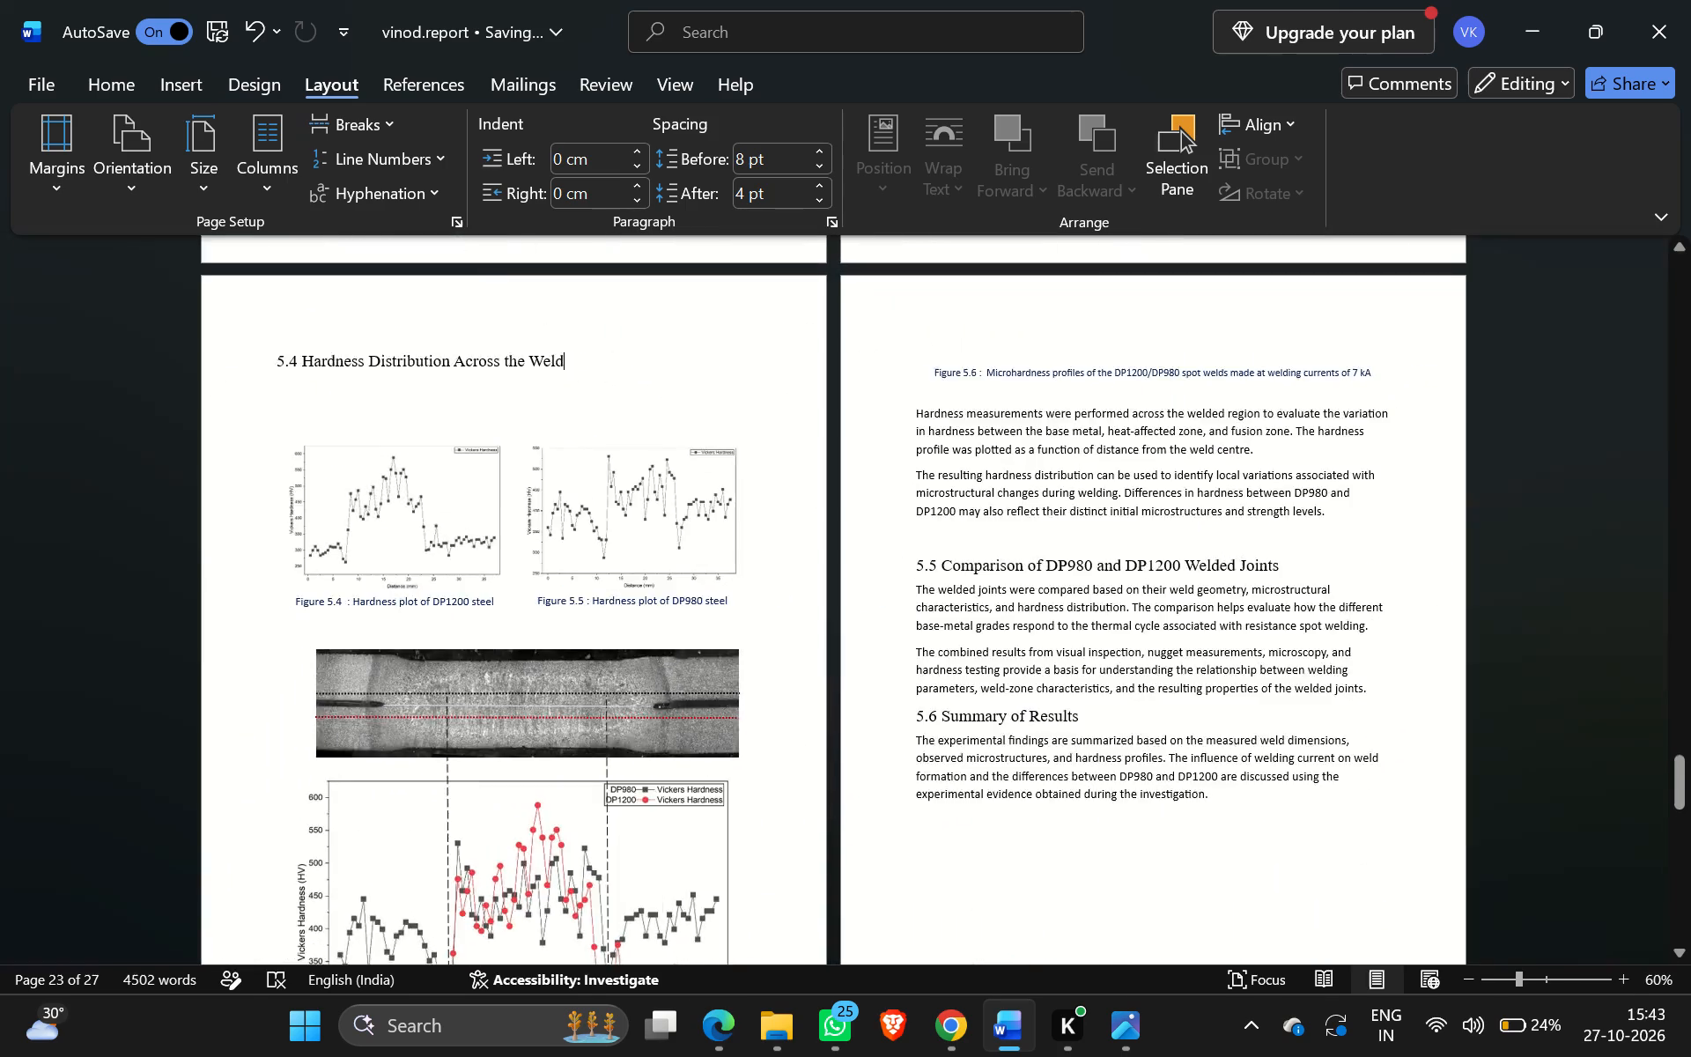
{"action": "scroll", "coordinate": [589, 827], "scroll_direction": "down", "scroll_amount": 1, "text": "ctrl"}
{"action": "scroll", "coordinate": [589, 827], "scroll_direction": "up", "scroll_amount": 2, "text": "ctrl"}
{"action": "scroll", "coordinate": [589, 827], "scroll_direction": "down", "scroll_amount": 1}
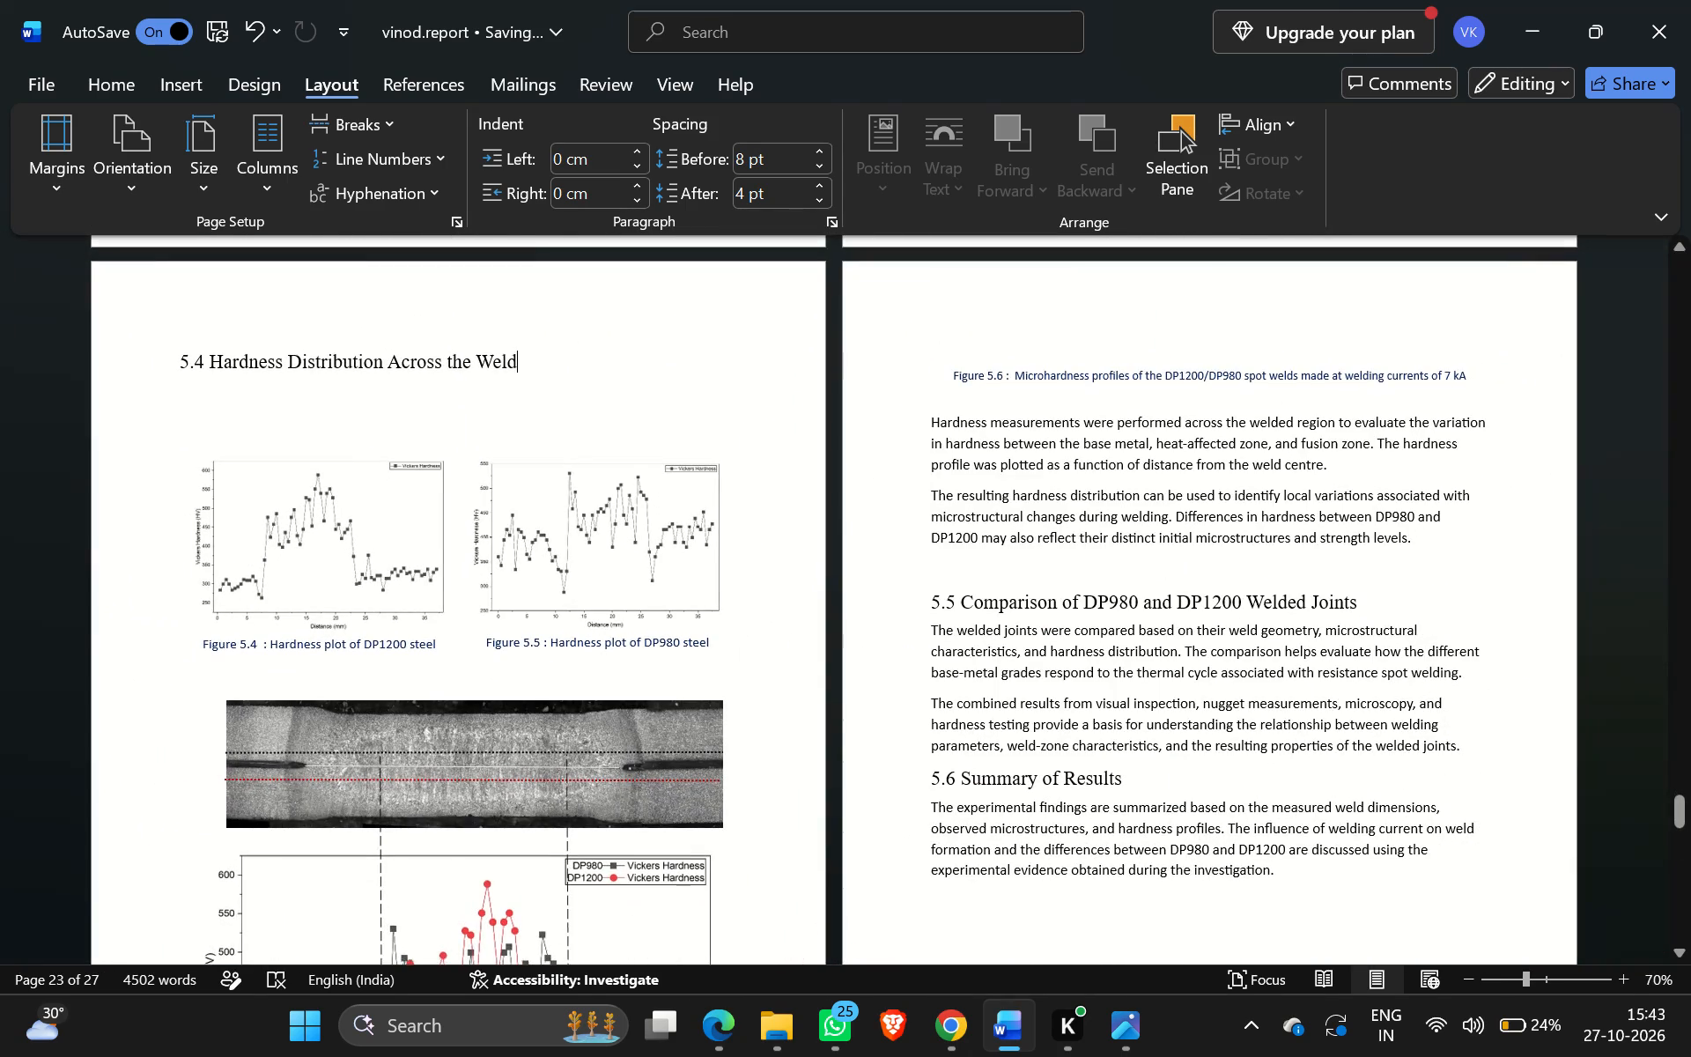
{"action": "scroll", "coordinate": [589, 827], "scroll_direction": "down", "scroll_amount": 2}
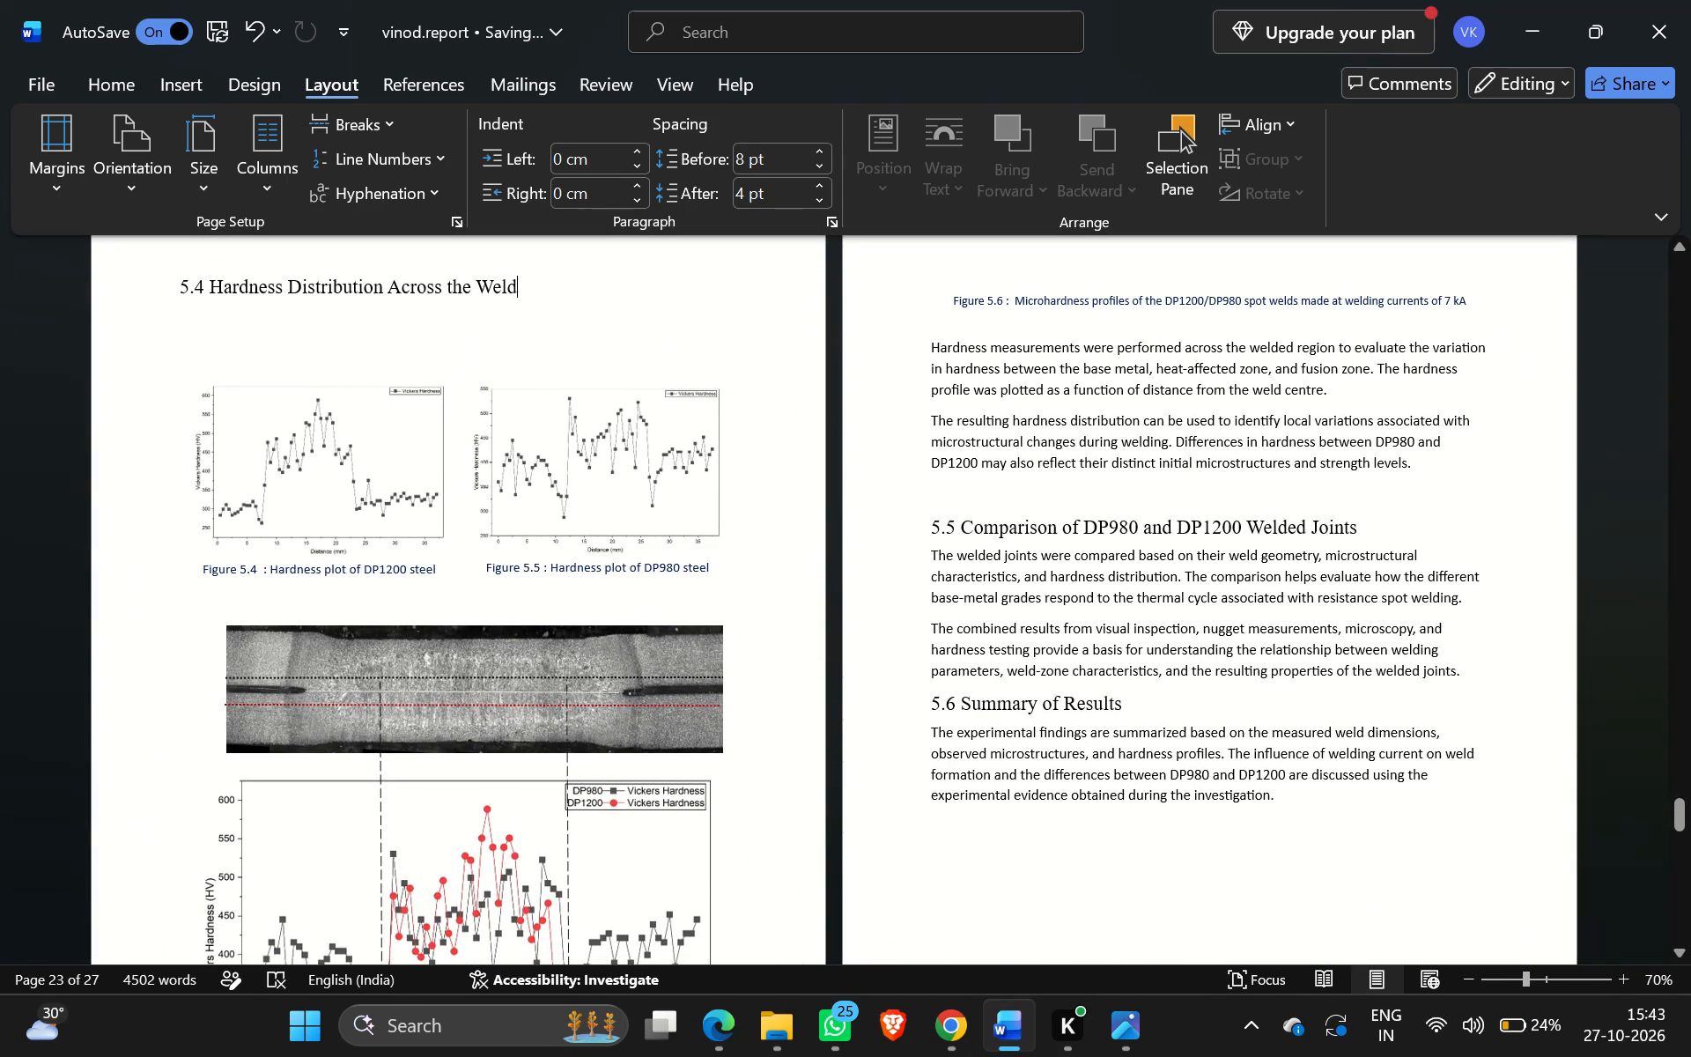
{"action": "key", "text": "shift+super+s"}
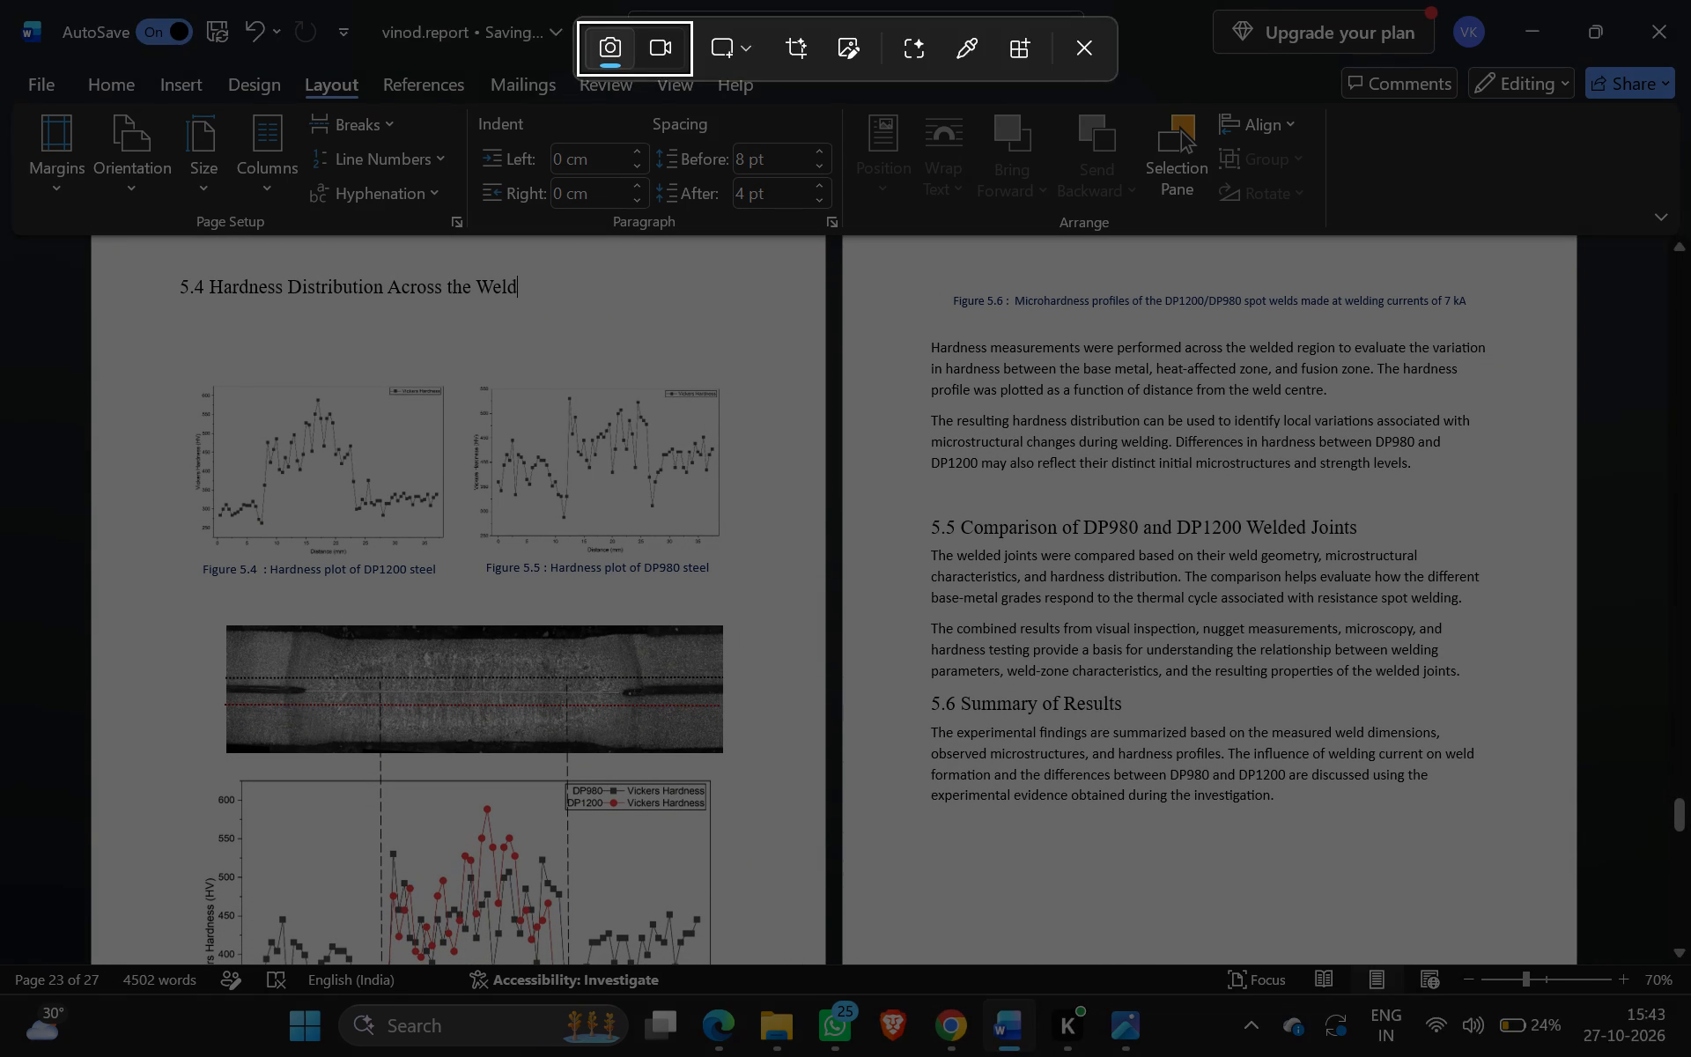
{"action": "left_click_drag", "start_coordinate": [168, 272], "coordinate": [728, 658]}
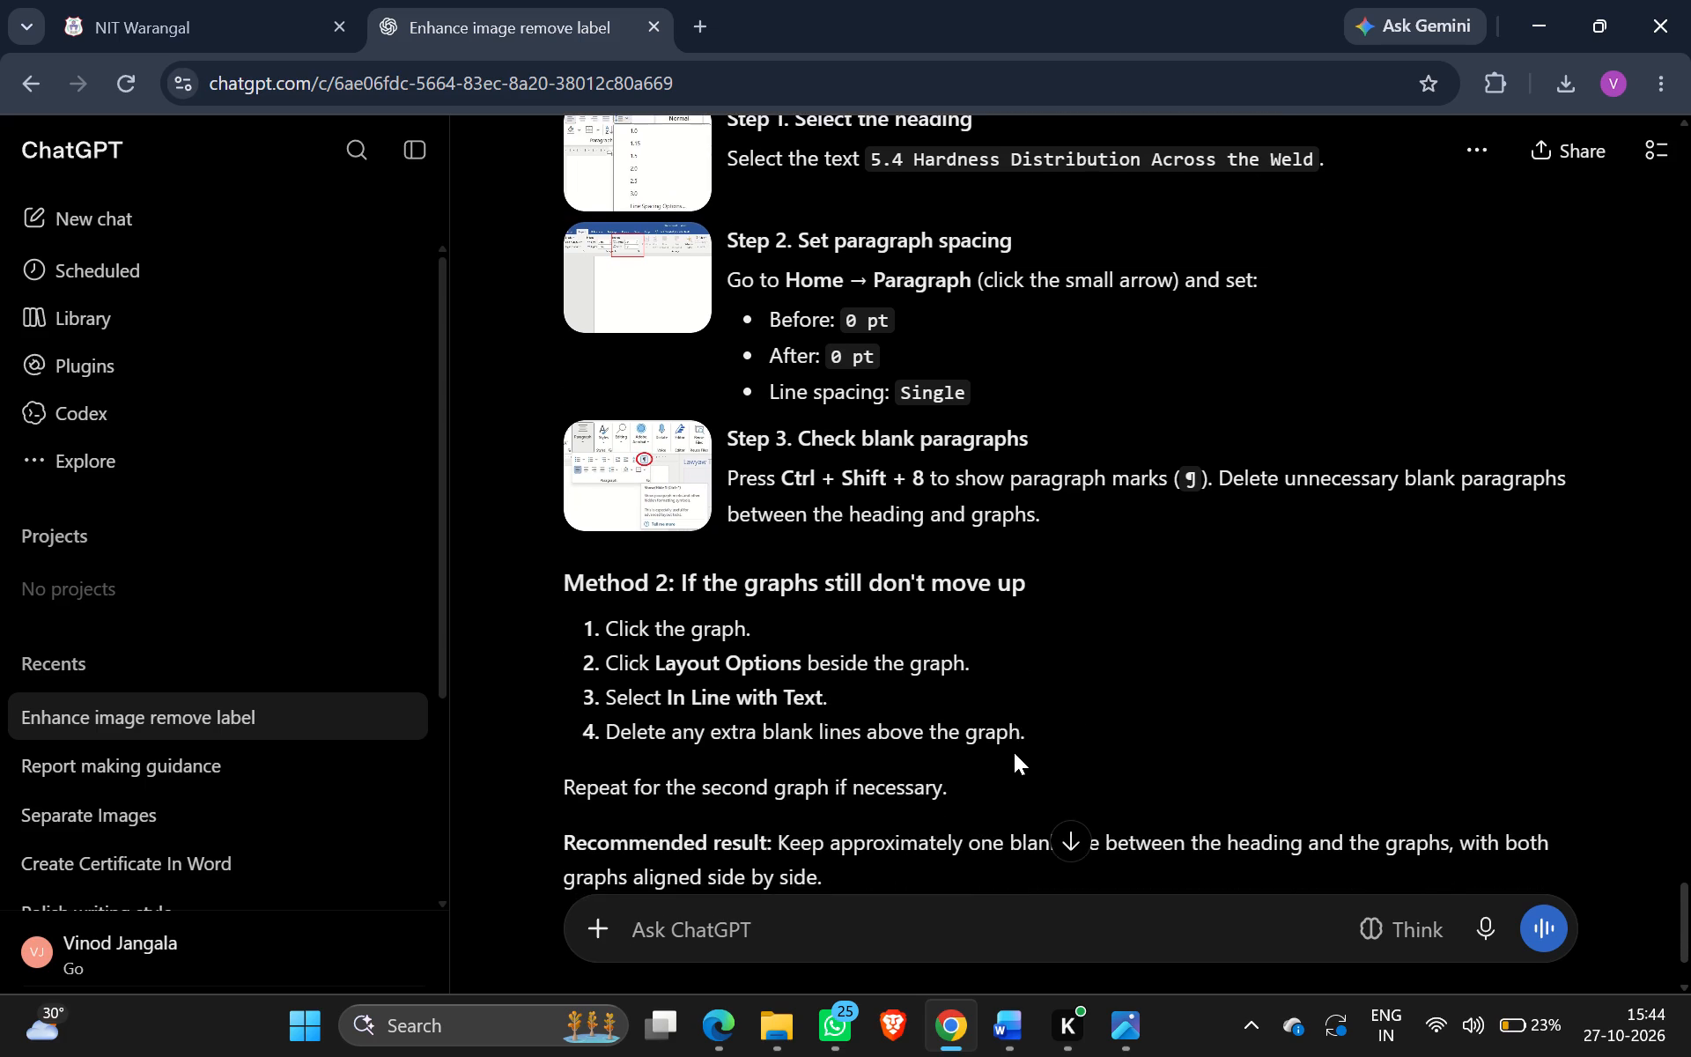
{"action": "scroll", "coordinate": [1014, 752], "scroll_direction": "down", "scroll_amount": 1}
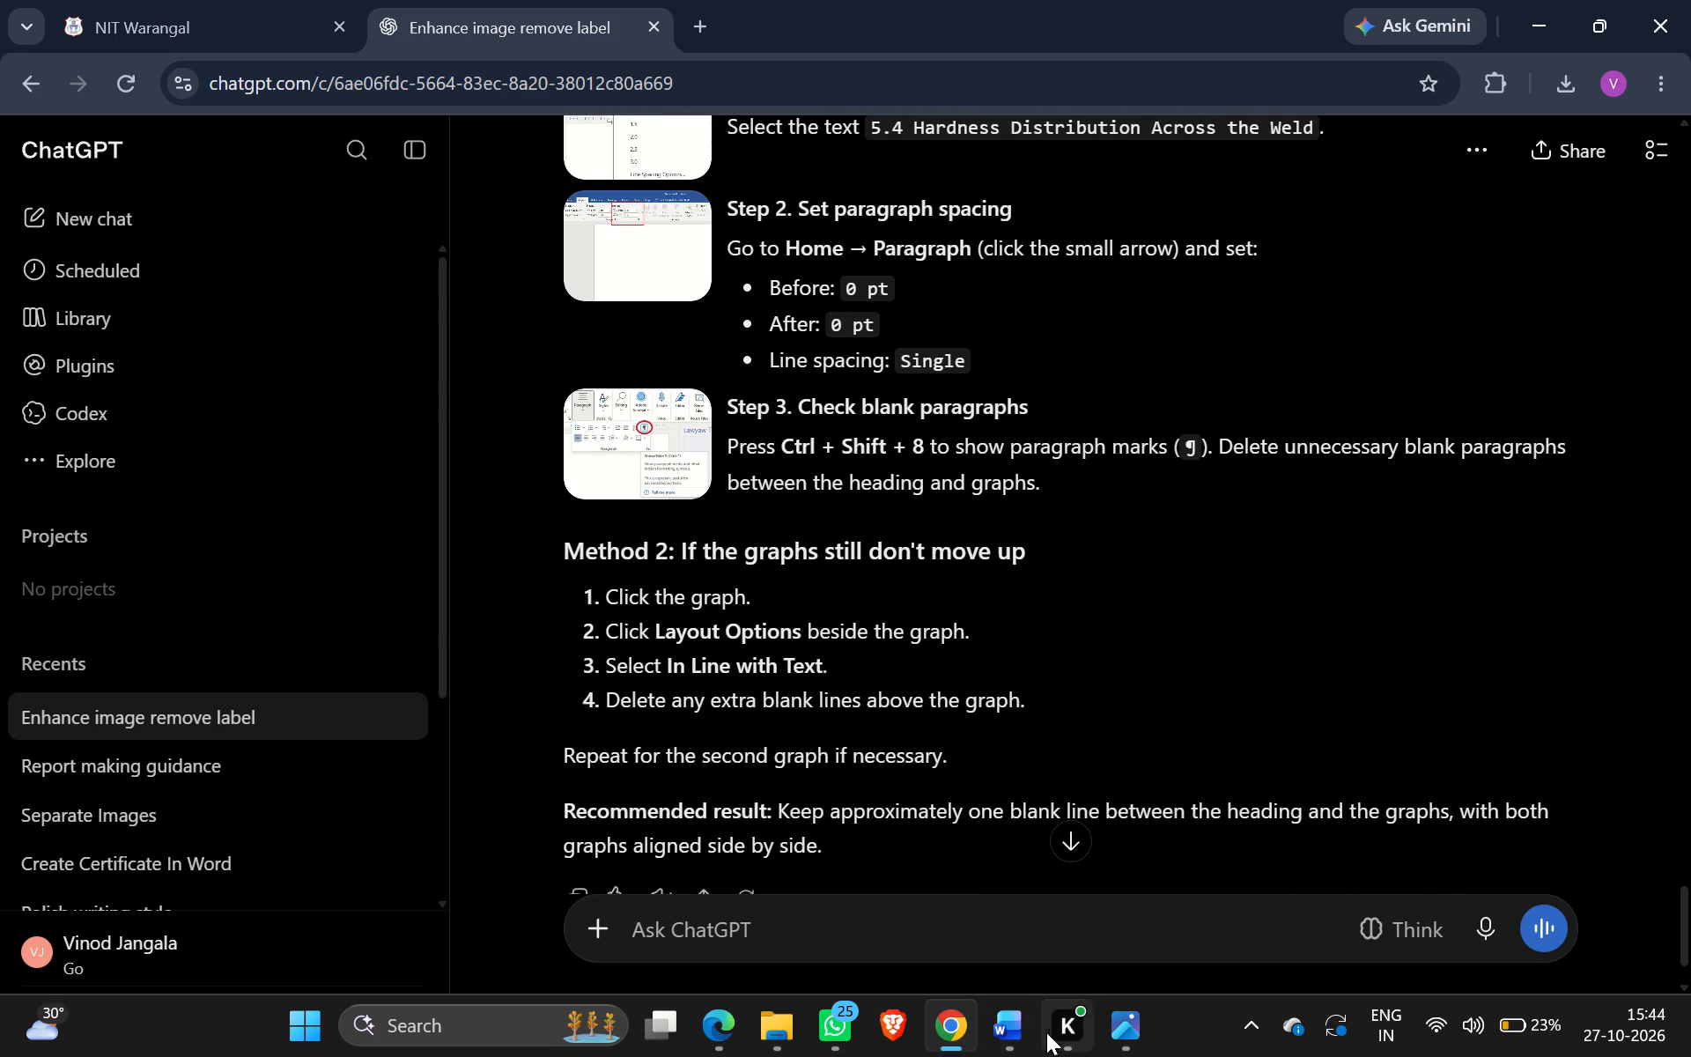
Return to Word and remove the space before paragraph from the 5.4 heading and the hardness-plot table together.
{"action": "left_click", "coordinate": [1006, 1035]}
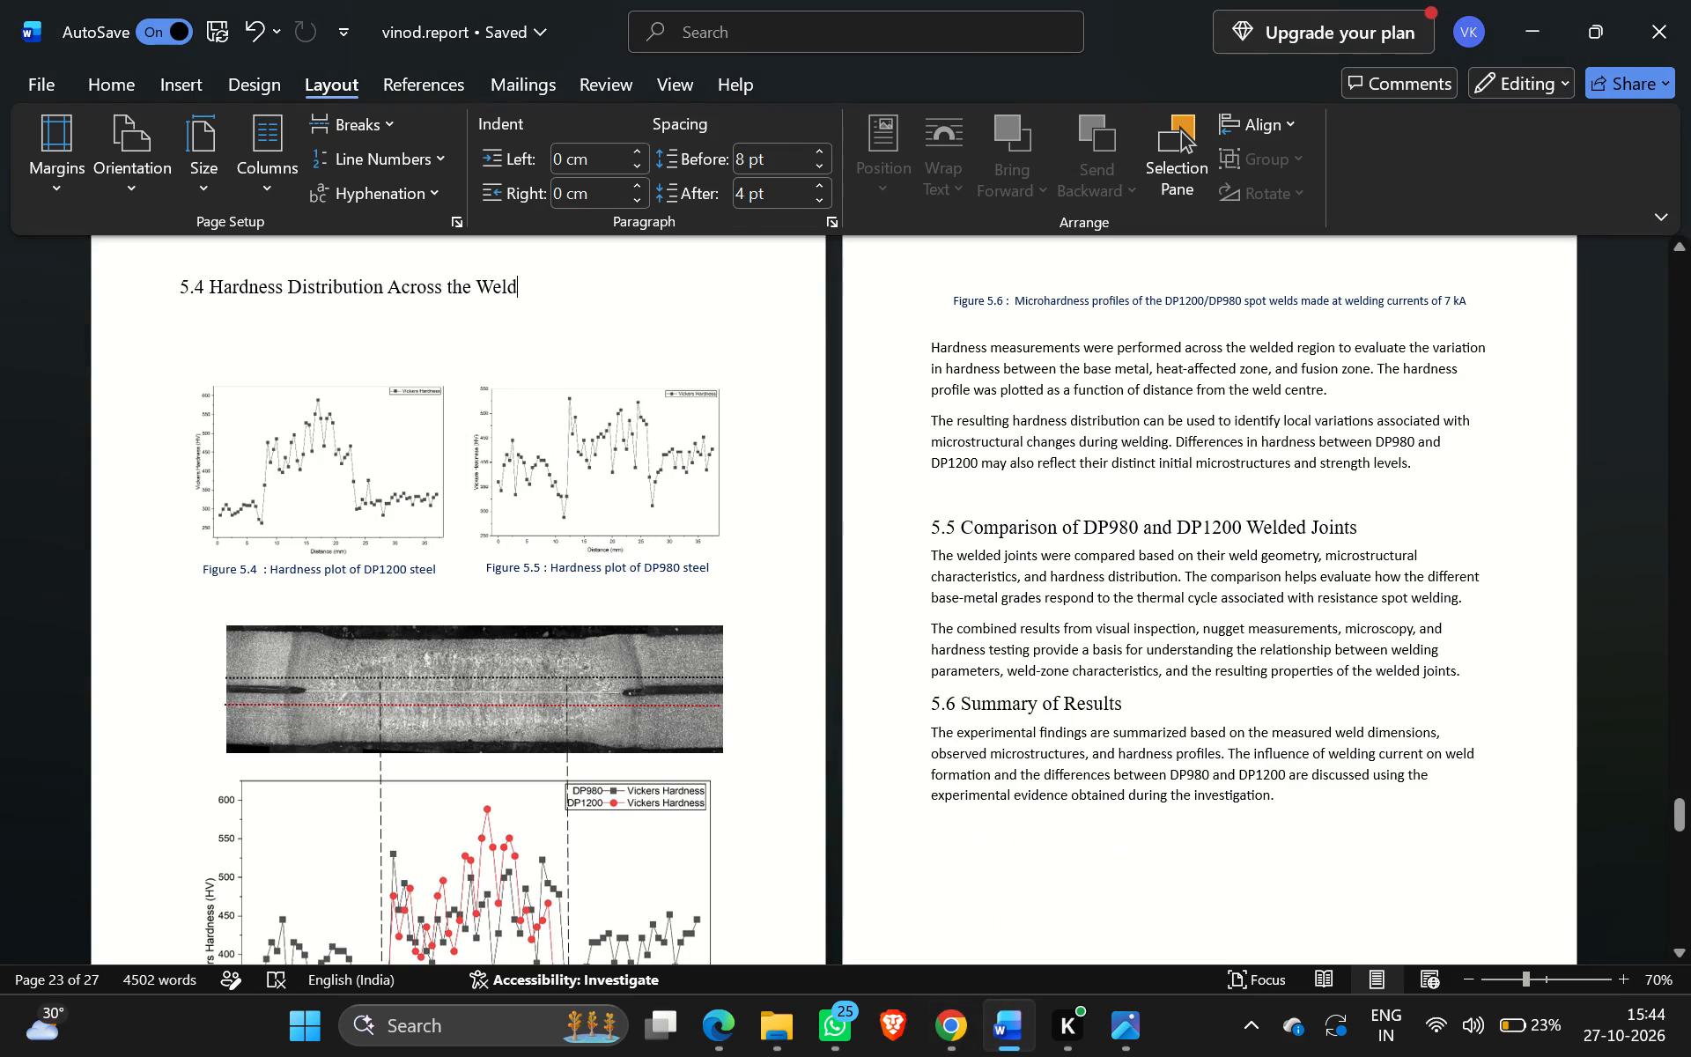
{"action": "scroll", "coordinate": [787, 679], "scroll_direction": "up", "scroll_amount": 1}
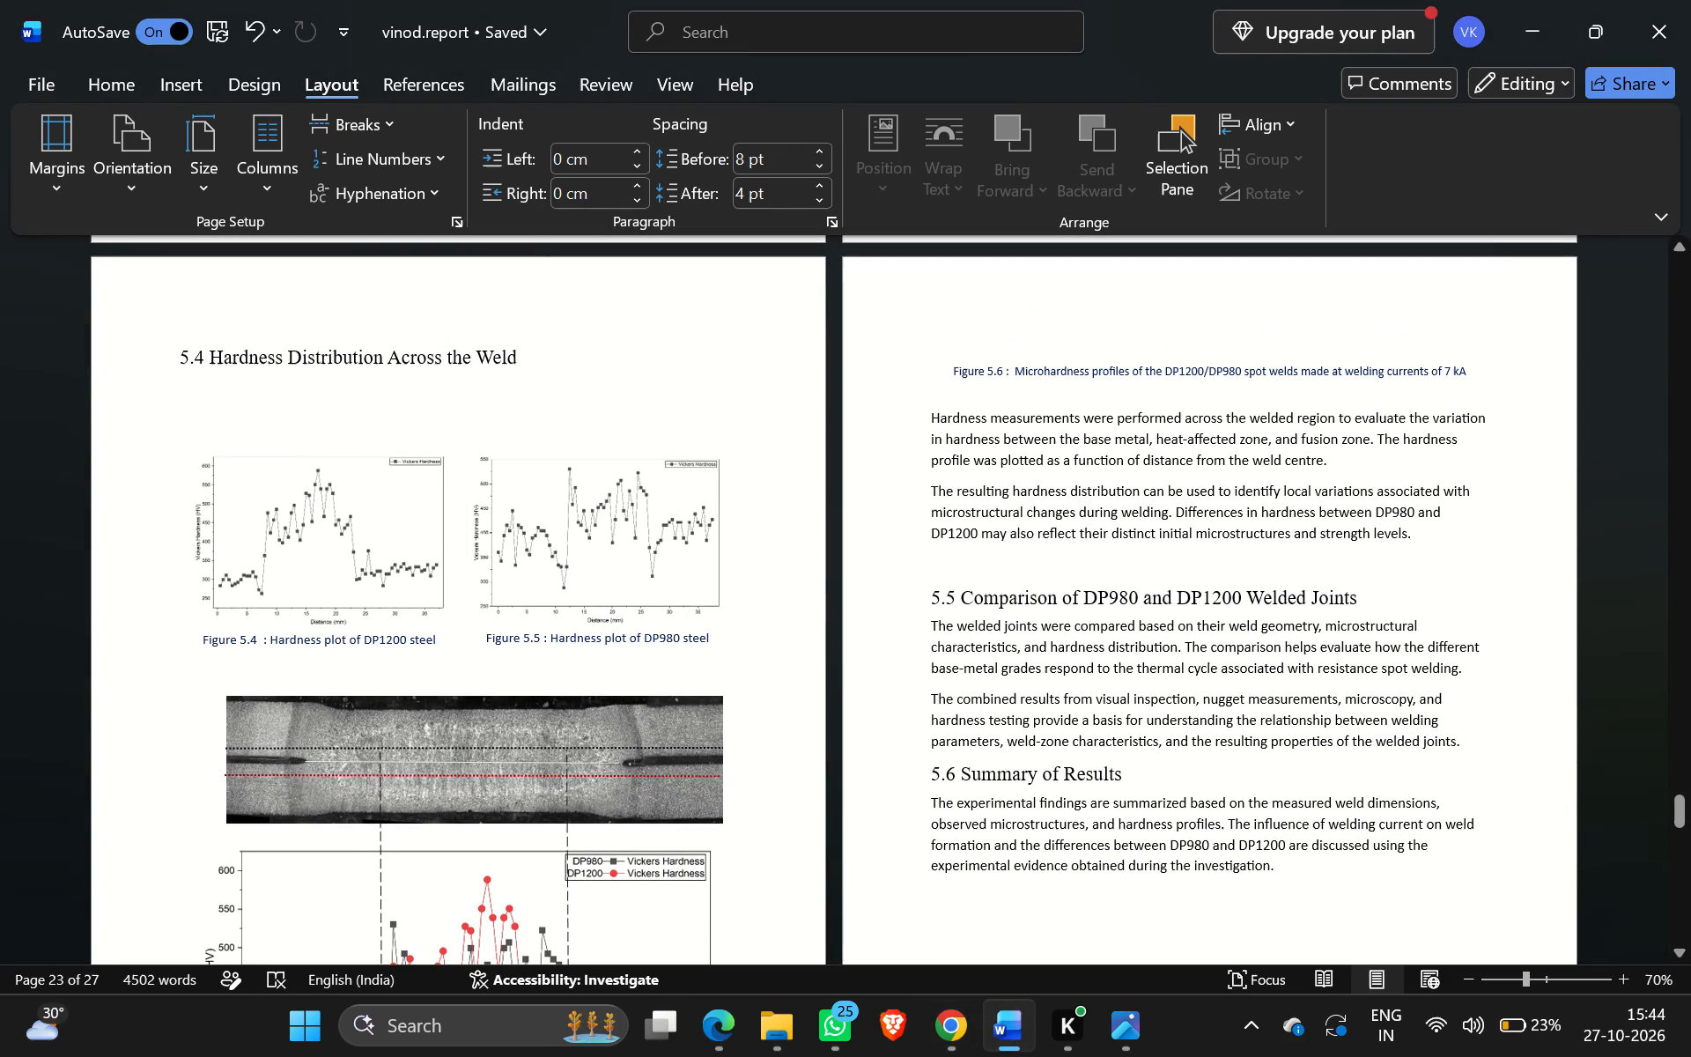
{"action": "left_click_drag", "start_coordinate": [167, 322], "coordinate": [465, 545]}
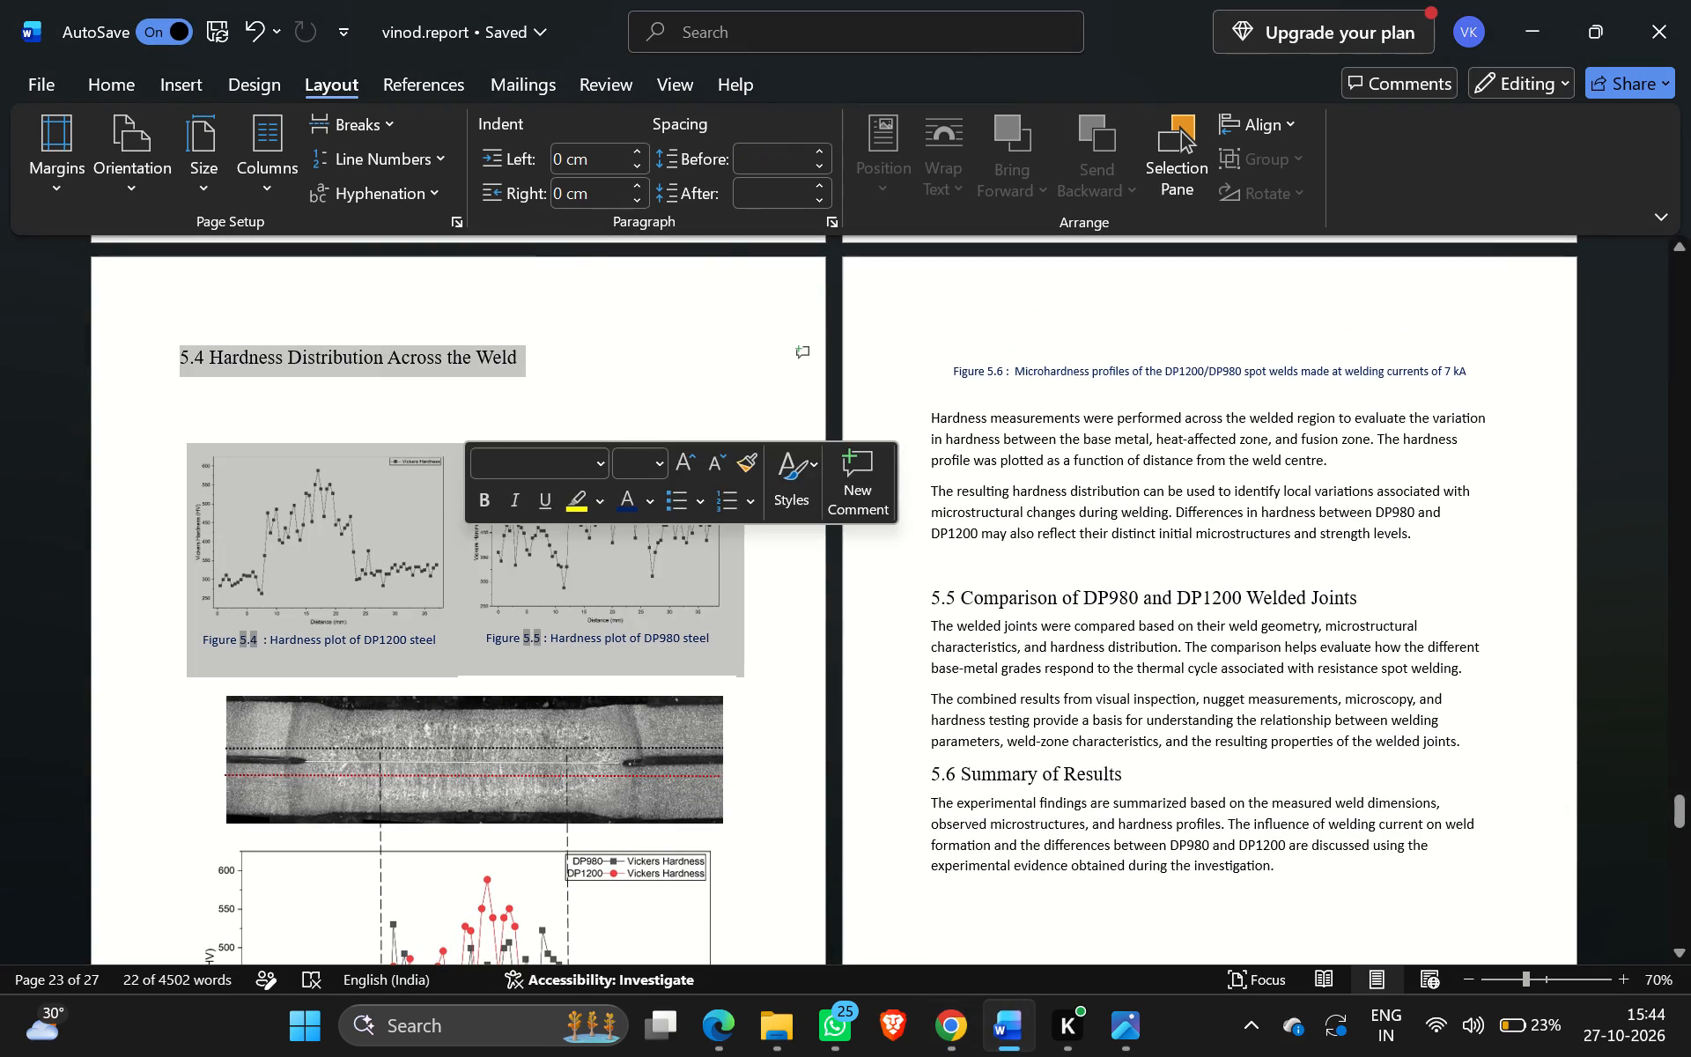
{"action": "left_click", "coordinate": [203, 82]}
{"action": "left_click", "coordinate": [134, 78]}
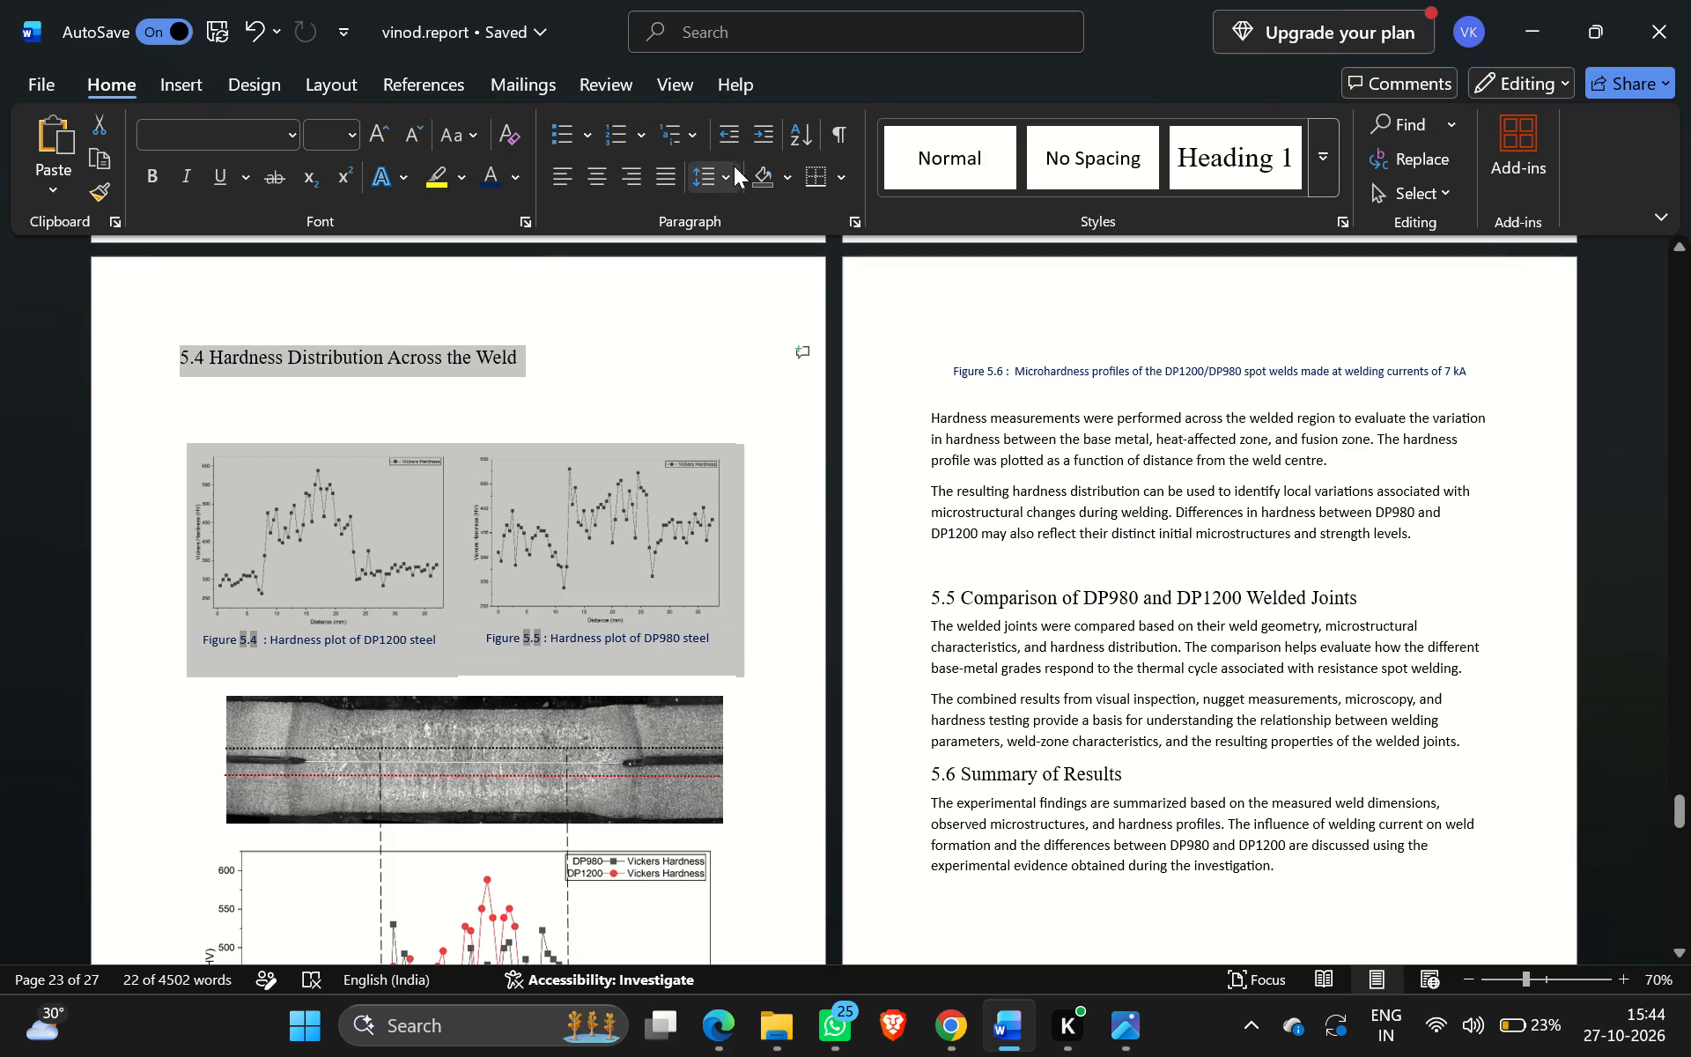
{"action": "left_click", "coordinate": [713, 179]}
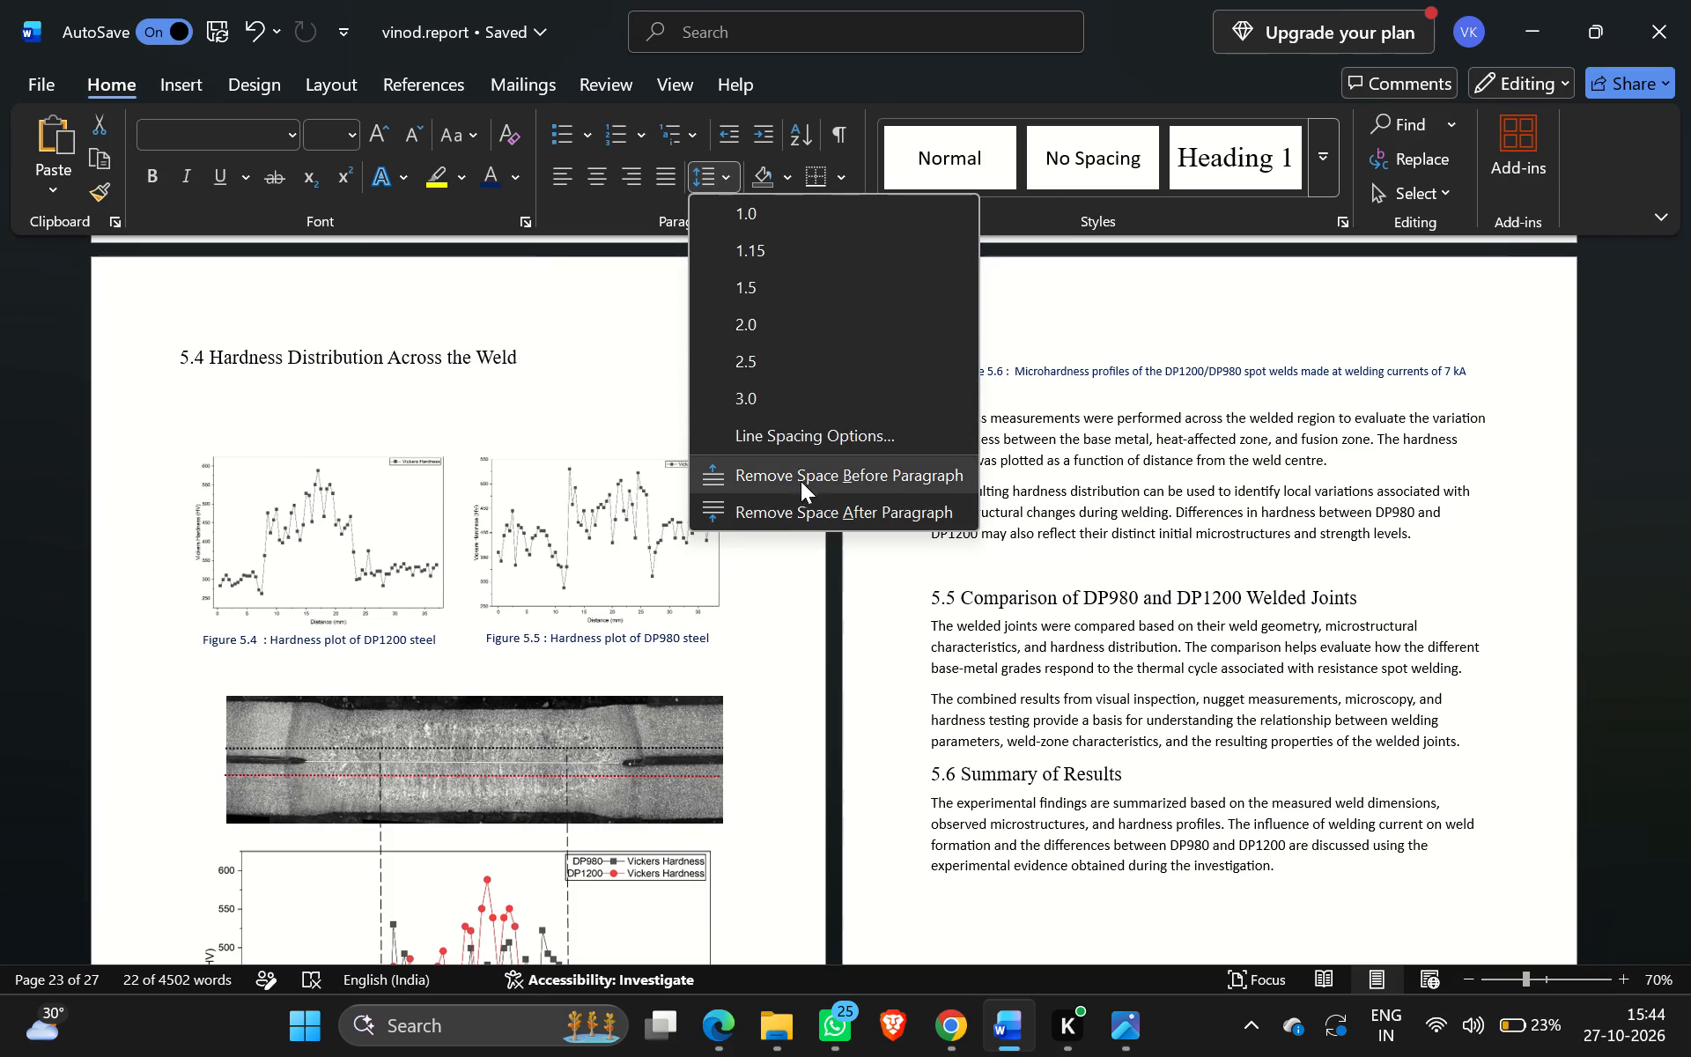
{"action": "left_click", "coordinate": [805, 477]}
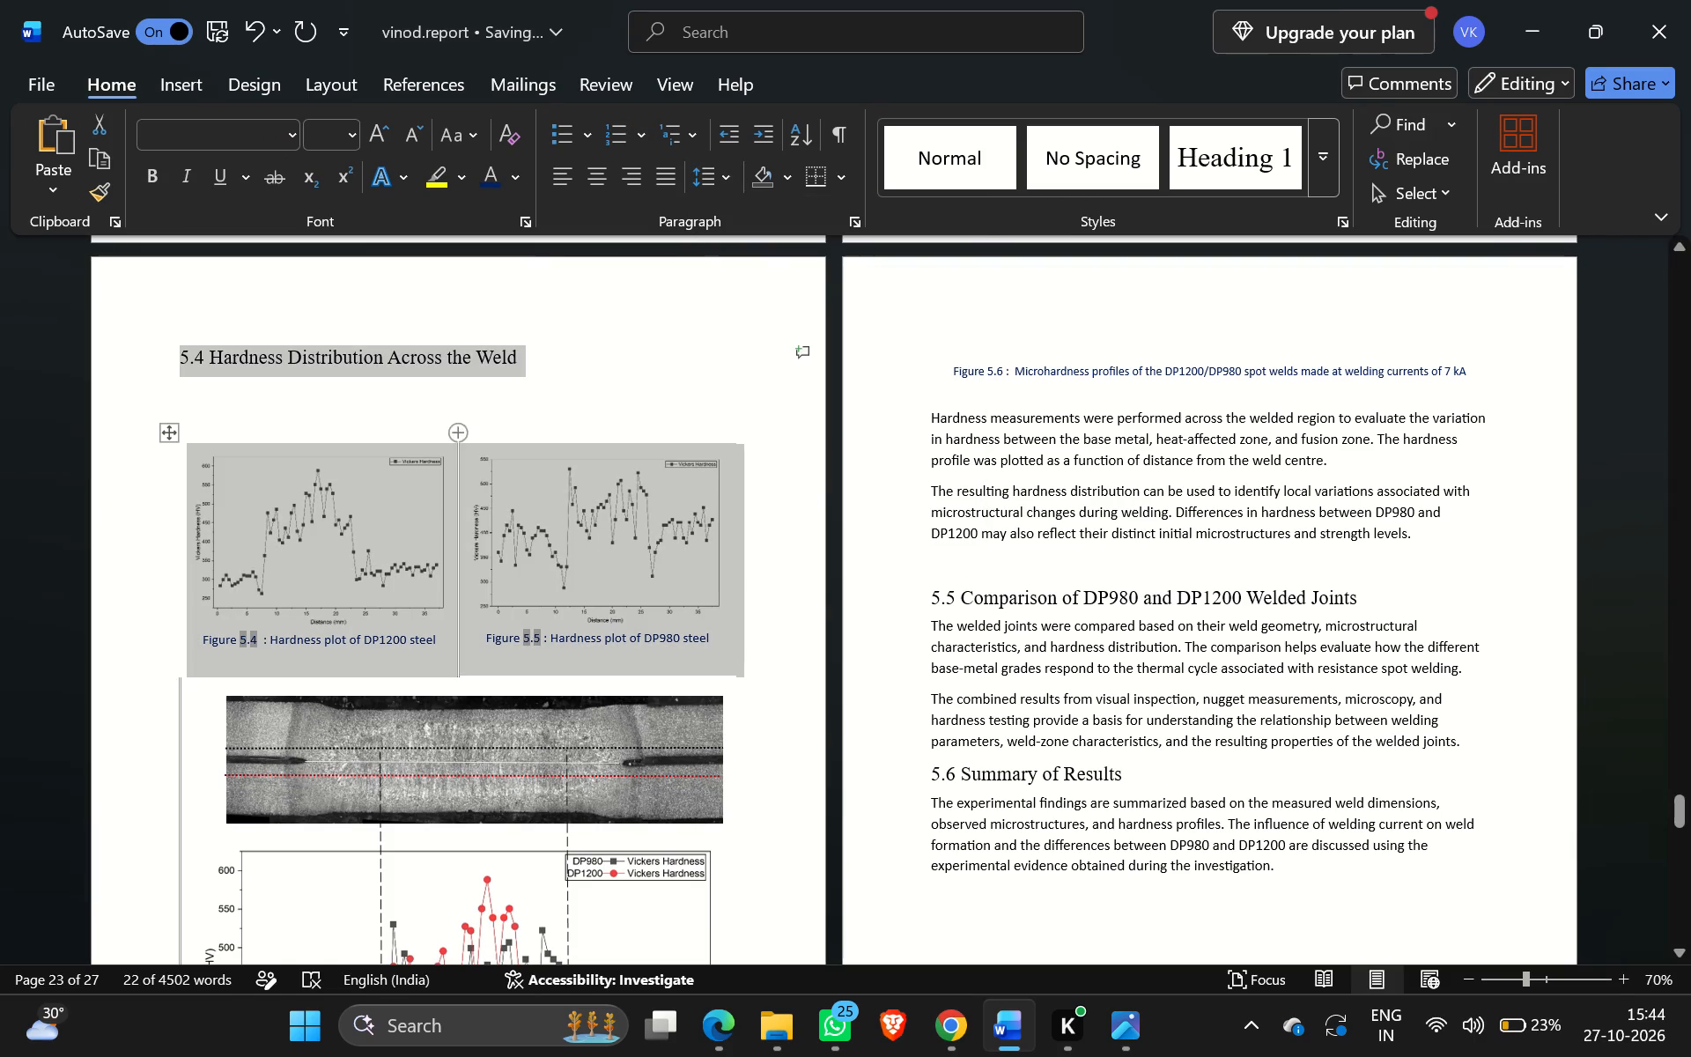
{"action": "left_click", "coordinate": [432, 411]}
{"action": "scroll", "coordinate": [432, 411], "scroll_direction": "down", "scroll_amount": 1}
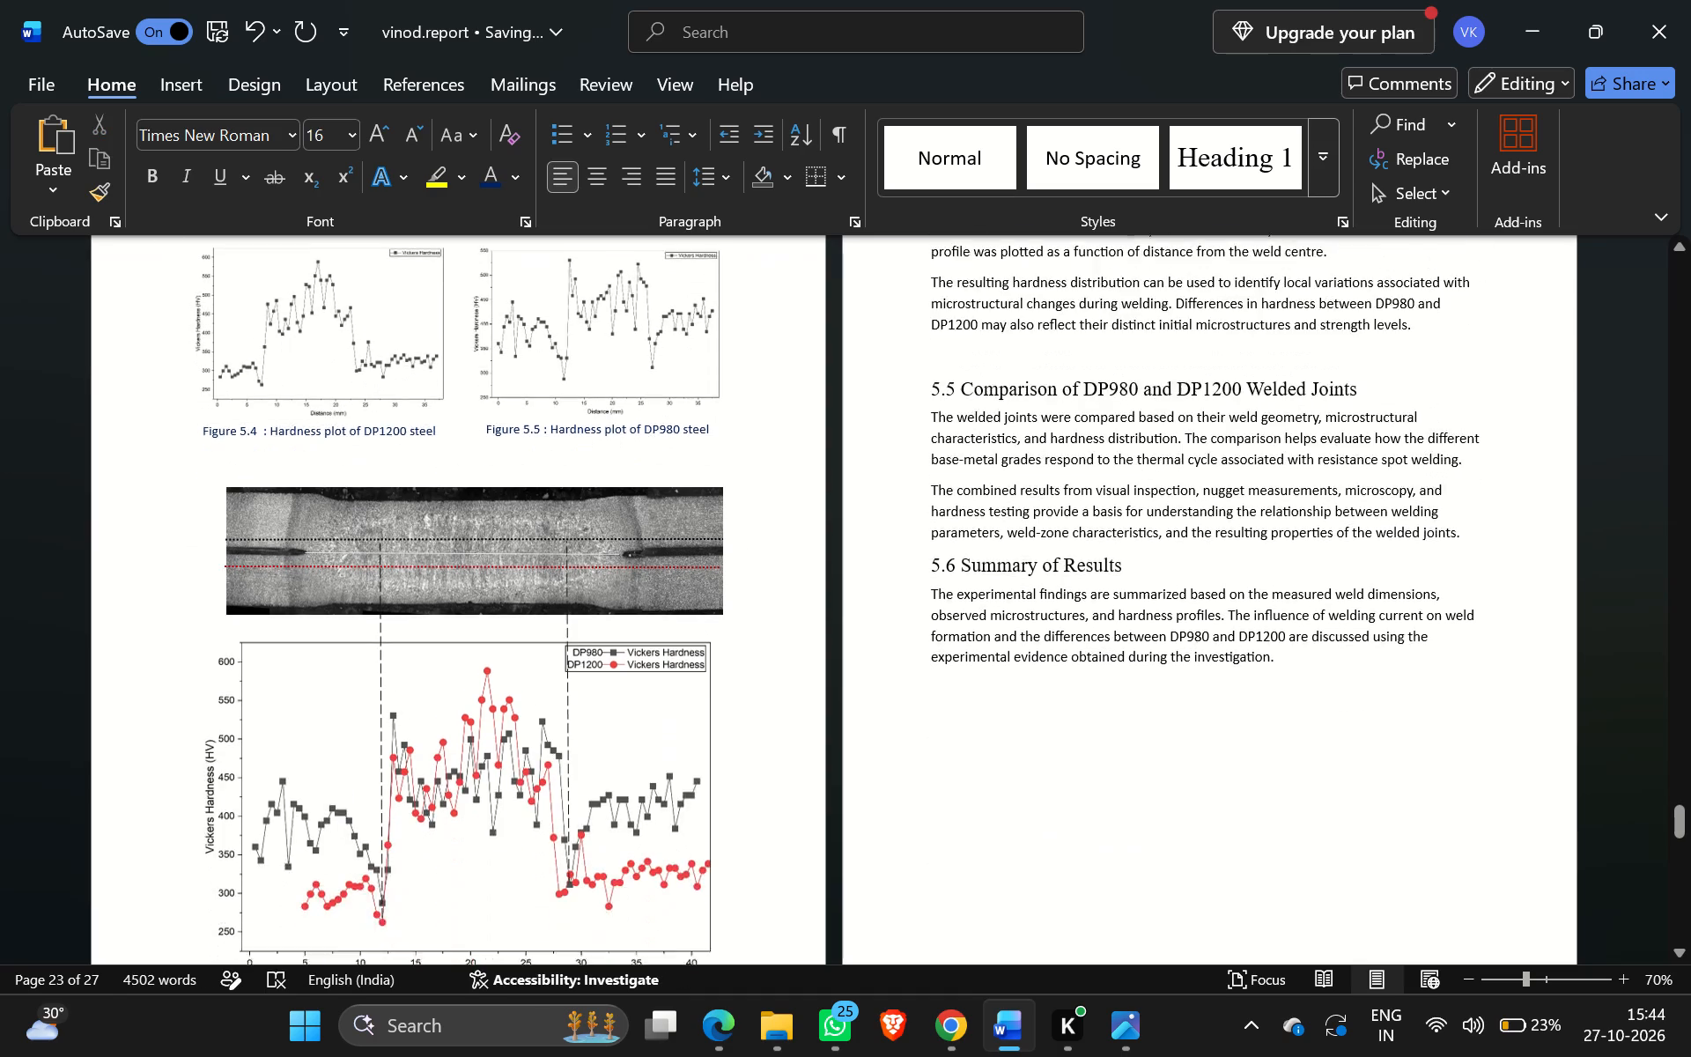
{"action": "scroll", "coordinate": [432, 411], "scroll_direction": "down", "scroll_amount": 2}
{"action": "scroll", "coordinate": [432, 411], "scroll_direction": "right", "scroll_amount": 1}
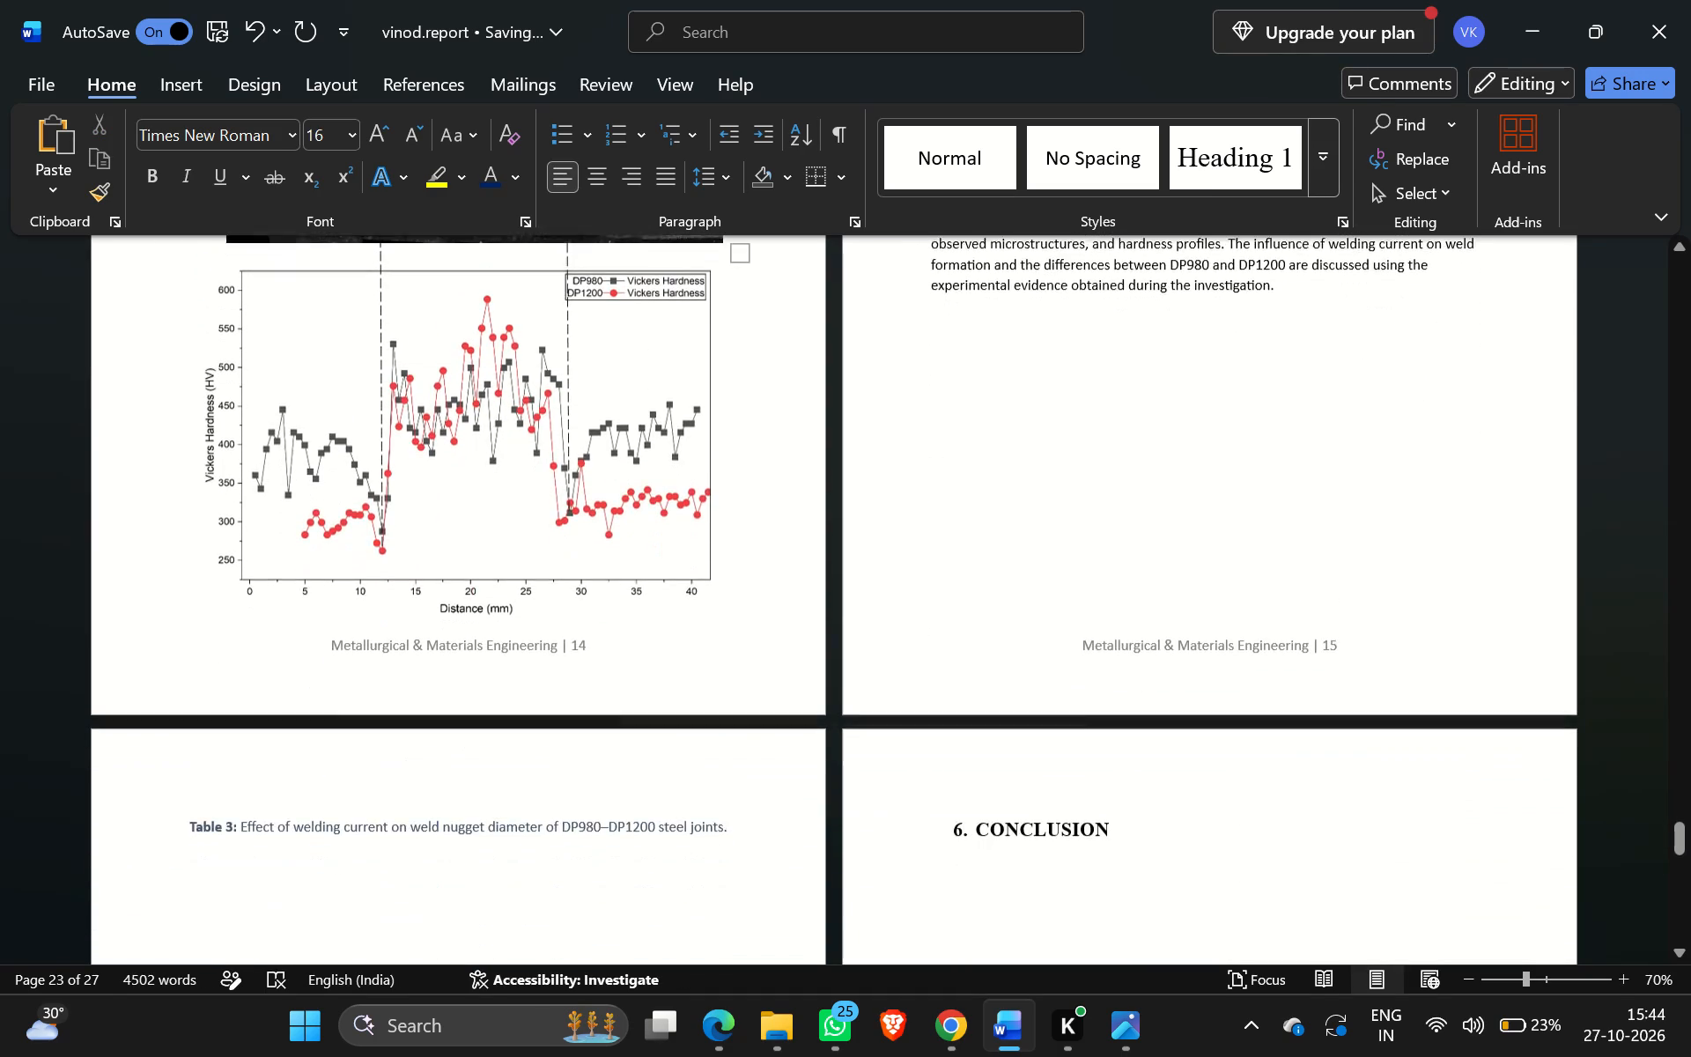
{"action": "scroll", "coordinate": [432, 411], "scroll_direction": "right", "scroll_amount": 1}
{"action": "scroll", "coordinate": [432, 411], "scroll_direction": "up", "scroll_amount": 3}
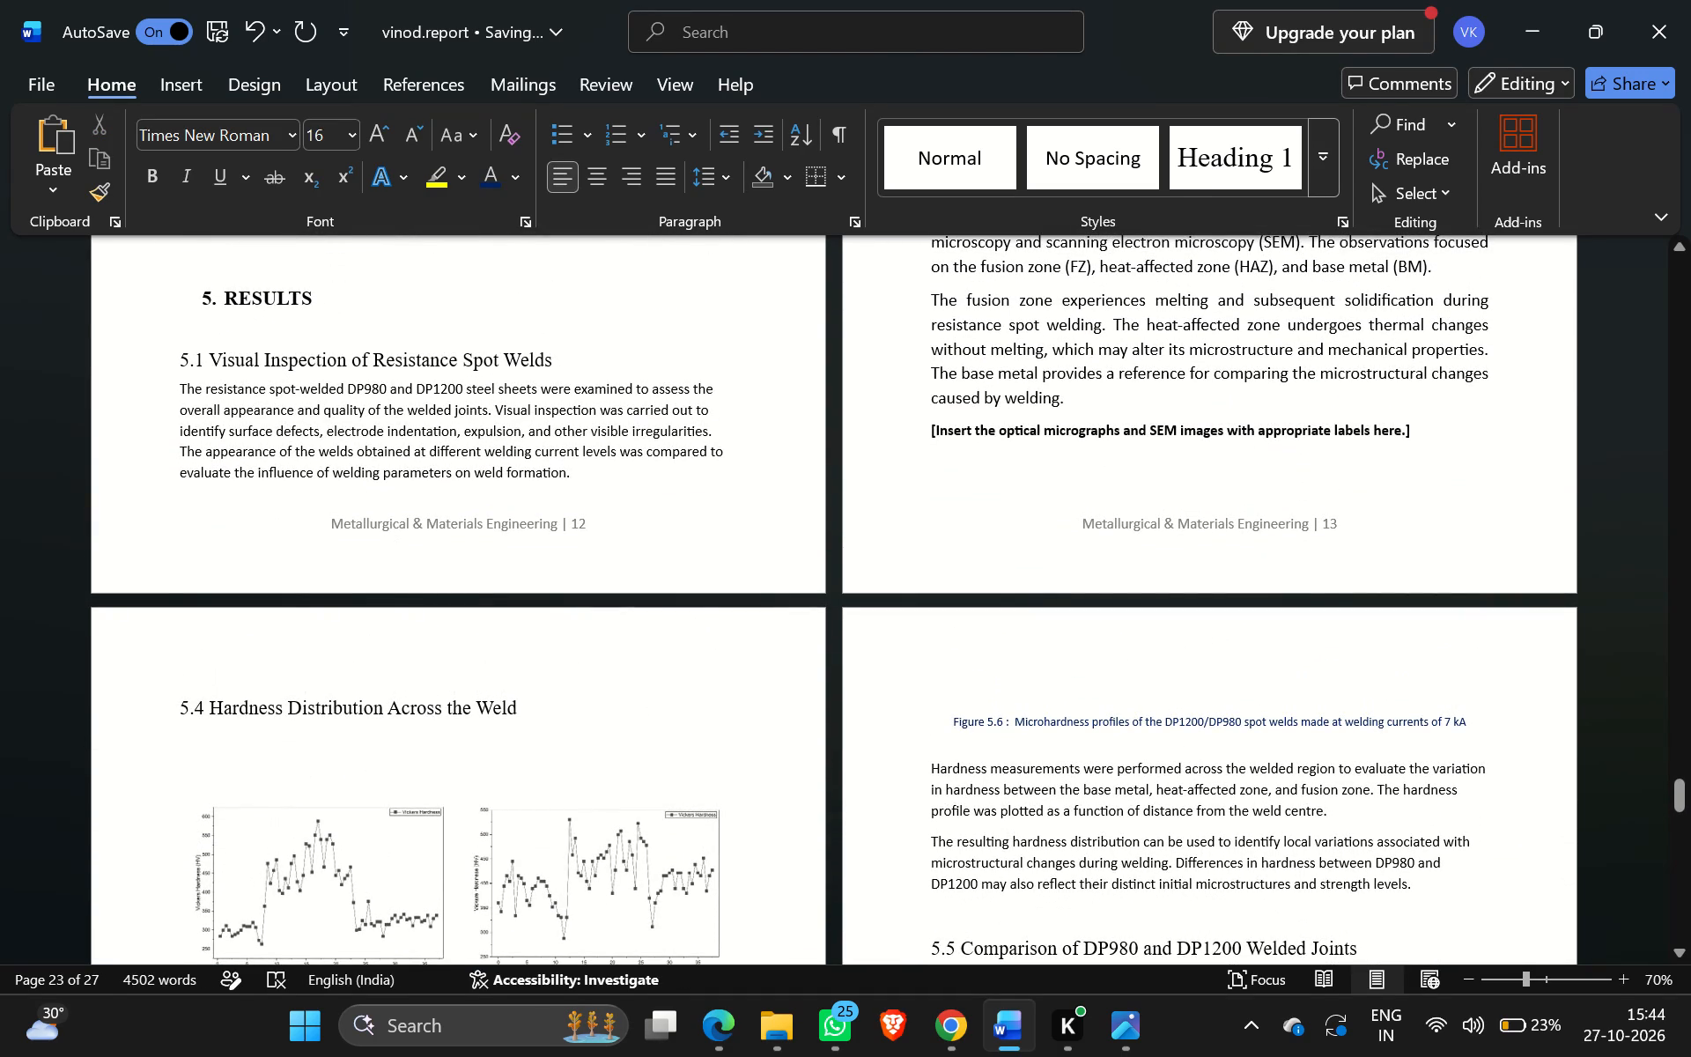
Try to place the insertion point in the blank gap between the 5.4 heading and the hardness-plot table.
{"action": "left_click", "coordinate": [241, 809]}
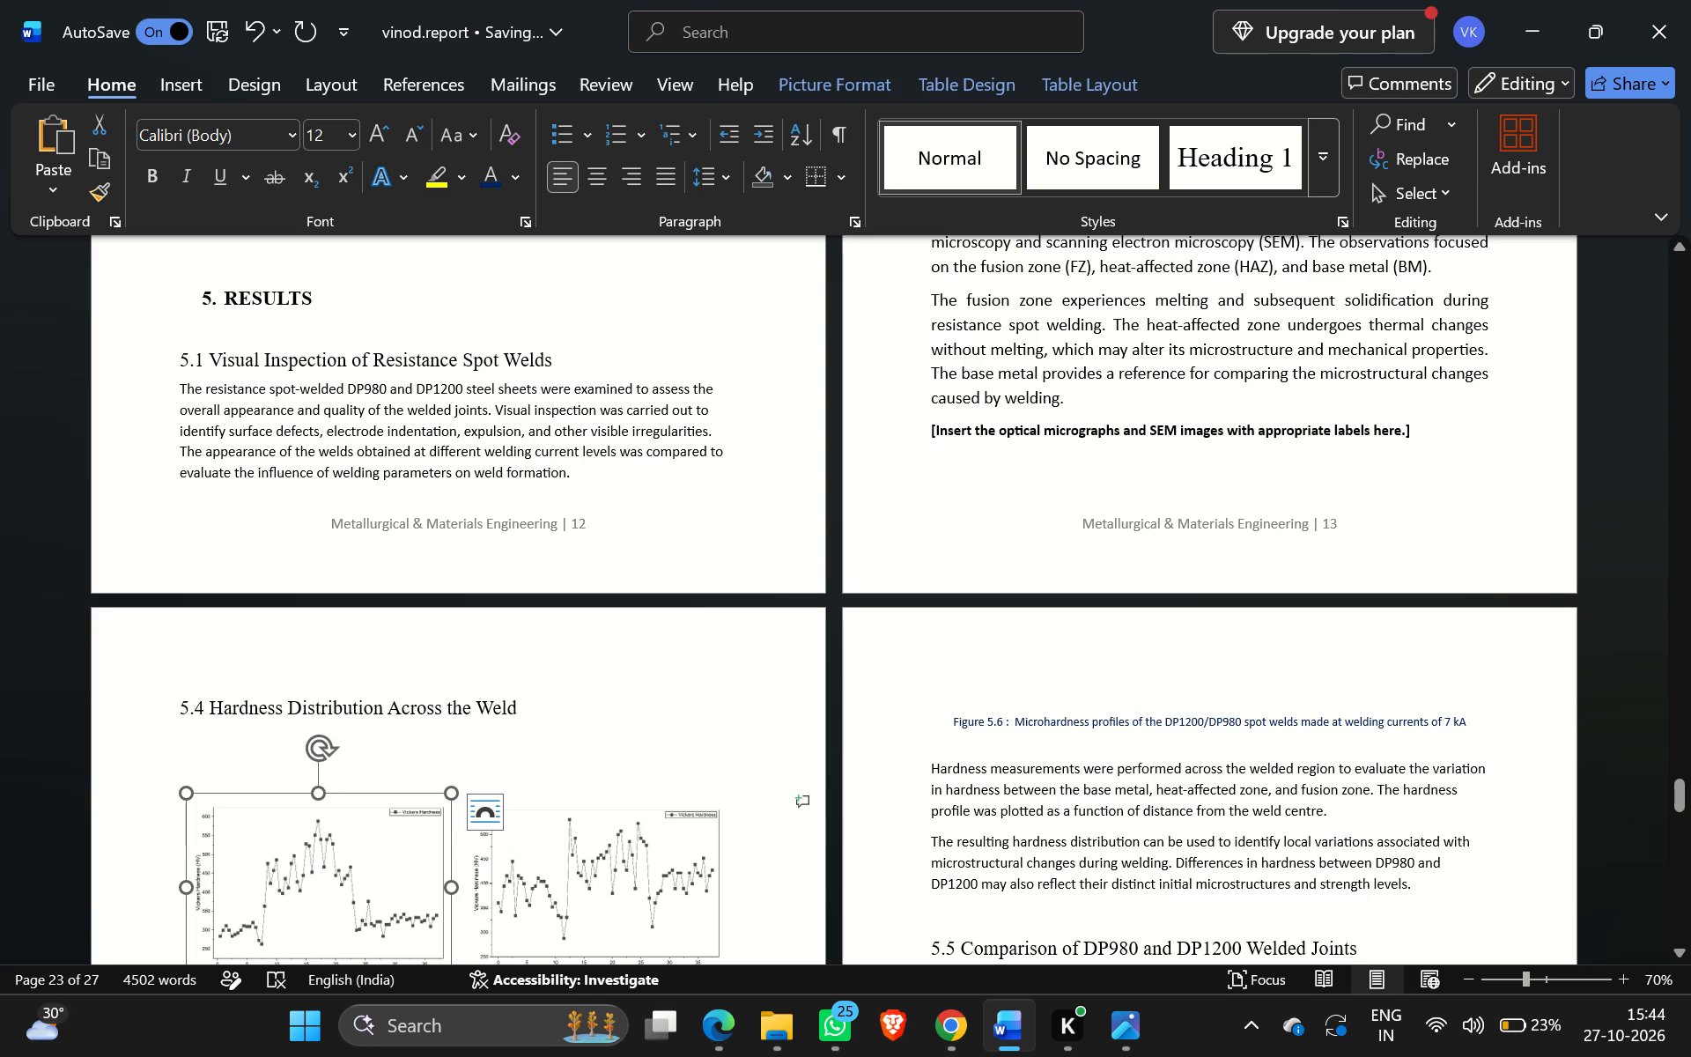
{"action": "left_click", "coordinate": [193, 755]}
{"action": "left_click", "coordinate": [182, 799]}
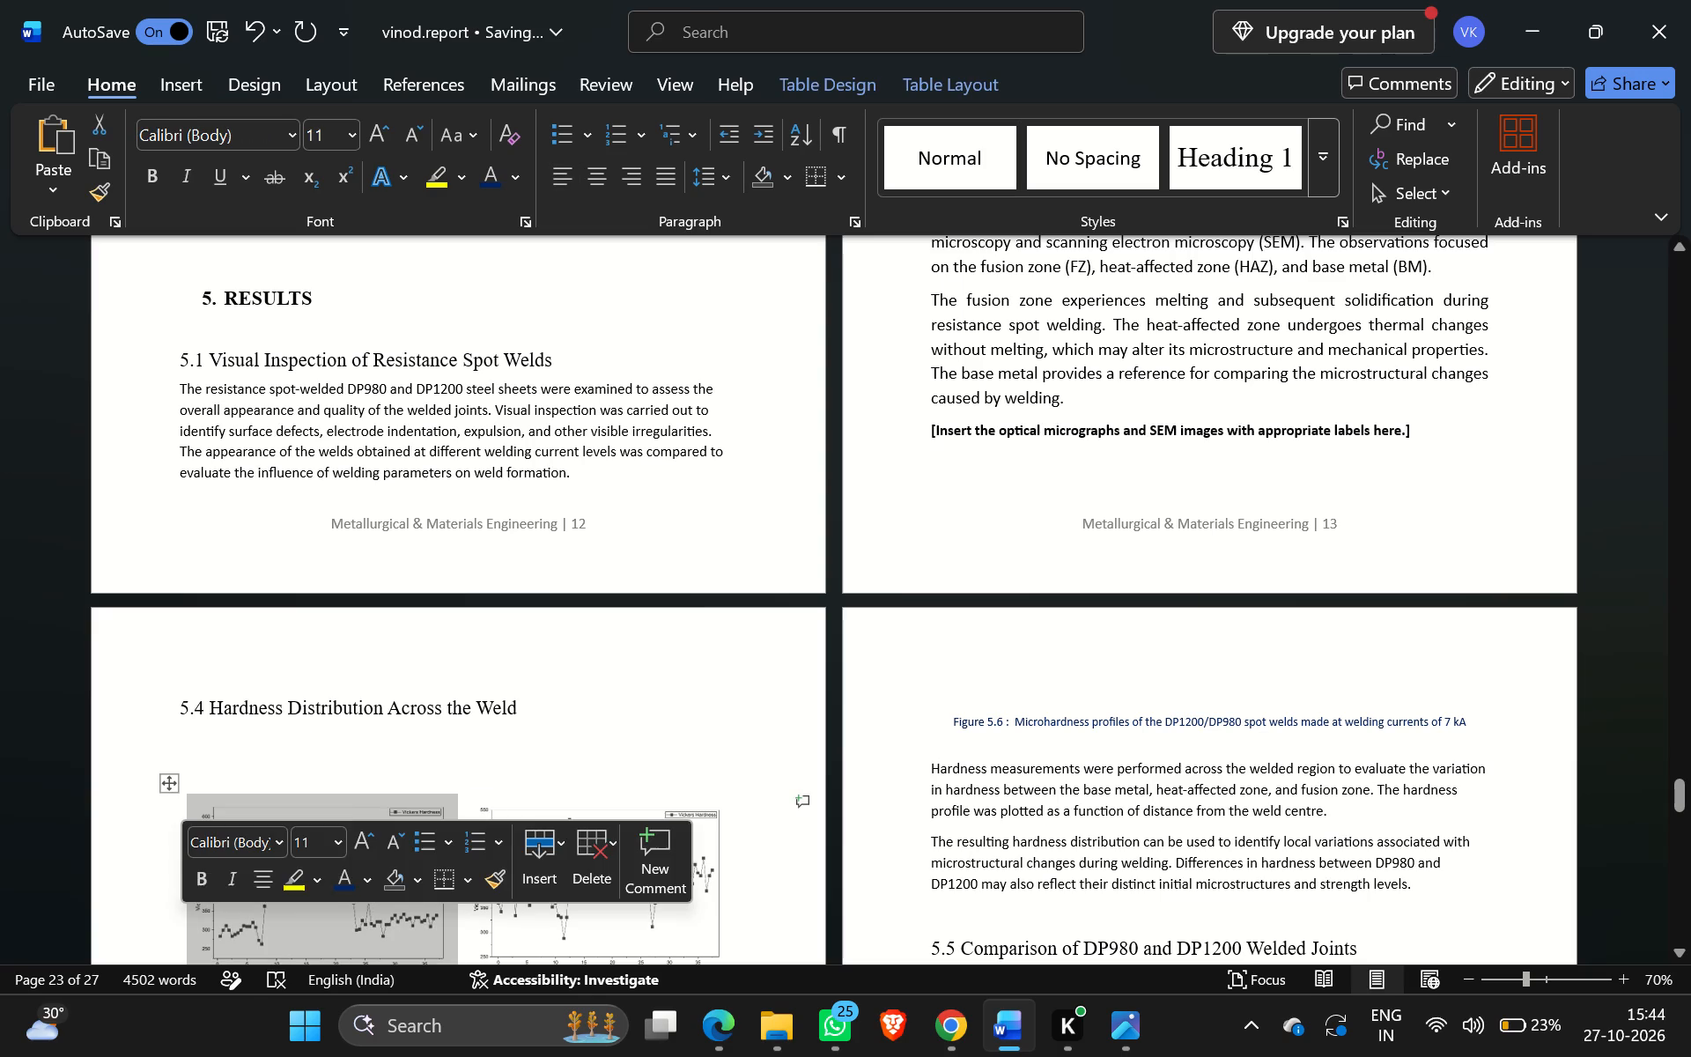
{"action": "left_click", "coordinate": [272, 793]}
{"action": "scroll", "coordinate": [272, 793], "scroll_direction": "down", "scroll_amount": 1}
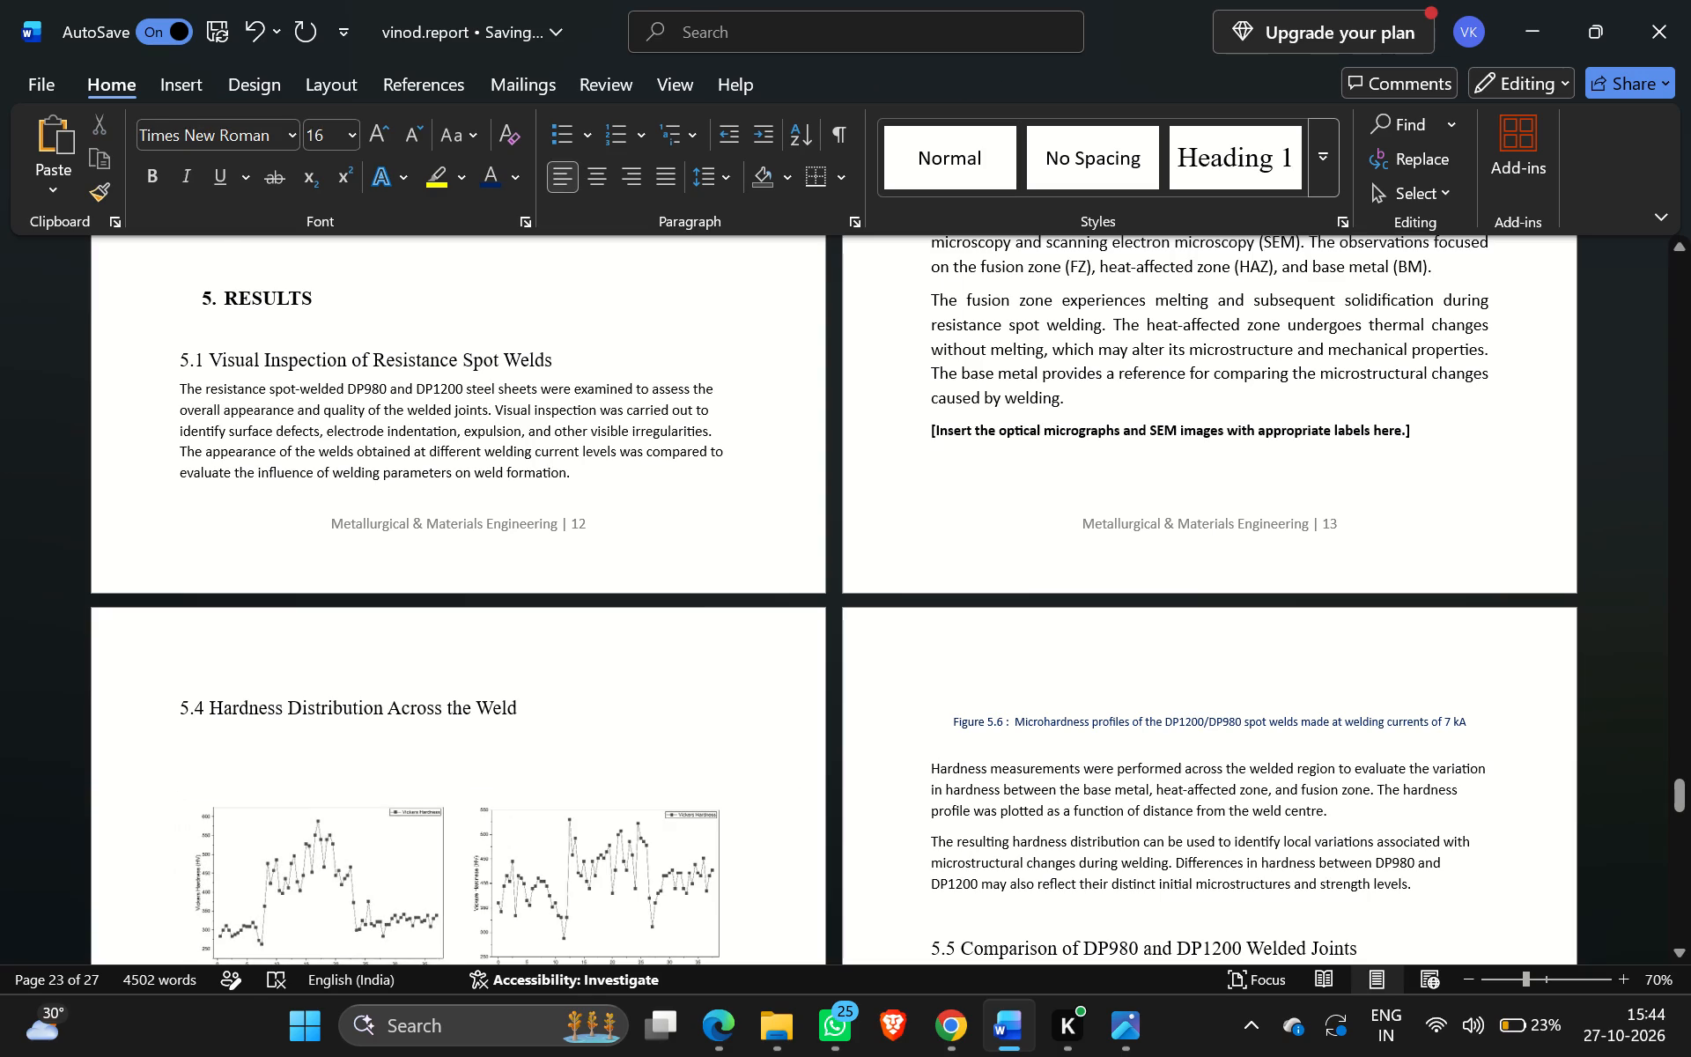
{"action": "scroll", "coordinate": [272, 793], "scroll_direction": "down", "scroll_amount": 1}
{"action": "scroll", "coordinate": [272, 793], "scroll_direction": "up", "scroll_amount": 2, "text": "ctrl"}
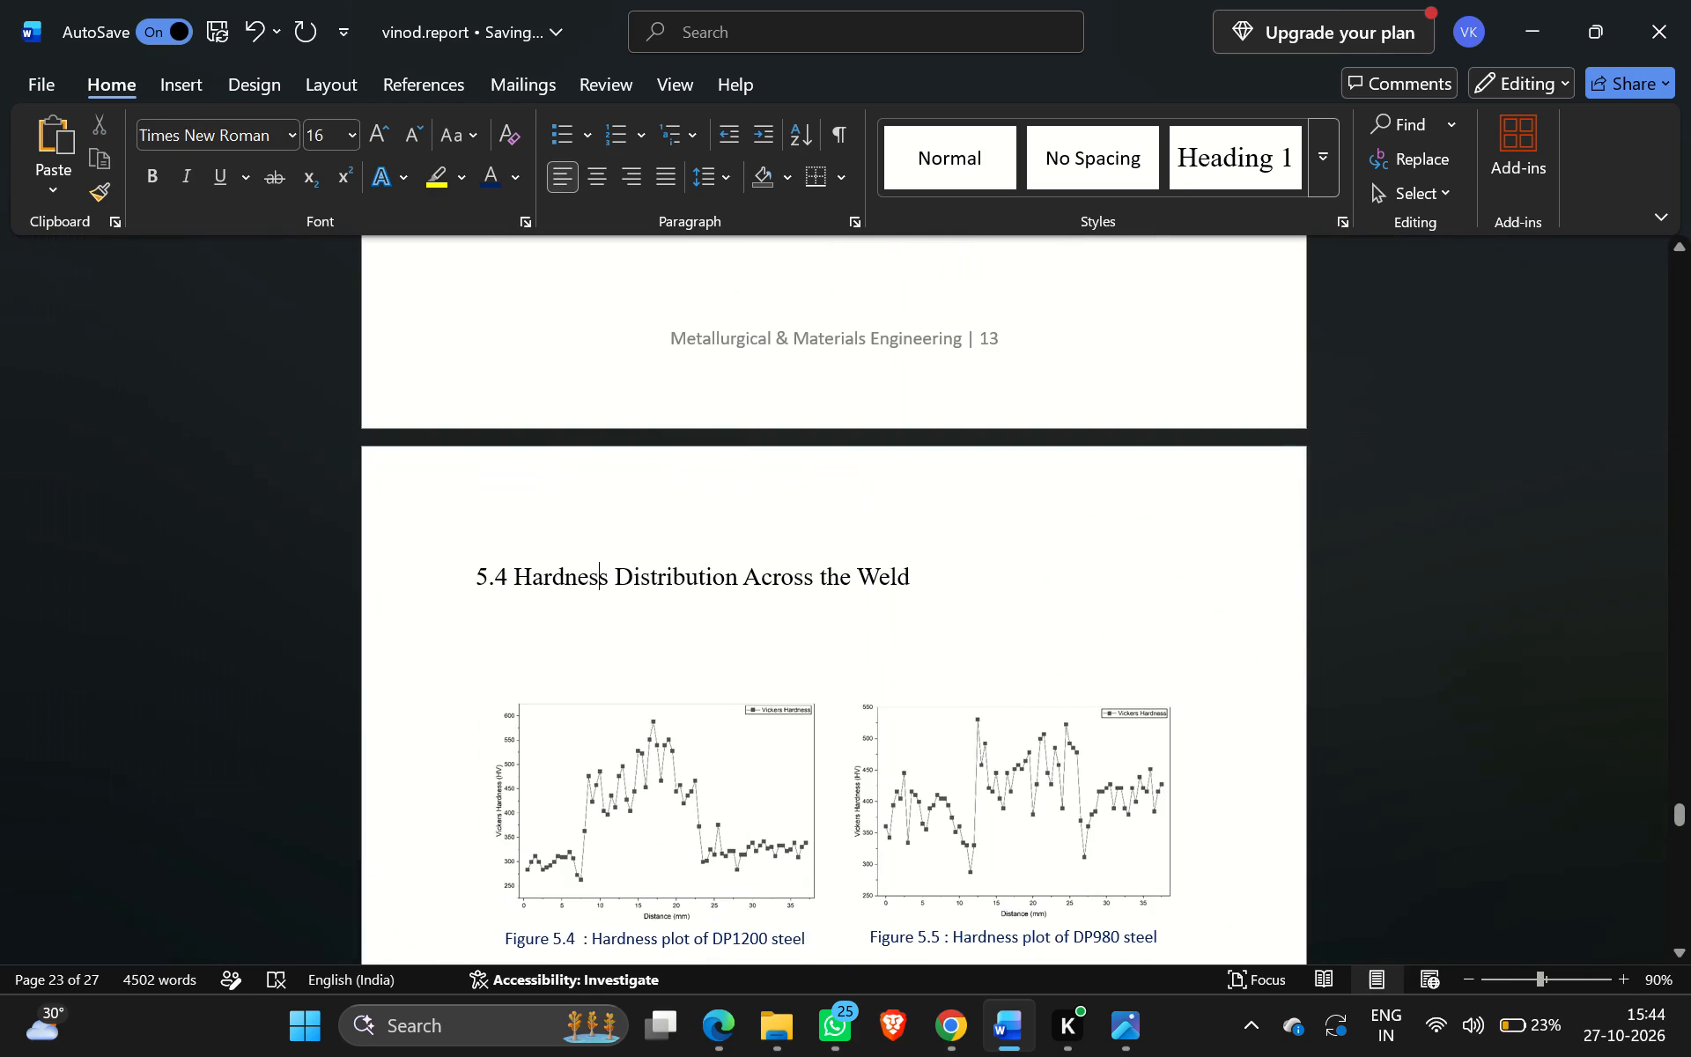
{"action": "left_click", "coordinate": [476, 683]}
Move the hardness-plot table with Figures 5.4 and 5.5 up into the gap beneath the 5.4 heading.
{"action": "left_click", "coordinate": [489, 710]}
{"action": "left_click_drag", "start_coordinate": [468, 676], "coordinate": [464, 644]}
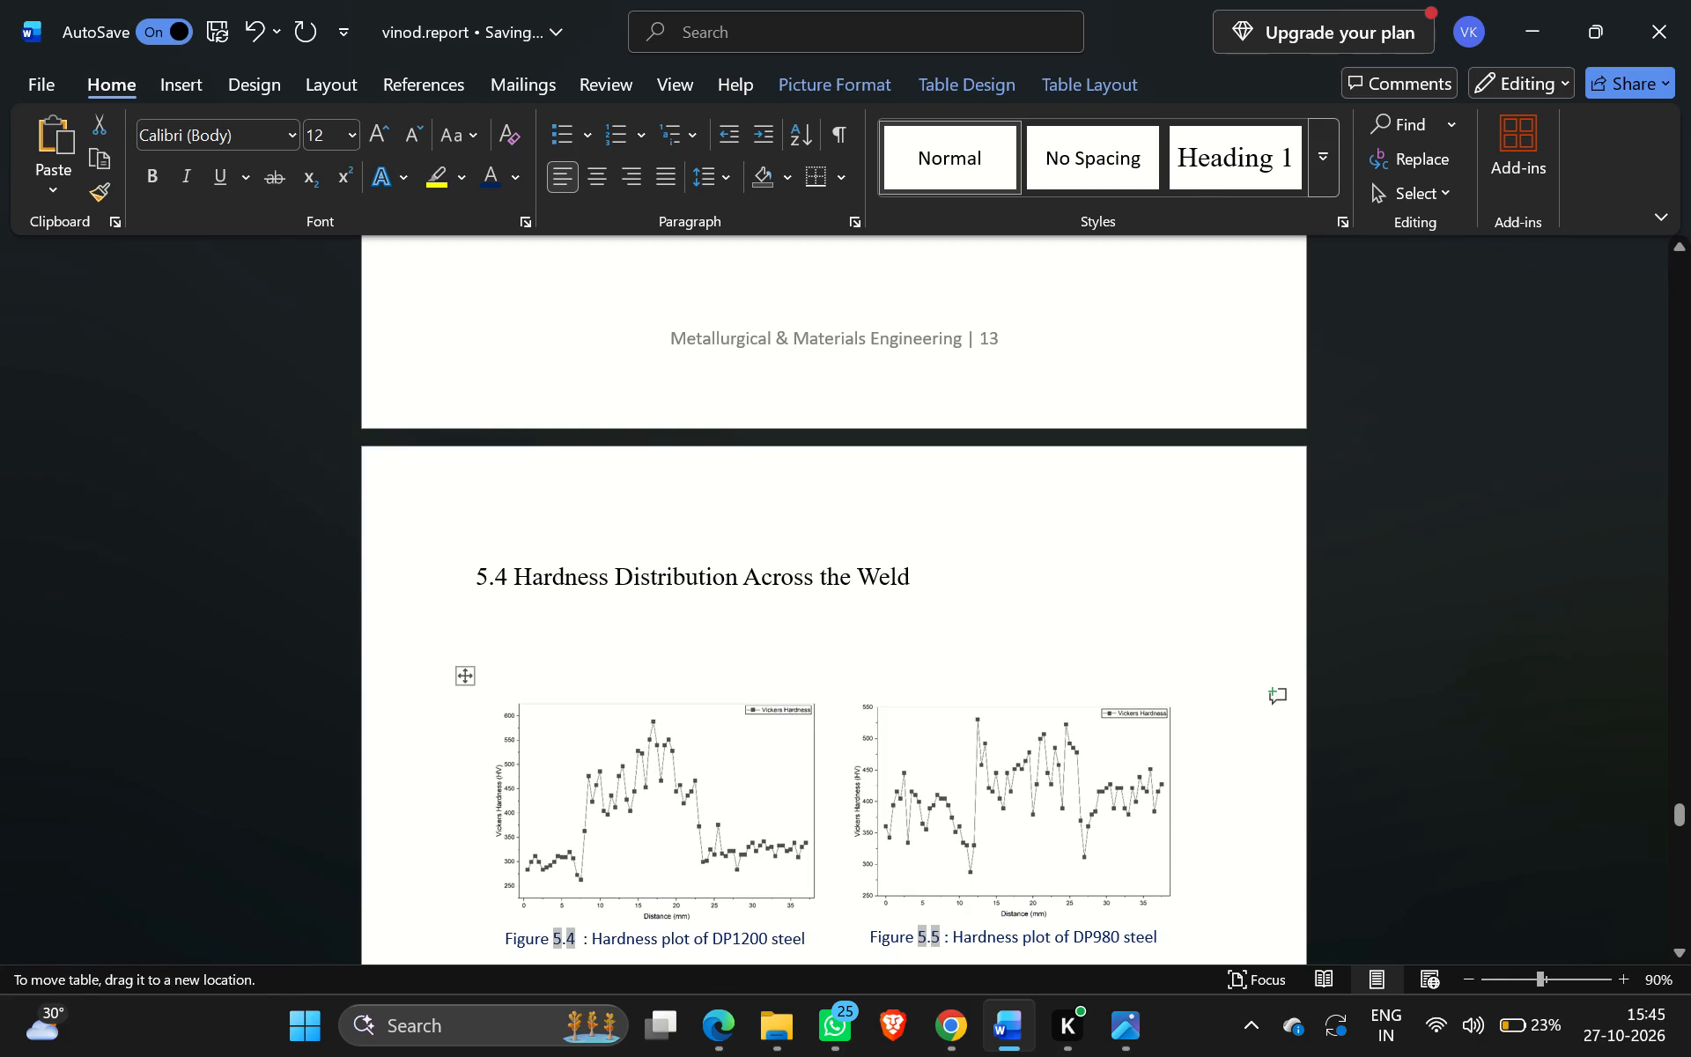
{"action": "left_click_drag", "start_coordinate": [464, 644], "coordinate": [464, 634]}
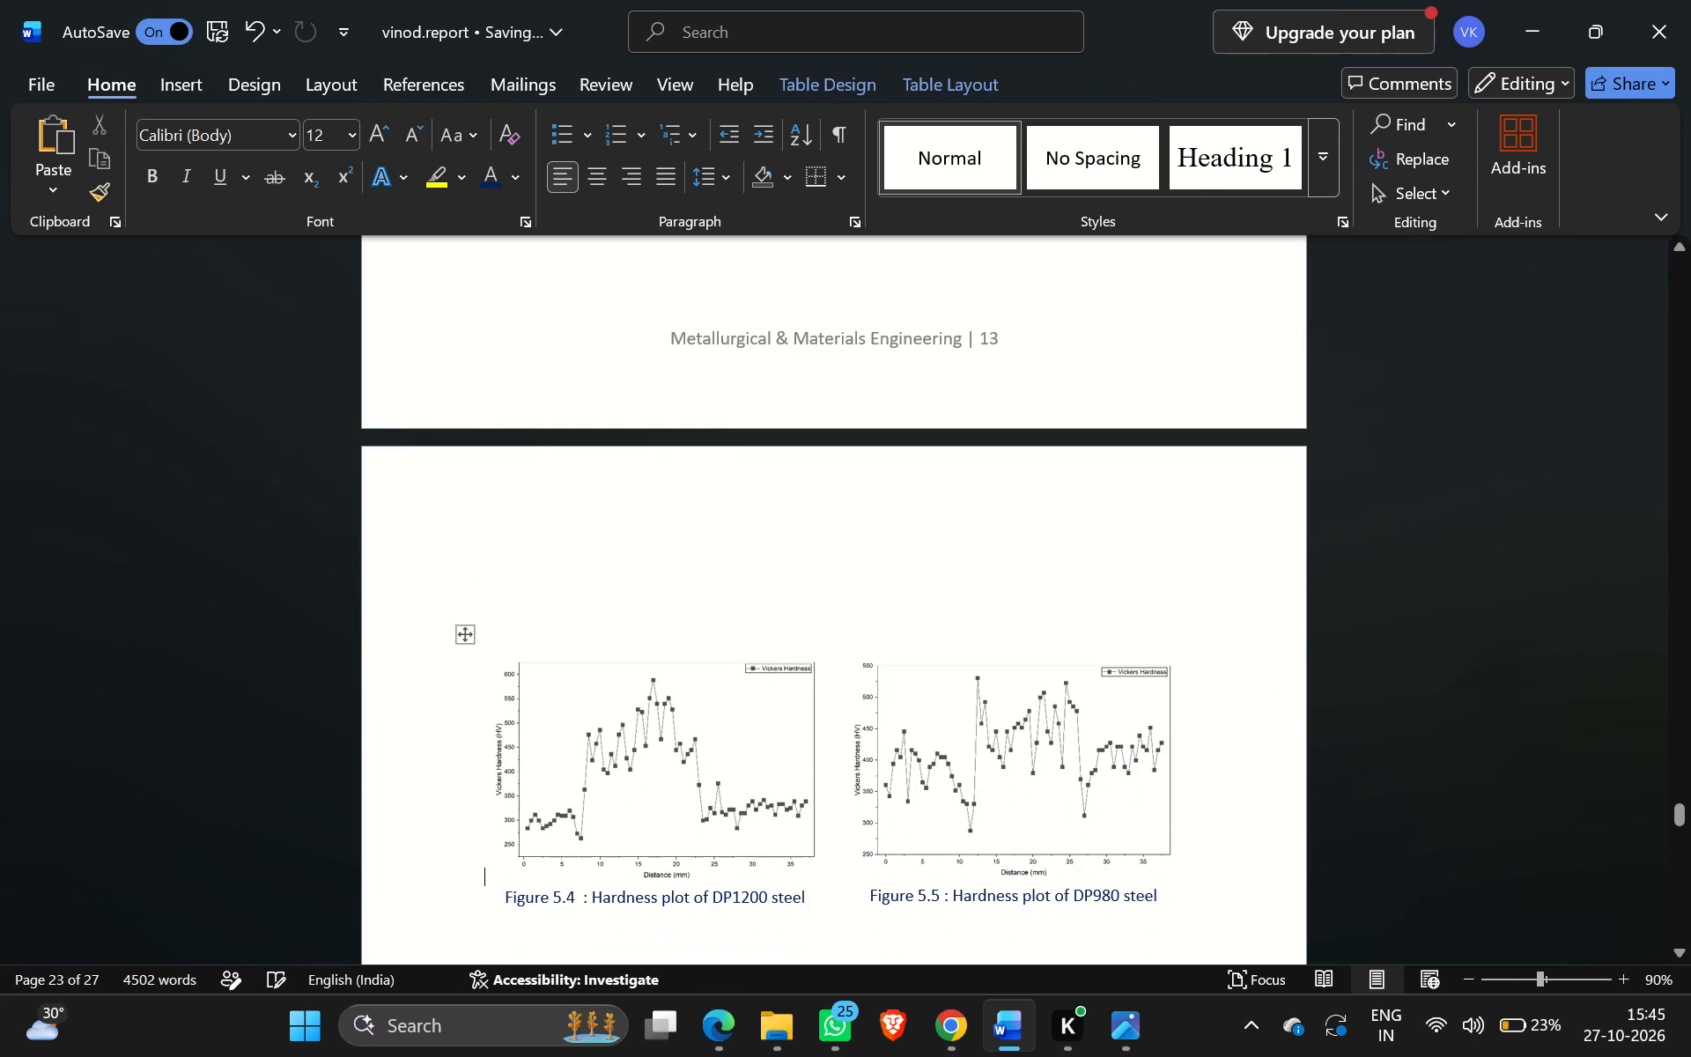
{"action": "scroll", "coordinate": [464, 634], "scroll_direction": "right", "scroll_amount": 2}
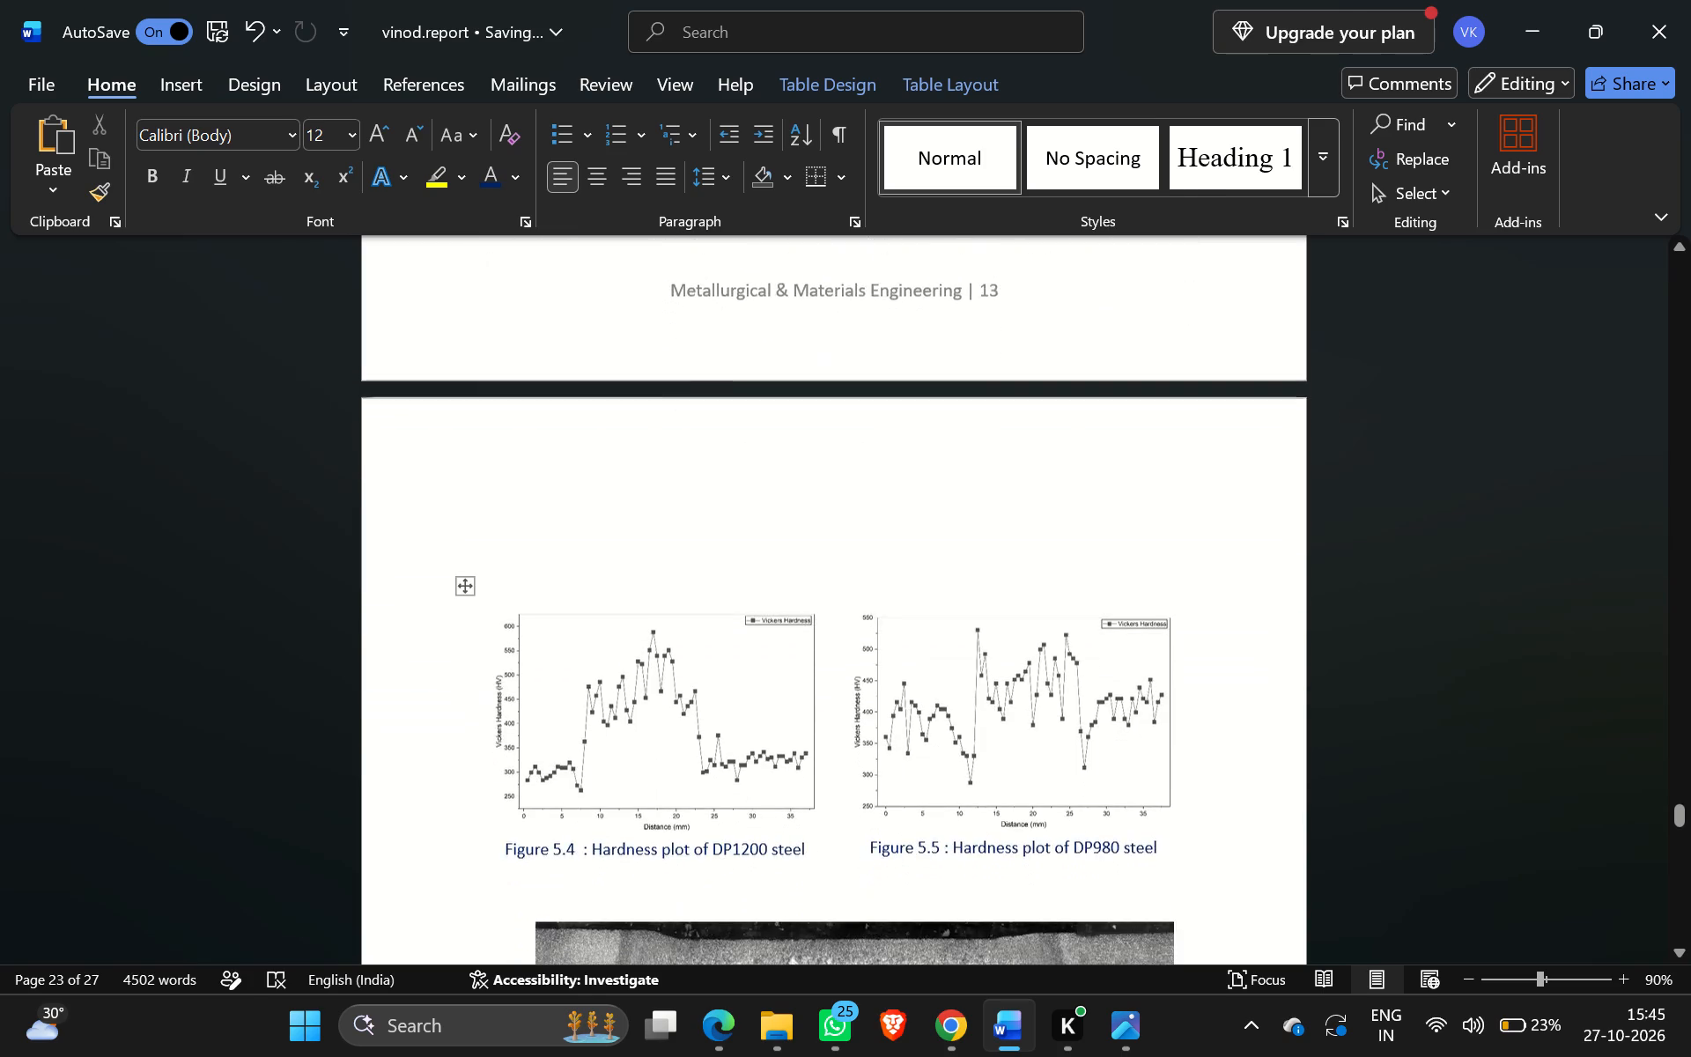
{"action": "scroll", "coordinate": [464, 634], "scroll_direction": "down", "scroll_amount": 6}
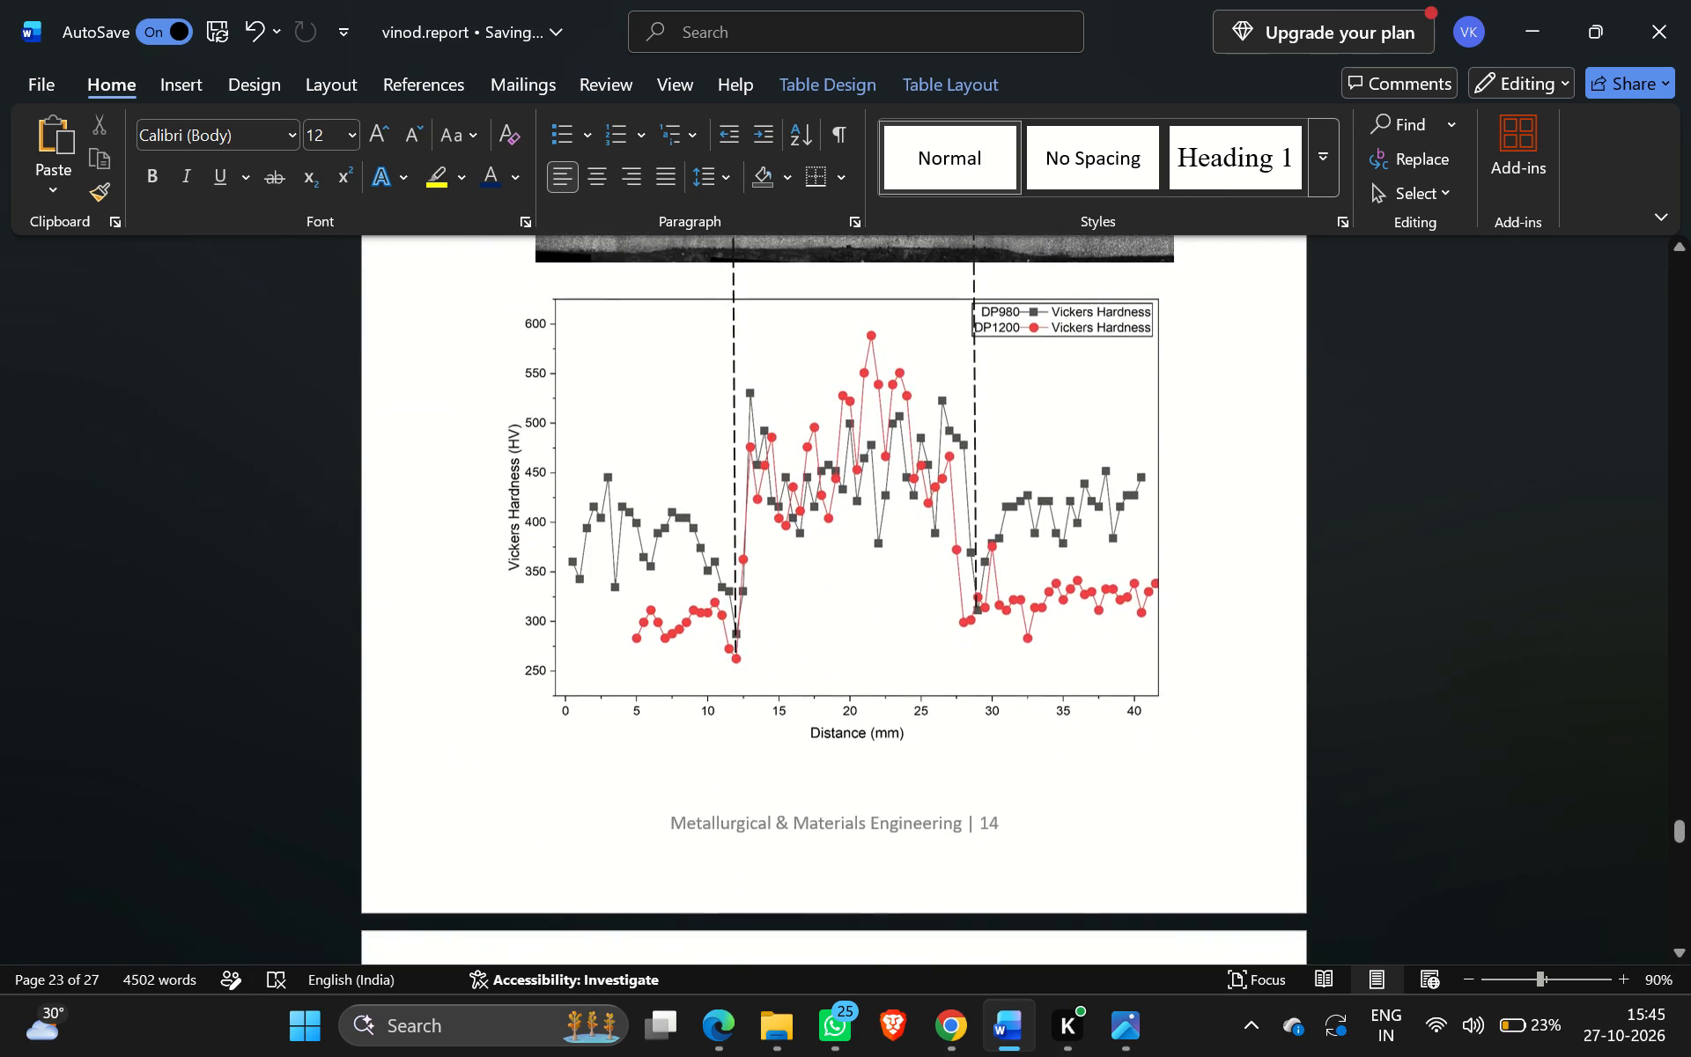
{"action": "scroll", "coordinate": [464, 634], "scroll_direction": "up", "scroll_amount": 2}
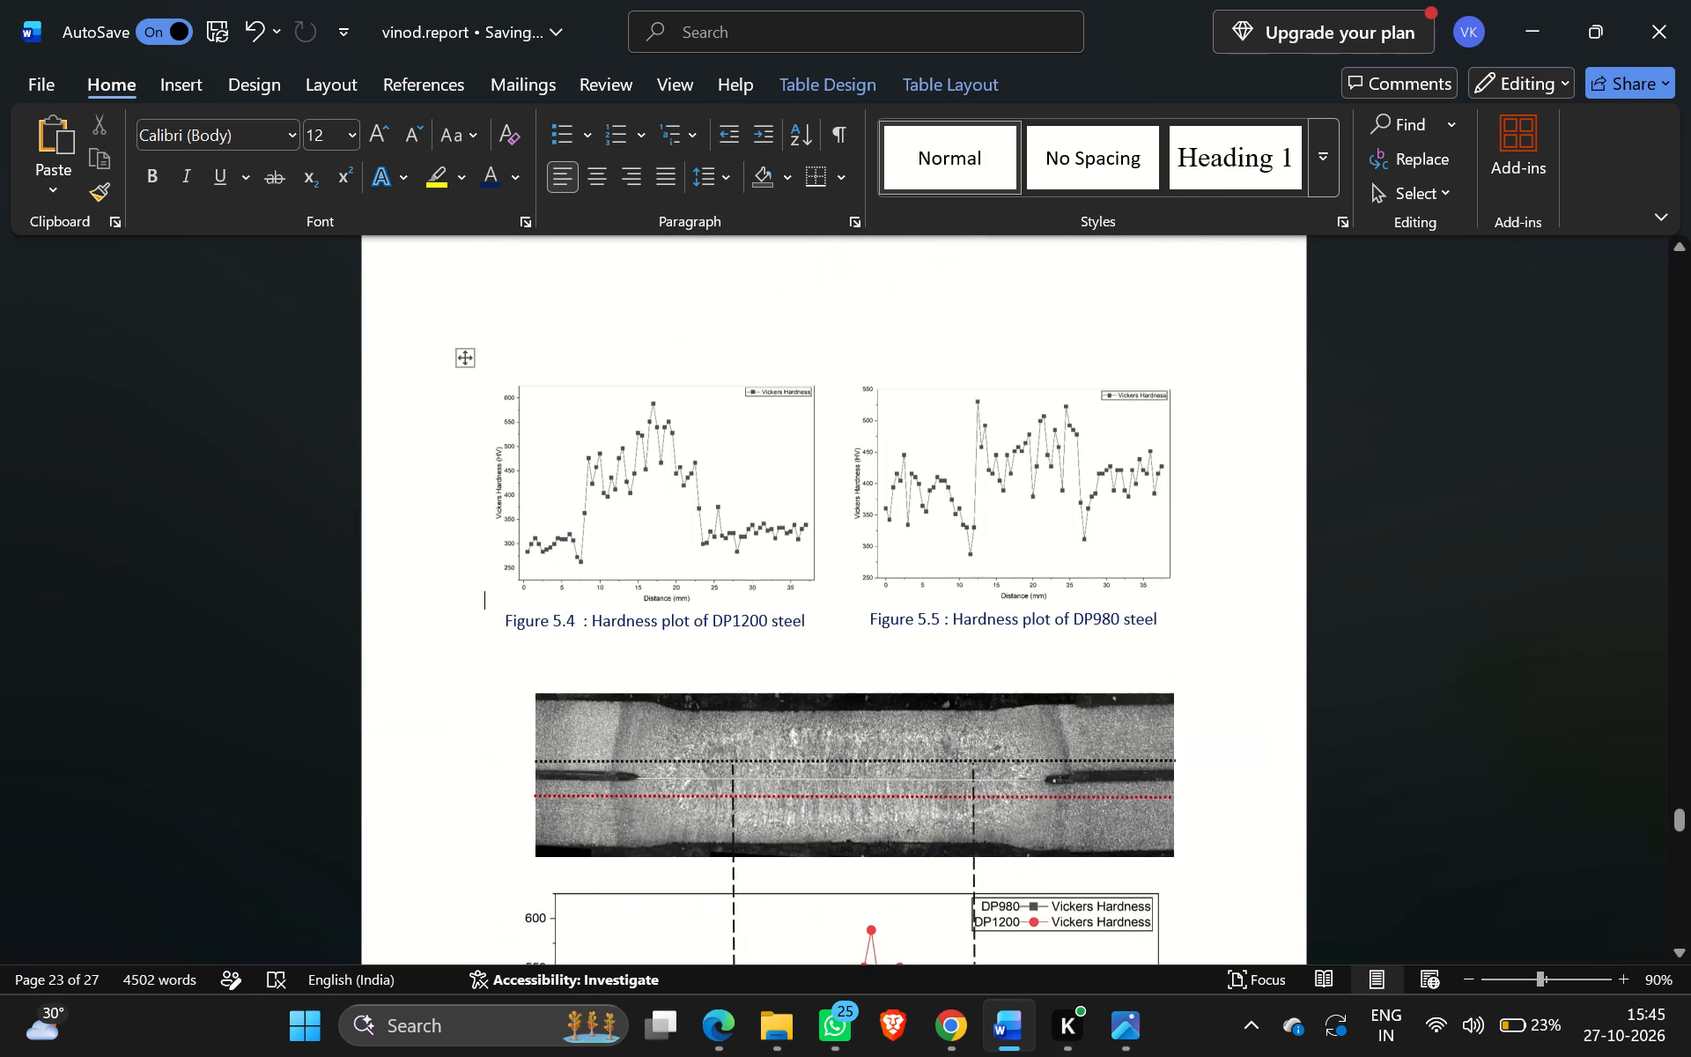
{"action": "scroll", "coordinate": [464, 634], "scroll_direction": "down", "scroll_amount": 1}
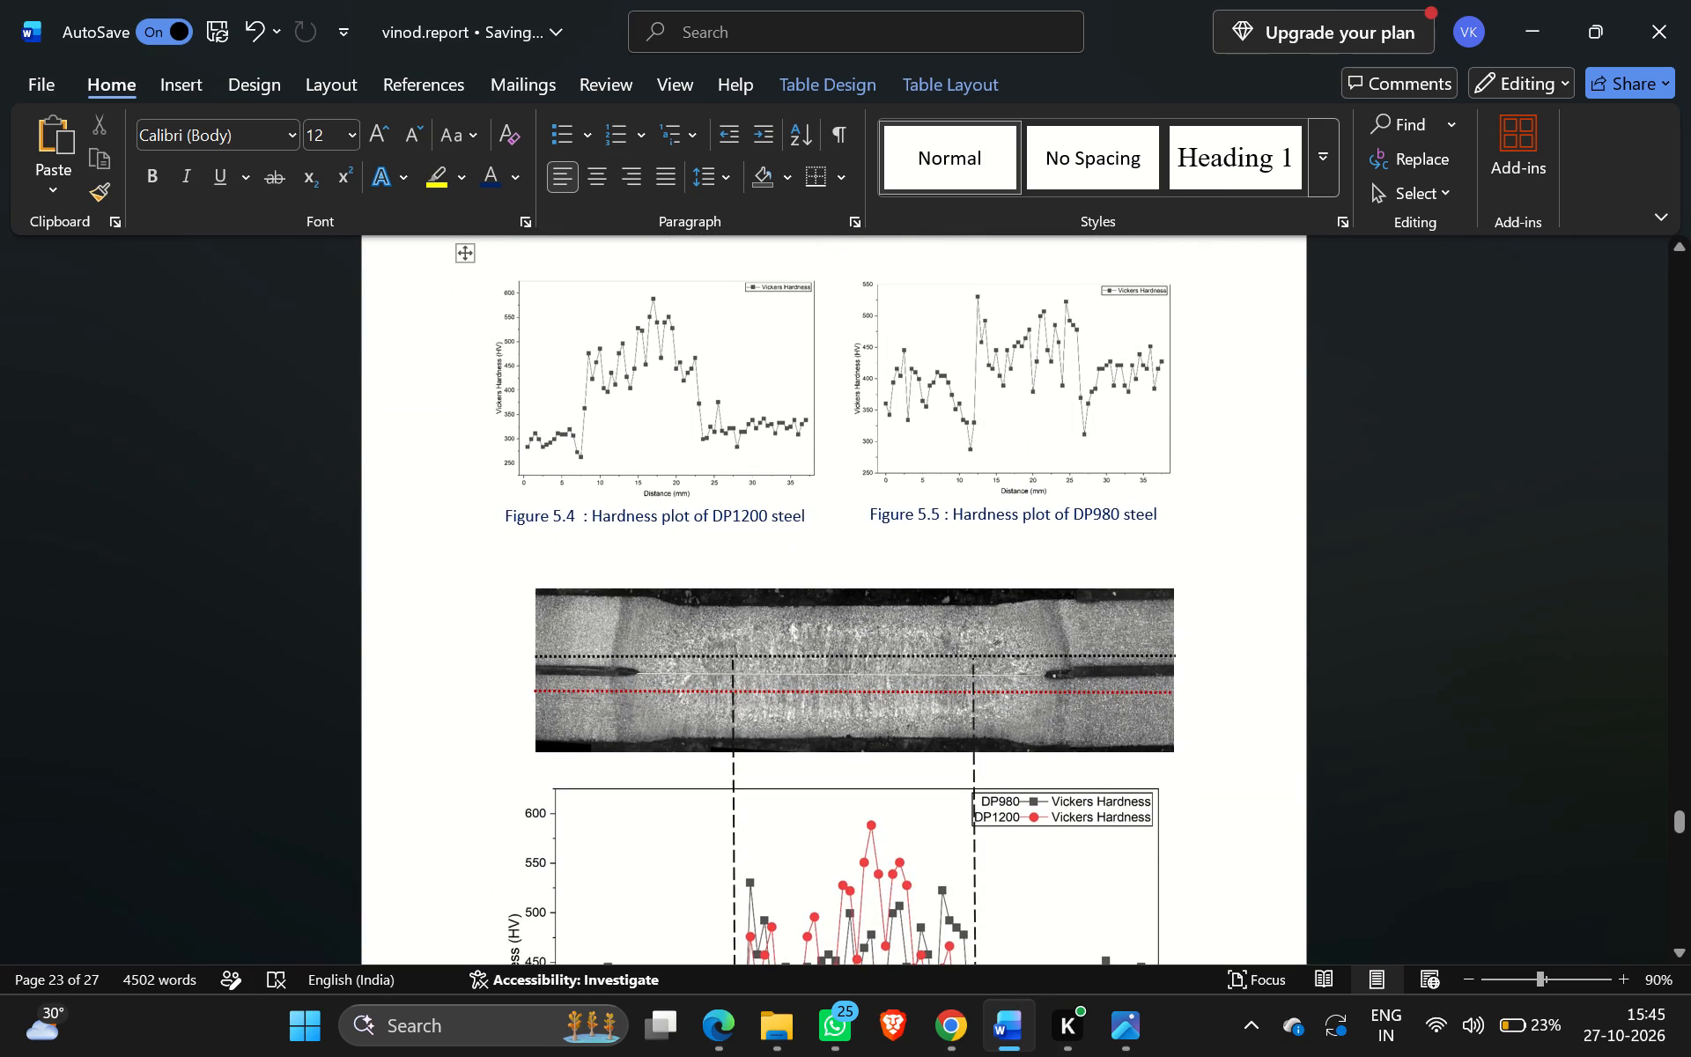
{"action": "scroll", "coordinate": [464, 634], "scroll_direction": "up", "scroll_amount": 1}
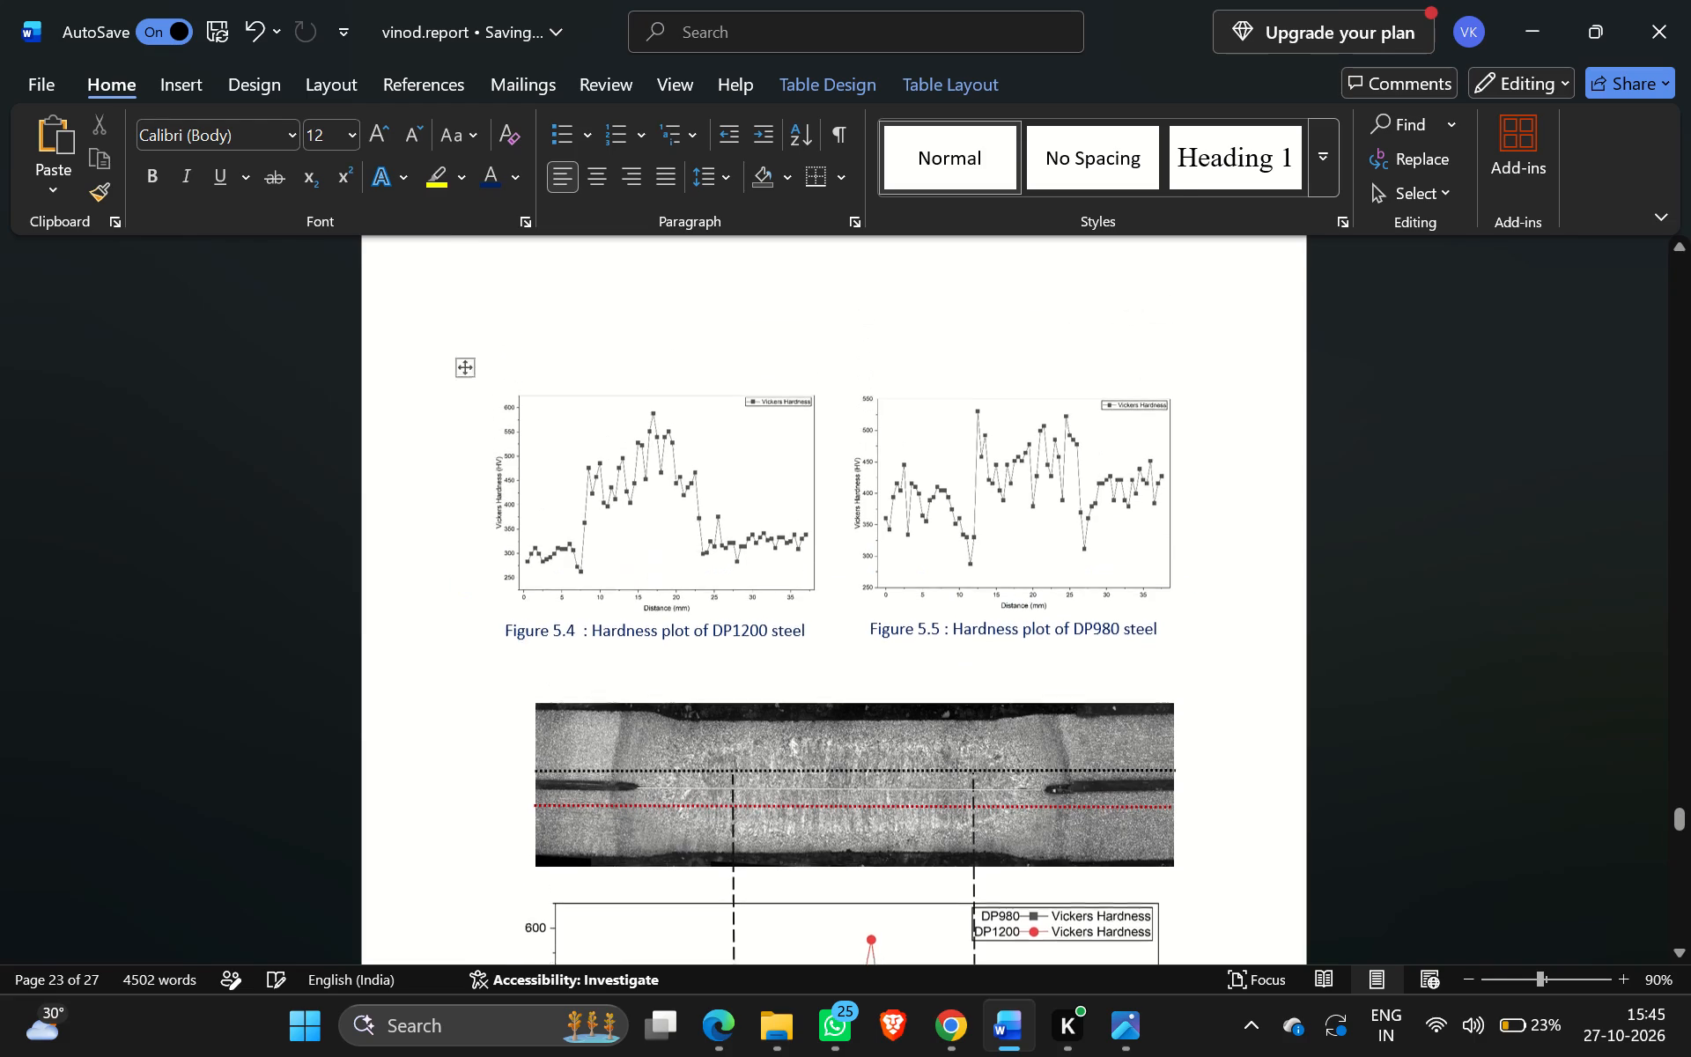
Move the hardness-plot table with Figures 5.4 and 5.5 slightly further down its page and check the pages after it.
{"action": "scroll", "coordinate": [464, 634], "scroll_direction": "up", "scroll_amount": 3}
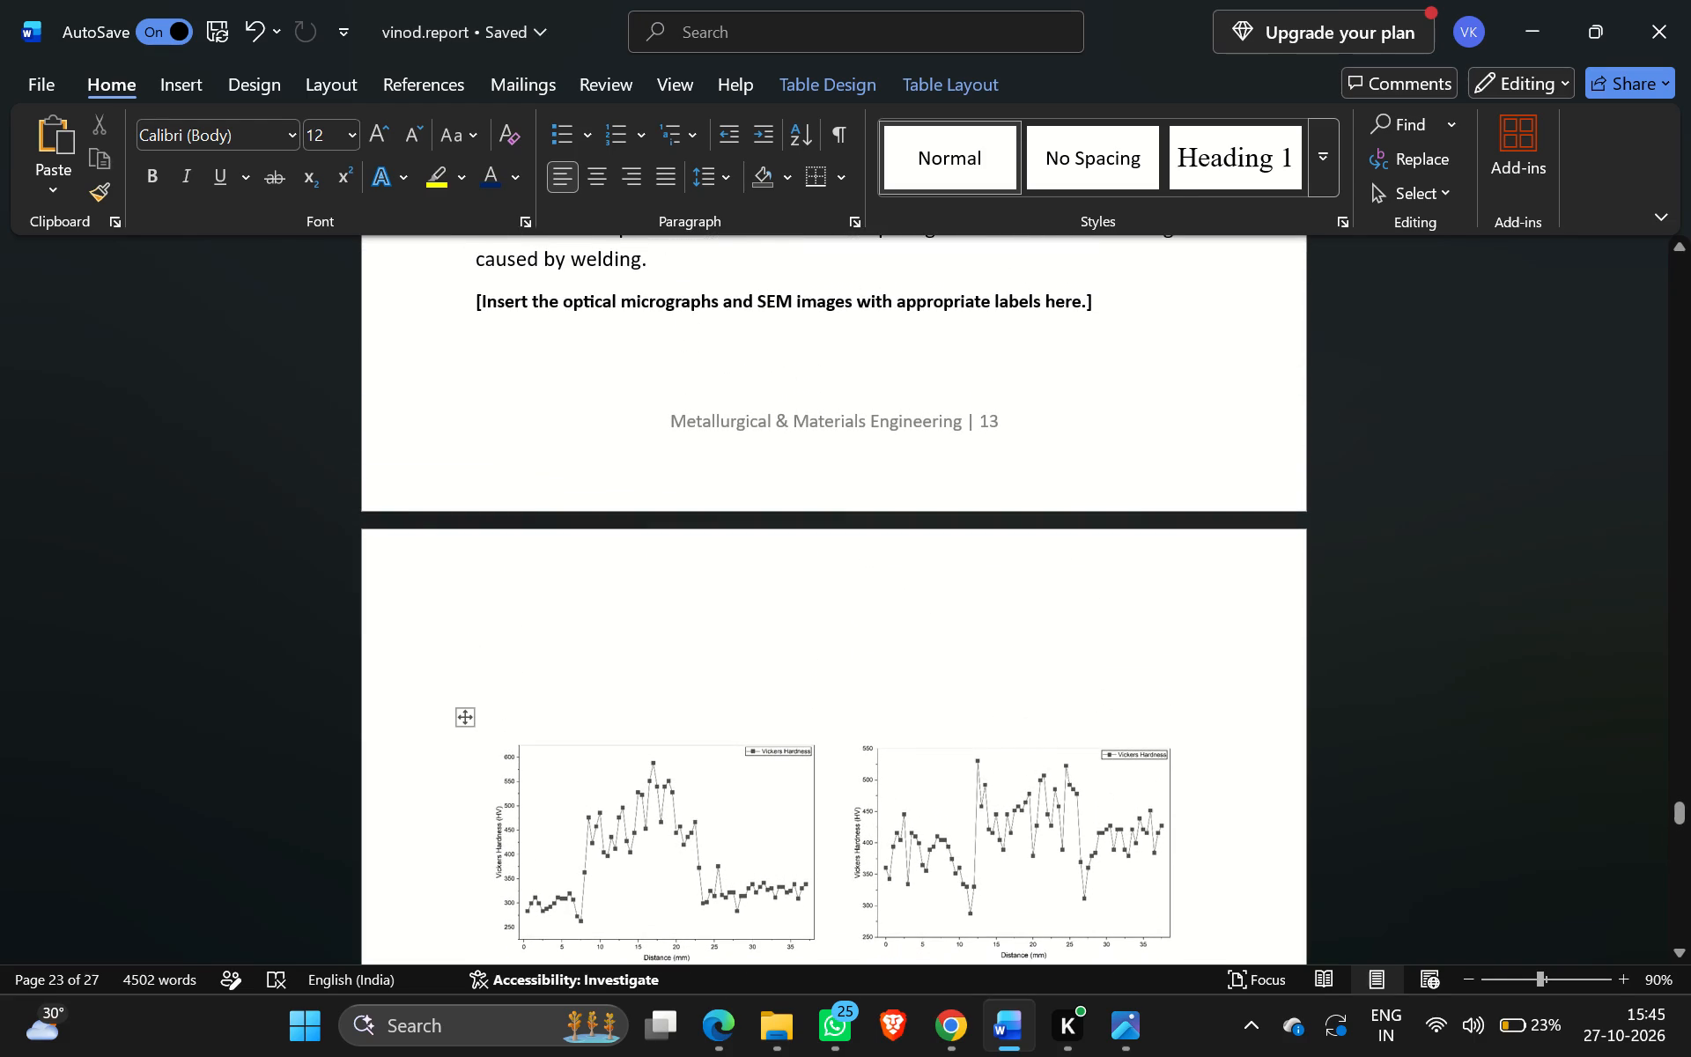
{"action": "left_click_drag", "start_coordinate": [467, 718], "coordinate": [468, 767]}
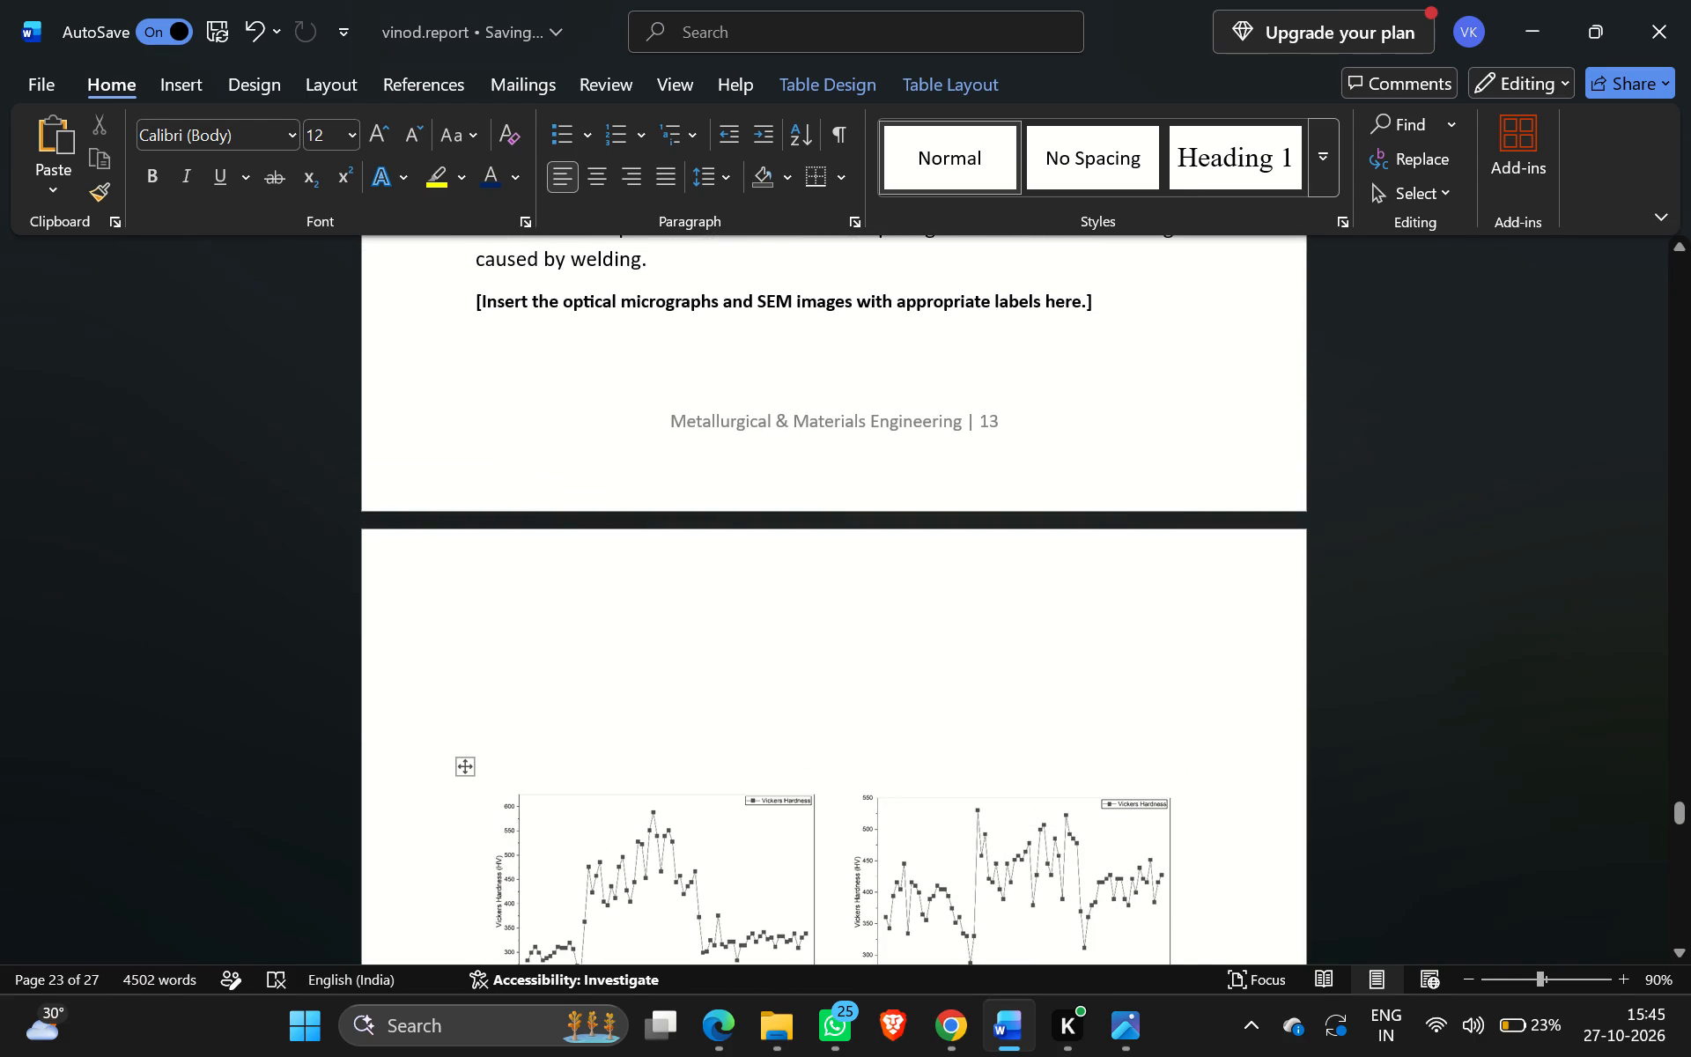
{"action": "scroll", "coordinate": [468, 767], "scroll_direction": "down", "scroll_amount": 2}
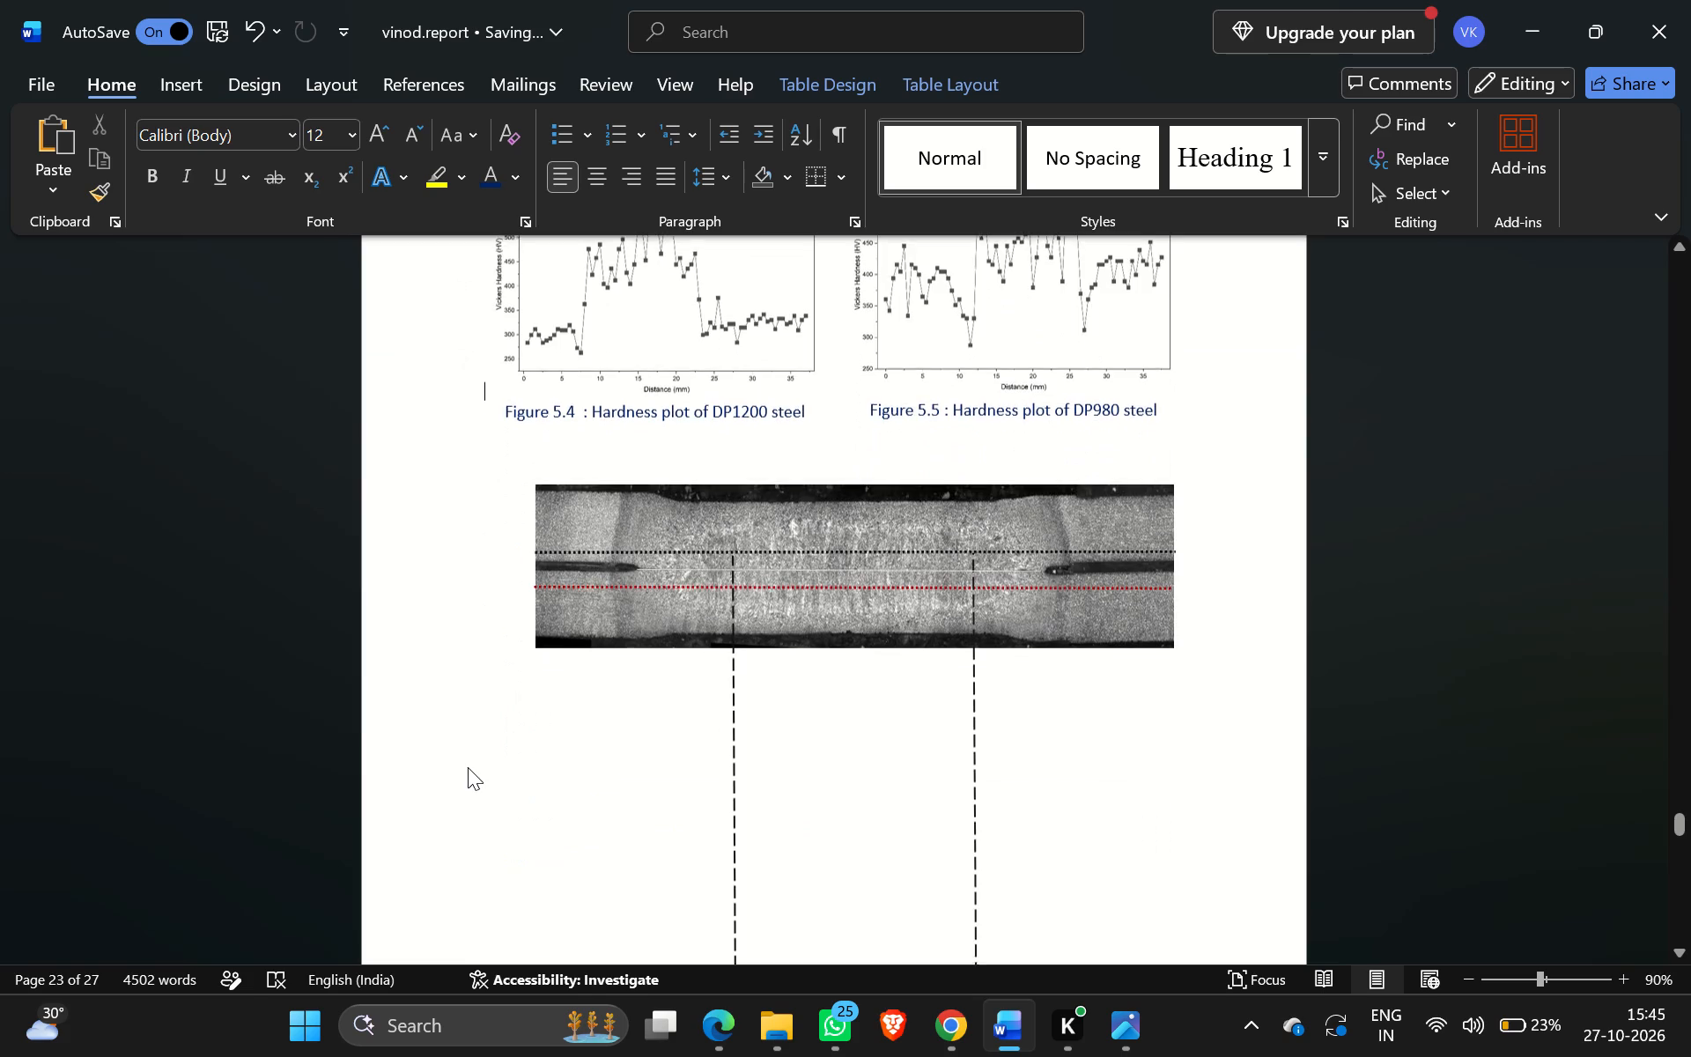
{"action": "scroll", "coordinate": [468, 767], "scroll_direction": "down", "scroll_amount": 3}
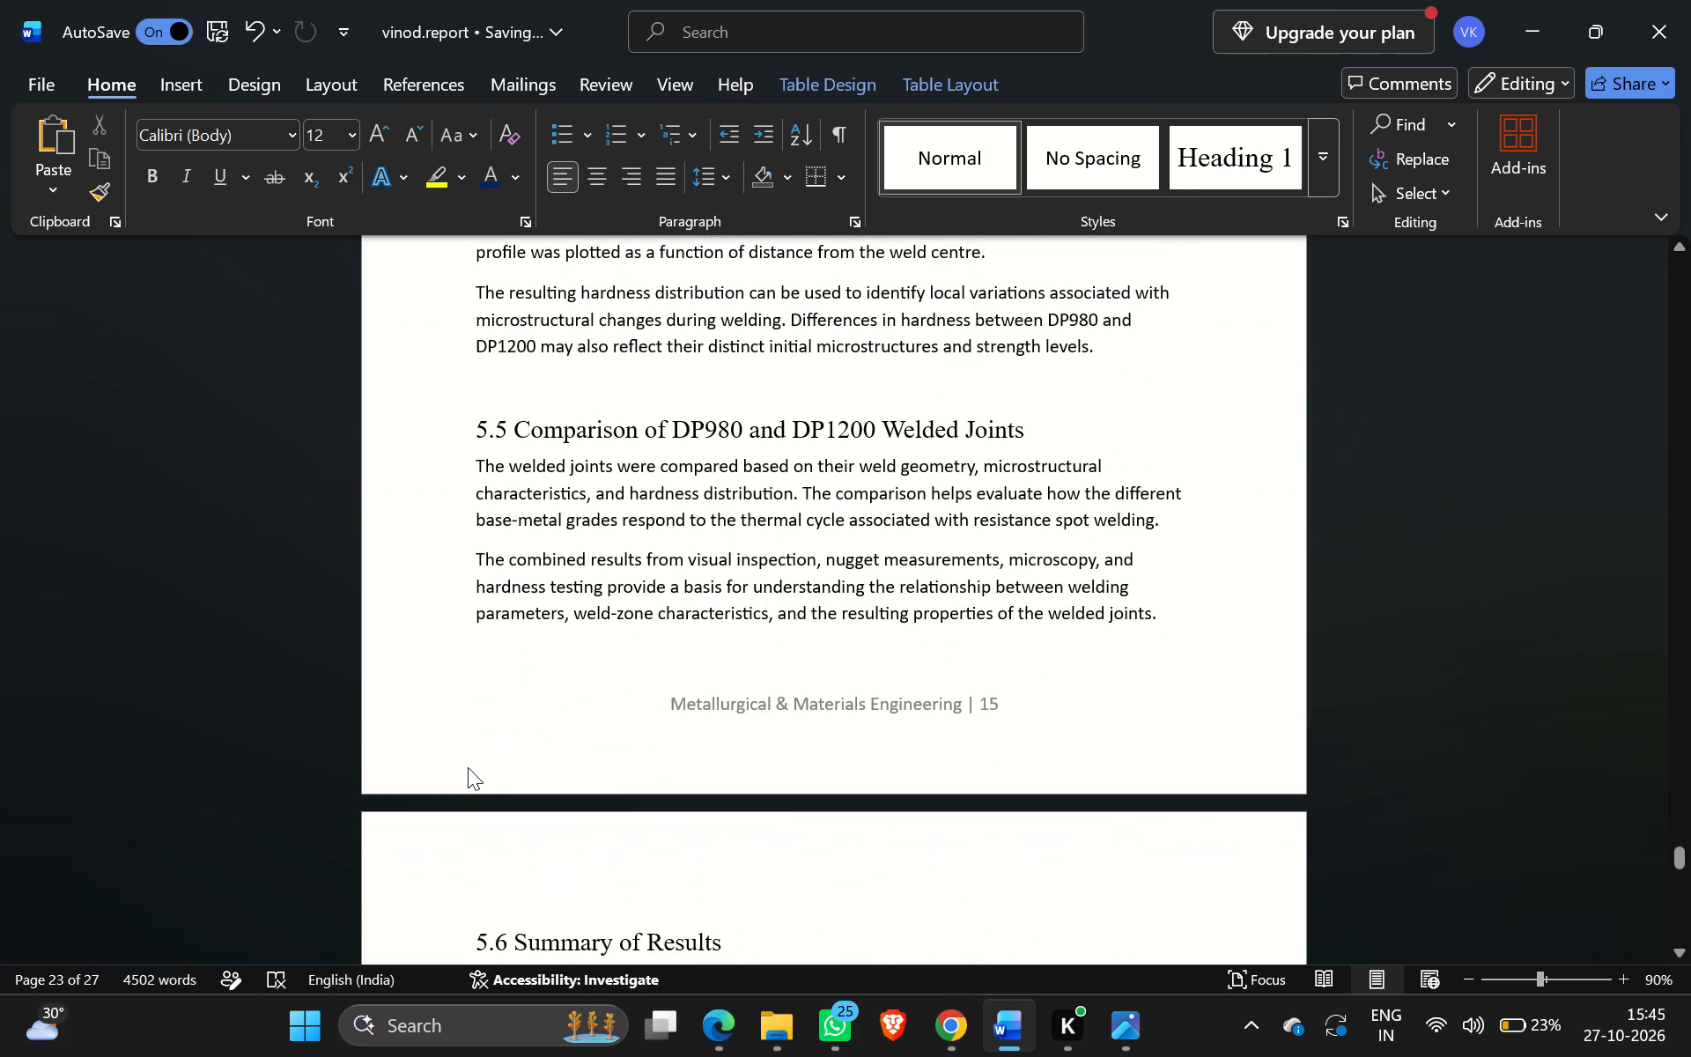
Undo the recent moves of the hardness-plot table to bring back the 5.4 heading above it.
{"action": "key", "text": "ctrl+z"}
{"action": "key", "text": "ctrl+z"}
{"action": "scroll", "coordinate": [468, 767], "scroll_direction": "up", "scroll_amount": 1}
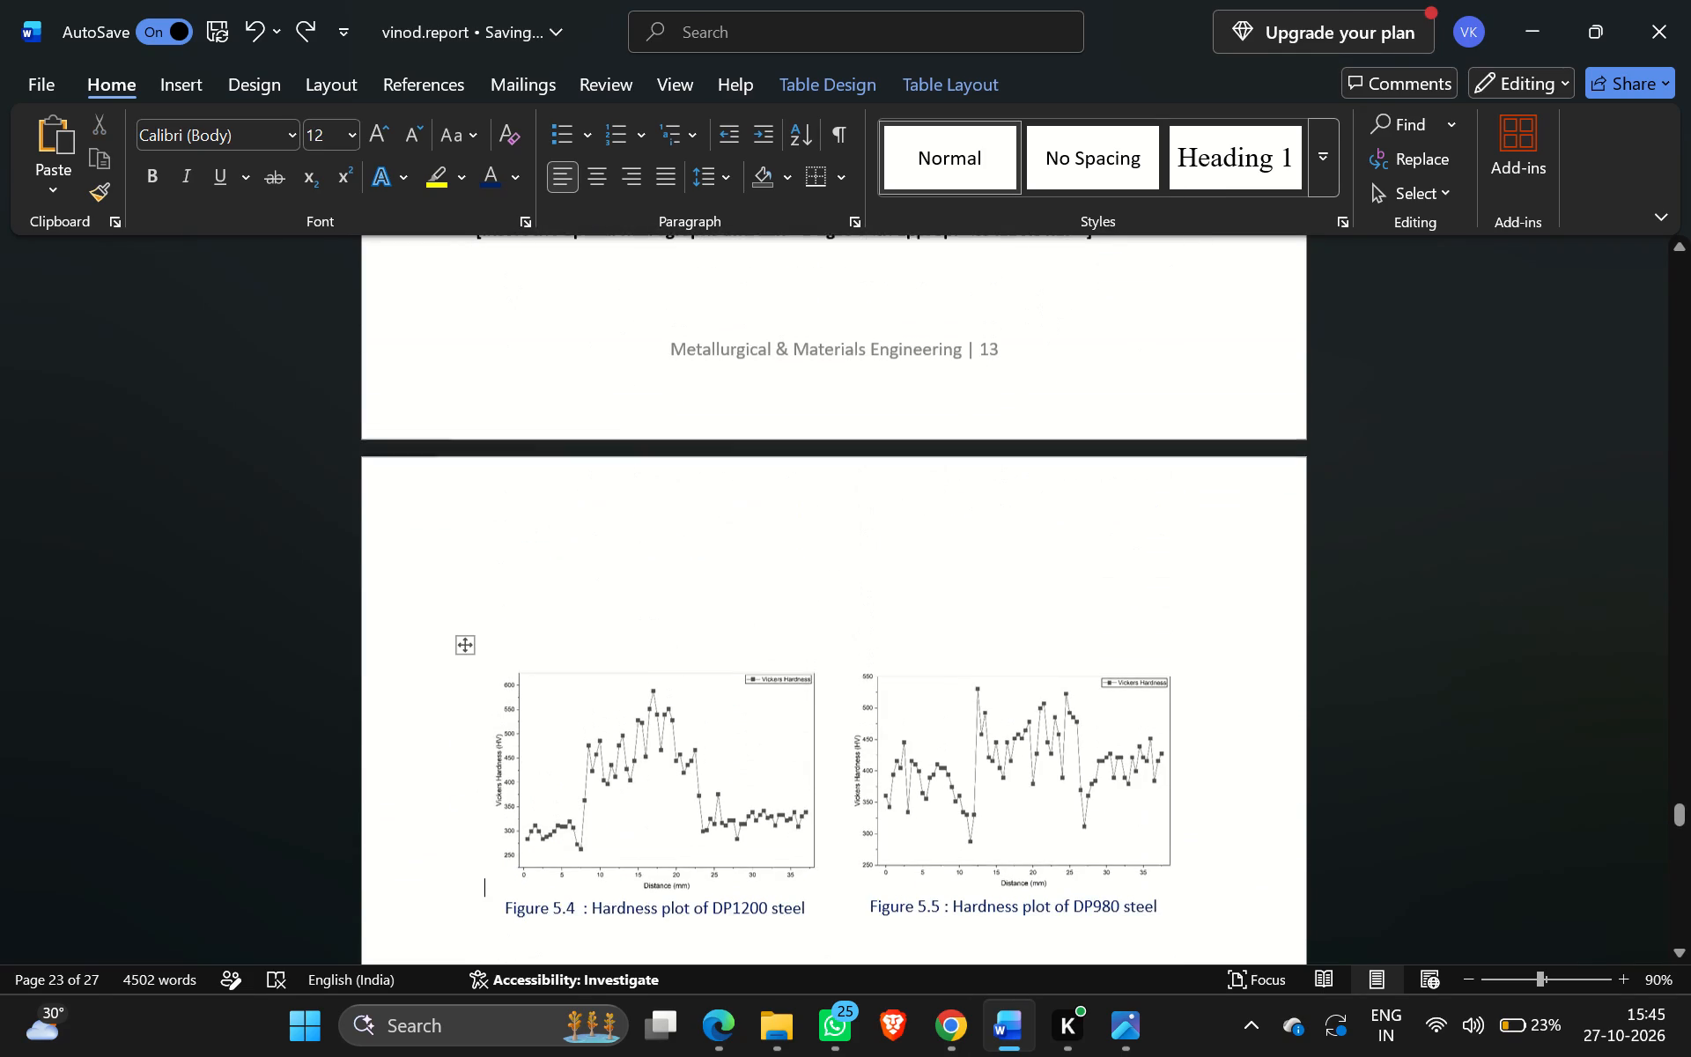
{"action": "scroll", "coordinate": [468, 767], "scroll_direction": "up", "scroll_amount": 1}
{"action": "key", "text": "ctrl+z"}
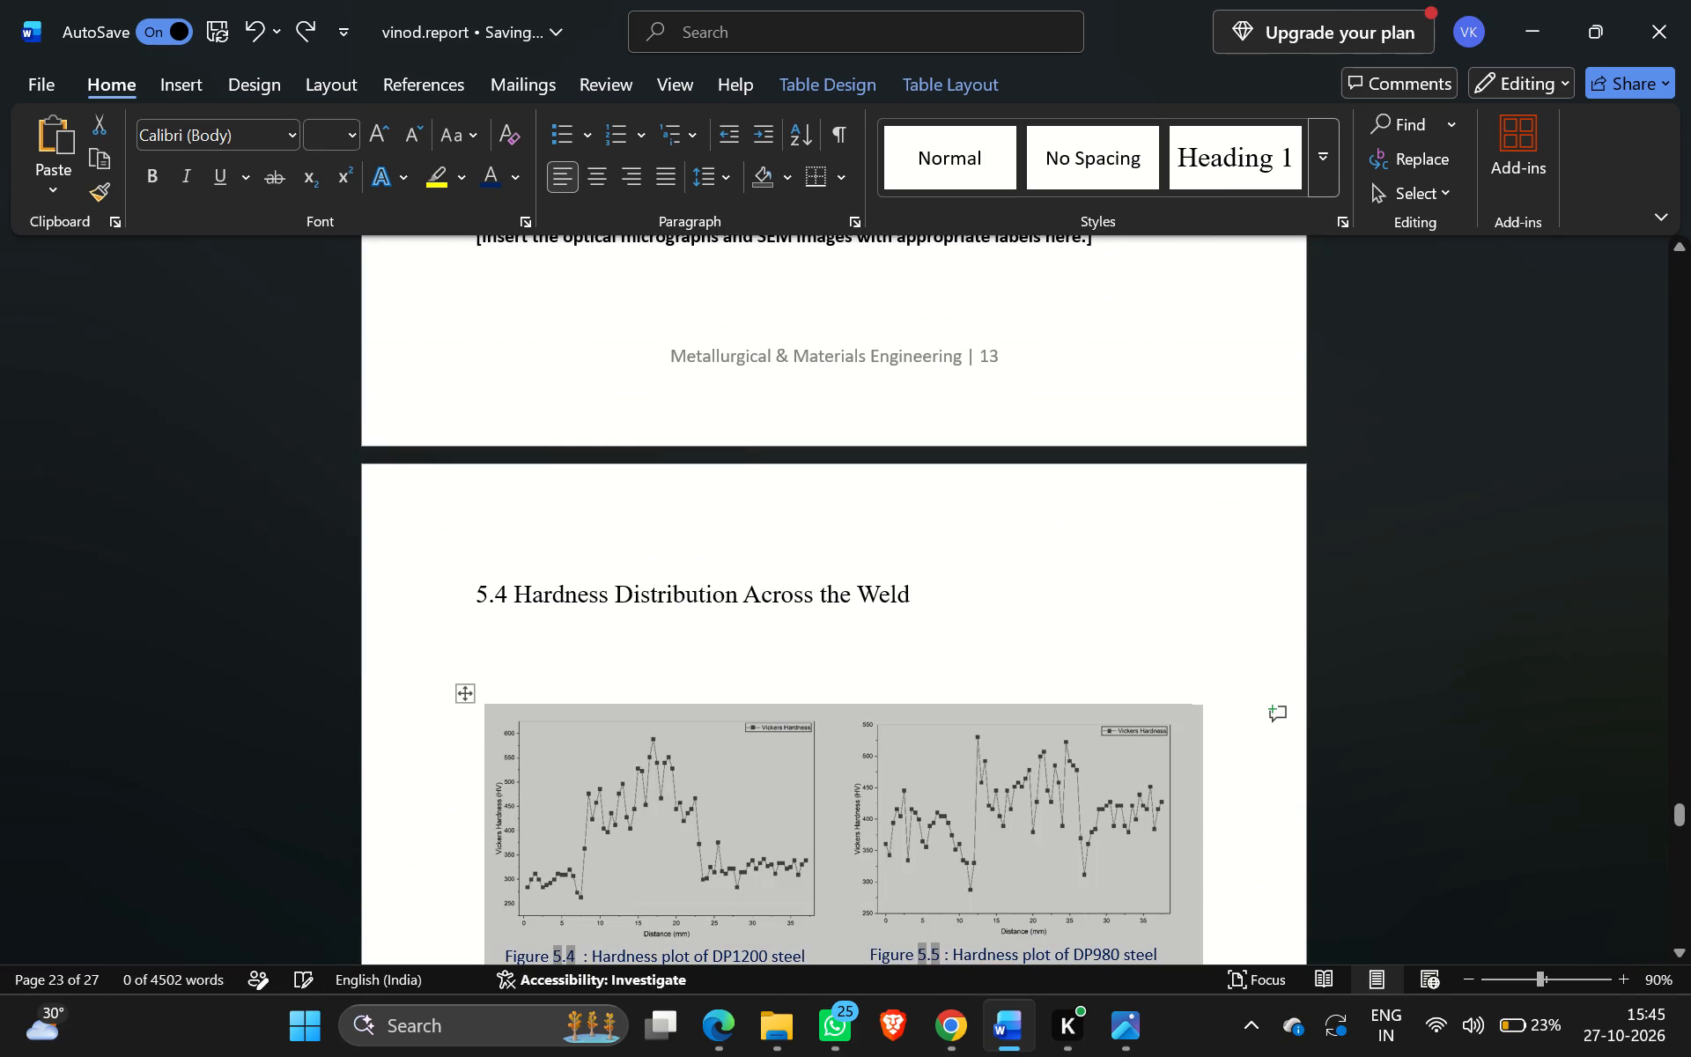
{"action": "left_click", "coordinate": [1102, 527]}
Look through the report layout from the hardness plots to the references and back up to the title page.
{"action": "scroll", "coordinate": [1102, 527], "scroll_direction": "down", "scroll_amount": 1}
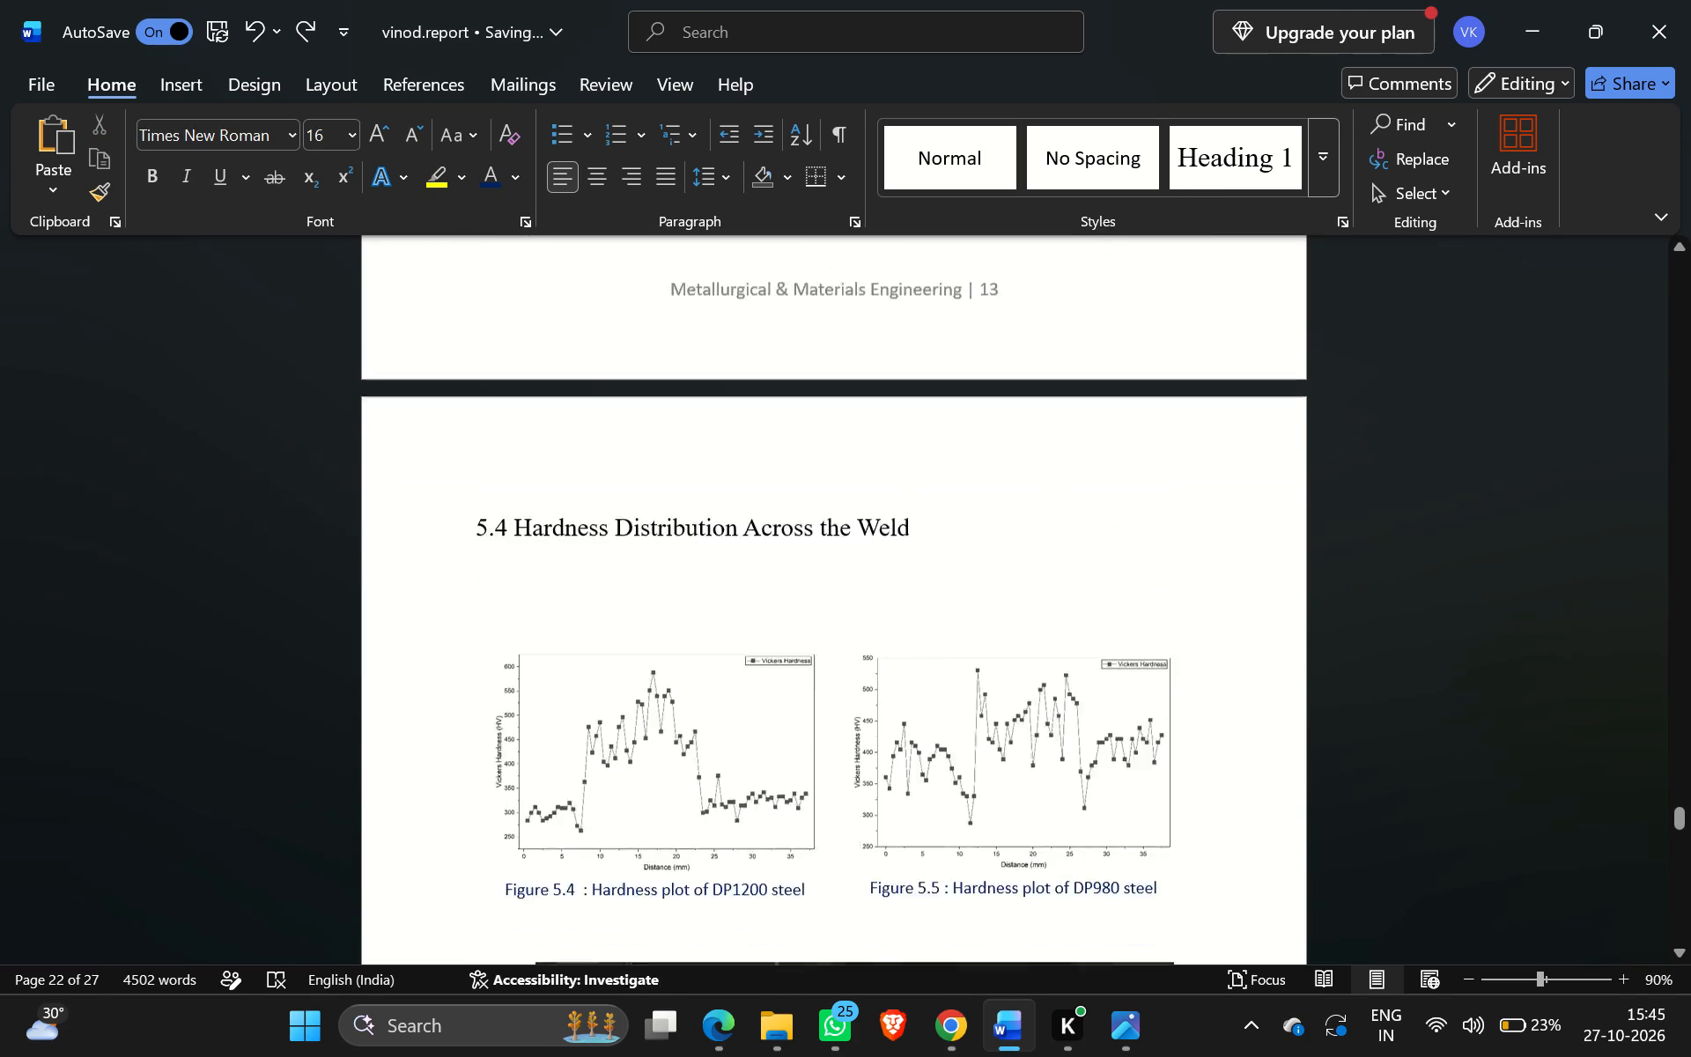
{"action": "scroll", "coordinate": [1102, 527], "scroll_direction": "down", "scroll_amount": 1}
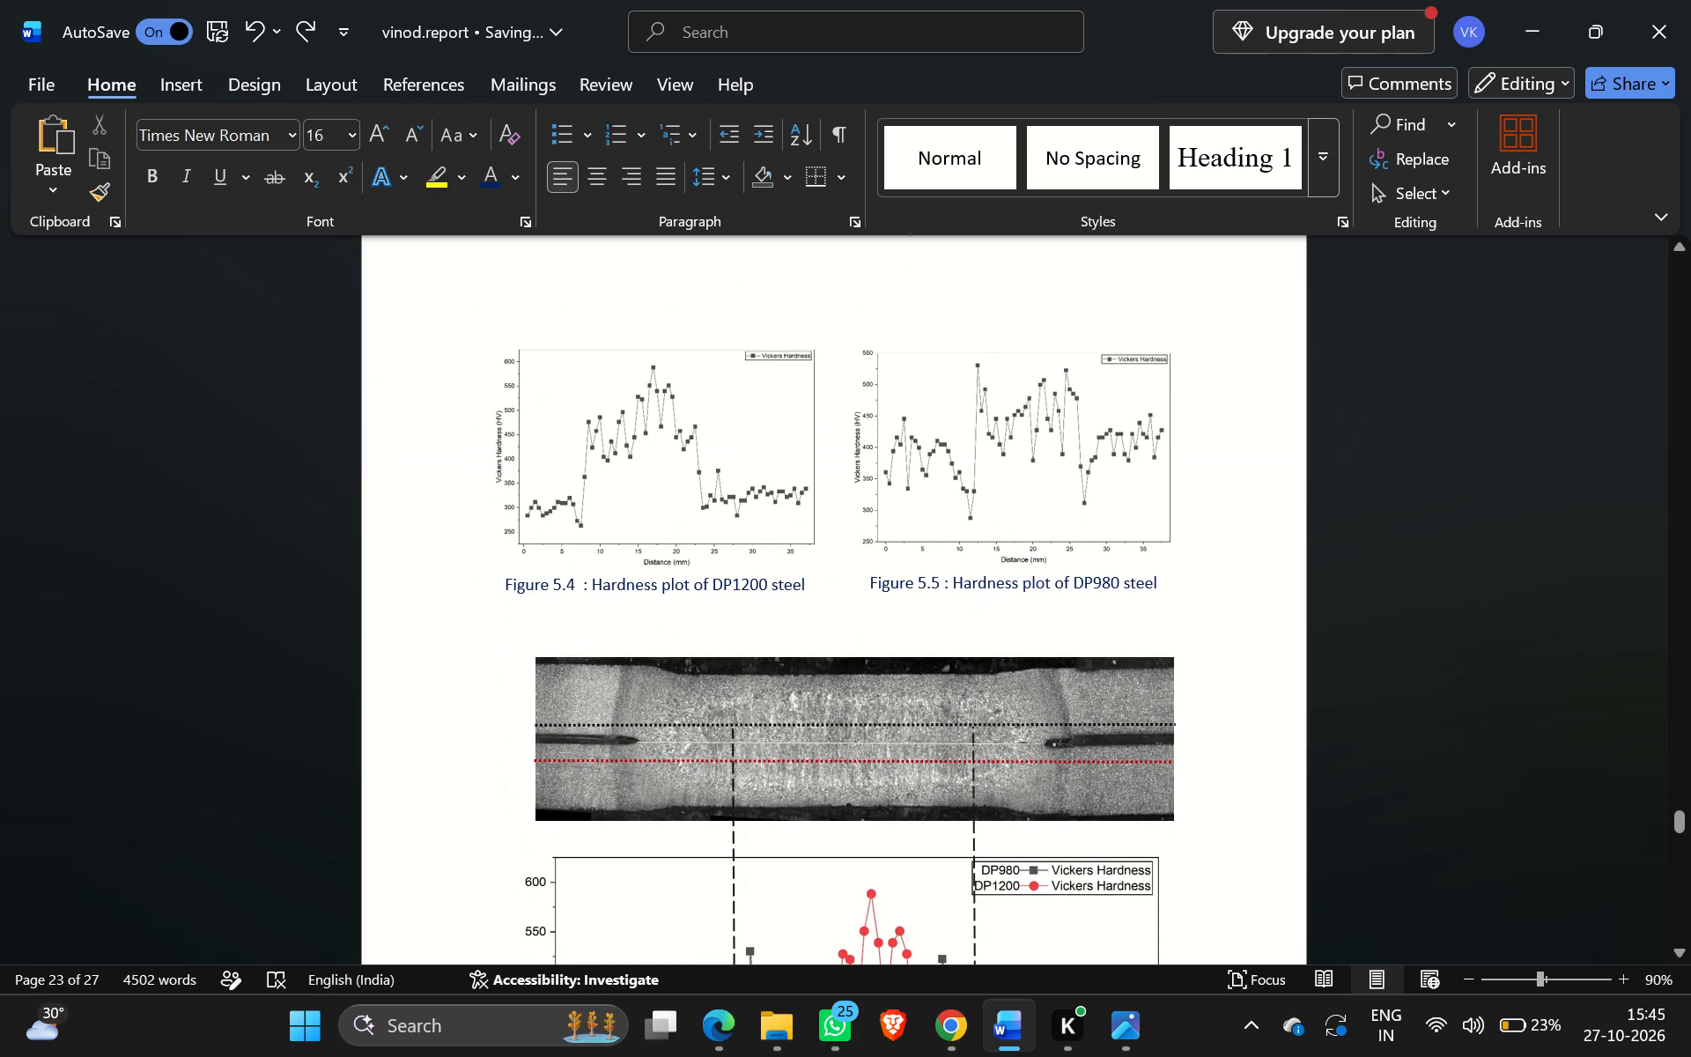
{"action": "scroll", "coordinate": [1102, 527], "scroll_direction": "down", "scroll_amount": 8}
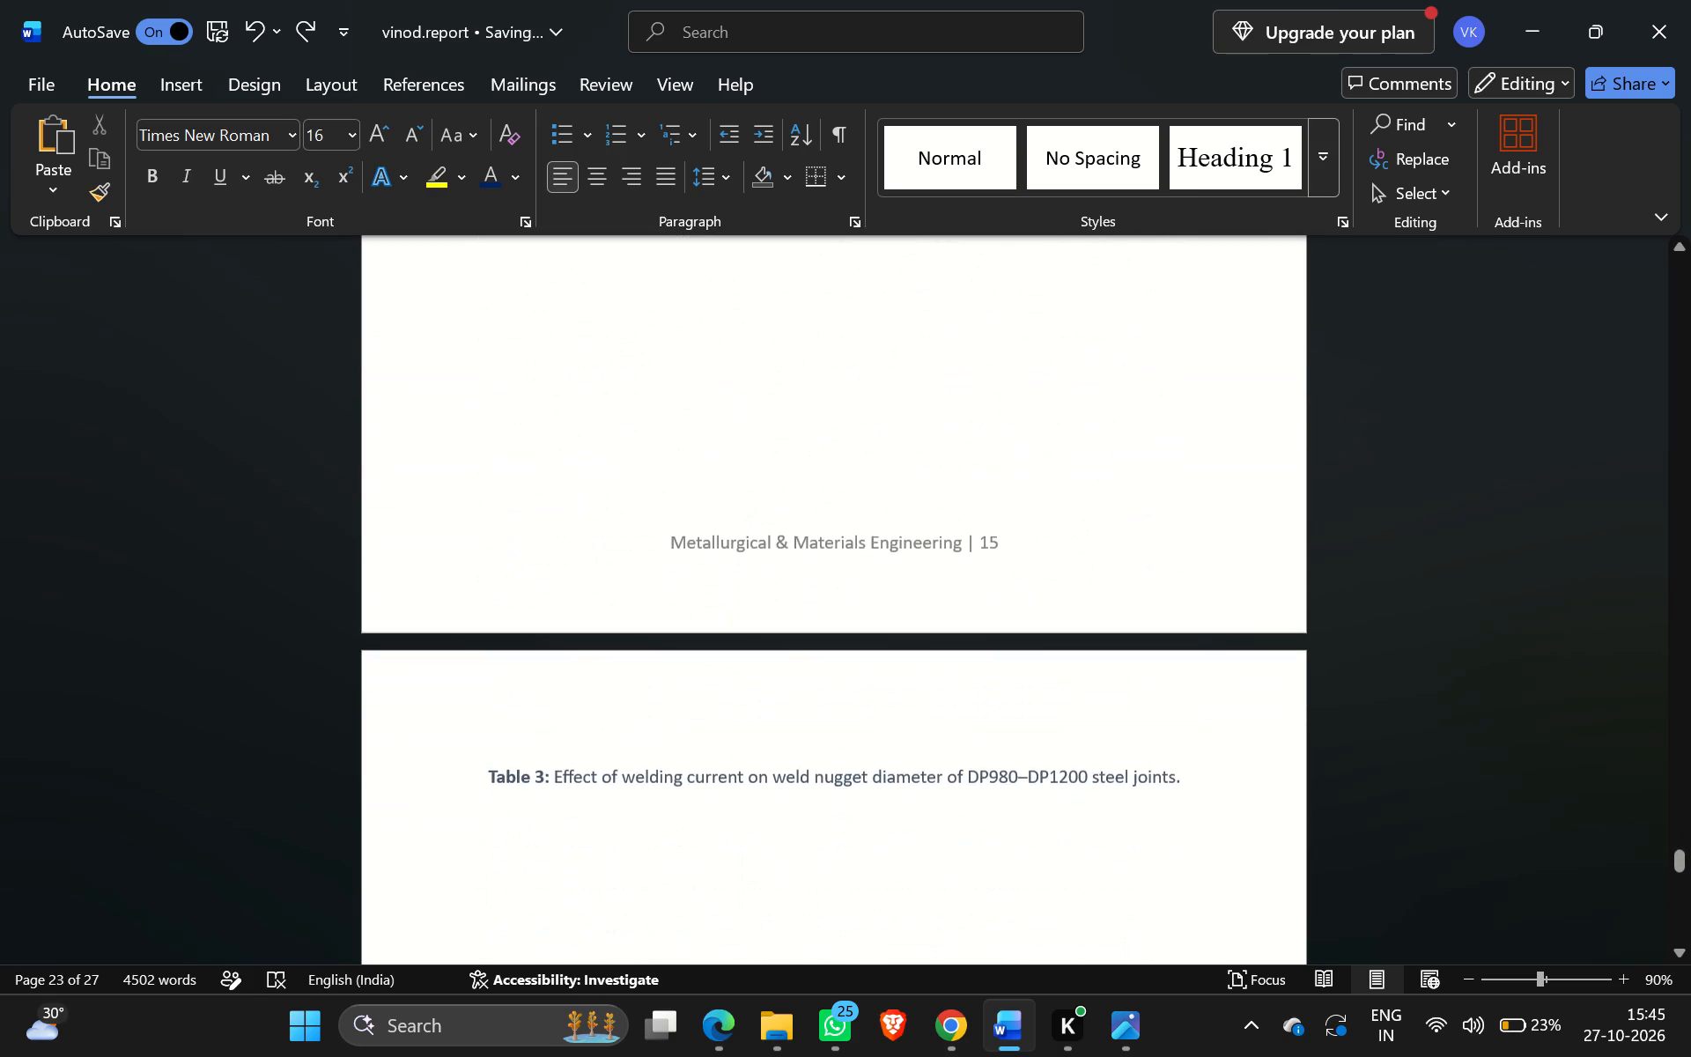
{"action": "scroll", "coordinate": [1102, 527], "scroll_direction": "down", "scroll_amount": 14}
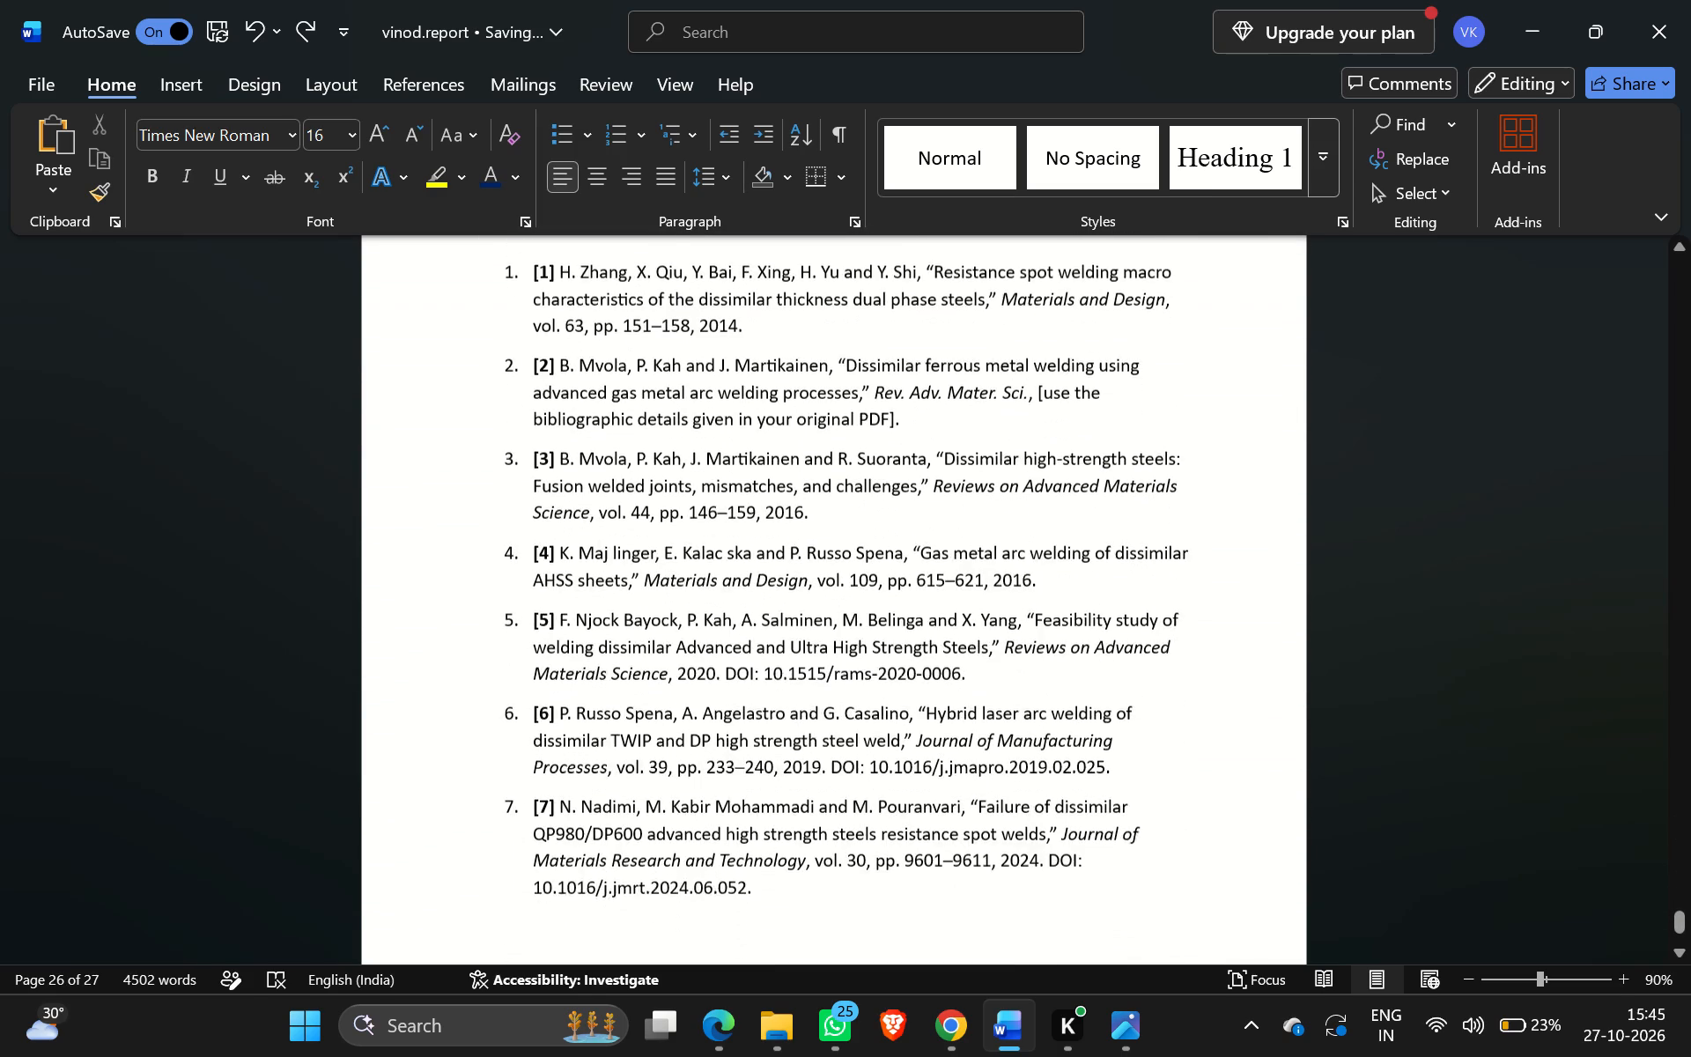
{"action": "scroll", "coordinate": [1102, 527], "scroll_direction": "down", "scroll_amount": 4}
{"action": "scroll", "coordinate": [1102, 527], "scroll_direction": "up", "scroll_amount": 14}
{"action": "scroll", "coordinate": [1102, 527], "scroll_direction": "up", "scroll_amount": 9}
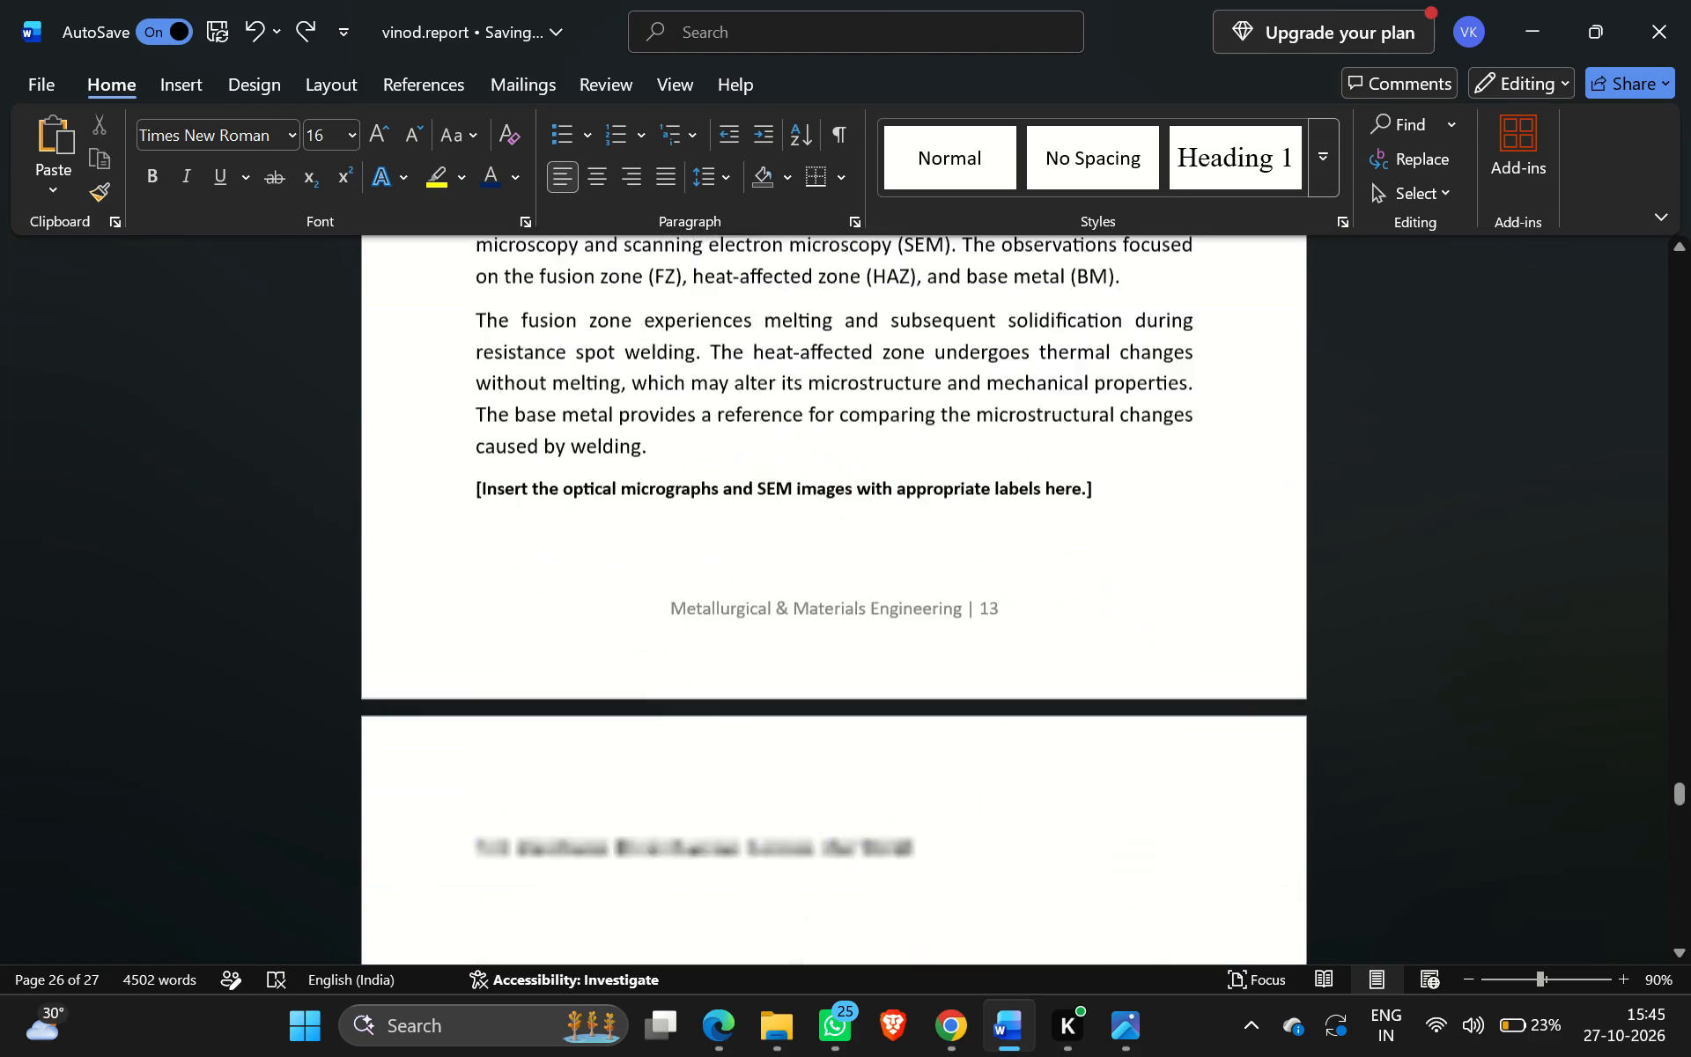
{"action": "scroll", "coordinate": [1102, 527], "scroll_direction": "up", "scroll_amount": 12}
{"action": "scroll", "coordinate": [1102, 527], "scroll_direction": "up", "scroll_amount": 10}
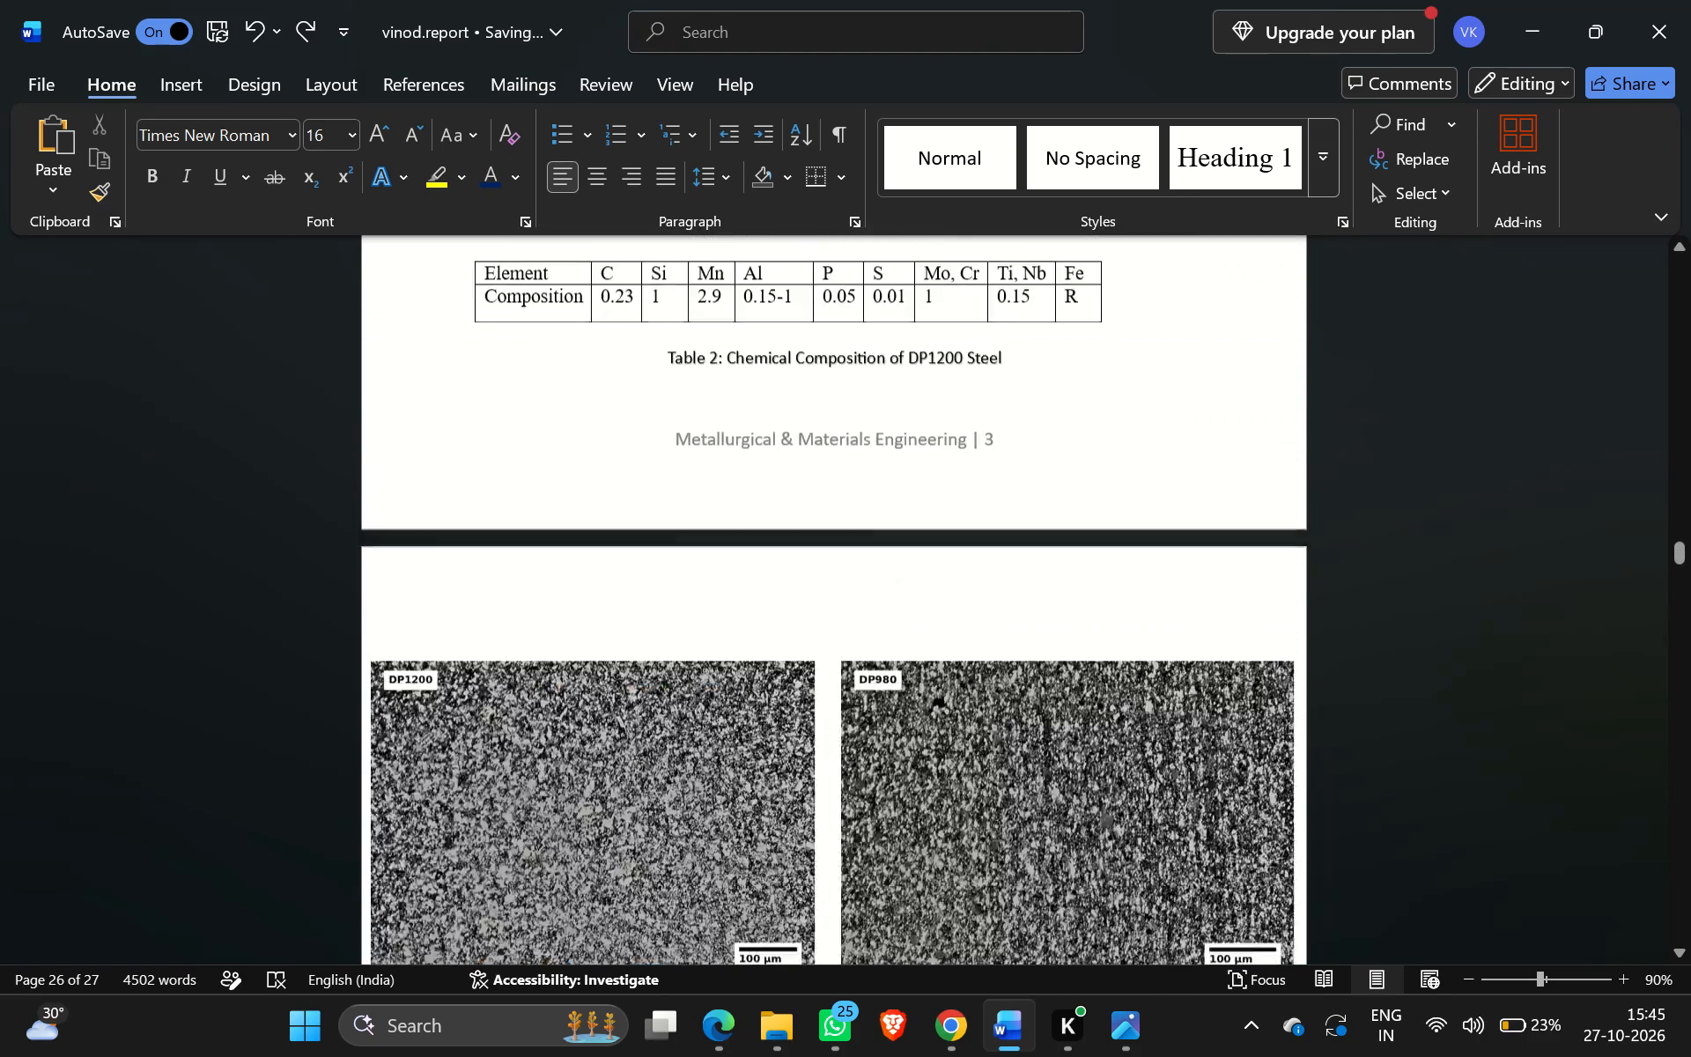
{"action": "scroll", "coordinate": [1102, 527], "scroll_direction": "up", "scroll_amount": 18}
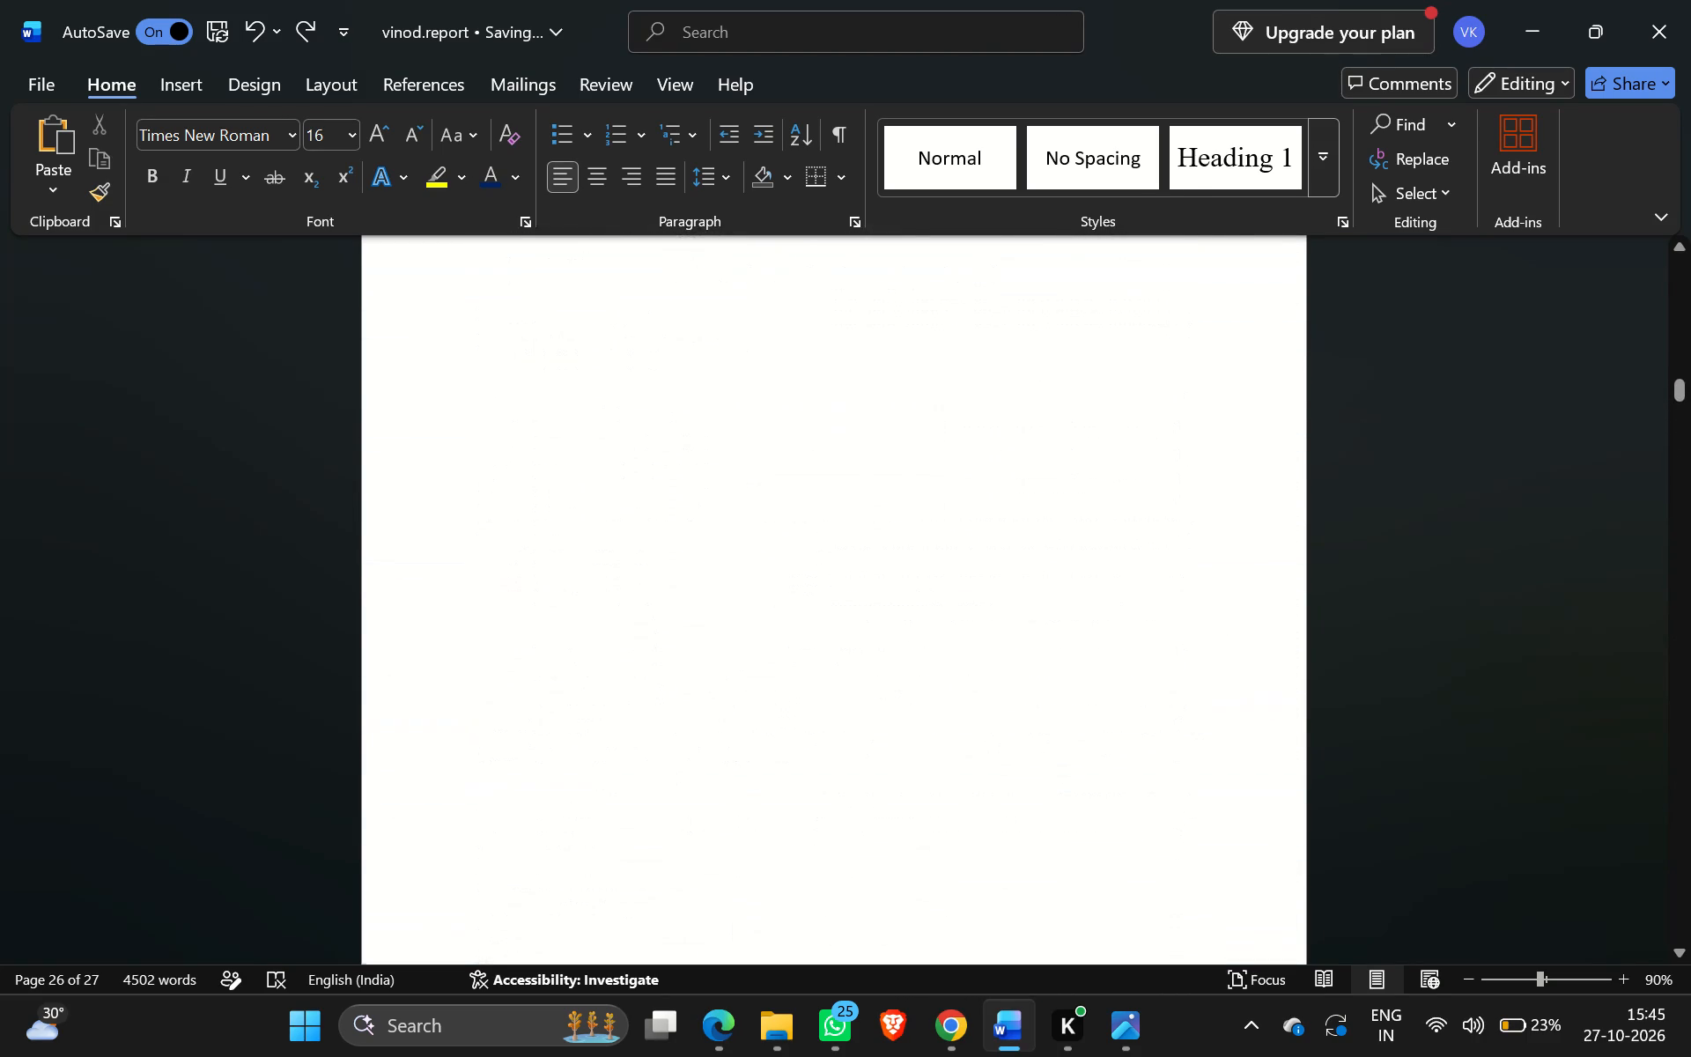
{"action": "scroll", "coordinate": [1102, 527], "scroll_direction": "up", "scroll_amount": 10}
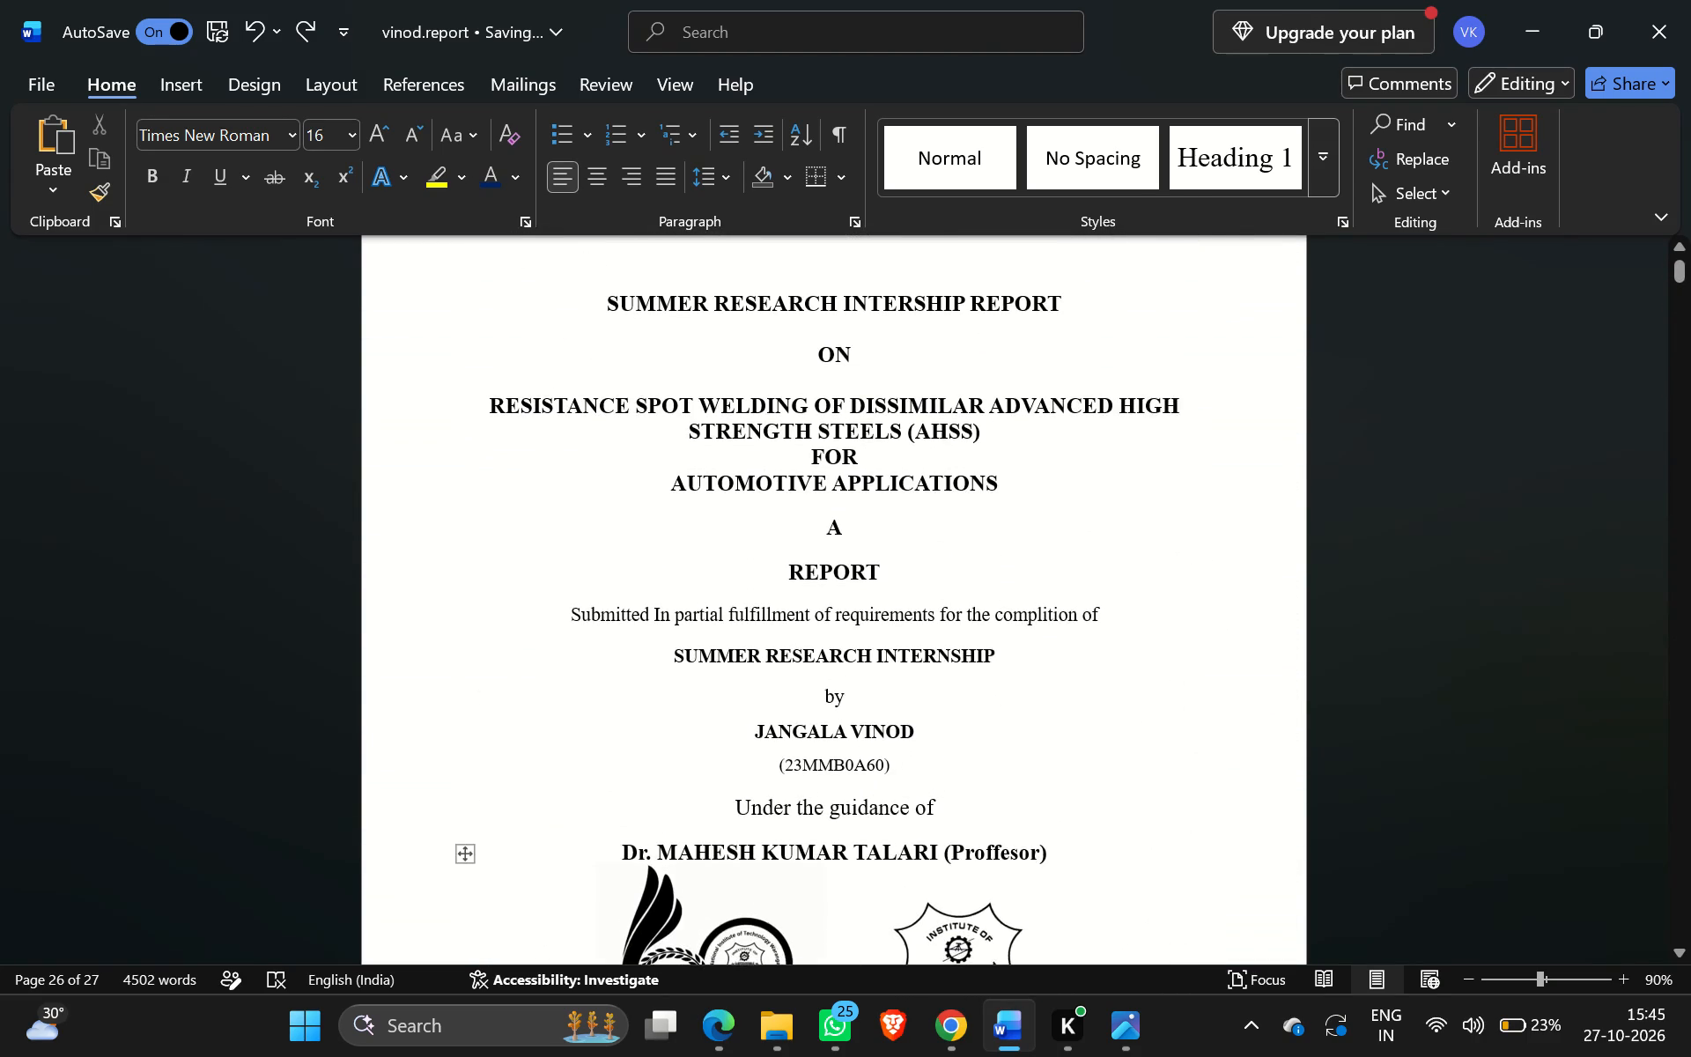
{"action": "scroll", "coordinate": [1240, 387], "scroll_direction": "up", "scroll_amount": 9}
{"action": "left_click", "coordinate": [1638, 6]}
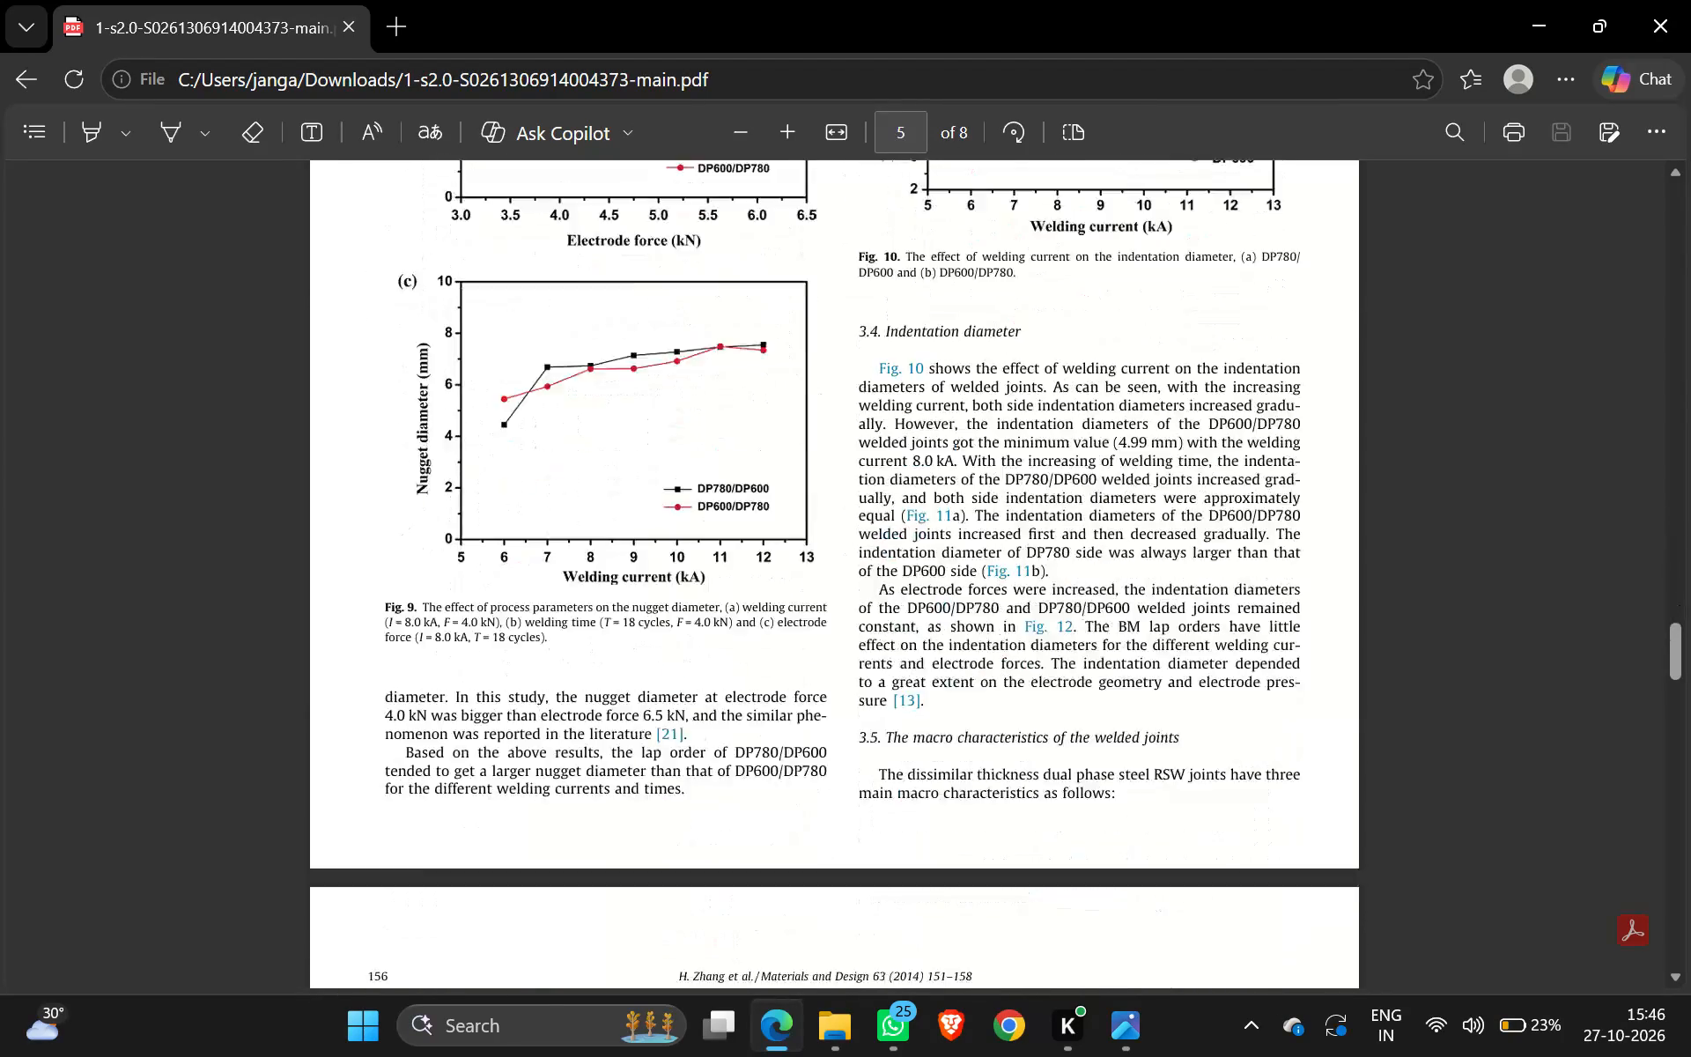
{"action": "scroll", "coordinate": [624, 638], "scroll_direction": "down", "scroll_amount": 4}
{"action": "scroll", "coordinate": [624, 638], "scroll_direction": "up", "scroll_amount": 3}
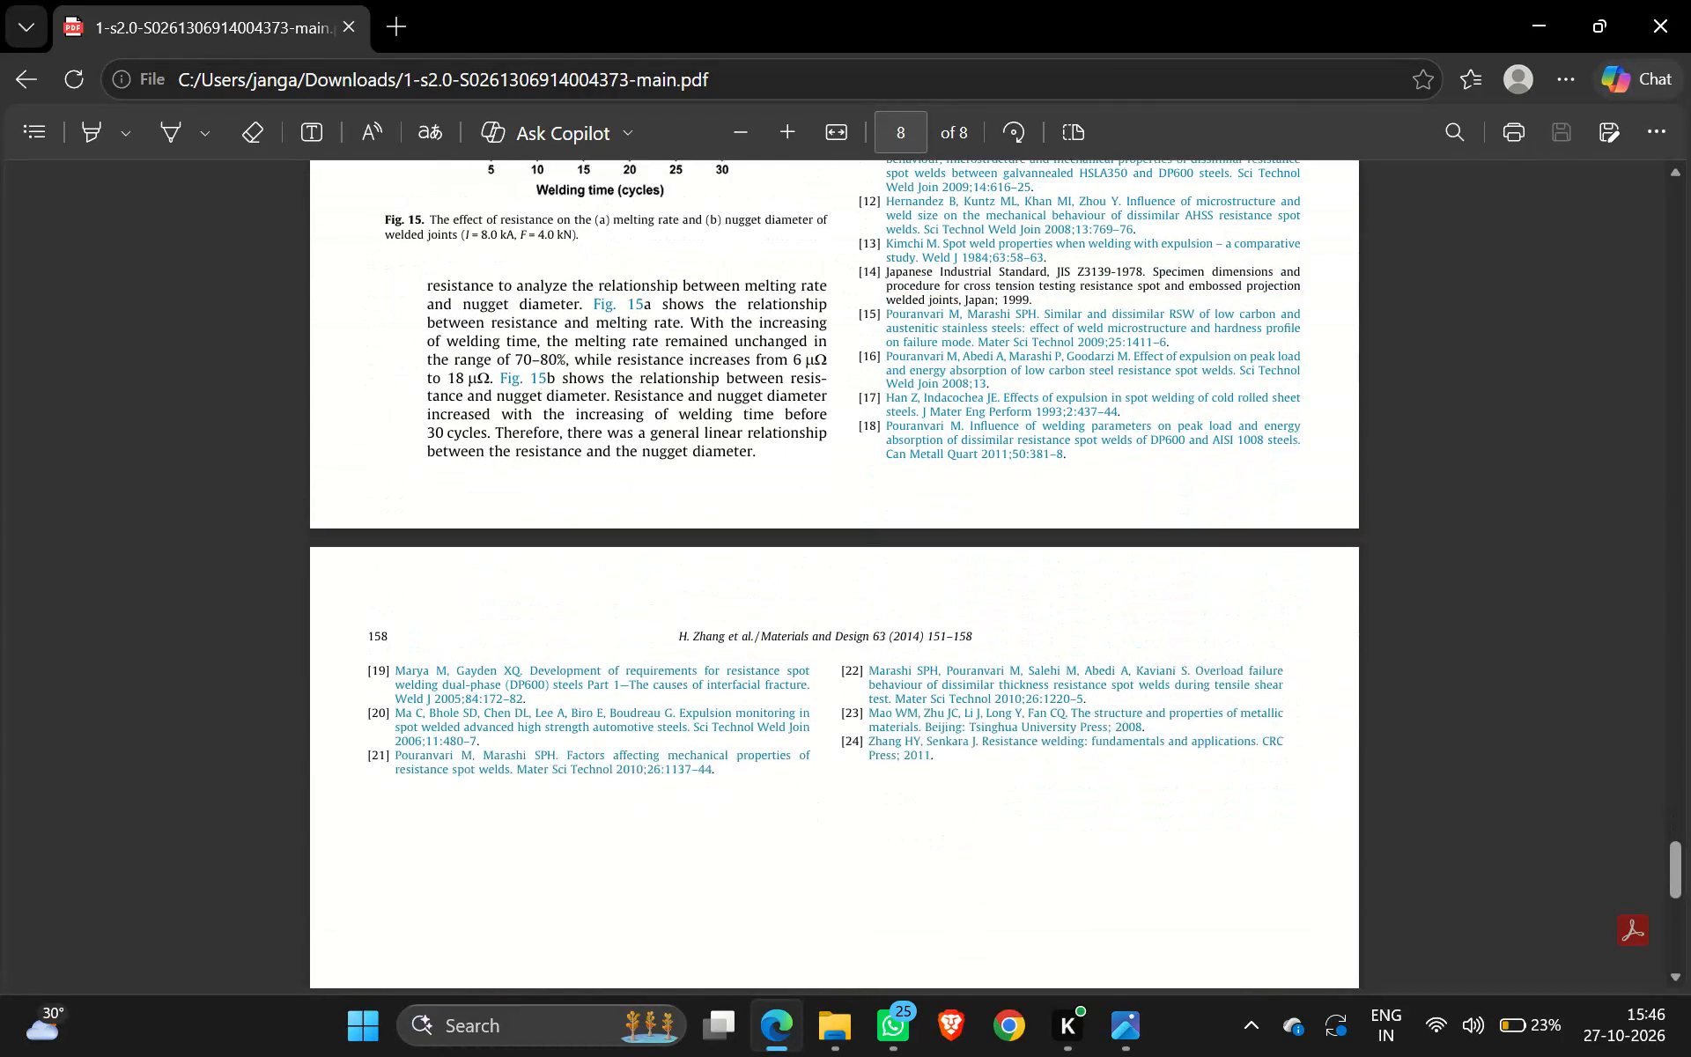
{"action": "scroll", "coordinate": [624, 638], "scroll_direction": "up", "scroll_amount": 6}
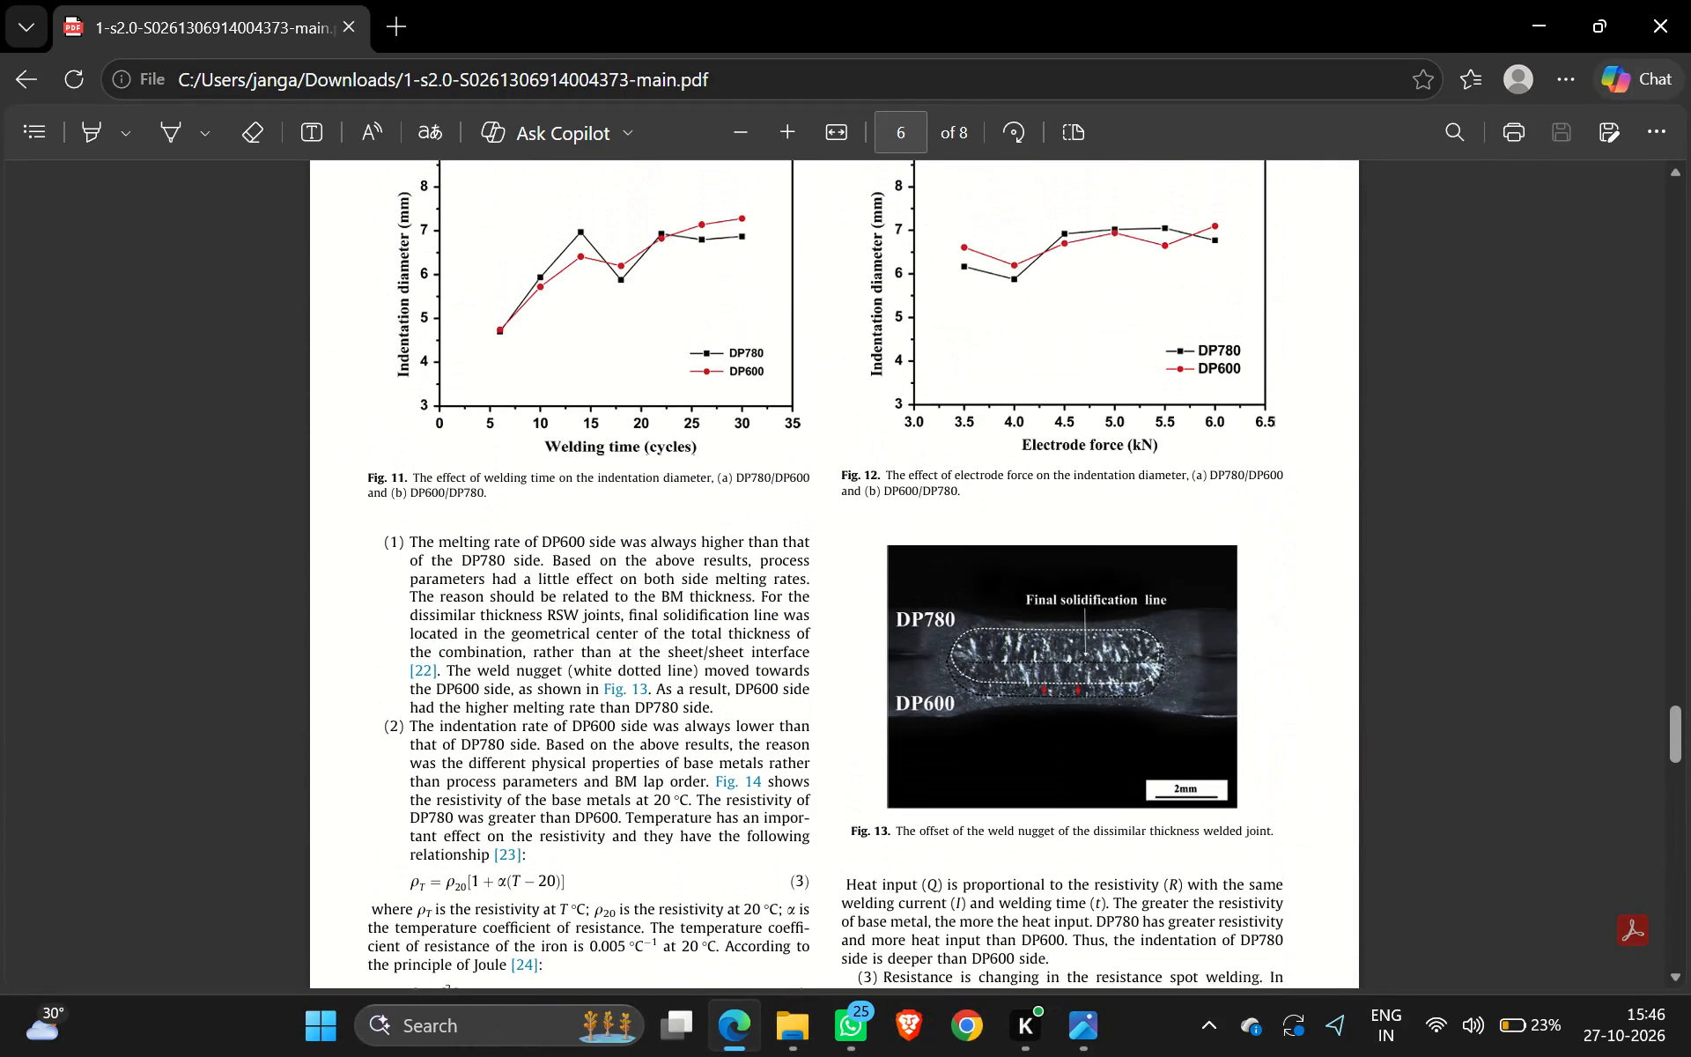
{"action": "left_click", "coordinate": [1690, 0]}
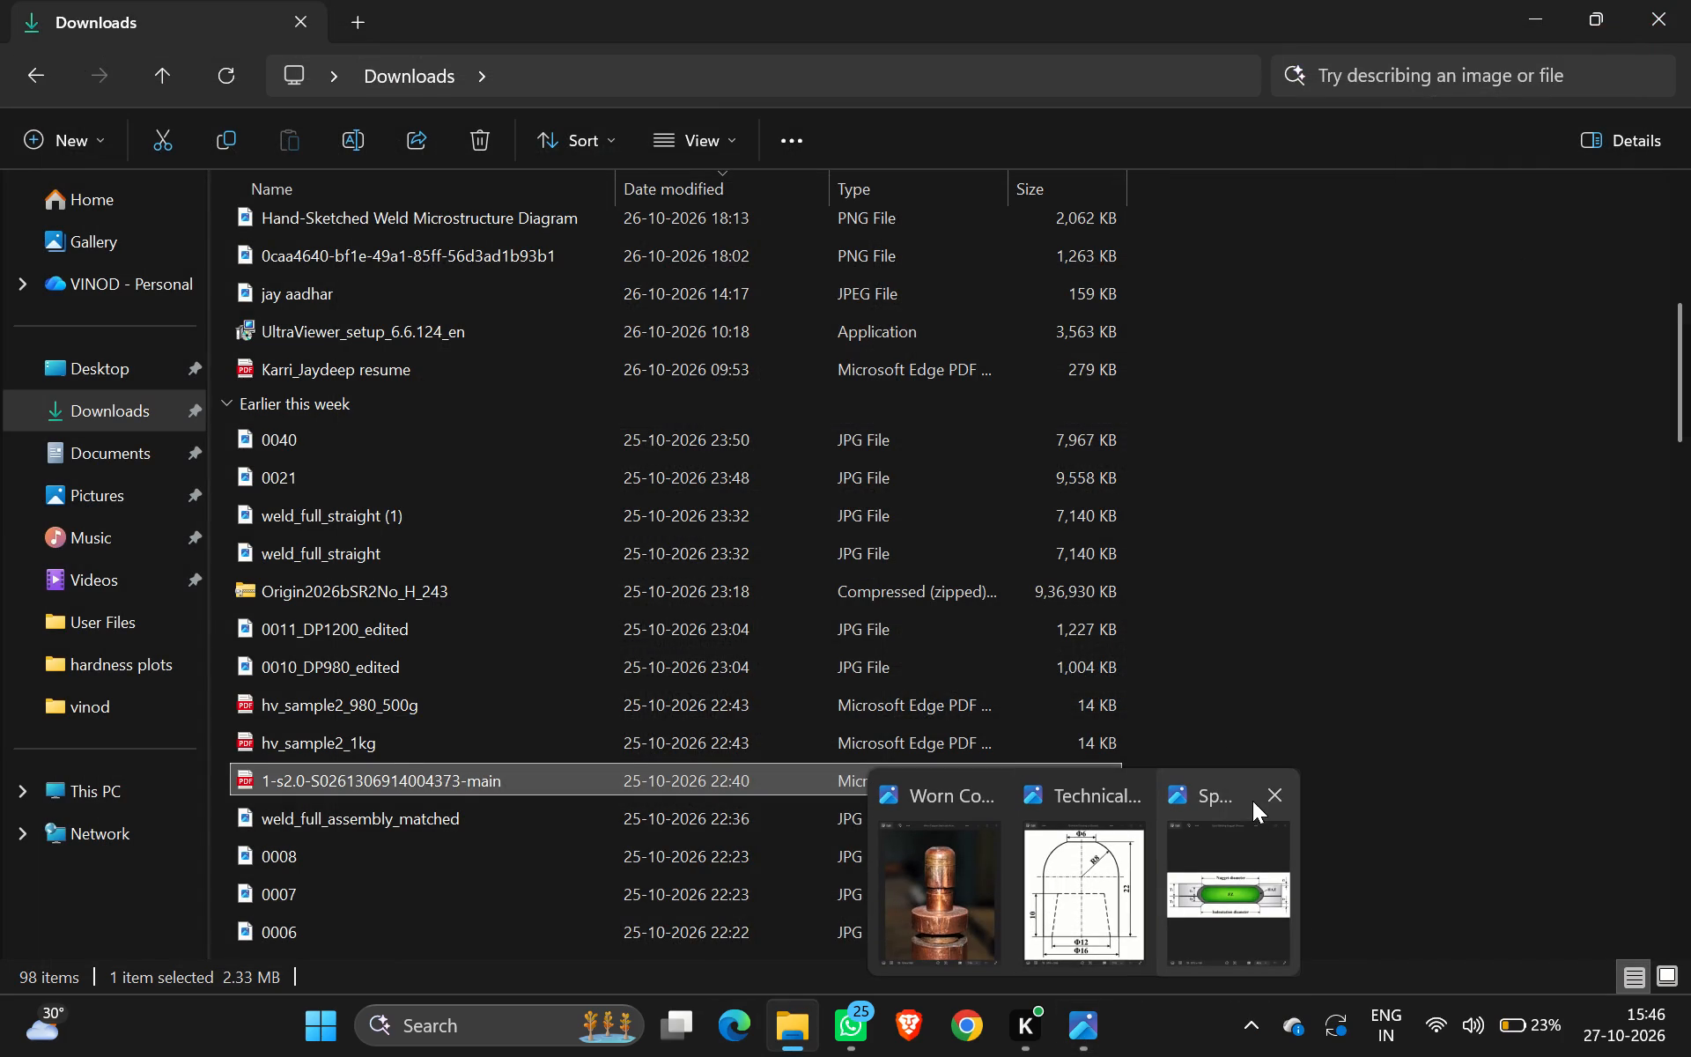
Close the open image windows of the weld nugget dimensions, the domed cap drawing and the worn copper electrode.
{"action": "left_click", "coordinate": [1281, 785]}
{"action": "left_click_drag", "start_coordinate": [1281, 785], "coordinate": [1262, 788]}
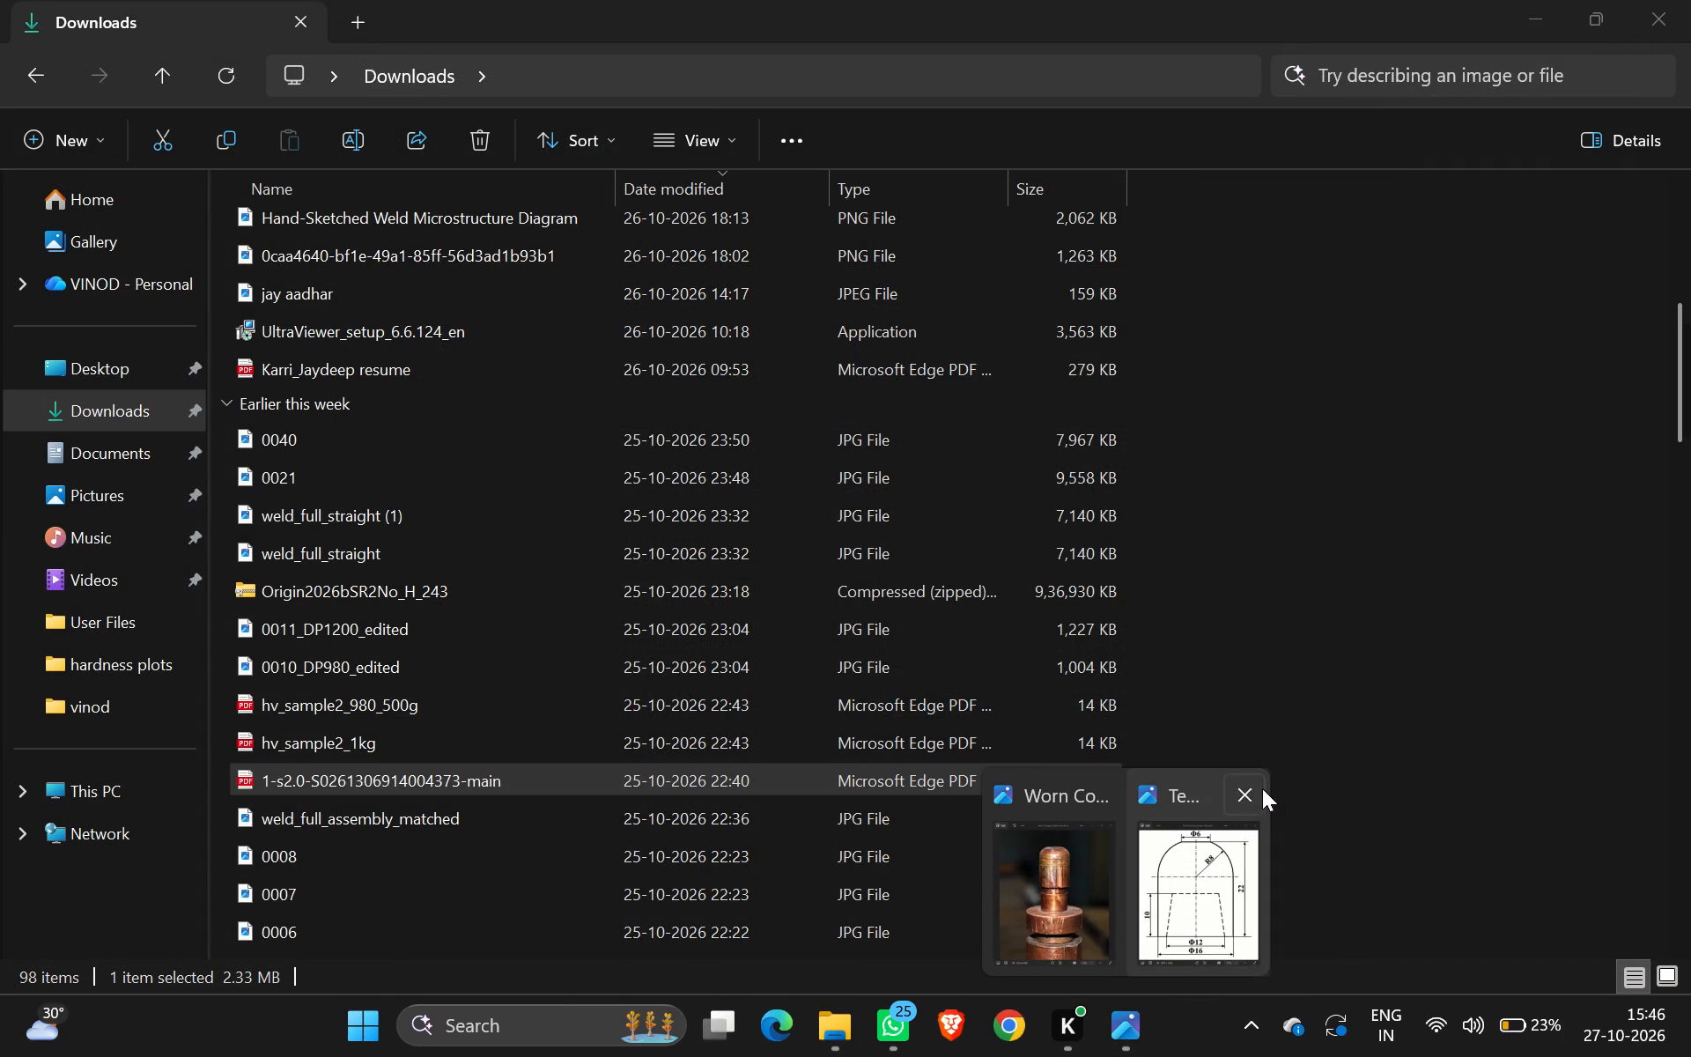
{"action": "left_click_drag", "start_coordinate": [1262, 788], "coordinate": [1253, 789]}
{"action": "left_click", "coordinate": [1253, 789]}
{"action": "left_click", "coordinate": [1189, 798]}
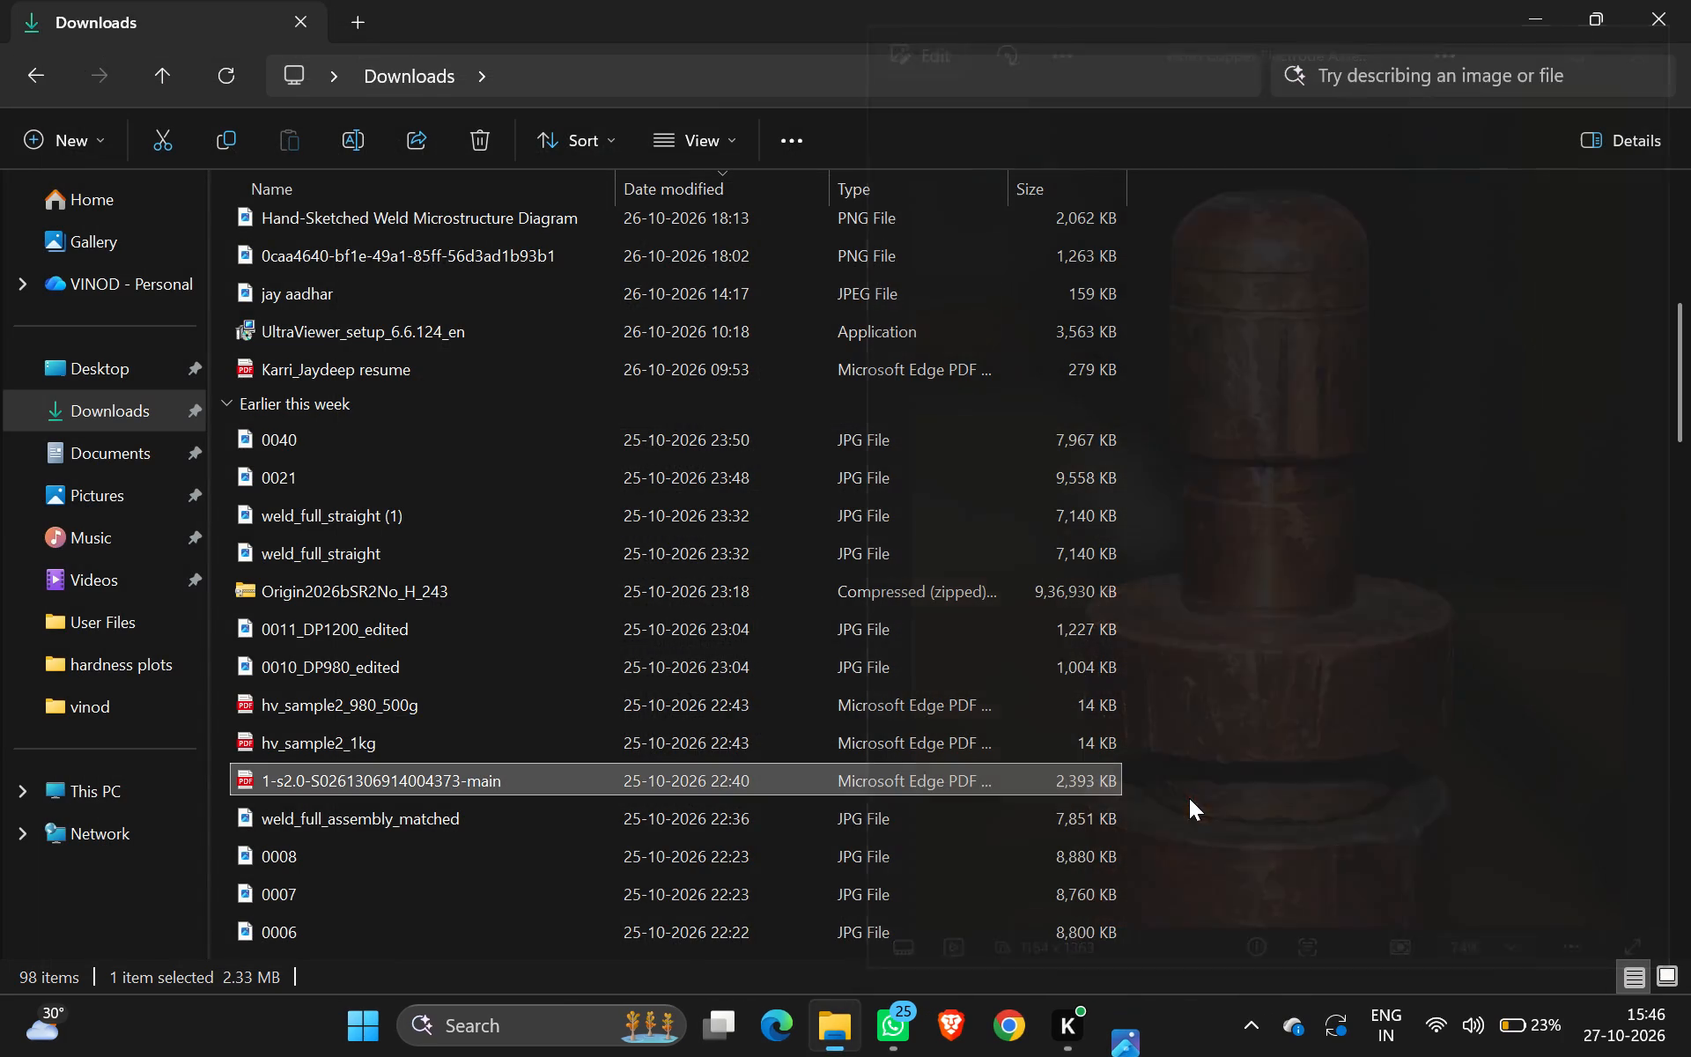